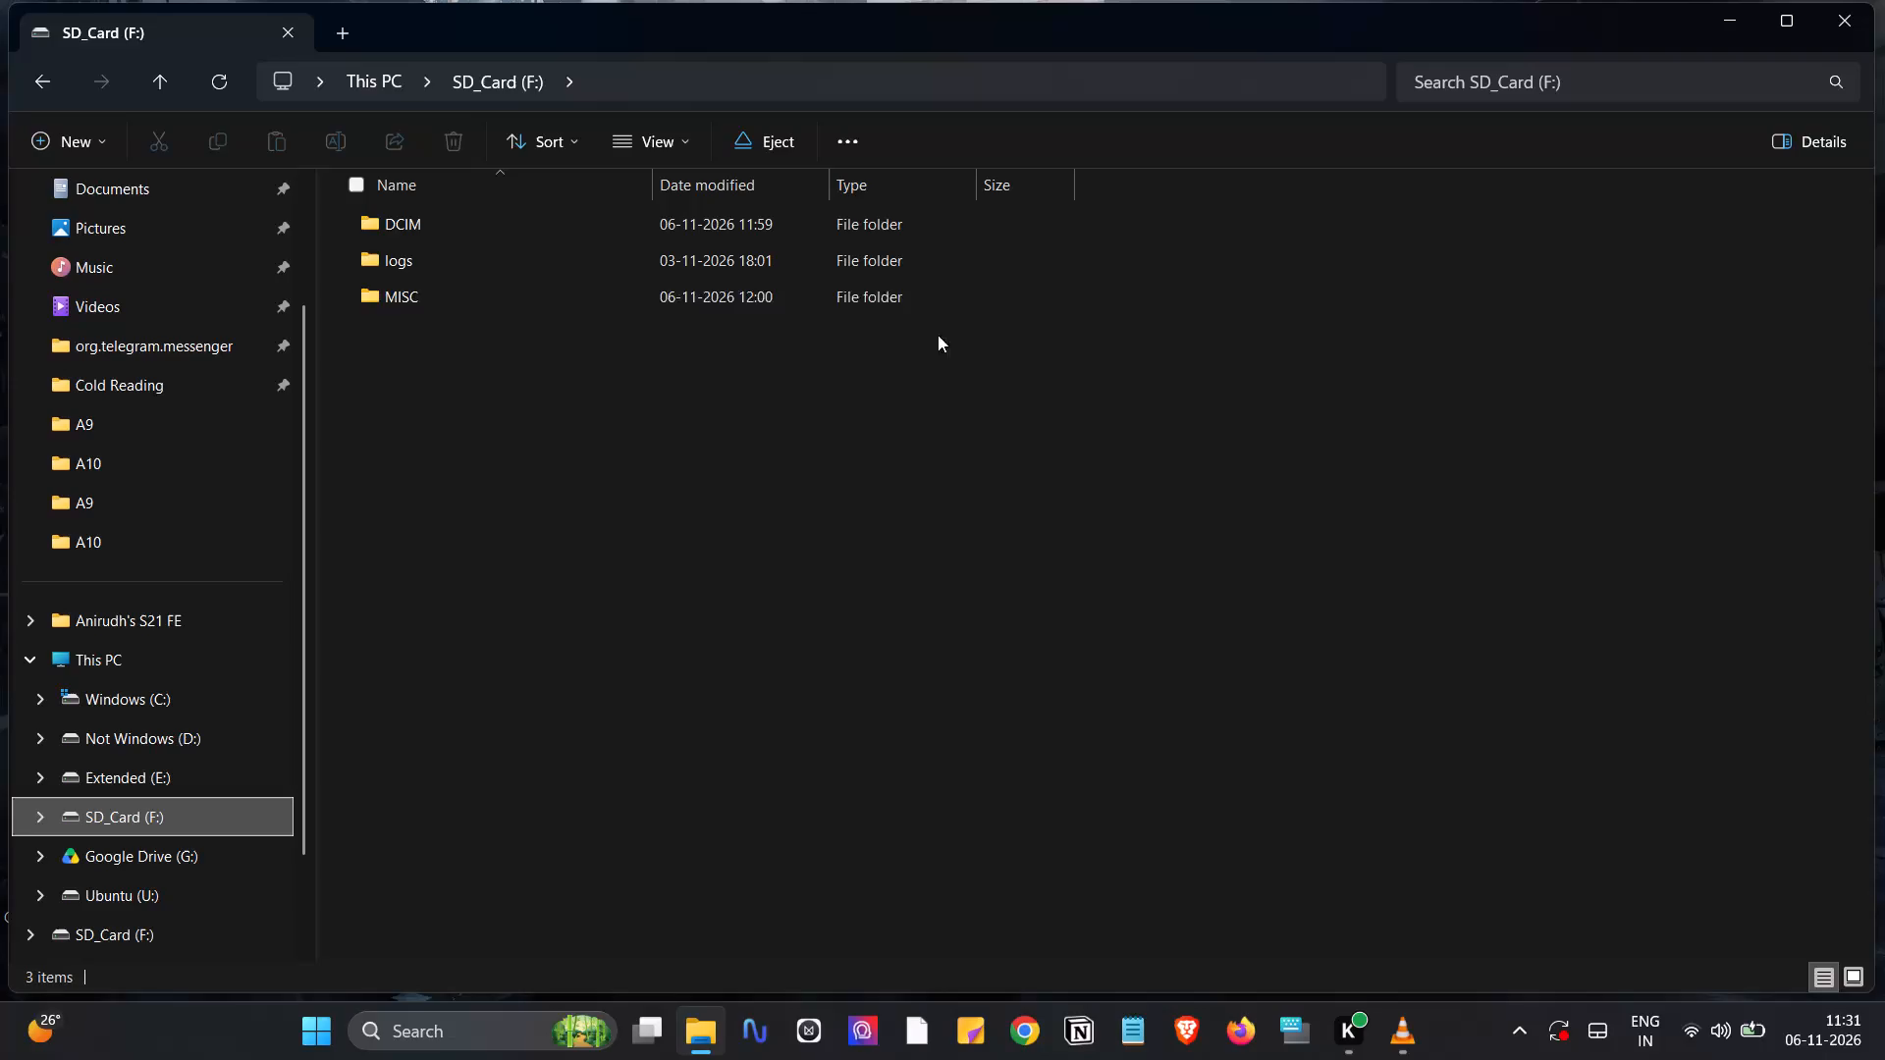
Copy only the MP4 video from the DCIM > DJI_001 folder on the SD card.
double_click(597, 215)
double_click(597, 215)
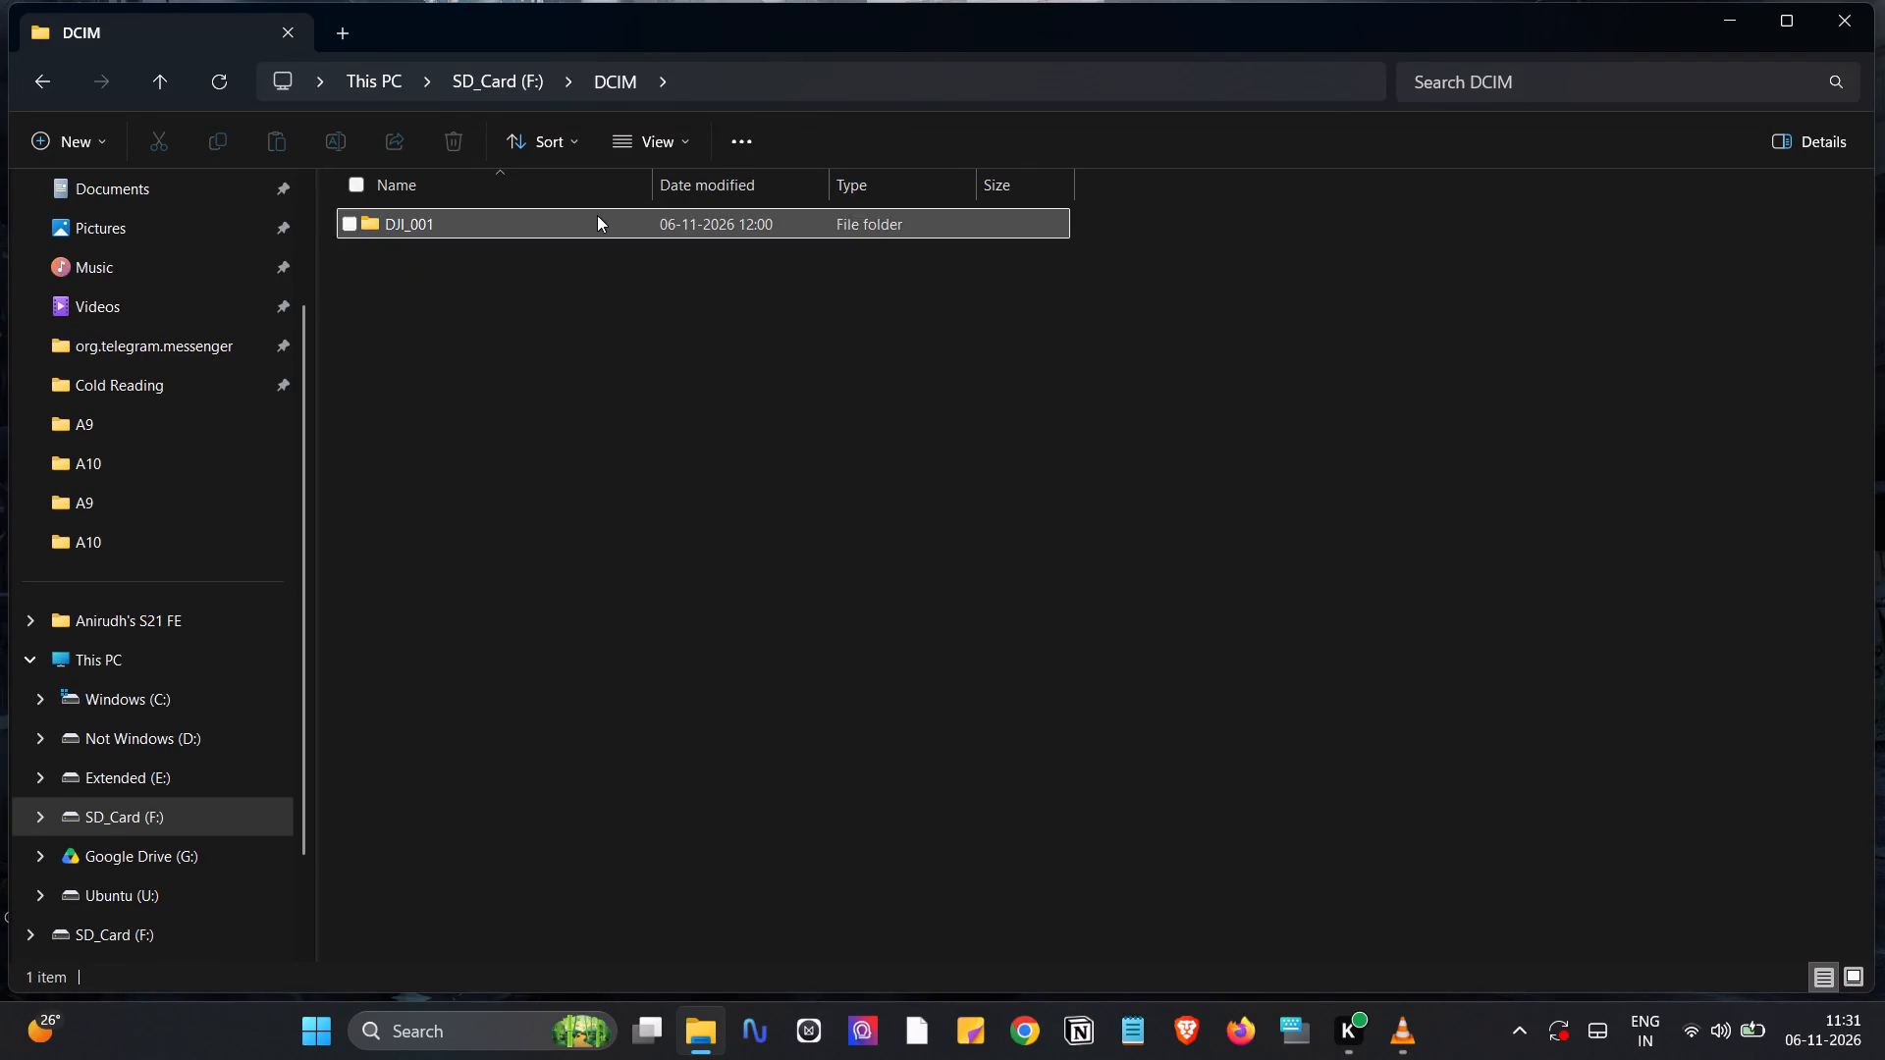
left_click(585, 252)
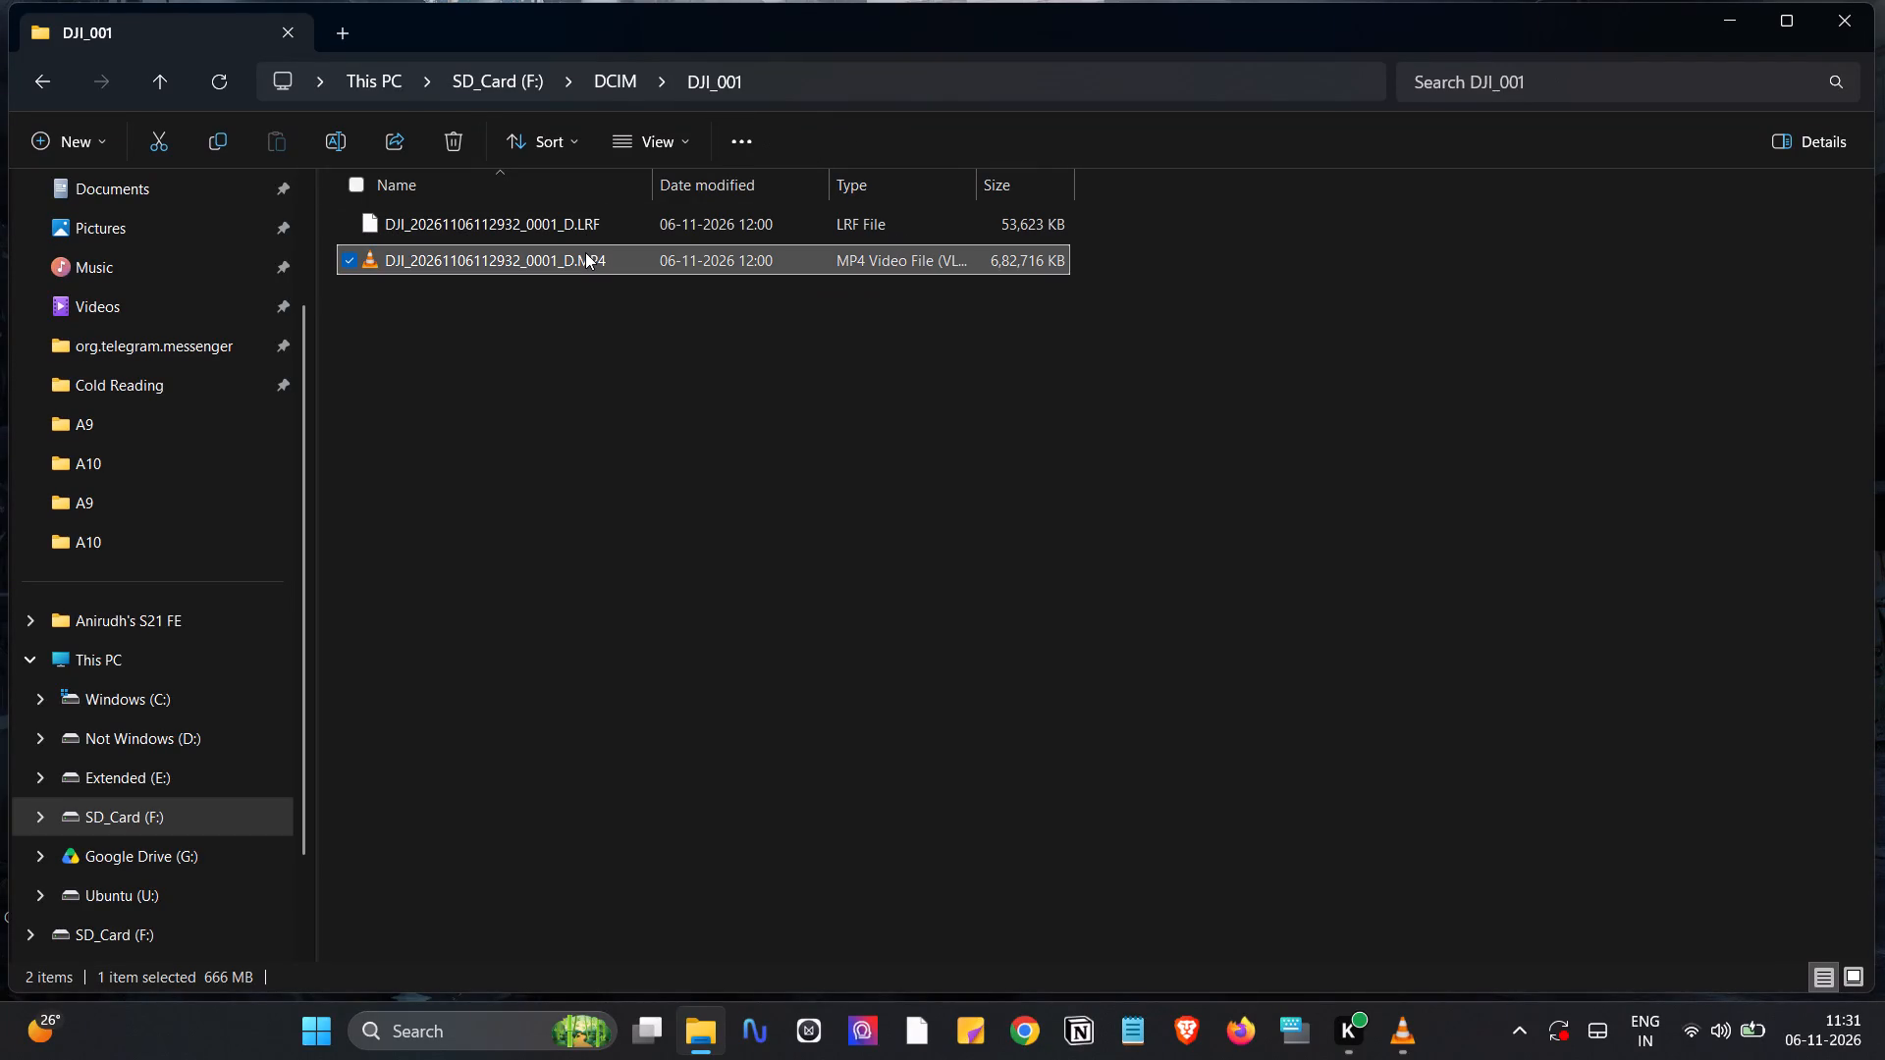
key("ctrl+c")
Open the Action Camera > DJI_001 folder on the Extended (E:) drive.
left_click(169, 768)
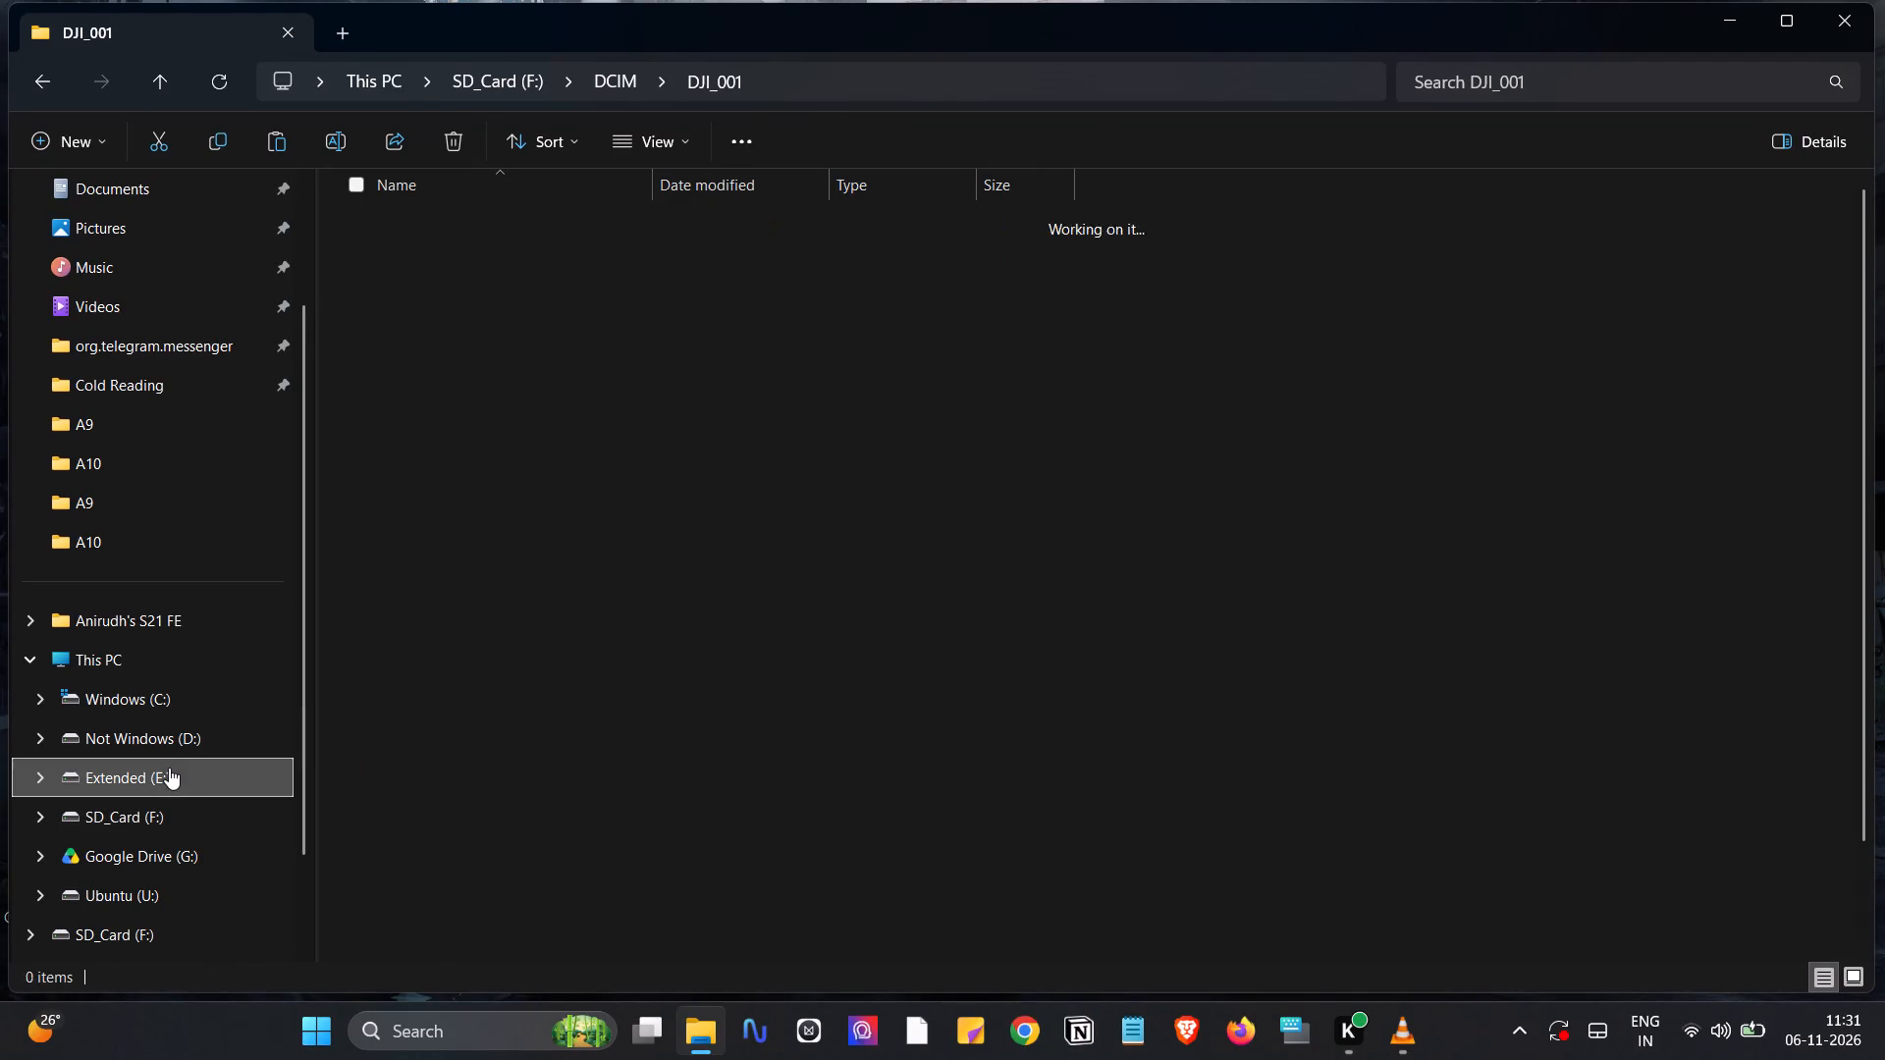
double_click(685, 217)
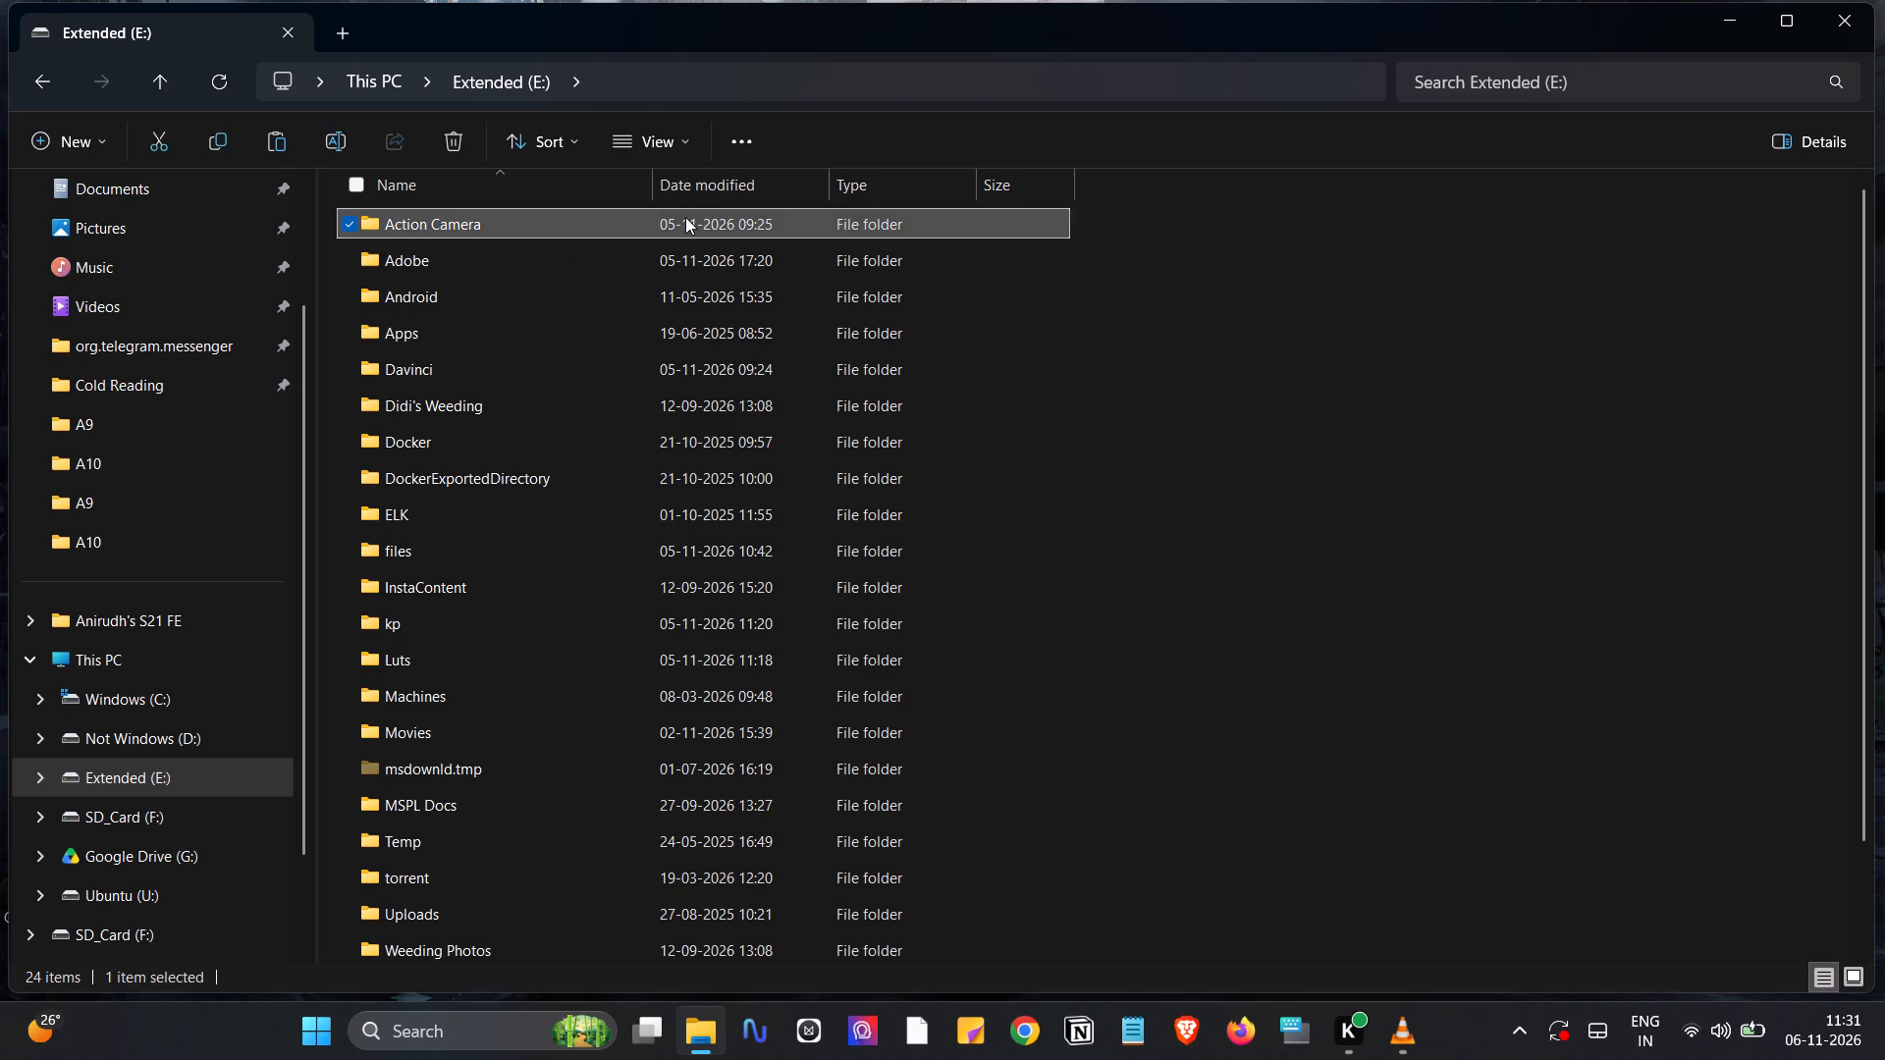
left_click(685, 217)
left_click(685, 217)
left_click(697, 488)
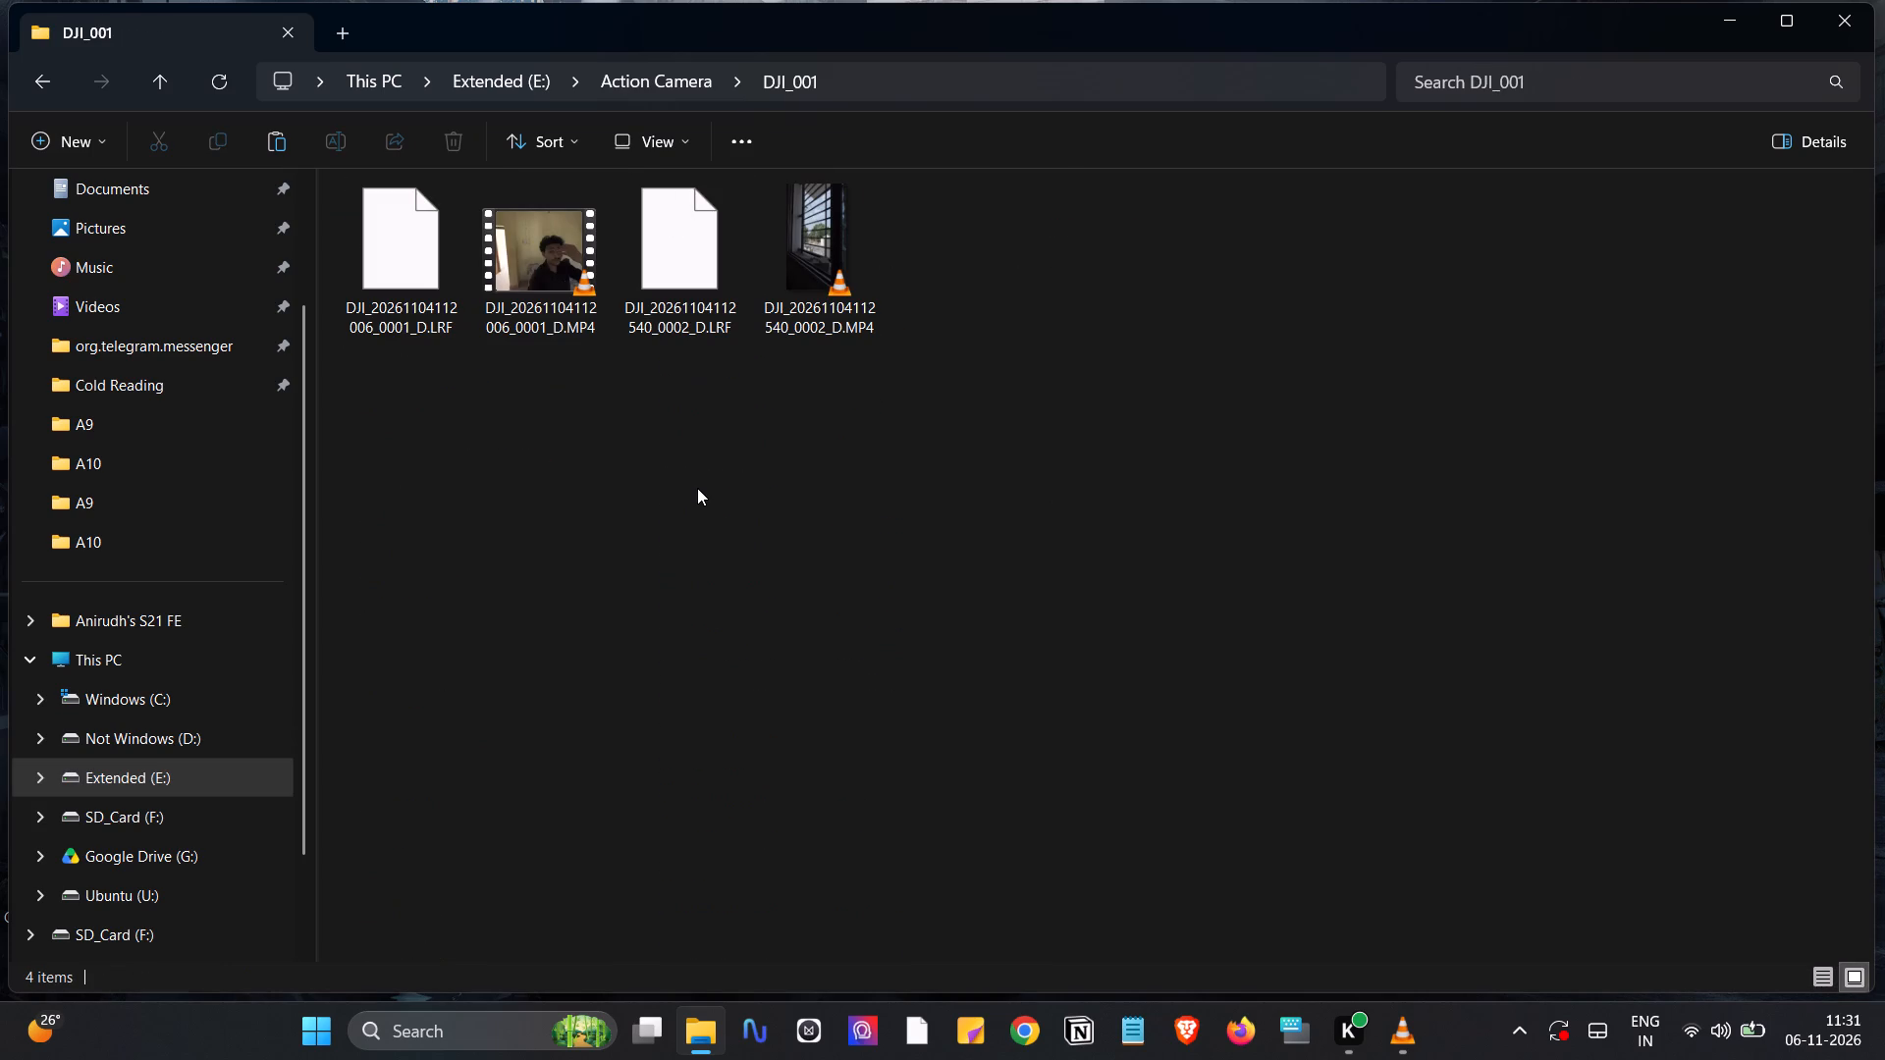
key("ctrl+c")
left_click(866, 504)
left_click(83, 826)
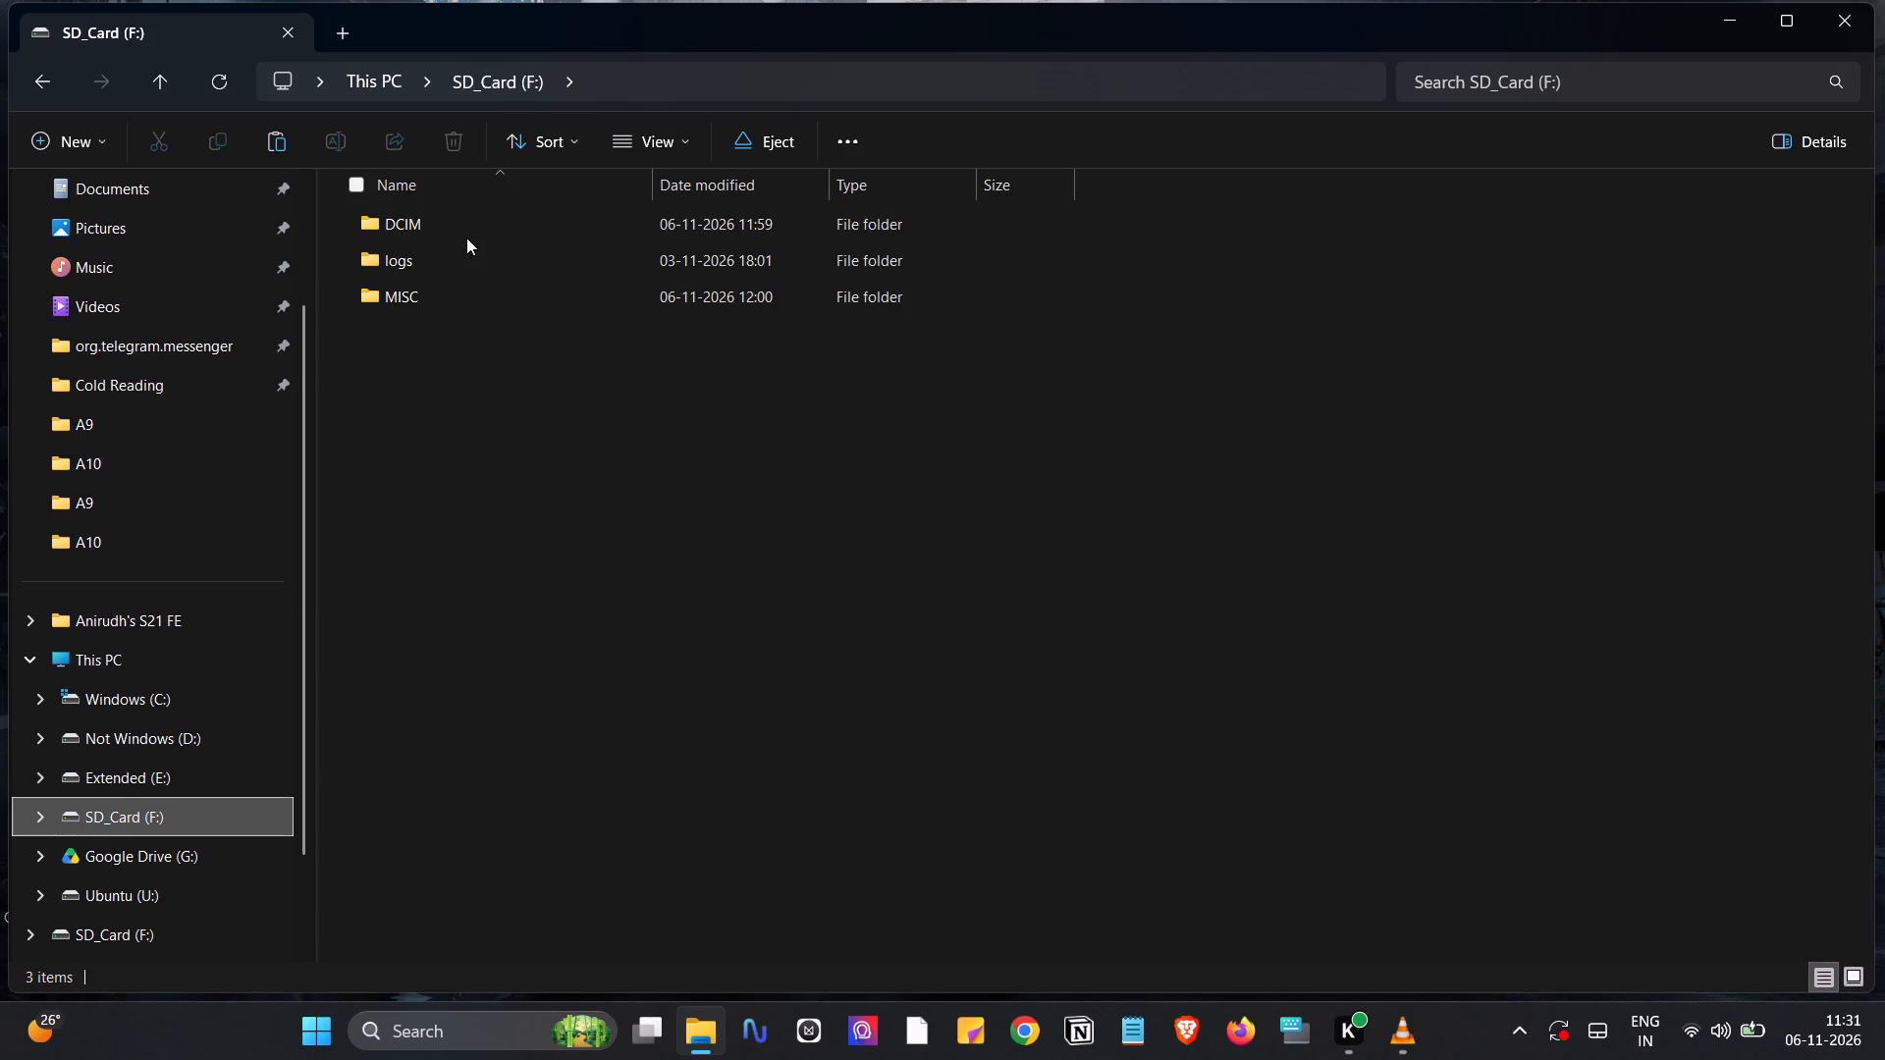
double_click(466, 238)
double_click(466, 238)
left_click(466, 238)
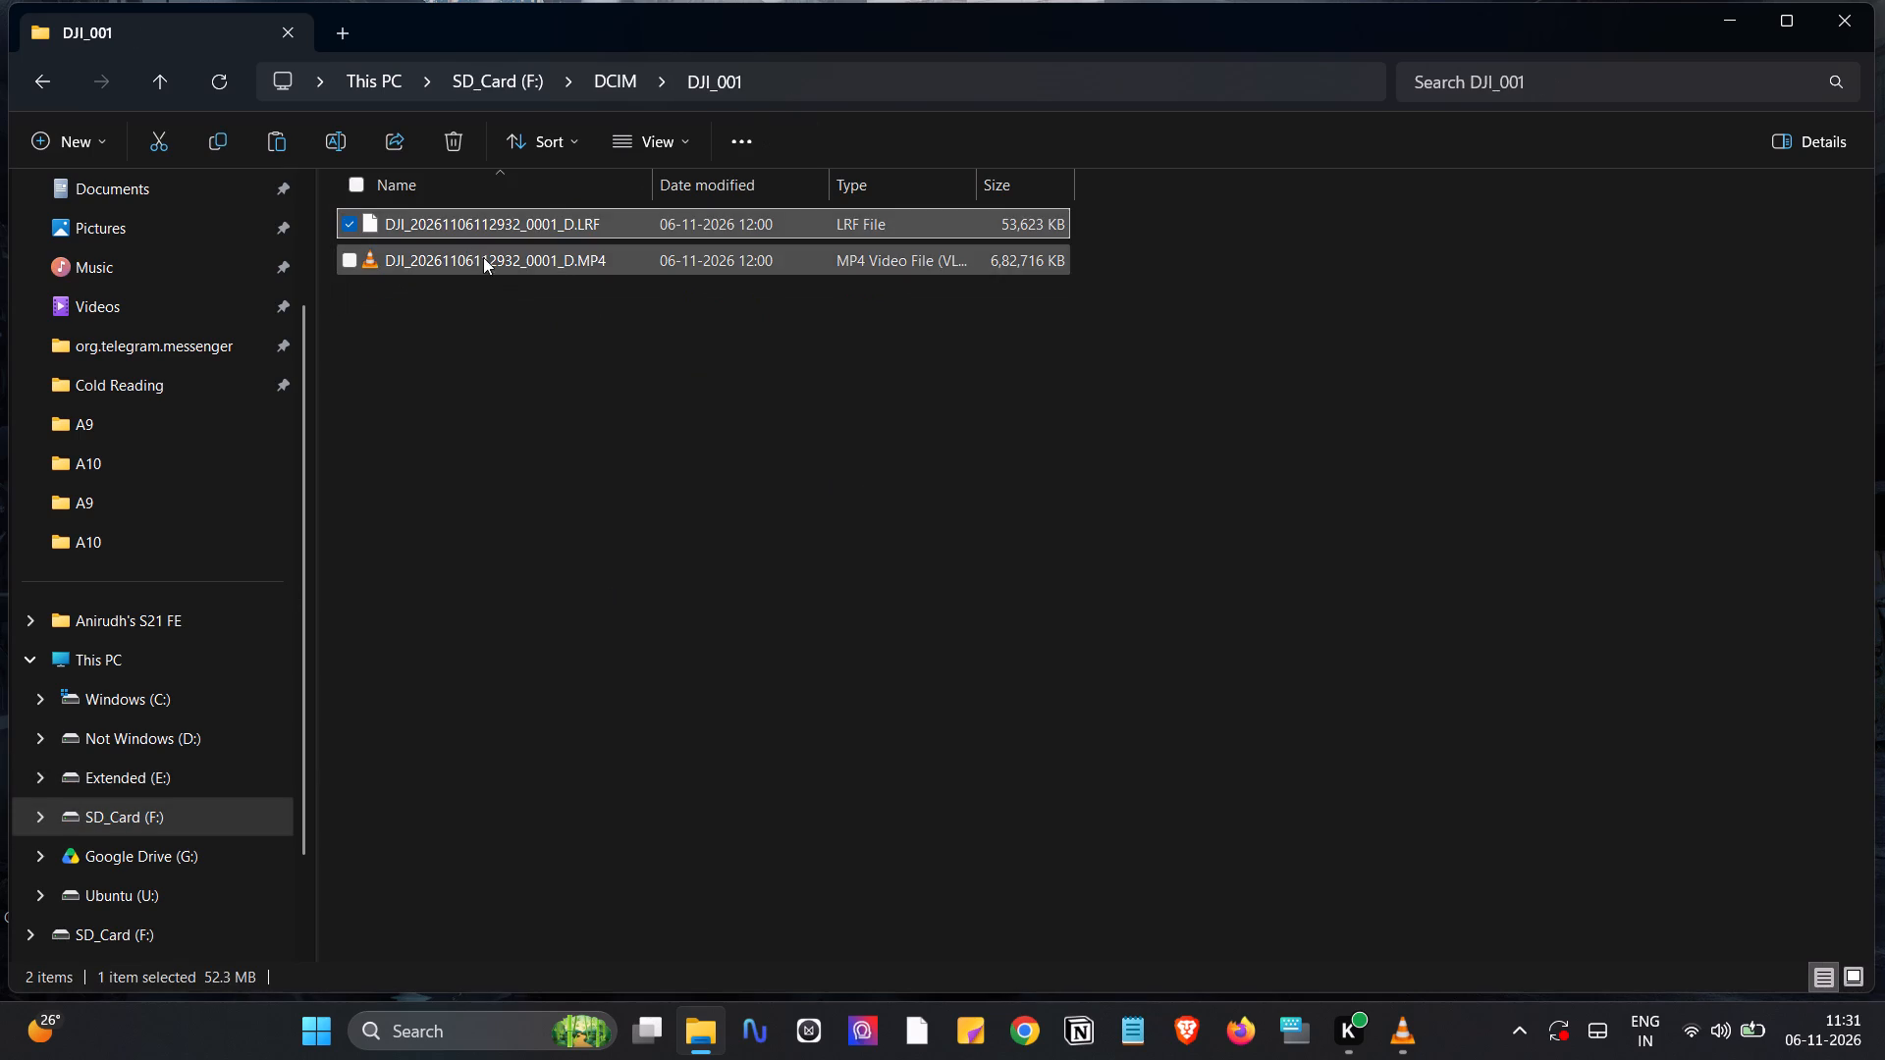
left_click_drag(522, 336, 572, 160)
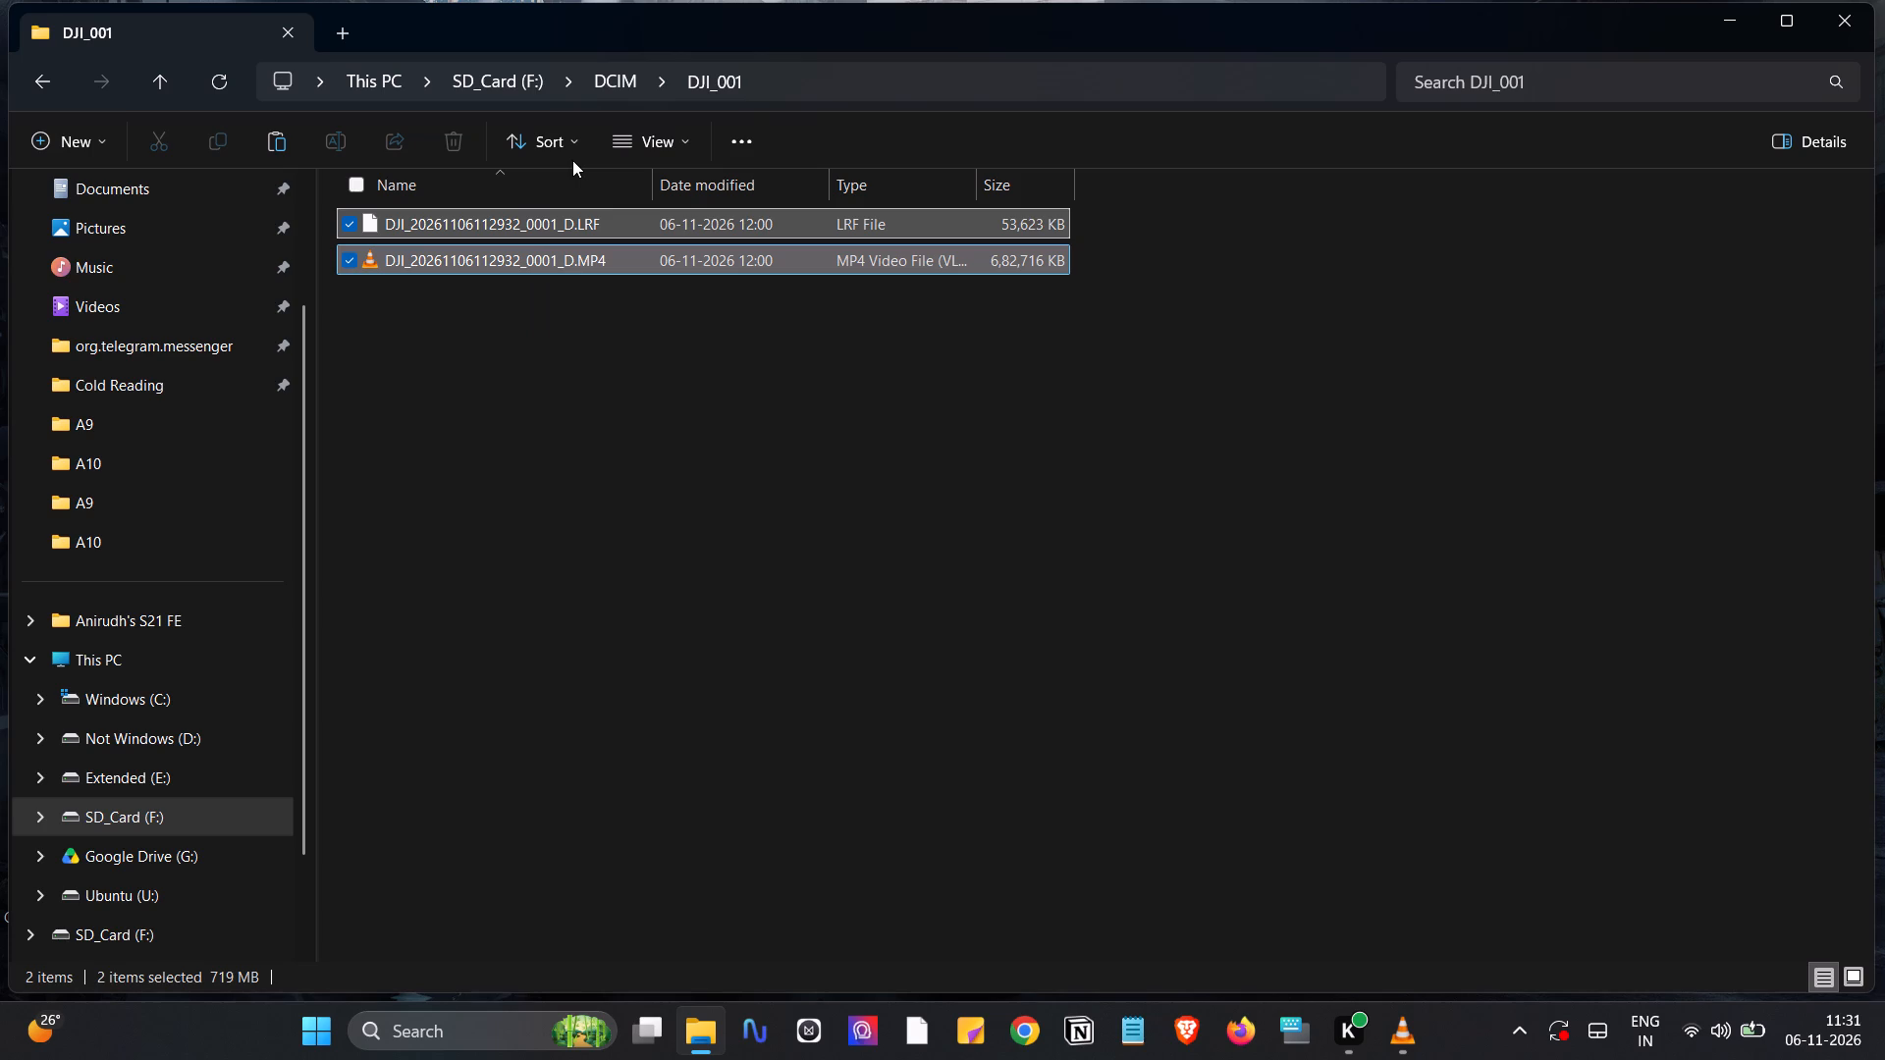
key("ctrl+c")
key("ctrl+c")
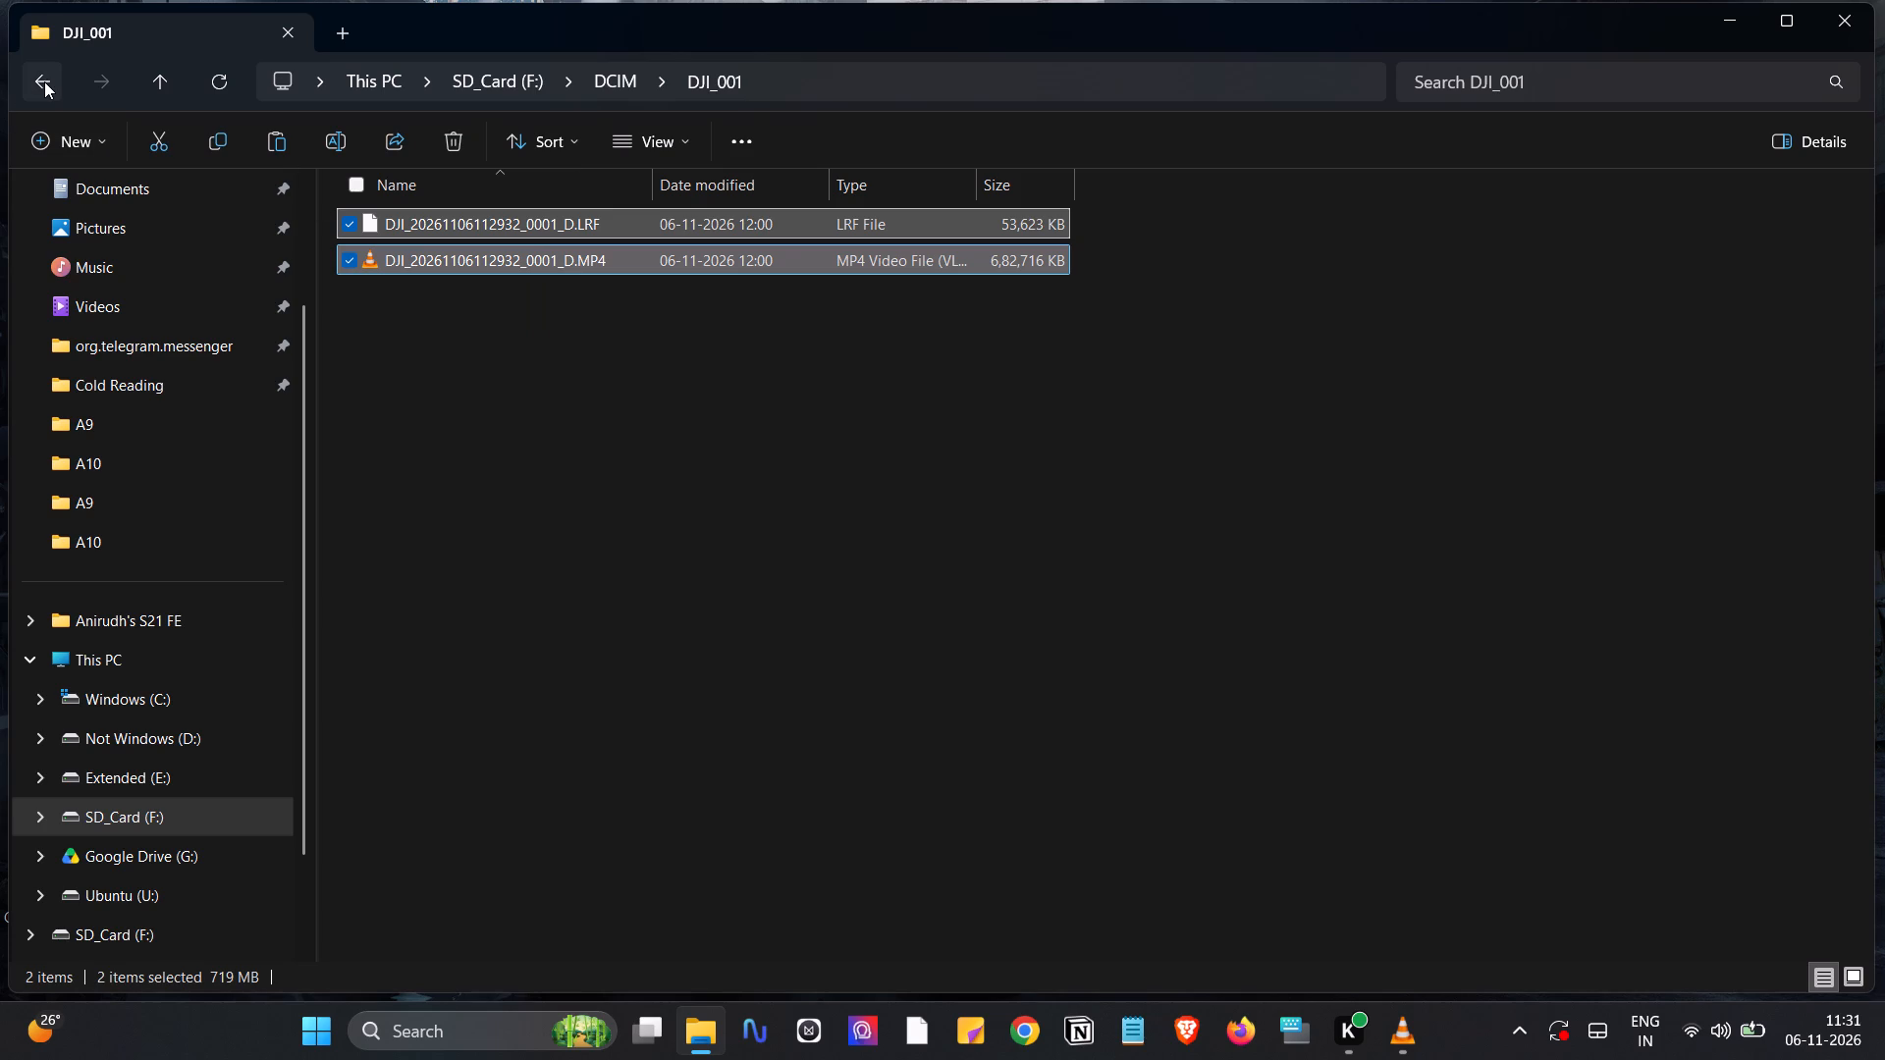
Go back to Action Camera > DJI_001 on the Extended (E:) drive and paste the two copied files there.
left_click(44, 81)
left_click(44, 81)
left_click(44, 81)
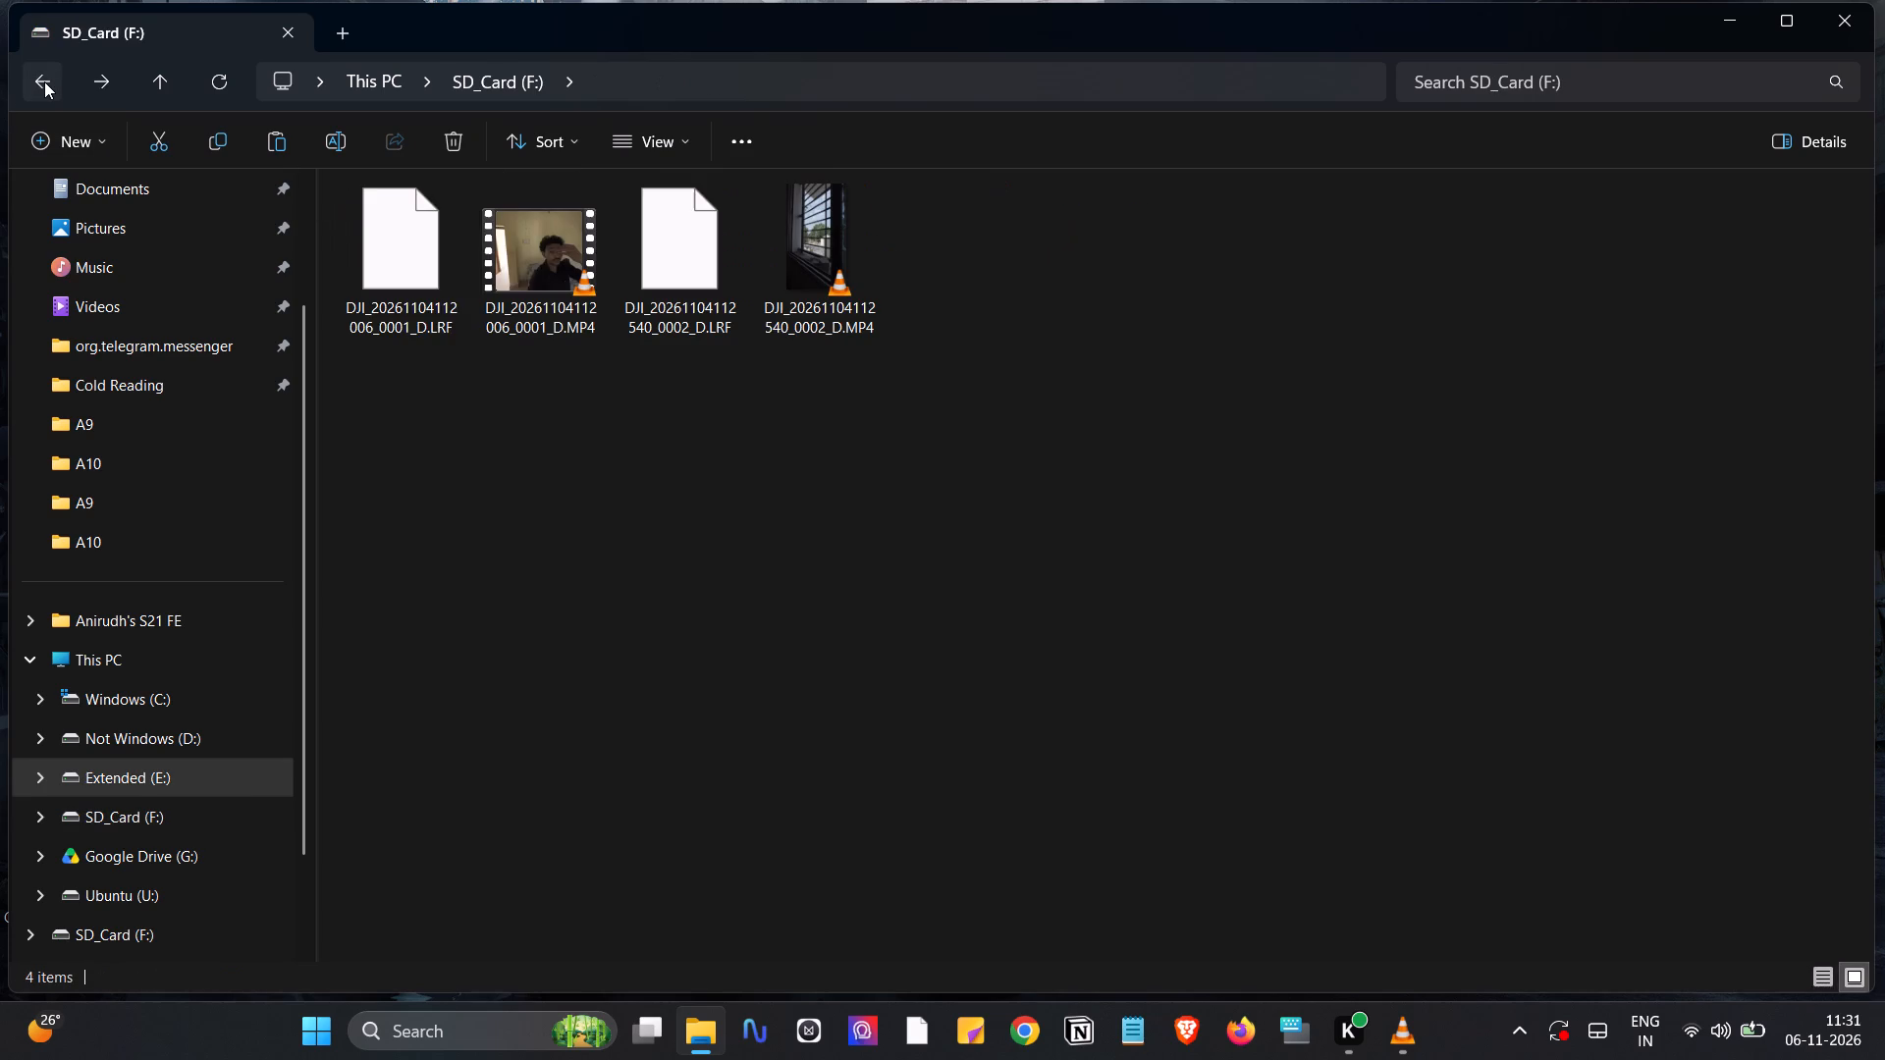
left_click(830, 499)
key("ctrl+v")
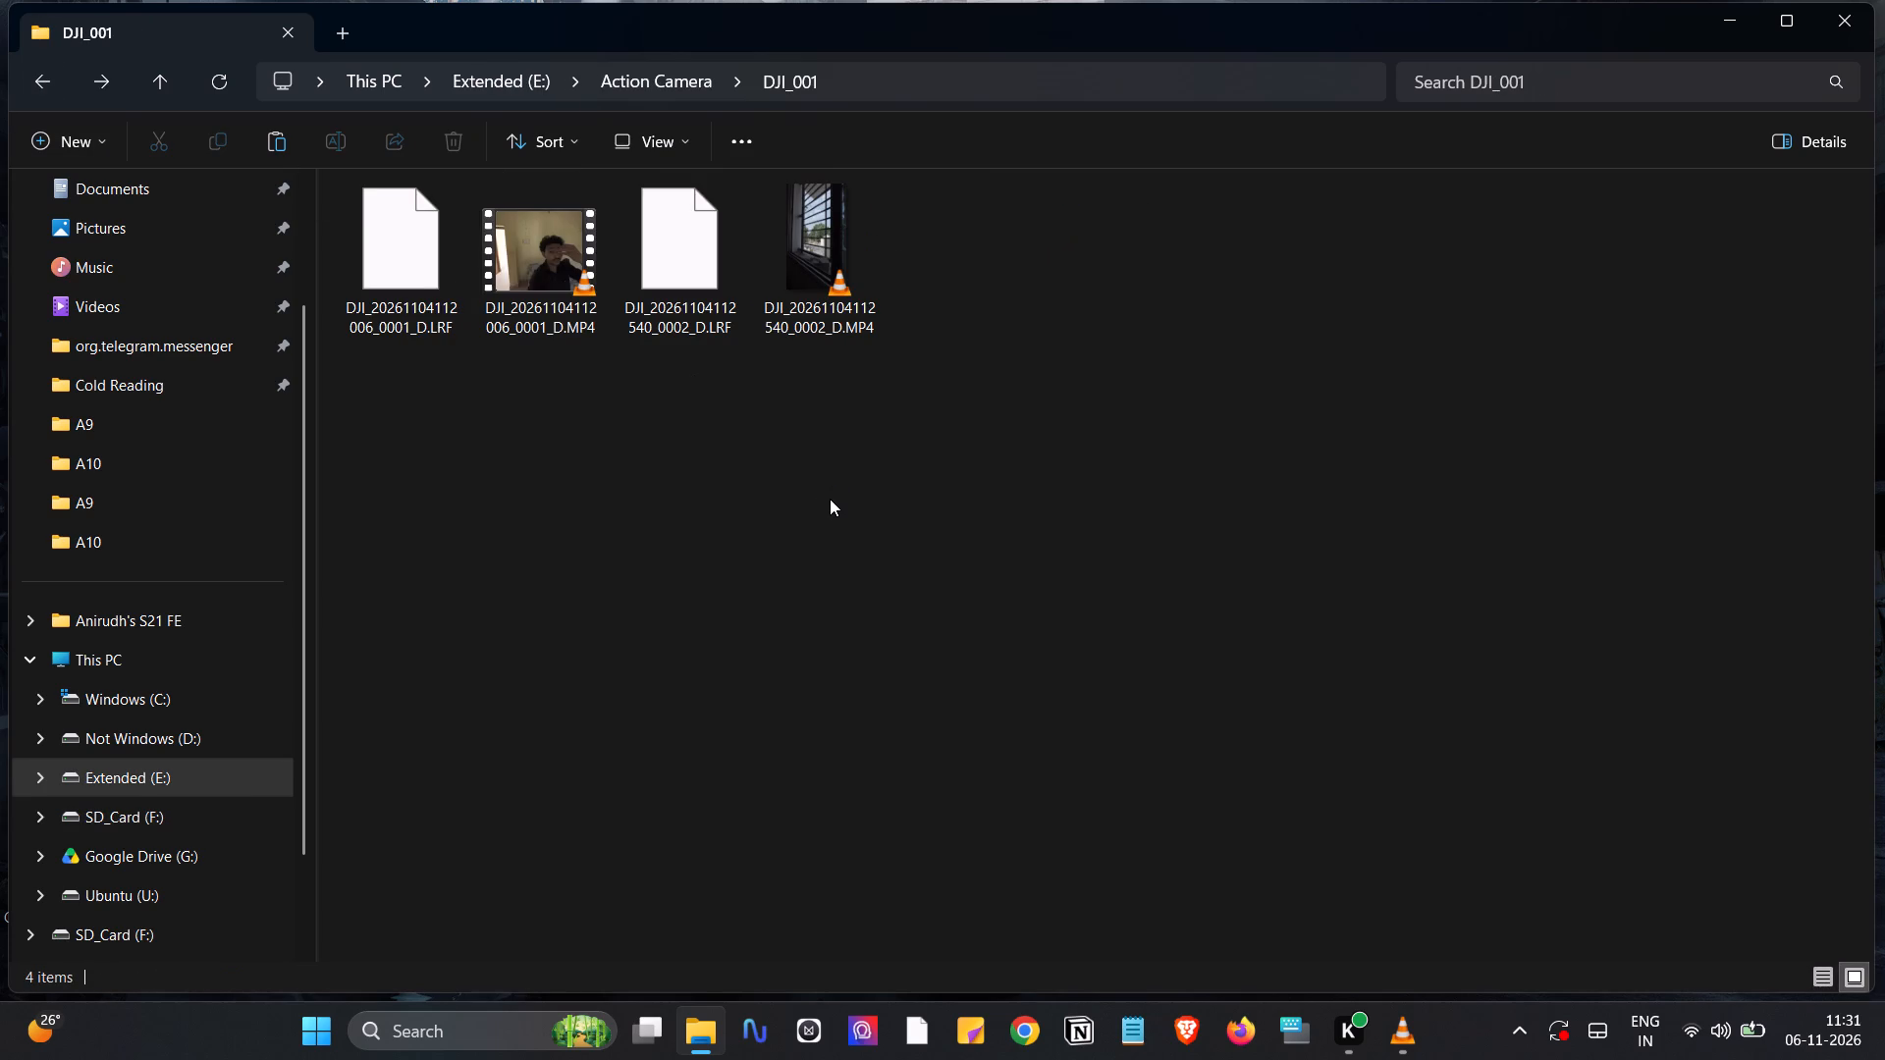
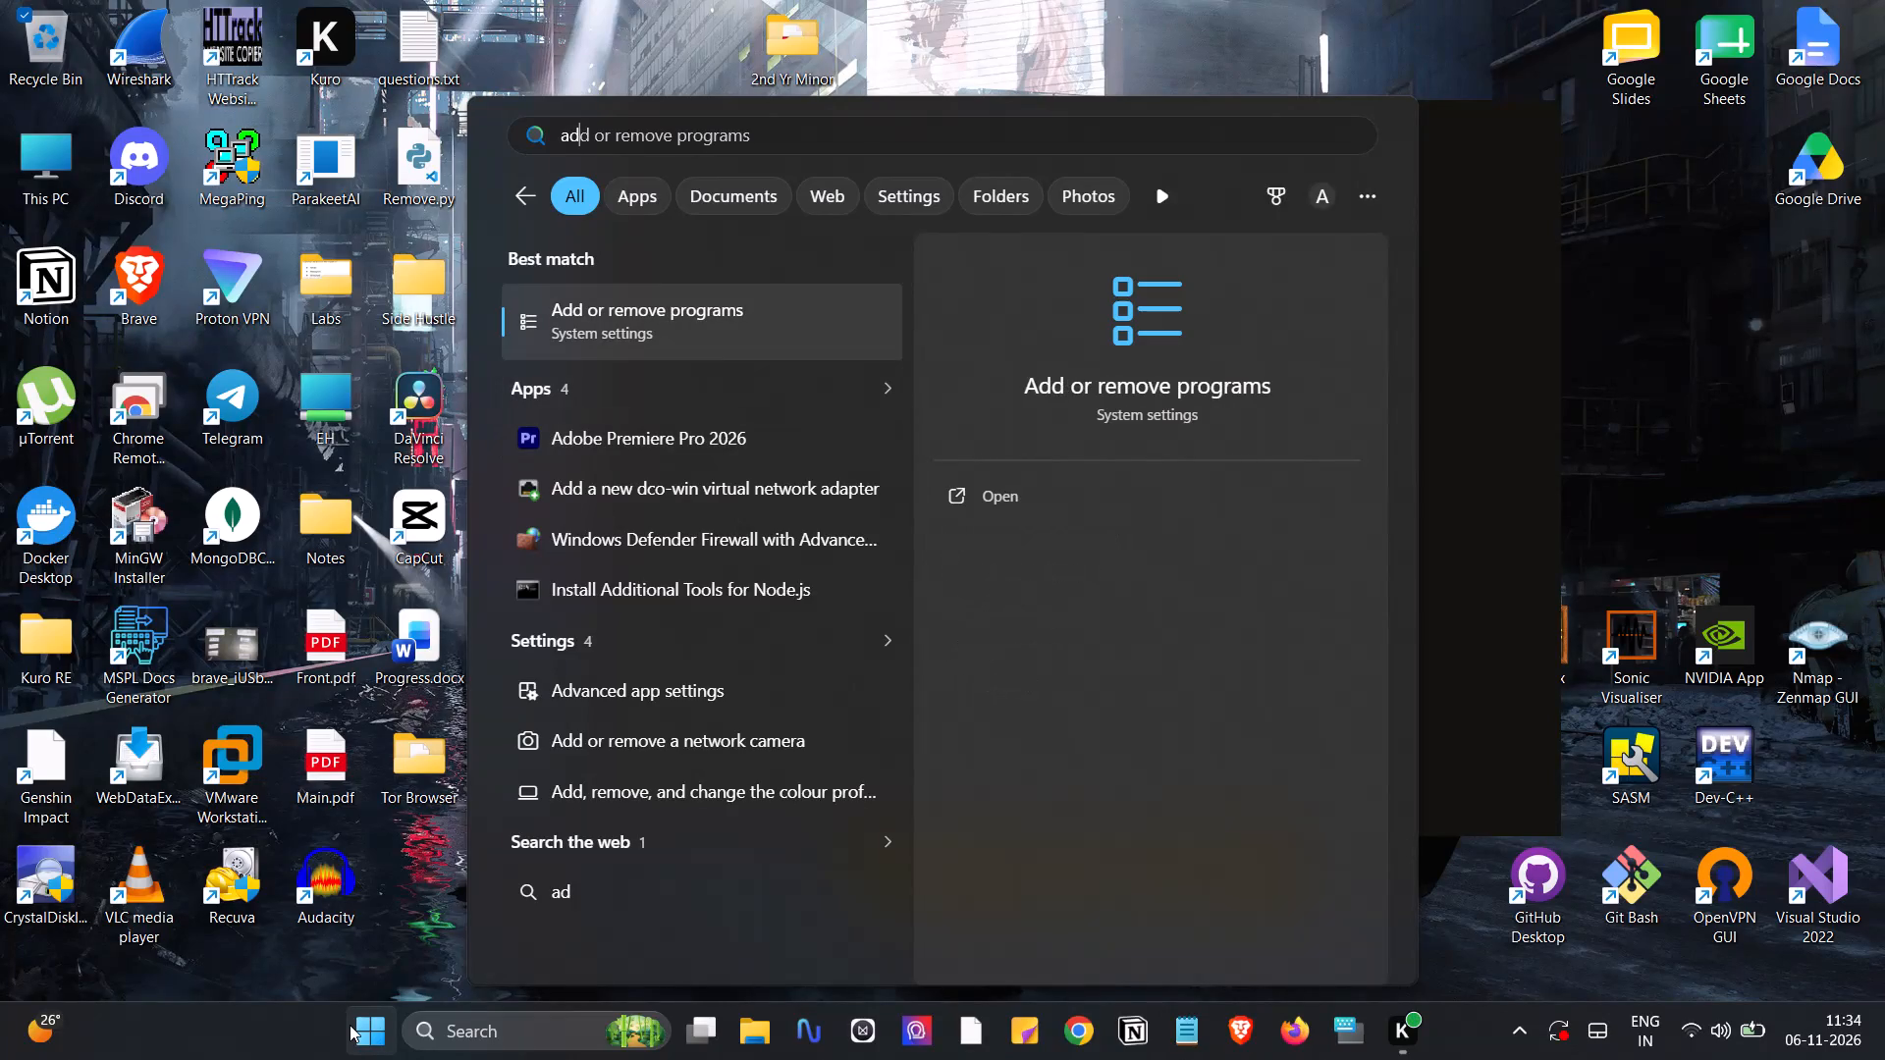
Launch Adobe Premiere Pro 2026 from the system search results.
key("Down")
key("Down")
key("Return")
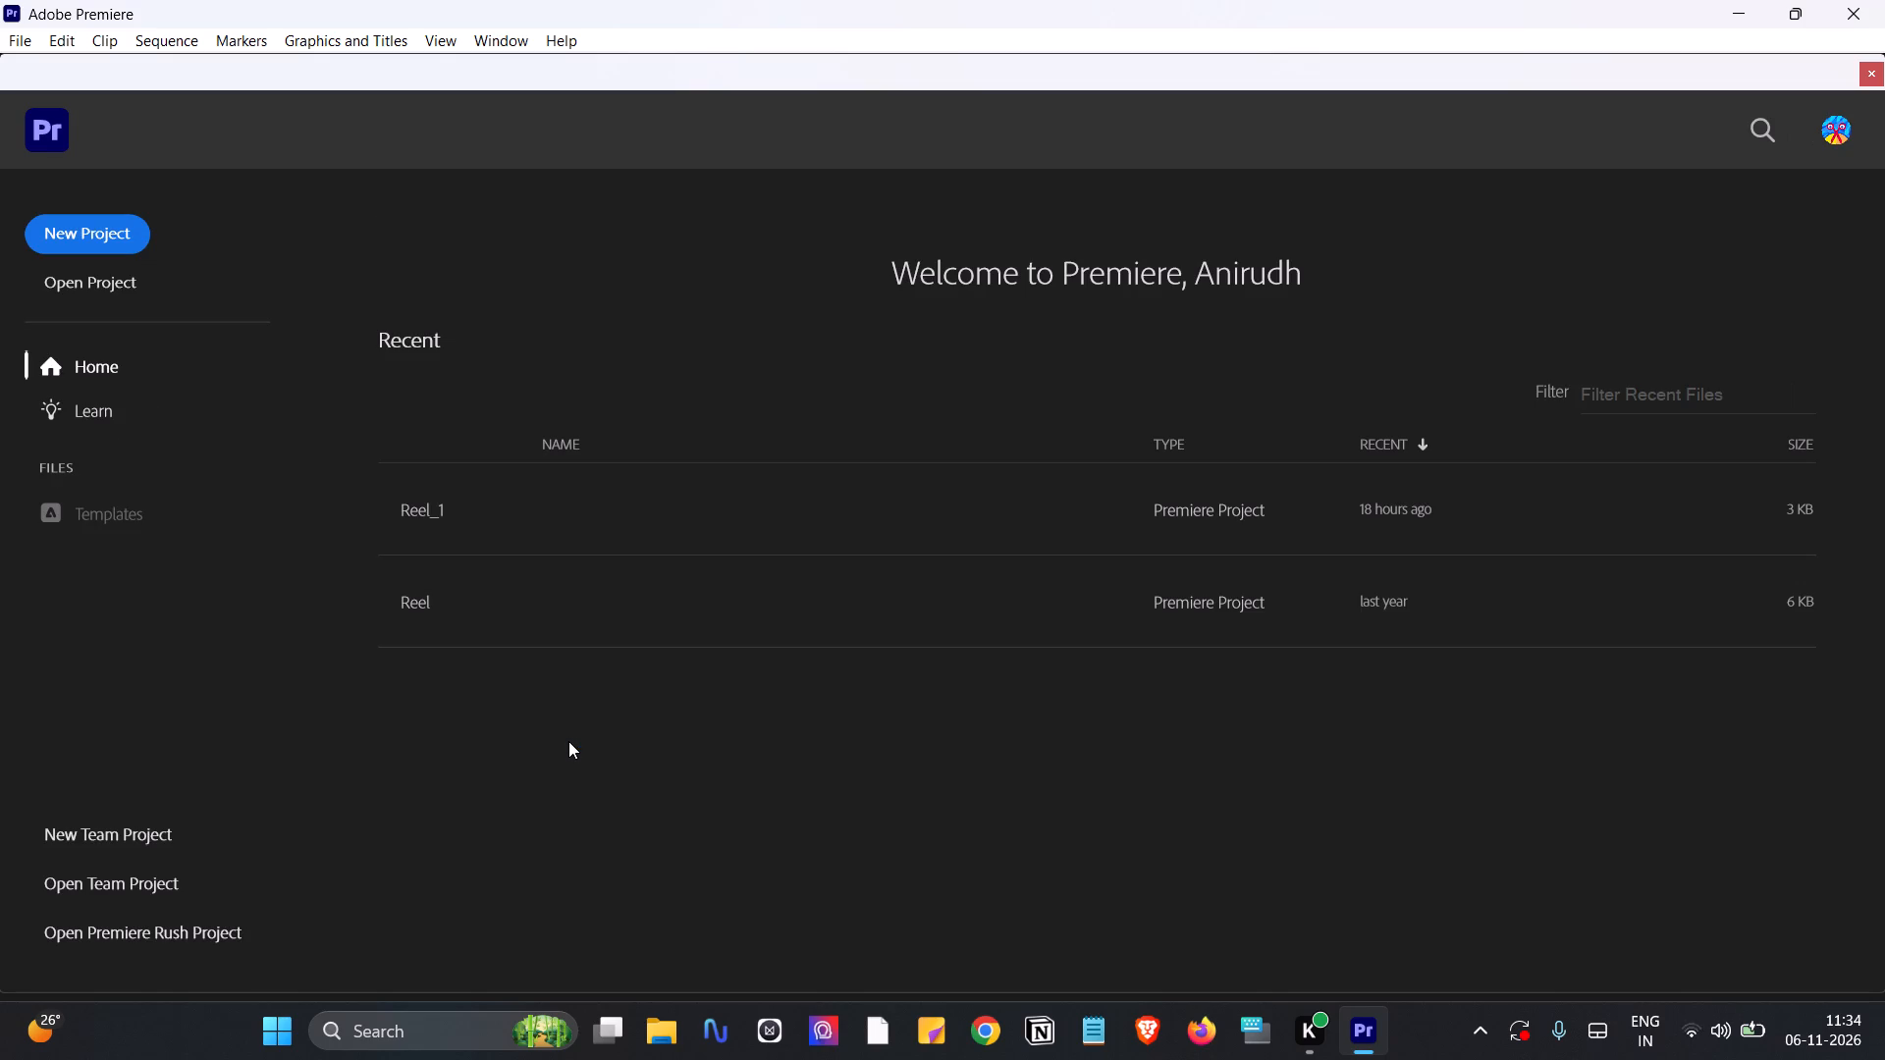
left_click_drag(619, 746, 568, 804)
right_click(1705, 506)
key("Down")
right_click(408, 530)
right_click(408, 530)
Create a new Premiere project named A1 in E:\Adobe\Export.
left_click(115, 217)
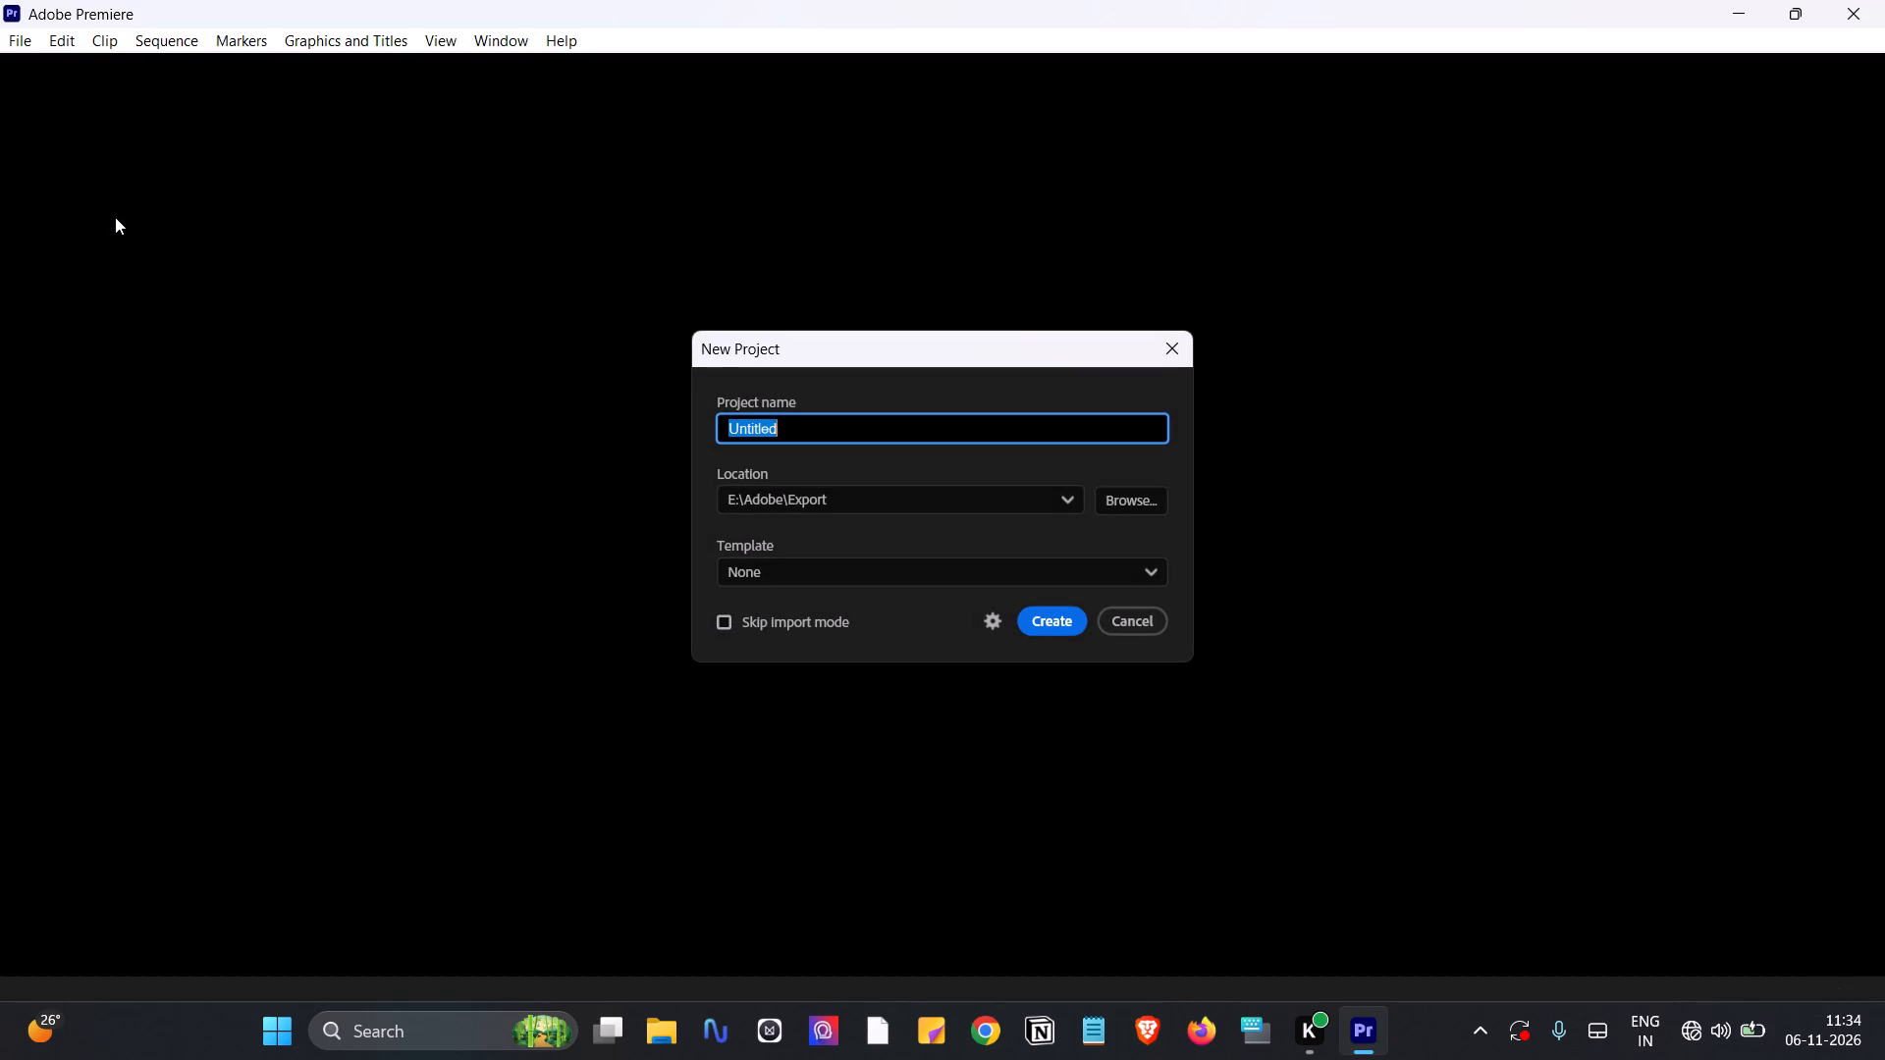
type("A1")
key("Return")
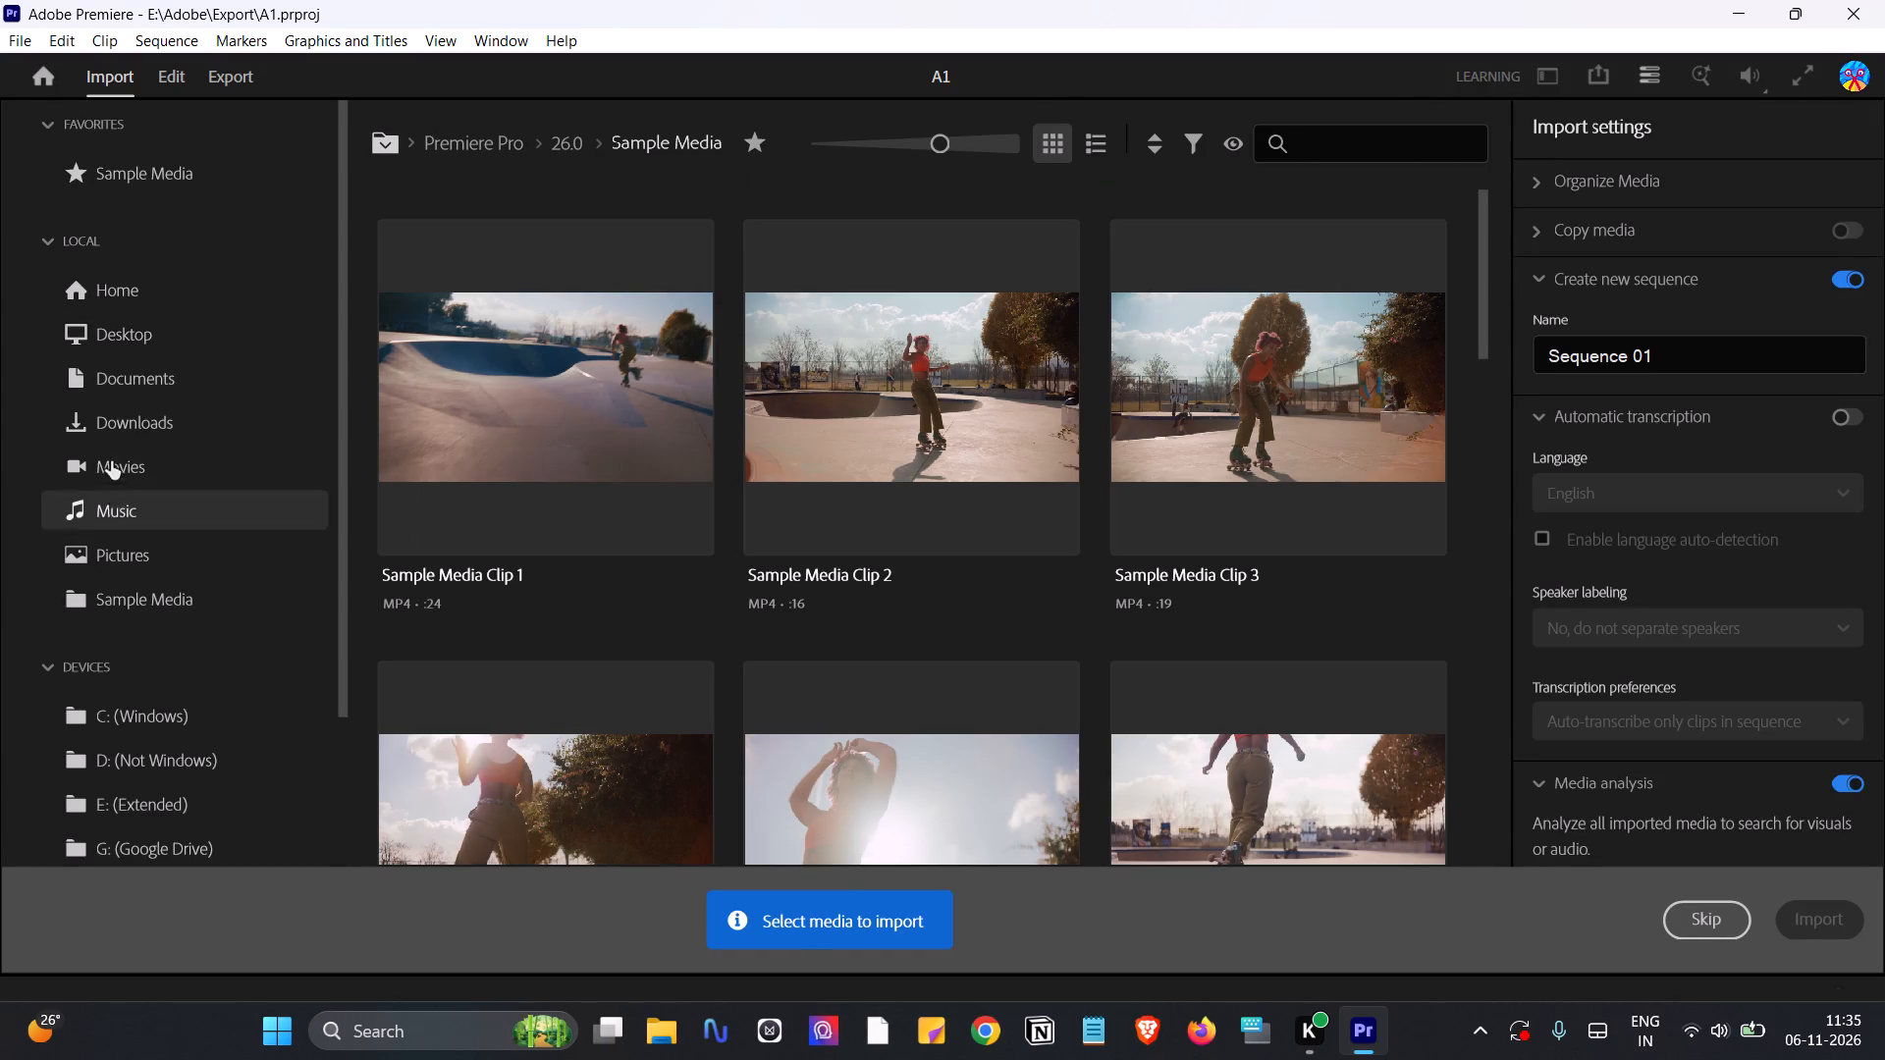
left_click(161, 806)
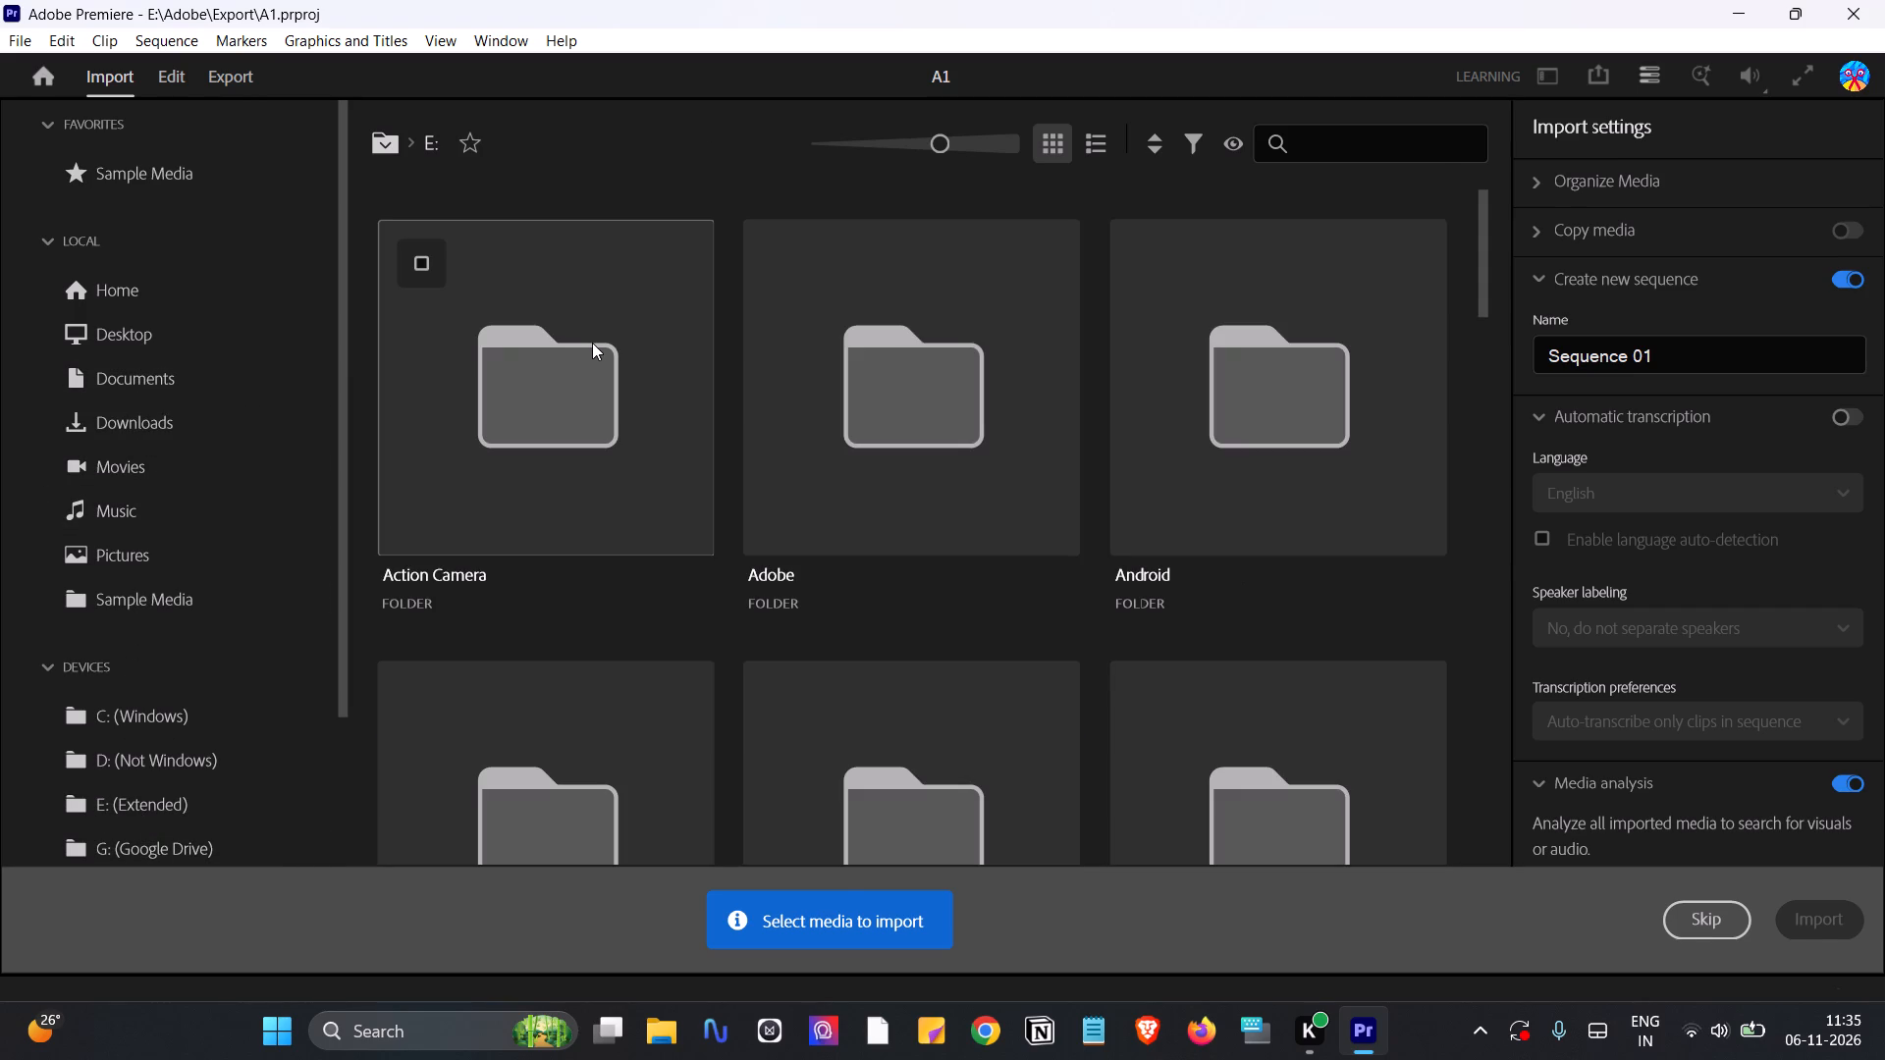
double_click(592, 343)
double_click(592, 343)
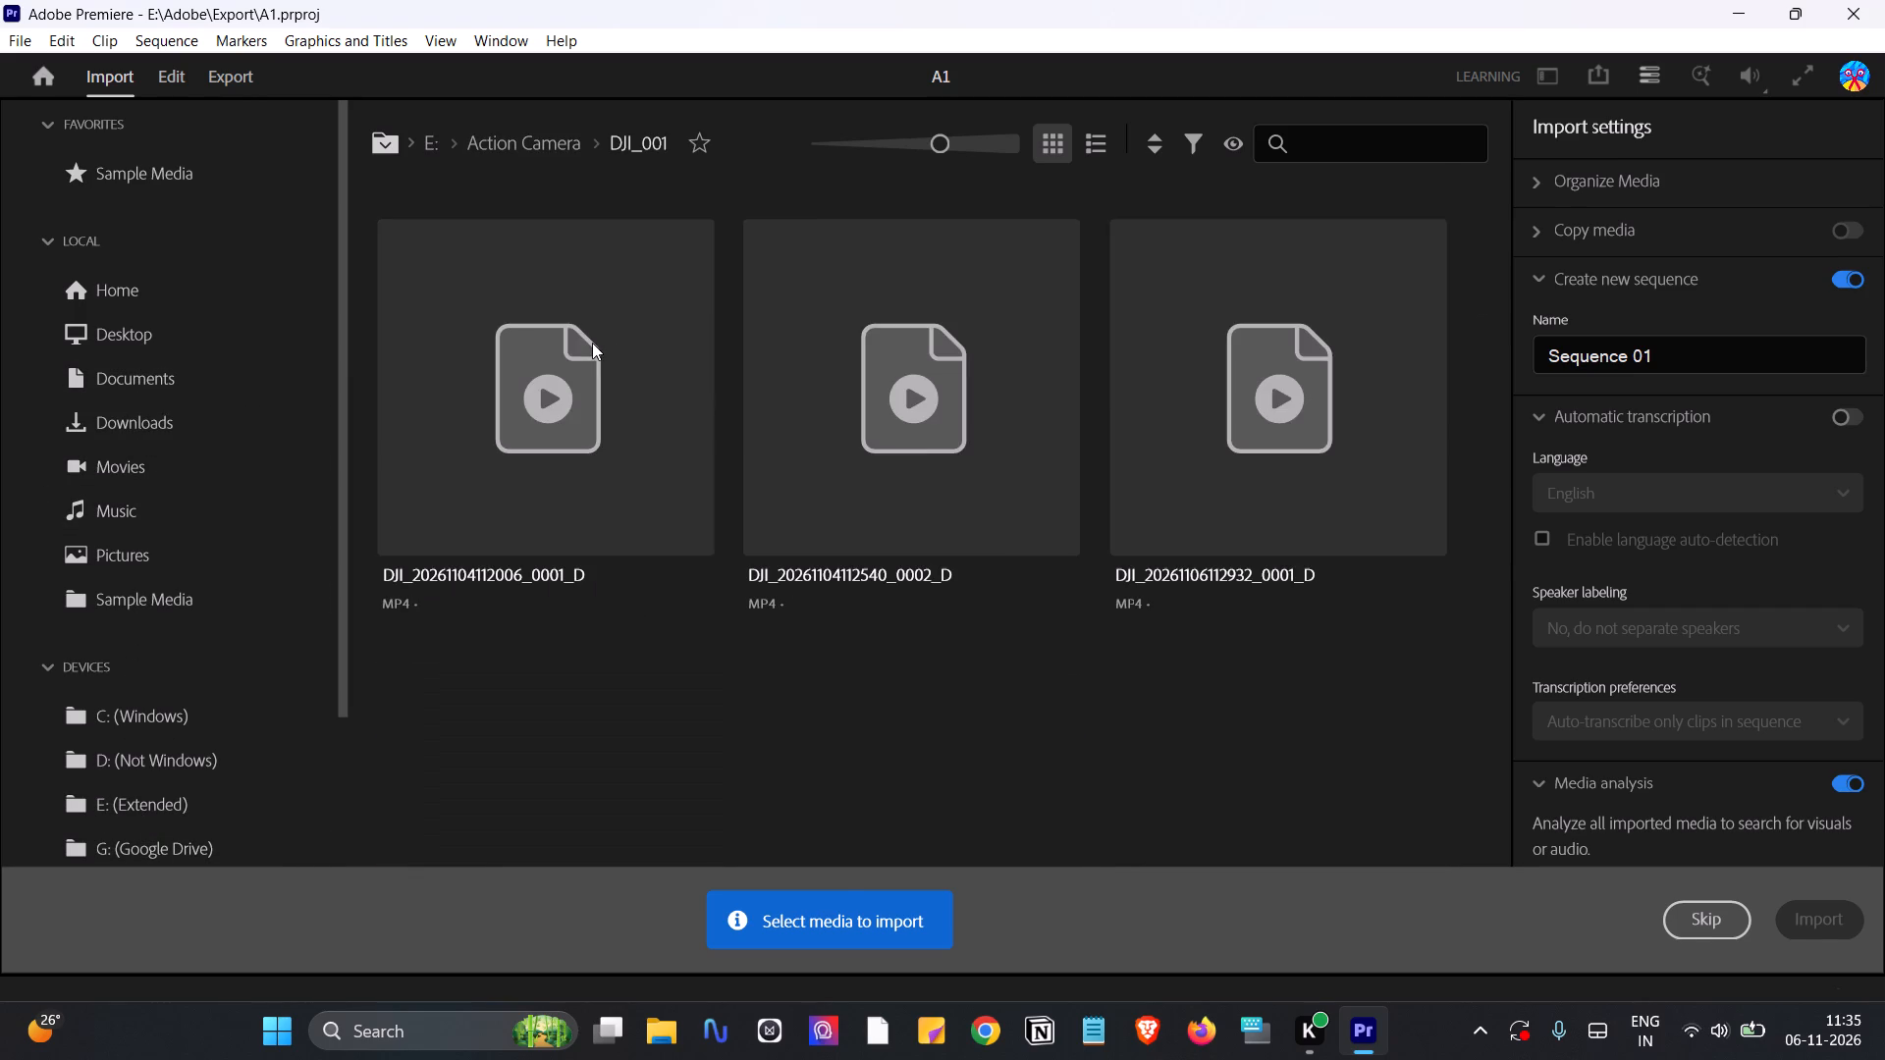
left_click(1304, 329)
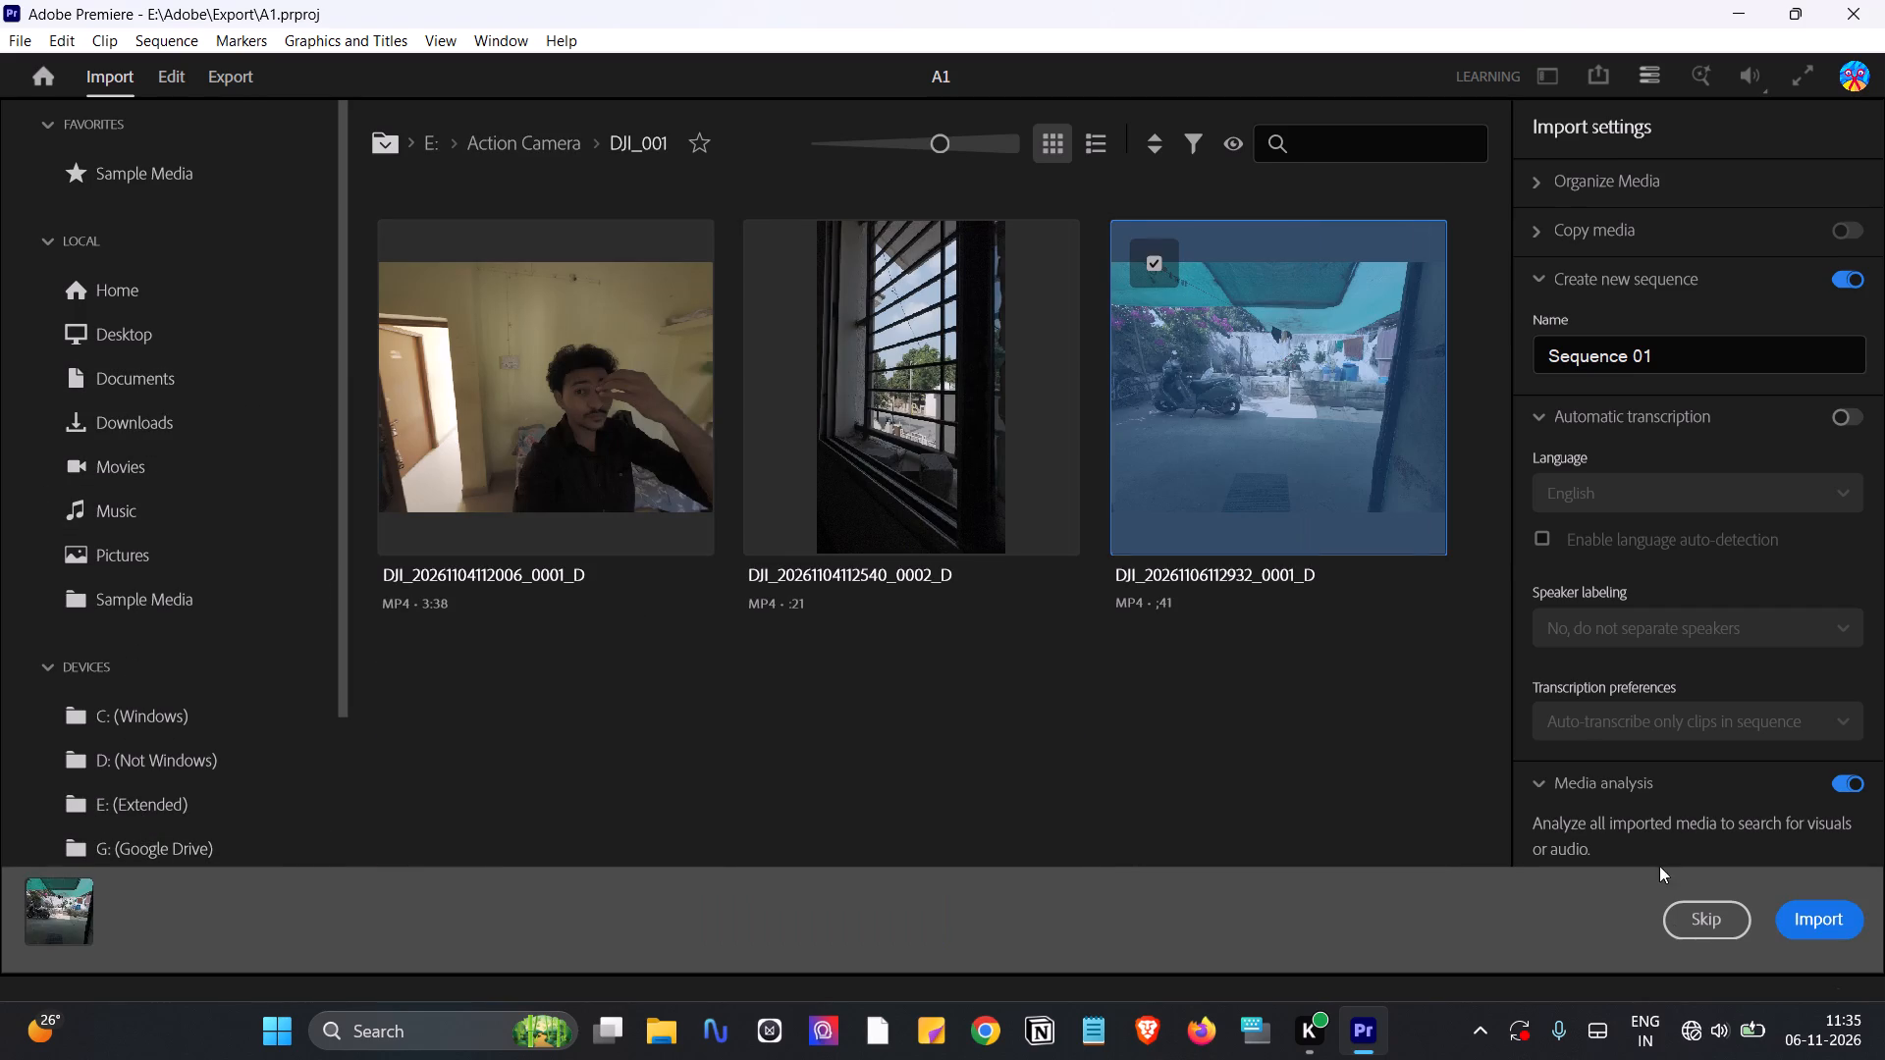
left_click(1841, 914)
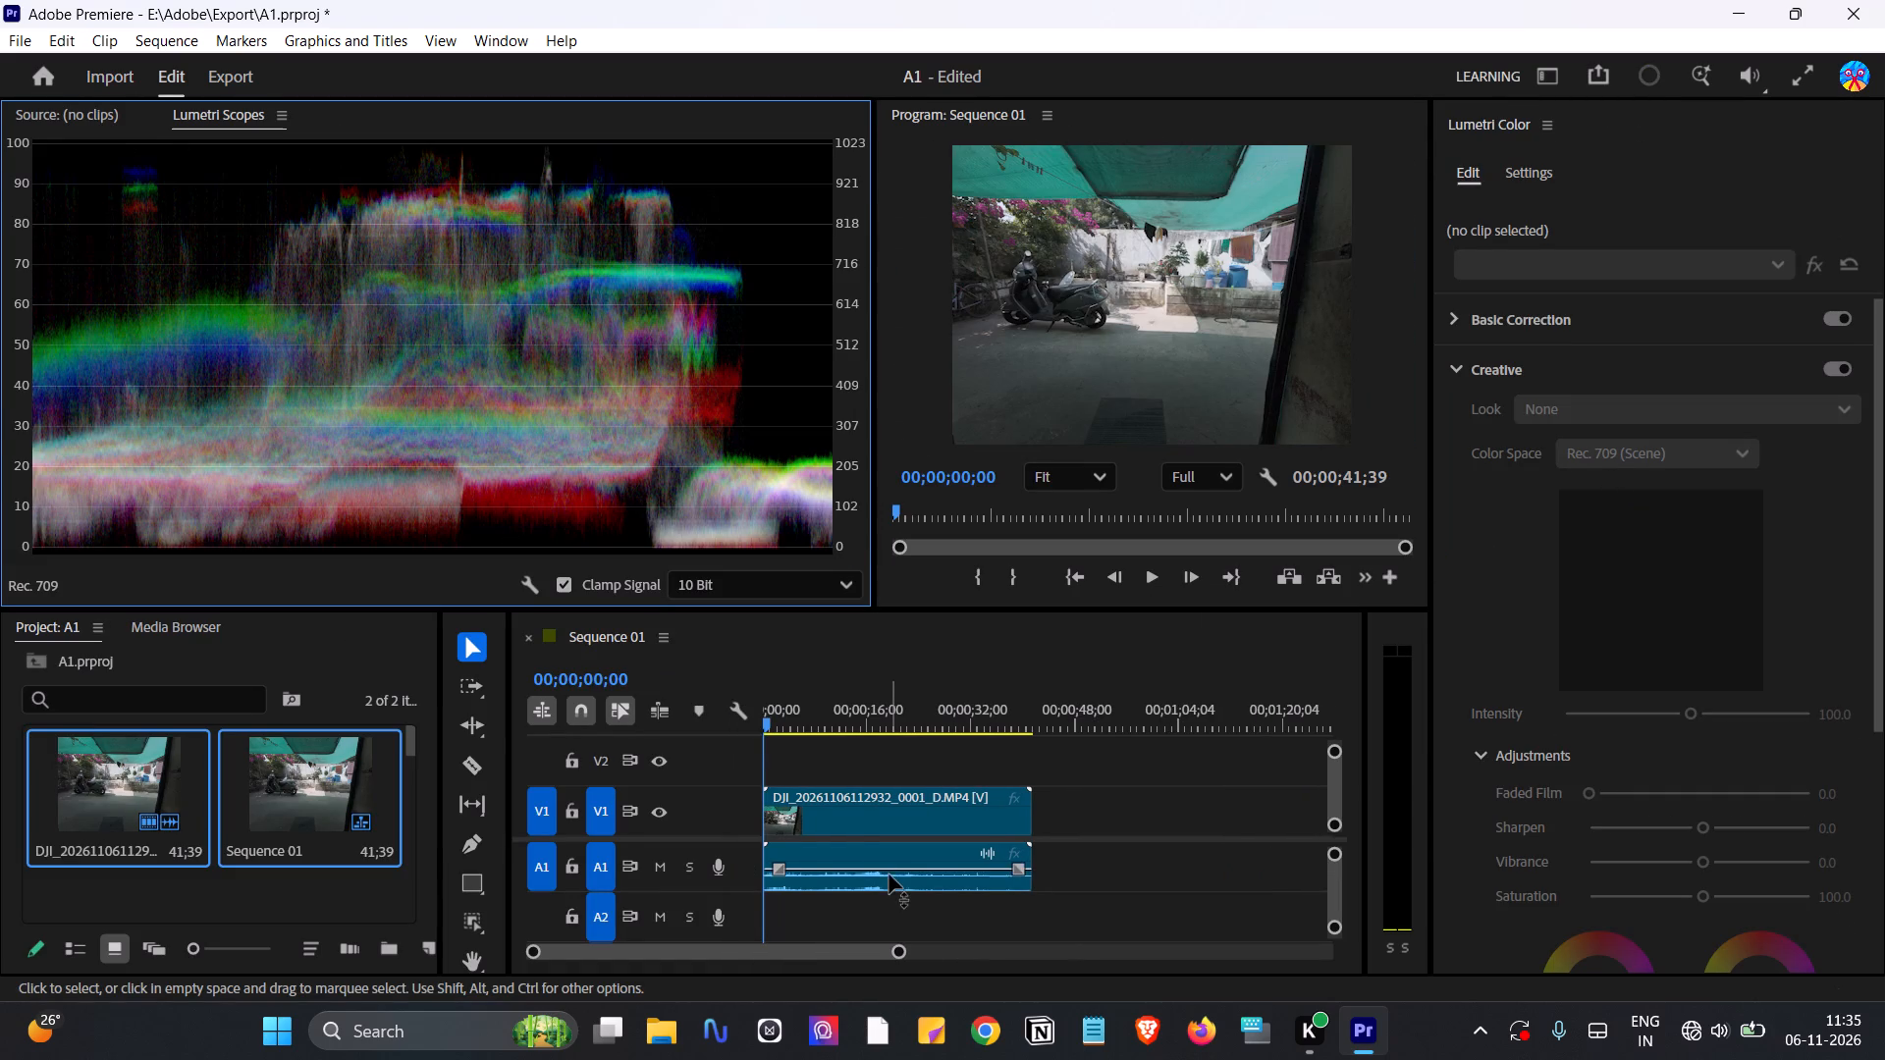
Select the video clip and examine the sequence settings, including the available editing modes, without changing anything.
left_click(924, 803)
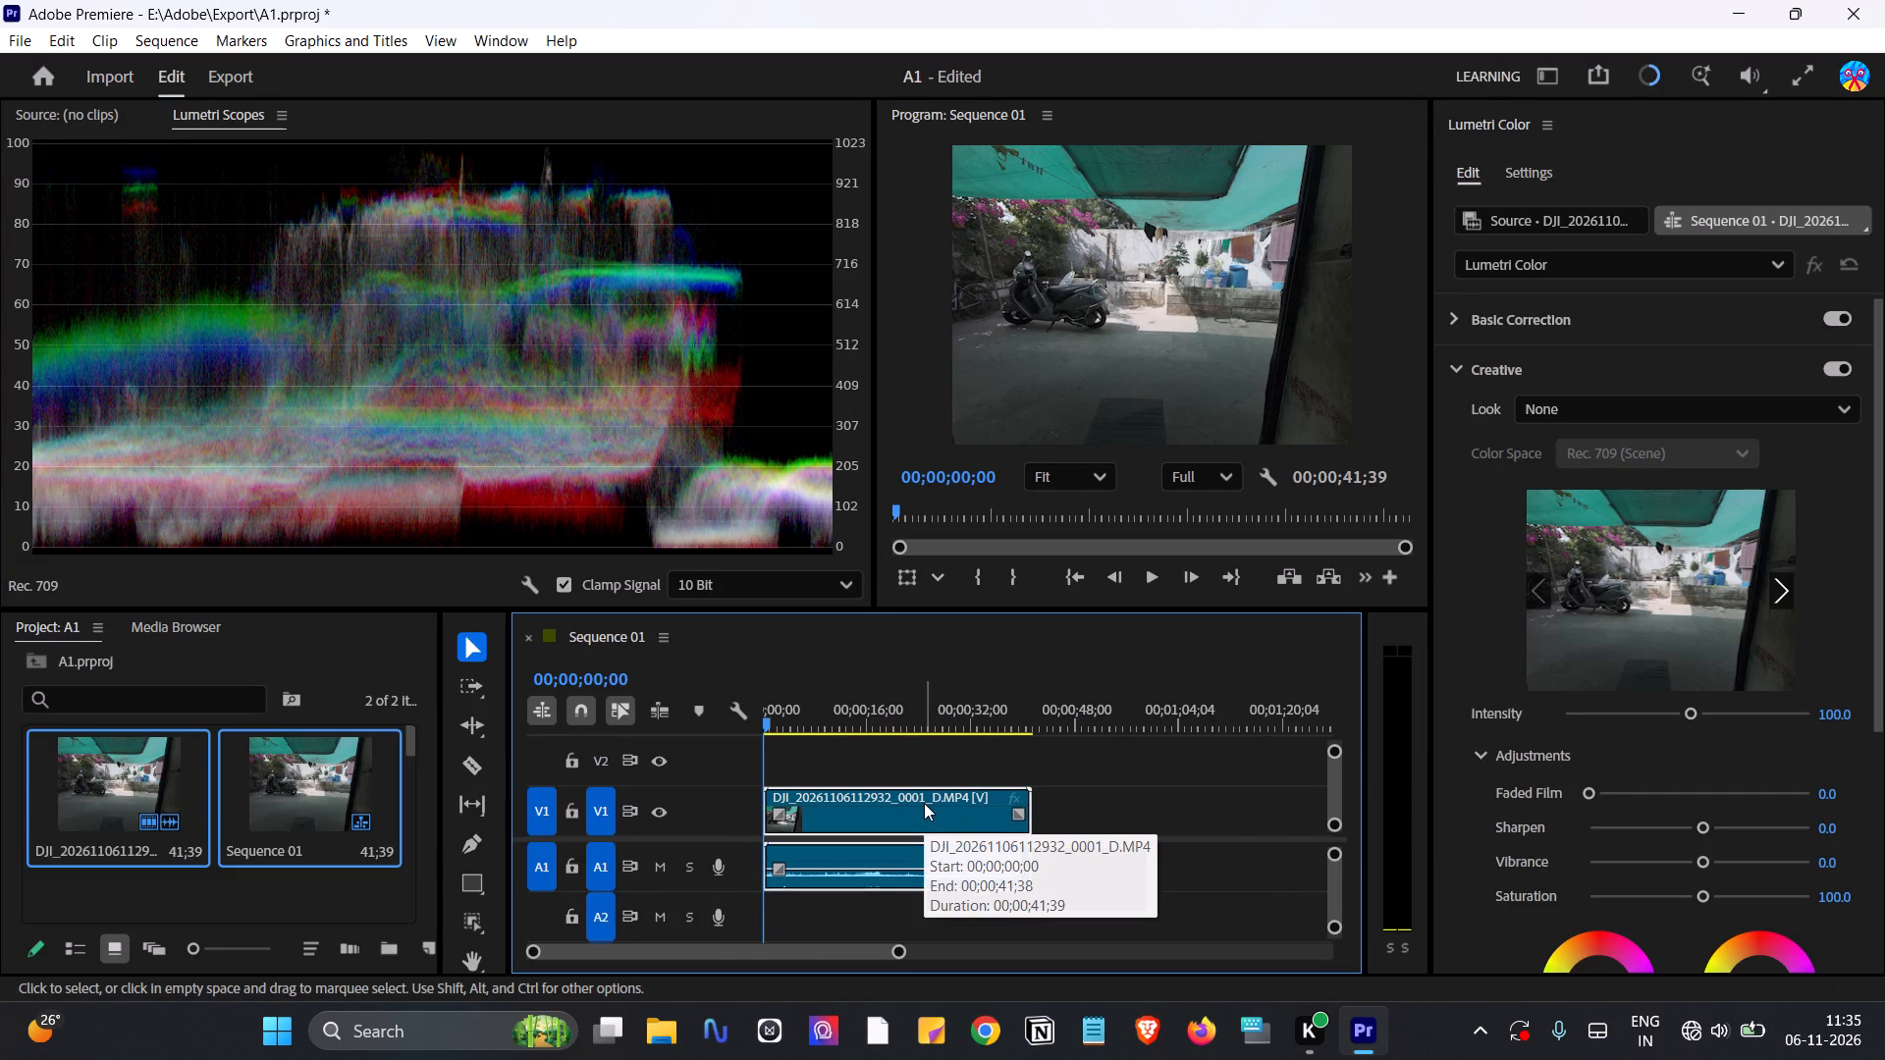
left_click(187, 31)
left_click(303, 65)
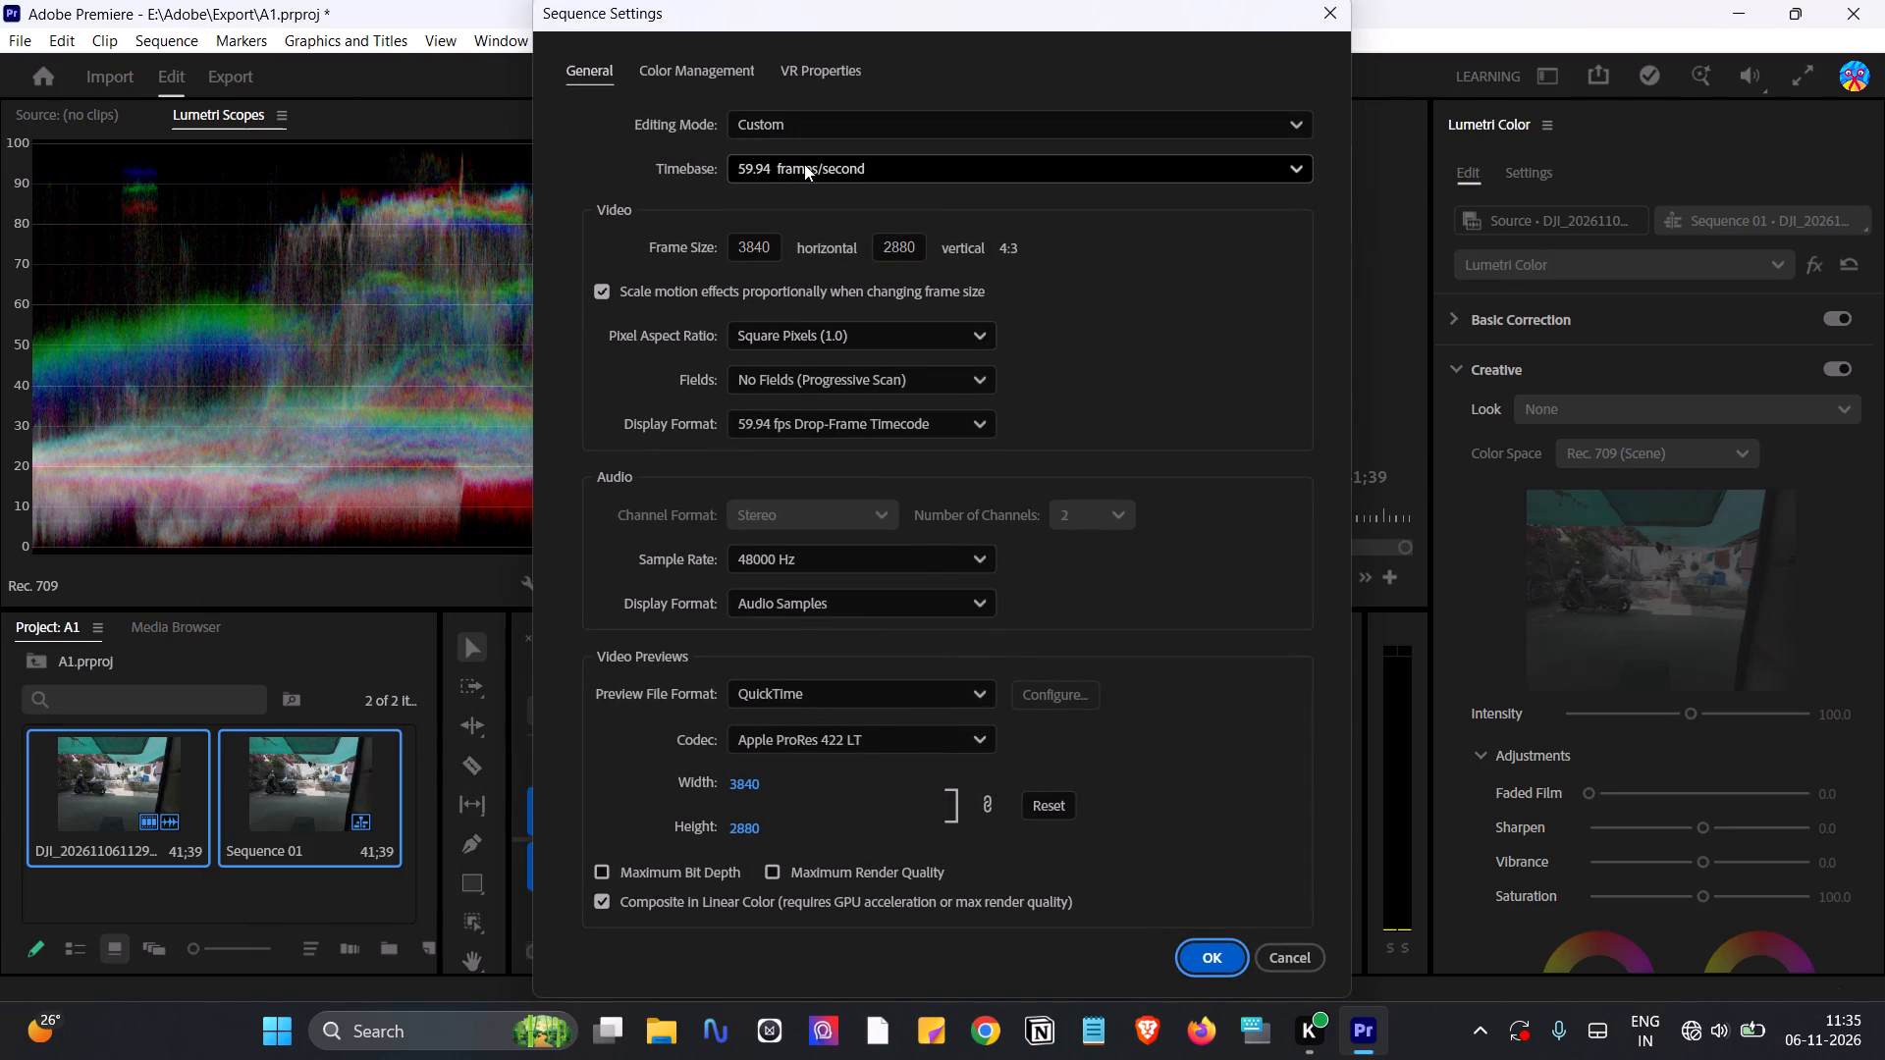
left_click(828, 124)
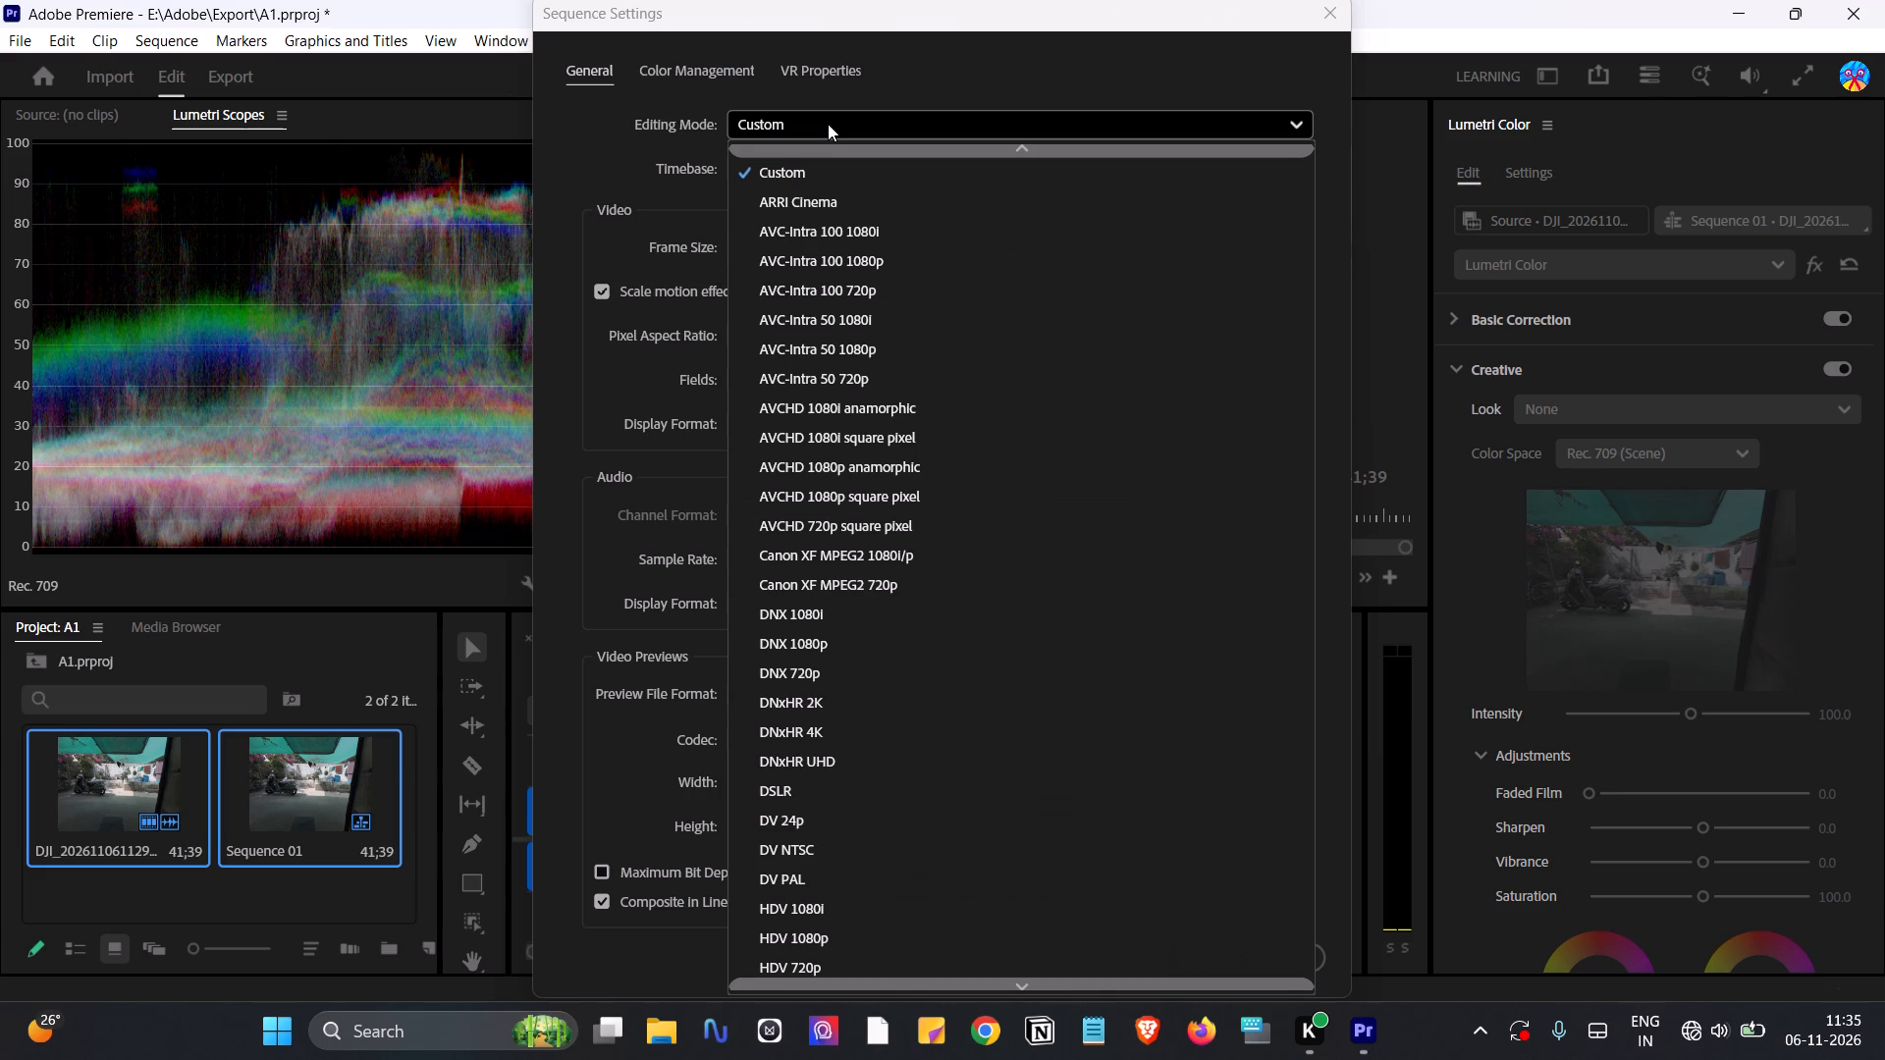
left_click(828, 124)
left_click(828, 124)
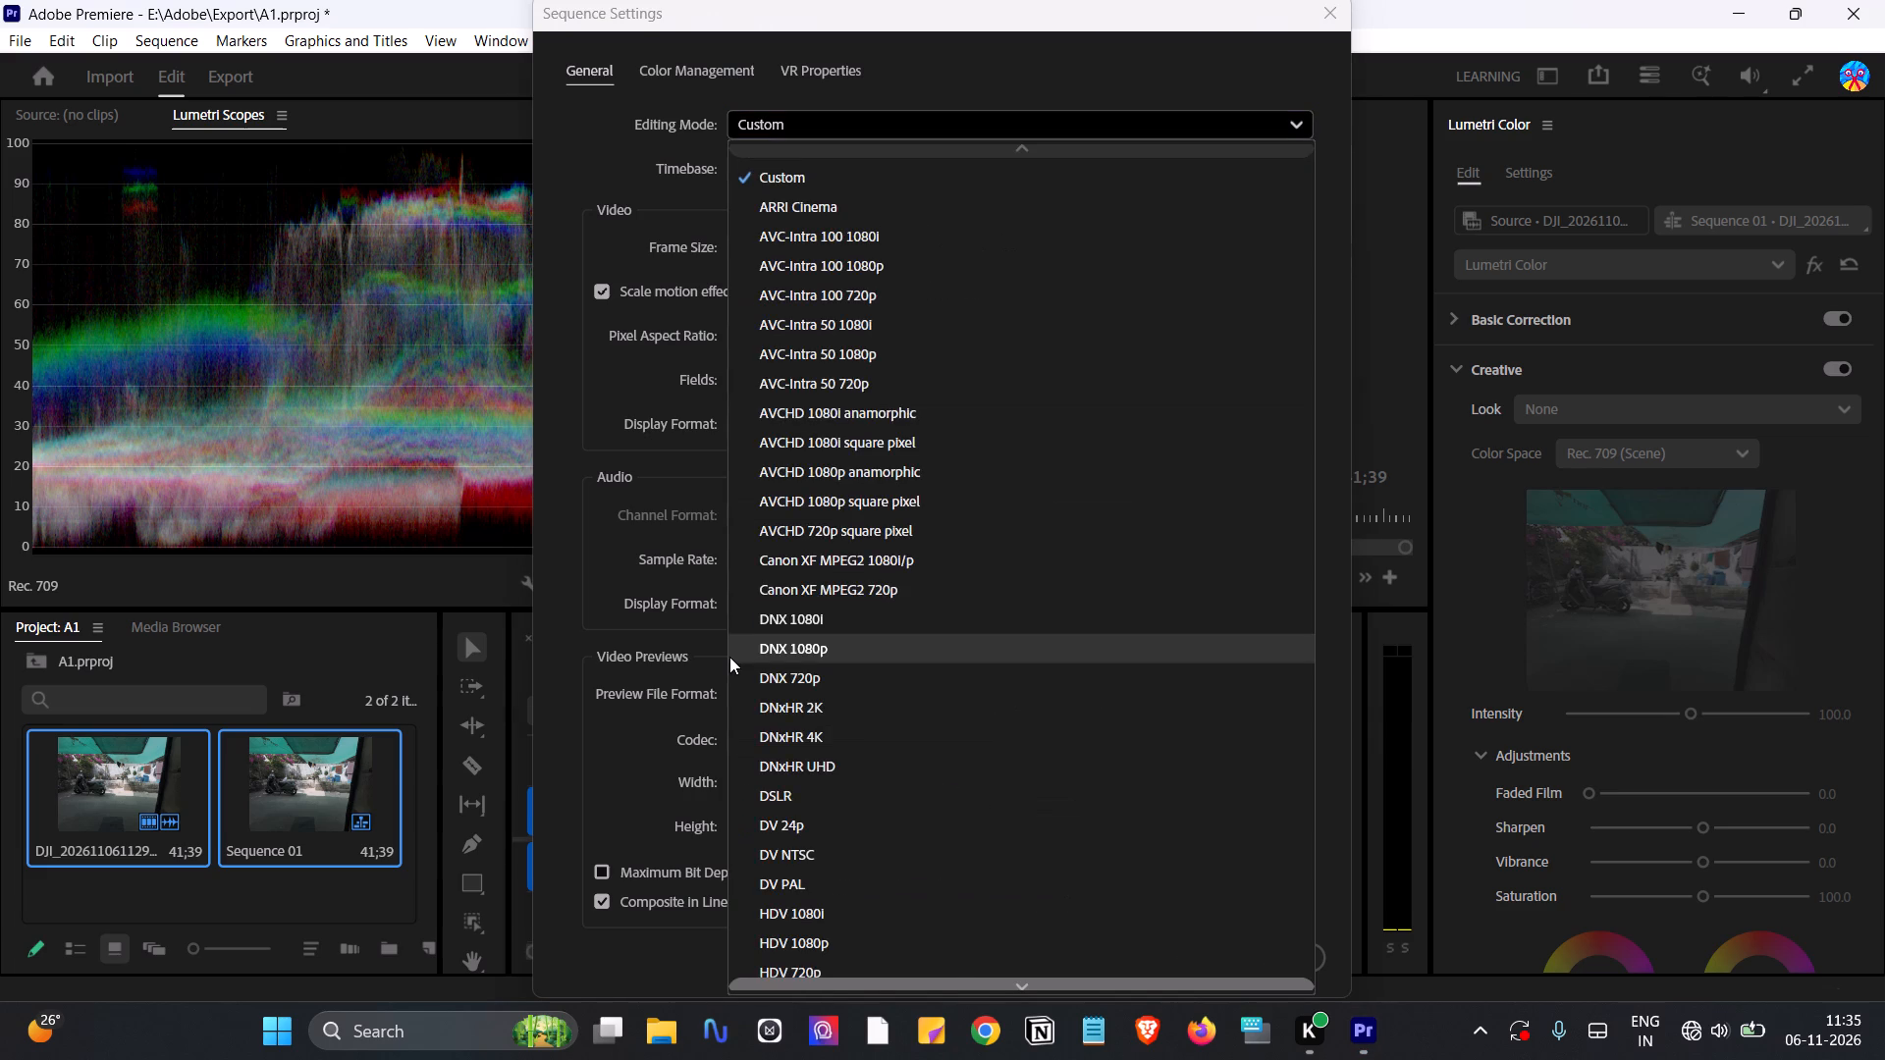
scroll(729, 657, "down", 10)
scroll(729, 657, "up", 2)
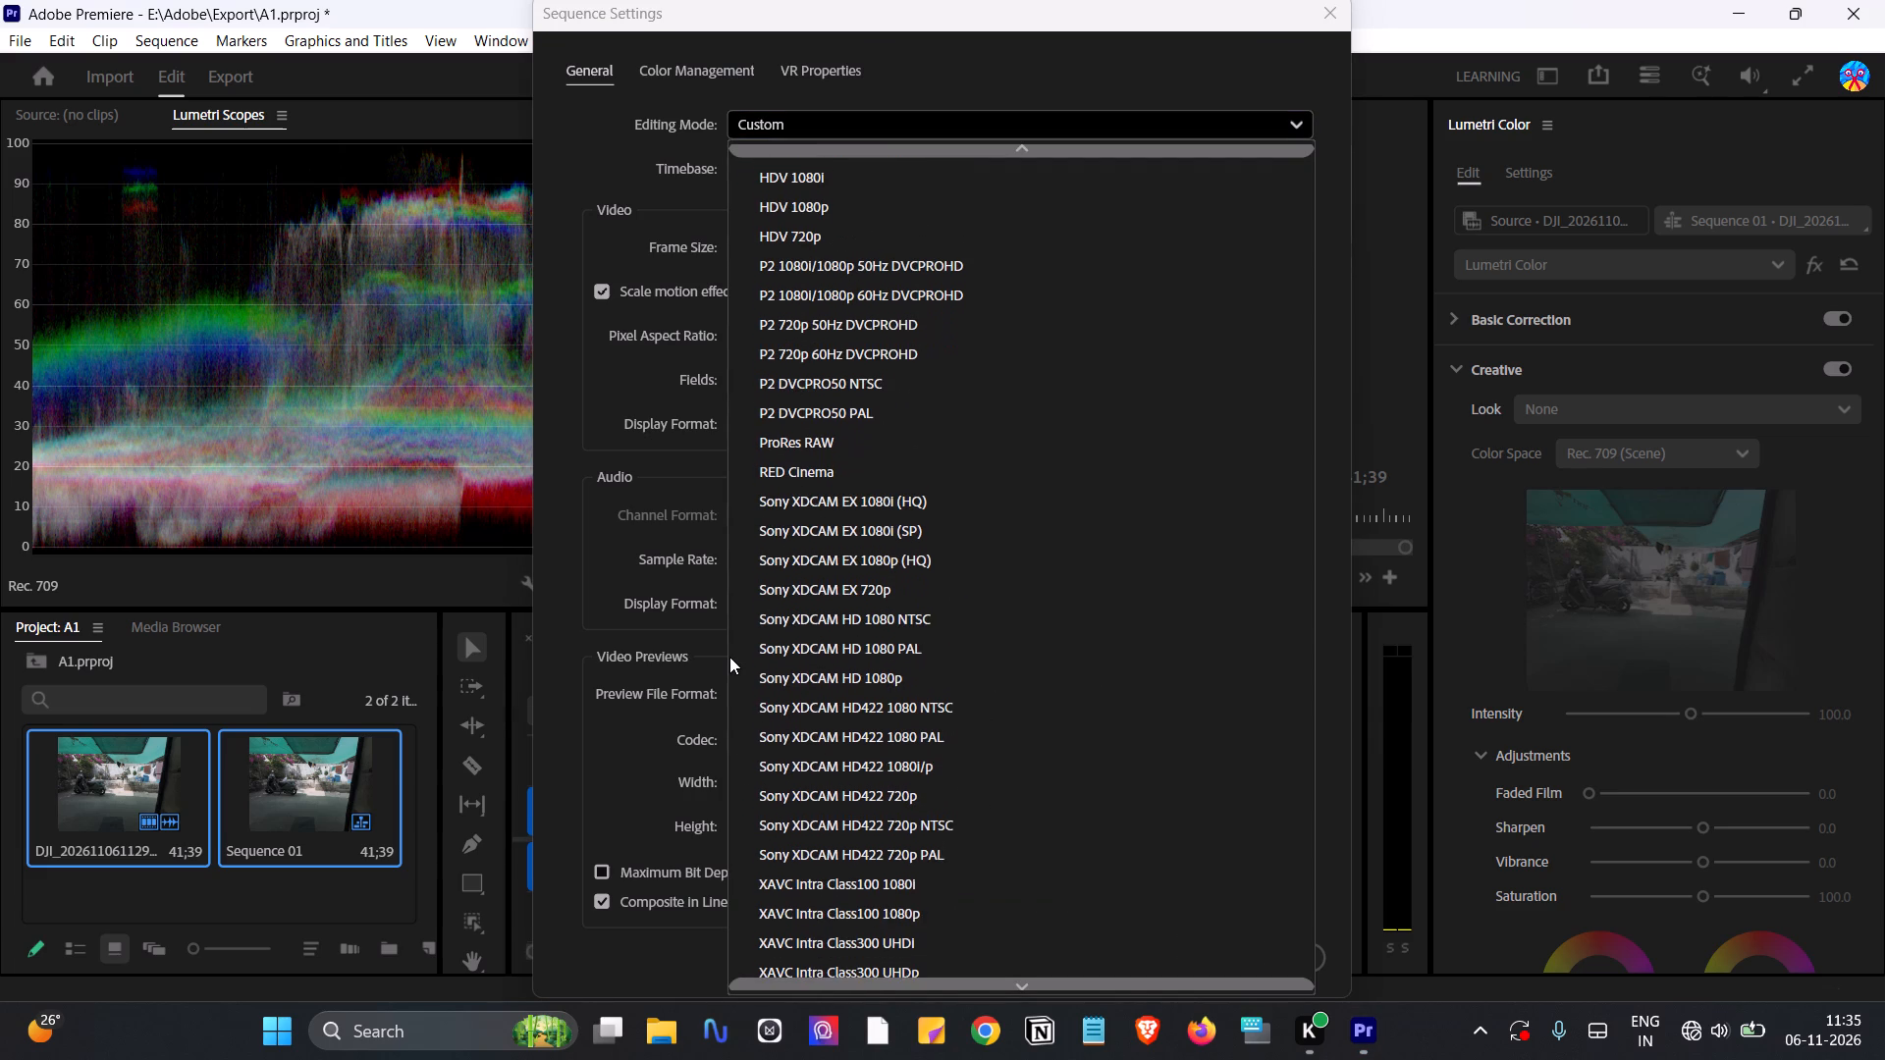
scroll(729, 657, "up", 7)
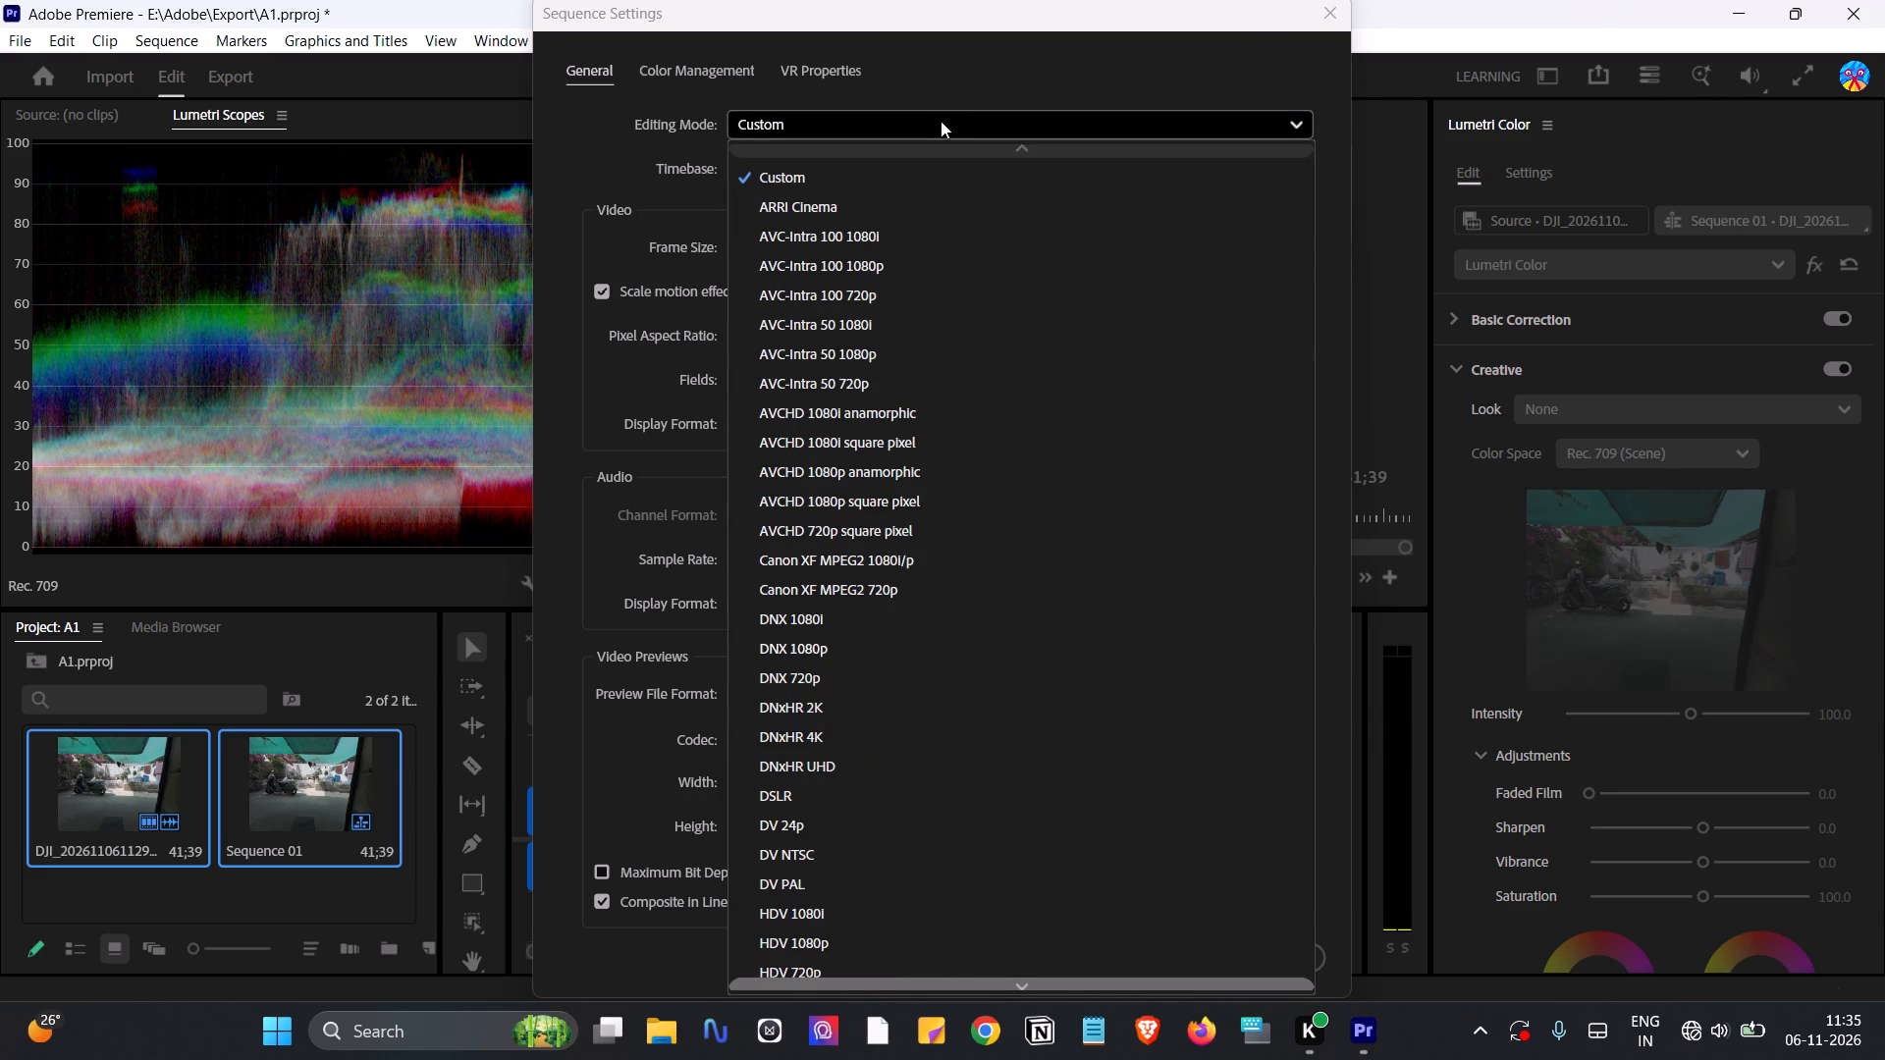
left_click(941, 109)
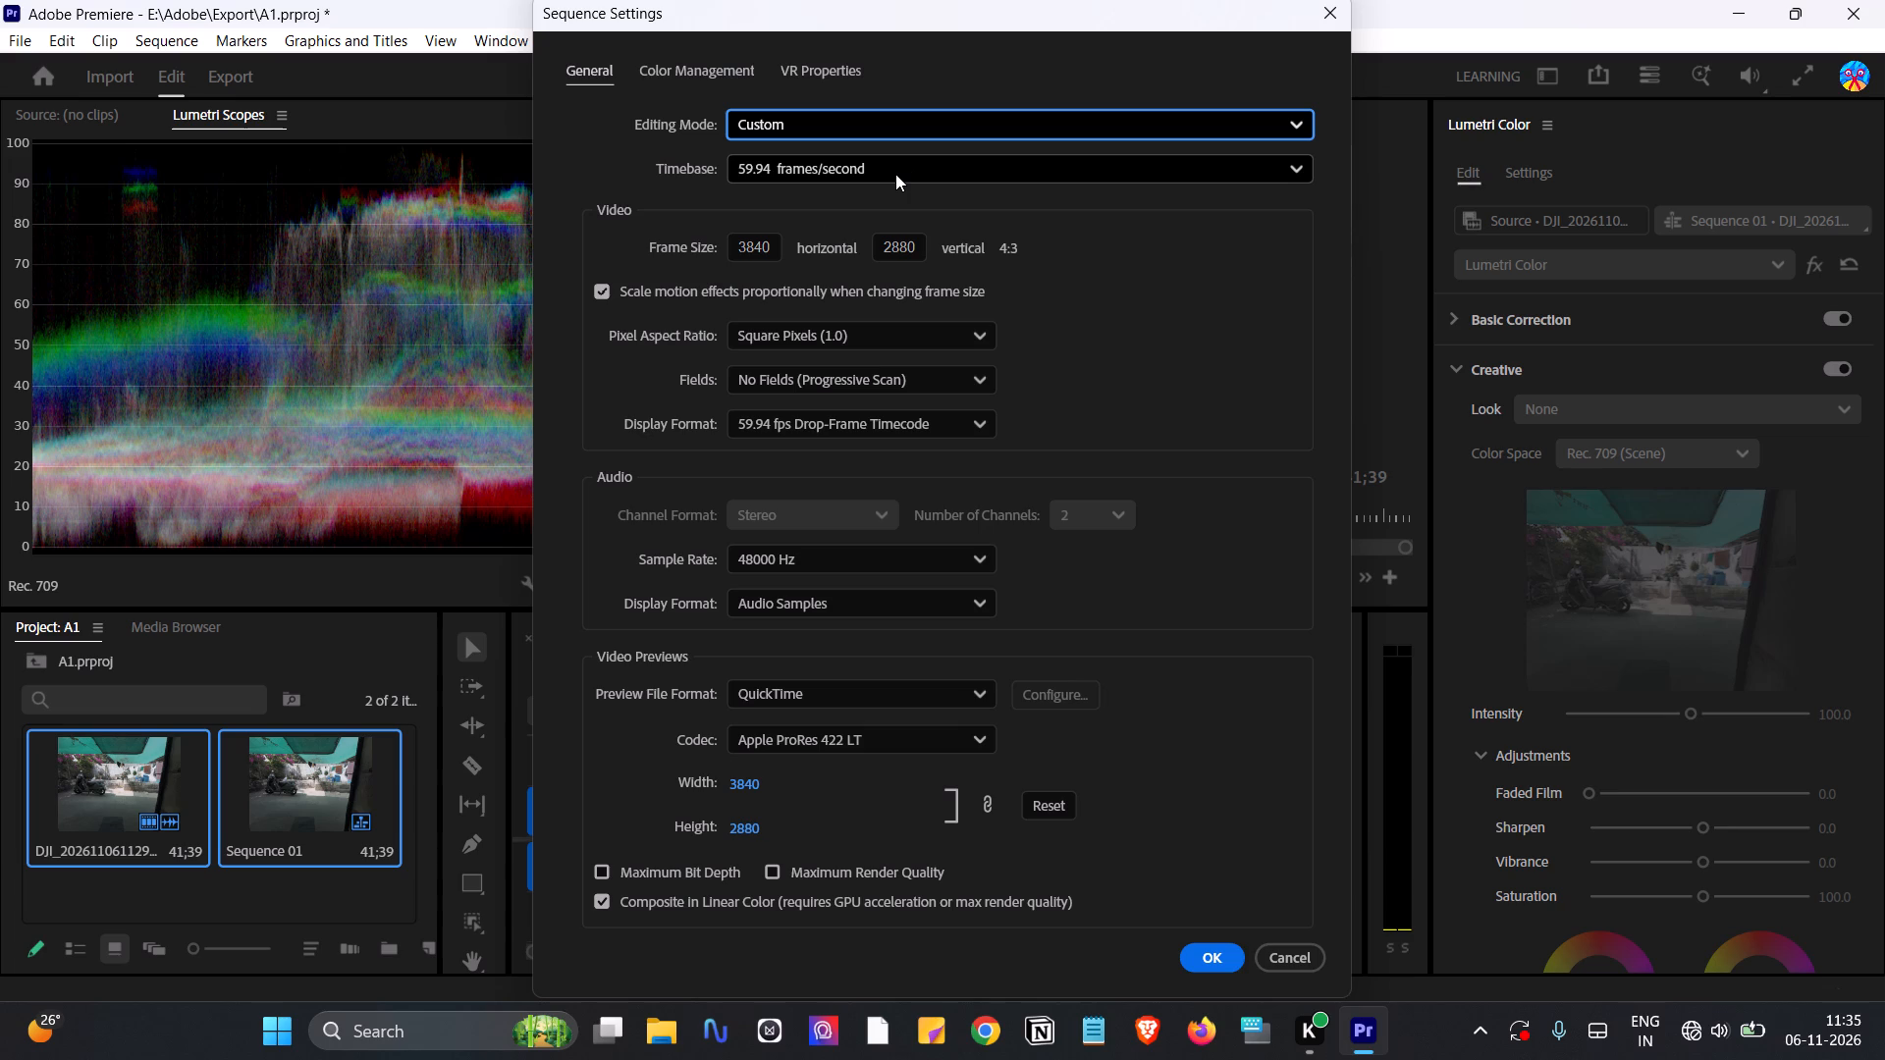
left_click(1305, 948)
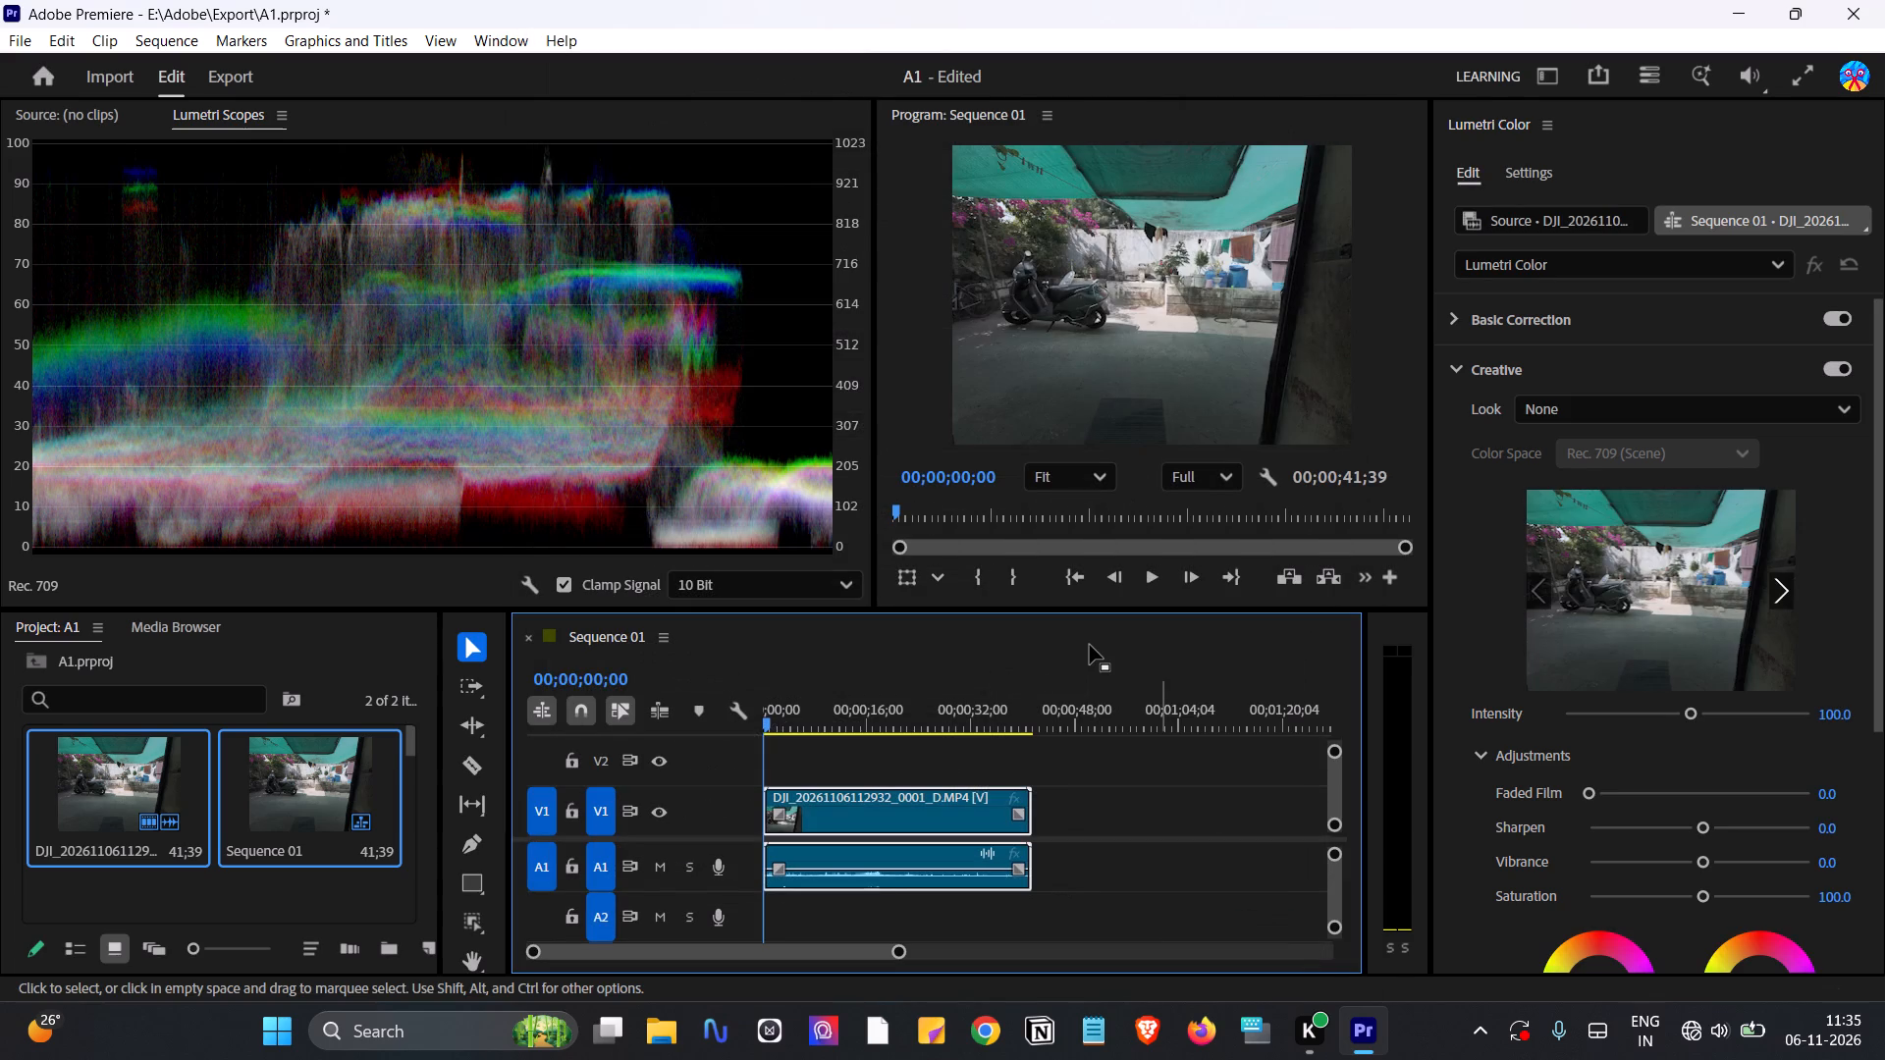
Mute audio track A1 while playing the sequence, and stop playback.
key("space")
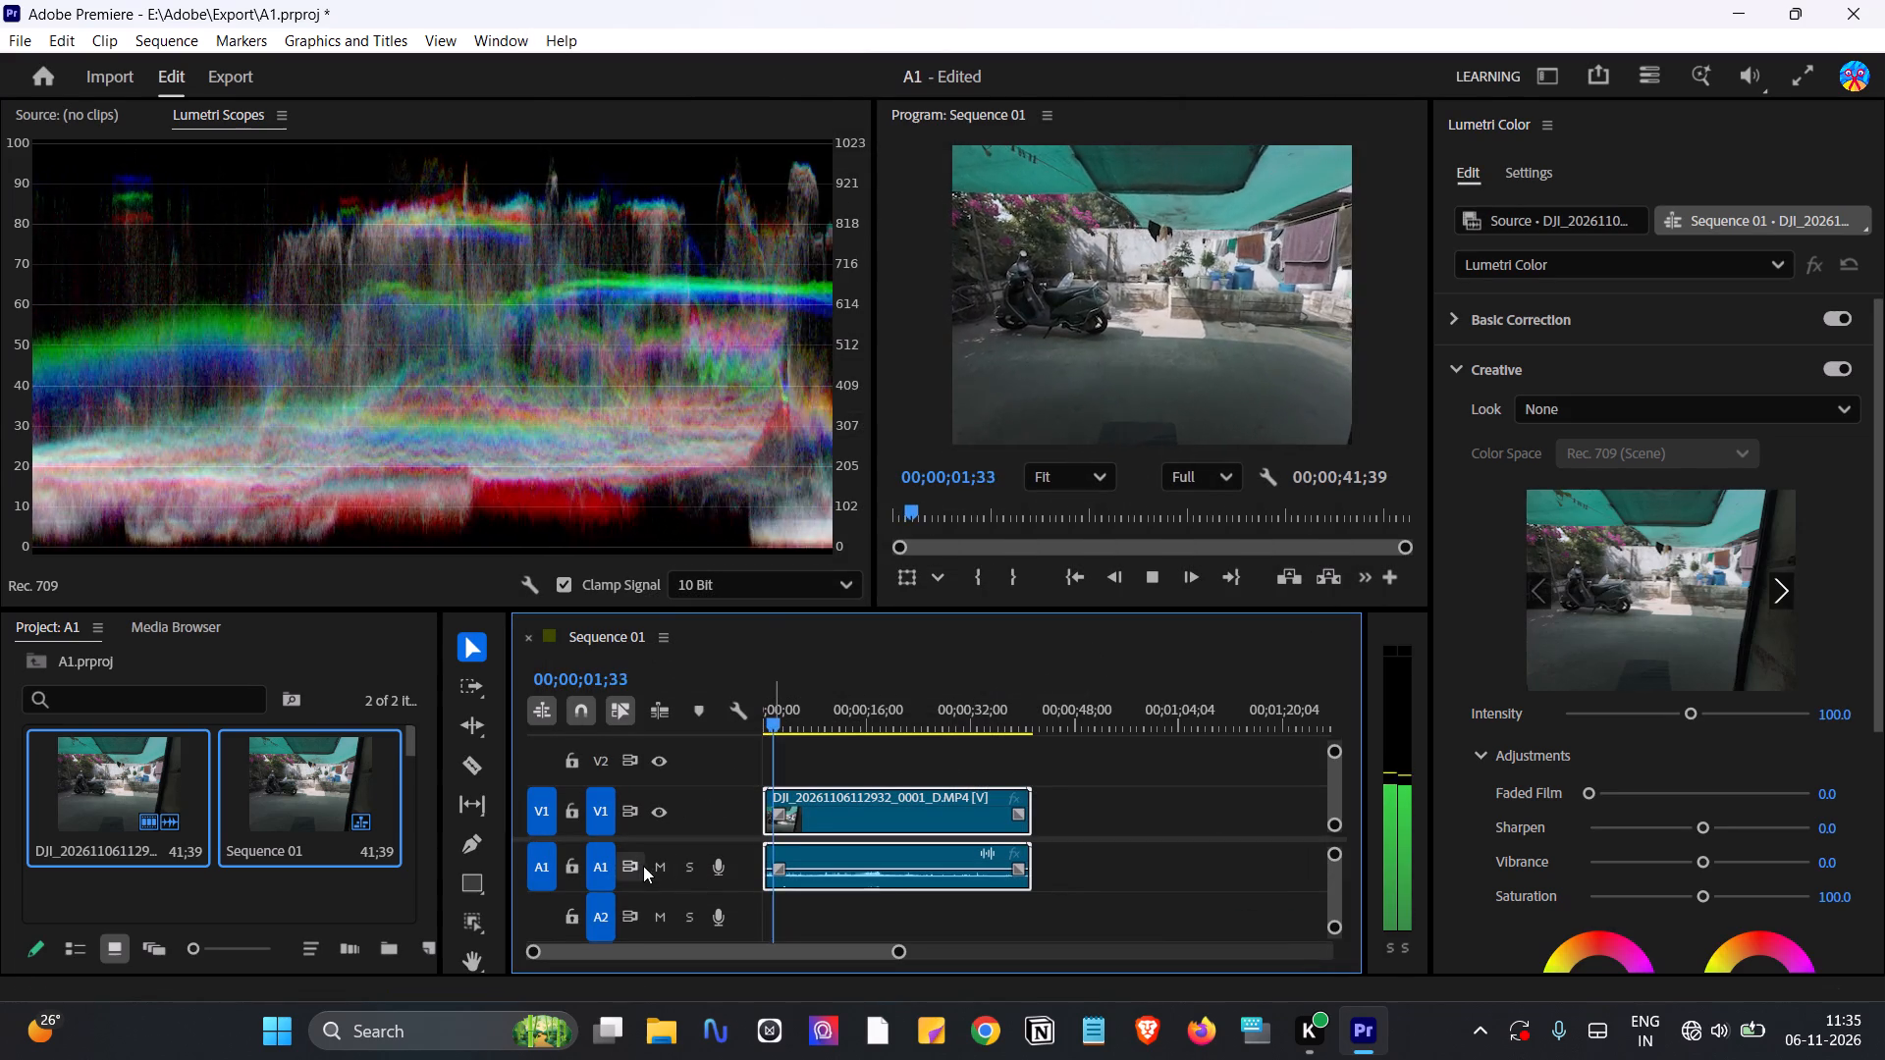
left_click(661, 866)
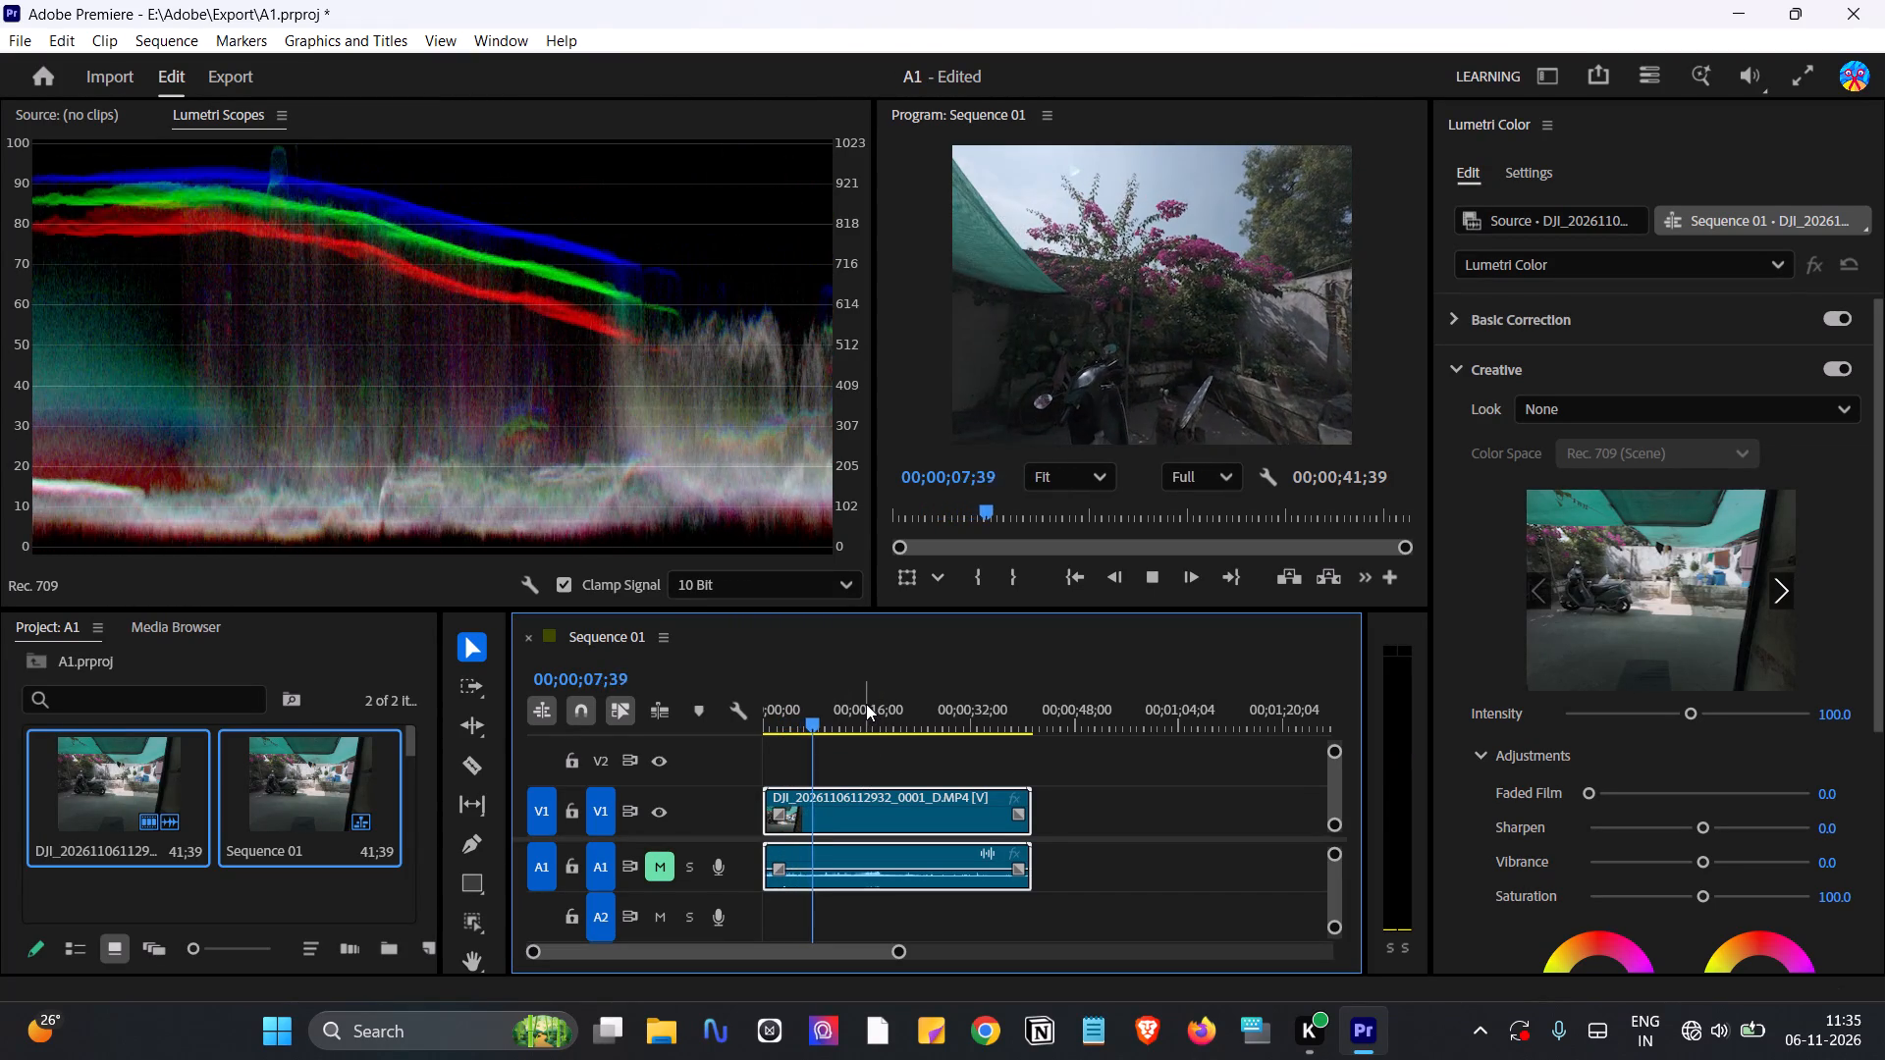
key("space")
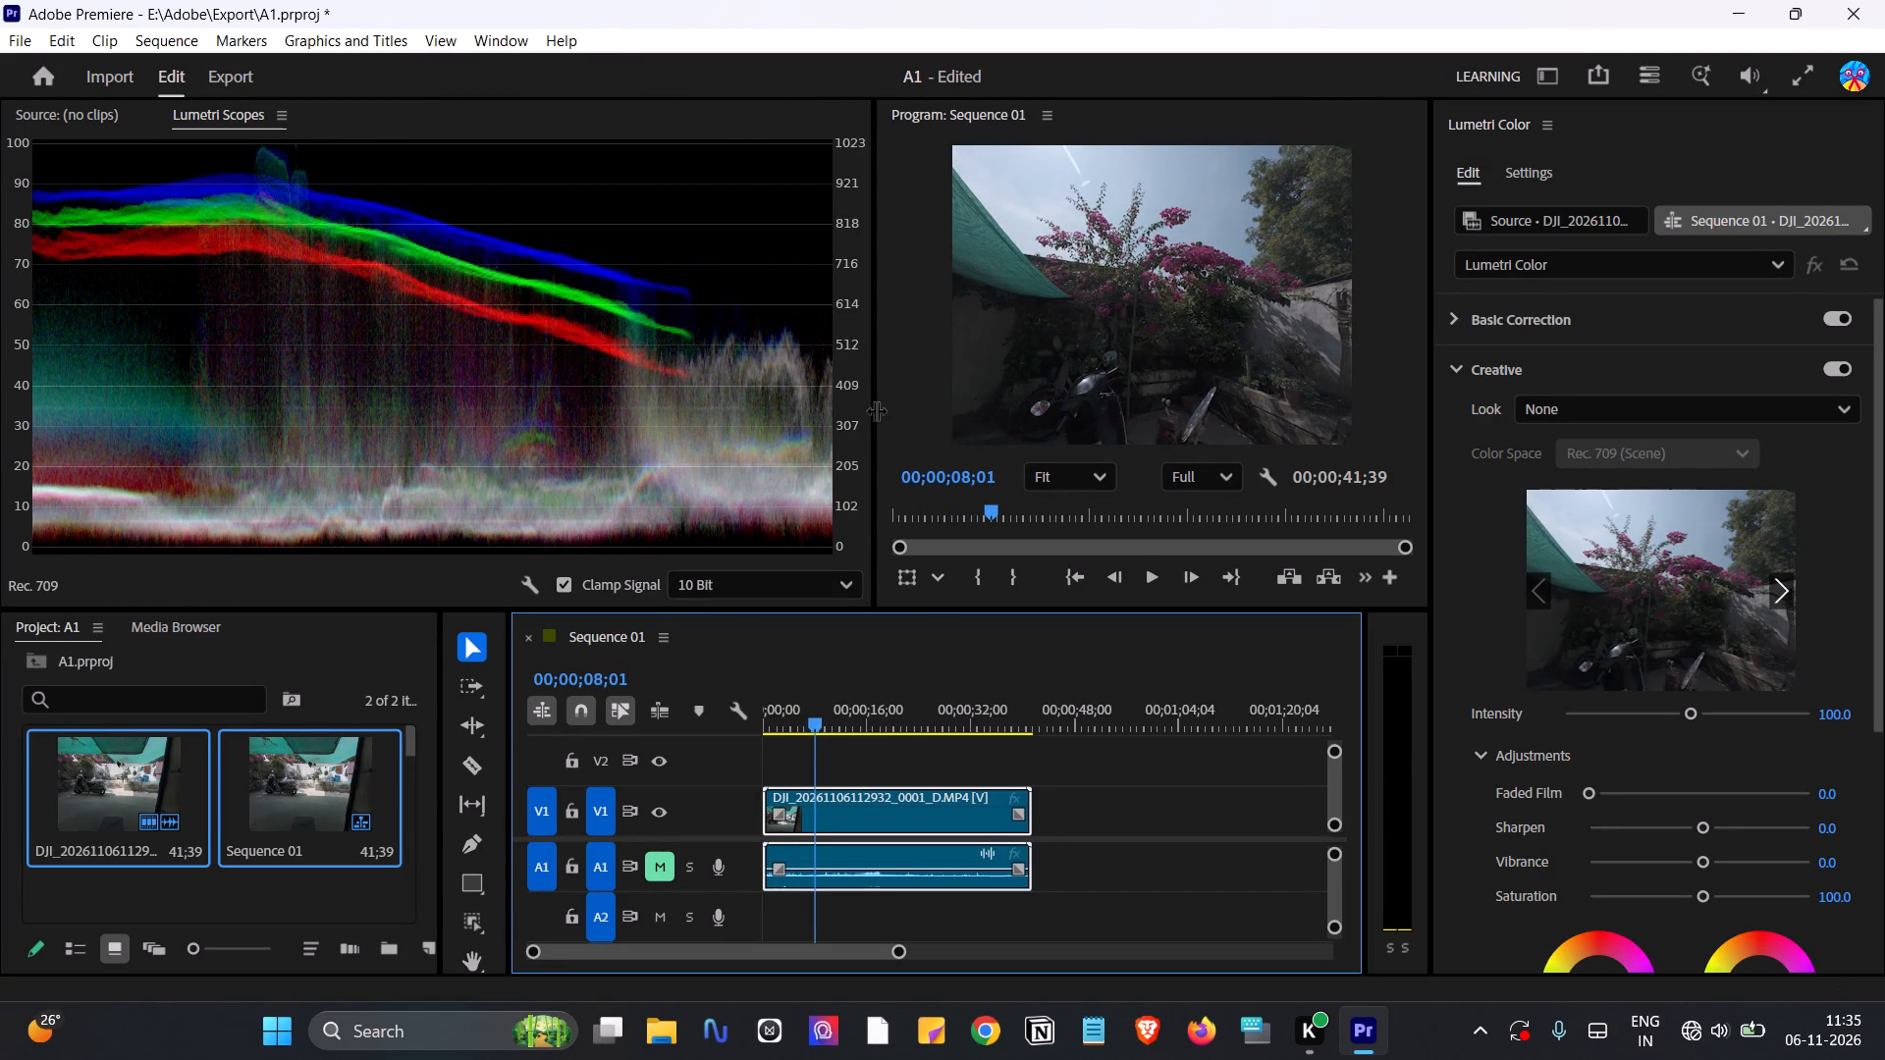
Widen the Program monitor by narrowing the Lumetri Scopes area, and preview a short stretch of the sequence.
left_click_drag(876, 418, 735, 409)
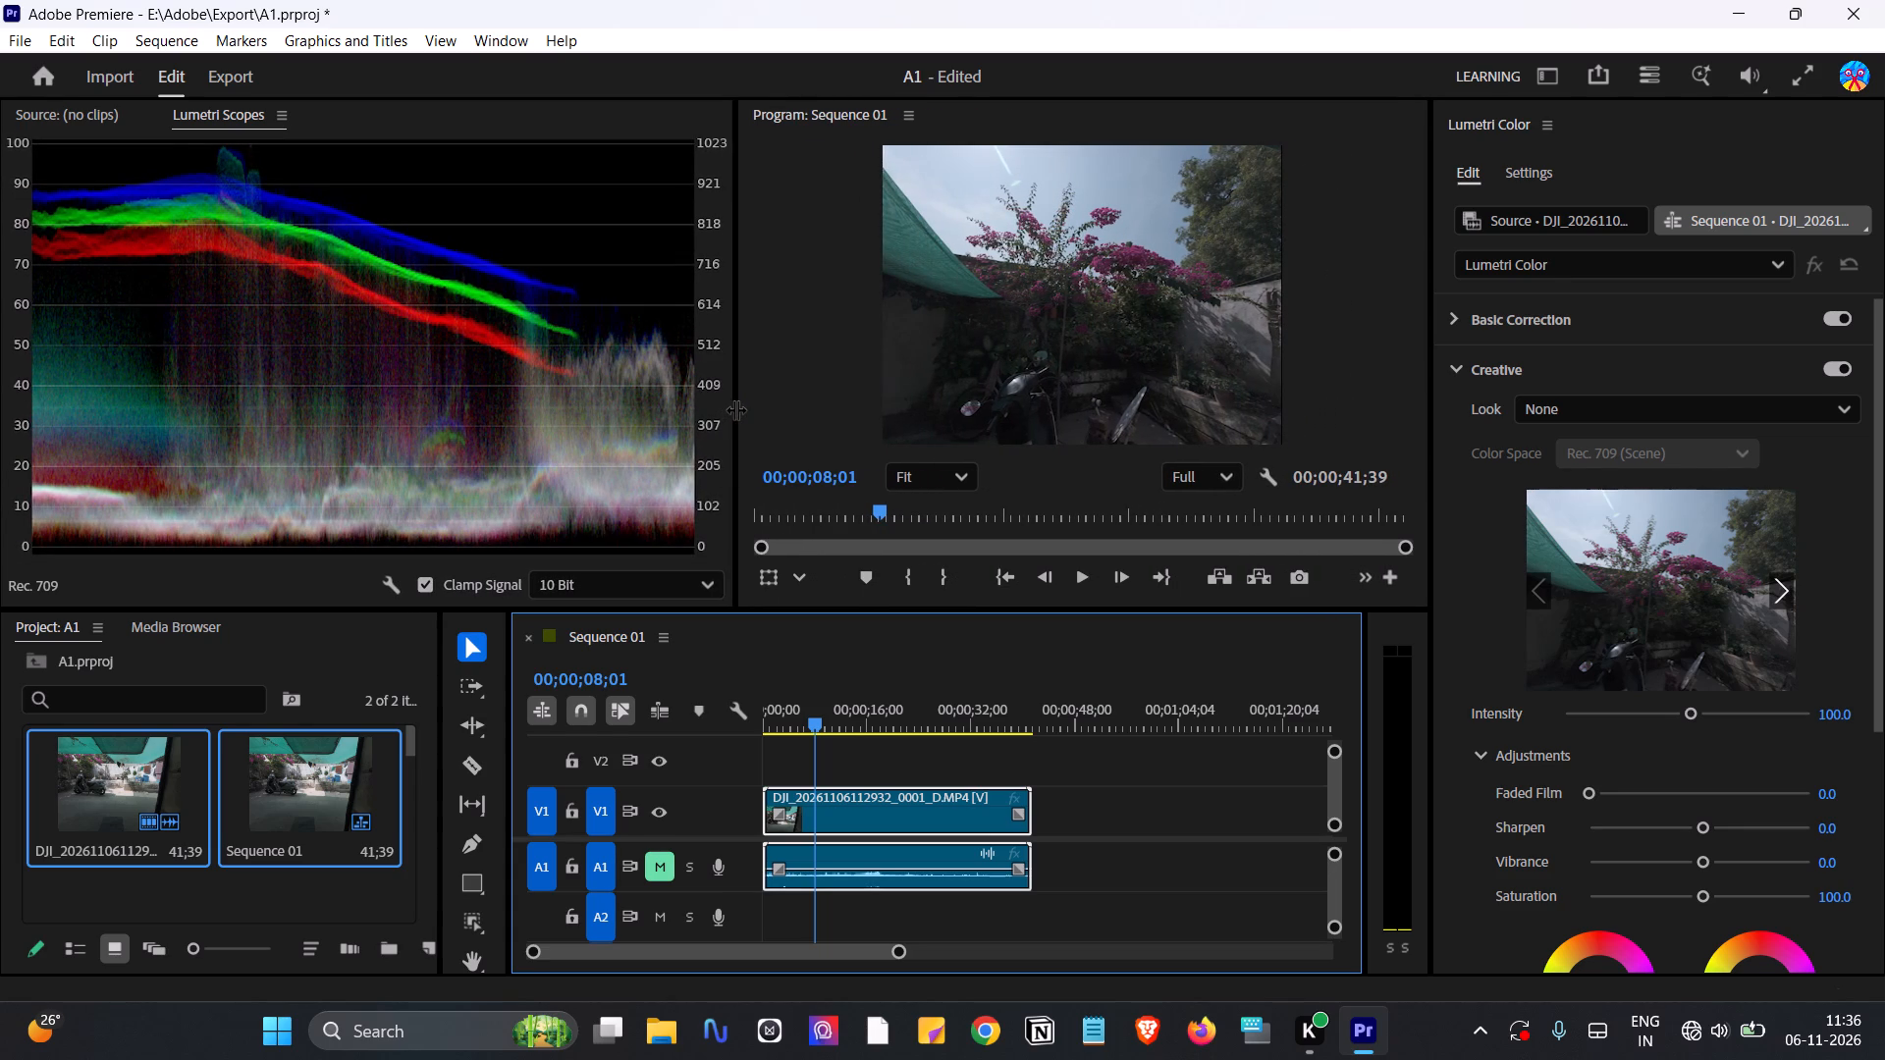
left_click_drag(735, 389, 684, 390)
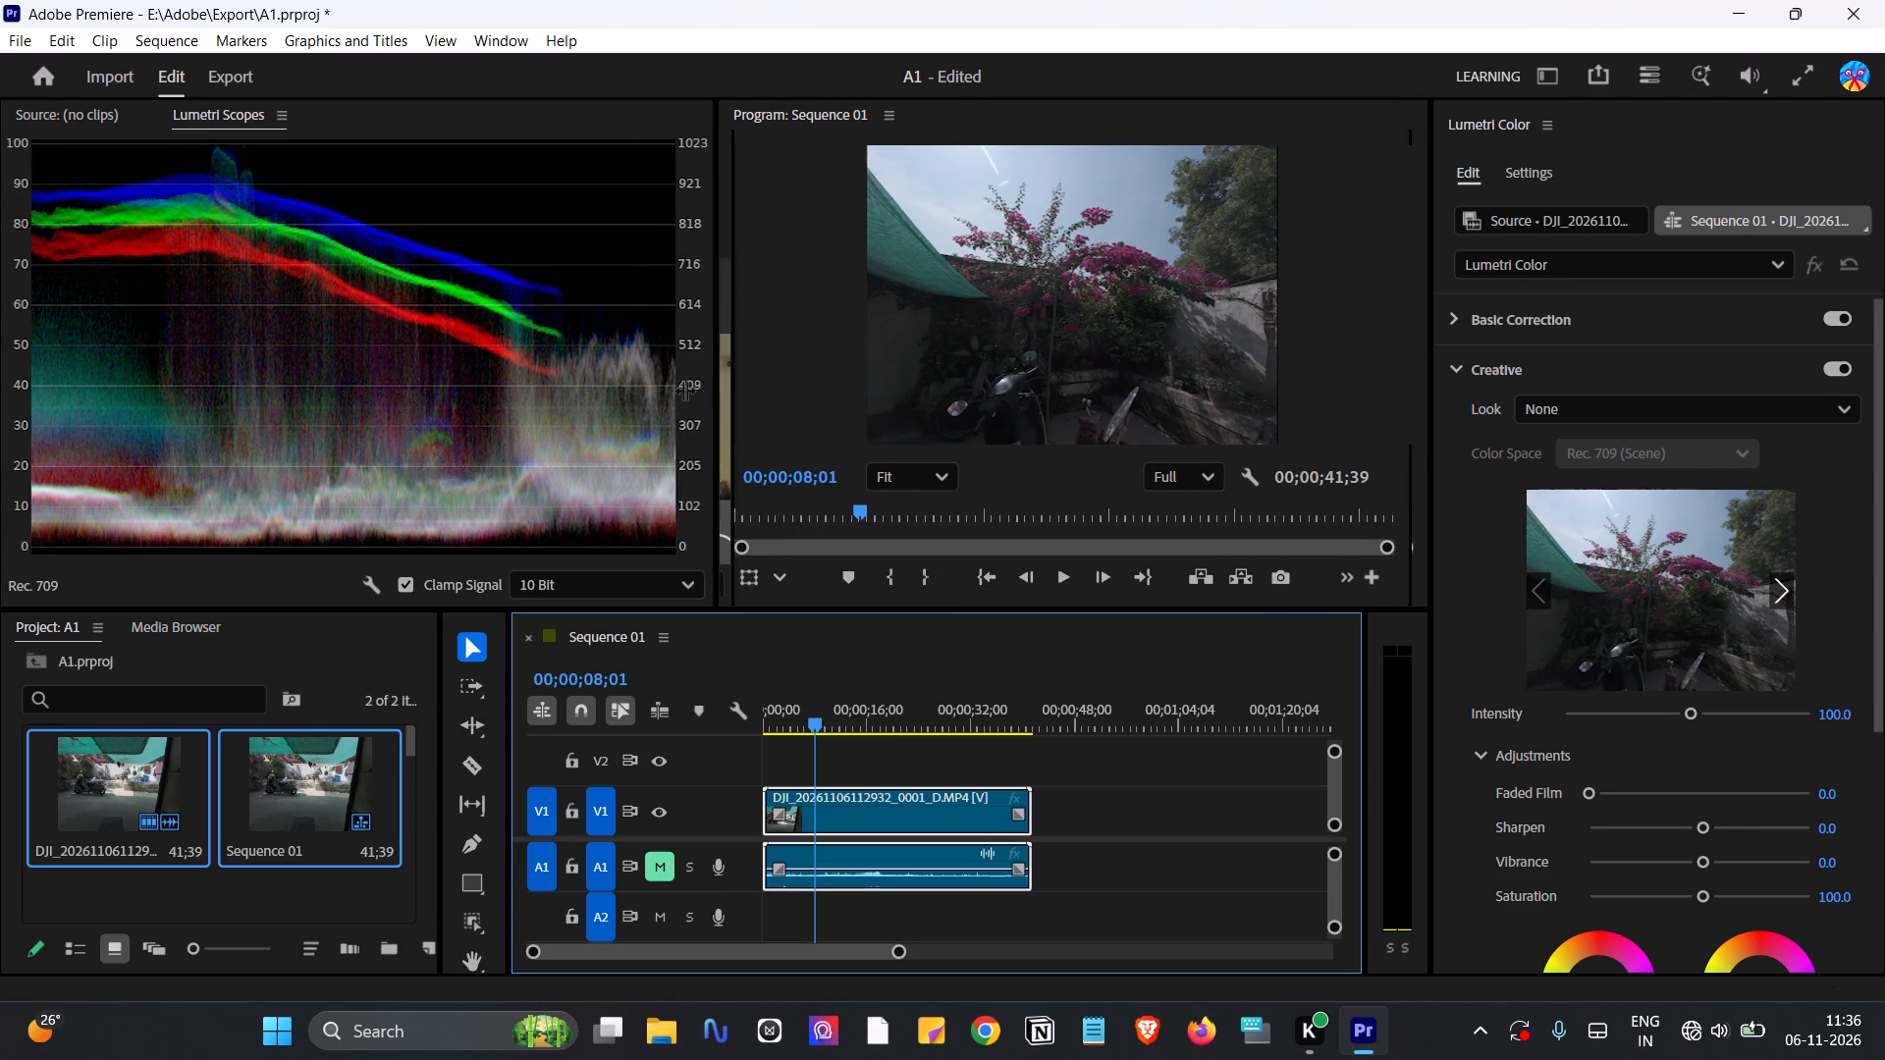
left_click_drag(684, 390, 653, 390)
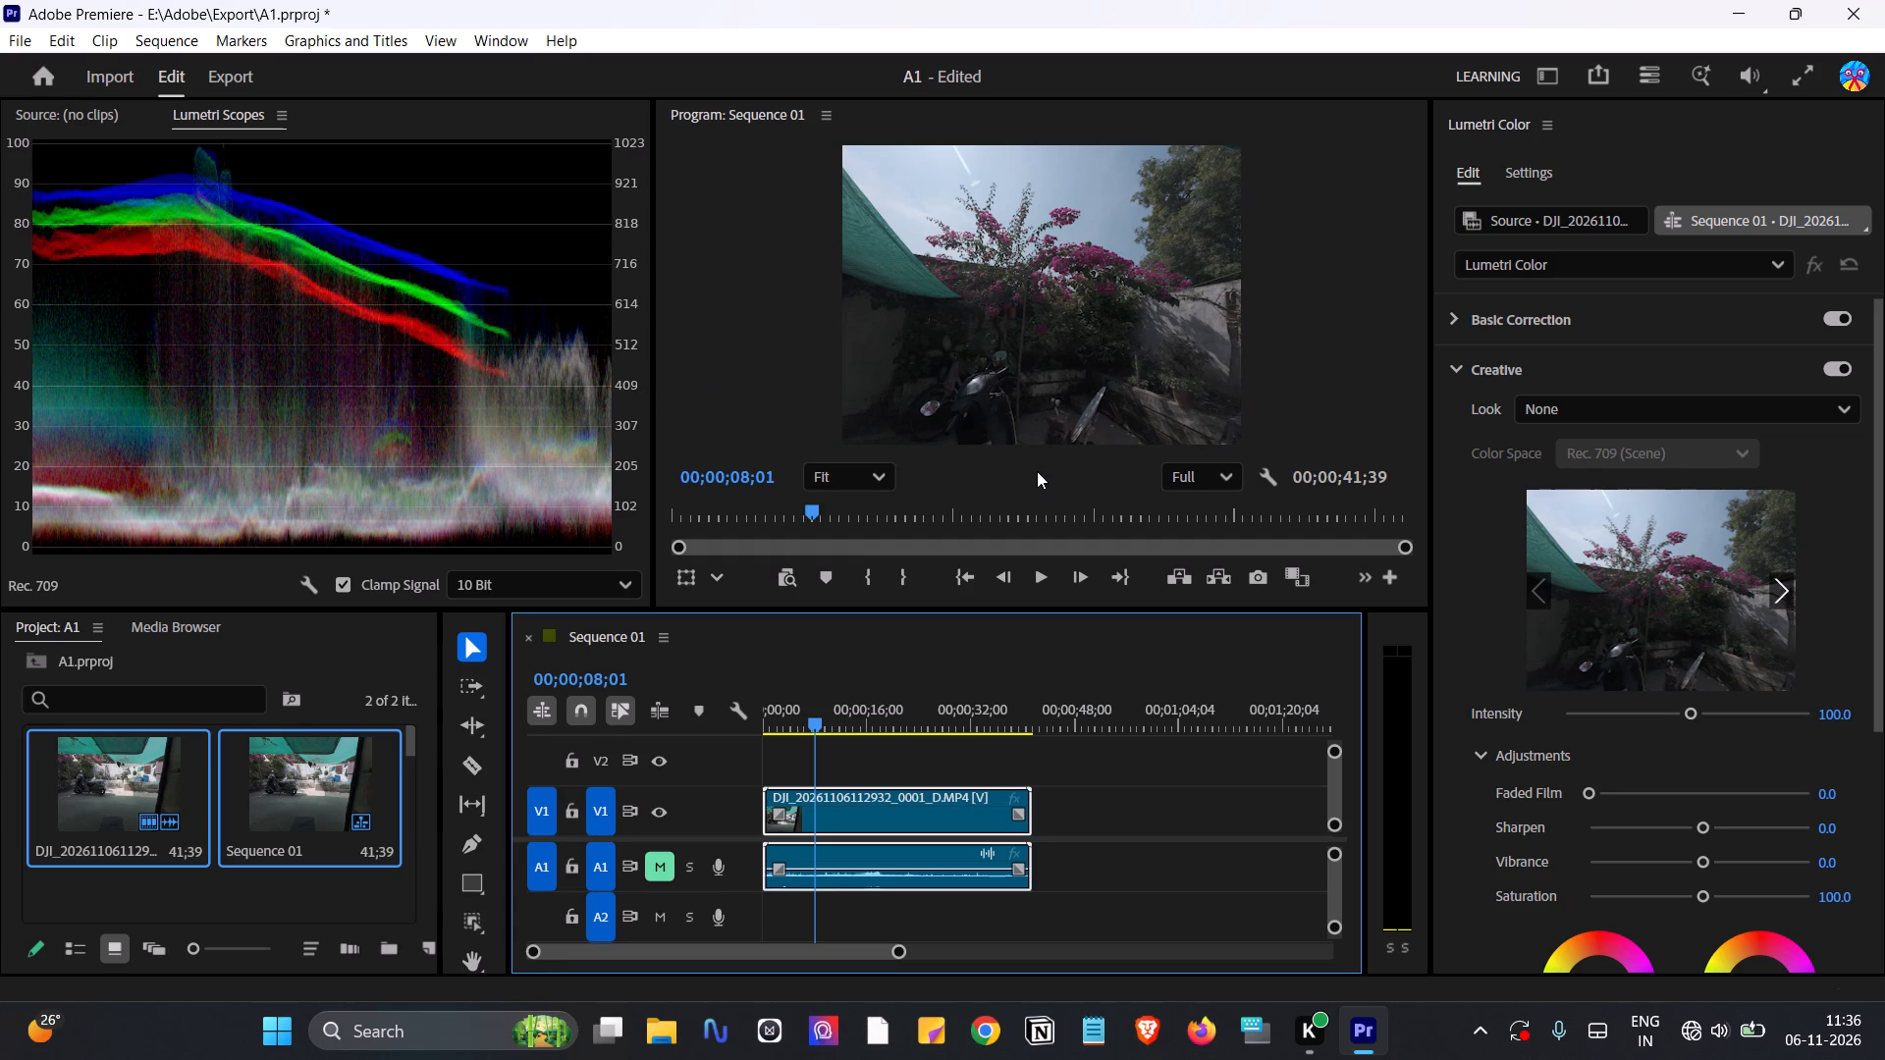
key("space")
key("space")
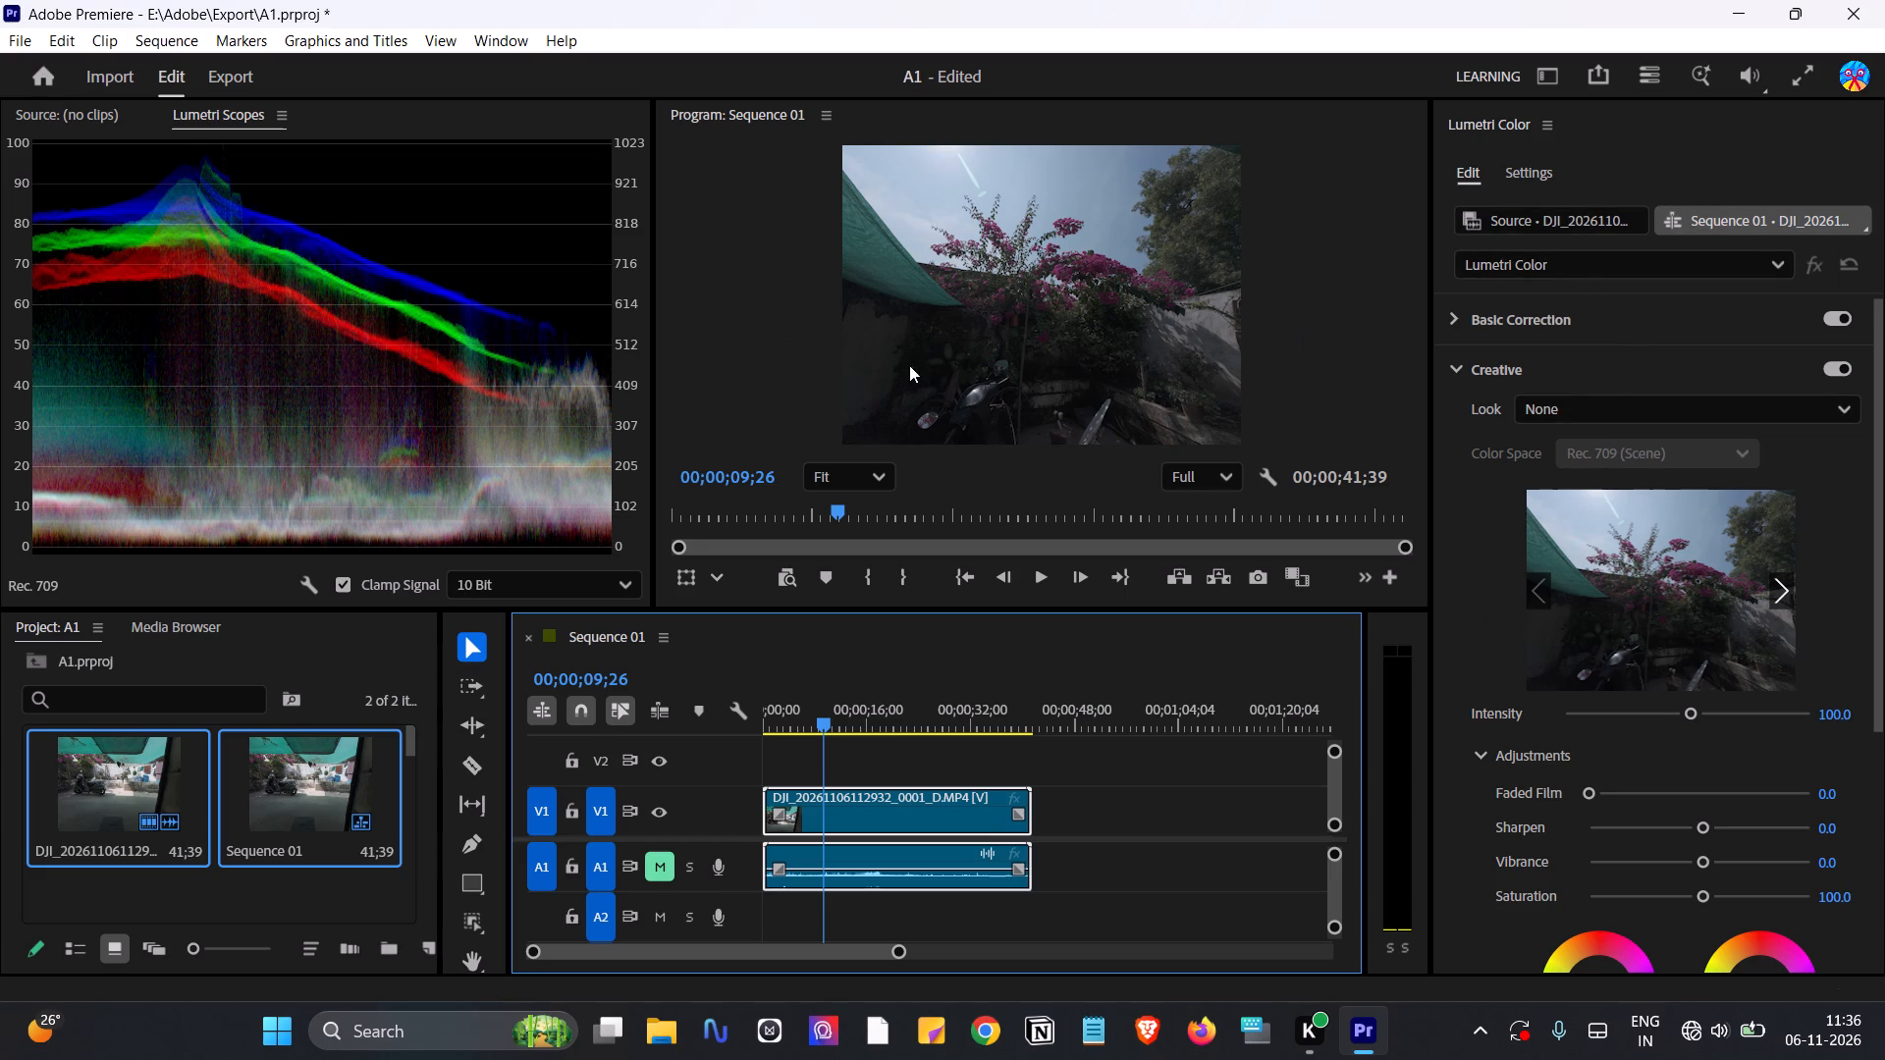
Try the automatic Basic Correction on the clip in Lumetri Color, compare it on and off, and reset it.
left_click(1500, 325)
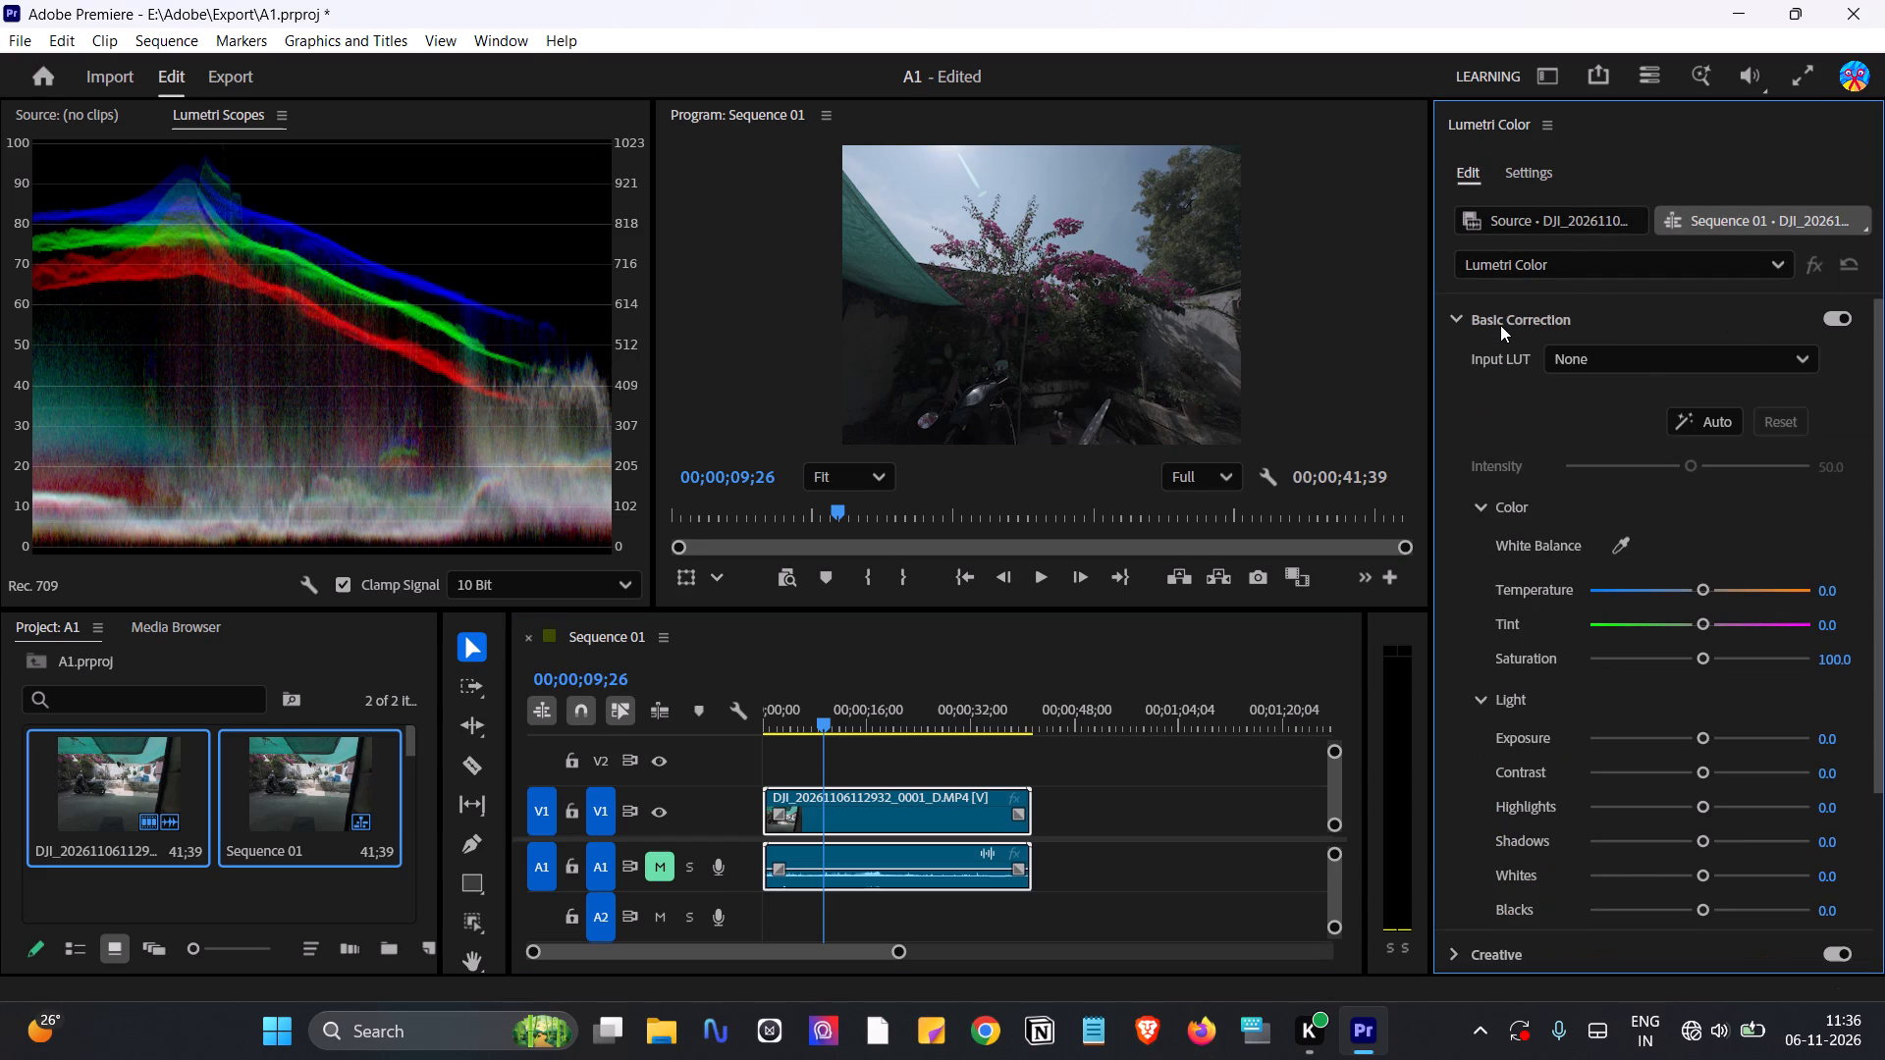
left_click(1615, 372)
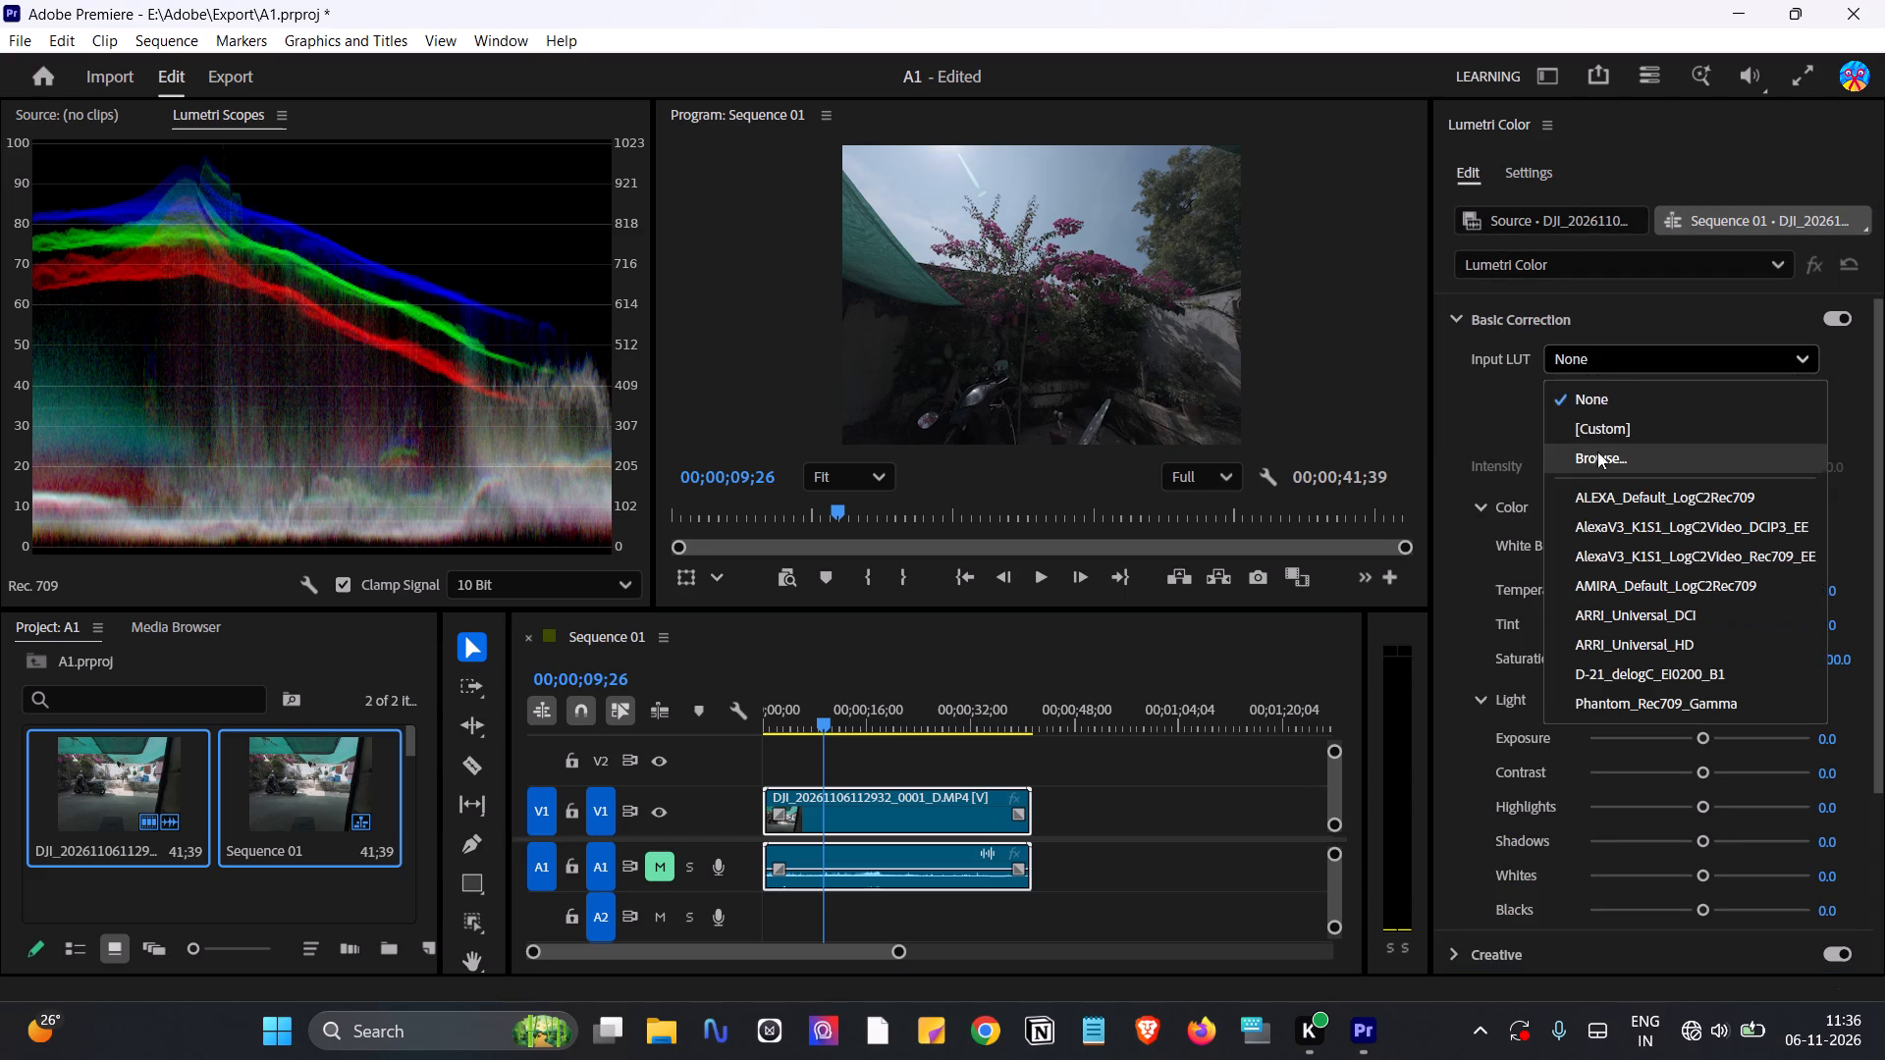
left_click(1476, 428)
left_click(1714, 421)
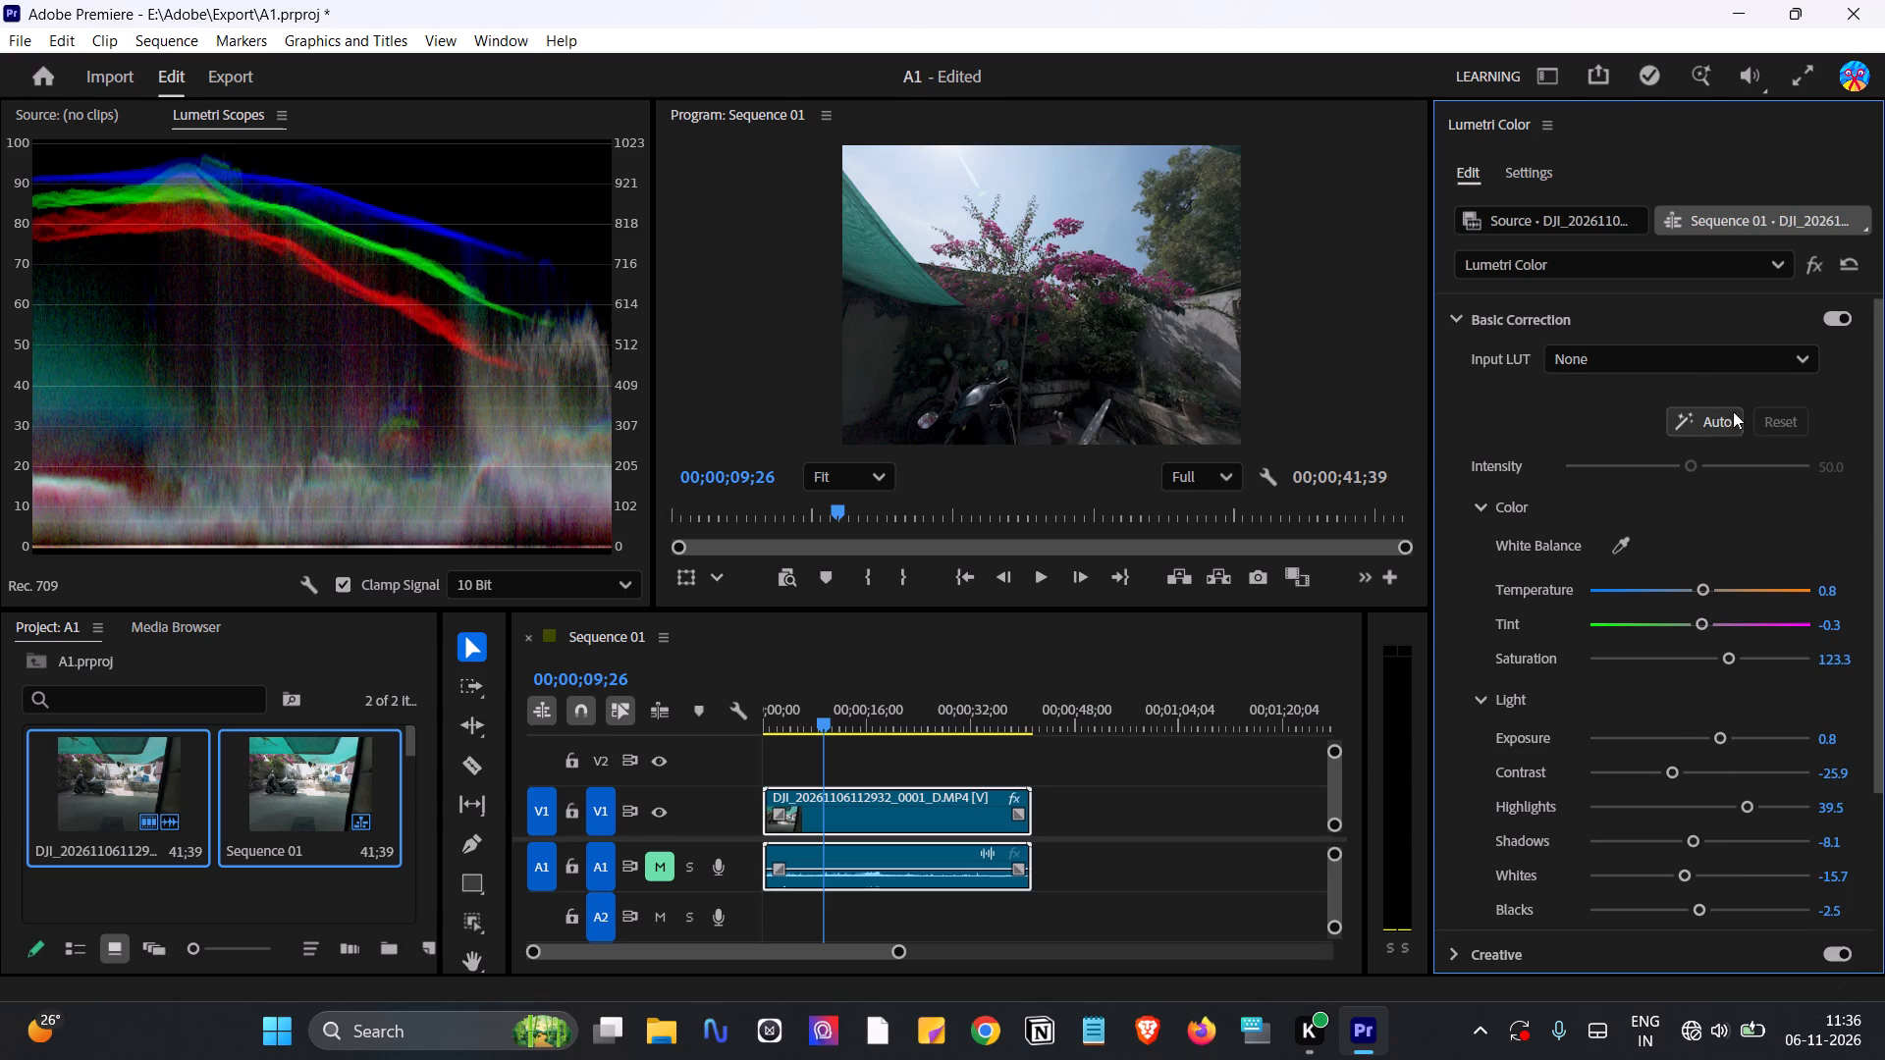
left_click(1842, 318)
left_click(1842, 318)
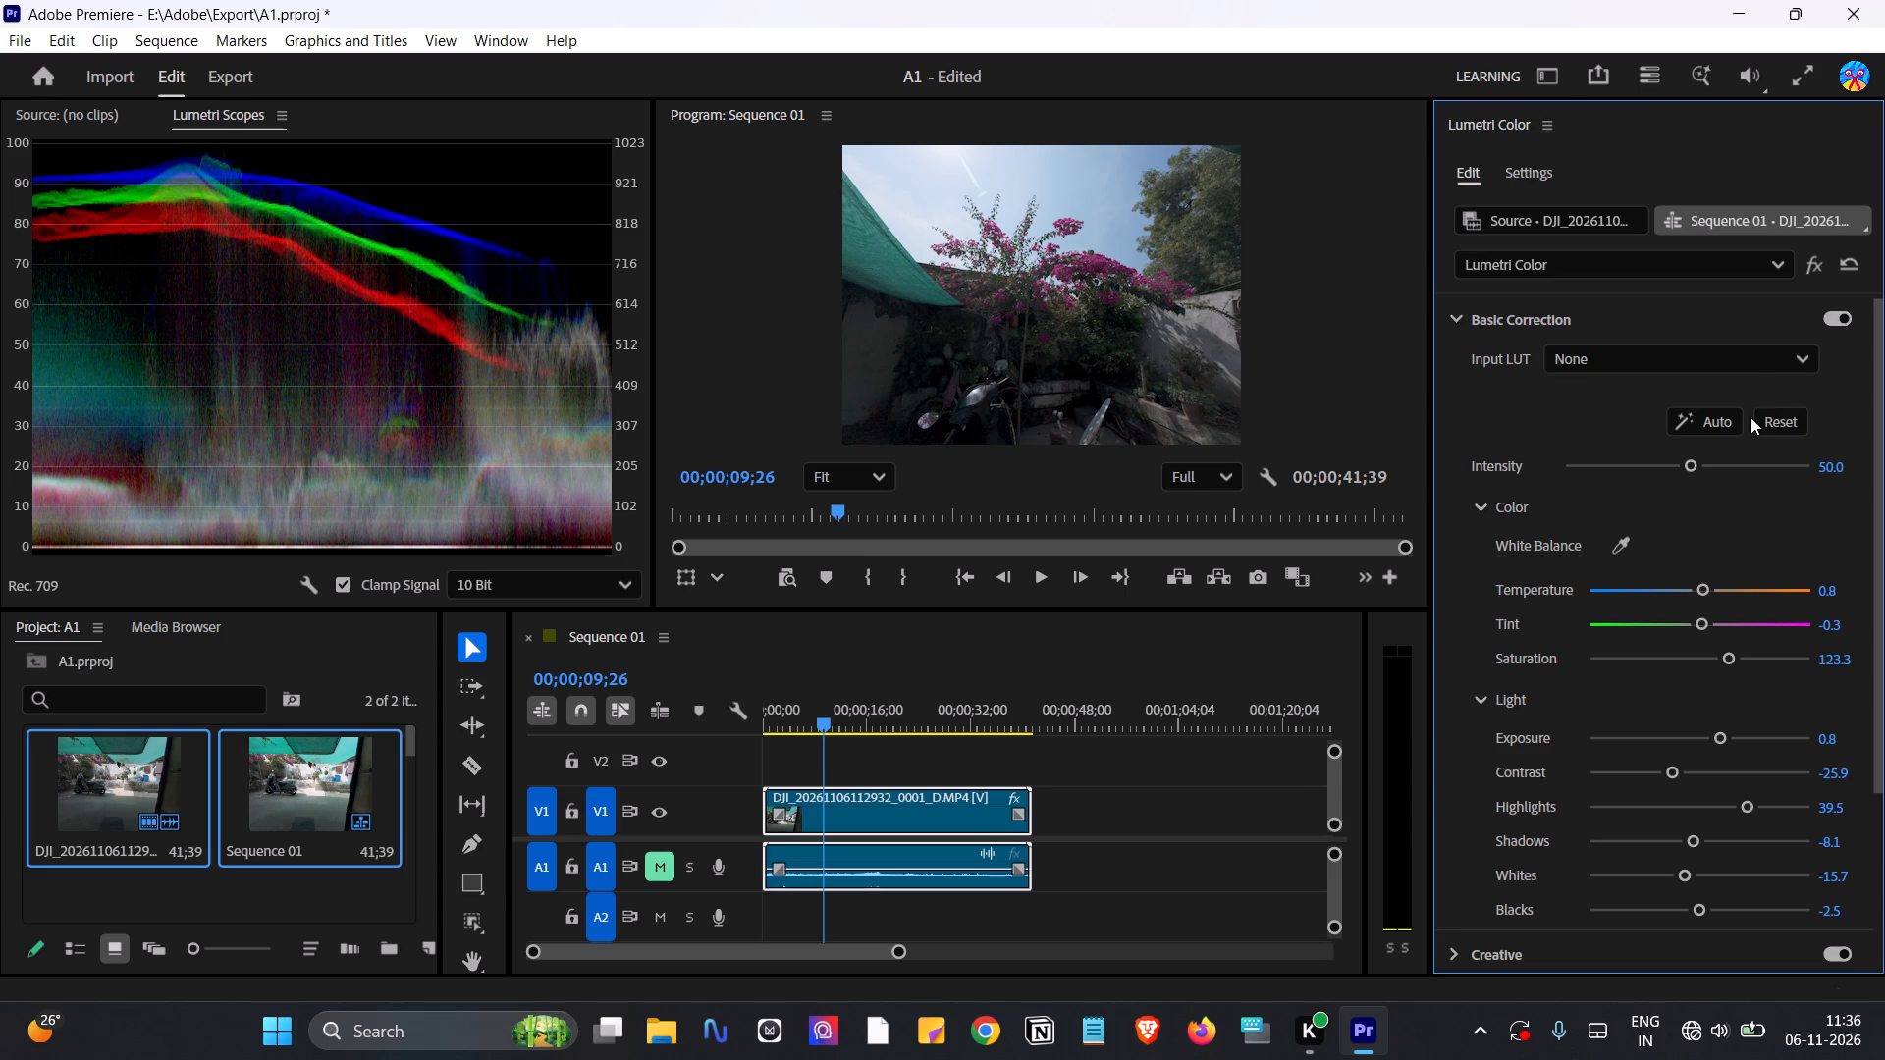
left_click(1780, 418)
Apply the DJI OSMO Action 4 D-Log M to Rec.709 V1.cube file from E:\Action Camera as the clip's input LUT.
left_click(1739, 360)
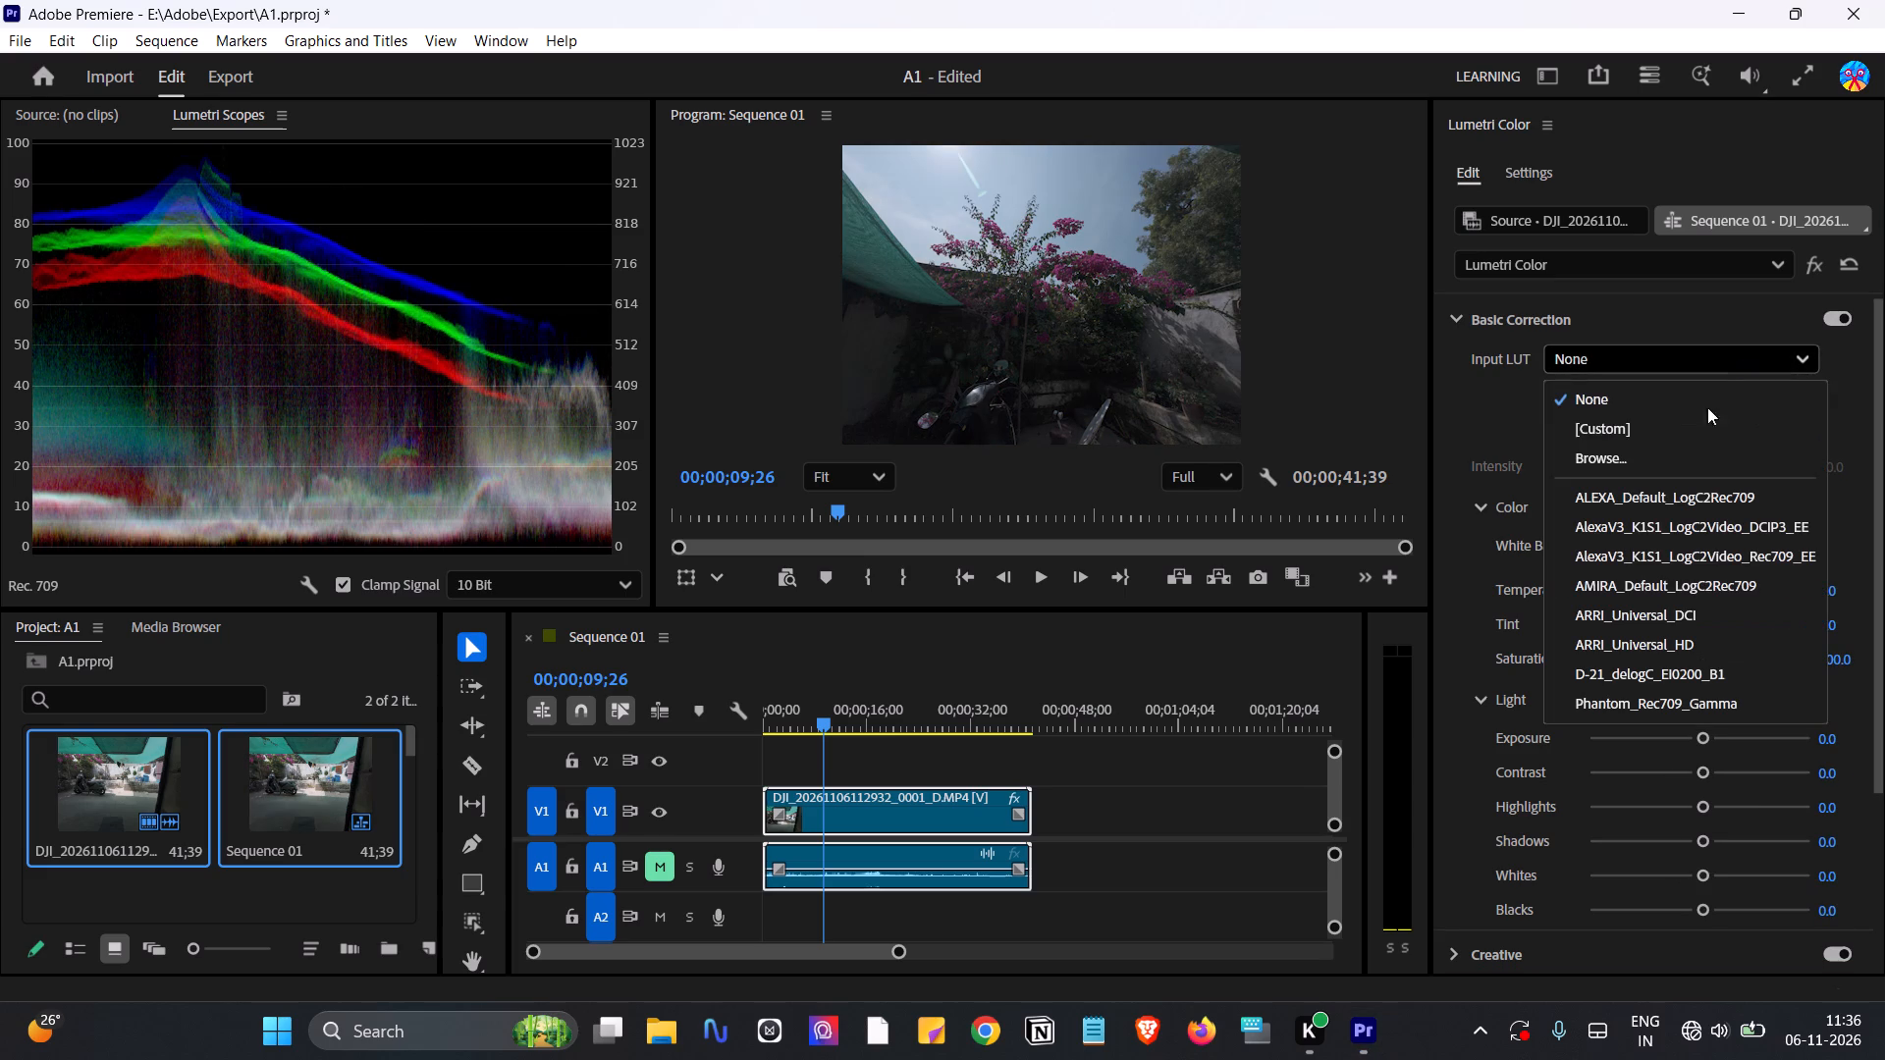
left_click(1664, 457)
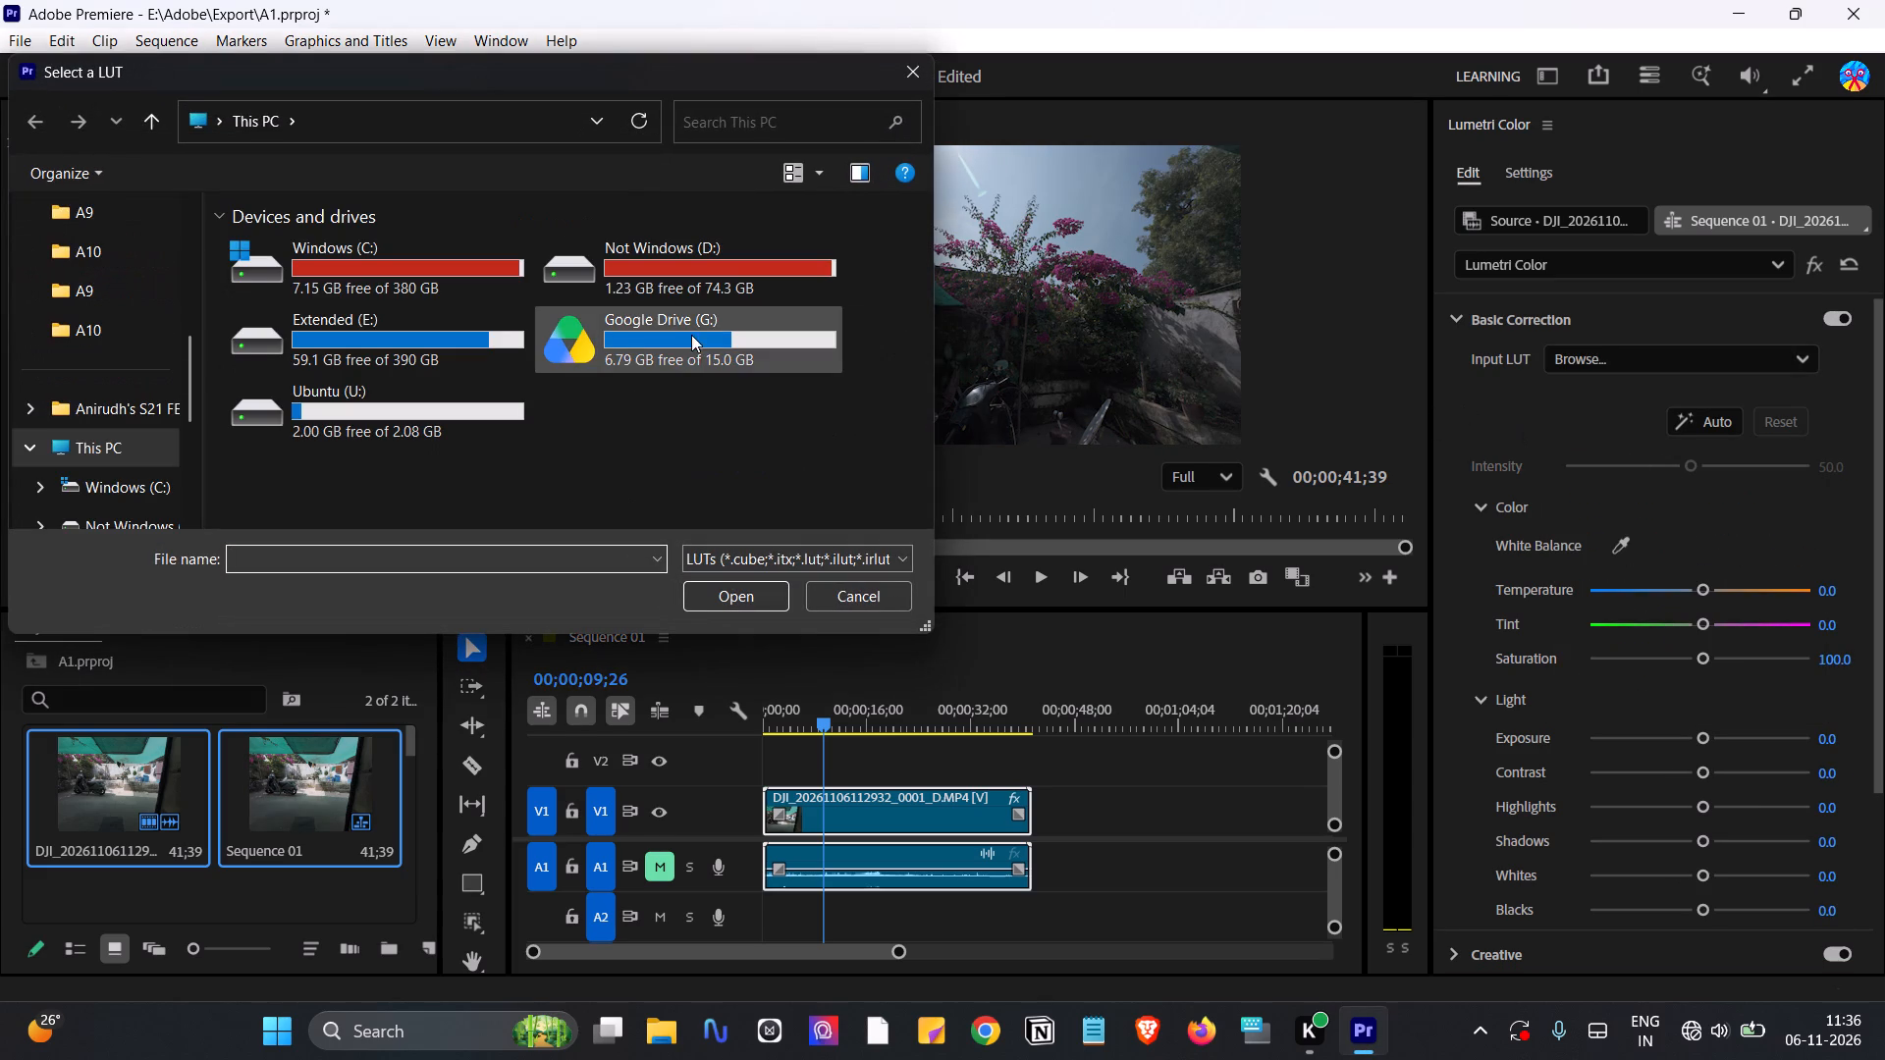
double_click(496, 329)
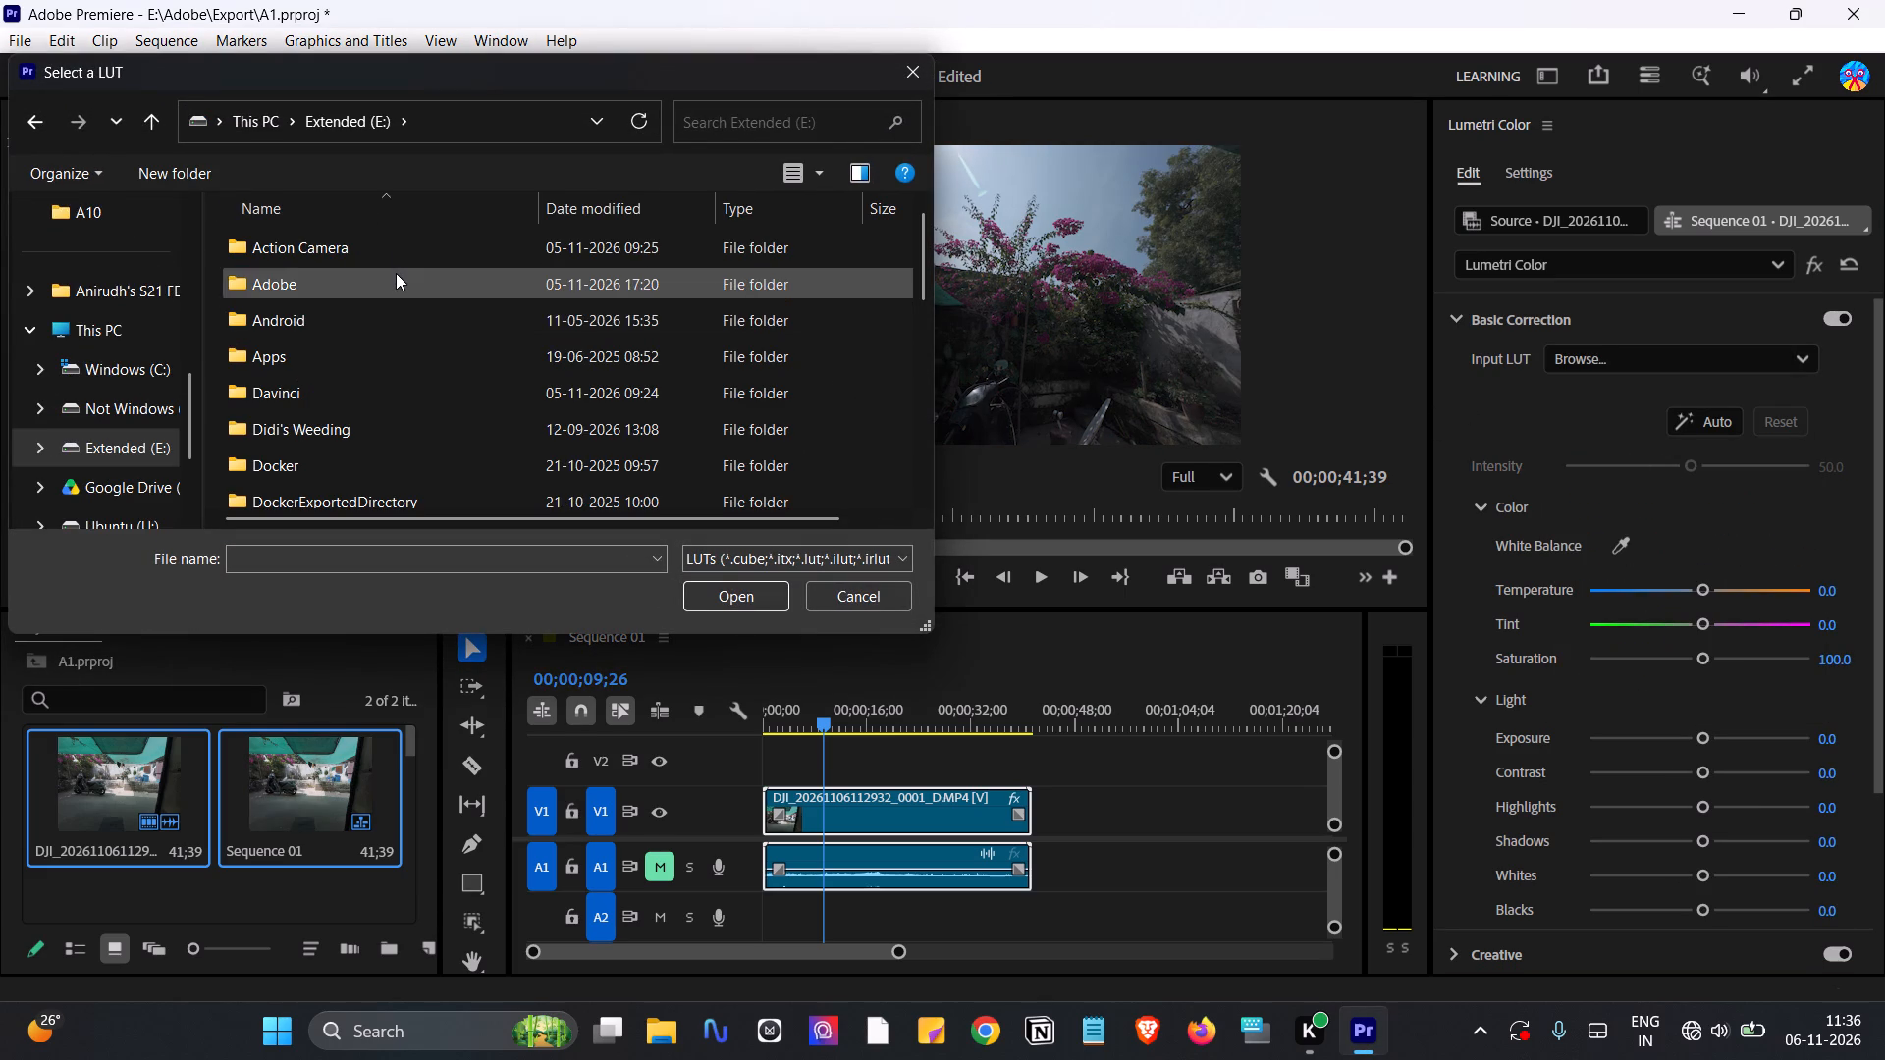
double_click(396, 273)
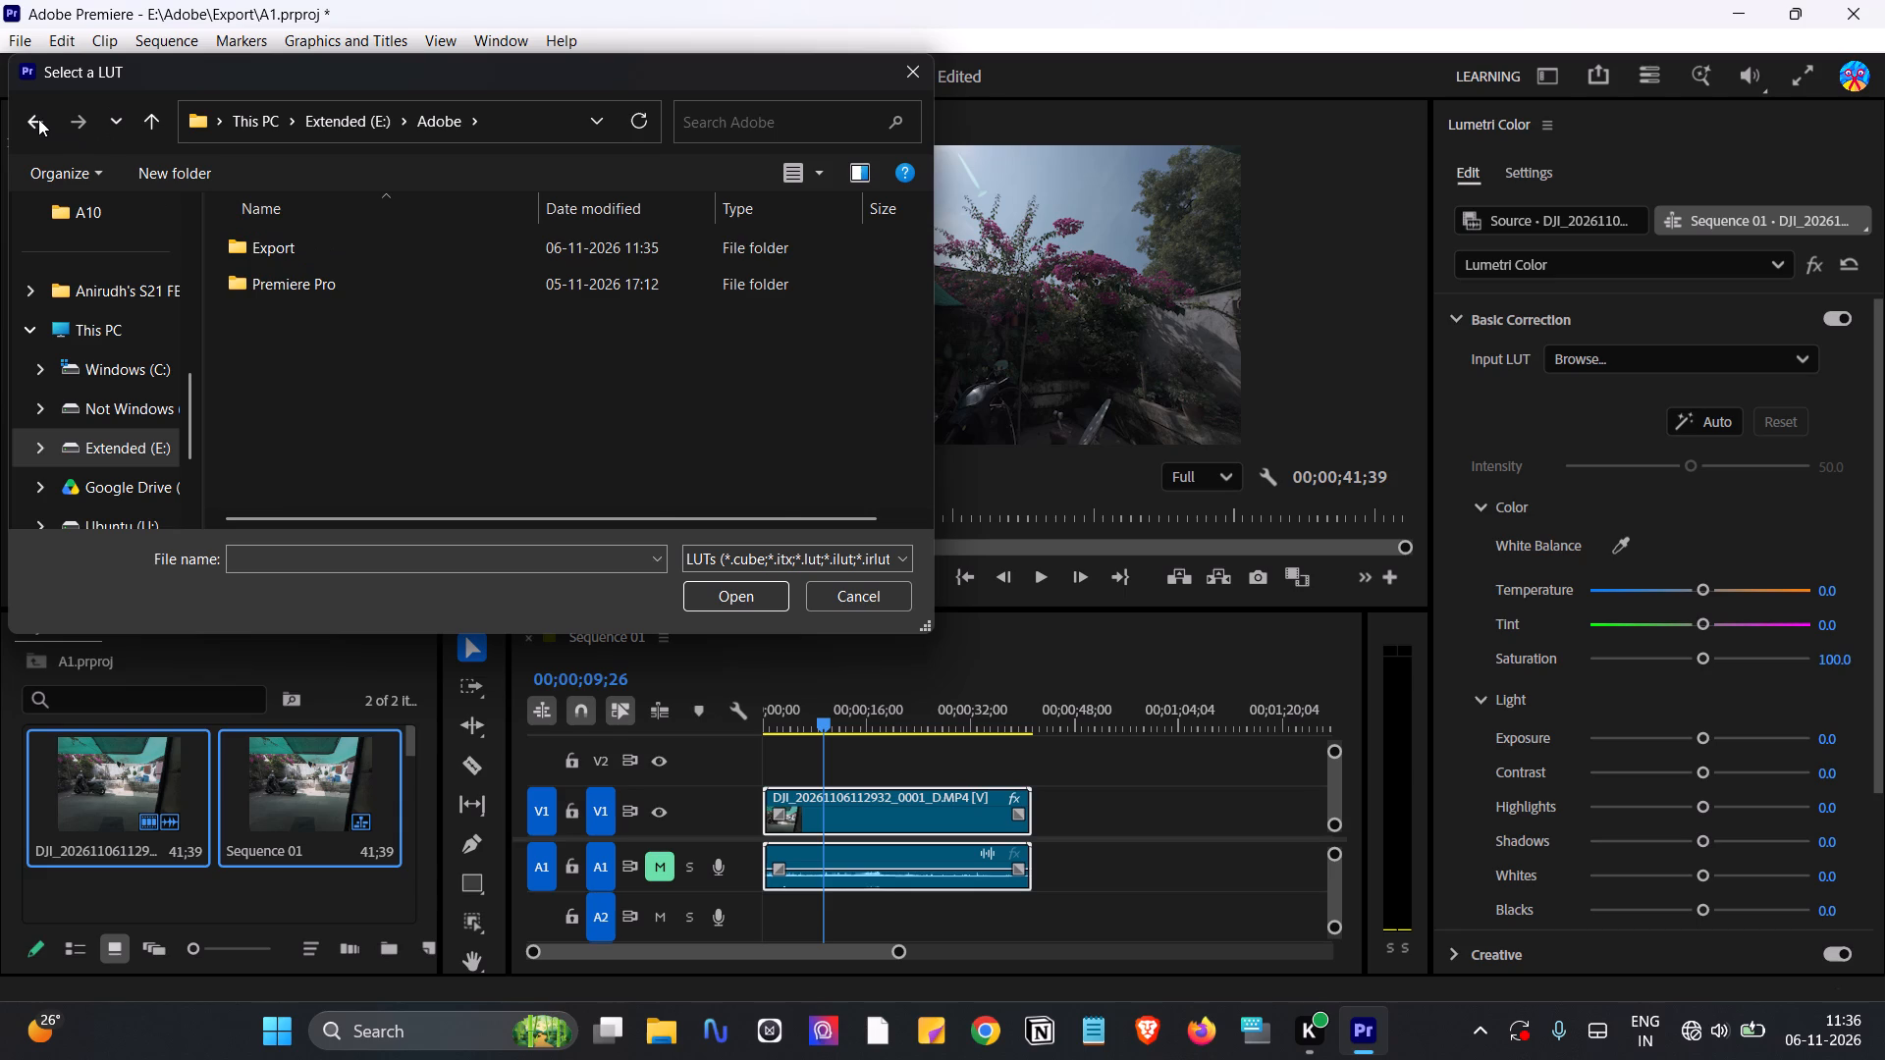
left_click(38, 117)
double_click(341, 245)
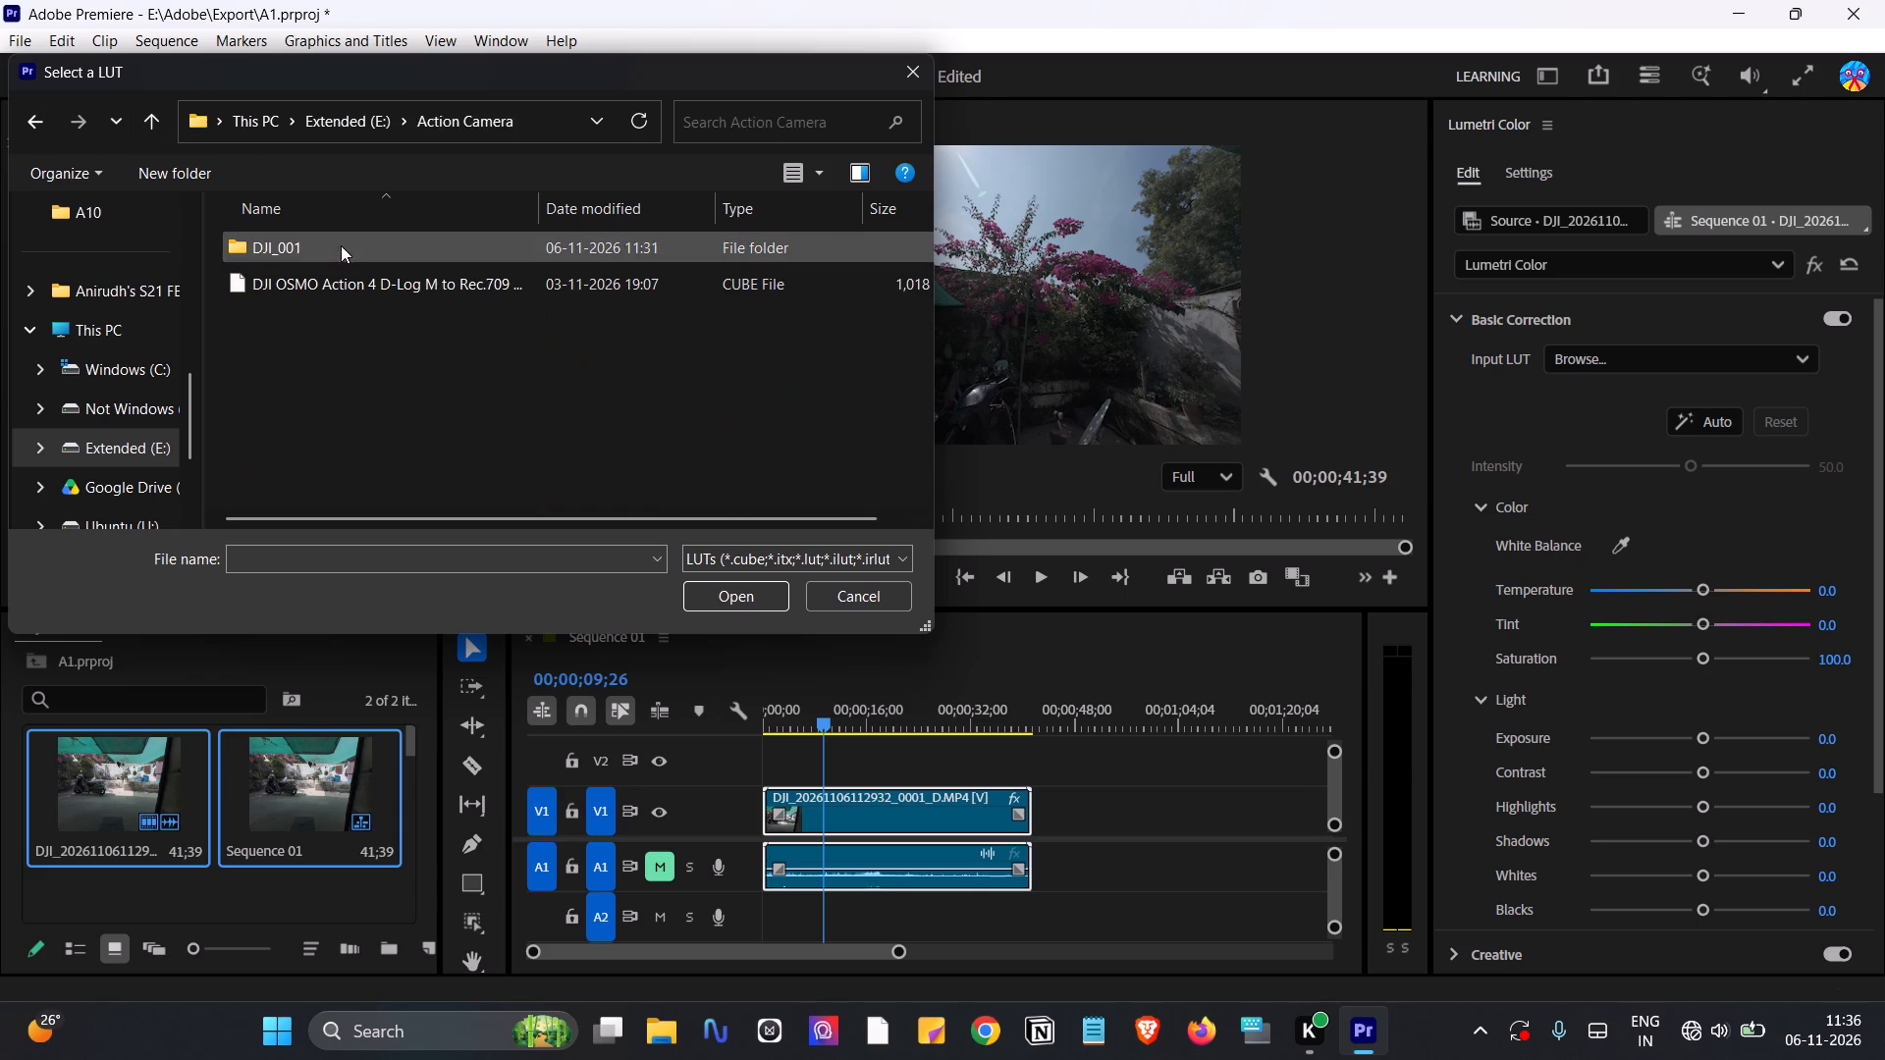
left_click(341, 292)
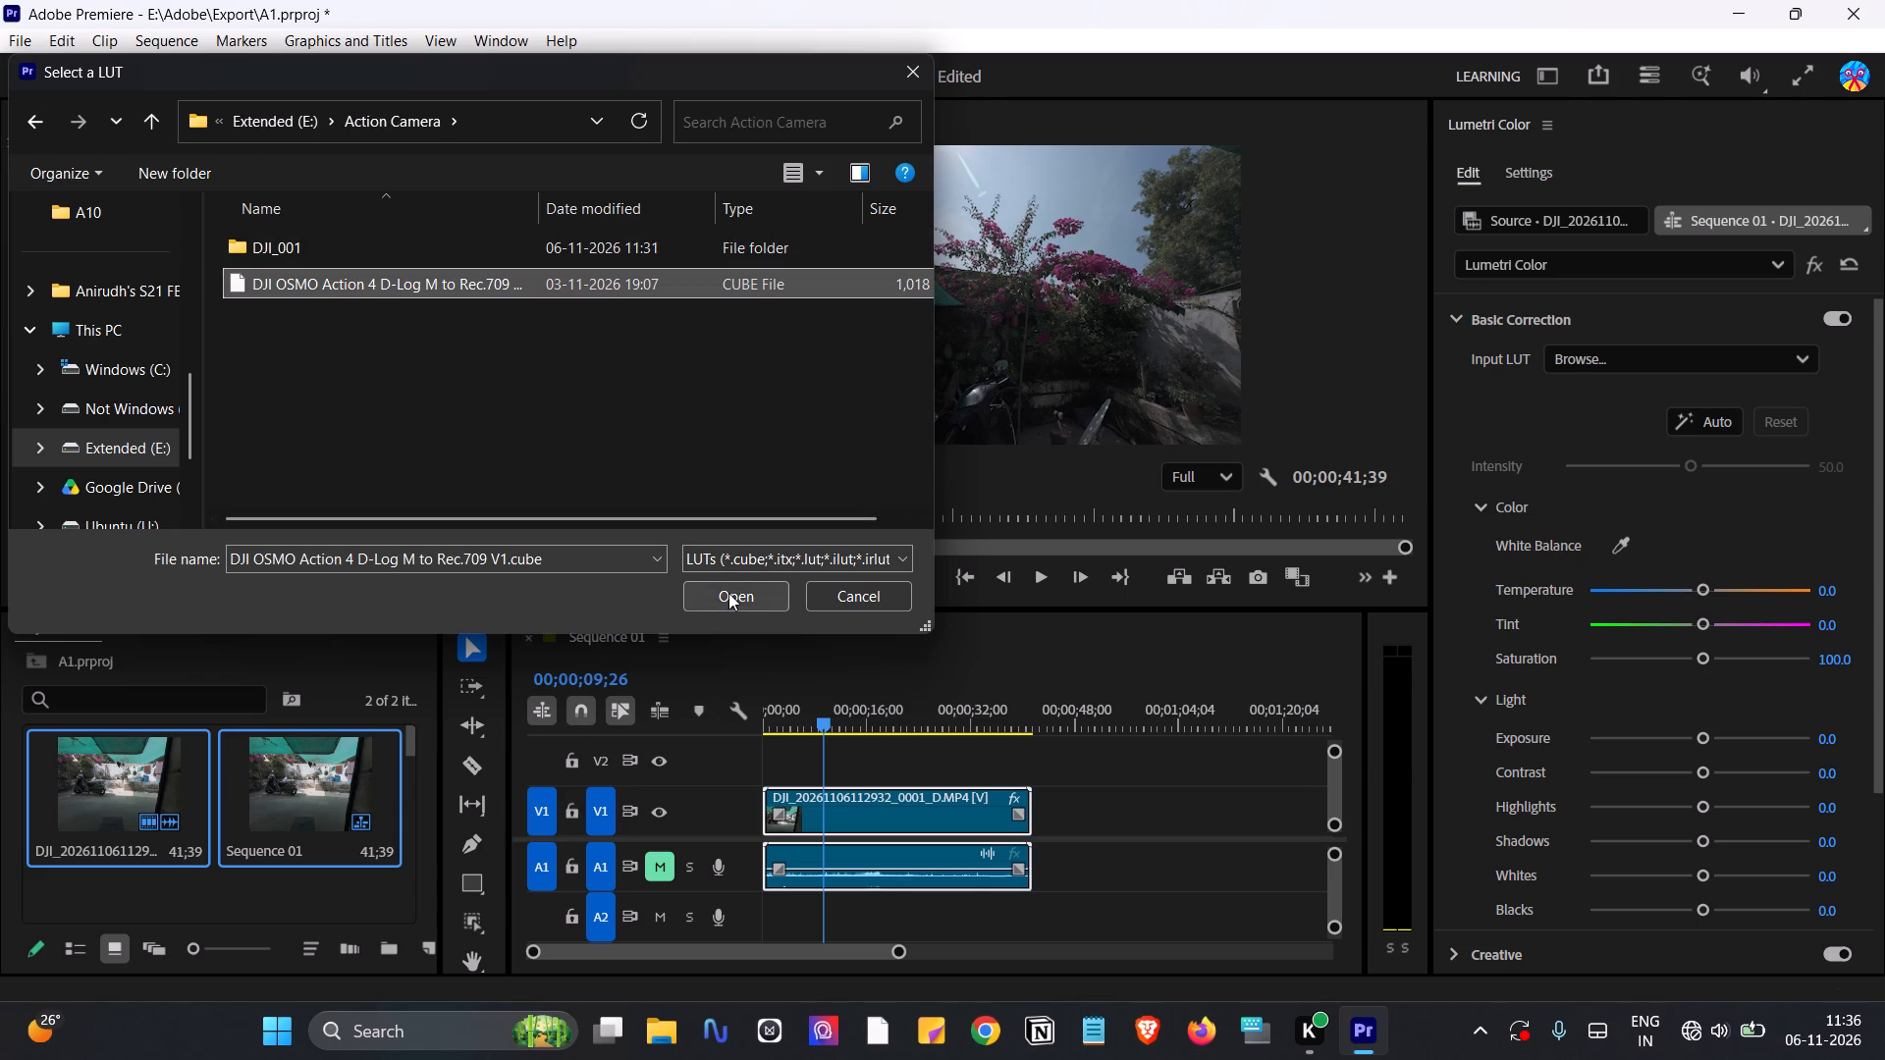
left_click(728, 593)
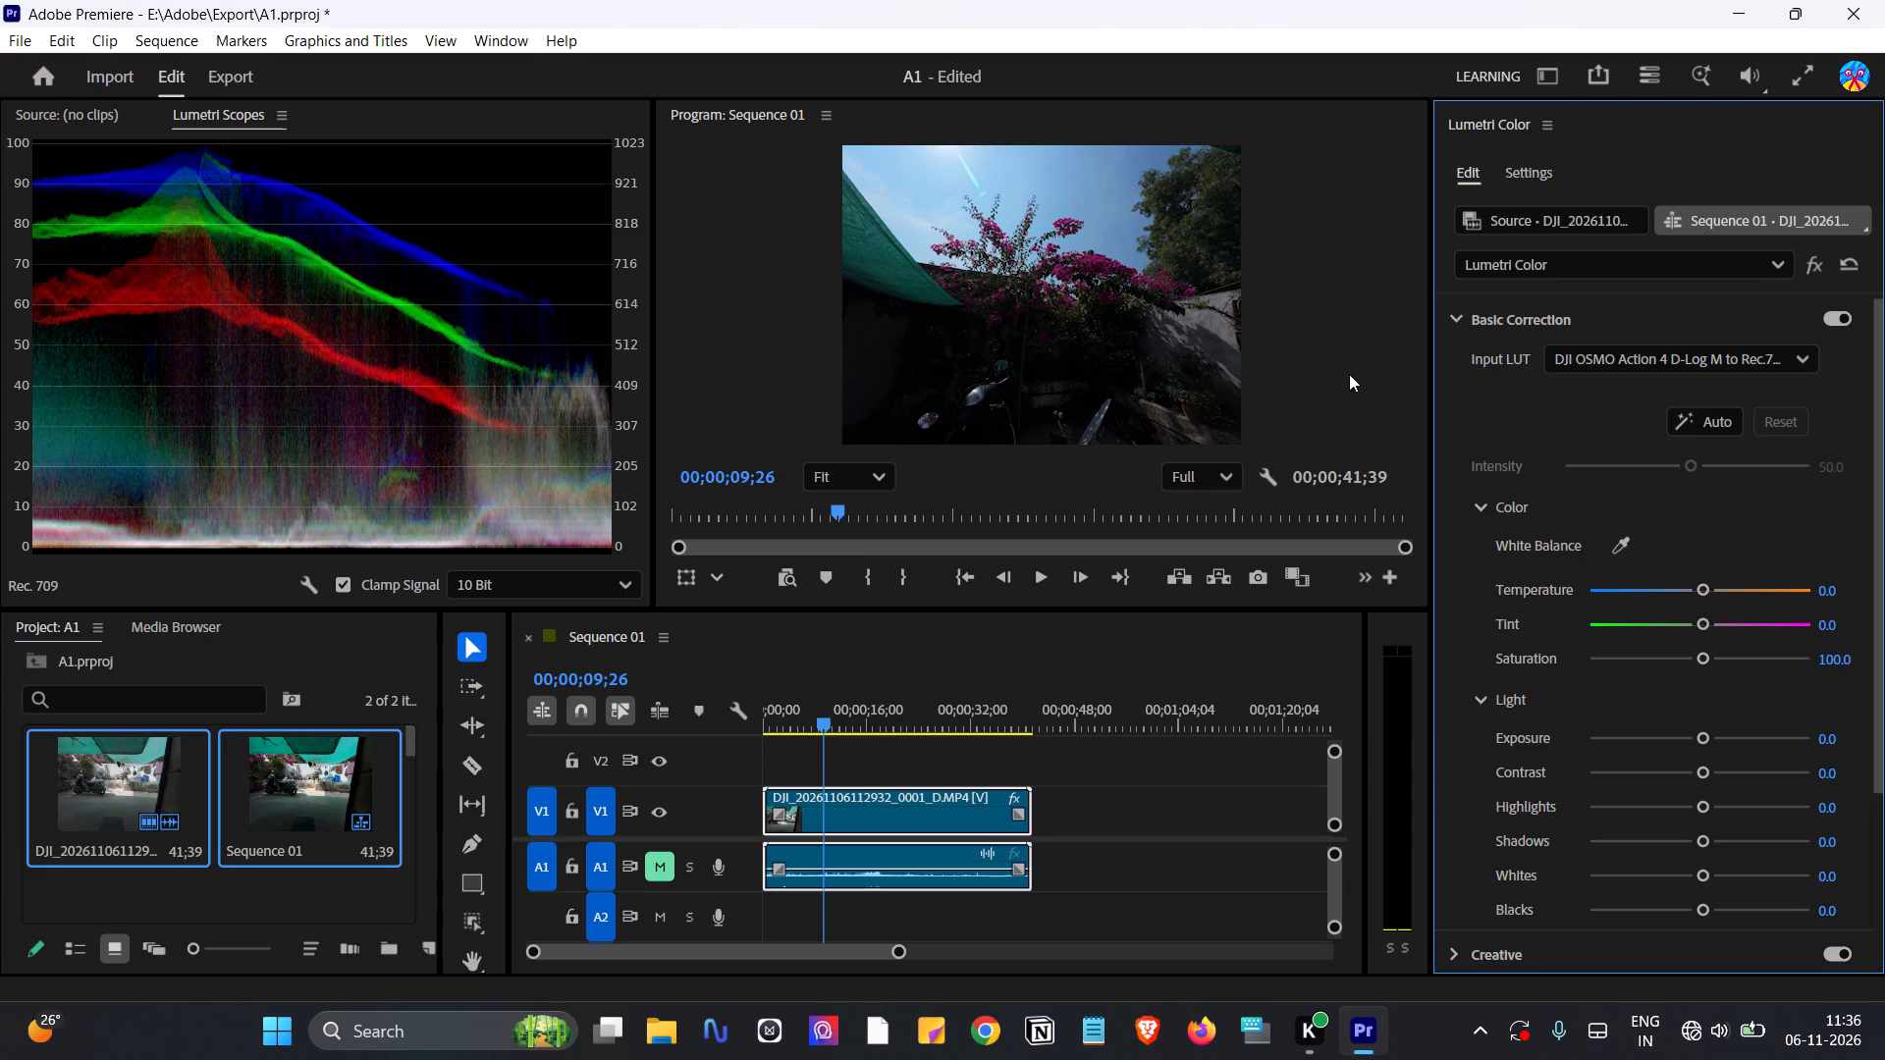
Play the LUT-corrected sequence full screen, step back frame by frame to the courtyard view at 00;00;18;46, and leave full screen.
left_click(1804, 79)
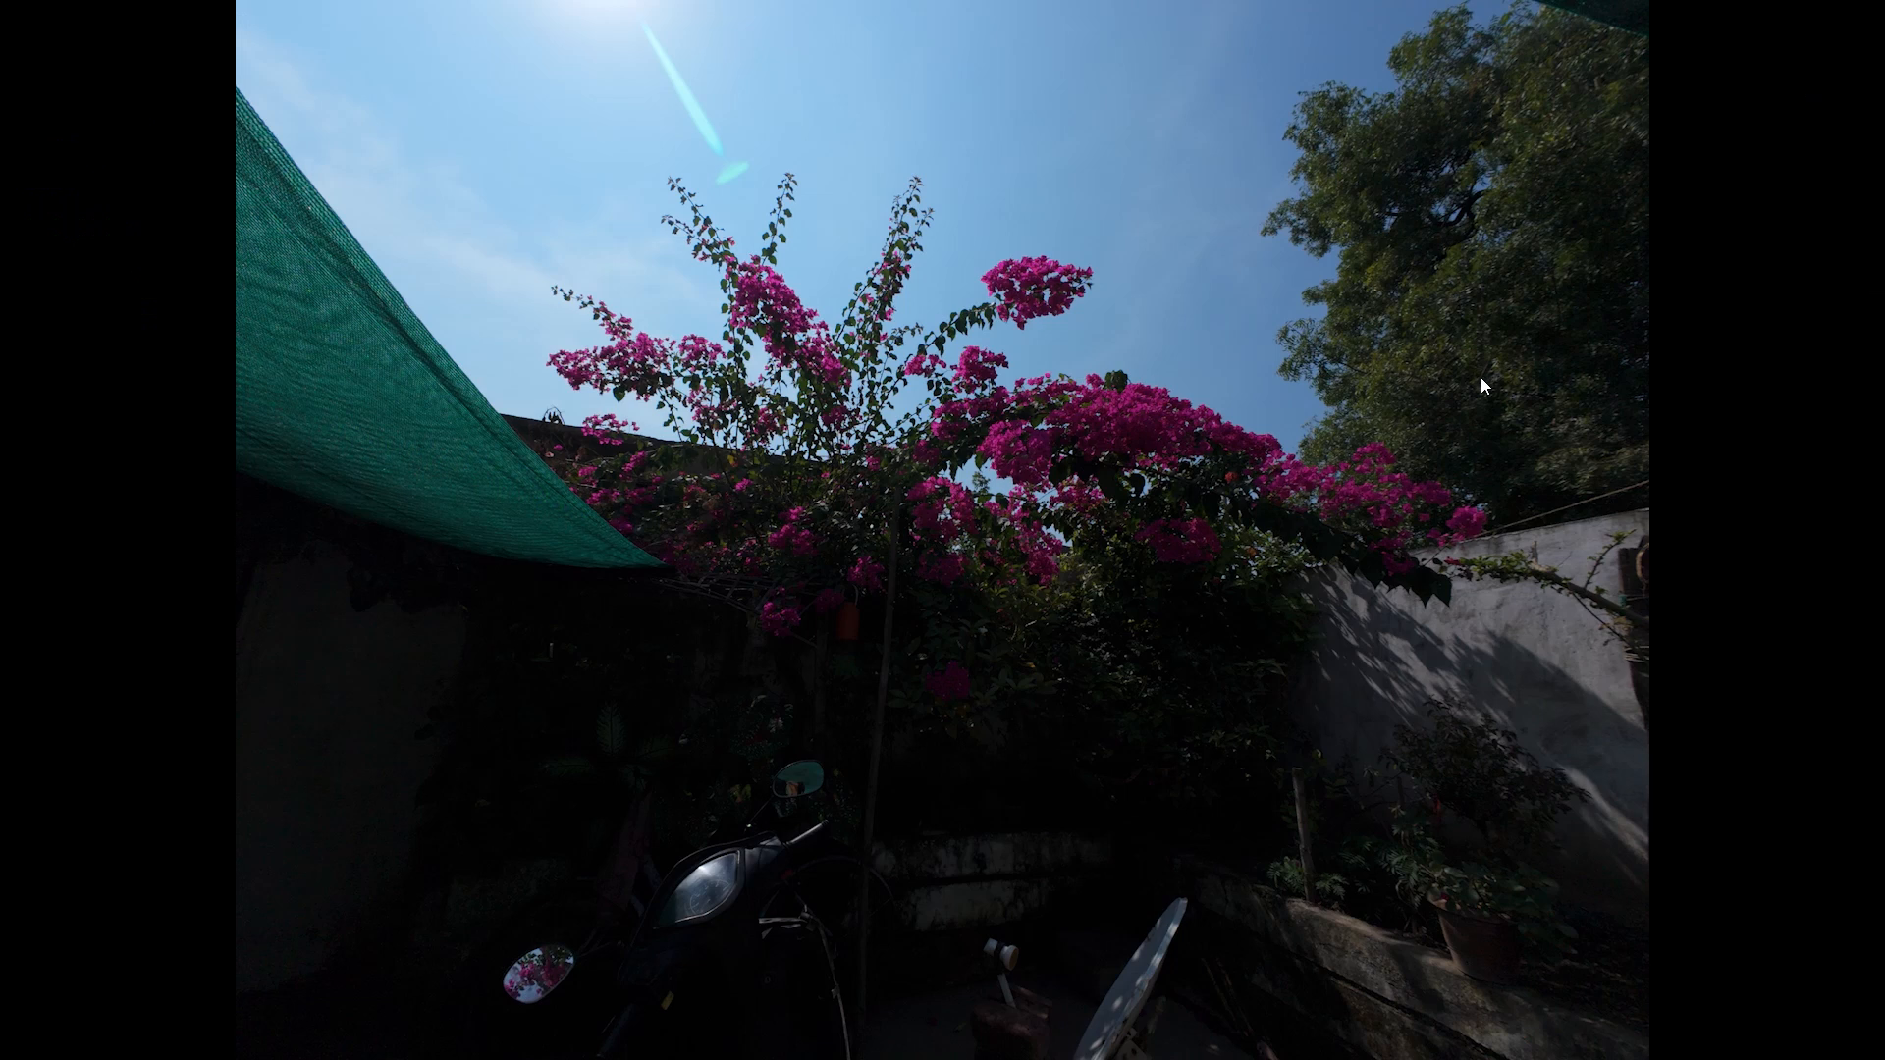
key("space")
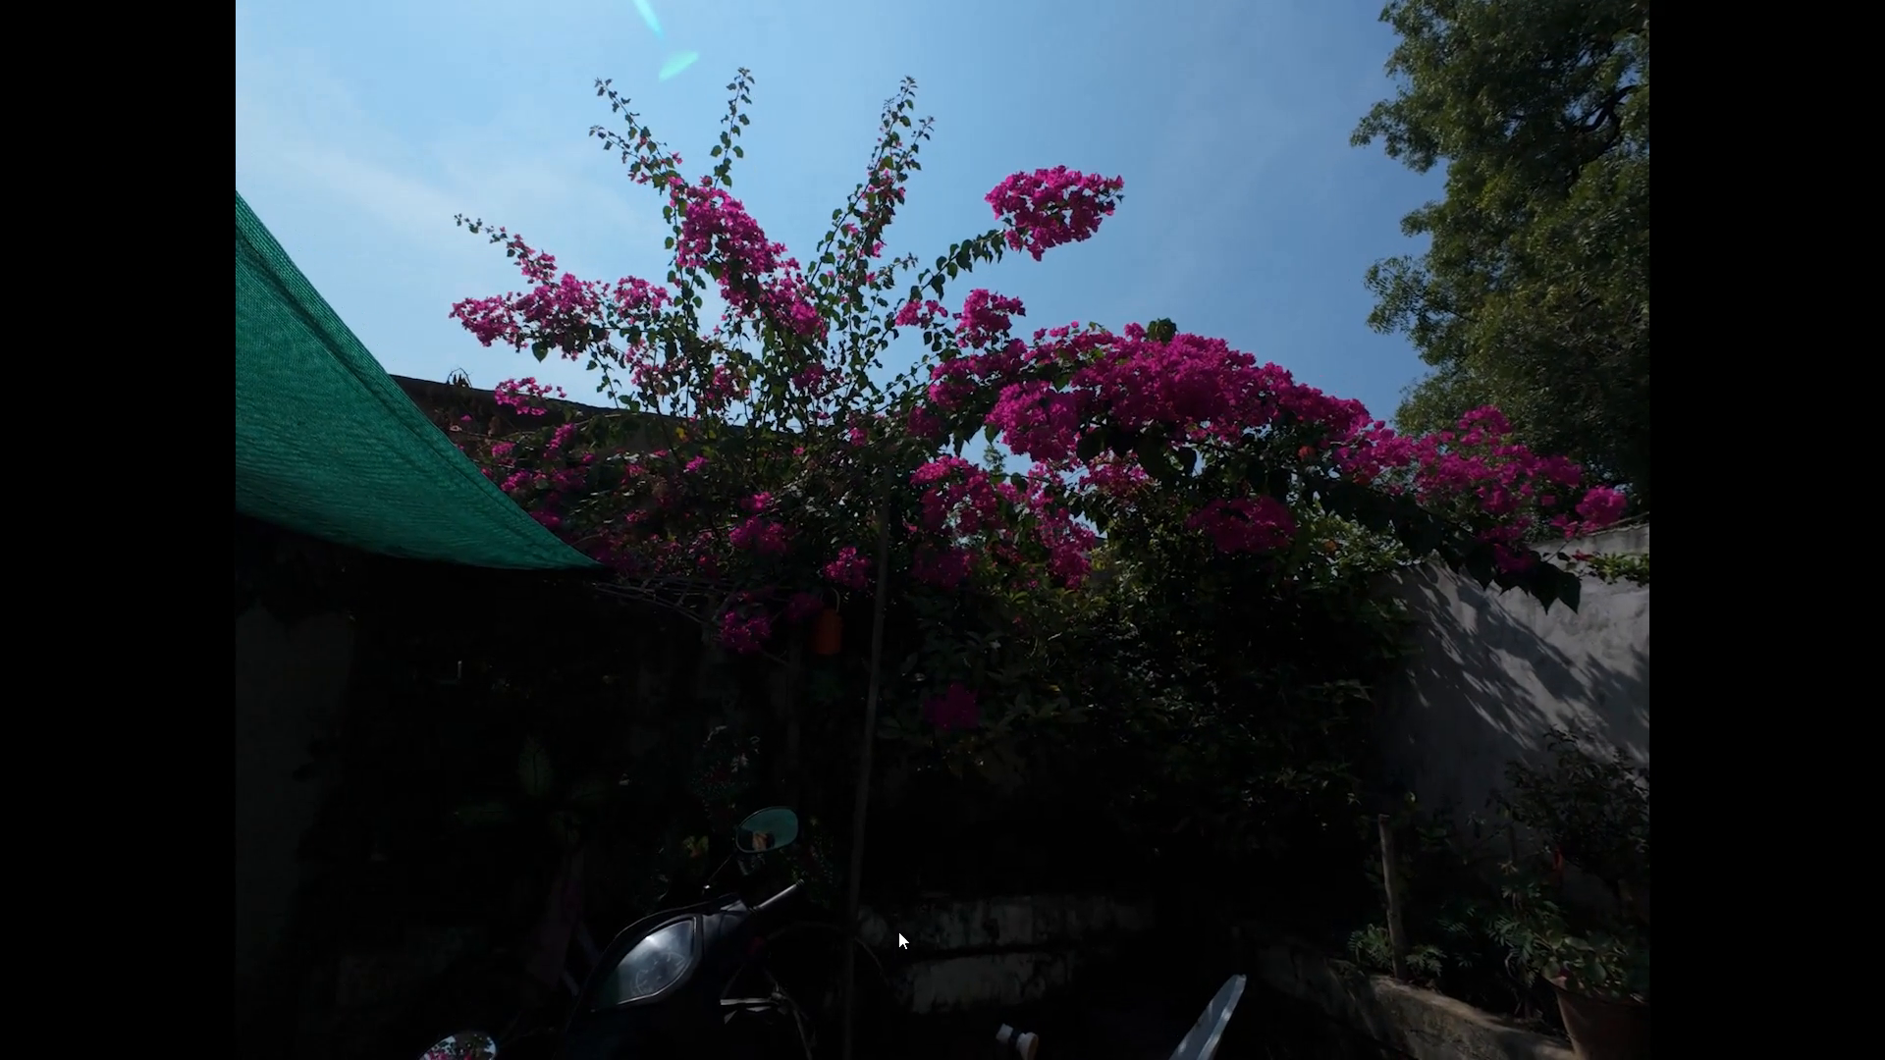
left_click(1059, 764)
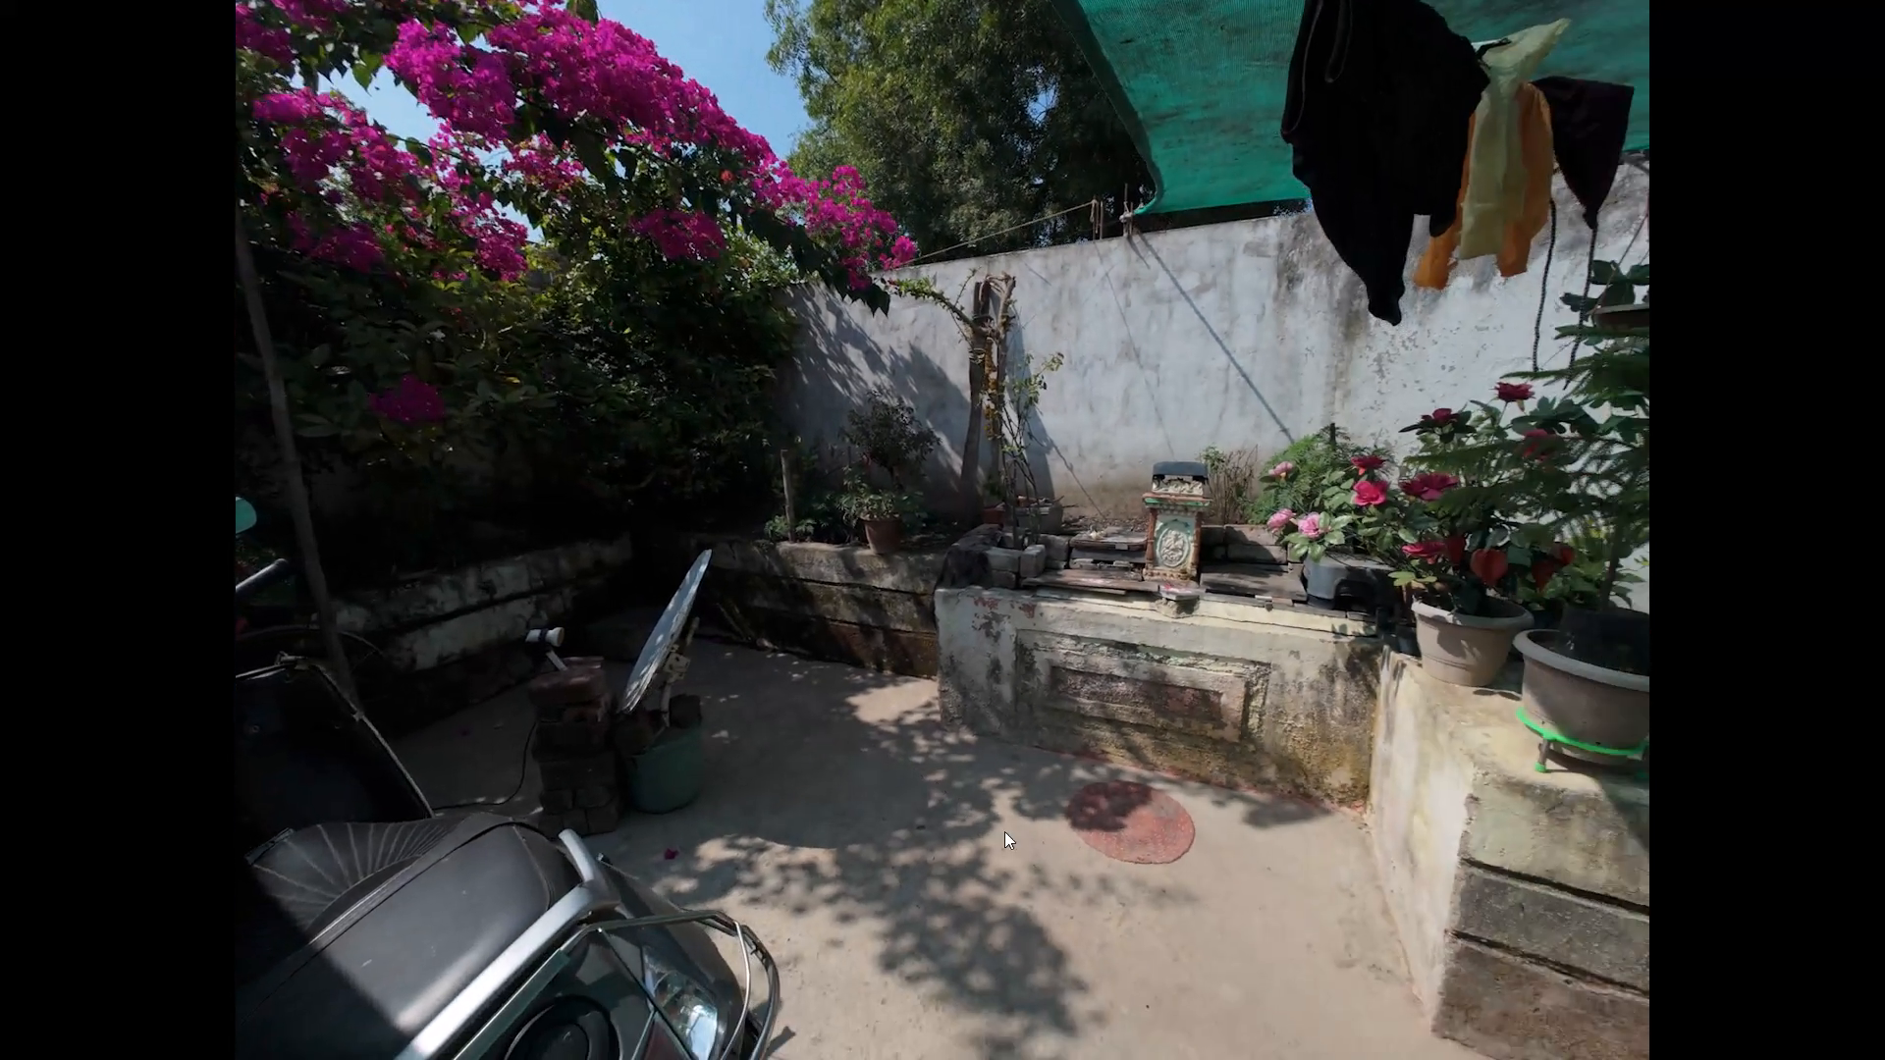
key("Left")
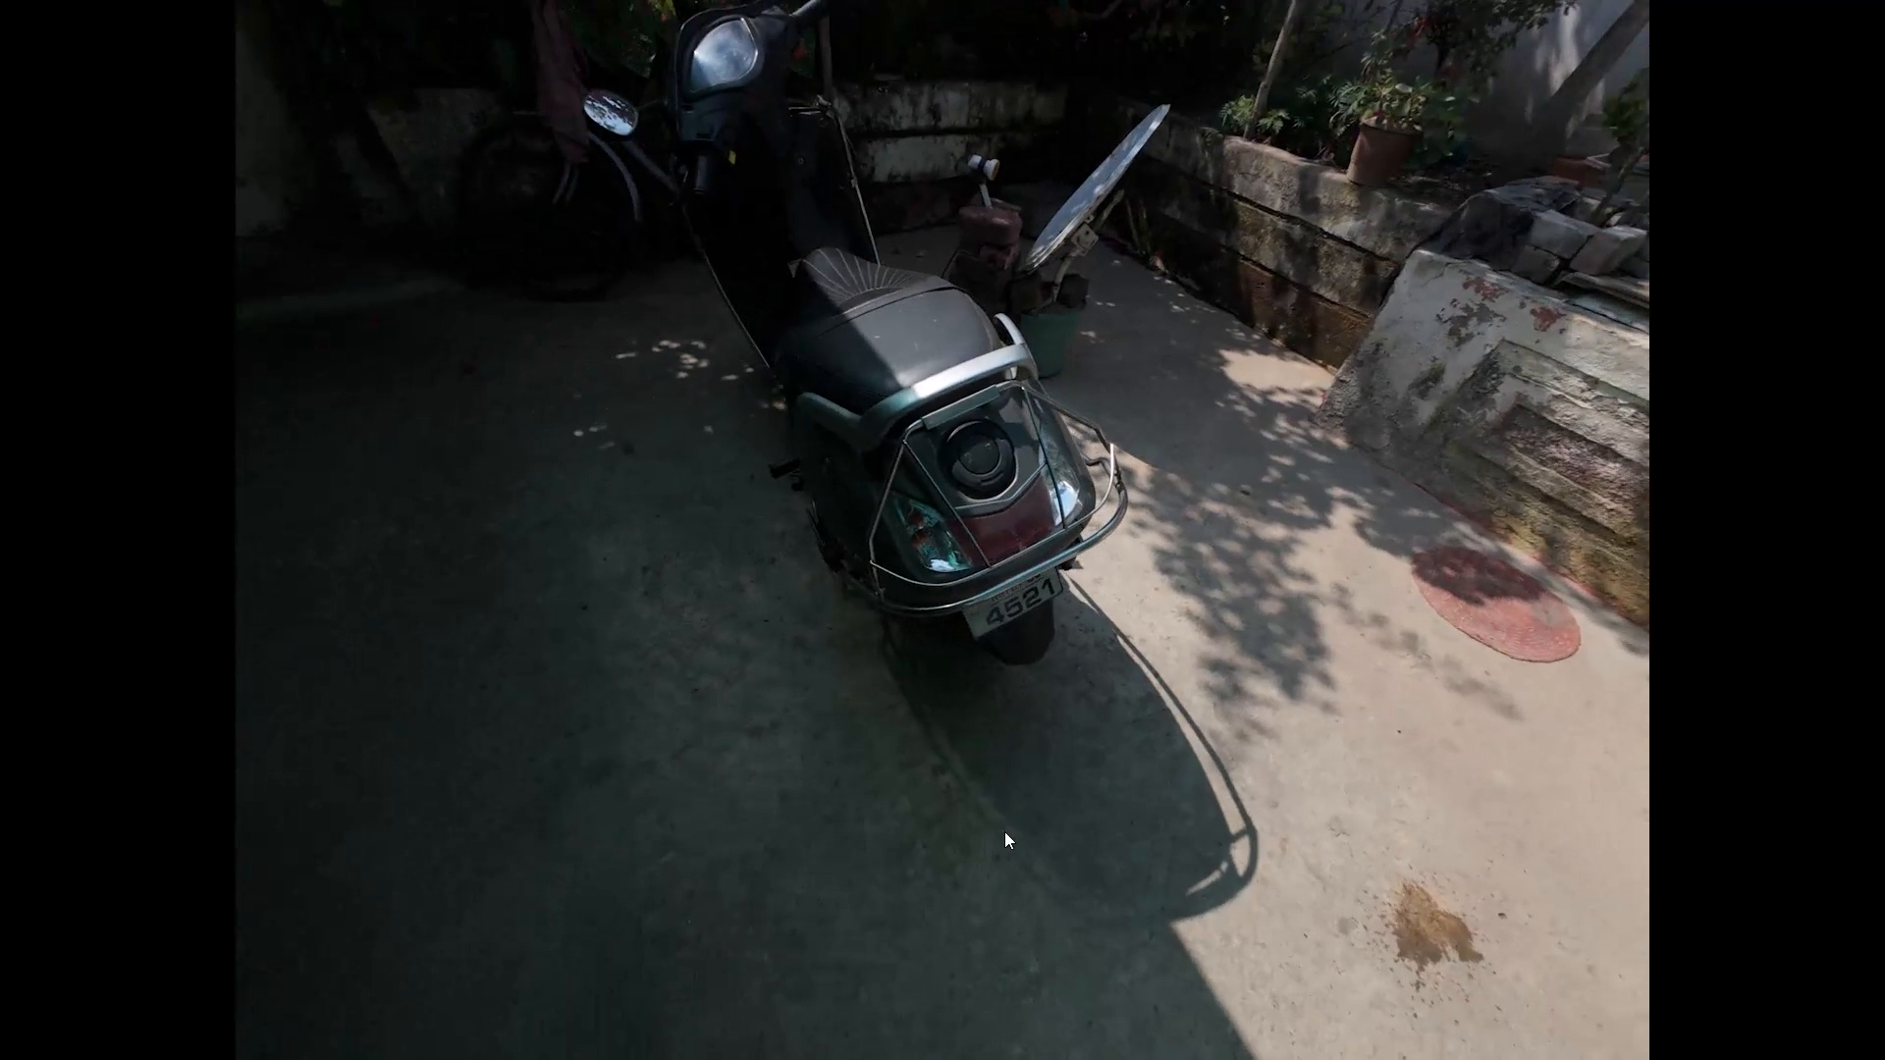
key("Left")
key("Left")
key("Left")
key("Left")
key("Left")
key("Left")
key("Left")
key("Left")
key("Left")
key("Left")
key("Left")
key("Left")
key("Left")
key("Left")
key("Left")
key("Left")
key("Left")
key("Left")
key("Left")
key("Left")
key("Left")
key("Left")
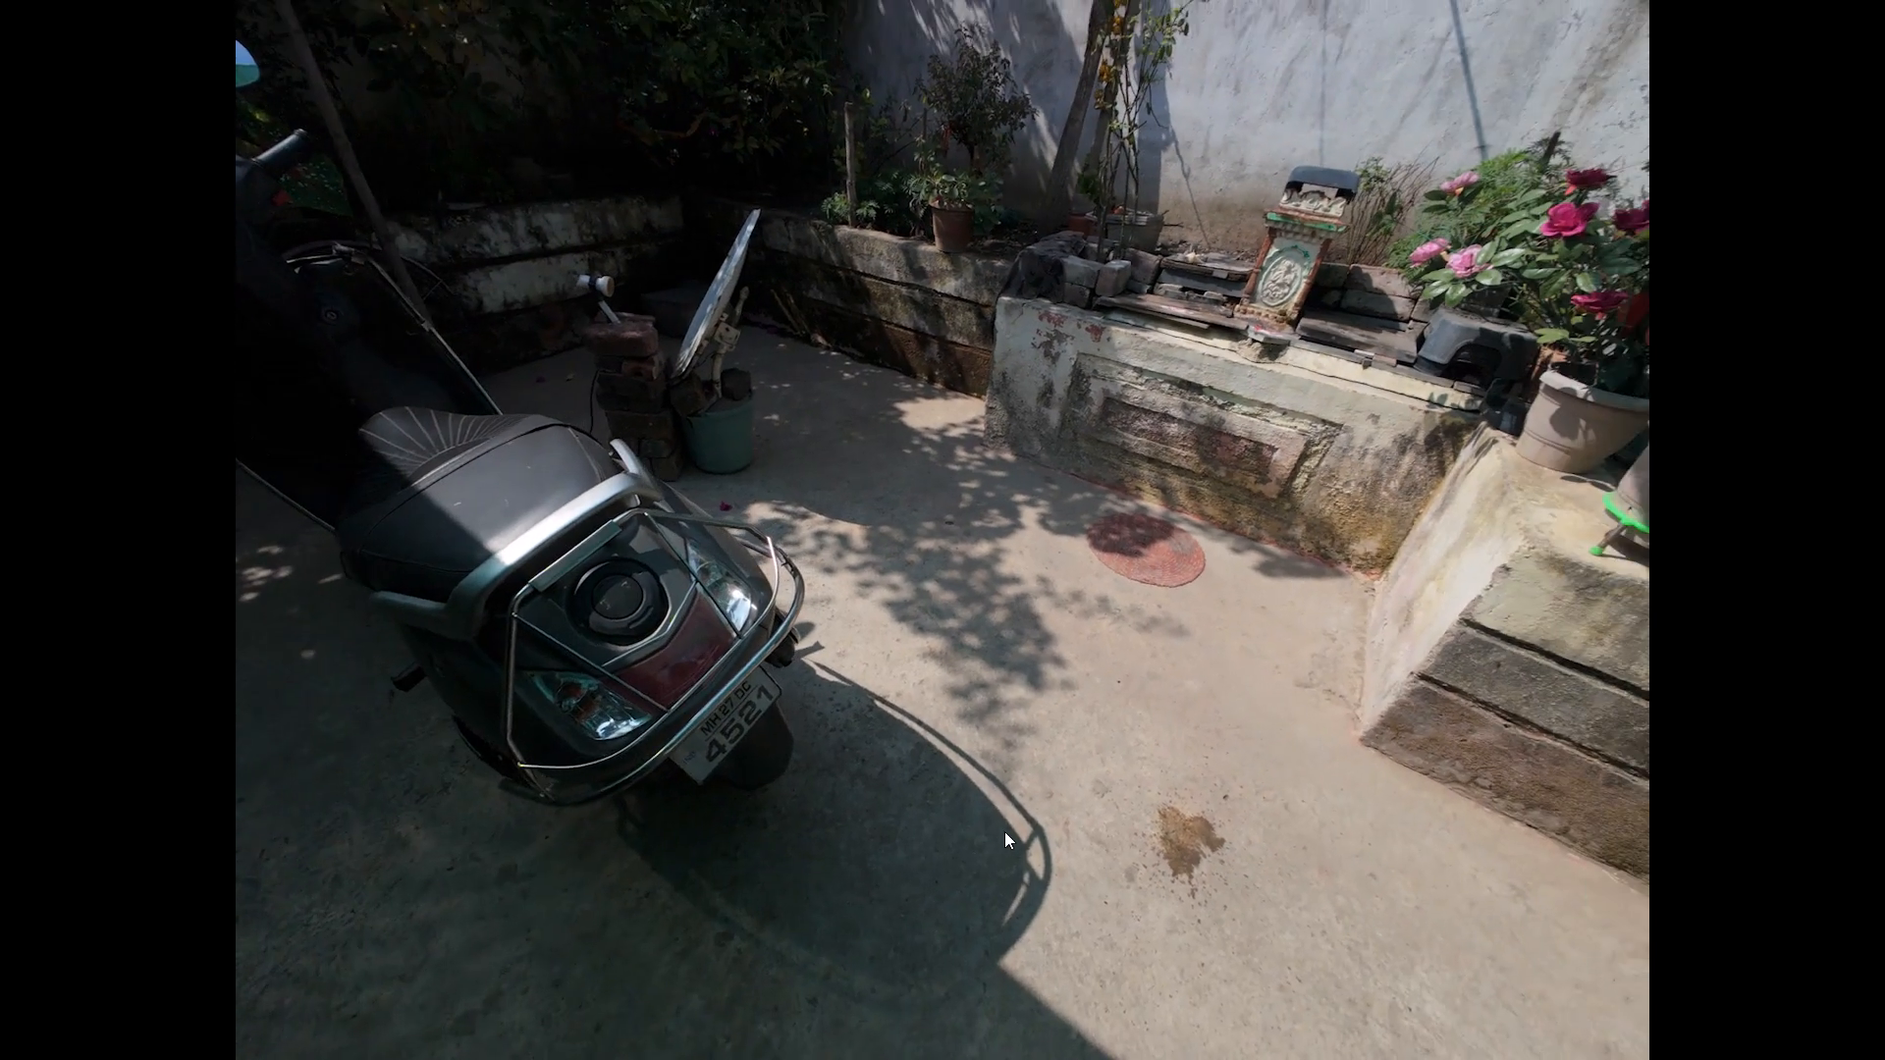
key("Left")
key("Left")
key("Left")
key("Left")
key("Left")
key("Left")
key("Left")
key("Left")
key("Left")
key("Left")
key("Left")
key("Left")
key("Left")
key("Left")
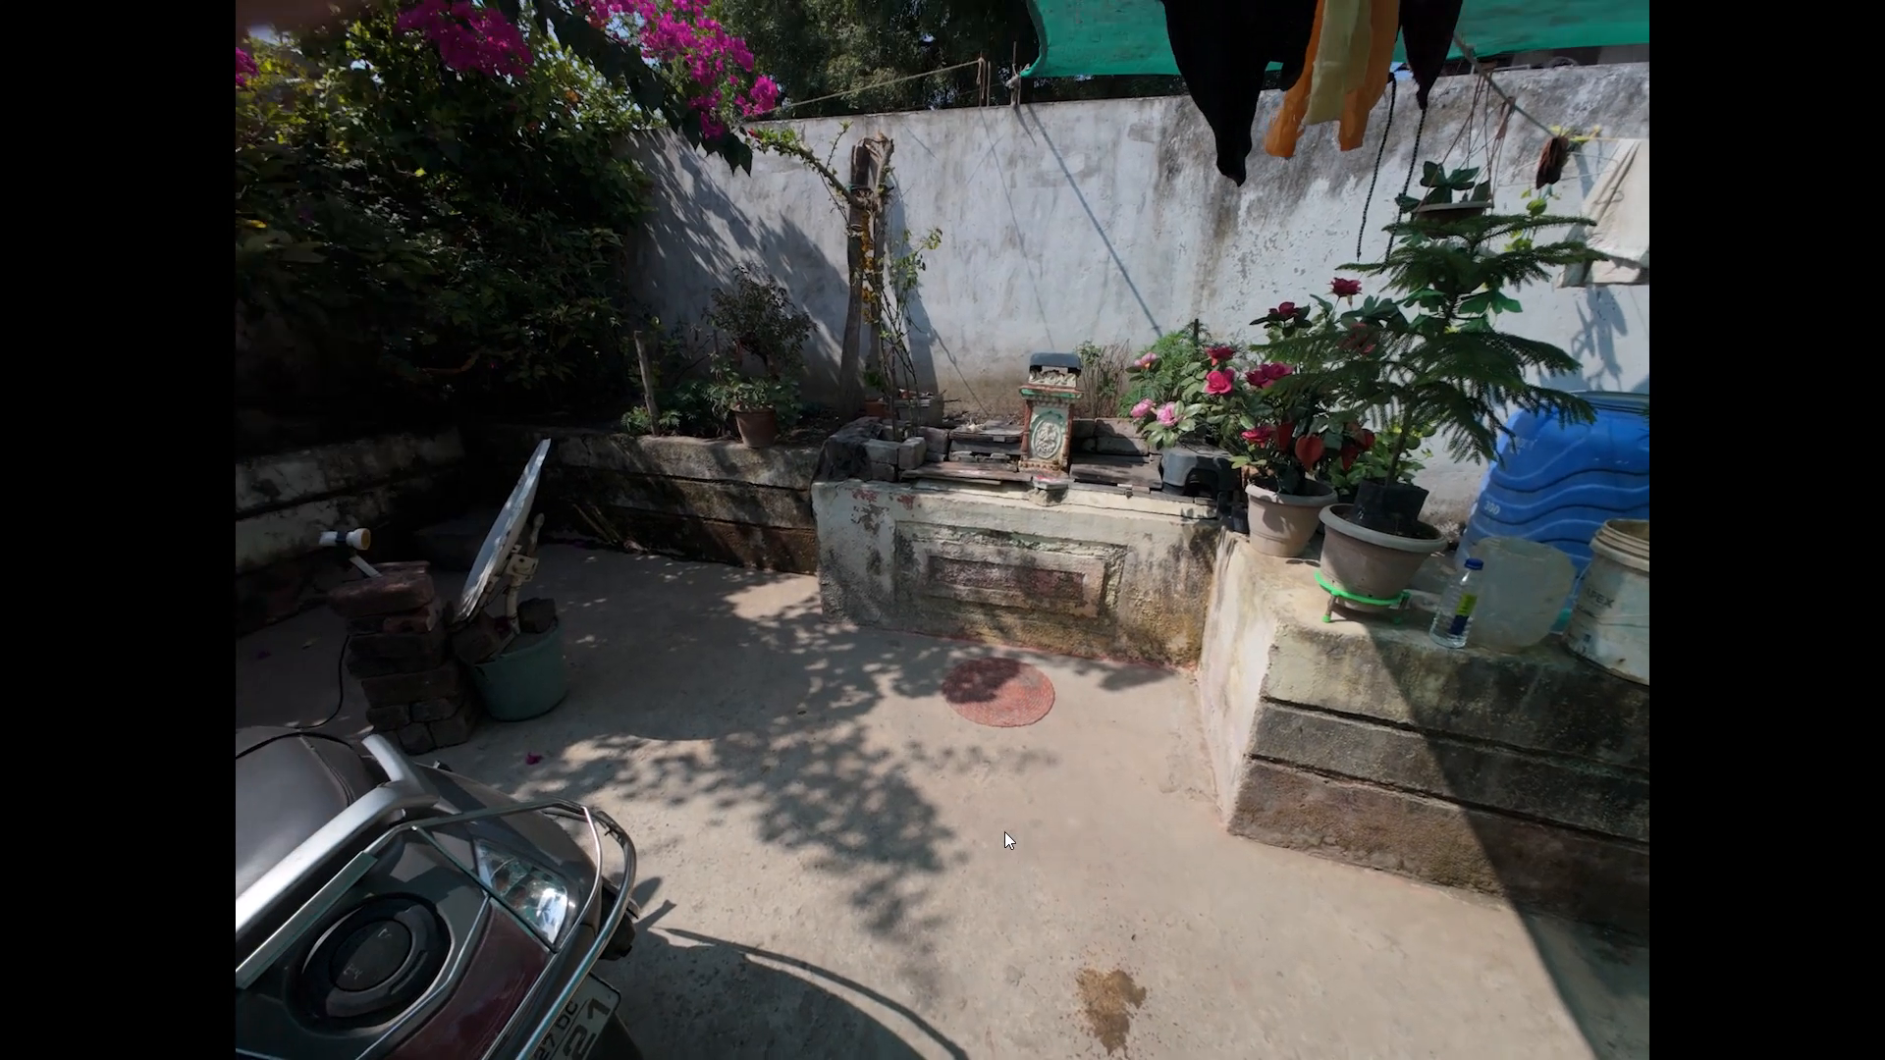
key("Left")
key("Left")
key("Left")
key("Left")
key("Left")
key("Left")
key("Left")
key("Left")
key("Left")
key("Left")
key("Left")
key("Left")
key("Left")
key("Left")
key("Left")
key("Left")
key("Left")
key("Left")
key("Left")
key("Left")
key("Left")
key("Left")
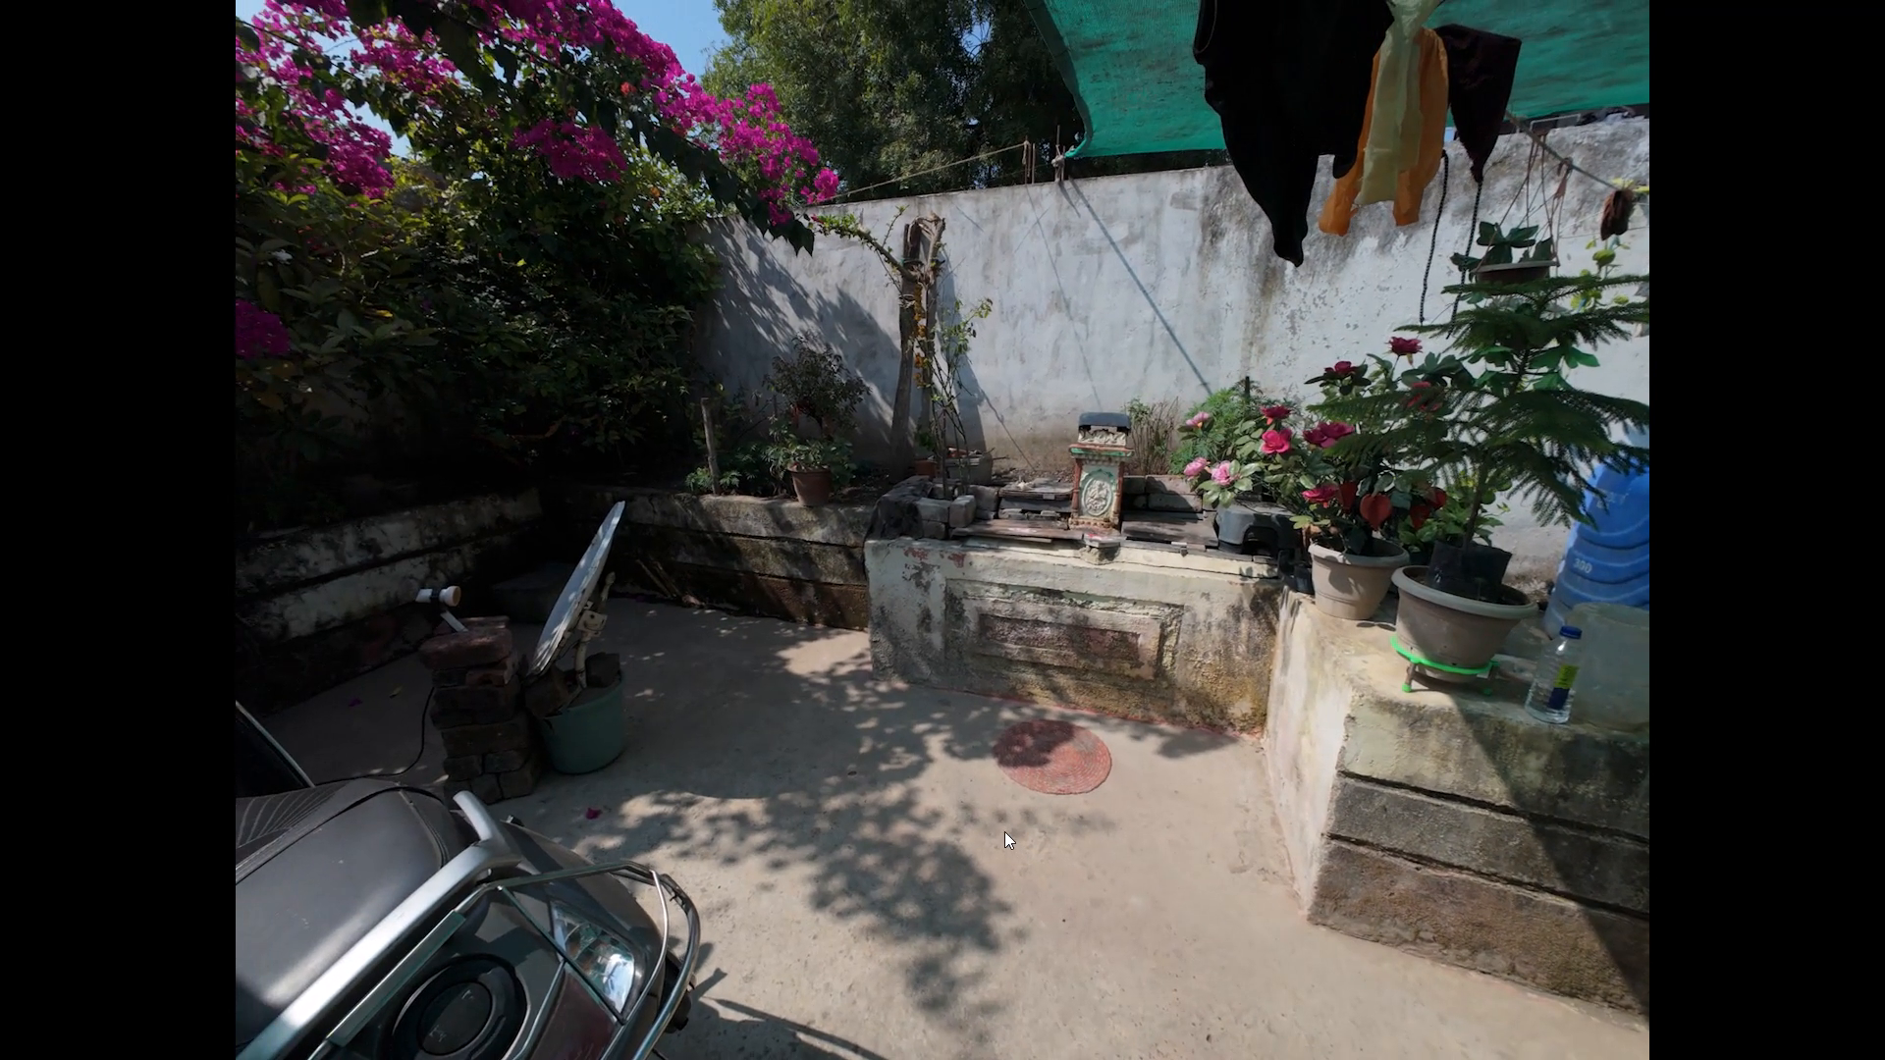
key("Left")
key("Left")
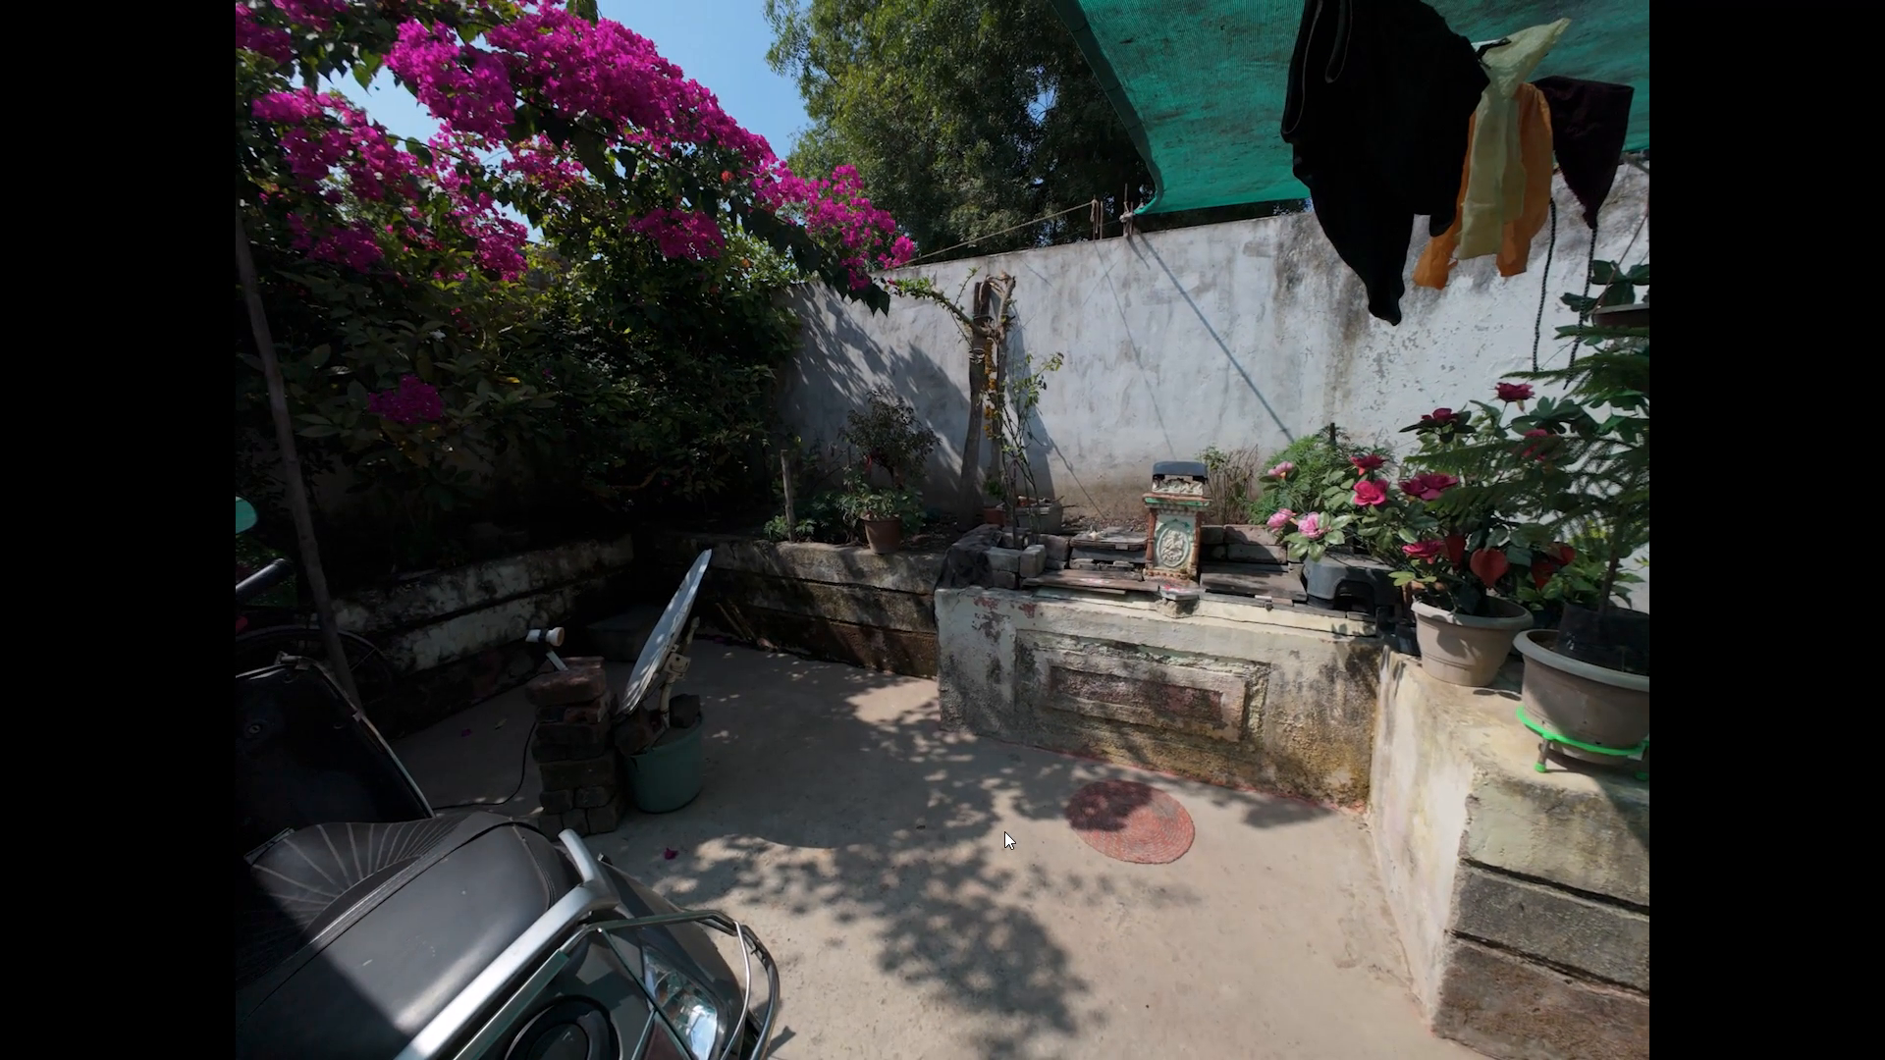
key("Left")
key("Left")
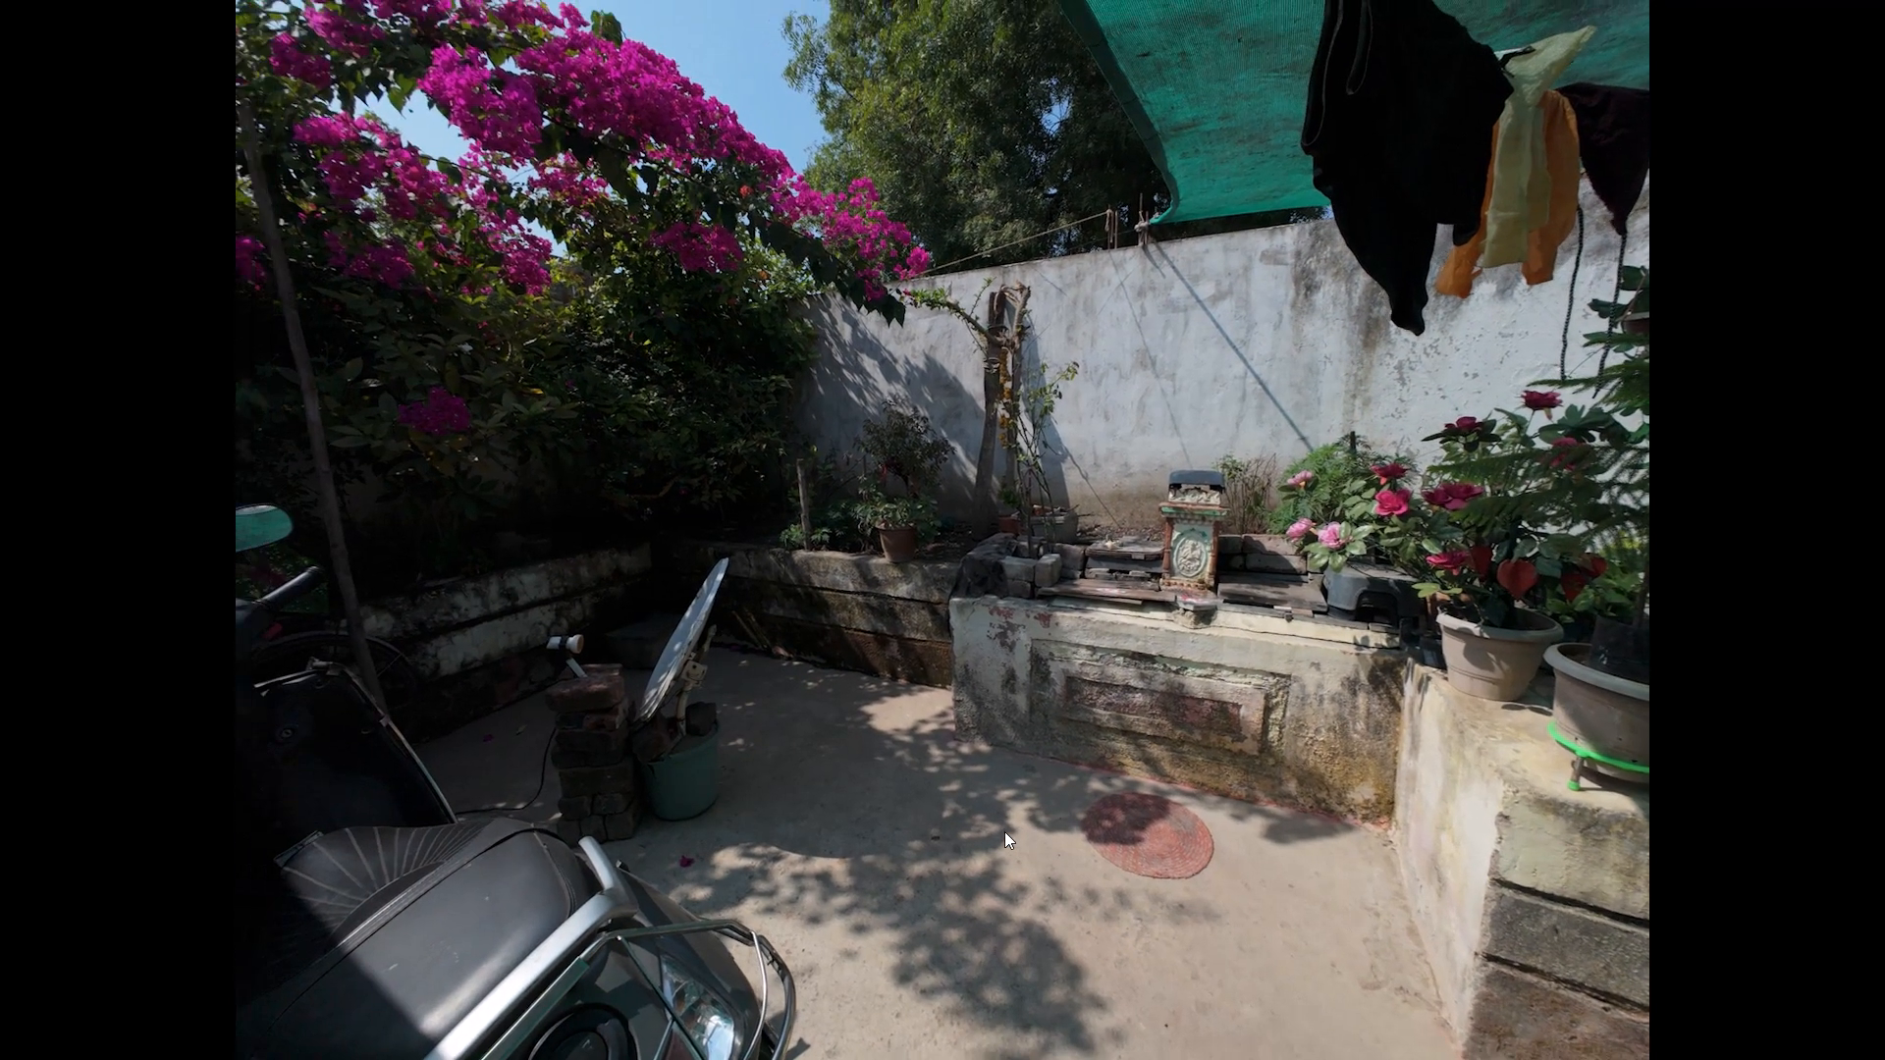
key("Escape")
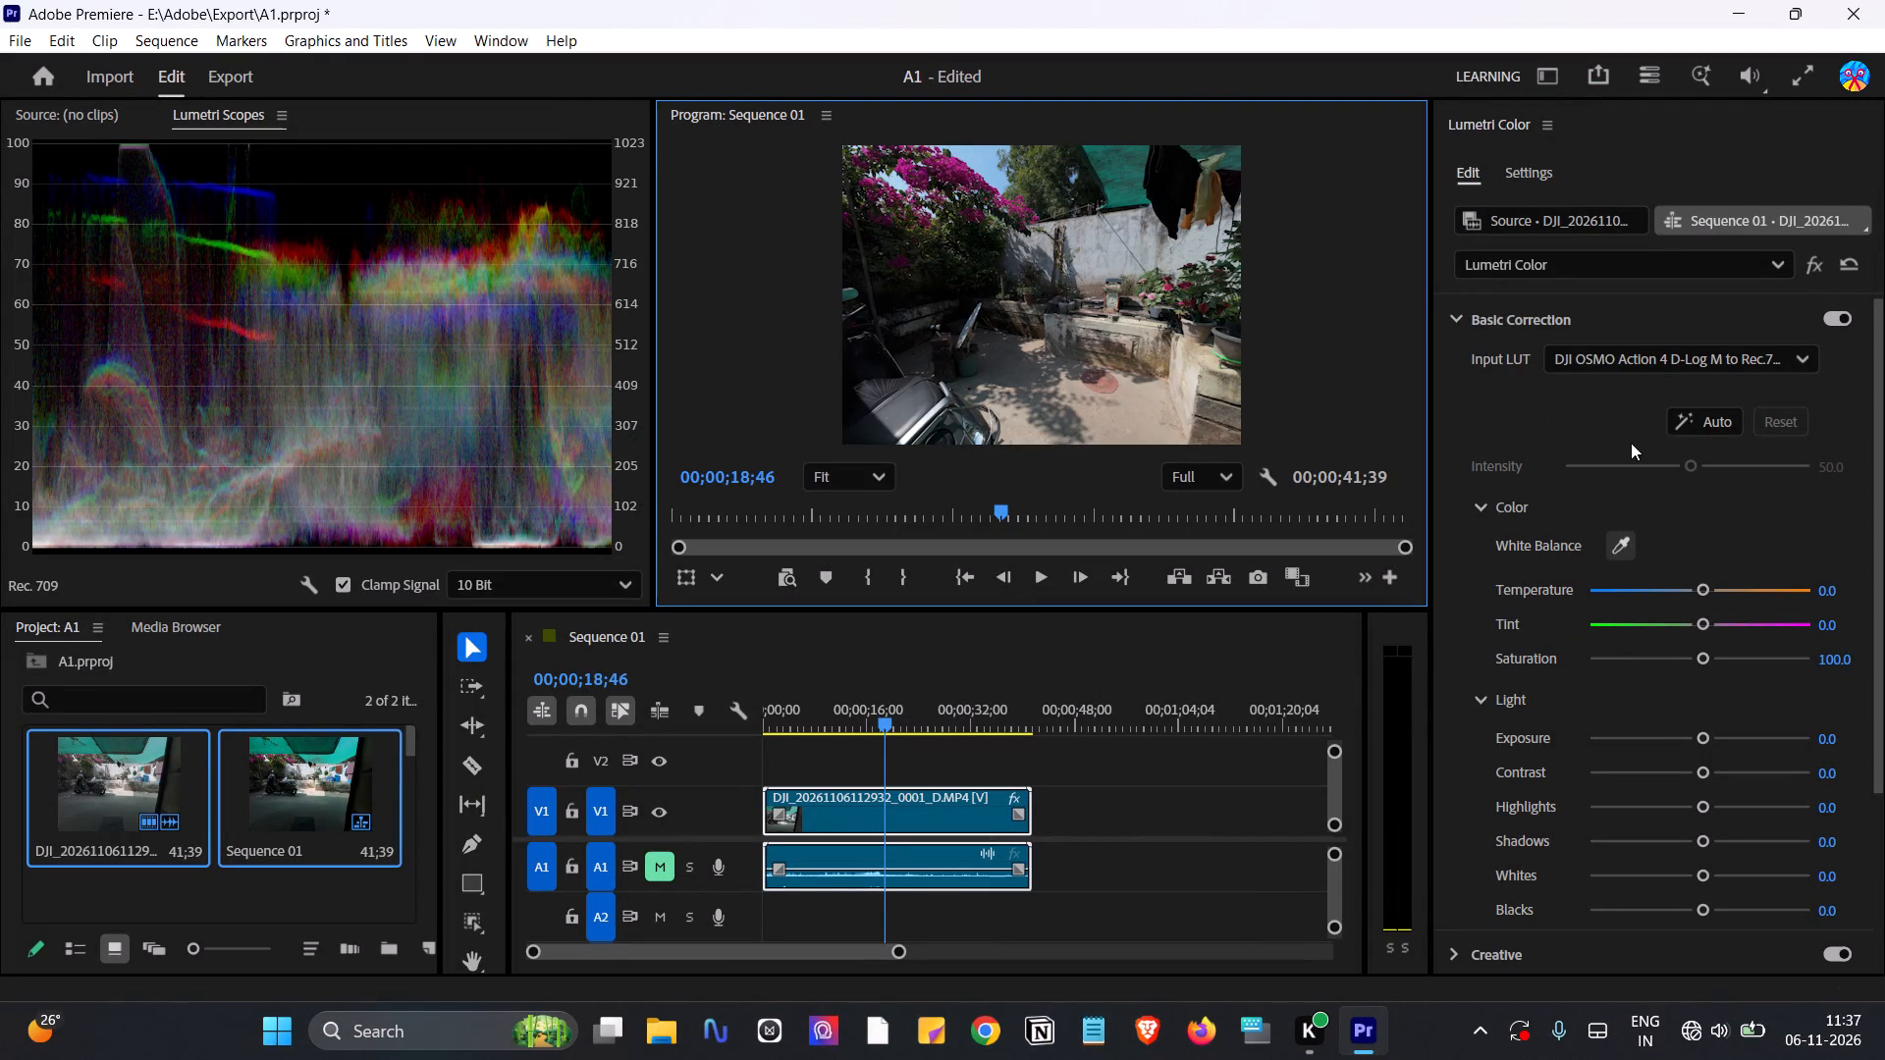
Collapse the Basic Correction section and expand Curves in Lumetri Color.
left_click(1494, 313)
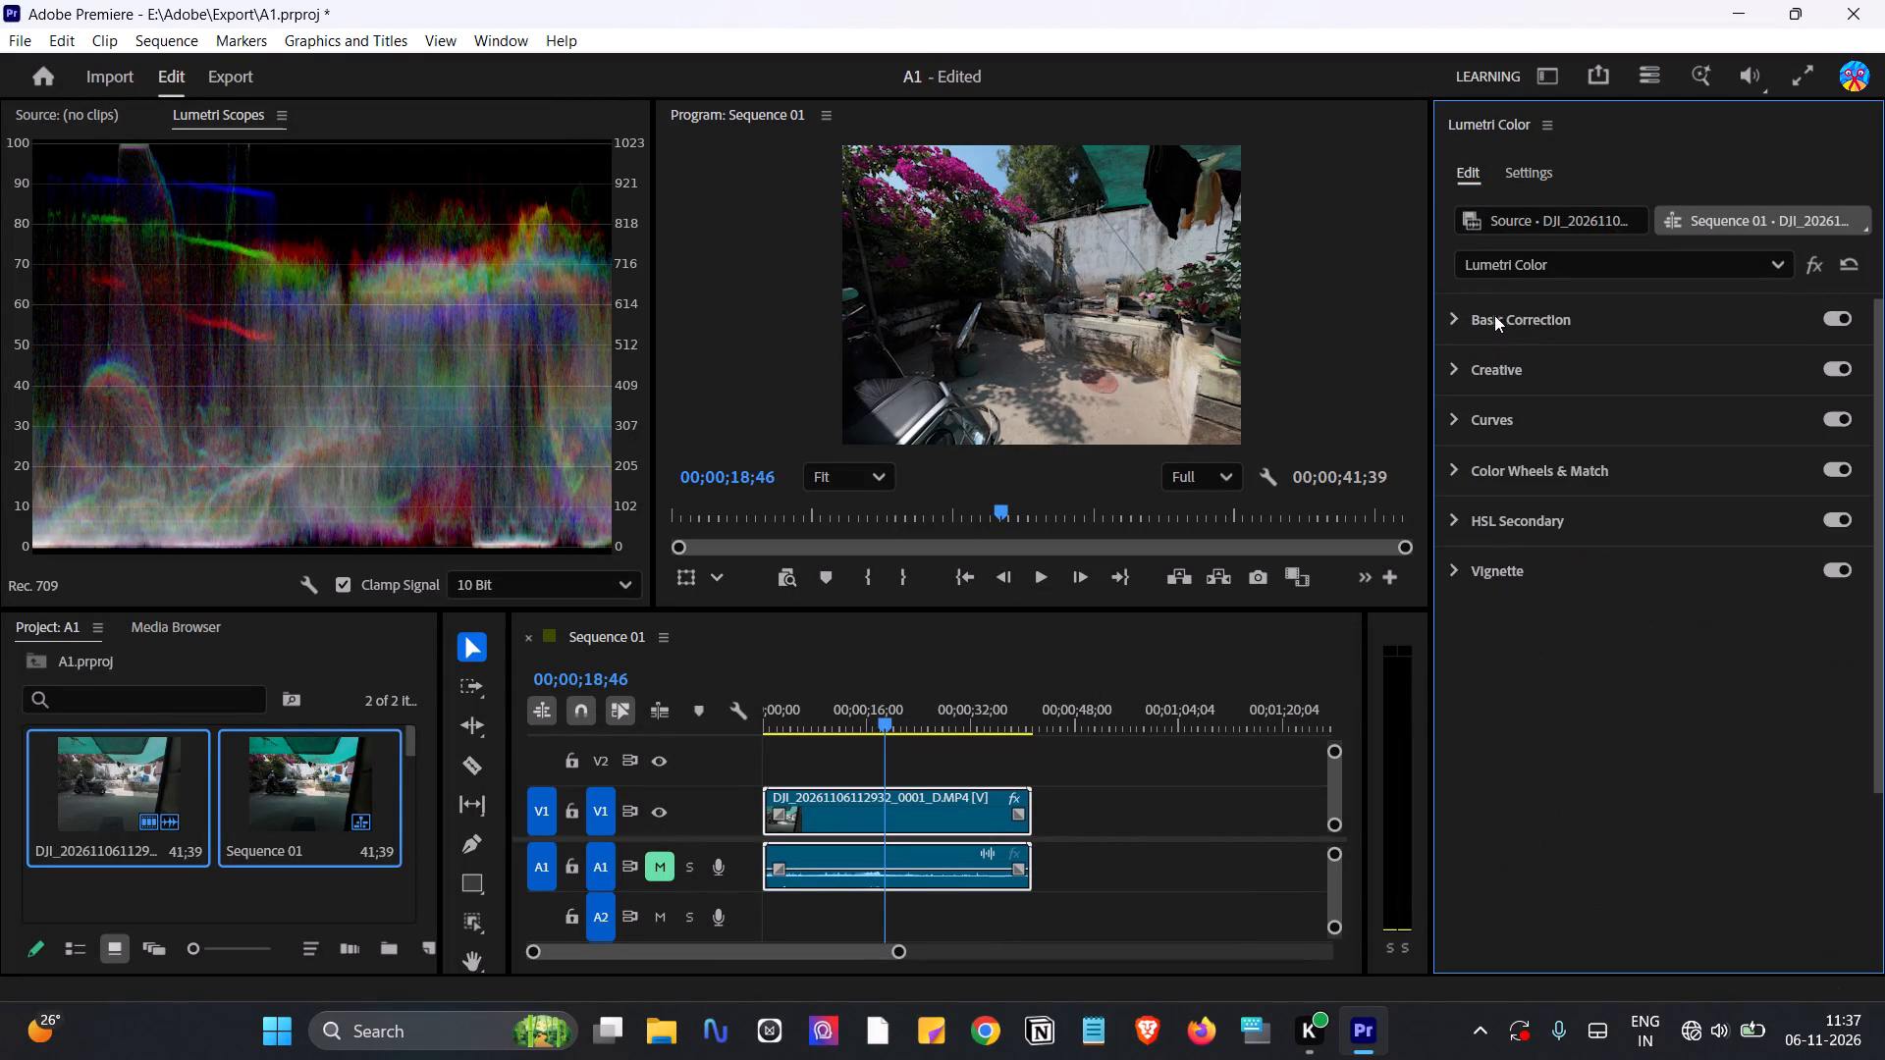
left_click(1469, 320)
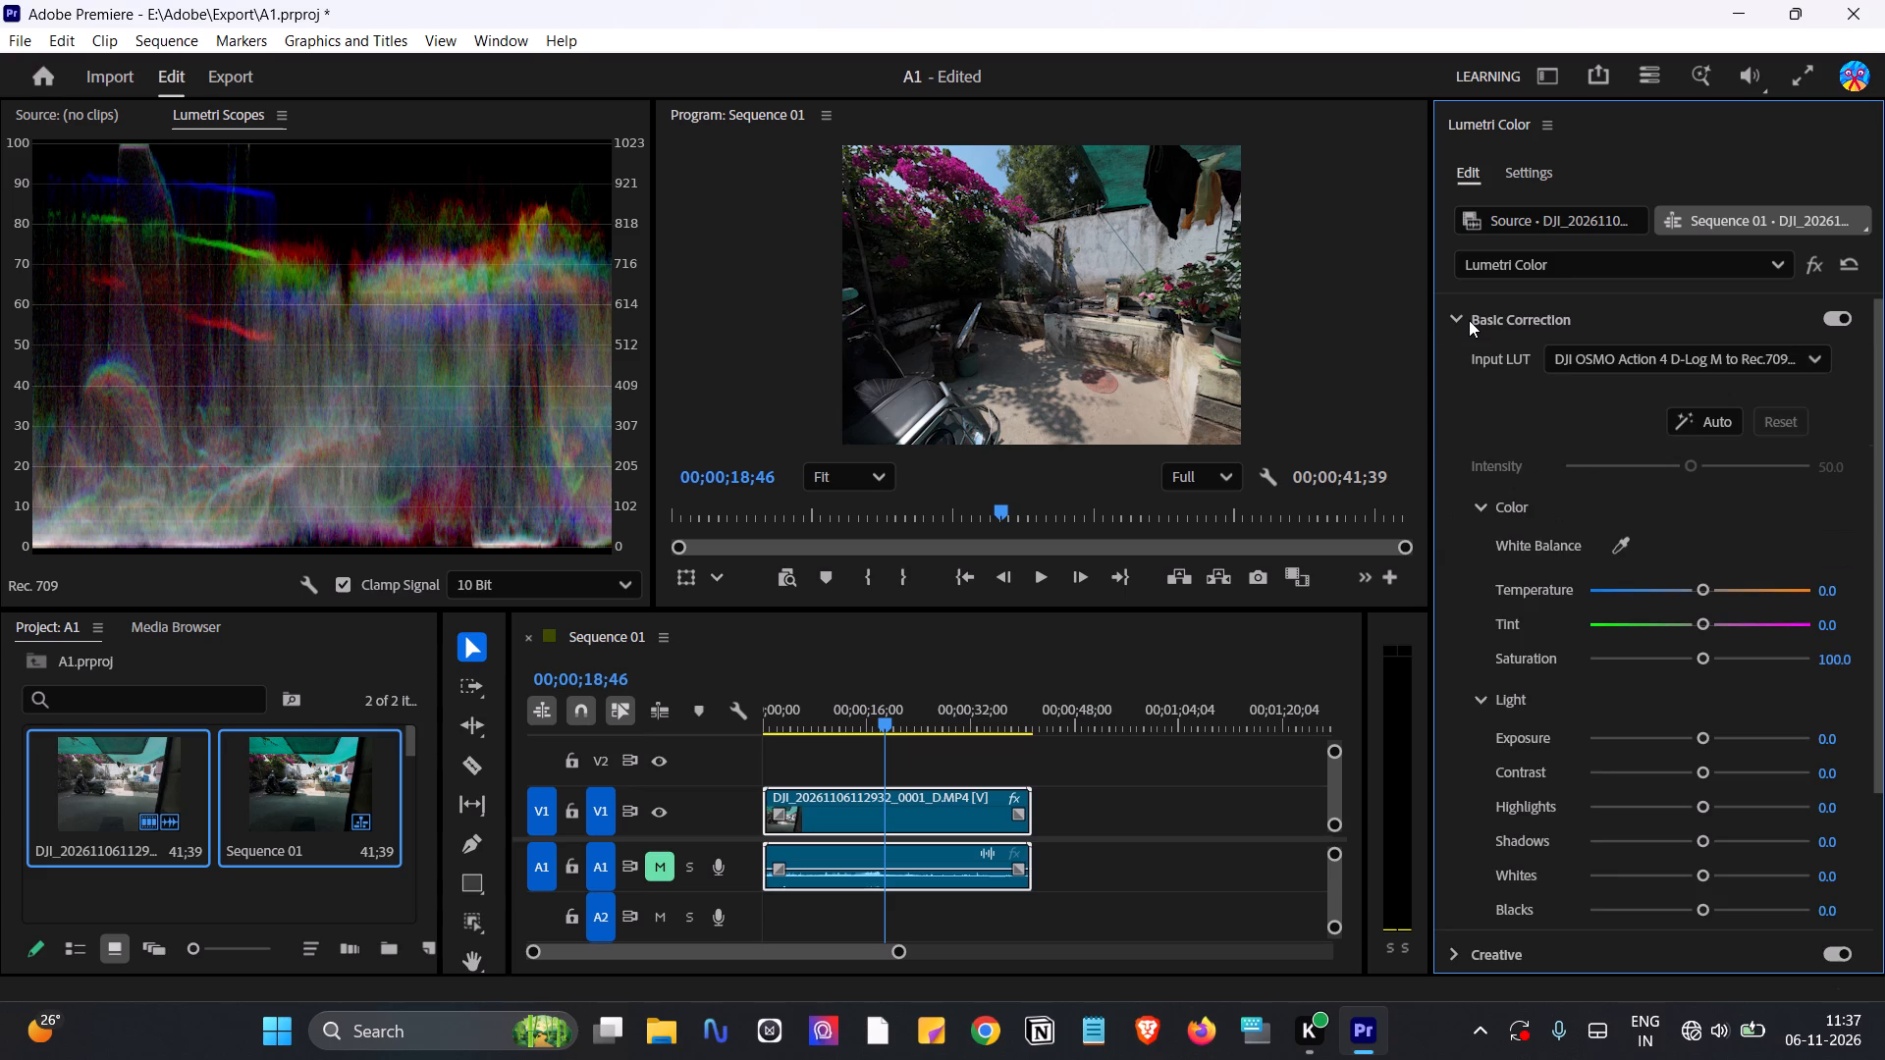
left_click(1469, 320)
left_click(1481, 424)
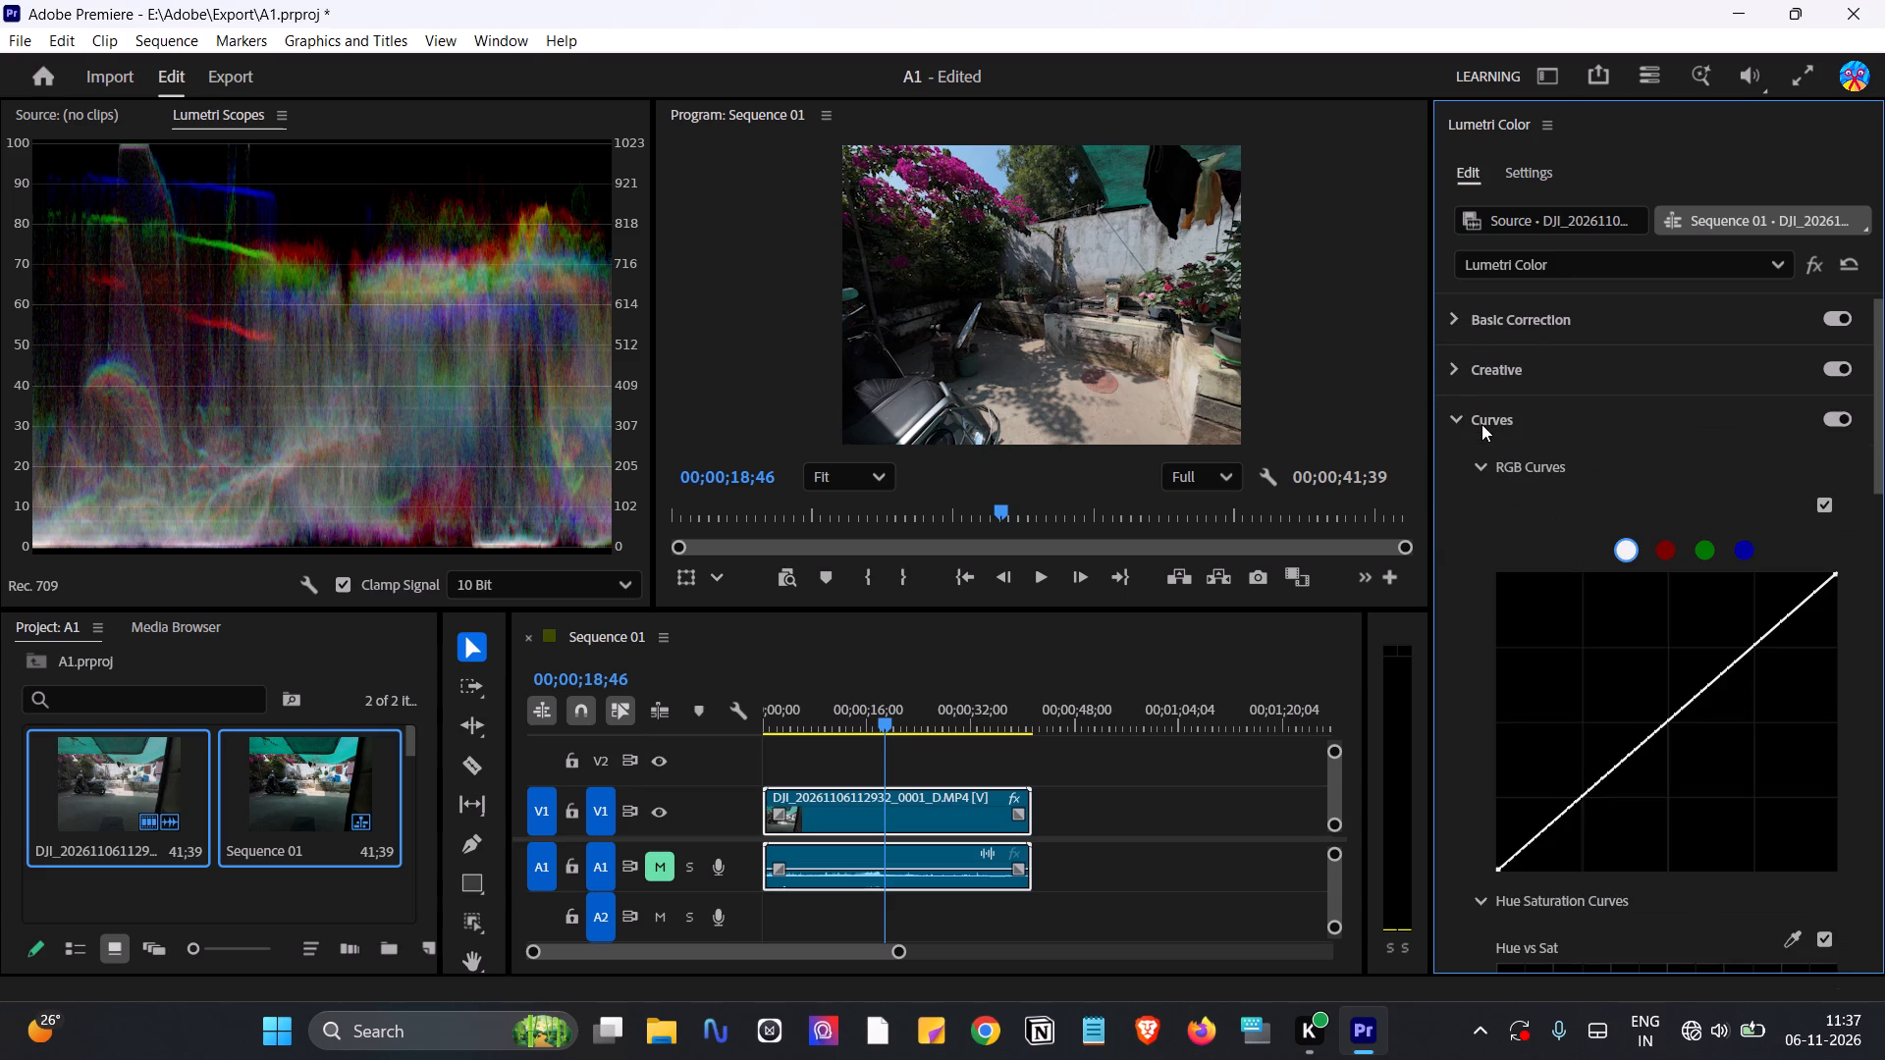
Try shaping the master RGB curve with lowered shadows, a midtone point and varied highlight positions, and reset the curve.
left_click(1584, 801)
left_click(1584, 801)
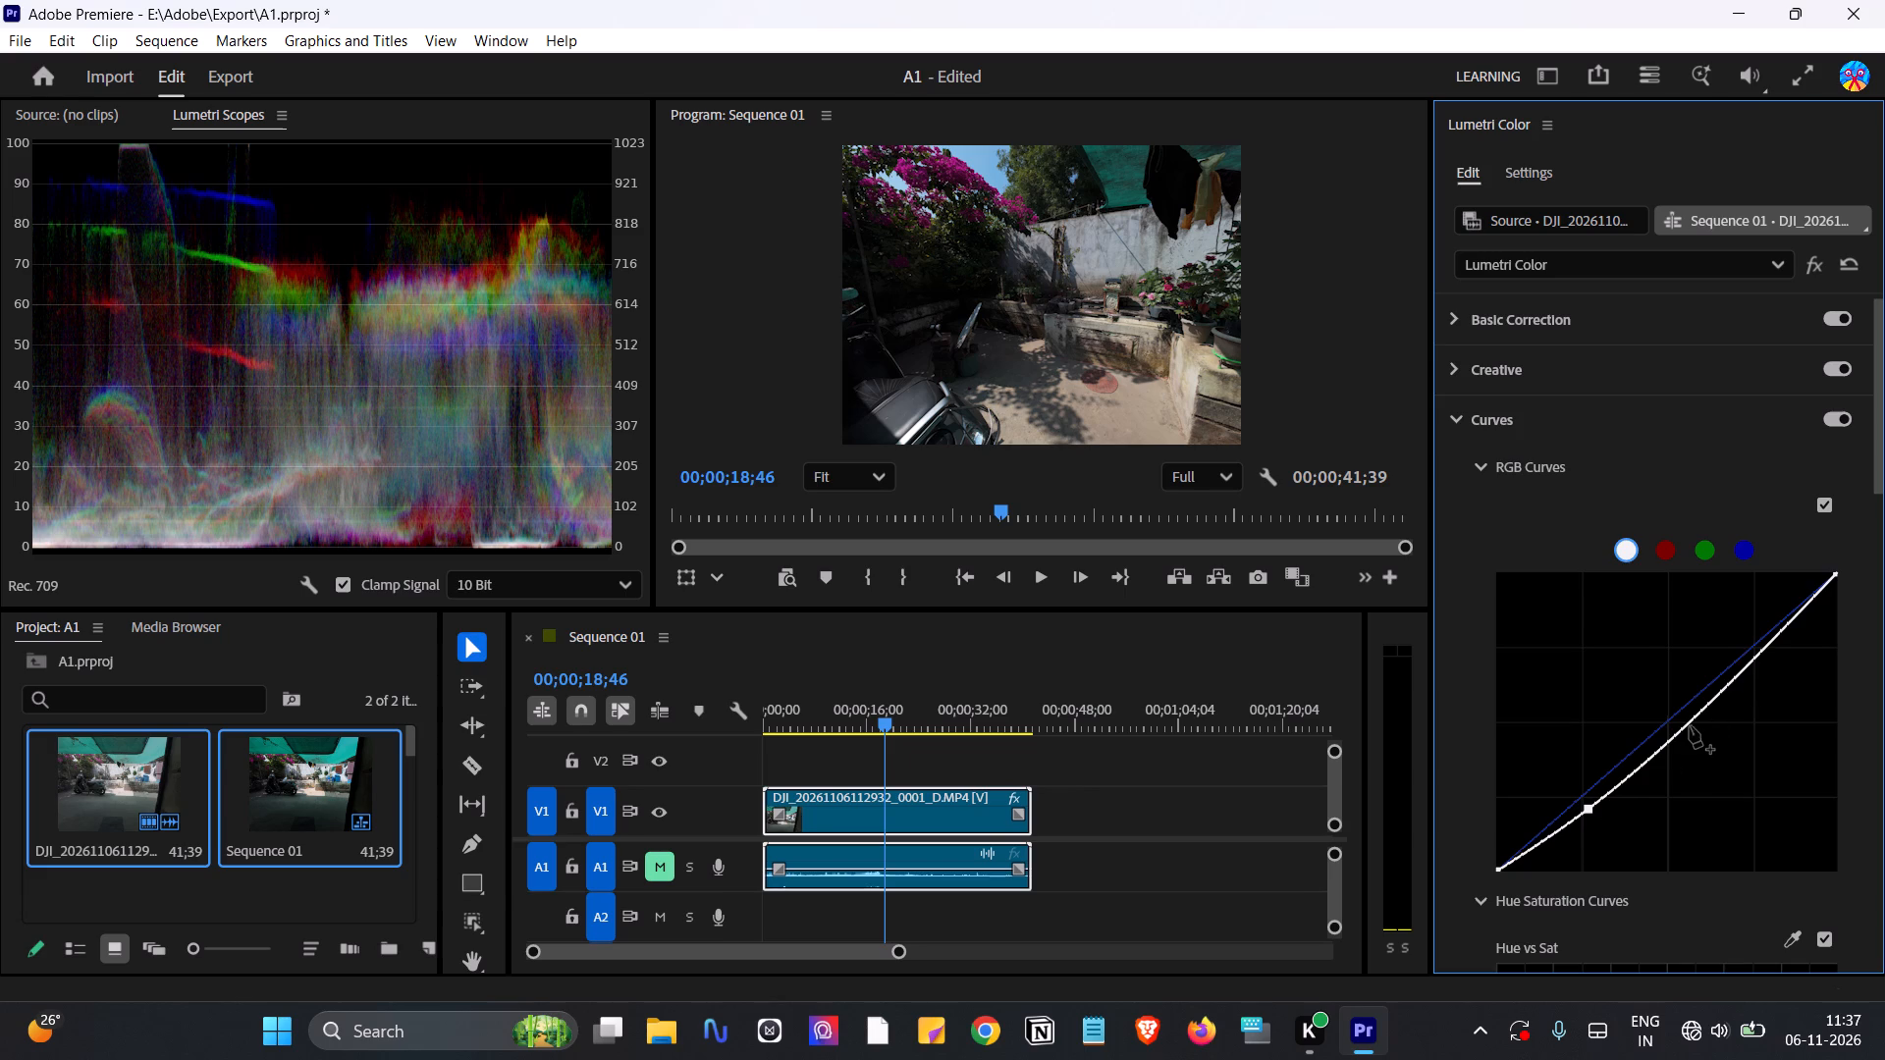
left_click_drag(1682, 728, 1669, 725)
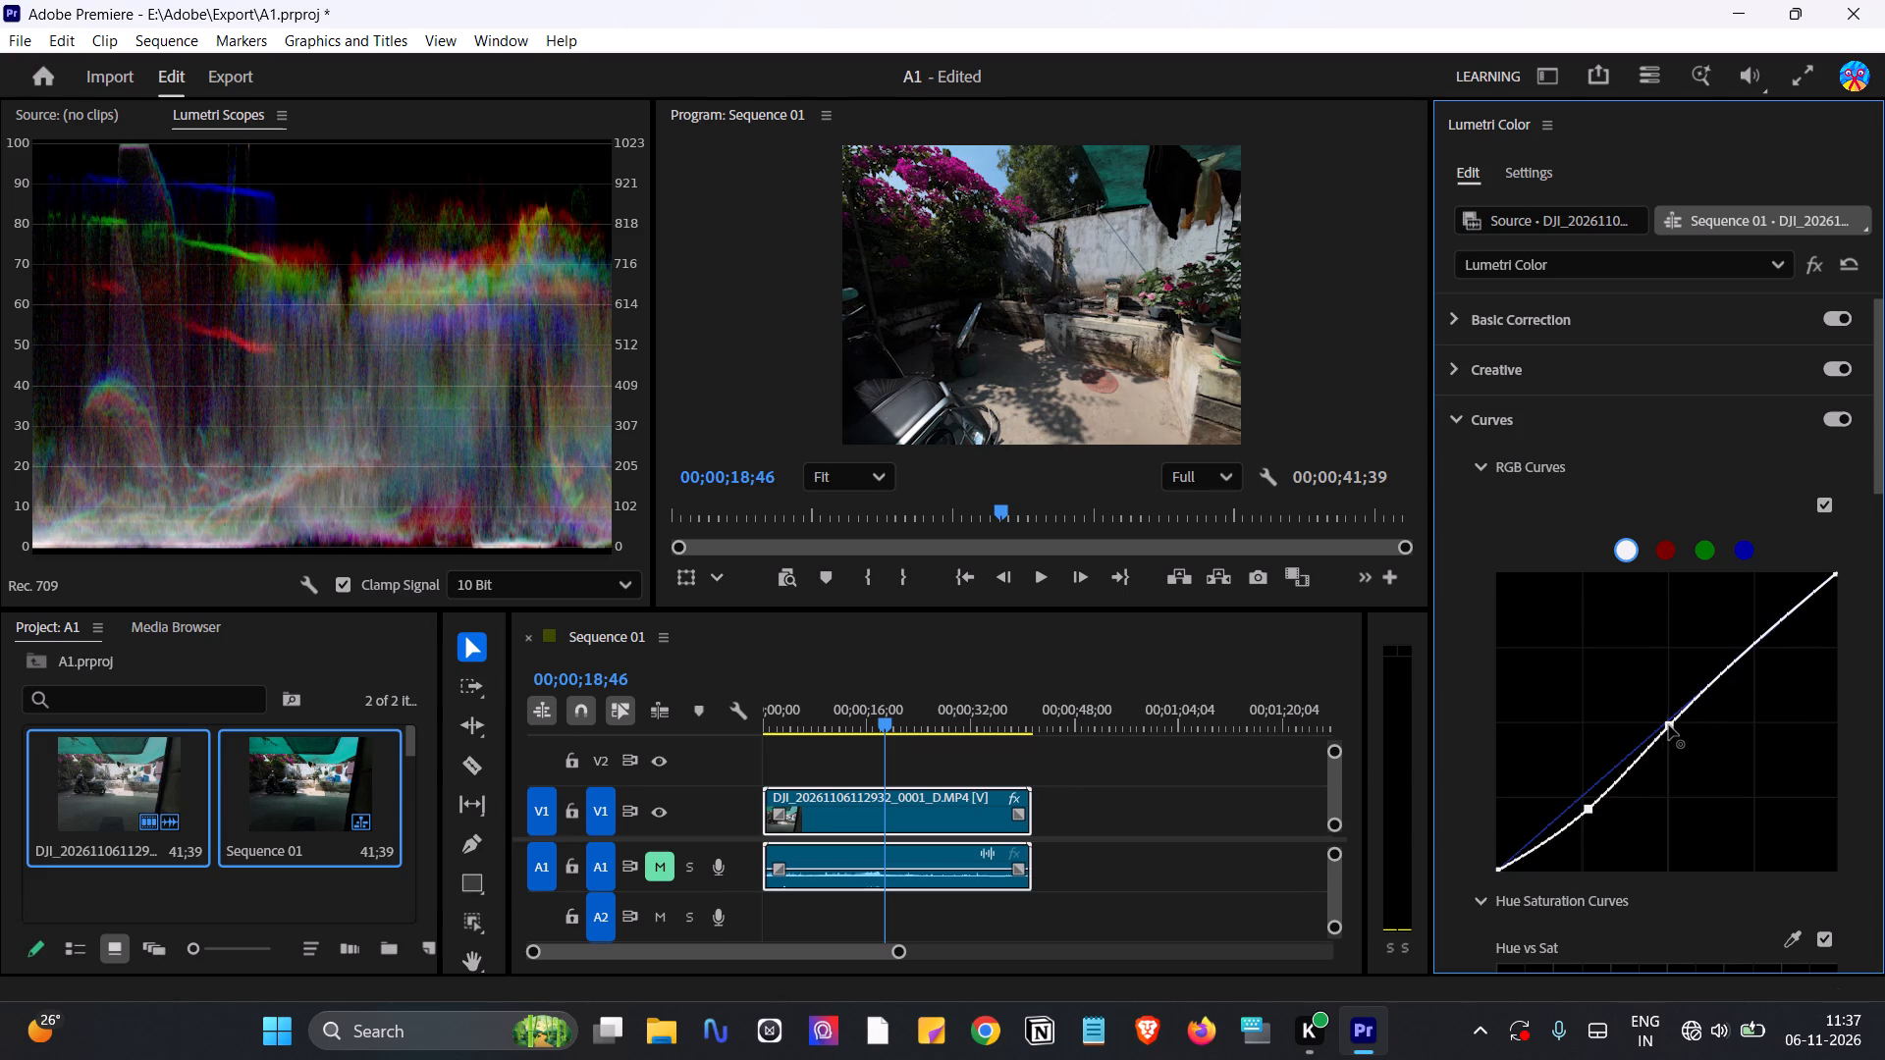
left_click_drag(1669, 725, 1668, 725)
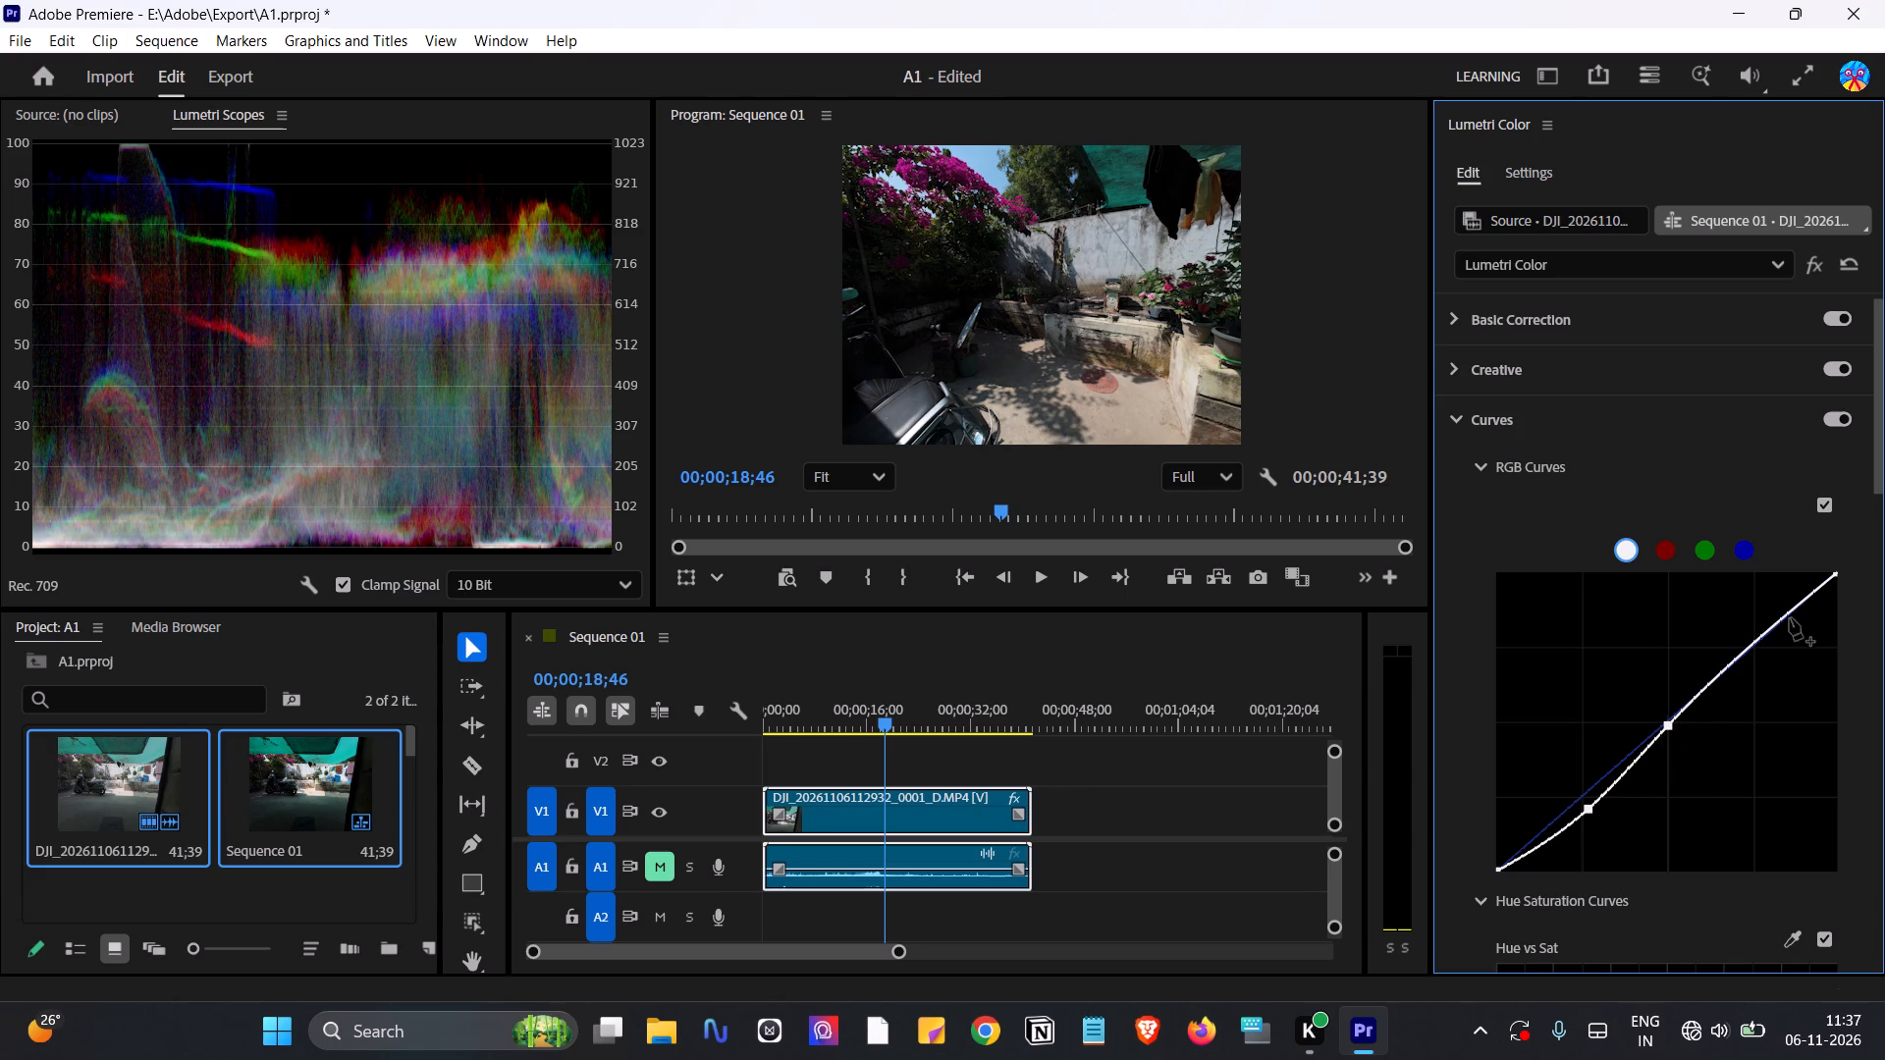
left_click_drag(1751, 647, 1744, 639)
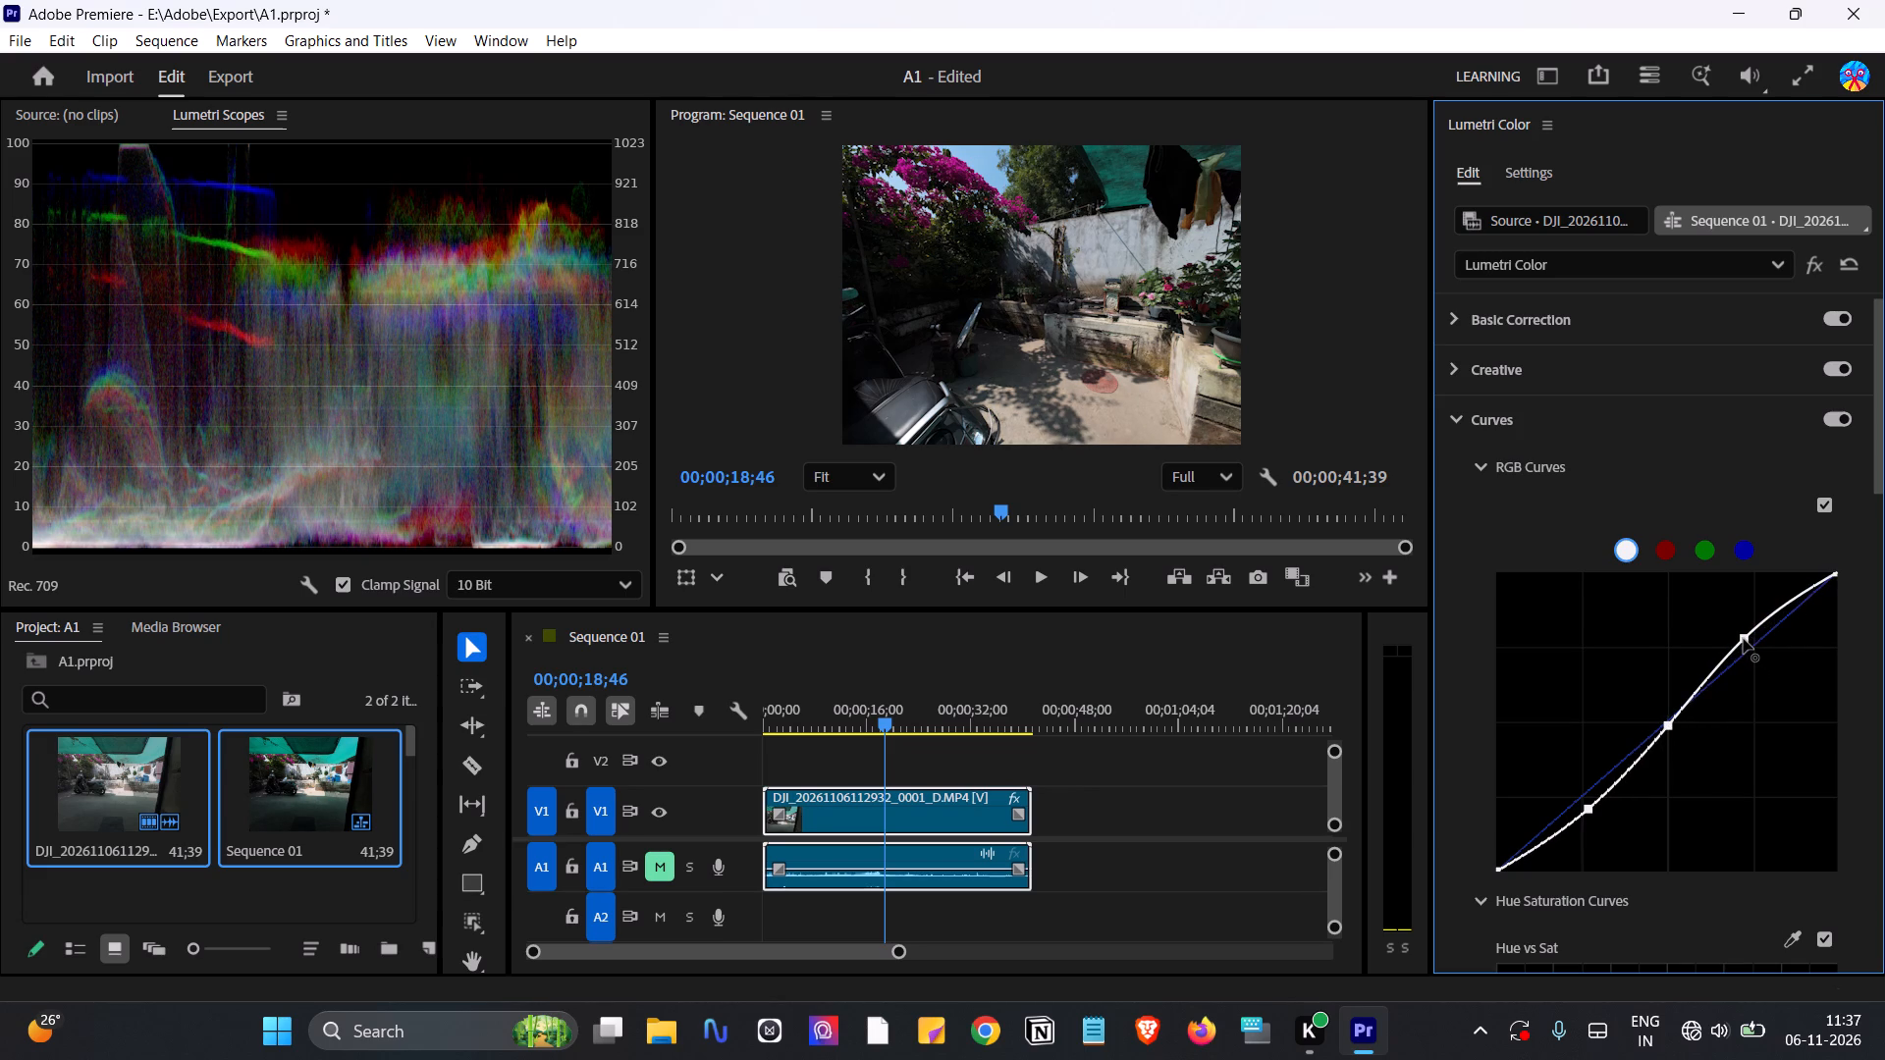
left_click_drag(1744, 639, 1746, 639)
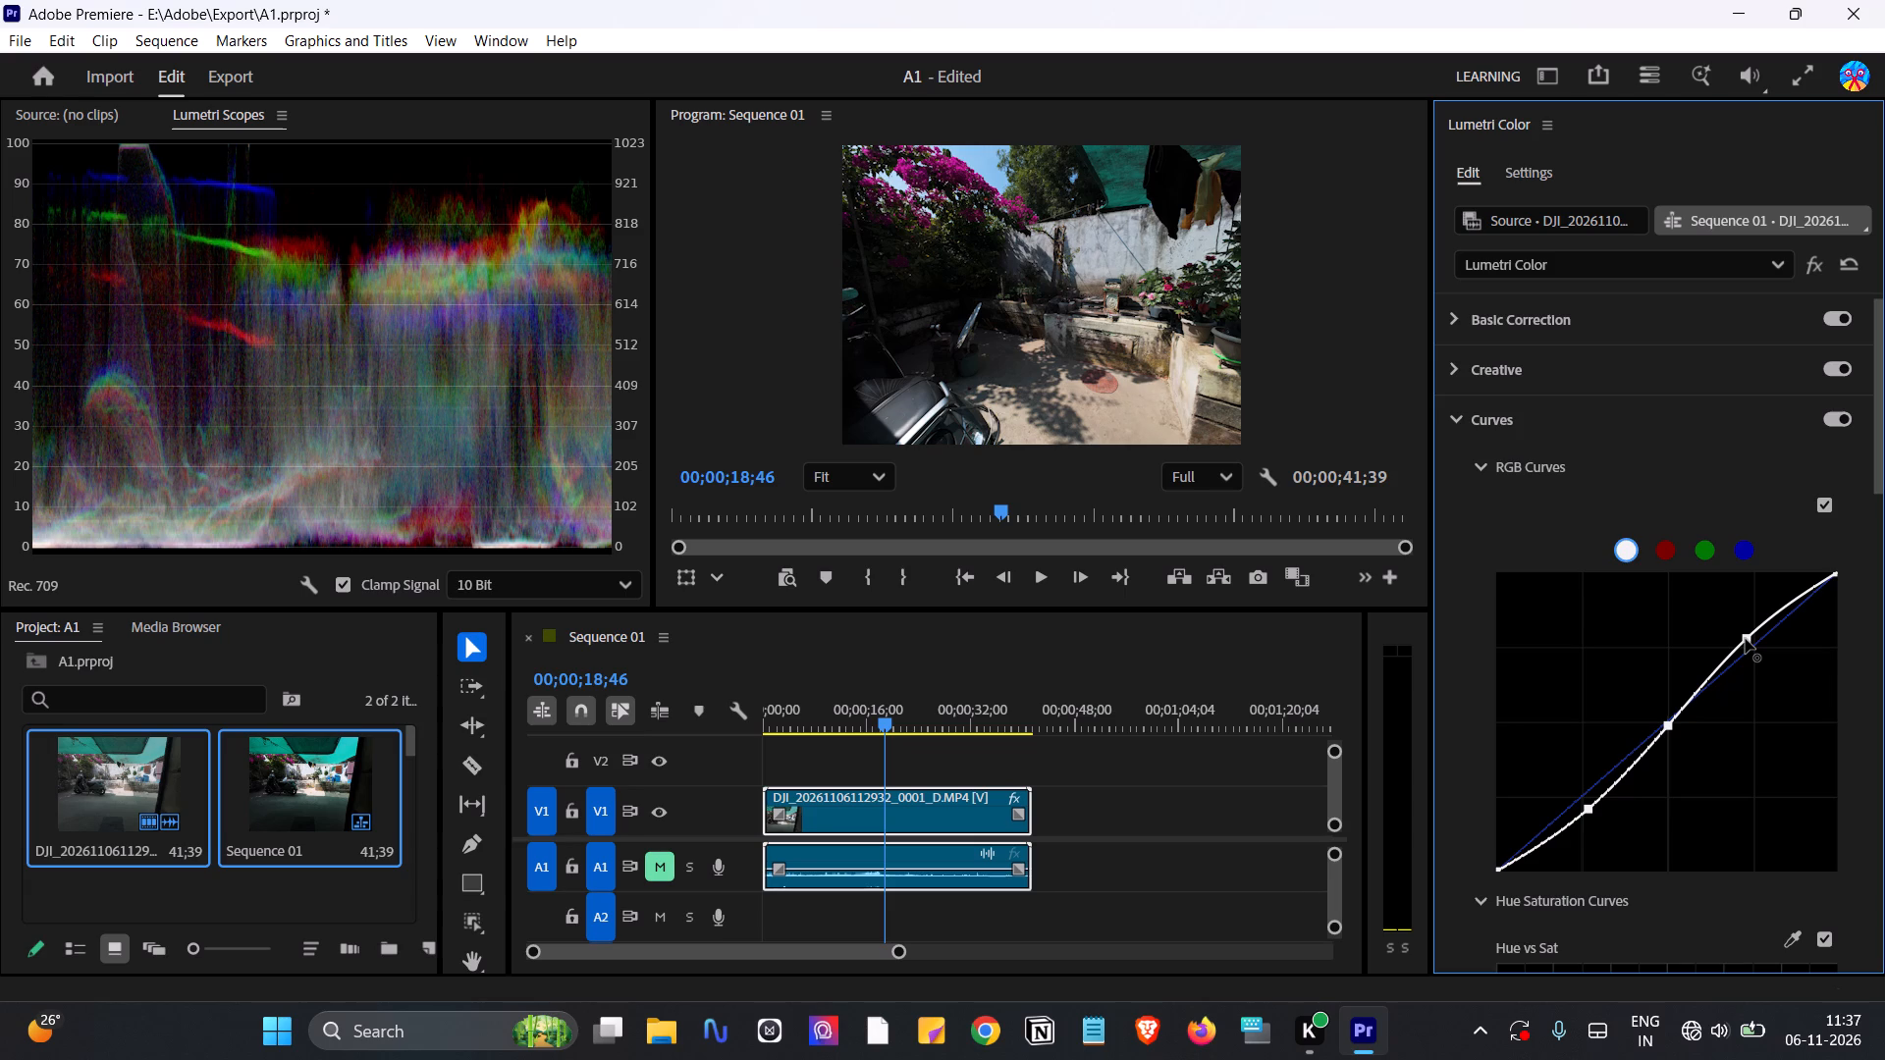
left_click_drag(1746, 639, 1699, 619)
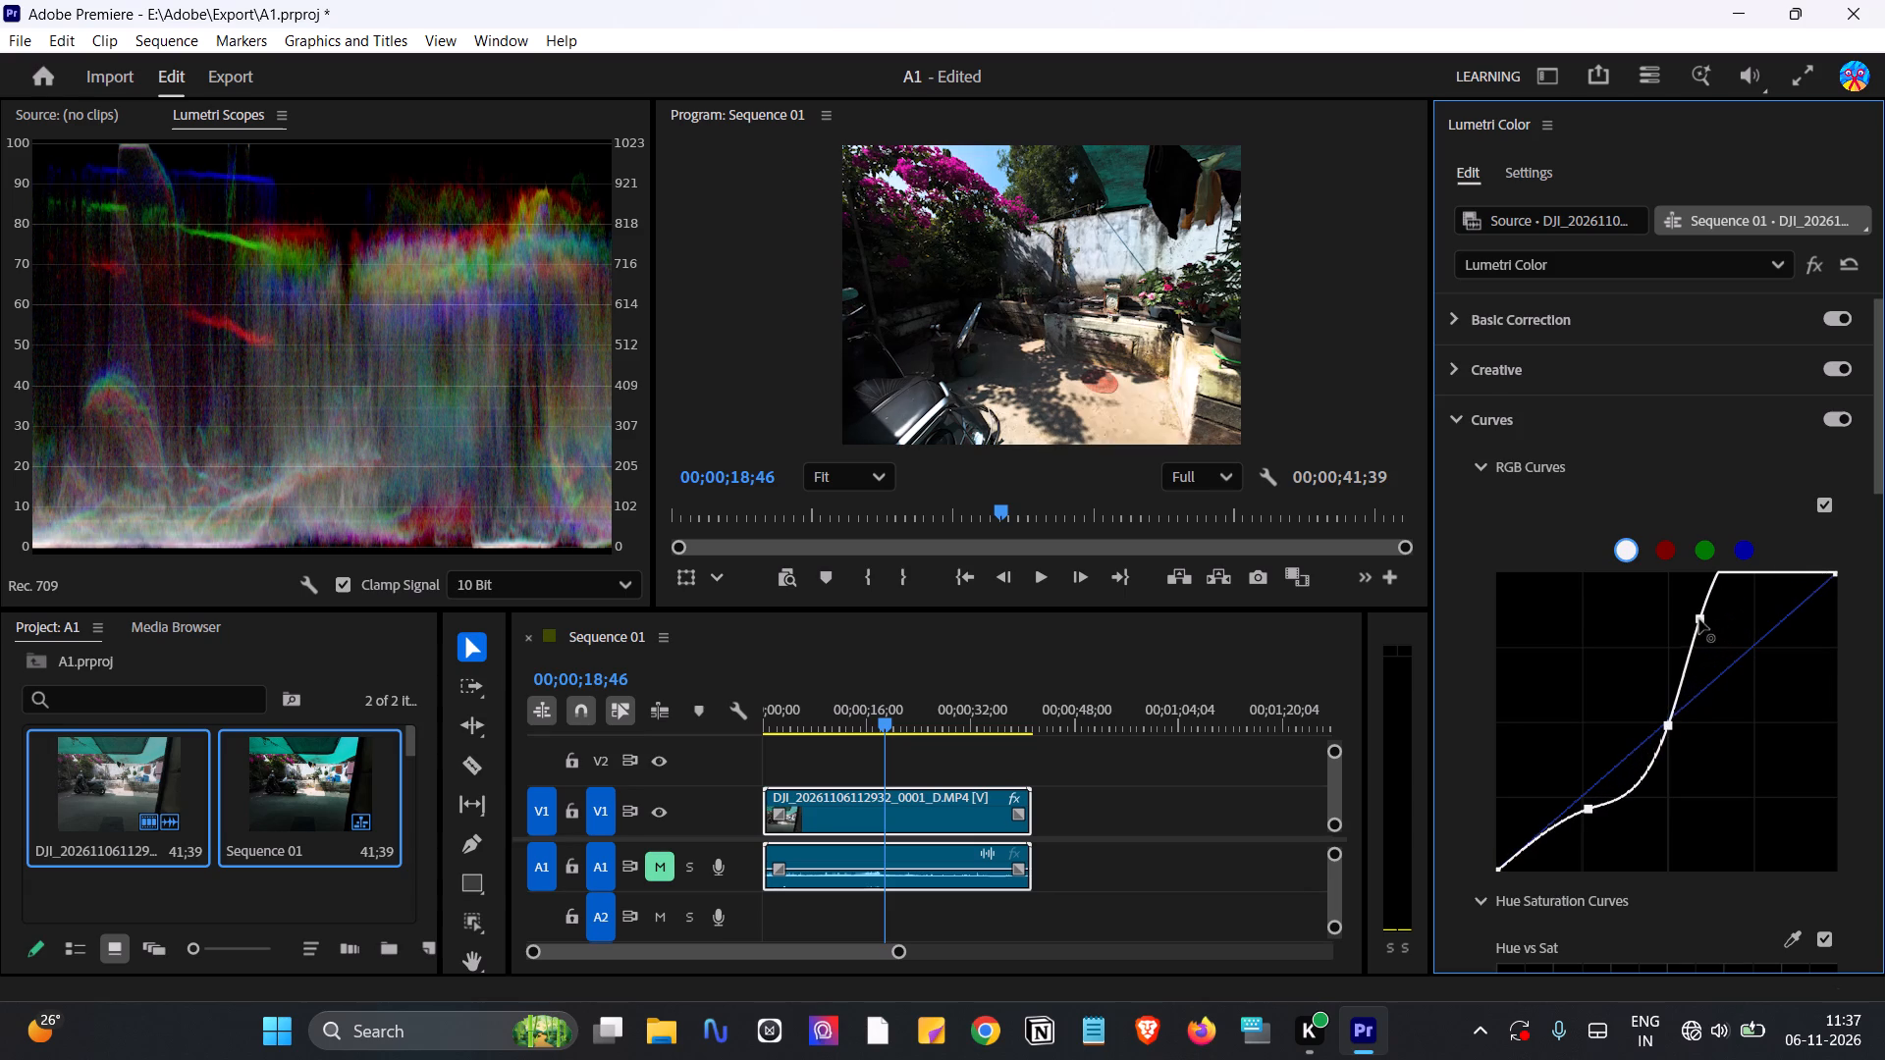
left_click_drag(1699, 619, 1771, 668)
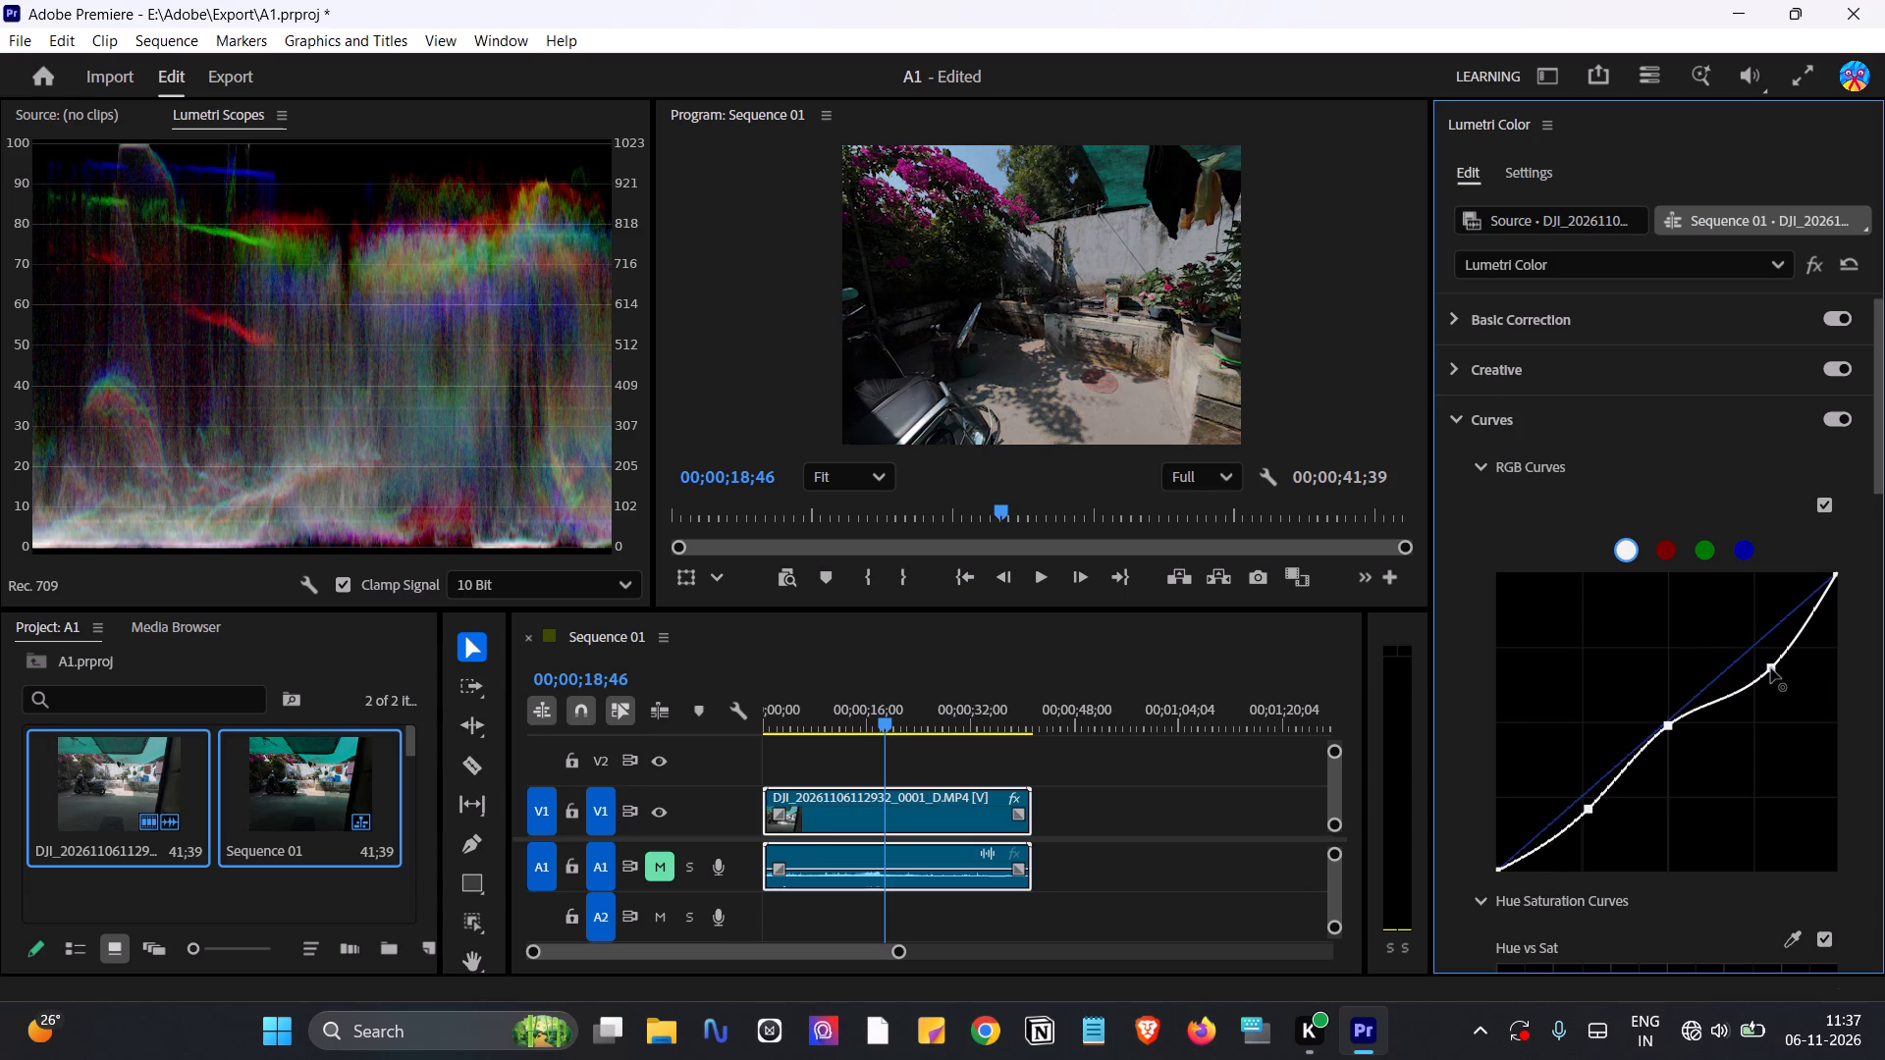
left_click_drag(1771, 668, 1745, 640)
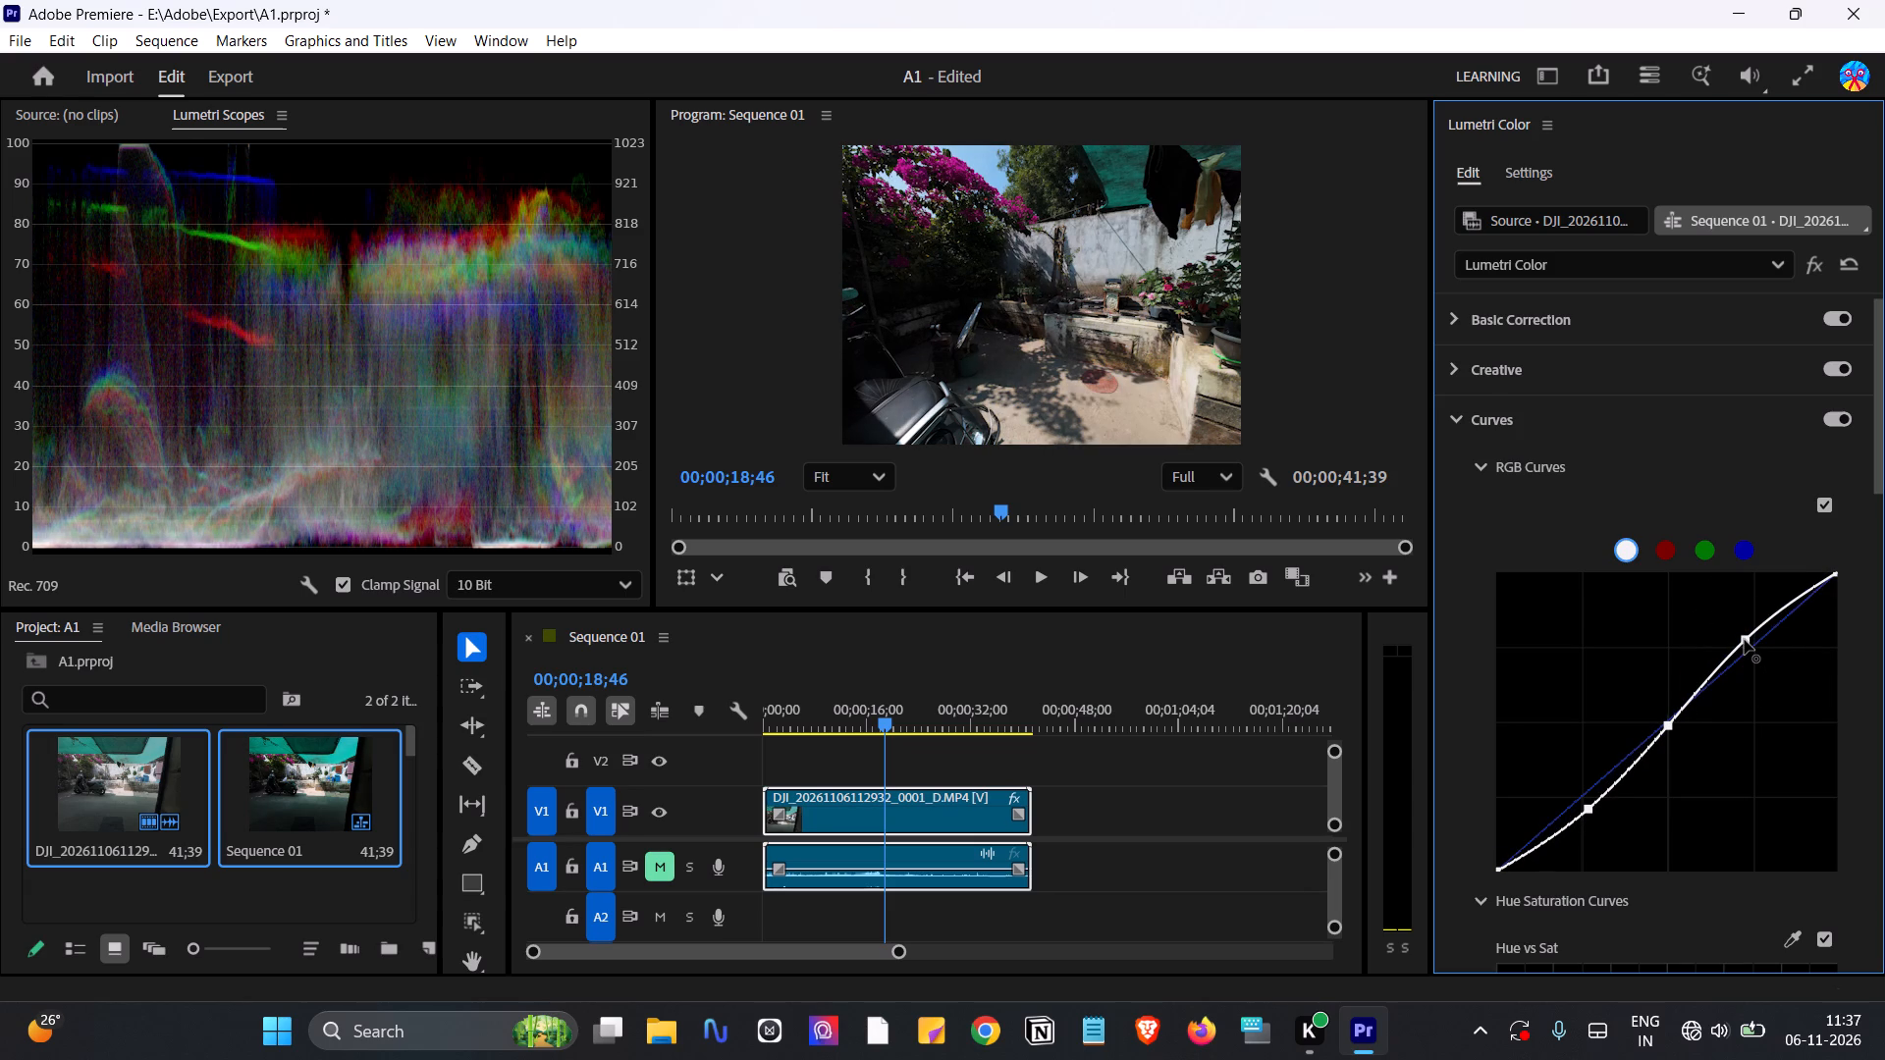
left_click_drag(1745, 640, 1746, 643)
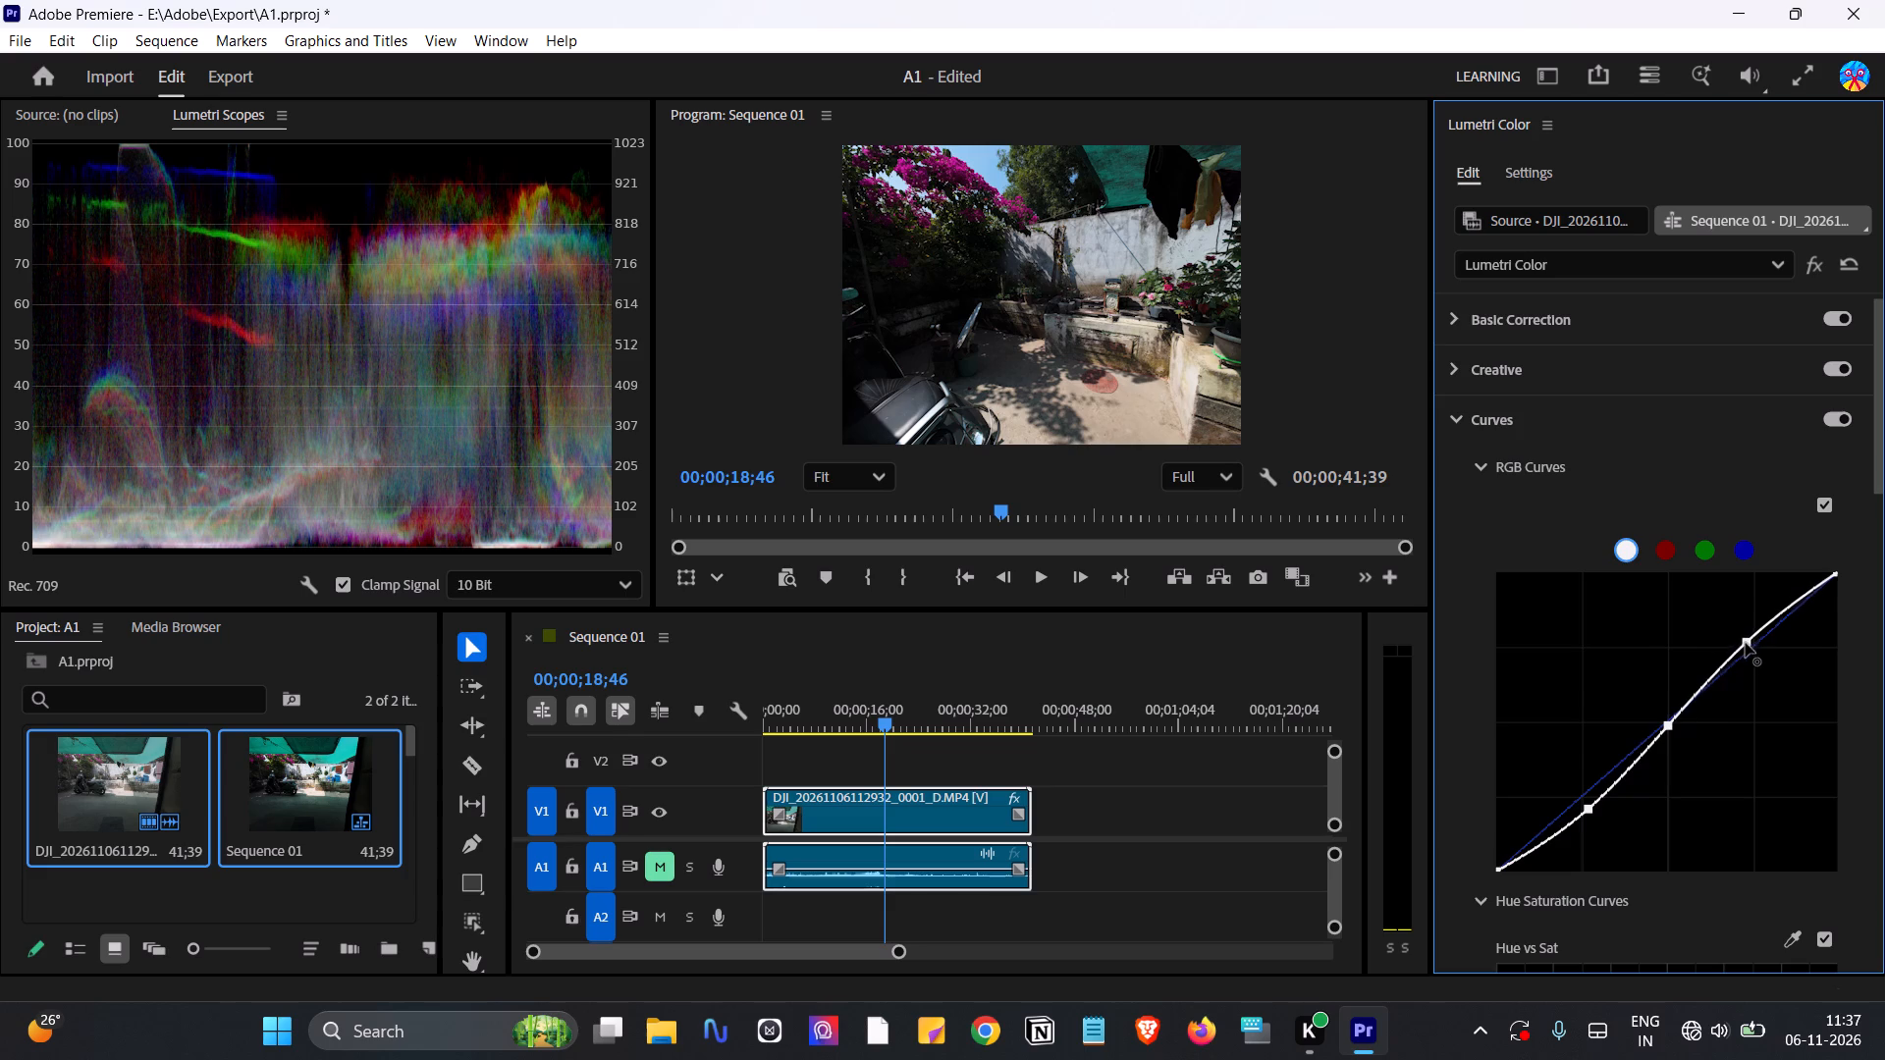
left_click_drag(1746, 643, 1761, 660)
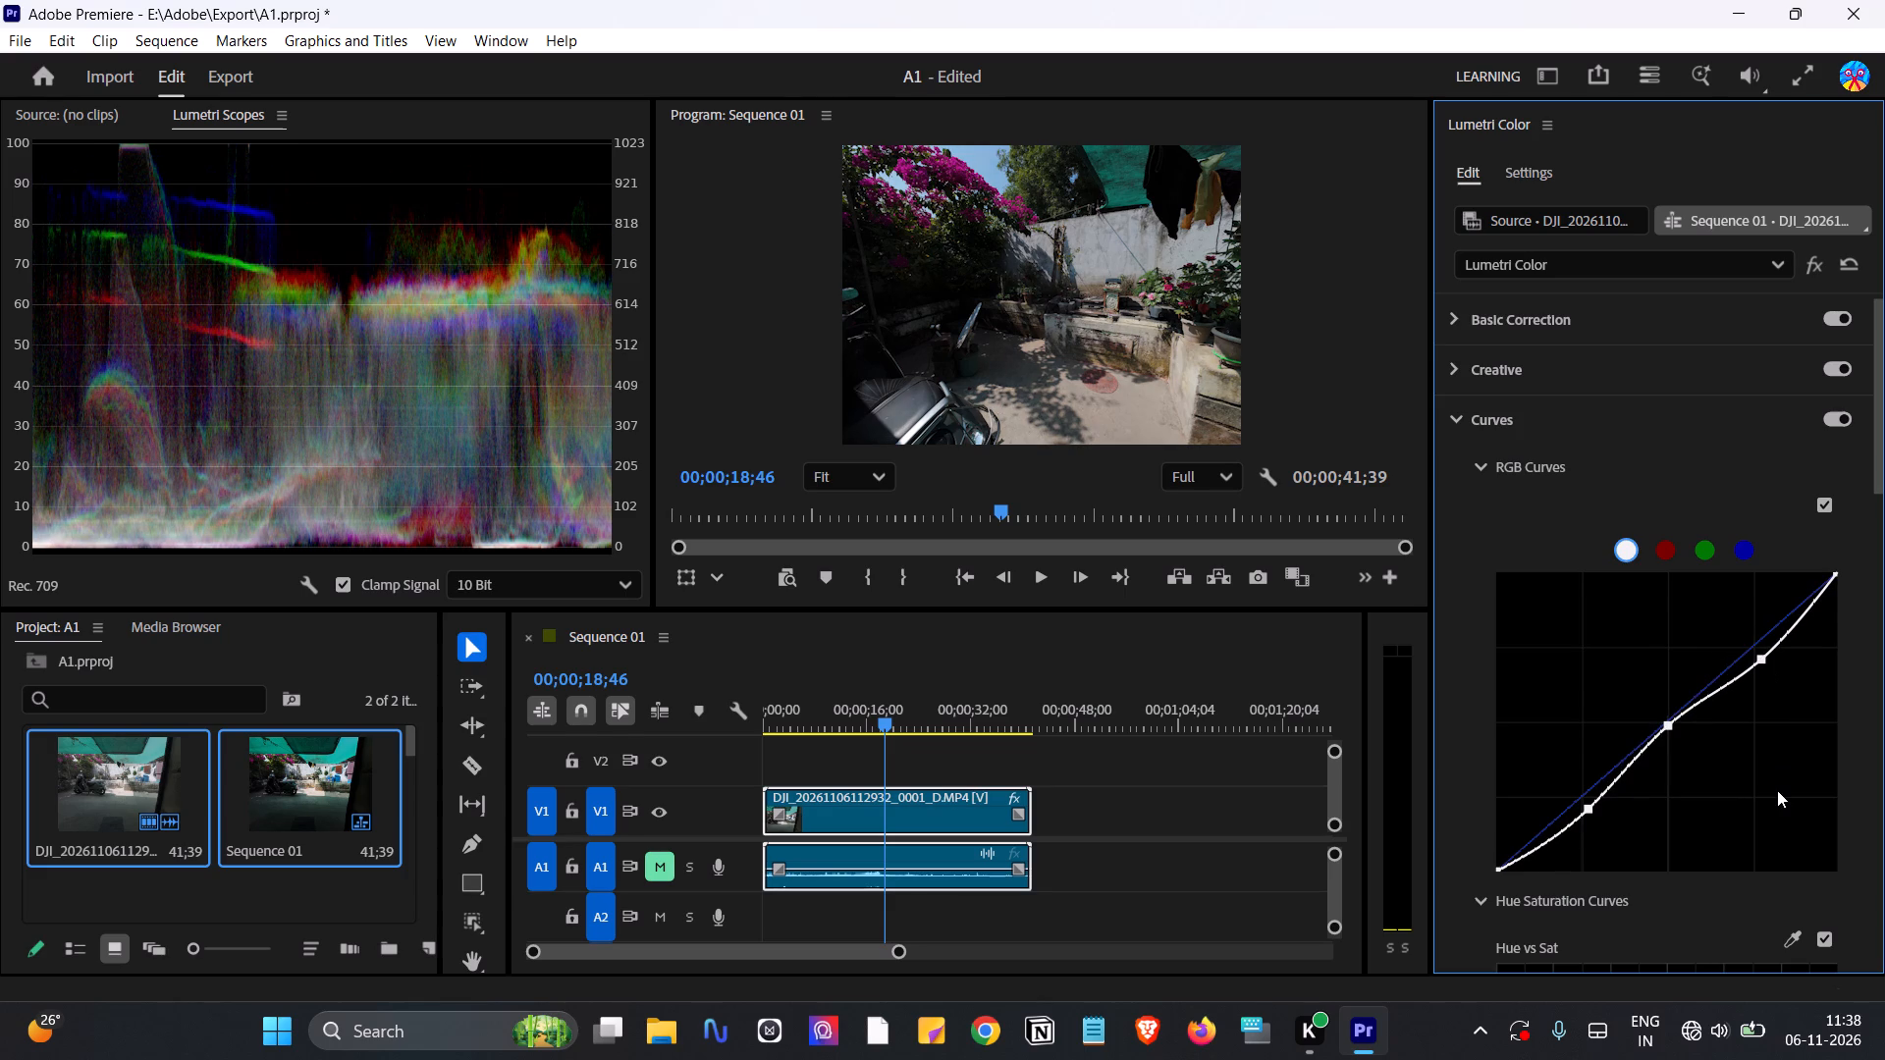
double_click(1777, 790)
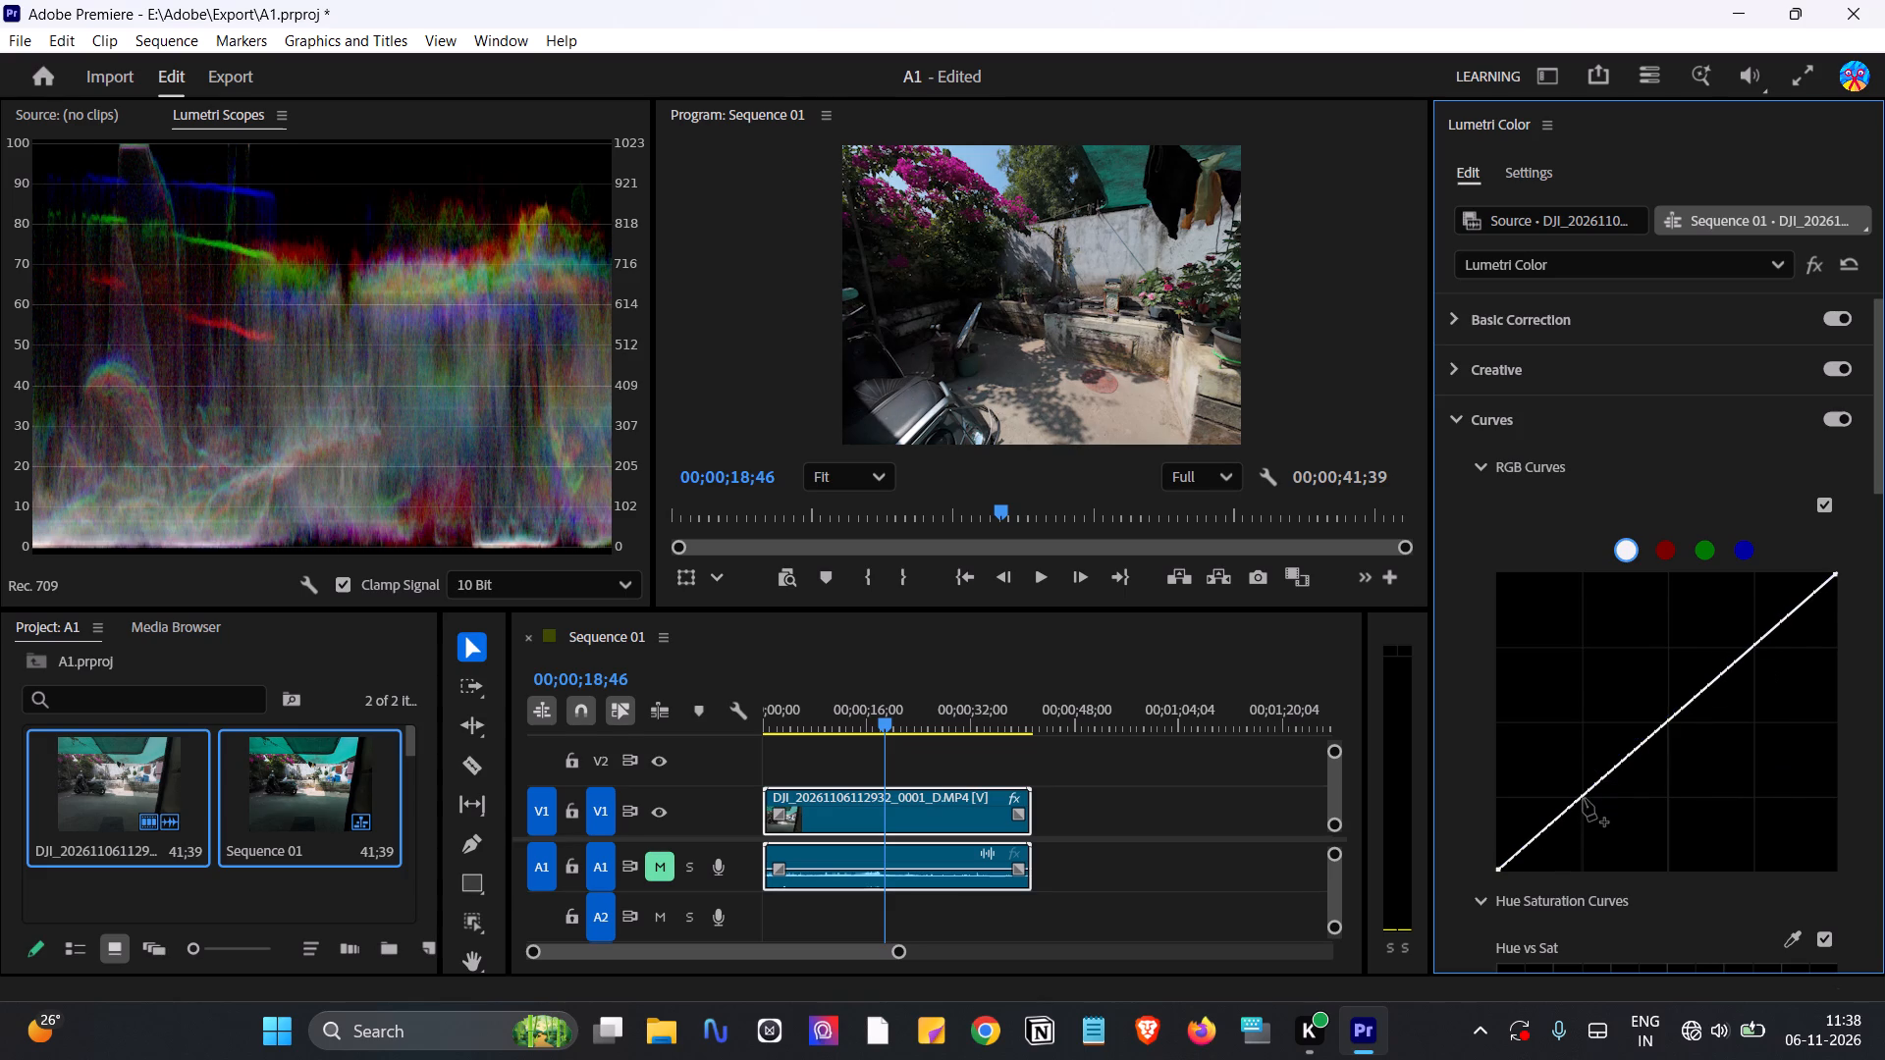
Add shadow, midtone and highlight points along the diagonal of the master RGB curve, keeping it nearly straight.
left_click(1584, 799)
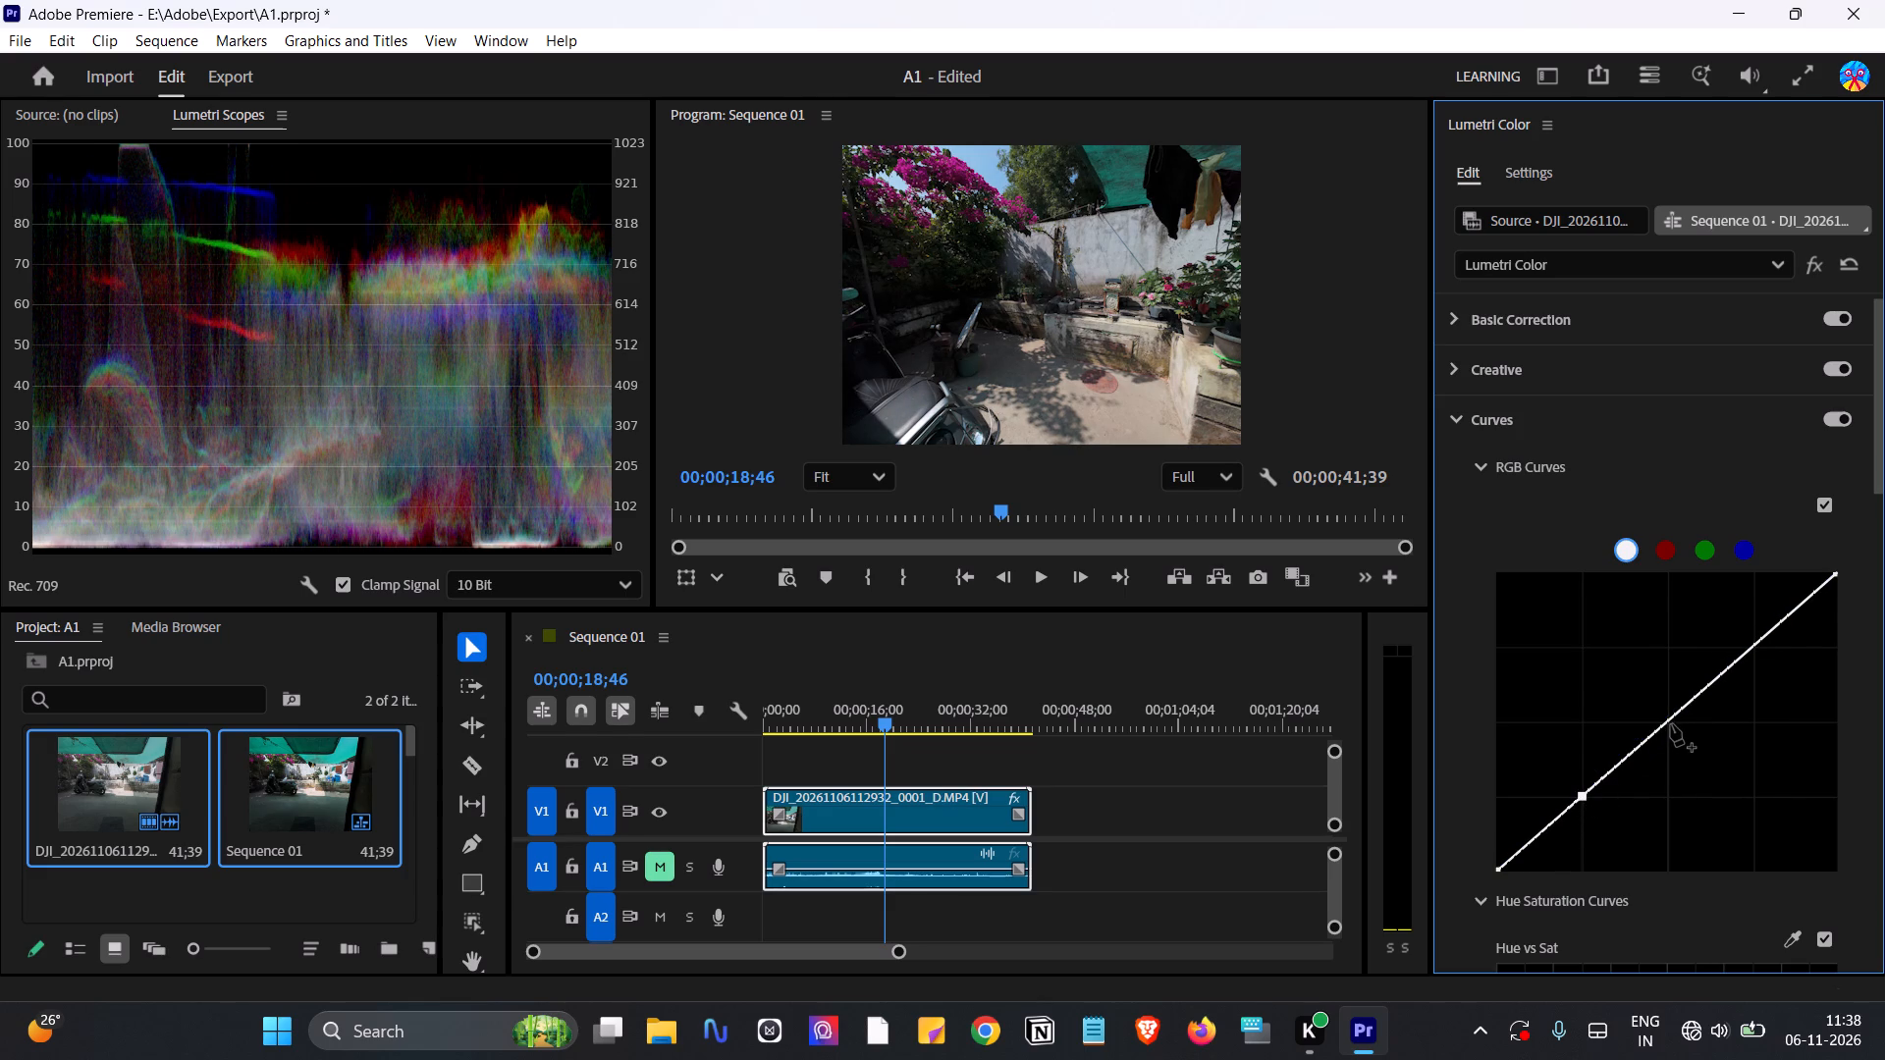
left_click(1671, 724)
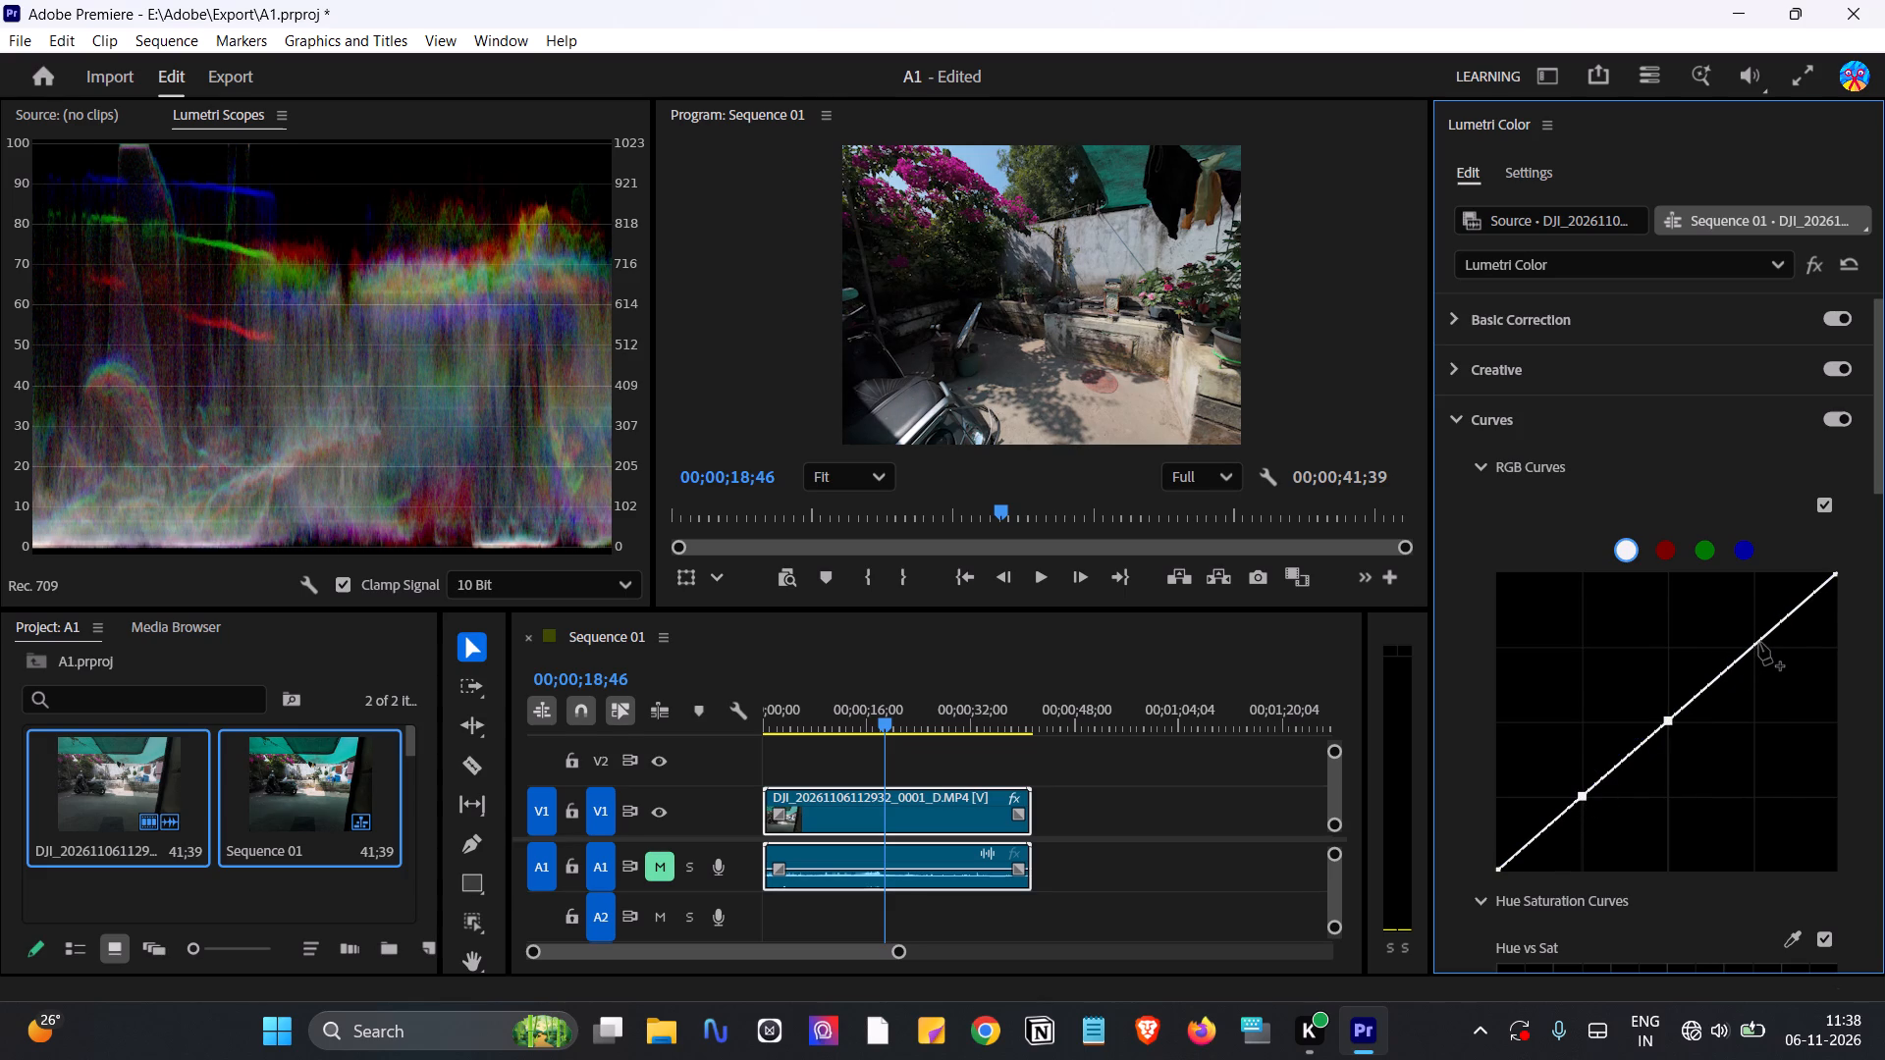
left_click(1759, 643)
left_click(1583, 795)
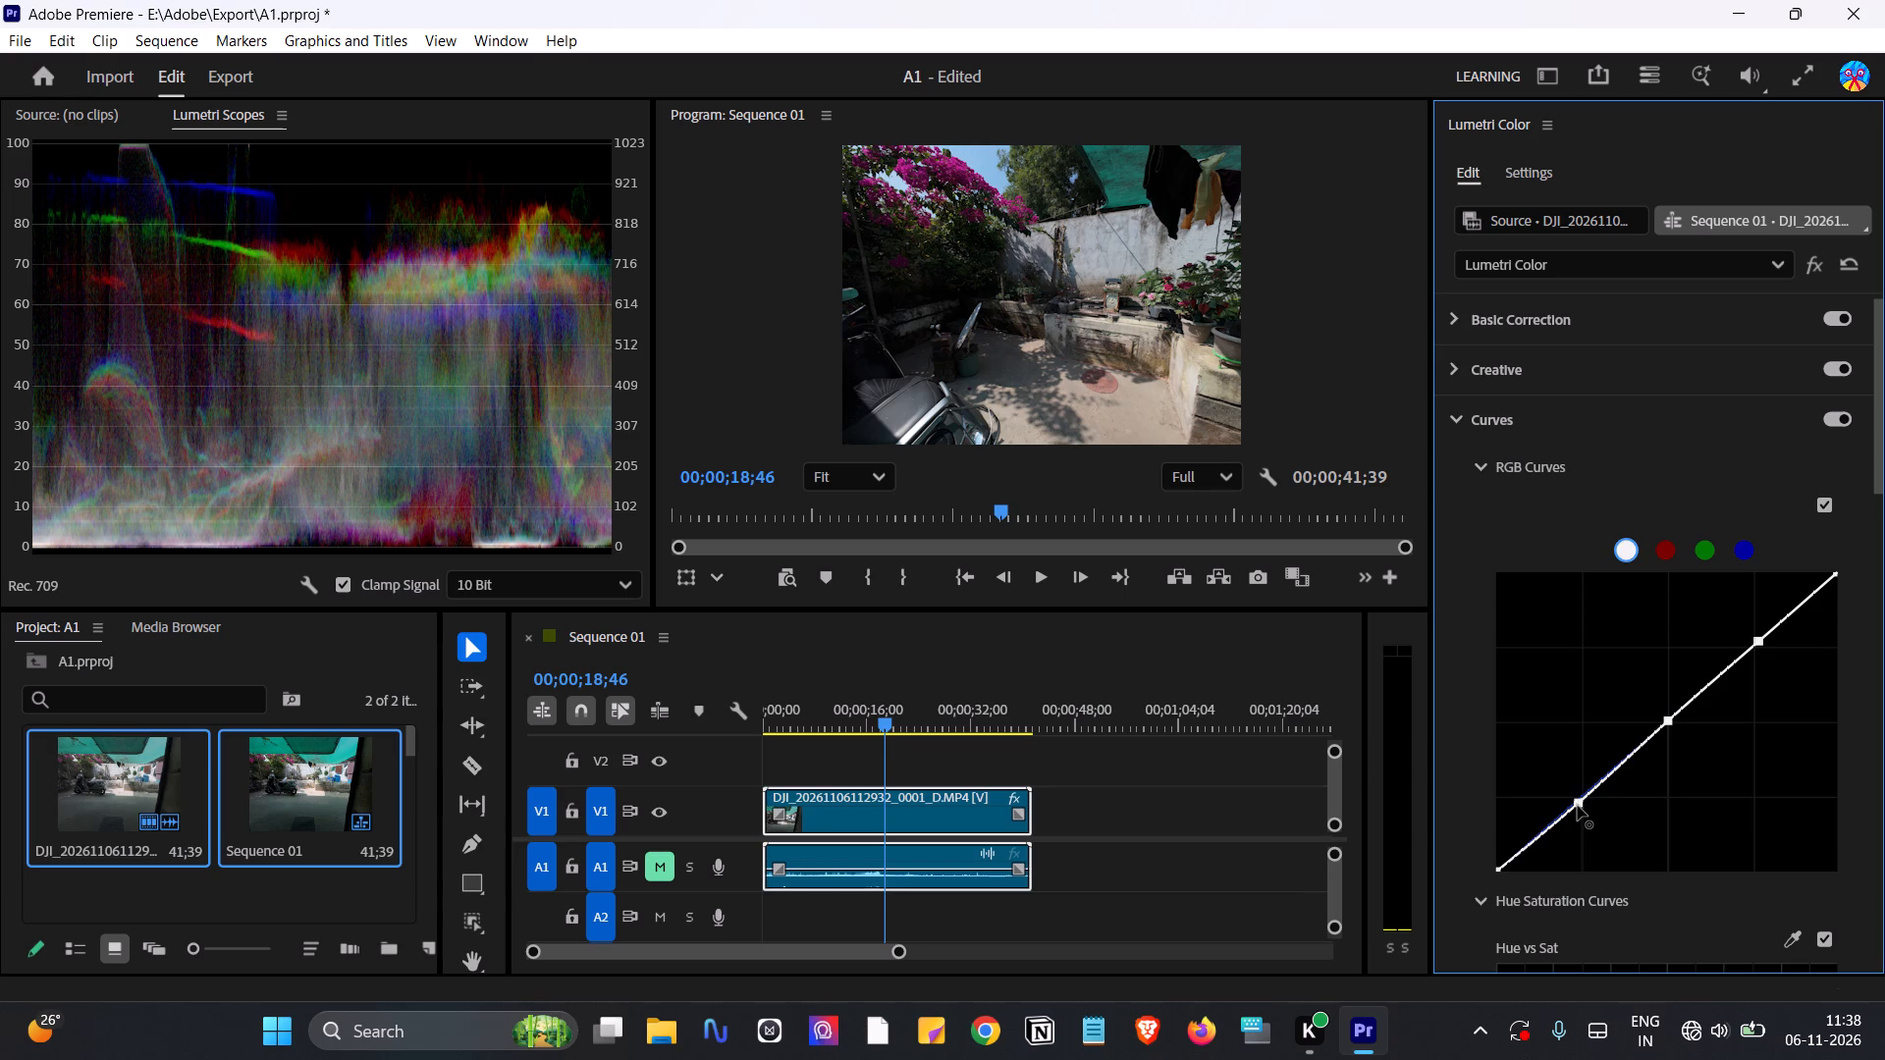
left_click(1582, 806)
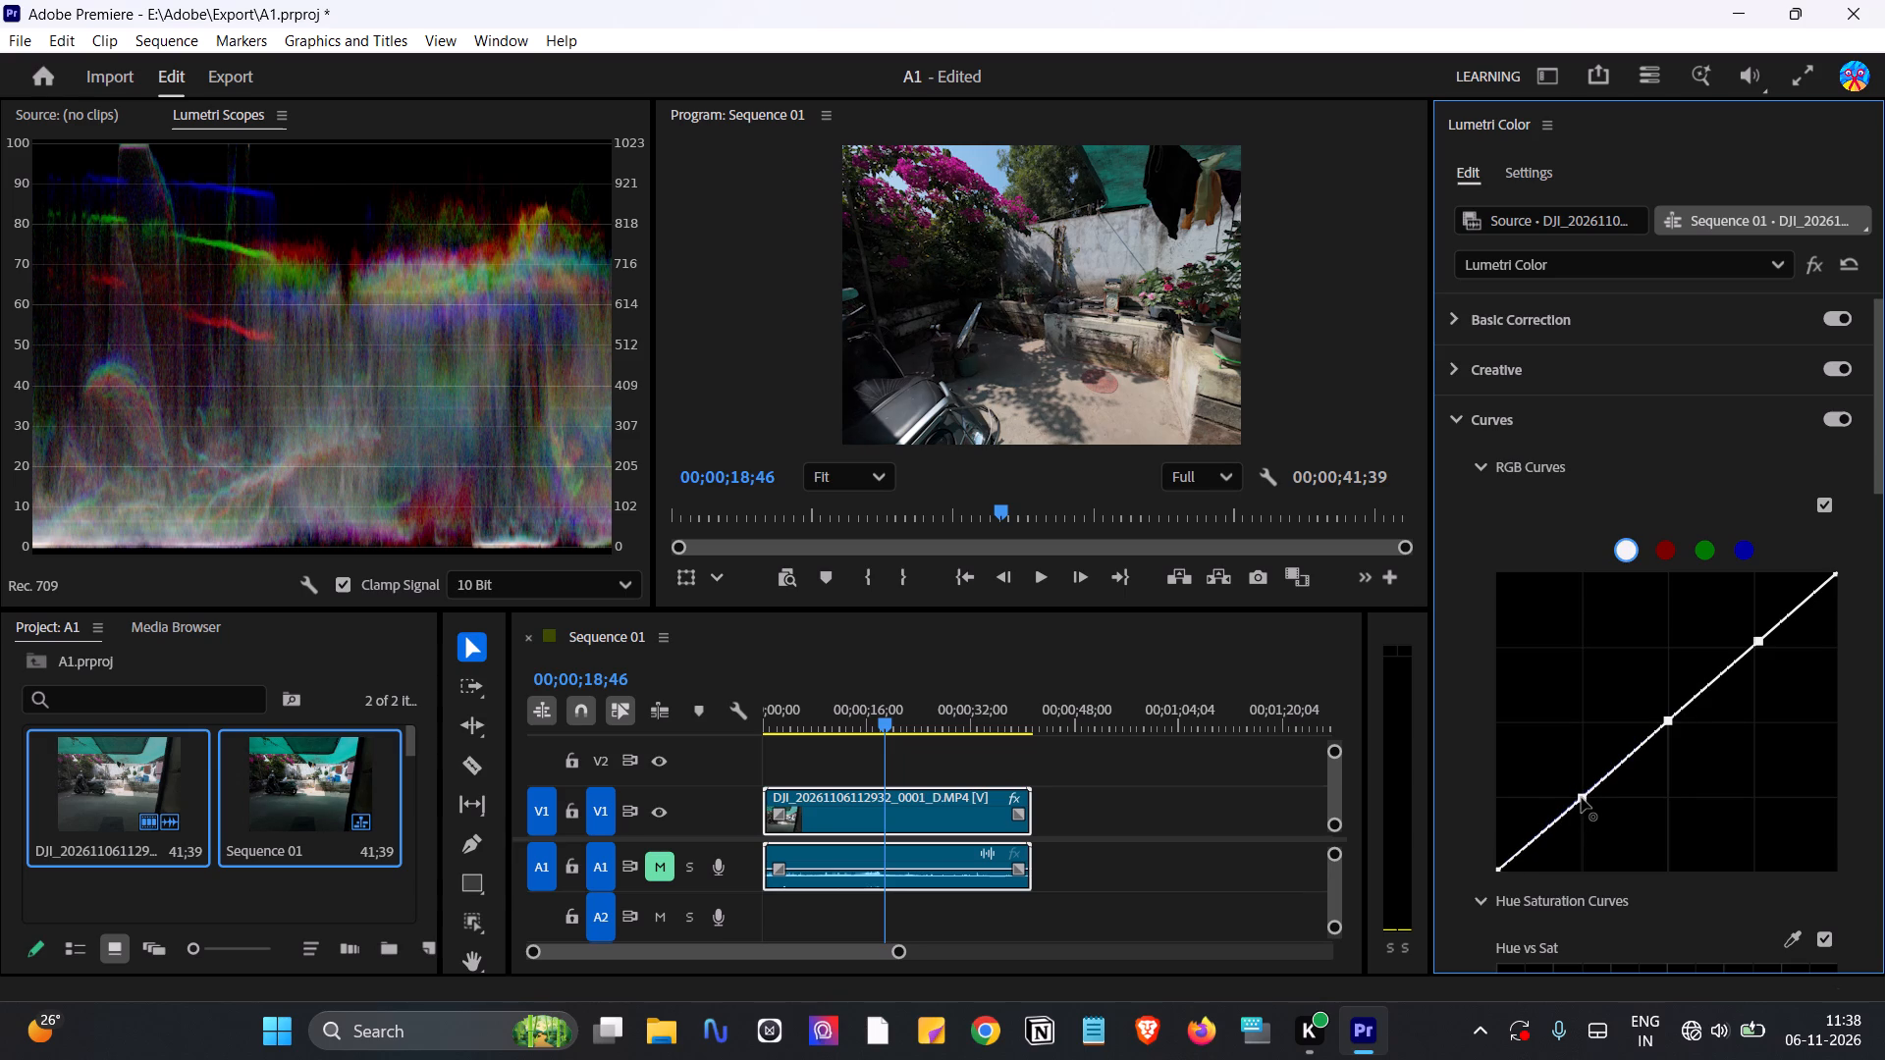
Expand Basic Correction, try warmer and cooler white balance, and settle the clip's Temperature at 7.2.
left_click(1540, 305)
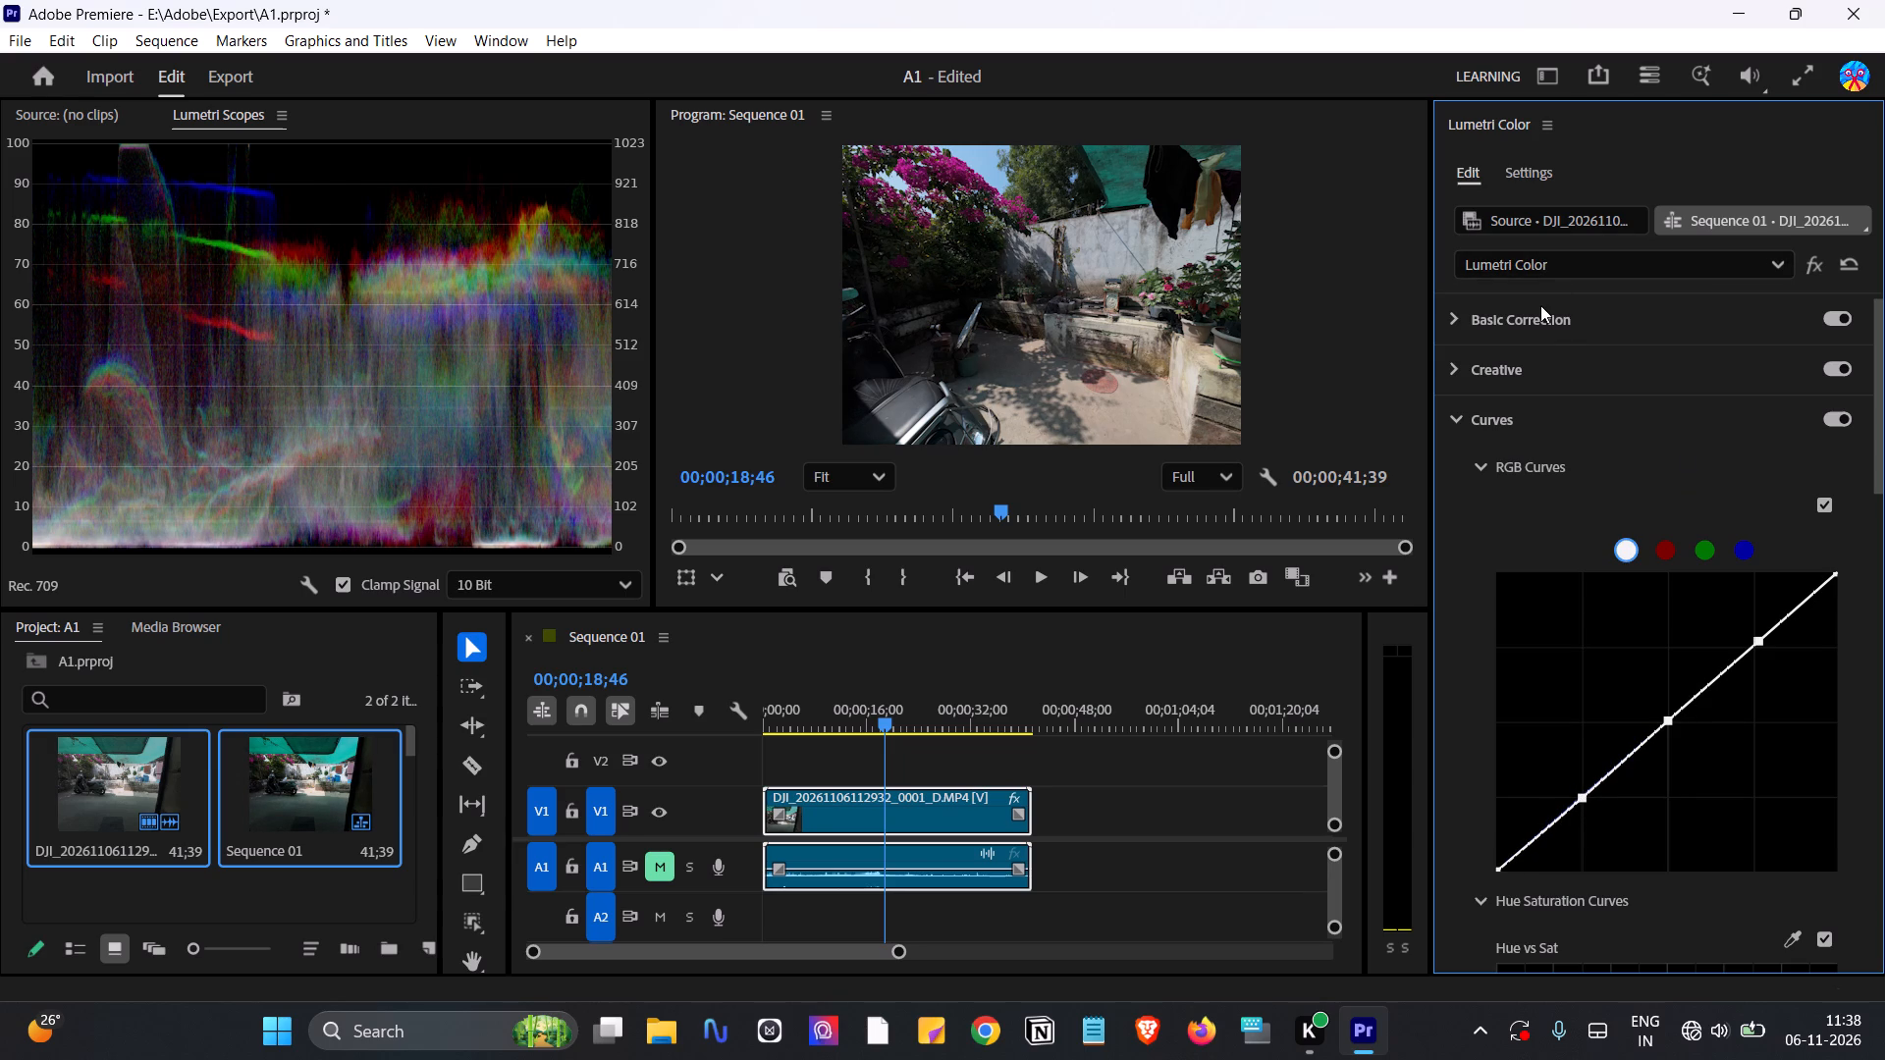
left_click_drag(1696, 594, 1751, 585)
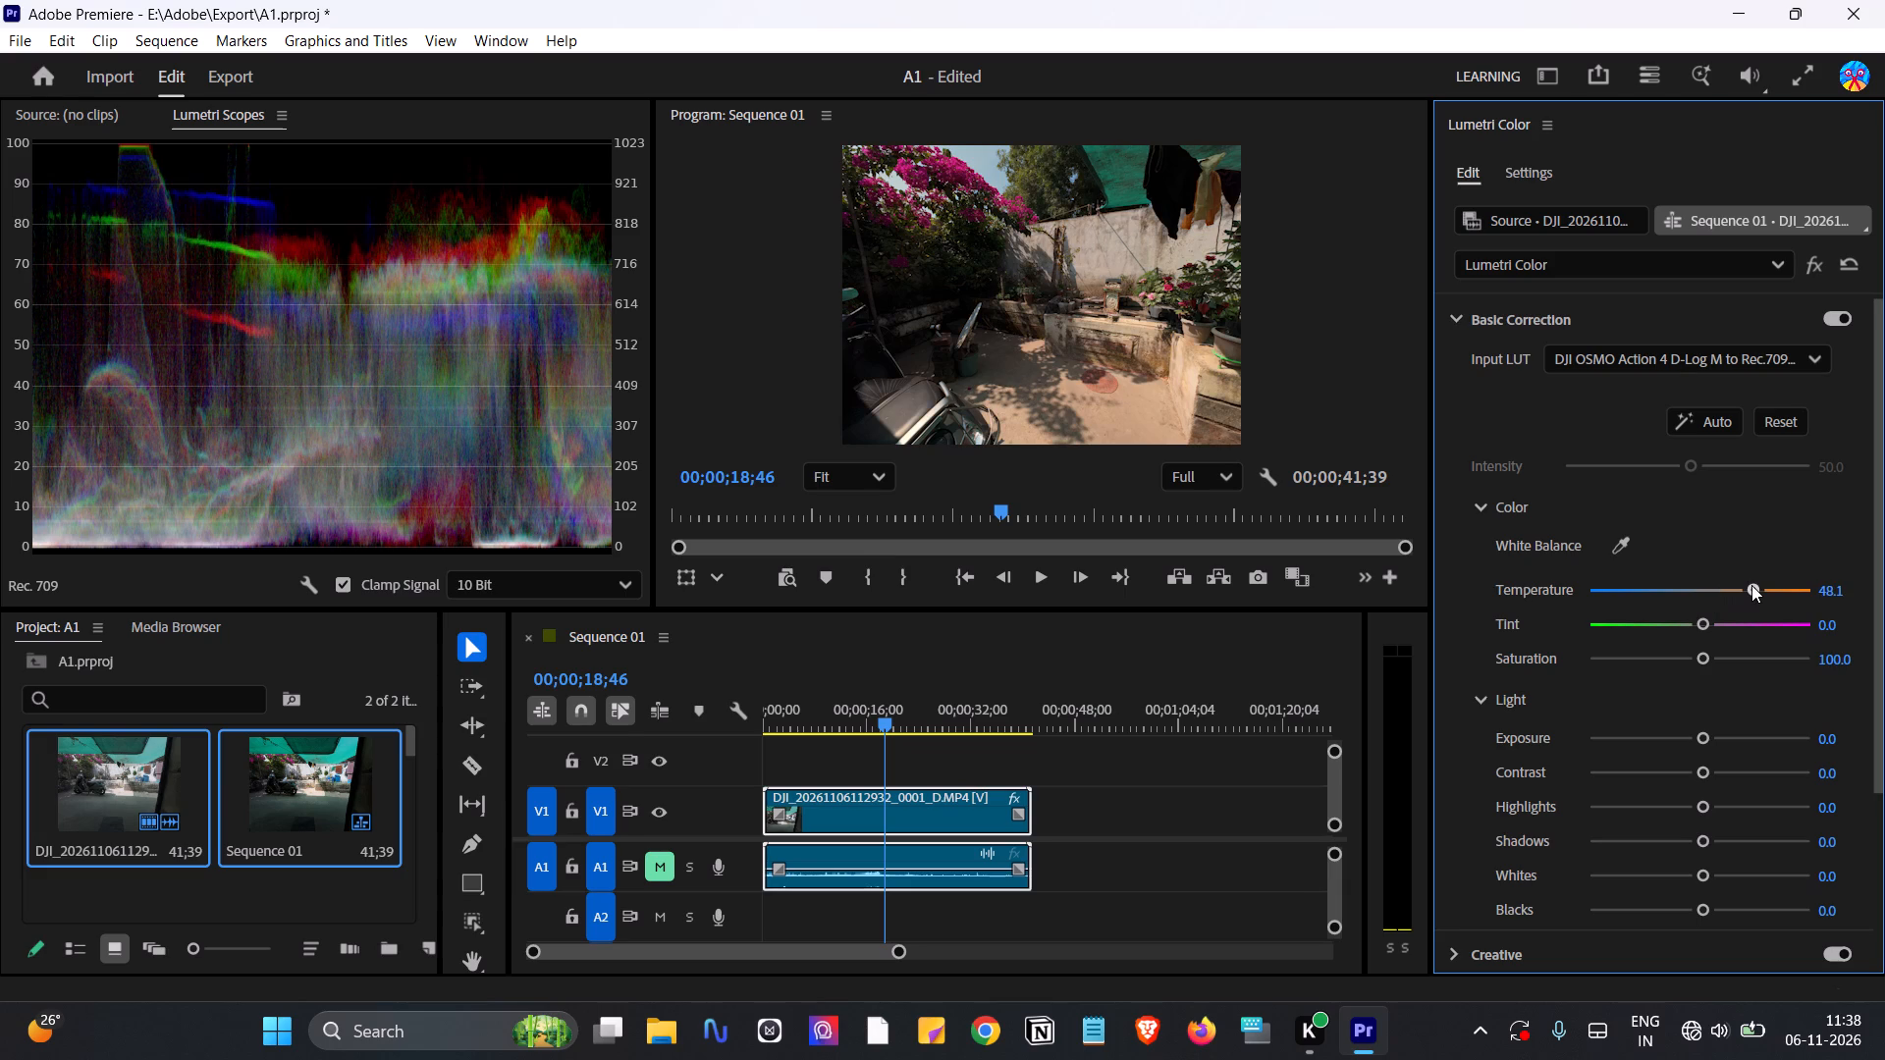
left_click_drag(1751, 585, 1713, 591)
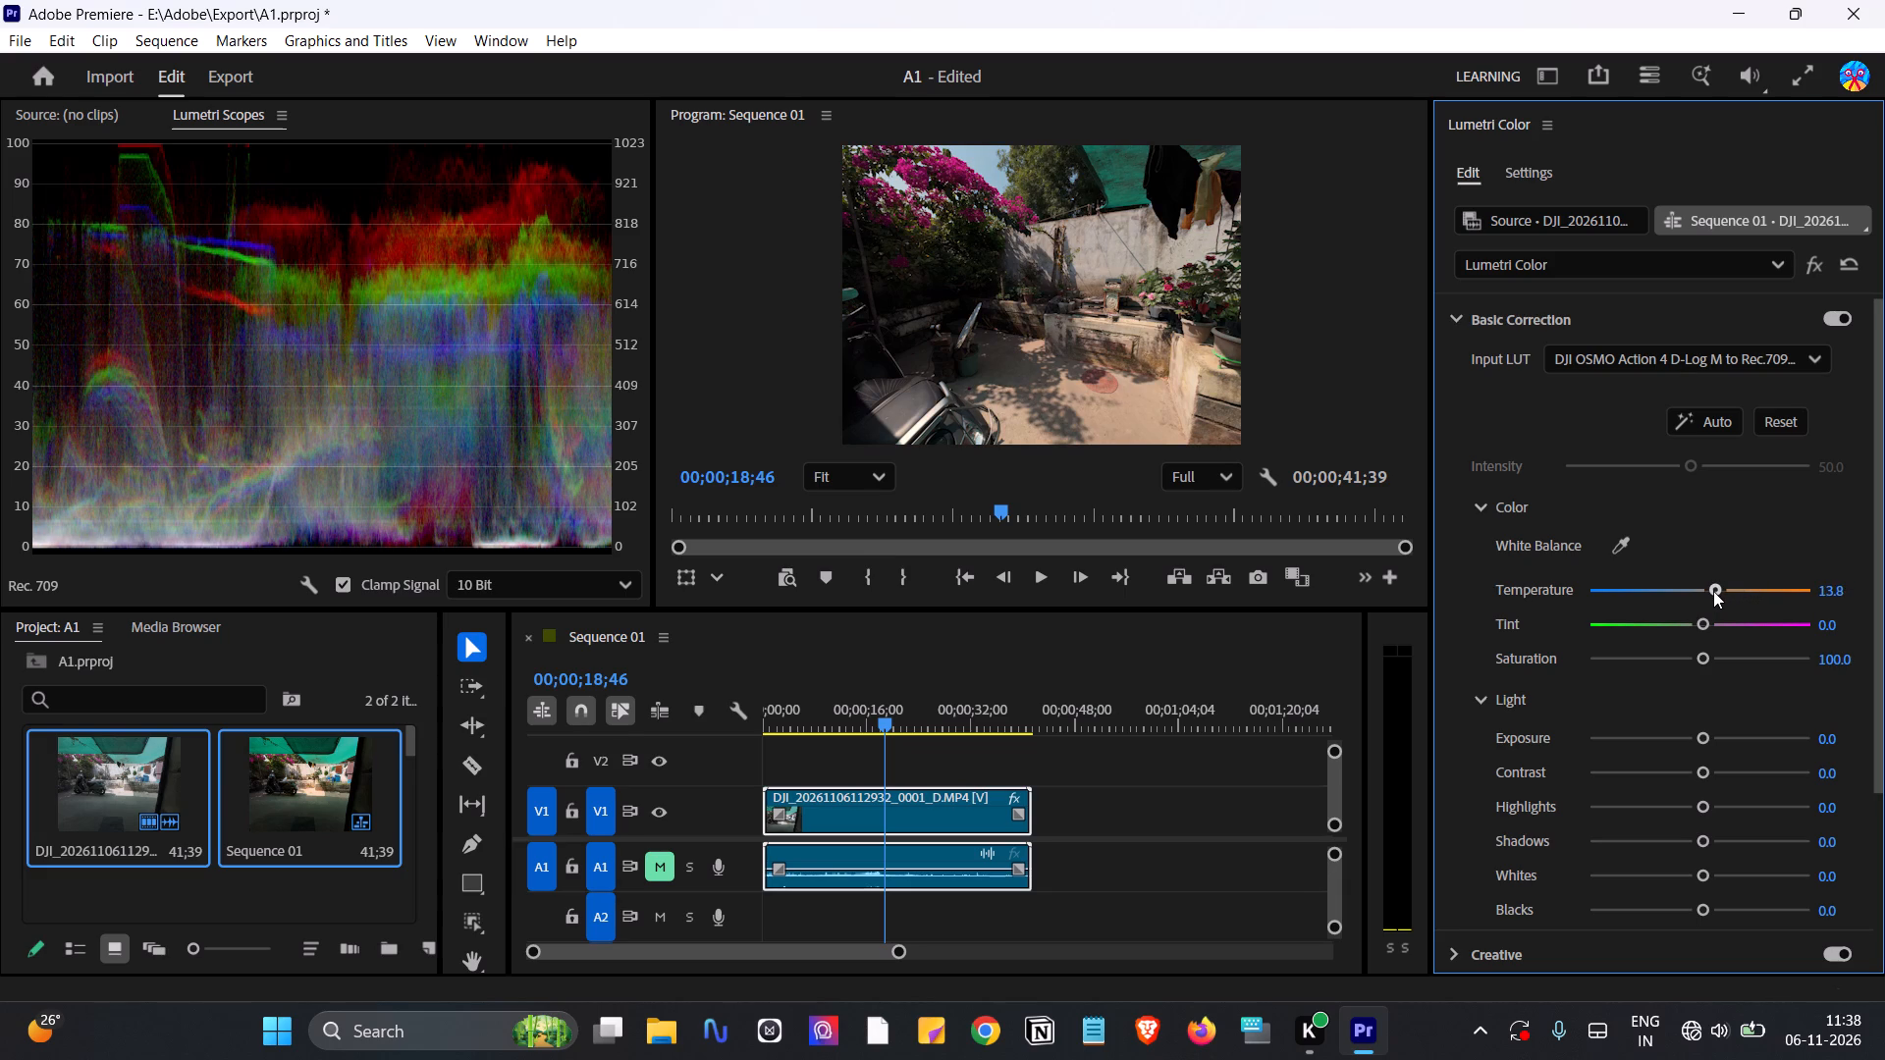
left_click_drag(1713, 591, 1662, 591)
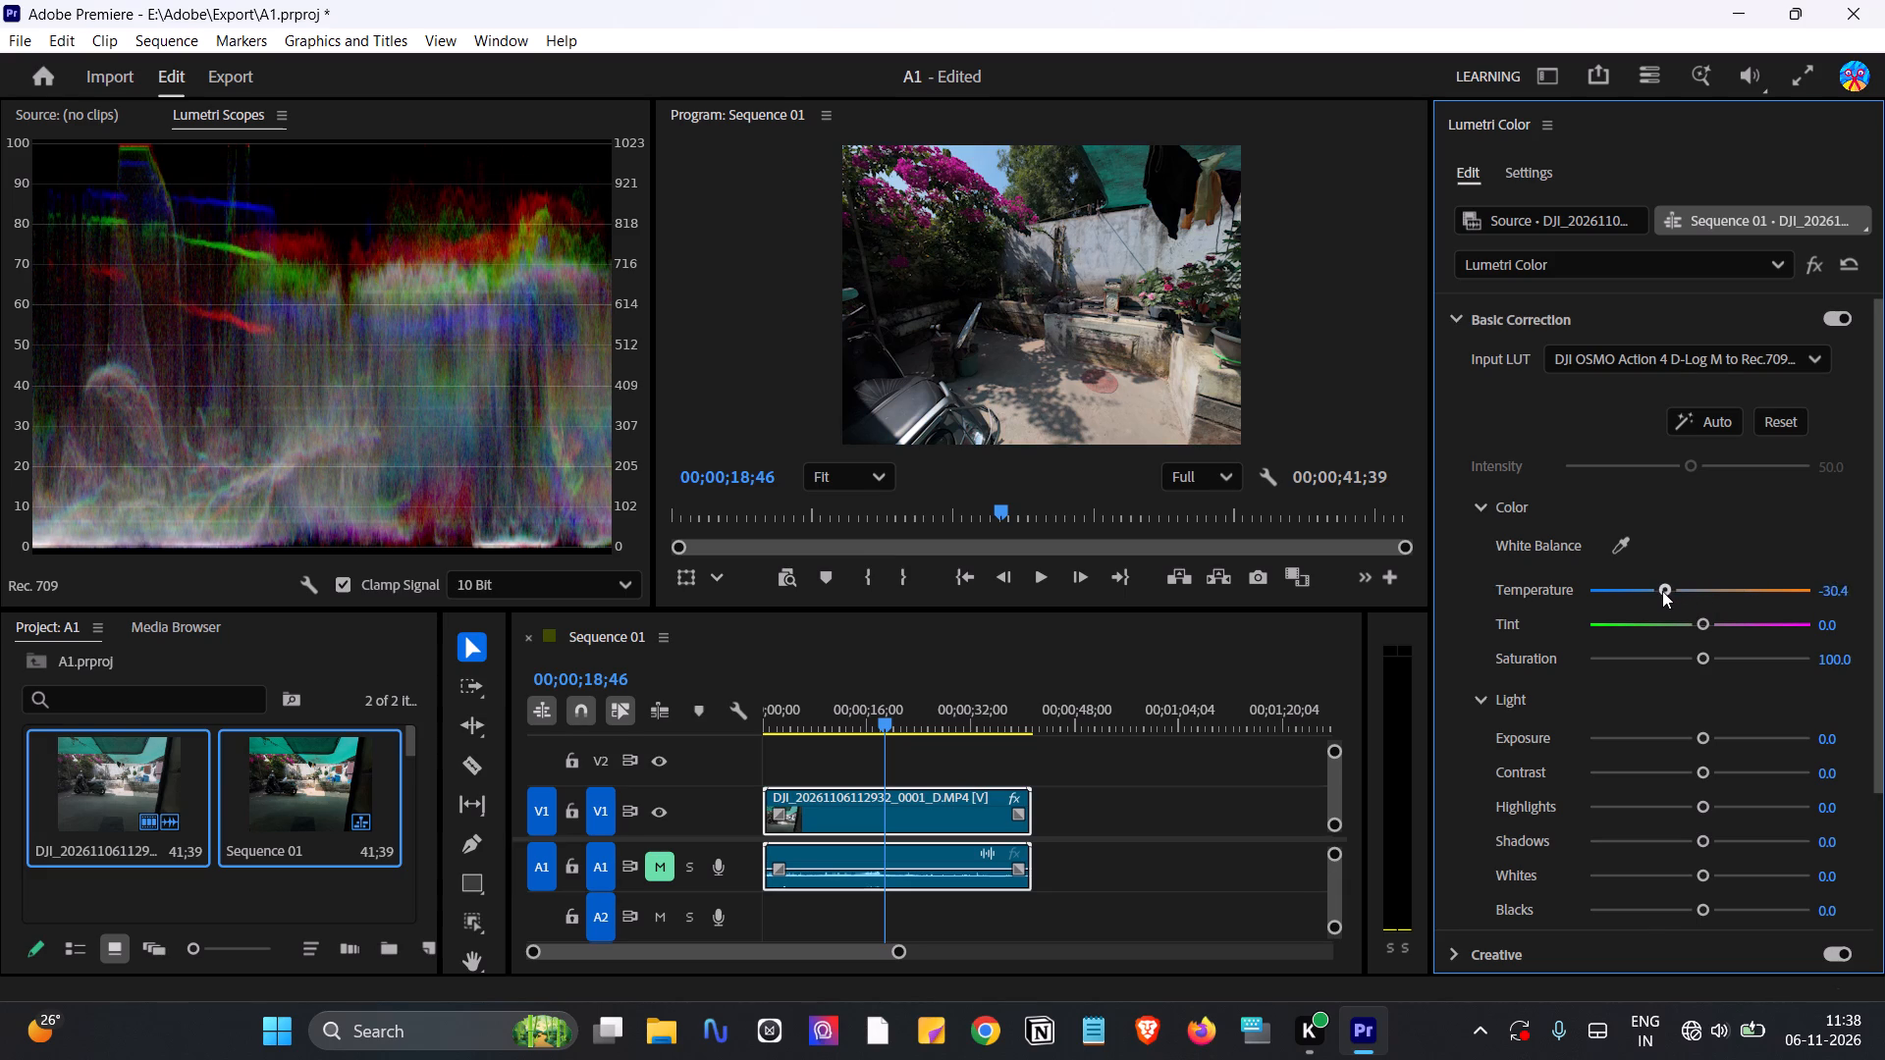
left_click_drag(1662, 591, 1657, 588)
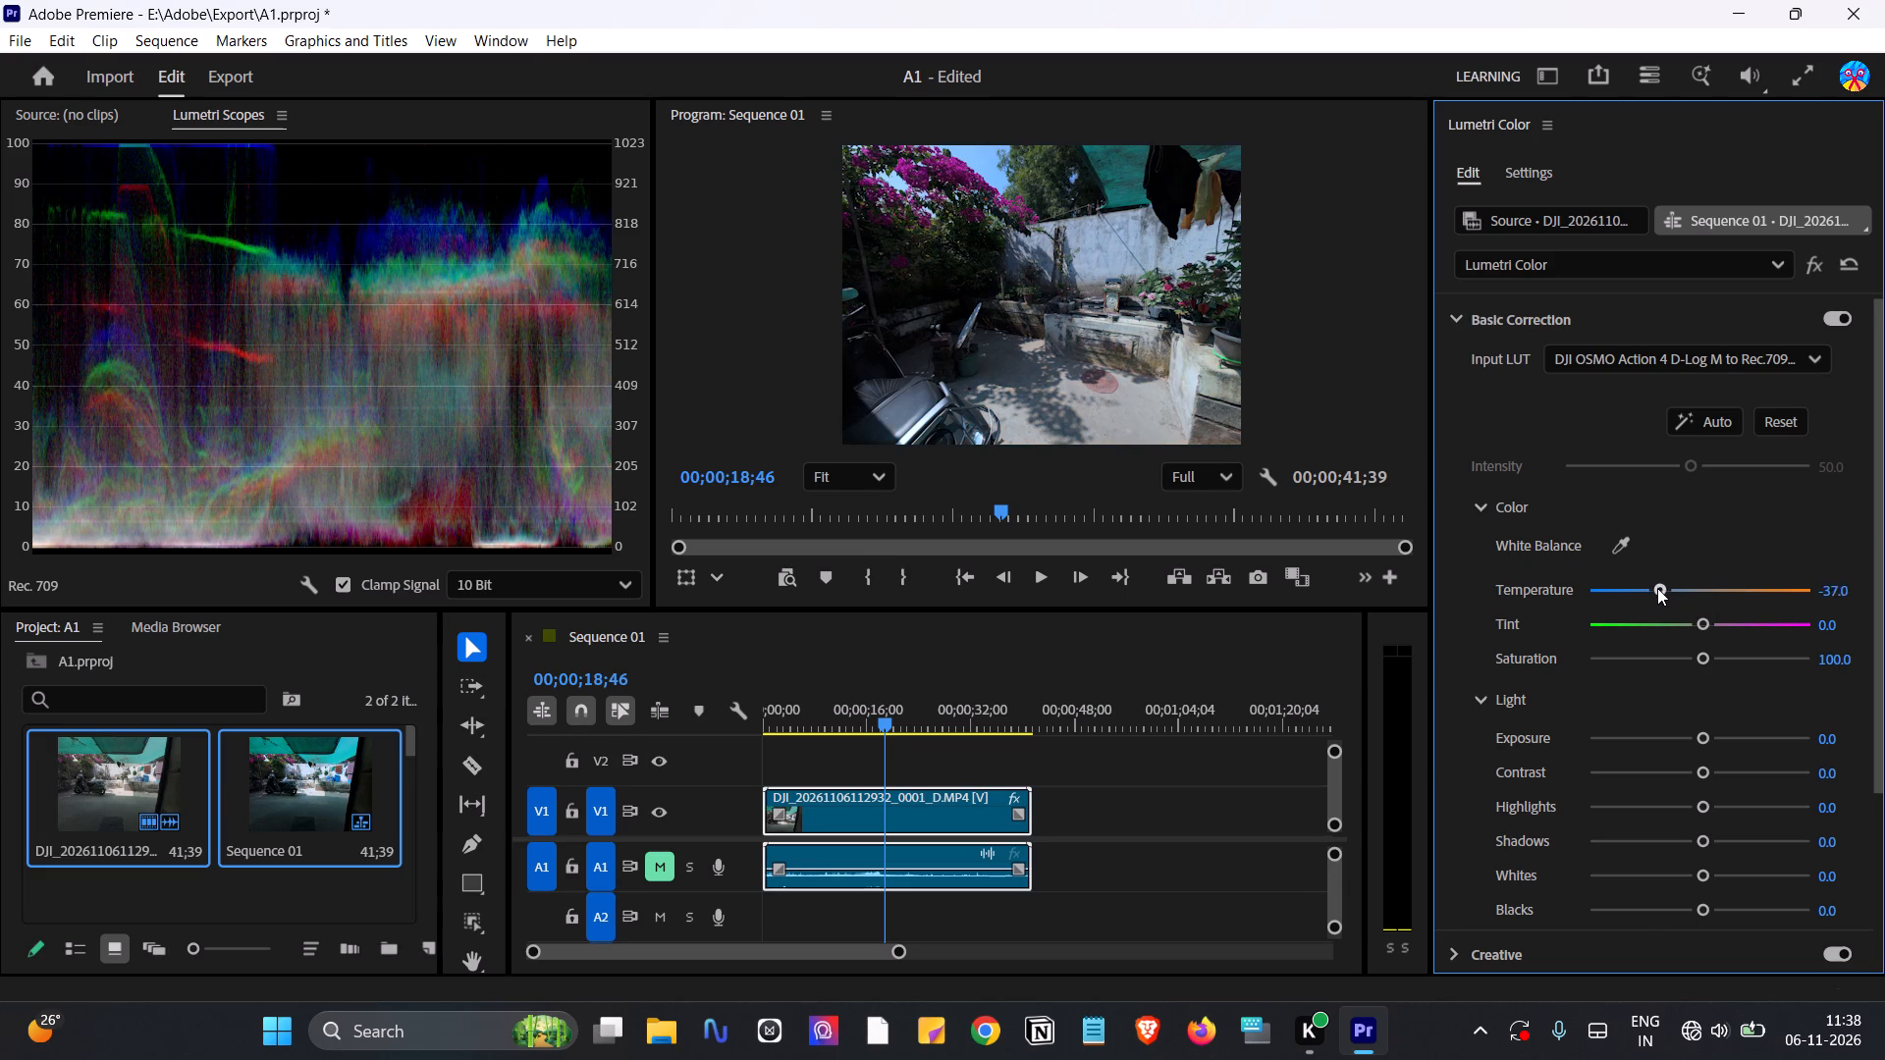
left_click_drag(1657, 588, 1698, 585)
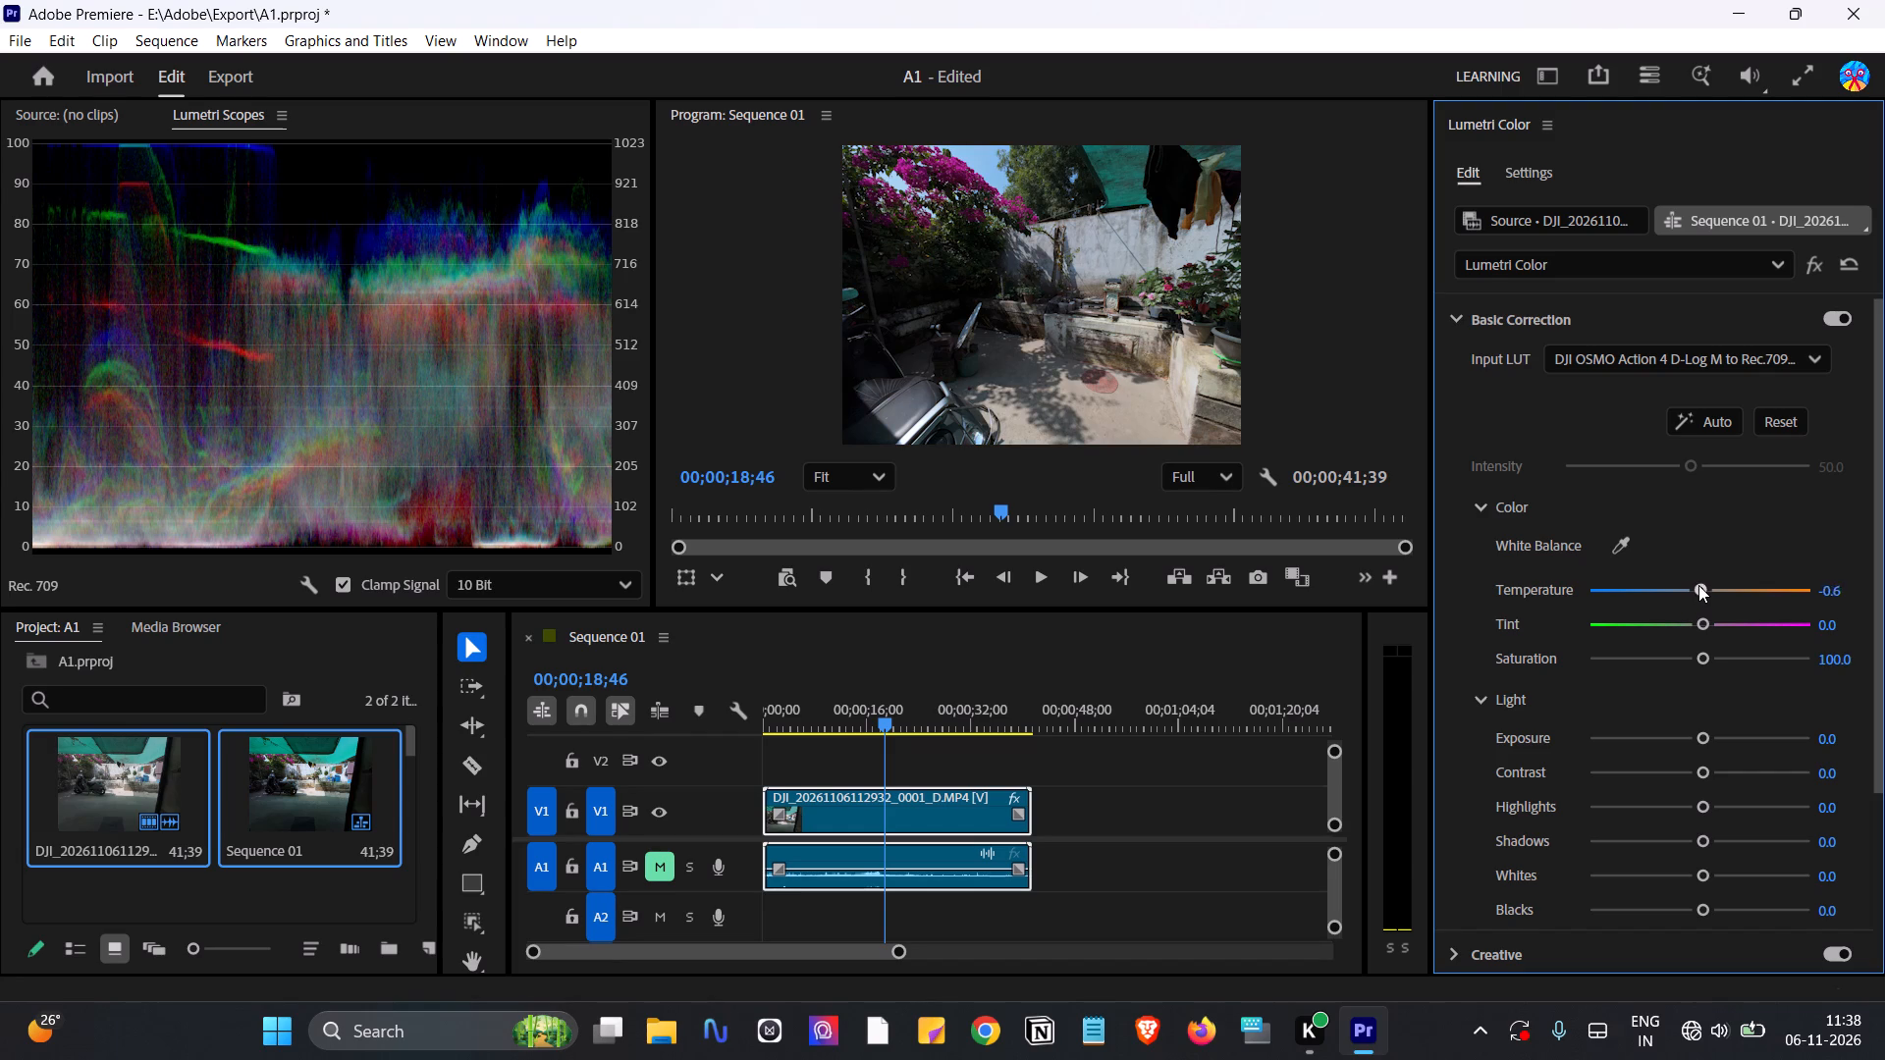
left_click_drag(1698, 585, 1705, 585)
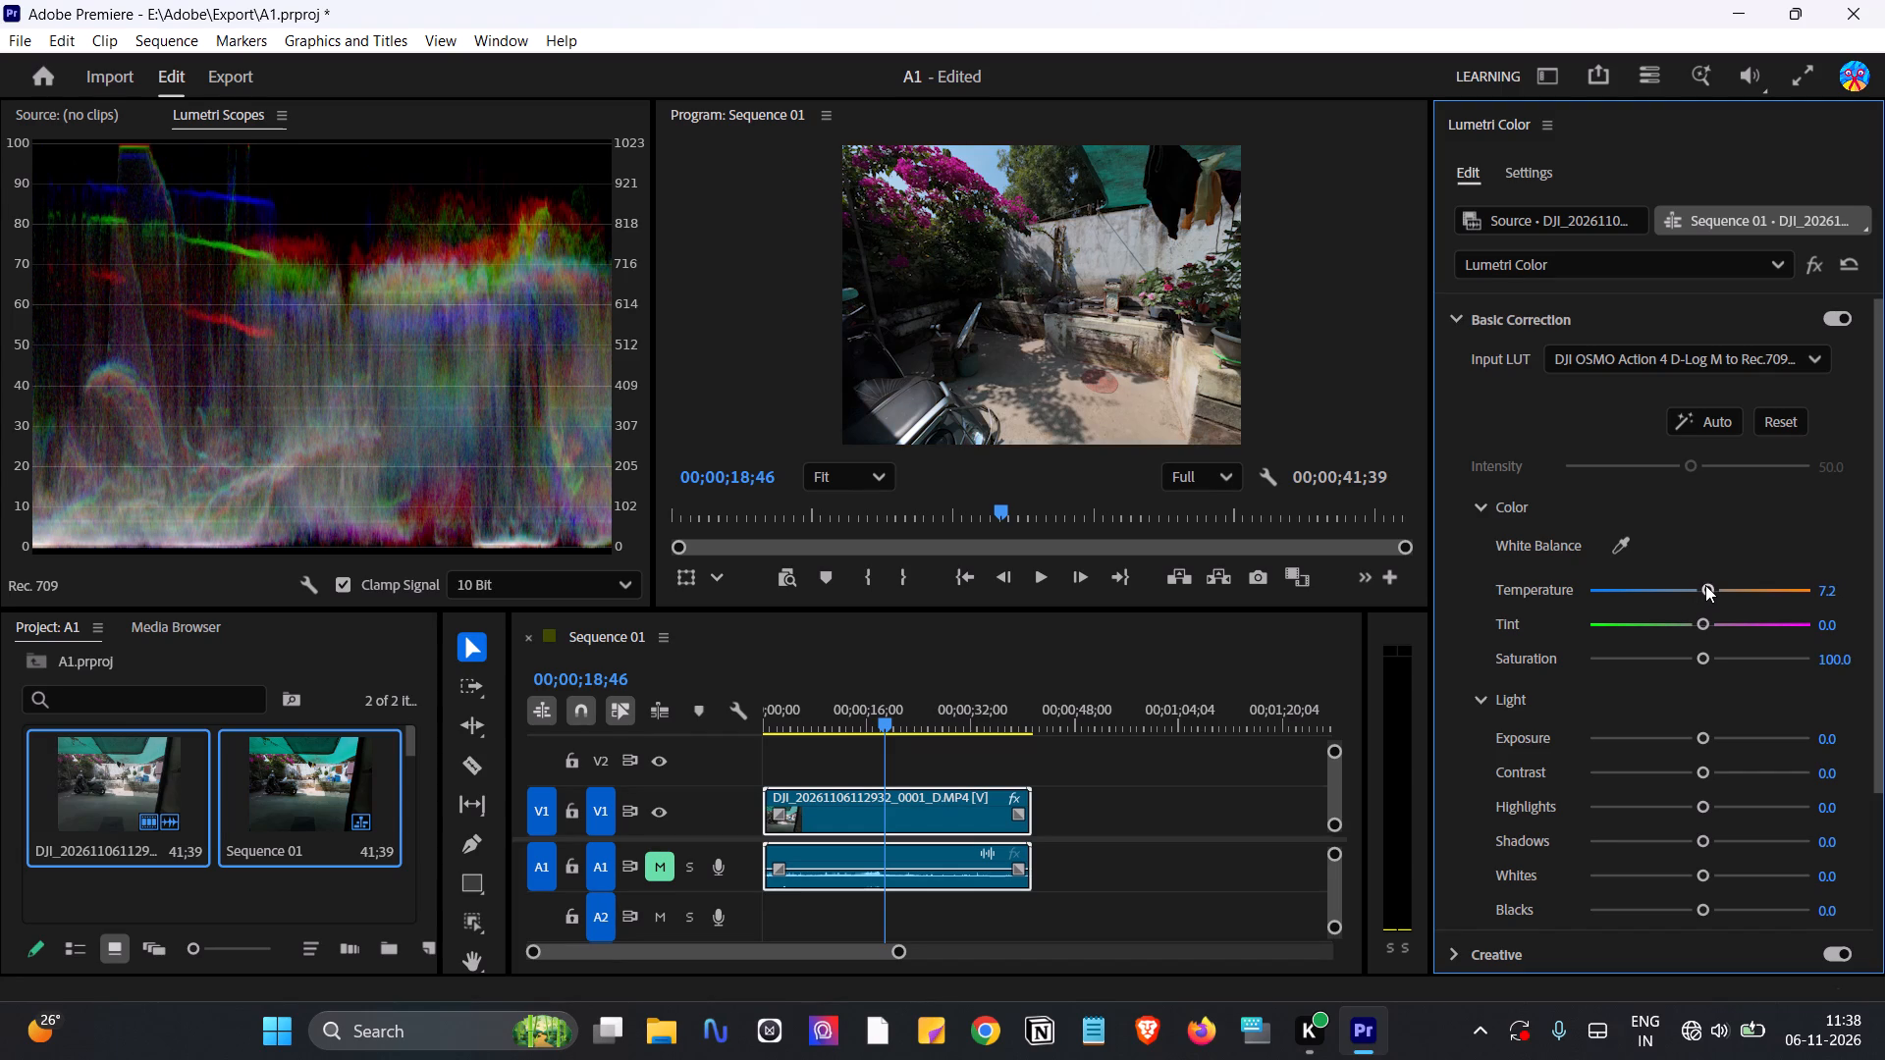
Set the clip's Tint to 7.2 and Saturation to 131.5 in Basic Correction.
left_click(1703, 627)
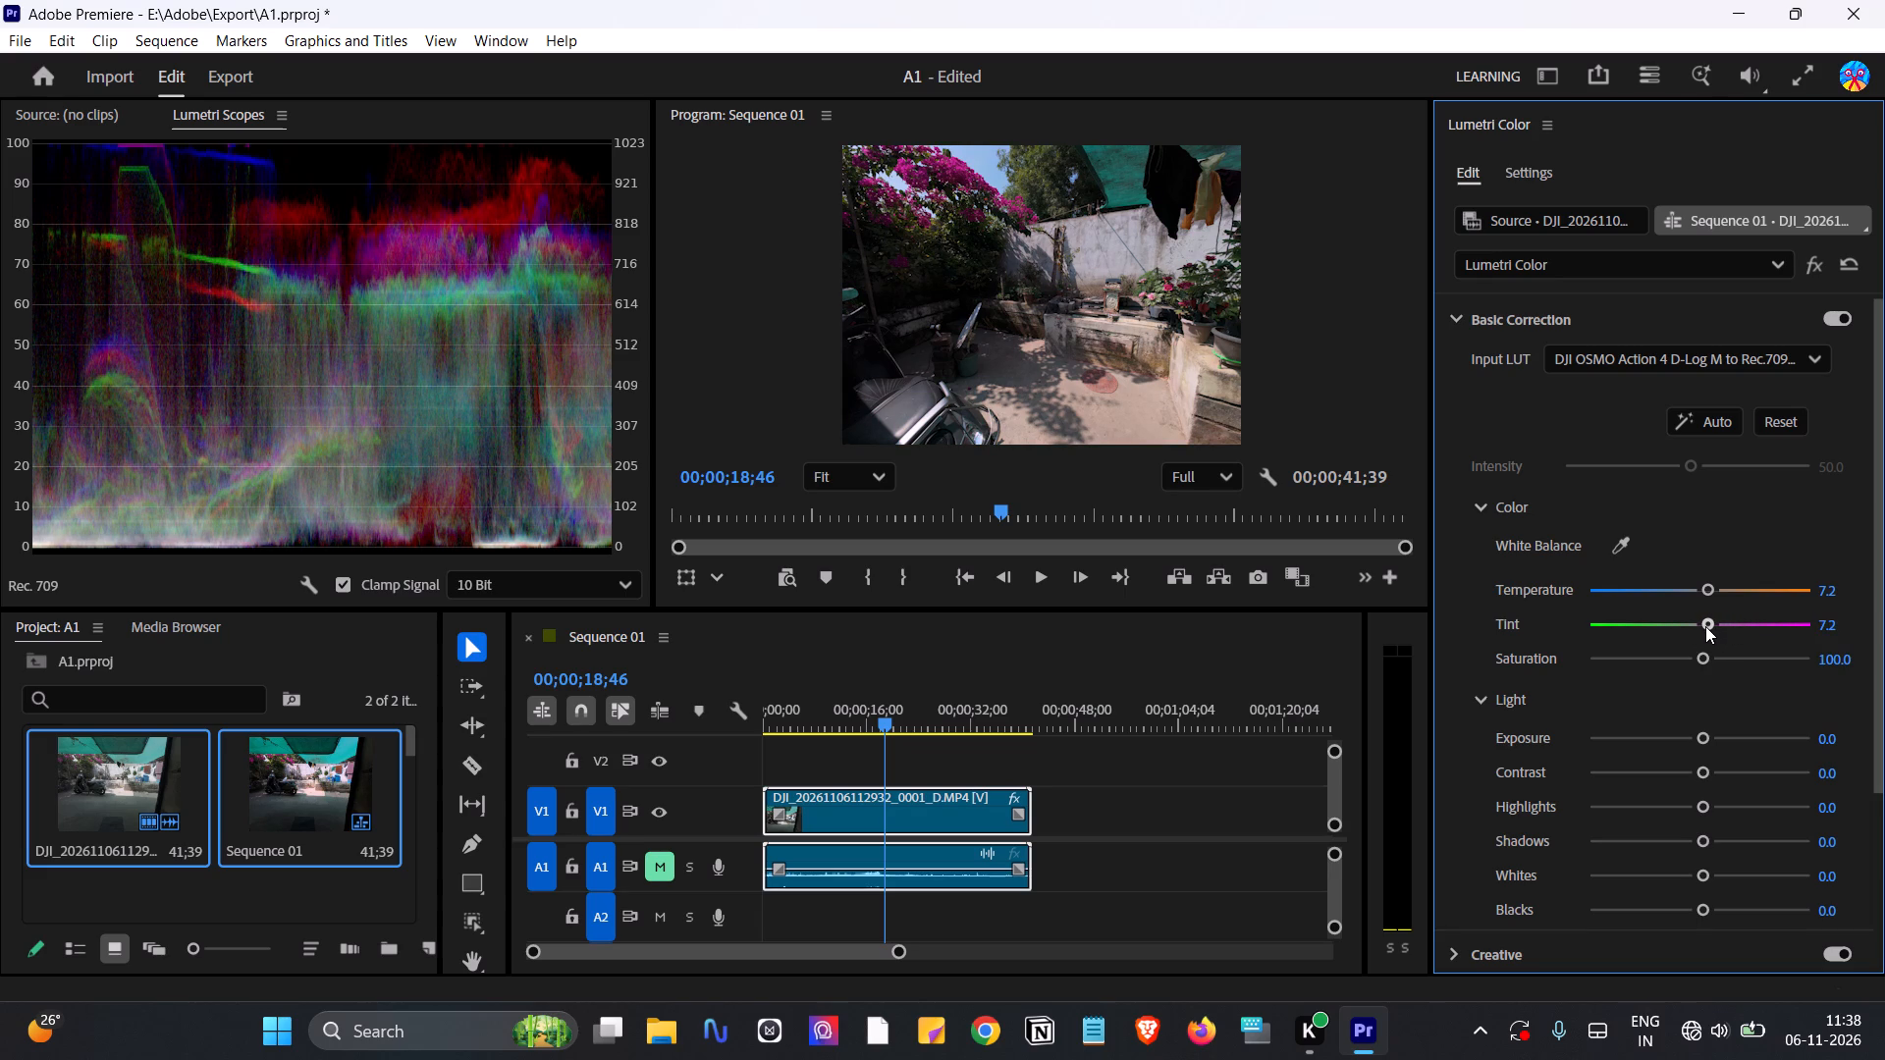
left_click_drag(1702, 664, 1704, 664)
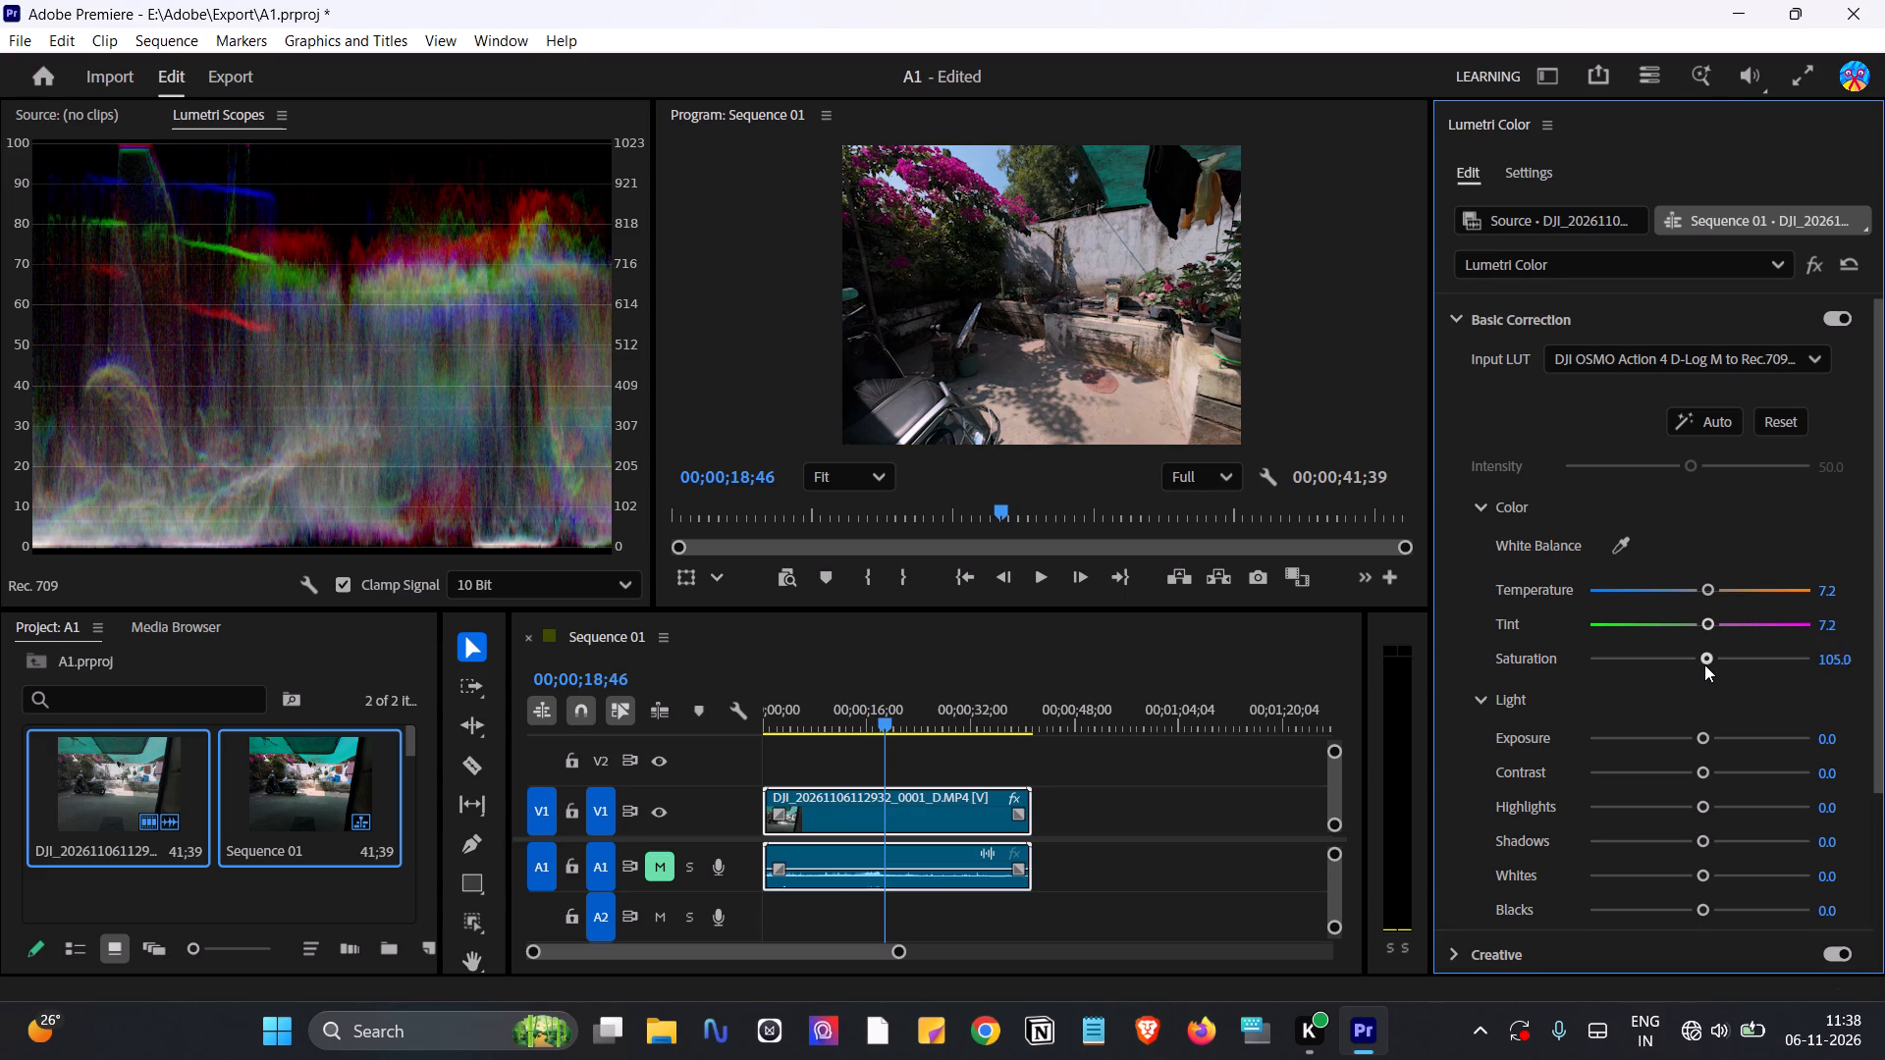
left_click_drag(1704, 664, 1733, 662)
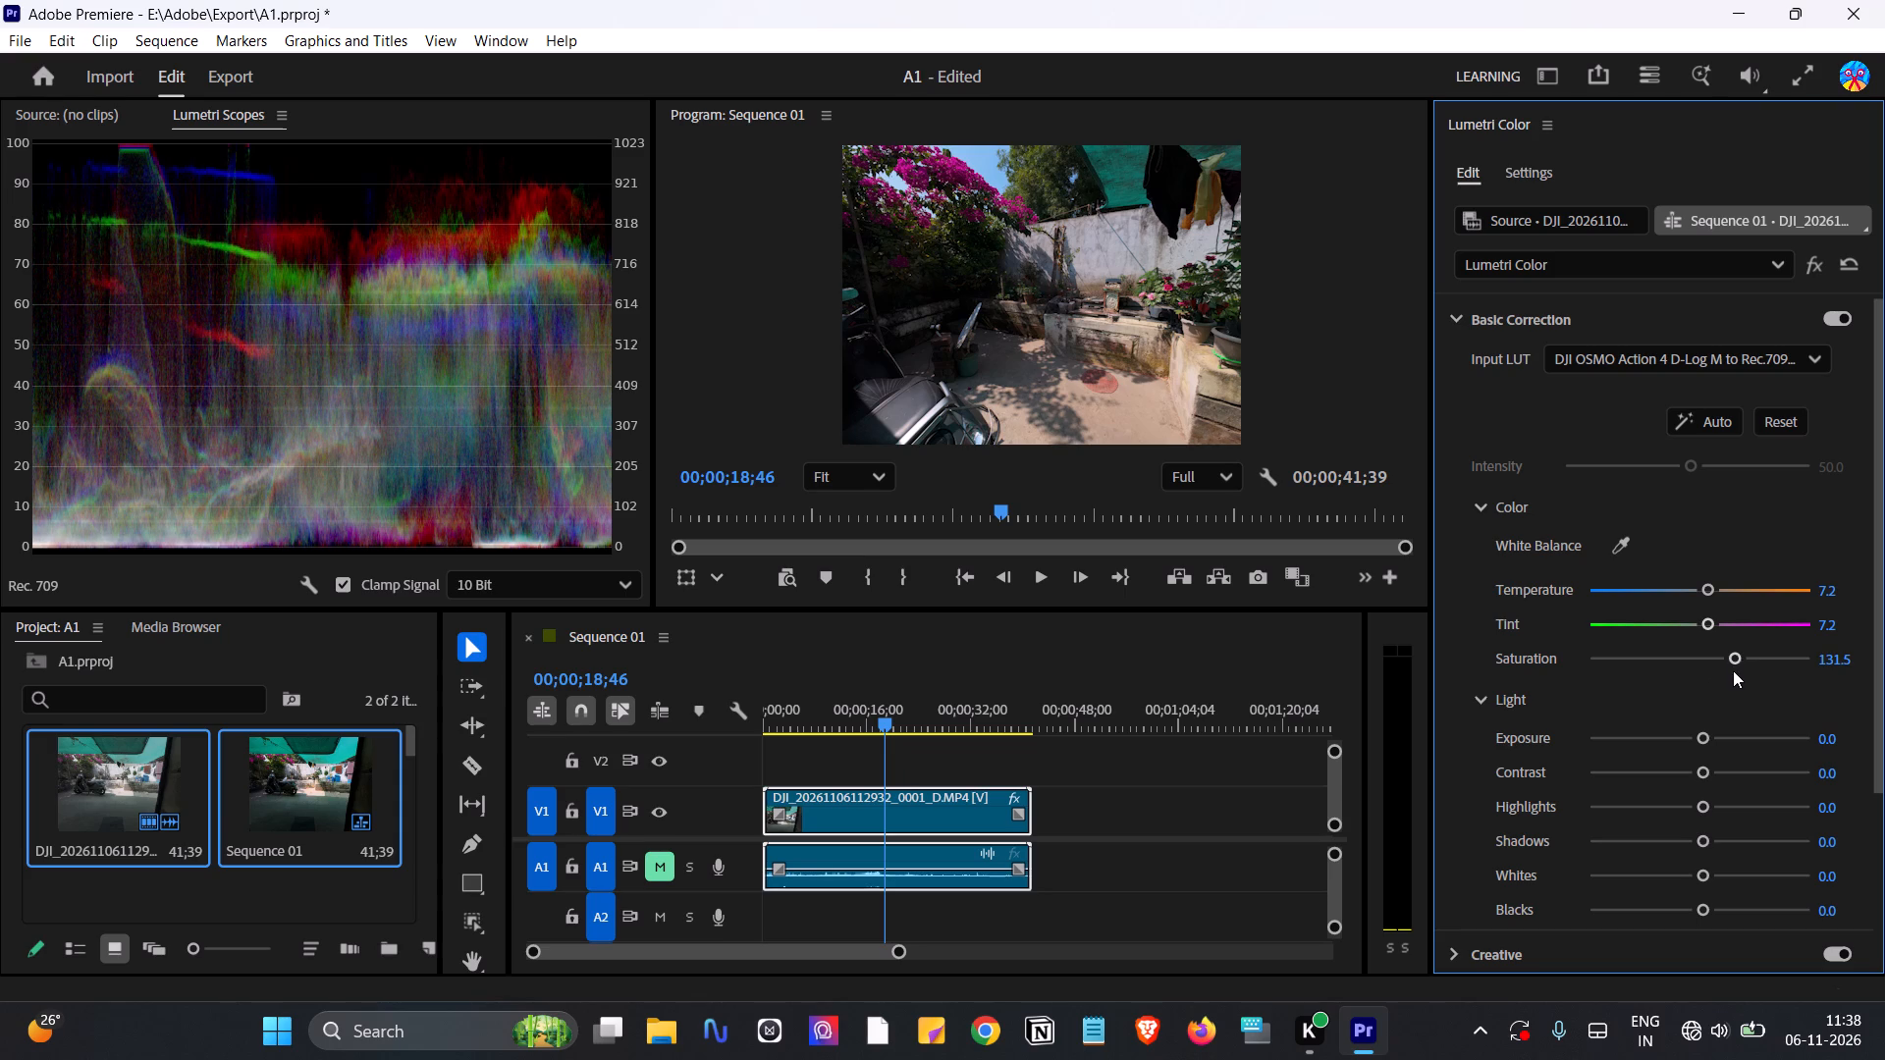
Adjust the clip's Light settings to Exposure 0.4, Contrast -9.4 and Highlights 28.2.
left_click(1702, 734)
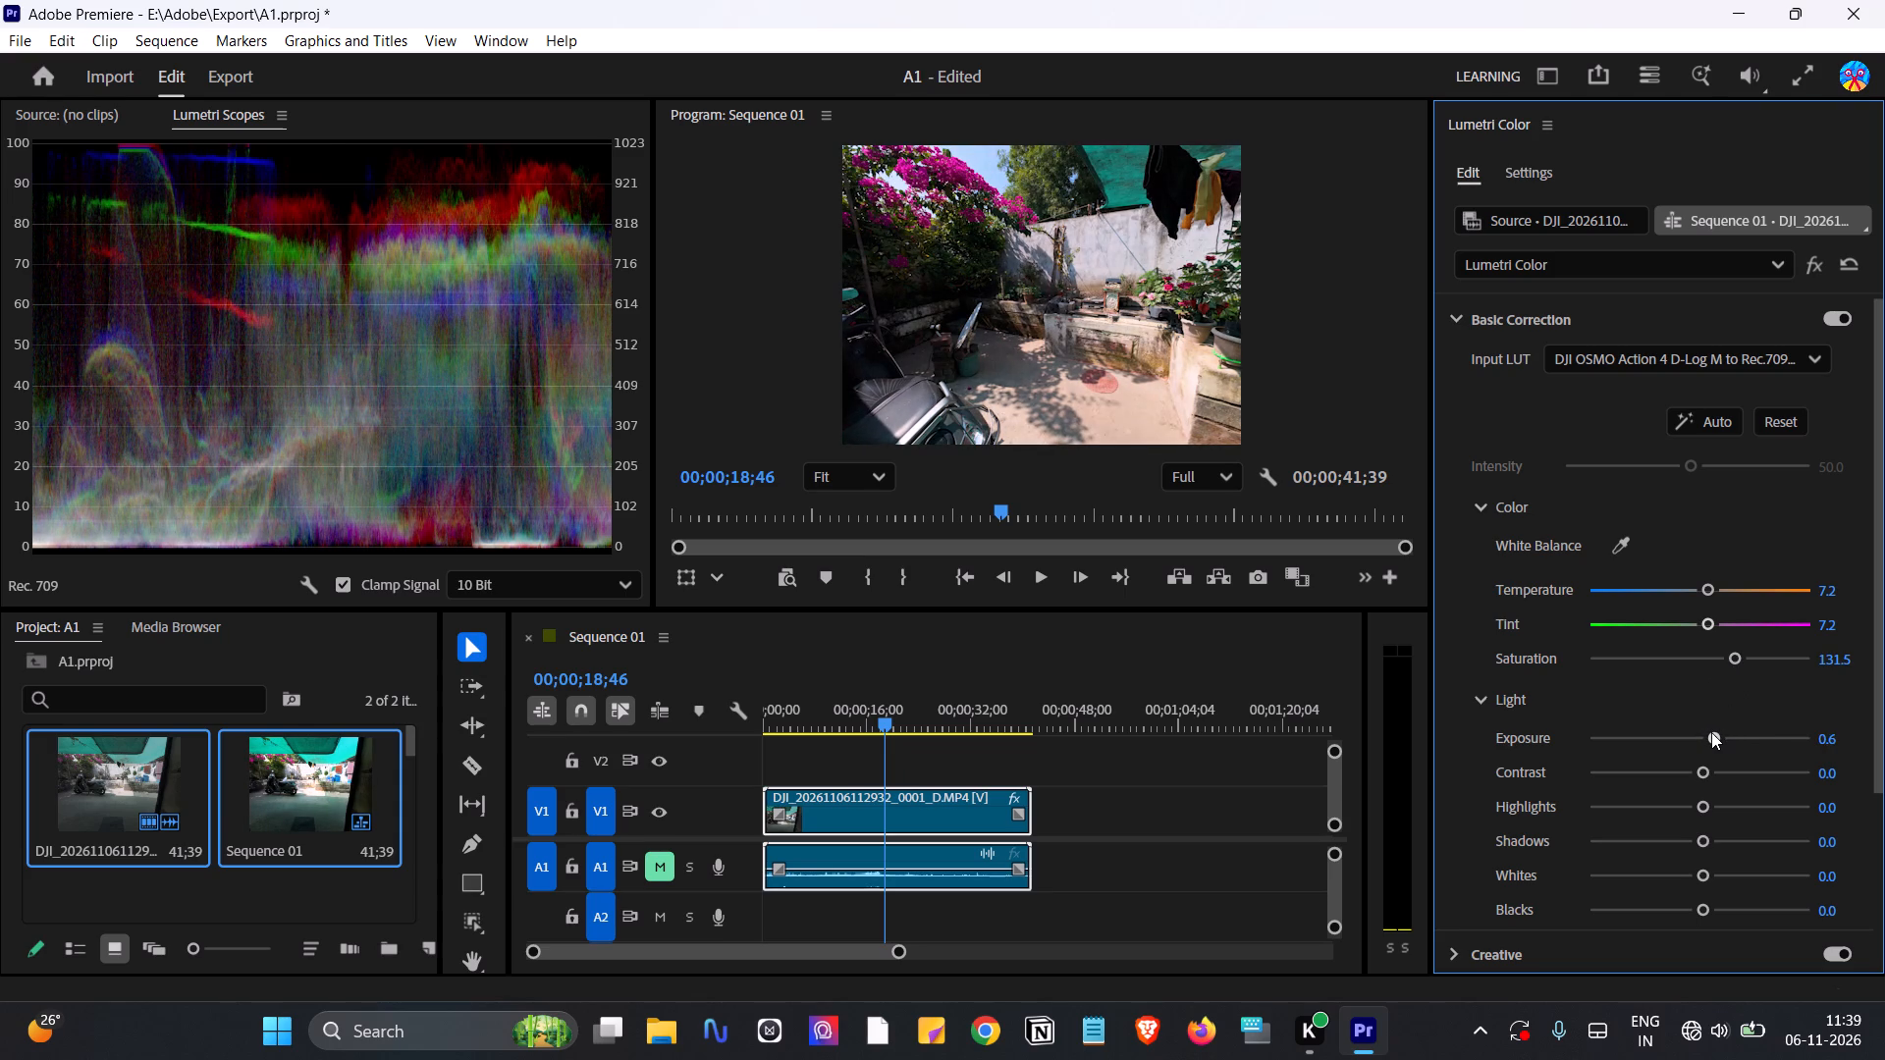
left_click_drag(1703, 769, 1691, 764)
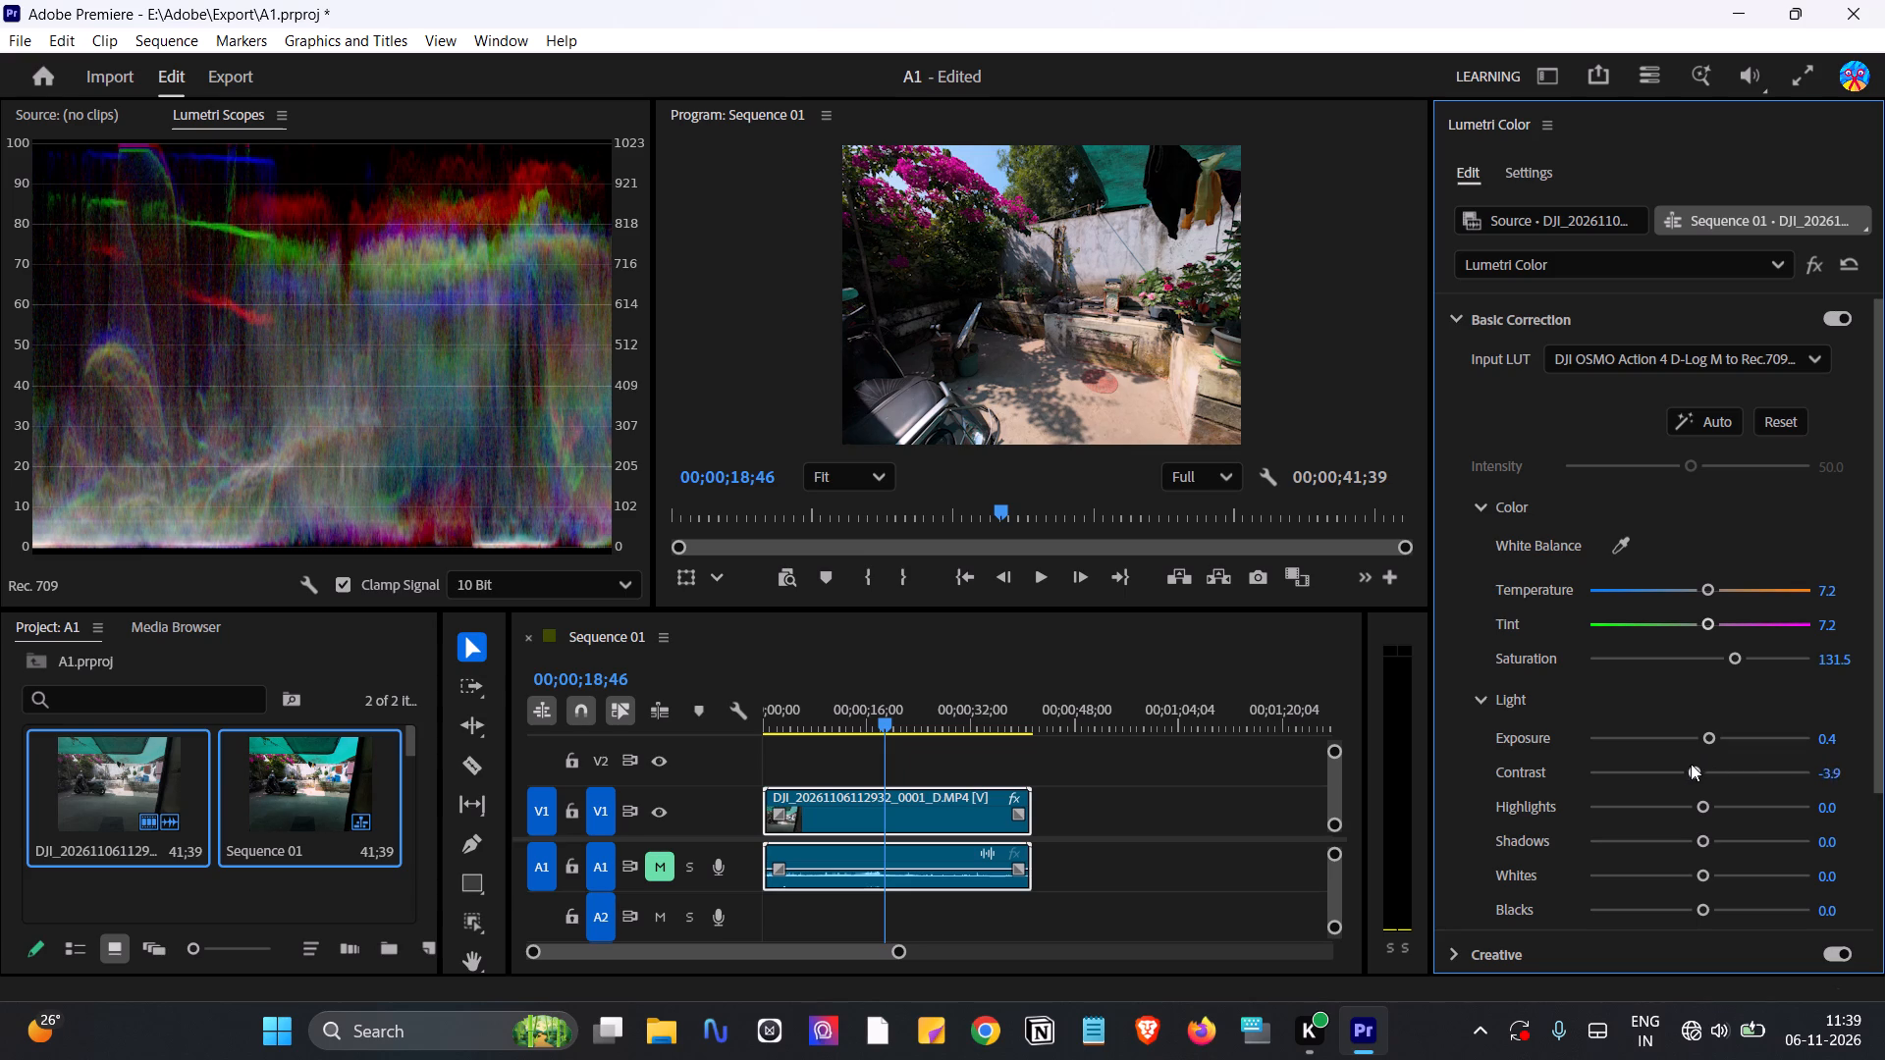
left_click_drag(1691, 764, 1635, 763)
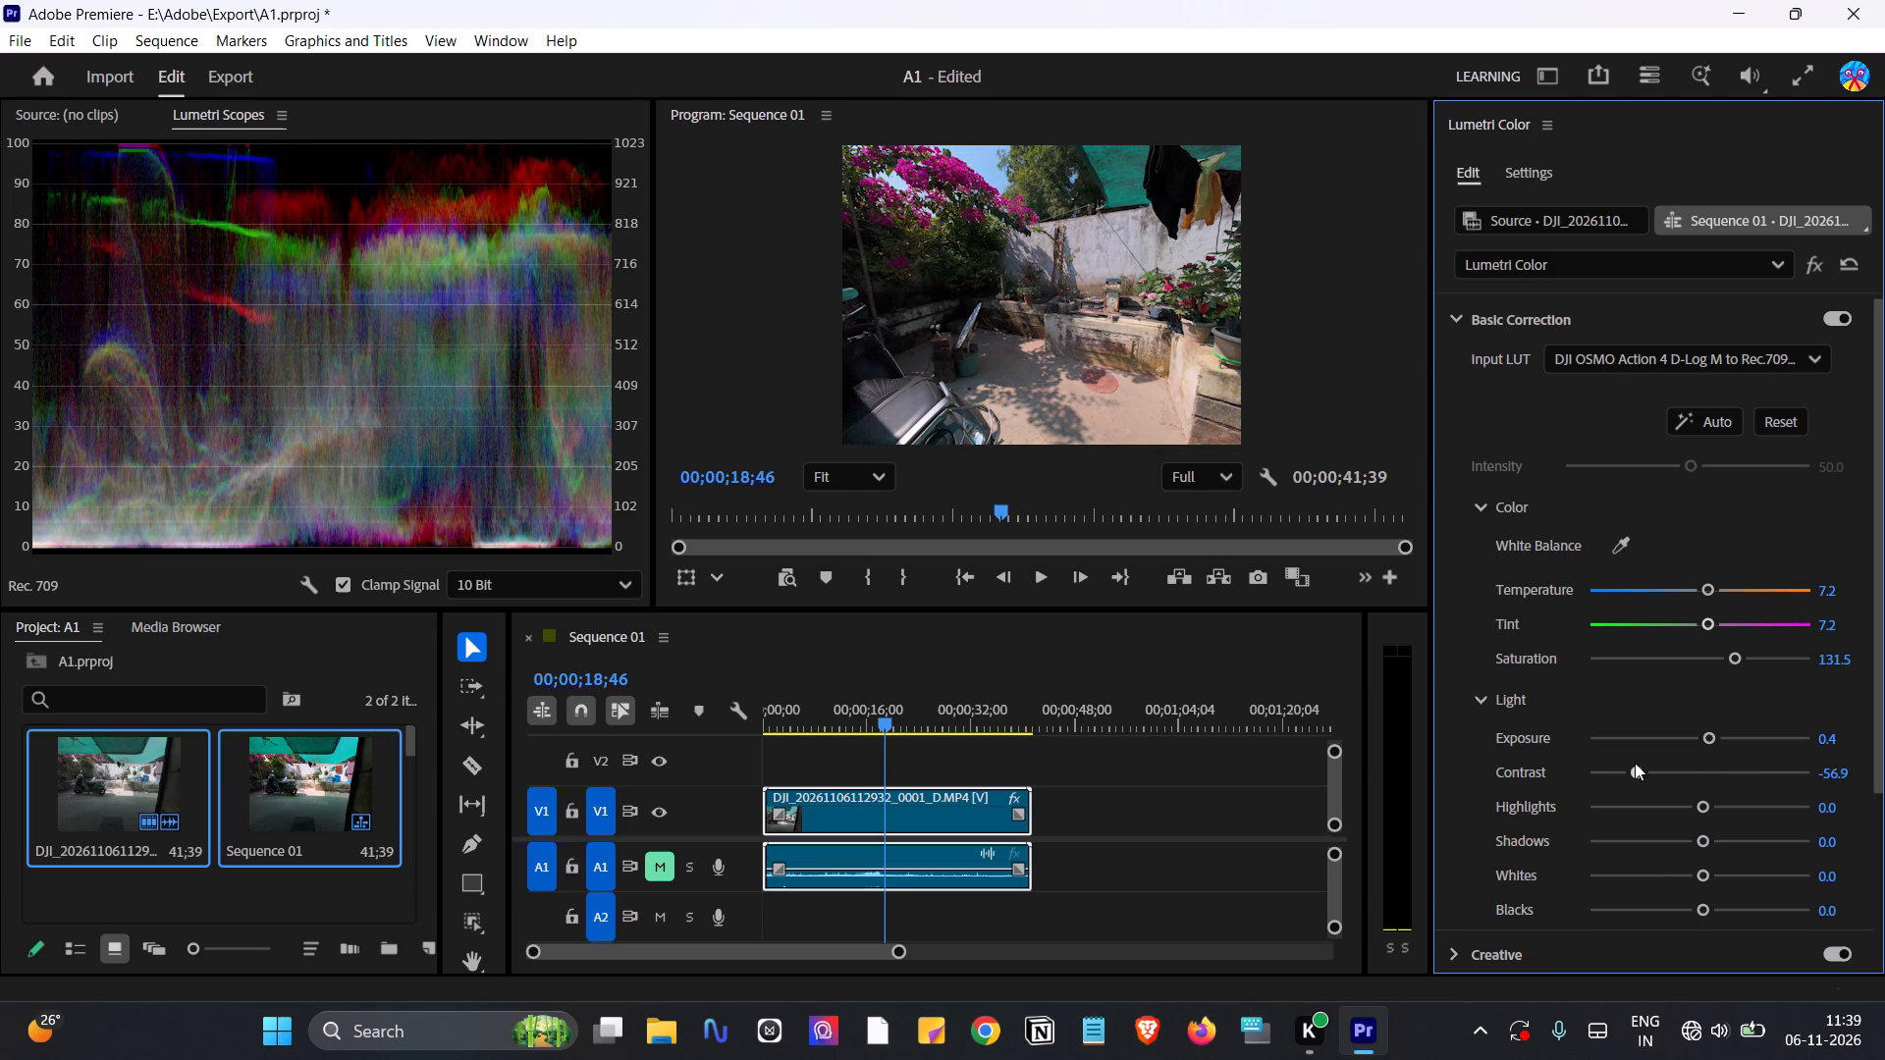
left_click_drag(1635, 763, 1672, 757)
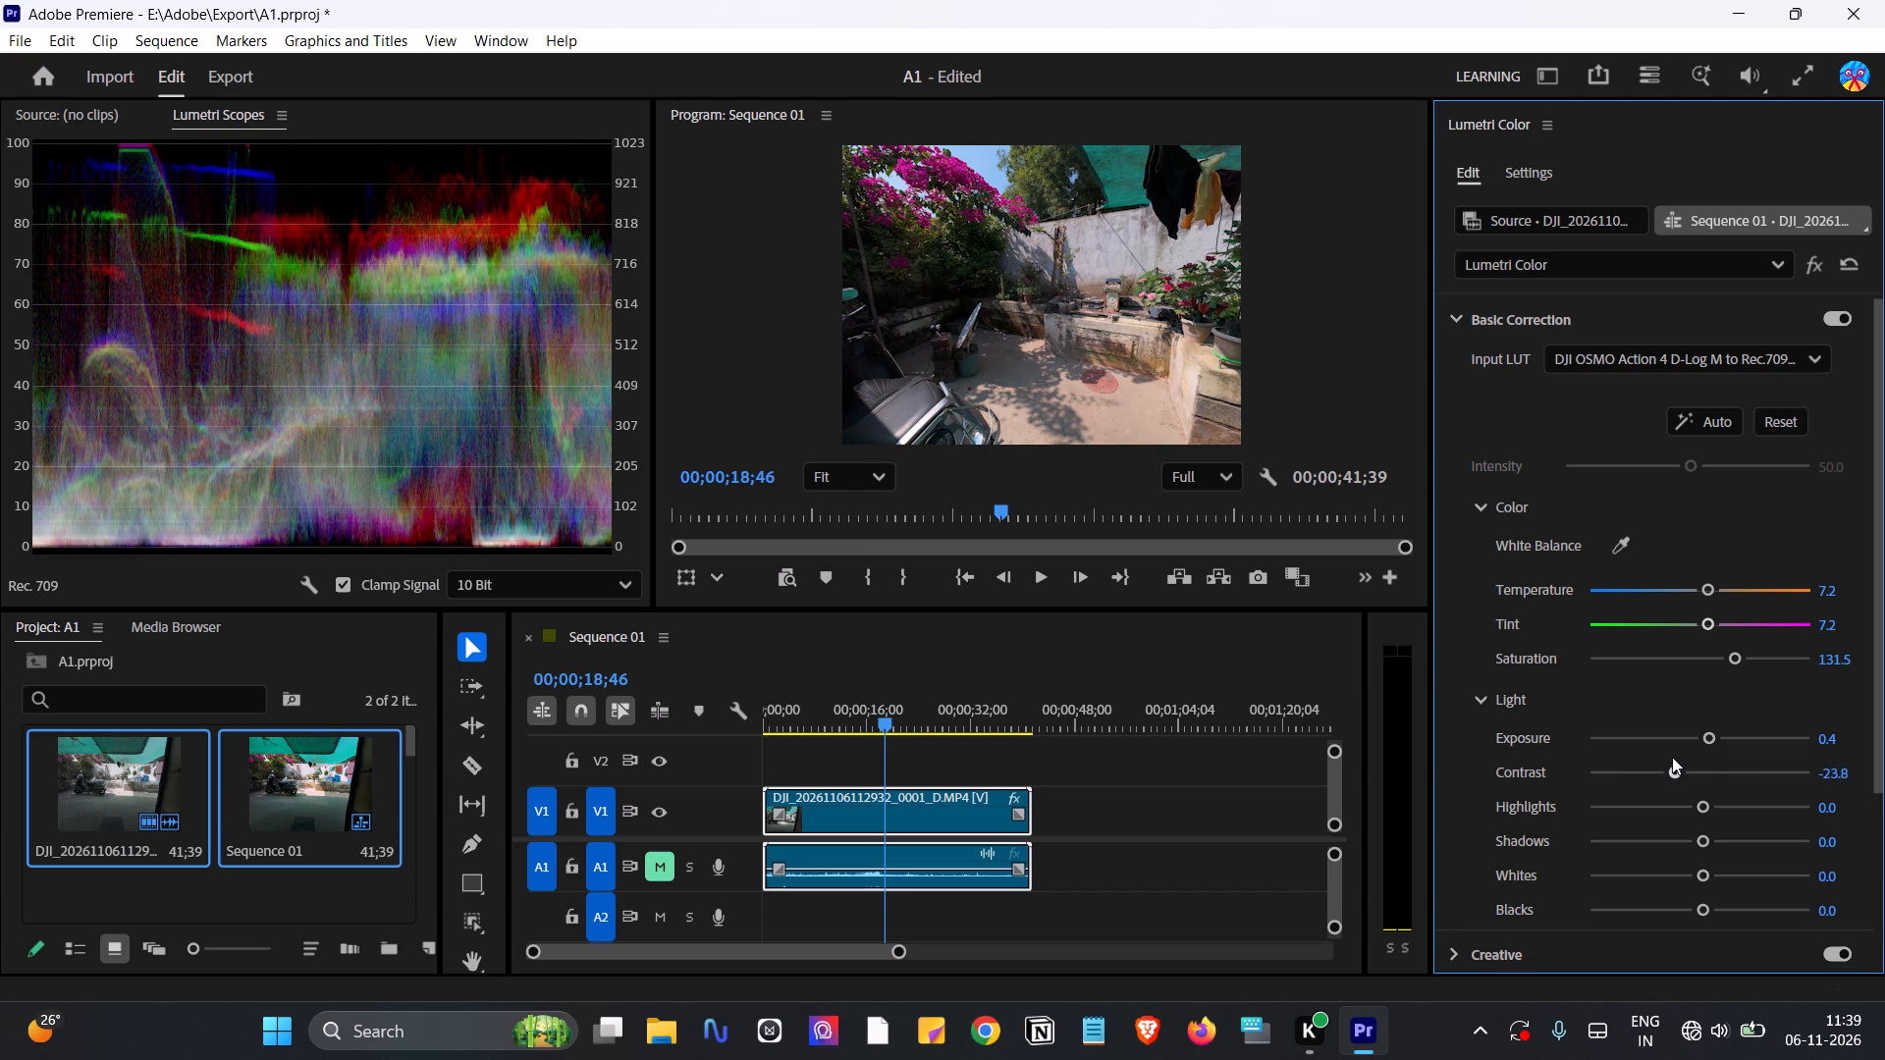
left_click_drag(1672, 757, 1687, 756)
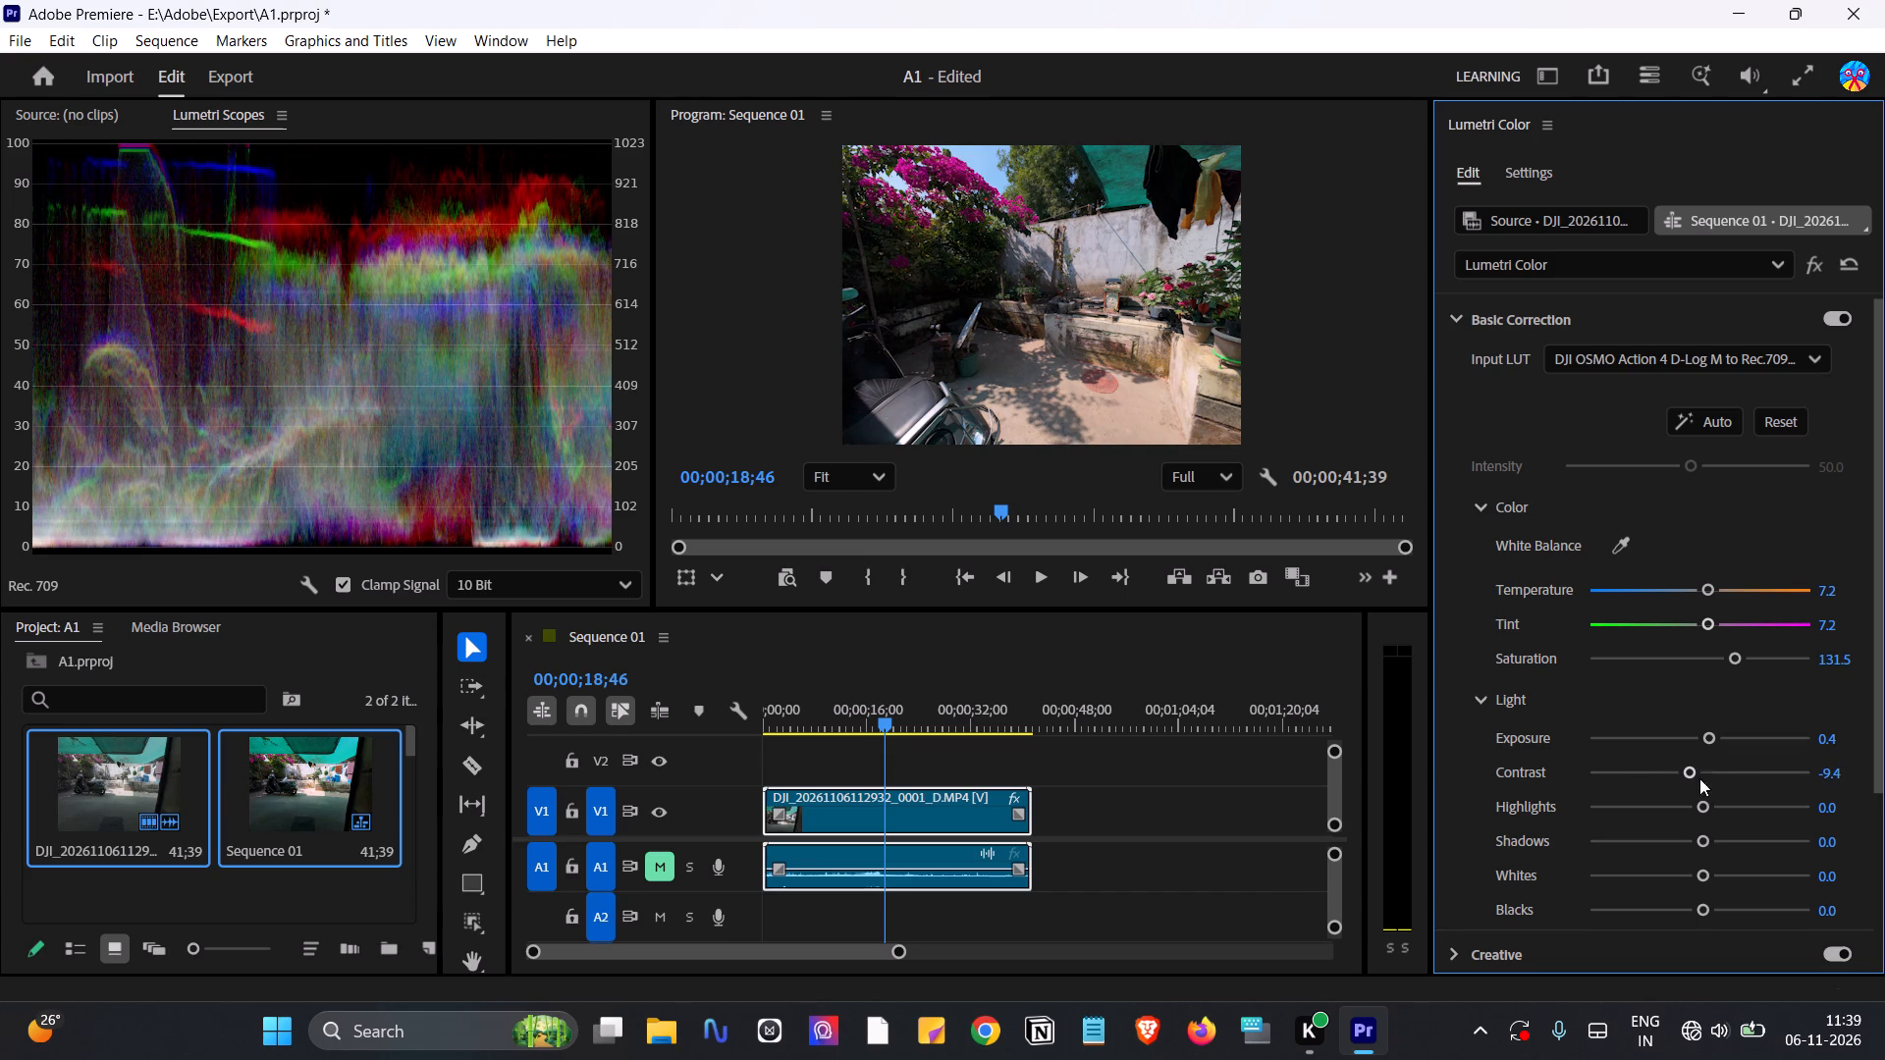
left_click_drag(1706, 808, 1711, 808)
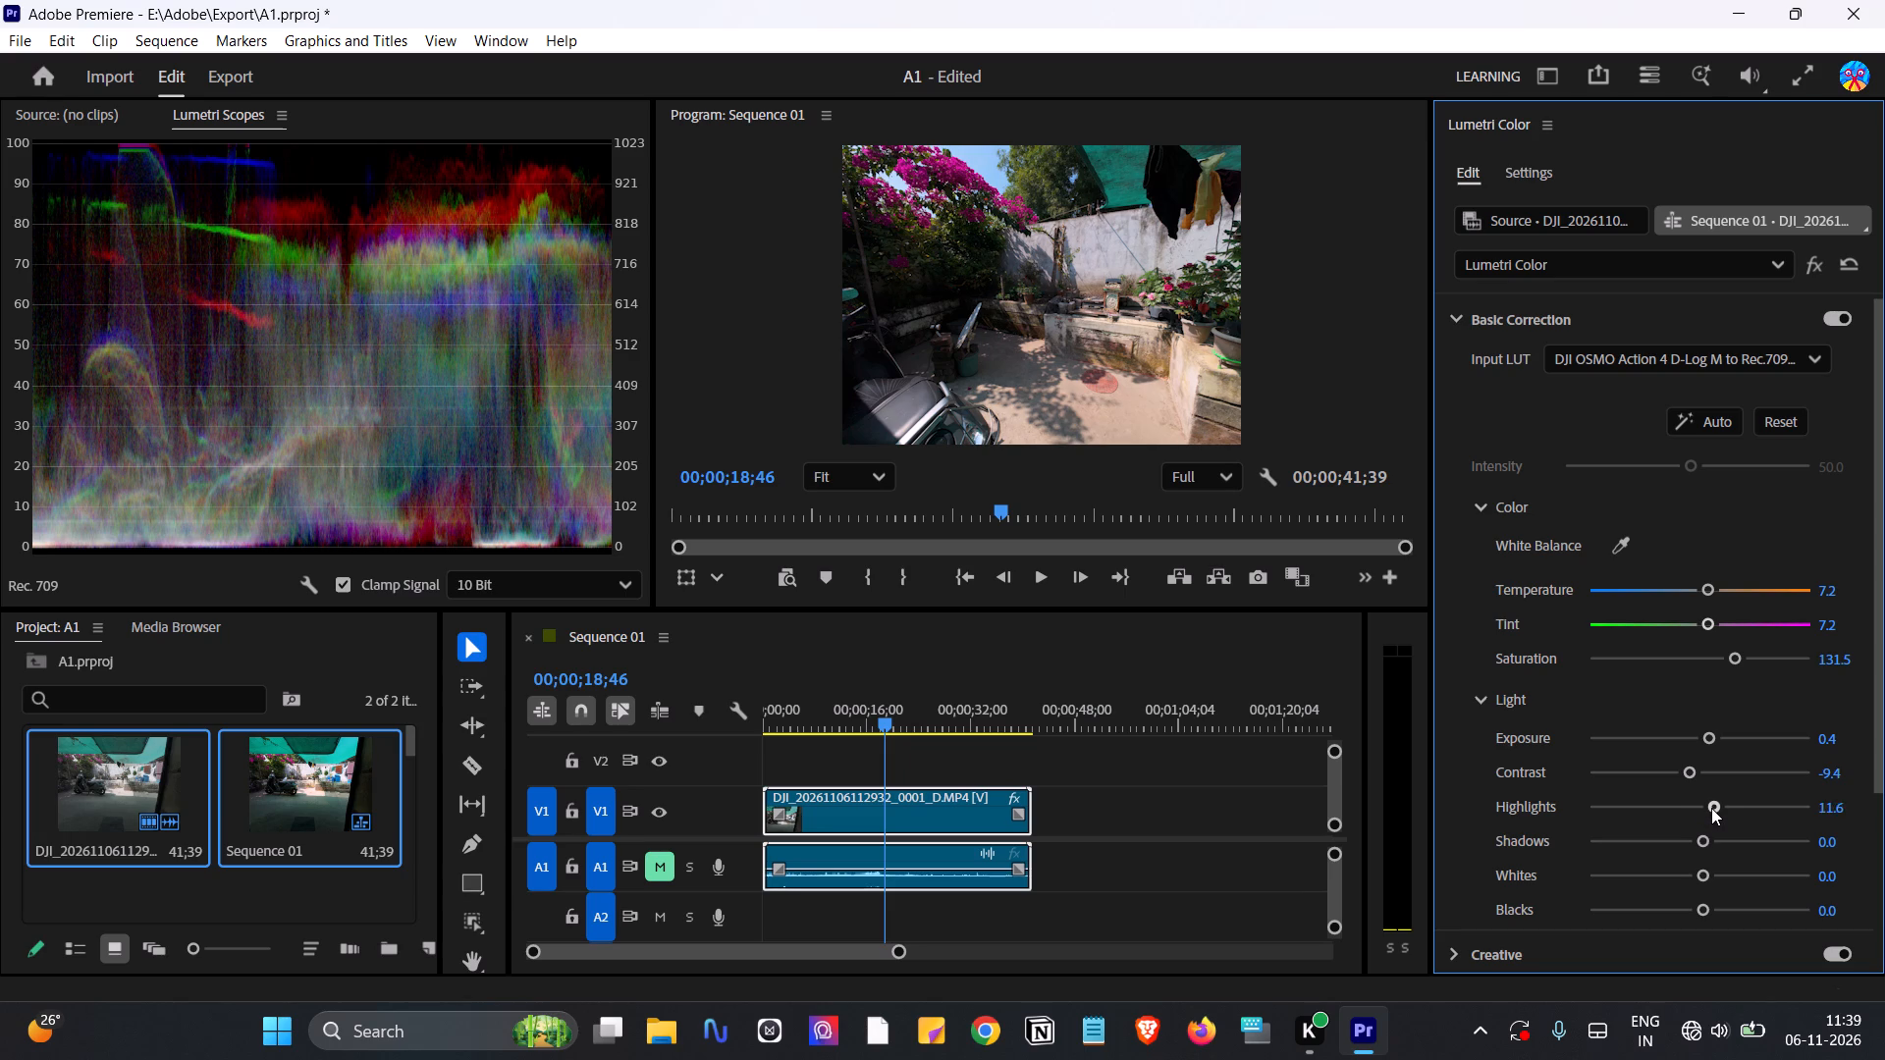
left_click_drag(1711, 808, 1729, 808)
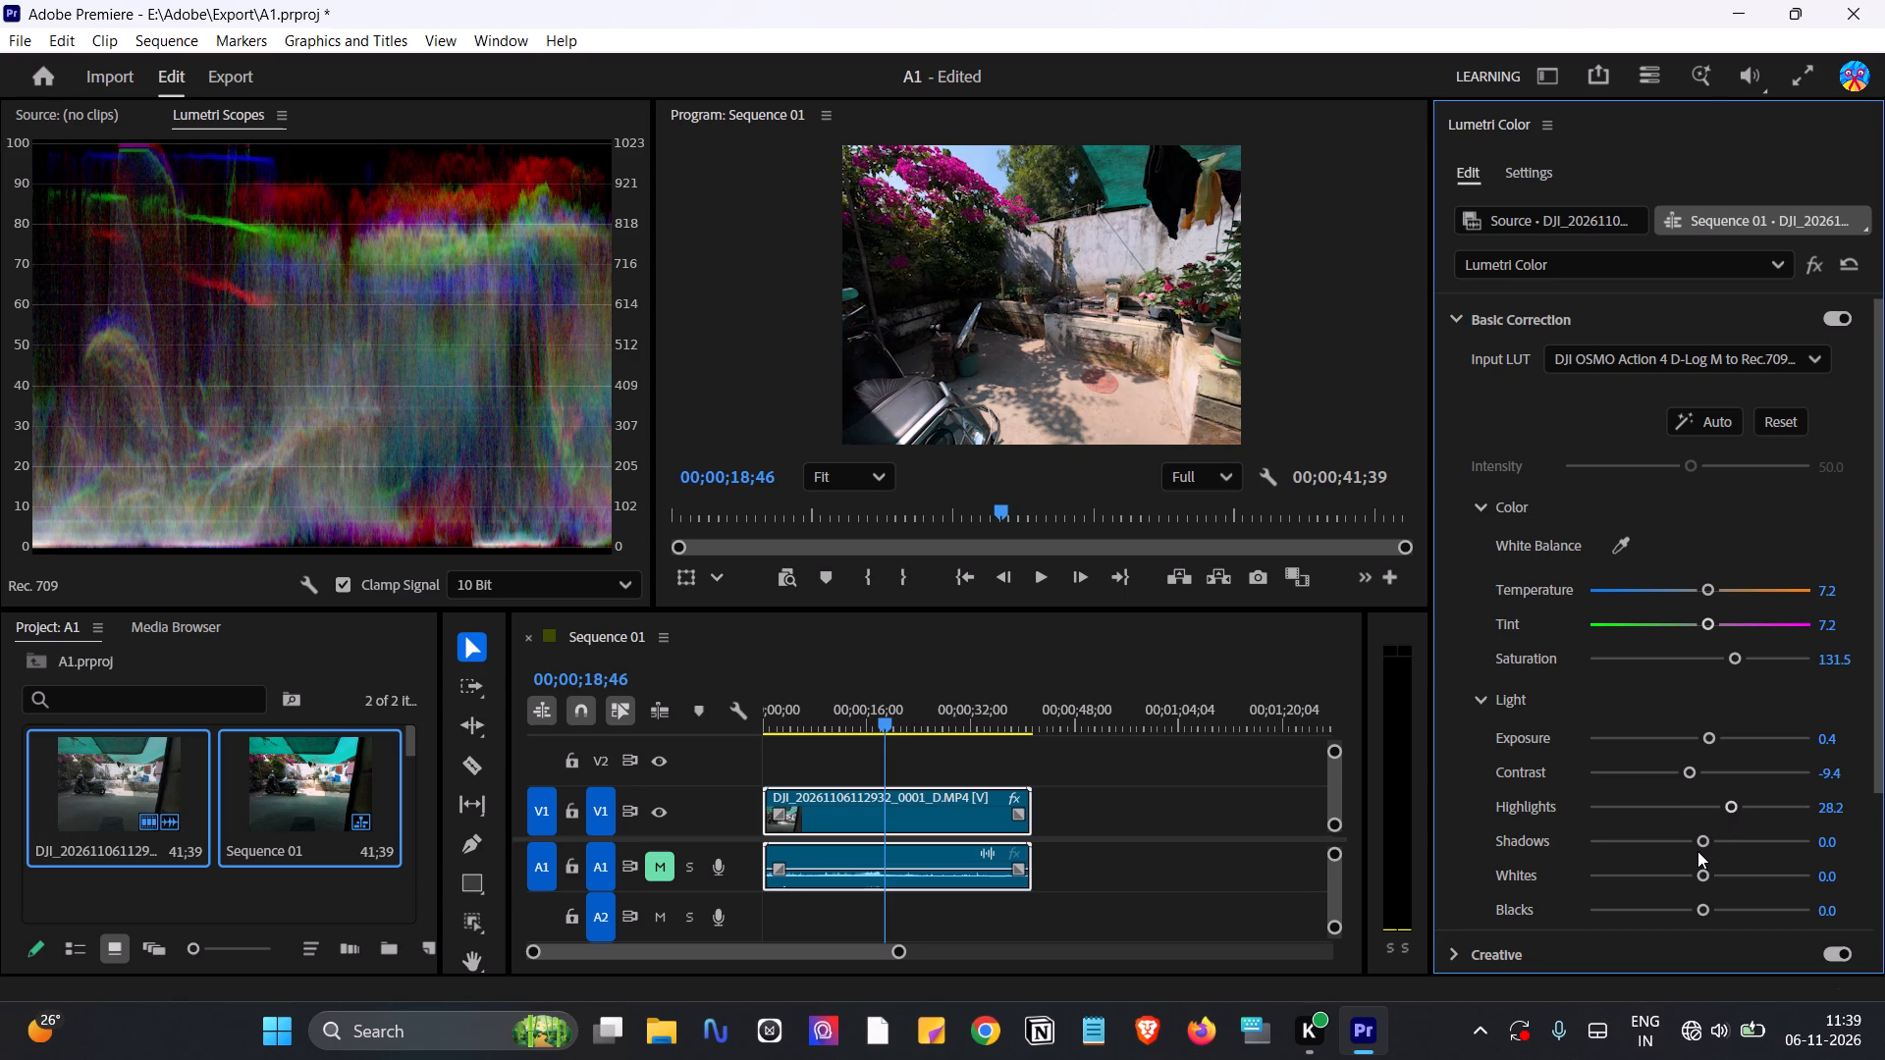
Try darker and lighter shadows on the clip and settle Shadows at 35.9.
left_click_drag(1701, 843, 1685, 844)
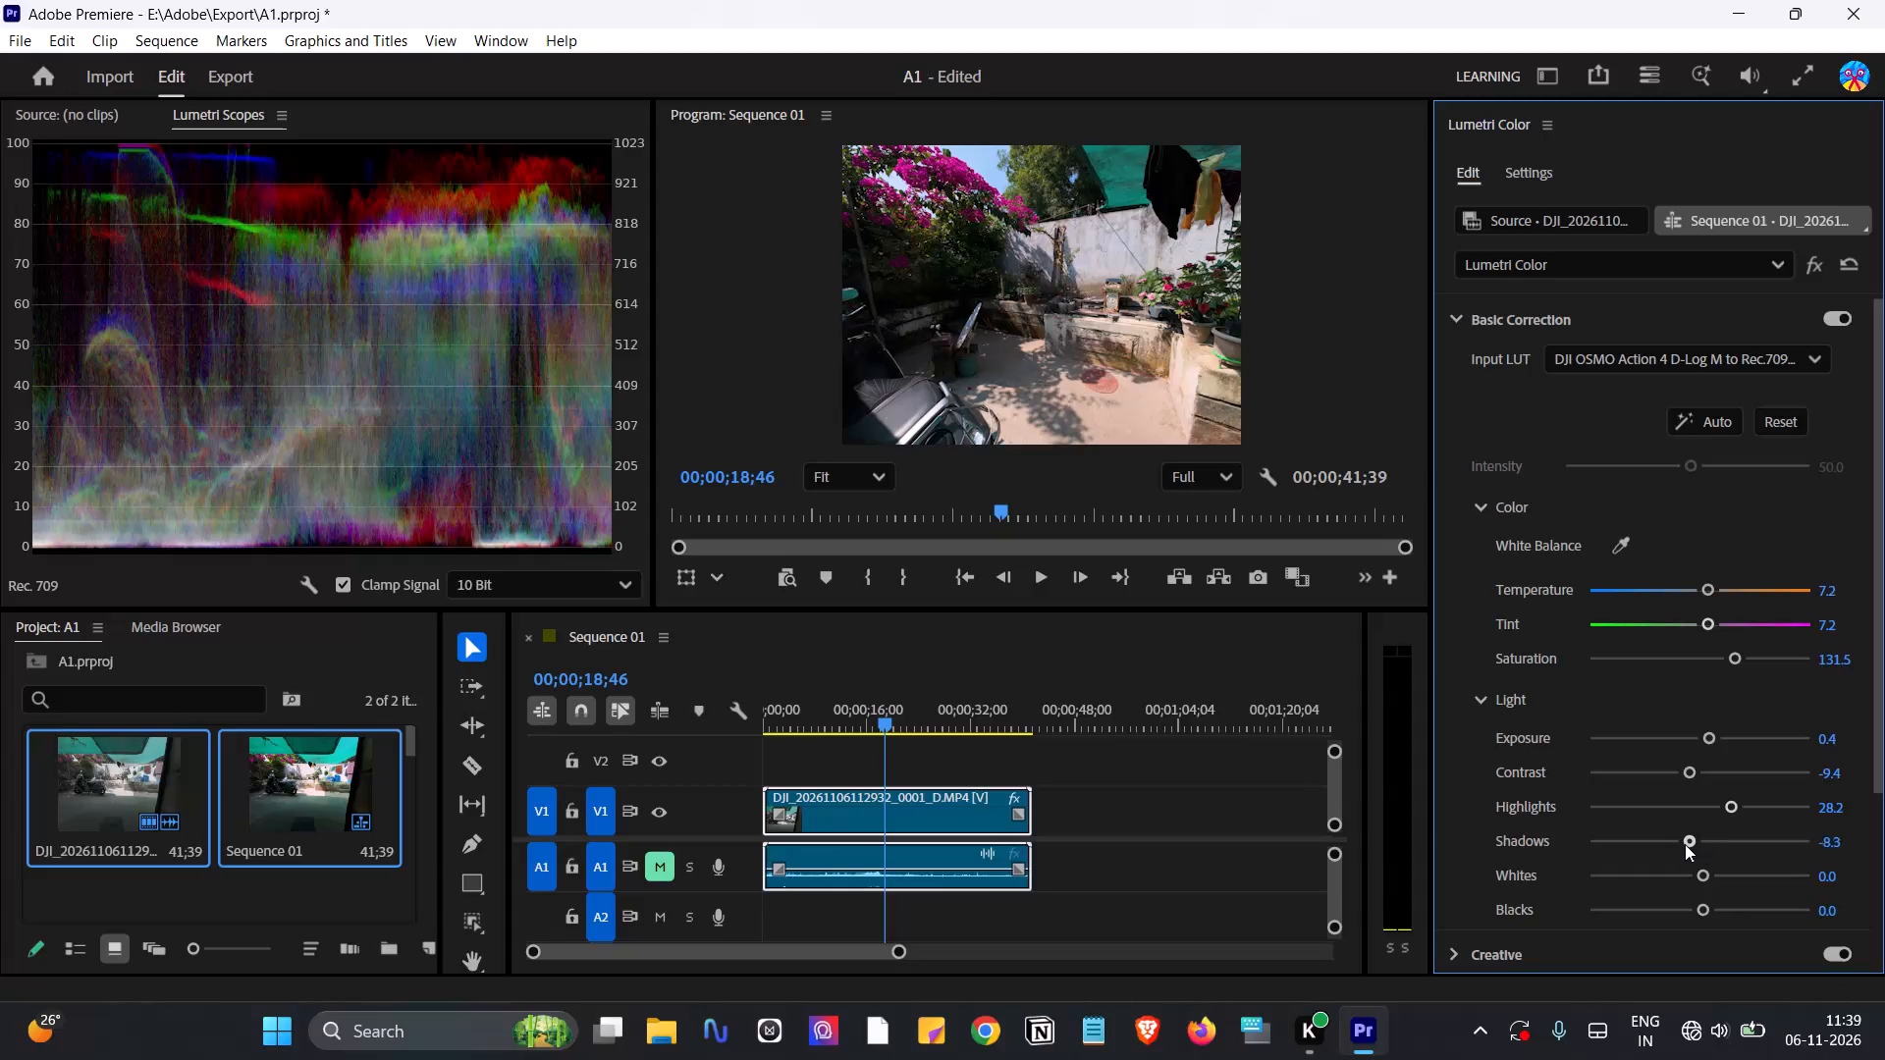
left_click_drag(1685, 844, 1672, 844)
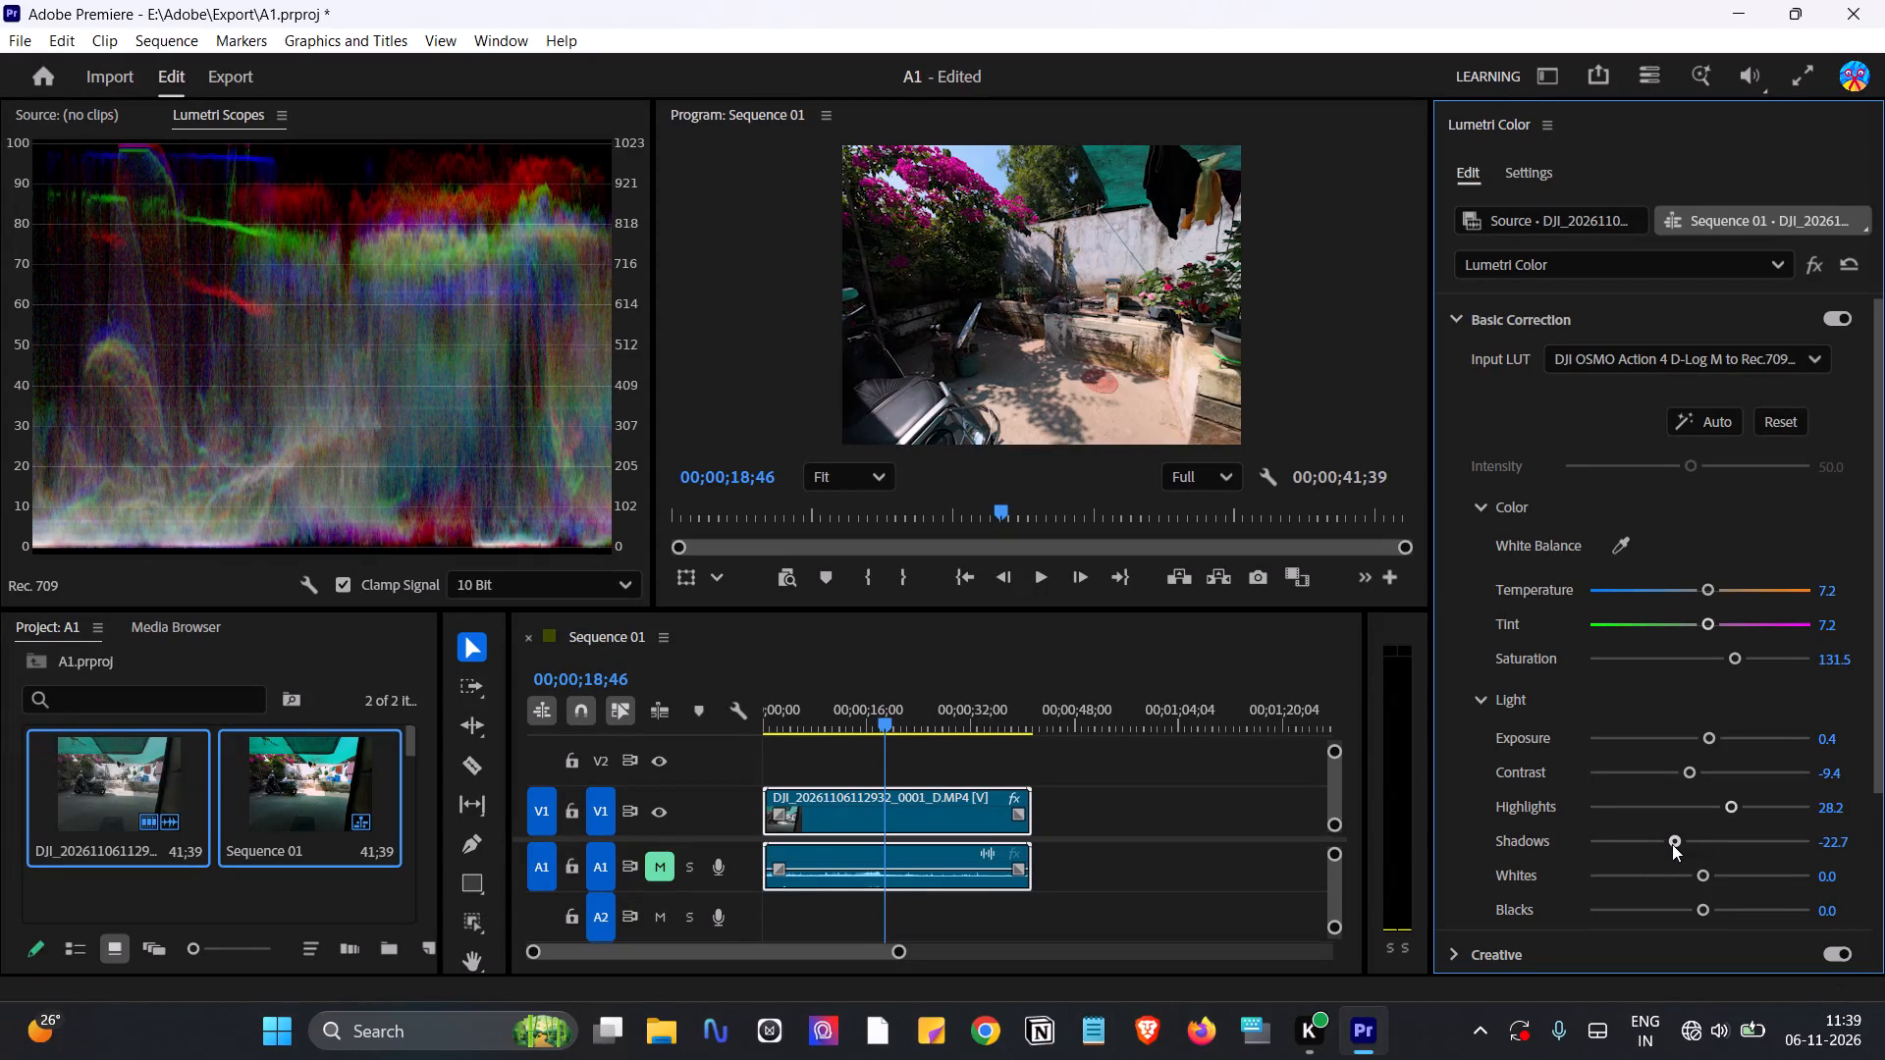
left_click_drag(1672, 844, 1744, 836)
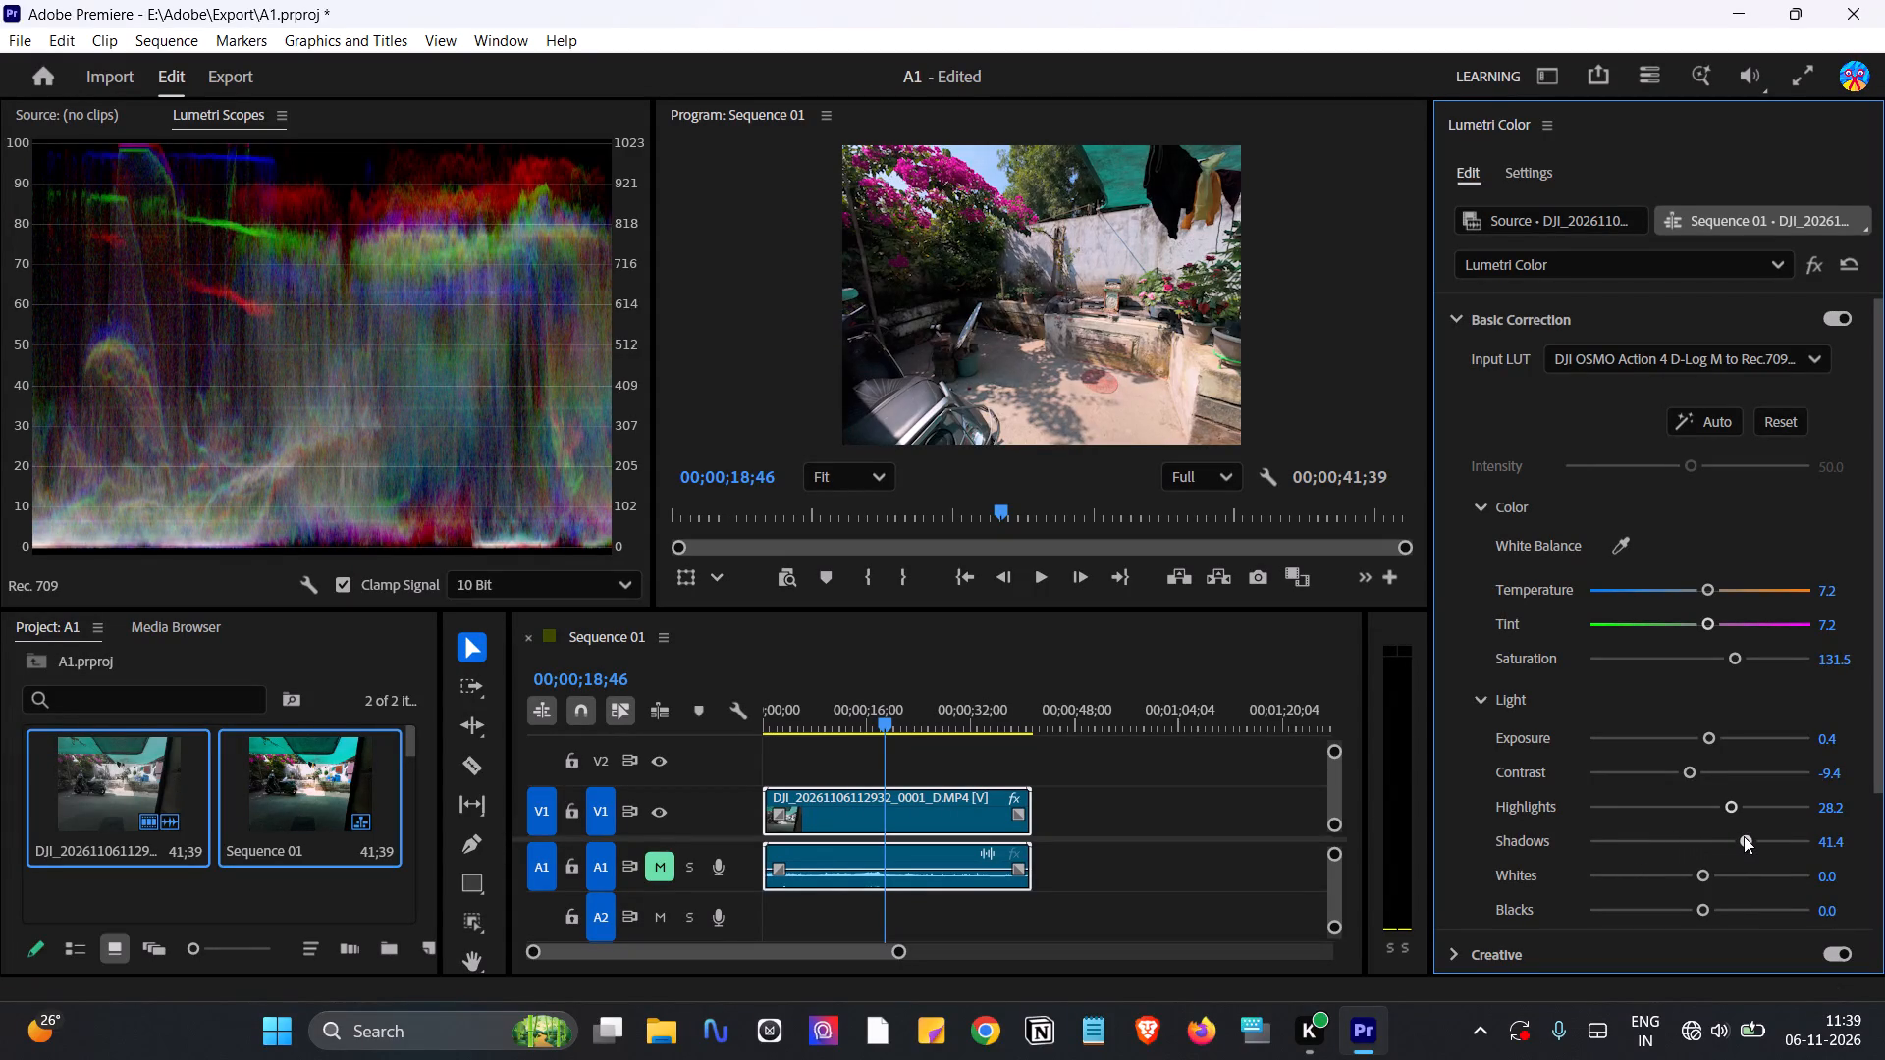
left_click_drag(1744, 836, 1741, 837)
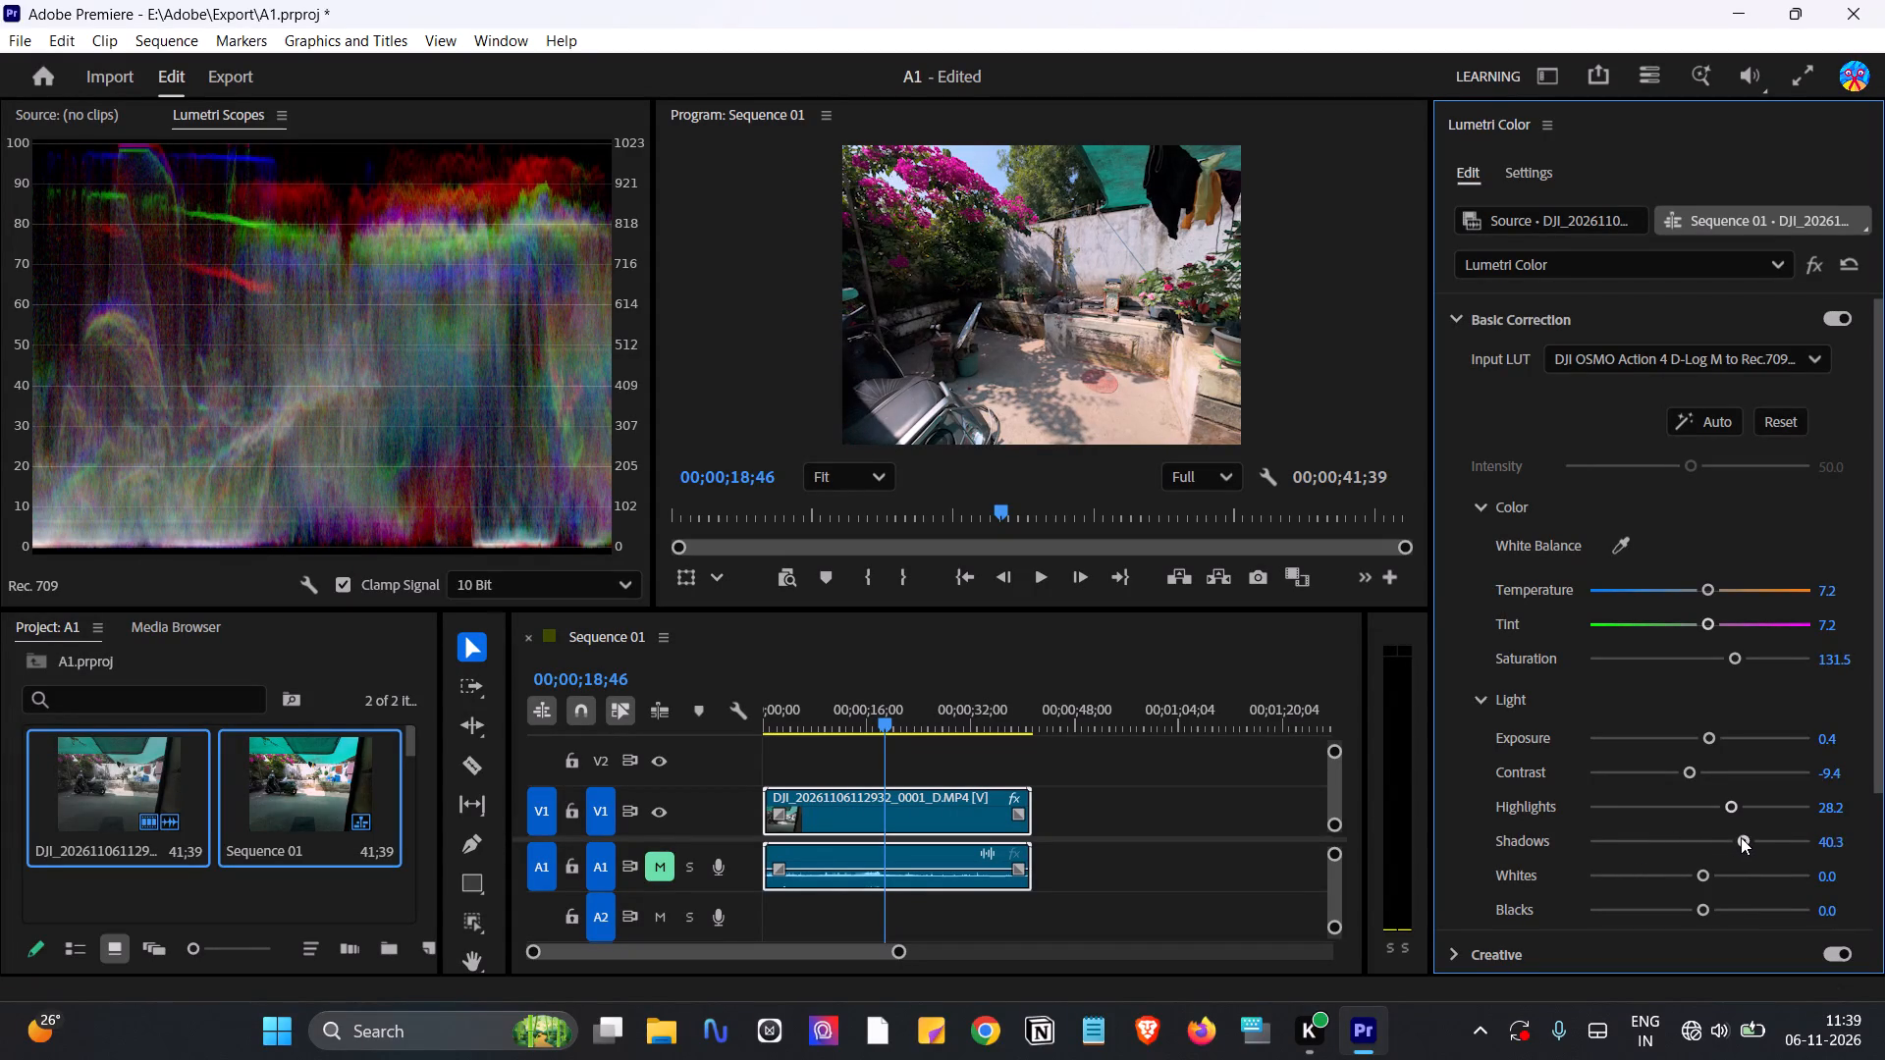
left_click_drag(1741, 837, 1738, 840)
Balance the clip's tonal extremes by setting Whites to 11.6 and Blacks to -13.8.
left_click_drag(1708, 880, 1724, 877)
left_click_drag(1704, 915, 1726, 911)
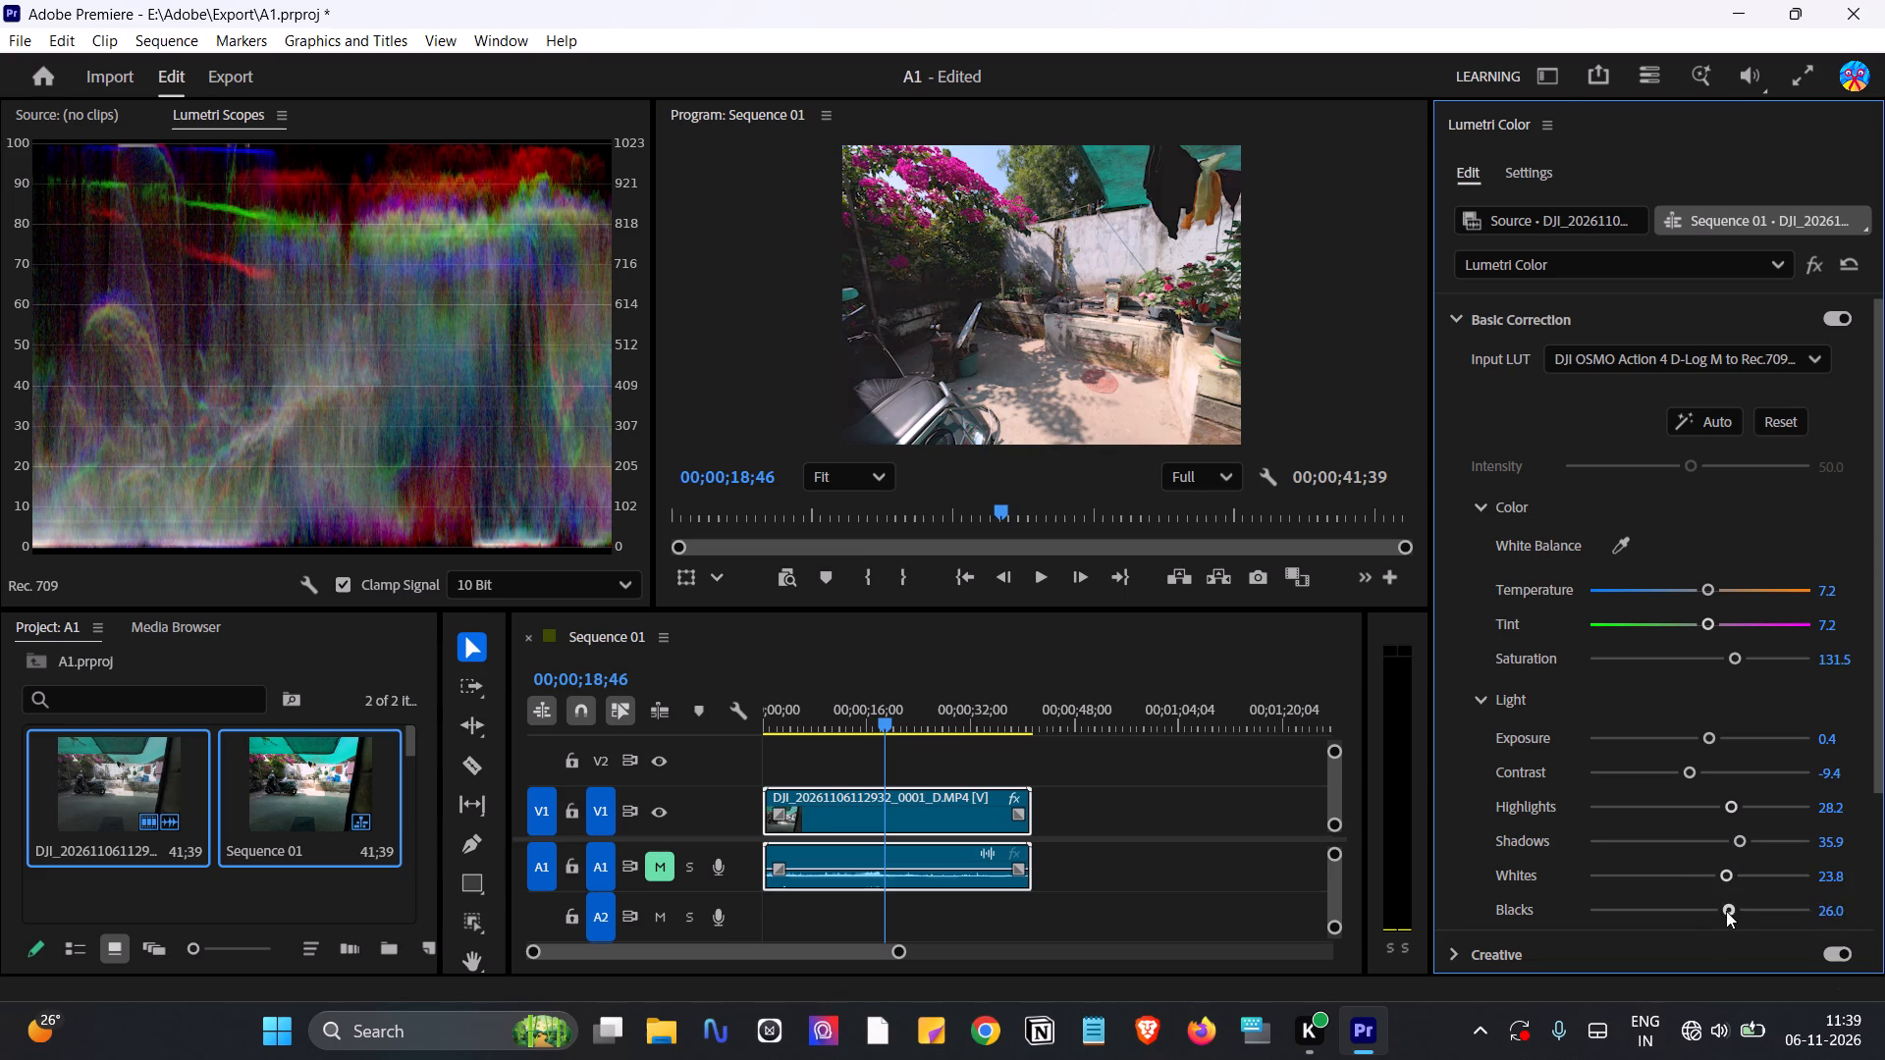
left_click_drag(1726, 911, 1683, 906)
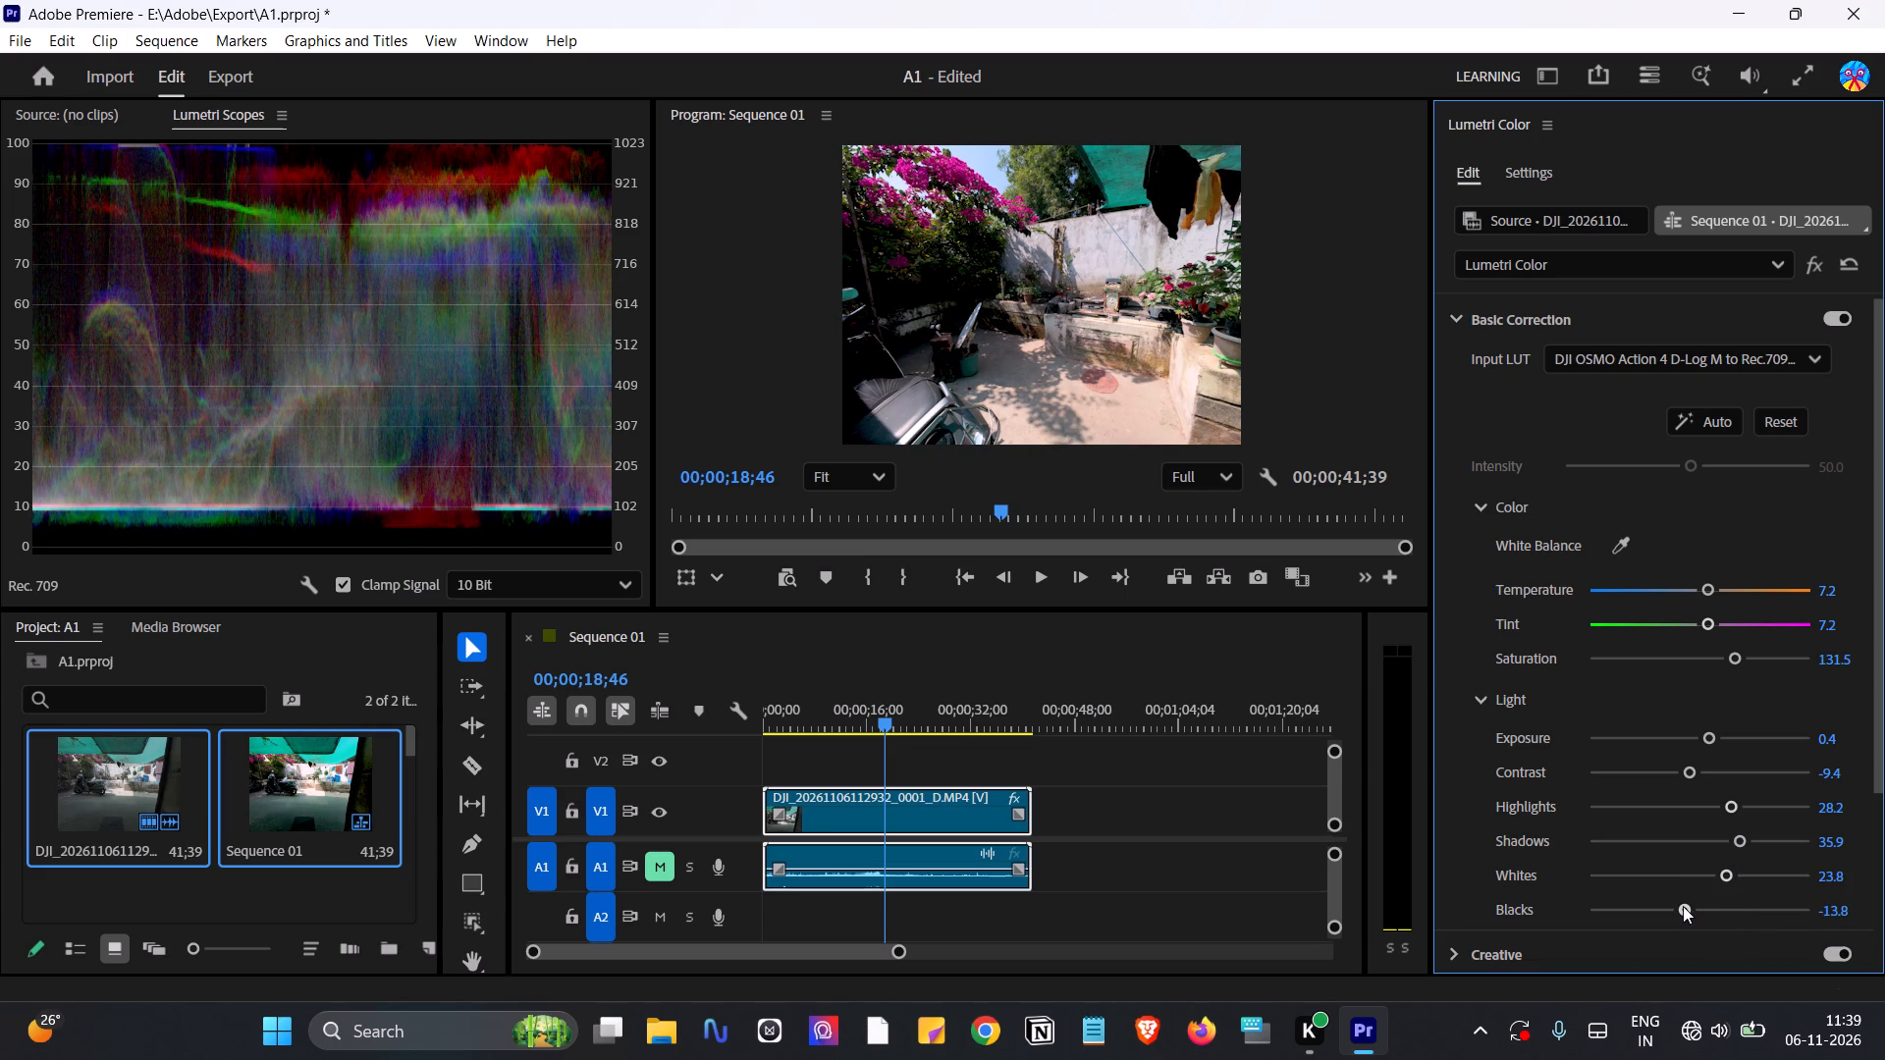
left_click_drag(1683, 906, 1682, 906)
left_click_drag(1736, 878, 1708, 881)
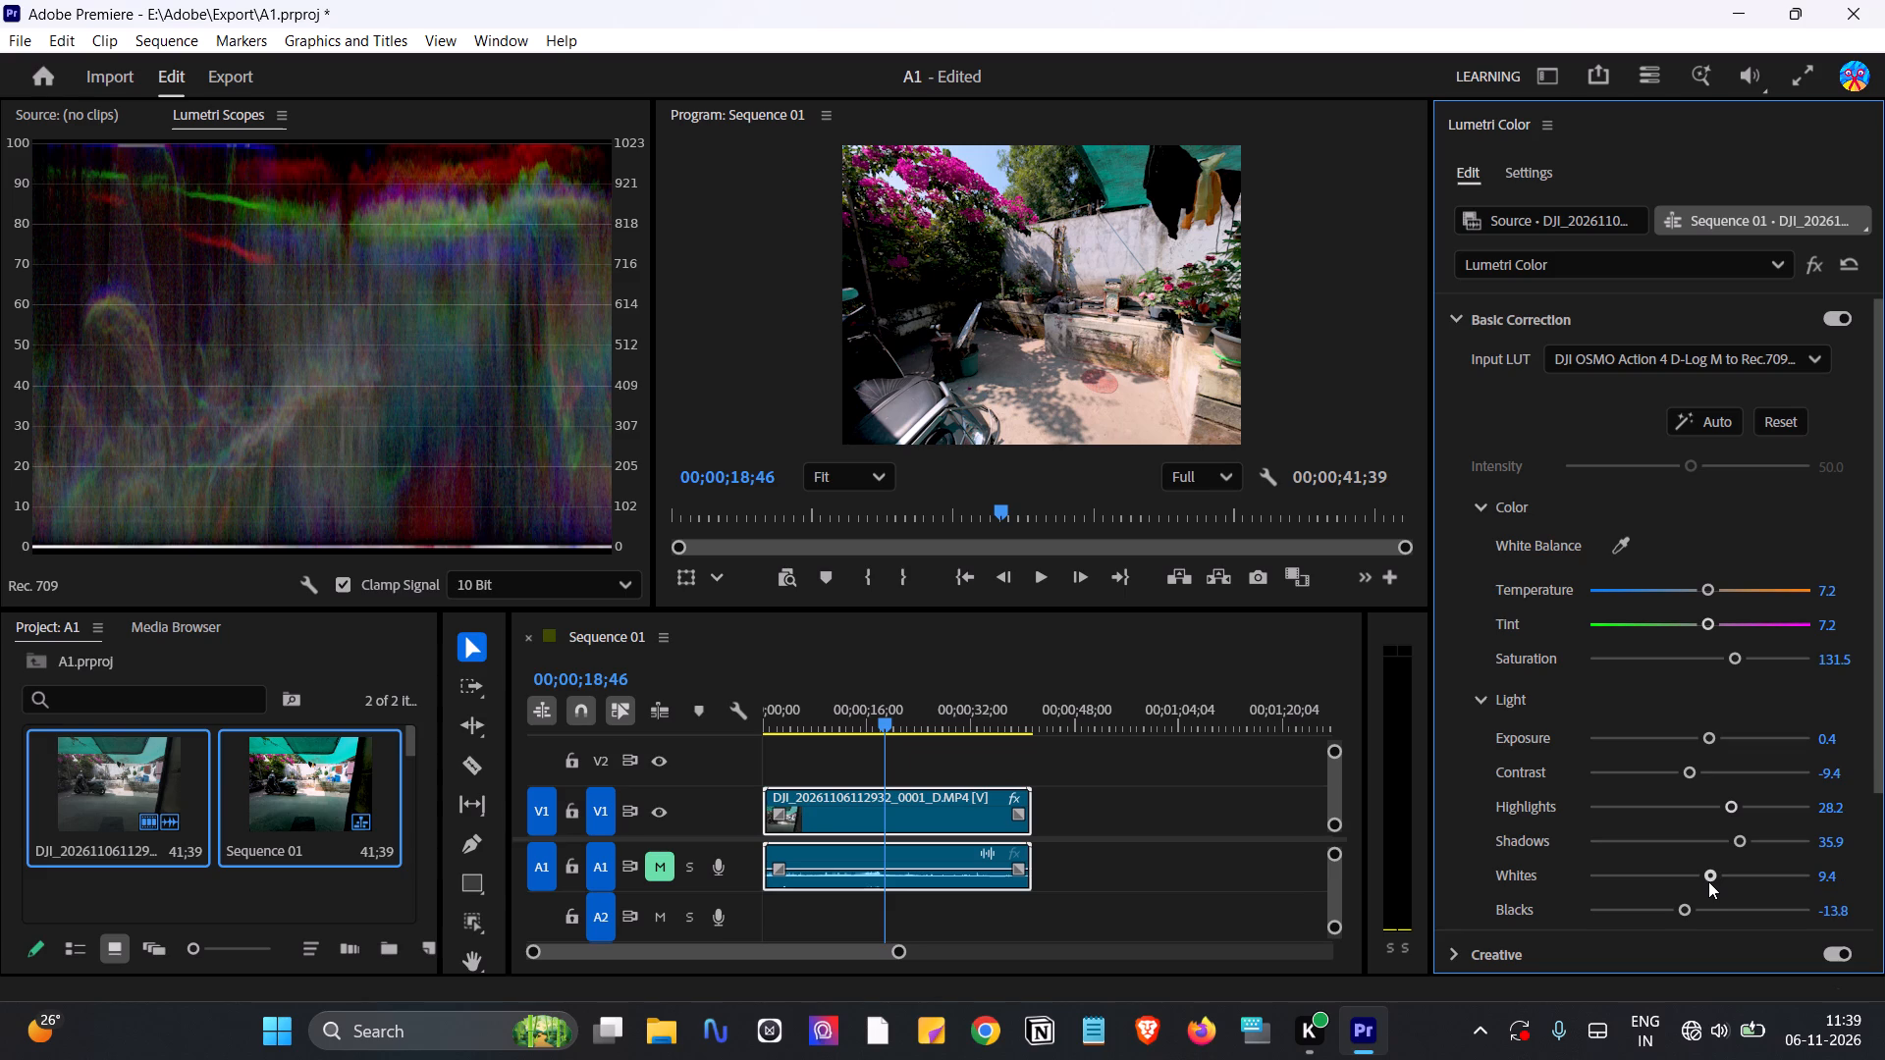
left_click_drag(1708, 881, 1695, 883)
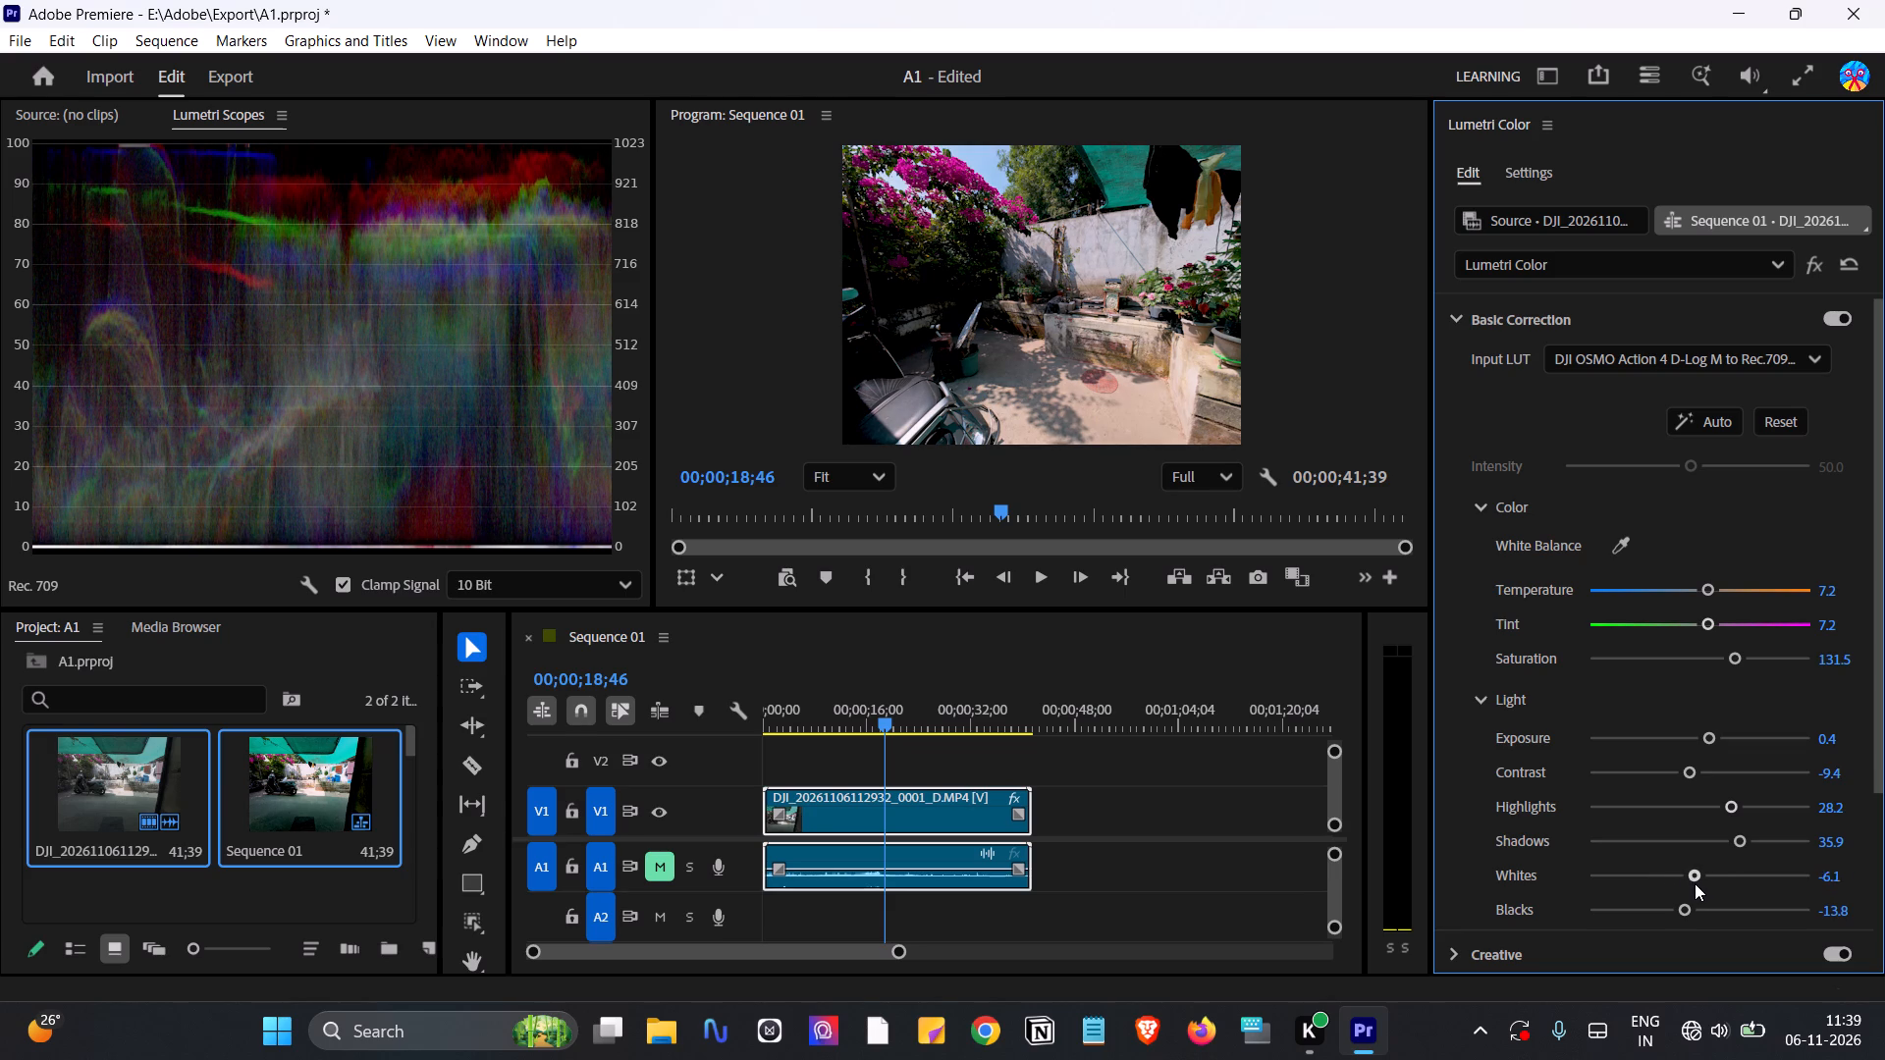
left_click_drag(1695, 883, 1710, 883)
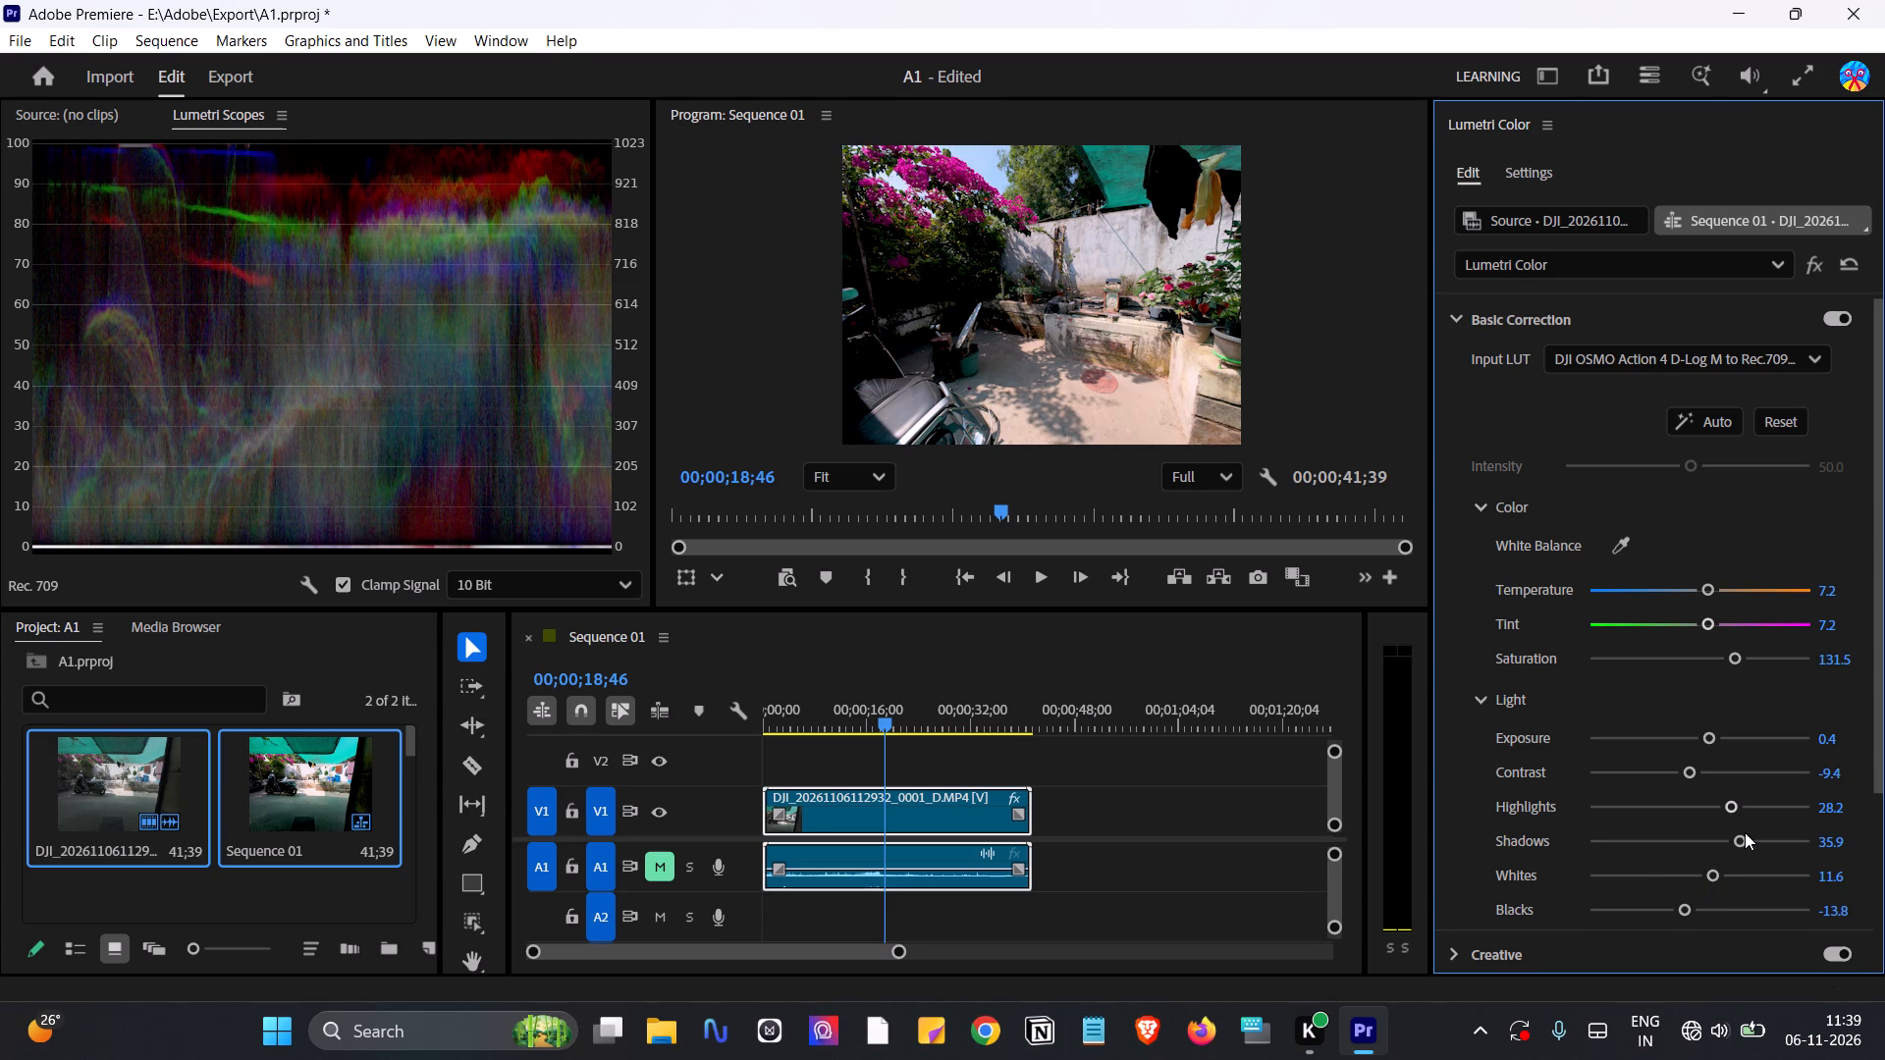
Refine the clip's Light settings to Exposure 0.2, Contrast -2.8 and Highlights -8.3.
left_click(1704, 738)
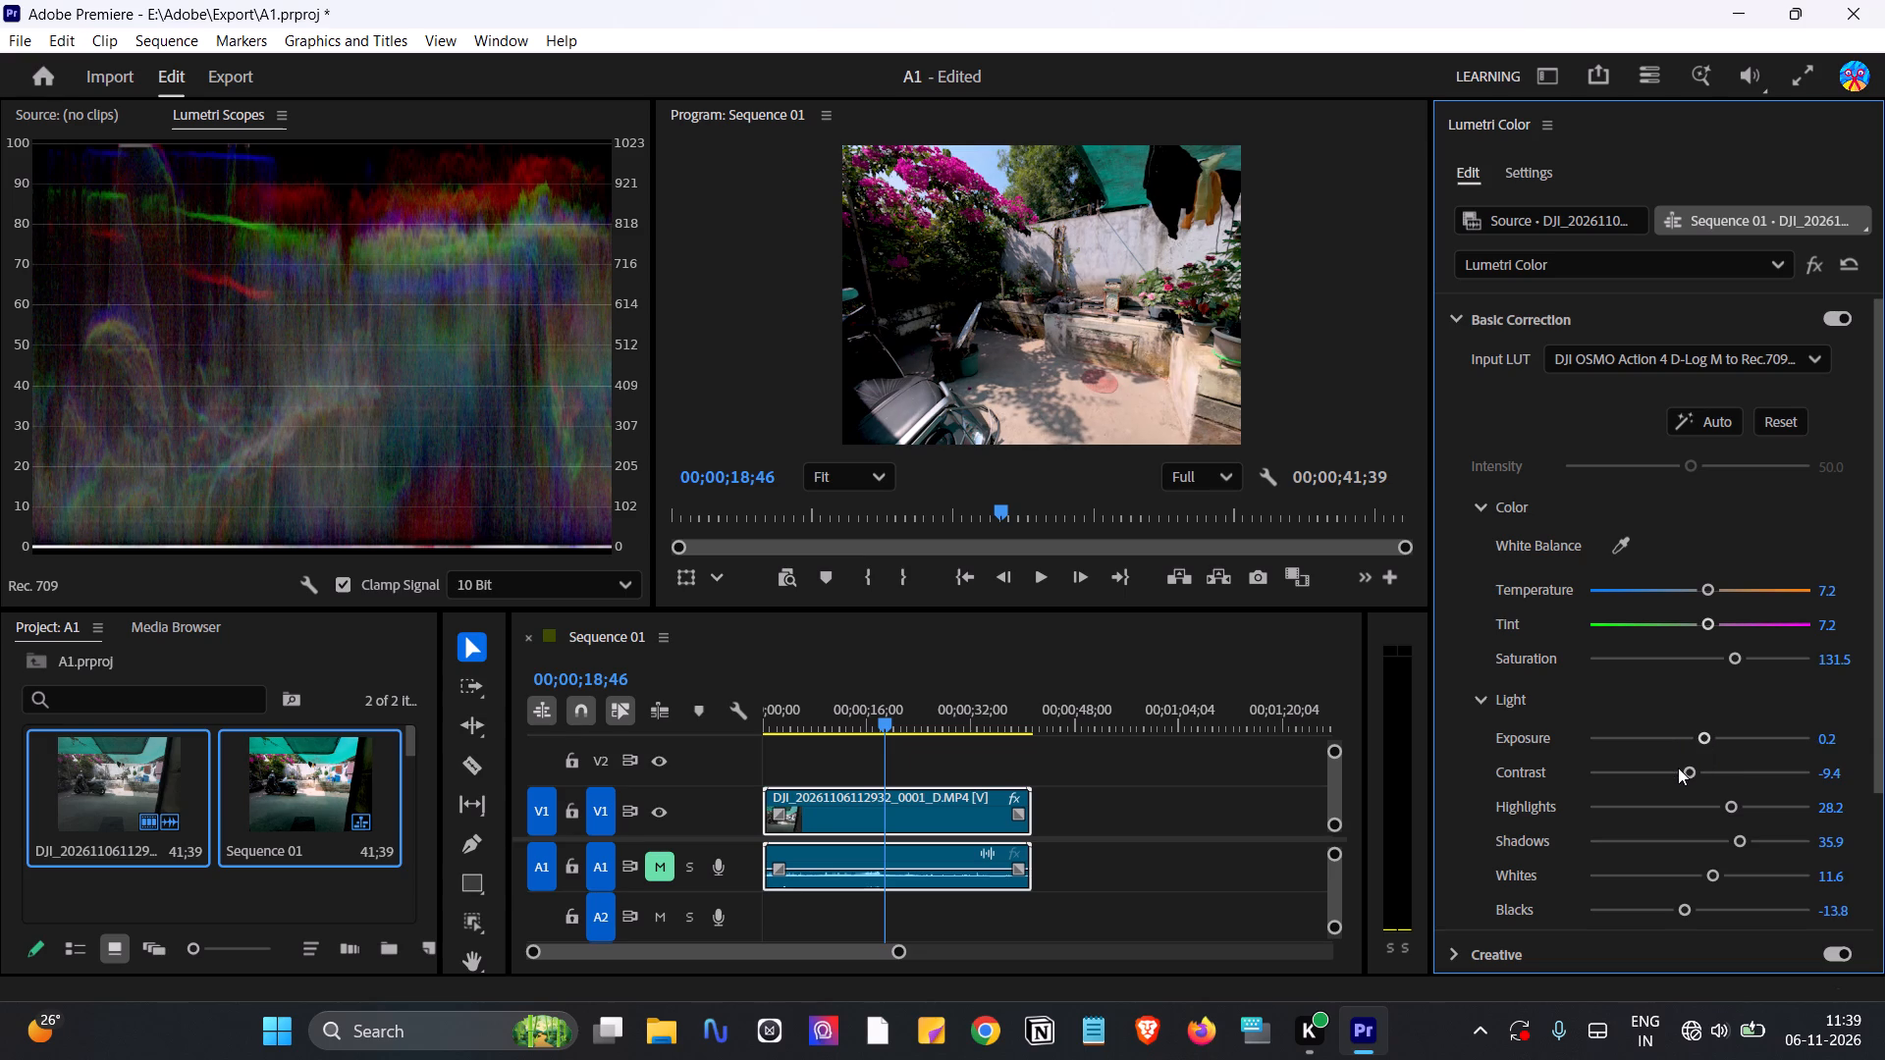
left_click_drag(1682, 769, 1695, 768)
left_click_drag(1736, 810, 1702, 810)
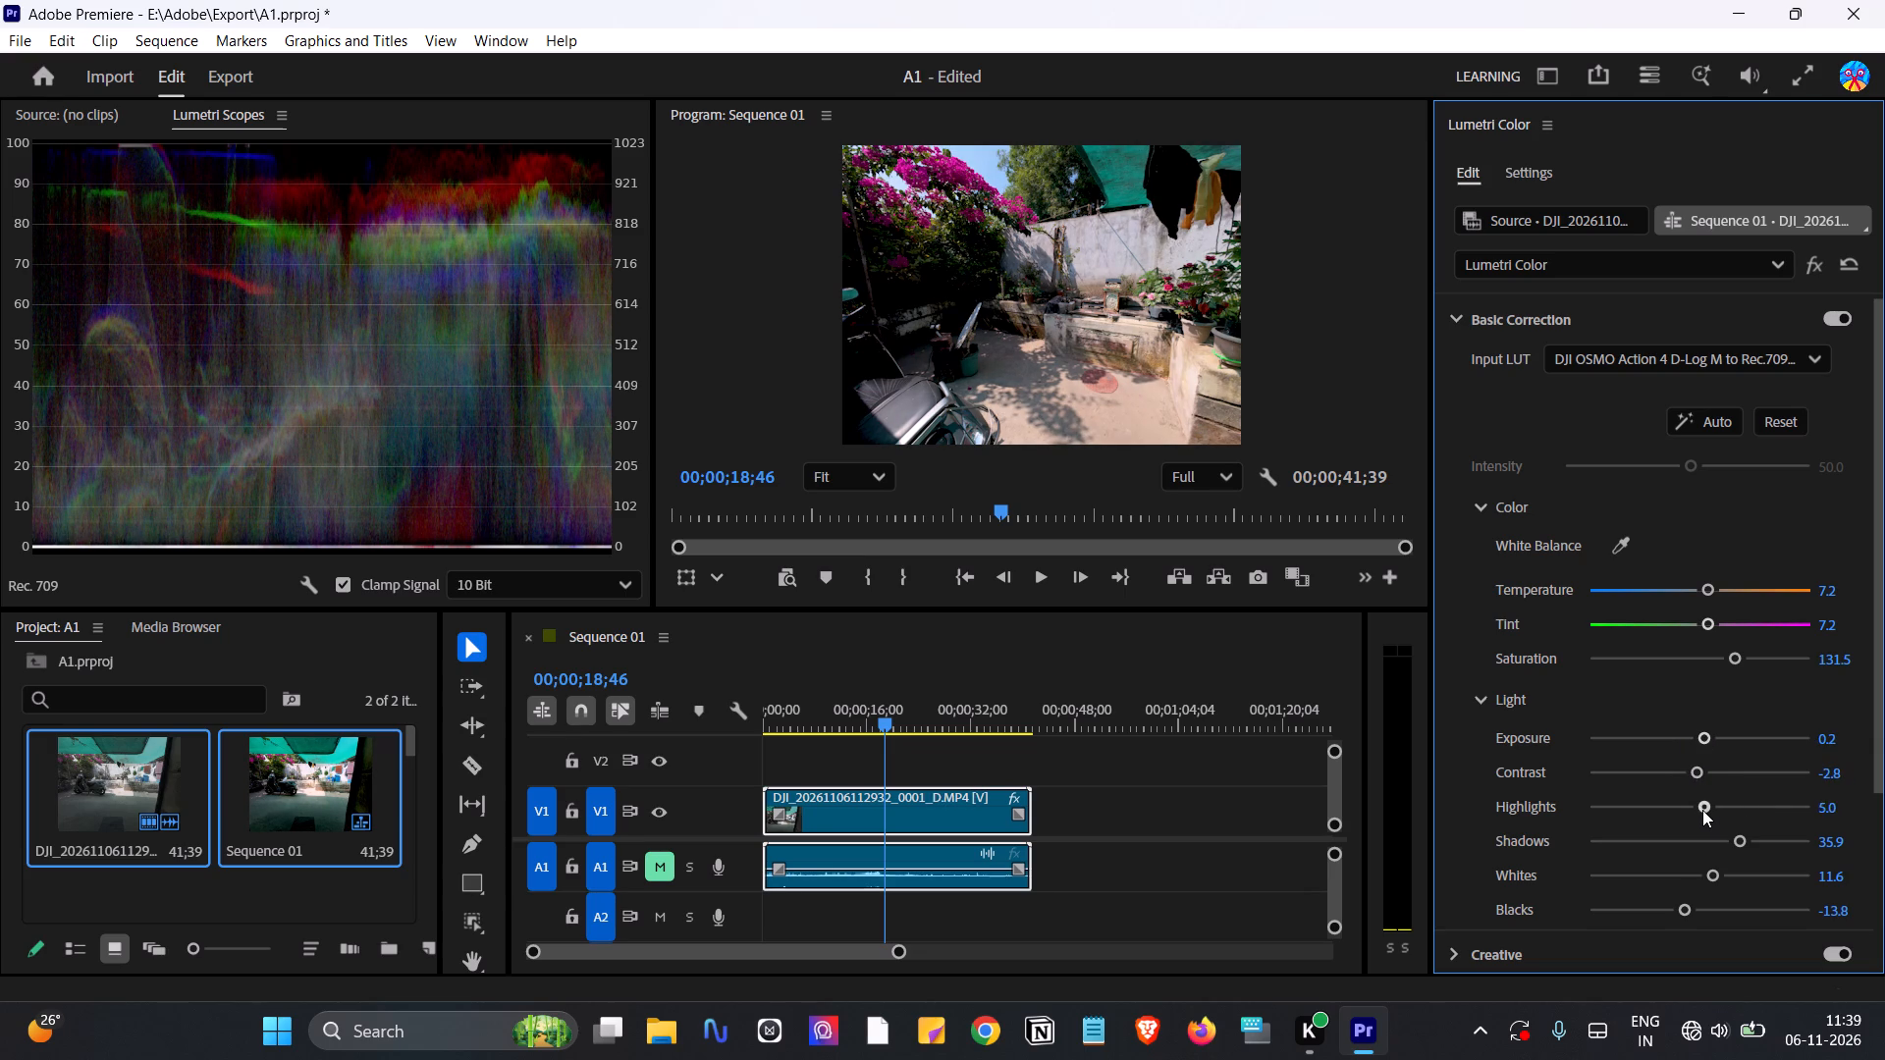
left_click_drag(1702, 810, 1689, 810)
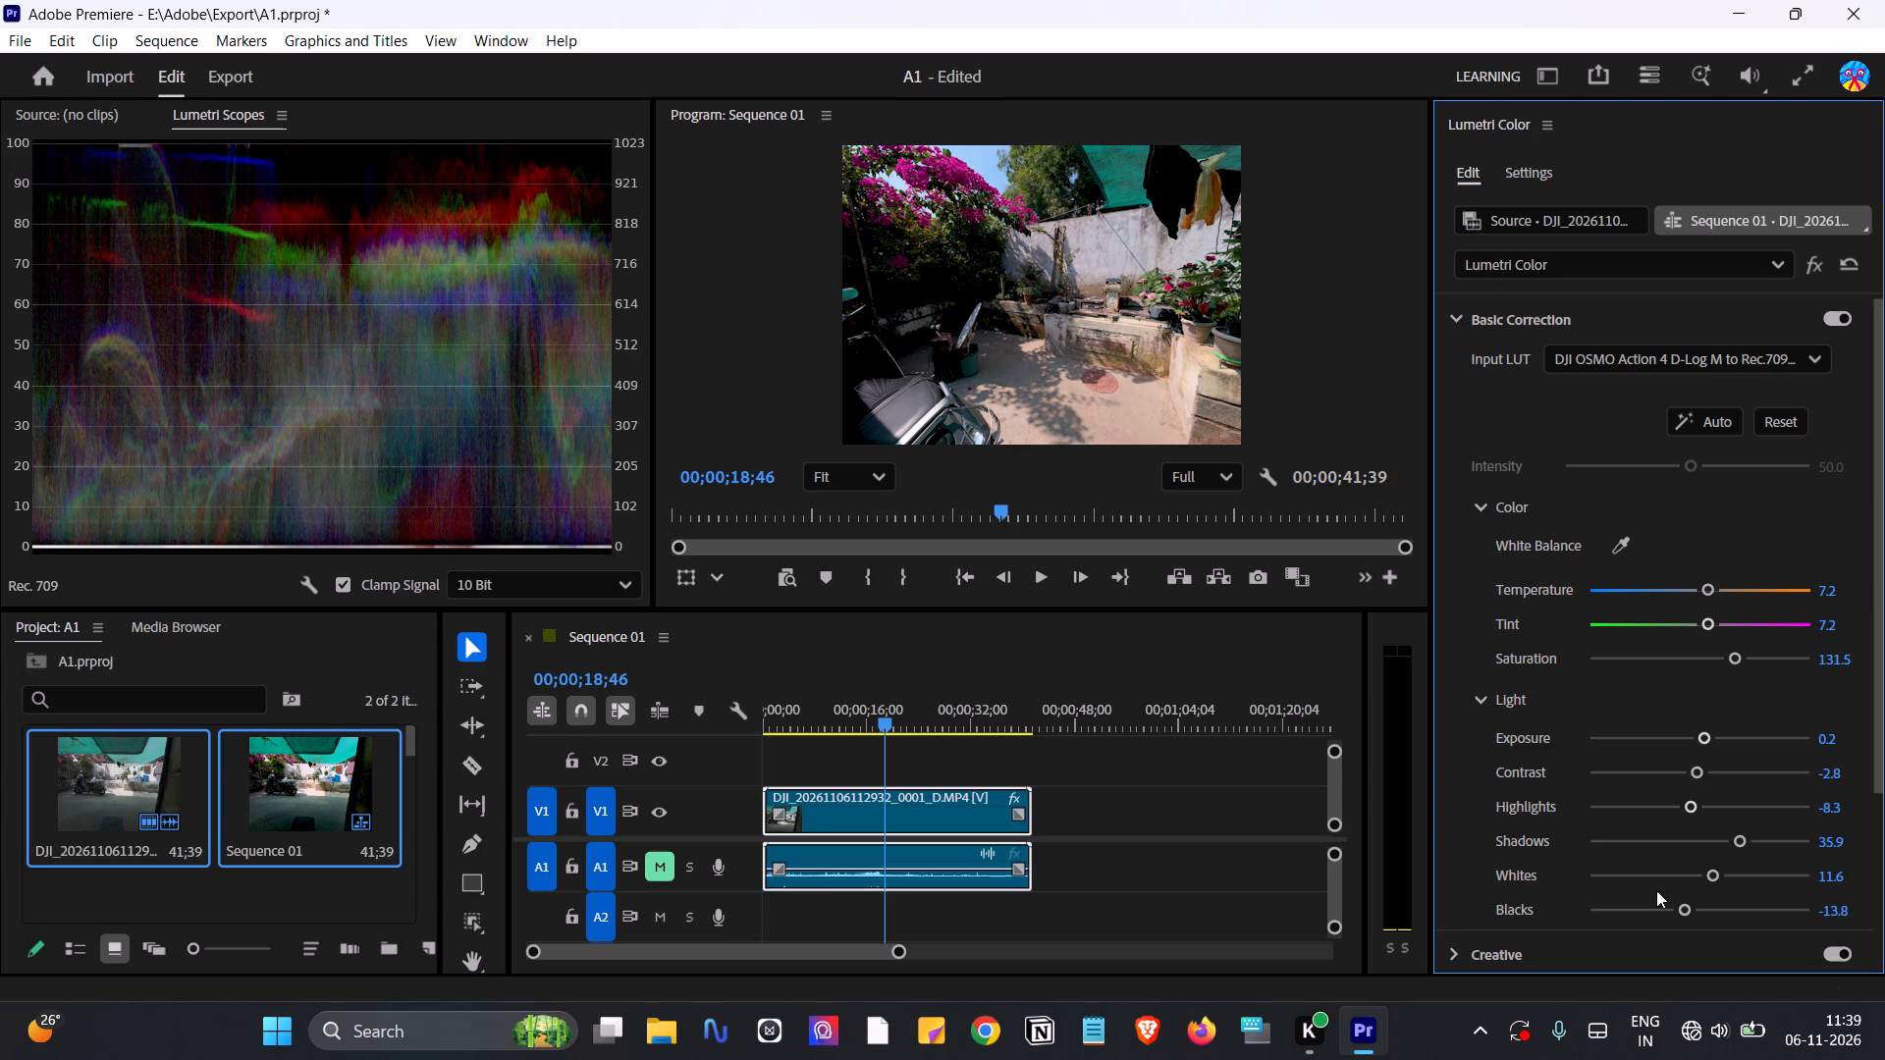
Set the clip's Creative adjustments to Sharpen 11.6, Vibrance 3.9 and Saturation 106.1, testing stronger and fully reduced vibrance first.
scroll(1647, 905, "down", 1)
left_click(1657, 690)
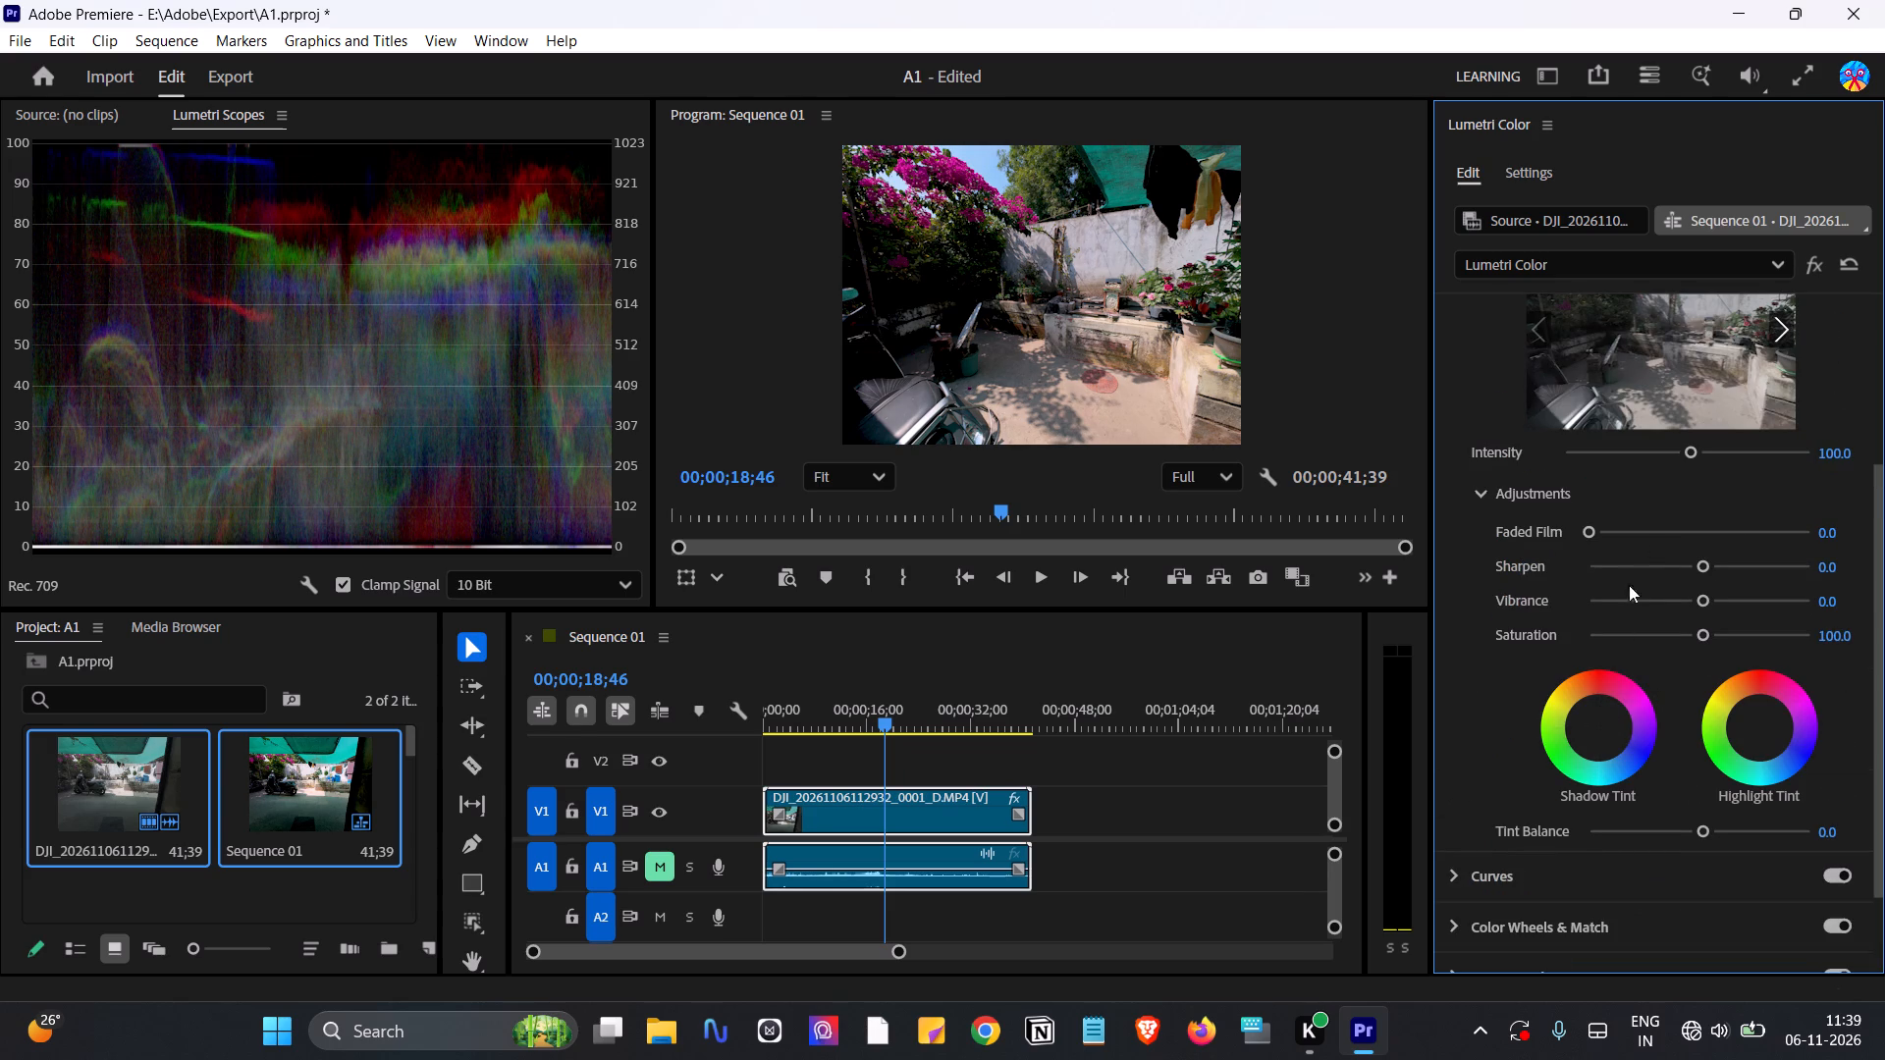
left_click(1702, 566)
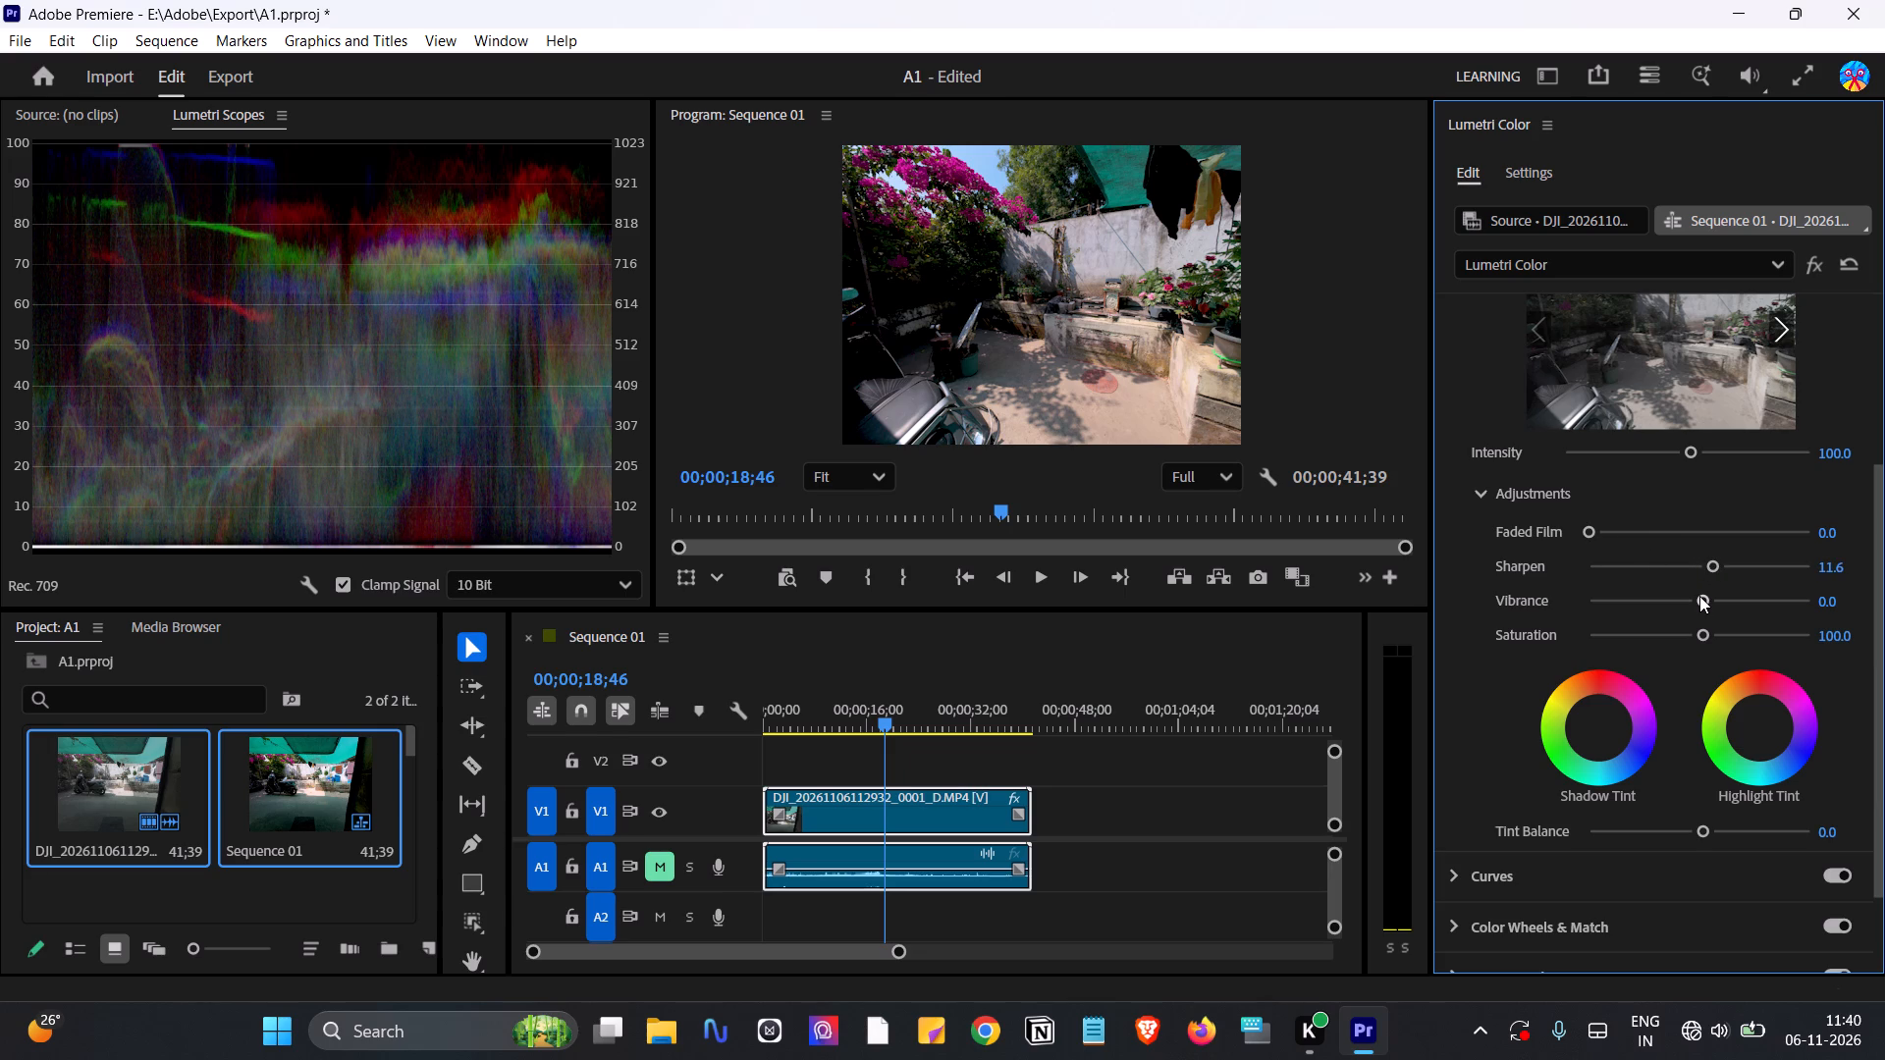
left_click_drag(1699, 608, 1731, 603)
left_click_drag(1731, 603, 1480, 578)
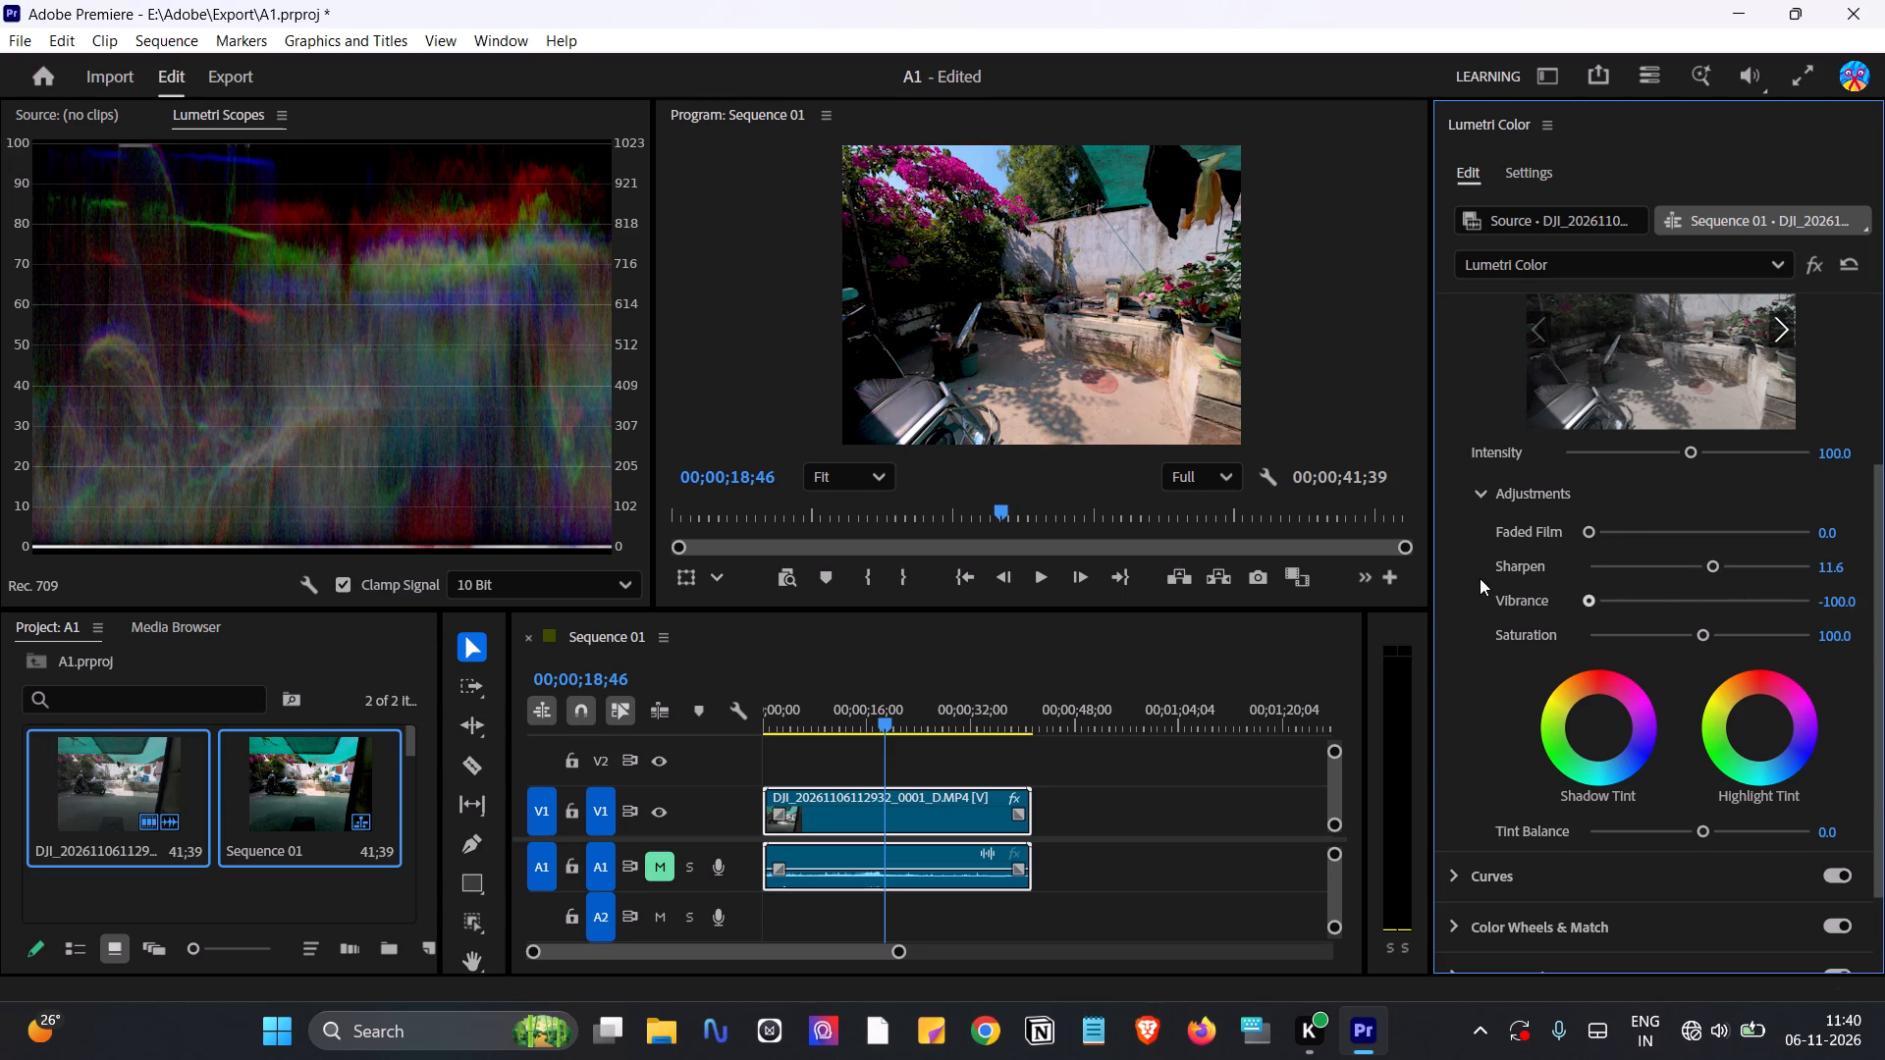
left_click_drag(1480, 578, 1697, 590)
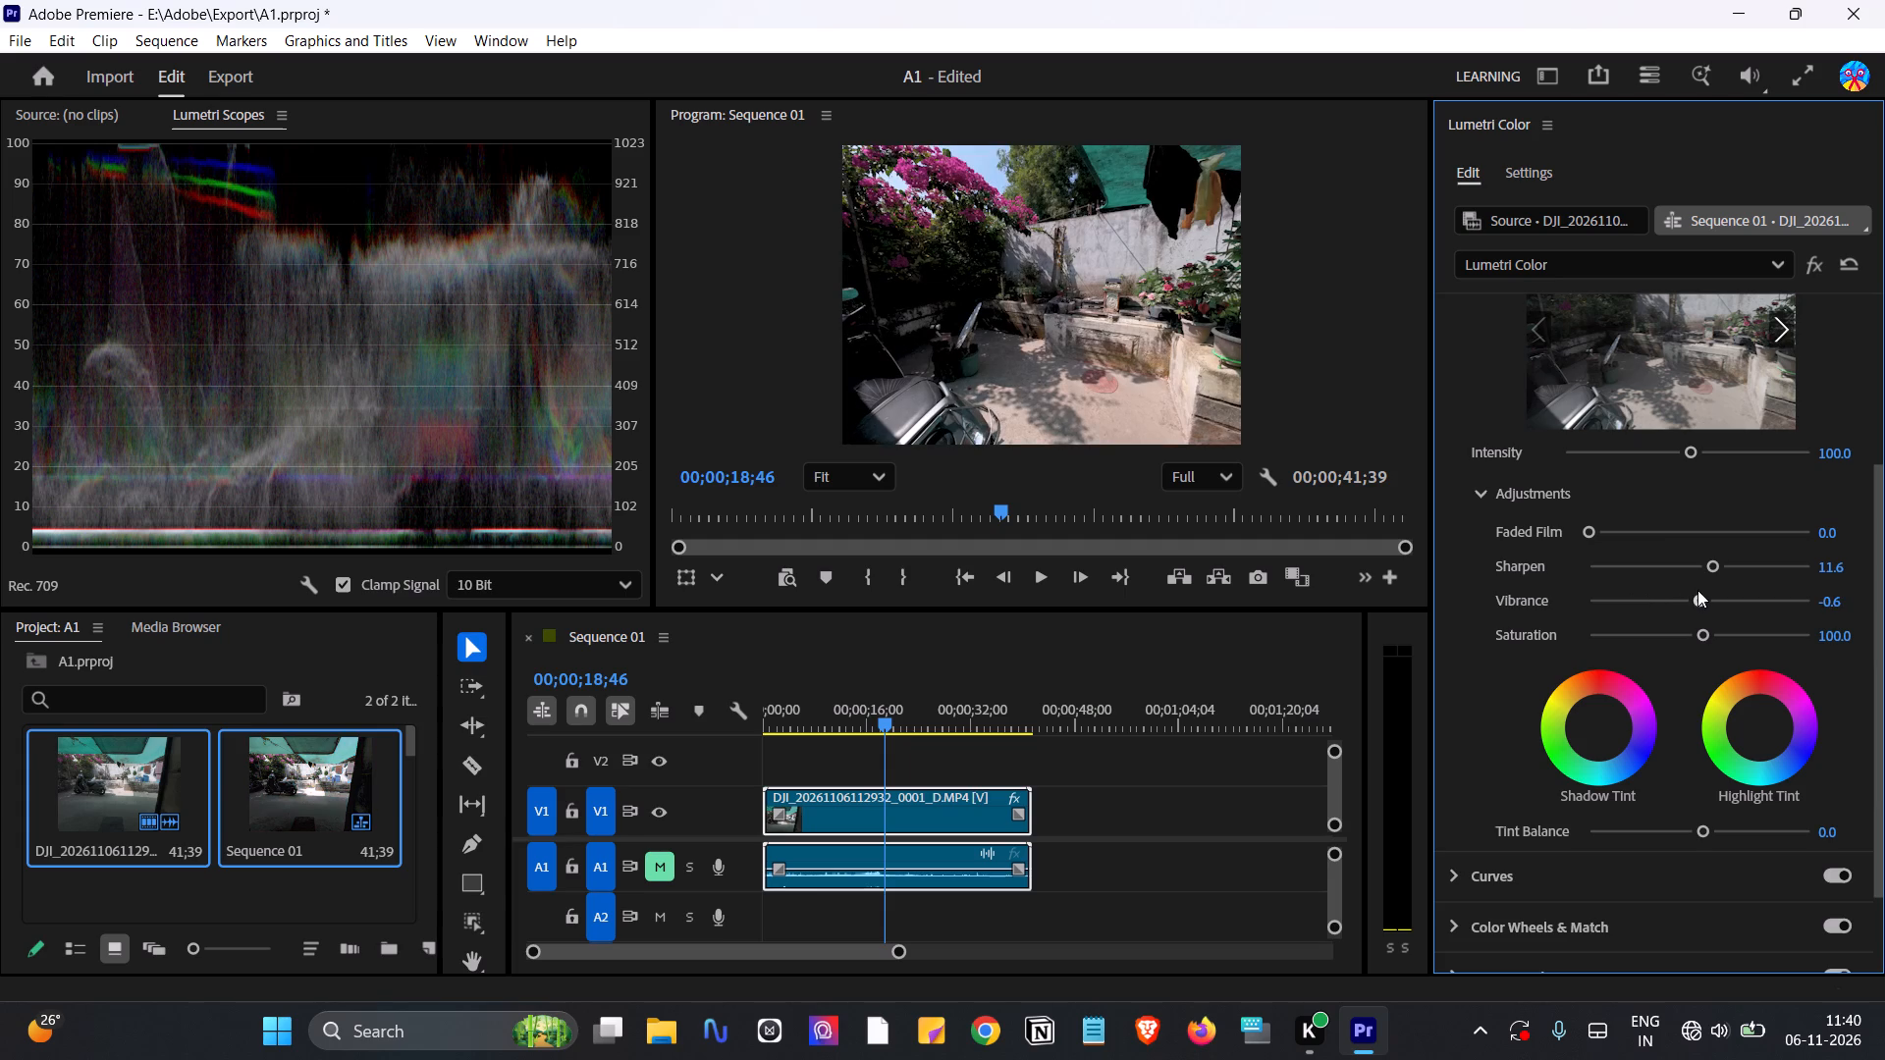
left_click_drag(1697, 590, 1702, 594)
left_click(1707, 629)
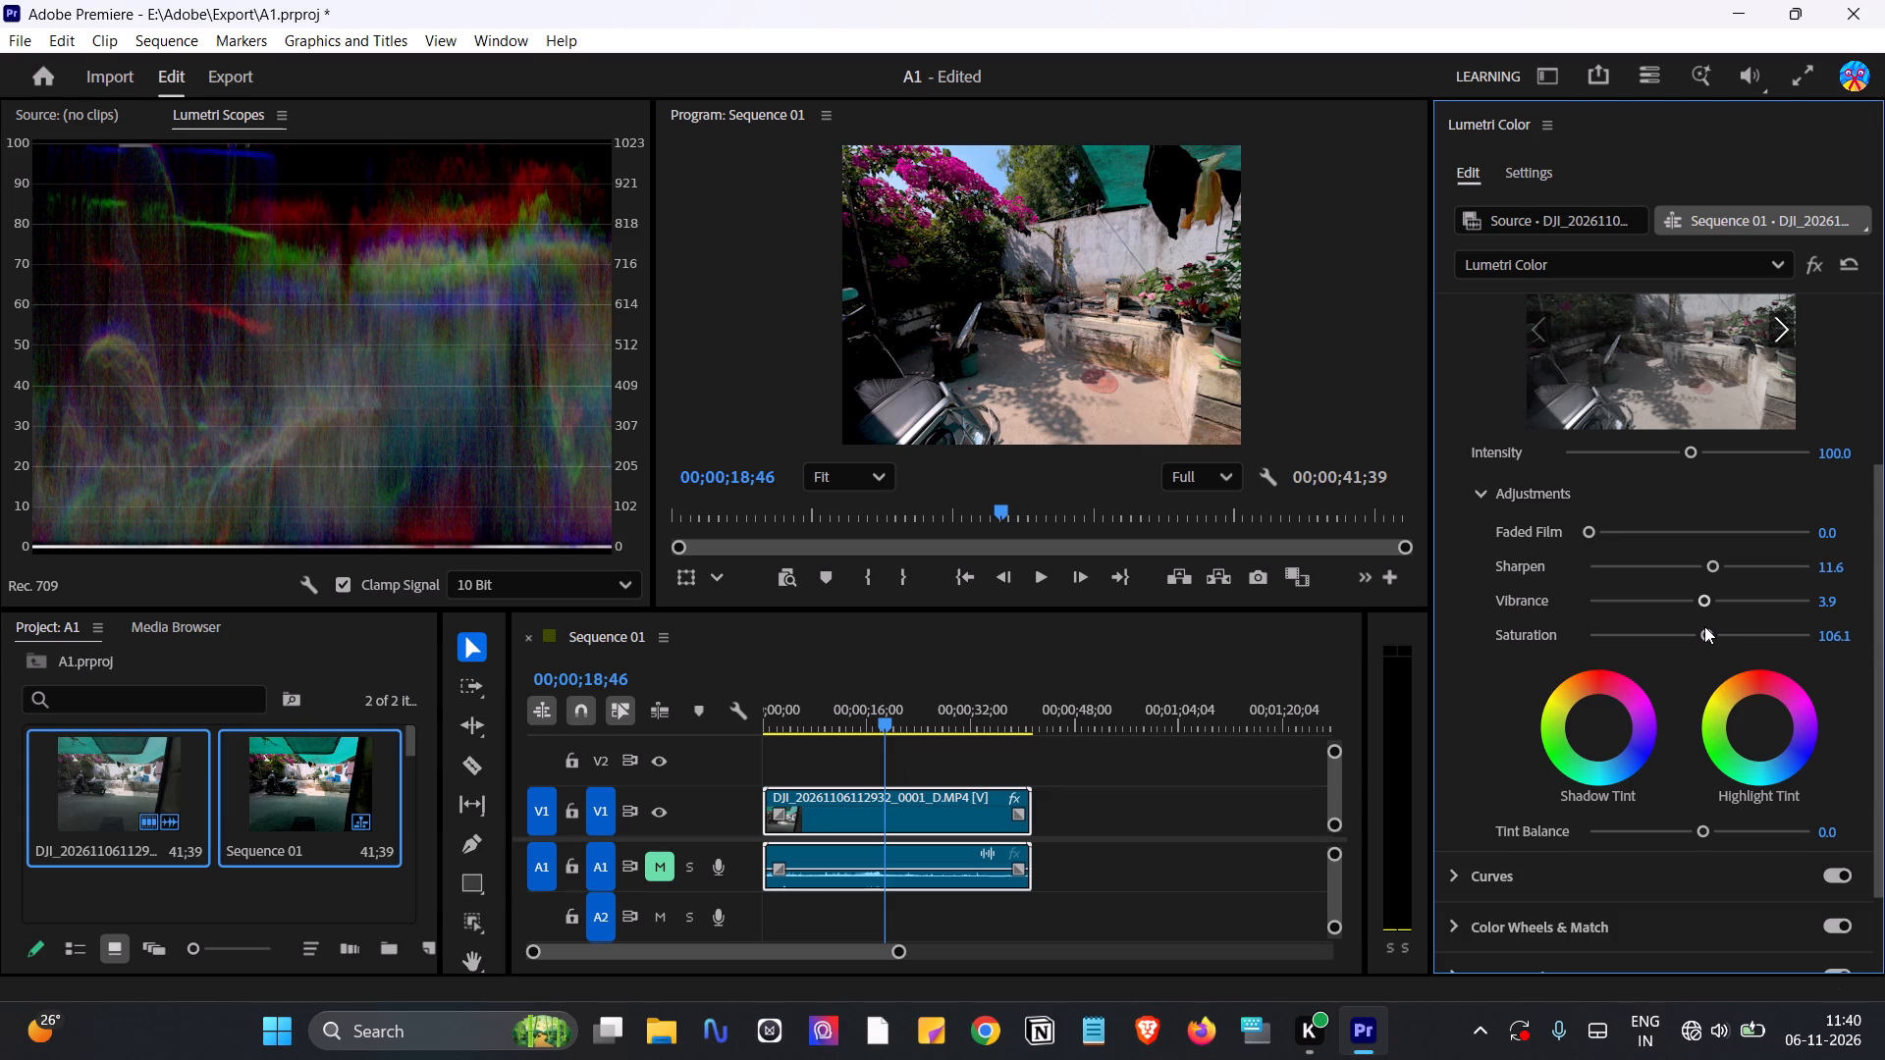
Shape the white RGB curve into a gentle S by raising its highlight point and slightly lowering its shadow point.
scroll(1679, 752, "down", 1)
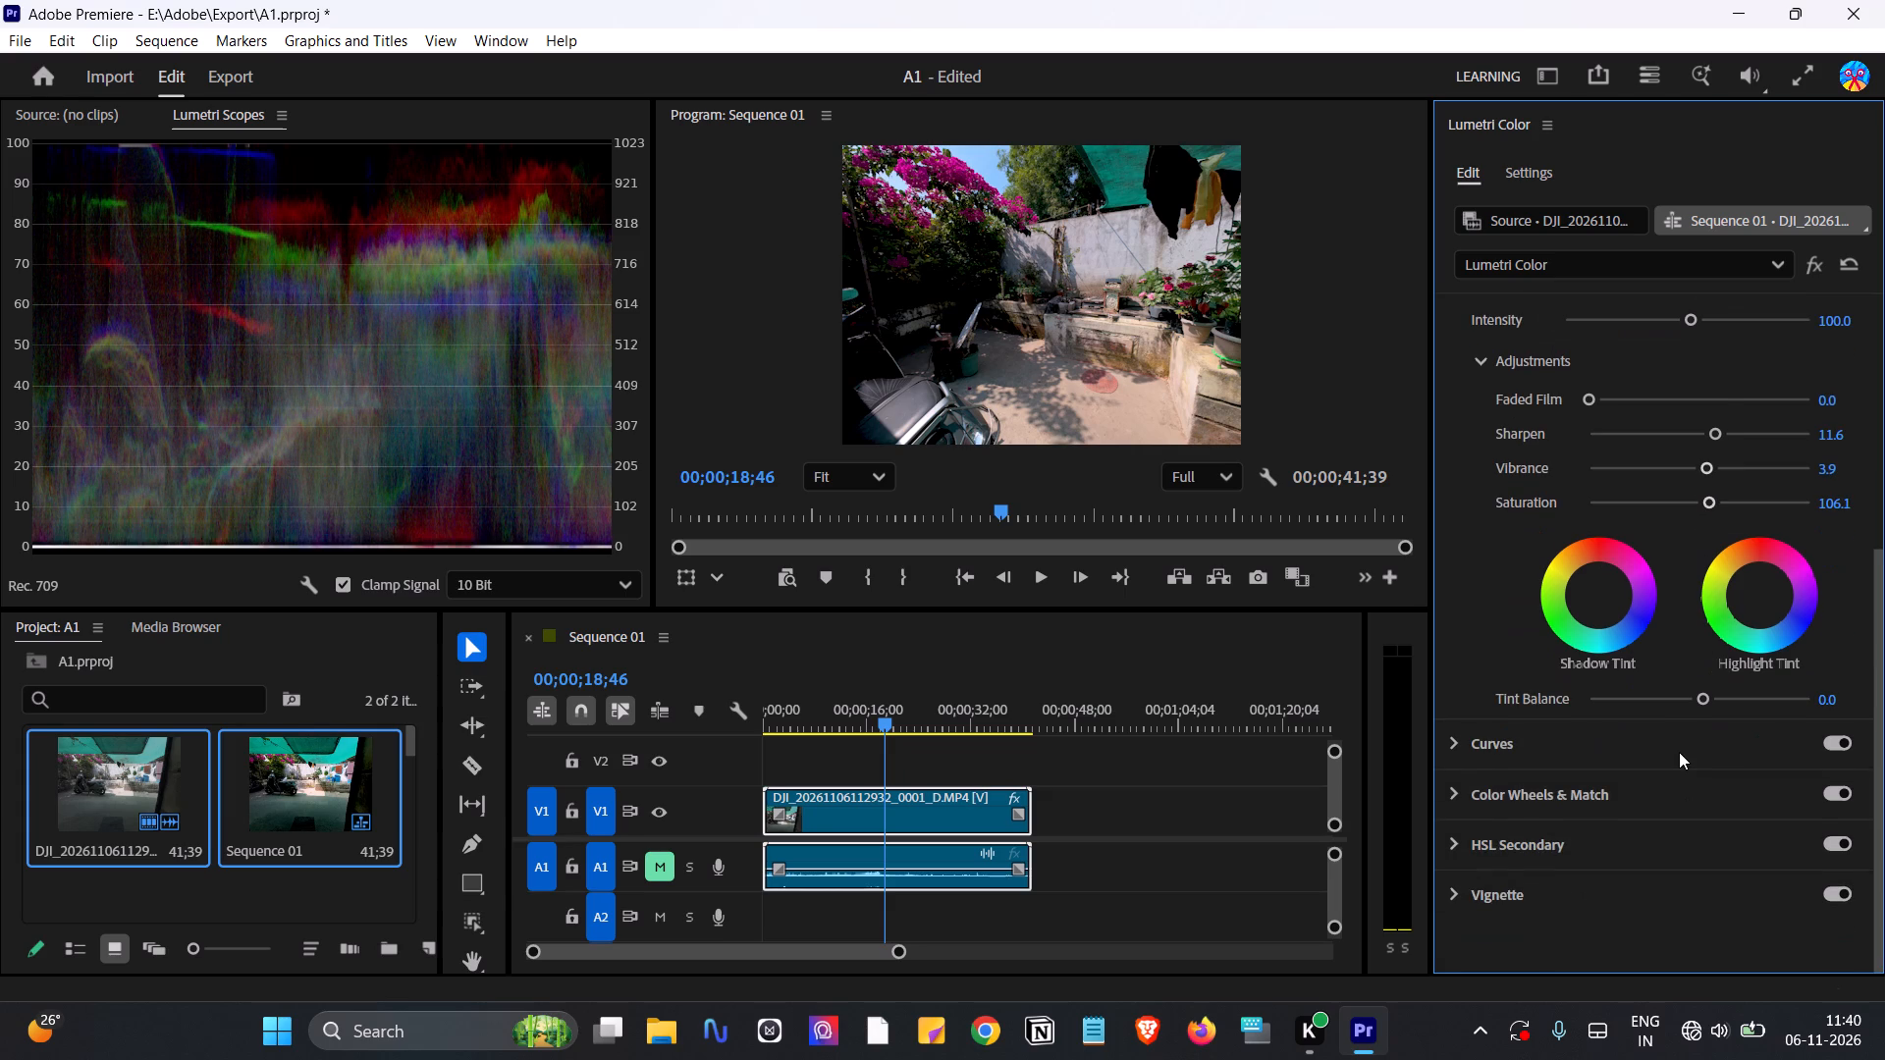
scroll(1679, 752, "down", 1)
left_click(1499, 738)
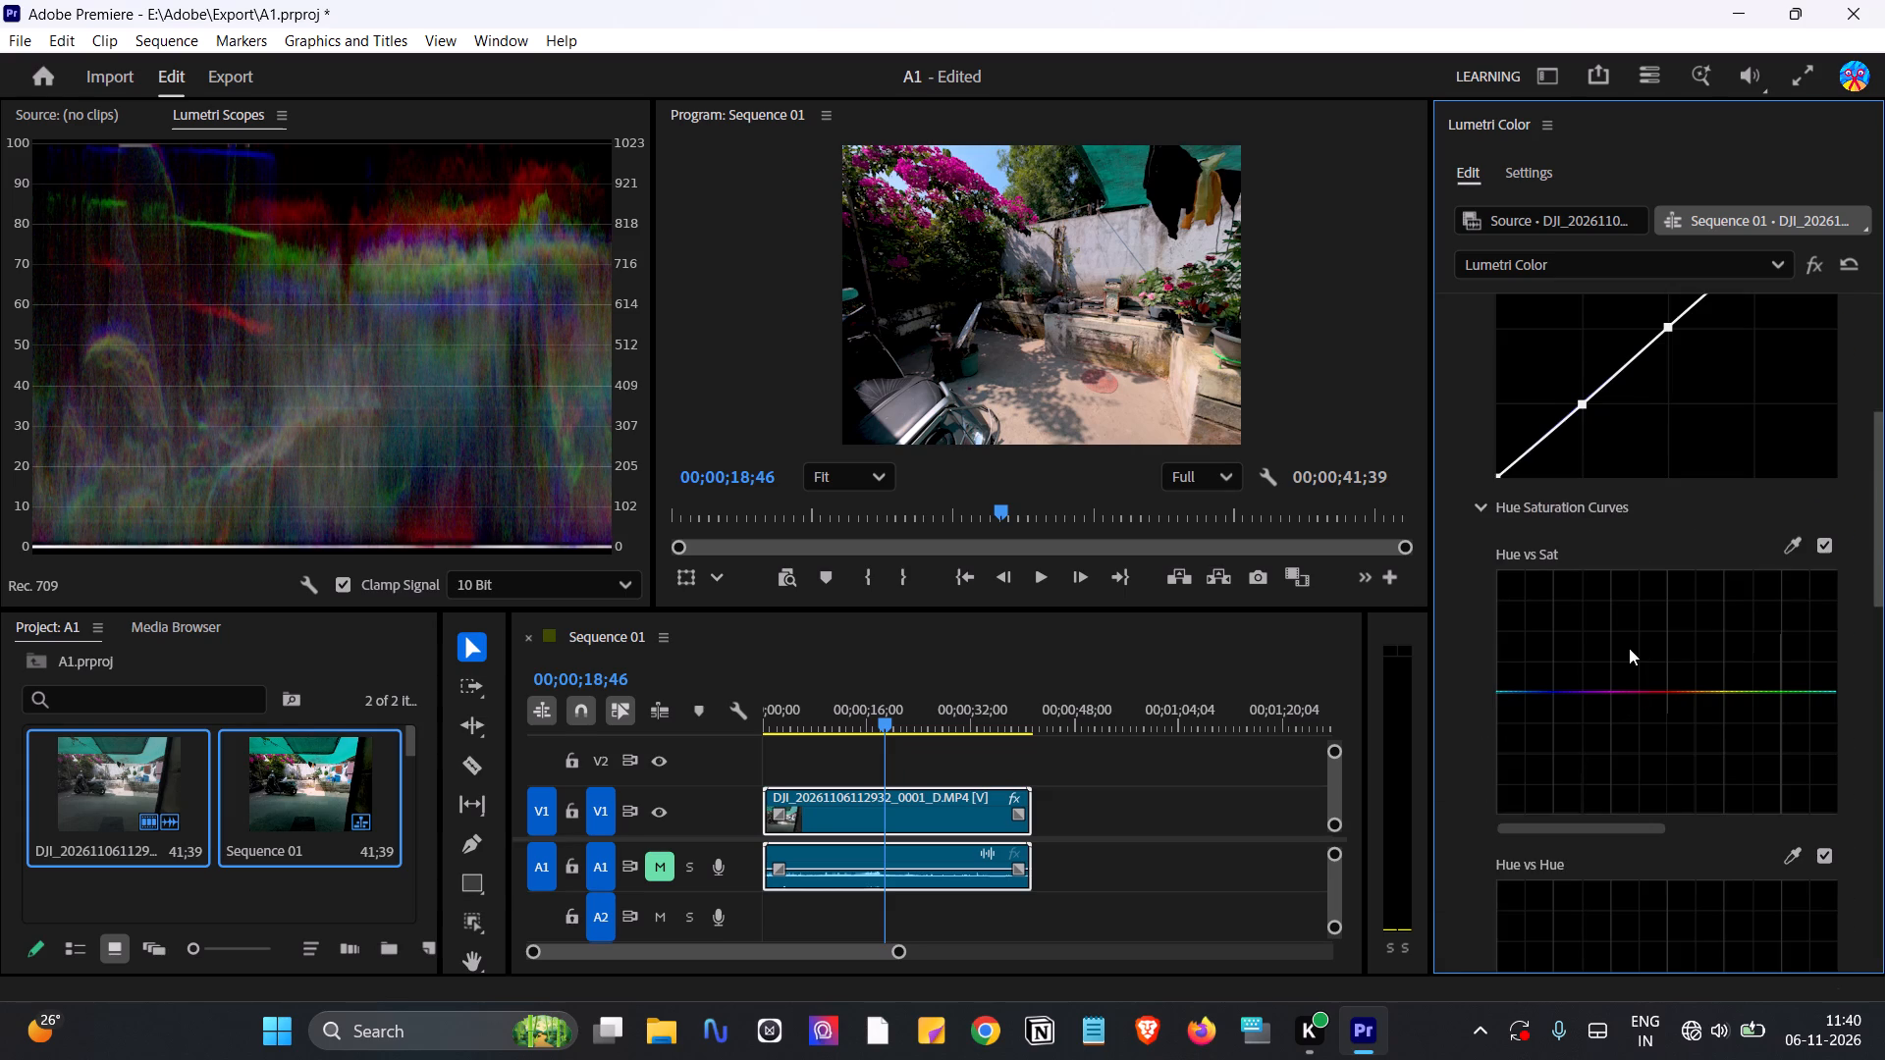
scroll(1642, 399, "up", 1)
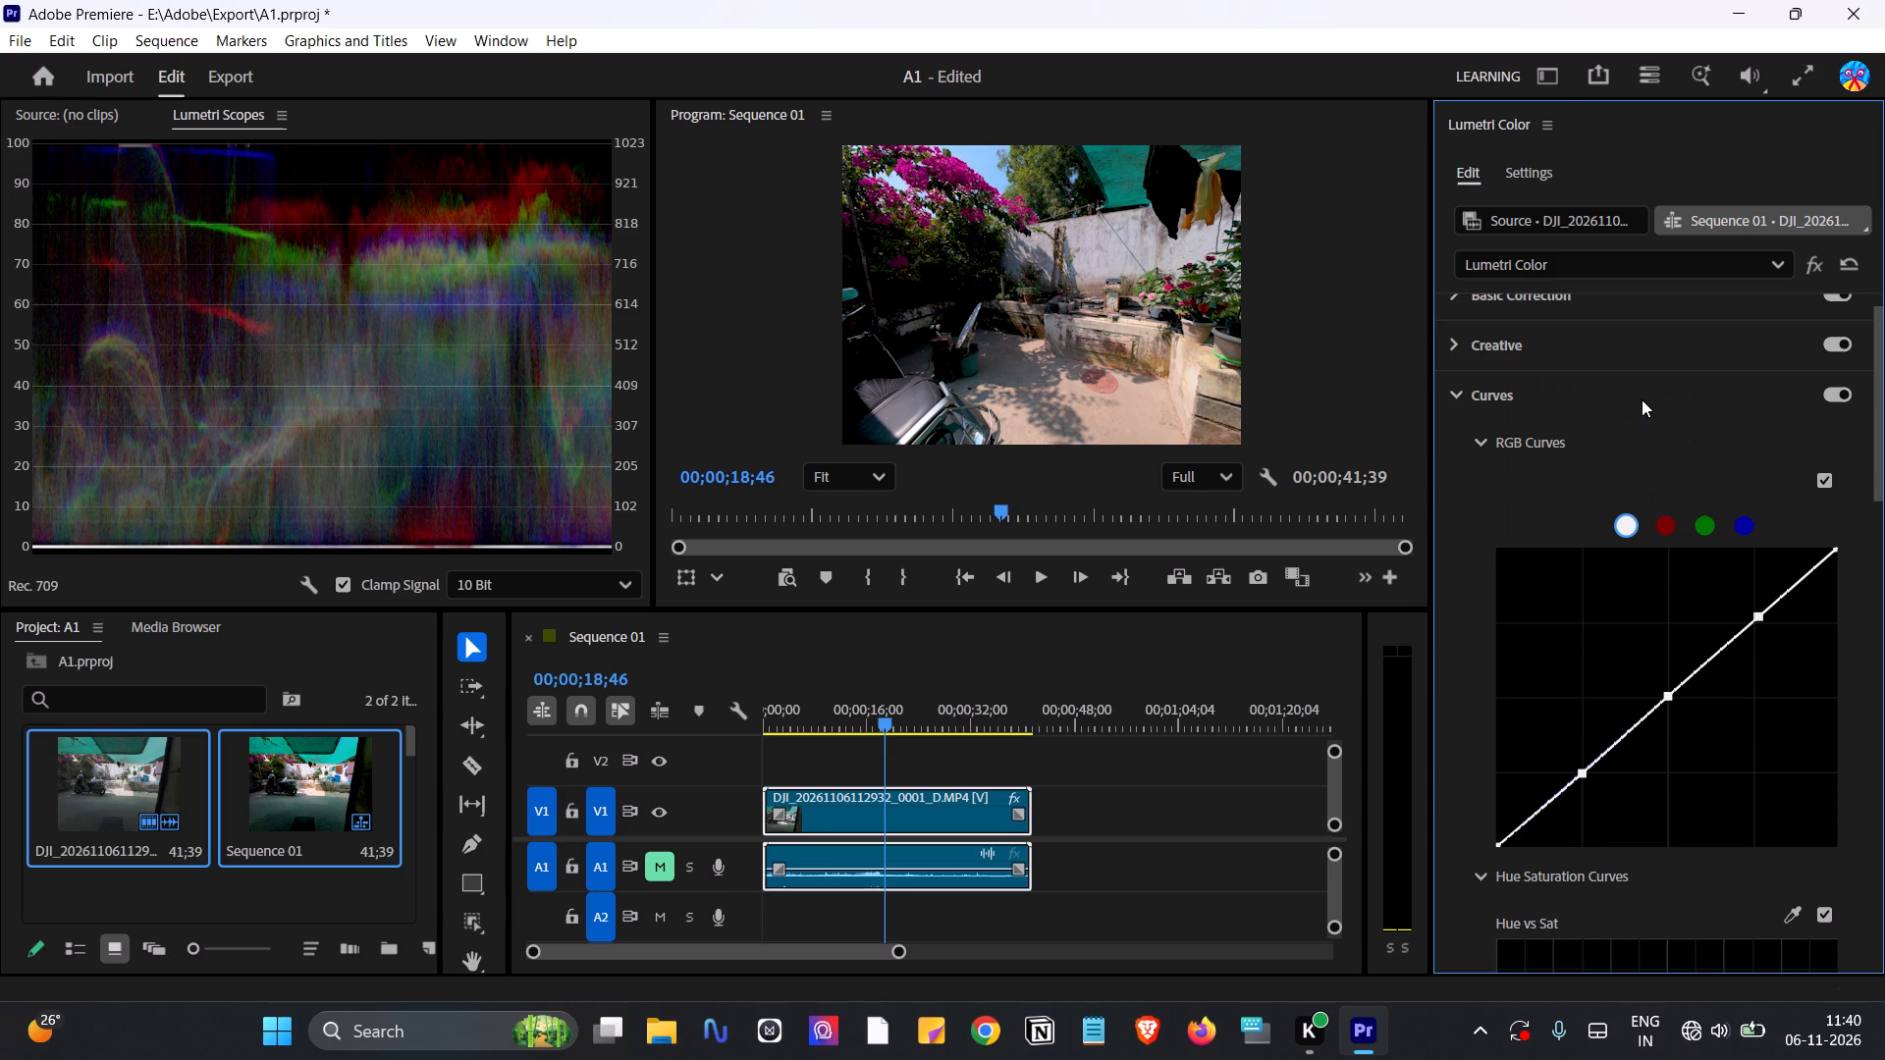
left_click_drag(1755, 646, 1754, 645)
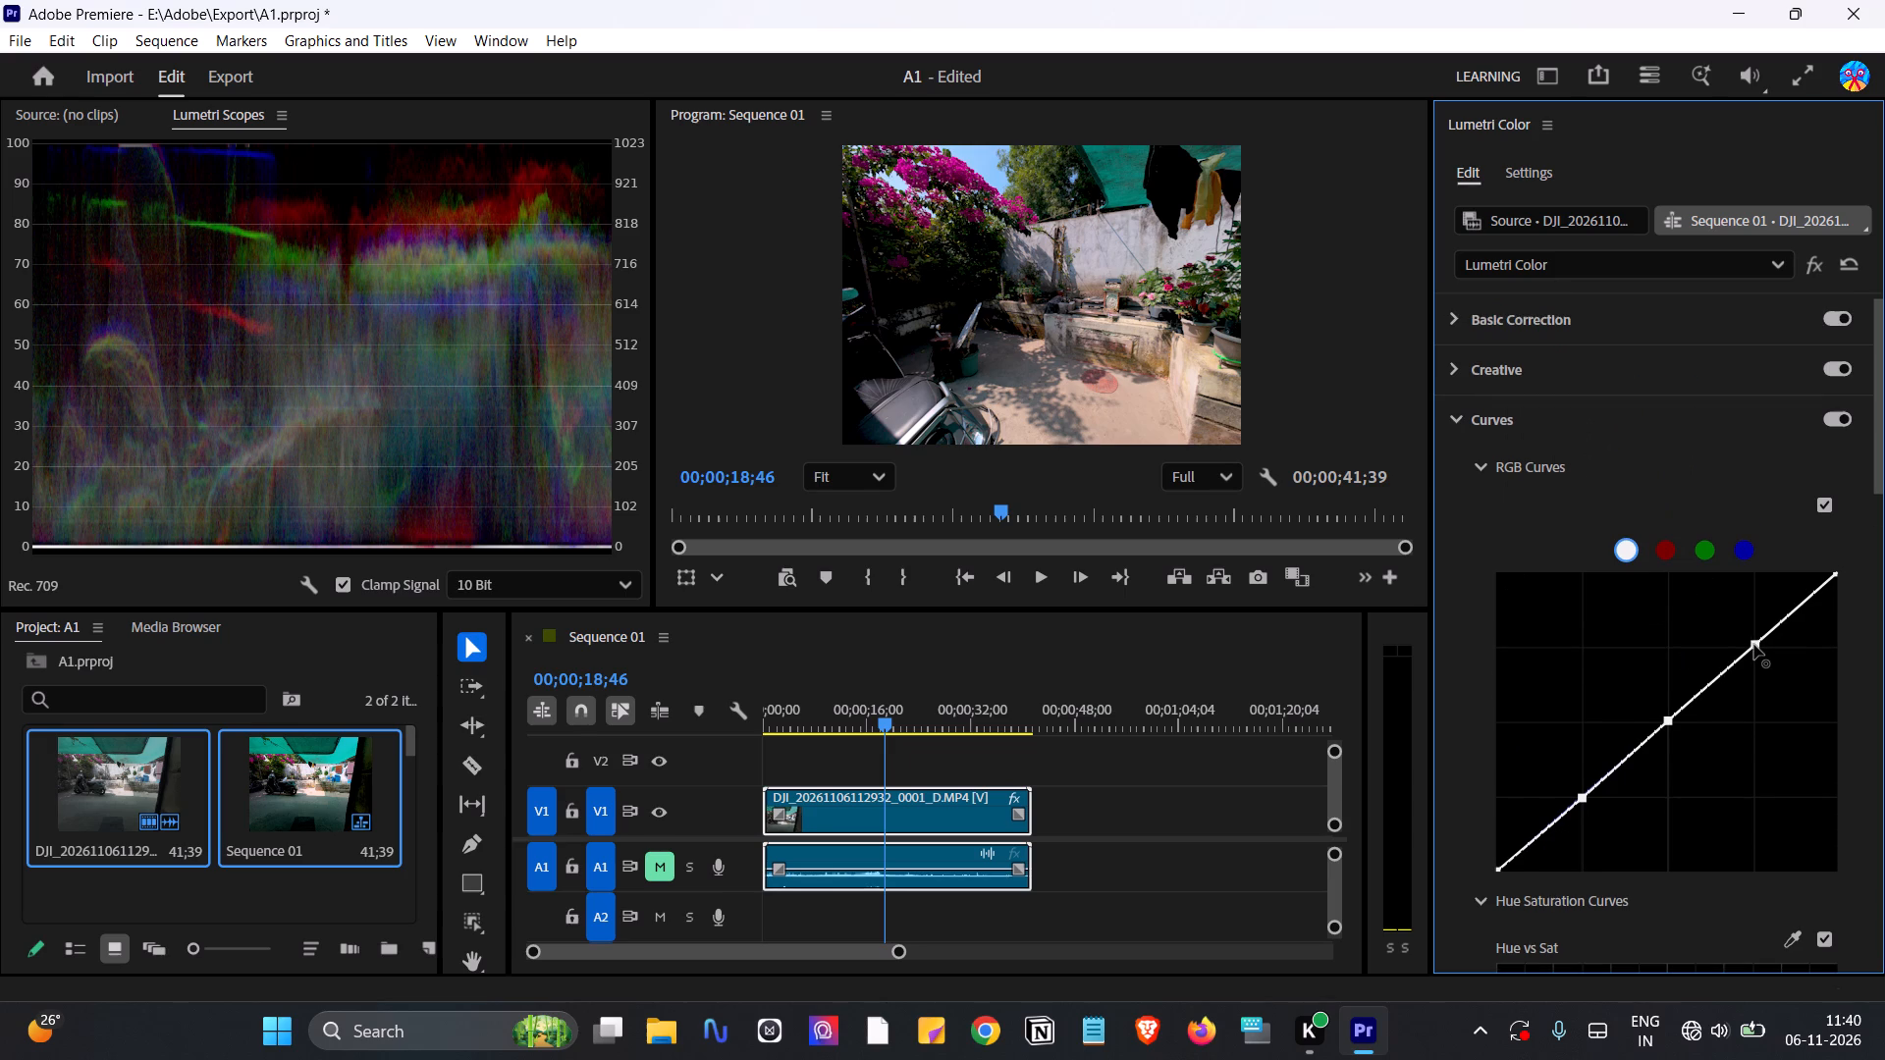
left_click_drag(1754, 645, 1744, 635)
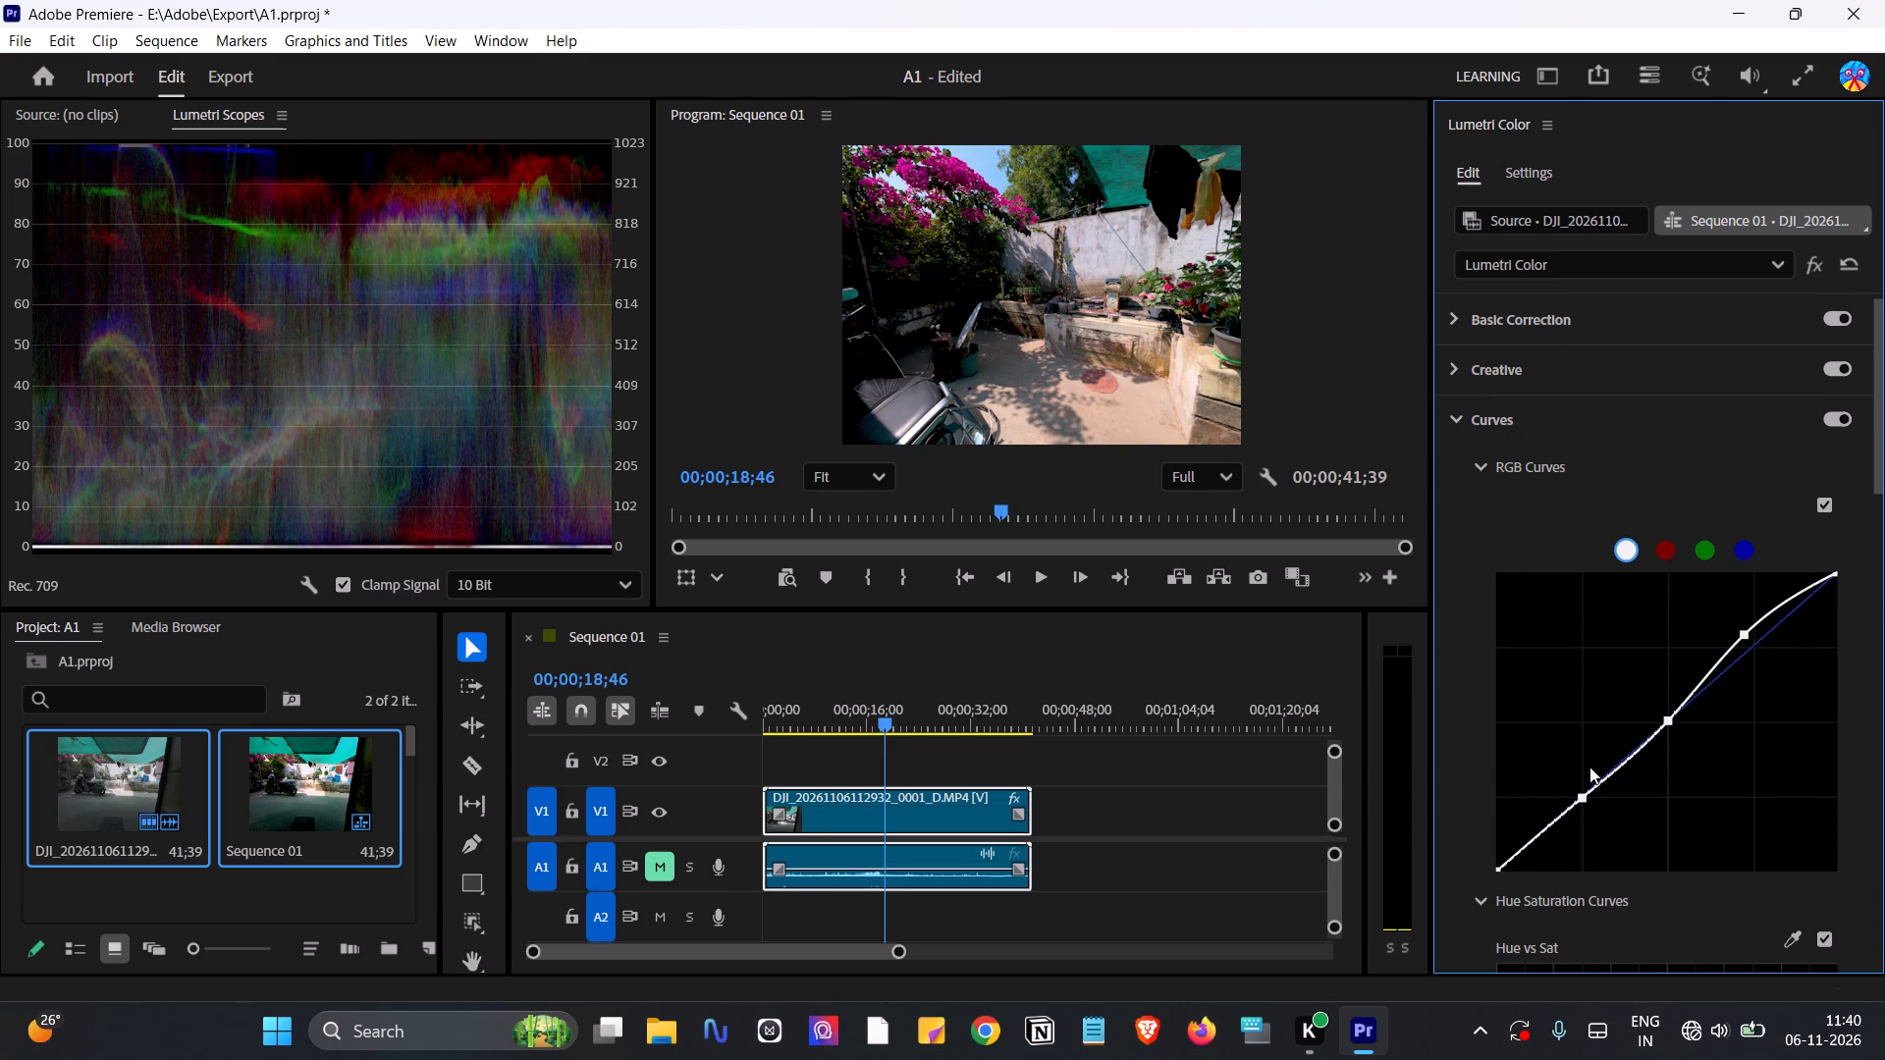
left_click(1584, 800)
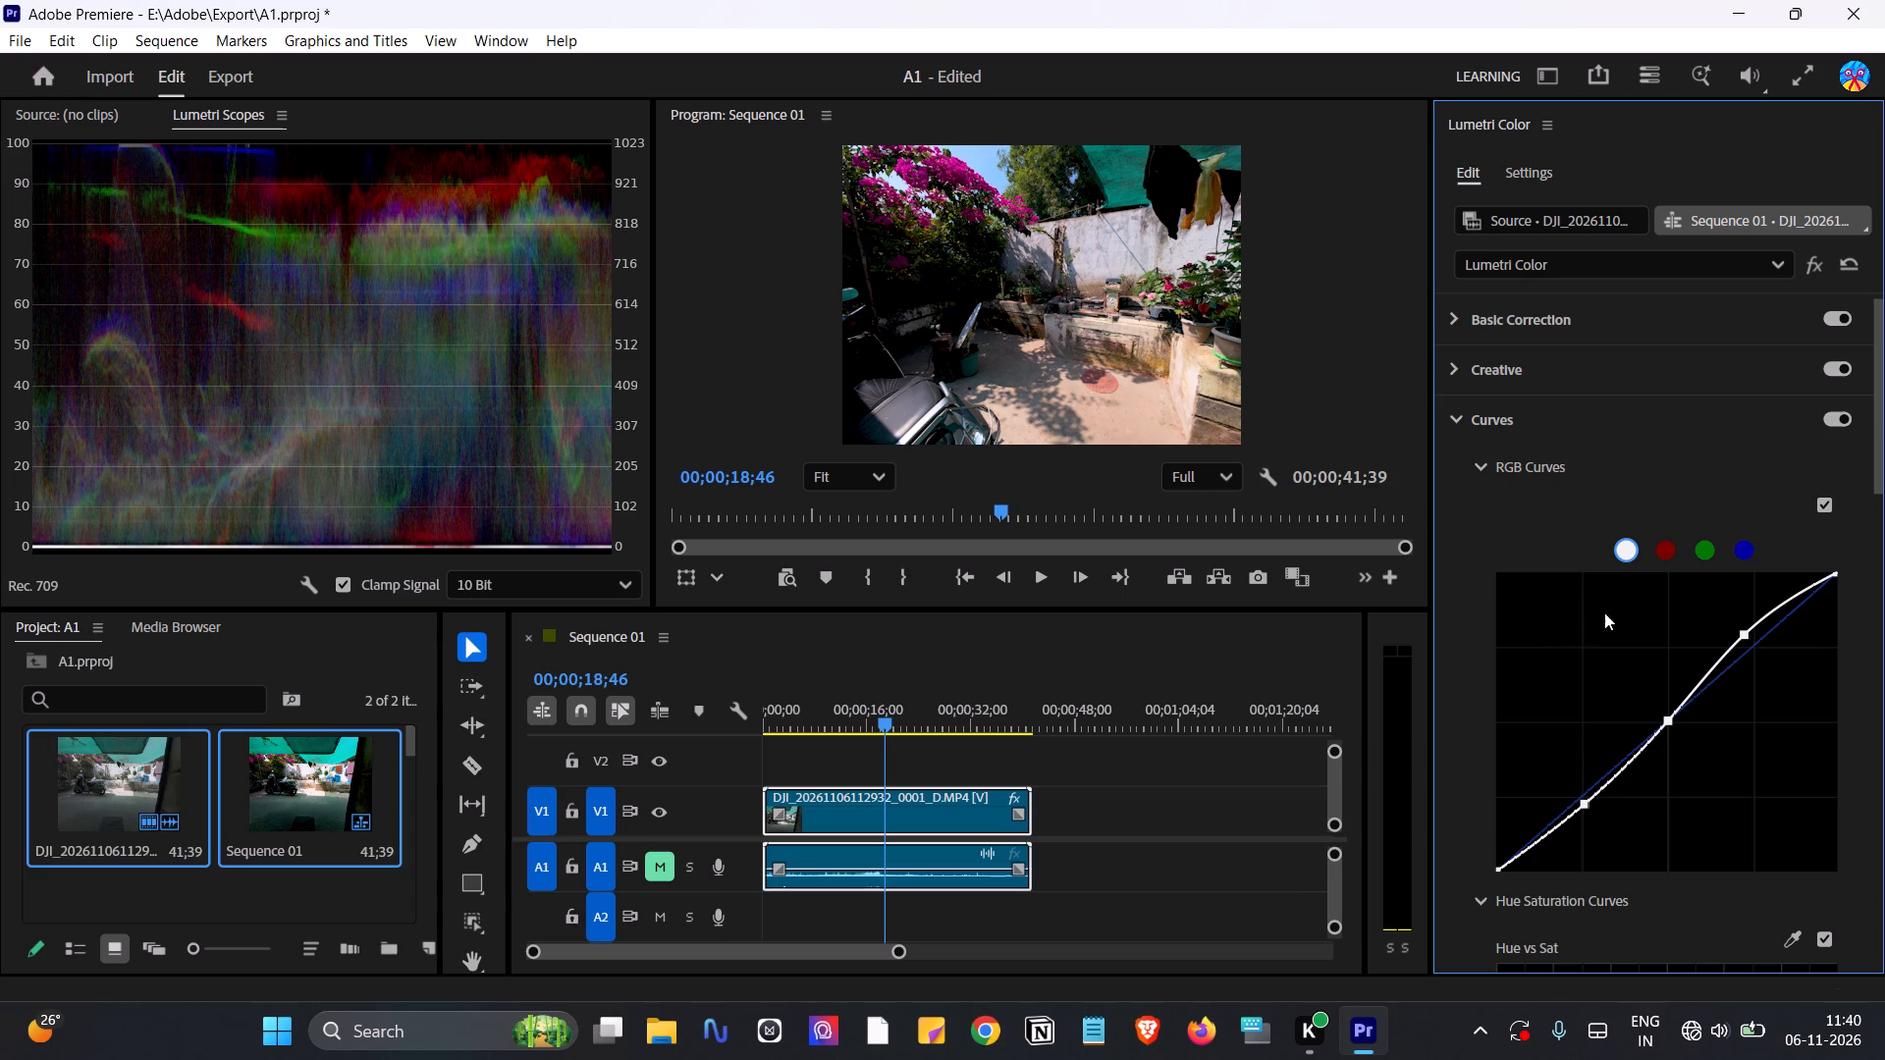
Add shadow, midtone and highlight points to the red curve and bend it into a slight S-shape.
left_click(1661, 550)
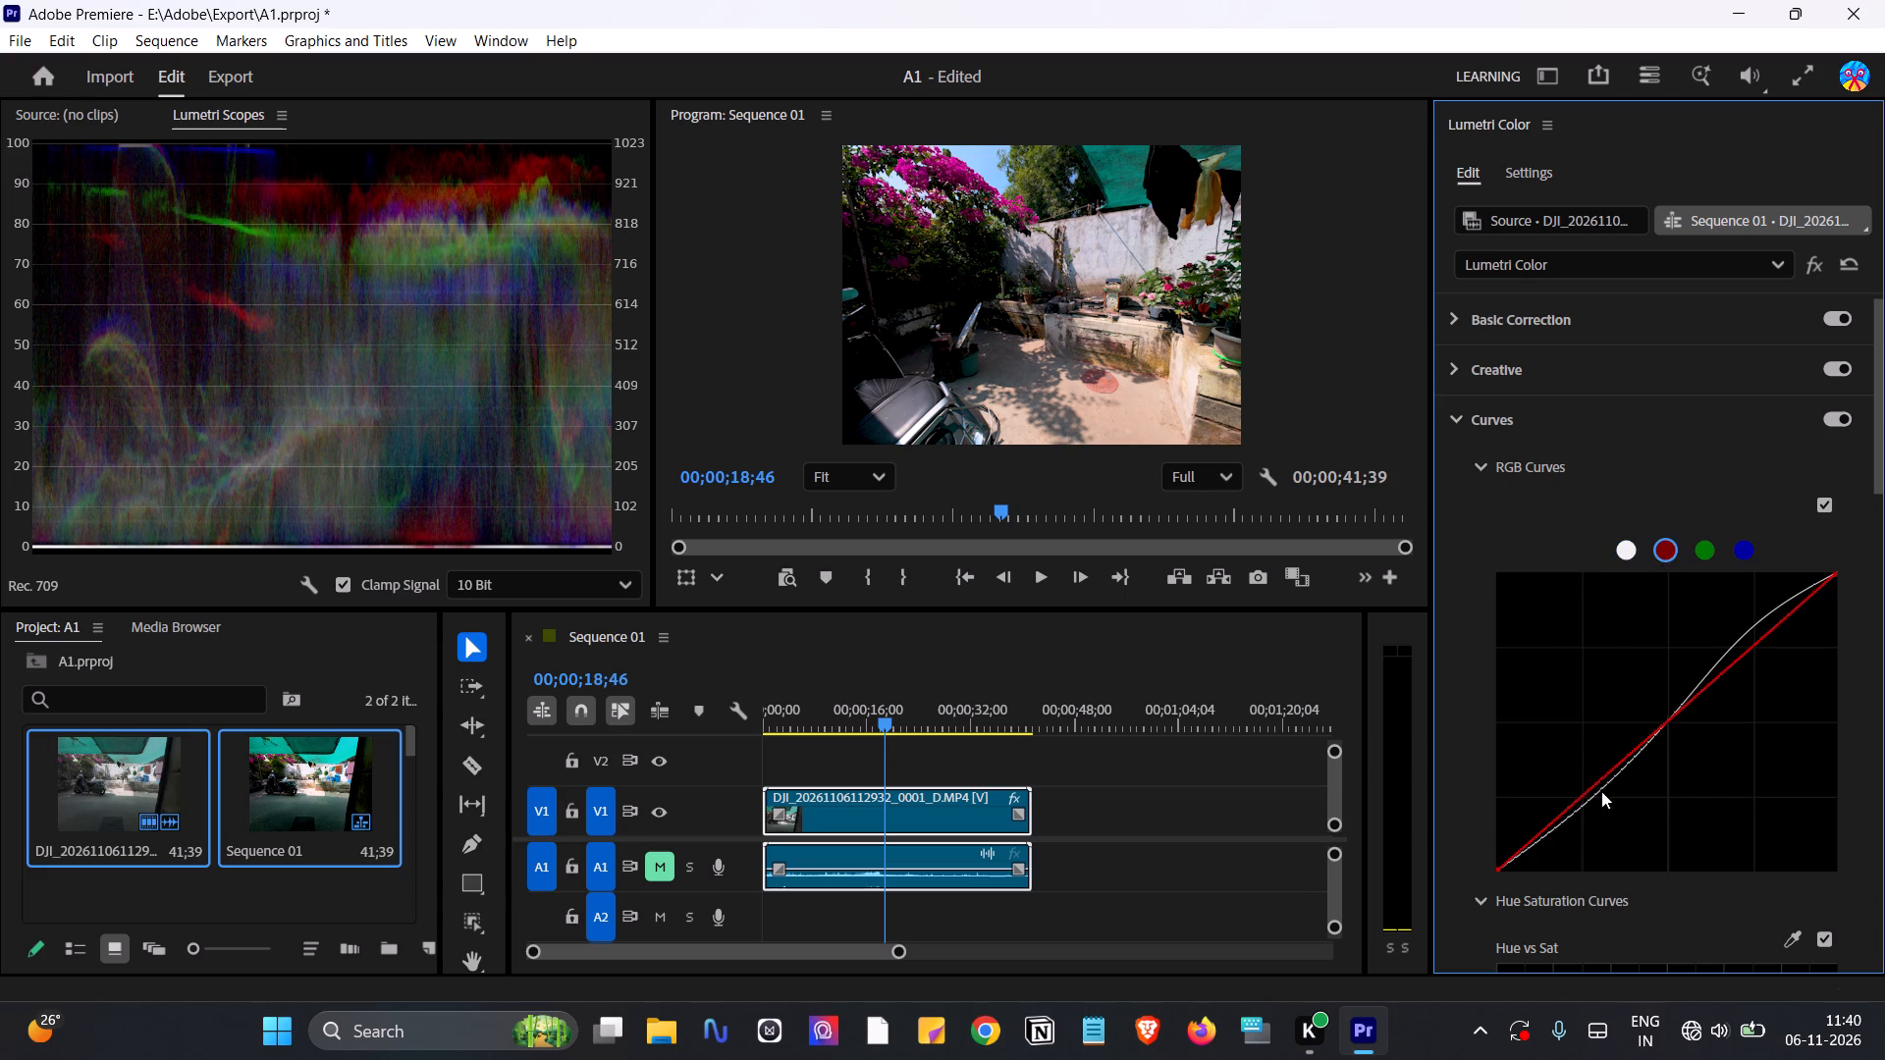
left_click(1582, 801)
left_click(1672, 724)
left_click(1754, 648)
left_click(1581, 802)
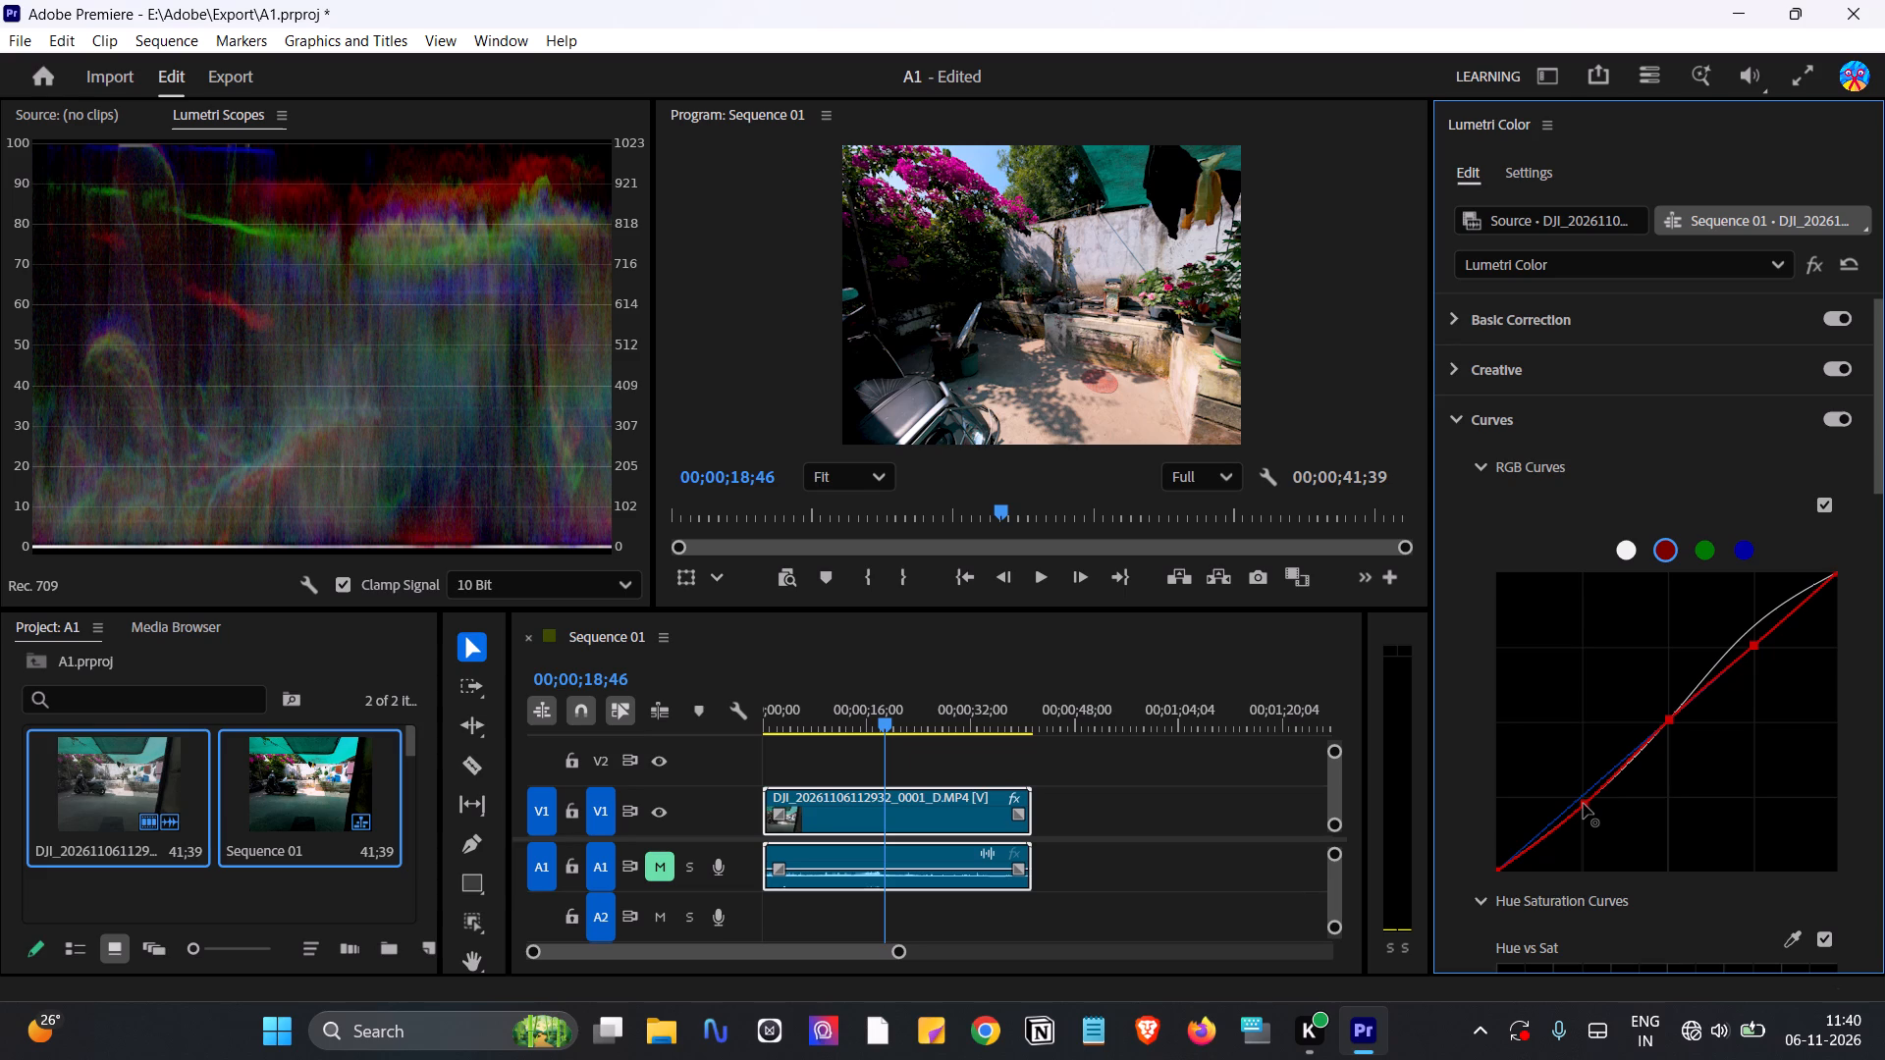
left_click(1756, 646)
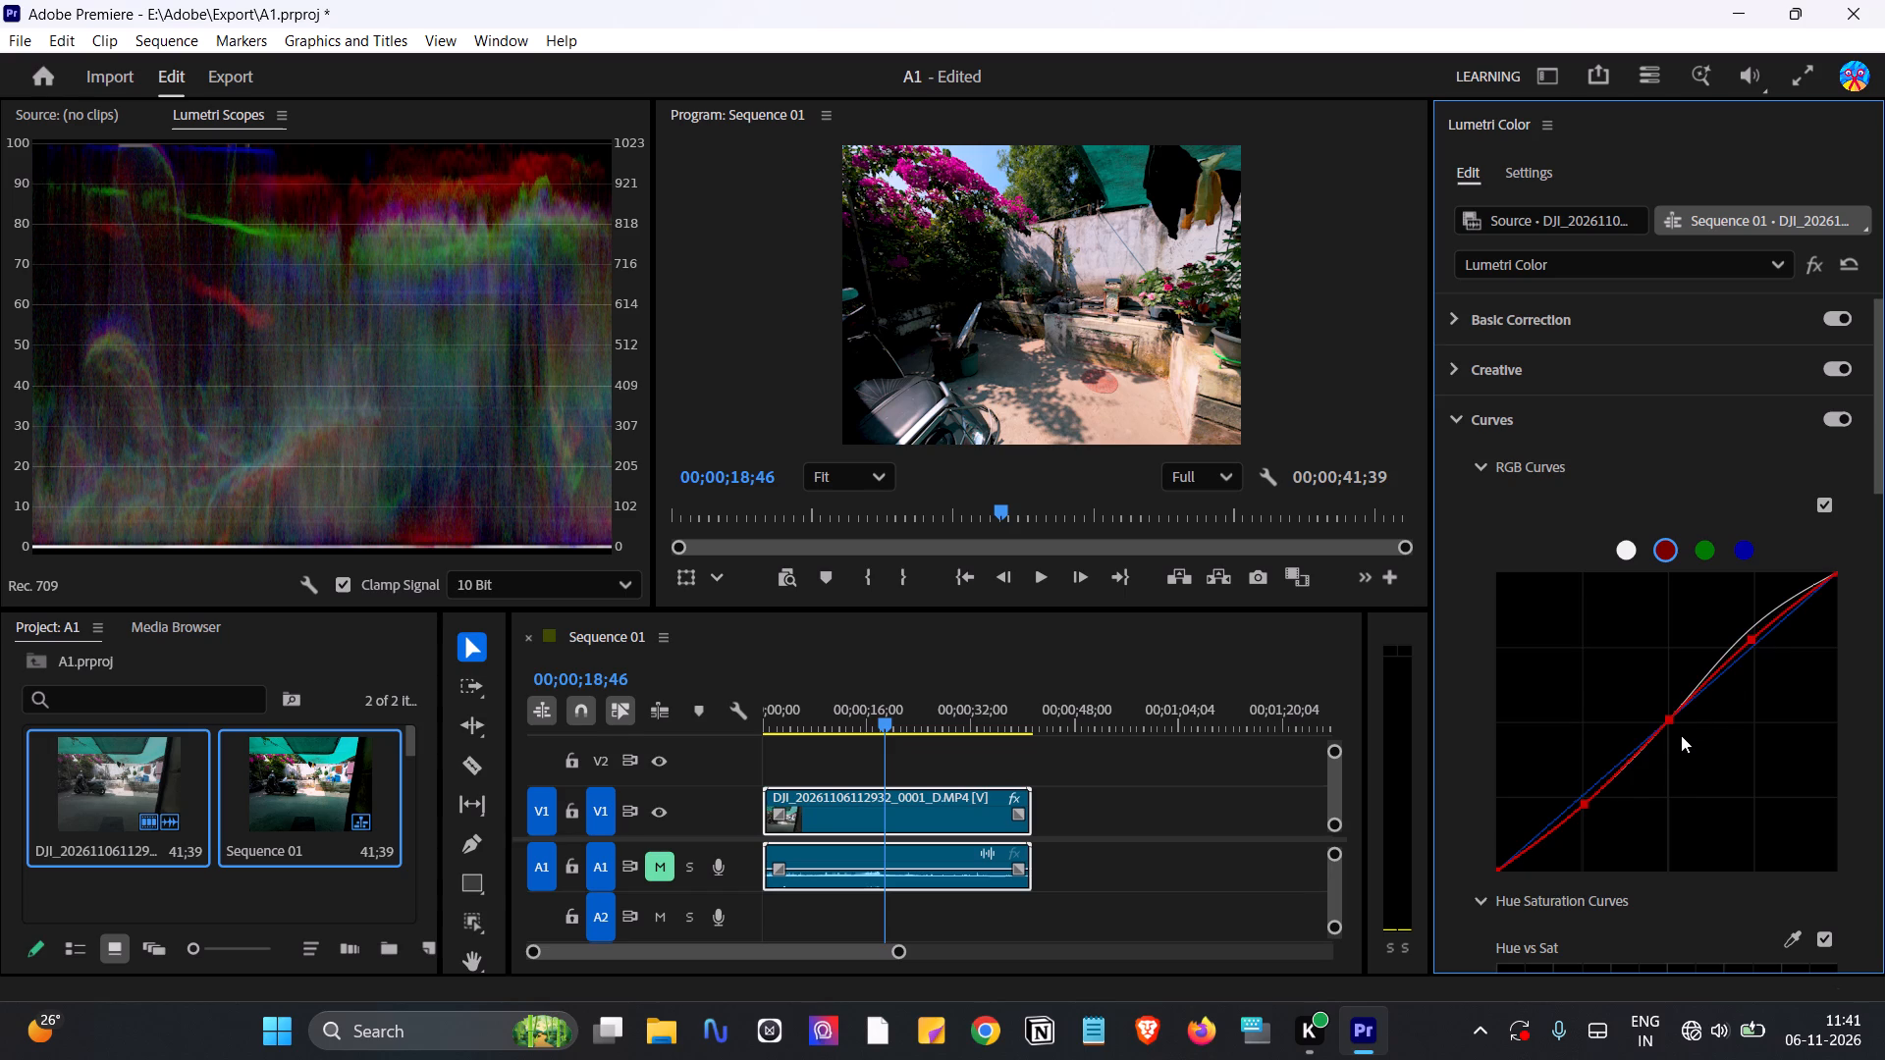
Add three points to the green curve and form a pronounced S, lowering the shadows and raising the highlights above the white curve.
left_click(1712, 551)
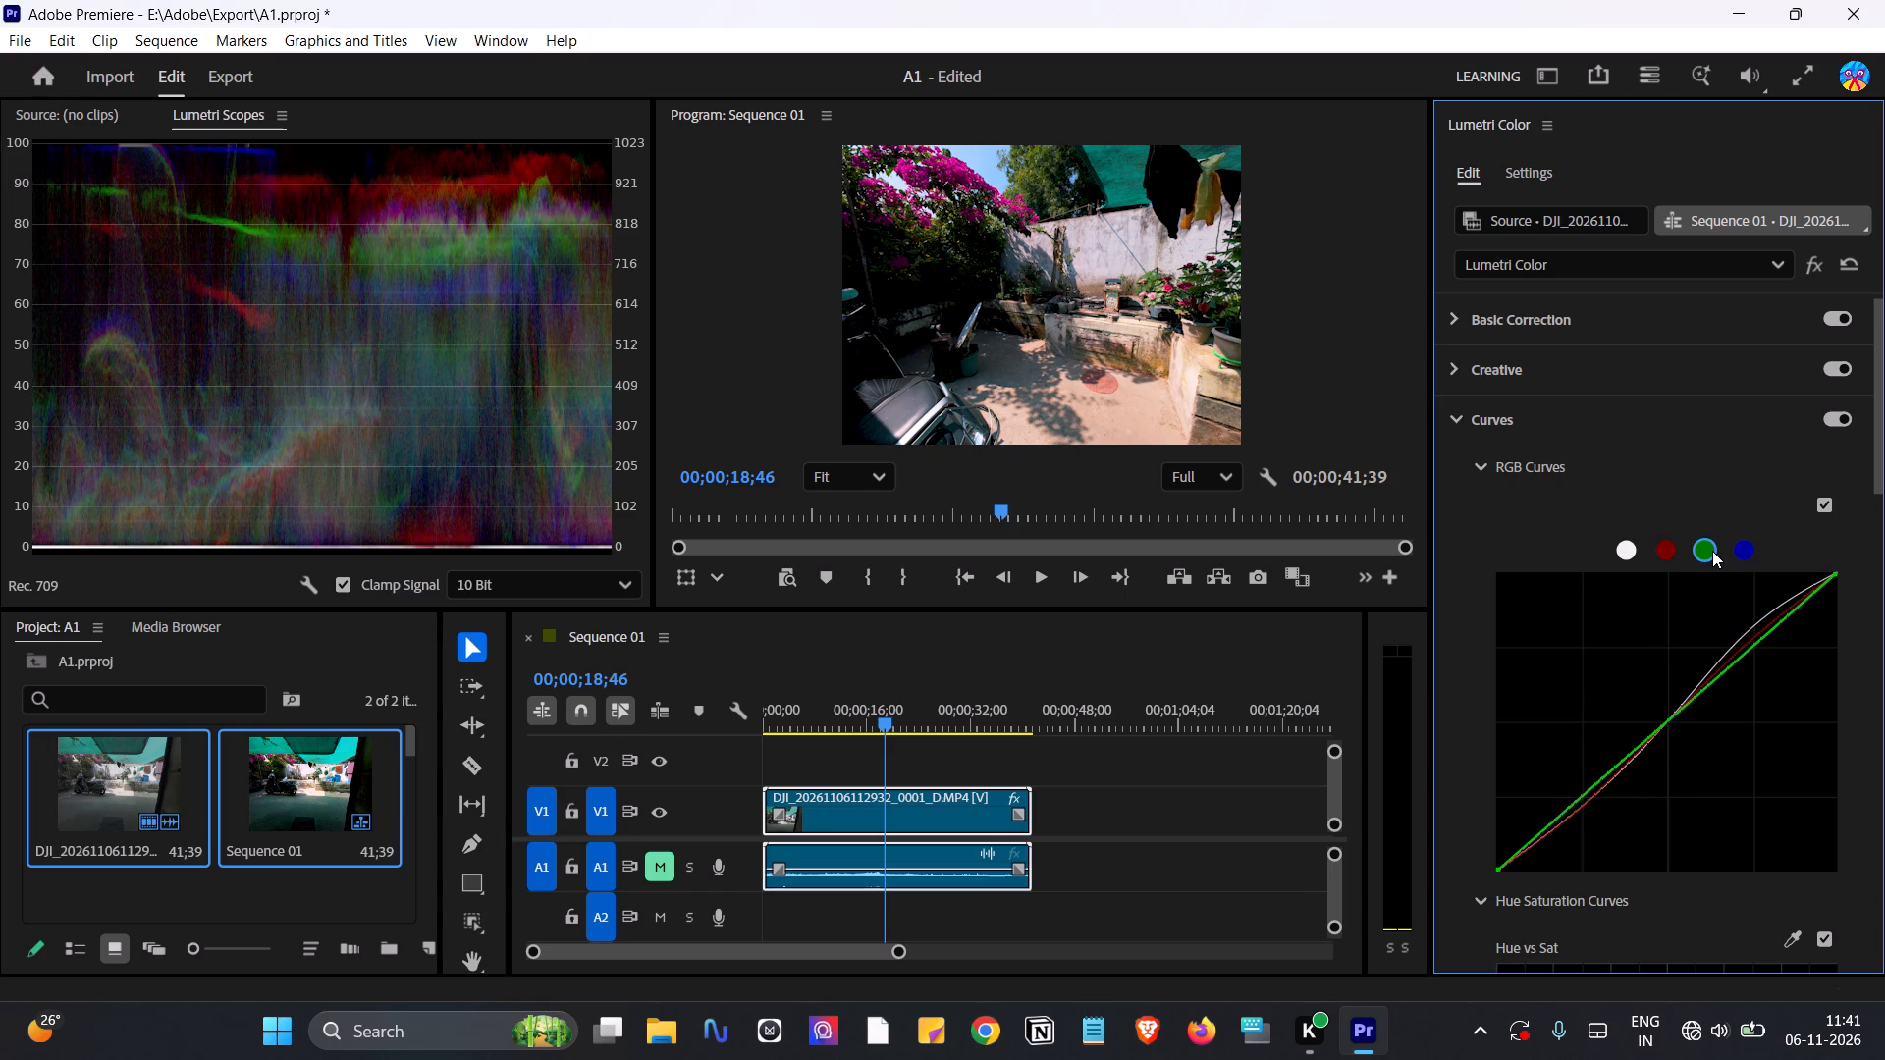
left_click(1582, 798)
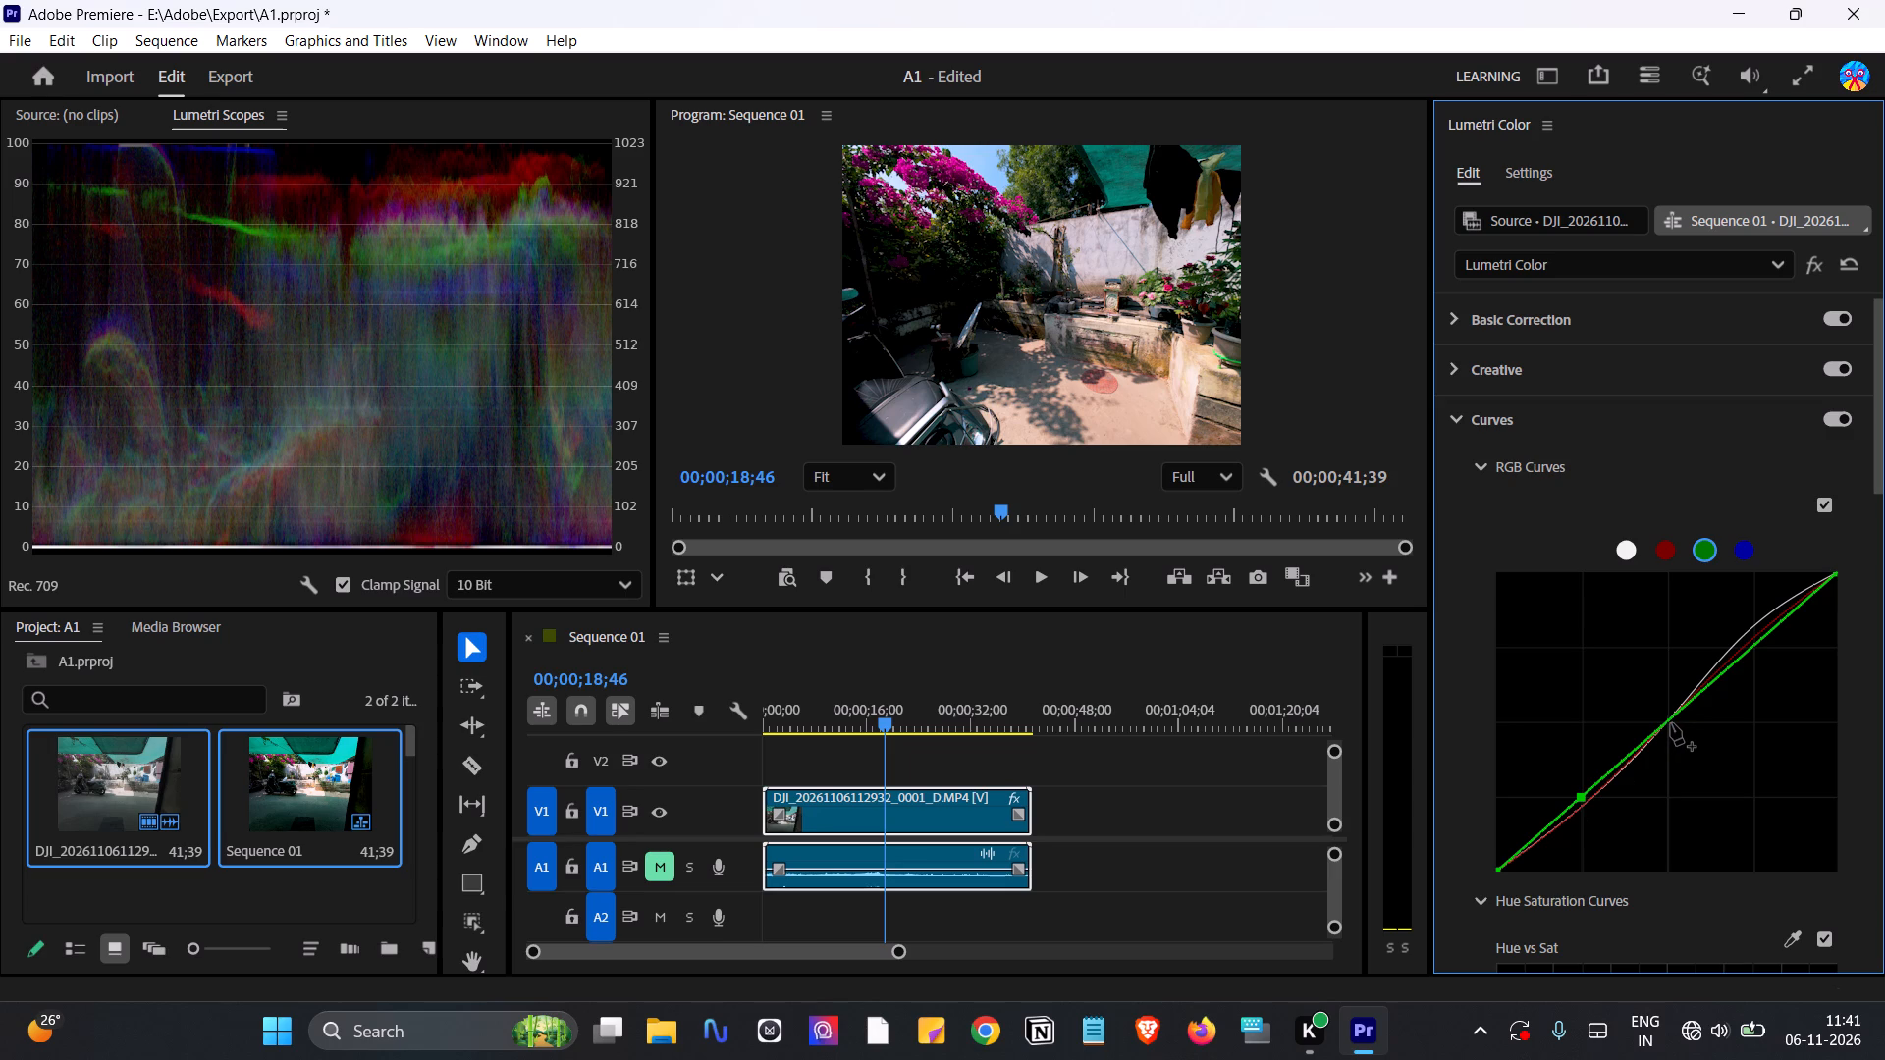
left_click(1671, 723)
left_click(1753, 648)
left_click_drag(1581, 797, 1583, 800)
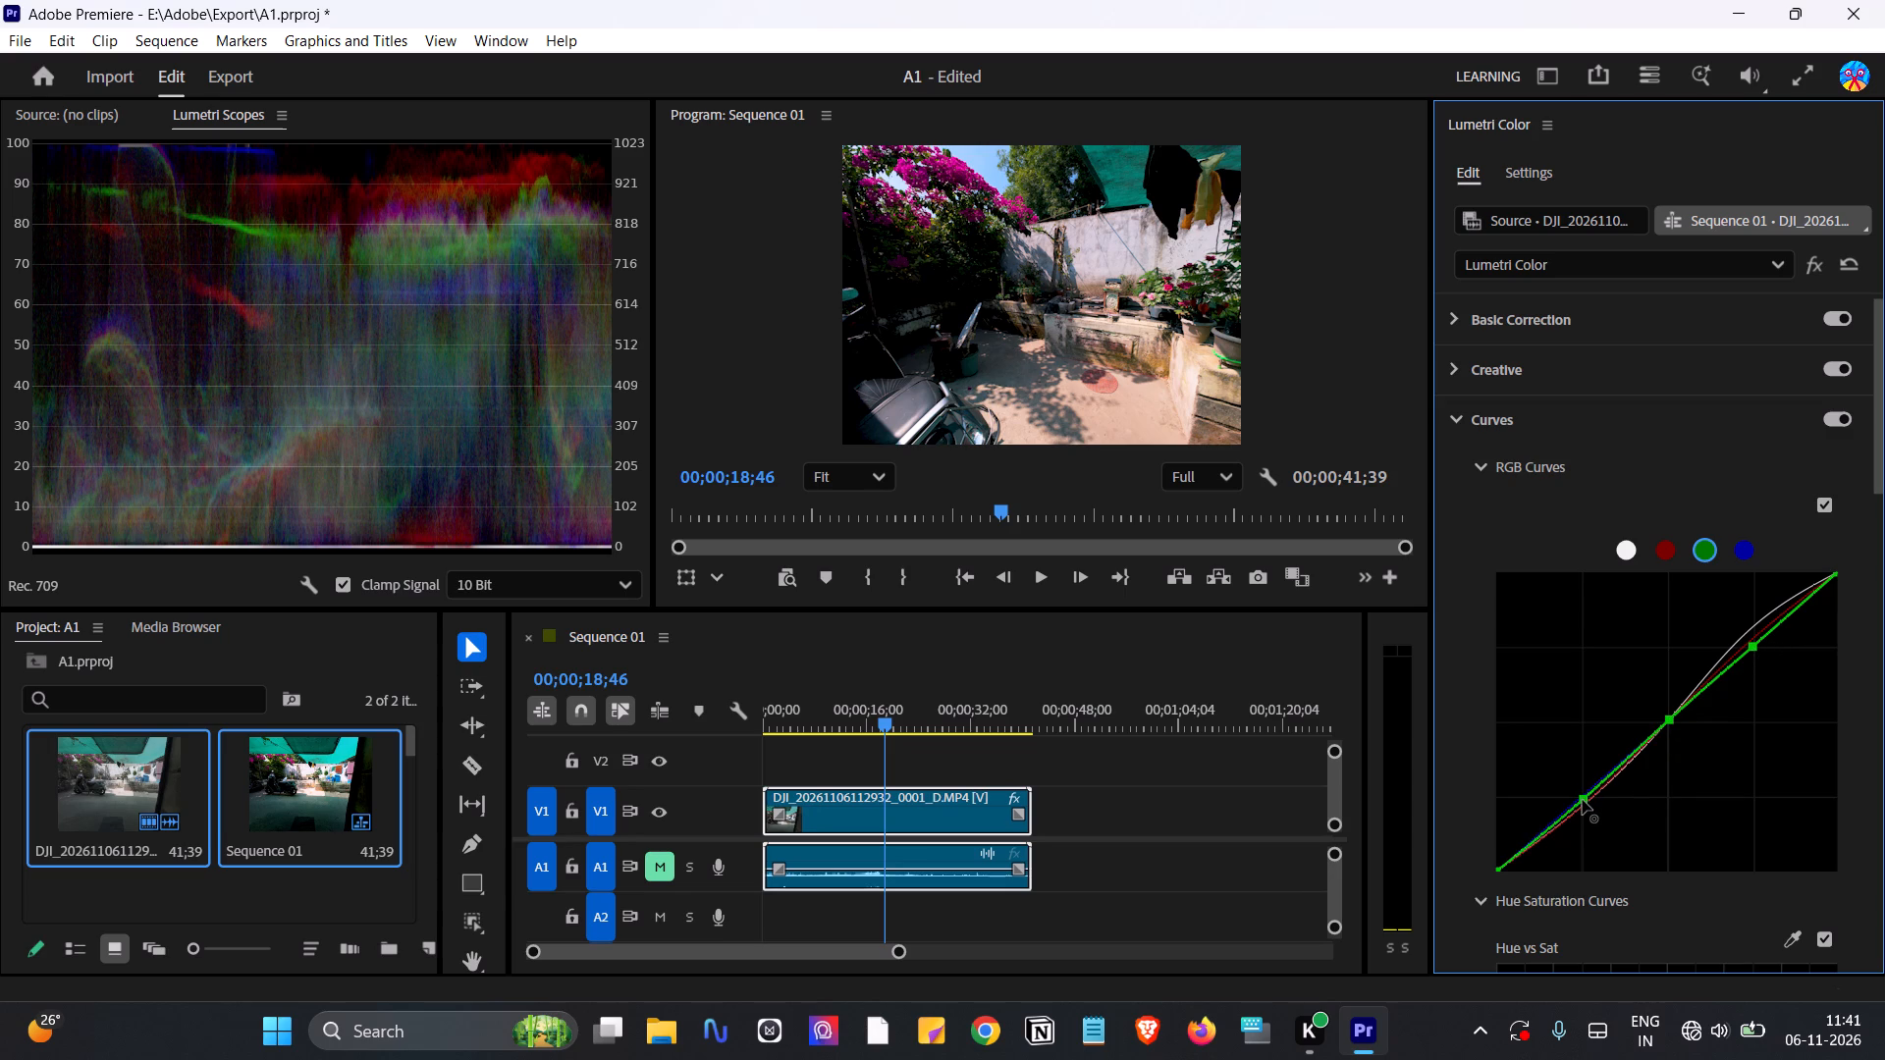
left_click_drag(1583, 800, 1586, 805)
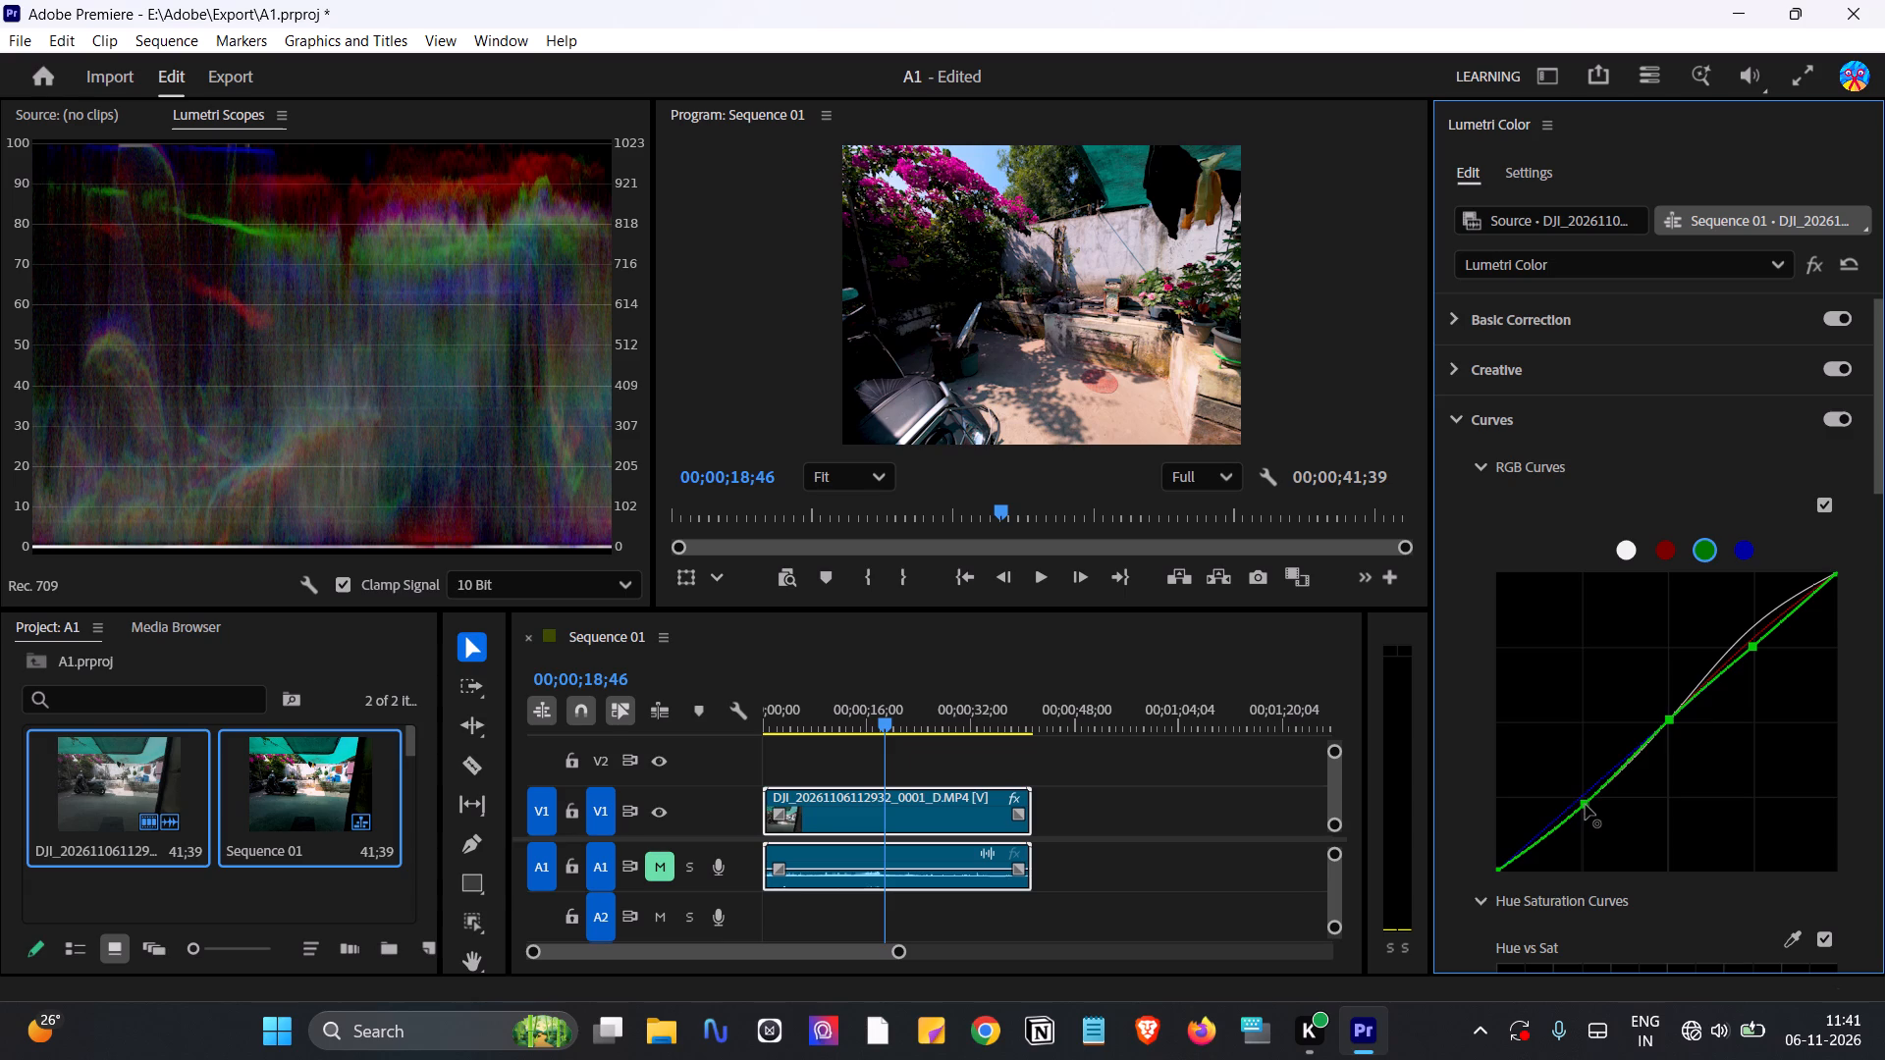
left_click_drag(1586, 805, 1590, 809)
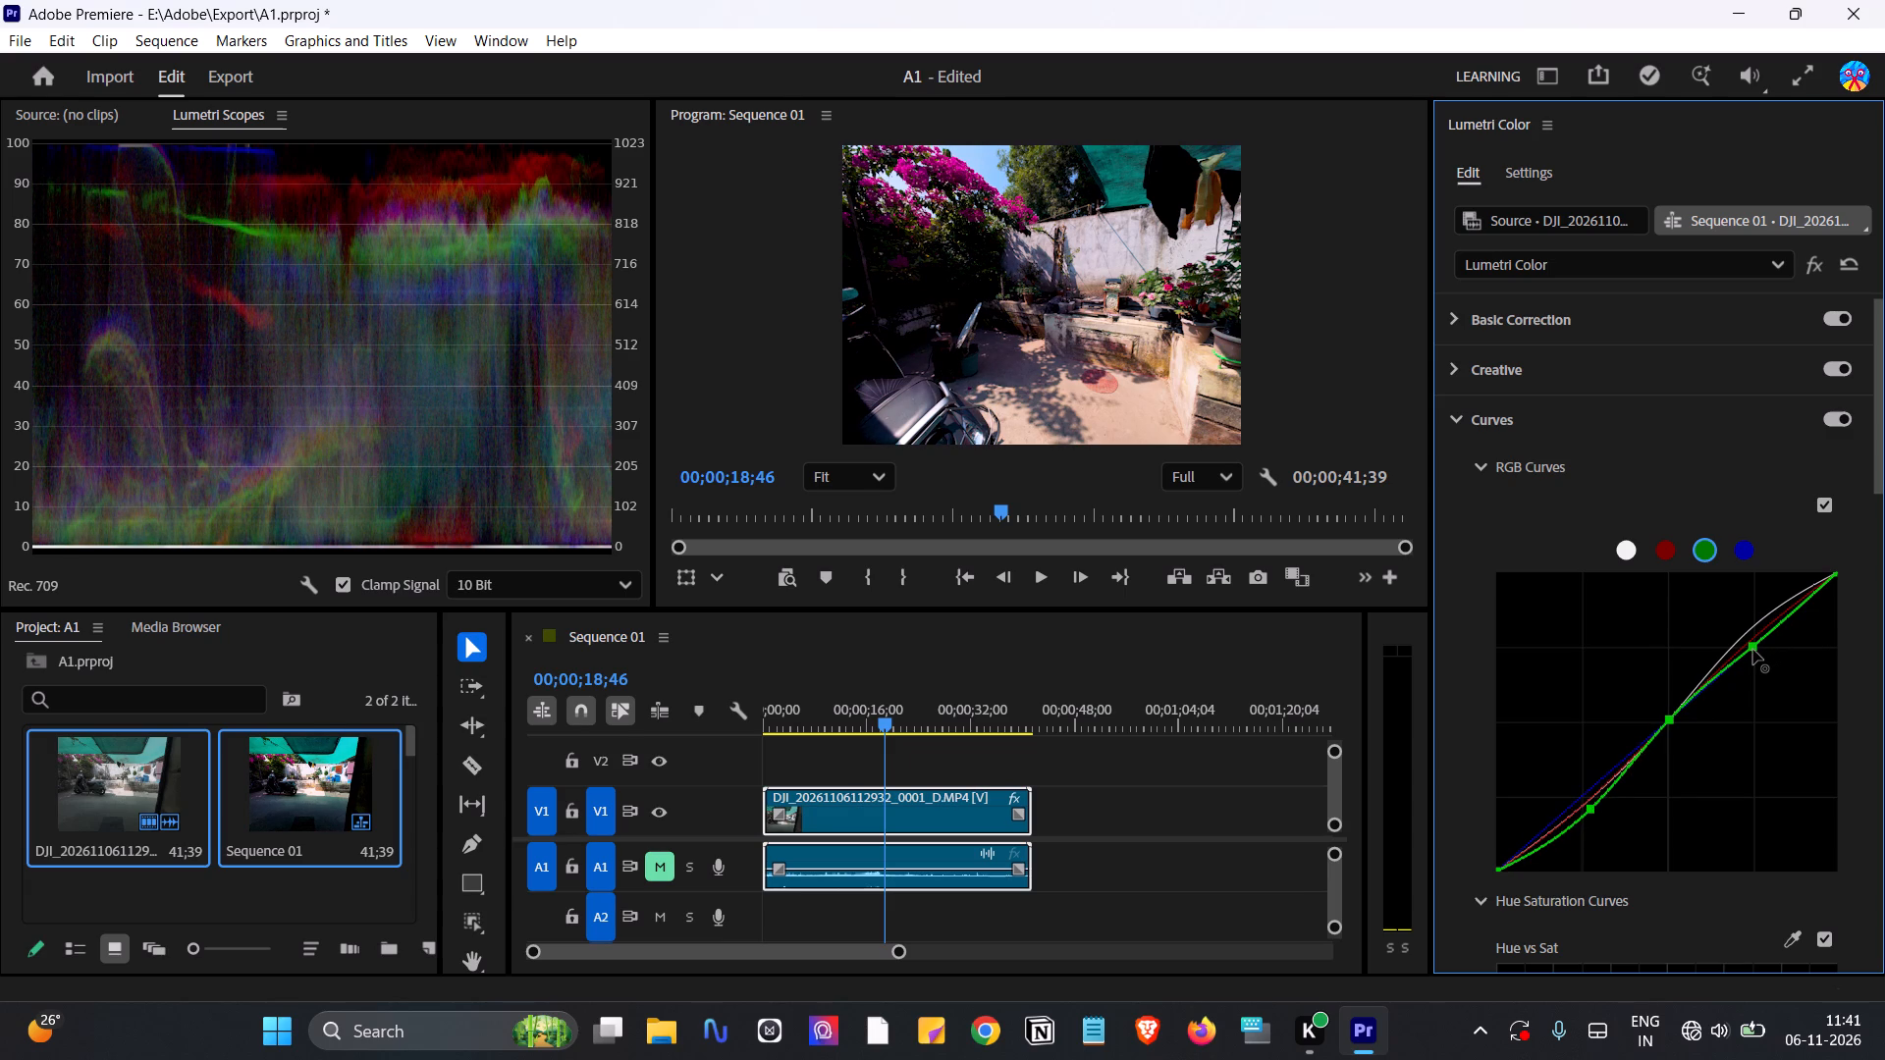
left_click_drag(1754, 649, 1746, 642)
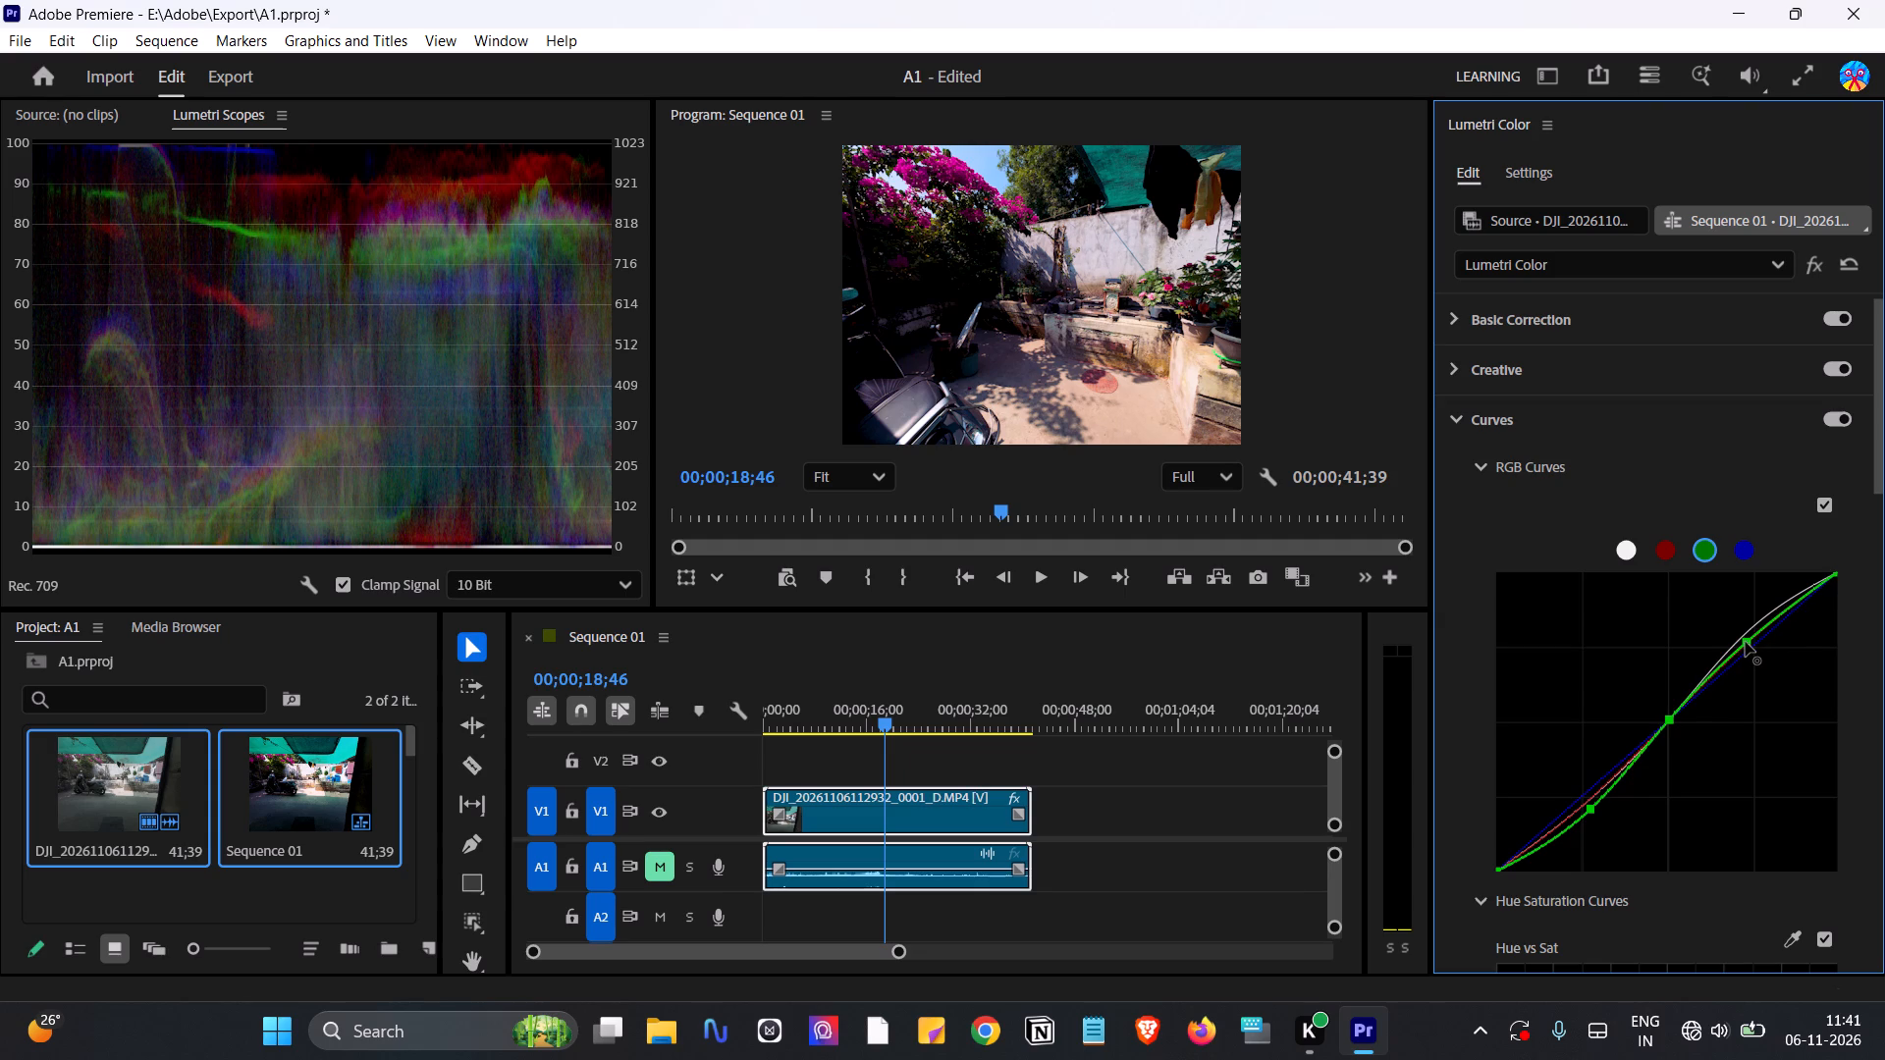
left_click_drag(1746, 642, 1737, 636)
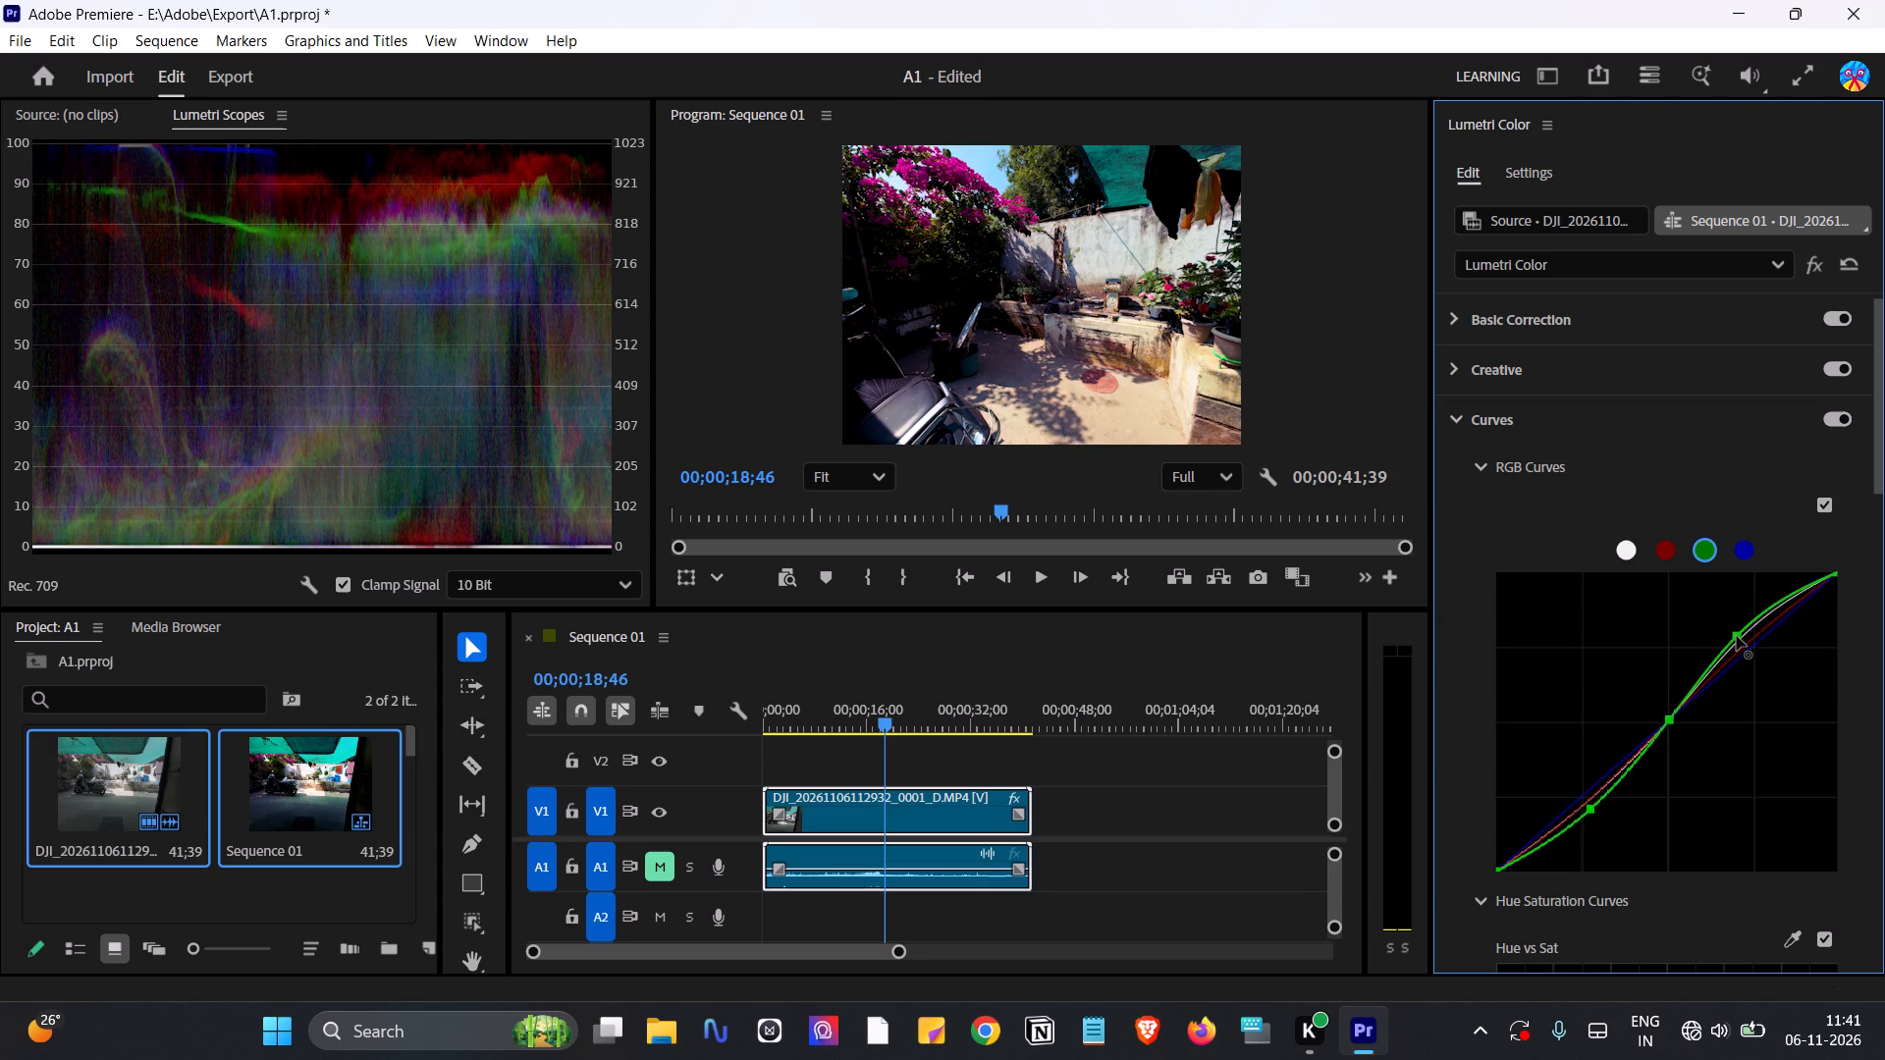
left_click_drag(1737, 636, 1750, 640)
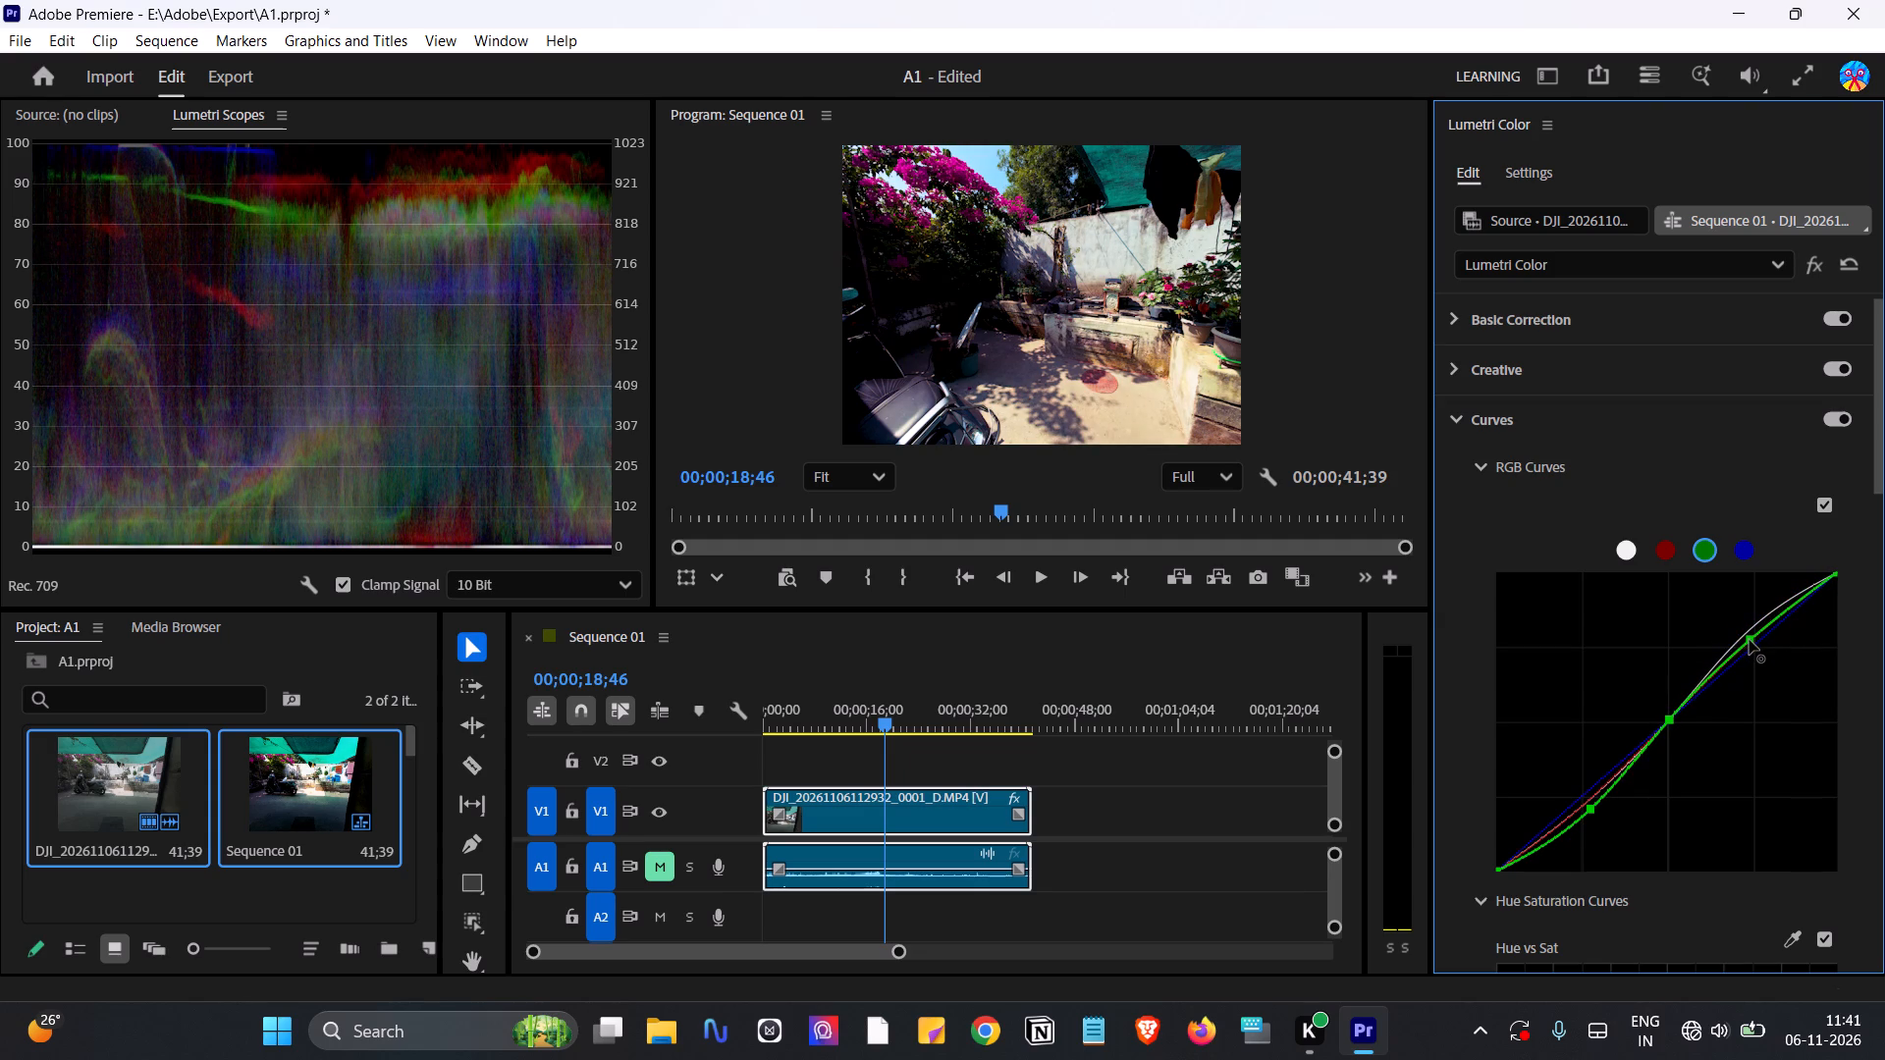
left_click_drag(1750, 640, 1737, 632)
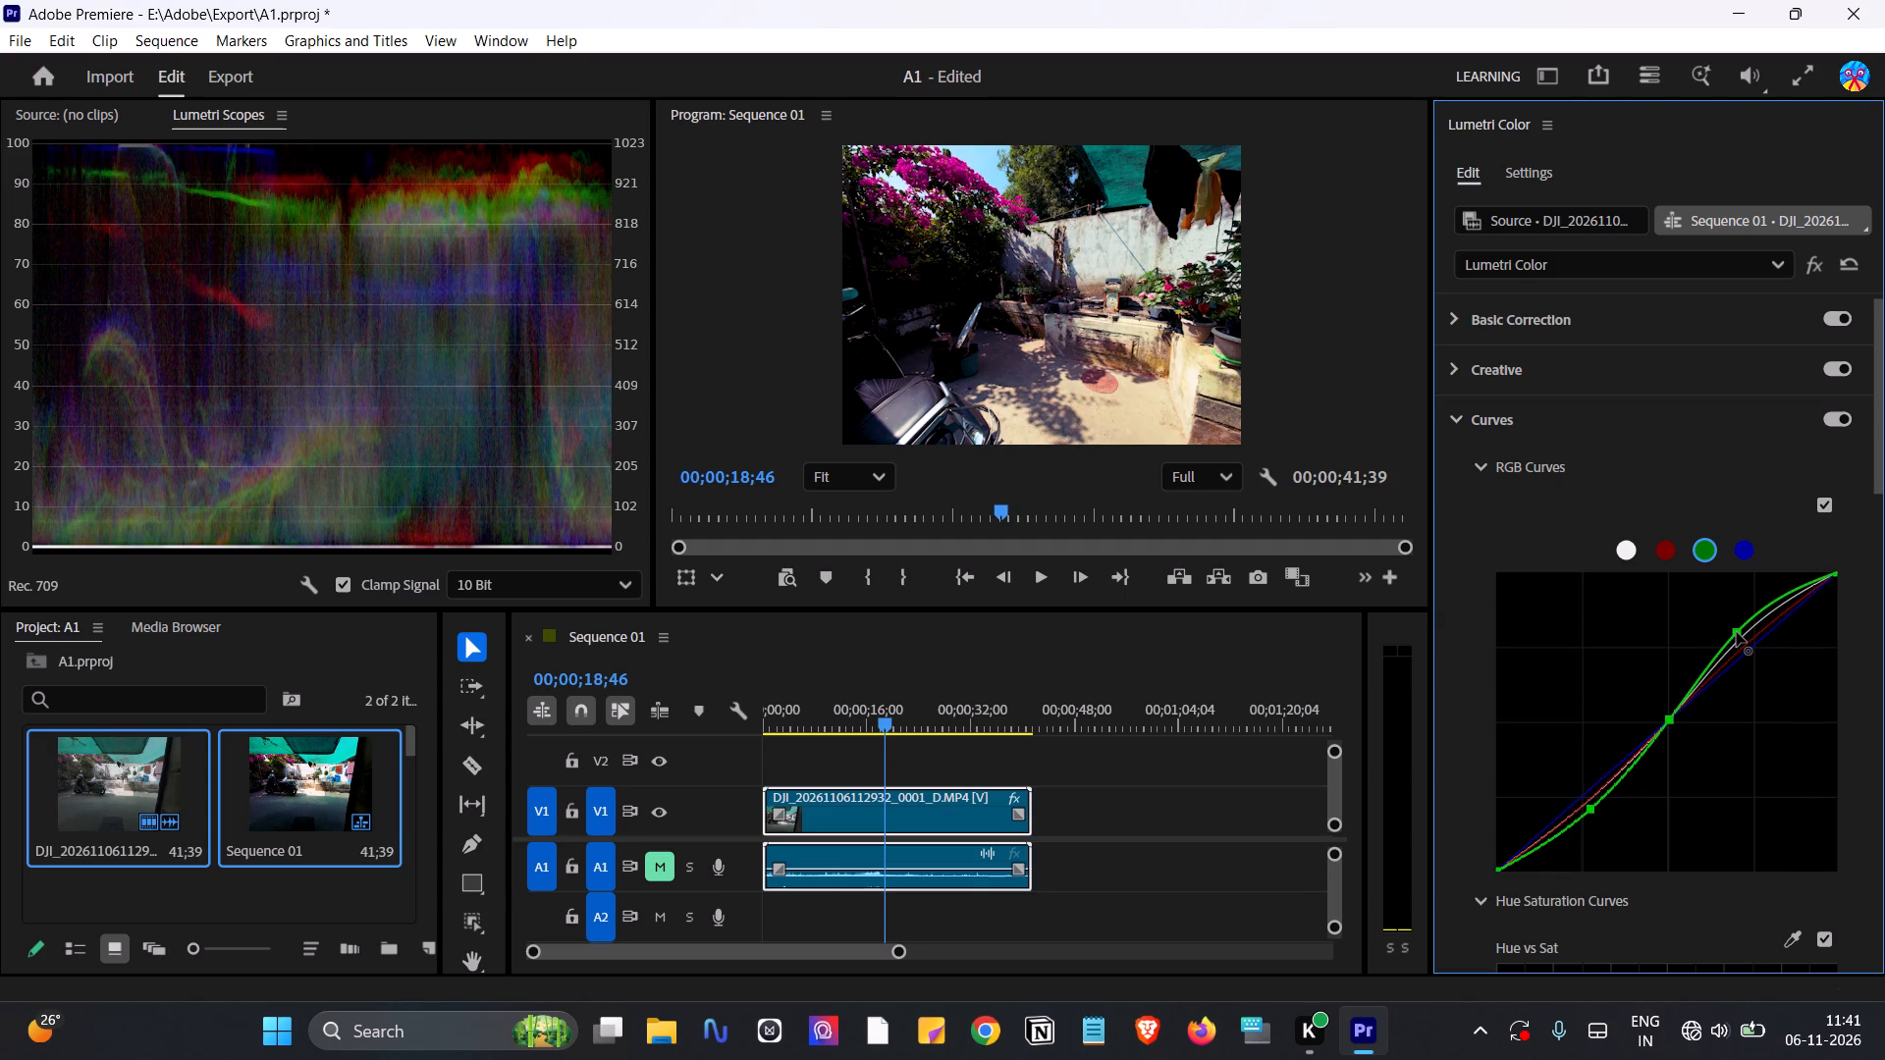
left_click_drag(1737, 632, 1737, 633)
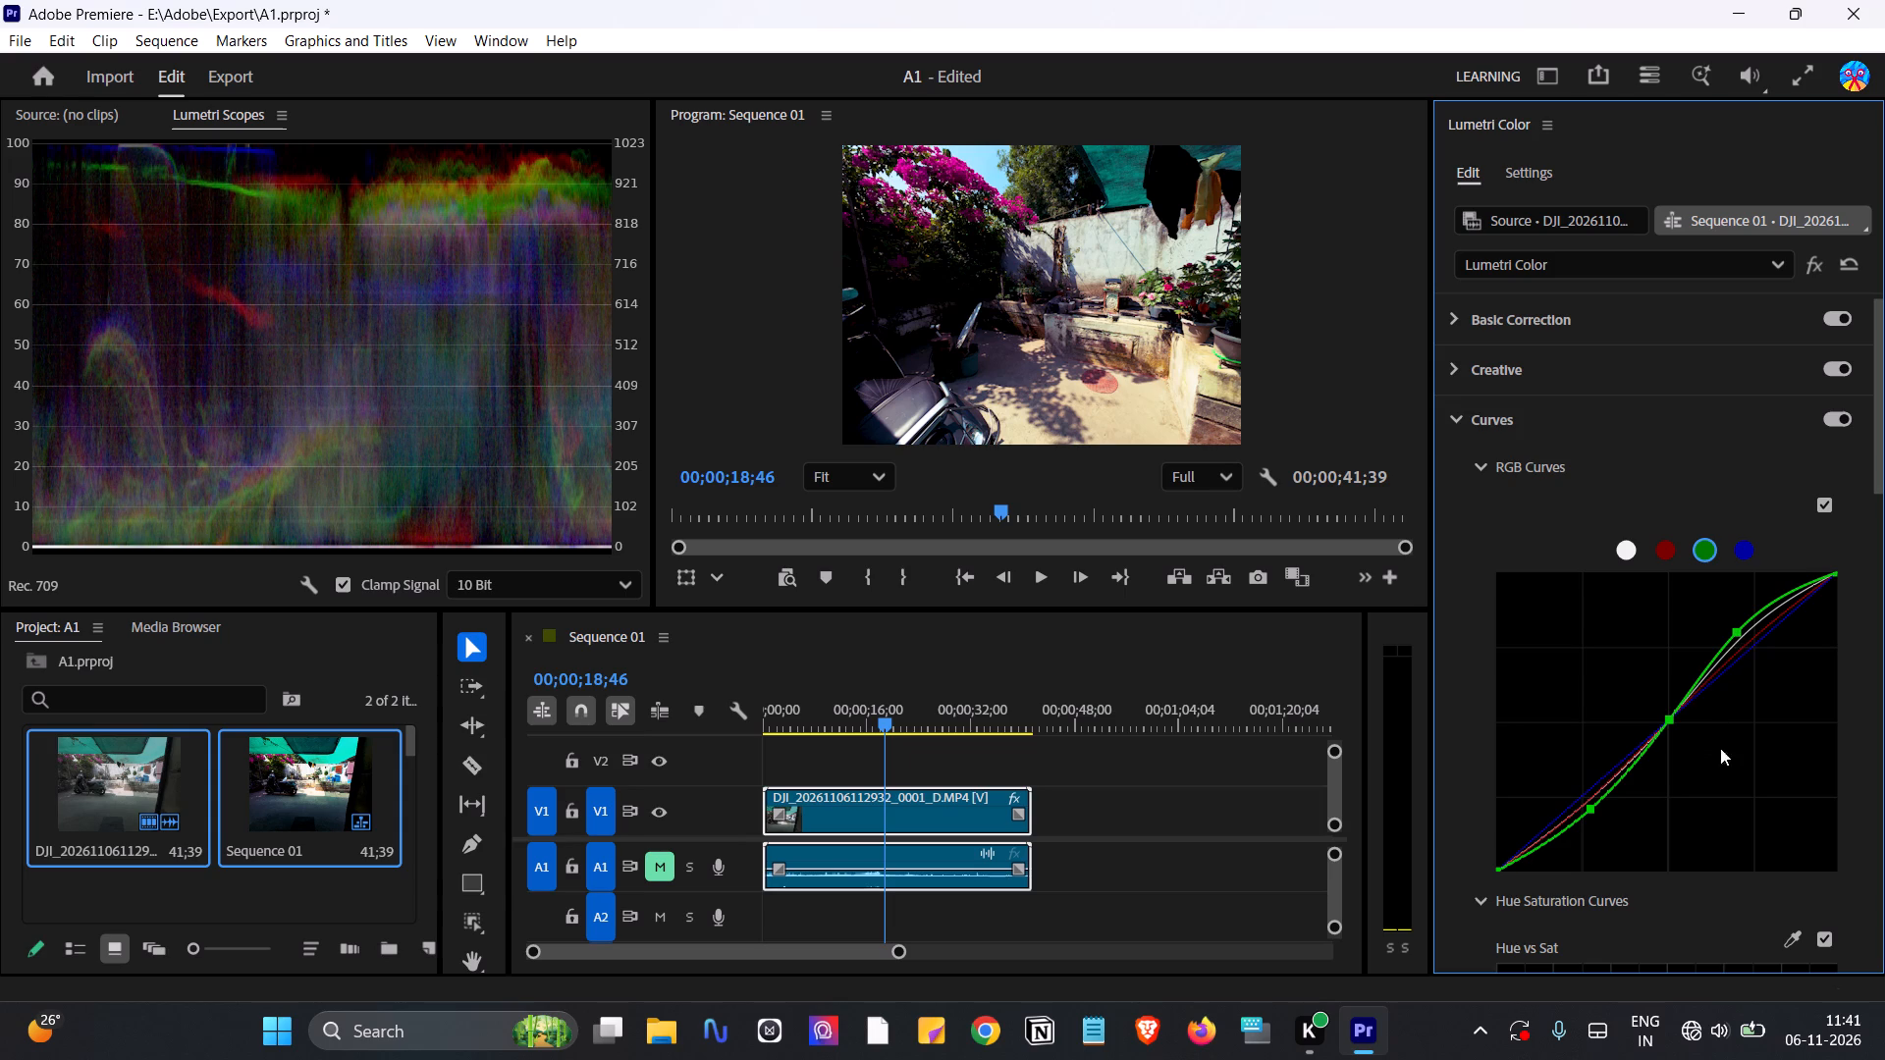
Add shadow, midtone and highlight points to the blue curve, lowering the shadows and slightly raising the highlights.
left_click(1747, 543)
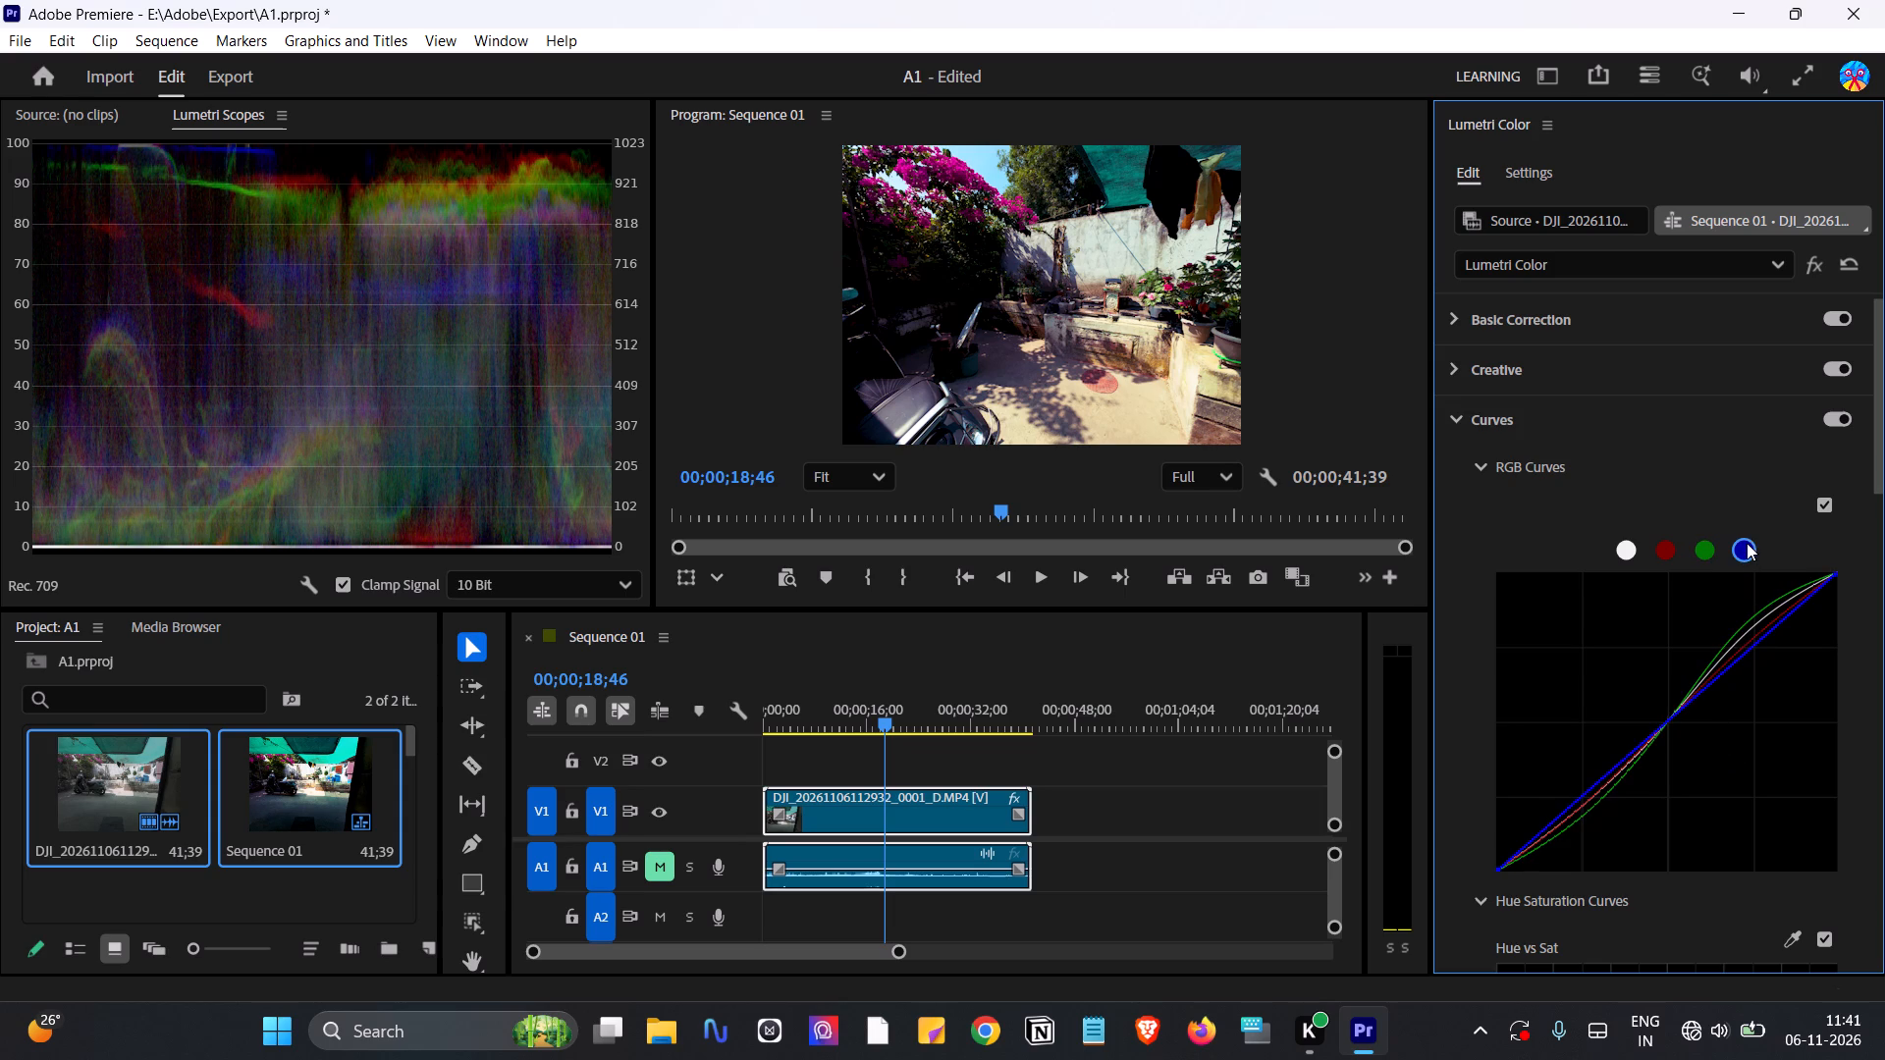
left_click(1584, 799)
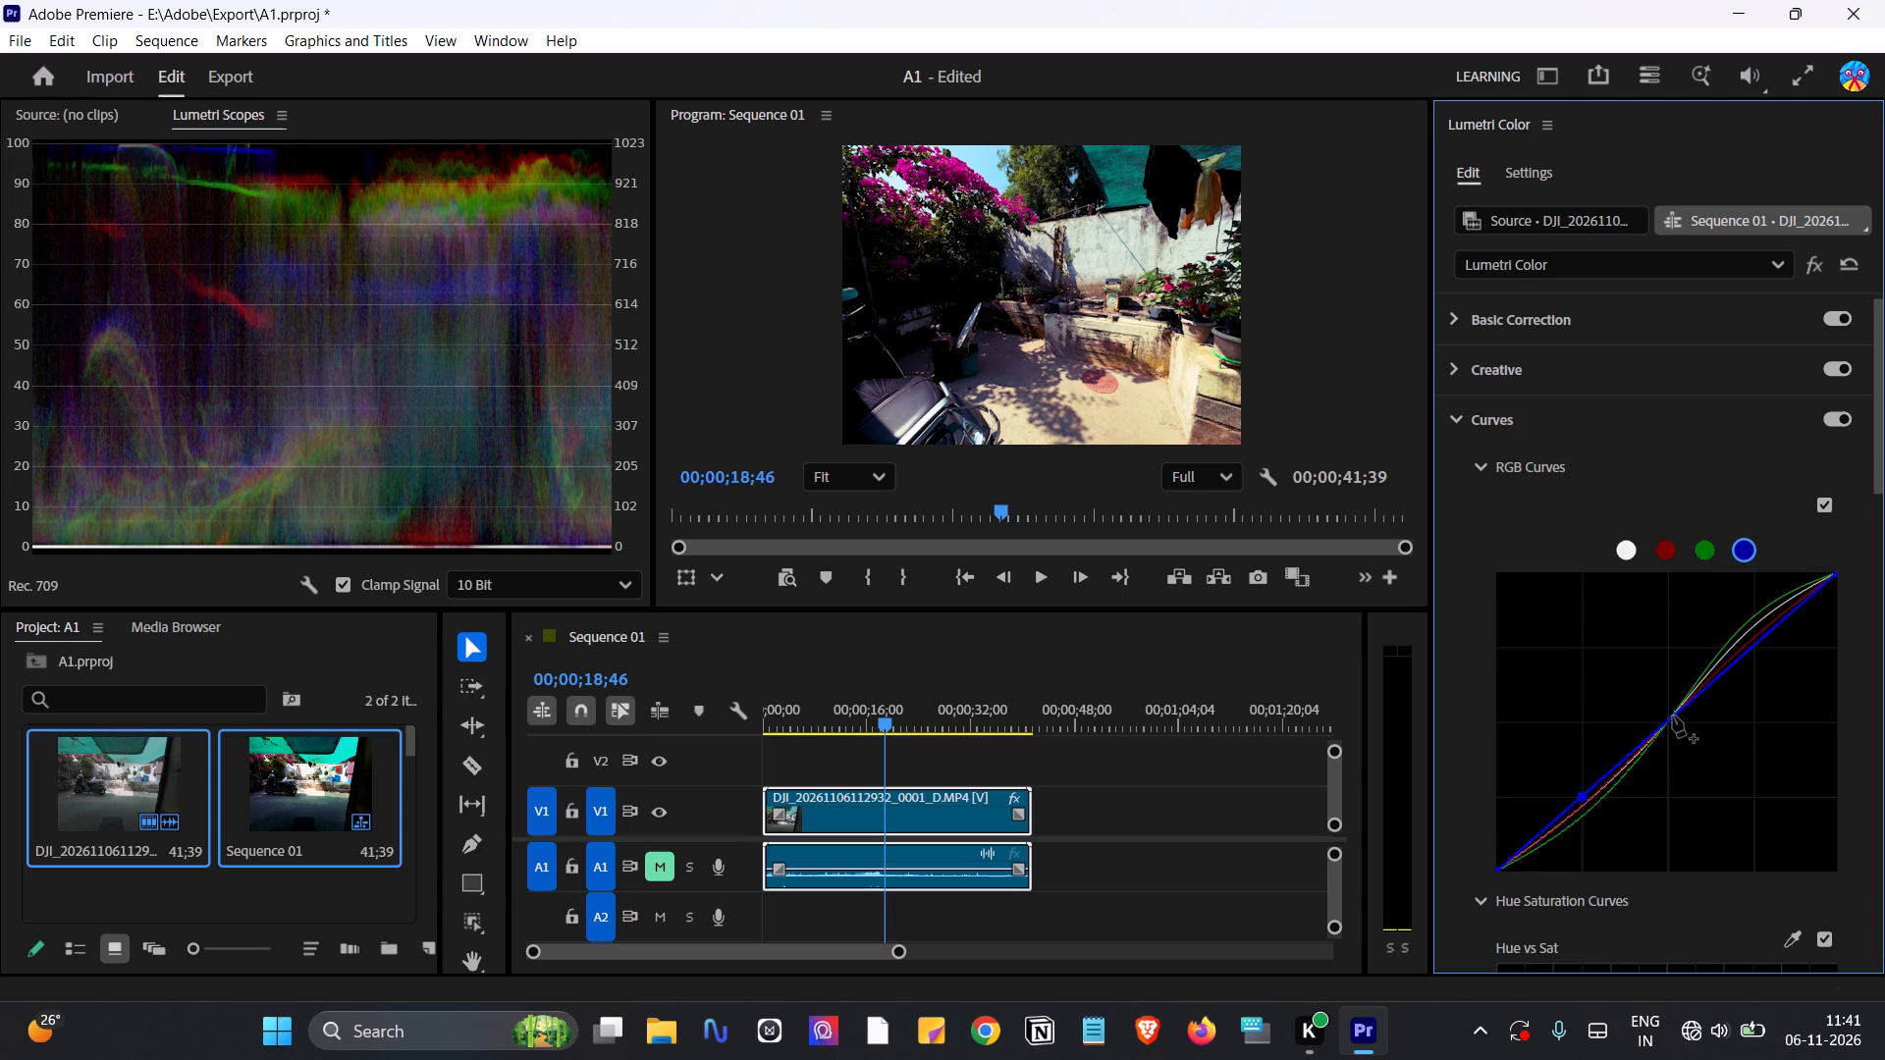
left_click(1669, 724)
left_click(1756, 647)
left_click(1583, 798)
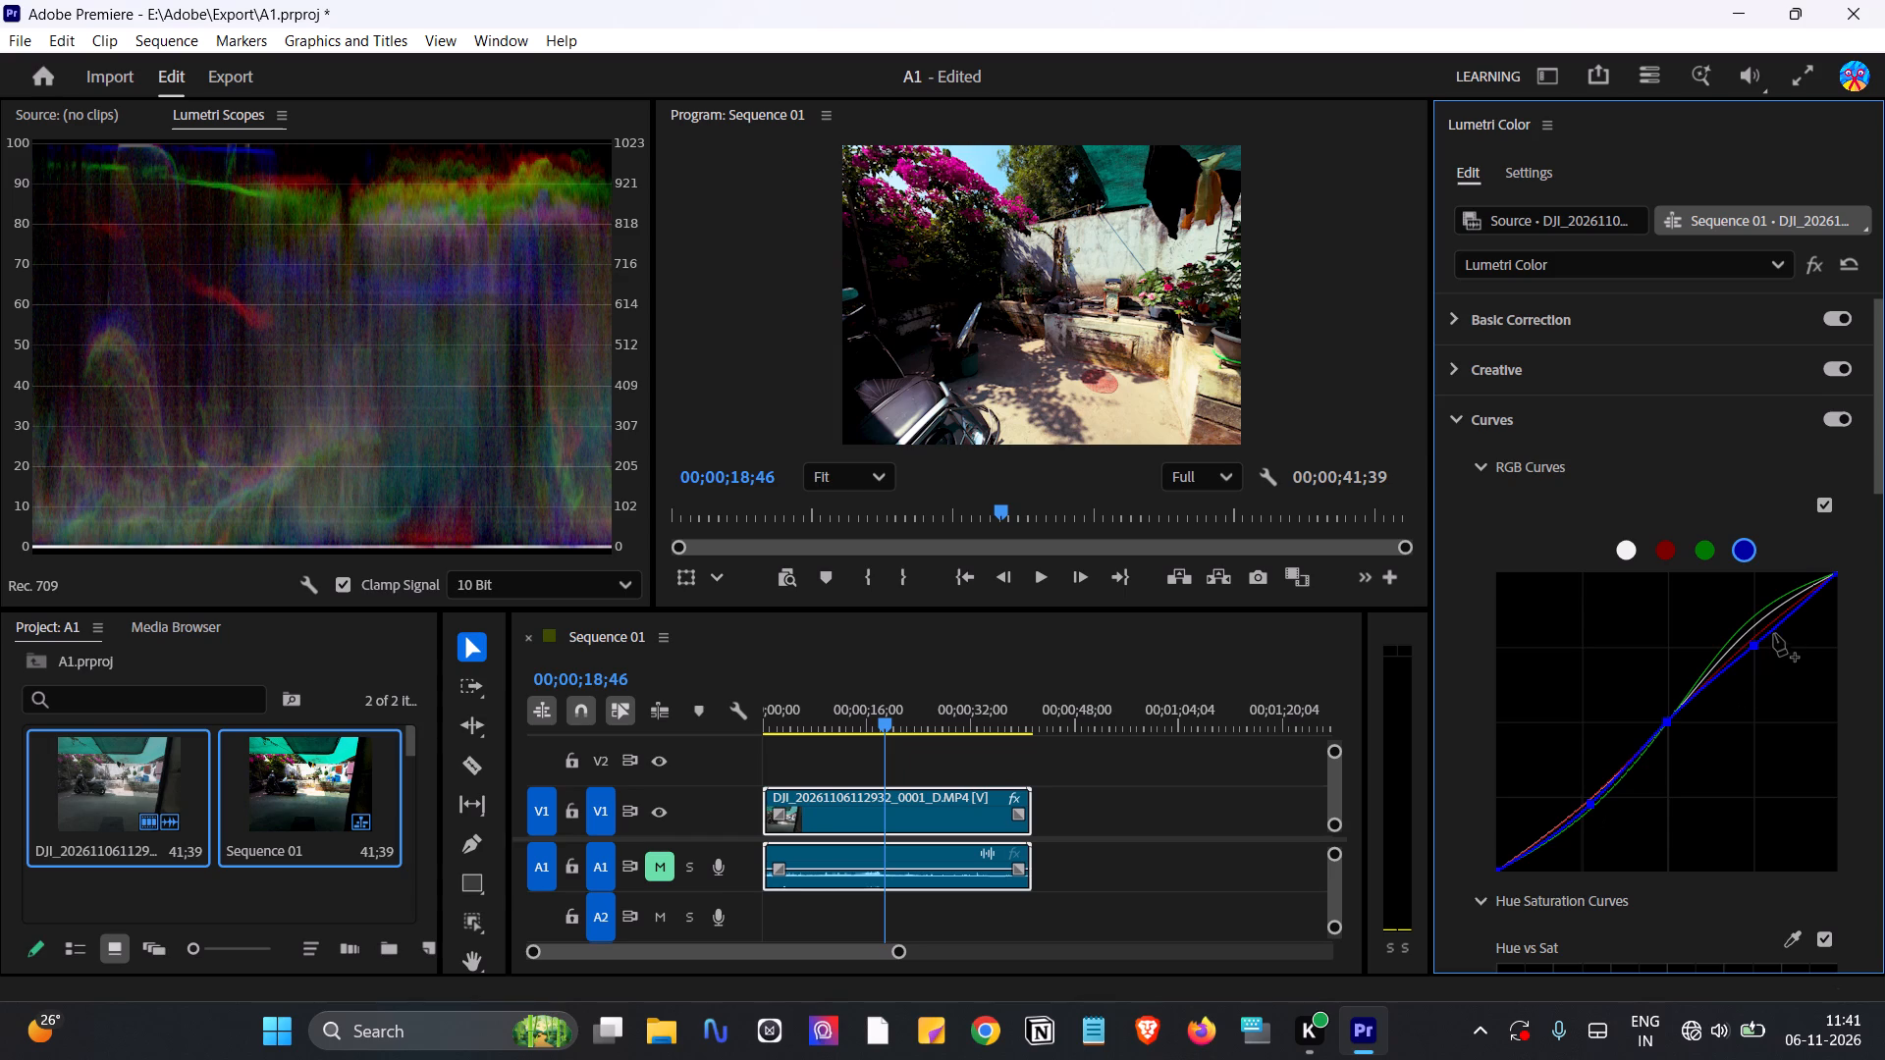
left_click_drag(1756, 650, 1751, 641)
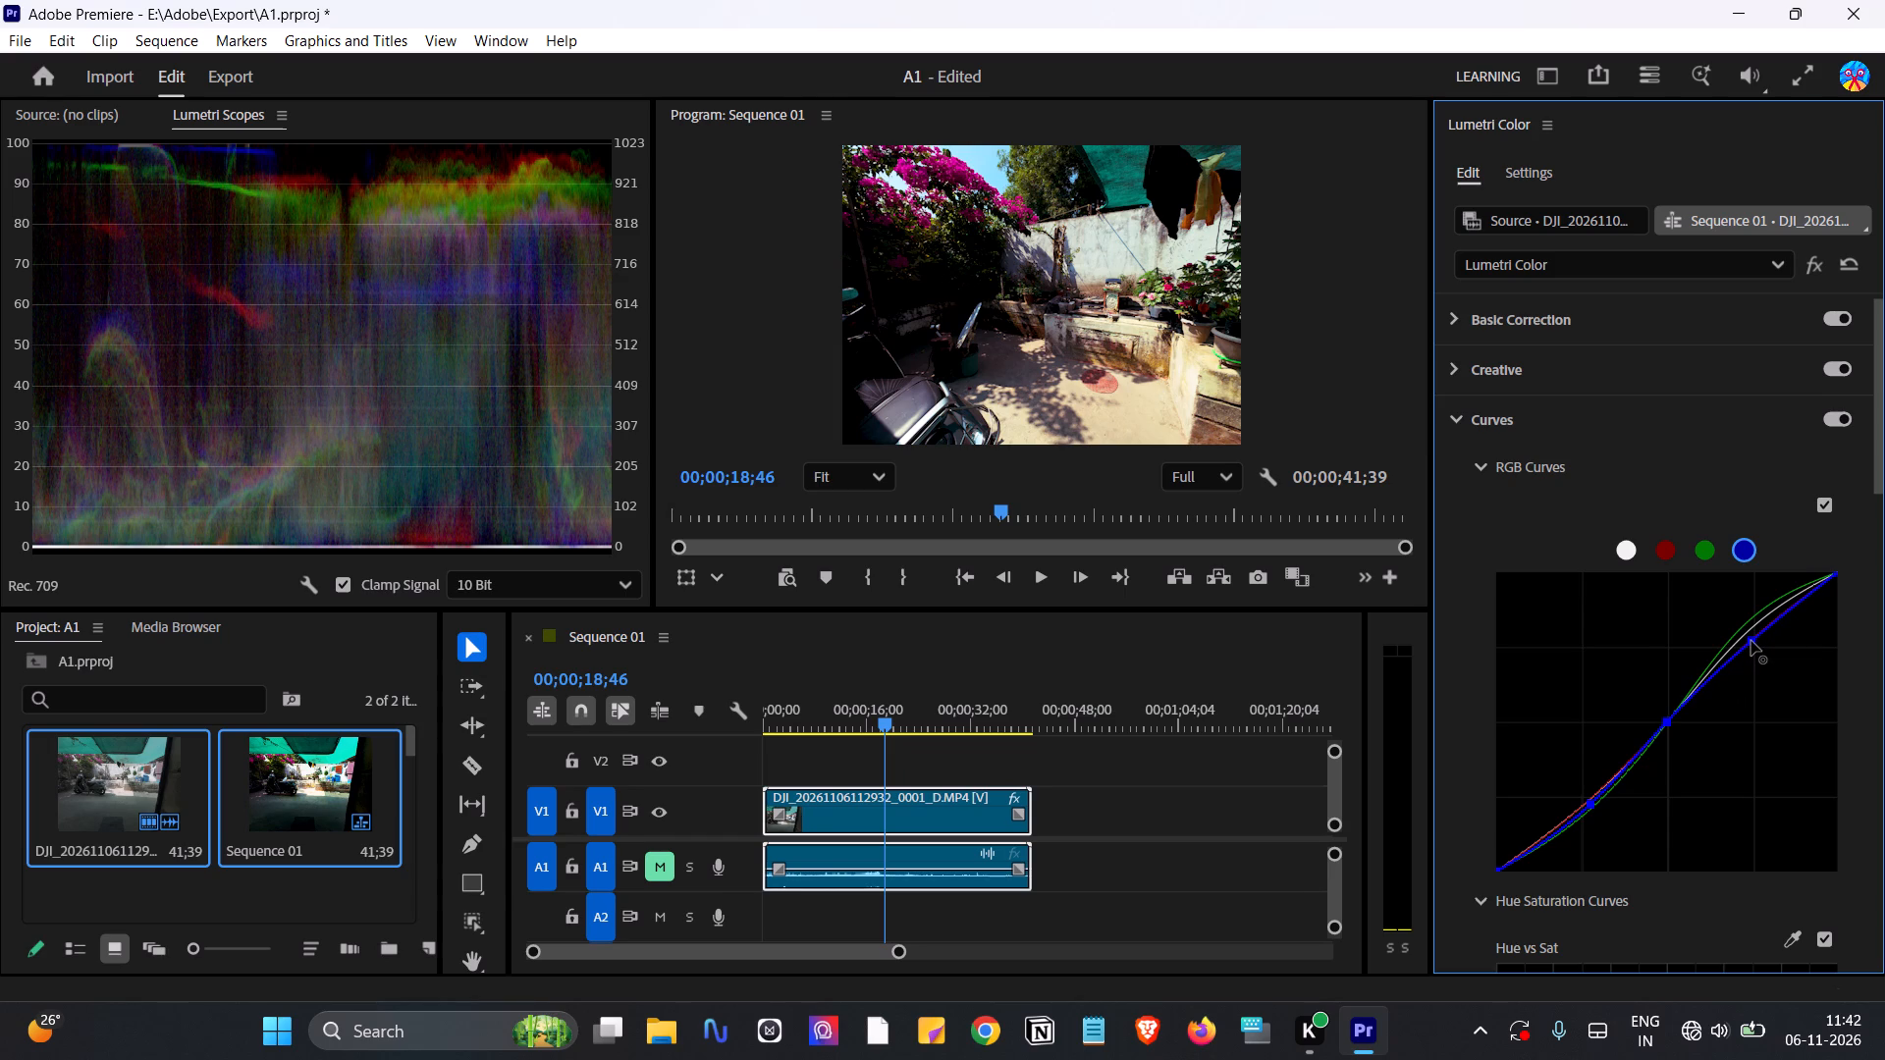
Raise the blue RGB curve's highlight point slightly toward the white curve.
left_click_drag(1751, 641, 1750, 636)
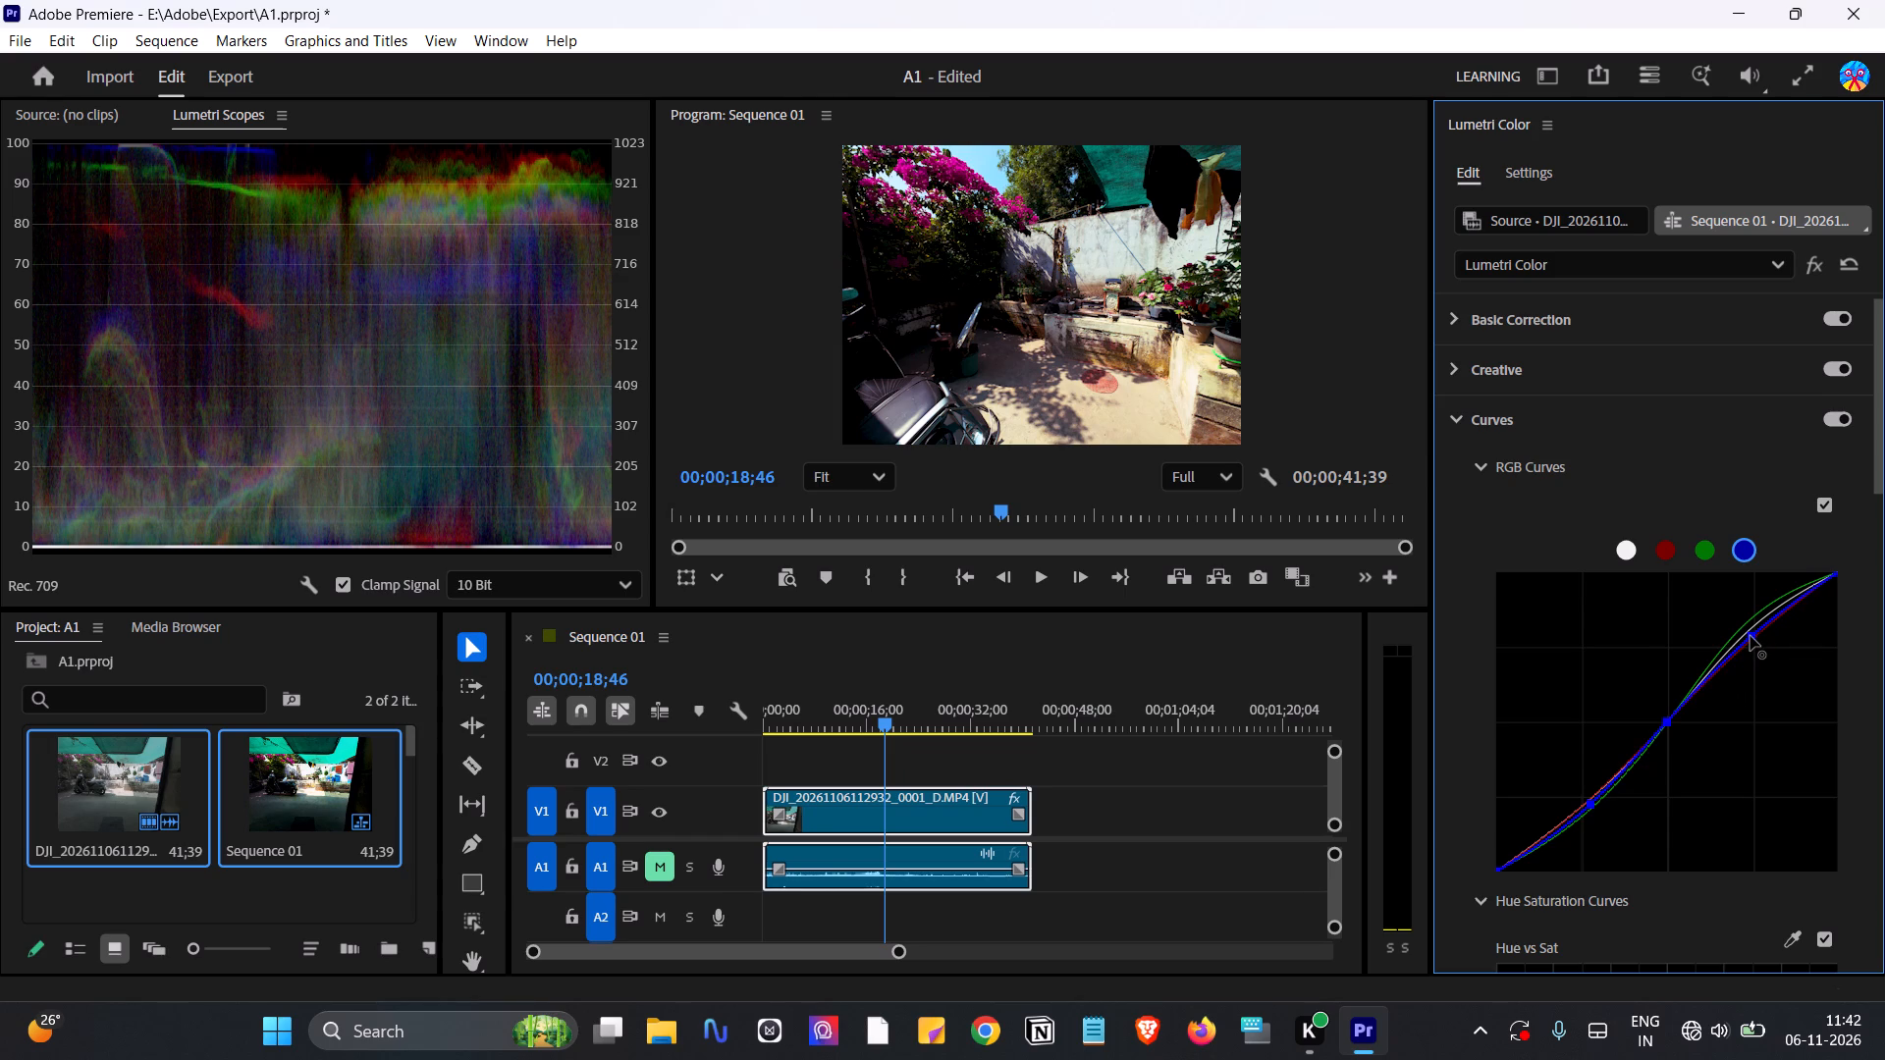
left_click_drag(1750, 636, 1750, 634)
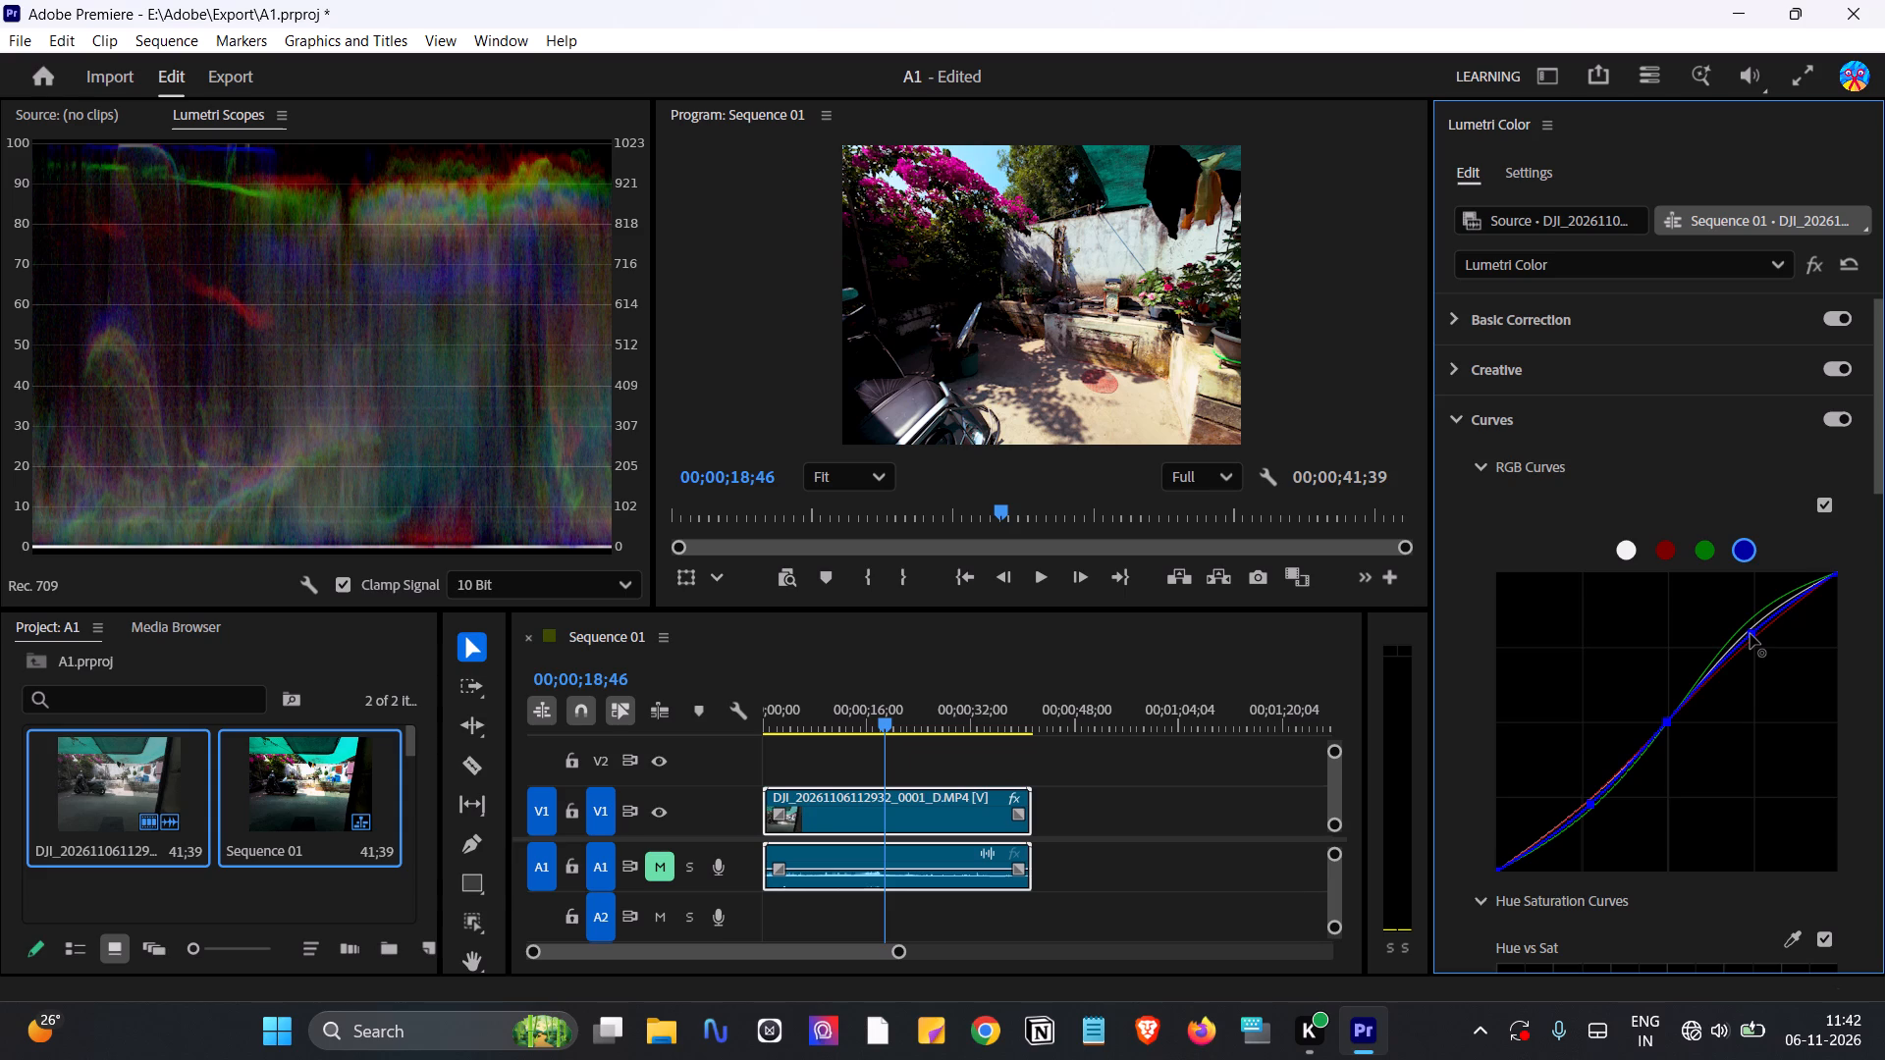
Sample the pink flowers for the Hue vs Sat curve, widen the range toward magenta, and raise the middle pink-red point slightly.
scroll(1569, 731, "down", 1)
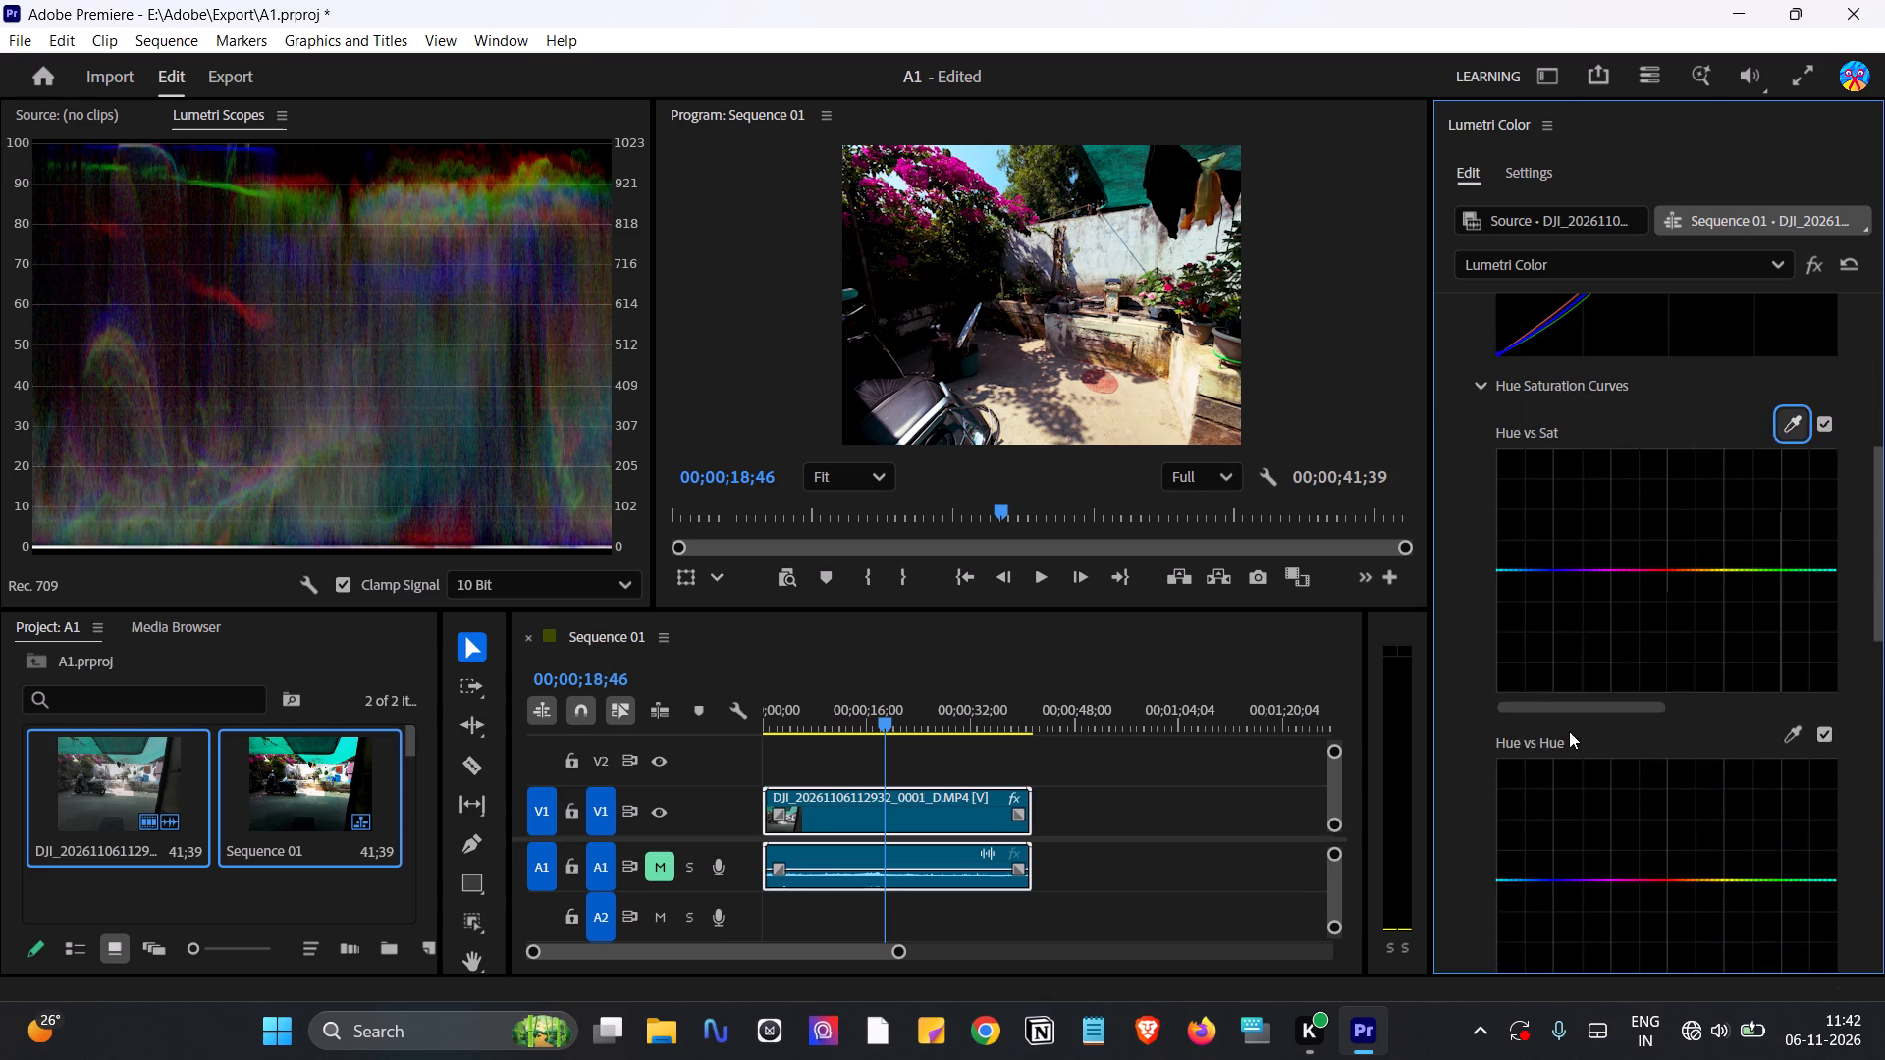
scroll(1569, 731, "down", 1)
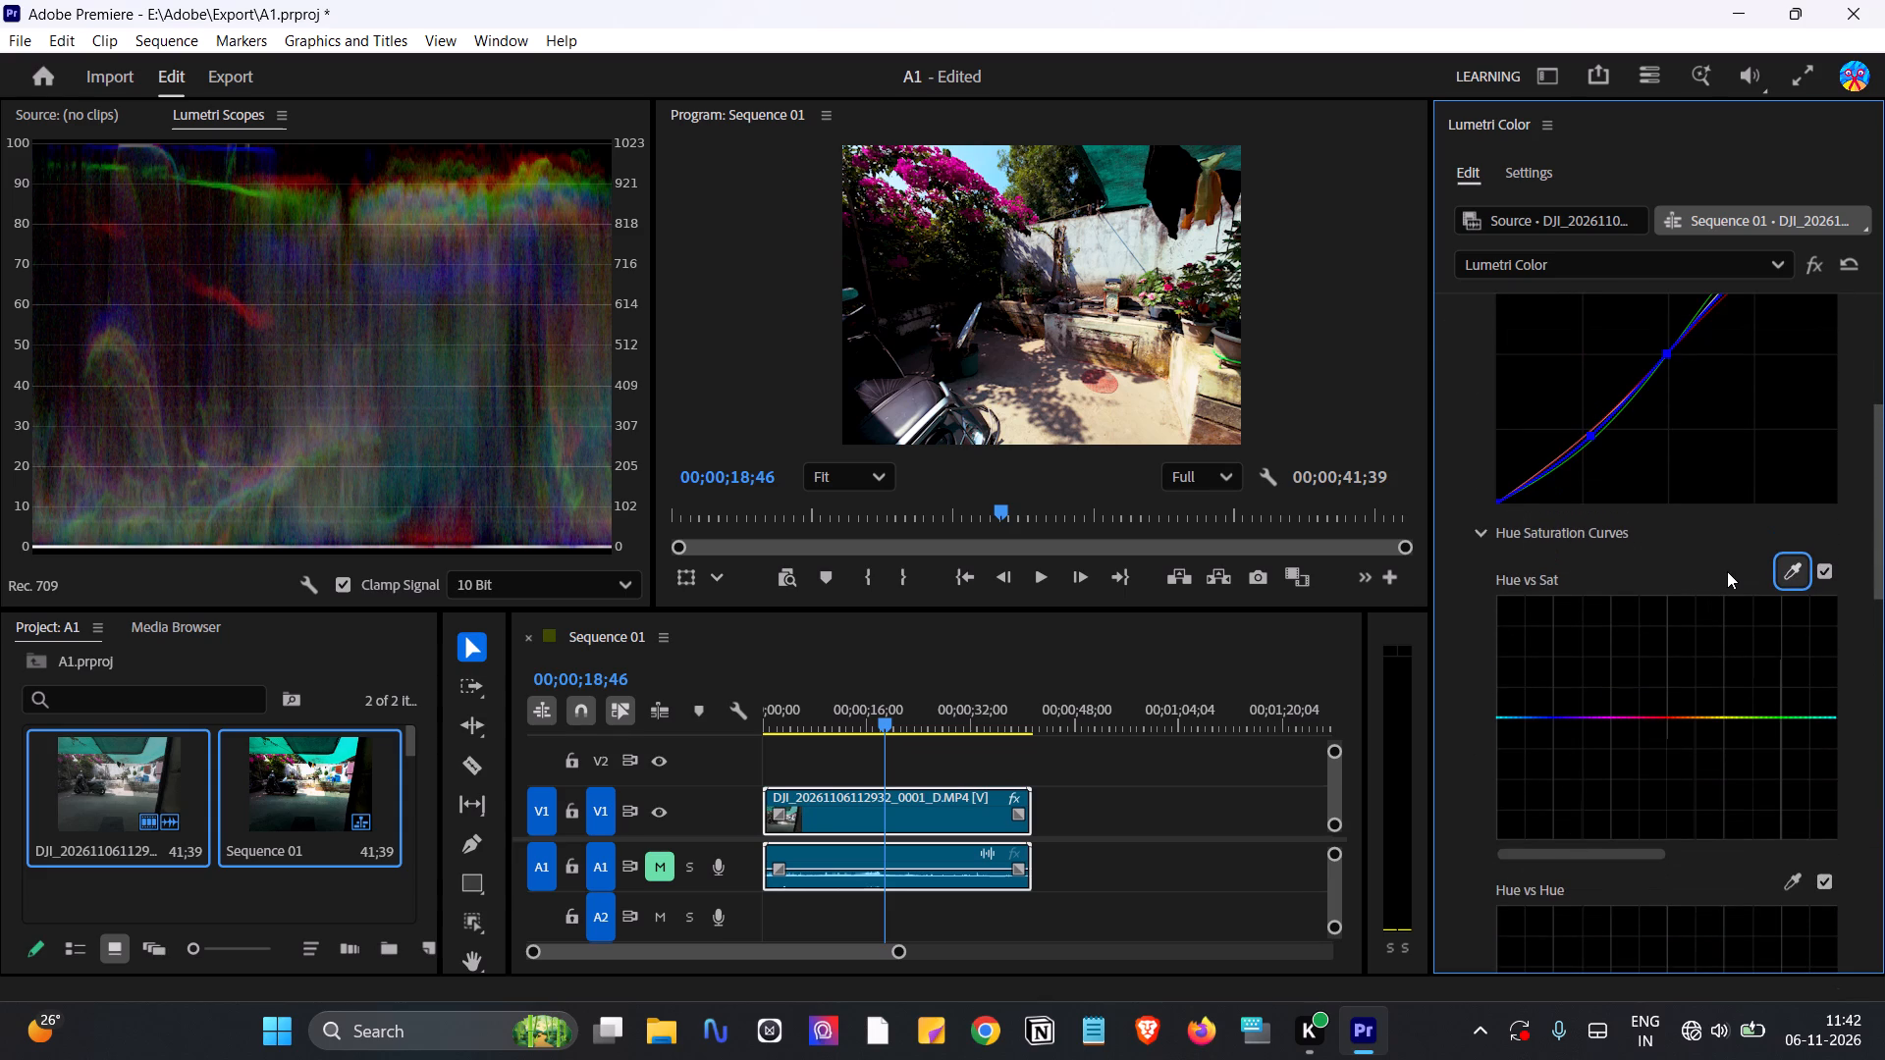
left_click(1786, 570)
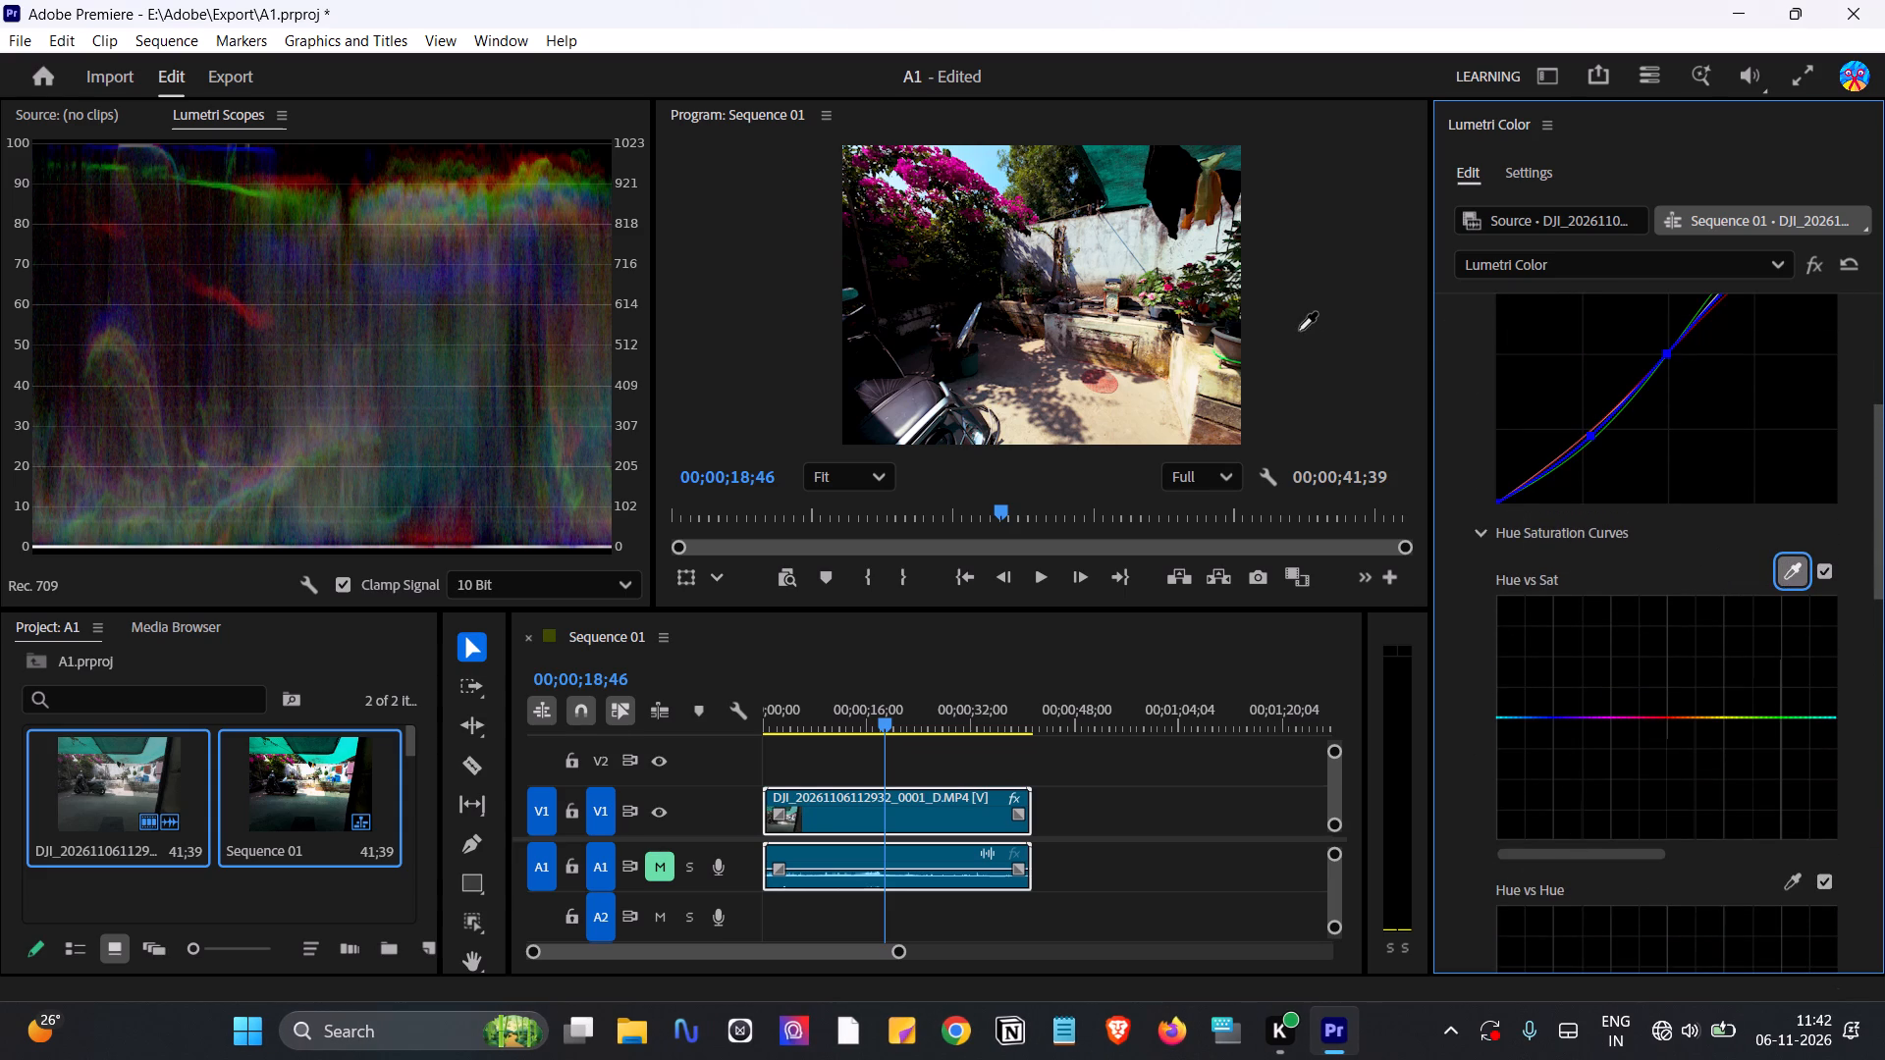
left_click(955, 164)
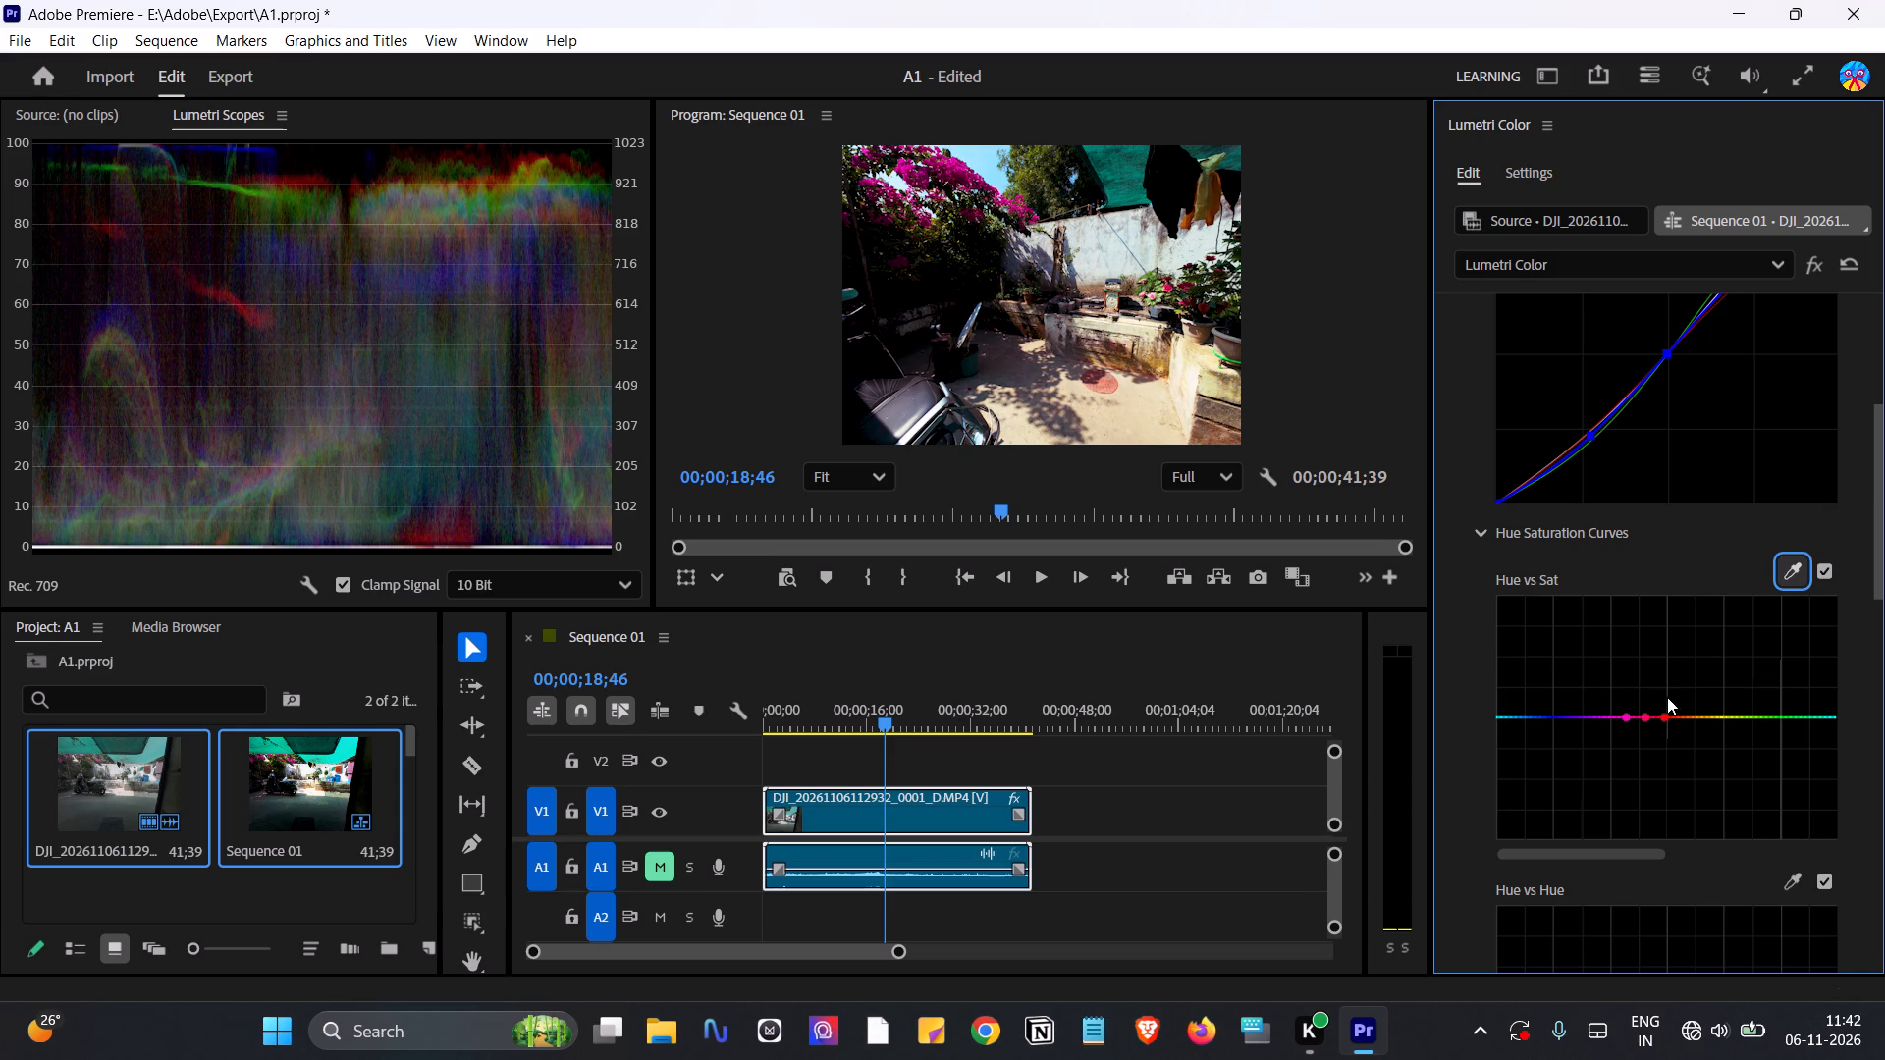
left_click_drag(1629, 718, 1613, 716)
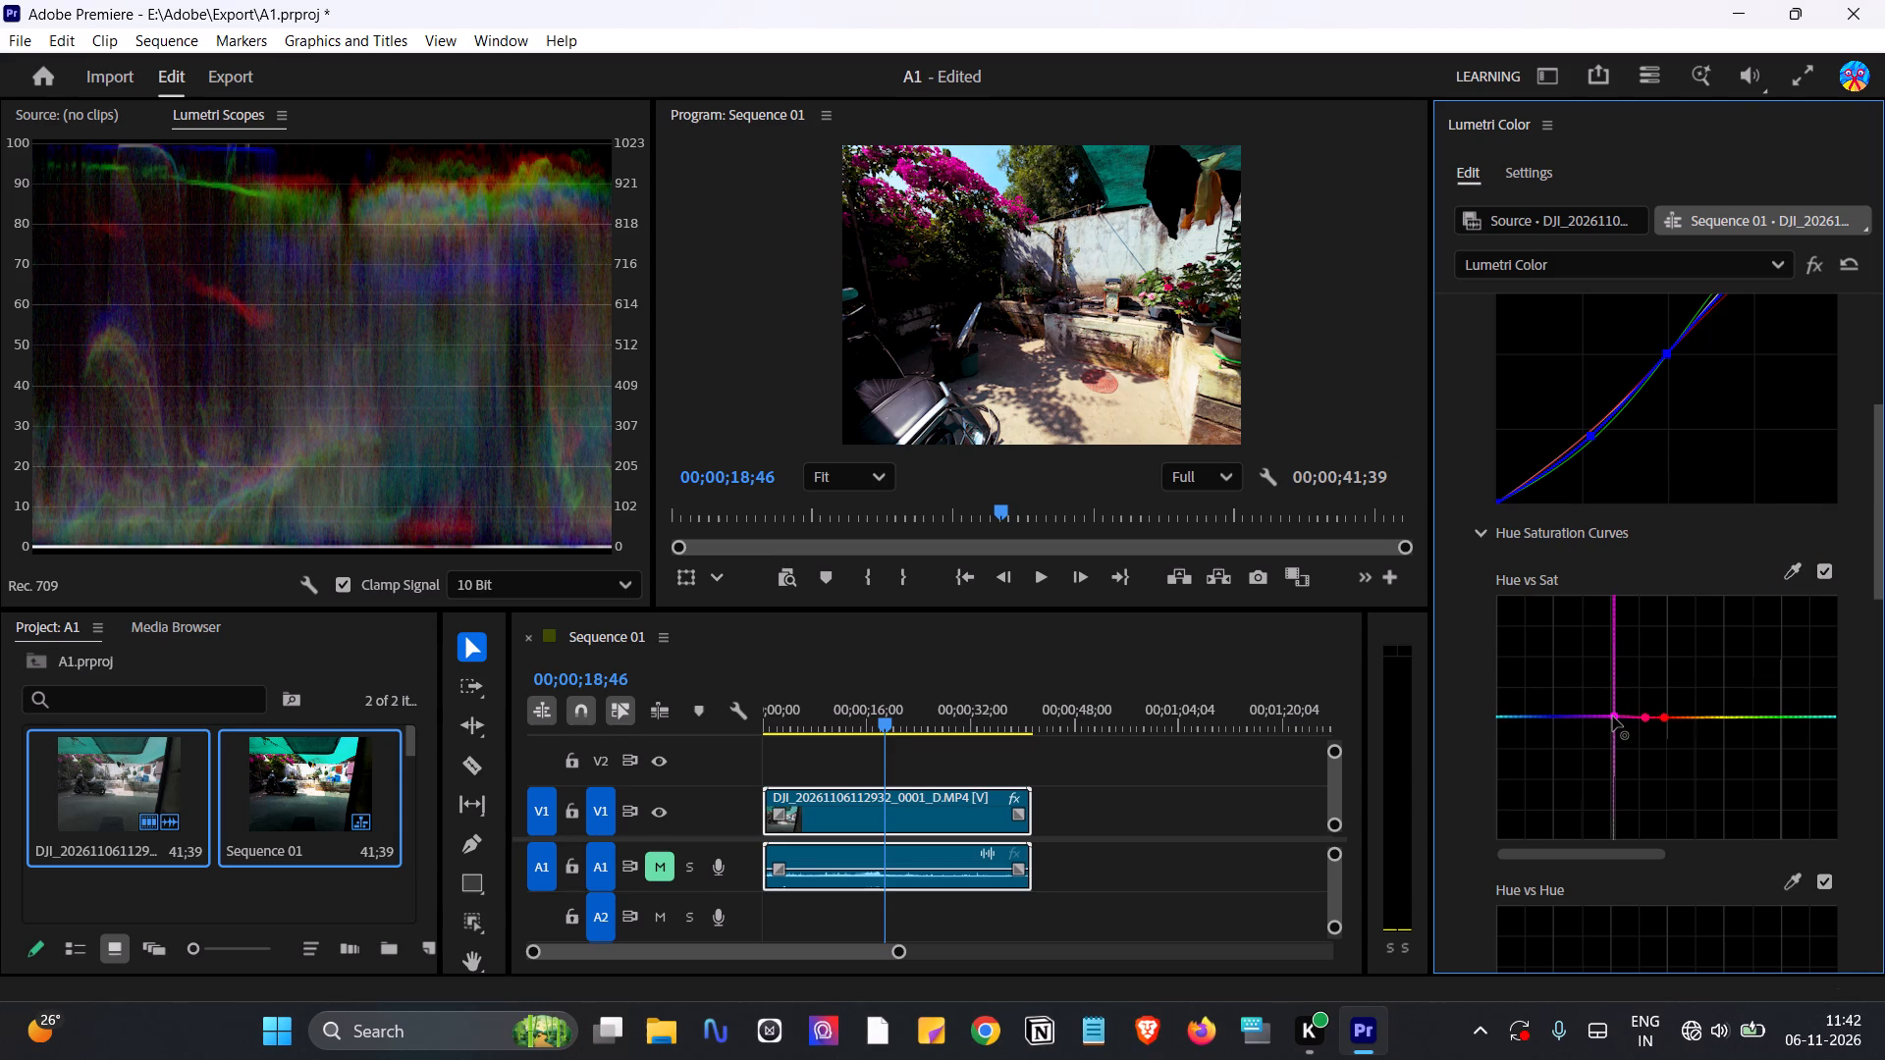
left_click_drag(1613, 716, 1612, 716)
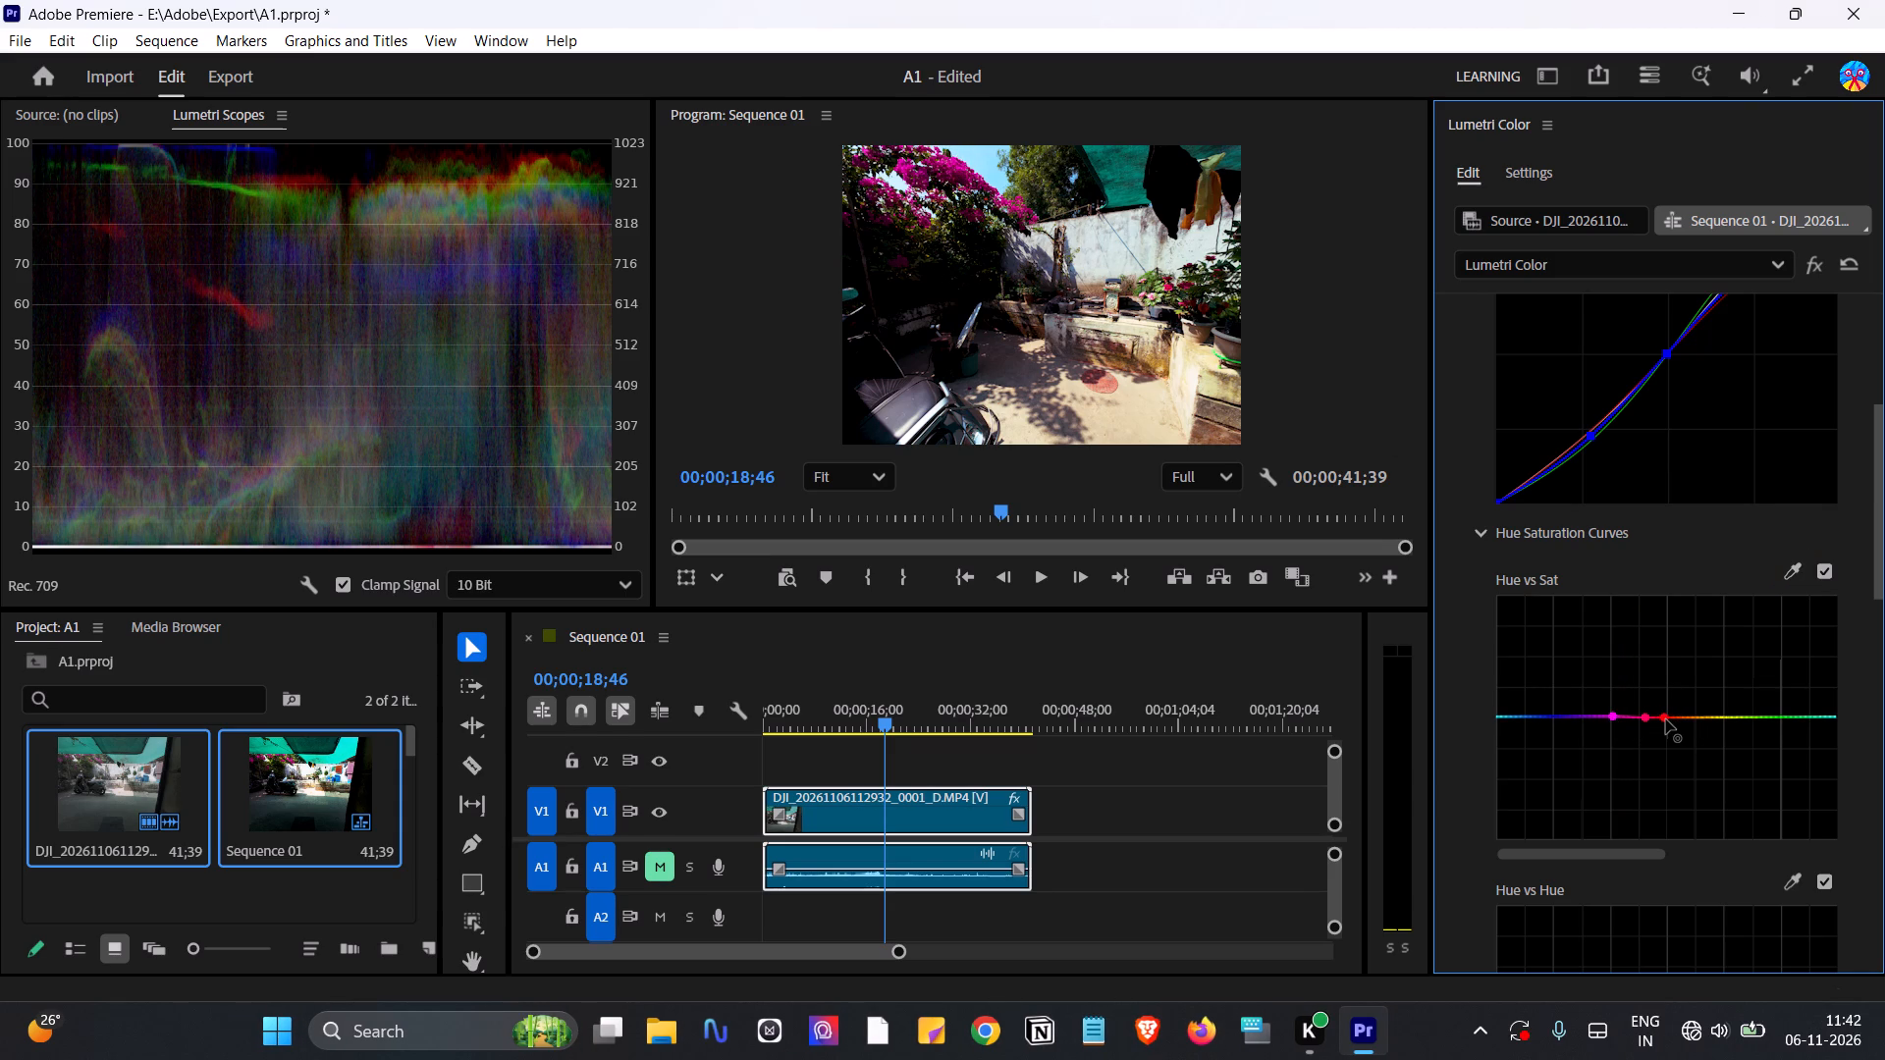
left_click(1666, 719)
left_click_drag(1647, 720, 1646, 716)
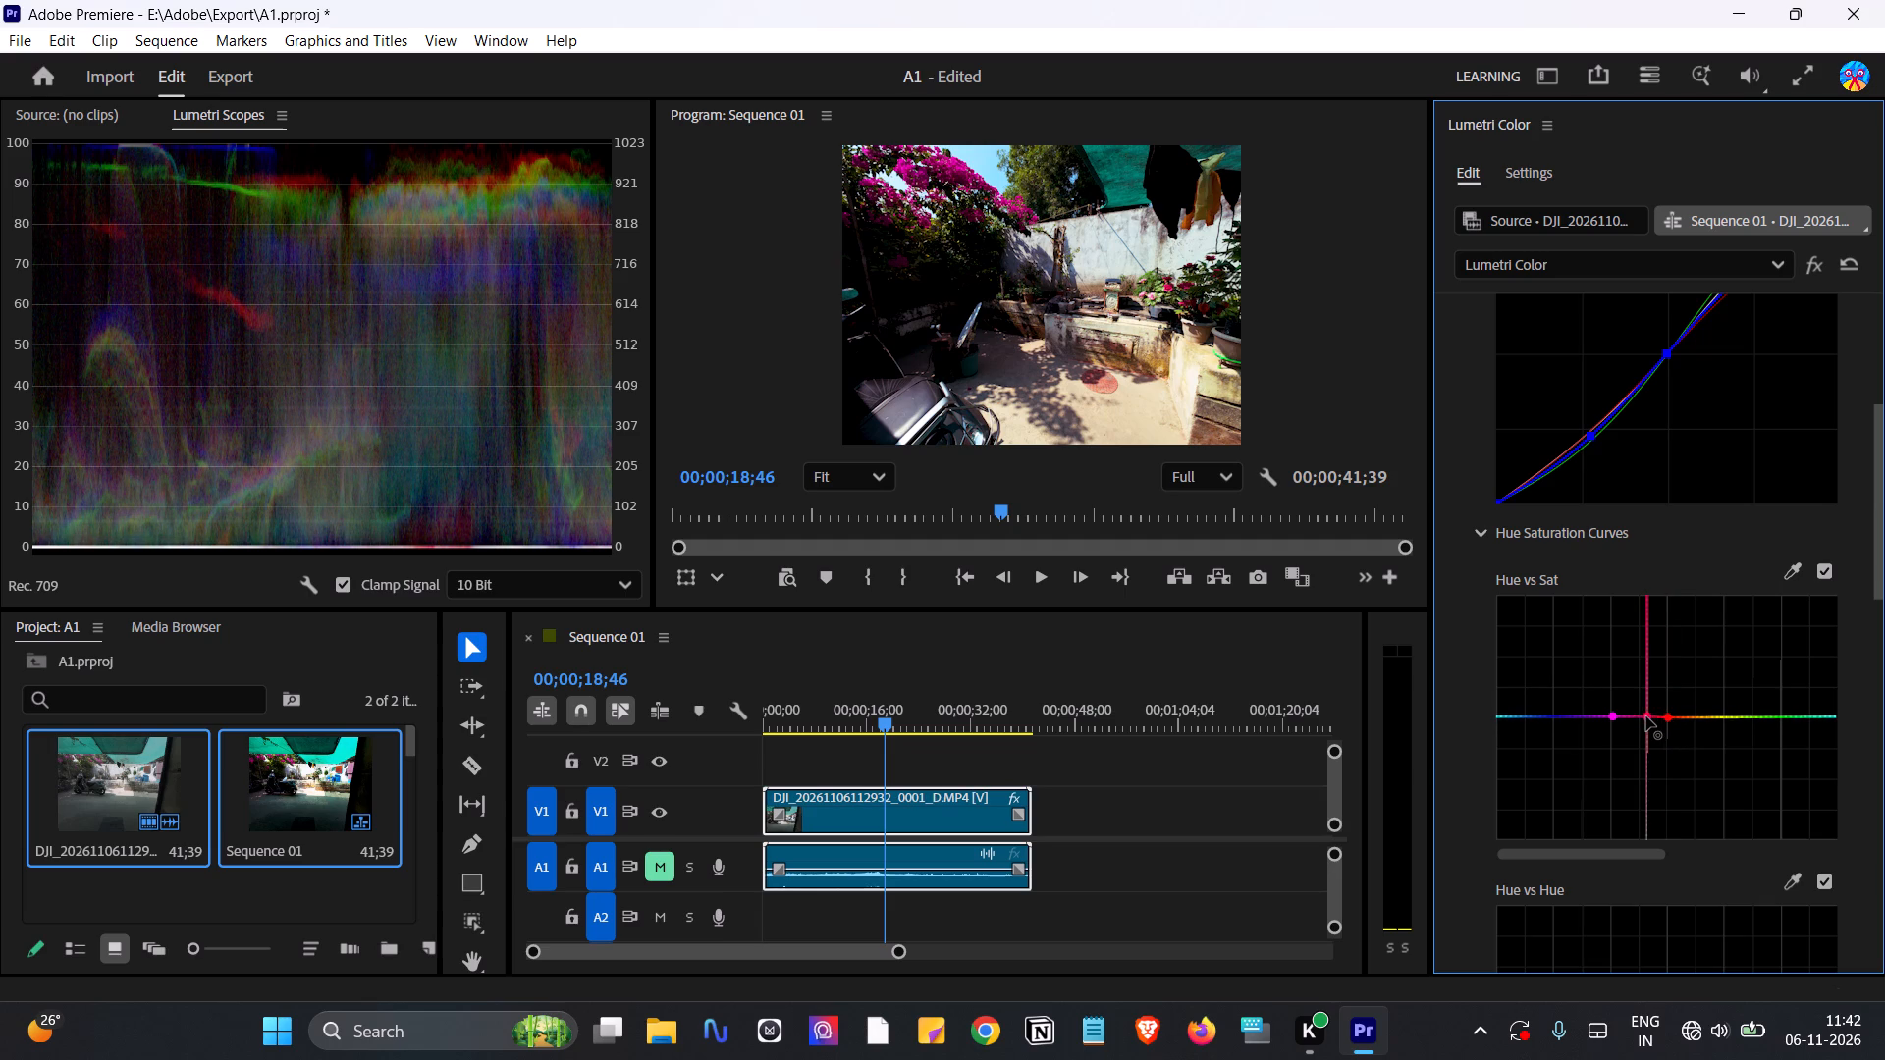
left_click_drag(1646, 716, 1644, 696)
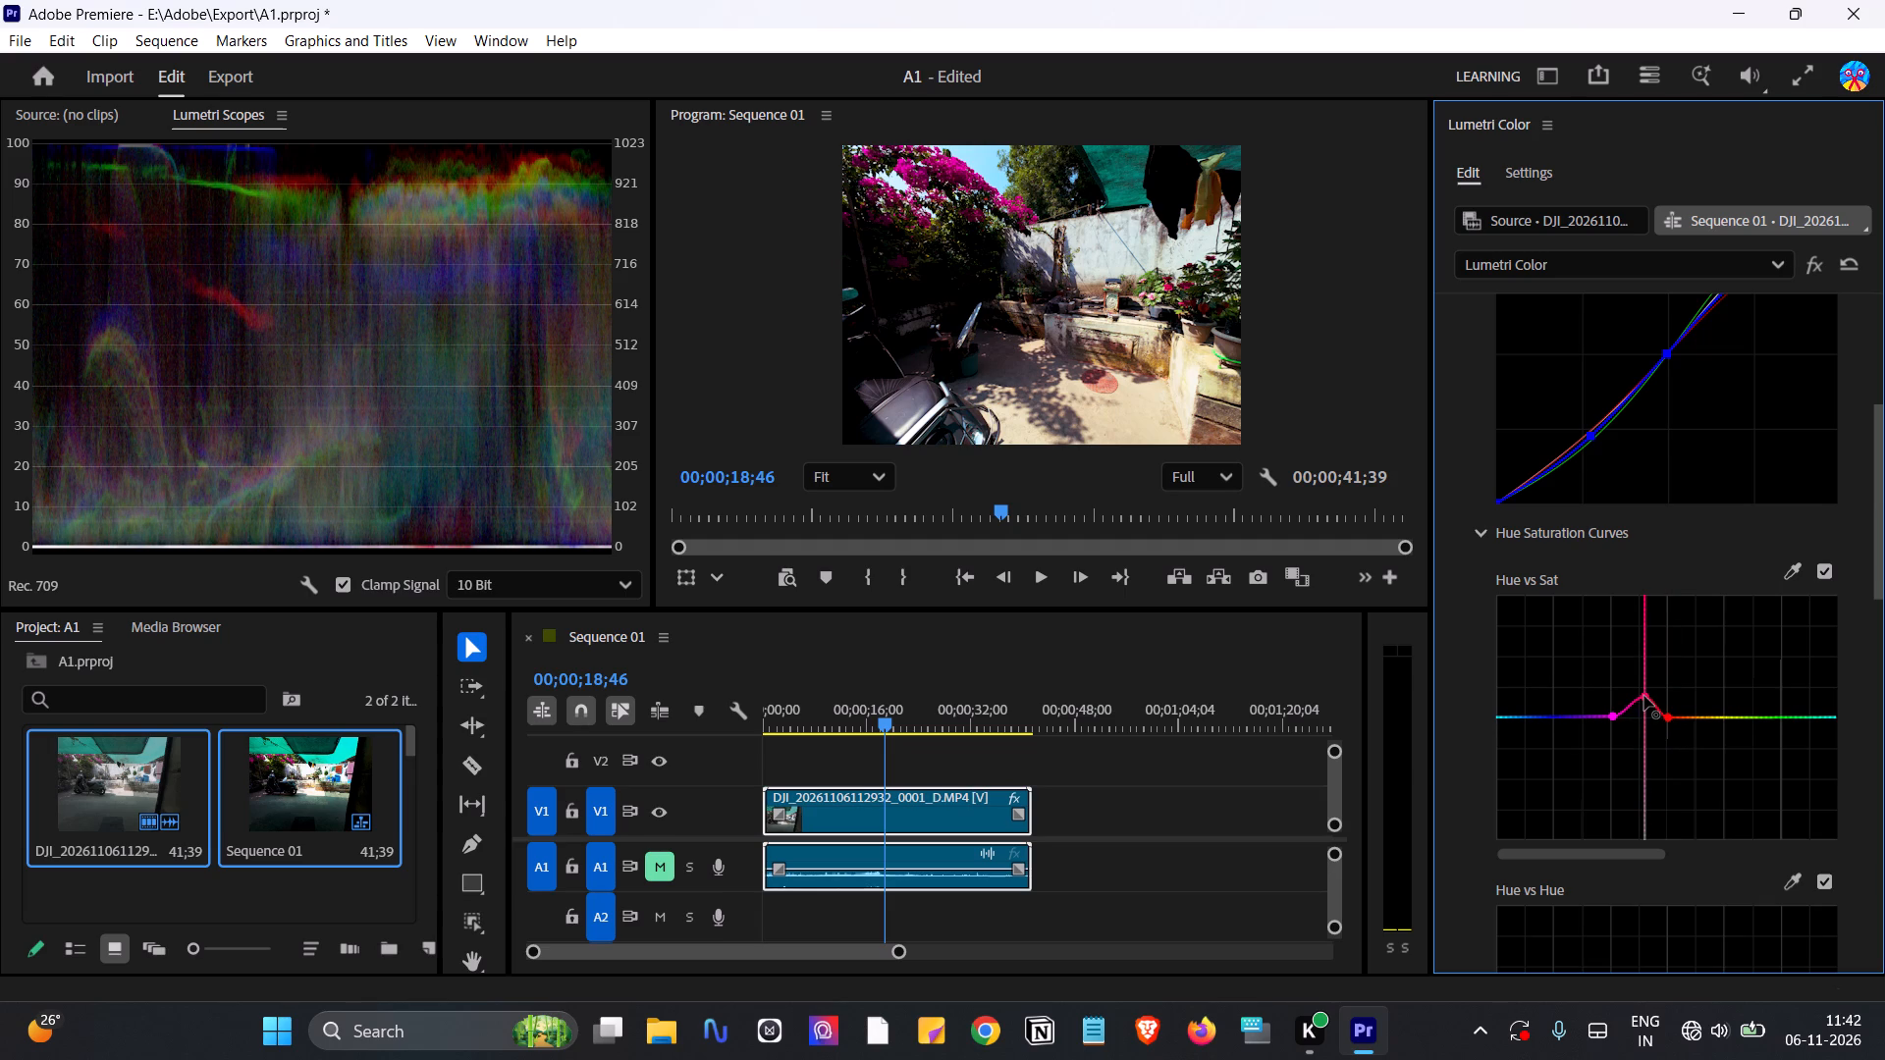
left_click_drag(1644, 696, 1644, 694)
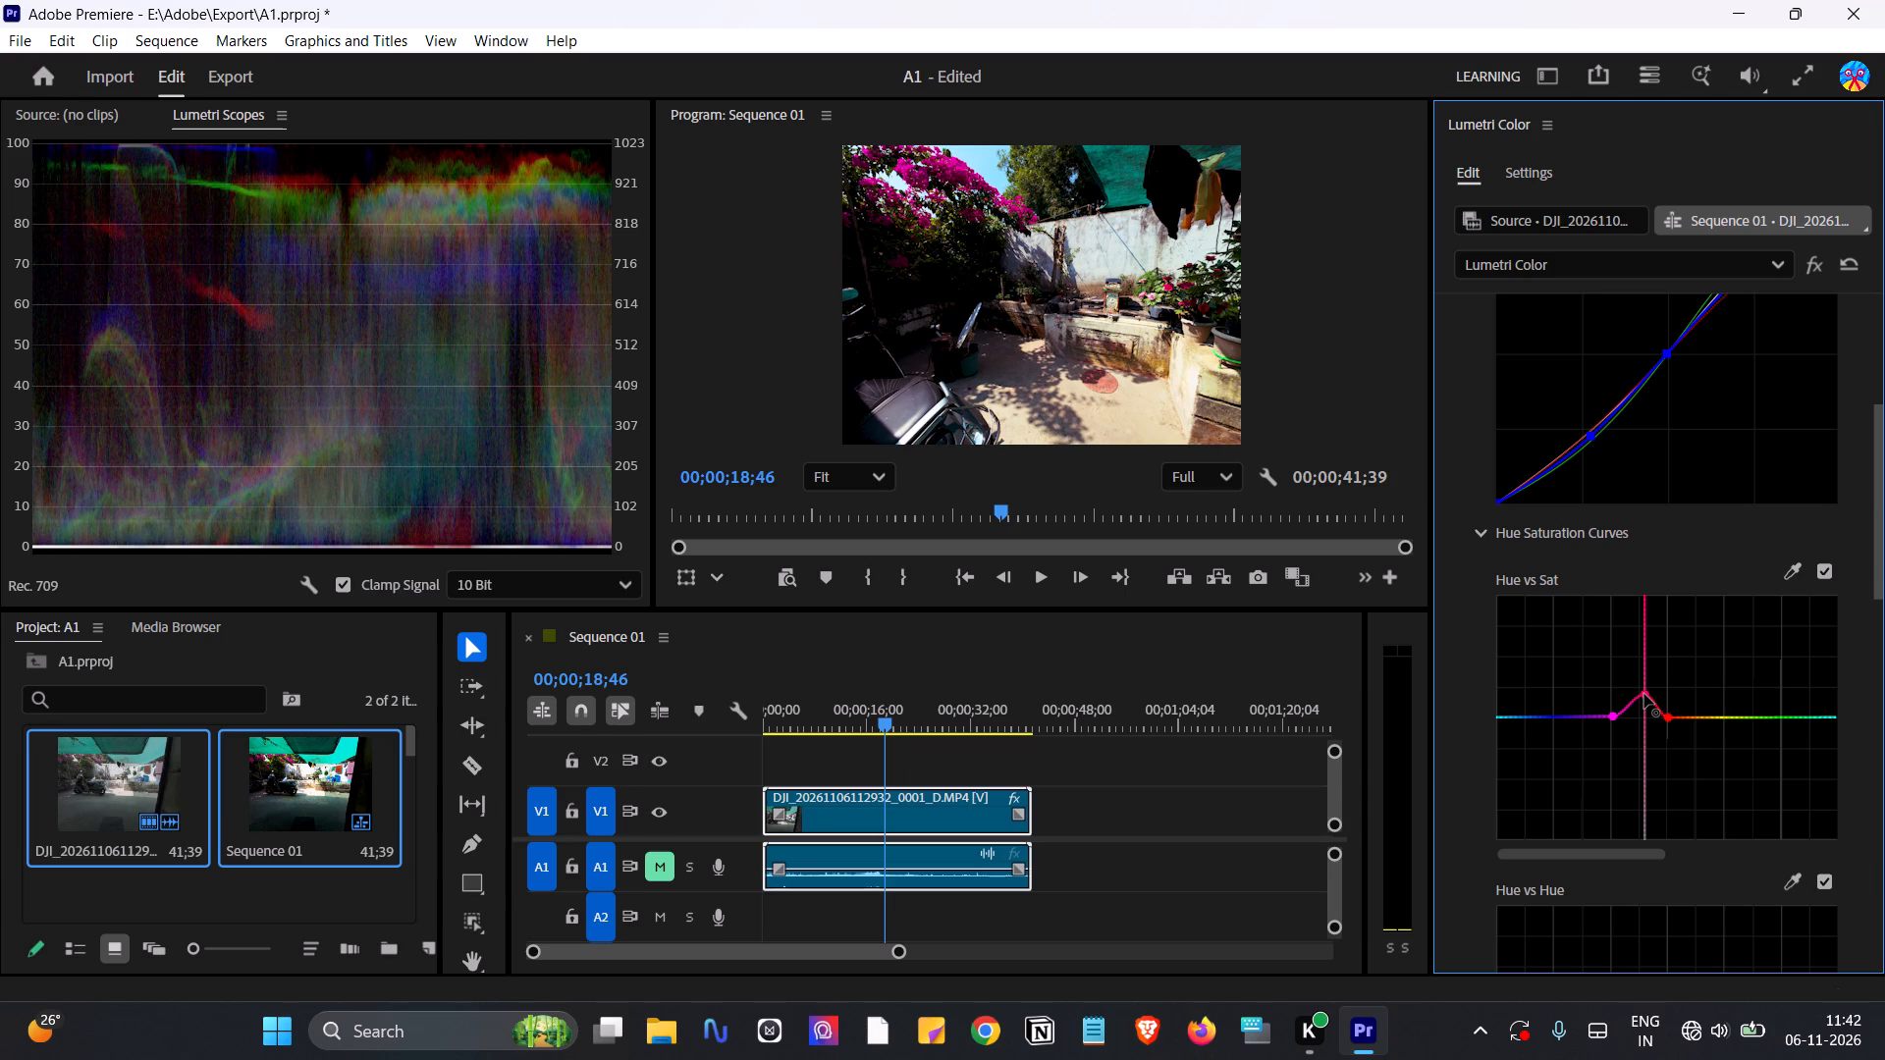
left_click_drag(1644, 694, 1644, 698)
Sample the yellowish garden ledge for the Hue vs Sat curve and raise its middle yellow point slightly.
left_click(1791, 569)
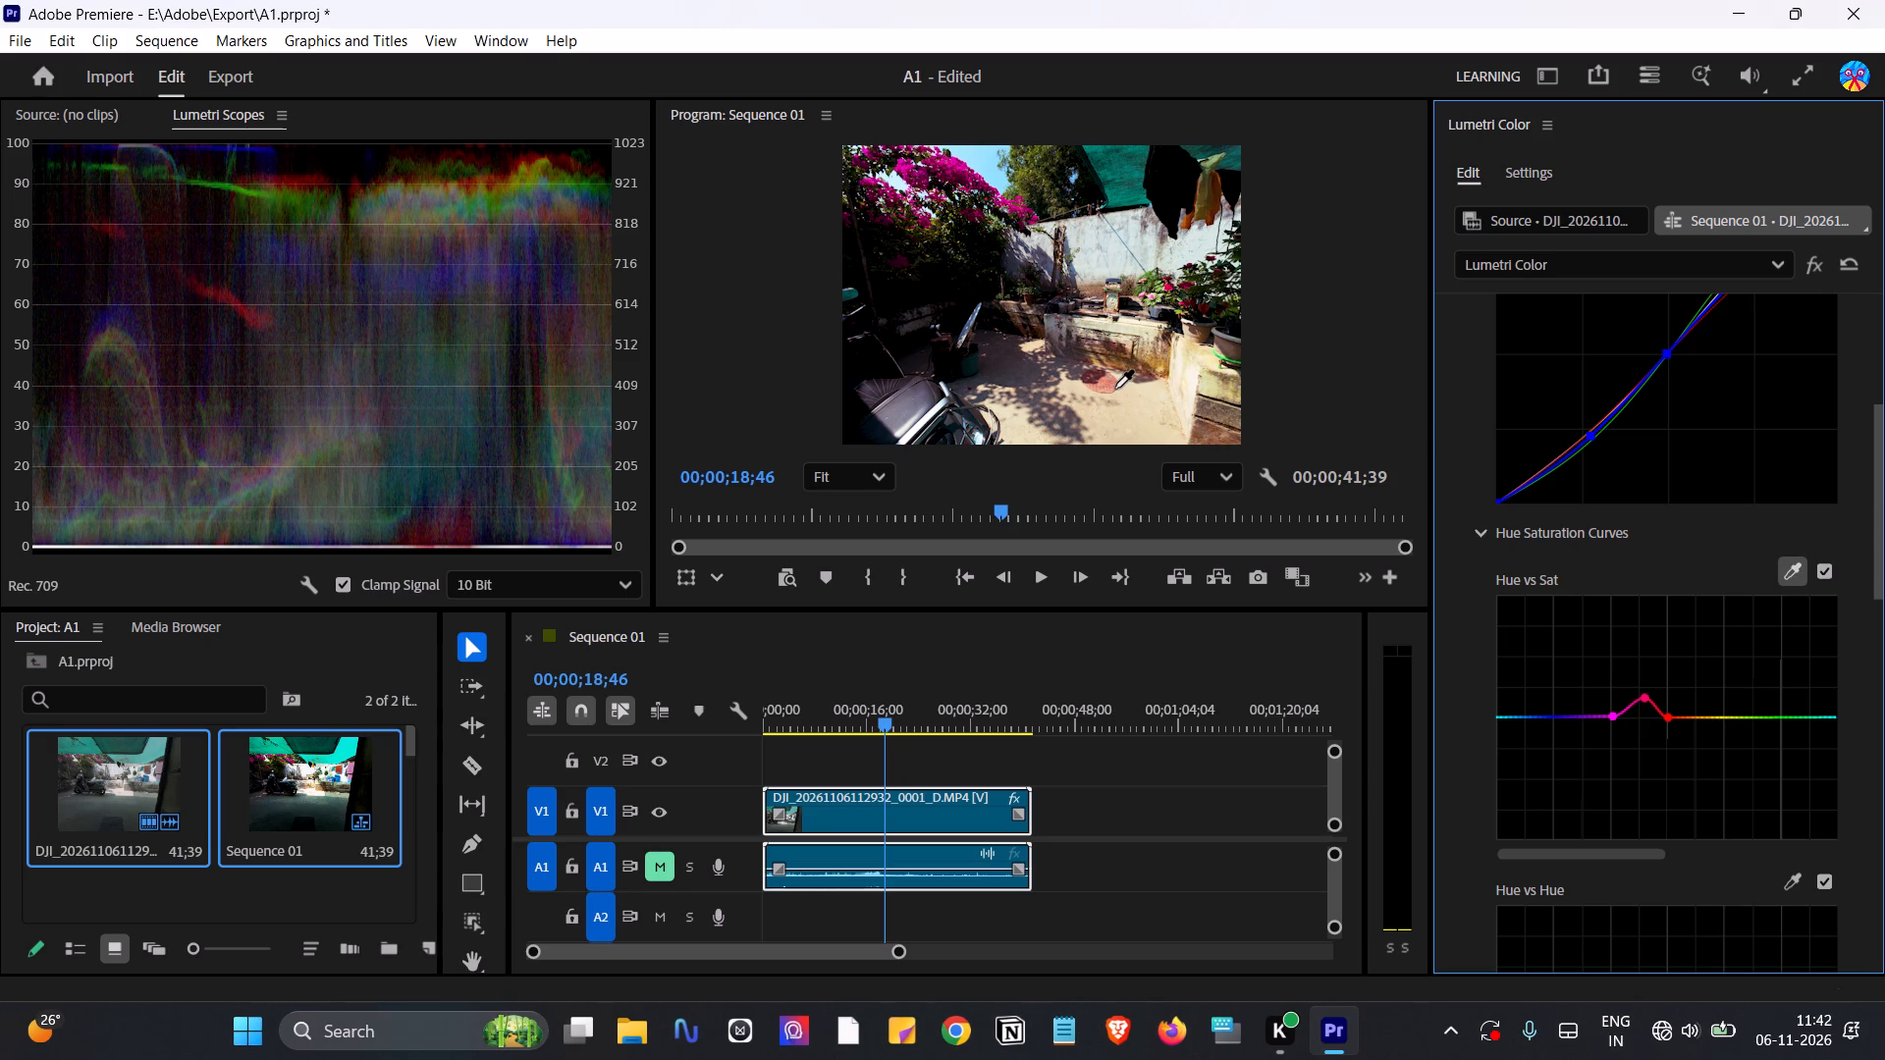
left_click(1131, 328)
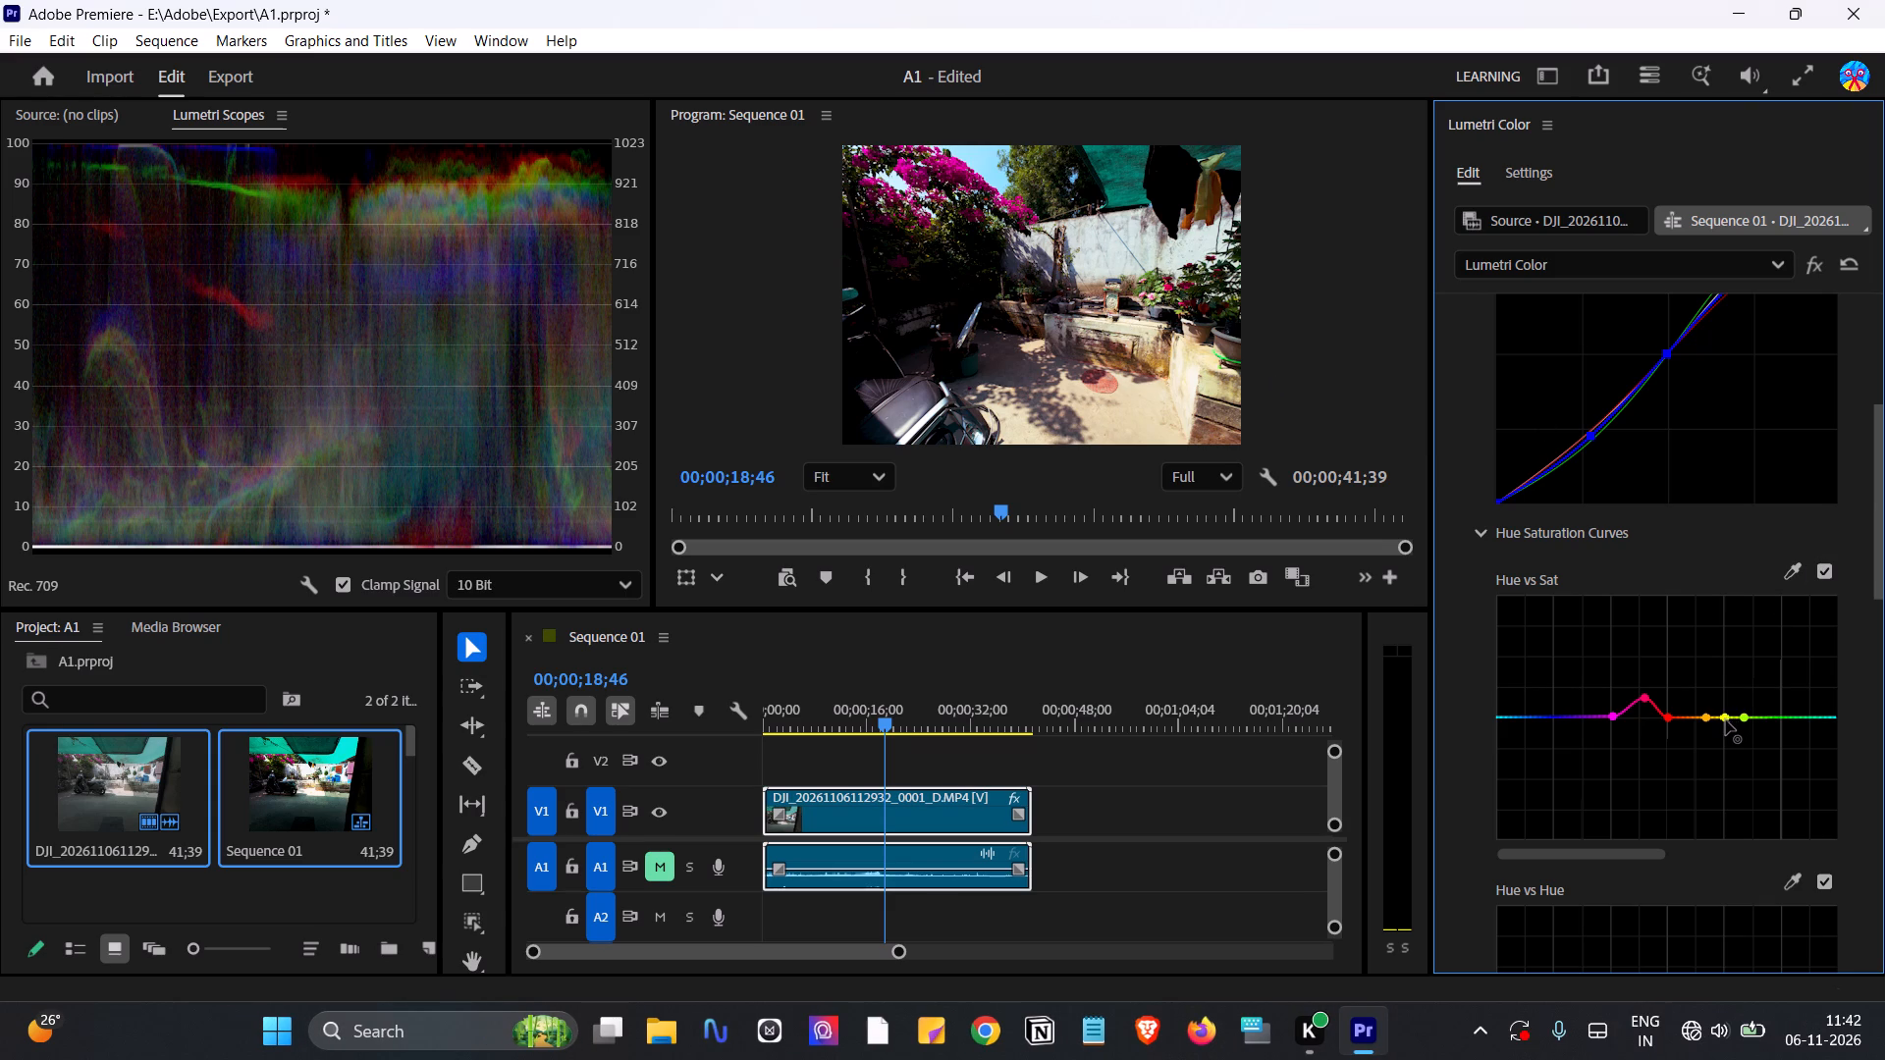
left_click_drag(1725, 720, 1723, 708)
left_click_drag(1723, 708, 1723, 702)
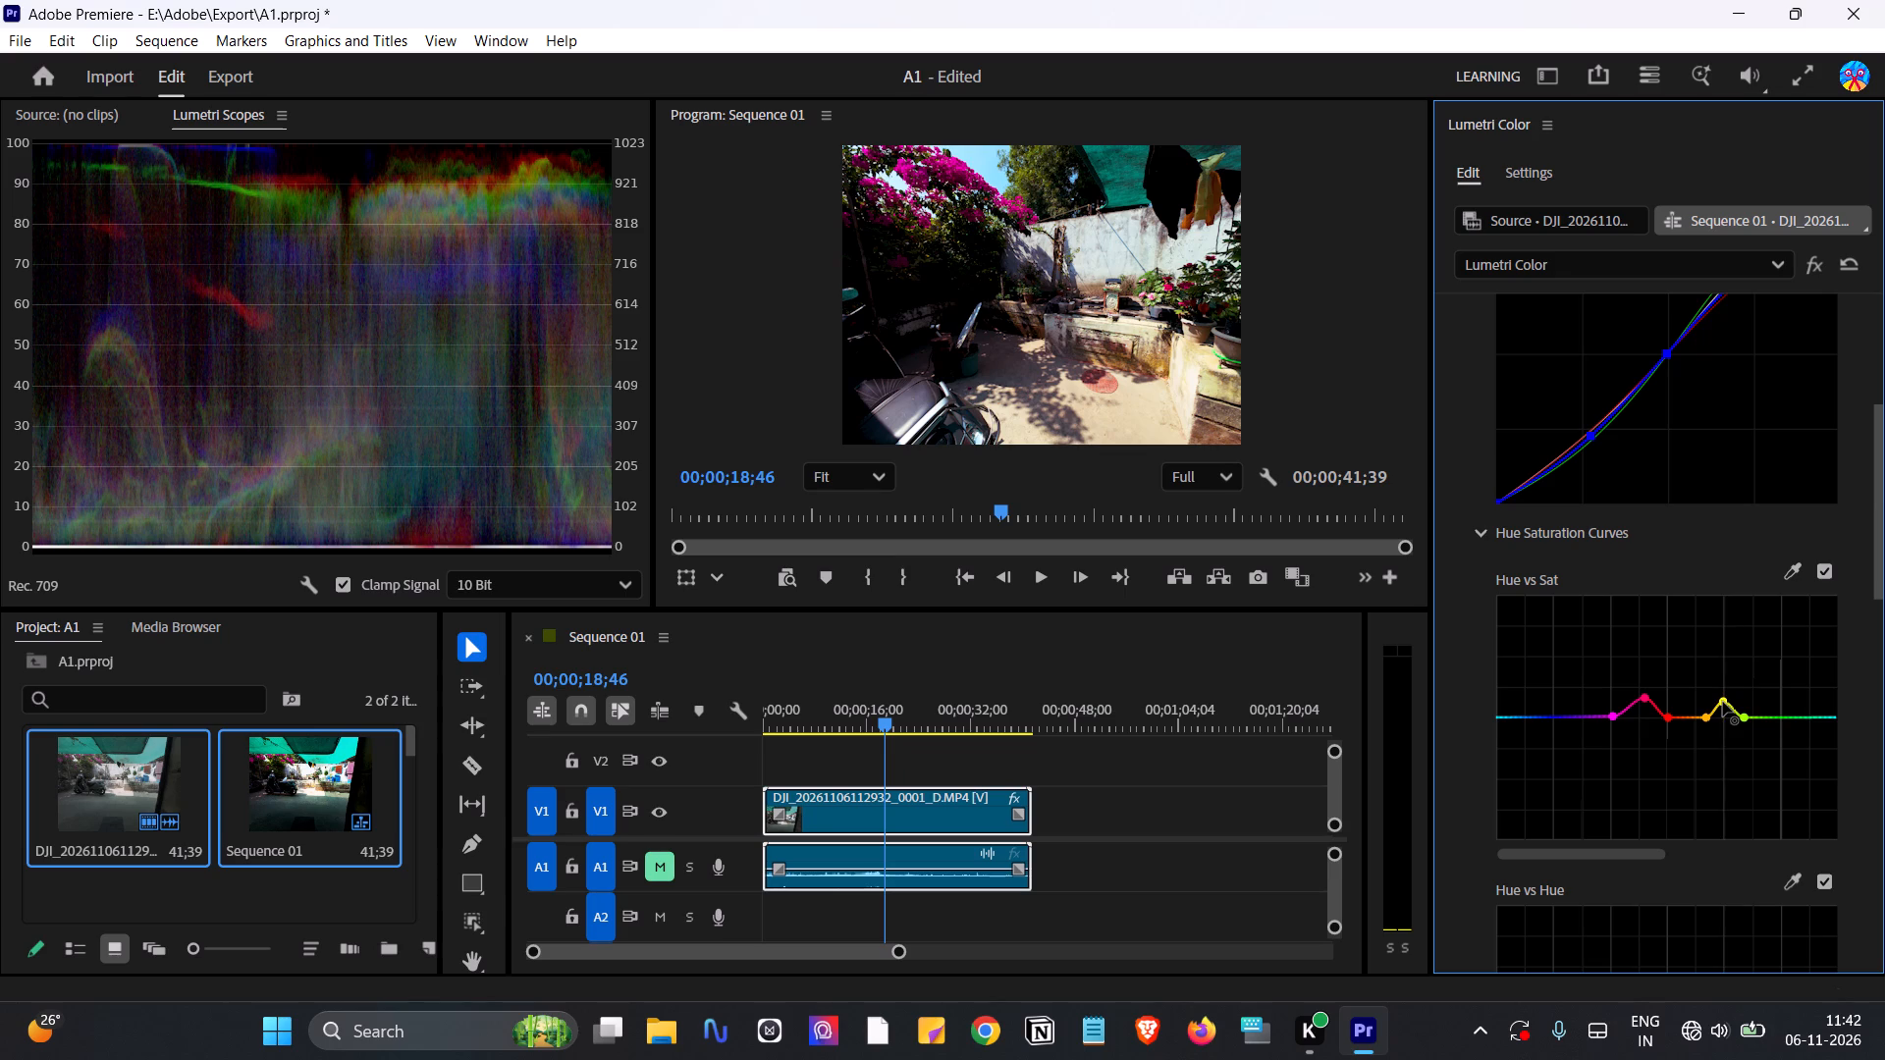
Sample the white back wall for the Hue vs Sat curve and raise the resulting cyan-green point slightly.
left_click(1797, 578)
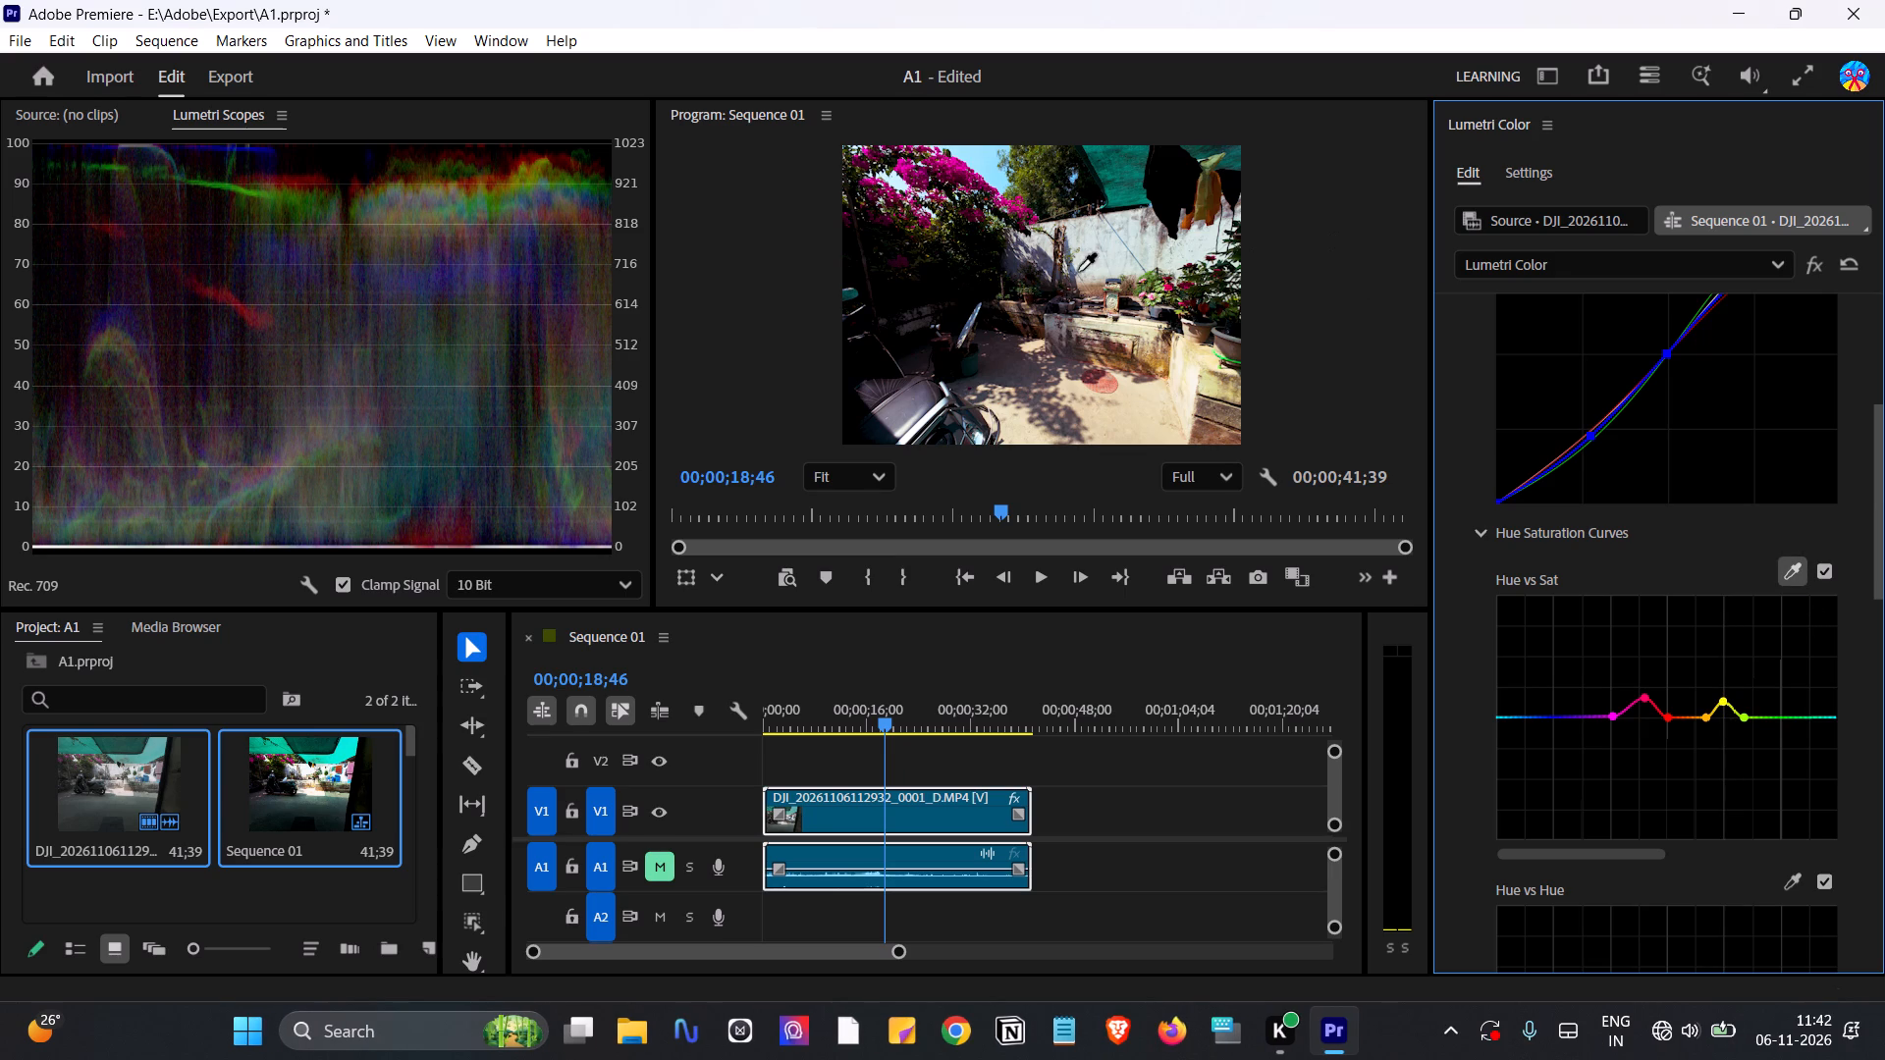
left_click(1105, 249)
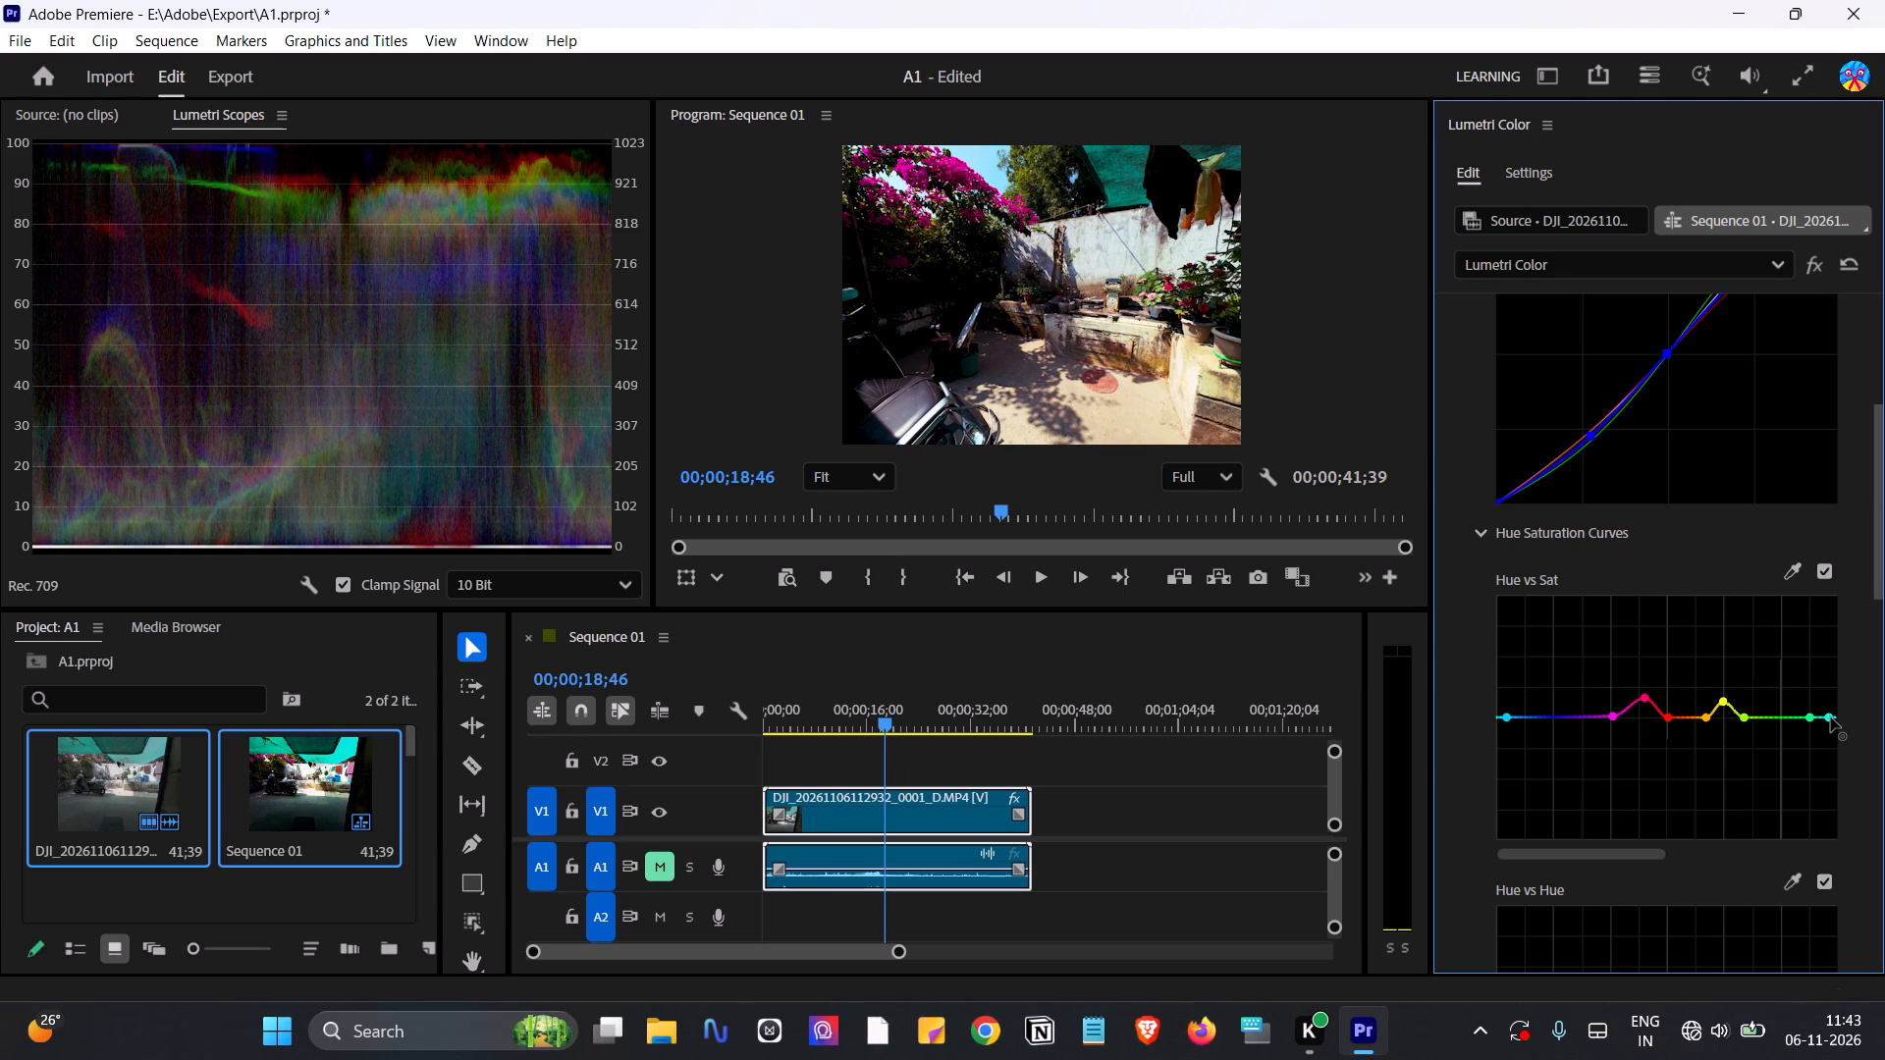
left_click_drag(1831, 717, 1831, 704)
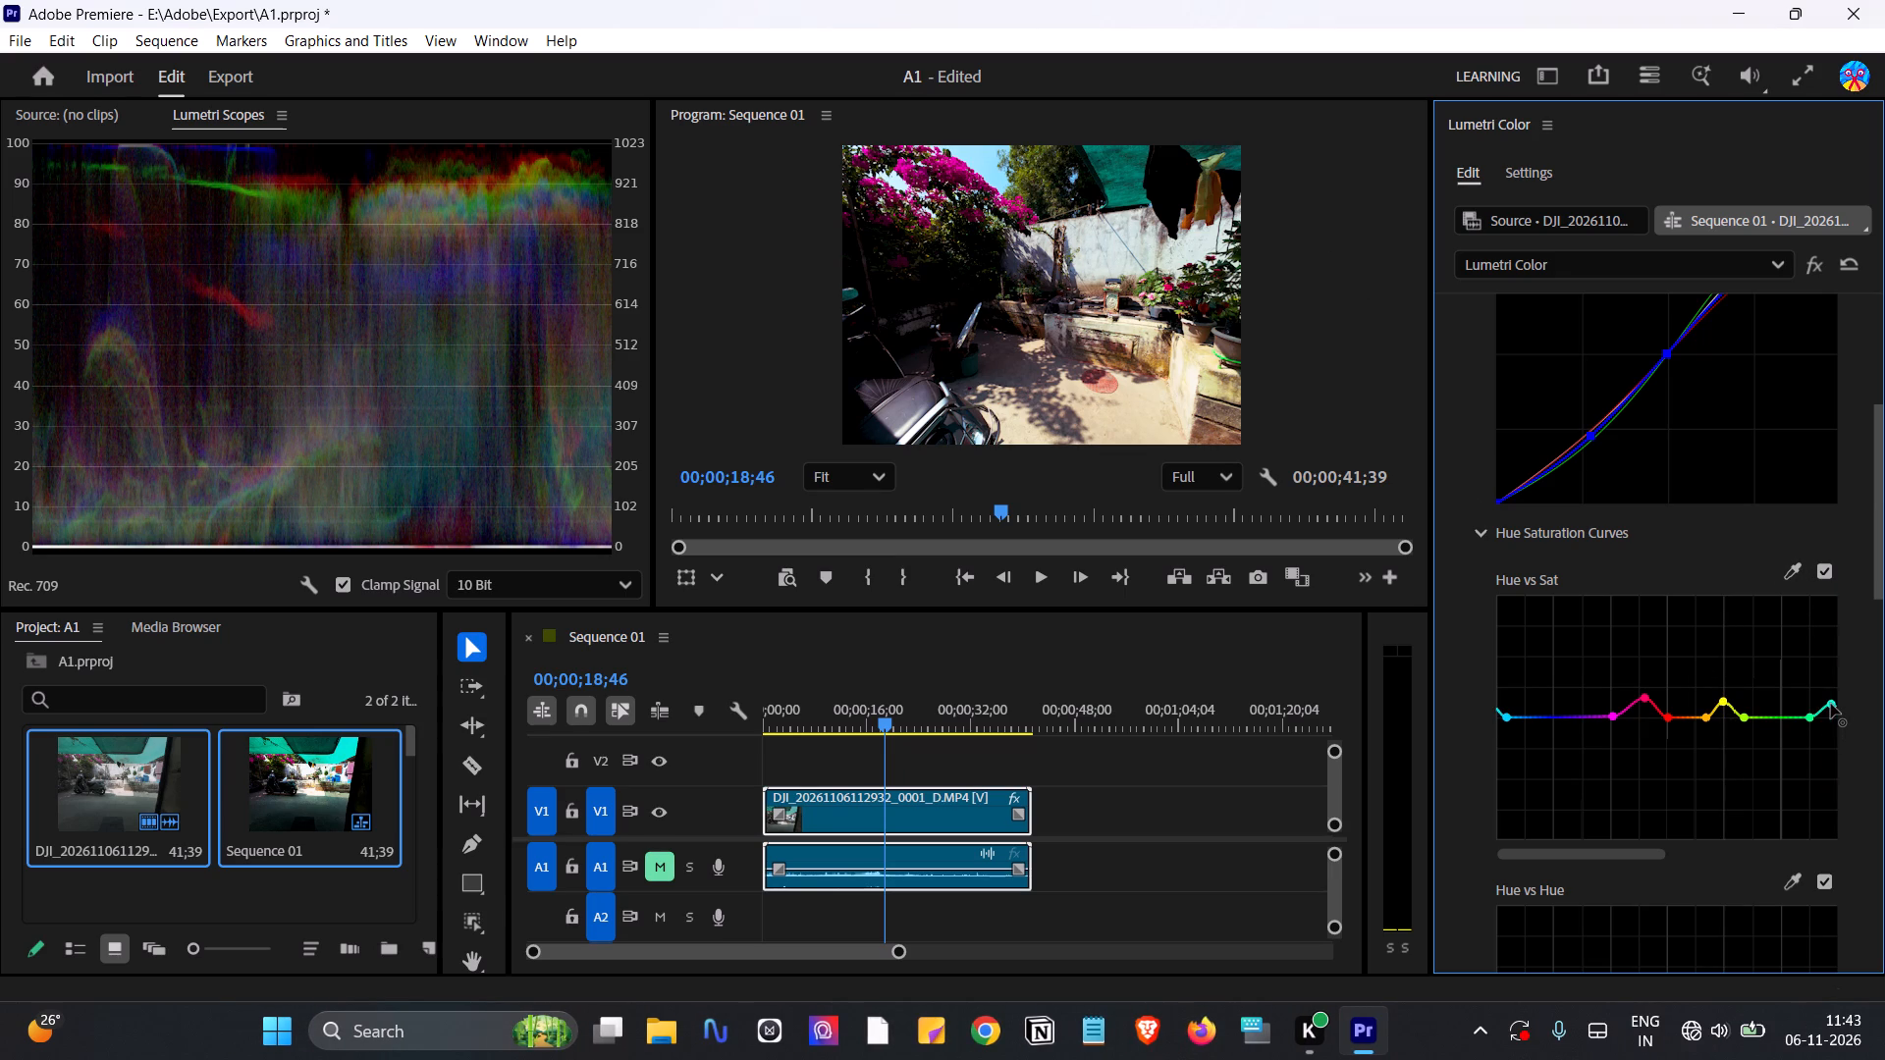
Sample the tree foliage behind the wall for the Hue vs Sat curve and raise the yellow-green point beside the yellow peak.
left_click(1796, 569)
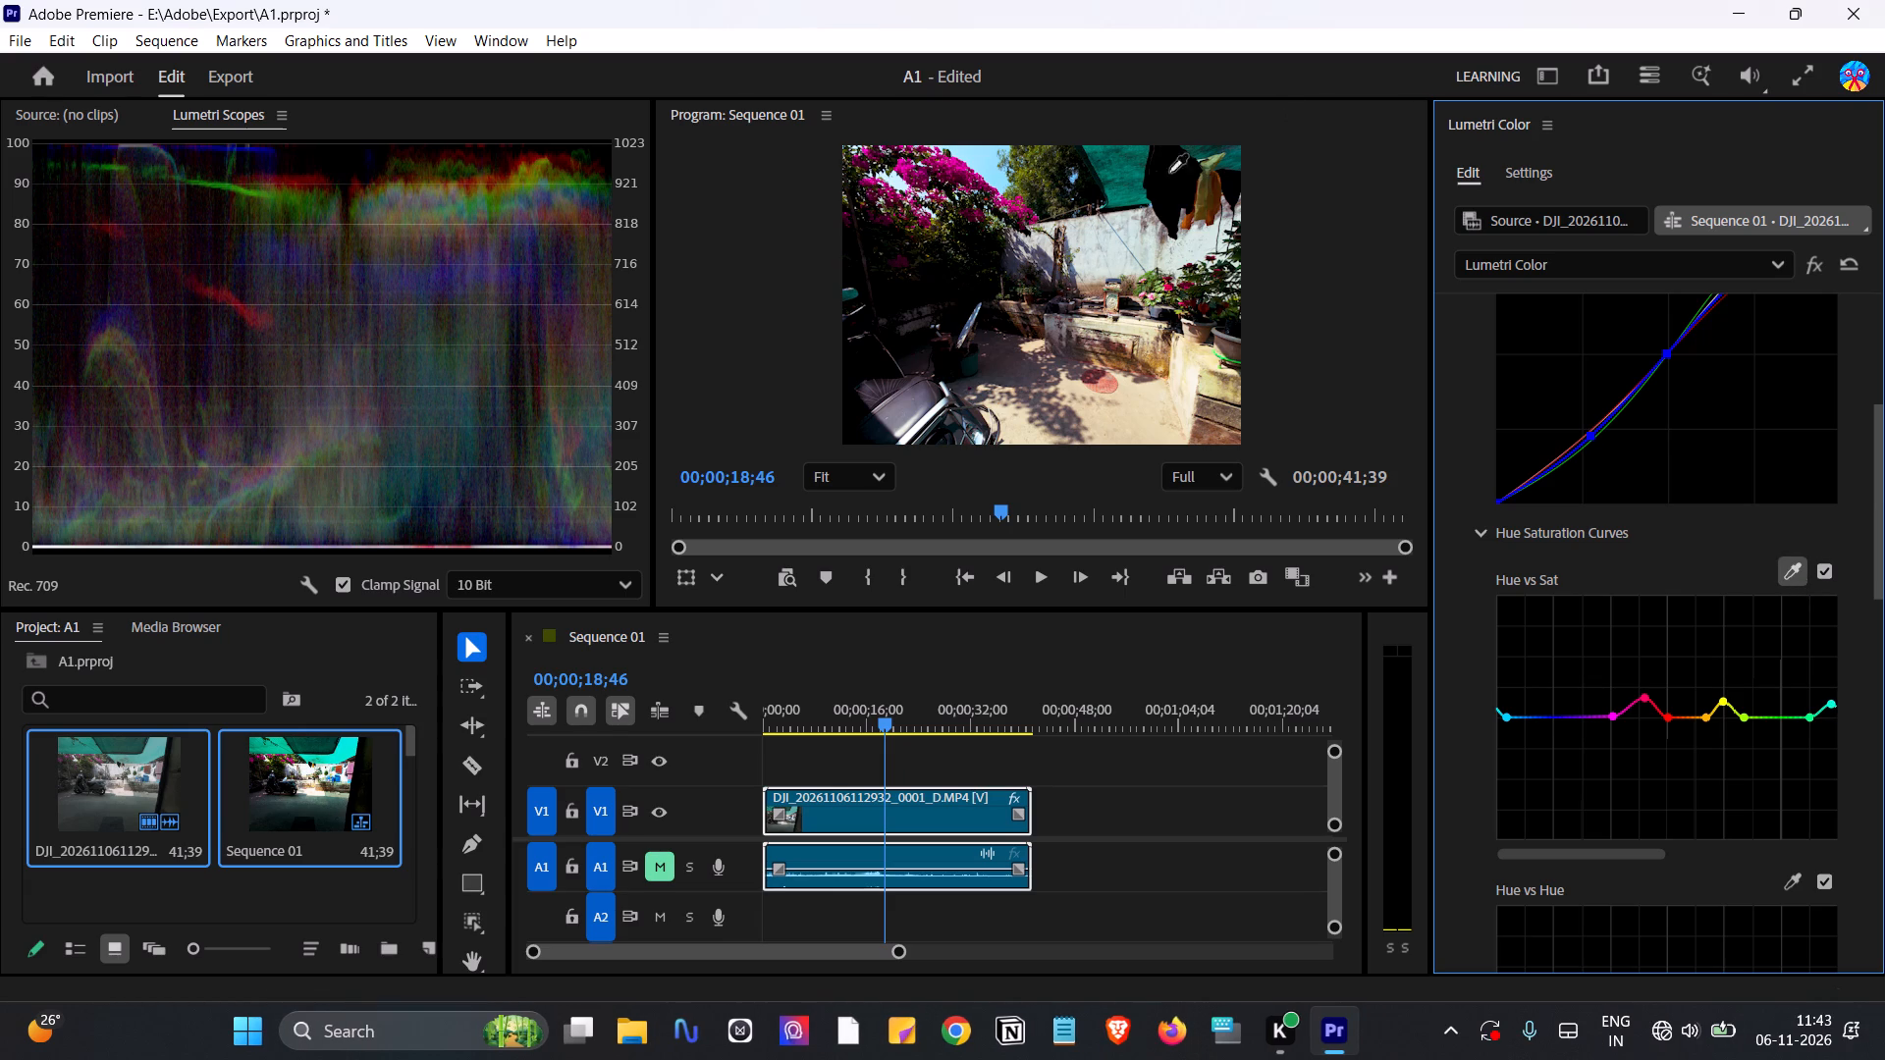
left_click(1021, 178)
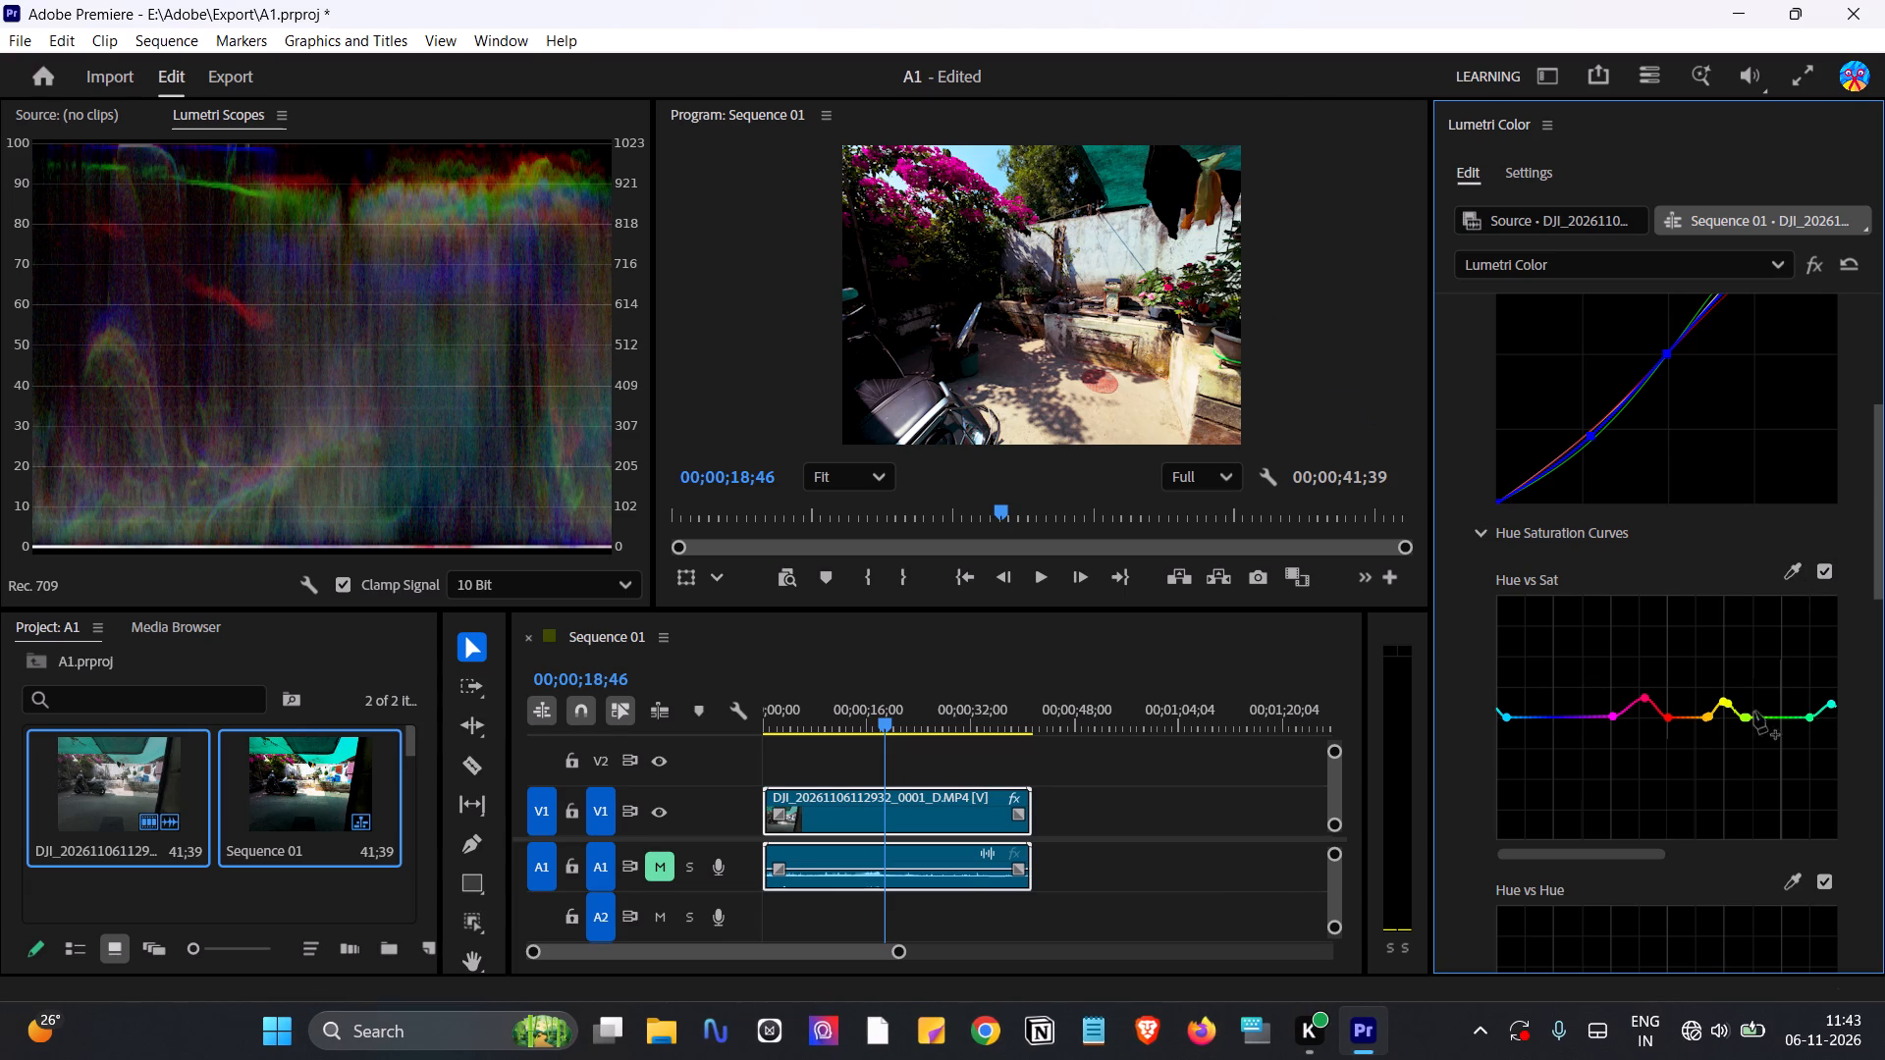
left_click_drag(1730, 704, 1730, 694)
Sample the green shade cloth for the Hue vs Sat curve, raise its middle green point slightly, and check the picture full screen.
left_click(1798, 567)
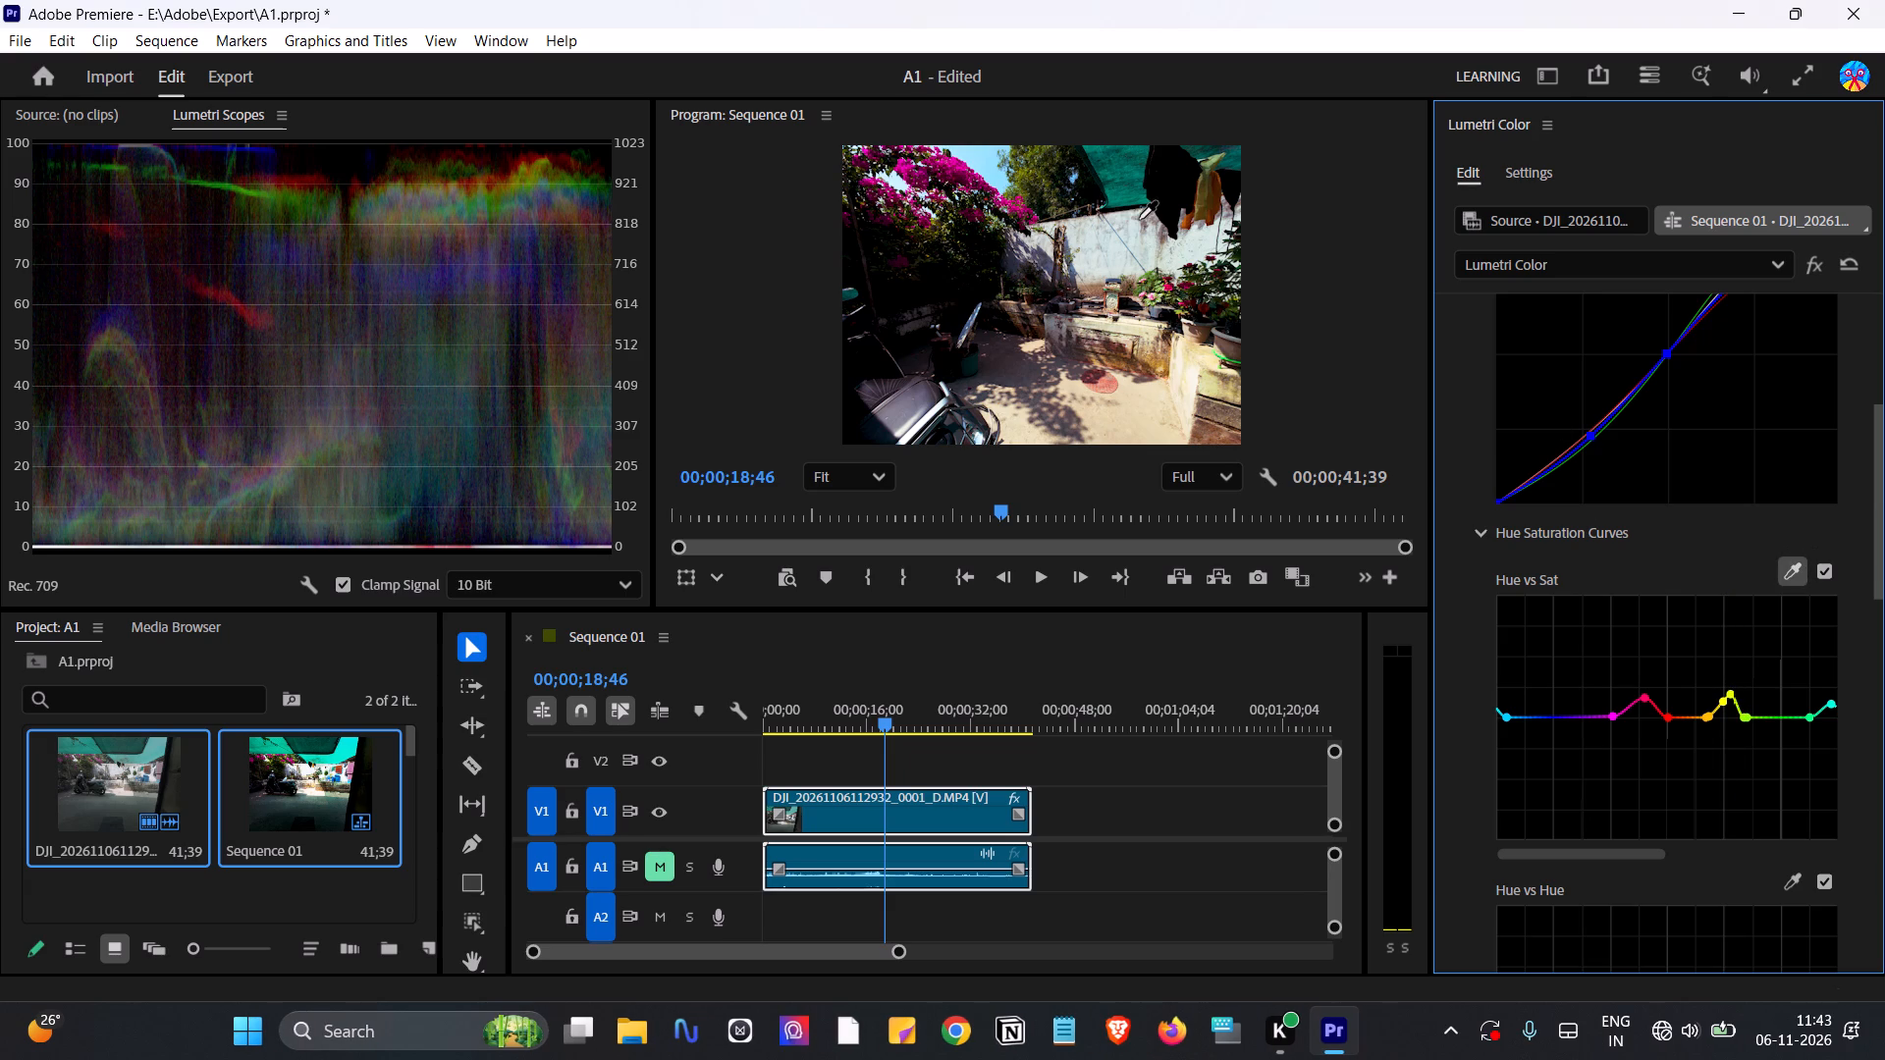
left_click(1122, 190)
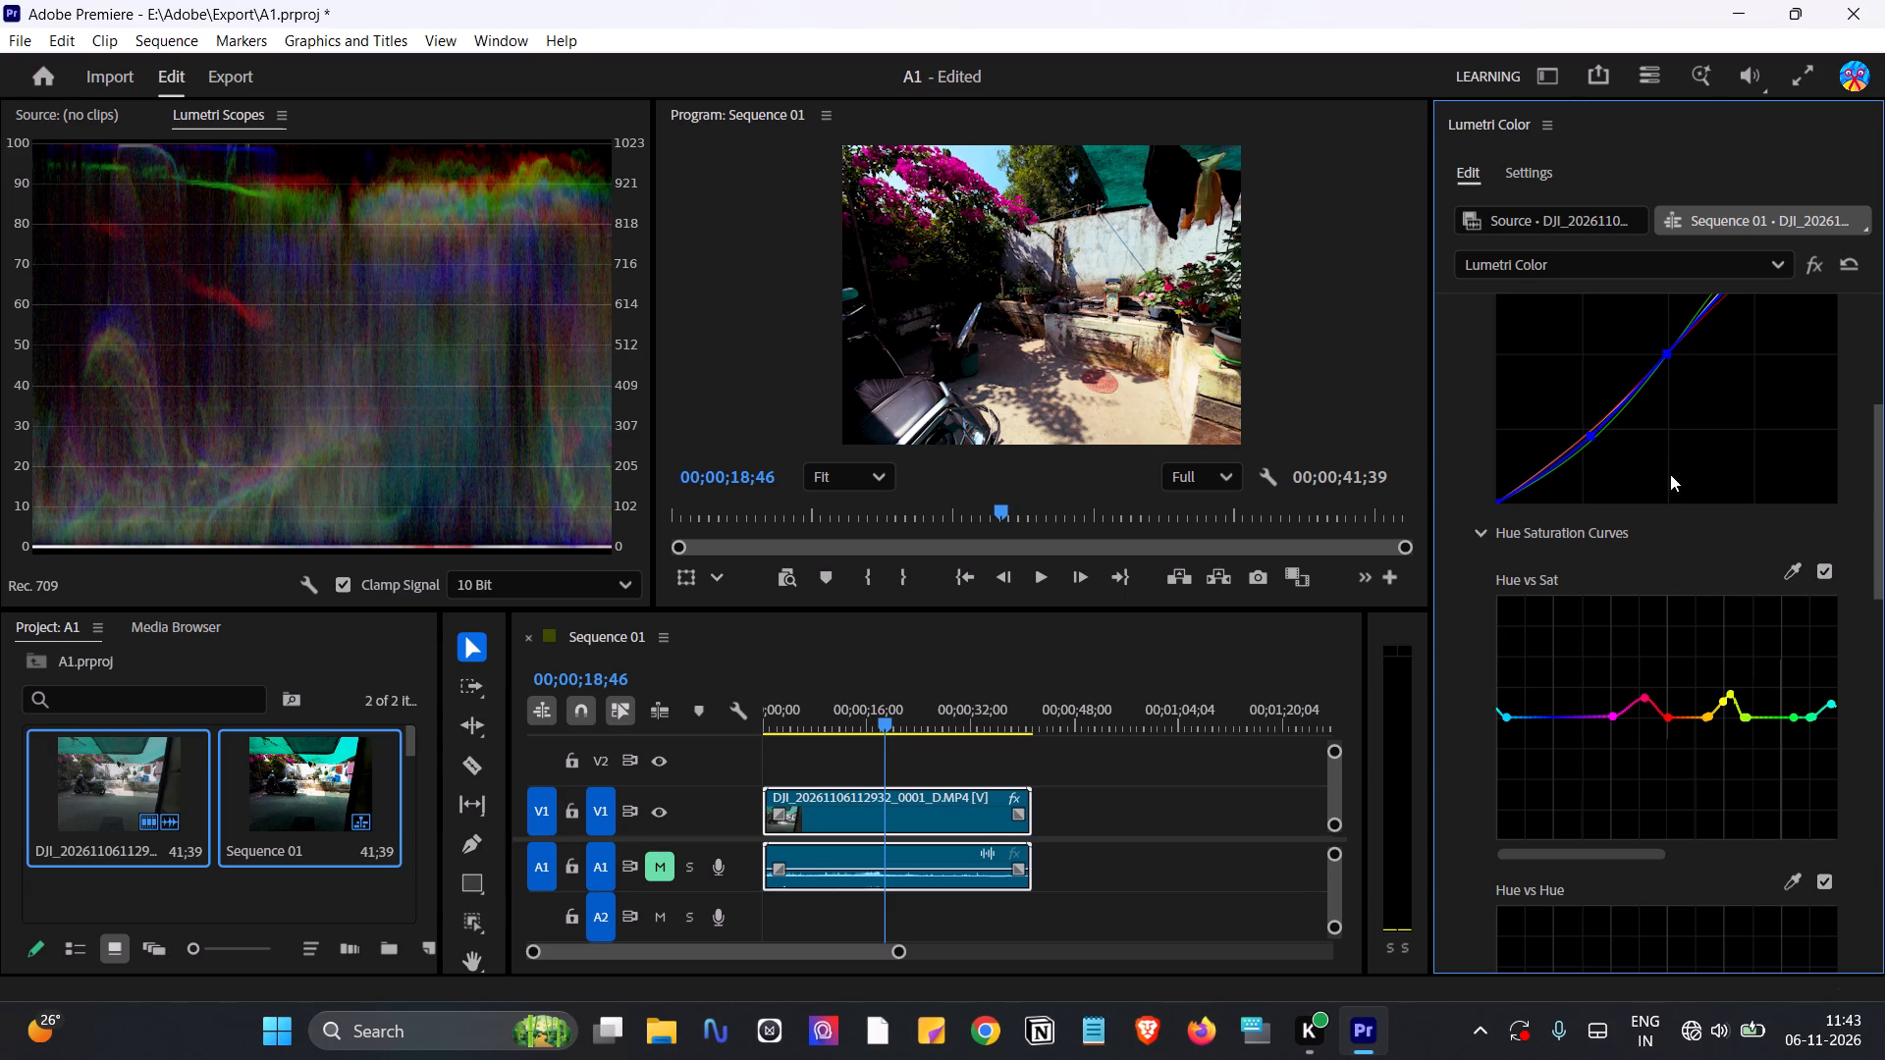
left_click_drag(1807, 717, 1807, 714)
left_click_drag(1807, 714, 1803, 699)
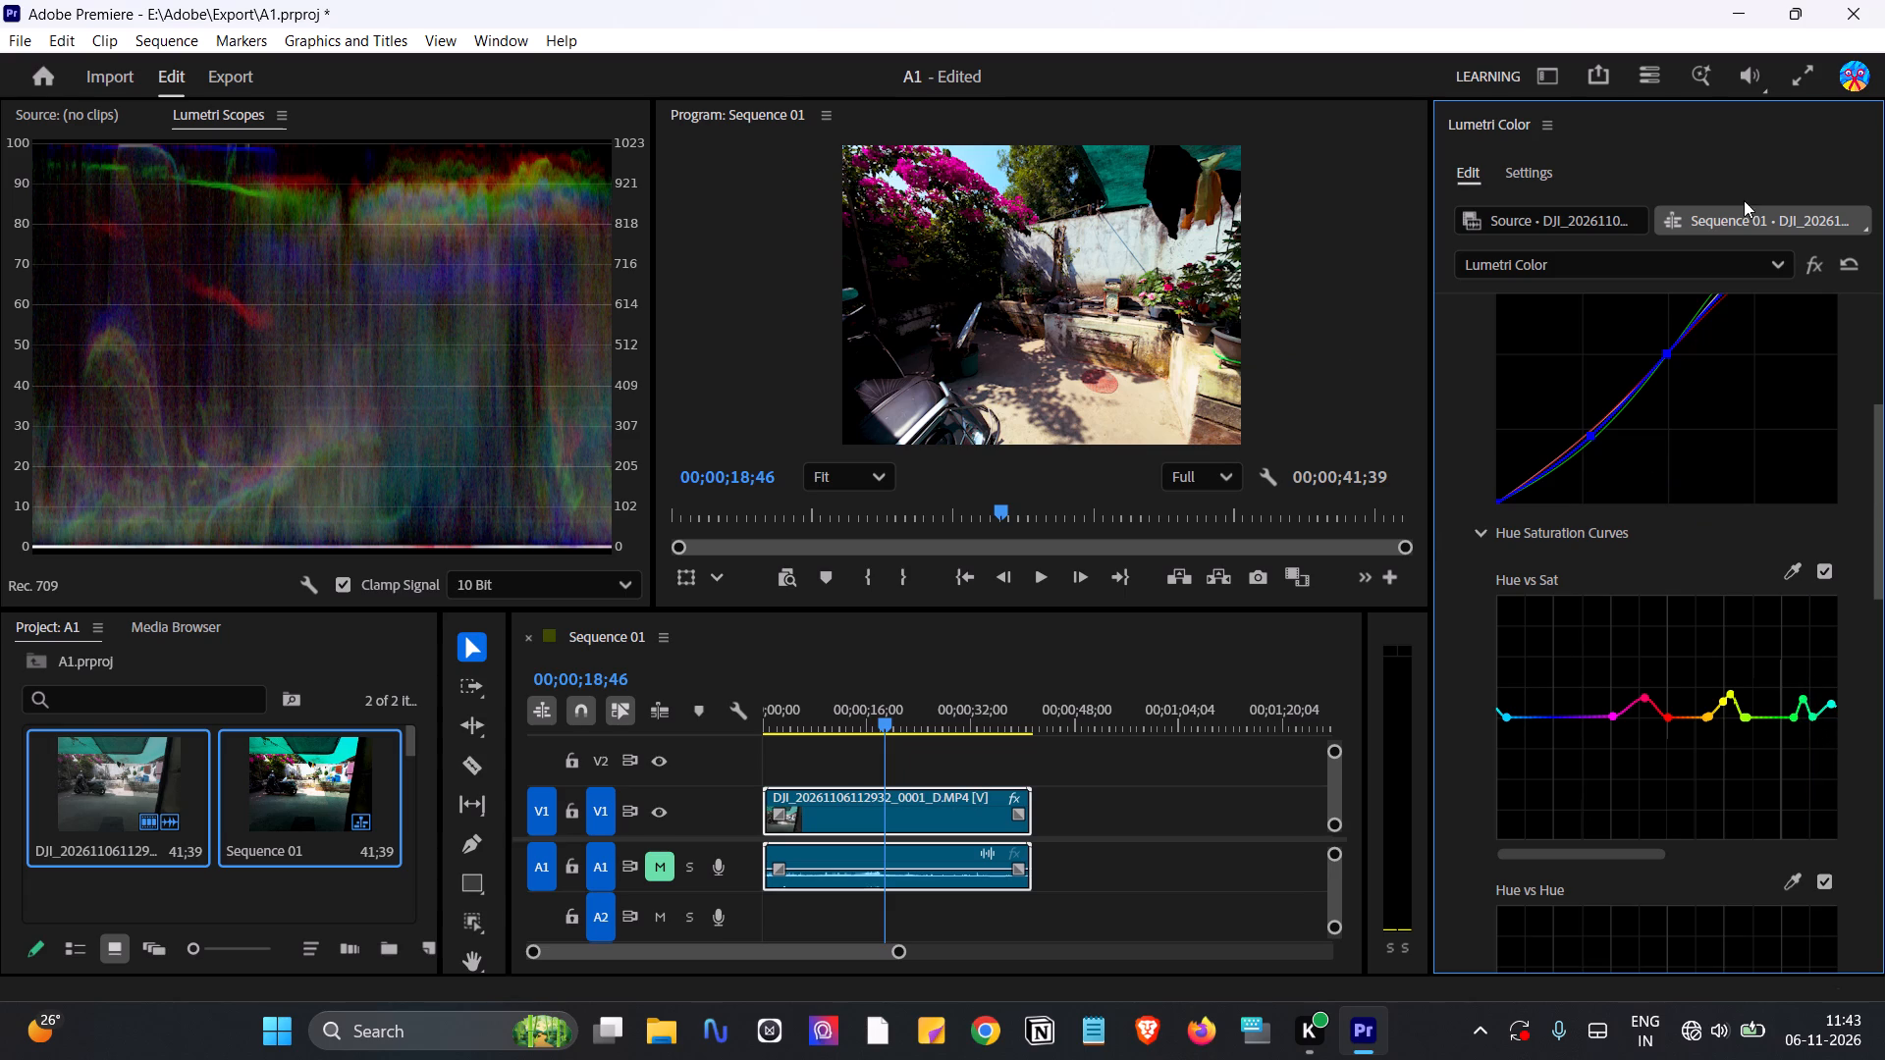
left_click(1812, 76)
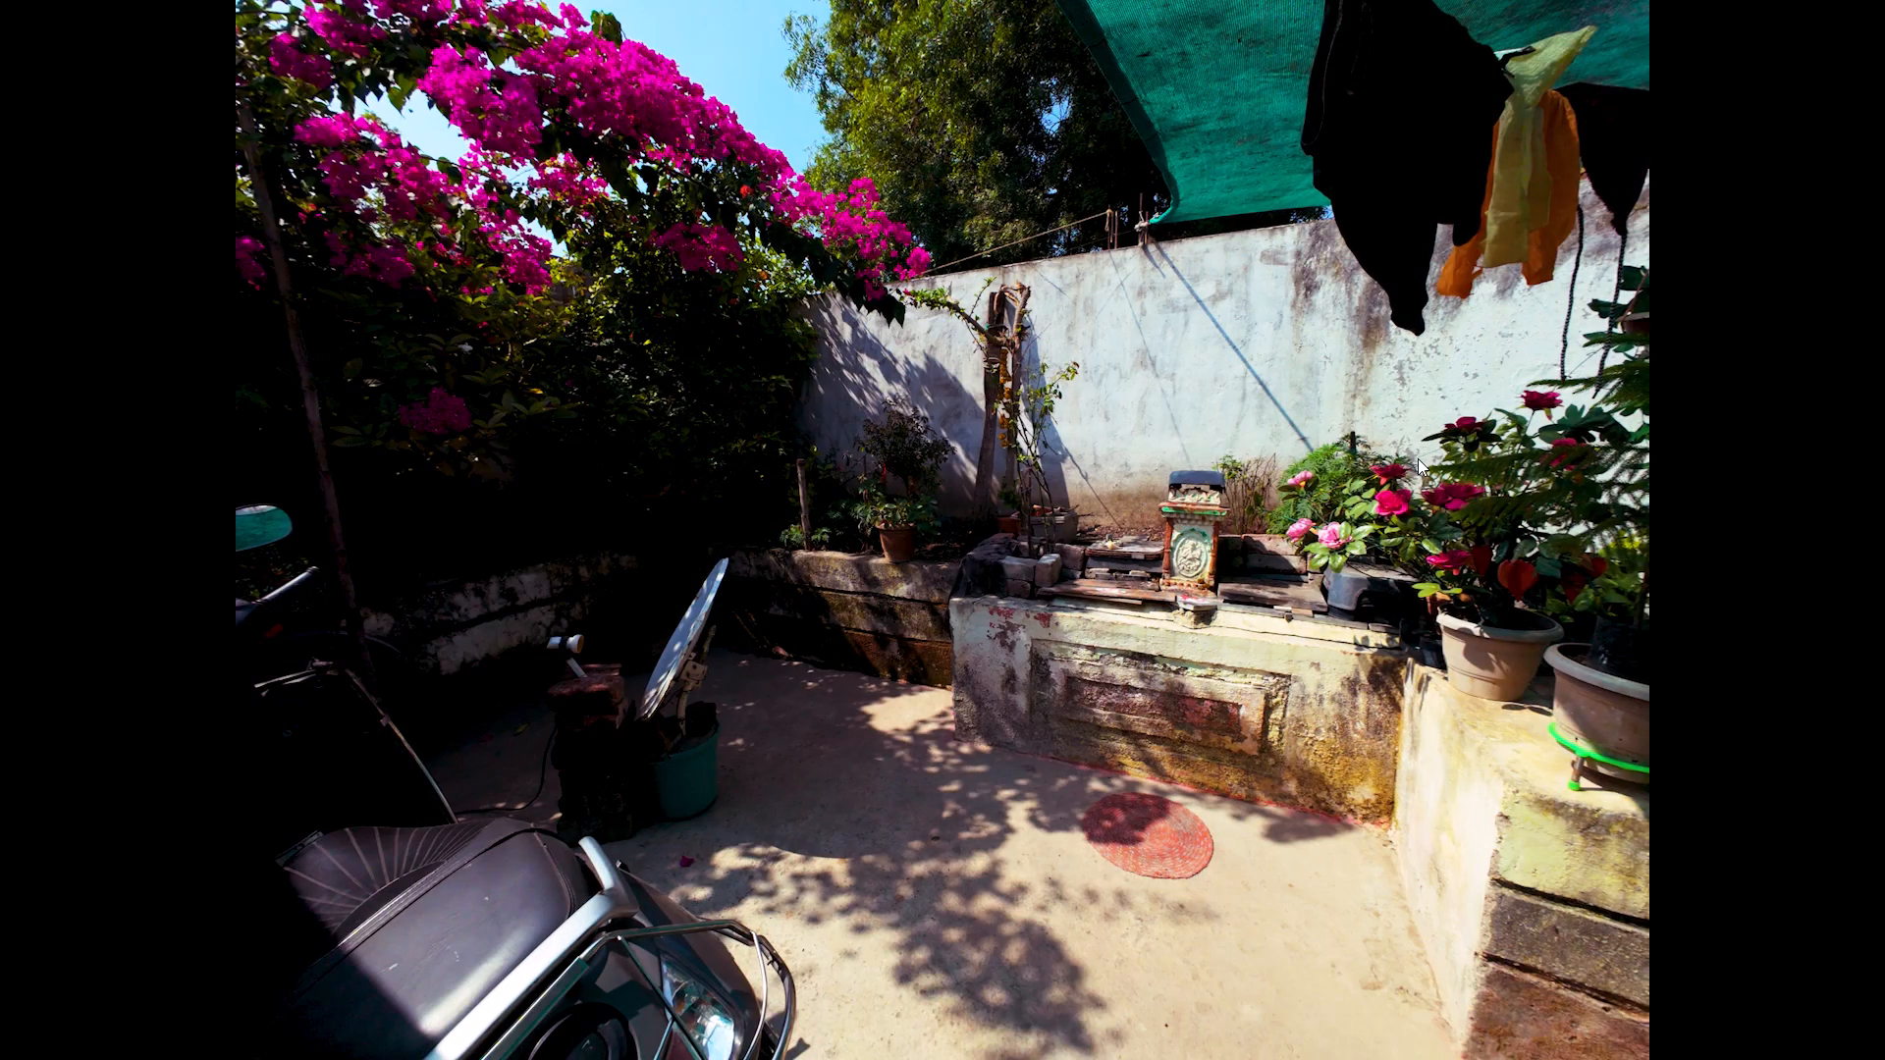
key("Escape")
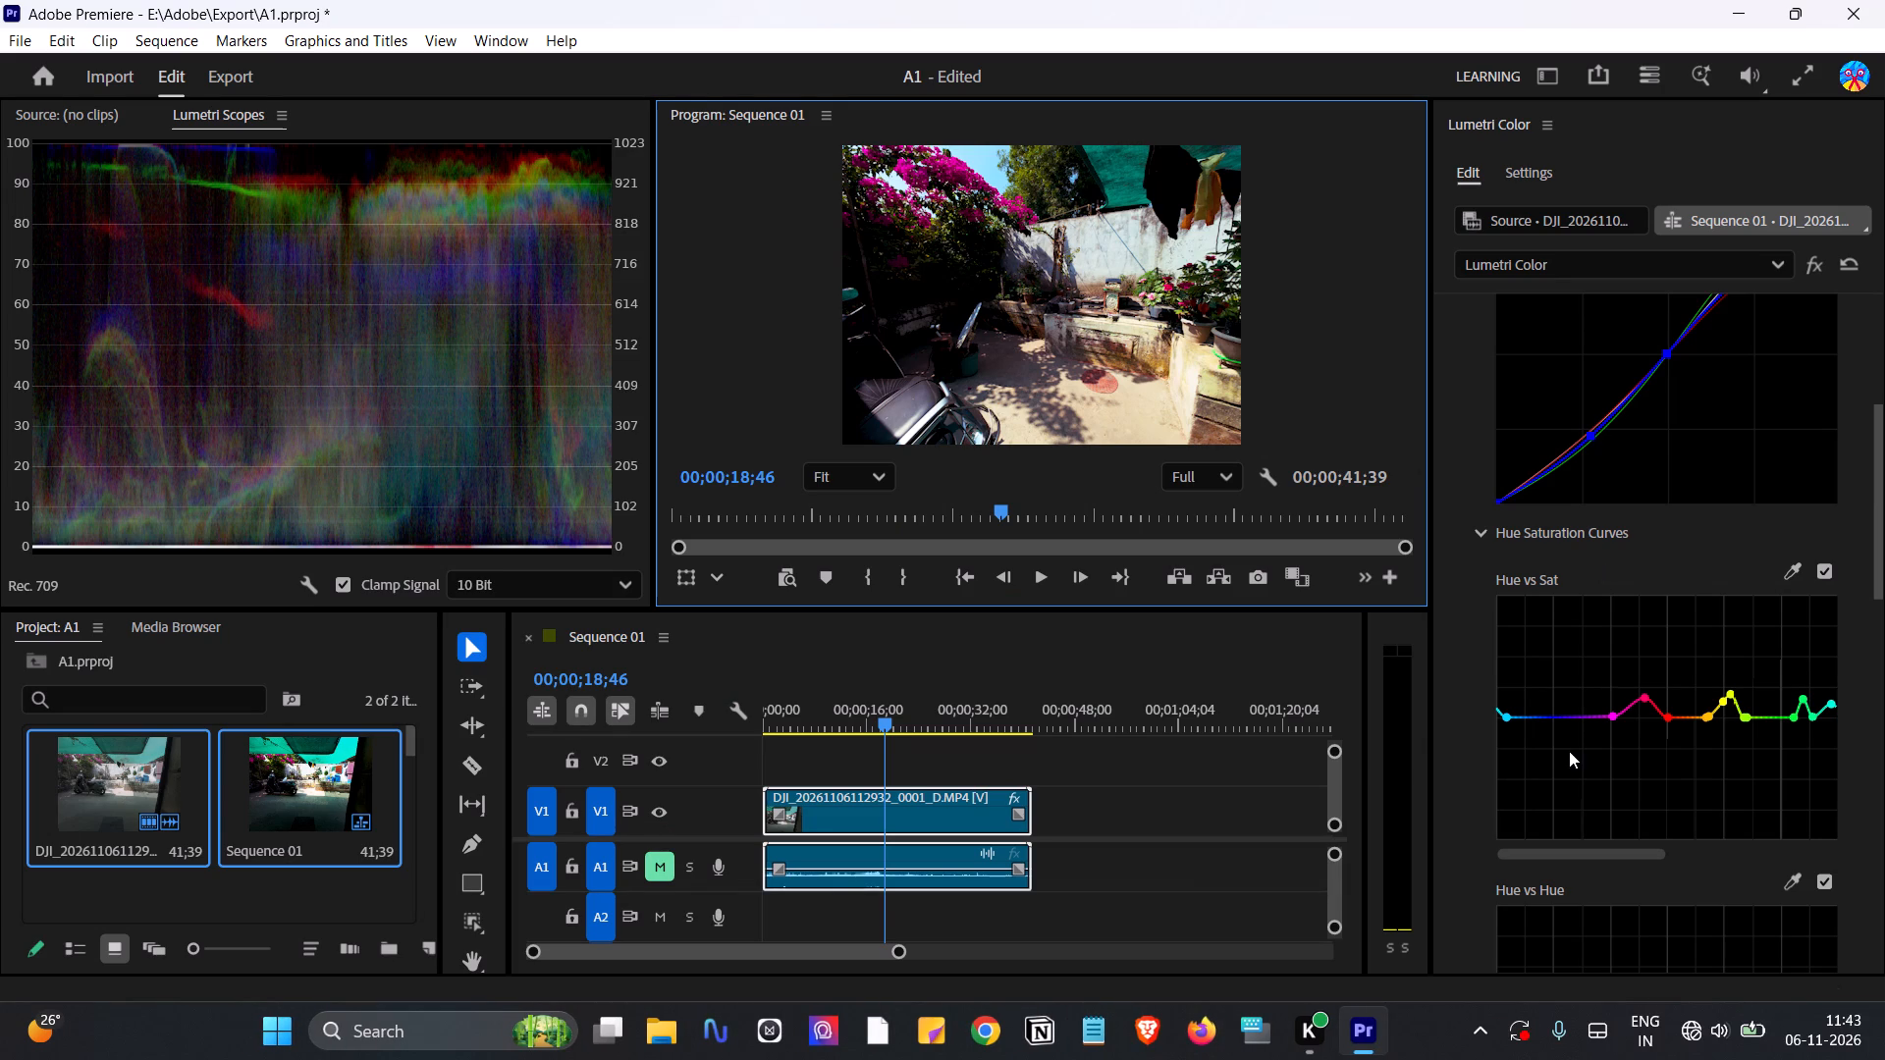
Sample the flower area near the picture's upper-left corner to add red control points to the Hue vs Hue curve.
scroll(1569, 751, "down", 1)
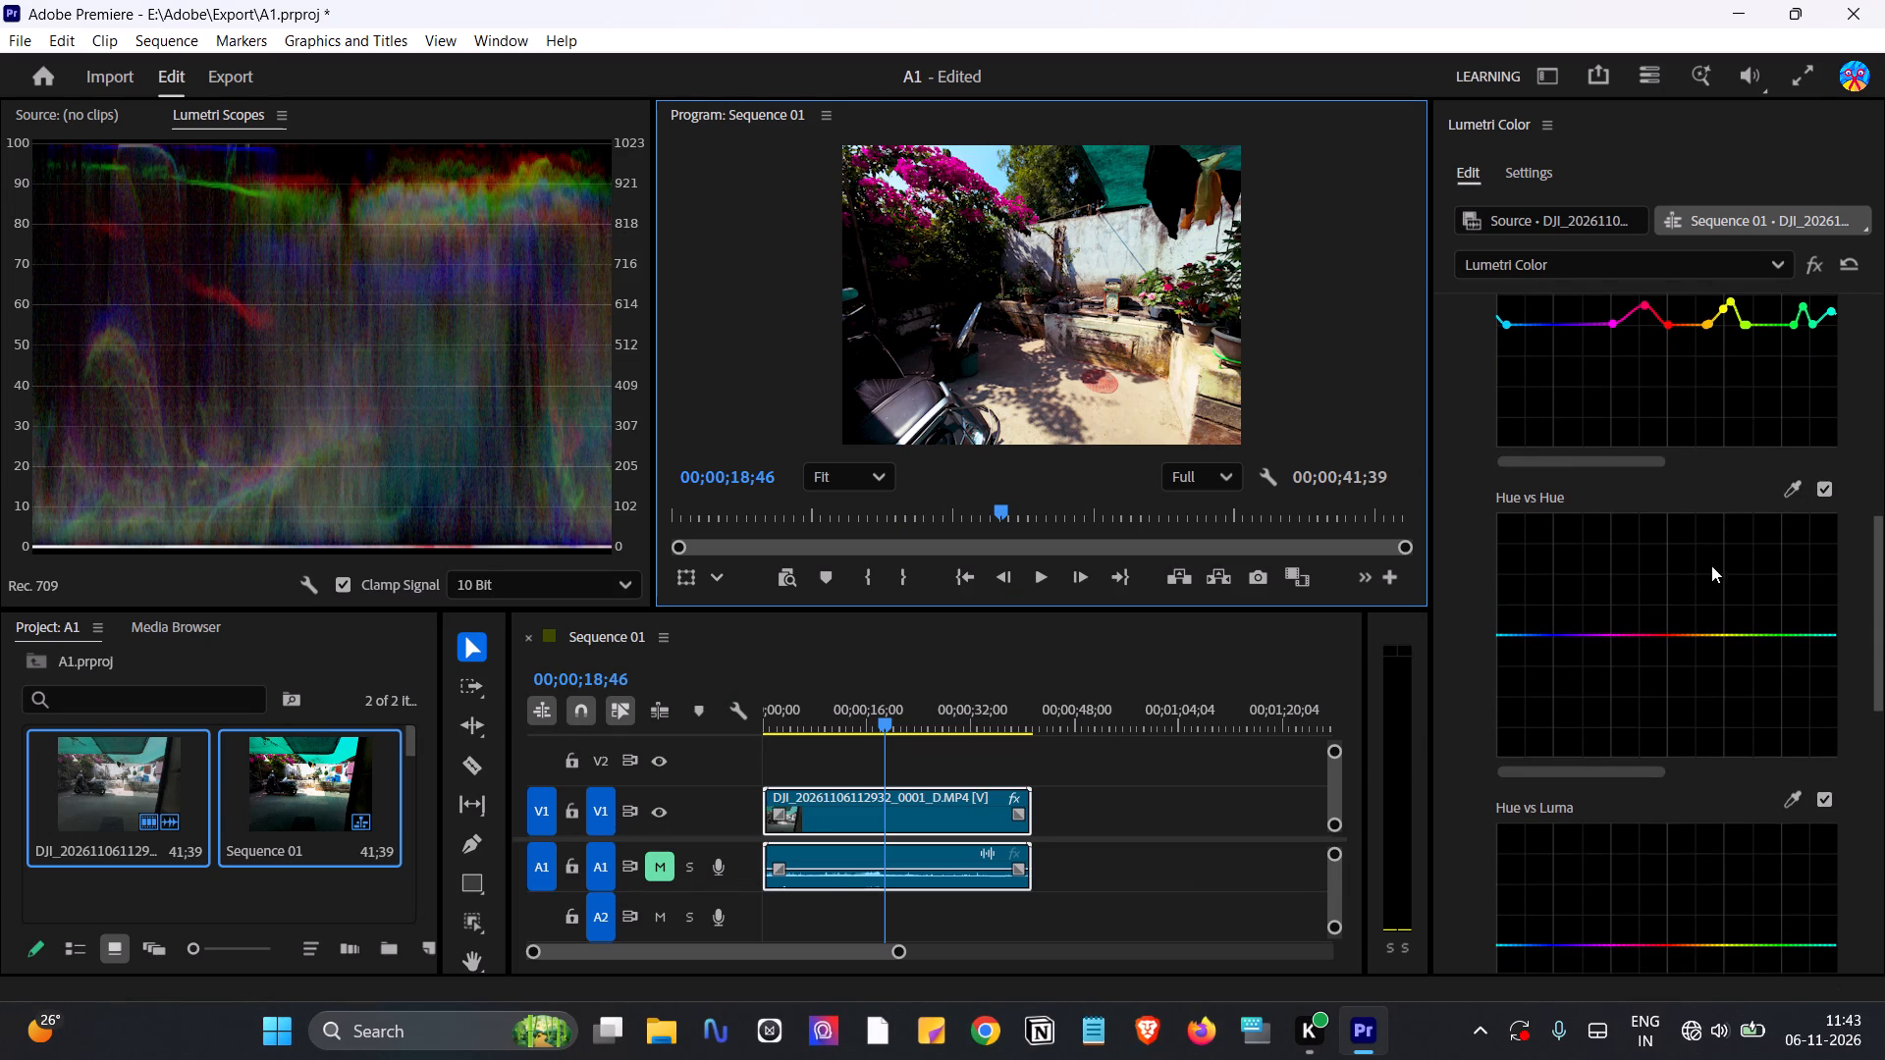
left_click(1798, 488)
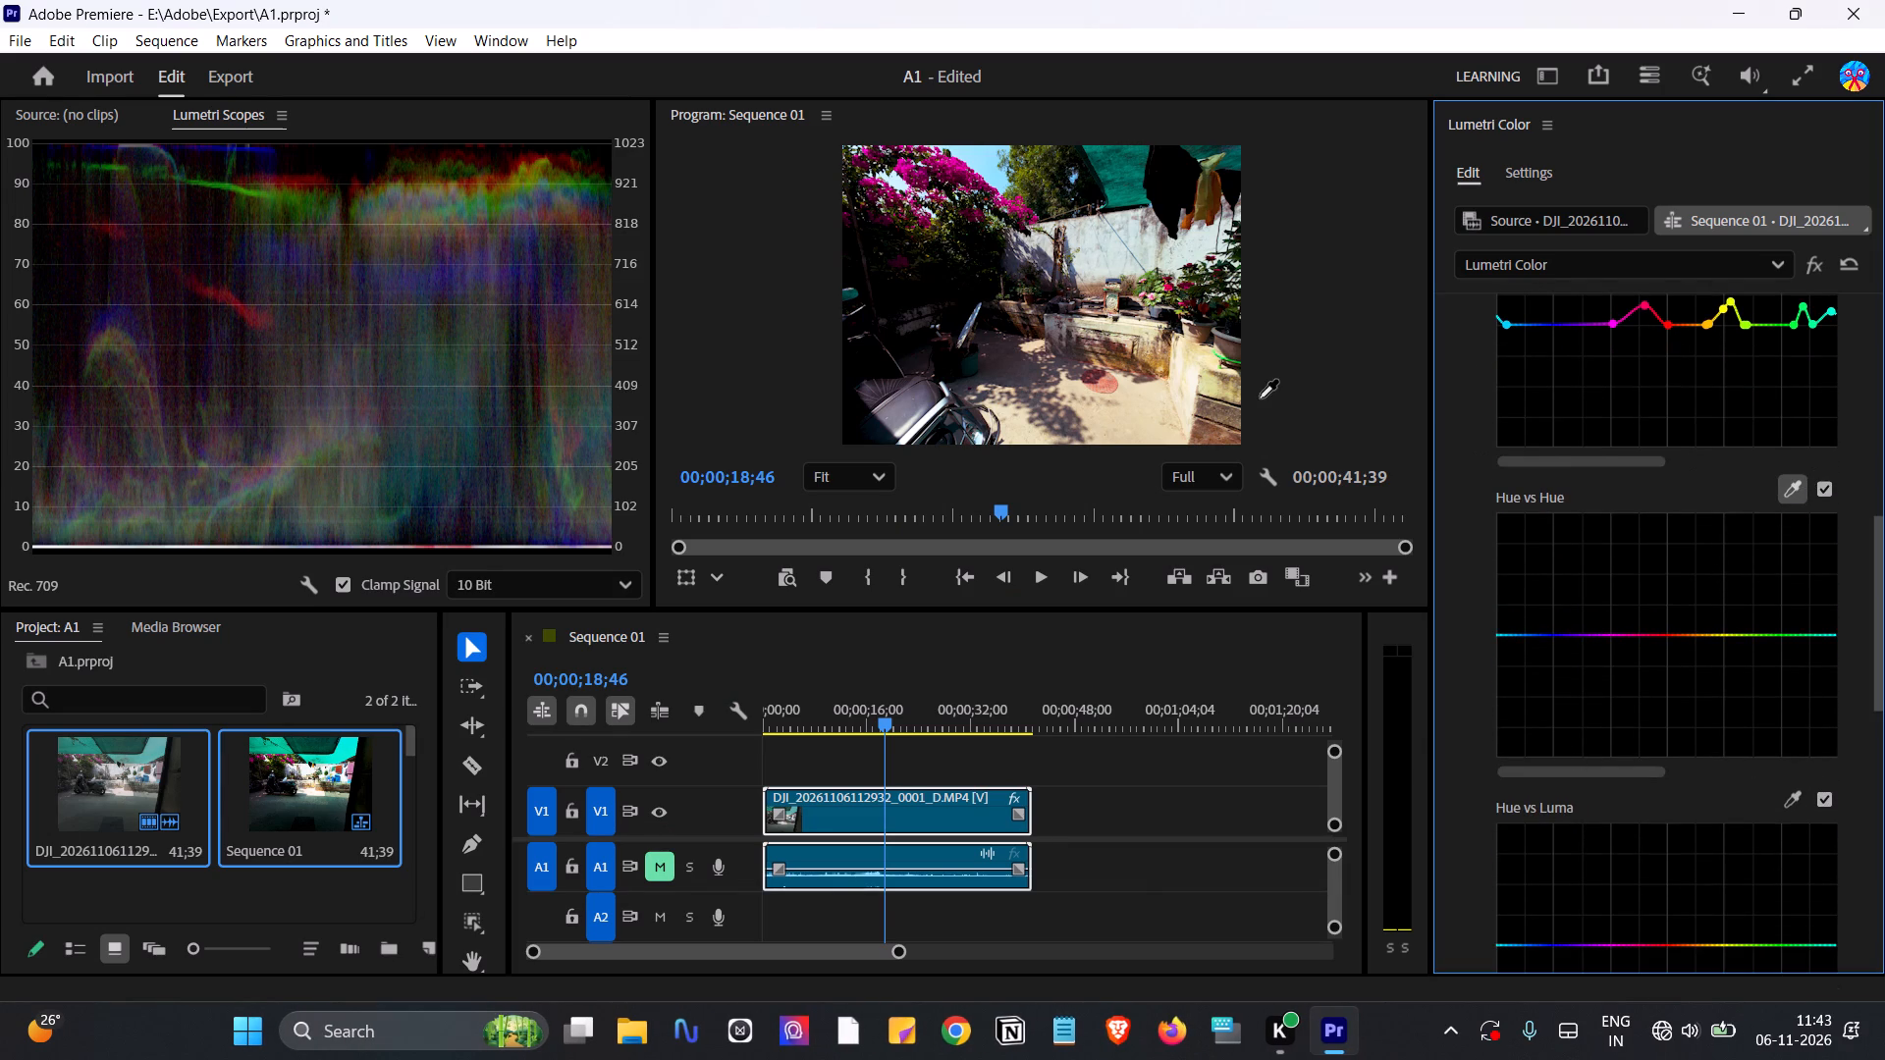
left_click(893, 181)
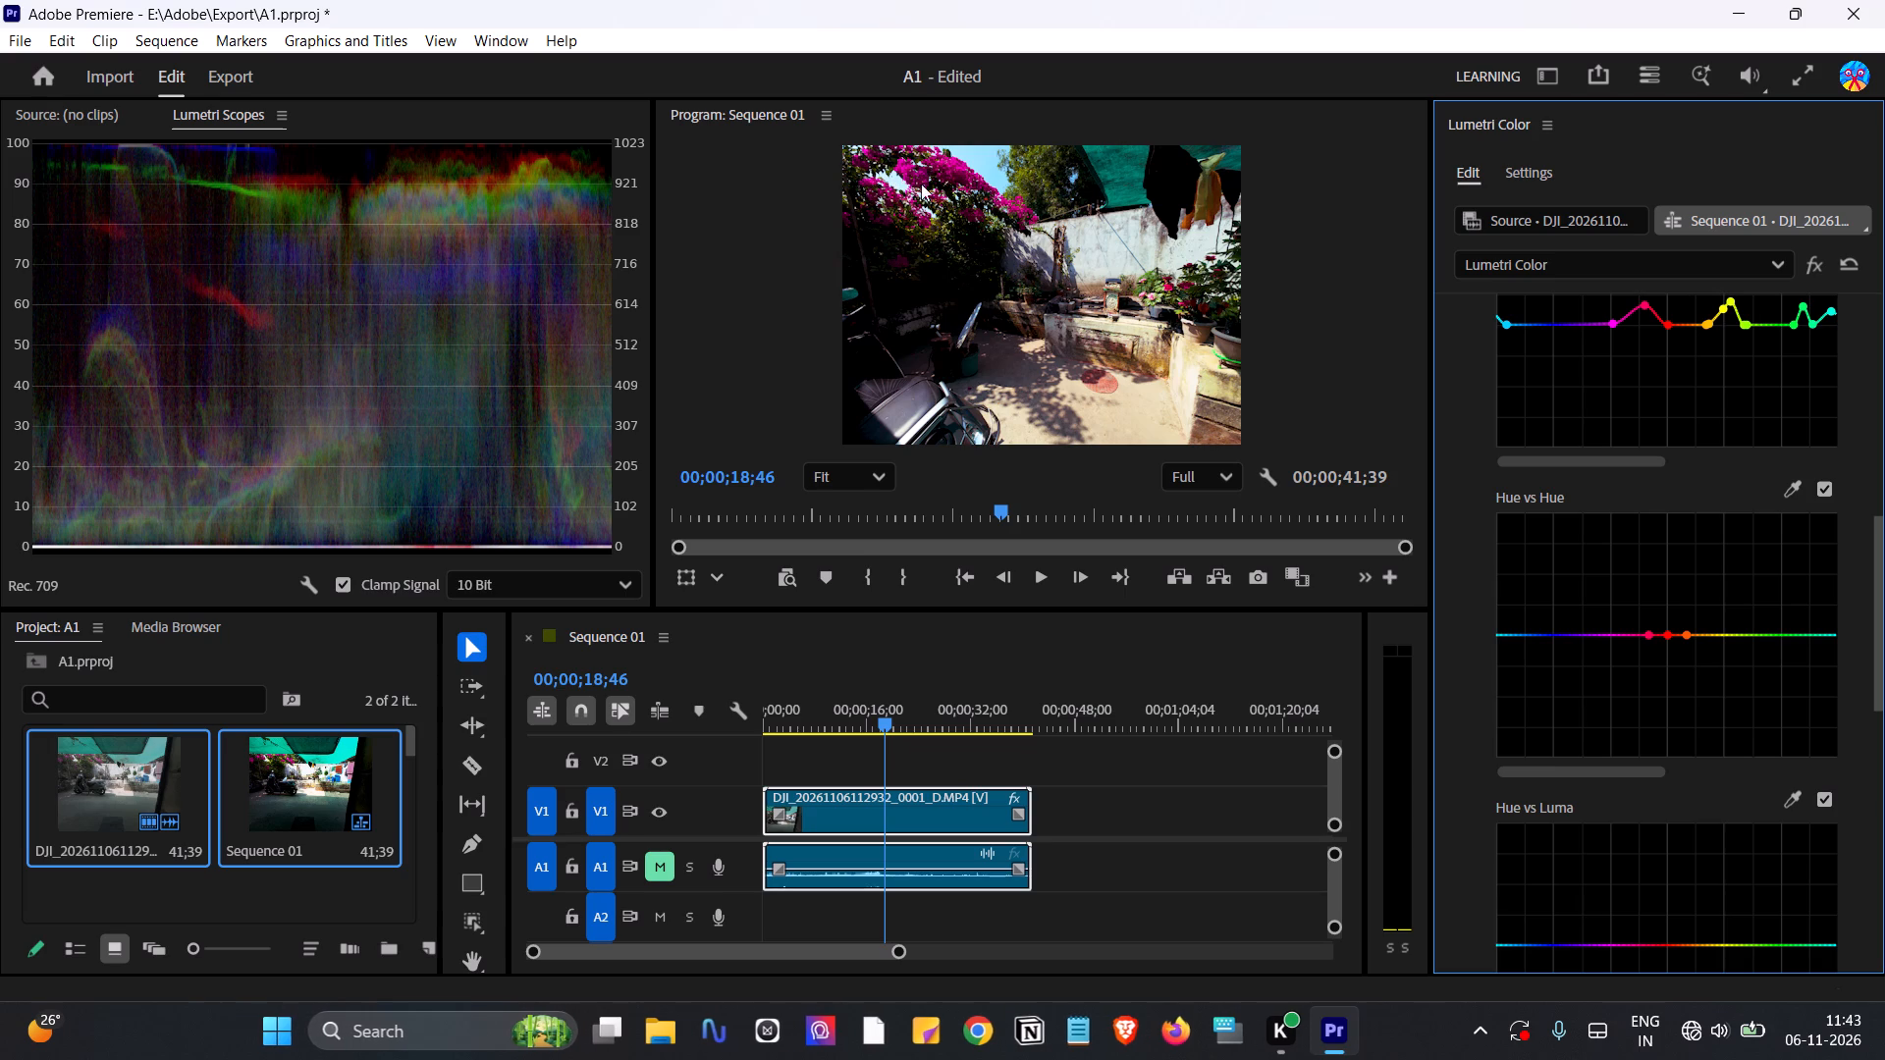
Sample the sky for the Hue vs Hue curve, then slightly raise its middle blue point and the existing middle red point.
left_click(1790, 475)
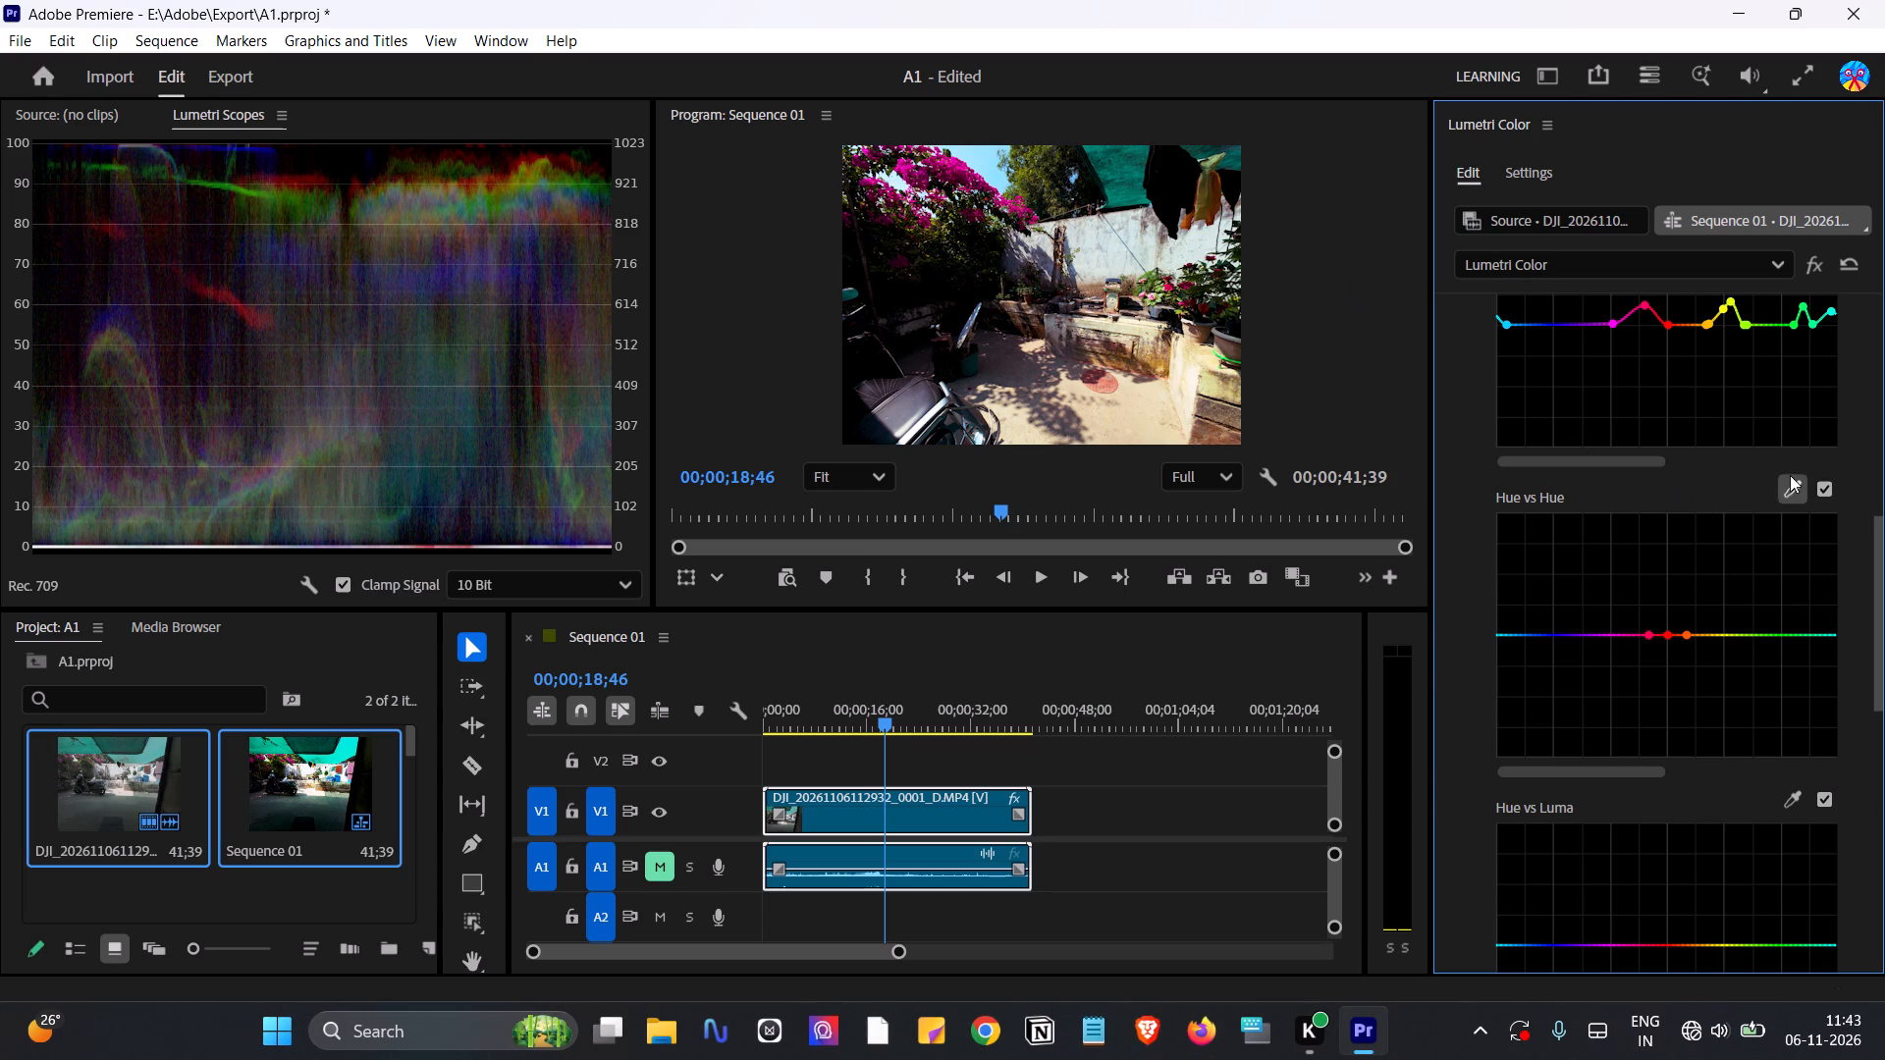
left_click(980, 157)
left_click_drag(1515, 637, 1513, 620)
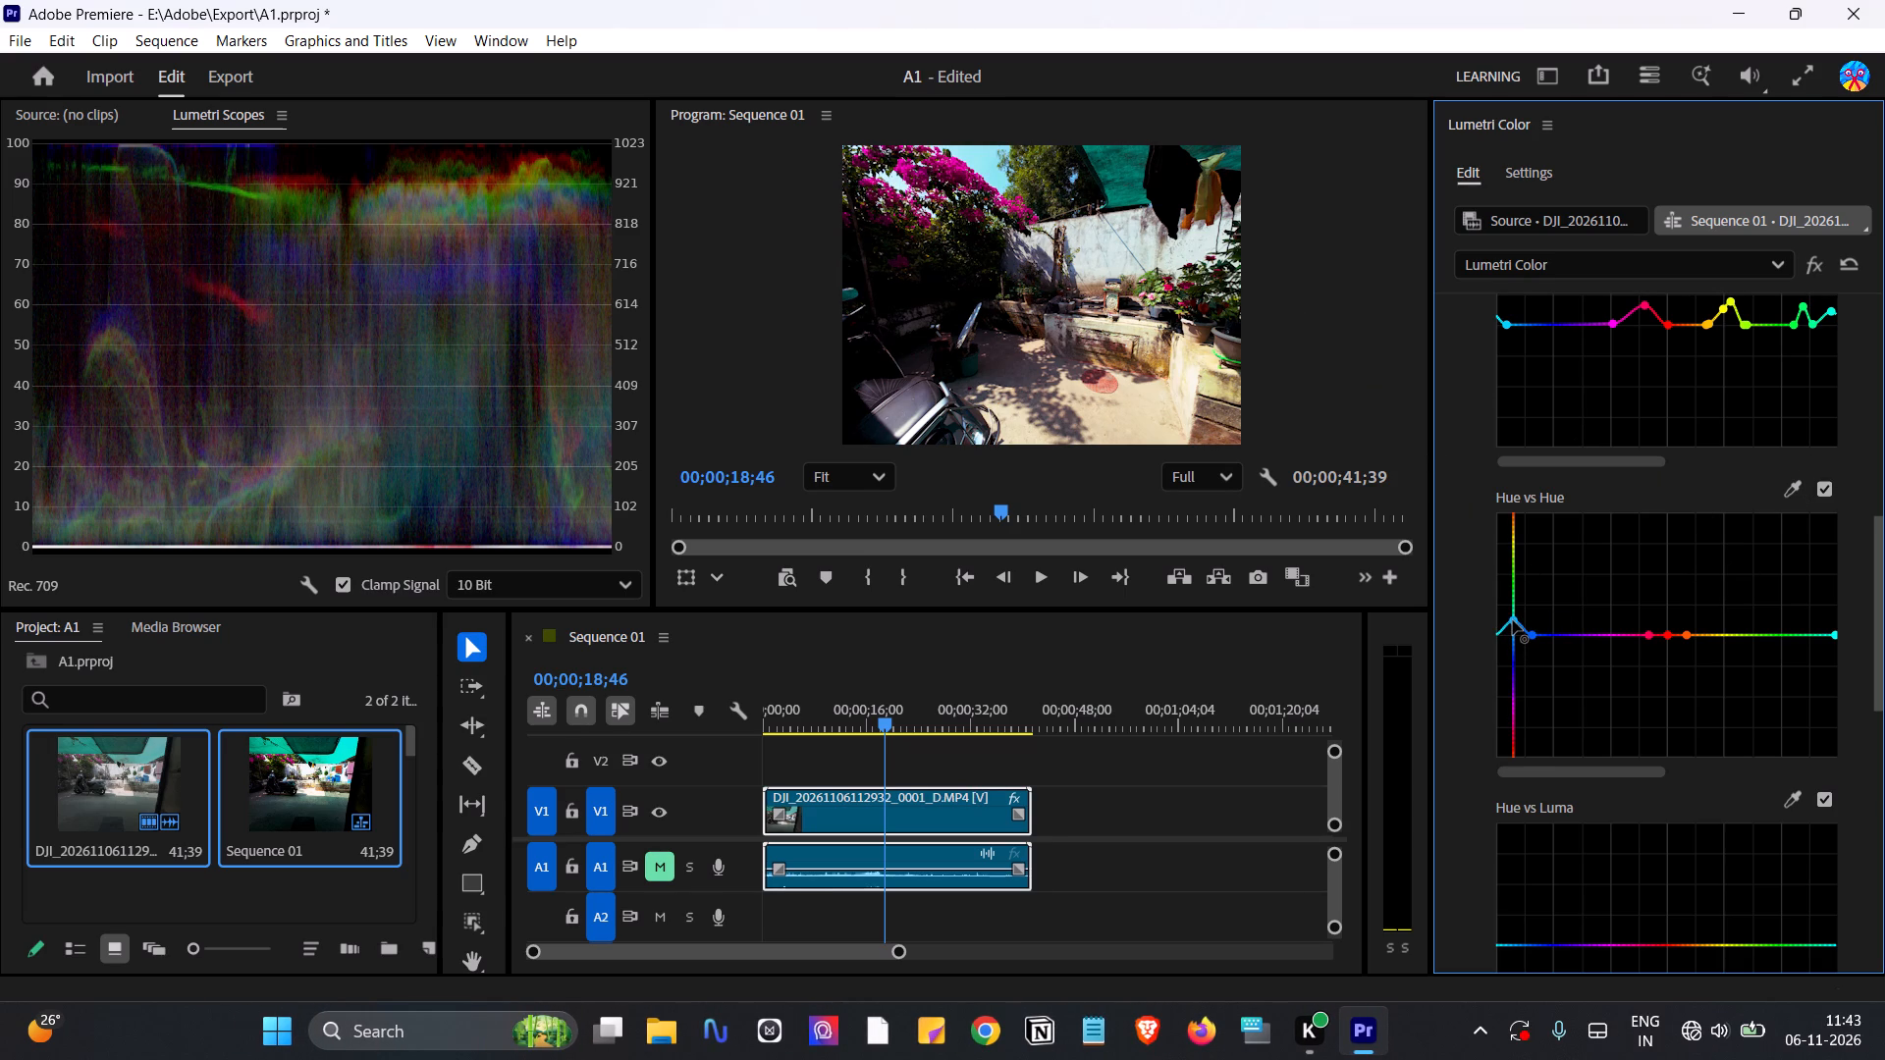
left_click_drag(1513, 620, 1513, 618)
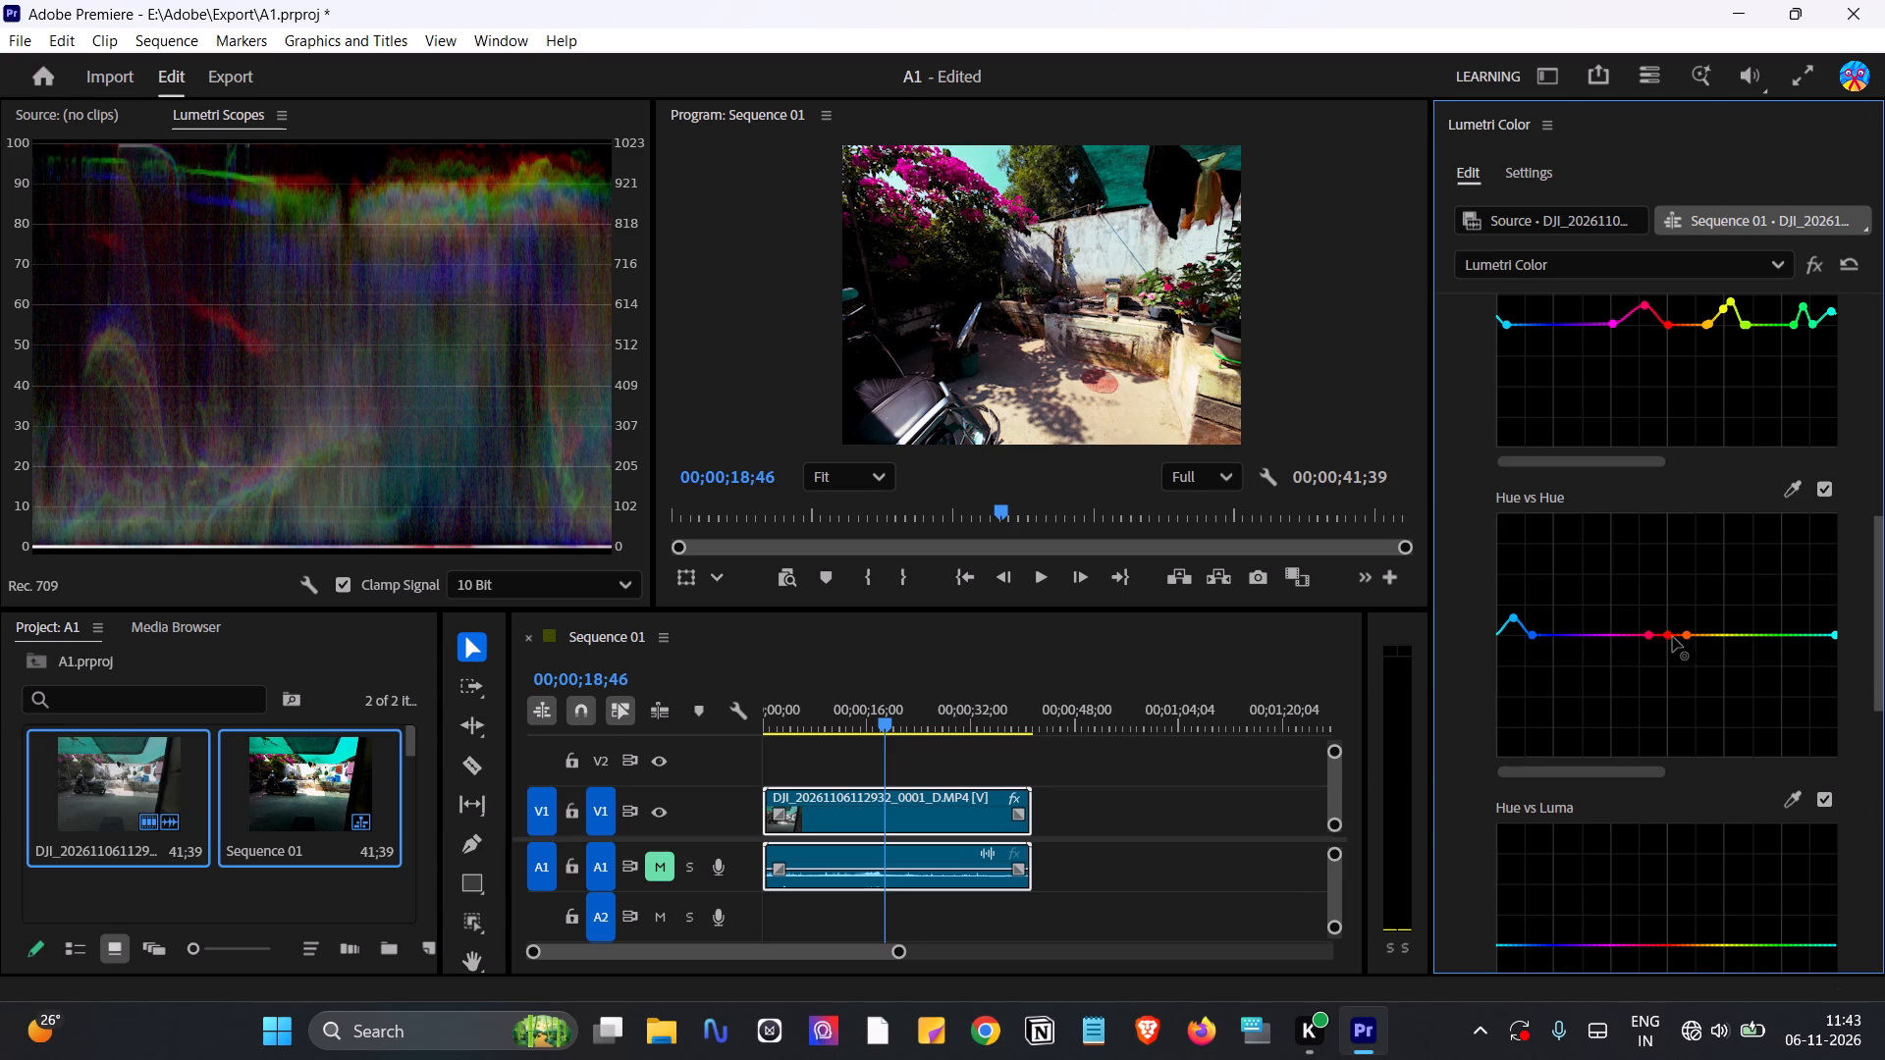
left_click_drag(1668, 636, 1667, 622)
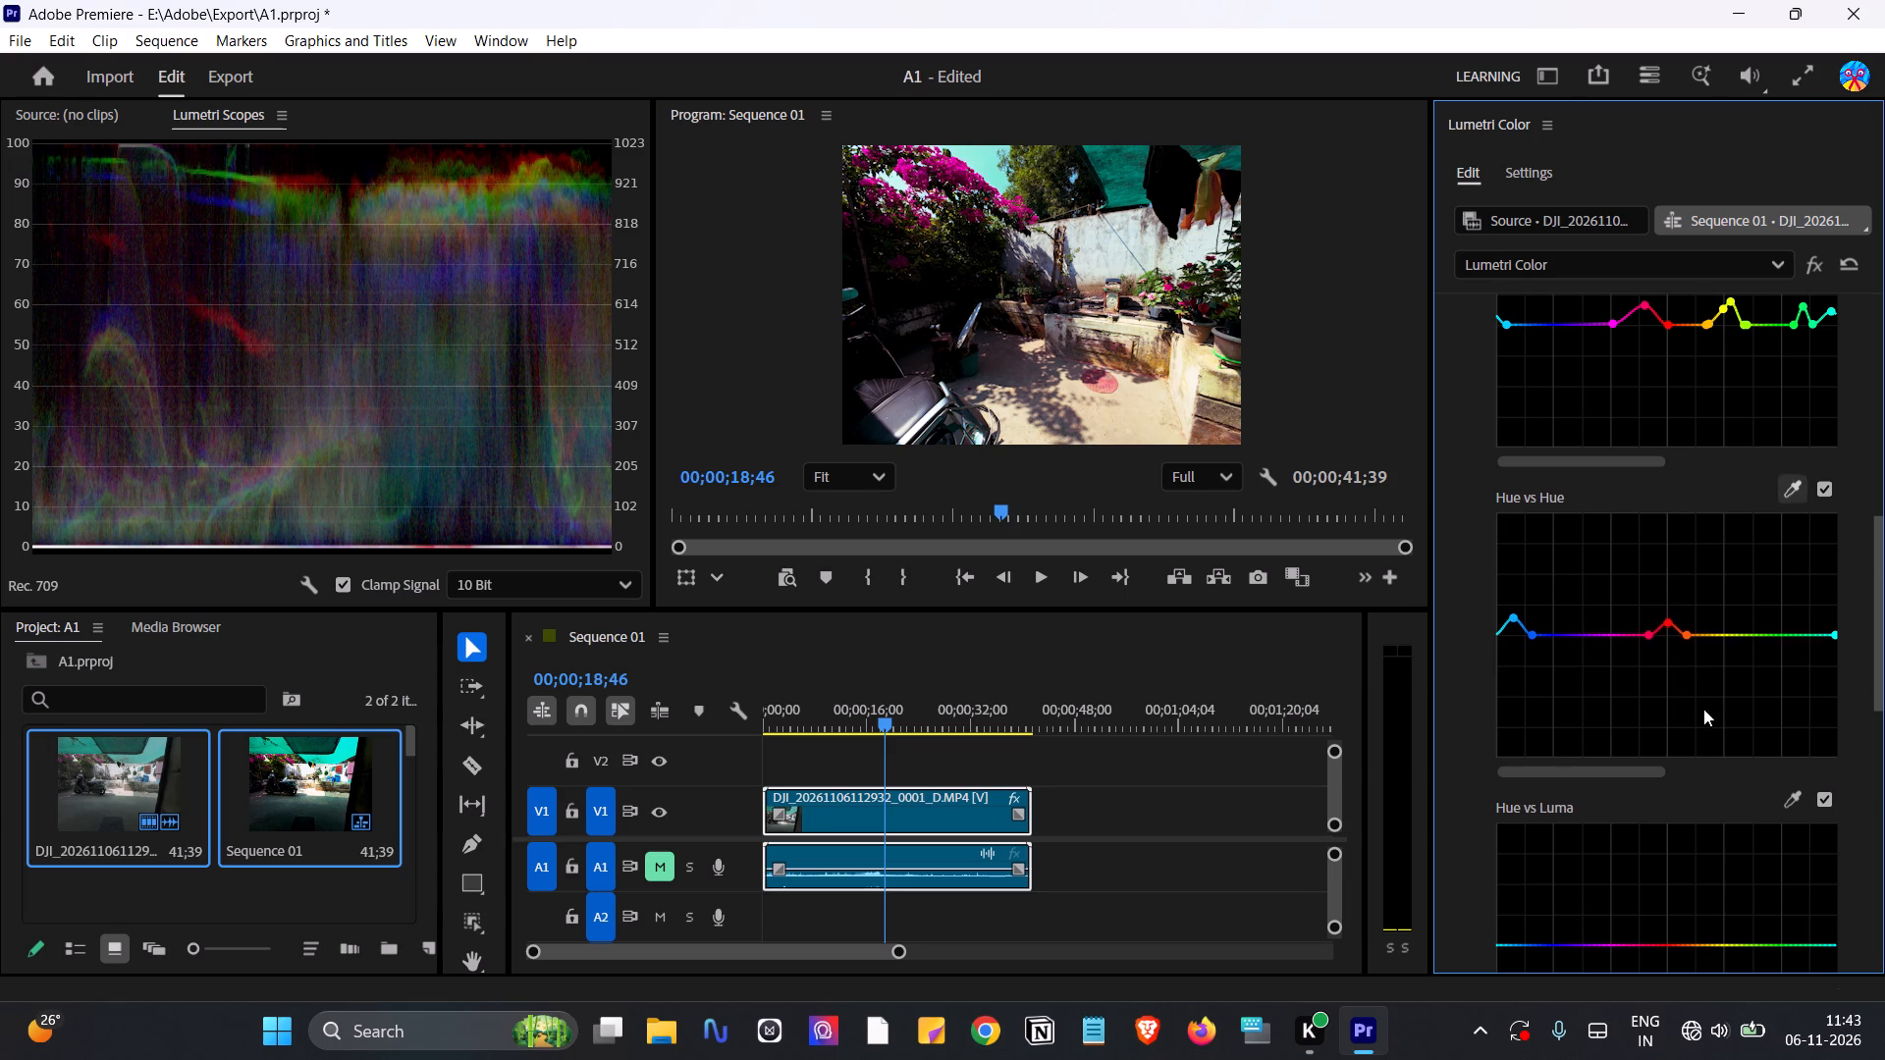
Sample the sky for the Hue vs Luma curve and raise its middle blue point slightly.
scroll(1703, 709, "down", 1)
left_click(1787, 531)
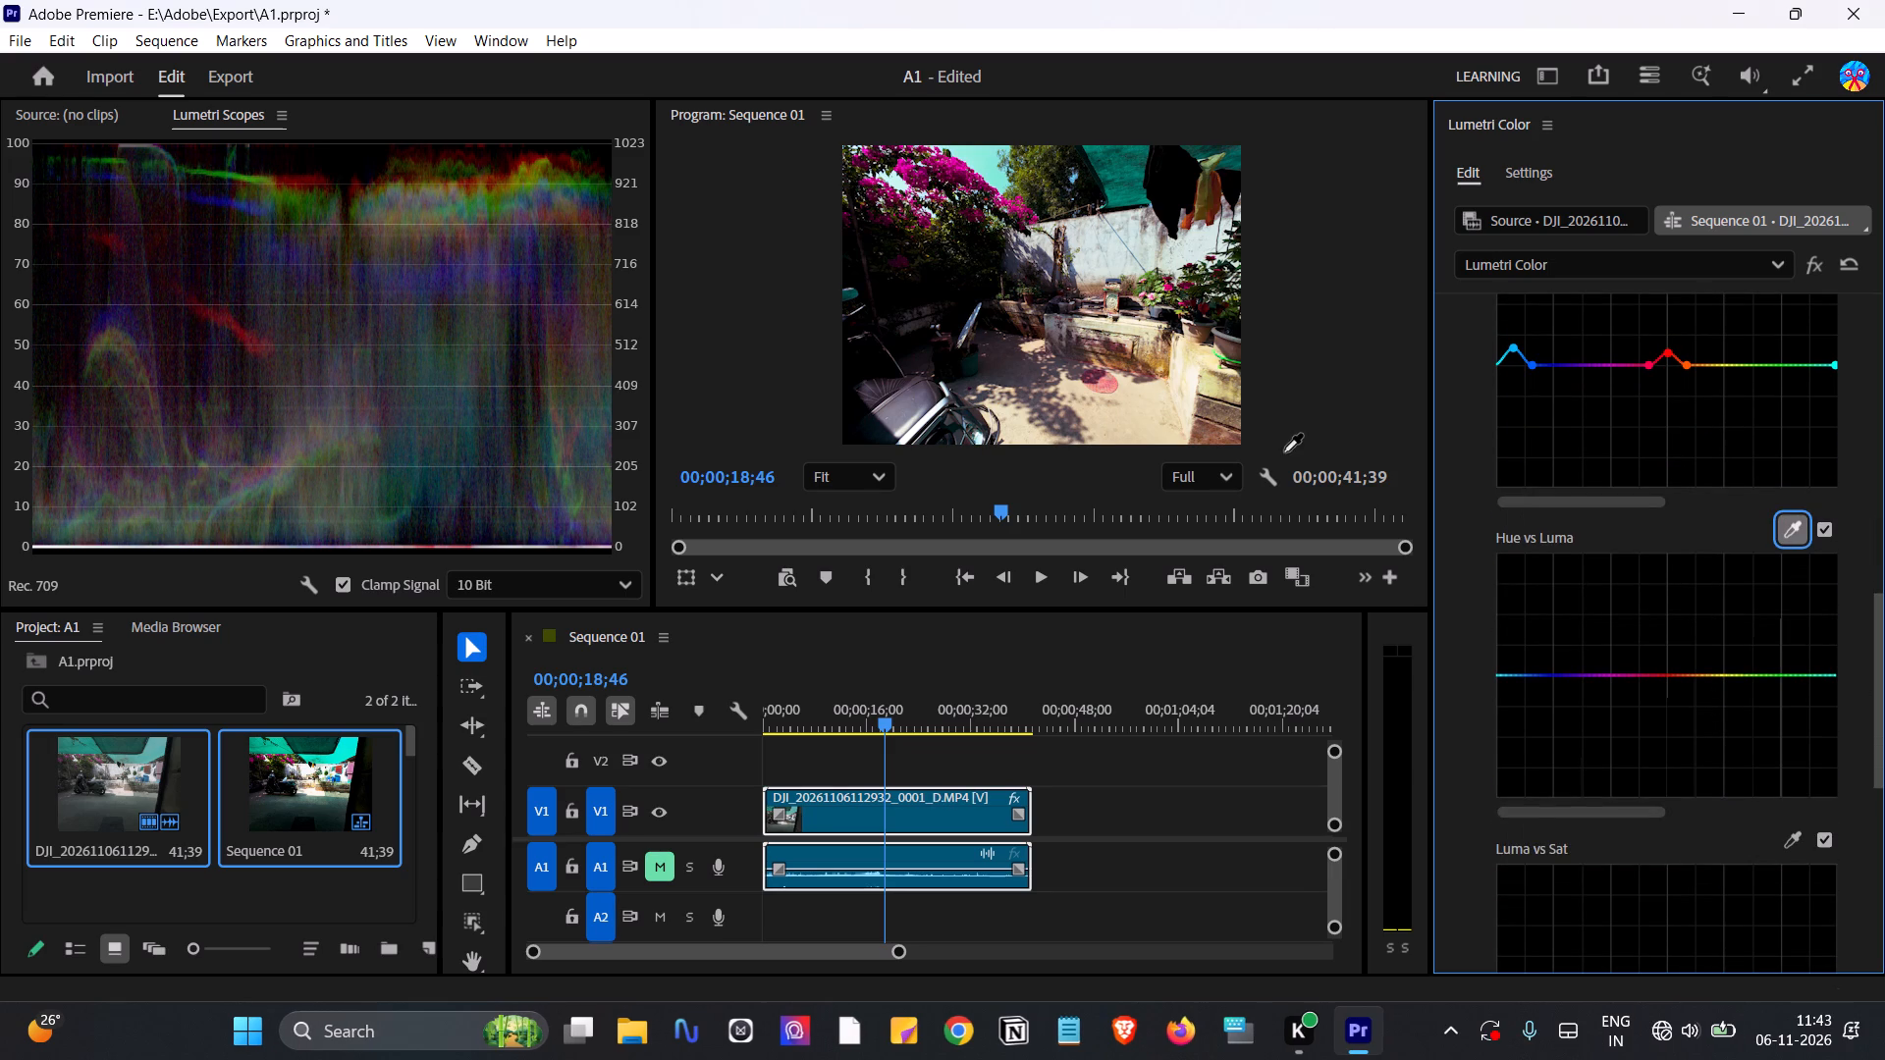
left_click(989, 160)
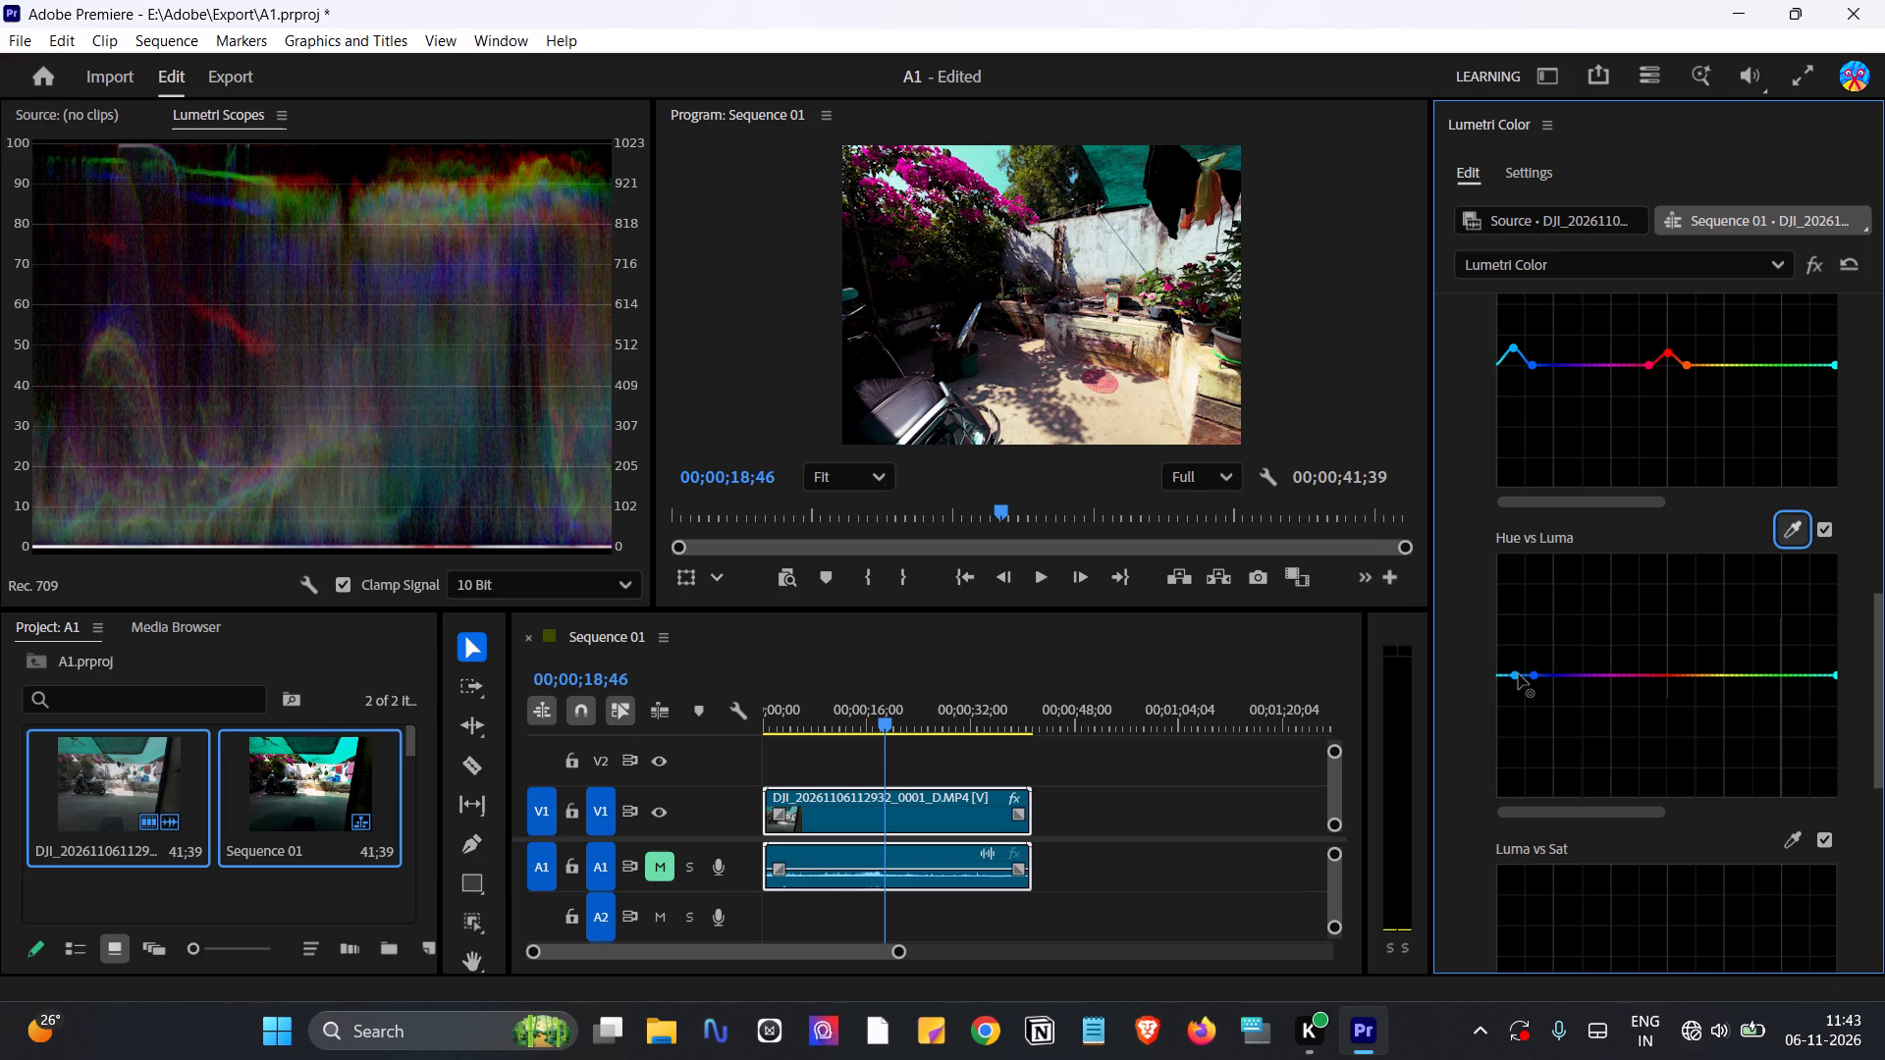
left_click_drag(1514, 676, 1512, 663)
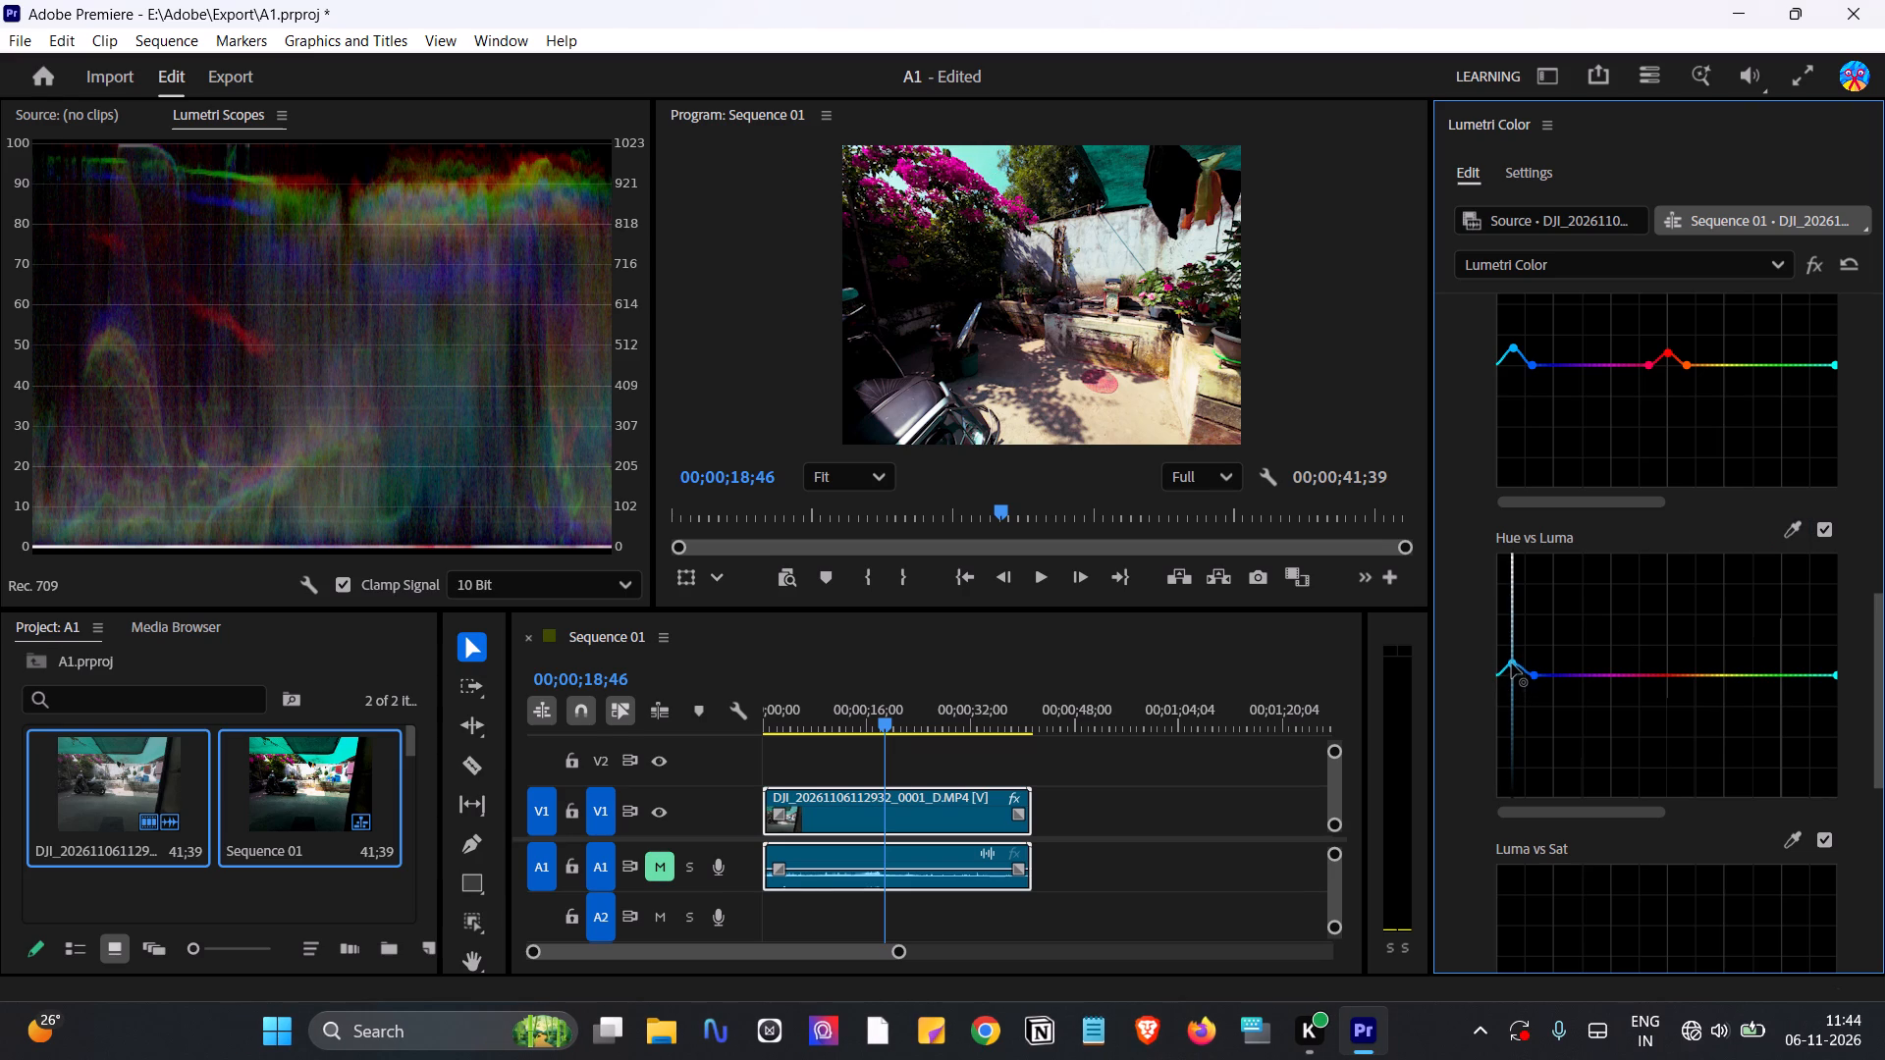
left_click_drag(1512, 663, 1512, 657)
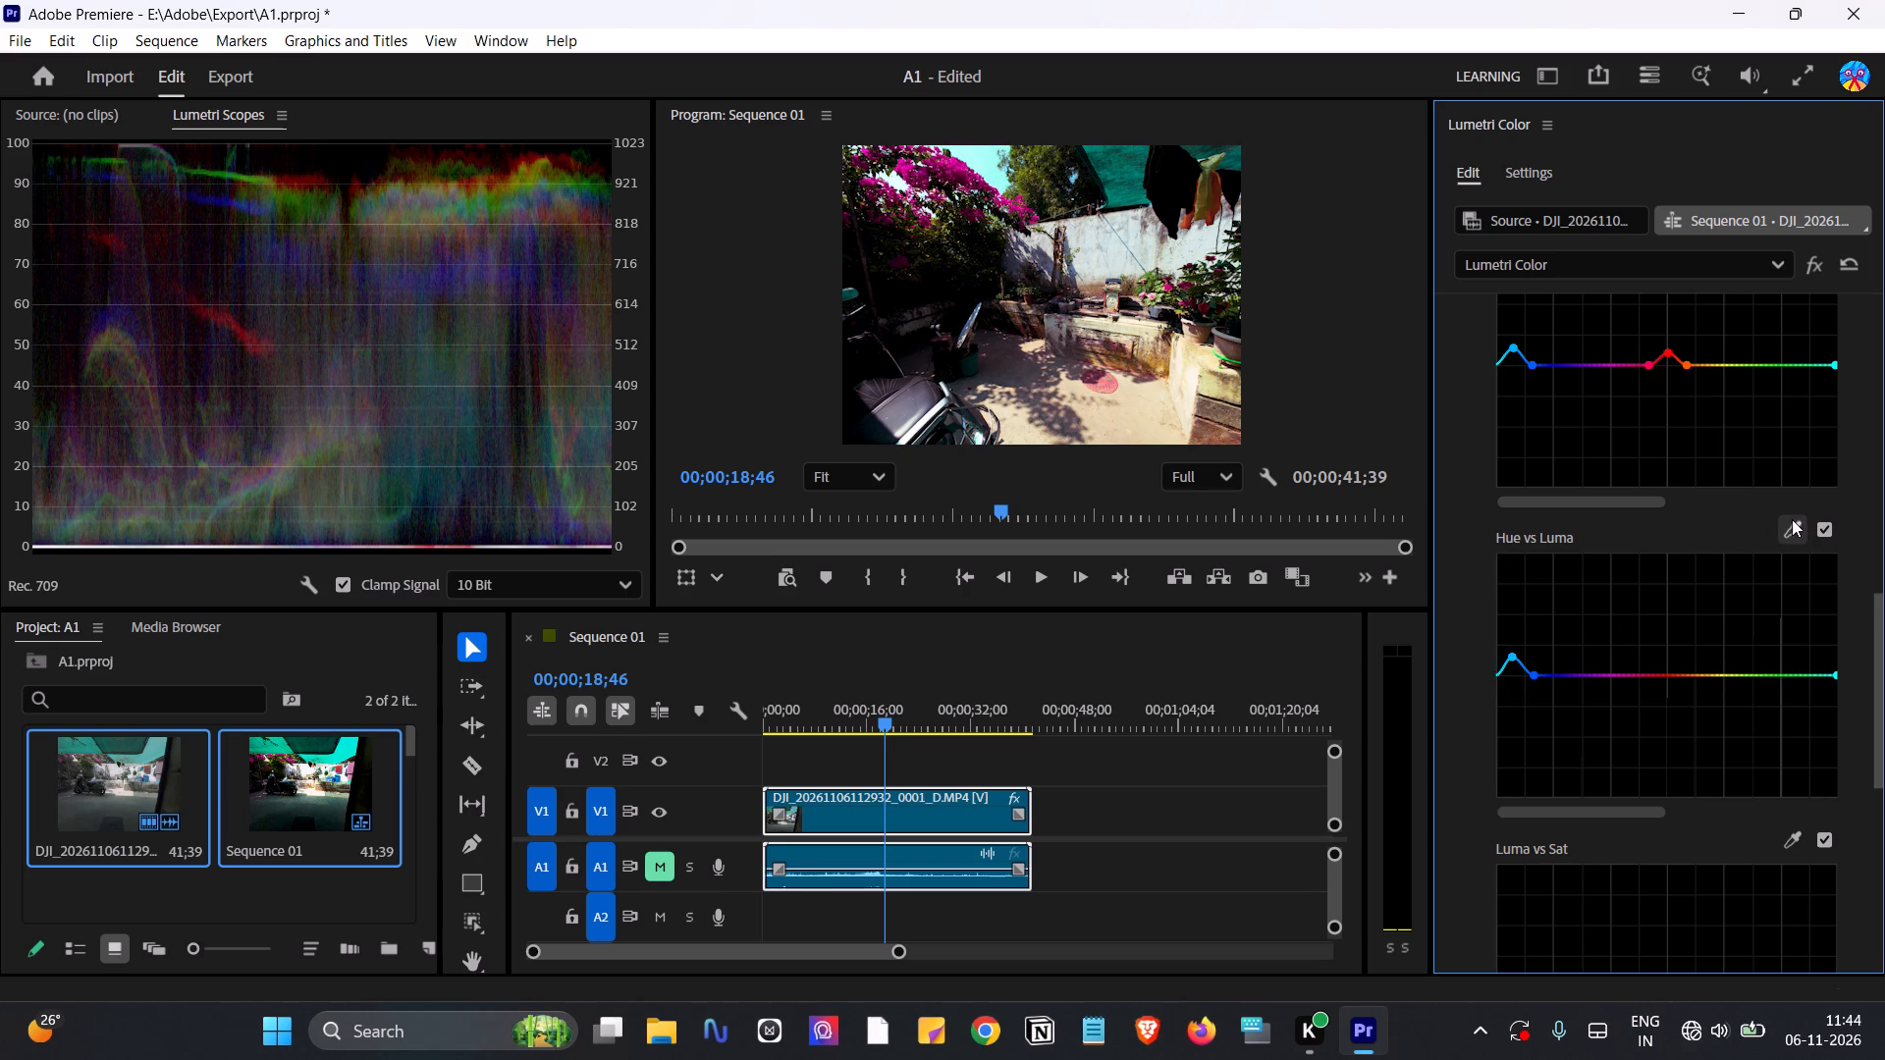
Sample the pink bougainvillea flowers for the Hue vs Luma curve and raise the middle red point slightly.
left_click(1792, 519)
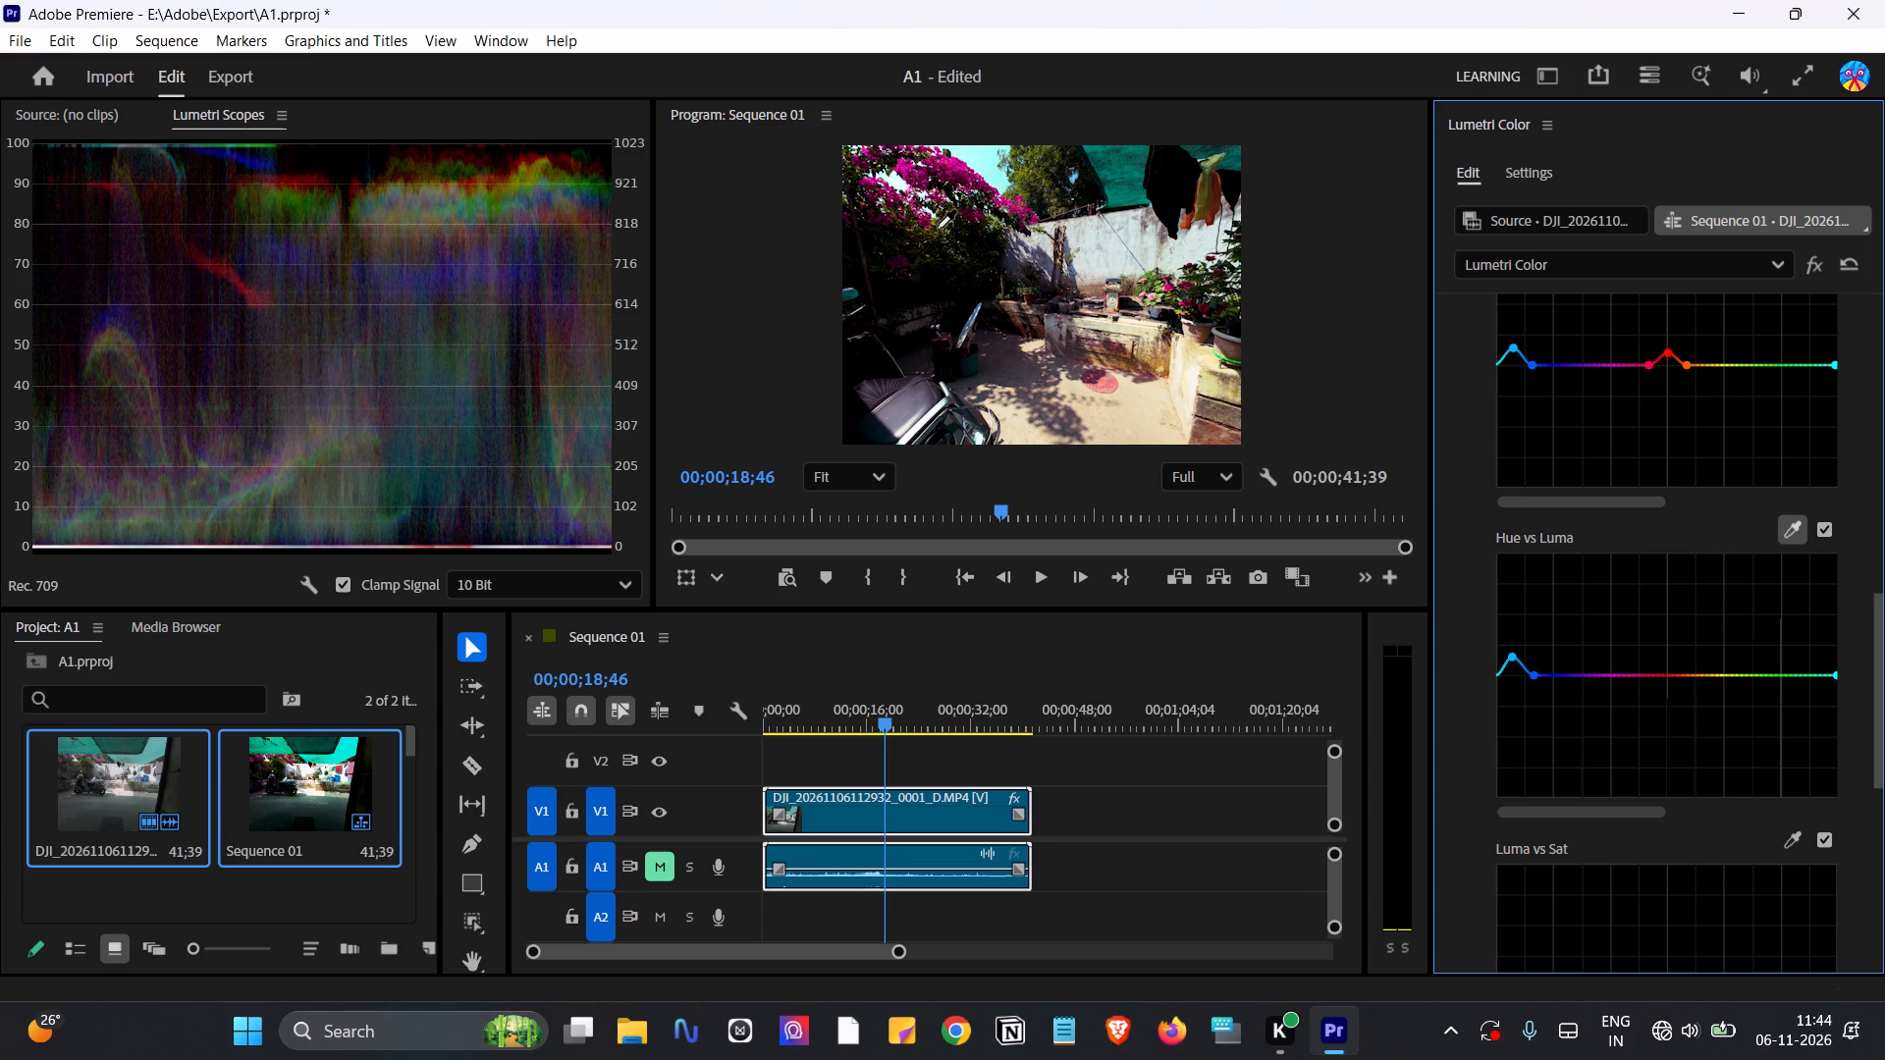
left_click(952, 166)
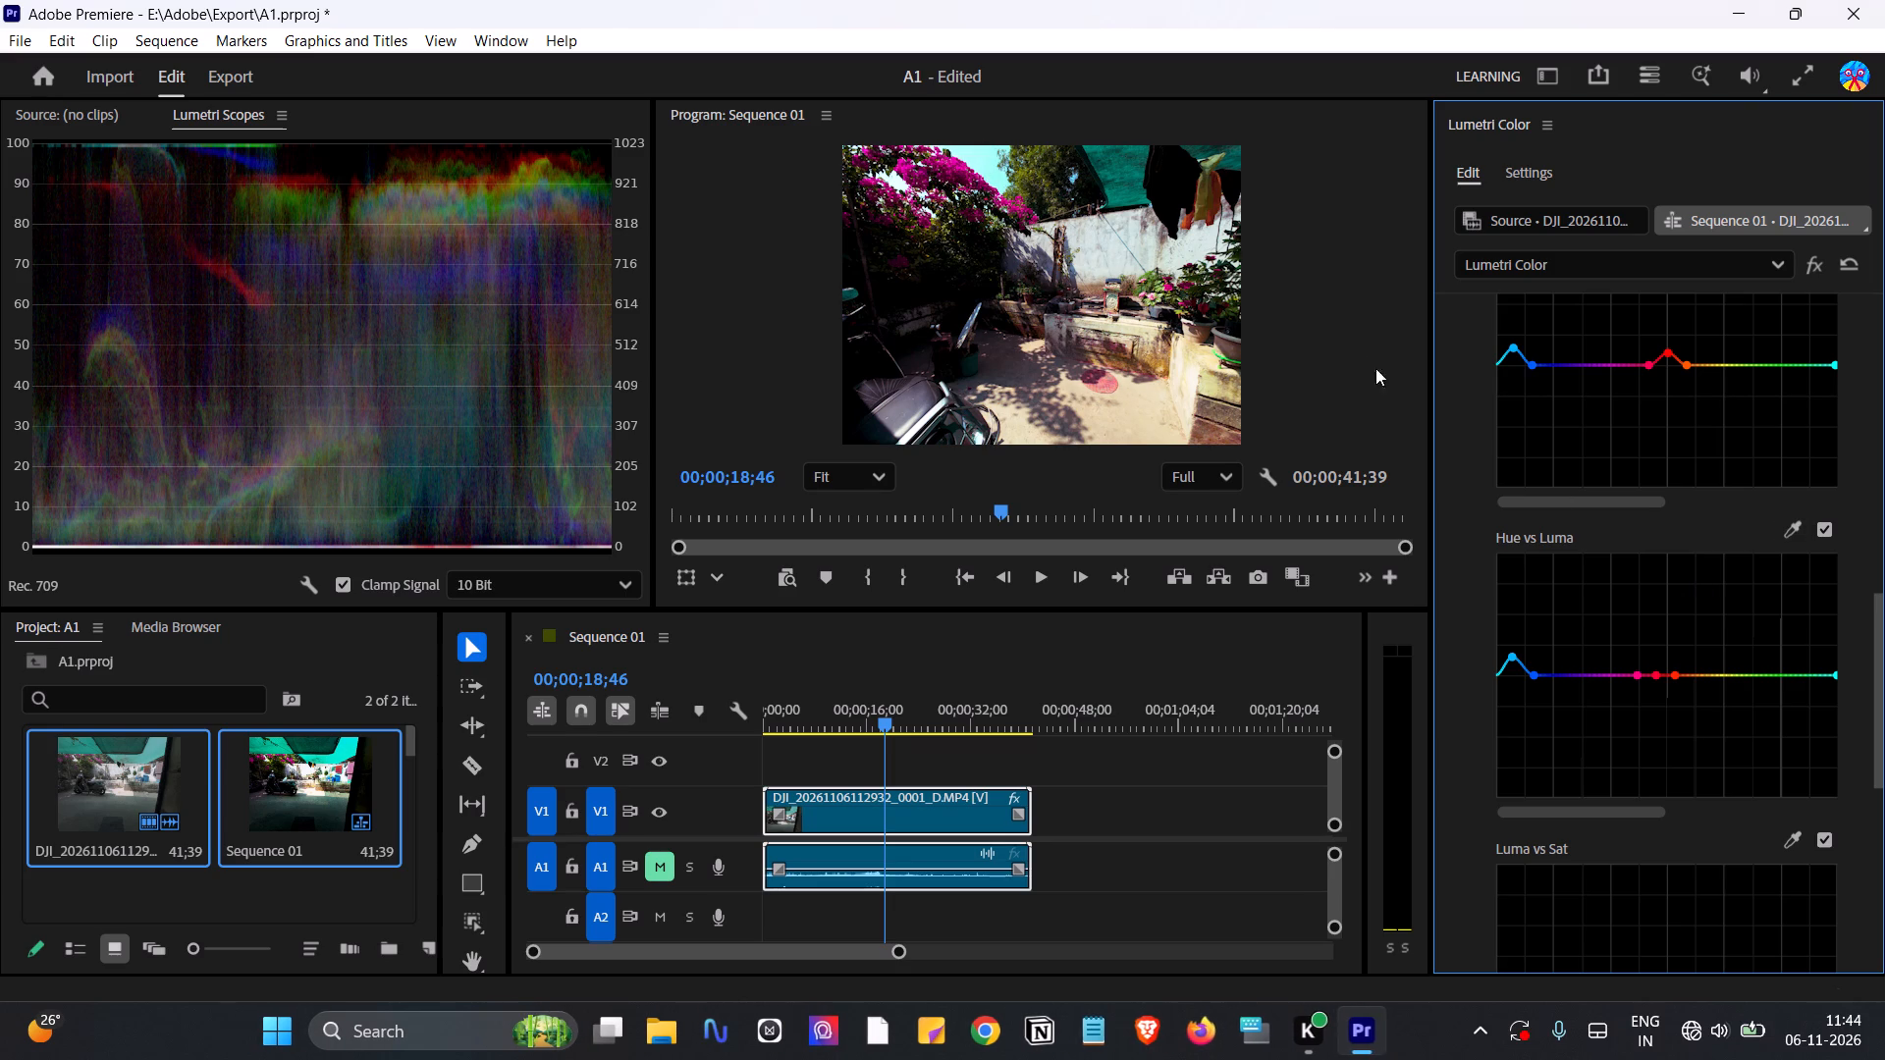
left_click_drag(1655, 674, 1653, 664)
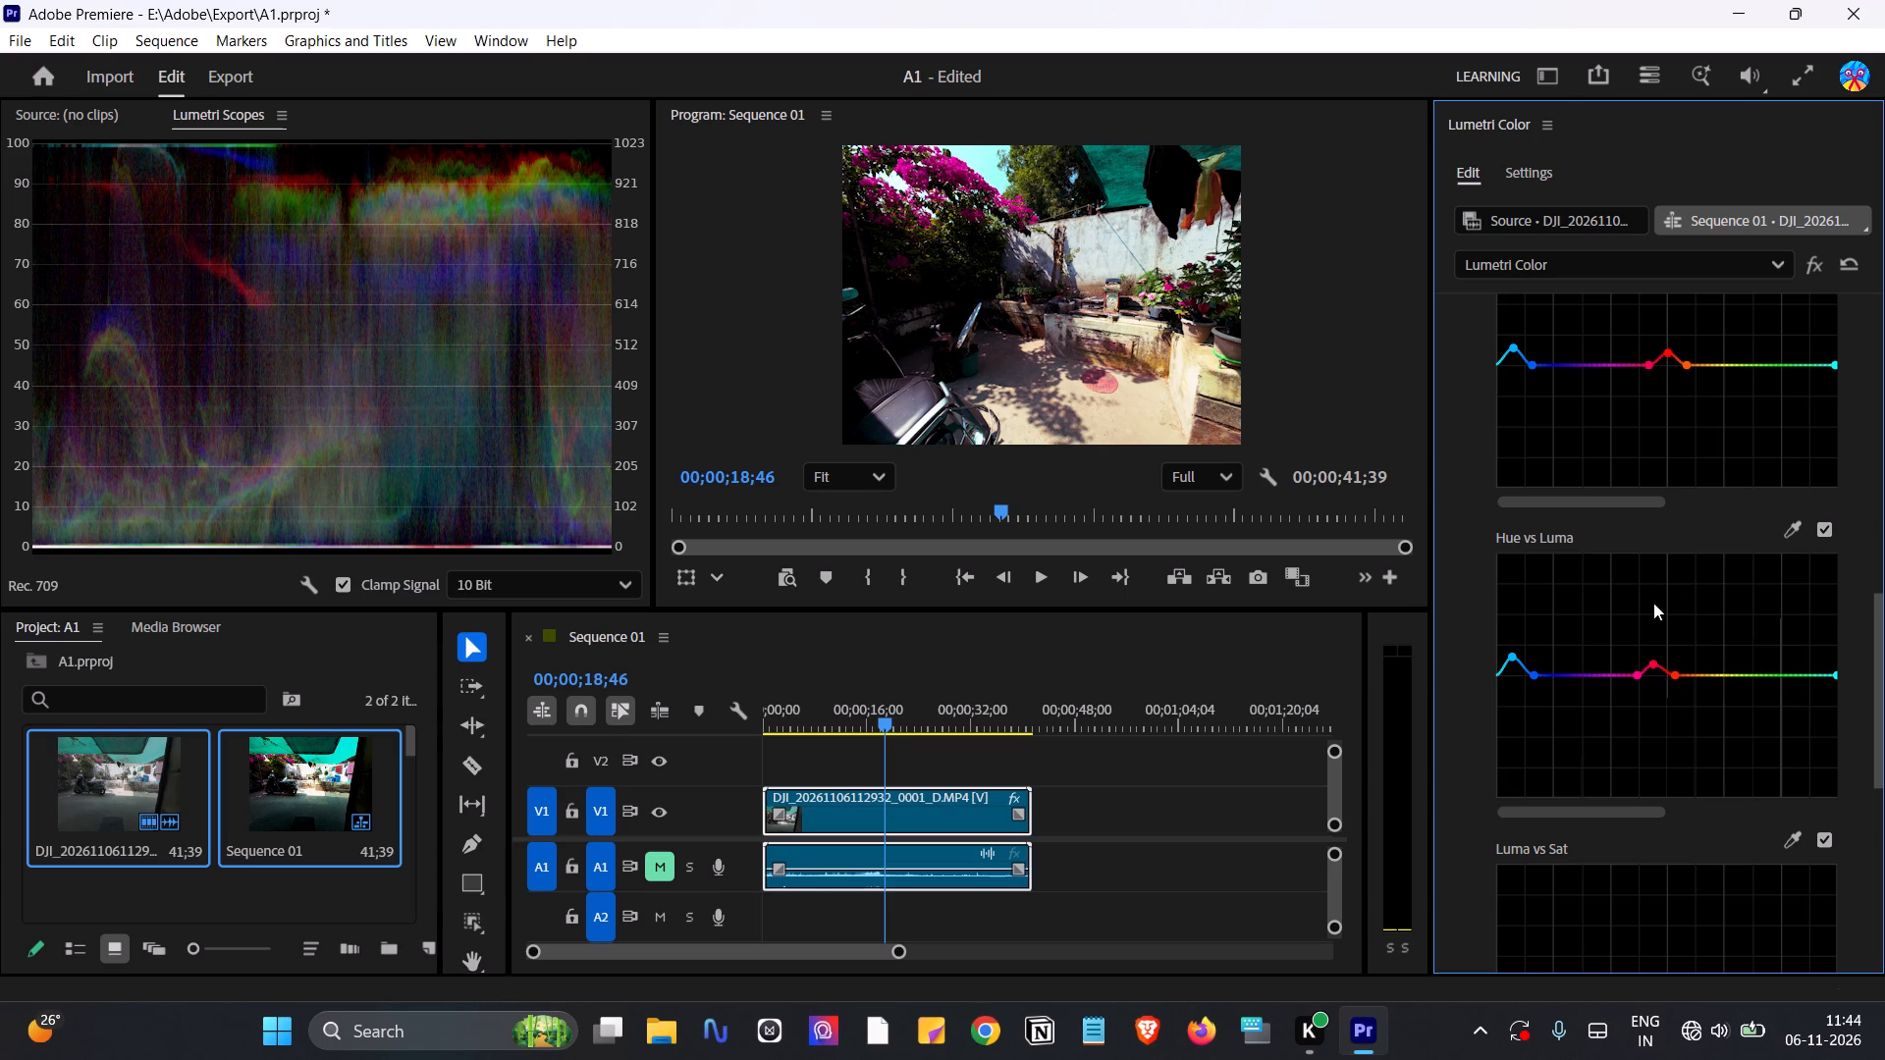
Shift the Midtones color wheel slightly from its center toward yellow-green in Color Wheels & Match.
scroll(1653, 603, "down", 2)
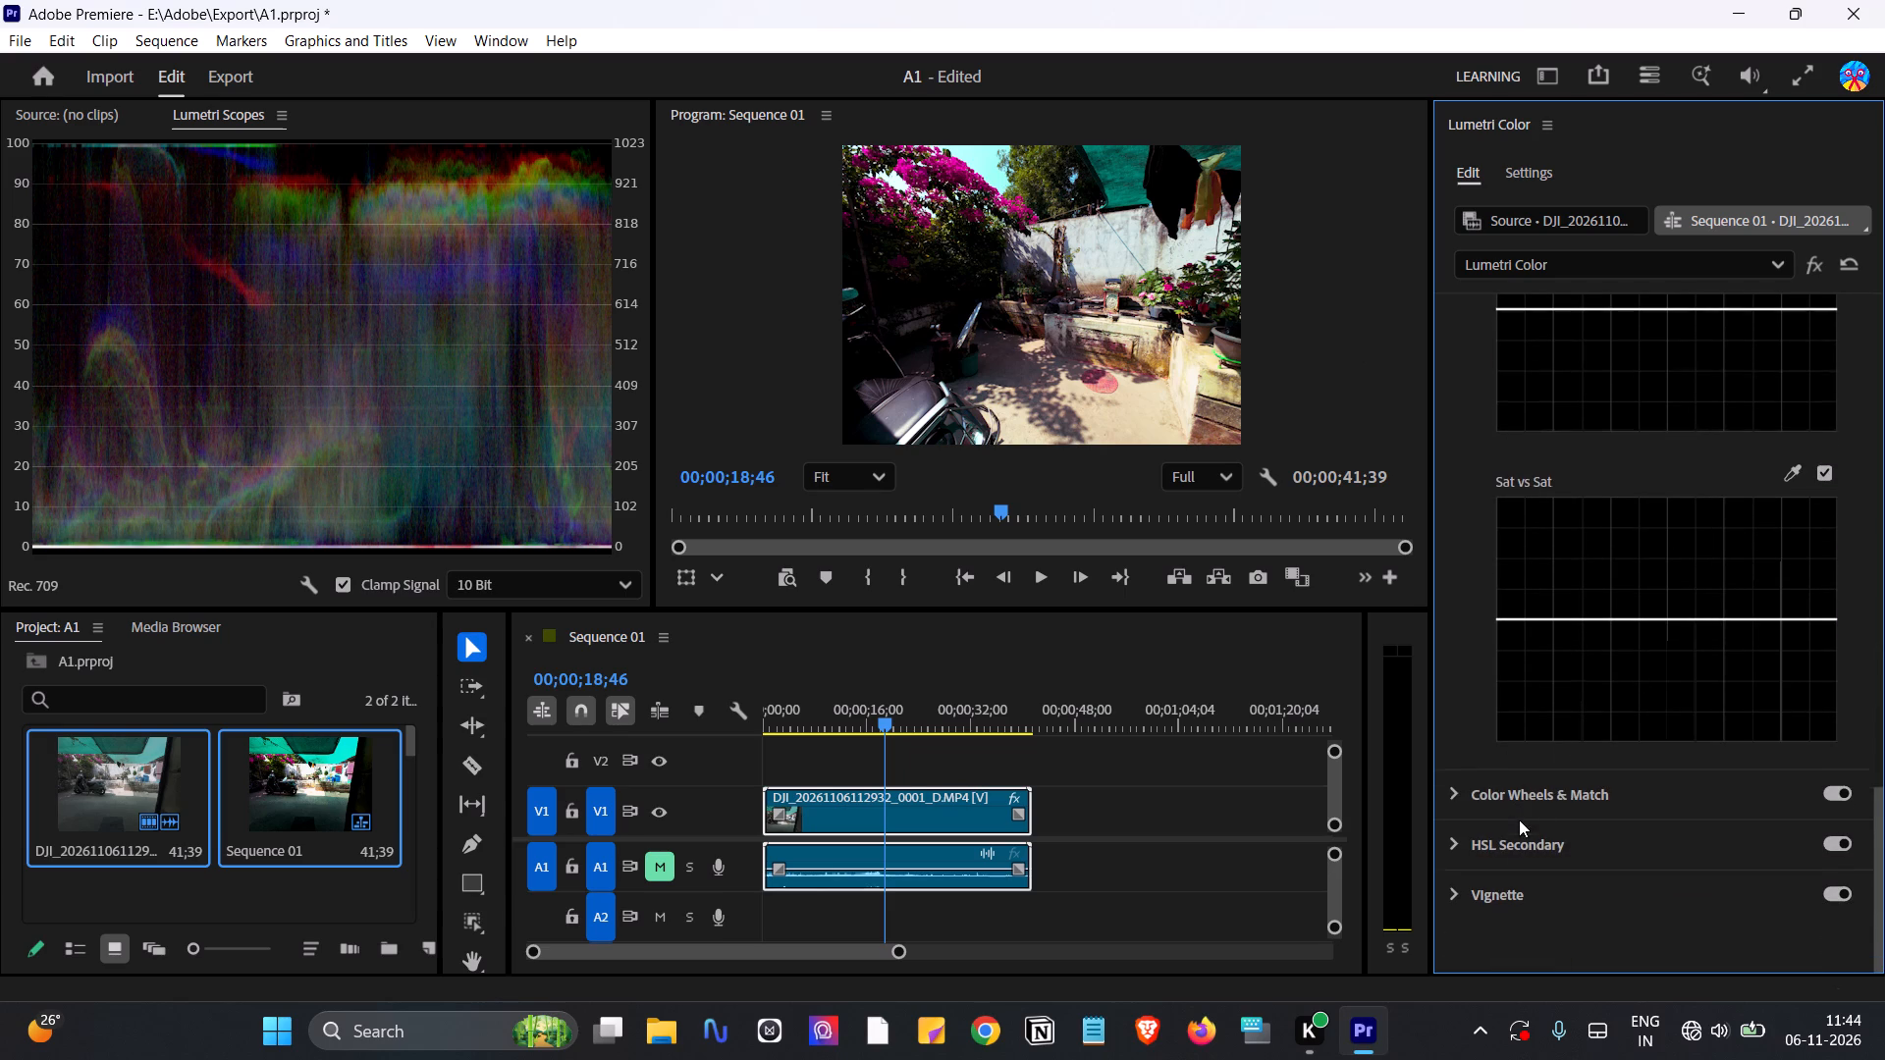
left_click(1519, 820)
scroll(1556, 666, "up", 1)
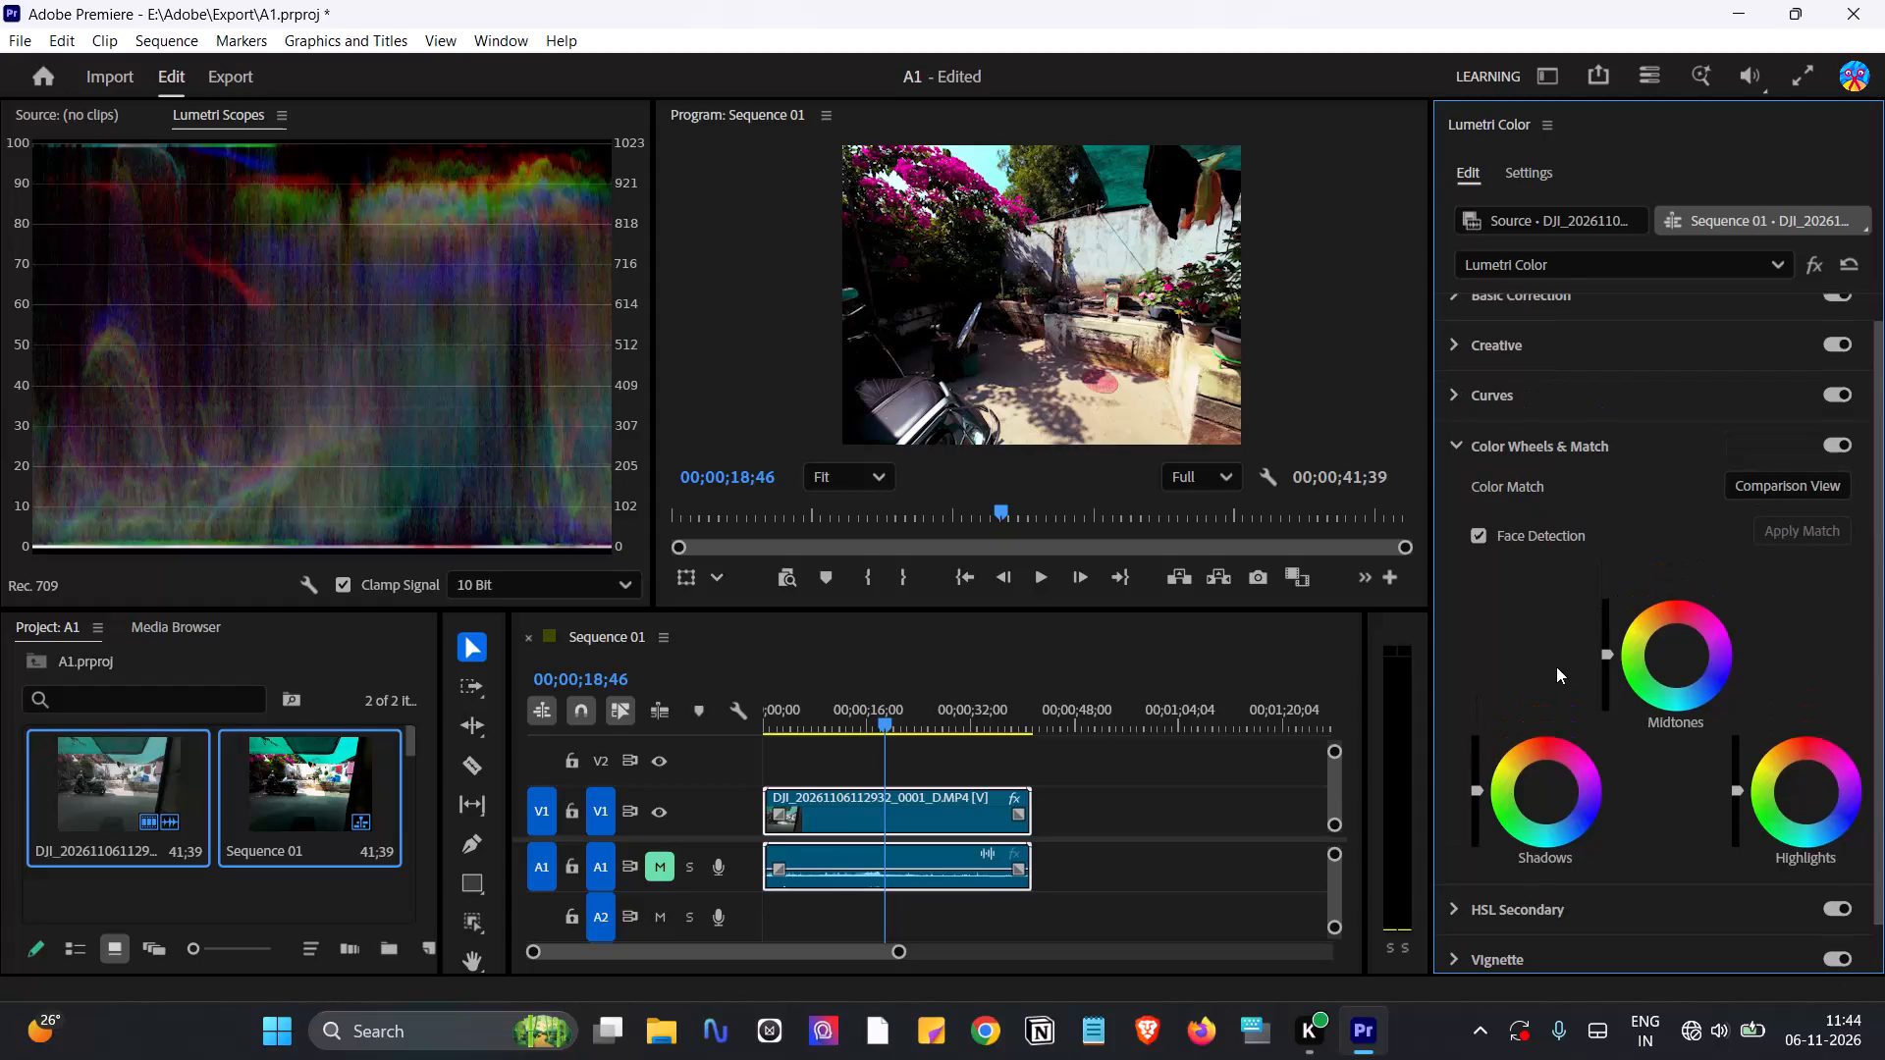
left_click_drag(1675, 586, 1787, 650)
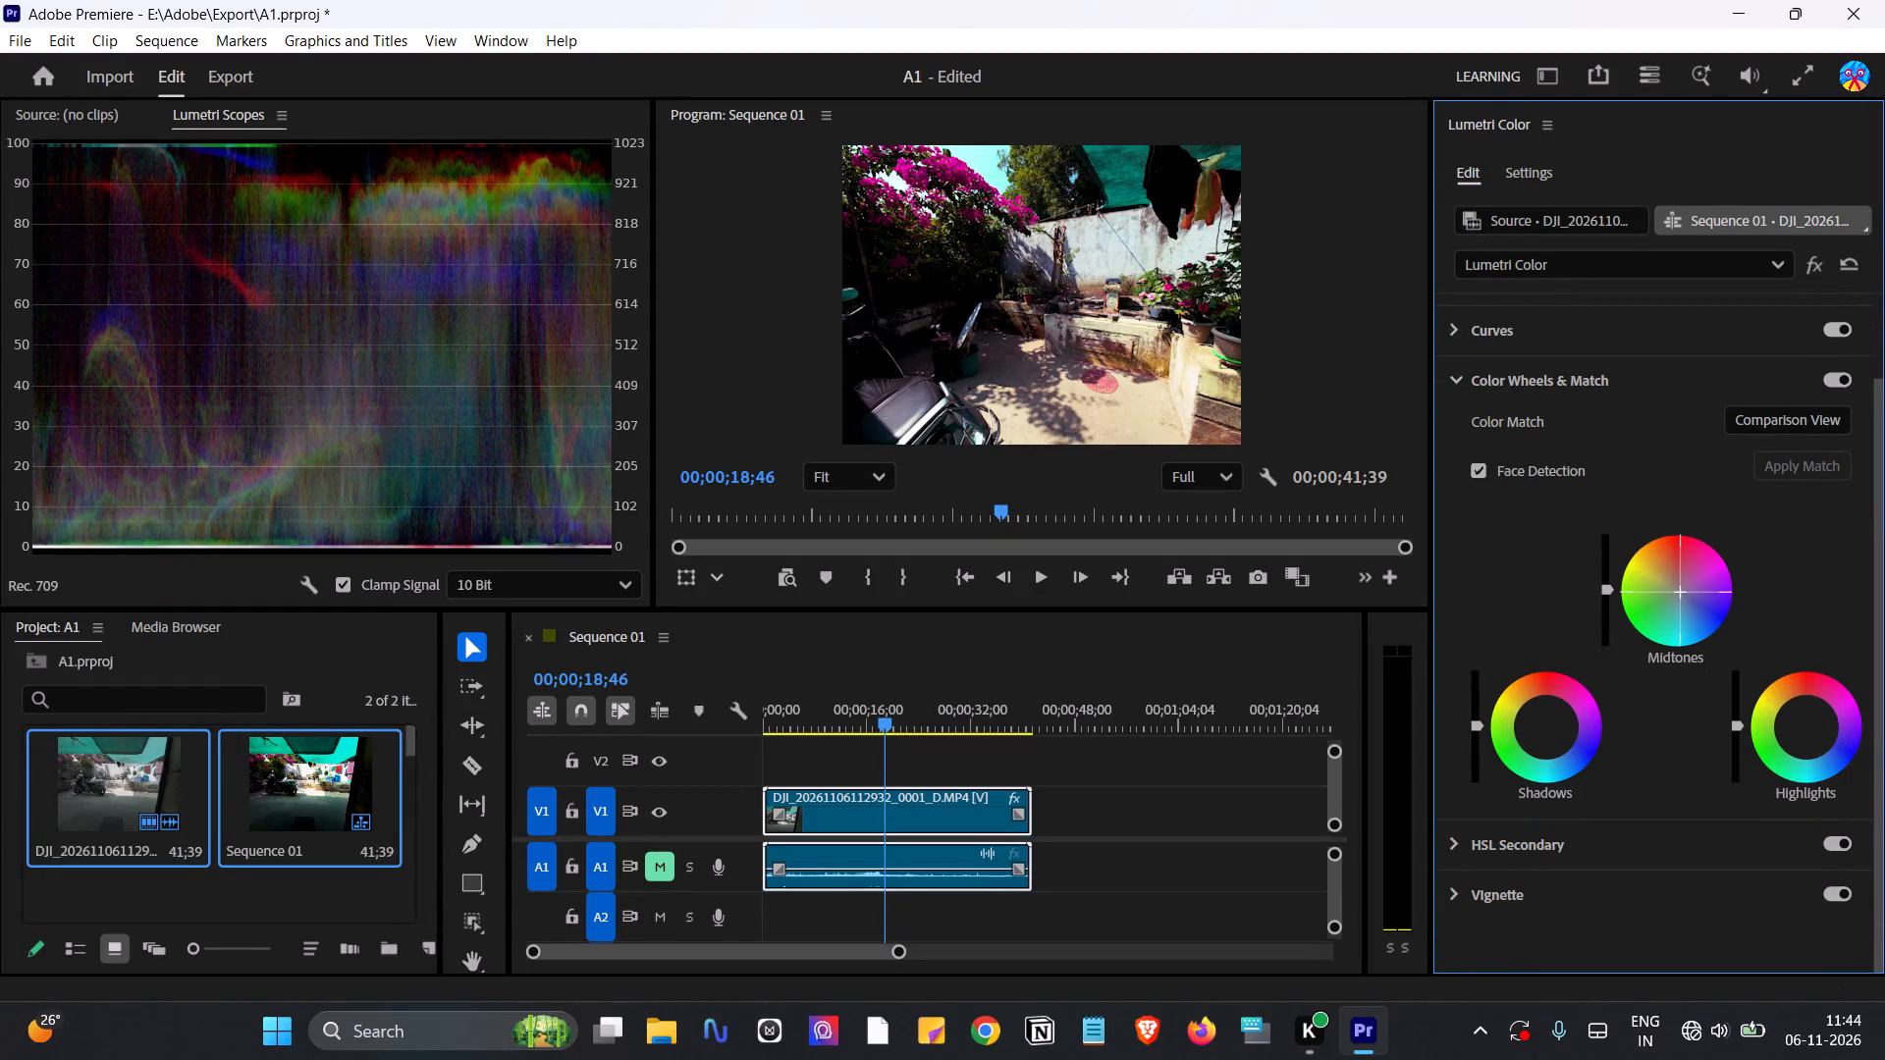
left_click_drag(1787, 650, 1594, 607)
left_click_drag(1594, 607, 1552, 573)
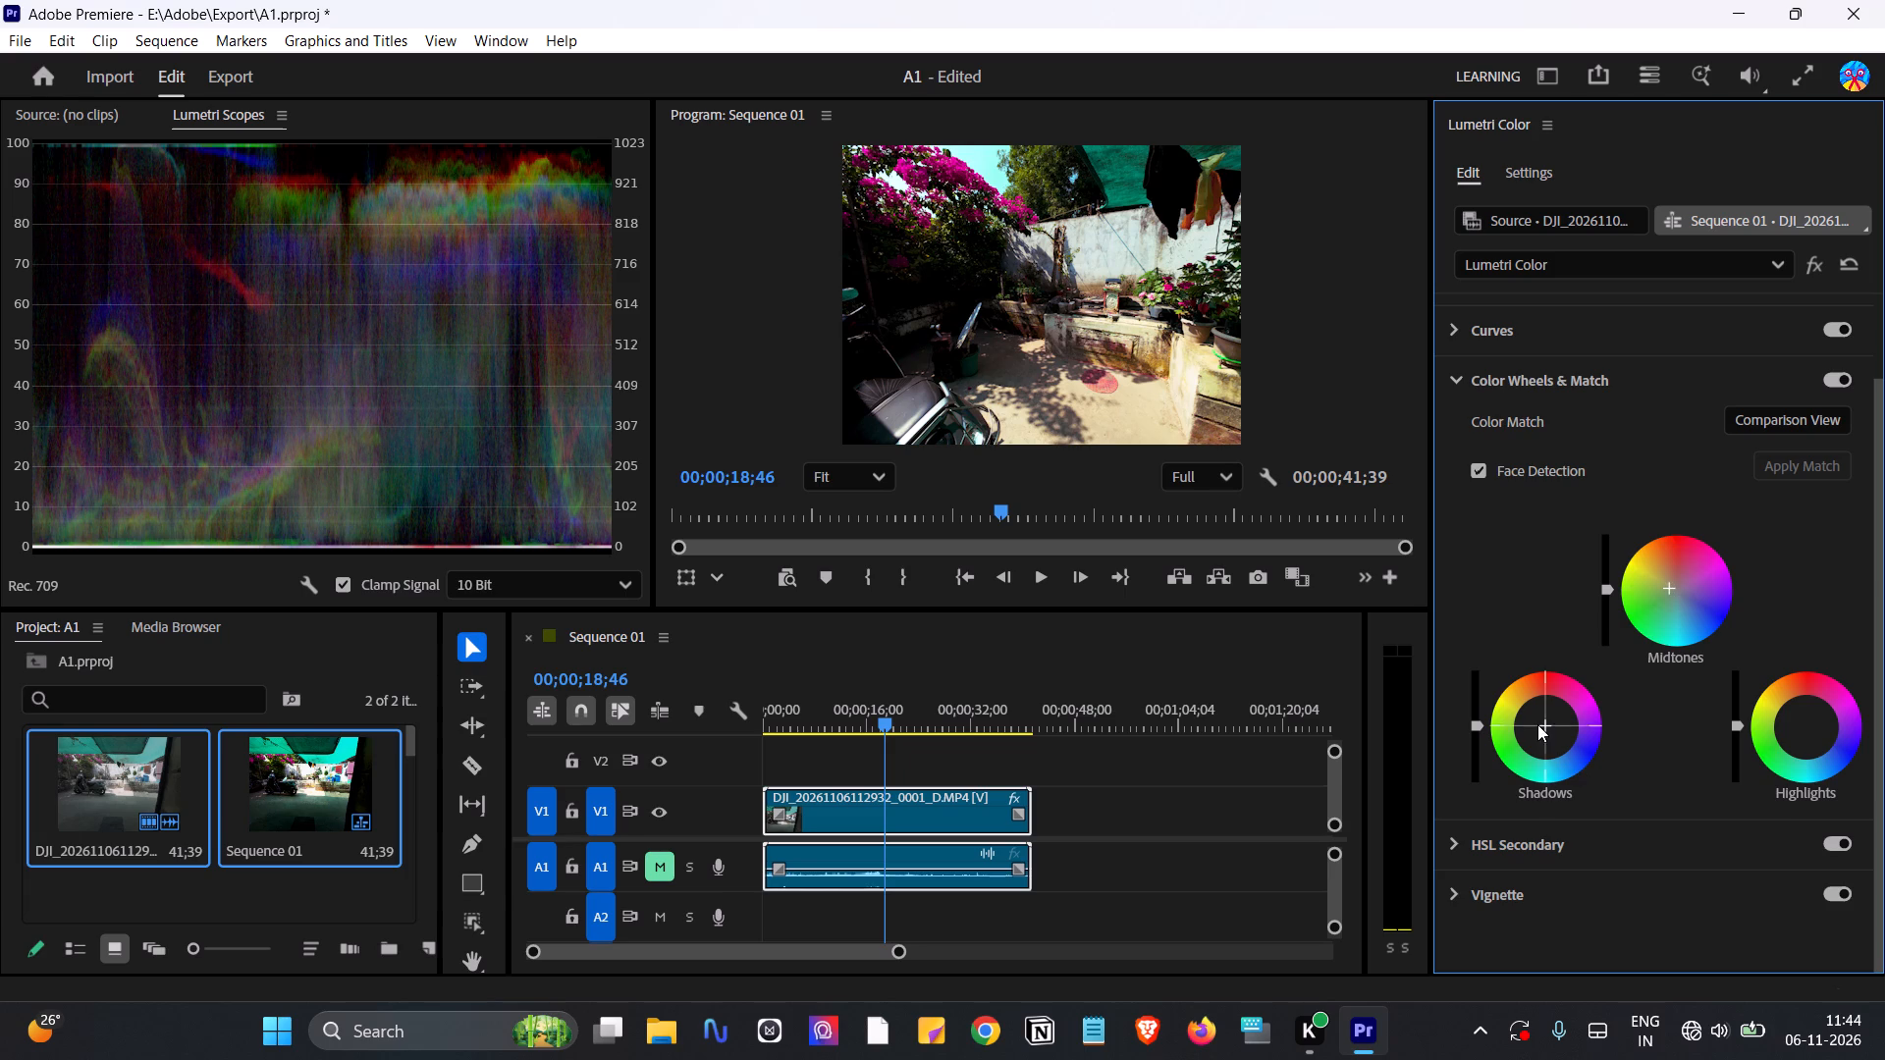
Try different tints on the Shadows color wheel and settle slightly off center toward blue.
left_click_drag(1543, 722, 1550, 720)
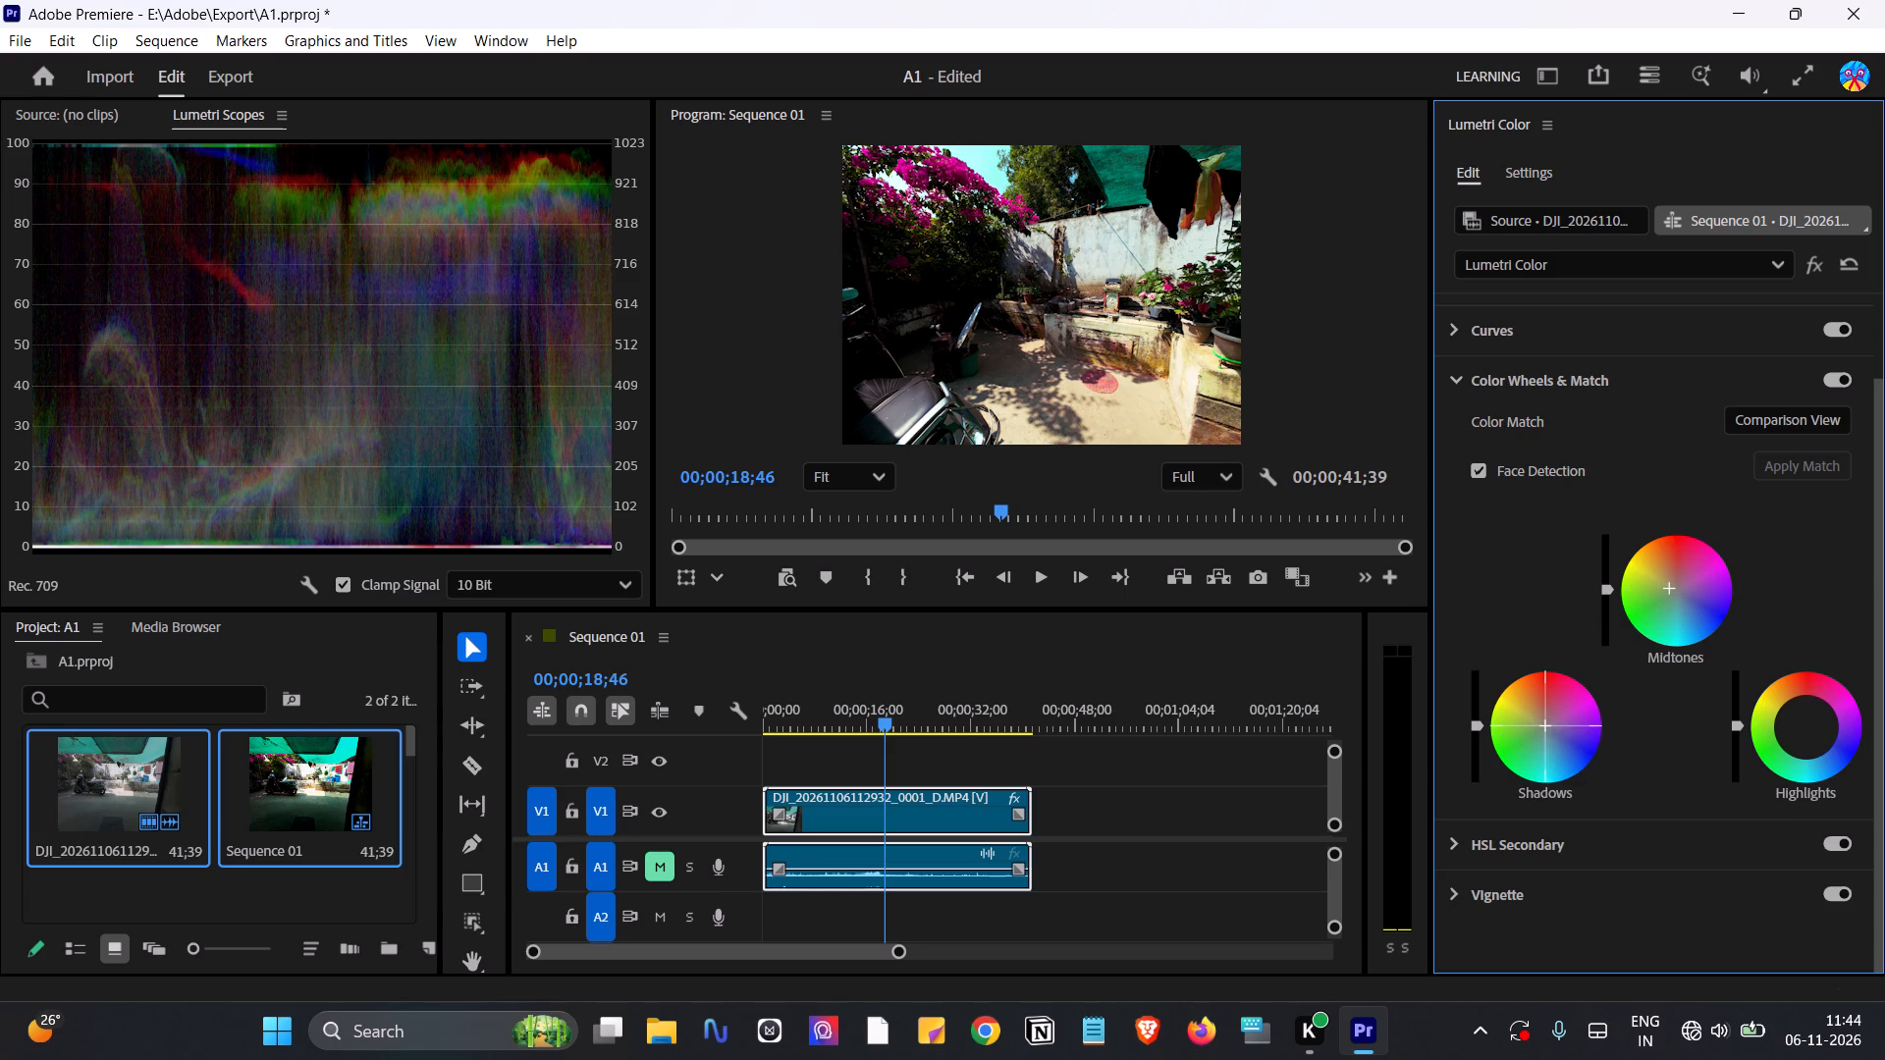
left_click_drag(1550, 720, 1714, 657)
left_click_drag(1714, 657, 1211, 868)
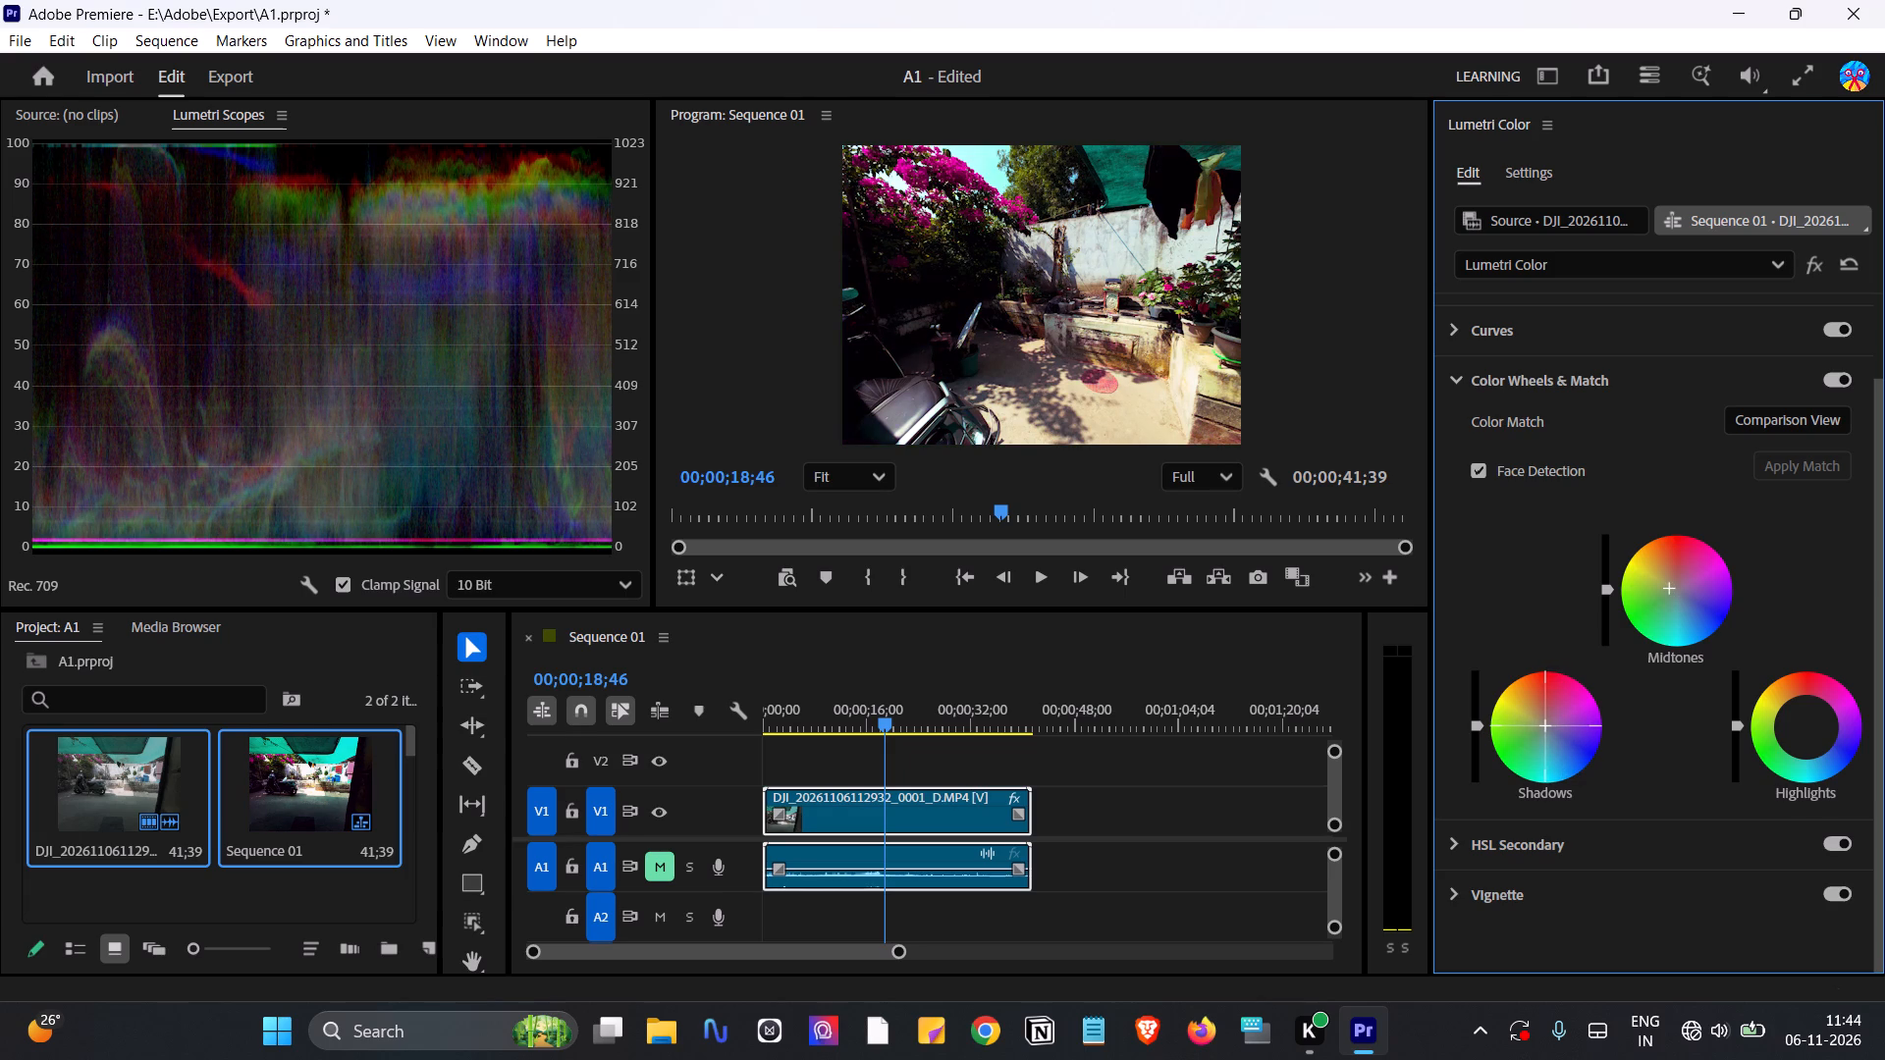
left_click_drag(1211, 868, 1138, 870)
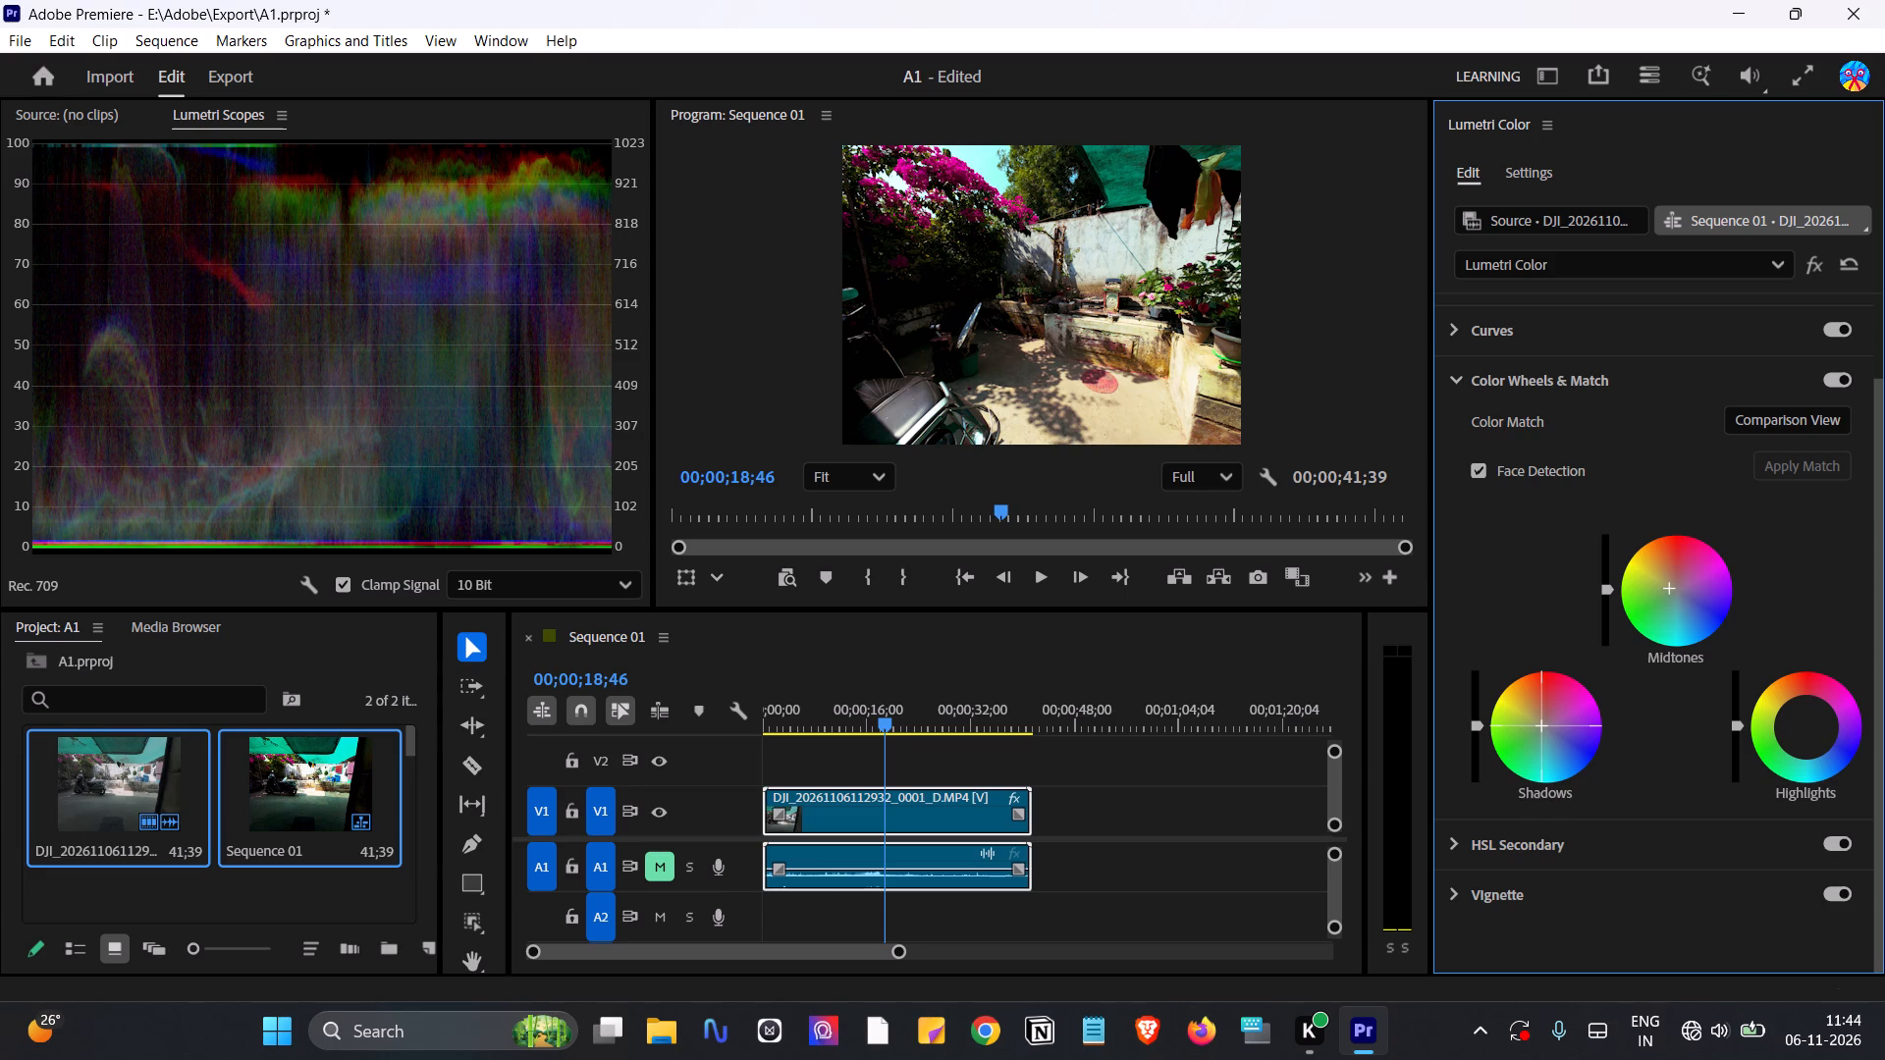
left_click_drag(1138, 870, 1074, 842)
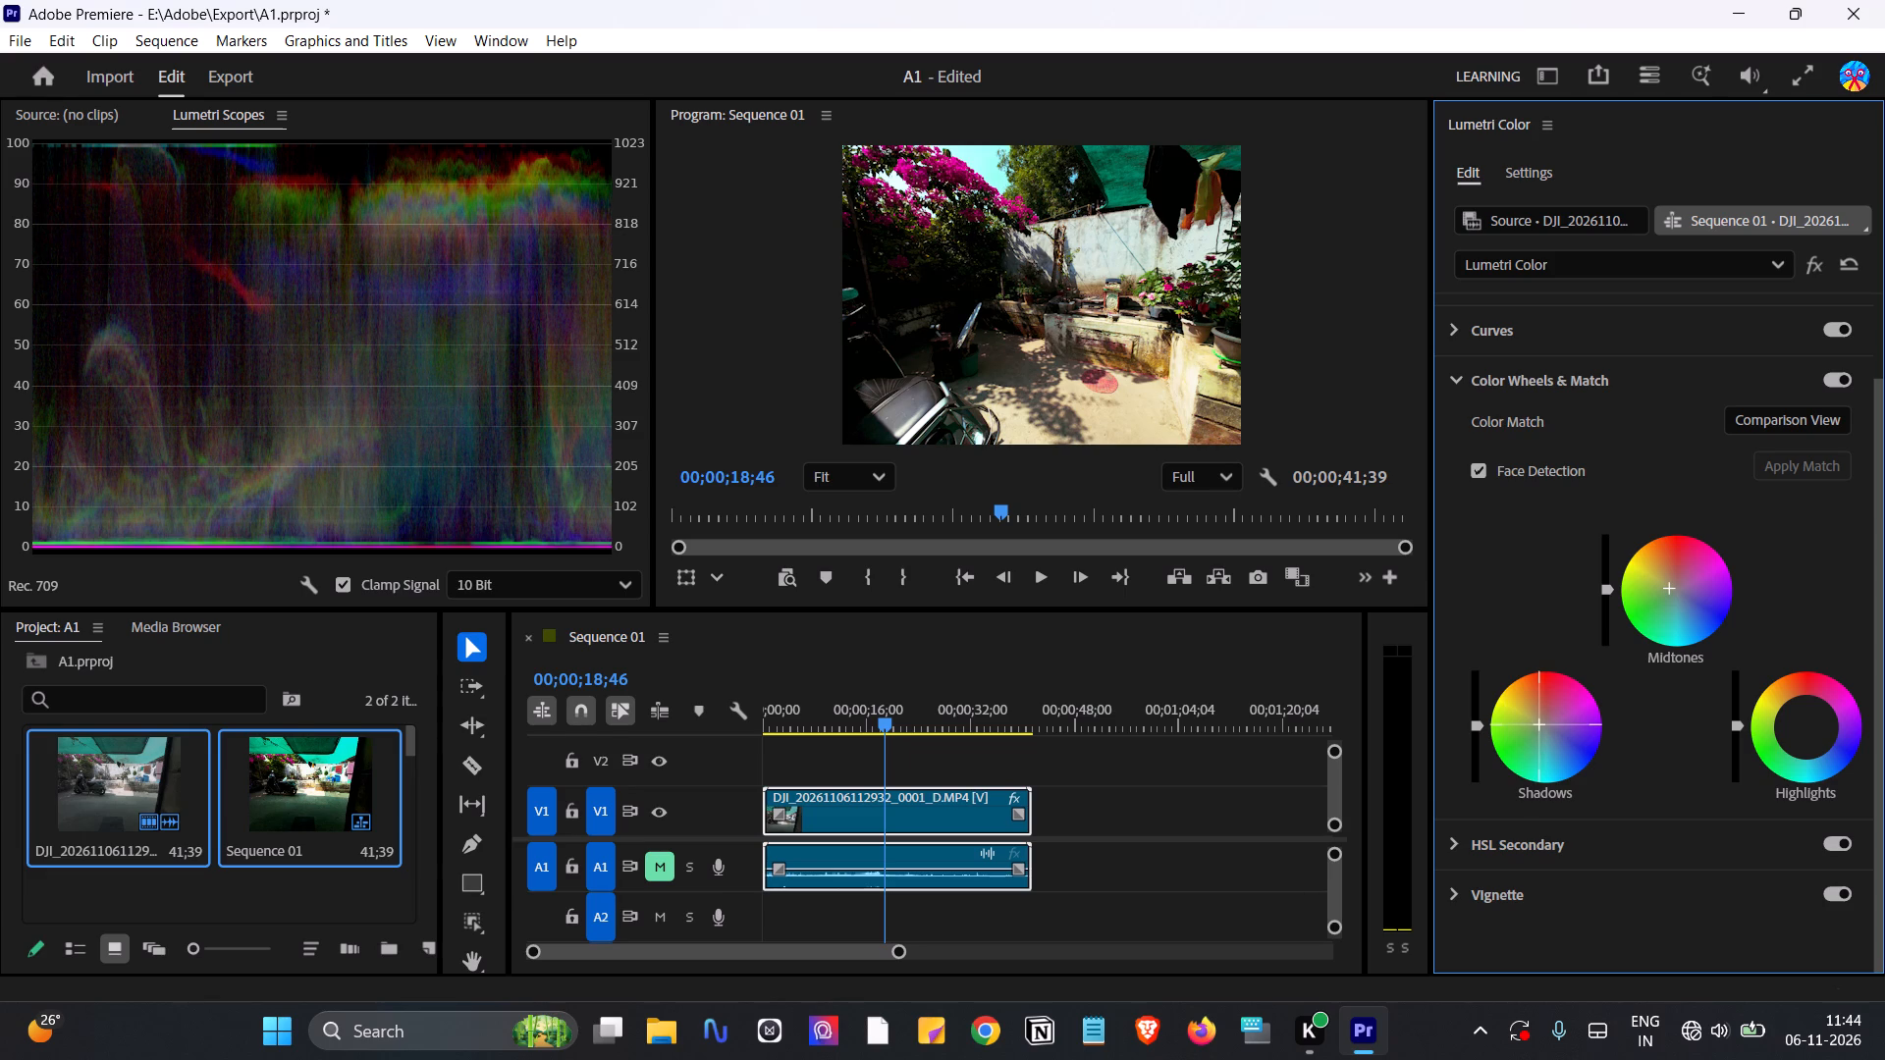
left_click_drag(1074, 842, 1548, 723)
left_click_drag(1548, 723, 1657, 789)
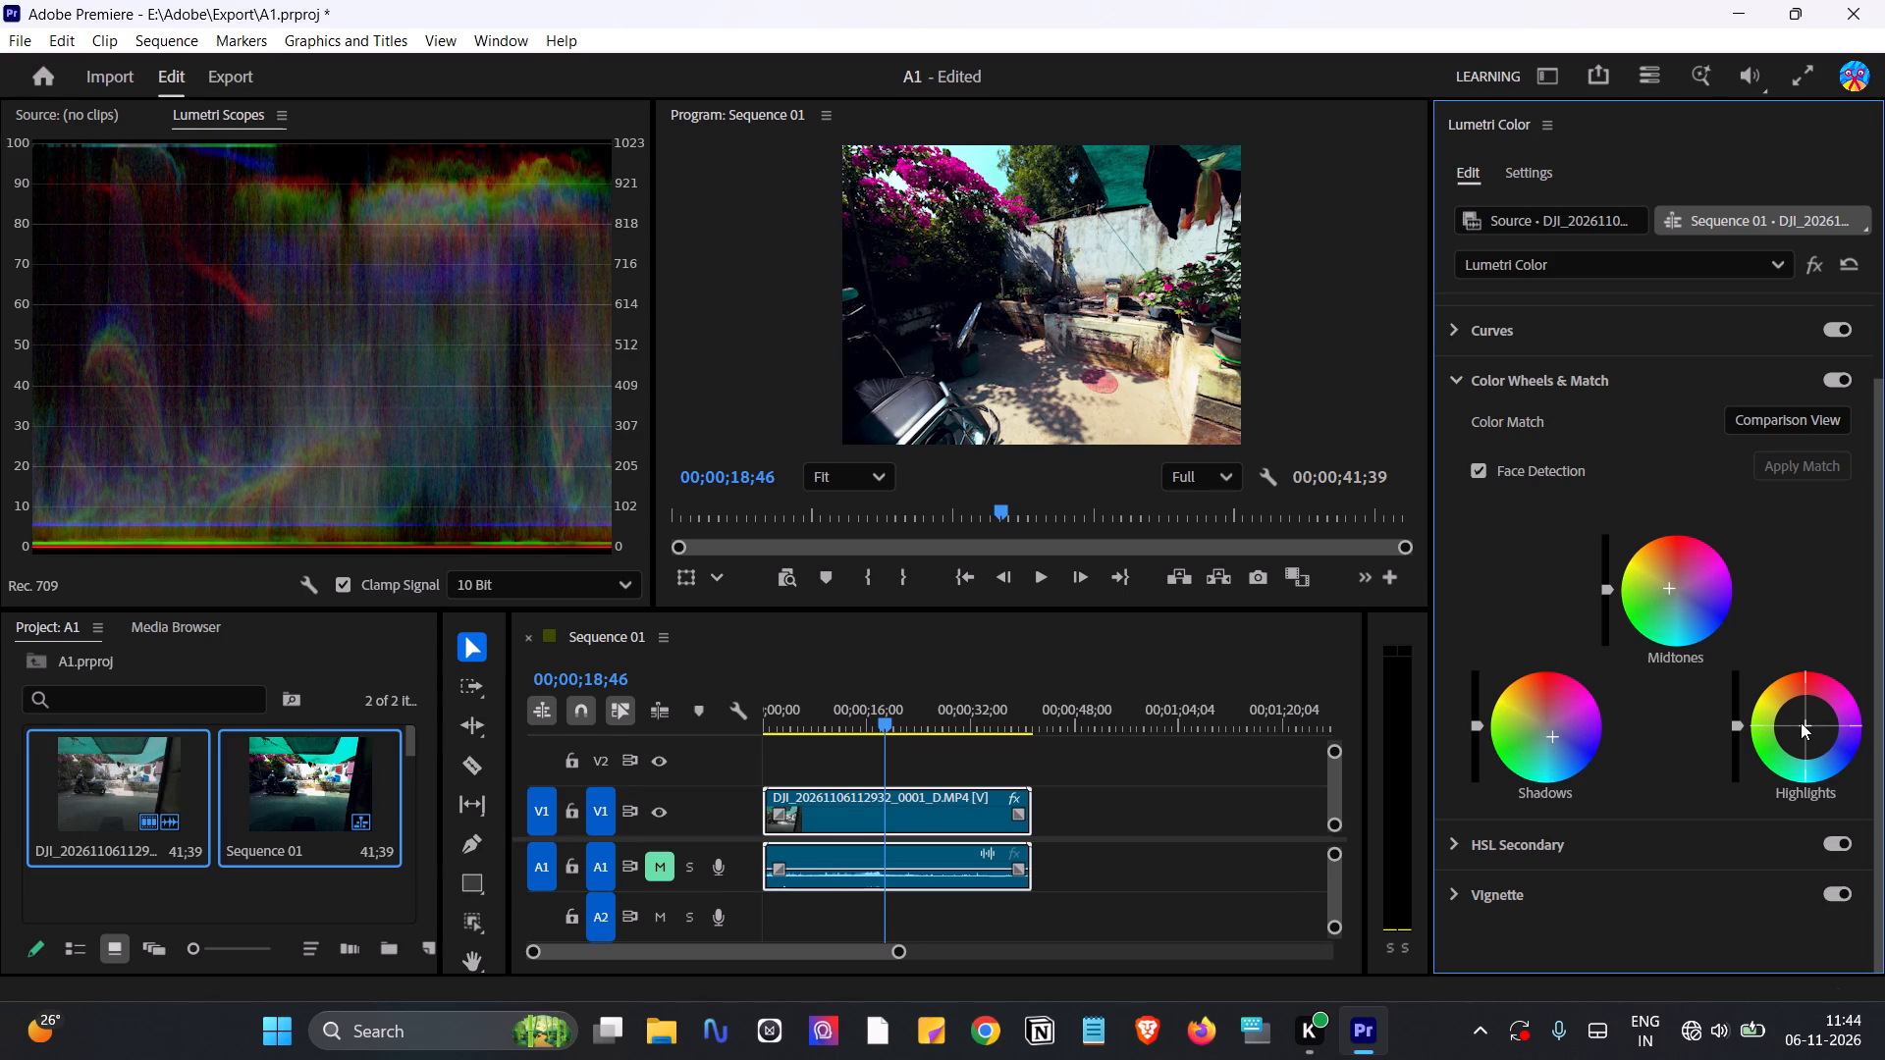
Shift the Highlights color wheel slightly from its center toward magenta-purple.
left_click_drag(1801, 722, 1800, 722)
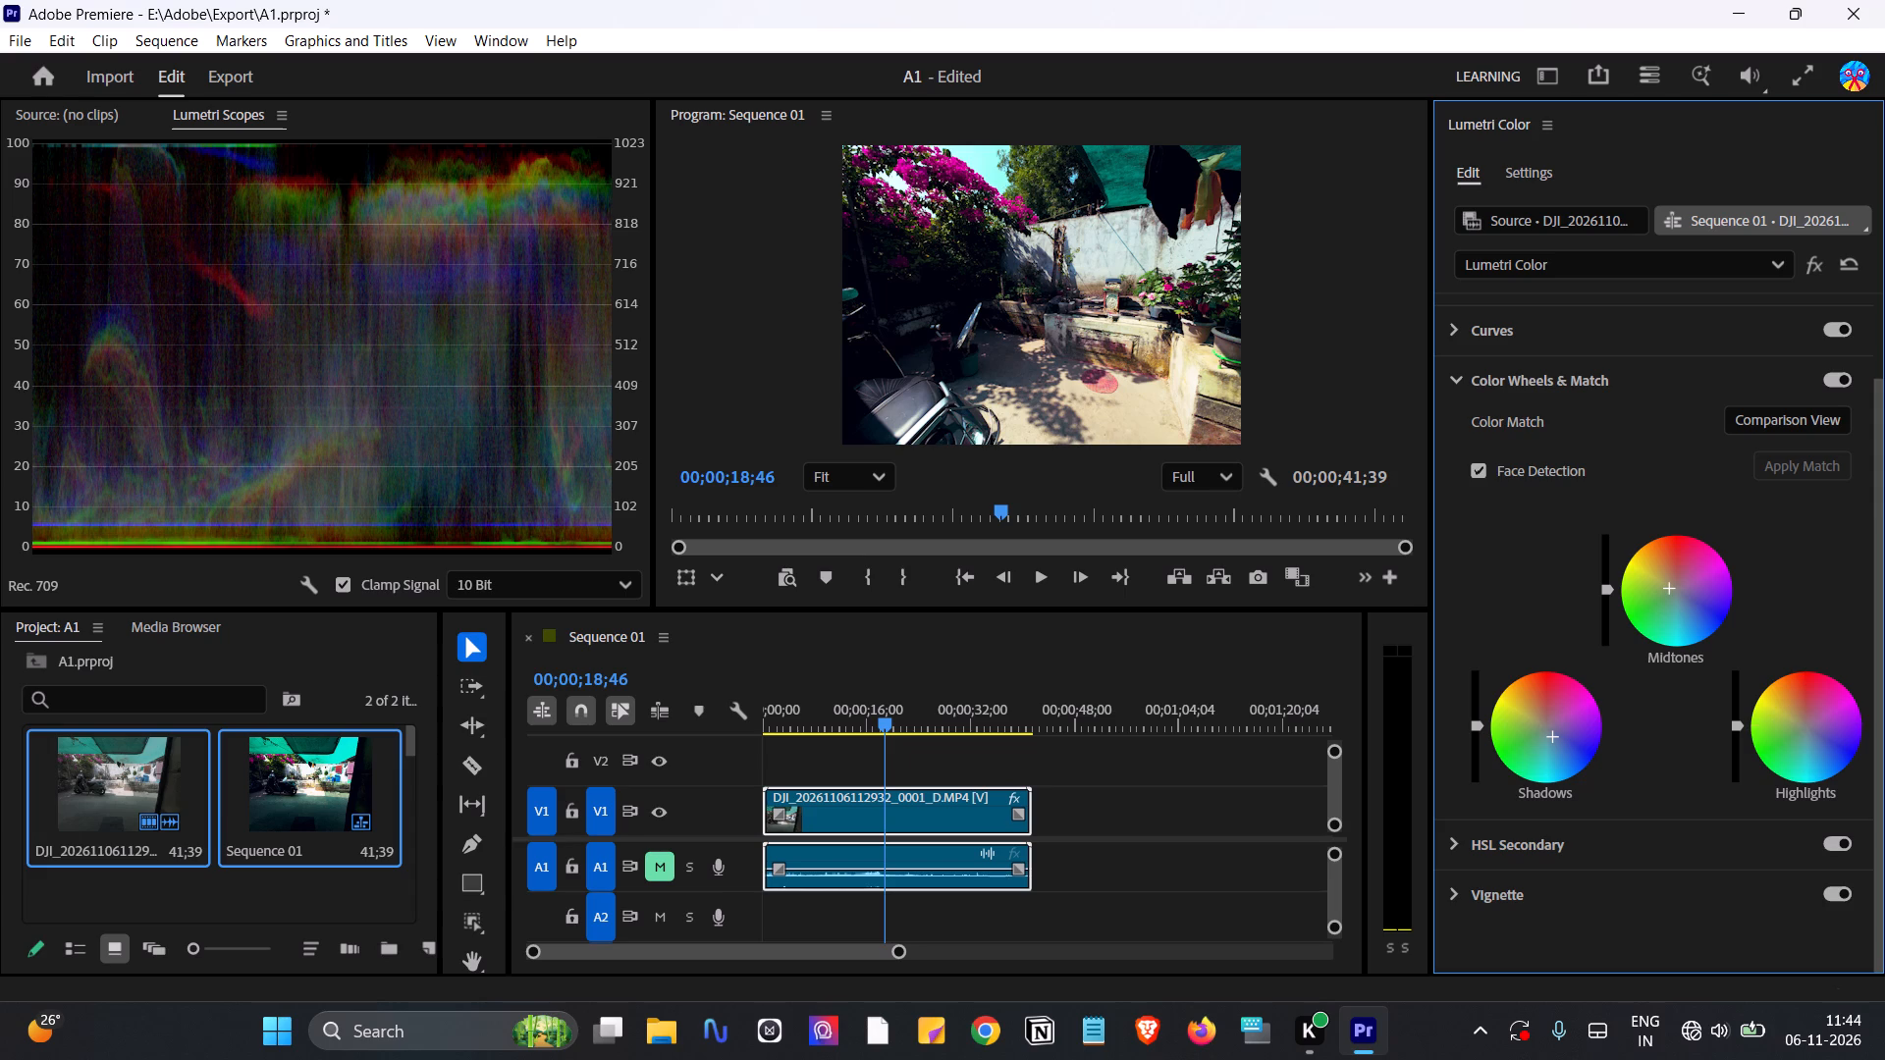
left_click_drag(1800, 722, 1819, 727)
left_click_drag(1819, 727, 1838, 723)
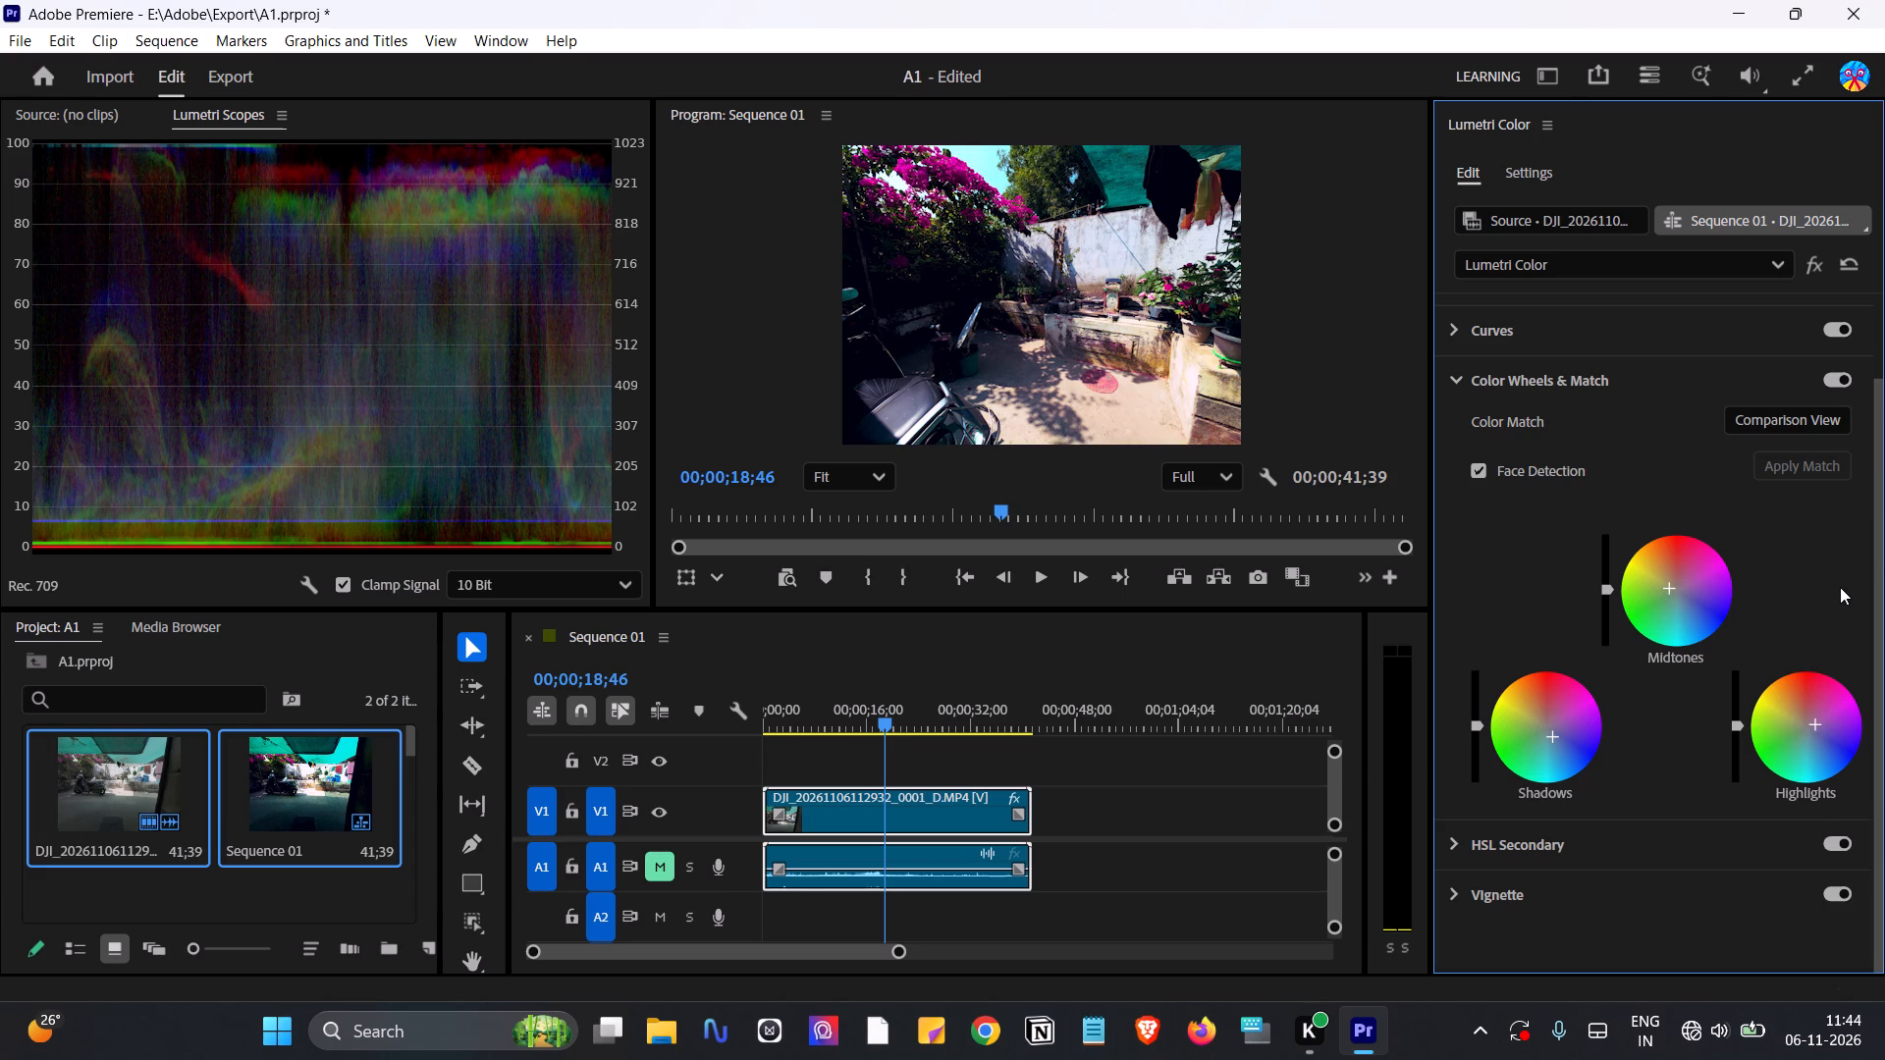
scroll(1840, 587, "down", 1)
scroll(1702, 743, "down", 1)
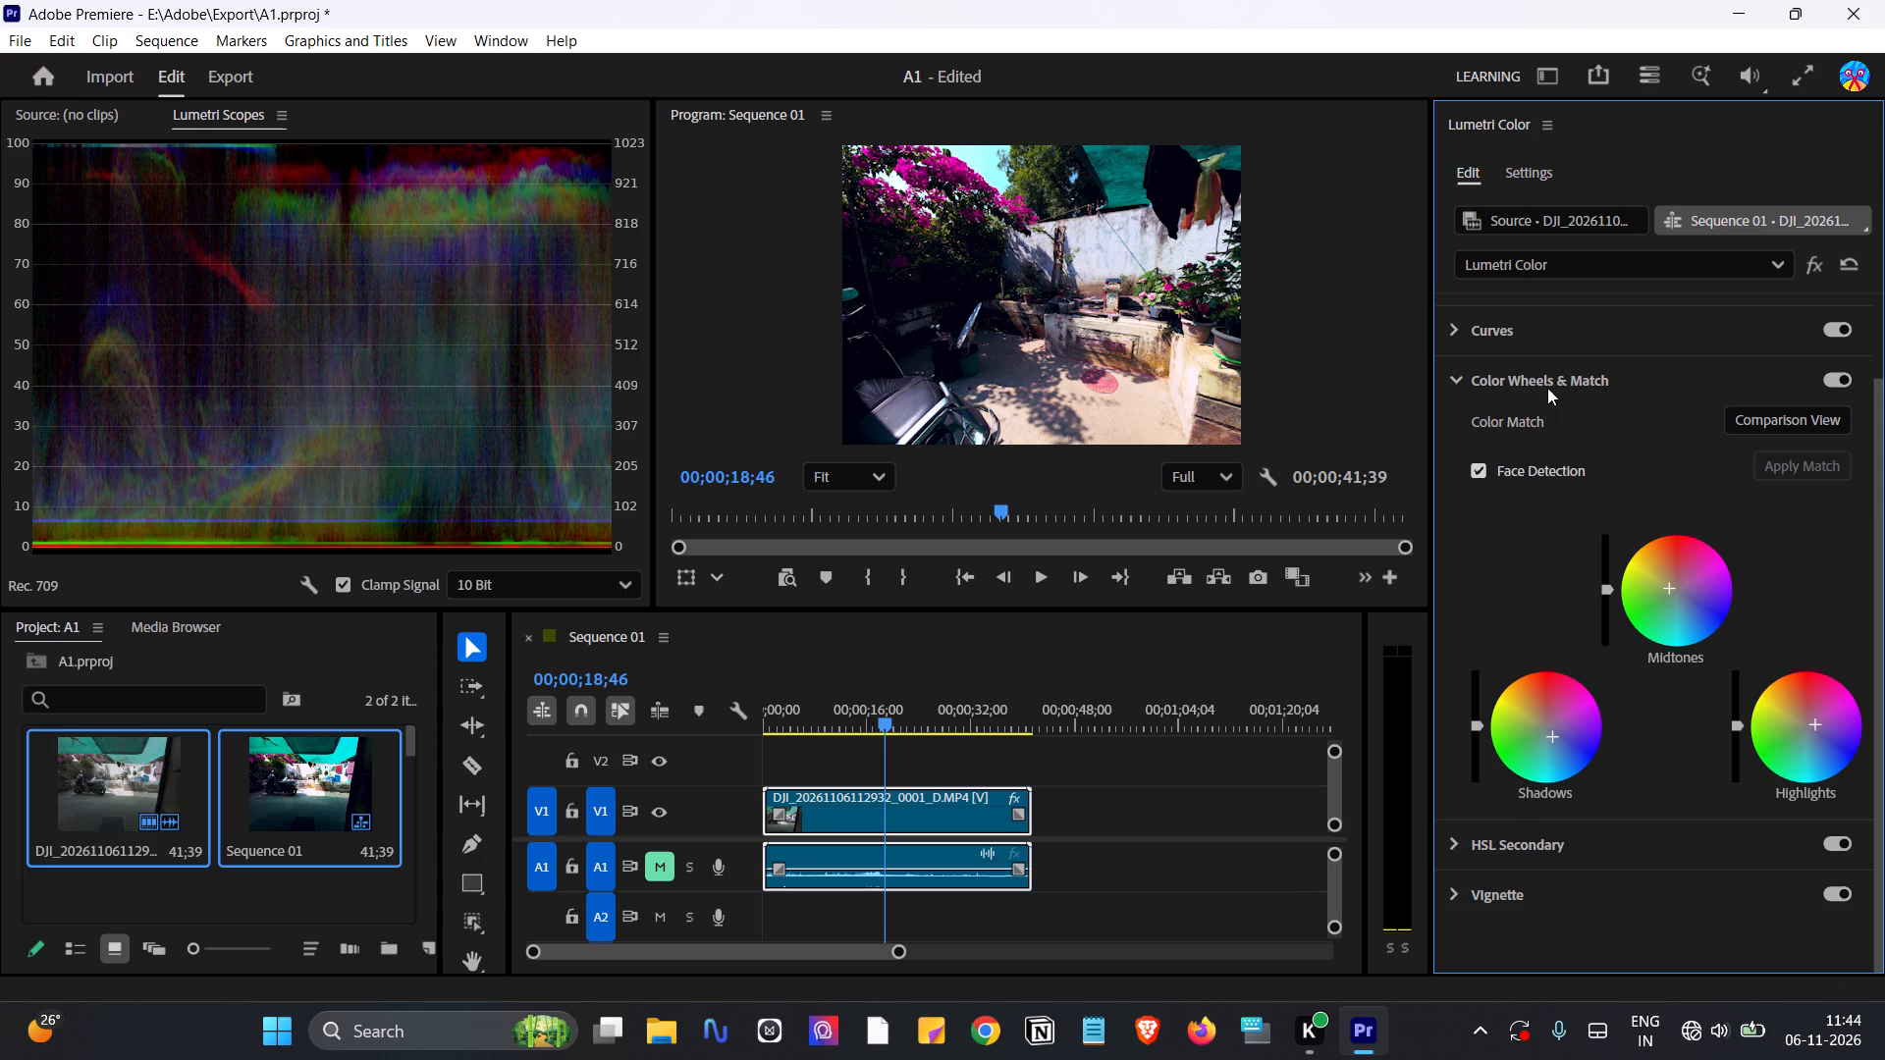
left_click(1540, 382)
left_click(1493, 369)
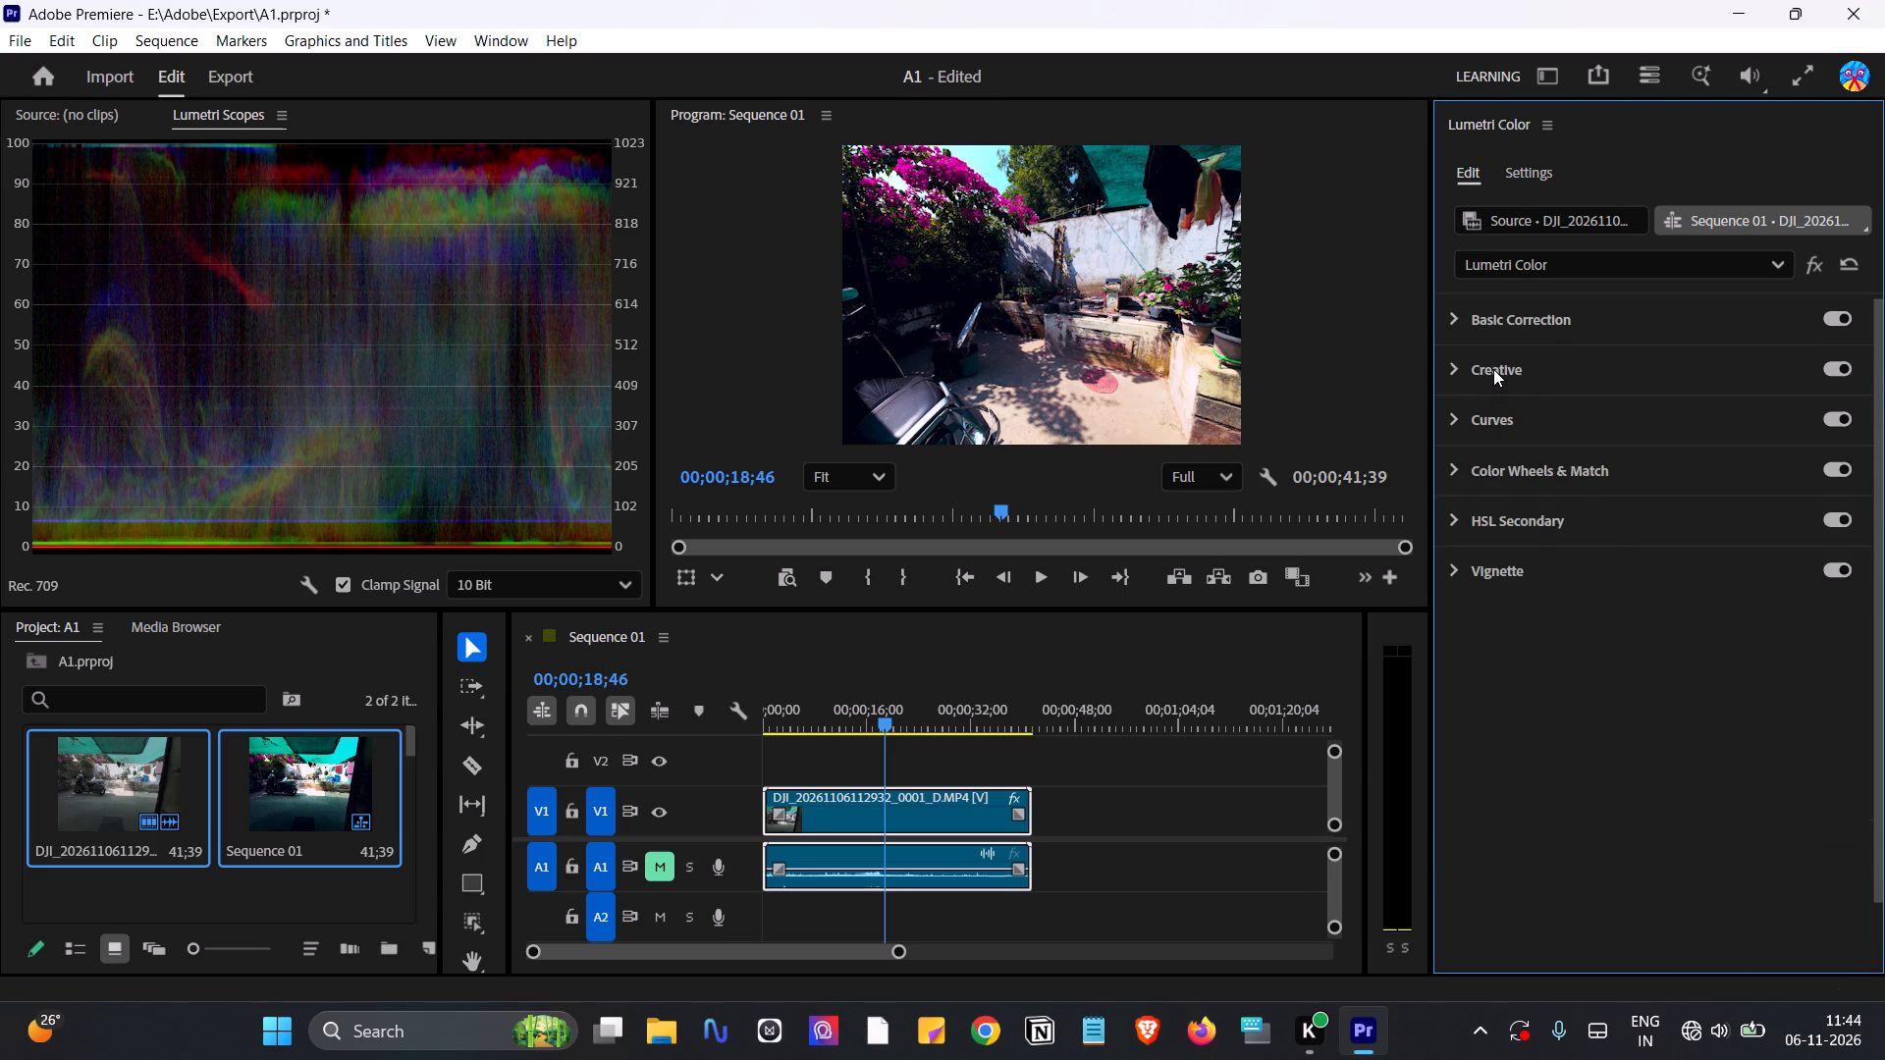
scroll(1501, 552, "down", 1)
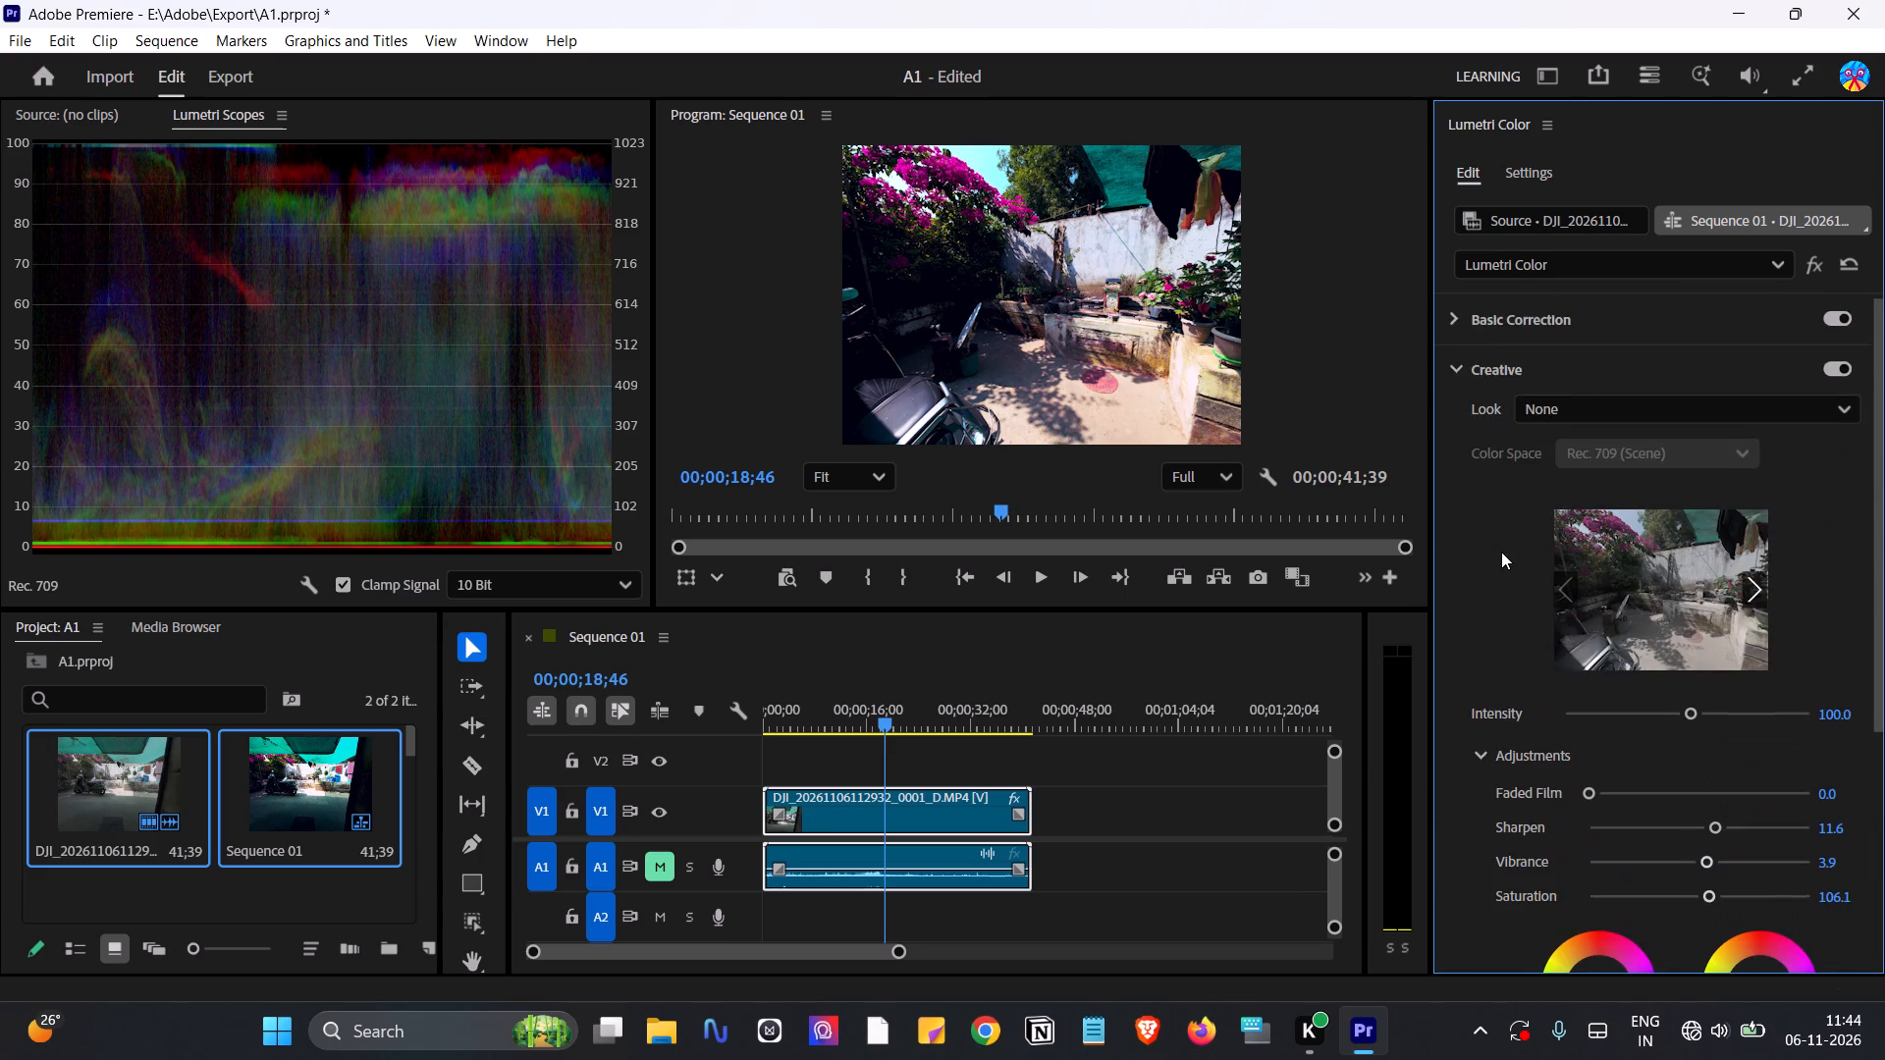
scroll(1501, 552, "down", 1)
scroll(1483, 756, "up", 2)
Play the graded sequence full screen, pausing to examine the color correction in different shots, and return to the editing workspace.
left_click(1802, 78)
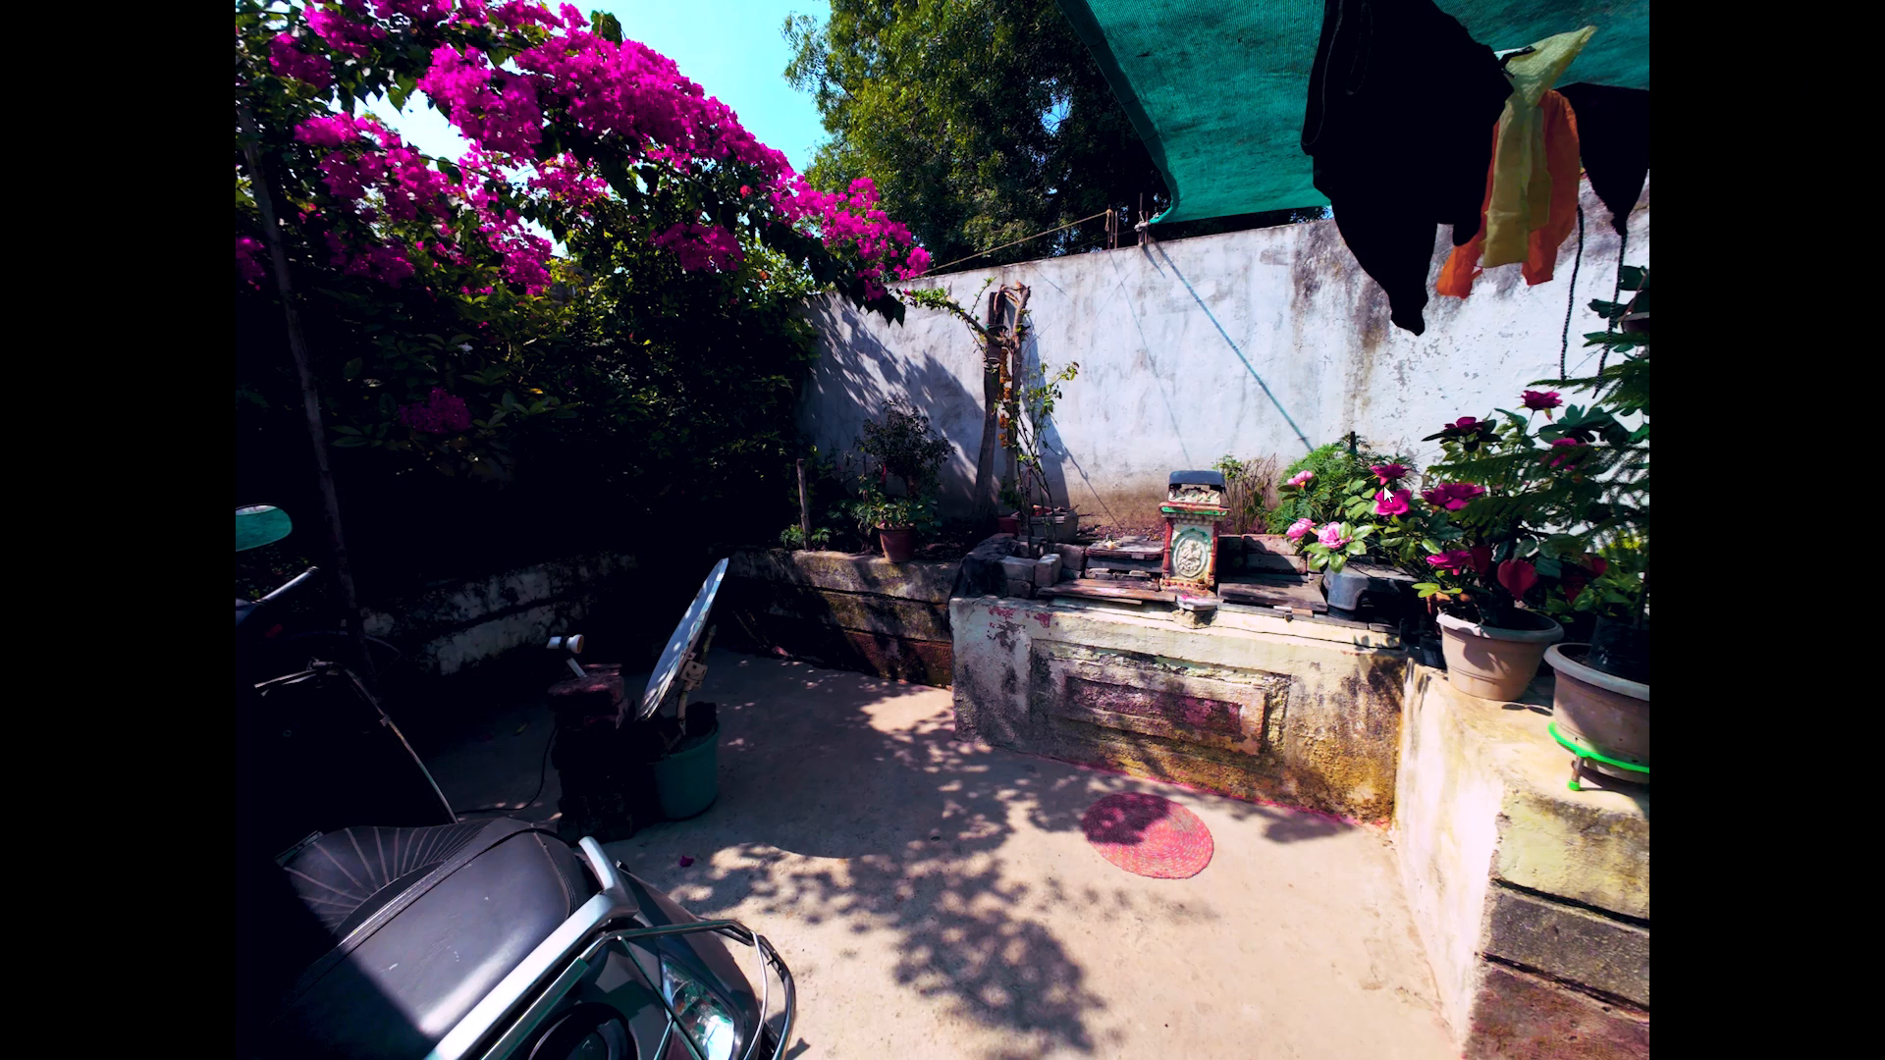
left_click(1383, 485)
key("space")
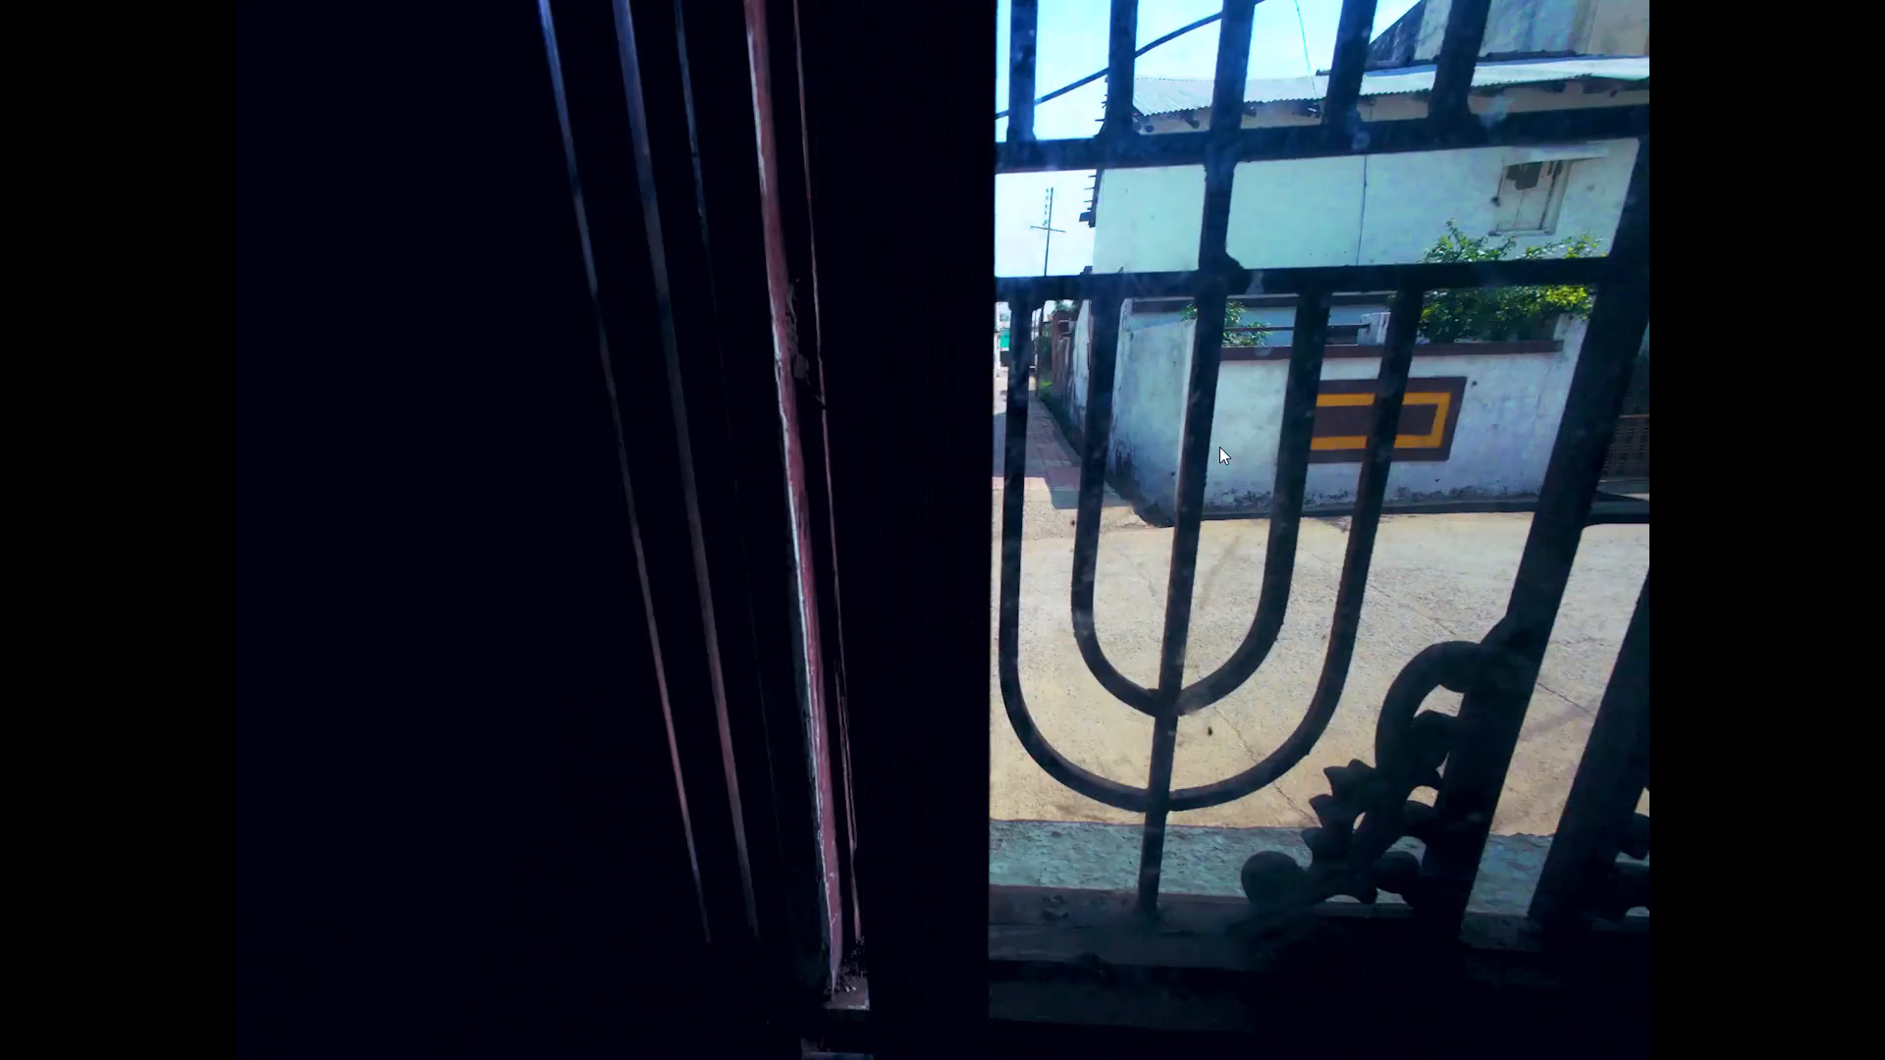
left_click(1044, 734)
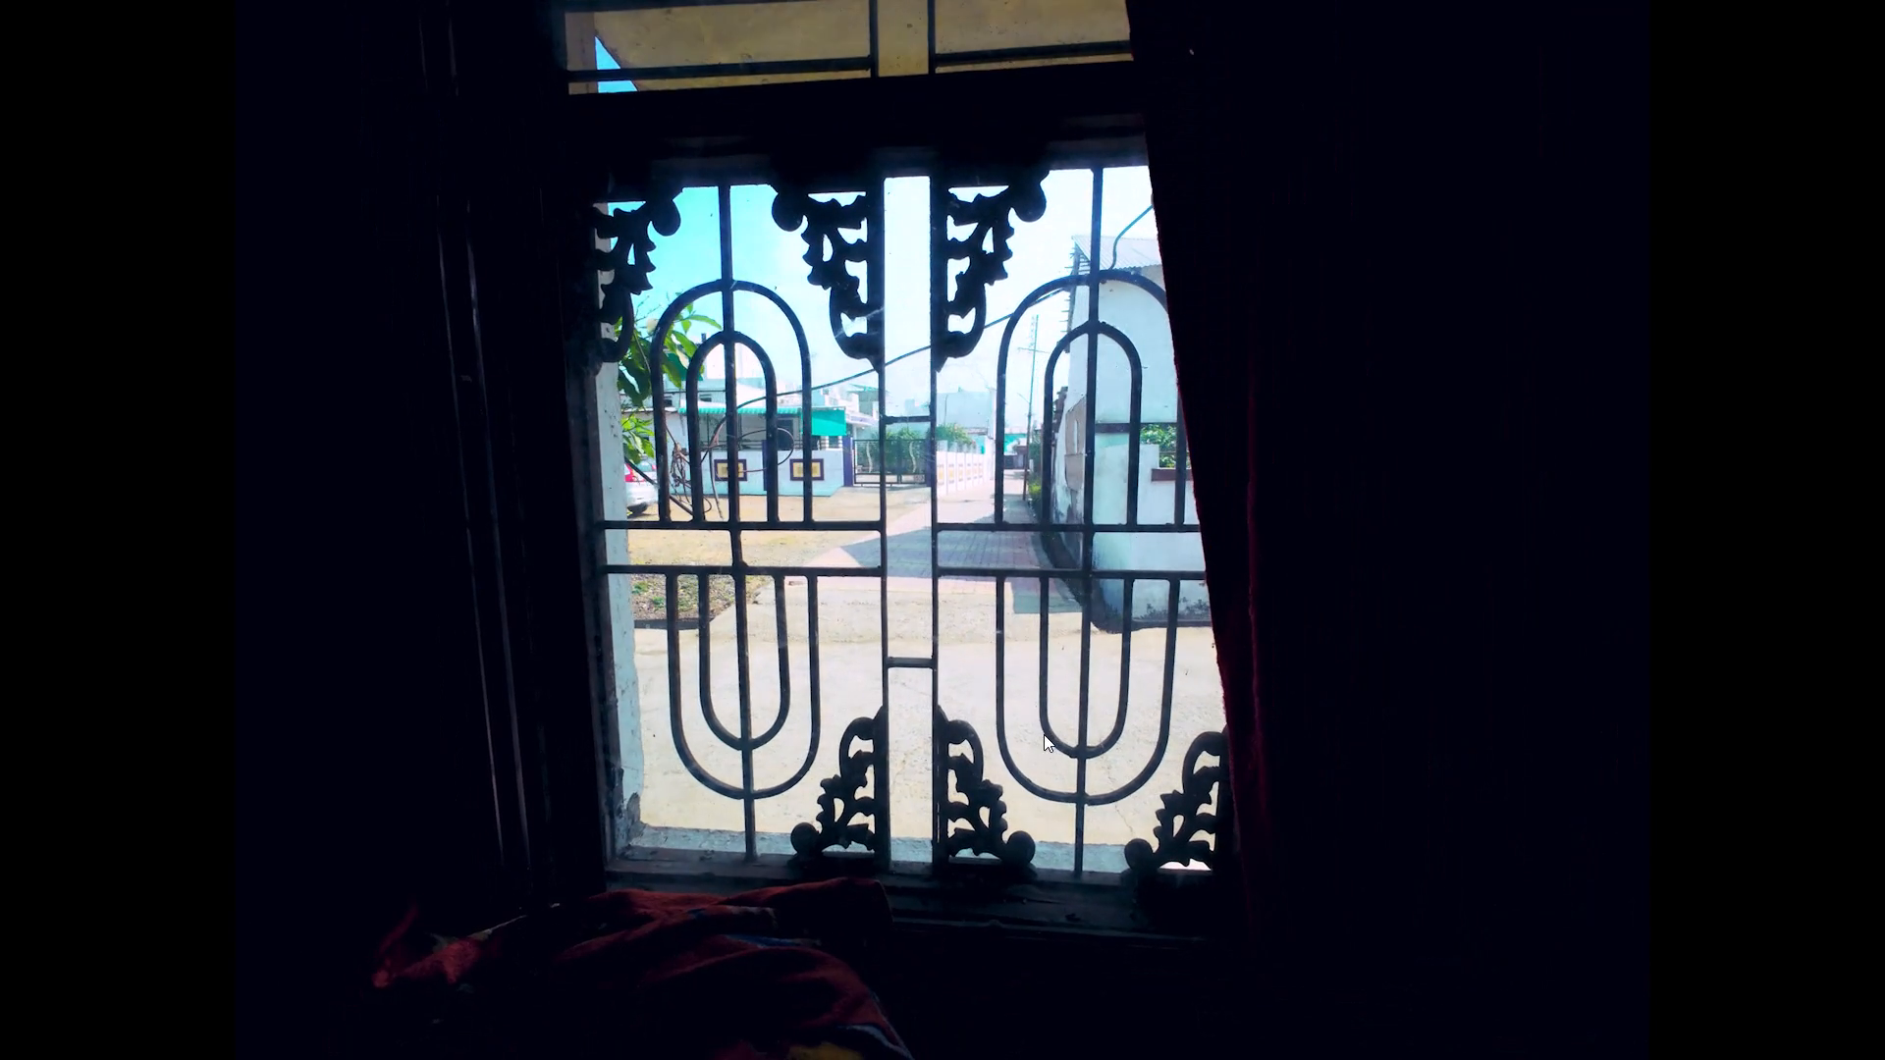
left_click(896, 716)
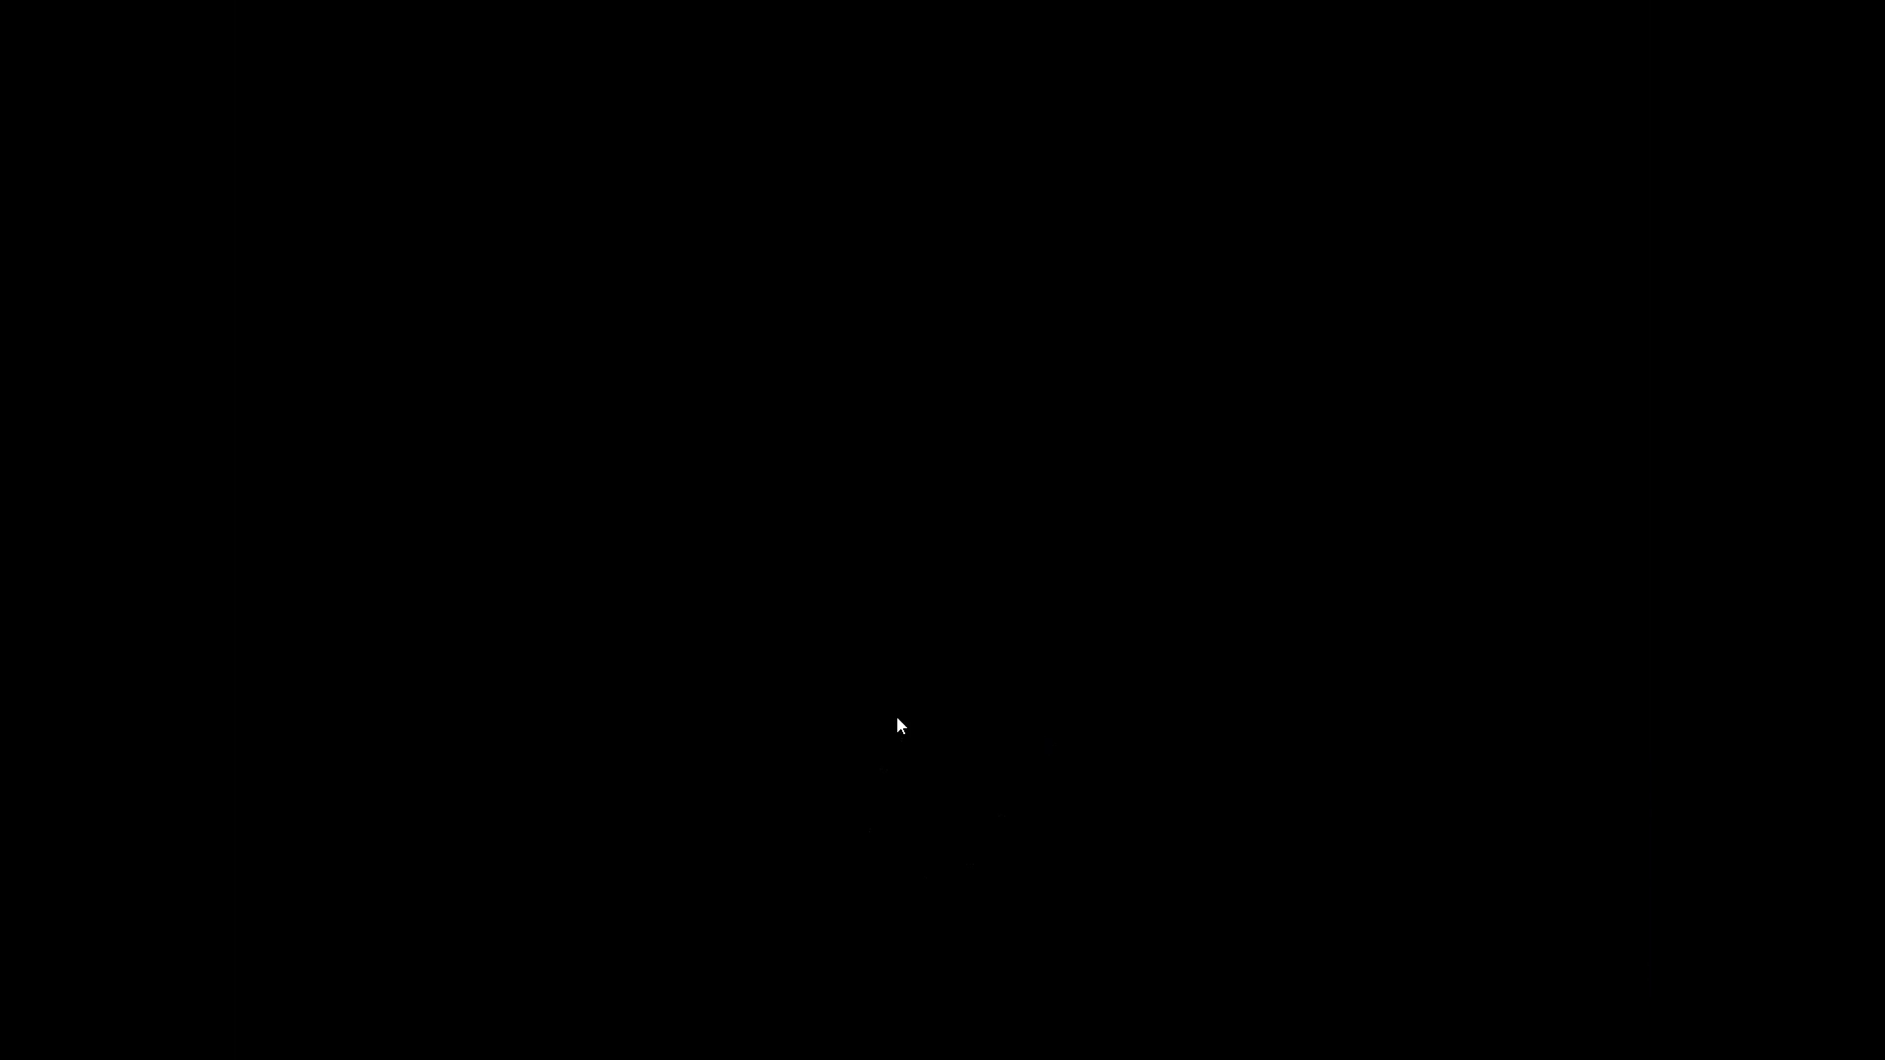
key("space")
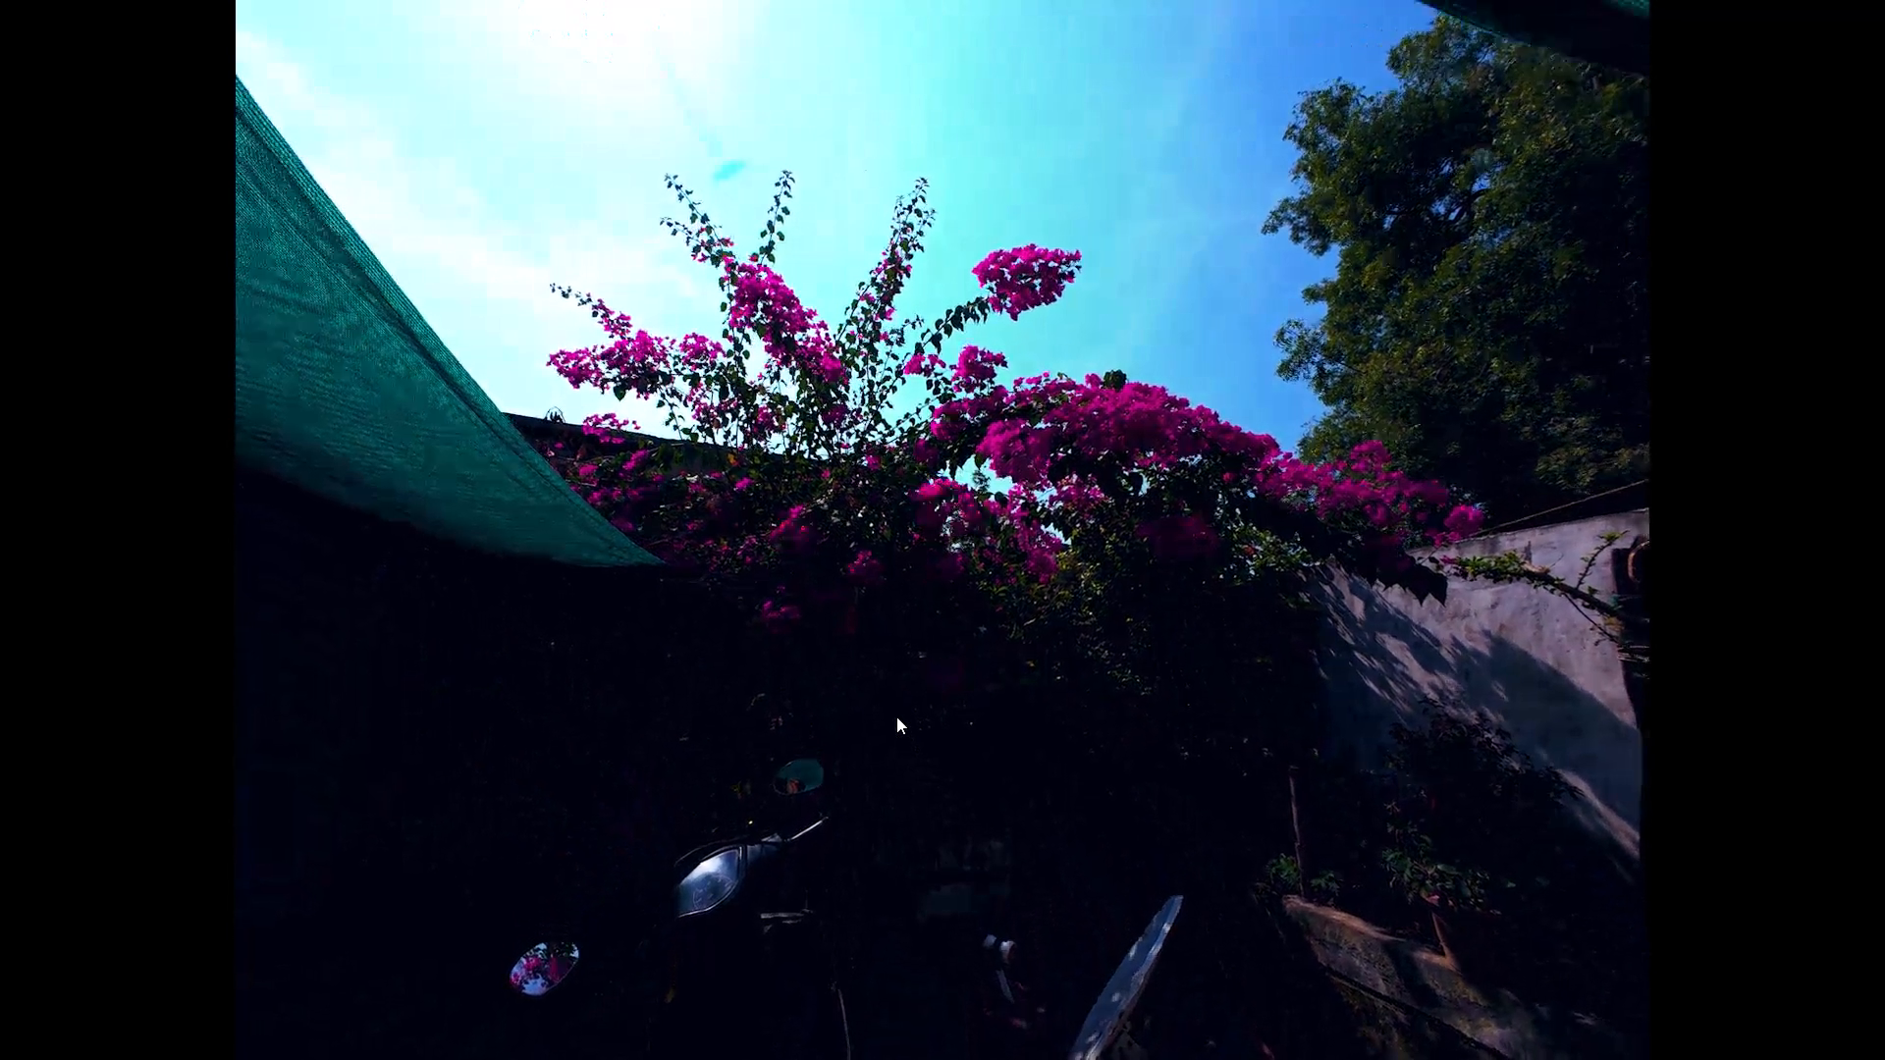
key("Escape")
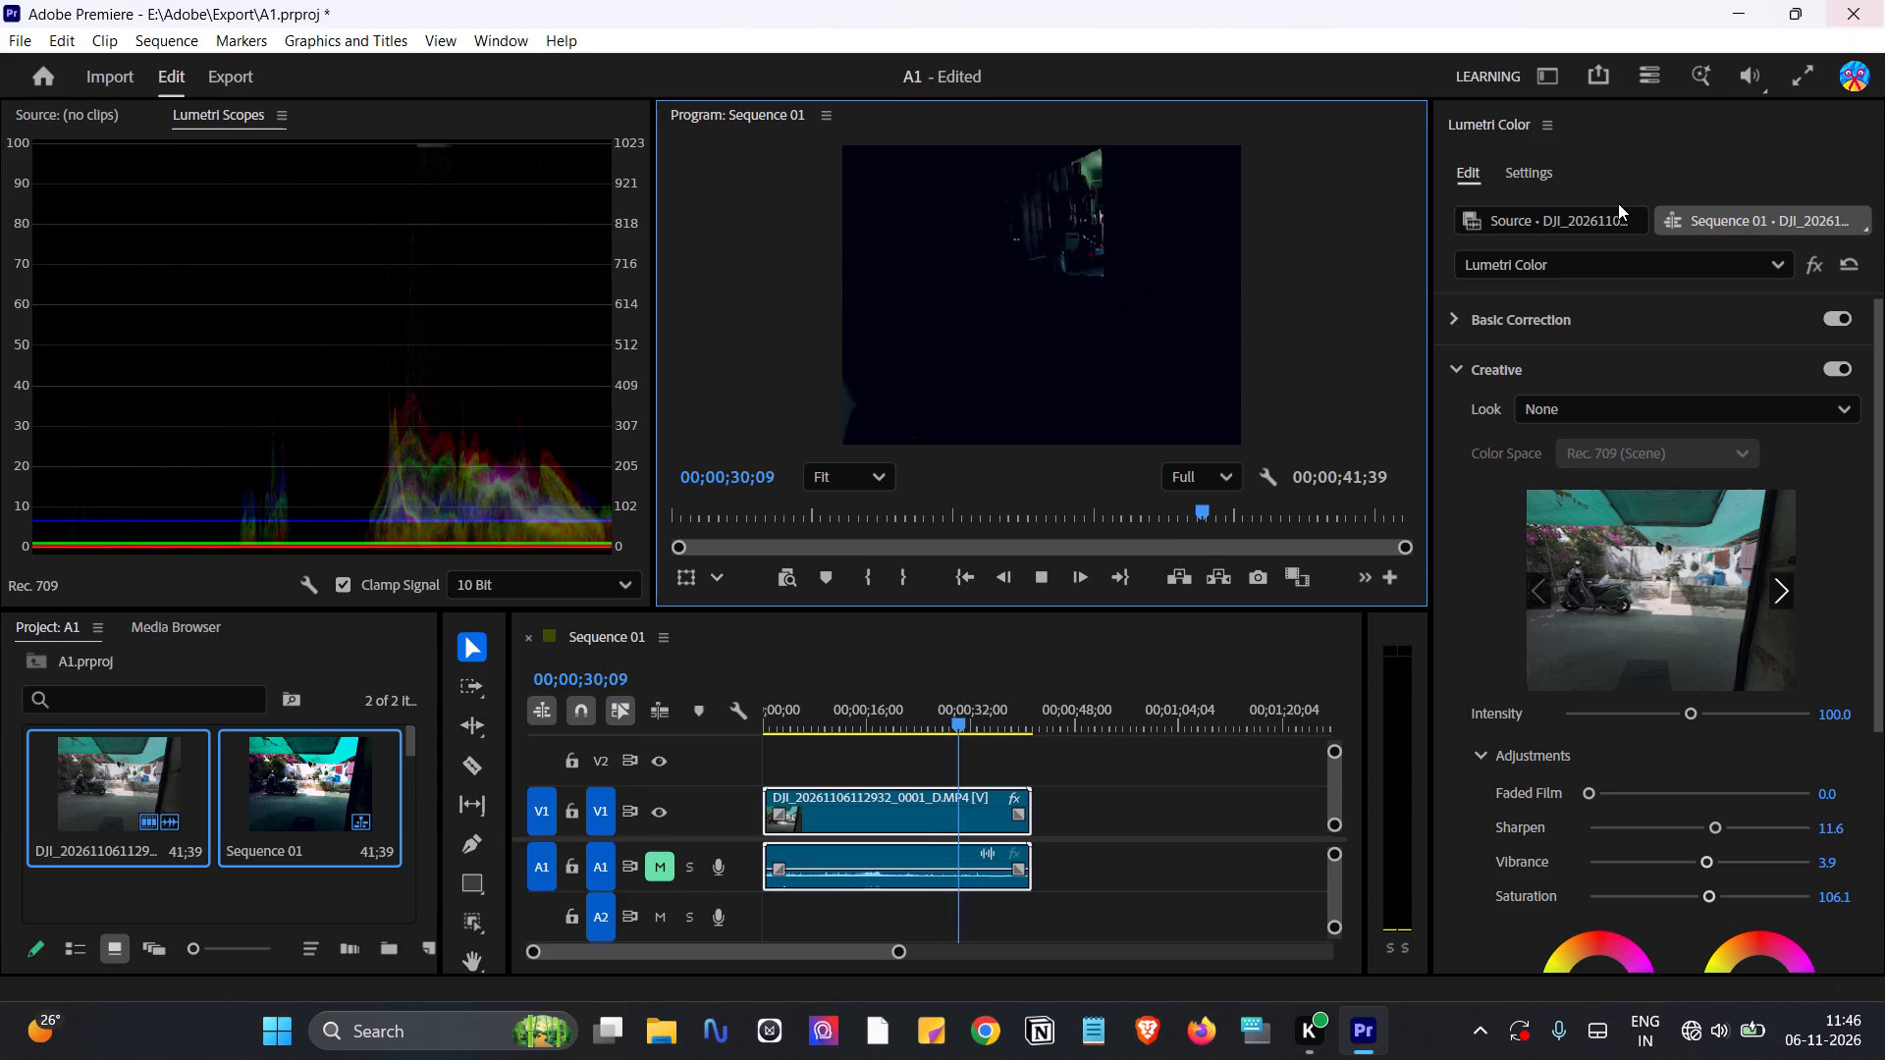
Close the editing application without saving the changes to A1.prproj.
left_click_drag(1776, 31, 1884, 0)
left_click(1884, 0)
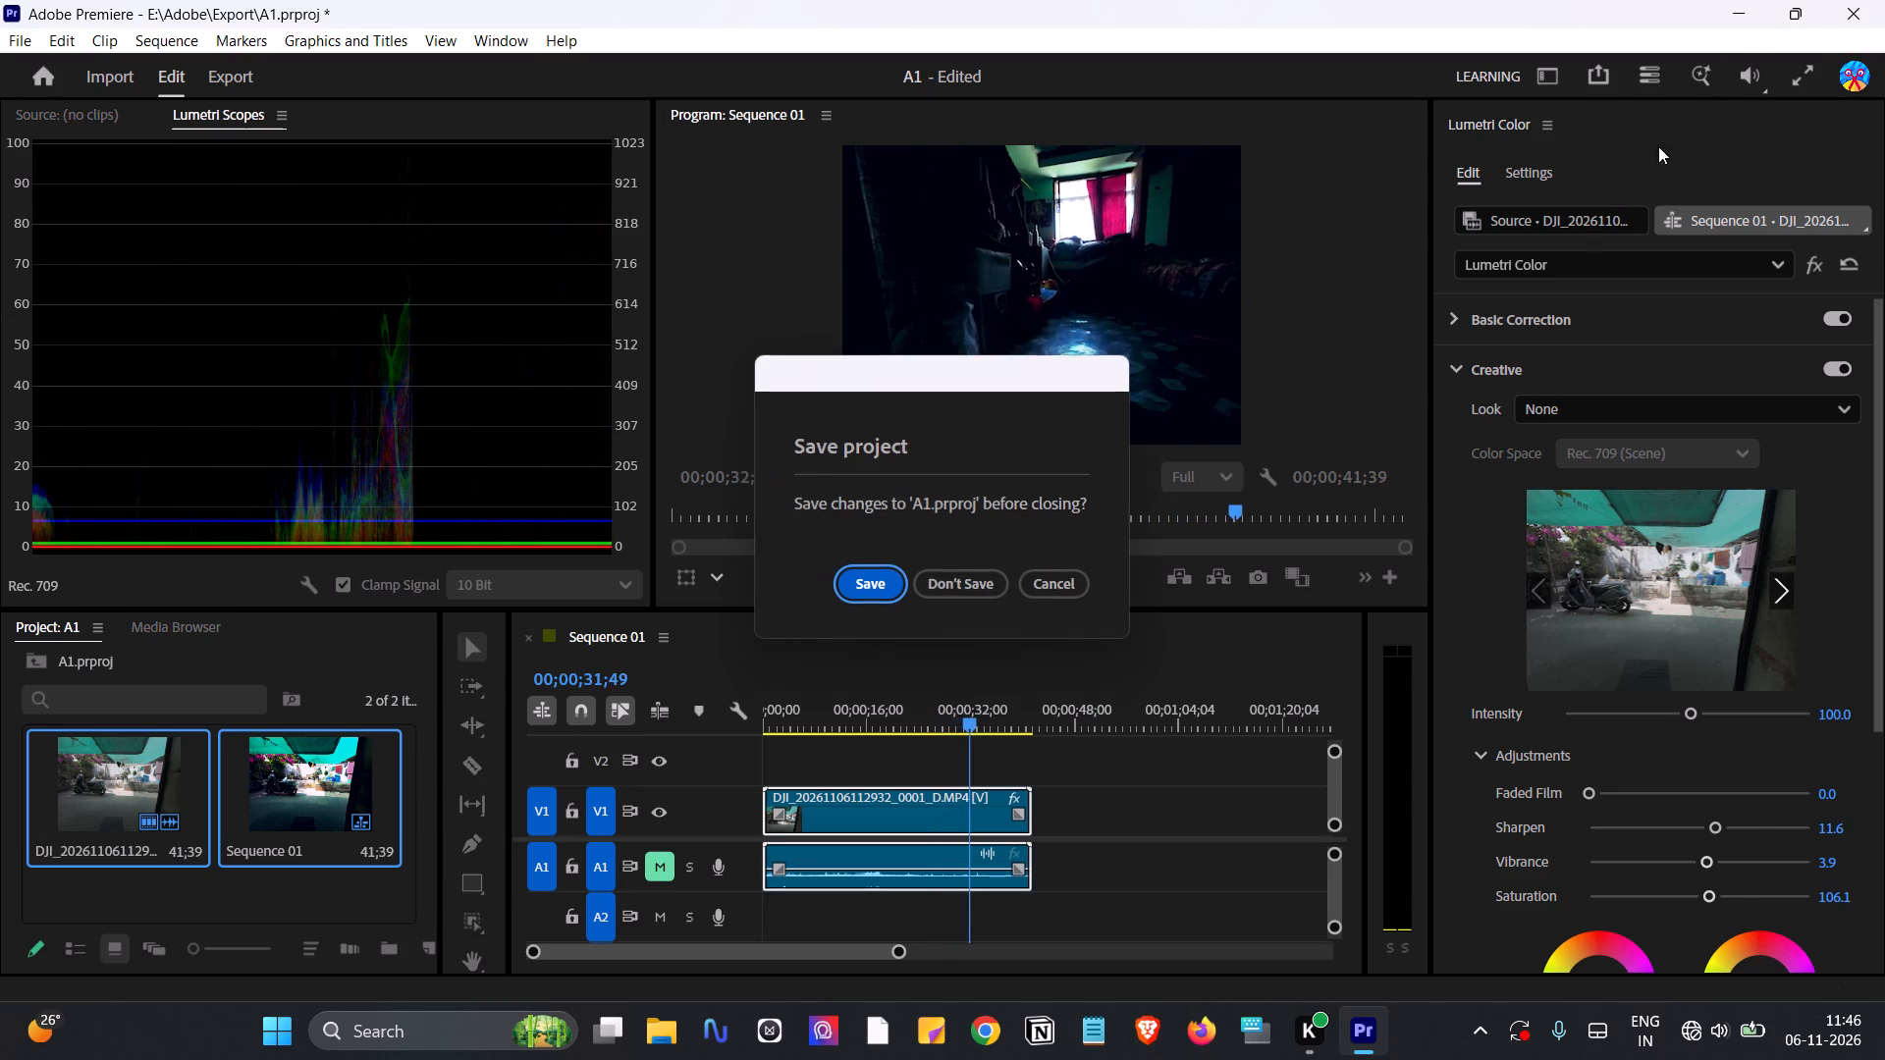
left_click(978, 577)
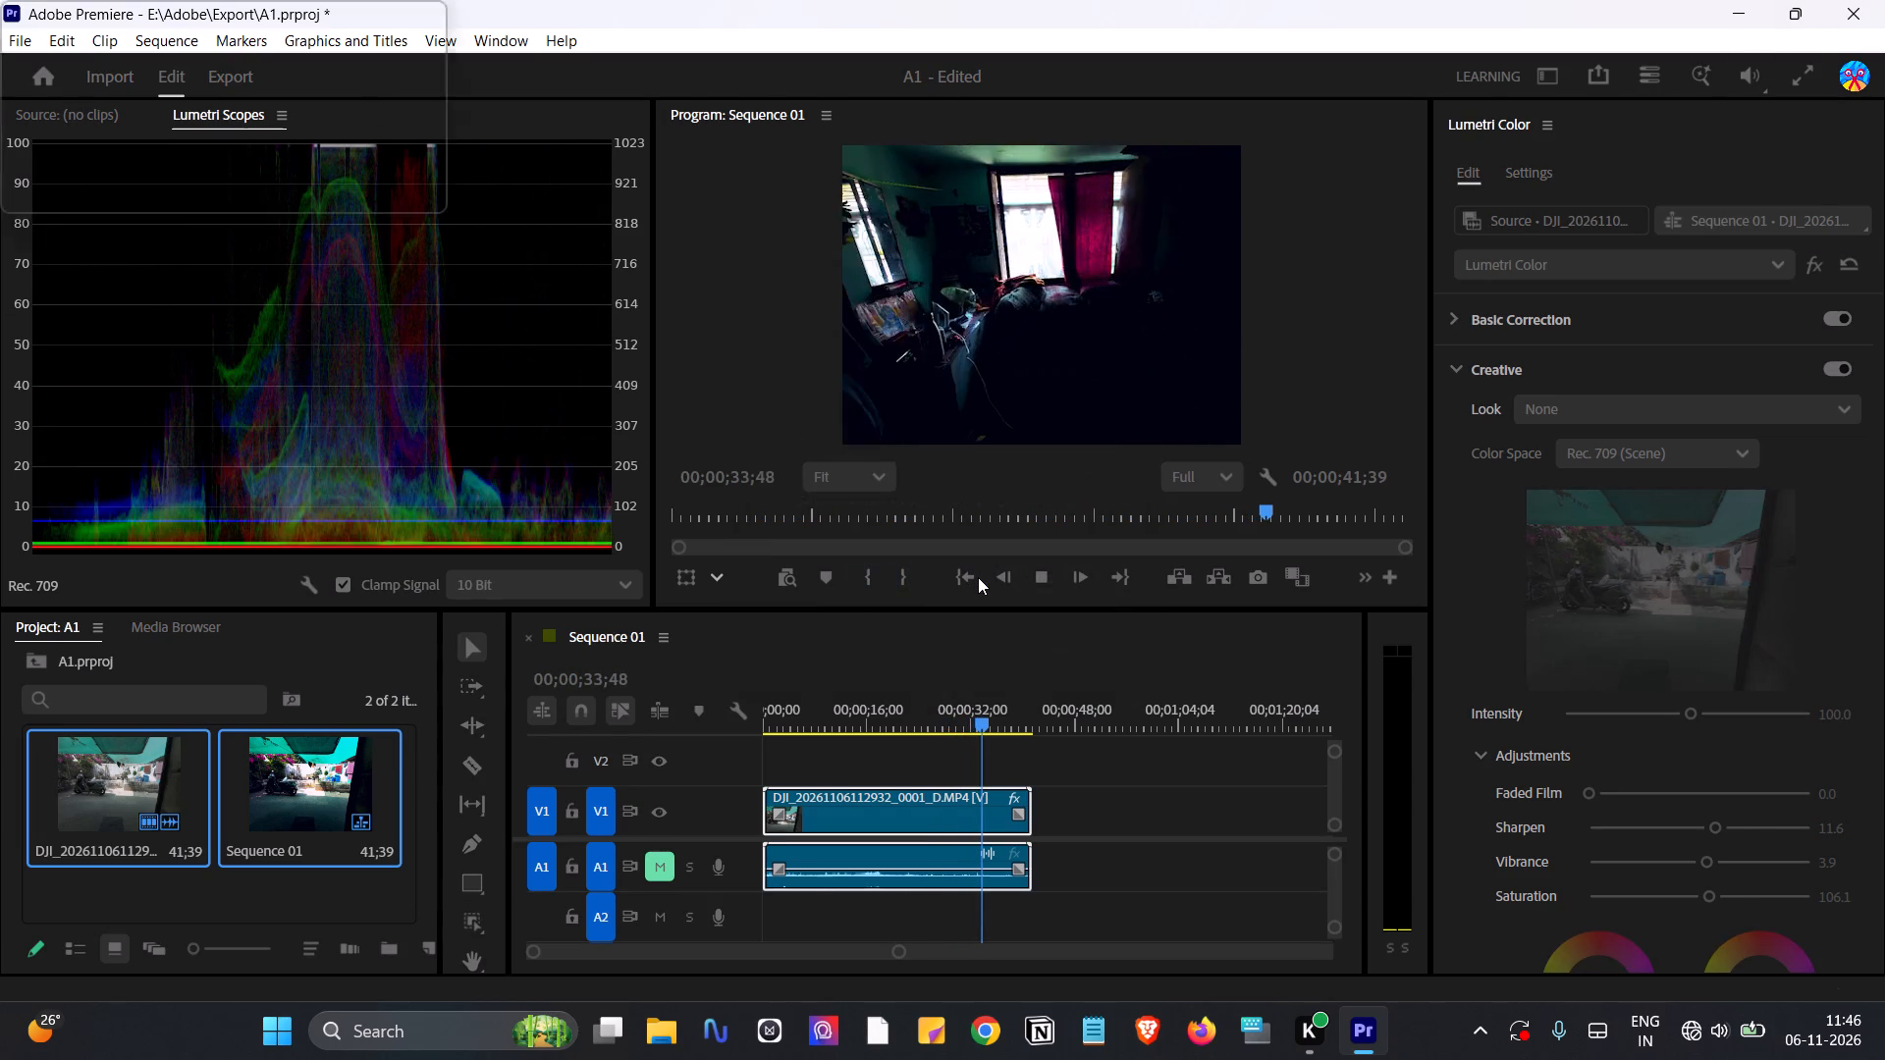
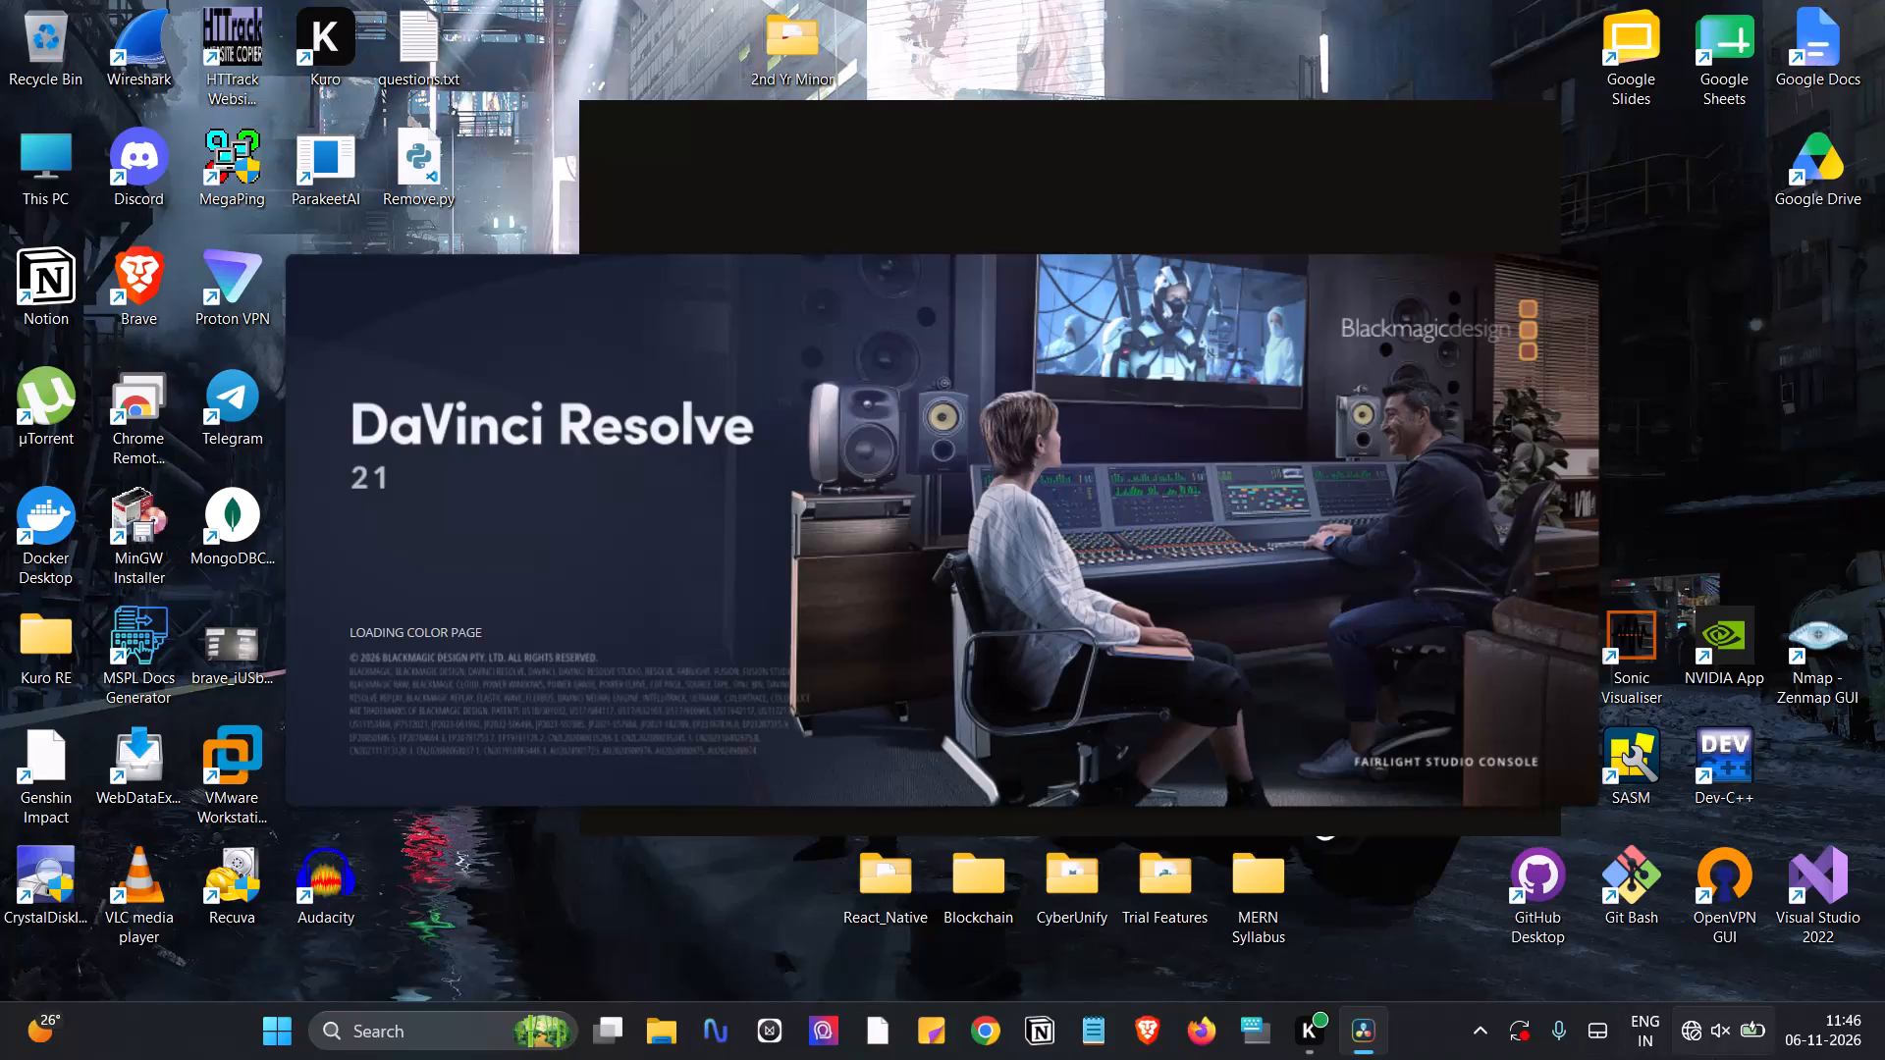
Turn off Bluetooth in the Windows quick settings while DaVinci Resolve loads.
left_click(1753, 1028)
left_click(1603, 550)
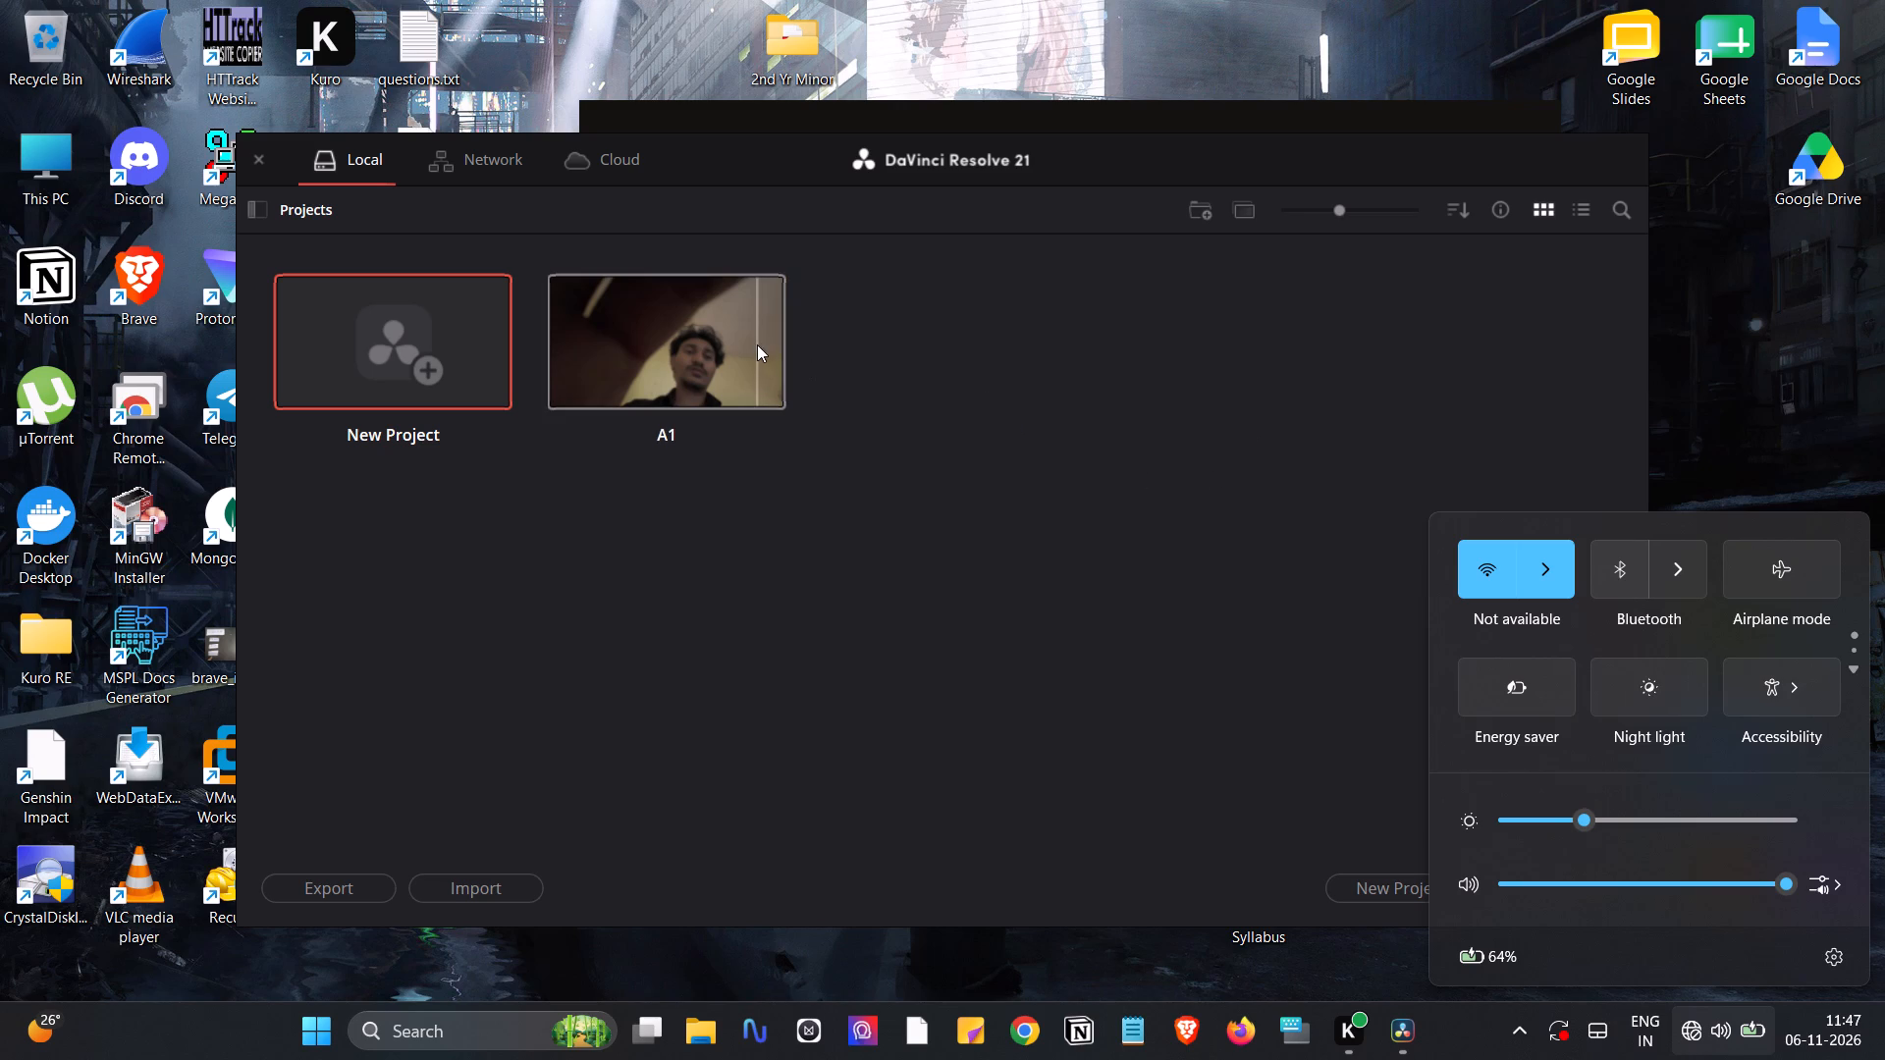
Delete the existing A1 project from the local project library in DaVinci Resolve.
left_click_drag(757, 344, 739, 389)
key("Delete")
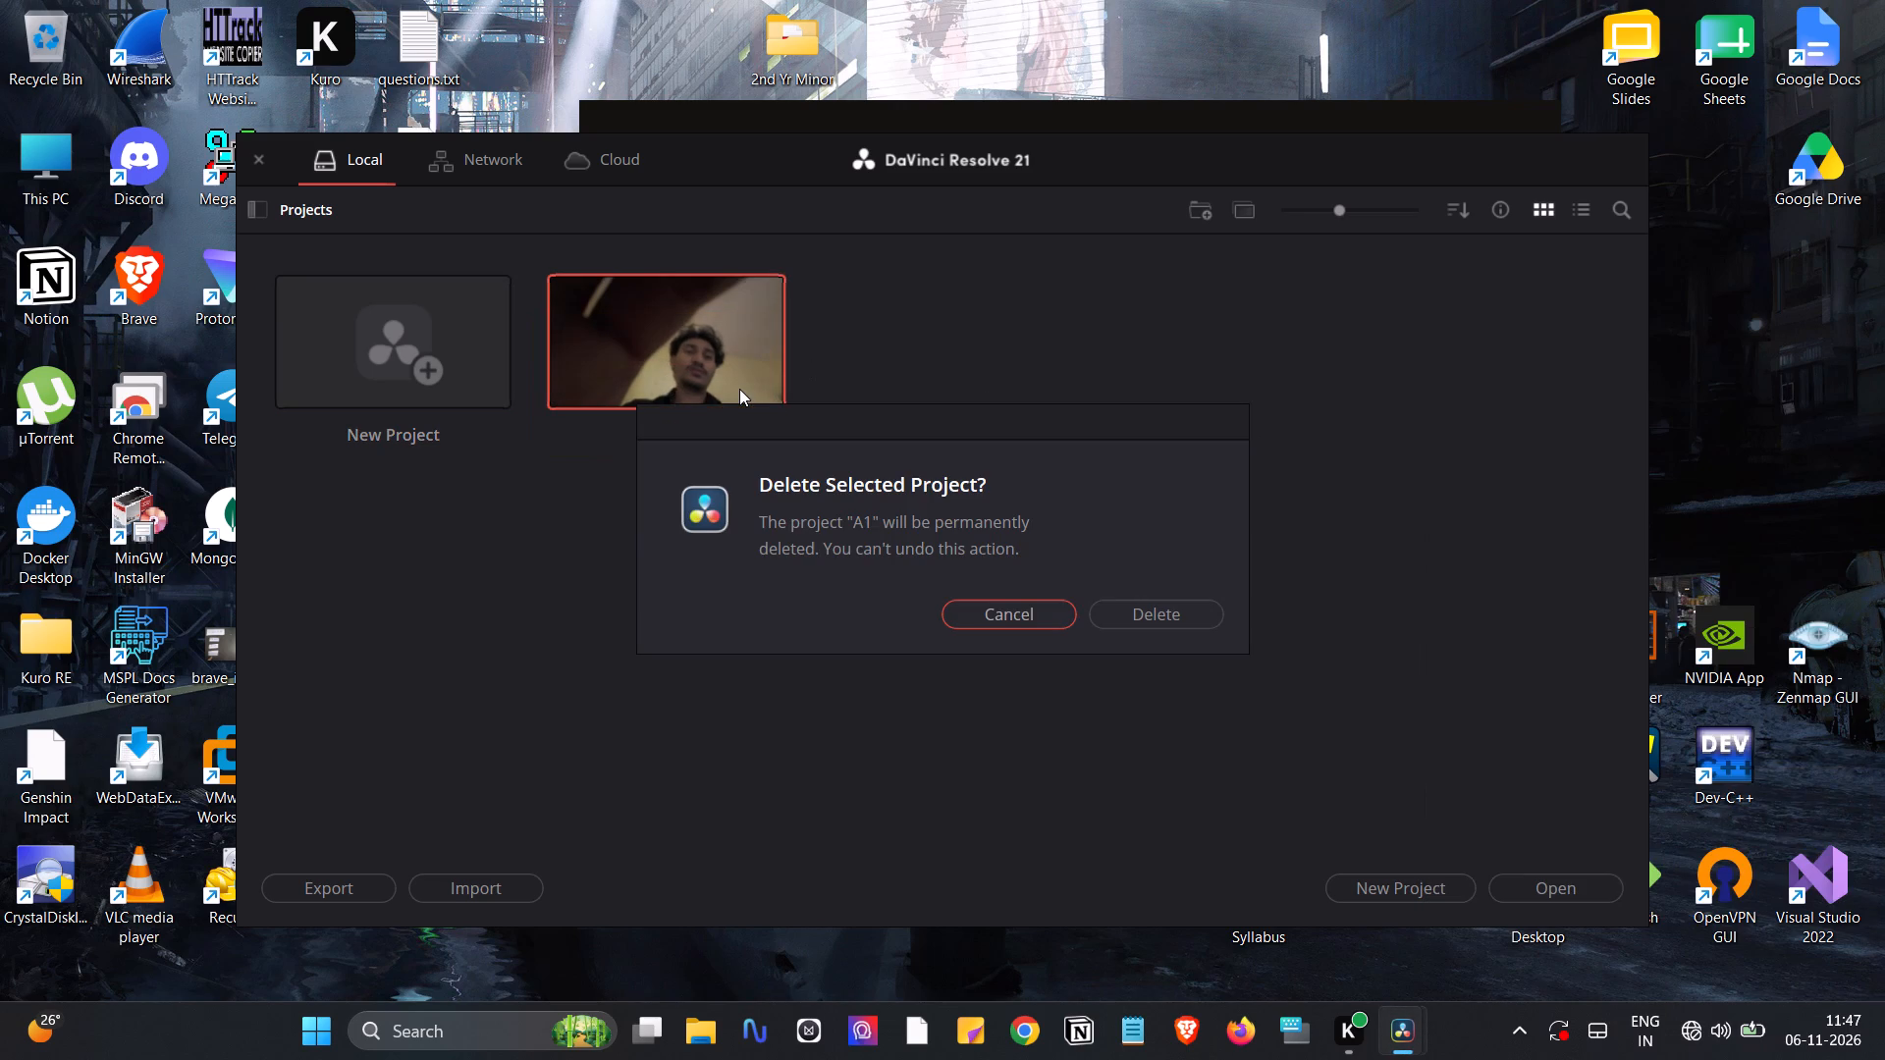
key("Right")
key("Return")
Create a new local project named A1.
left_click(441, 327)
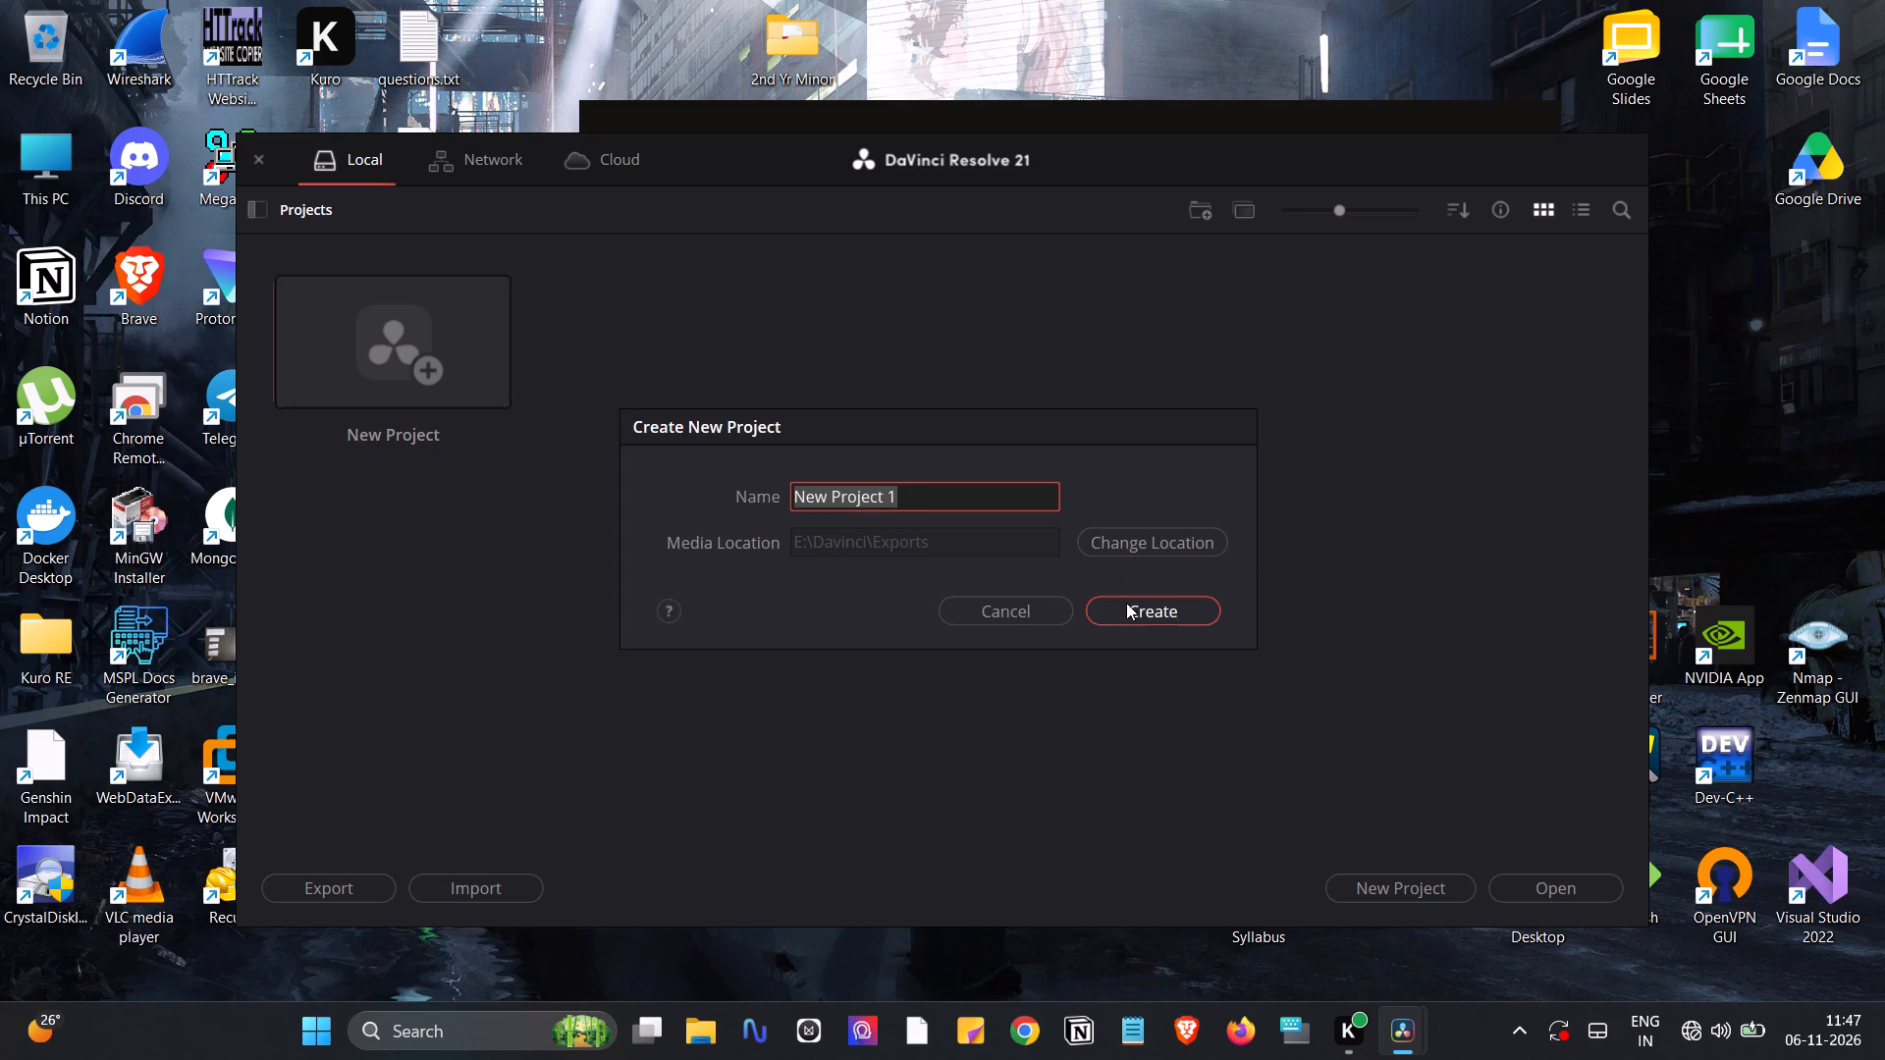
type("A1")
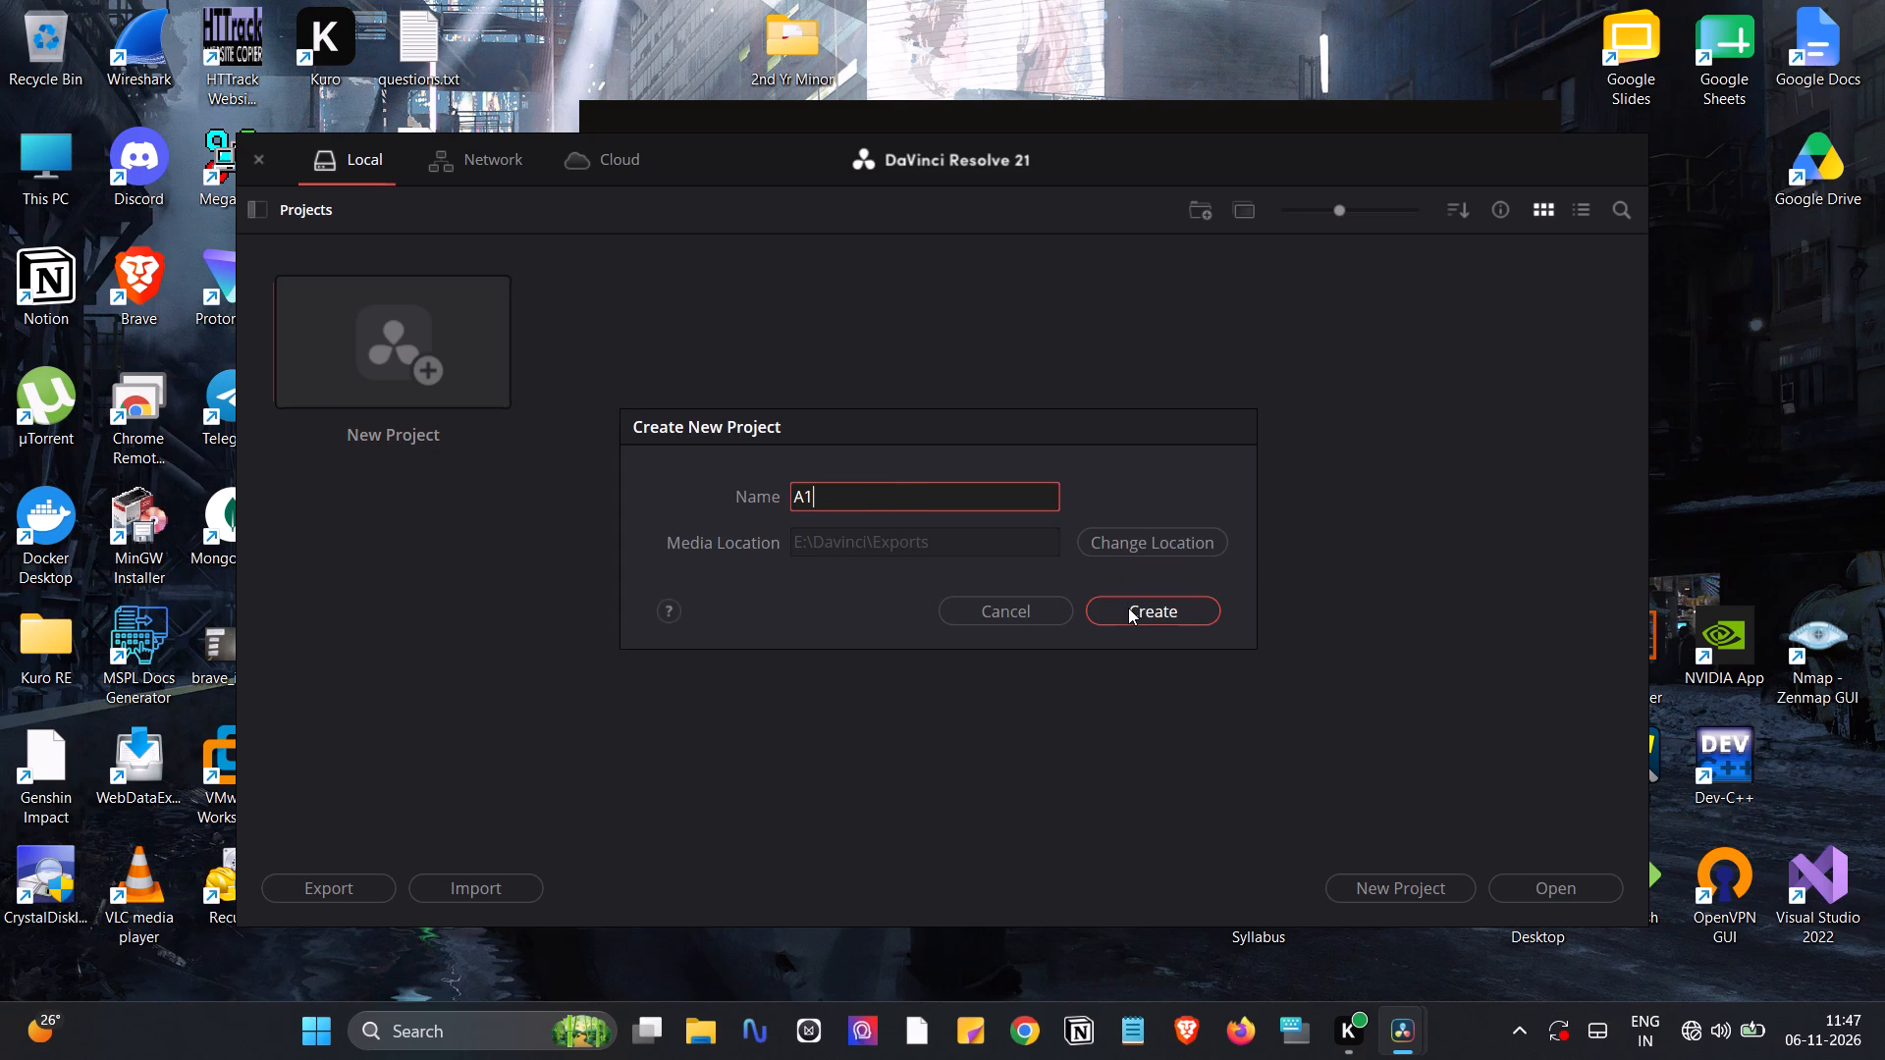
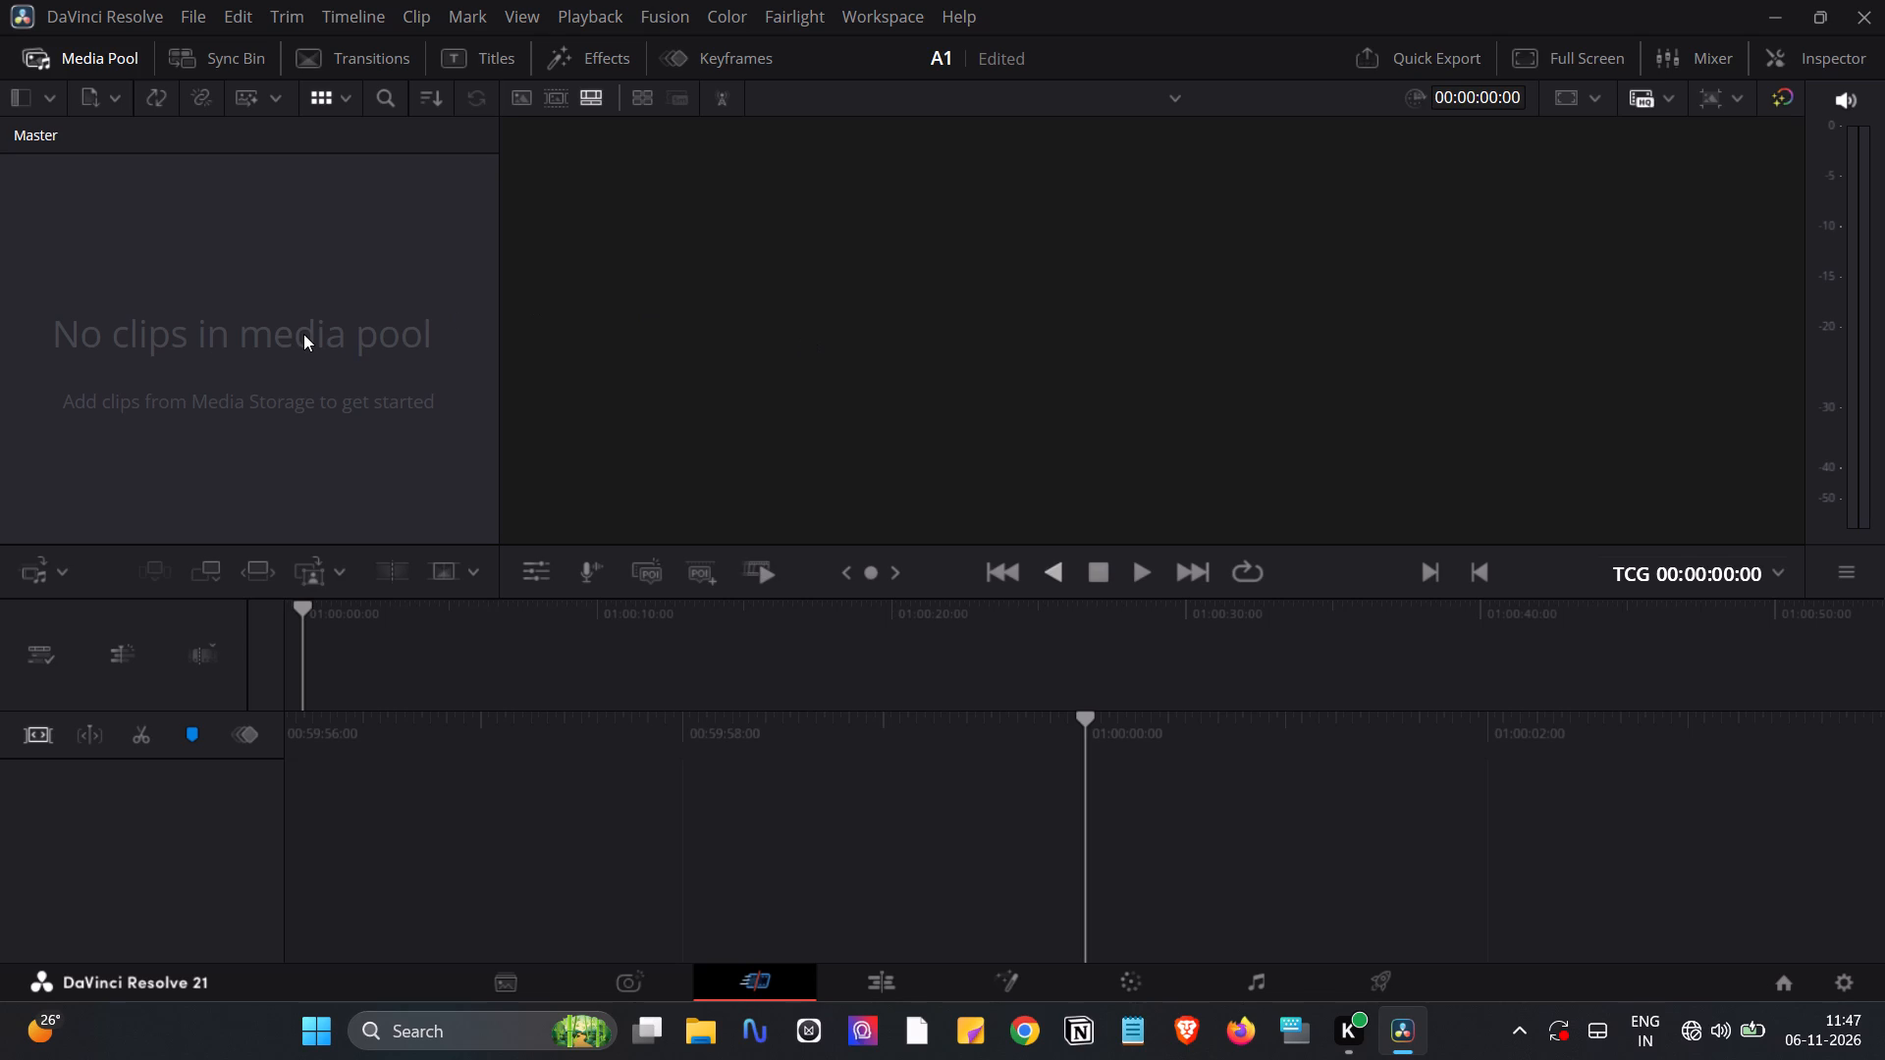
left_click(96, 50)
left_click(50, 53)
left_click(188, 20)
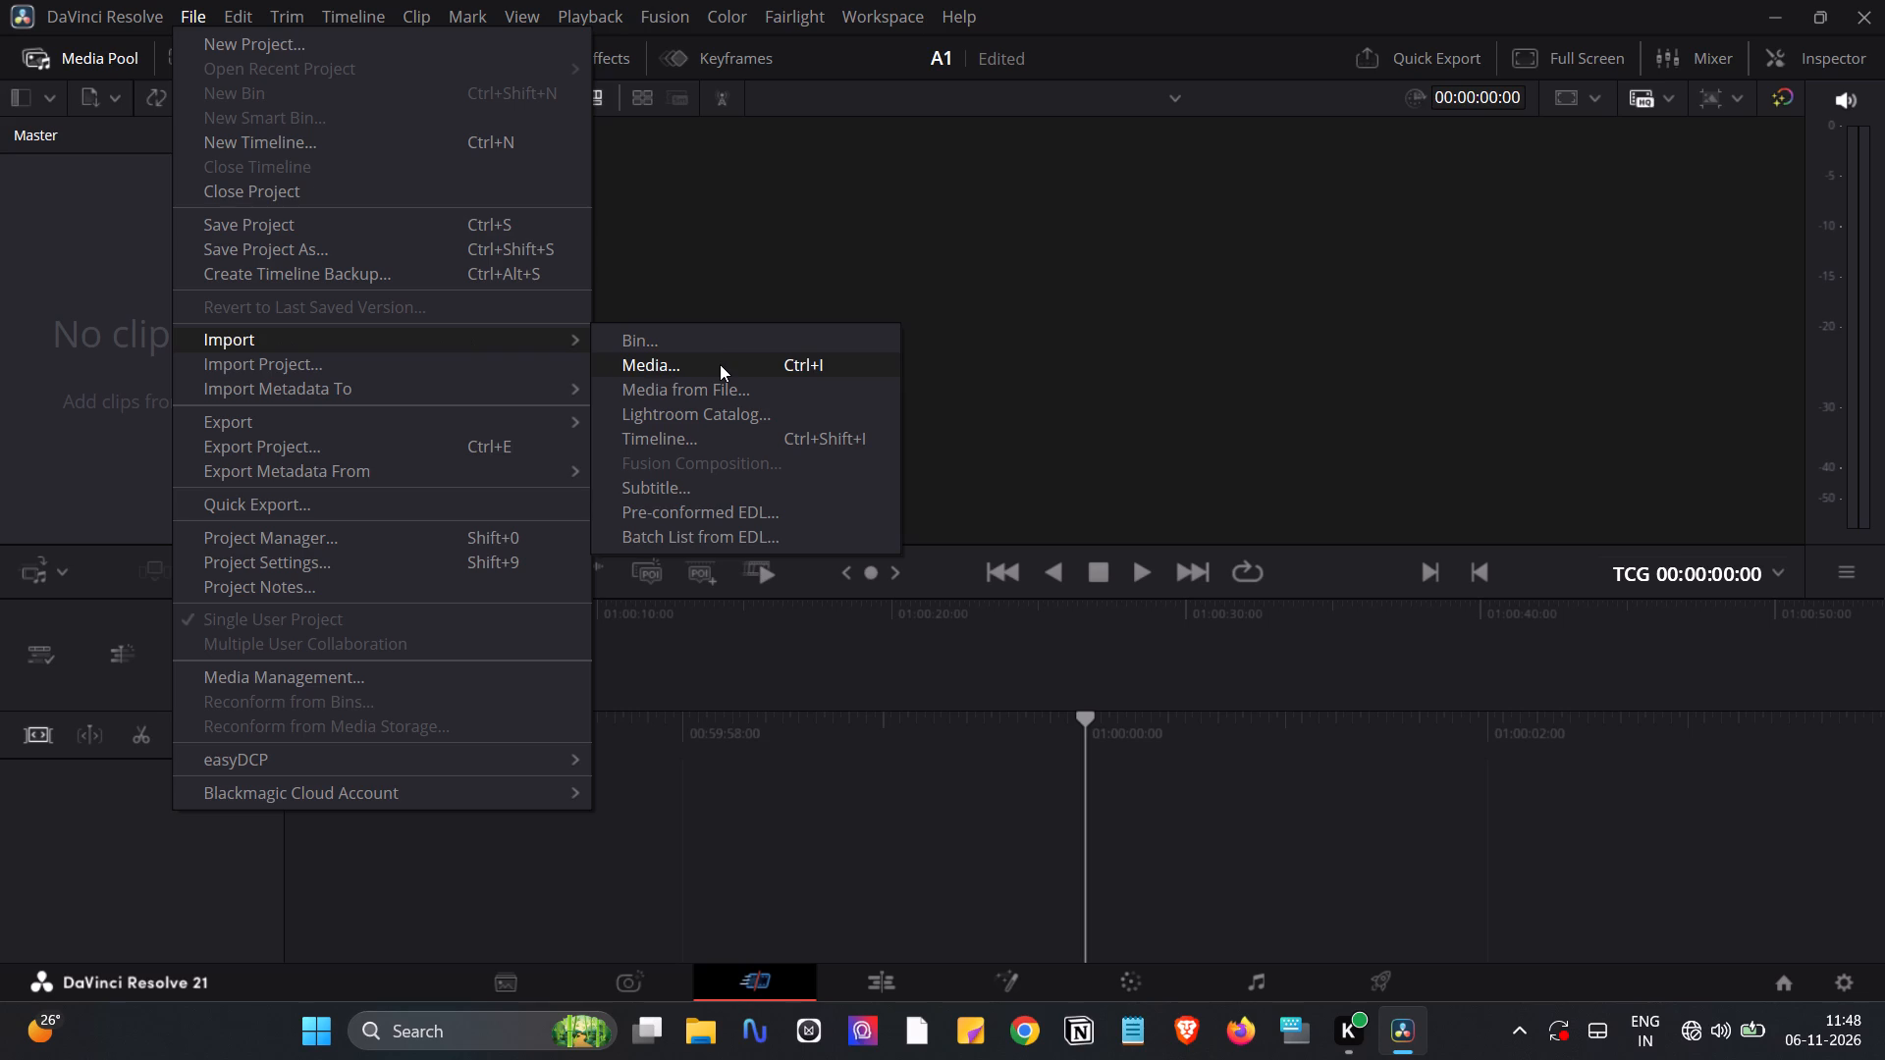
left_click(720, 364)
left_click(295, 366)
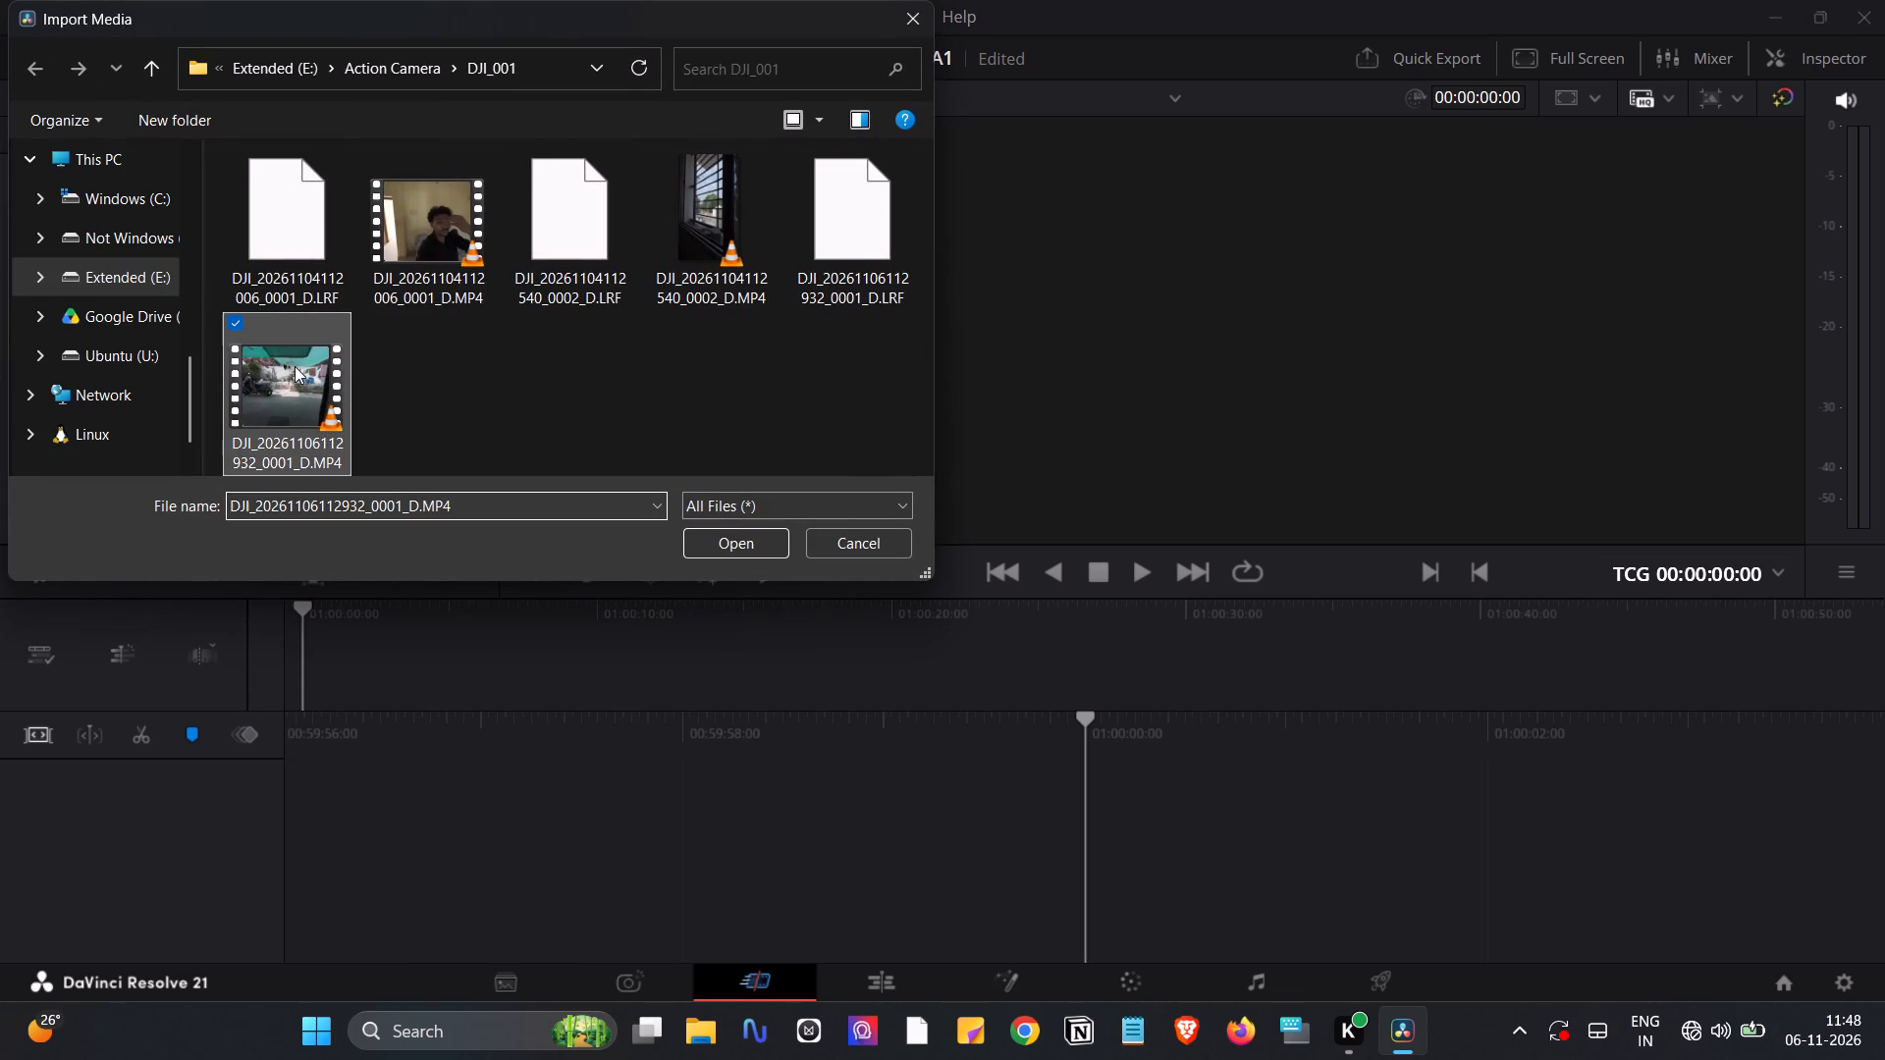
left_click(759, 544)
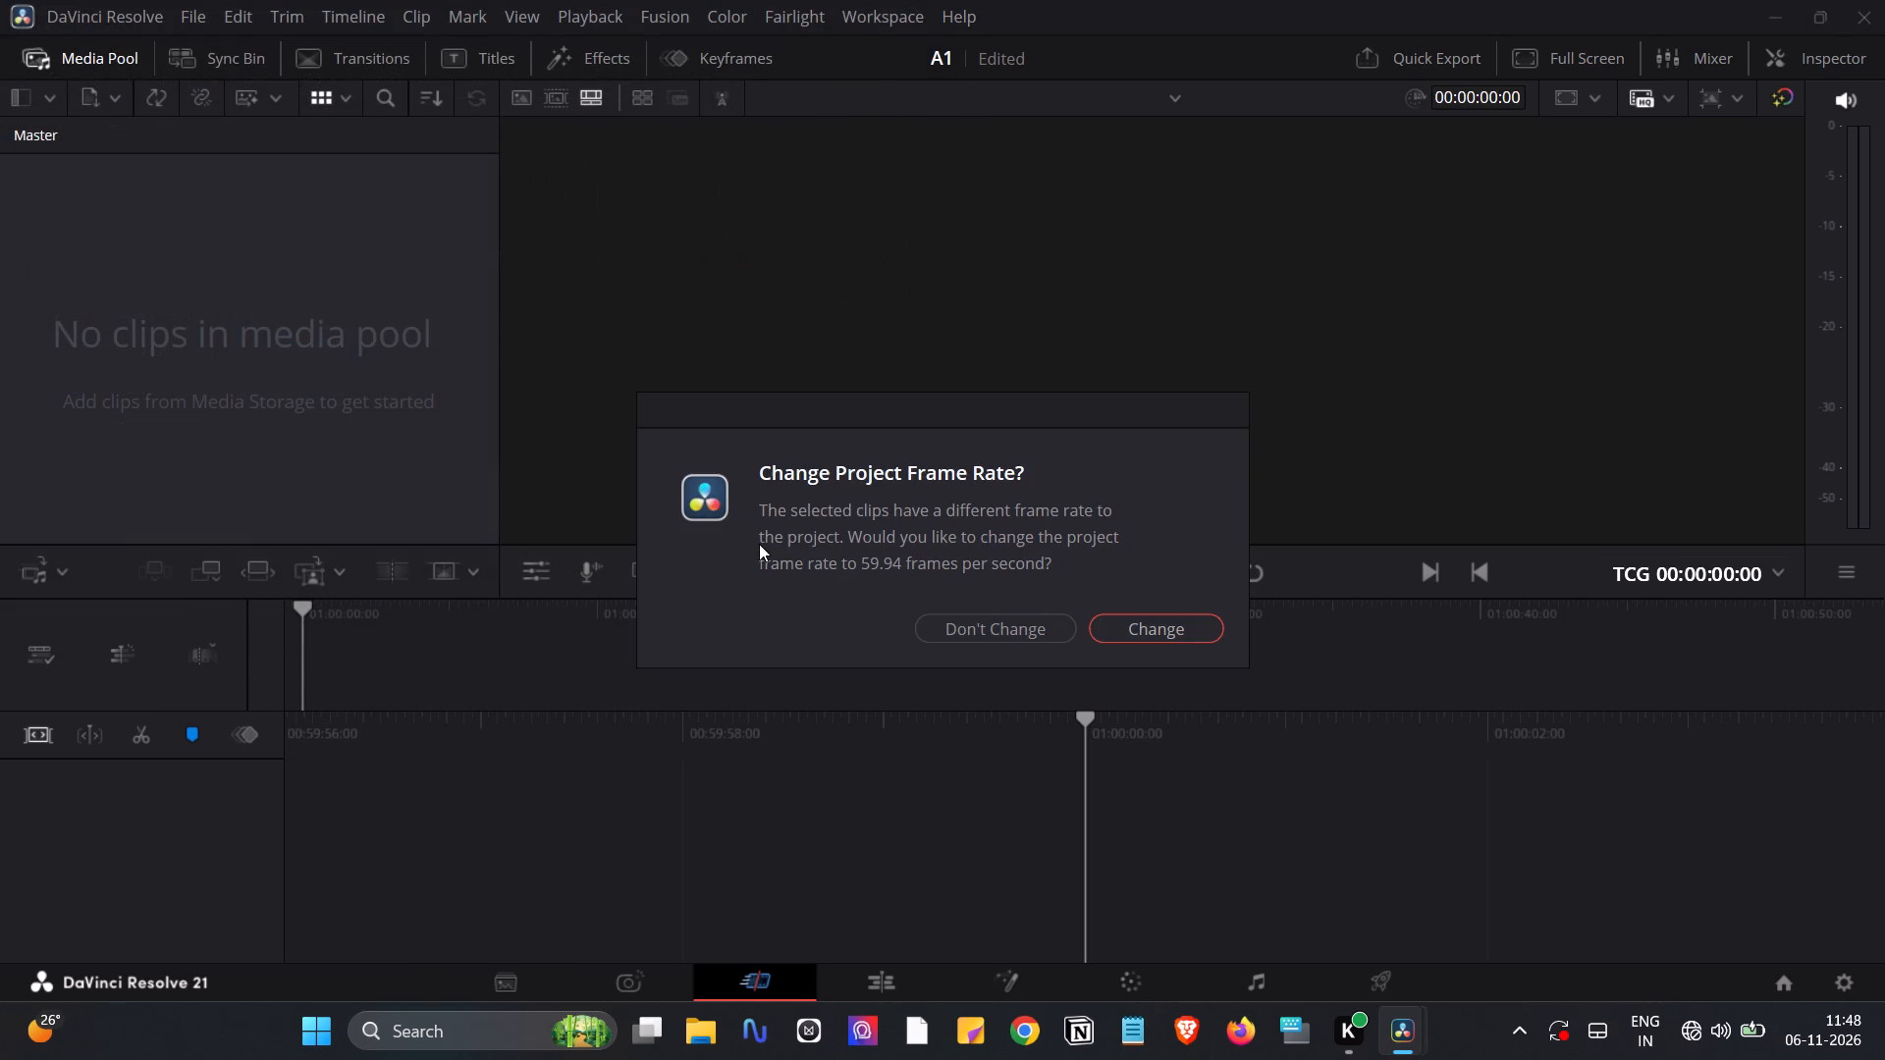
left_click(986, 628)
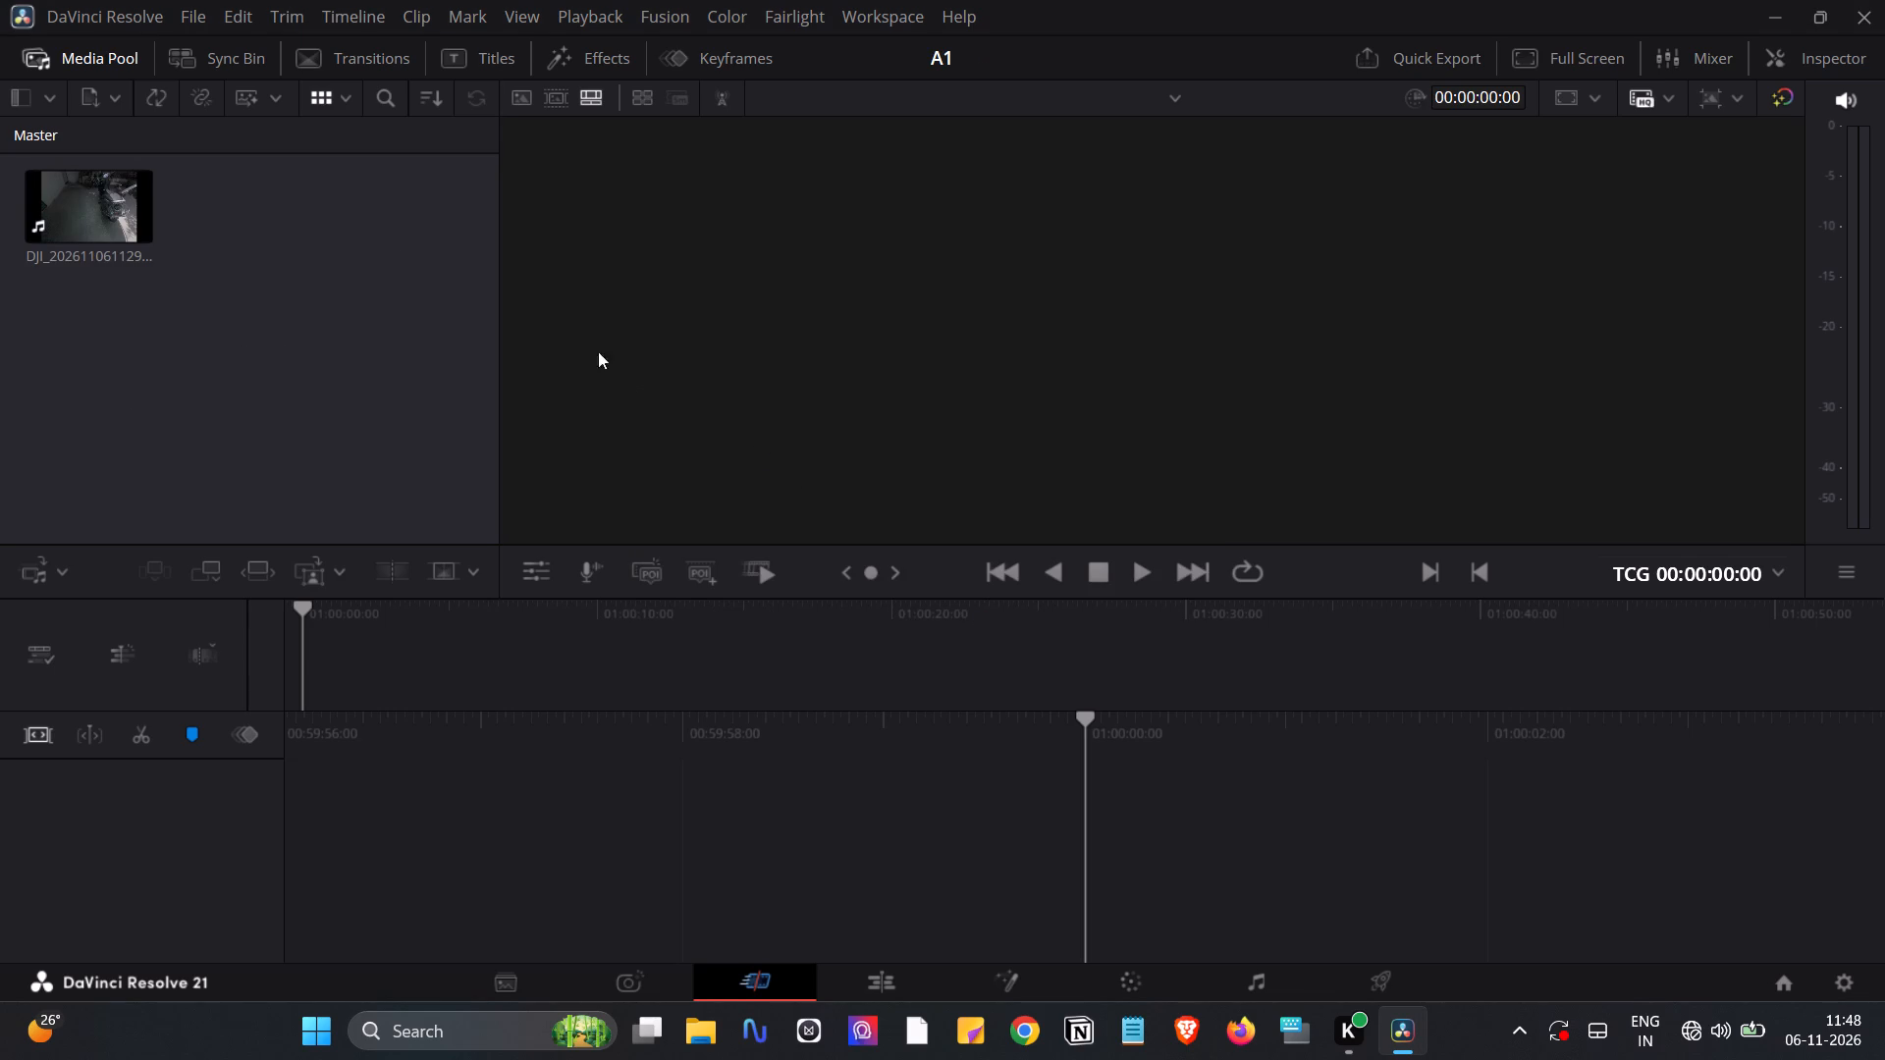
Place the imported DJI clip at the start of the empty timeline.
left_click_drag(82, 190, 326, 638)
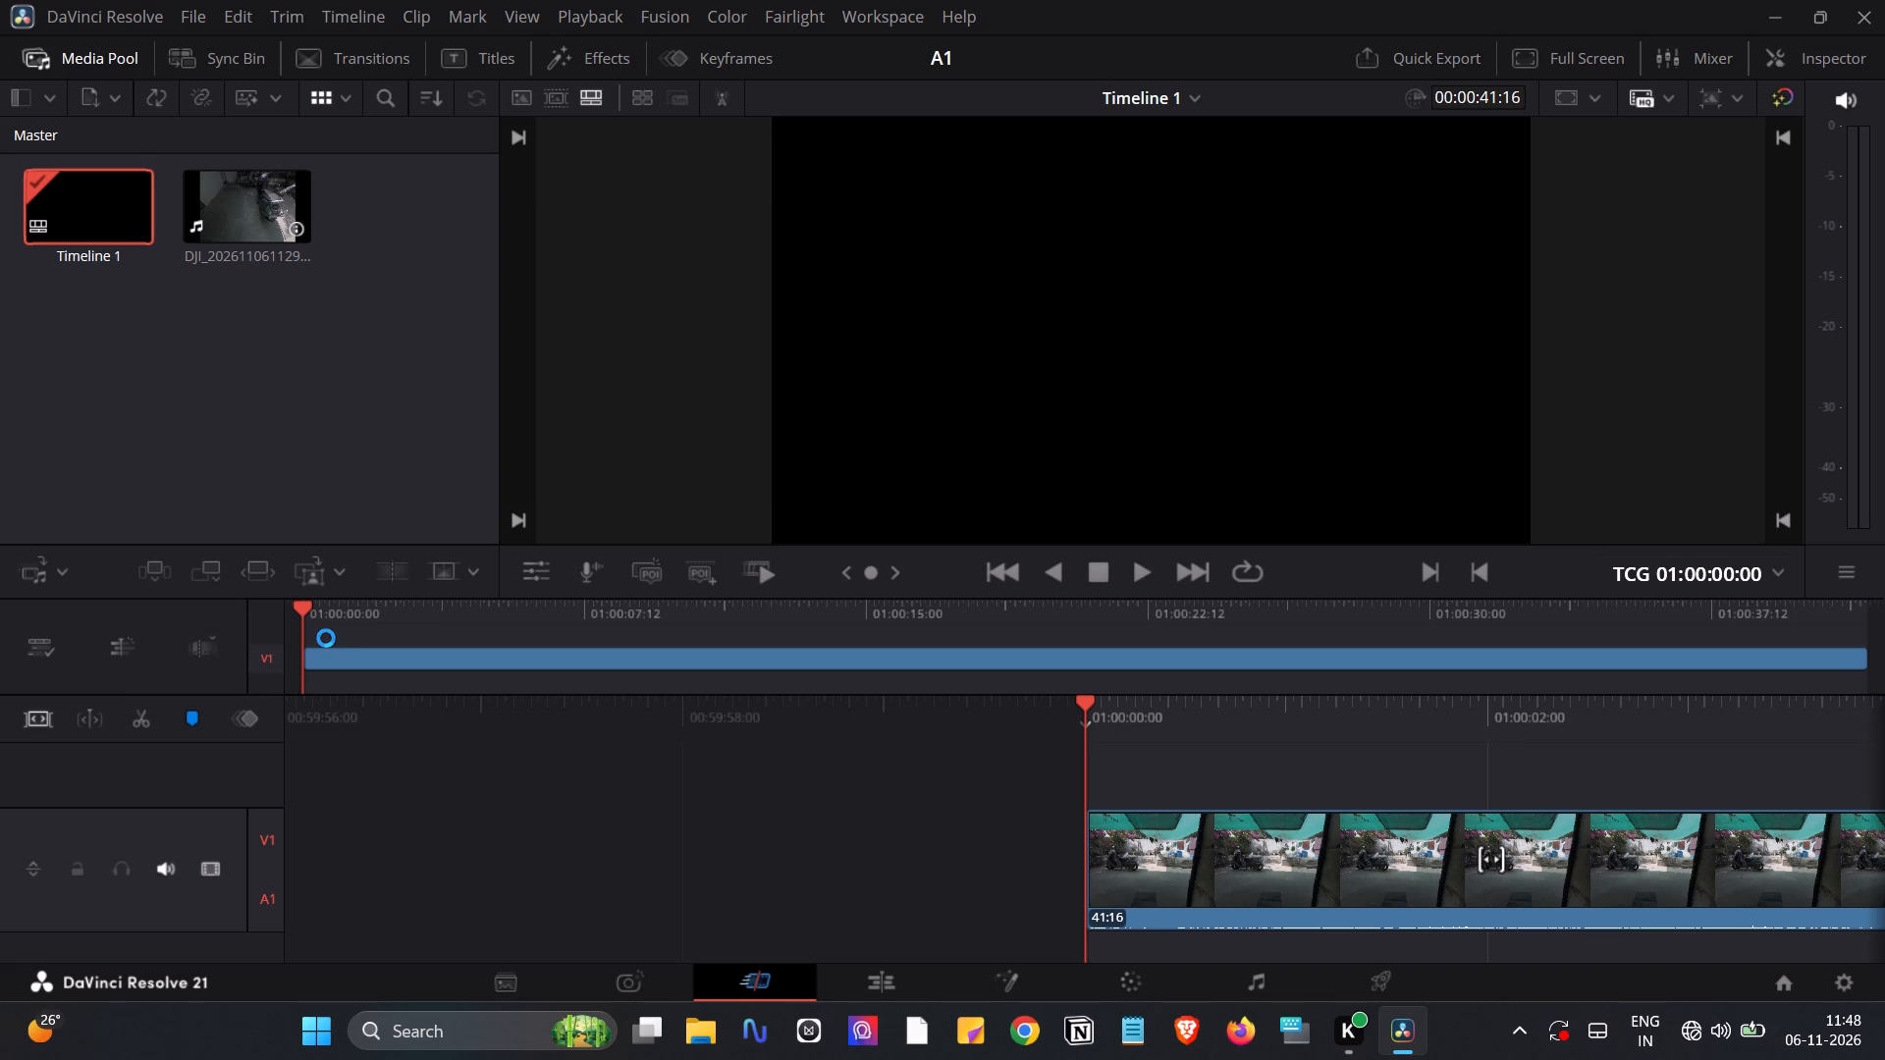
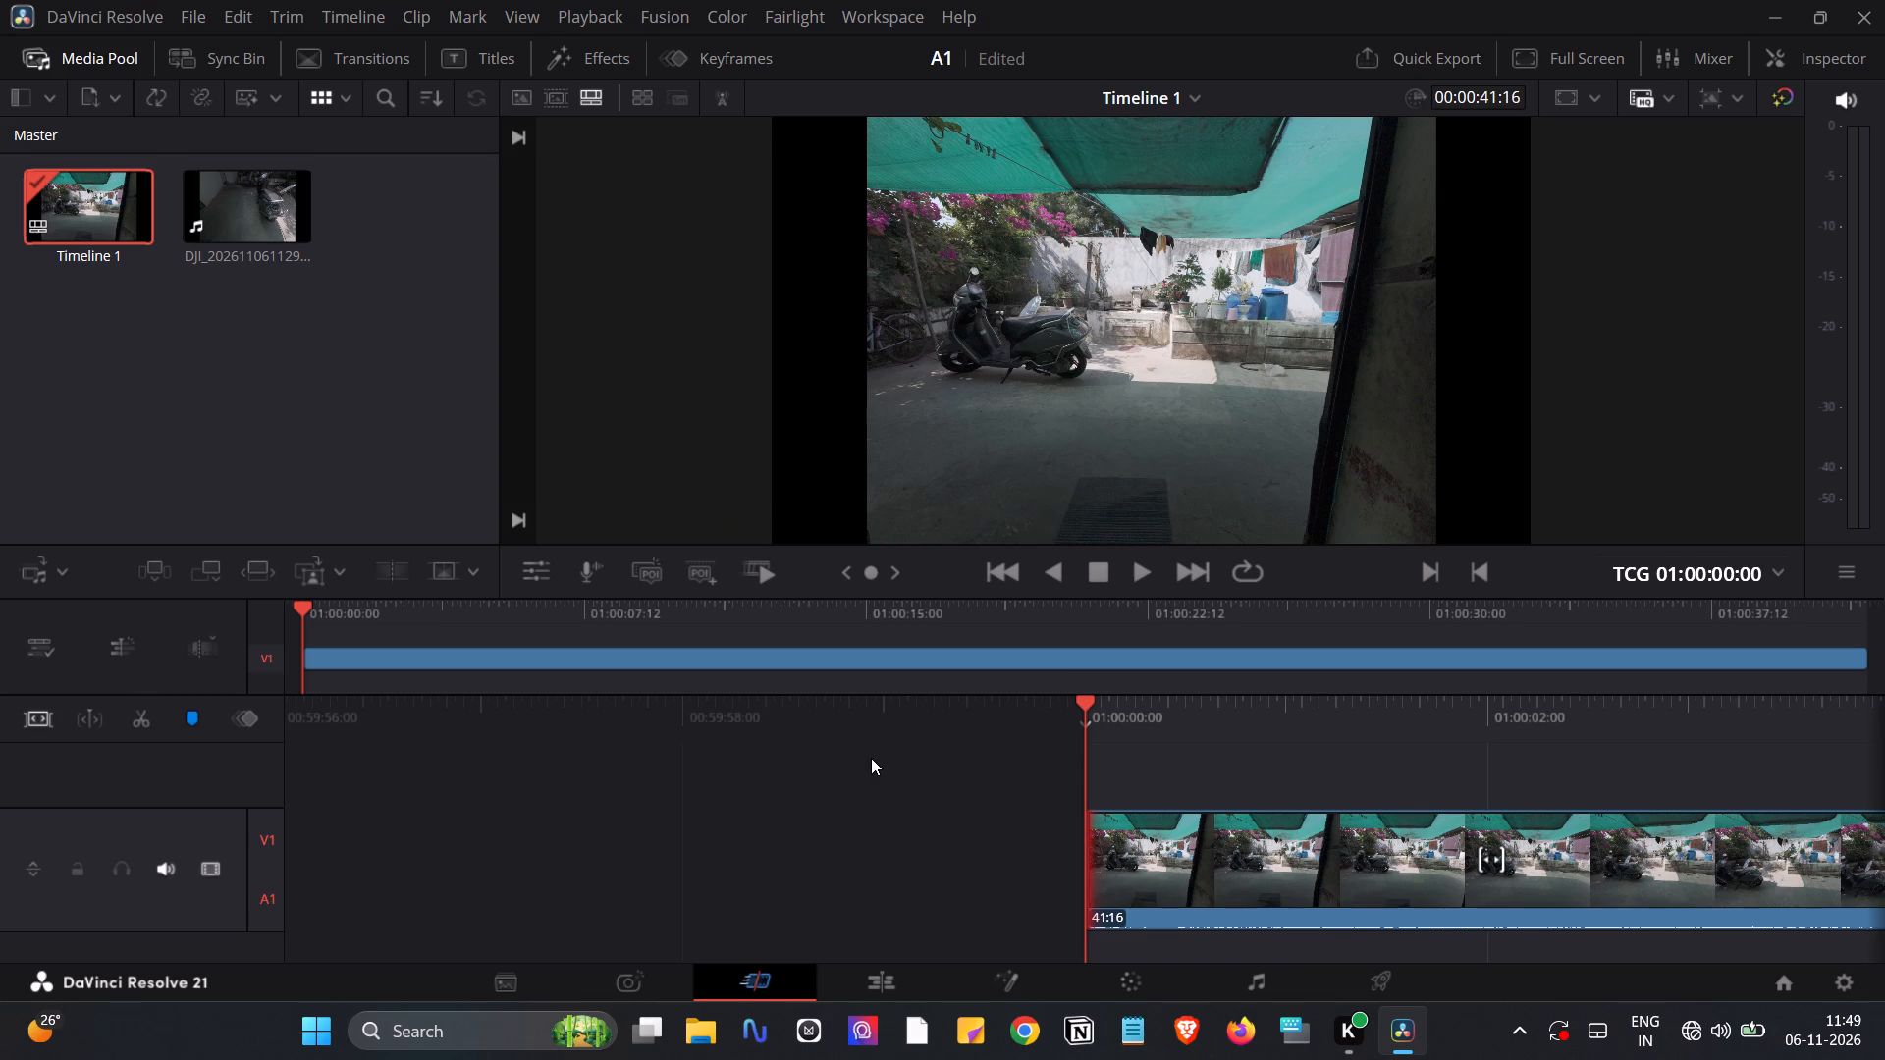
Mute the Audio 1 track of Timeline 1 on the Edit page.
scroll(990, 829, "left", 1)
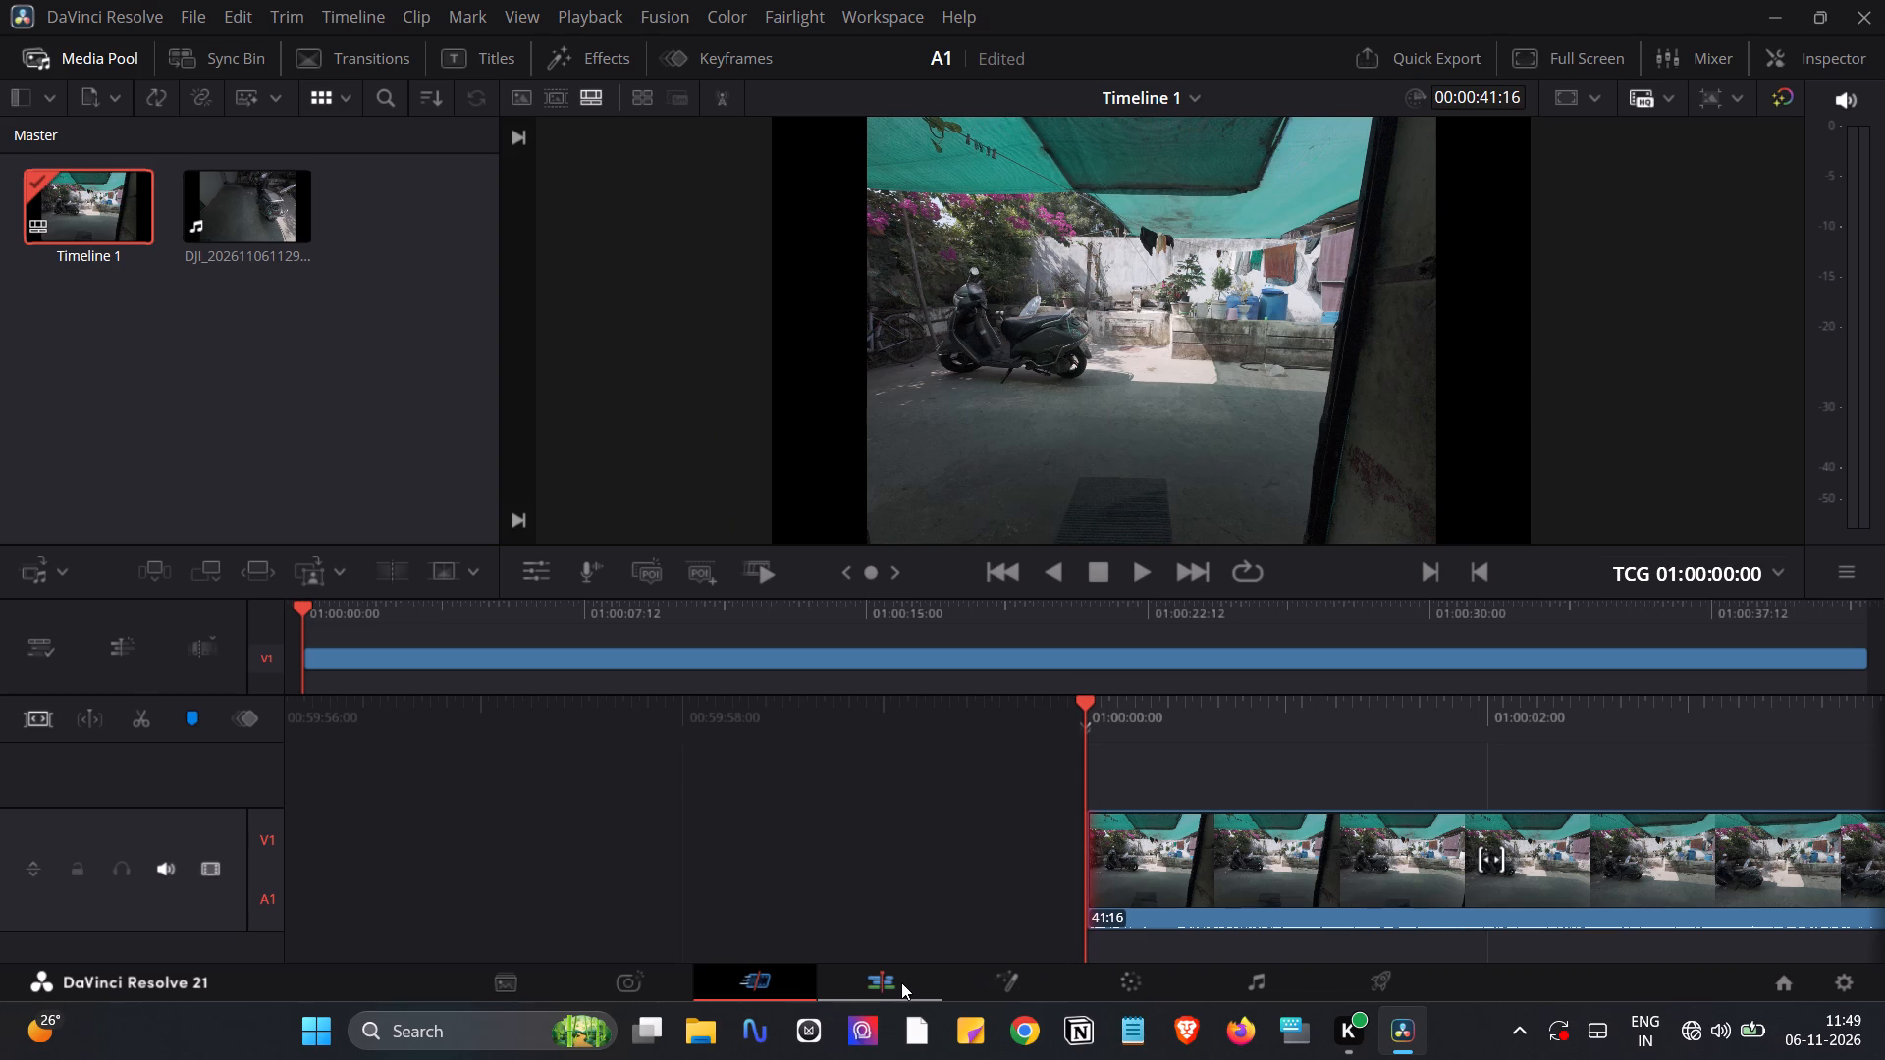
left_click(901, 982)
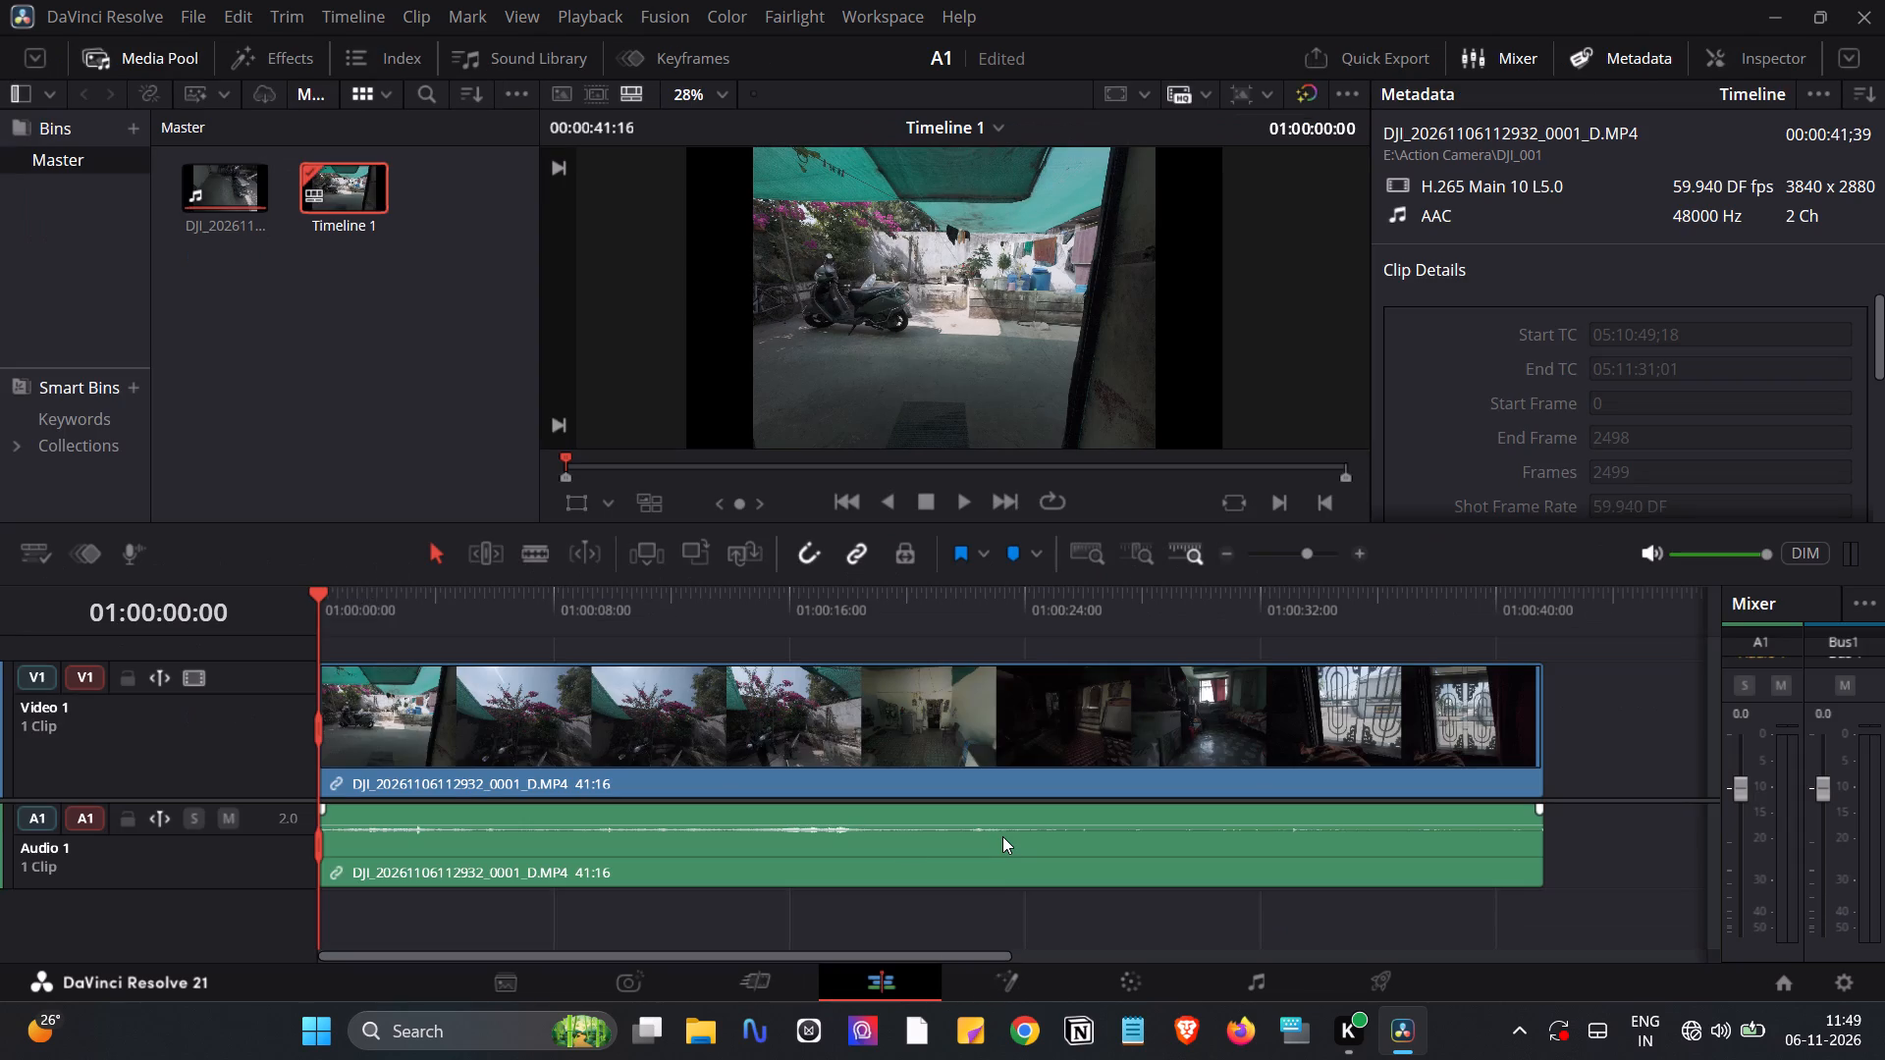
left_click(236, 825)
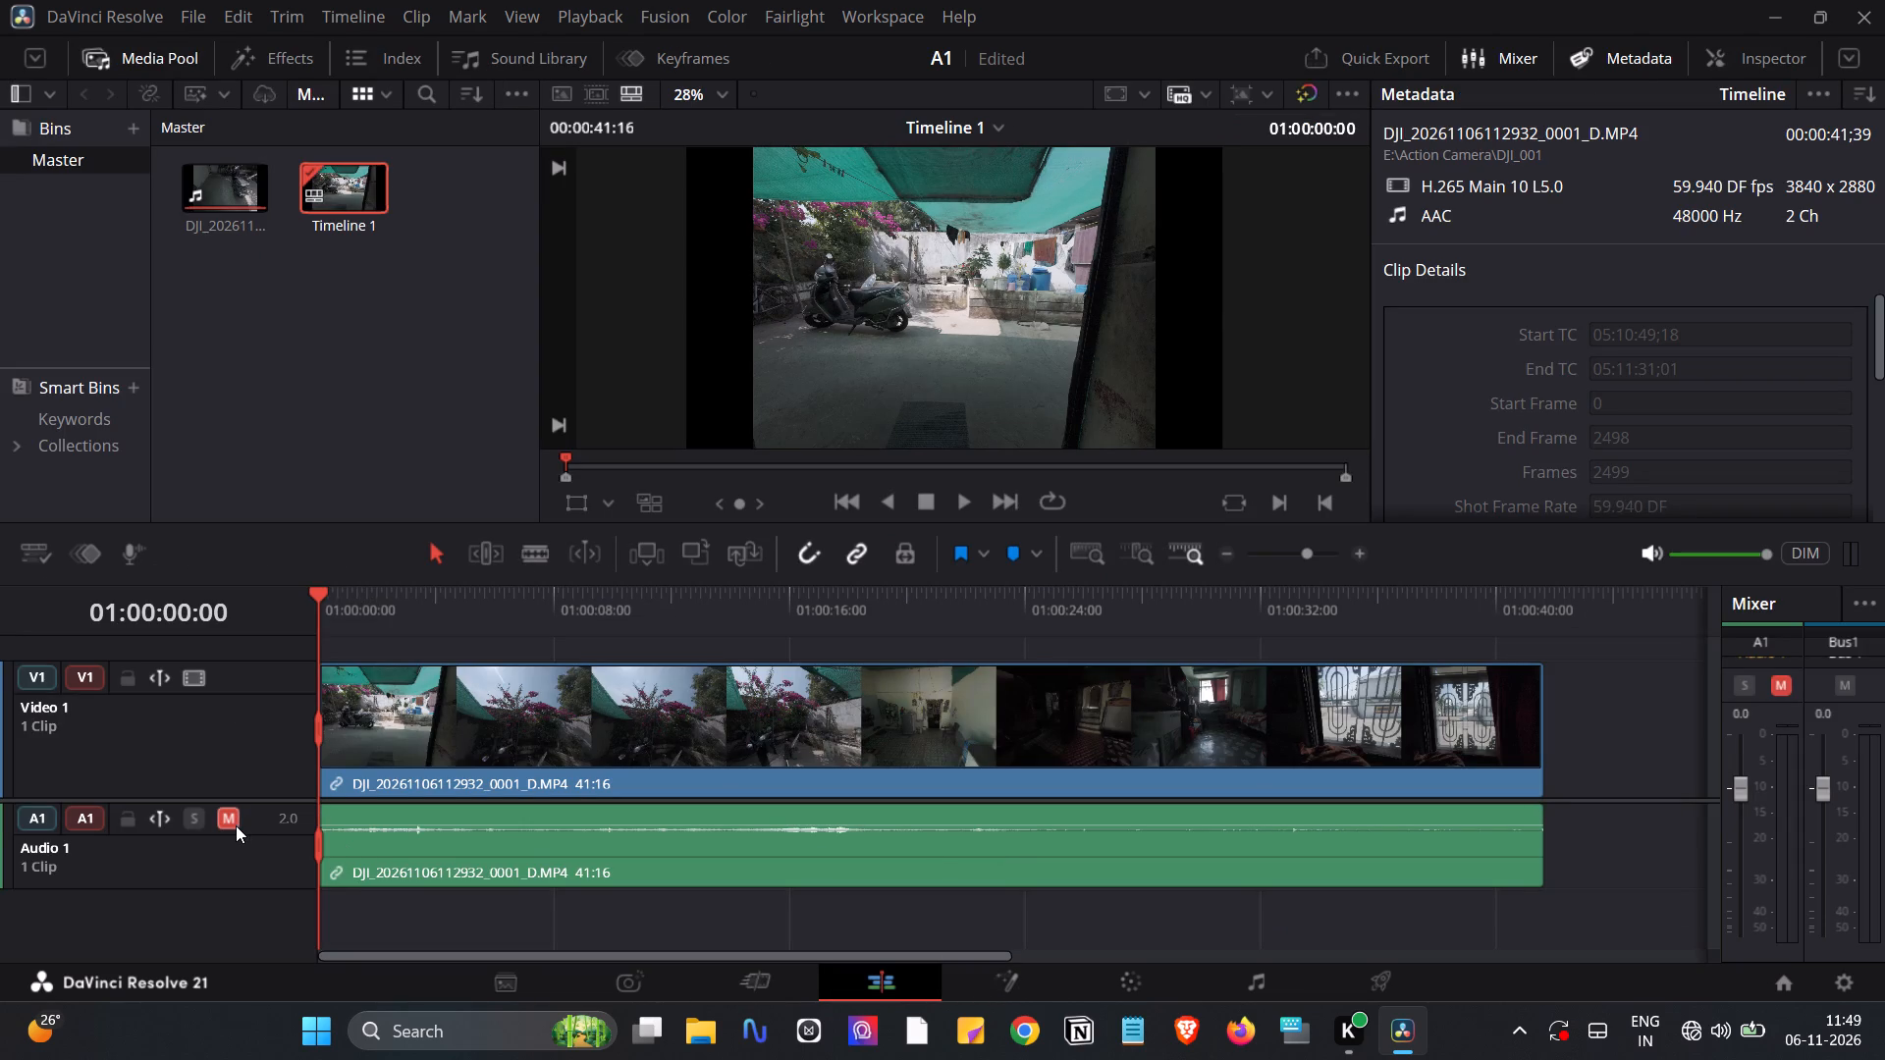
Play the clip up to the house doorway shot and split it there with the blade at 01:00:21:23.
key("space")
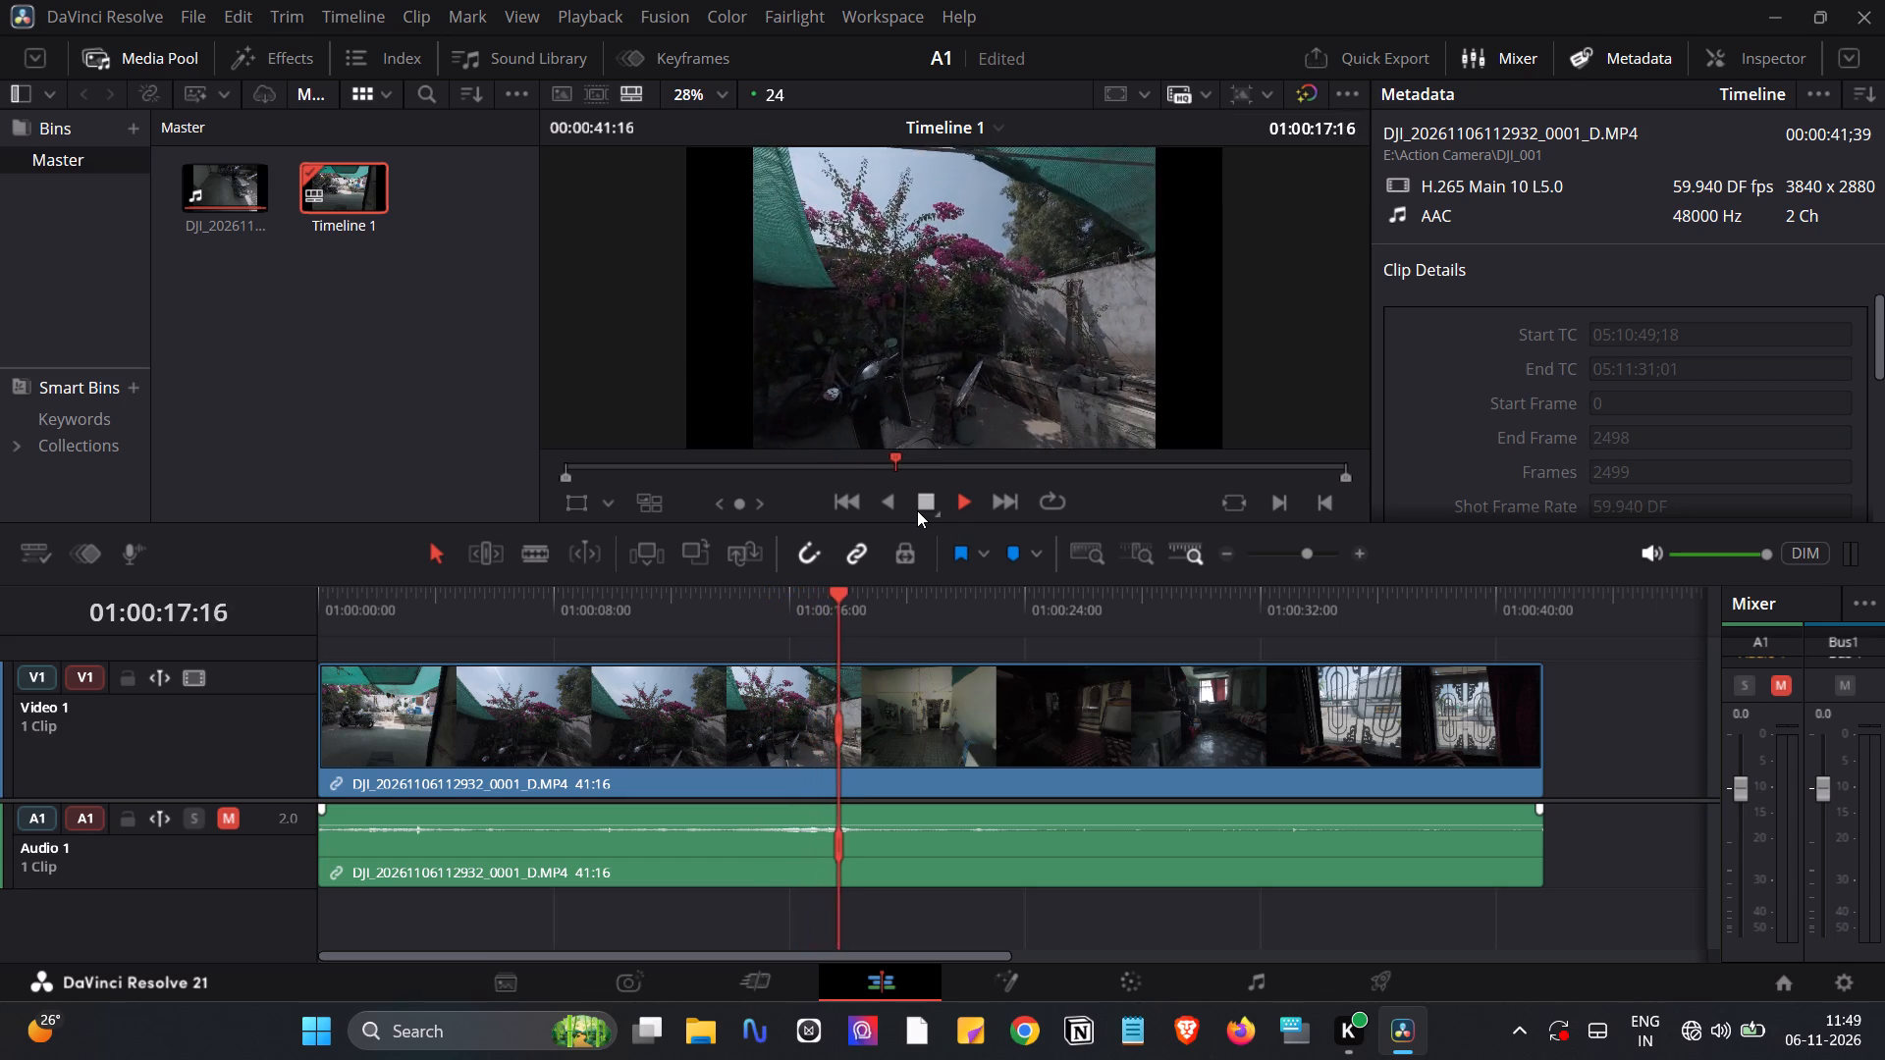
key("space")
key("space")
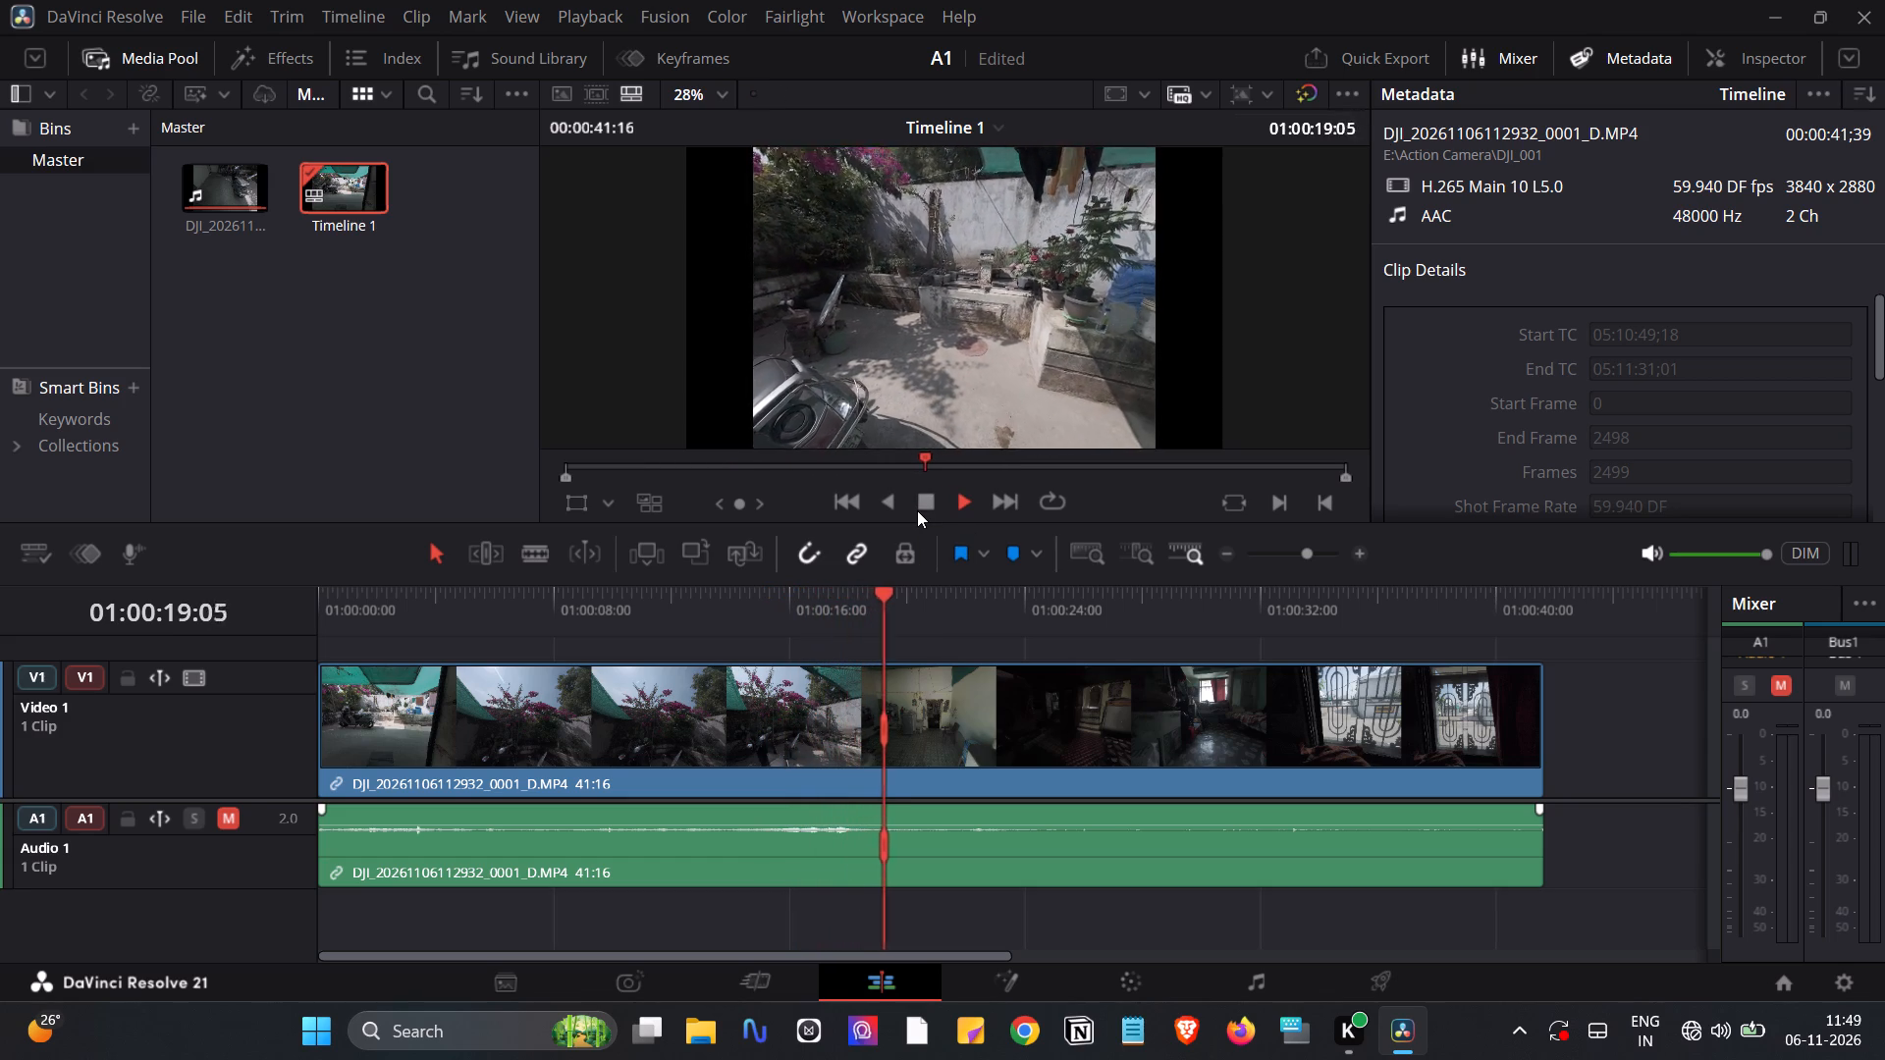
key("space")
key("space")
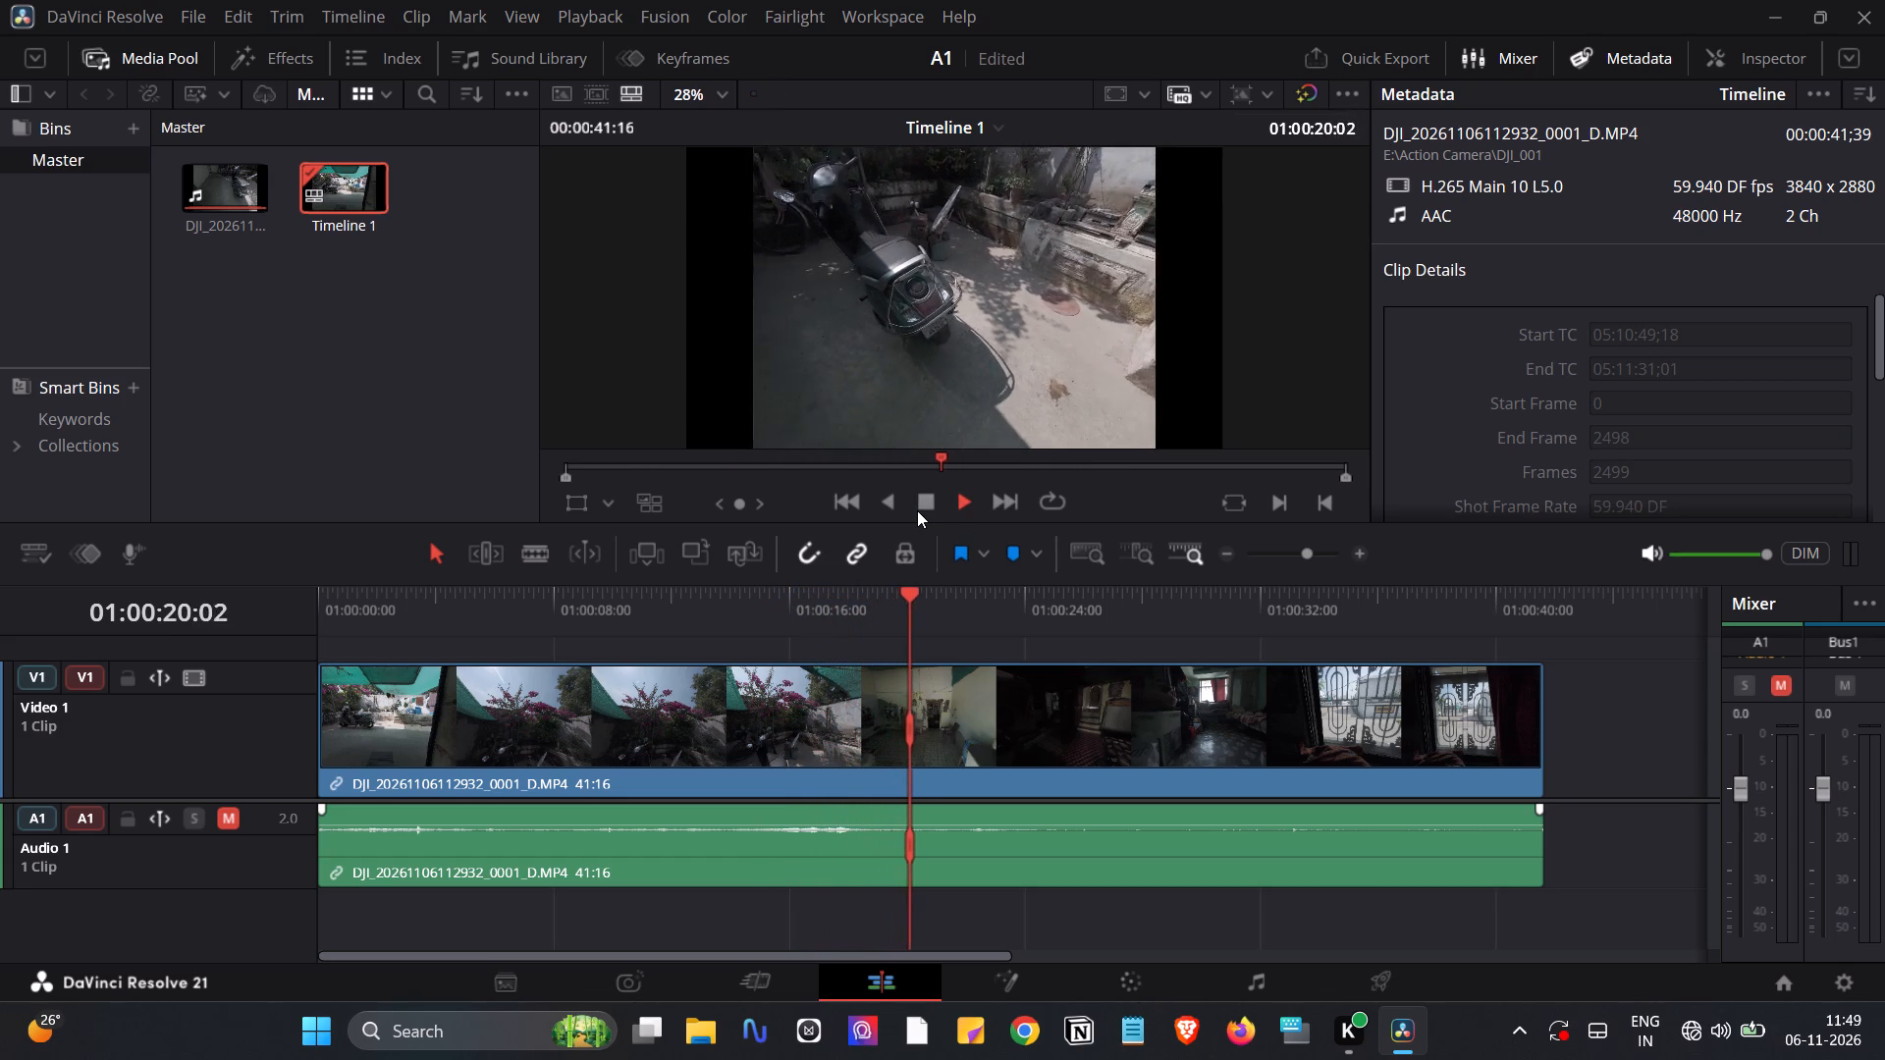
key("space")
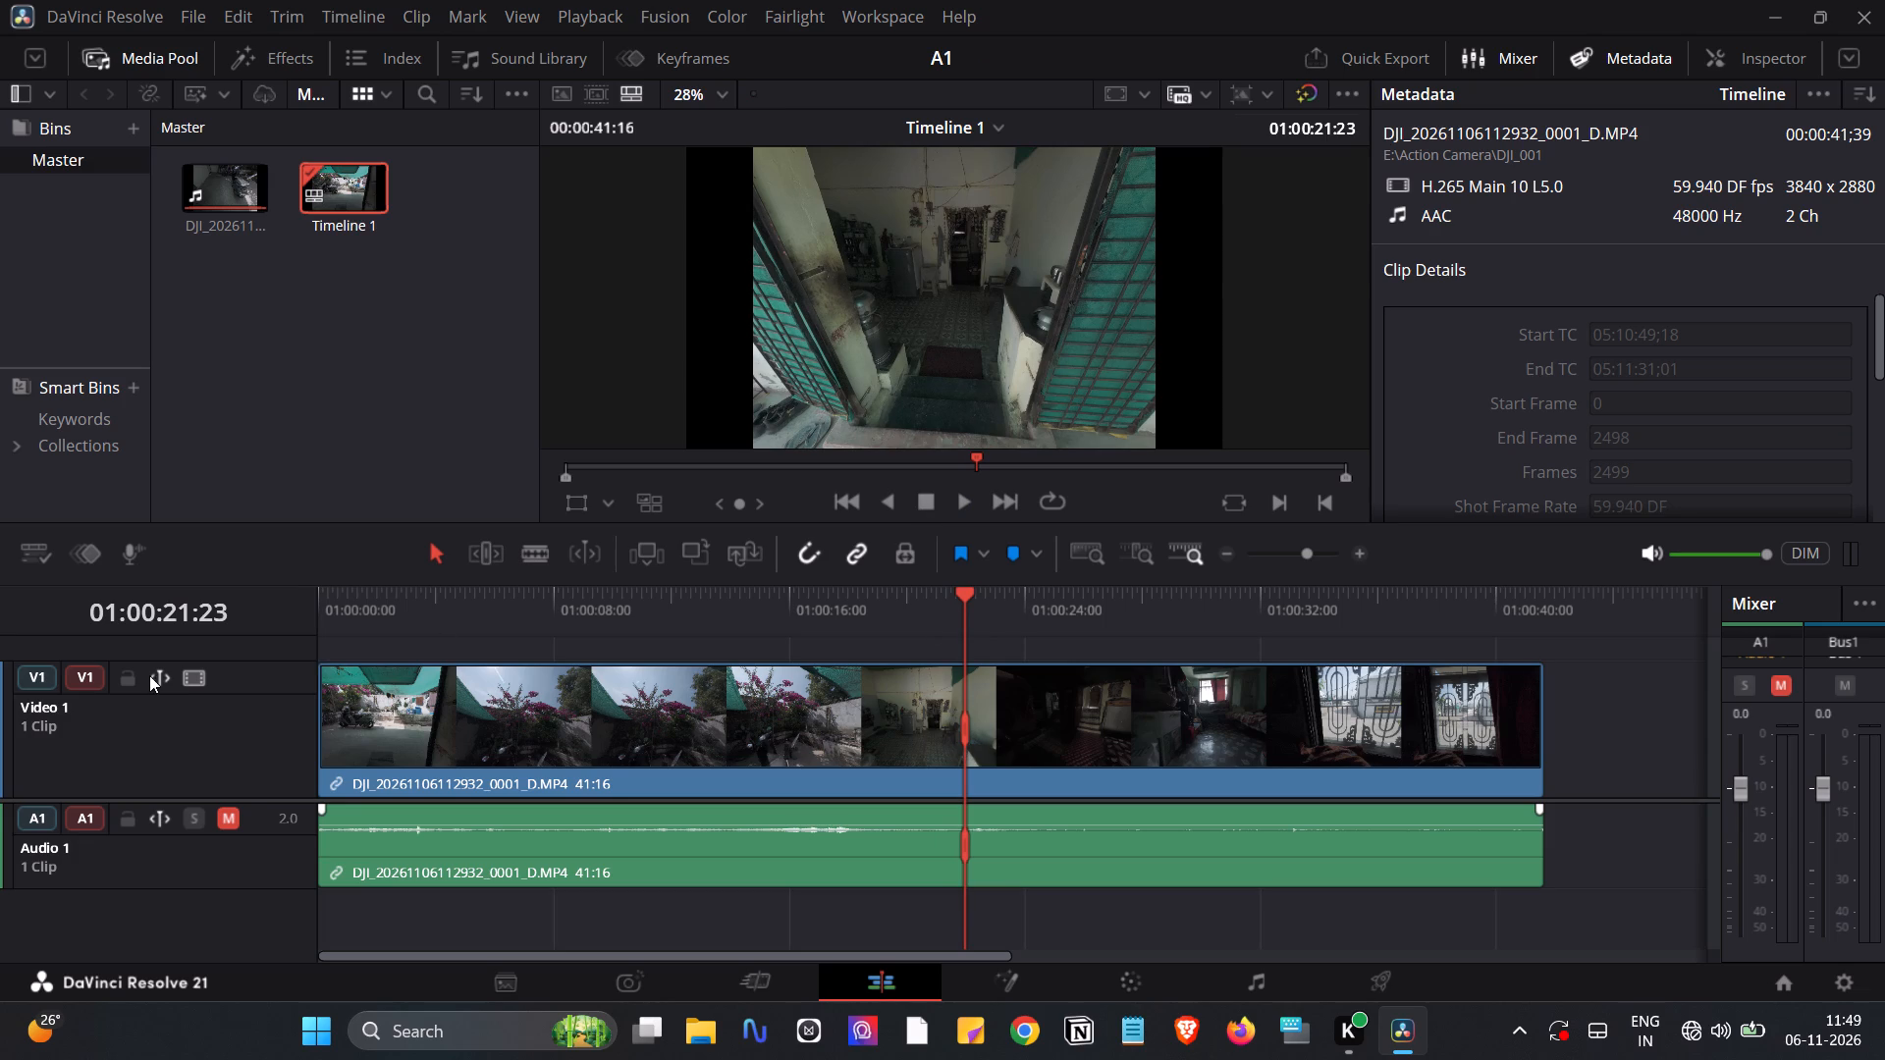
left_click(550, 565)
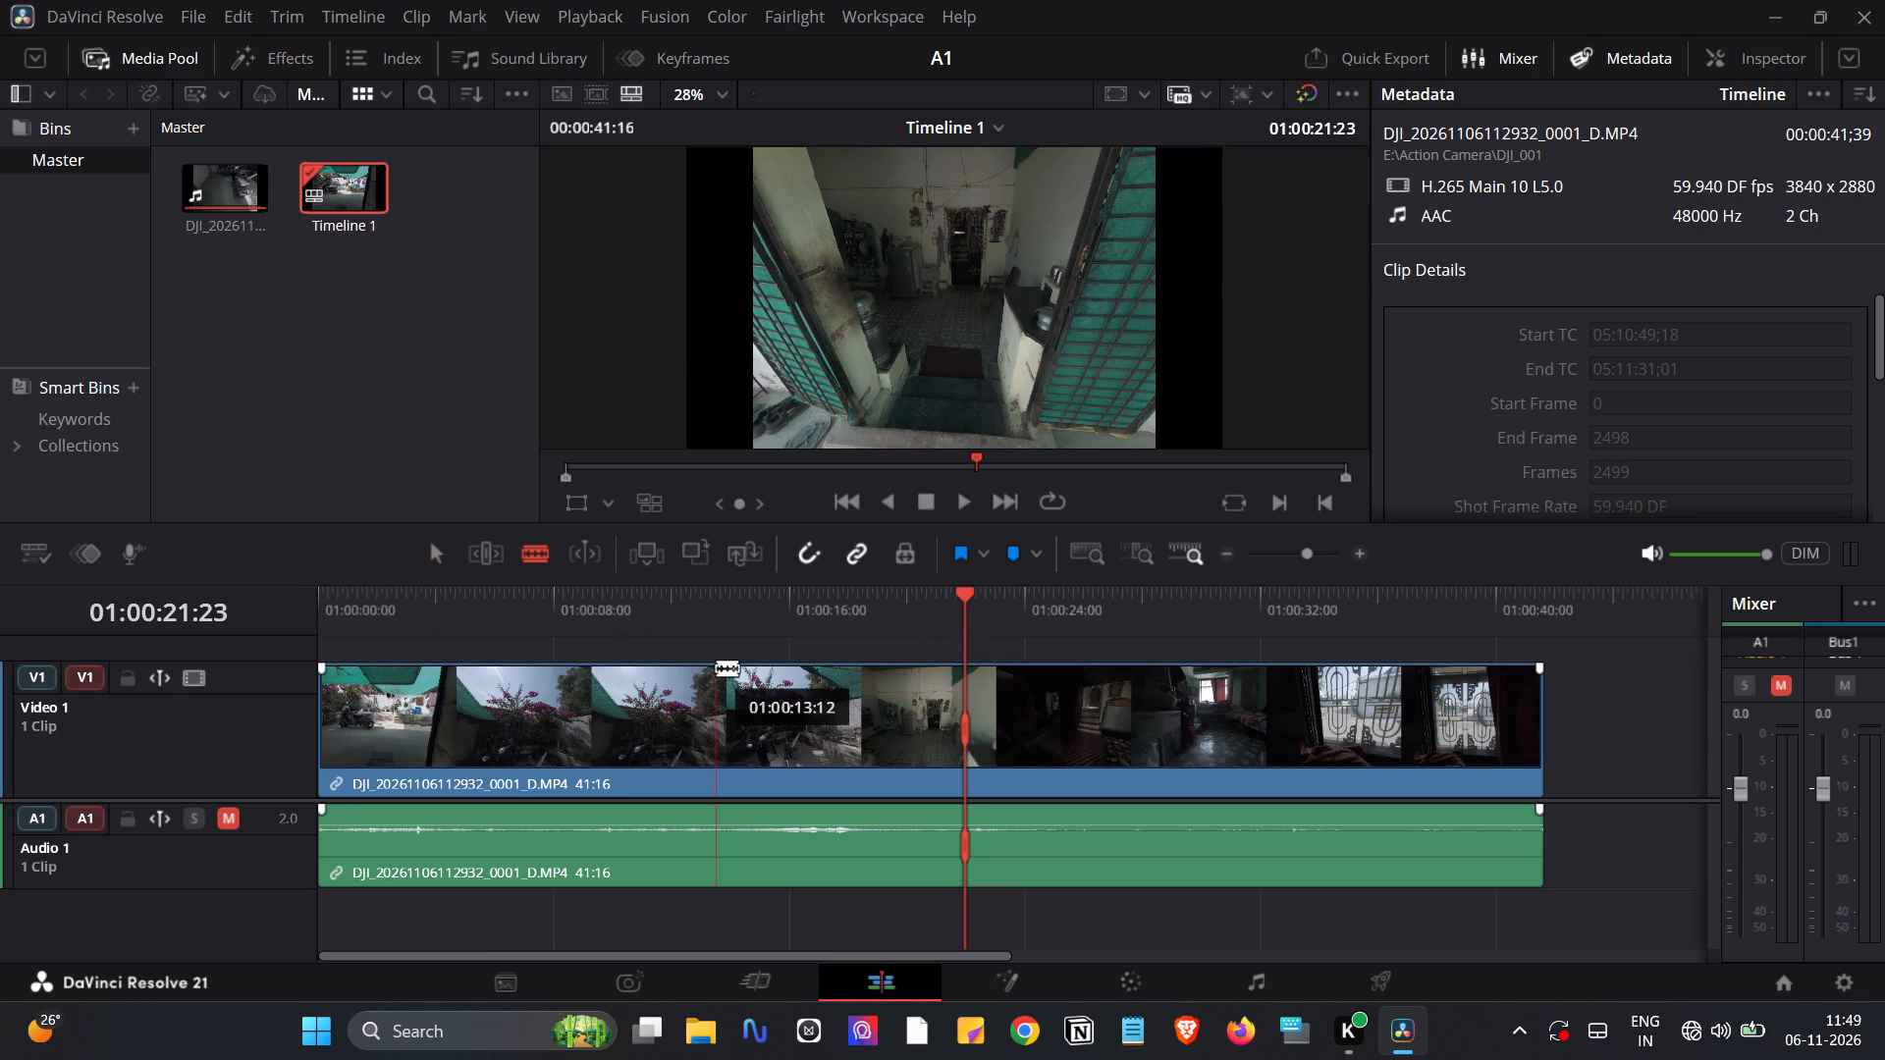
left_click(964, 729)
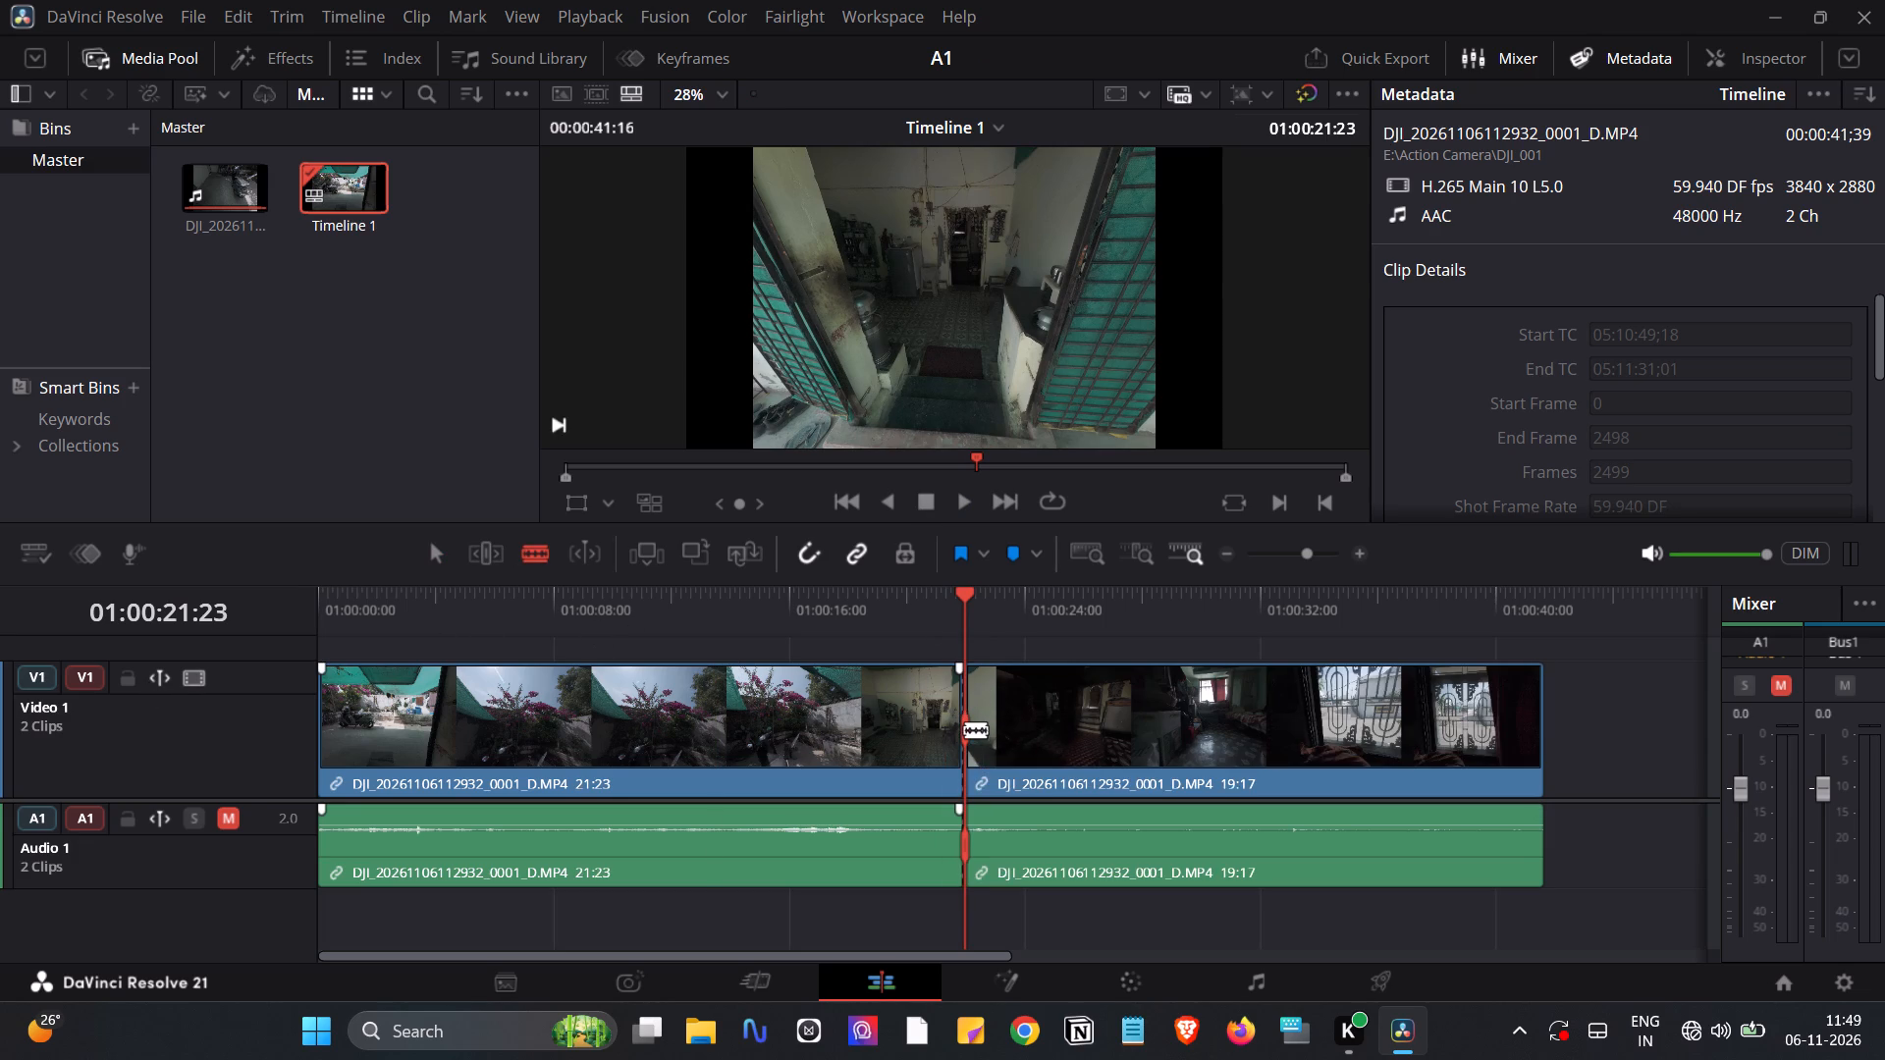
Move the indoor clip segment along the timeline, leaving a gap of about 3.6 seconds after the outdoor segment.
key("space")
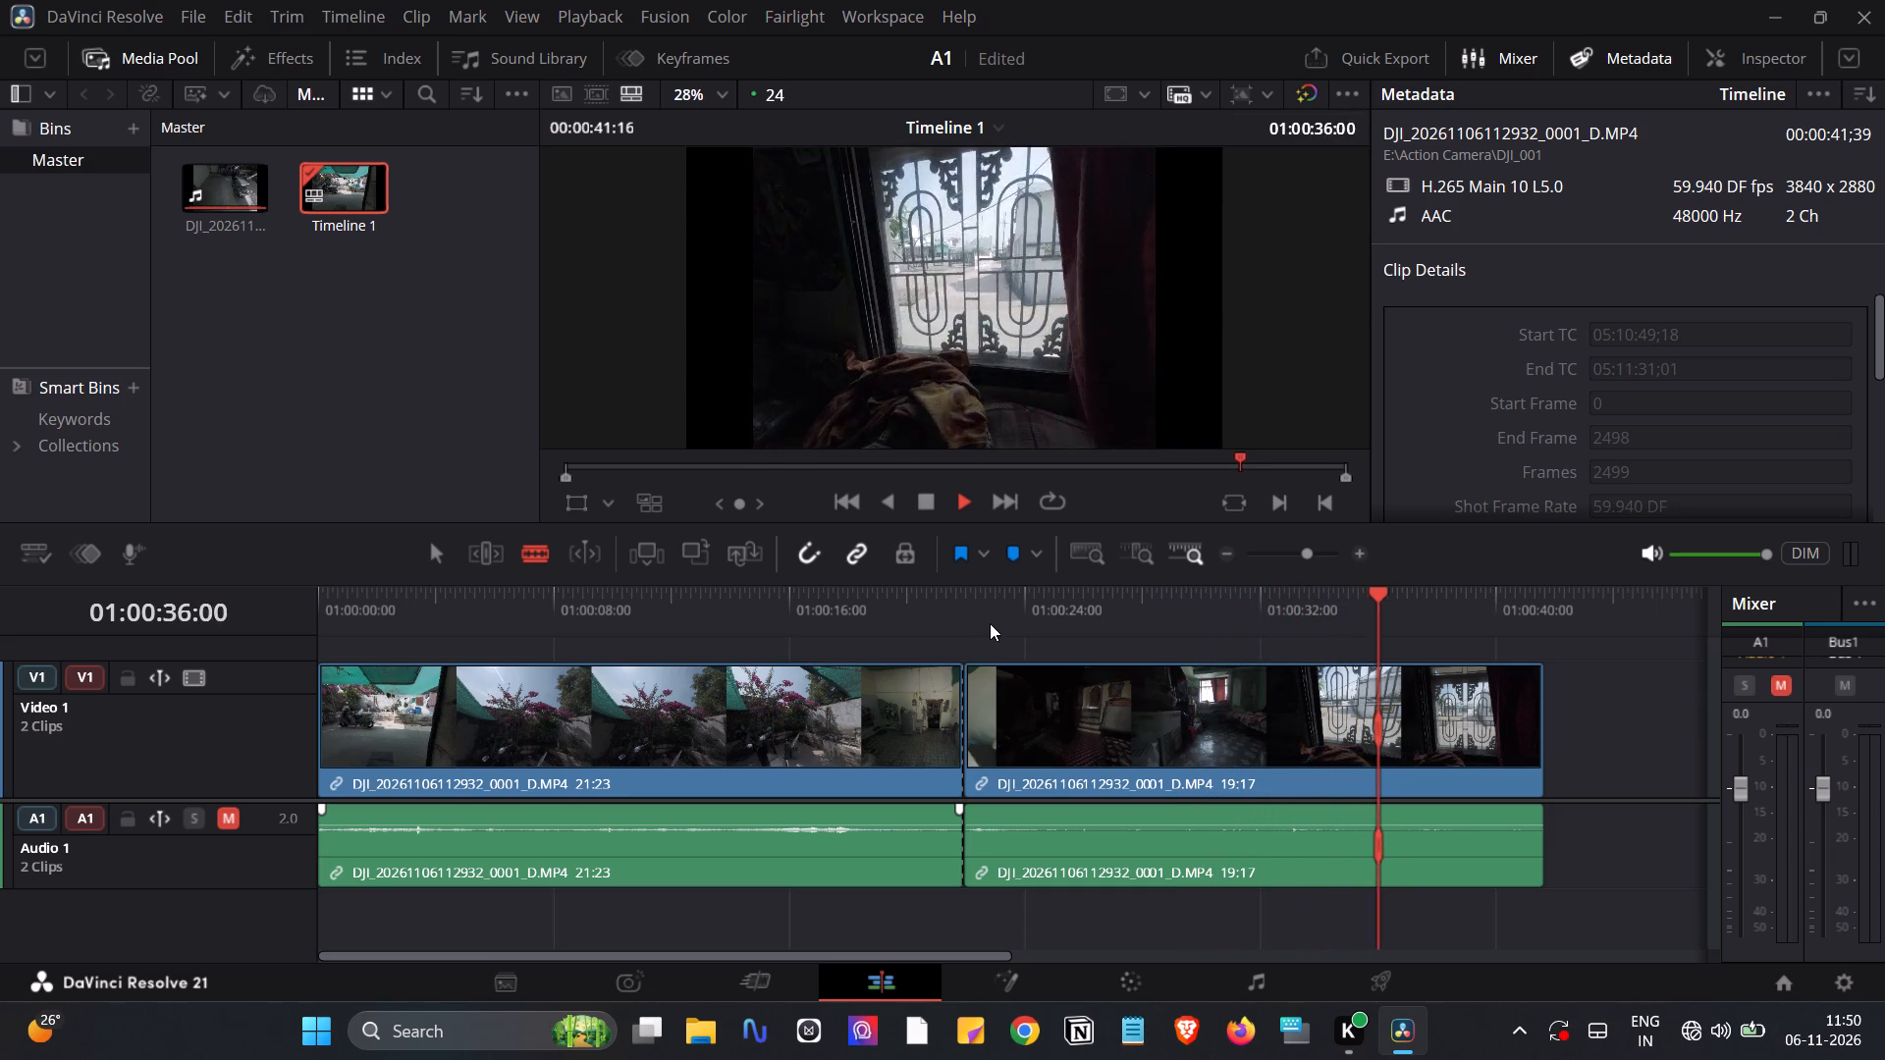
left_click(424, 552)
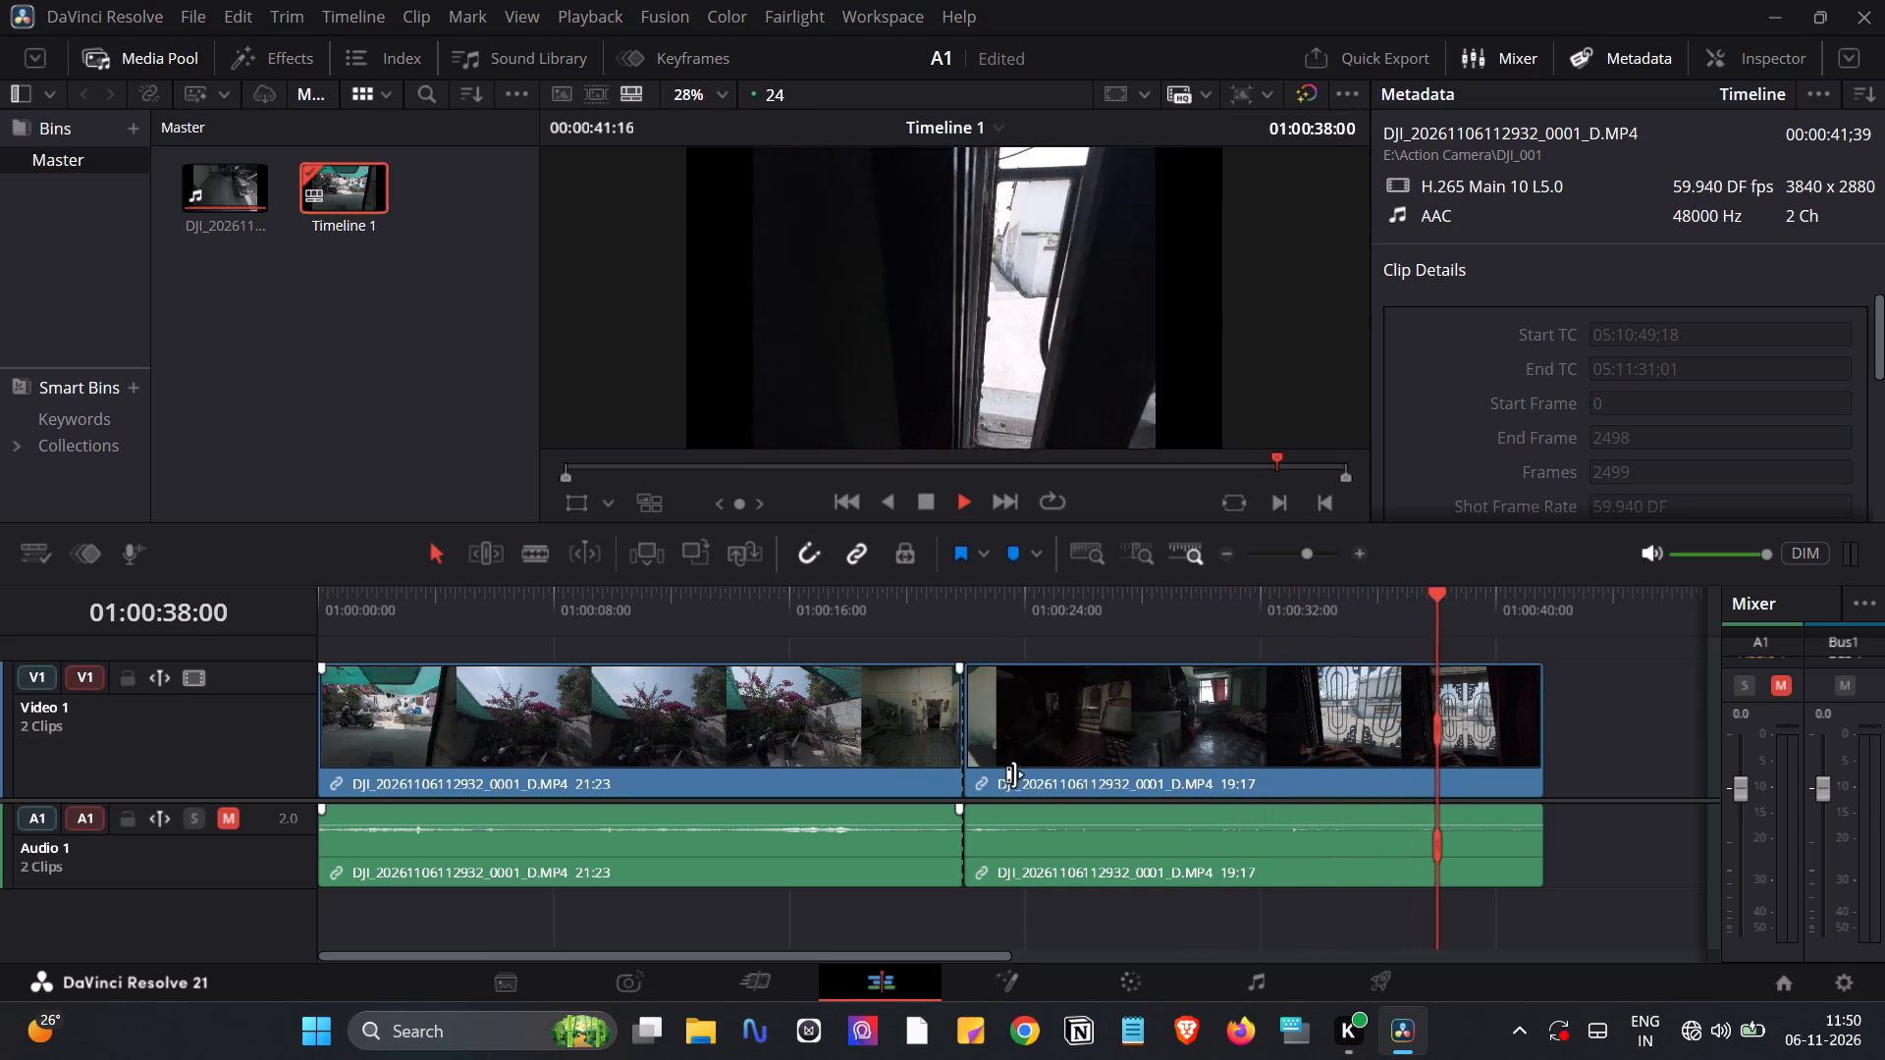
left_click_drag(1058, 749, 1286, 762)
left_click_drag(1215, 719, 1194, 718)
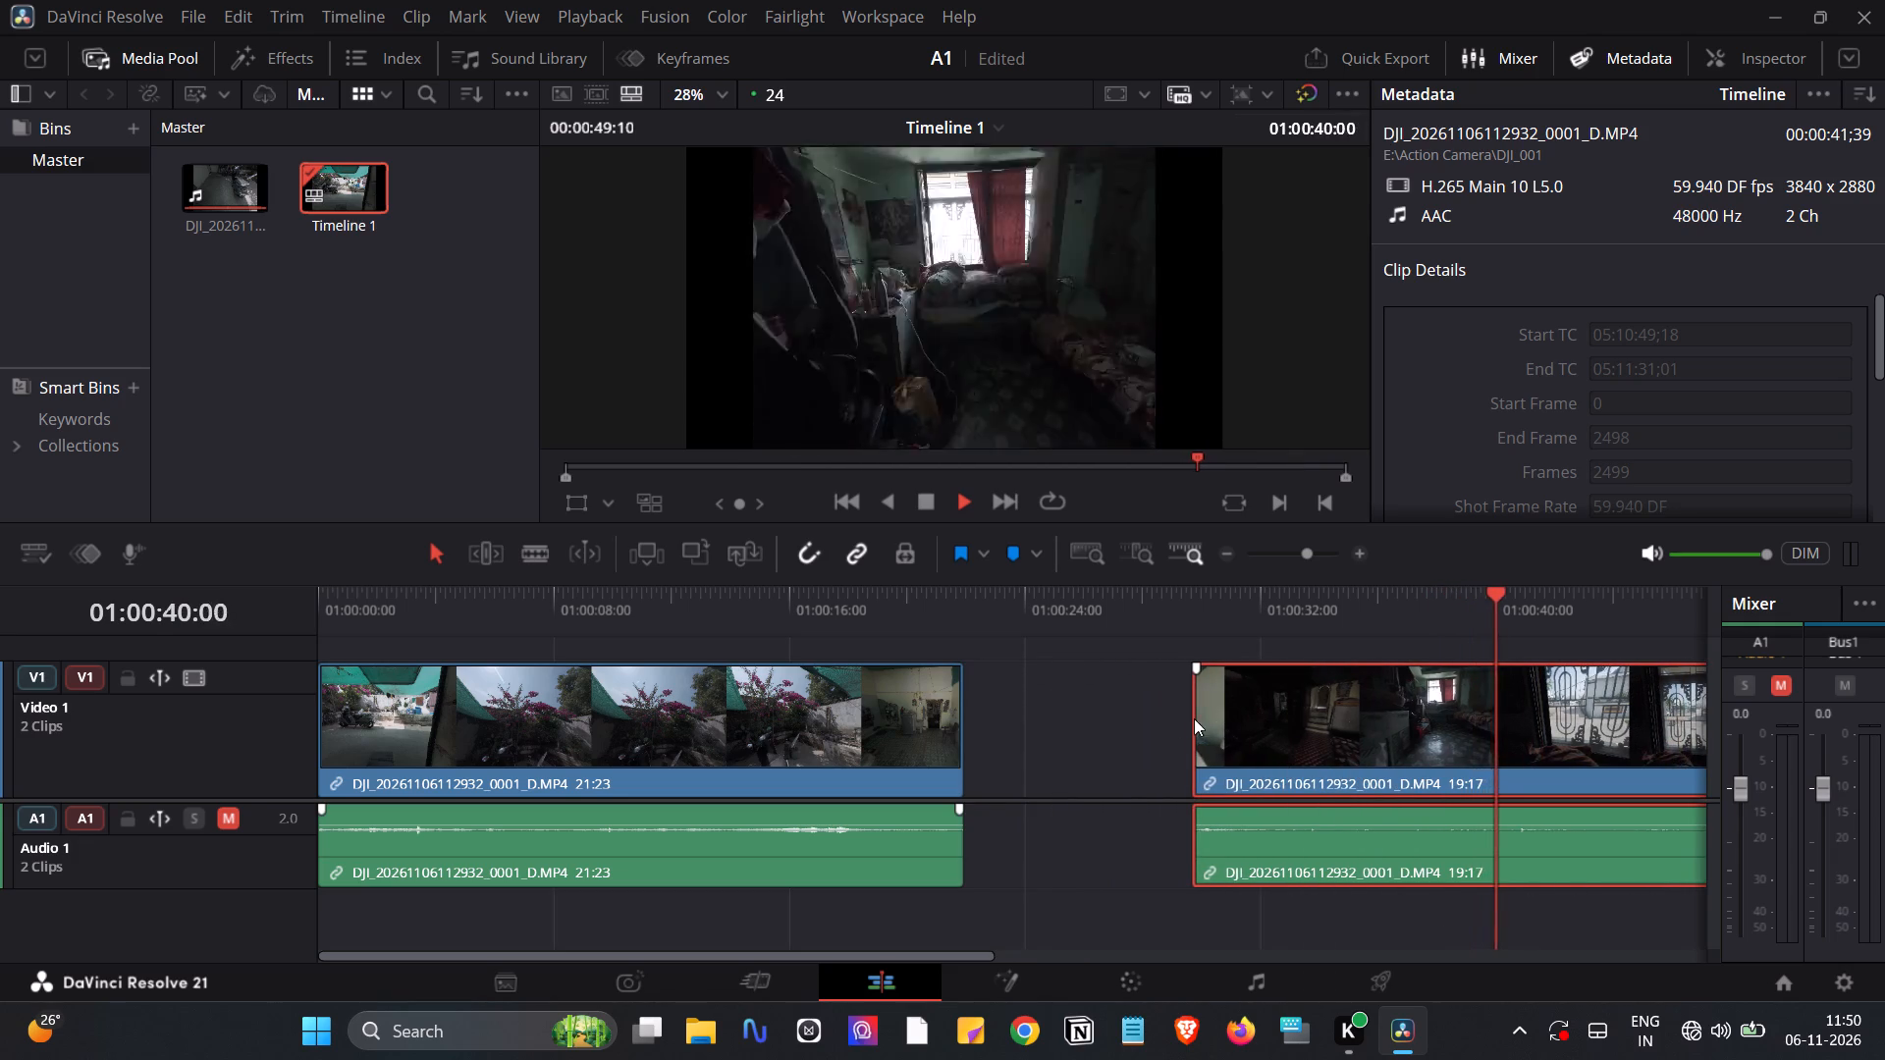
left_click_drag(1194, 718, 1094, 711)
Set up the Color page for grading with the effects library hidden and the Primaries color bars shown.
left_click(709, 731)
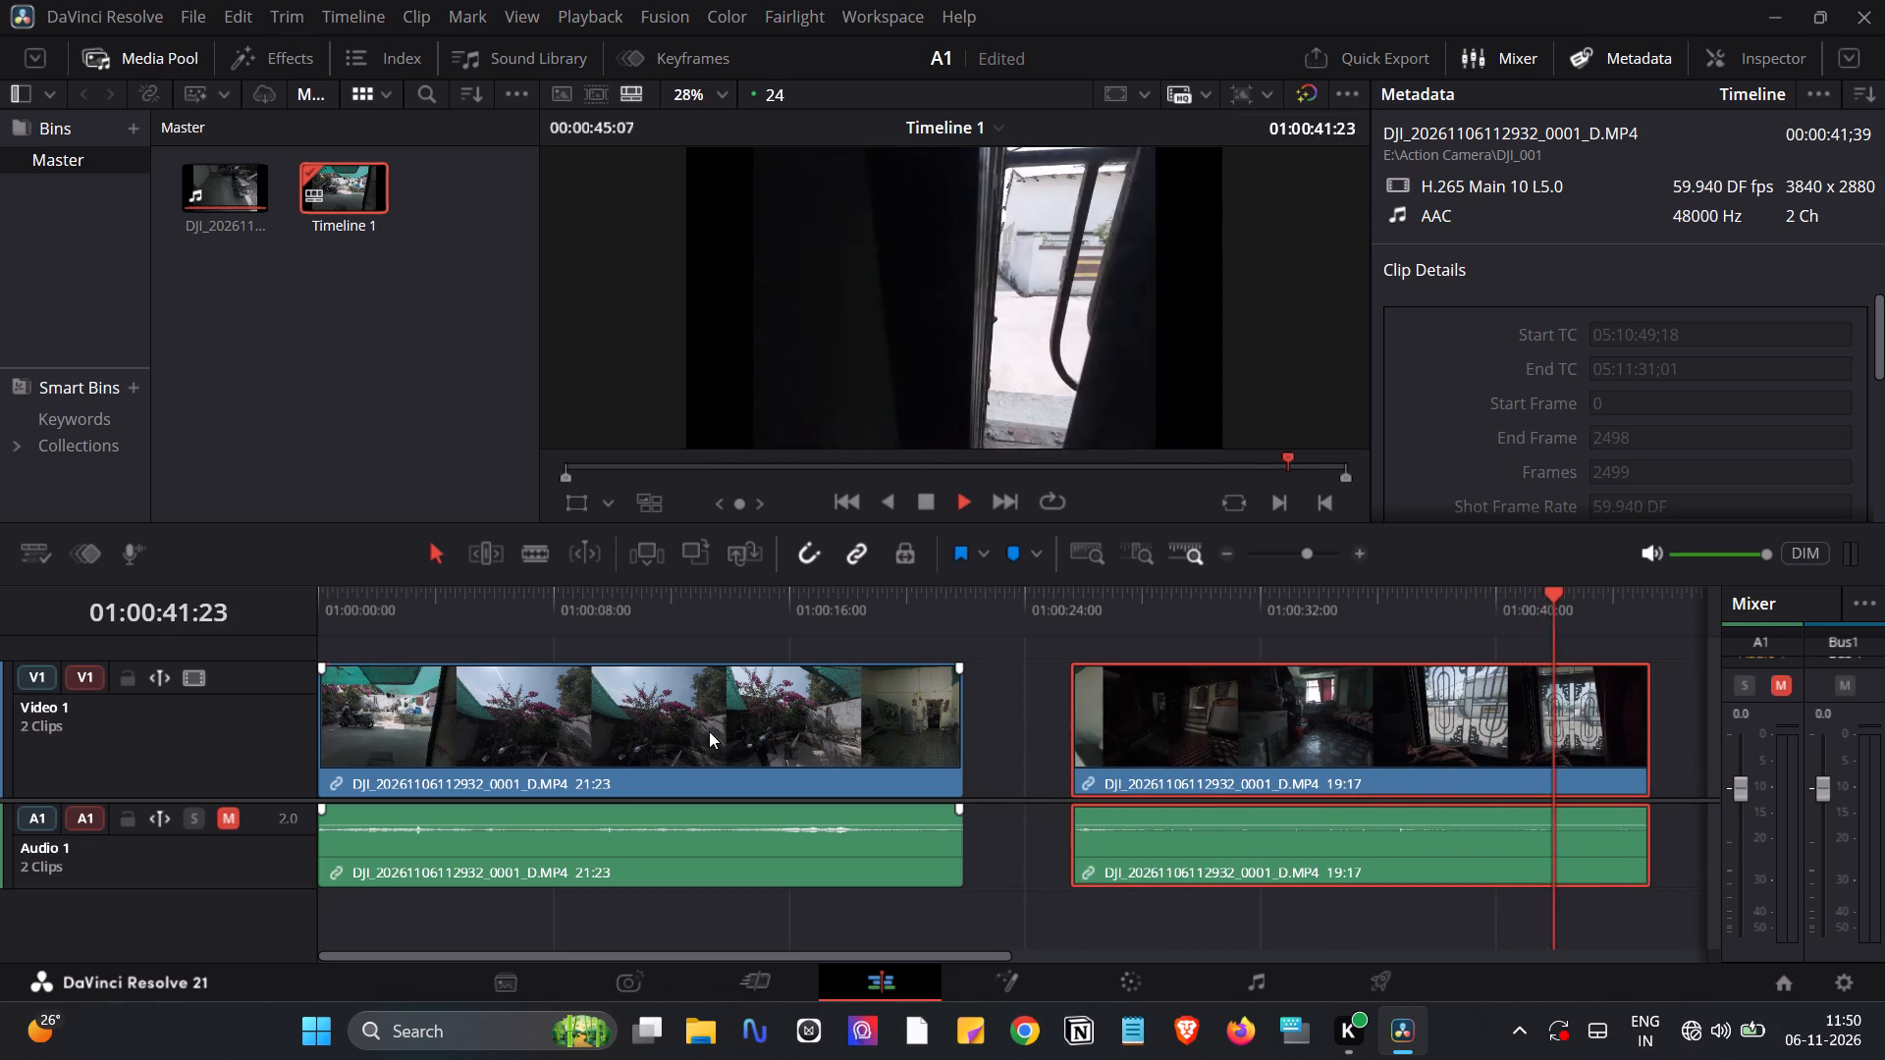
left_click(1133, 980)
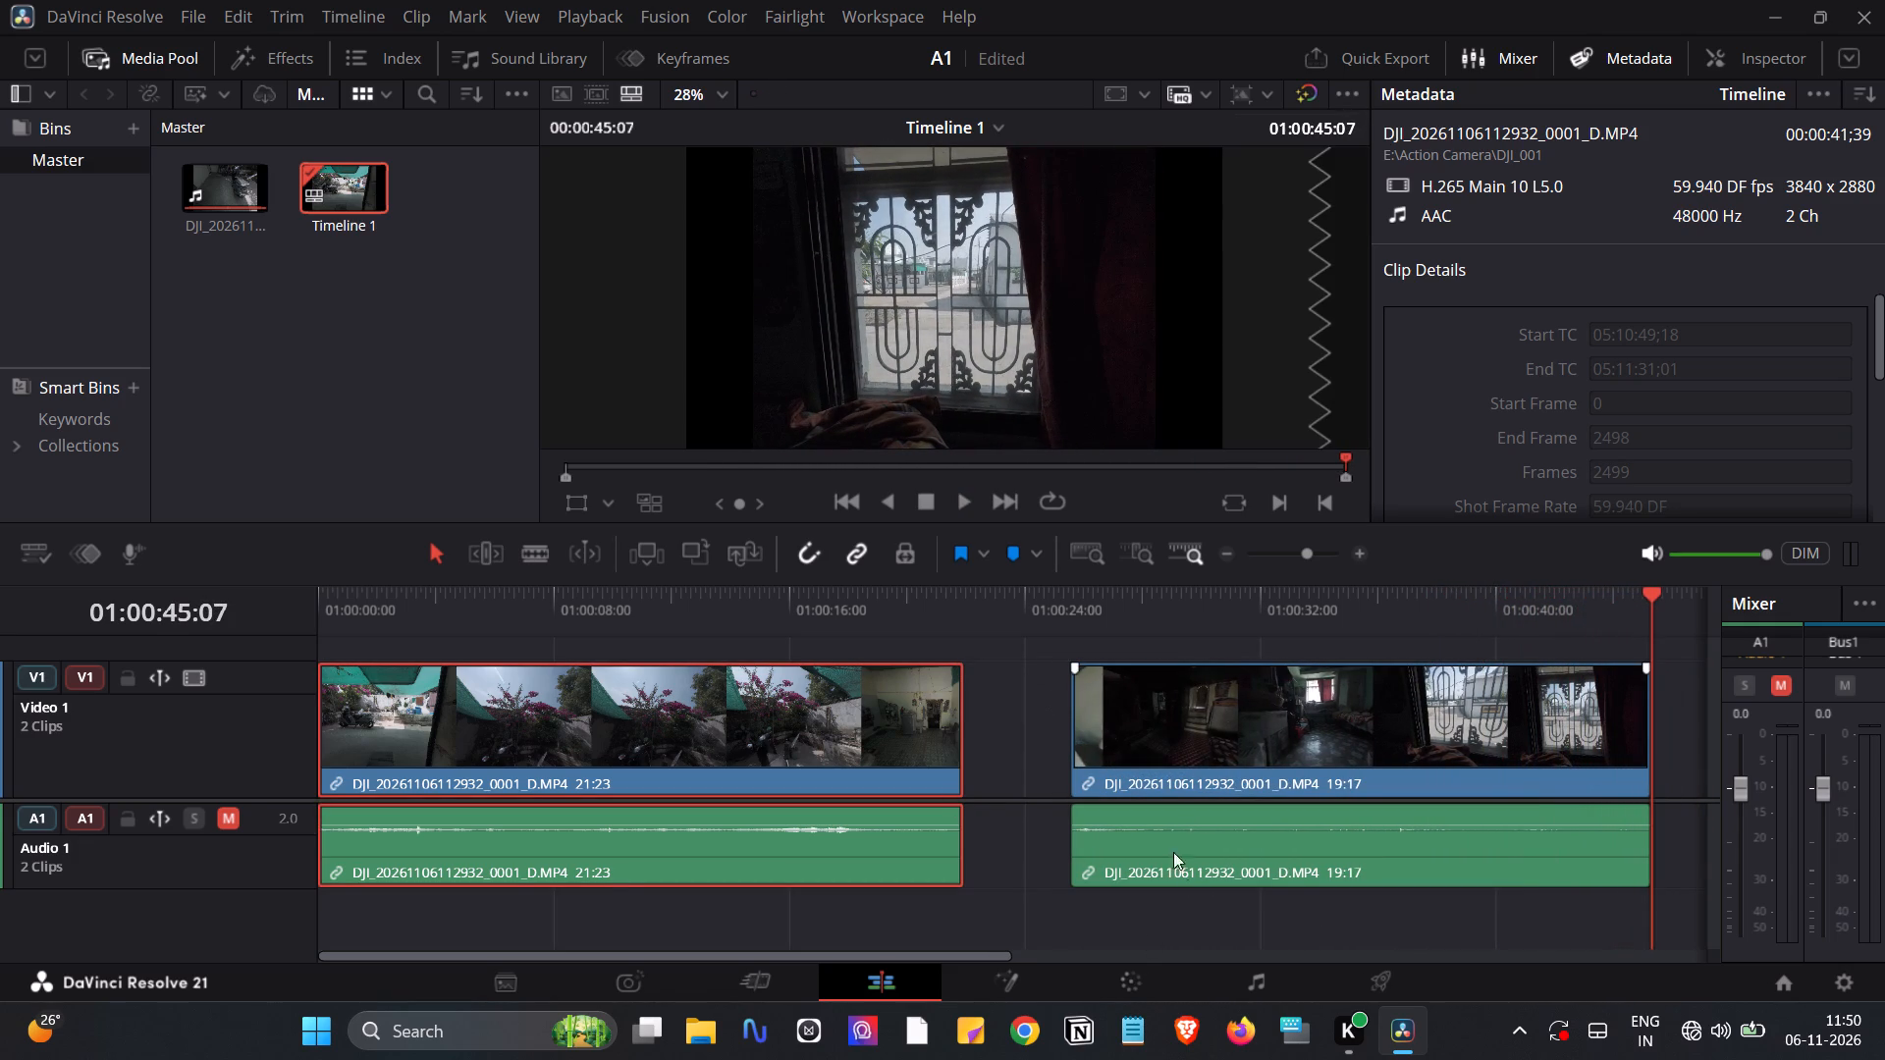
left_click(1113, 982)
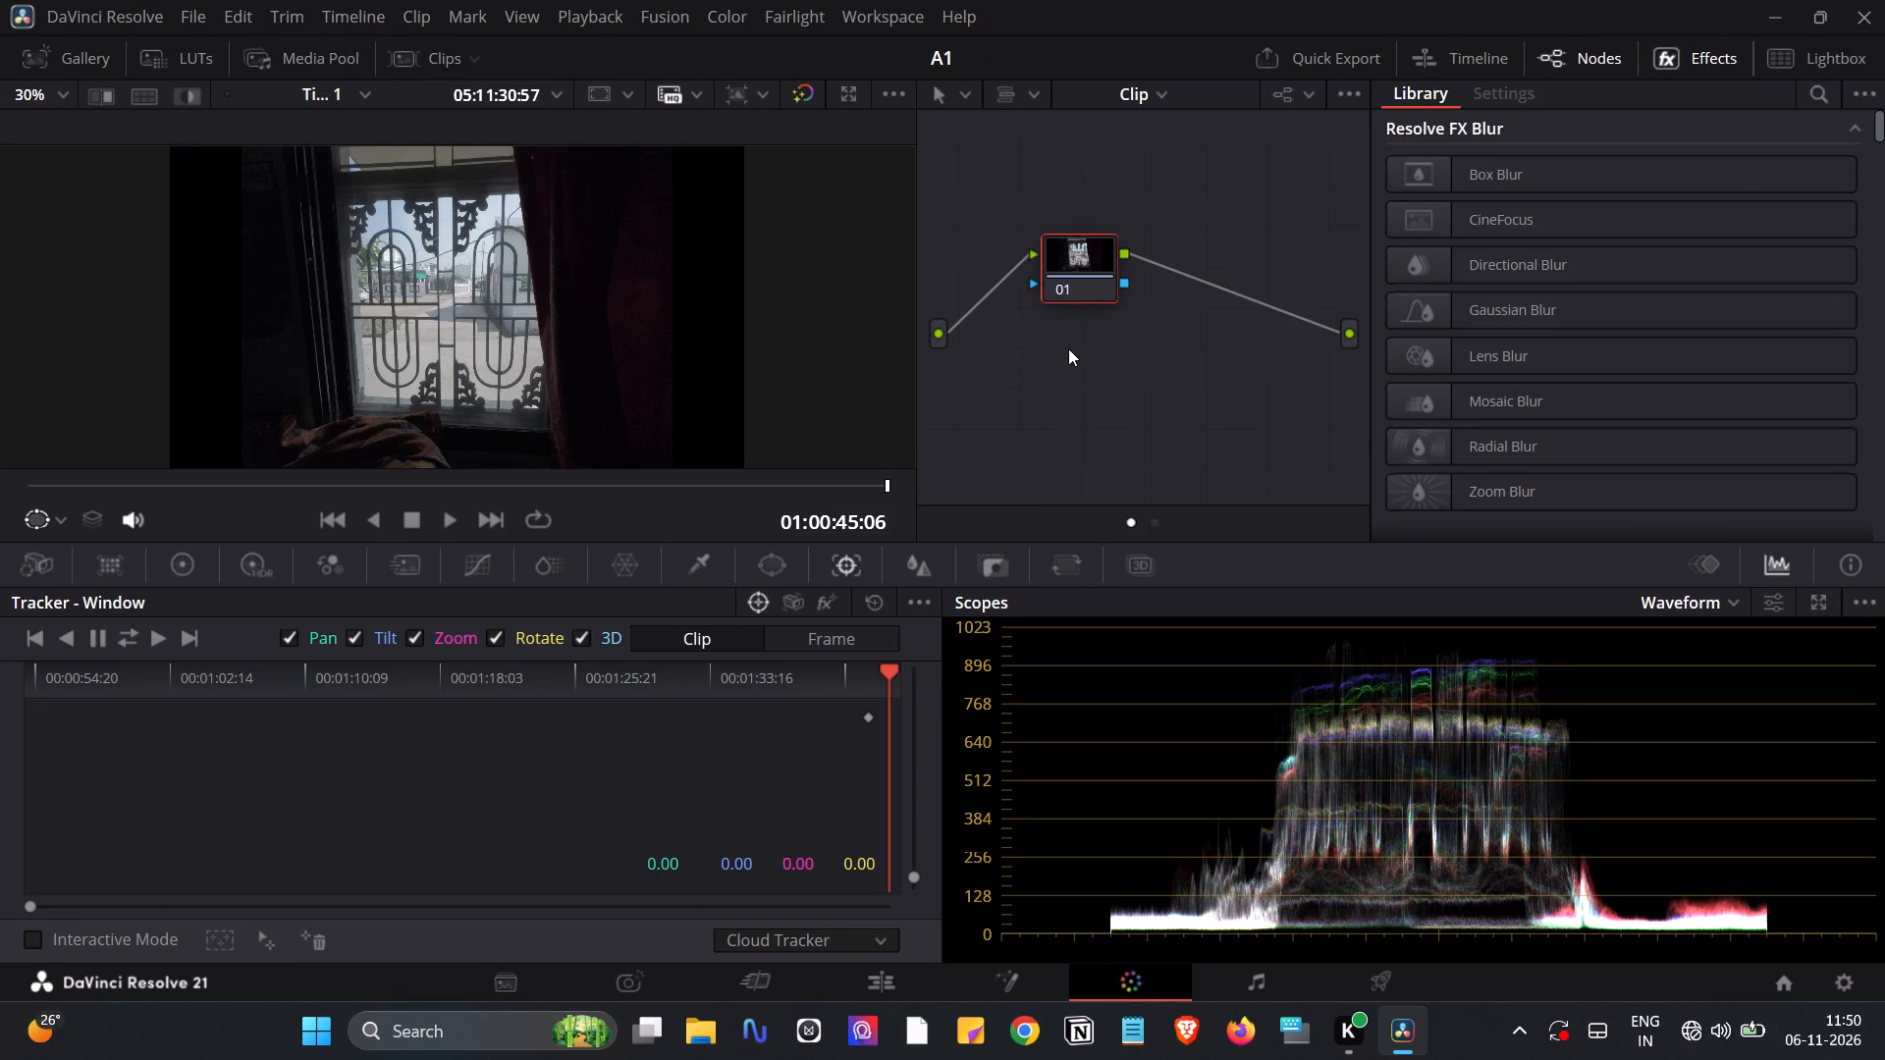
left_click_drag(1690, 77, 1692, 62)
left_click(1692, 62)
left_click_drag(1007, 459, 1046, 457)
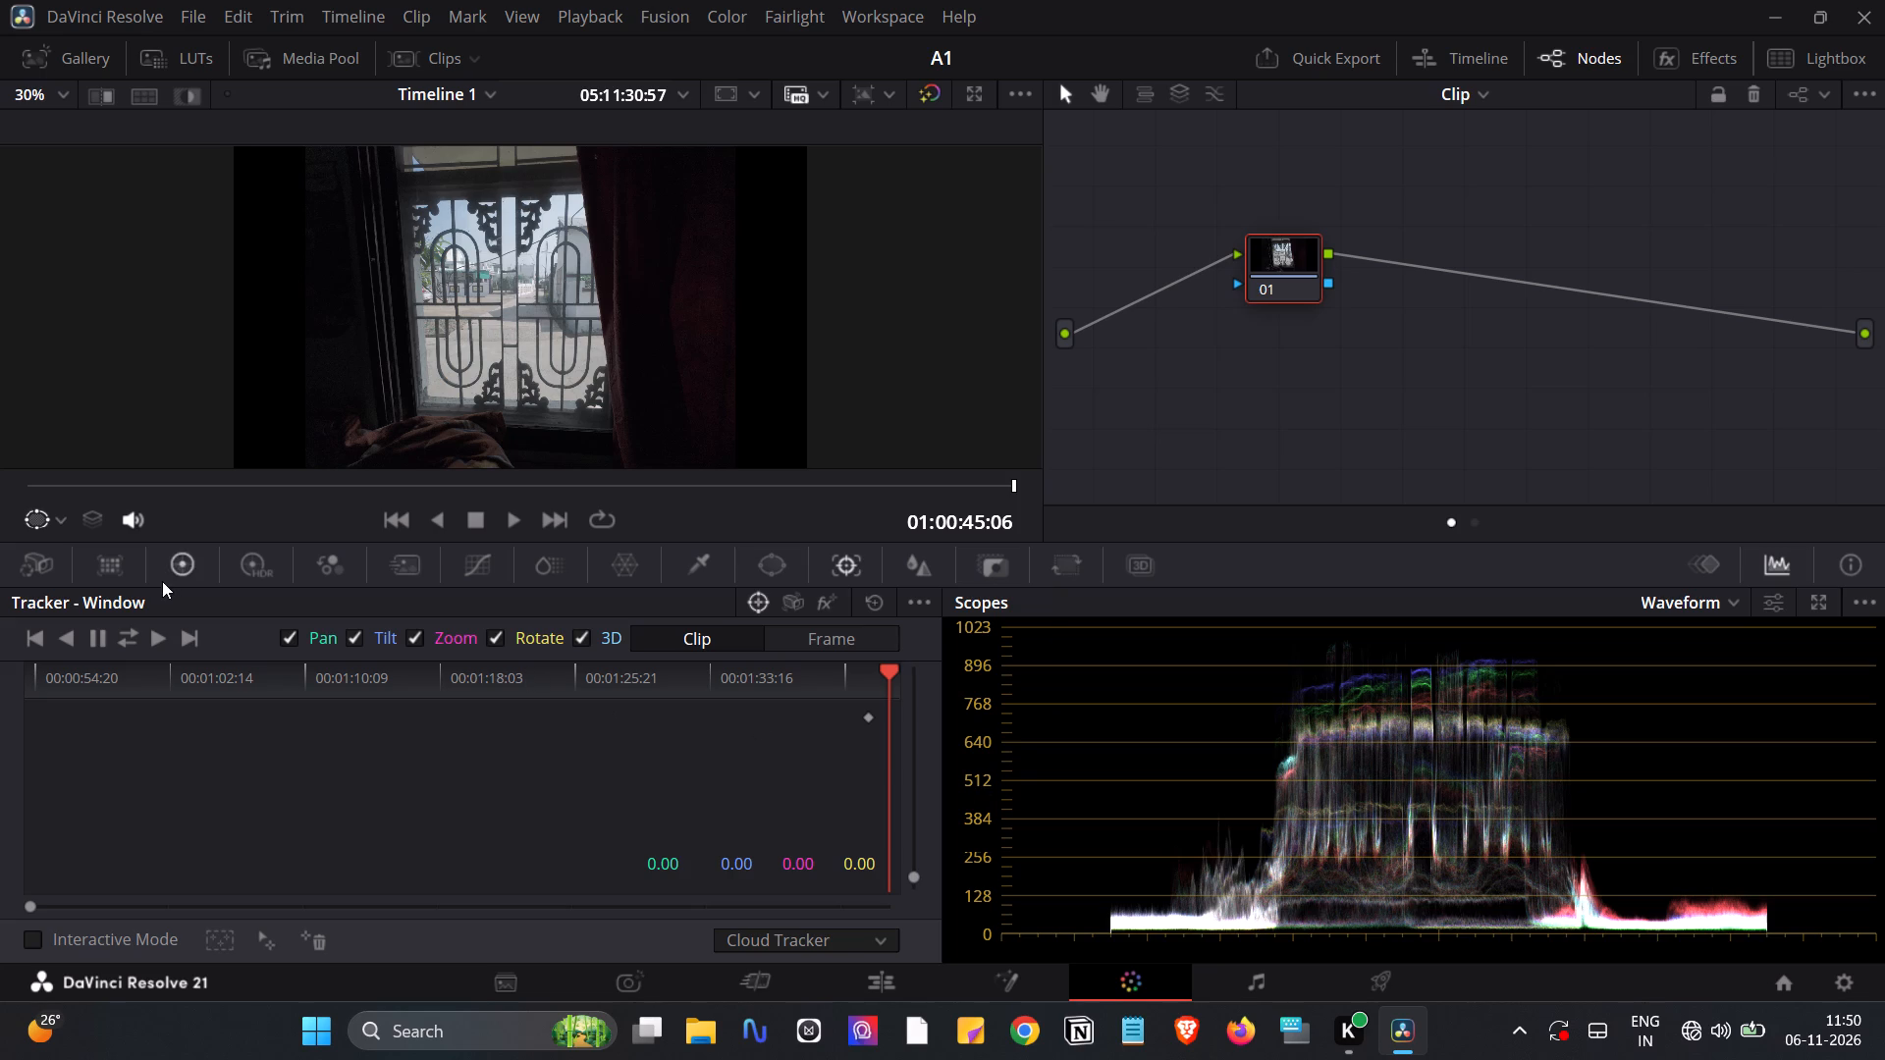
left_click(163, 570)
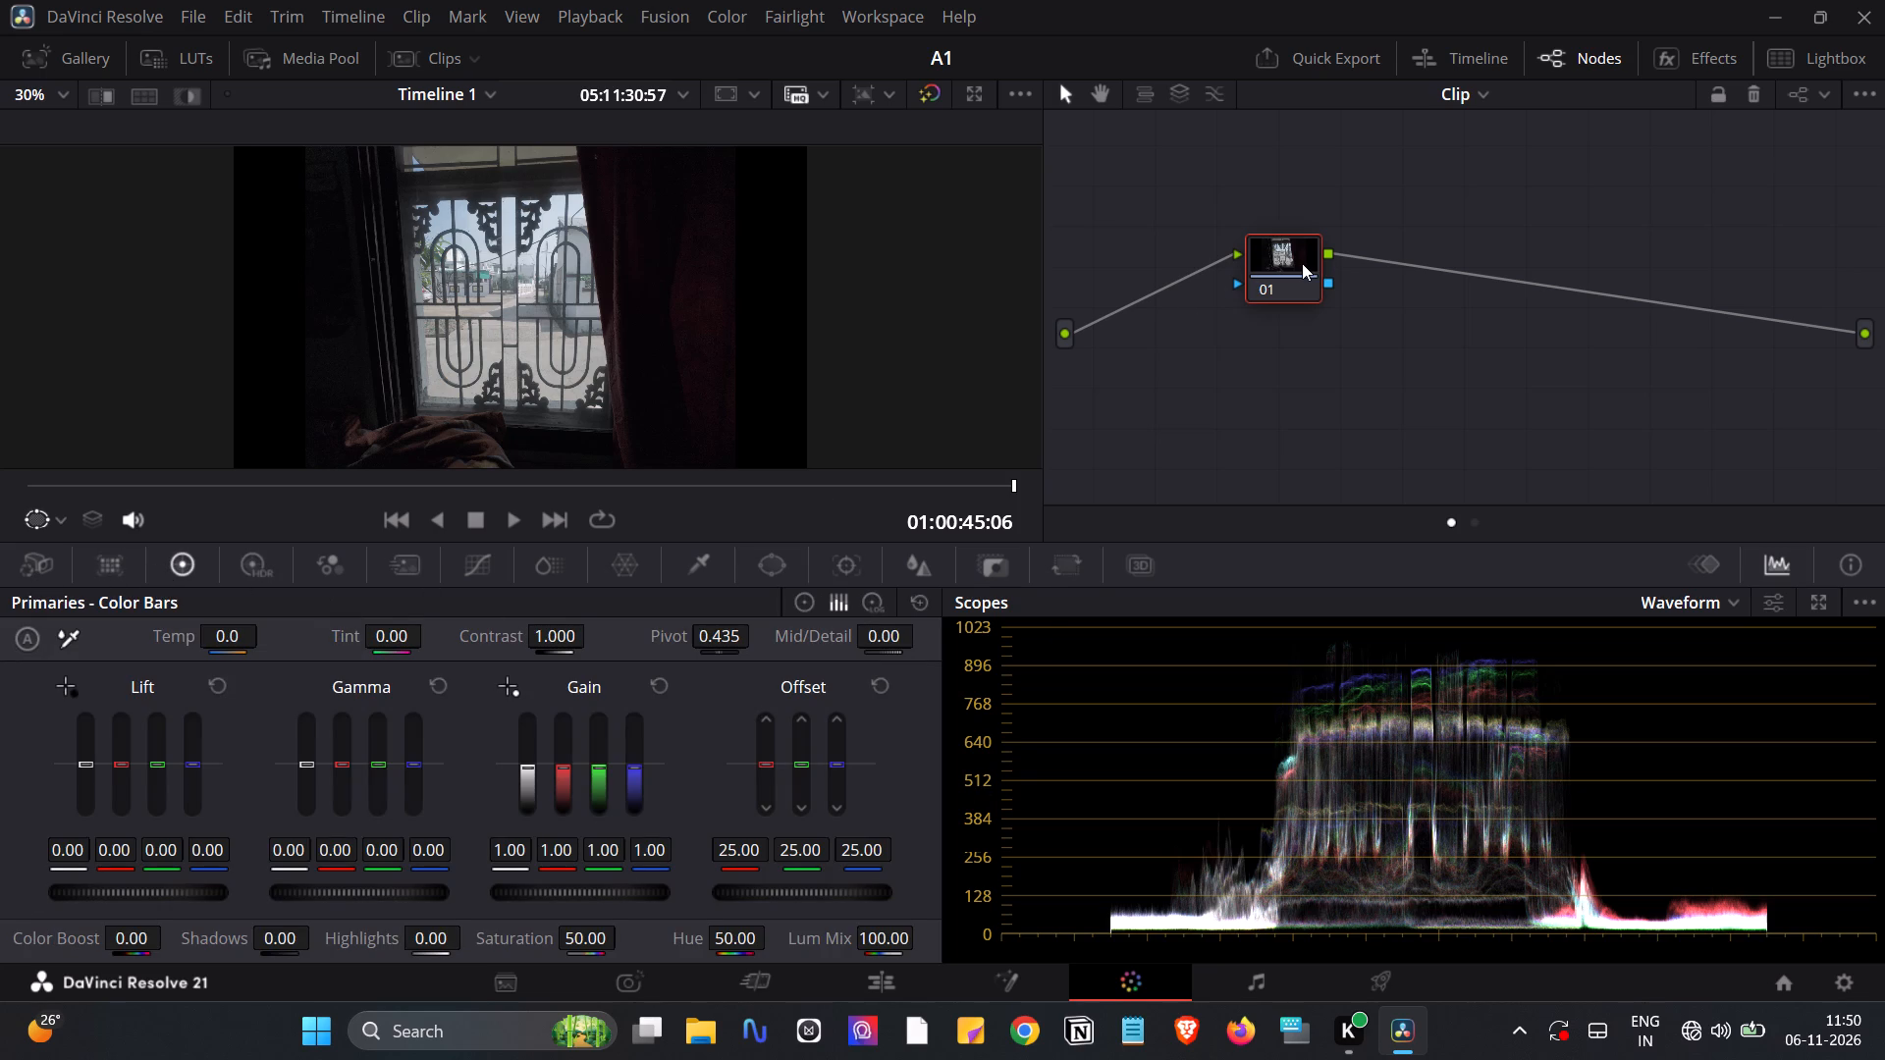
Shift node 01 of the indoor clip toward the source input and add four serial nodes after it.
left_click_drag(1302, 263, 1233, 269)
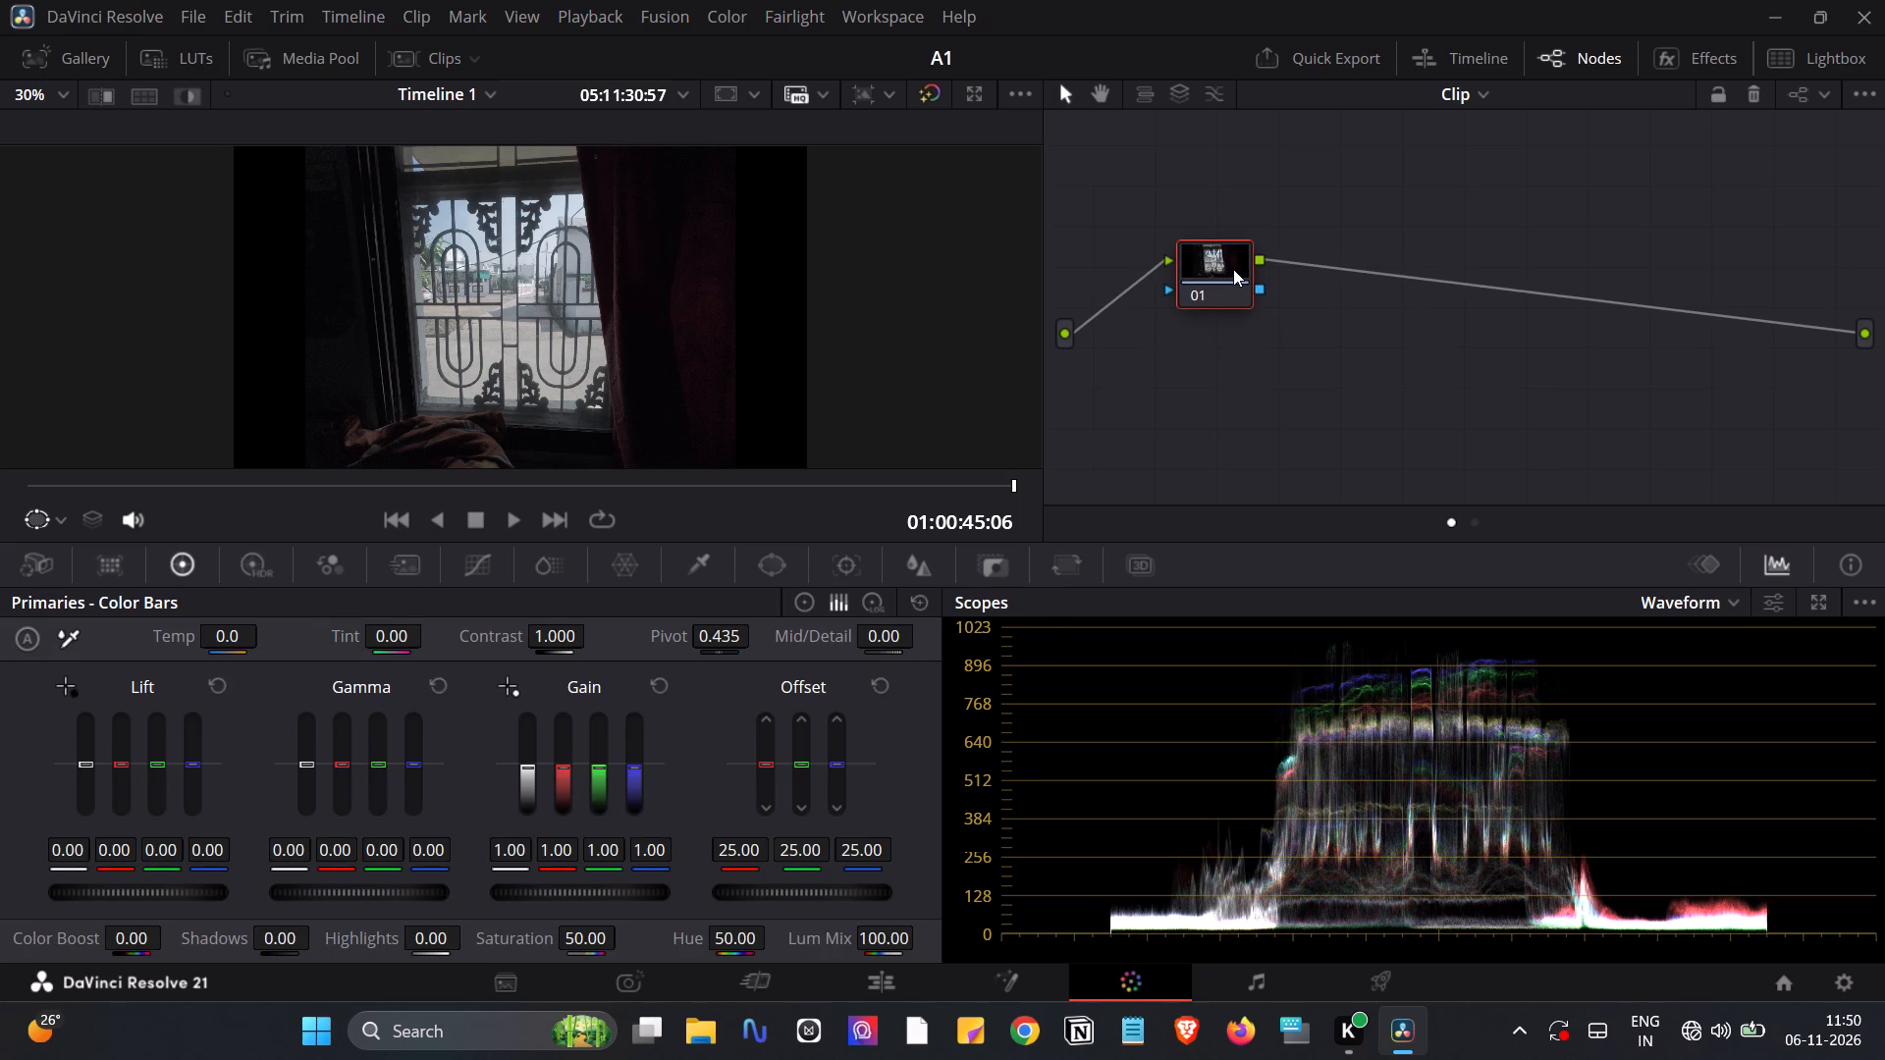
key("alt+s")
key("alt+s")
key("alt+s")
key("alt+s")
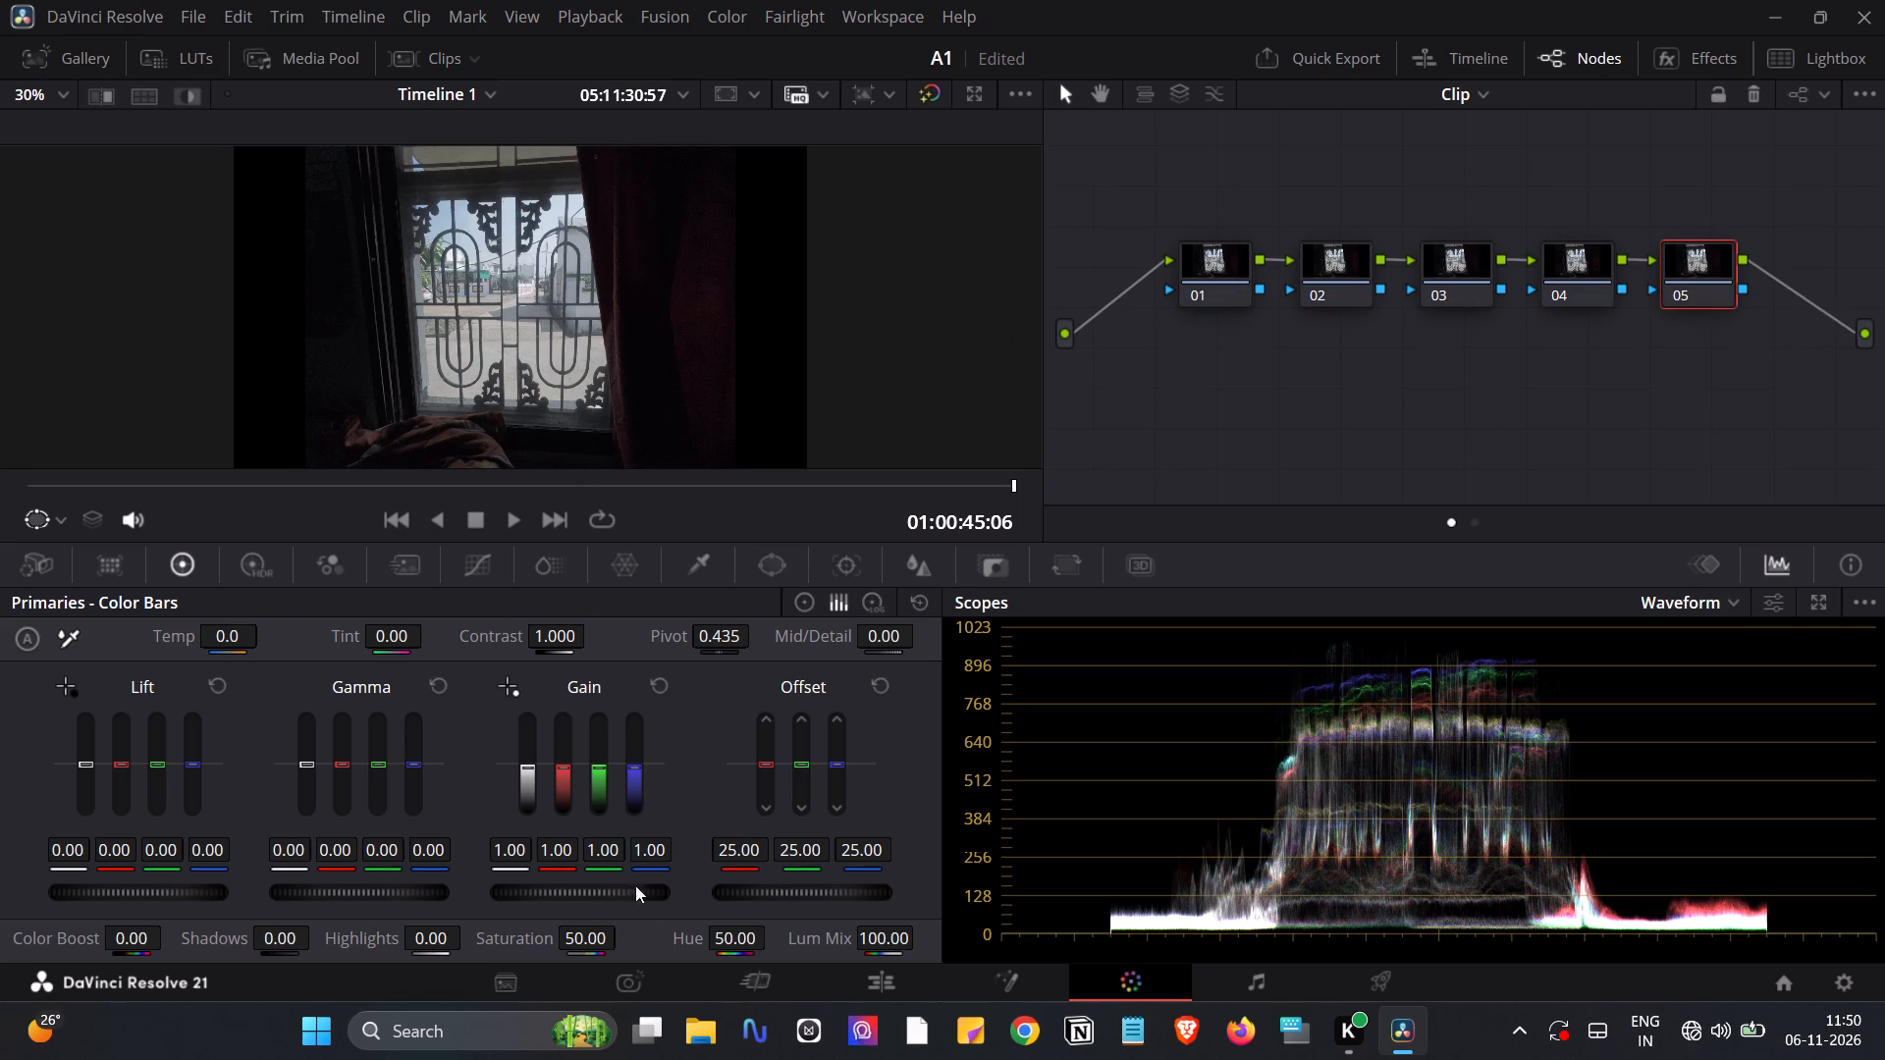
Move the playhead back into the outdoor segment on the Cut page, select it, and show it on the Color page.
left_click(788, 983)
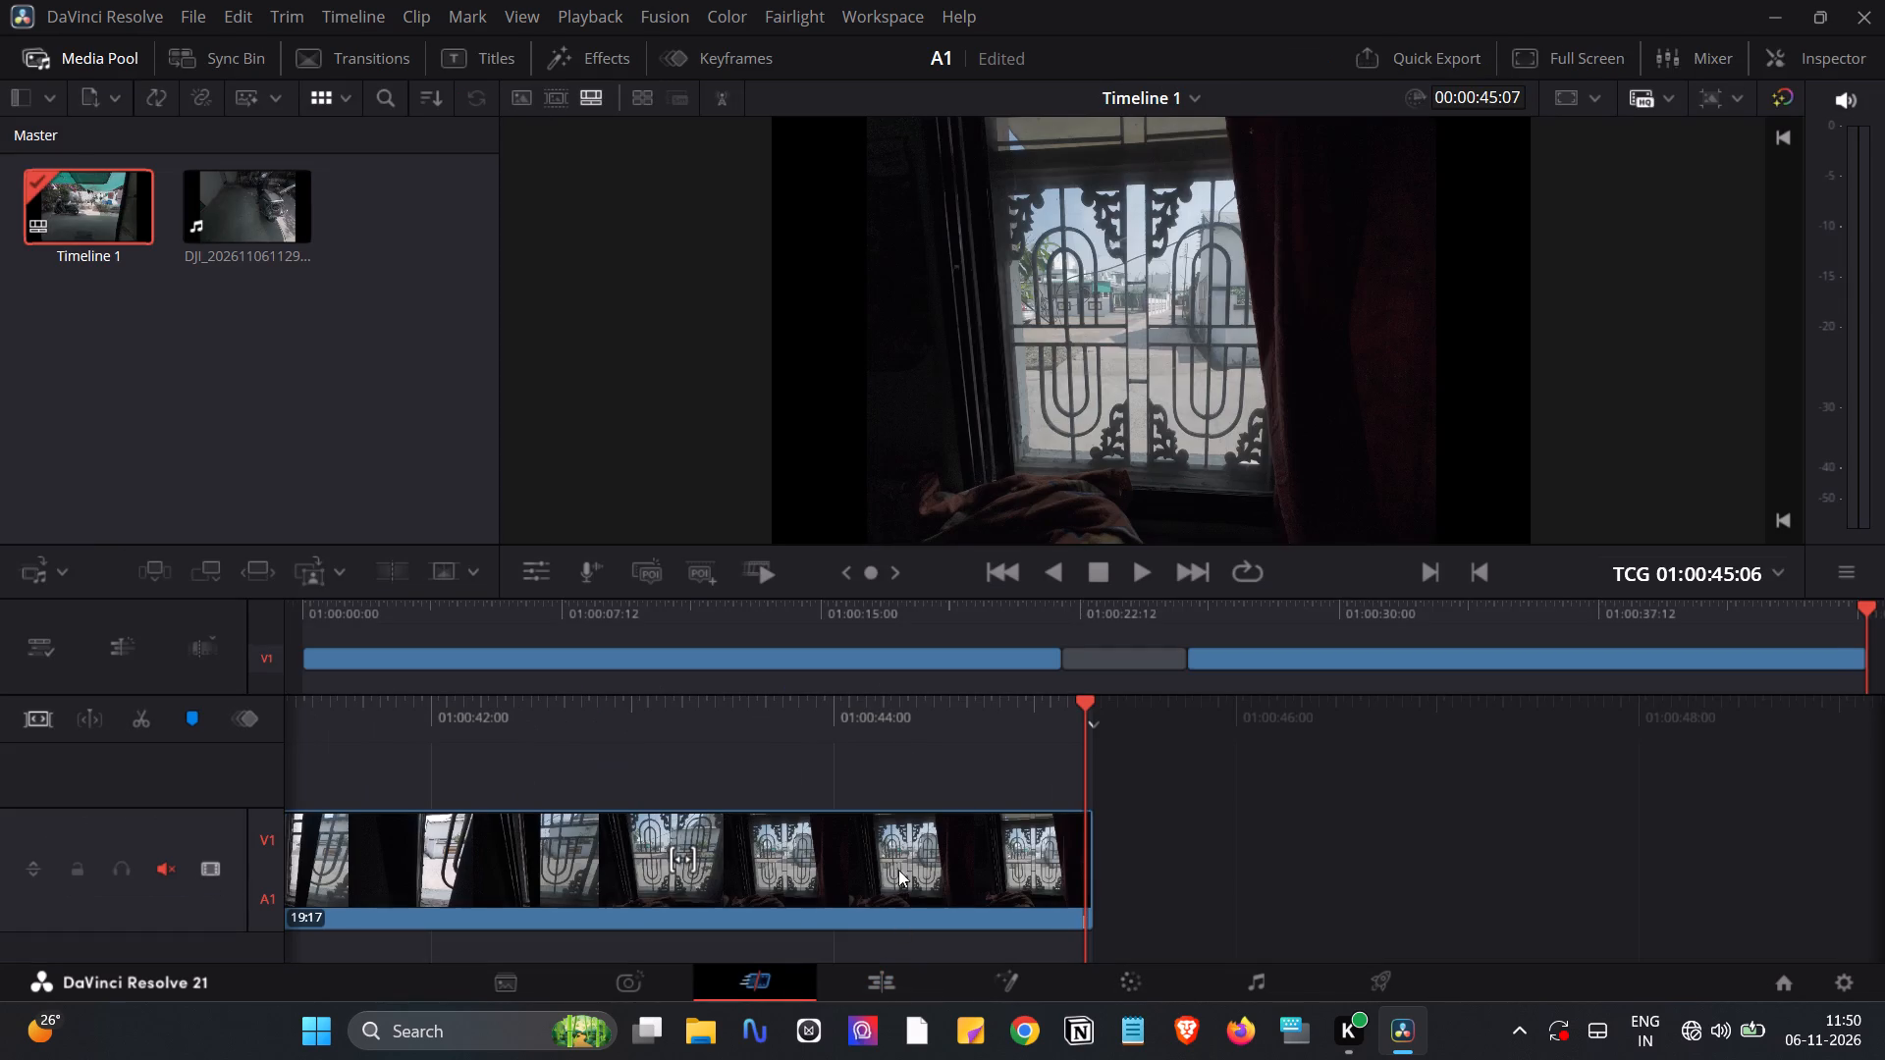
scroll(902, 748, "right", 12)
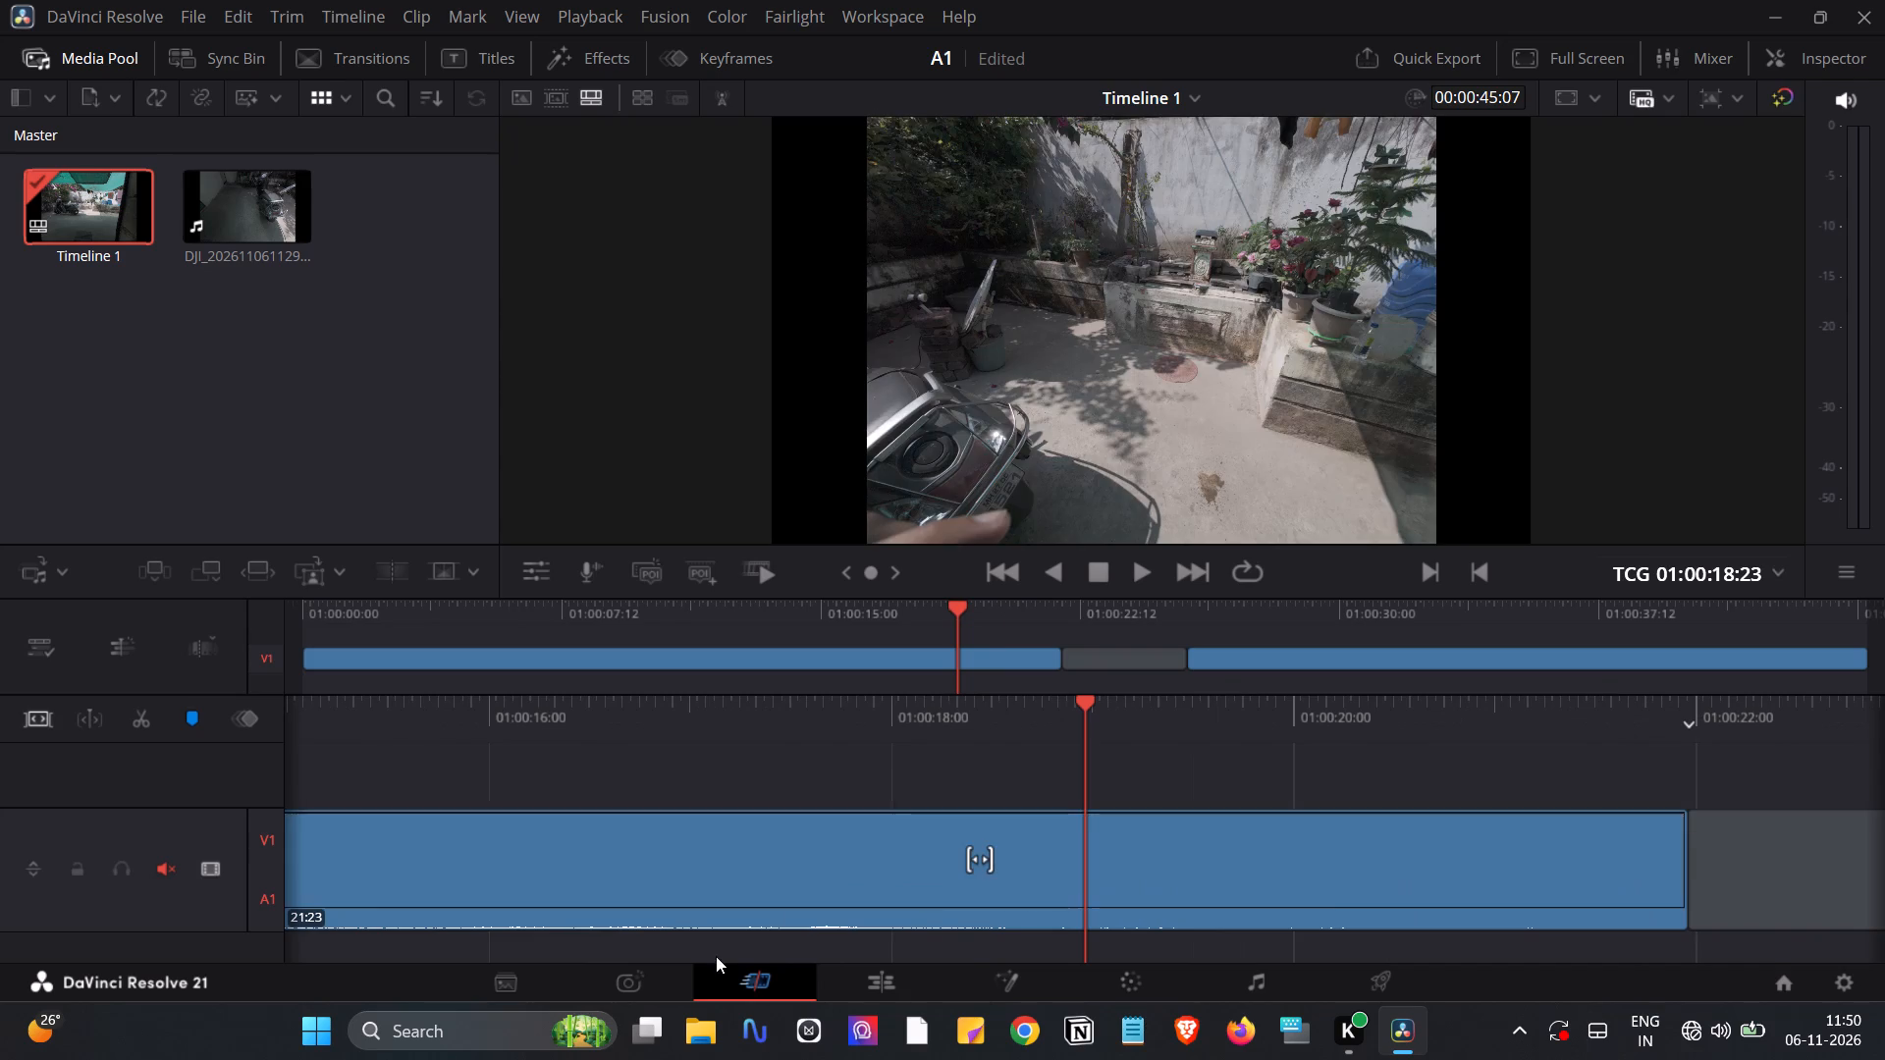
left_click(750, 845)
scroll(819, 731, "right", 1)
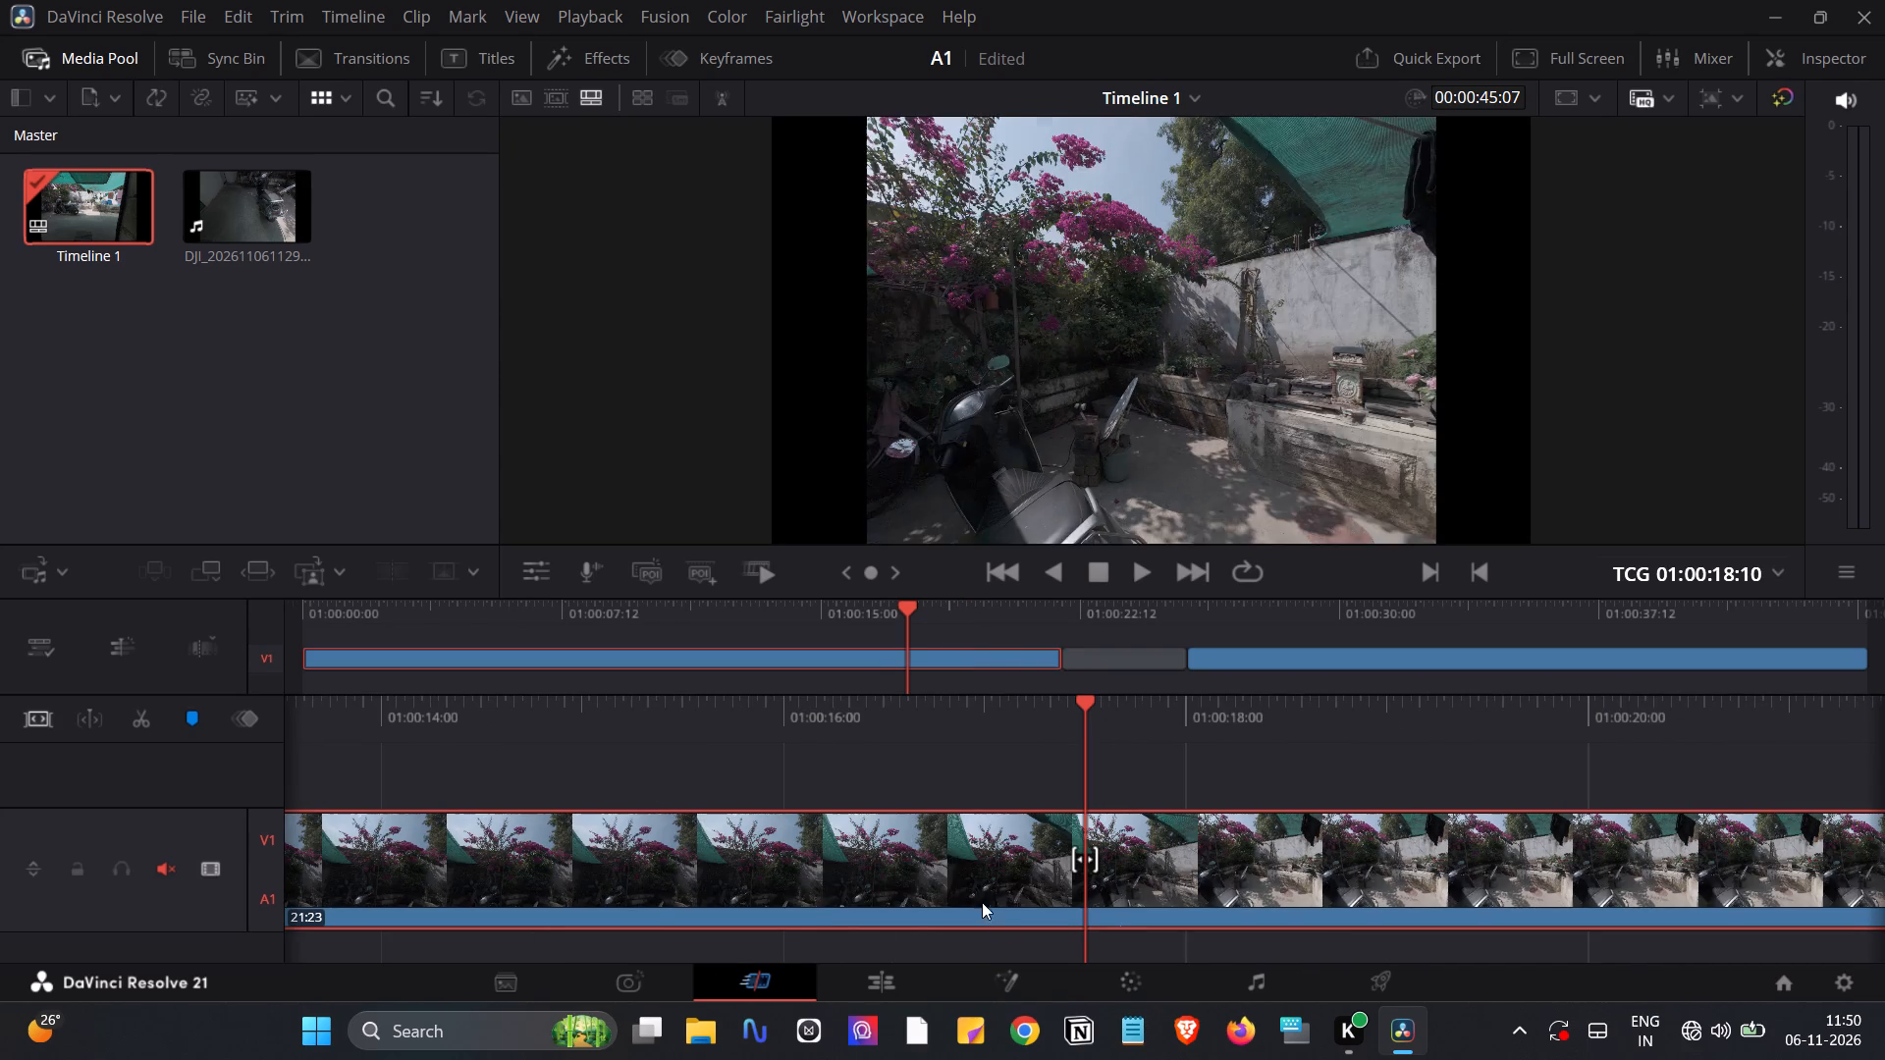
left_click(1155, 979)
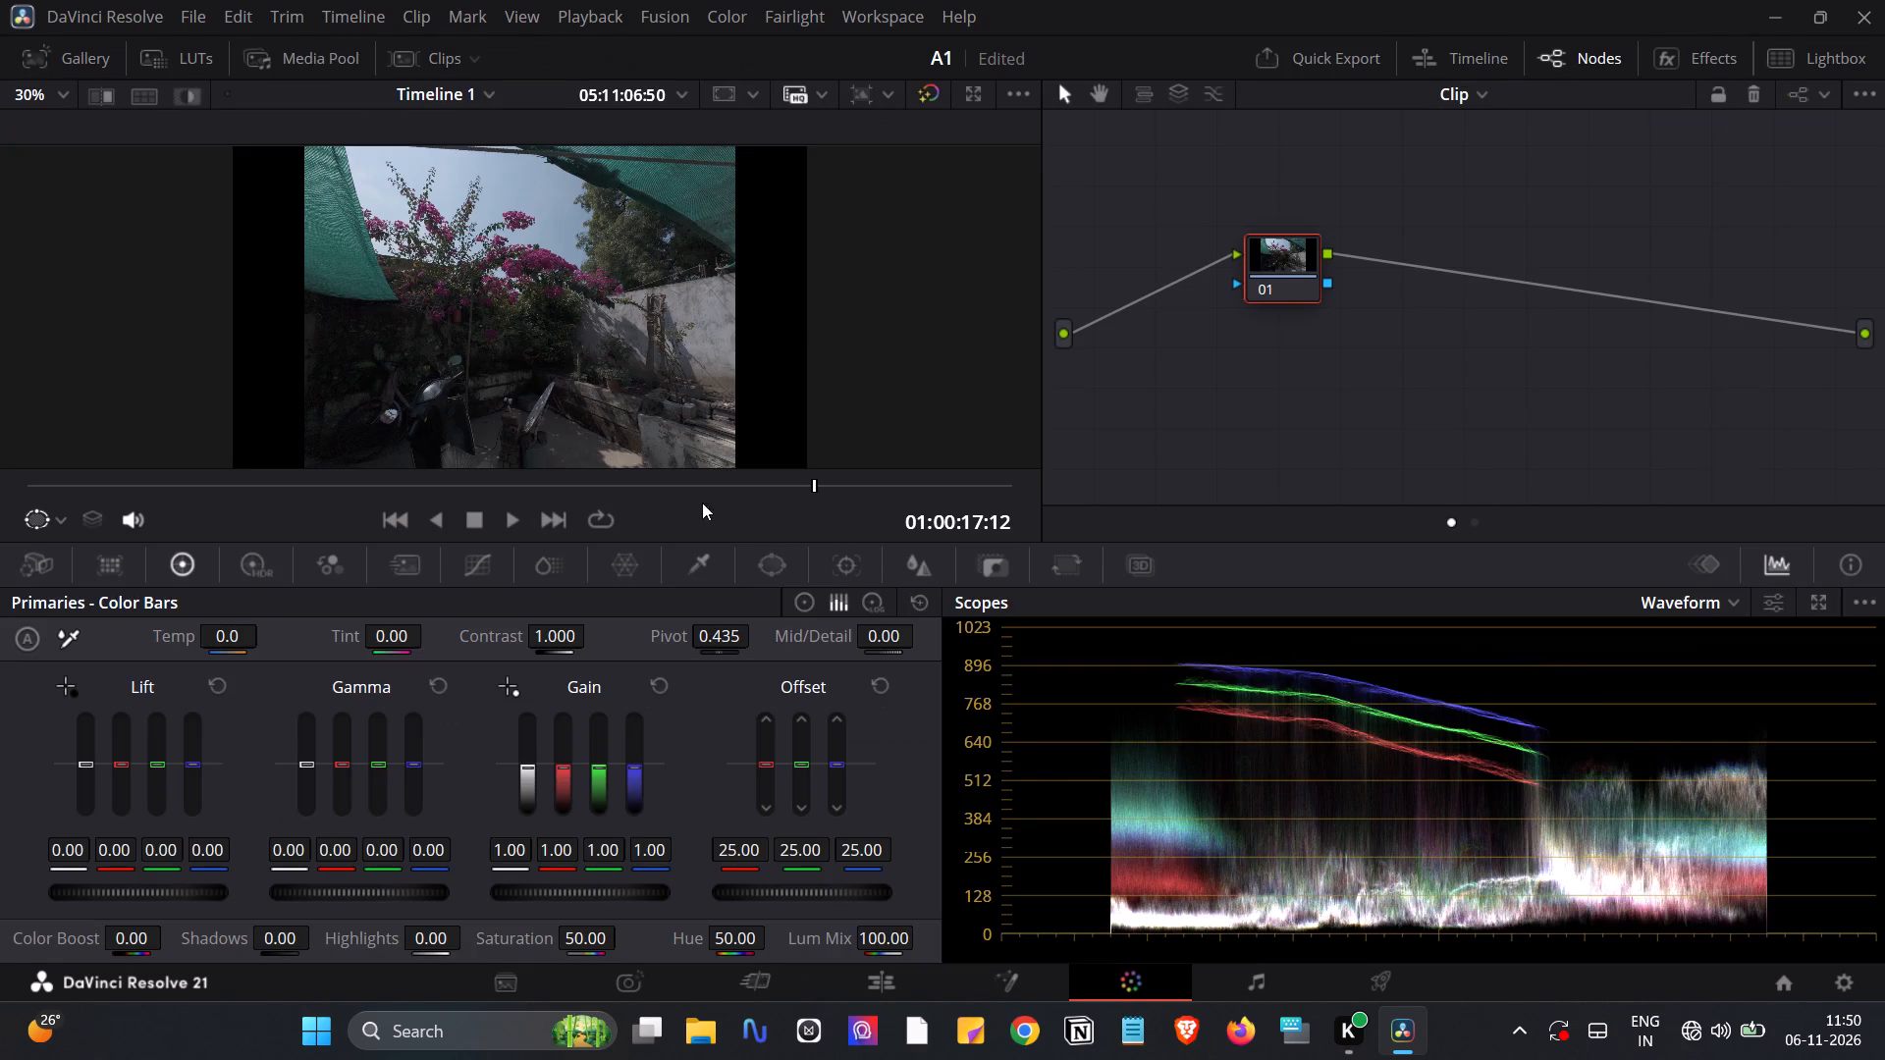
Scrub through the outdoor clip to examine its exposure and park the playhead at 01:00:05:23 on the bougainvillea and scooter shot.
left_click_drag(818, 487, 942, 493)
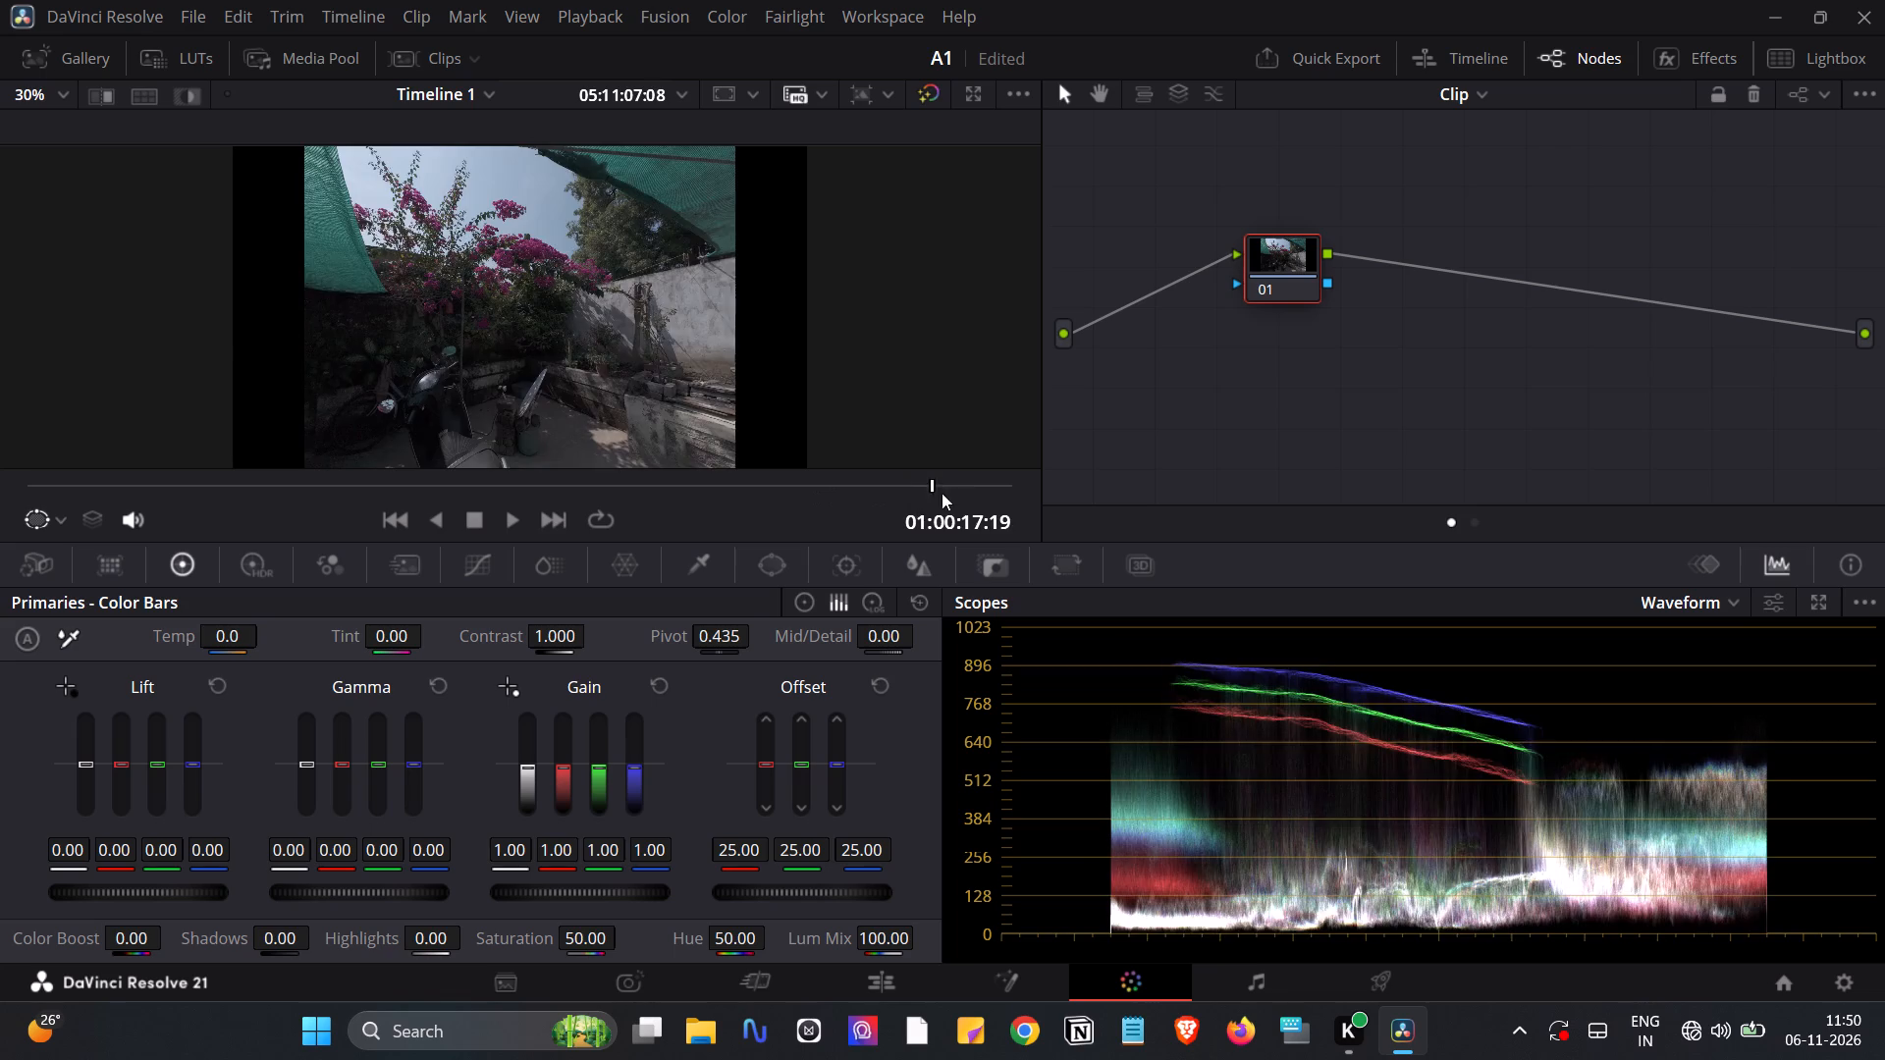
left_click_drag(942, 493, 742, 482)
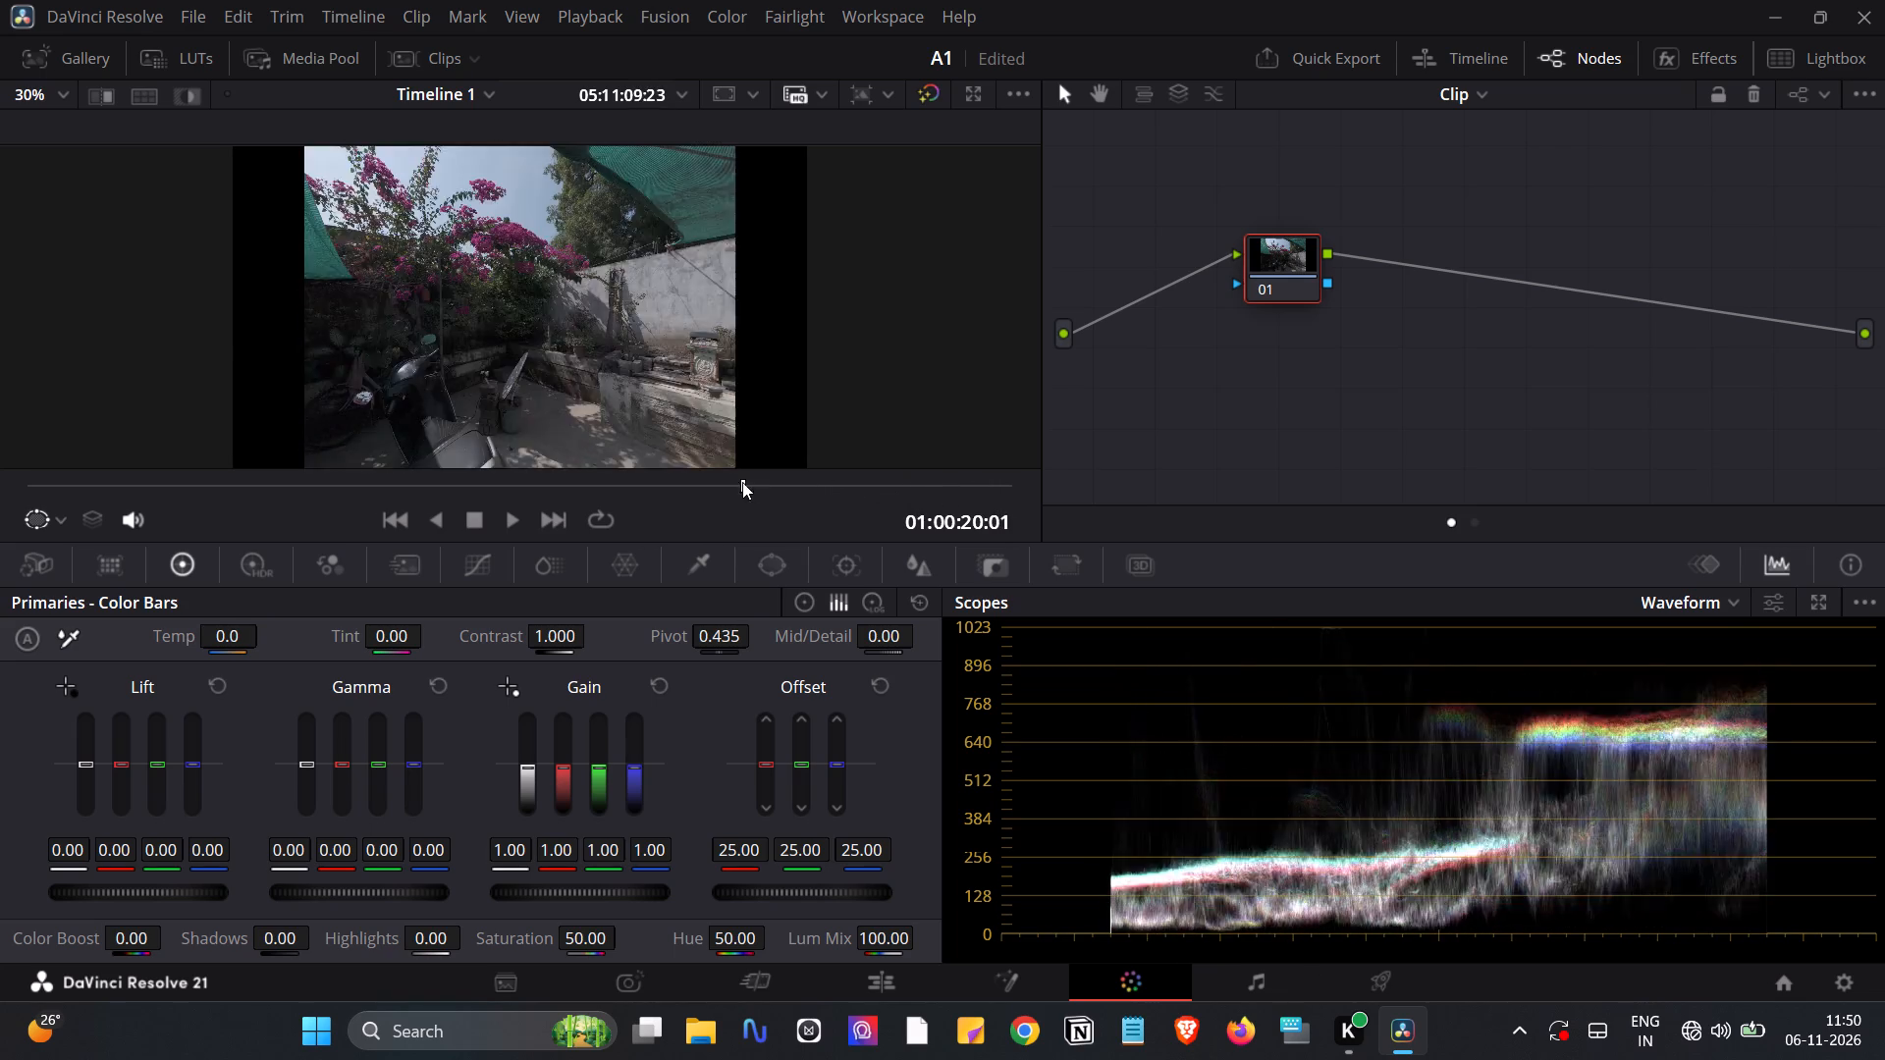
left_click_drag(742, 482, 370, 470)
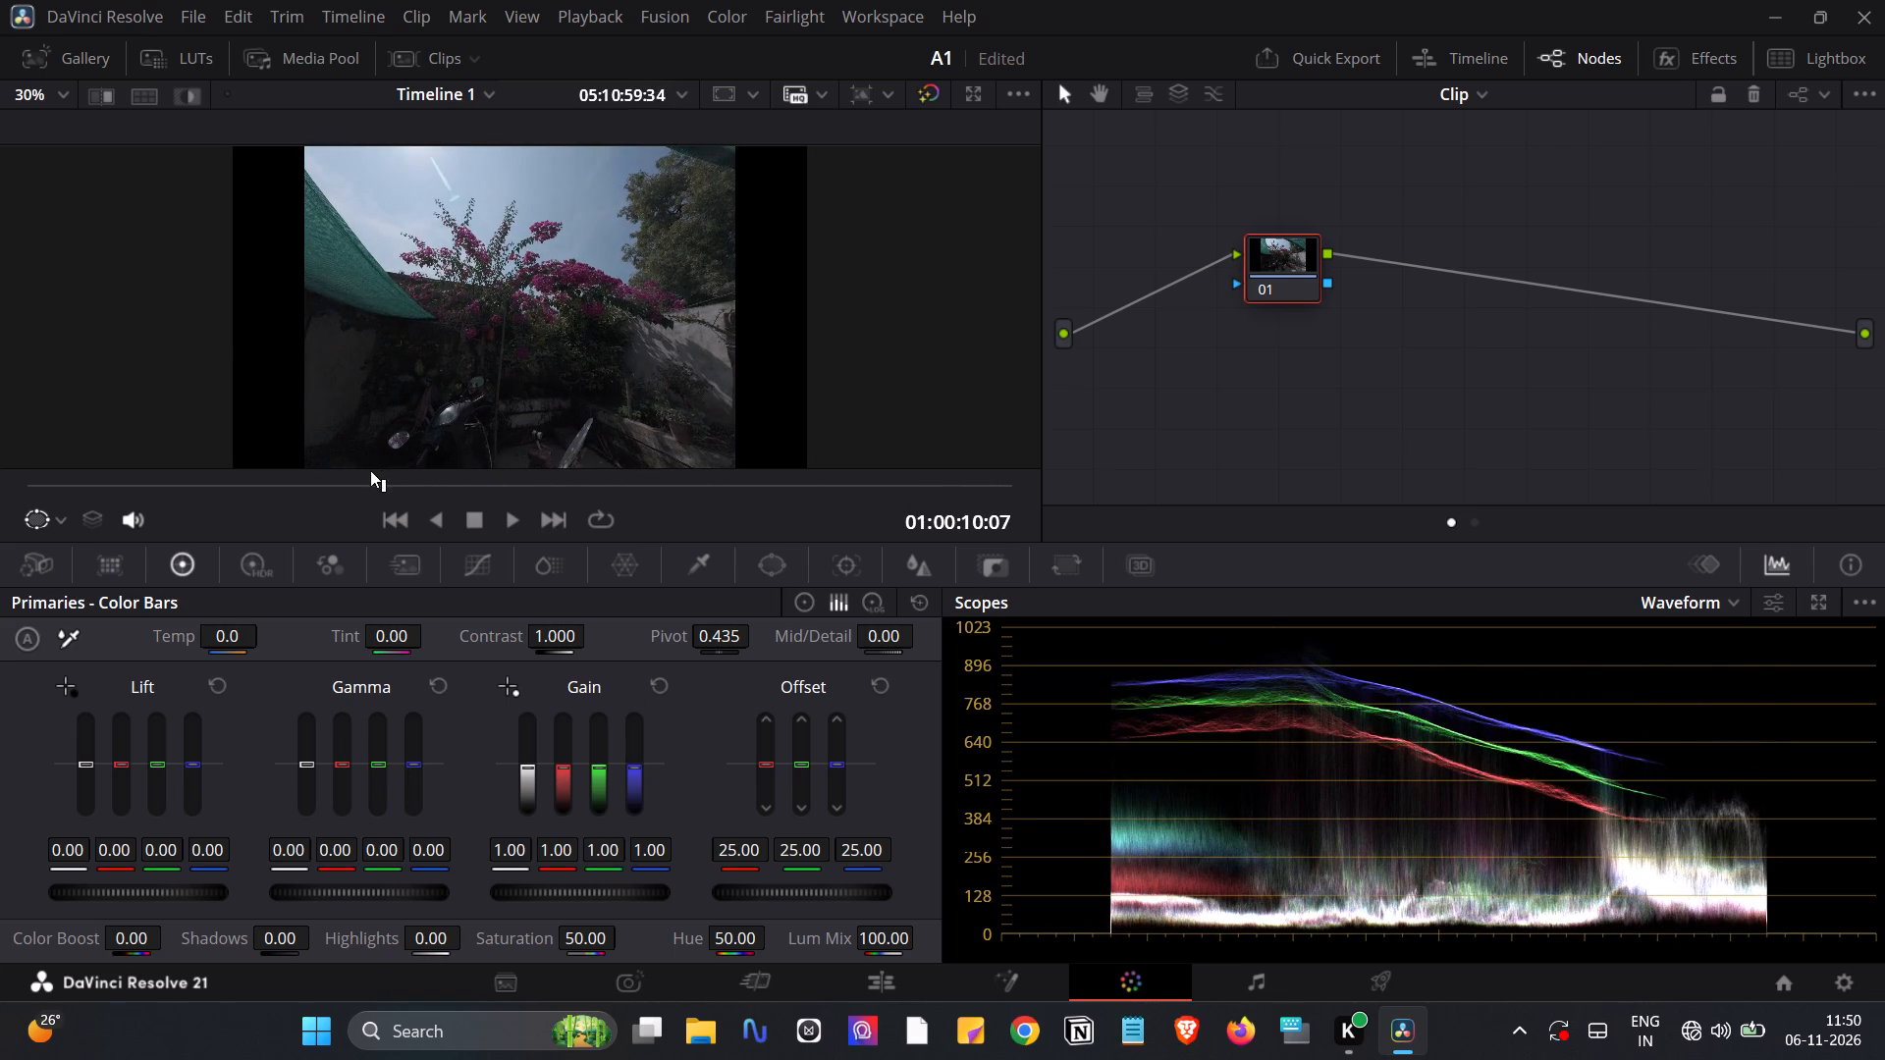
left_click_drag(370, 470, 204, 508)
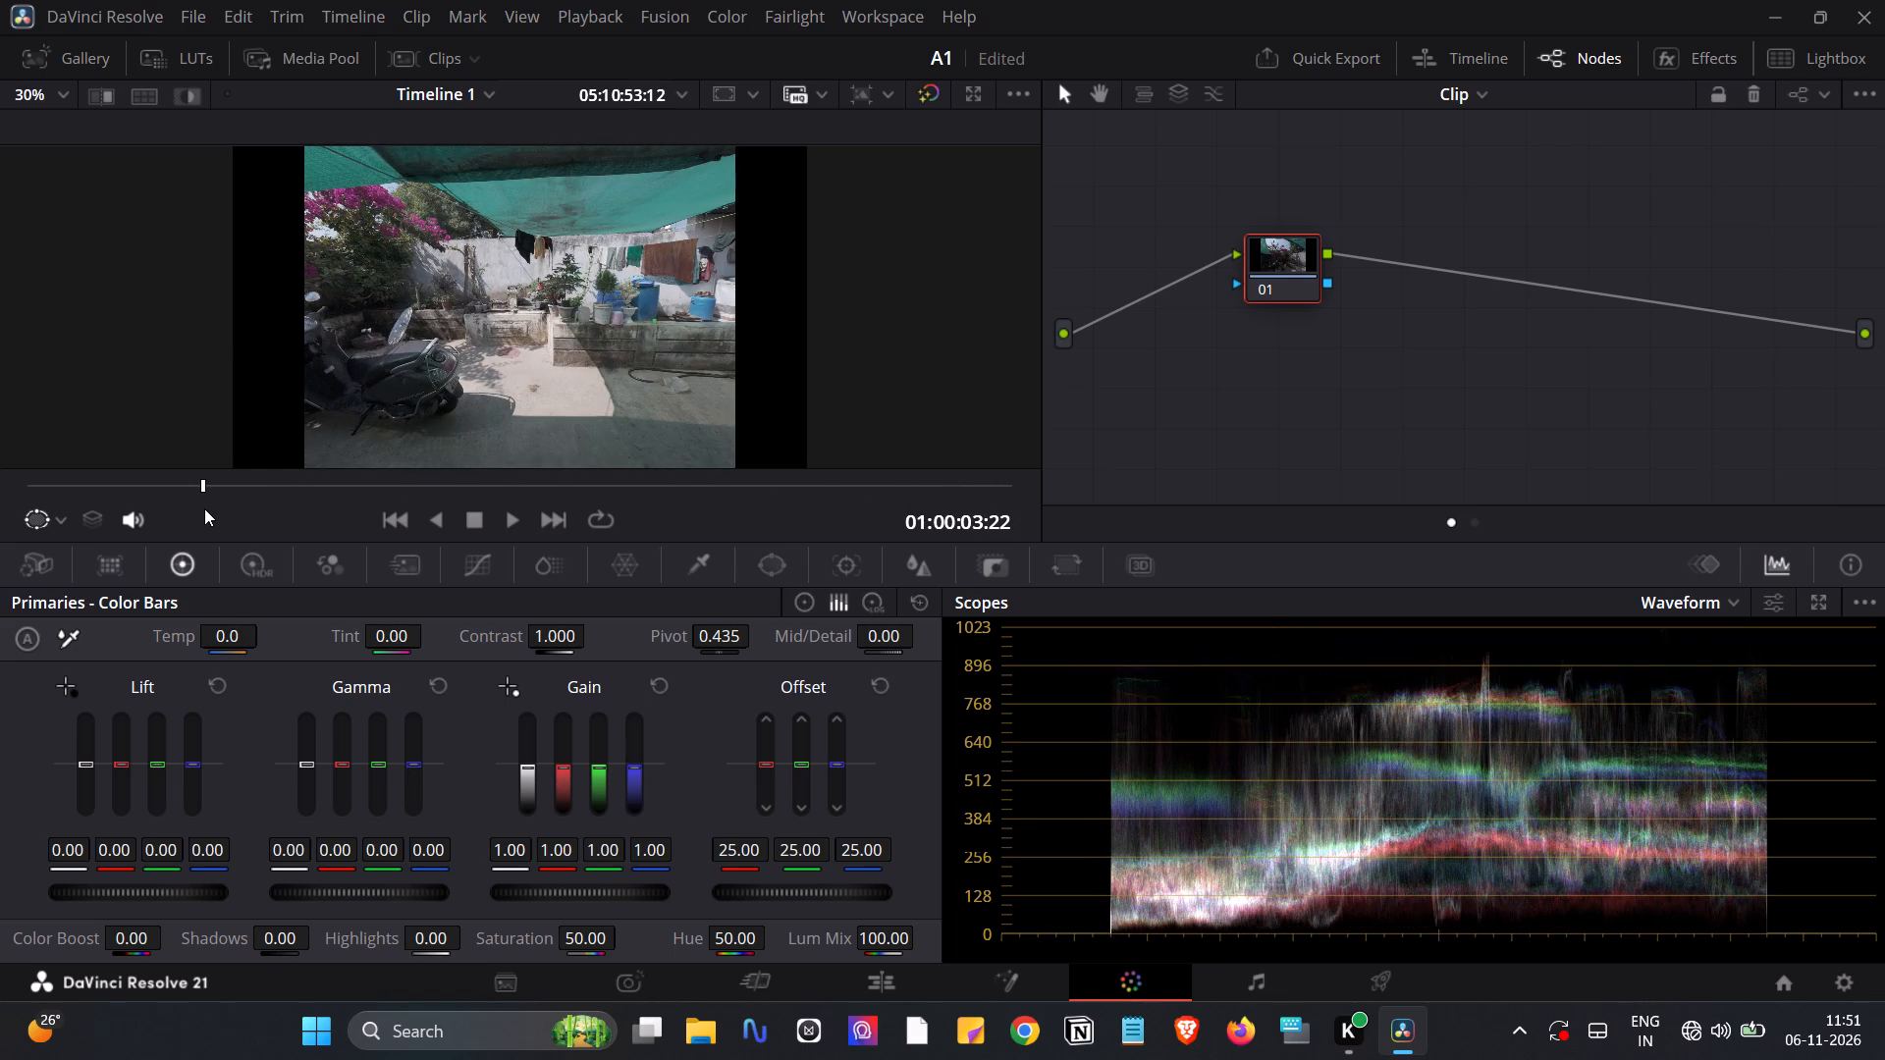
left_click_drag(204, 508, 252, 512)
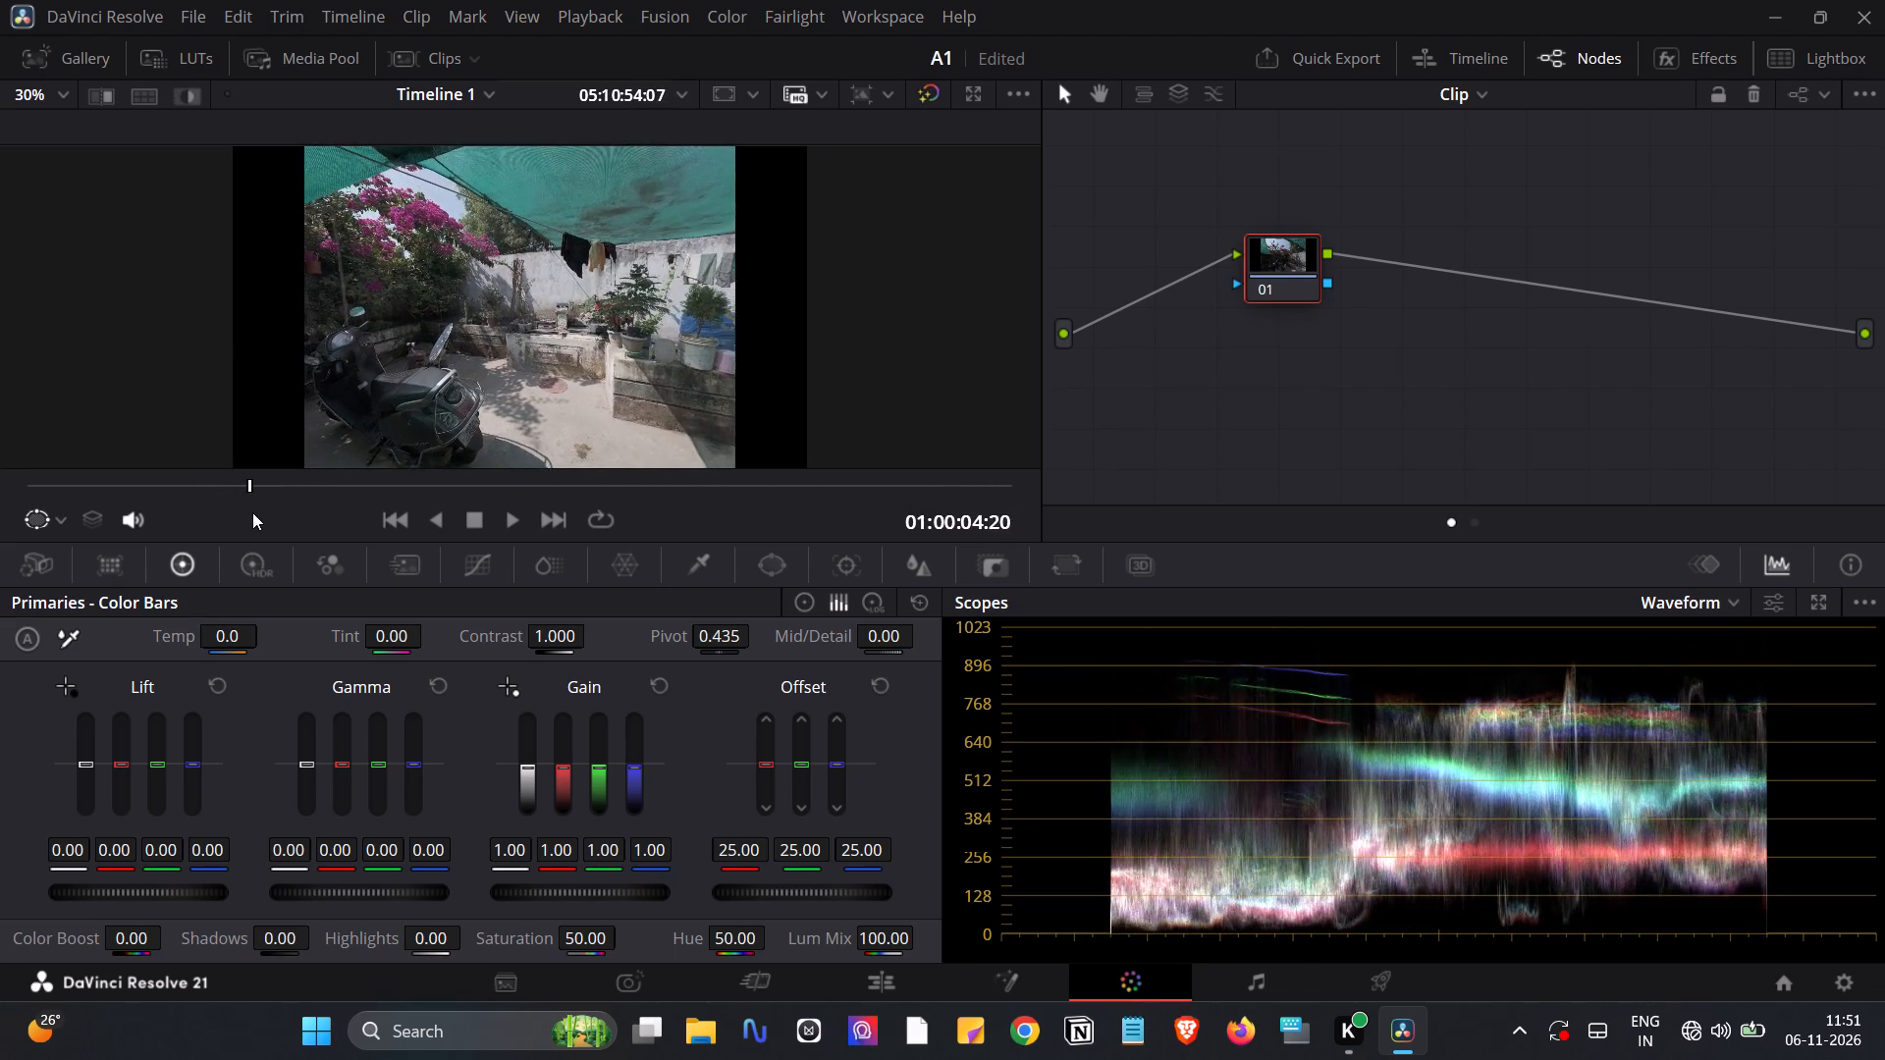
left_click_drag(252, 512, 292, 518)
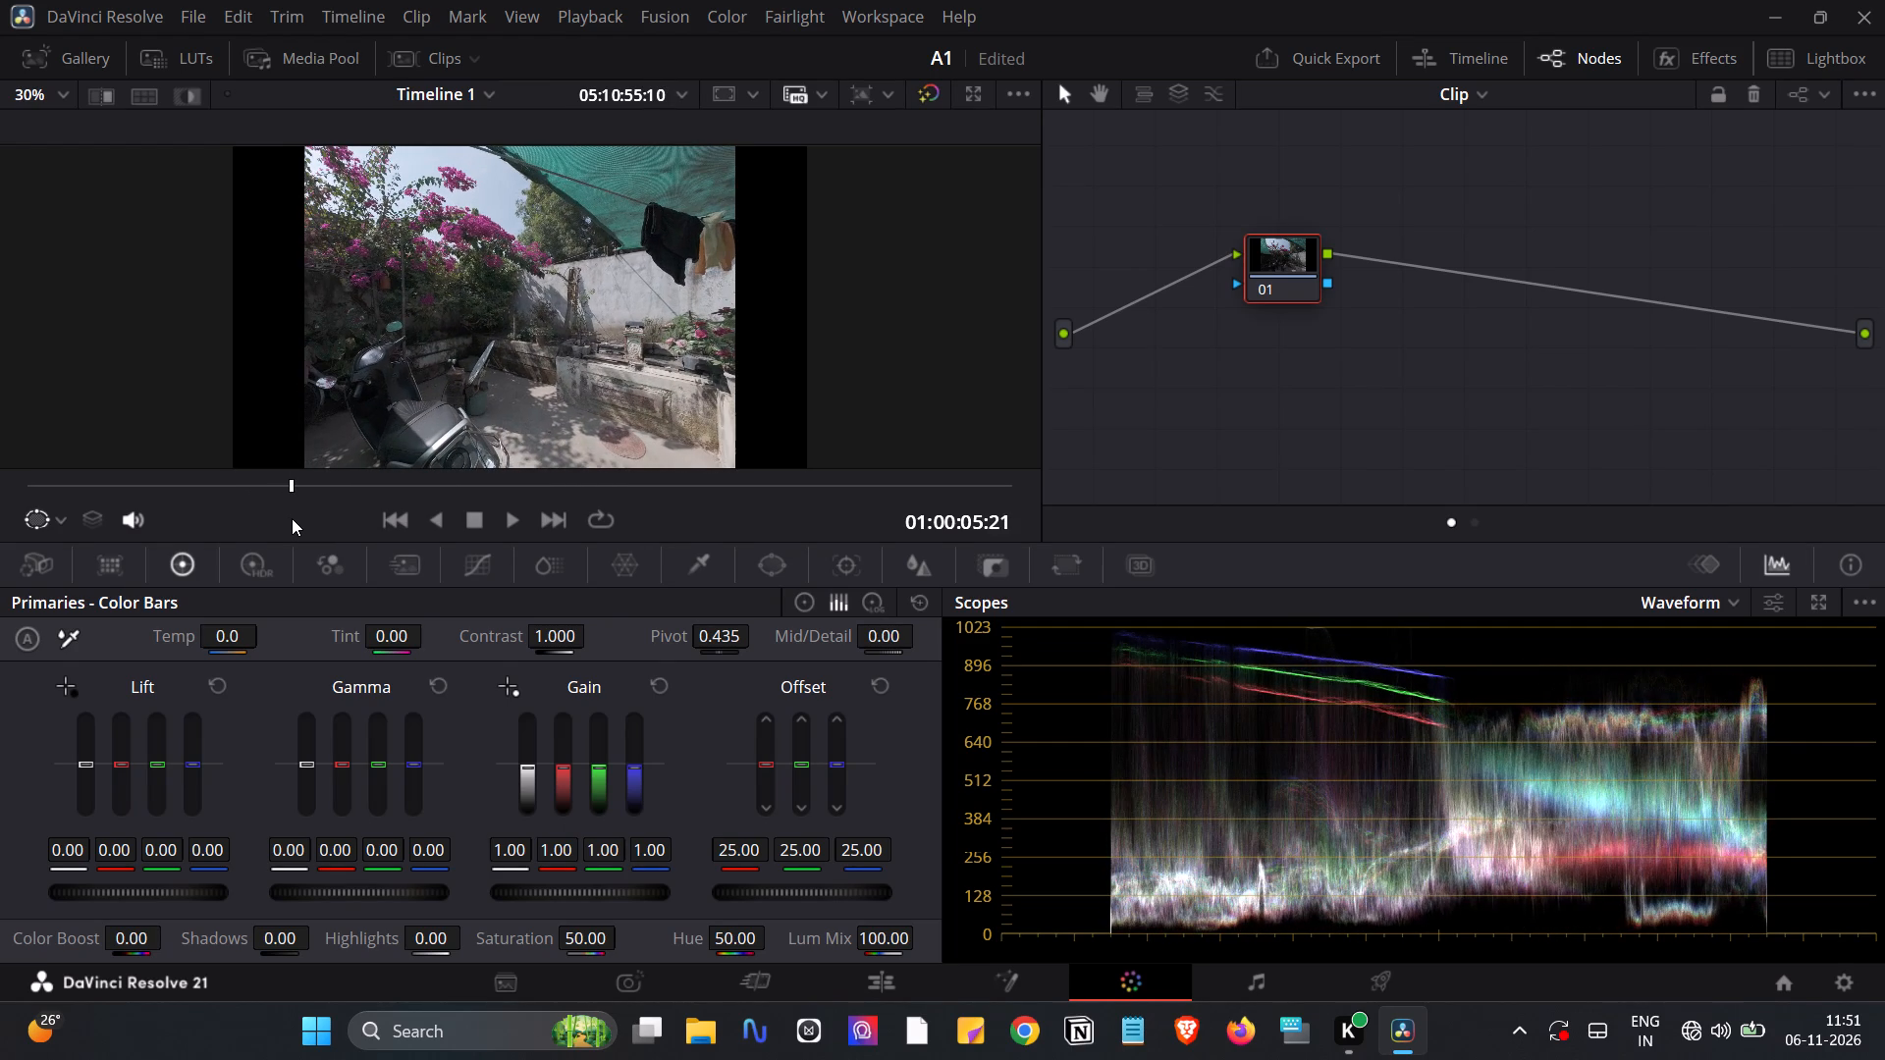
left_click_drag(292, 518, 303, 519)
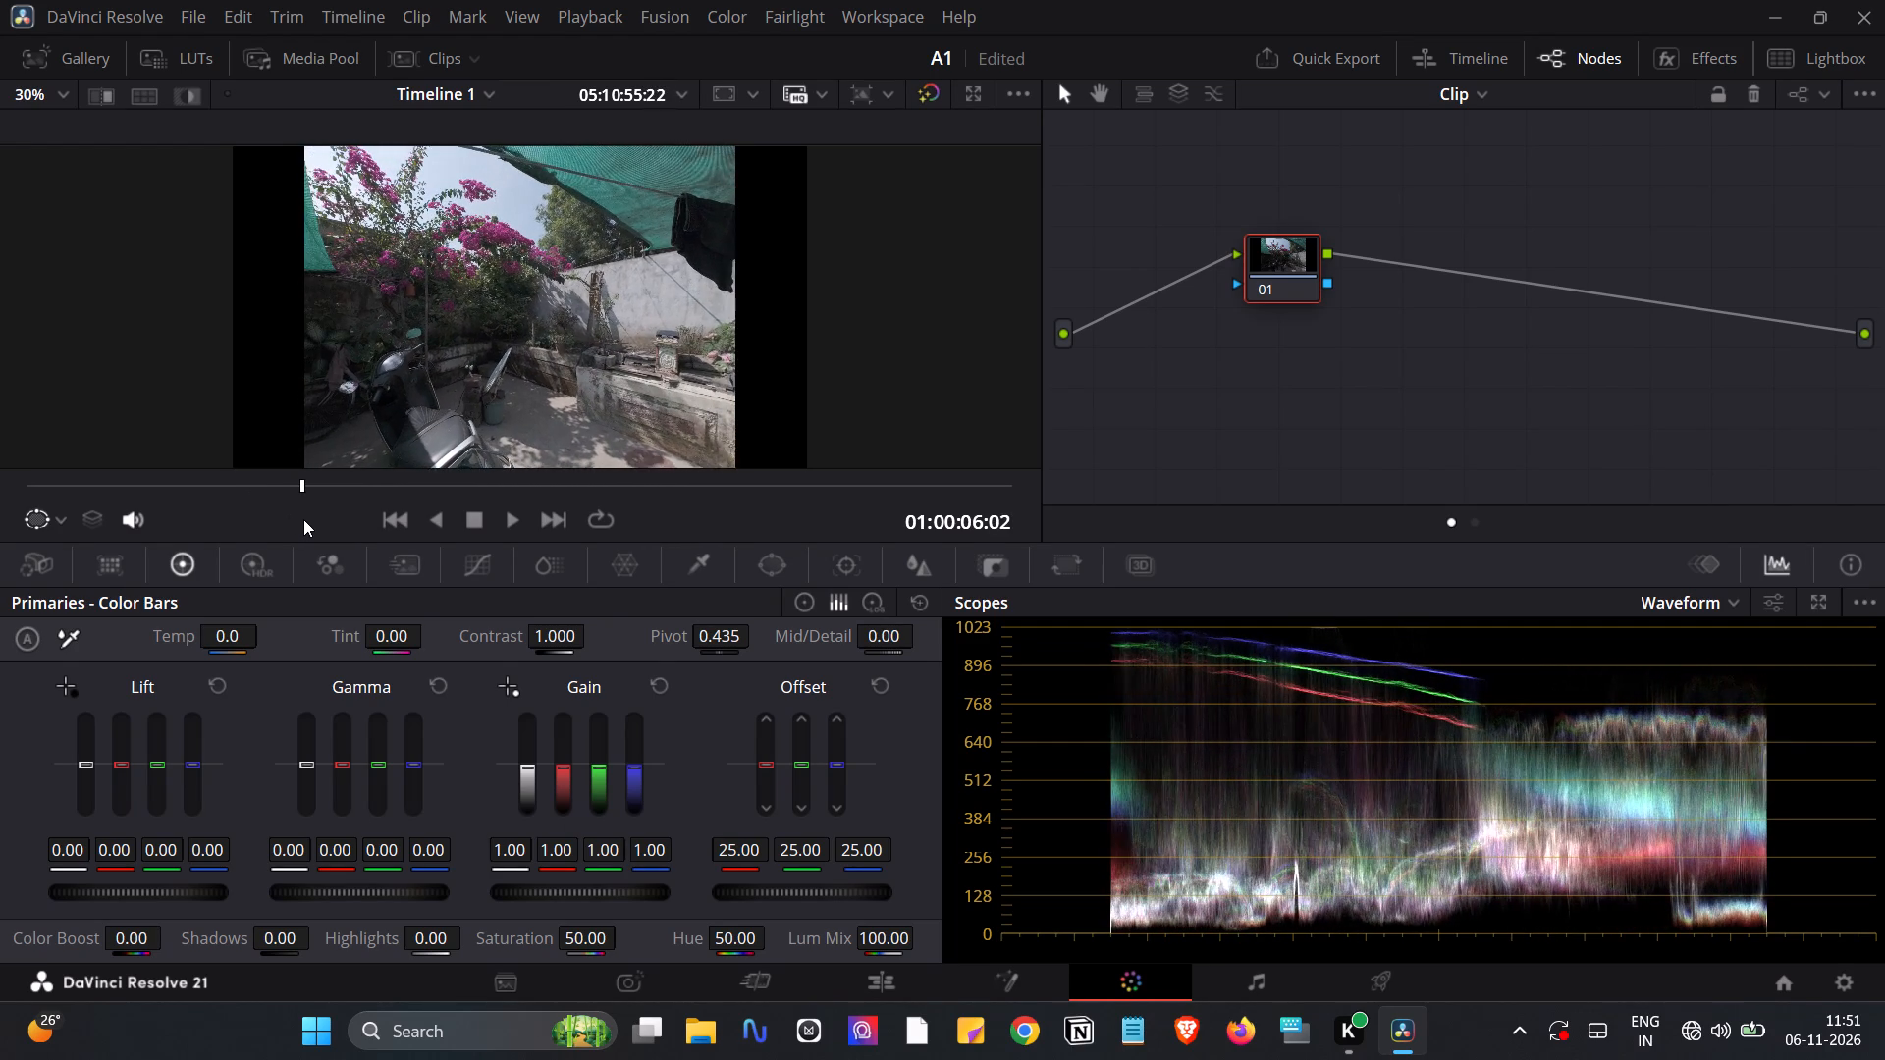
left_click_drag(303, 519, 298, 519)
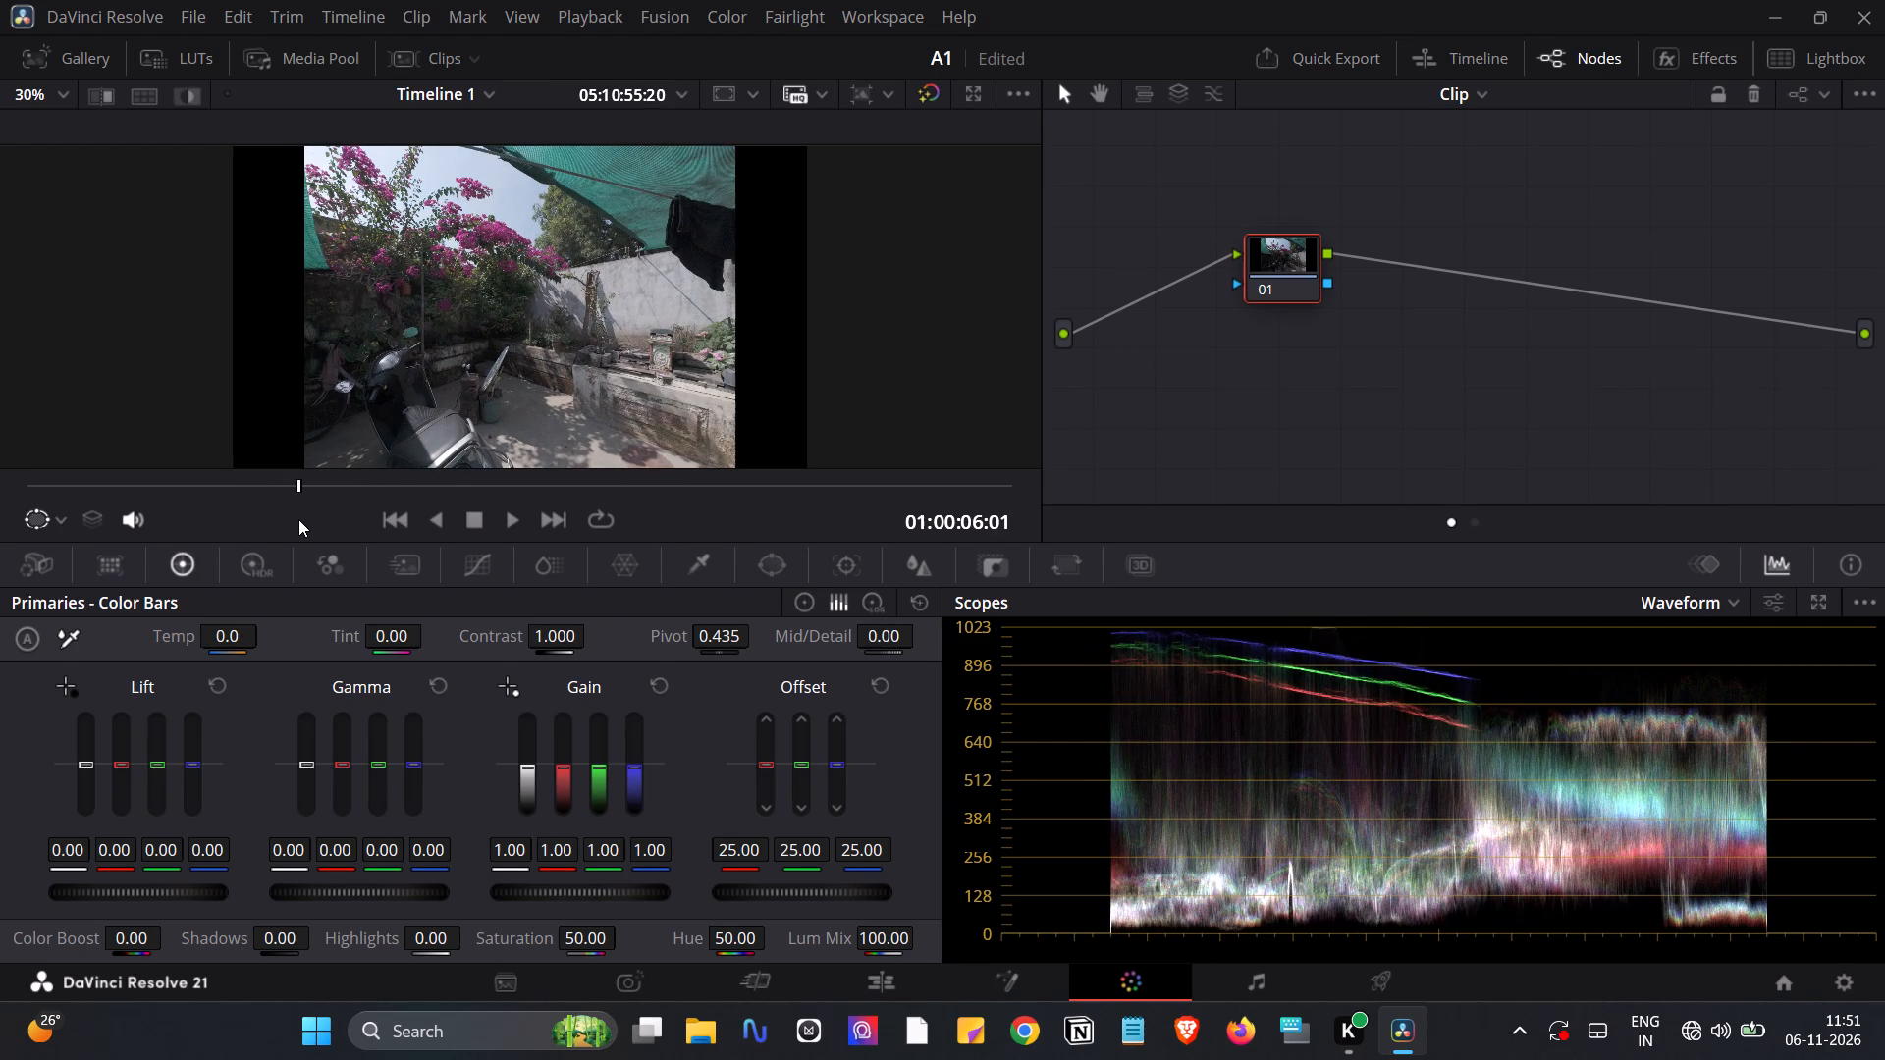
left_click_drag(298, 519, 296, 521)
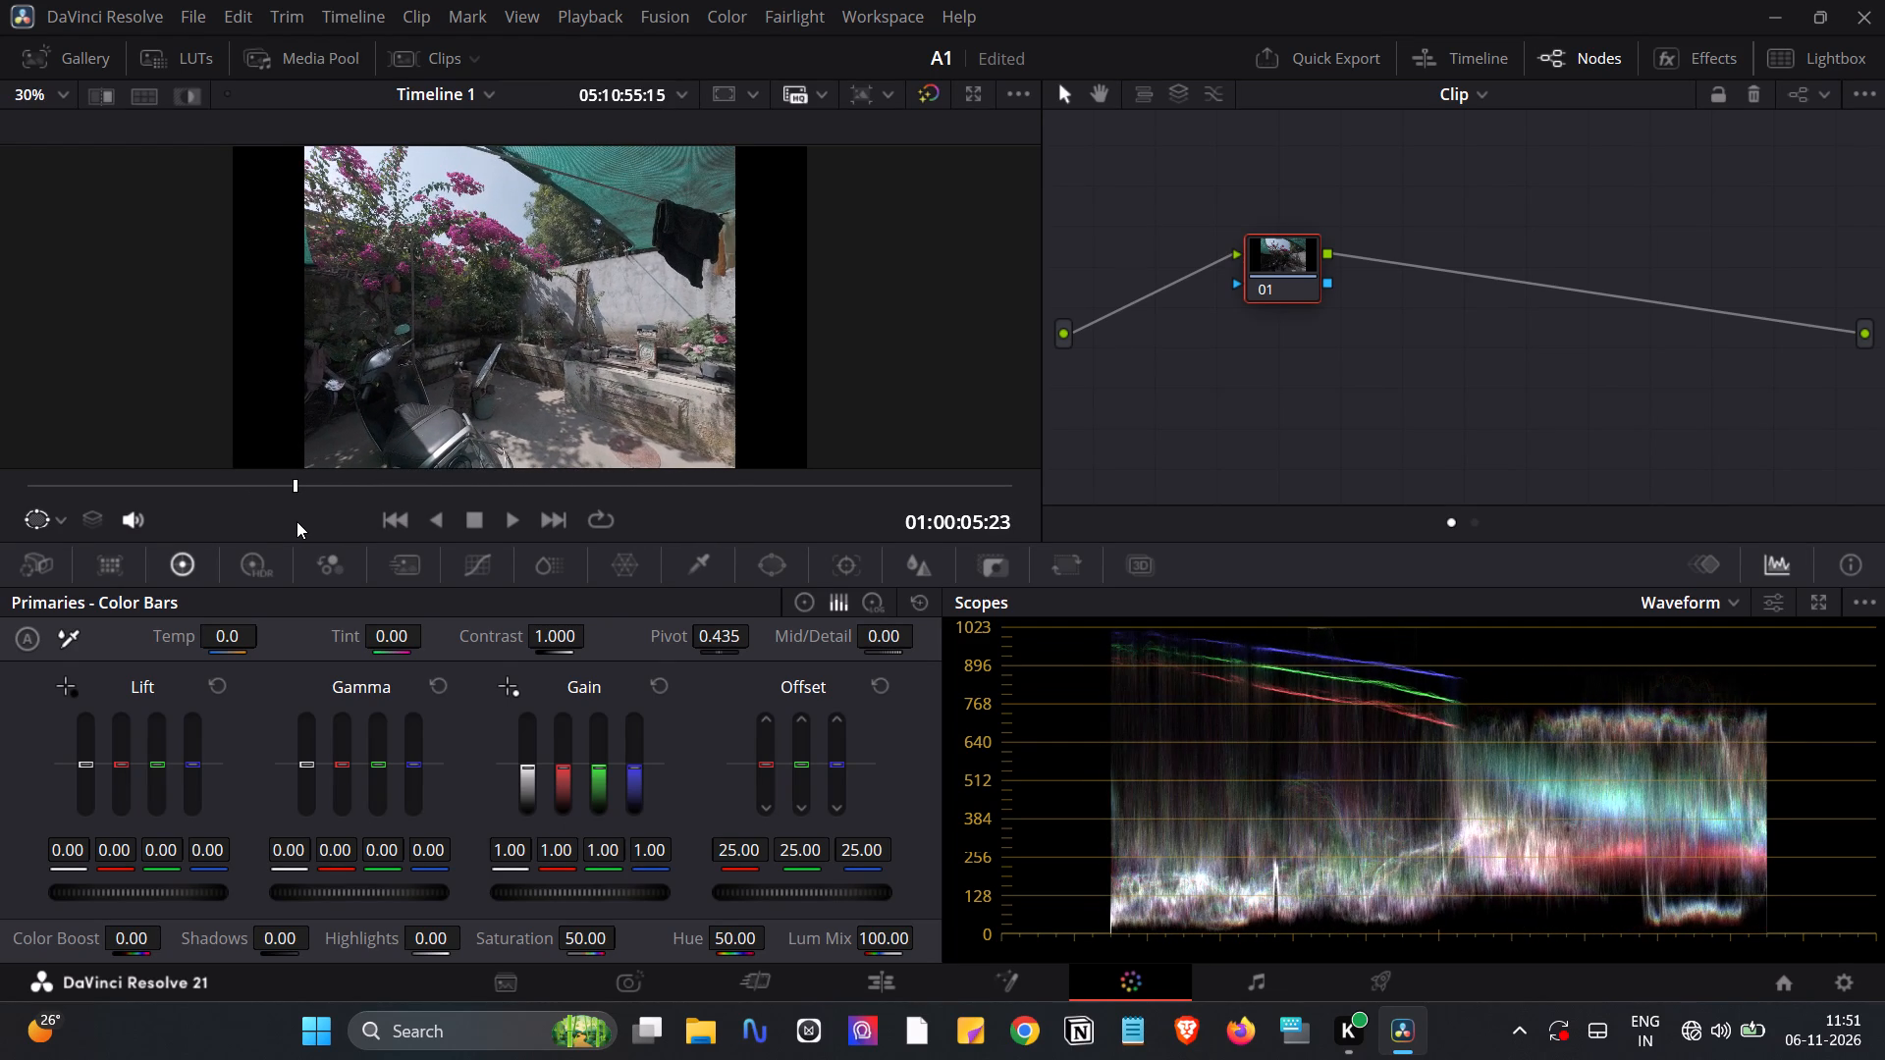
left_click_drag(296, 521, 322, 528)
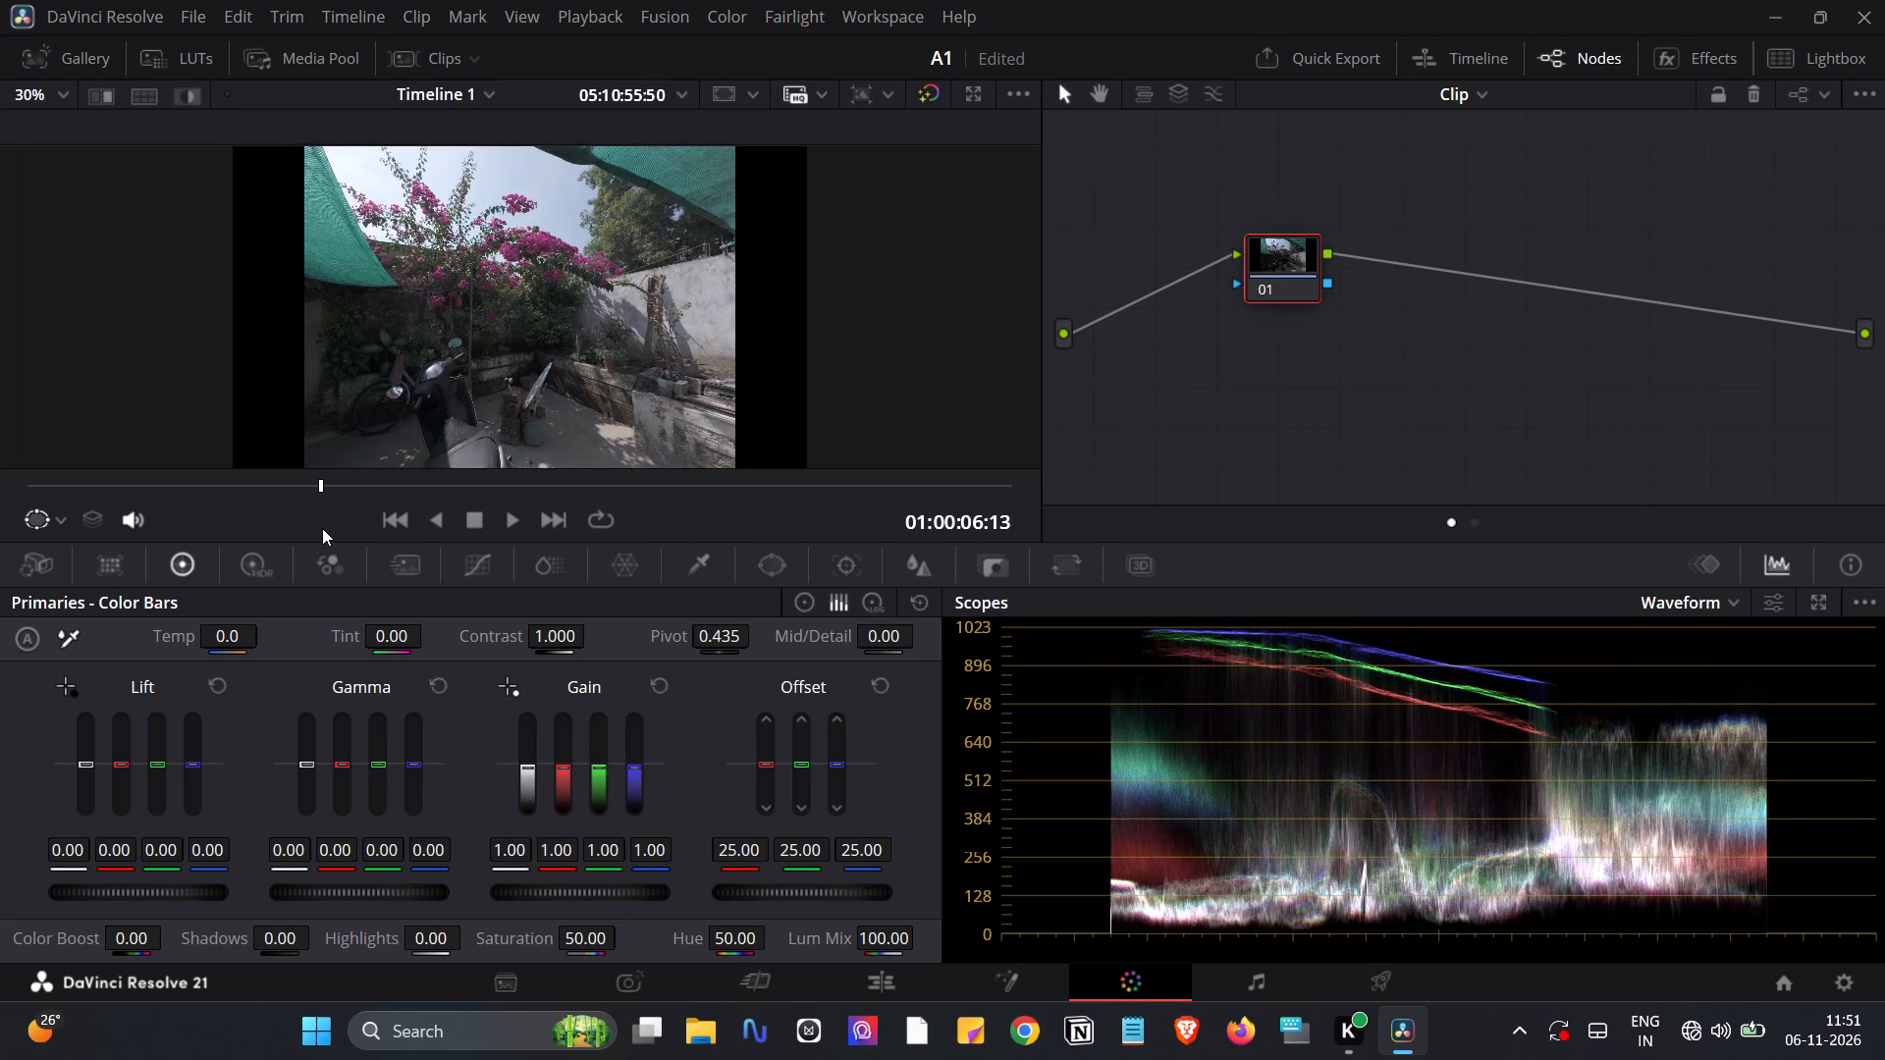
left_click_drag(322, 528, 296, 525)
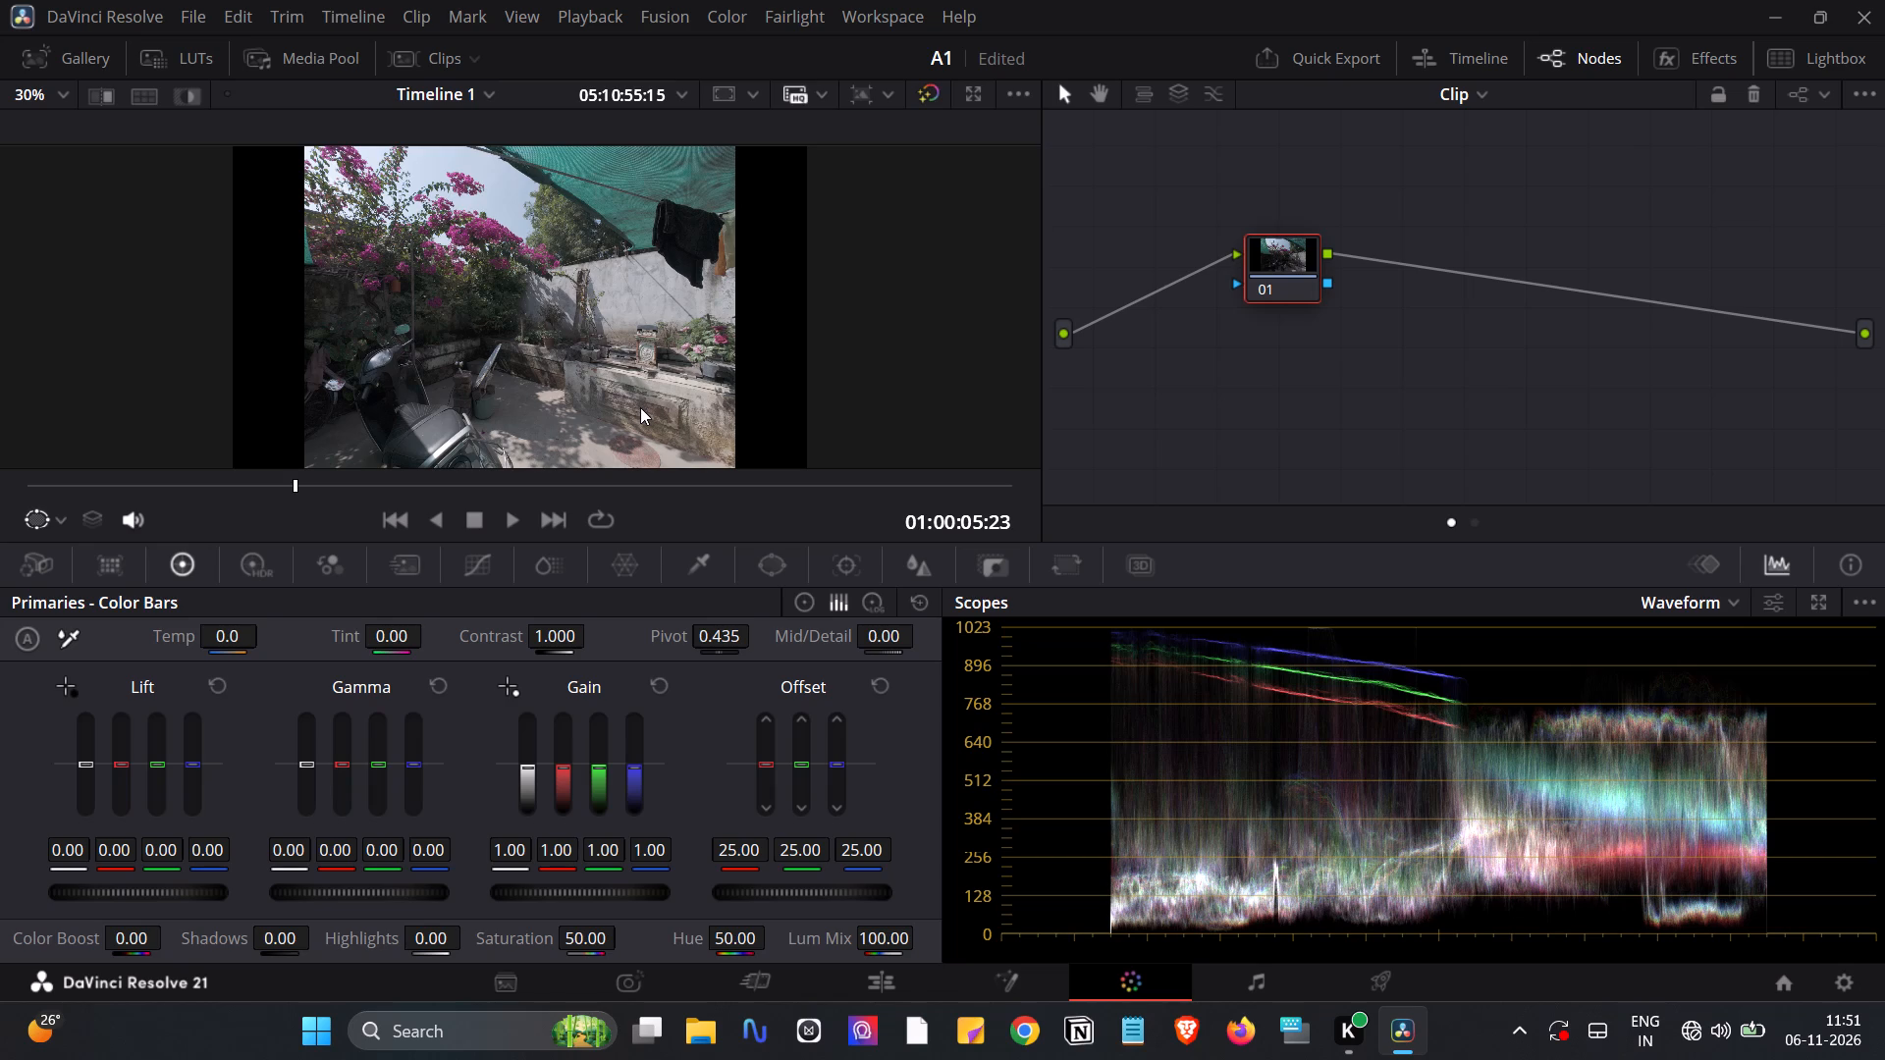
Add four serial nodes after node 01 of the outdoor clip.
left_click(1262, 268)
key("alt+s")
key("alt+s")
key("alt+s")
key("alt+s")
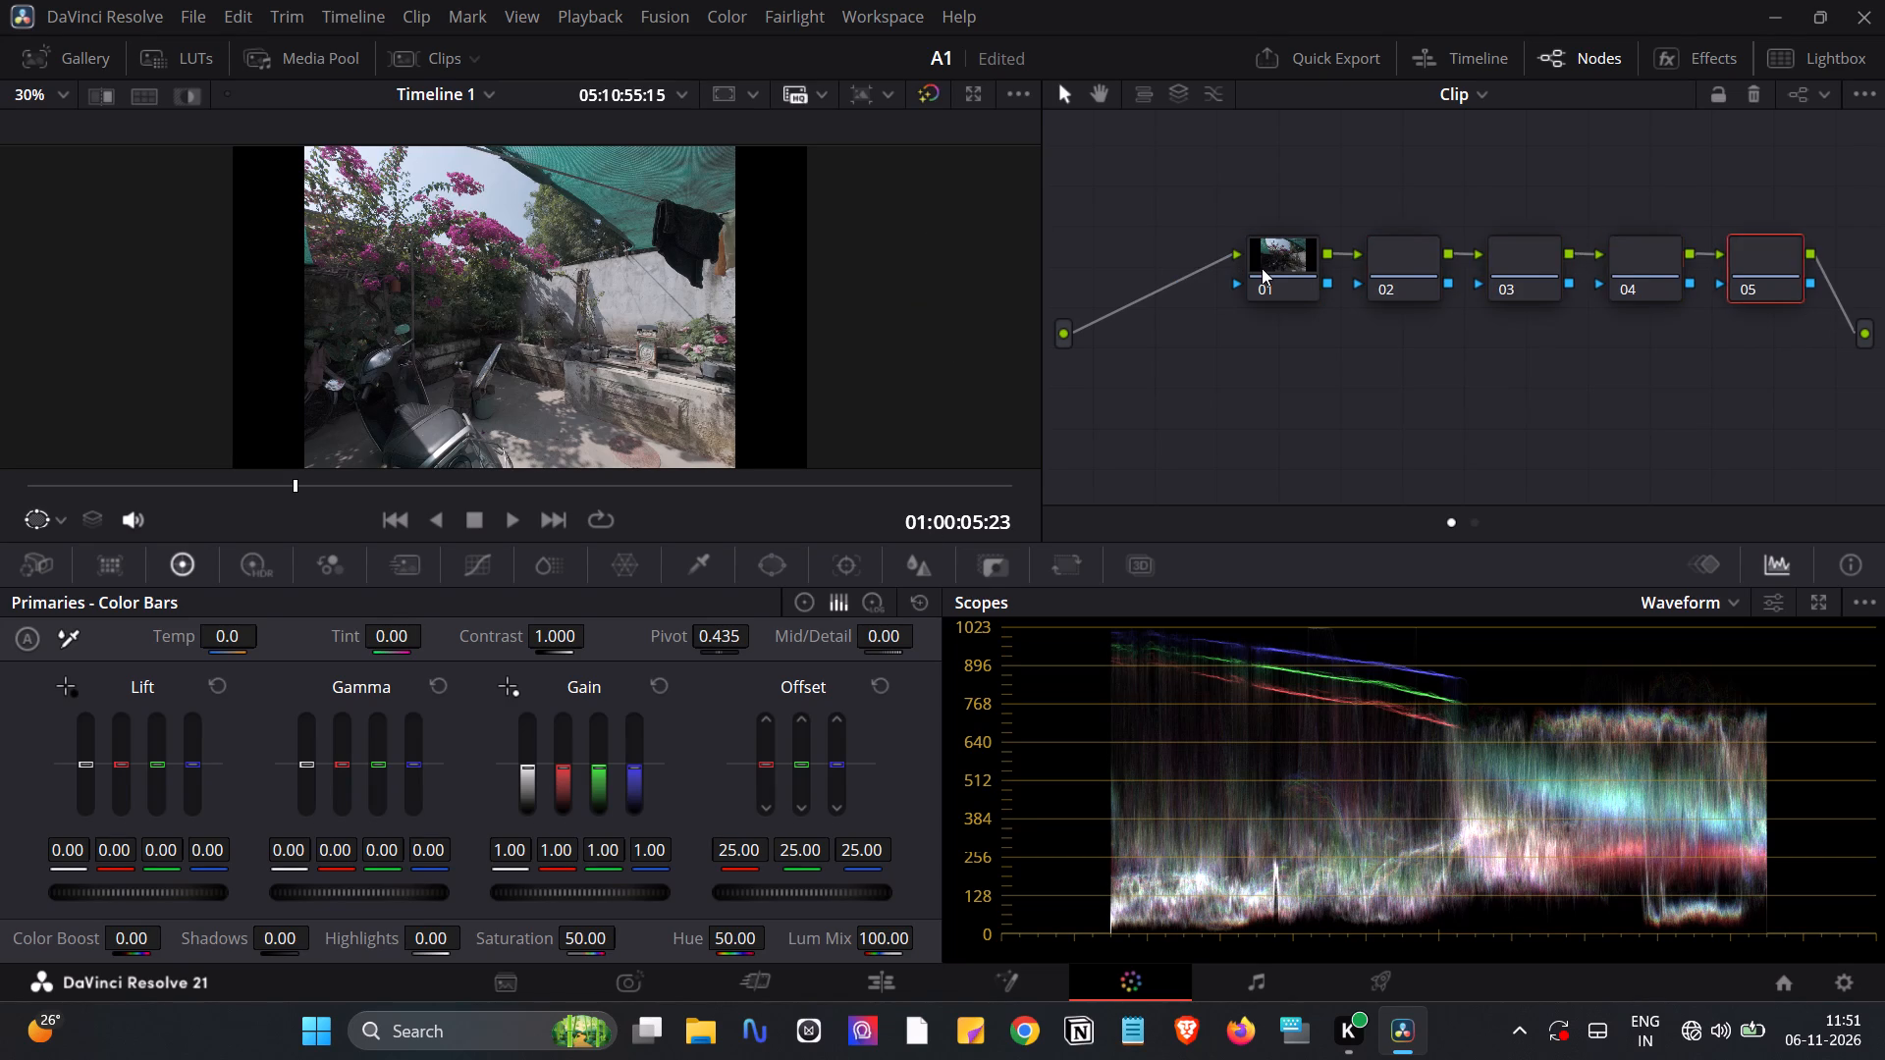
Spread nodes 01 to 05 in an evenly spaced row between the source input and the output.
left_click_drag(1274, 271, 1122, 268)
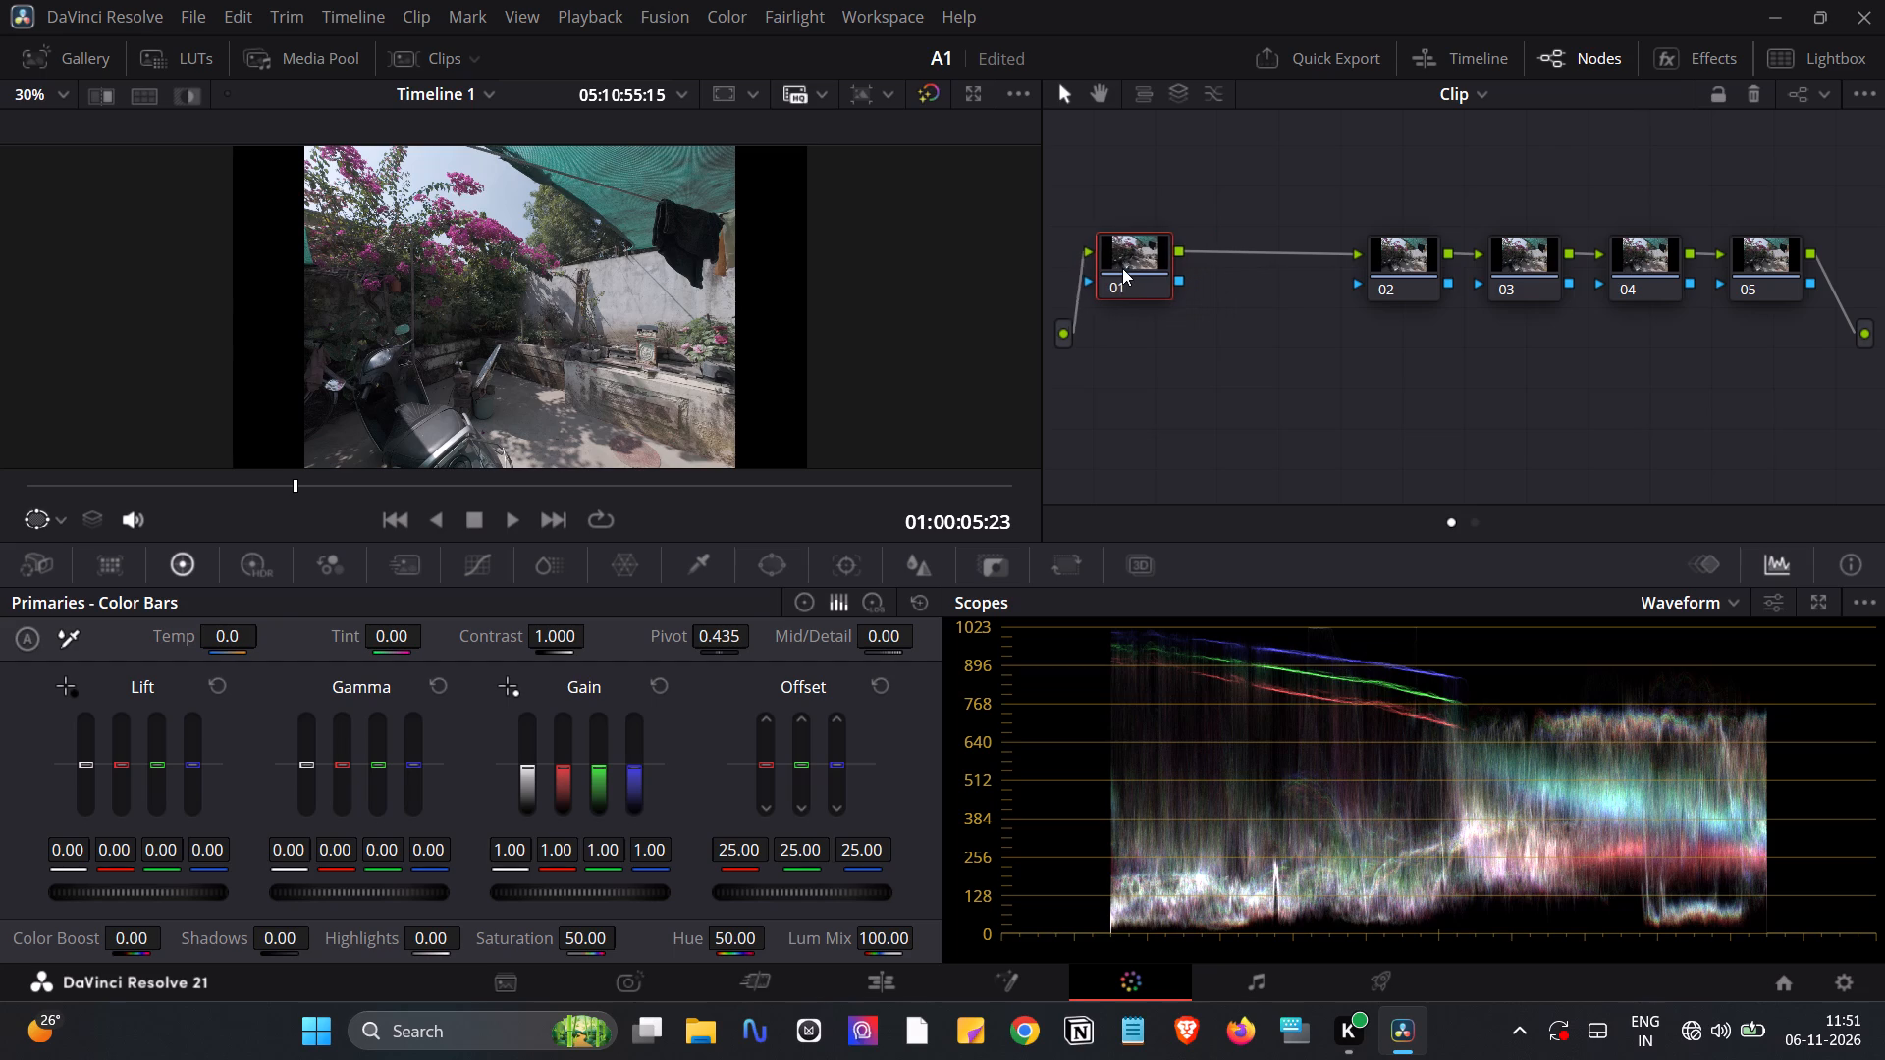
left_click_drag(1122, 268, 1120, 266)
left_click_drag(1407, 255, 1284, 247)
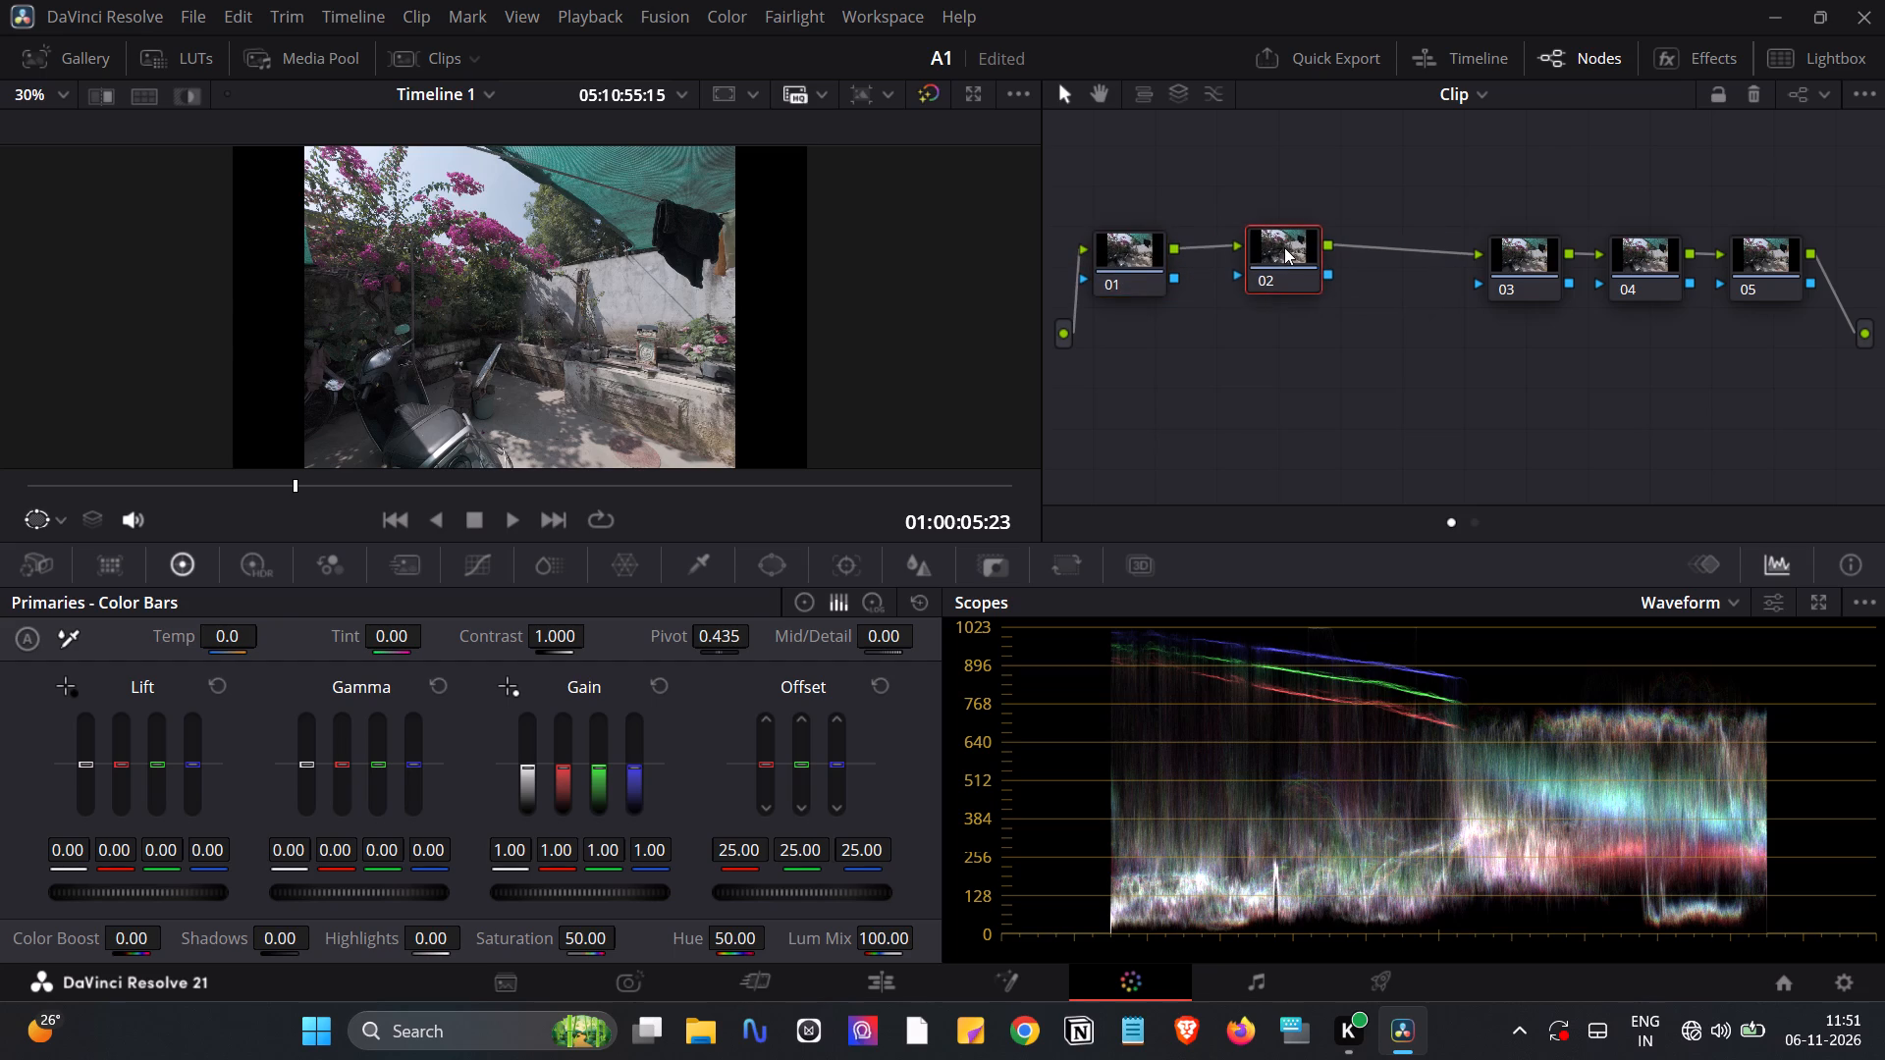
left_click_drag(1284, 247, 1263, 252)
left_click_drag(1509, 265, 1373, 257)
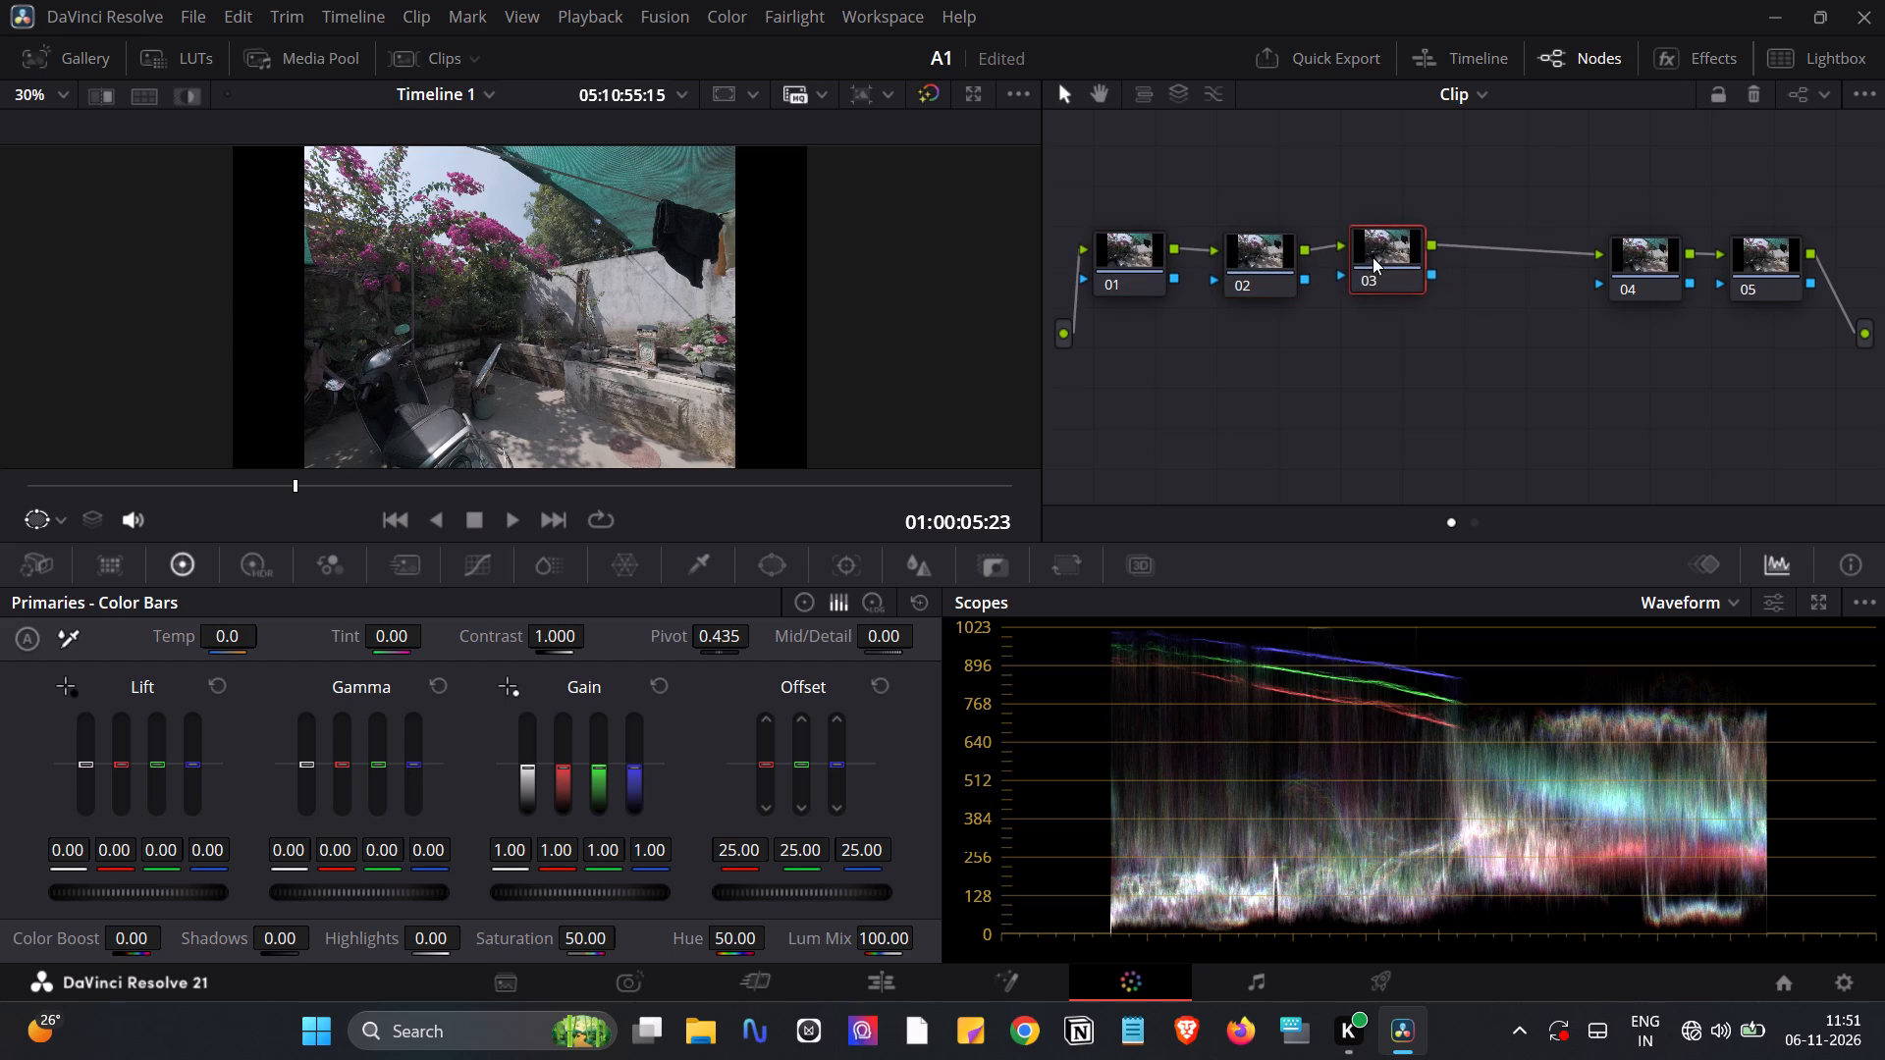
left_click_drag(1373, 257, 1387, 258)
left_click_drag(1653, 243, 1564, 226)
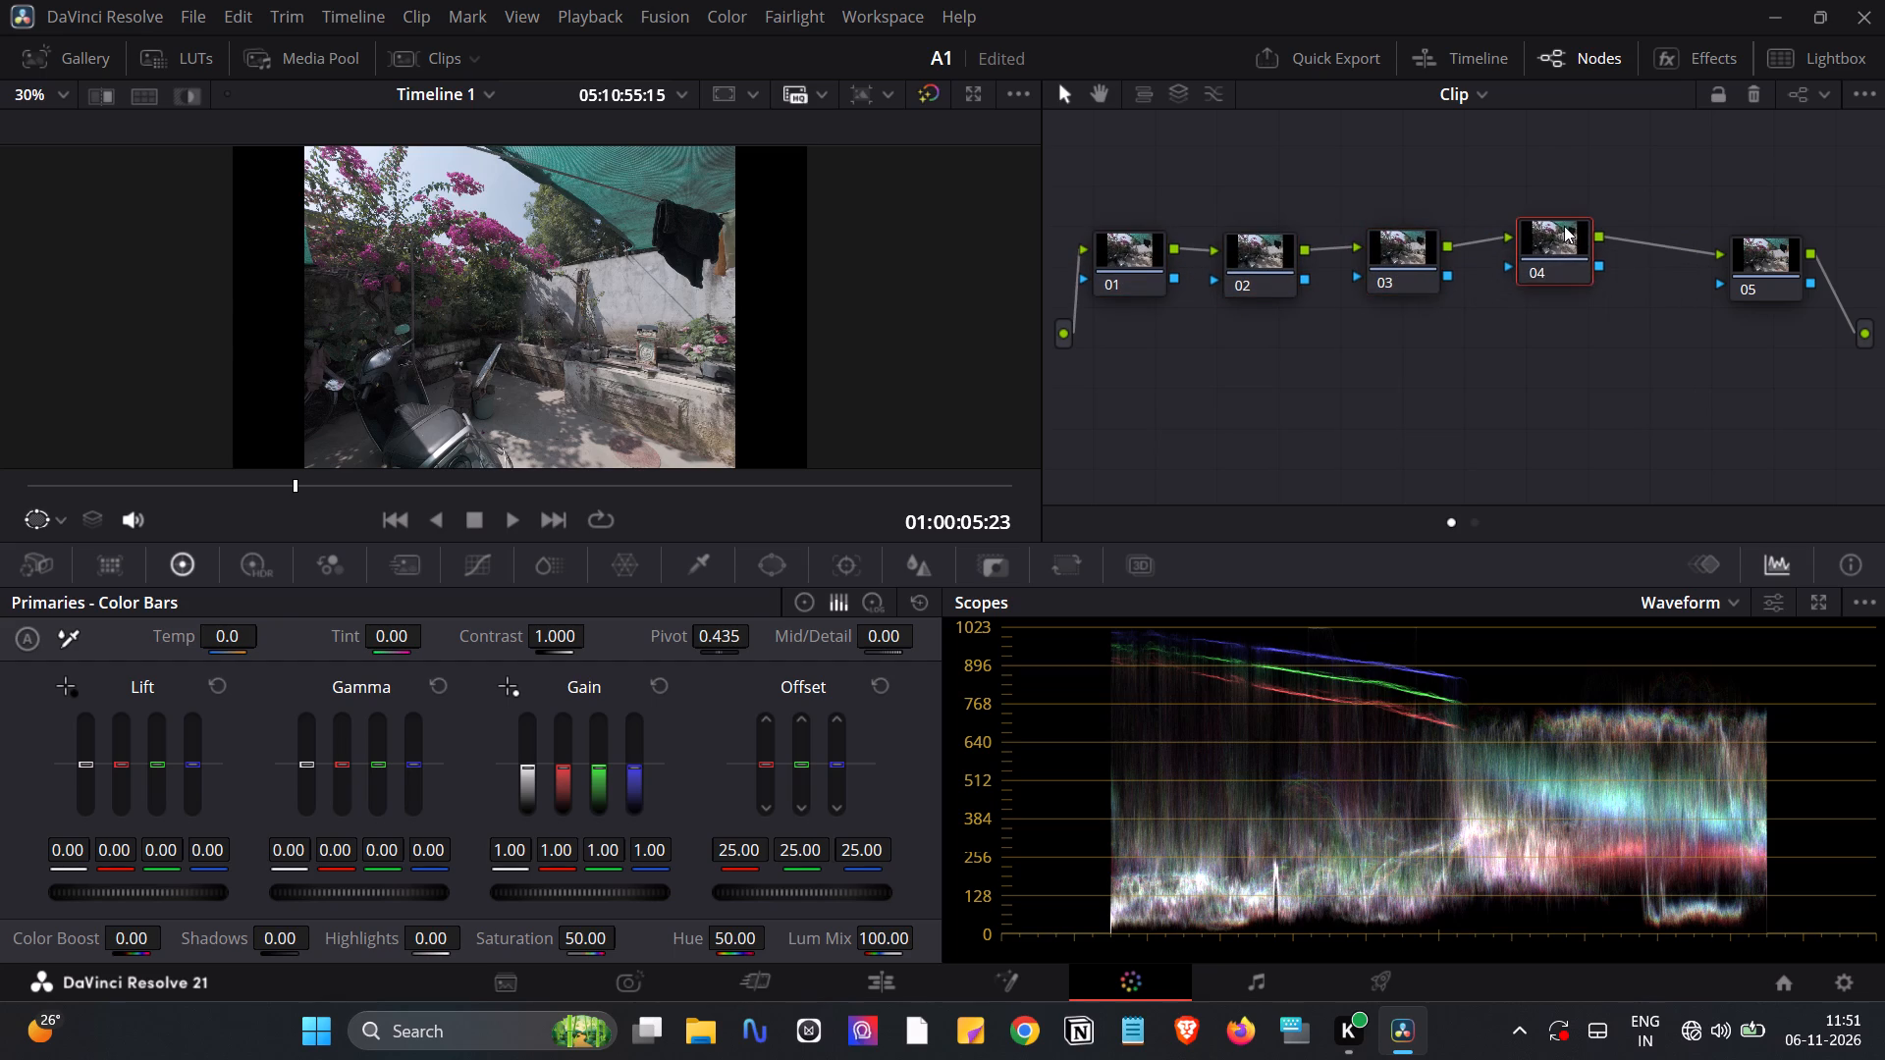
left_click_drag(1796, 247, 1732, 232)
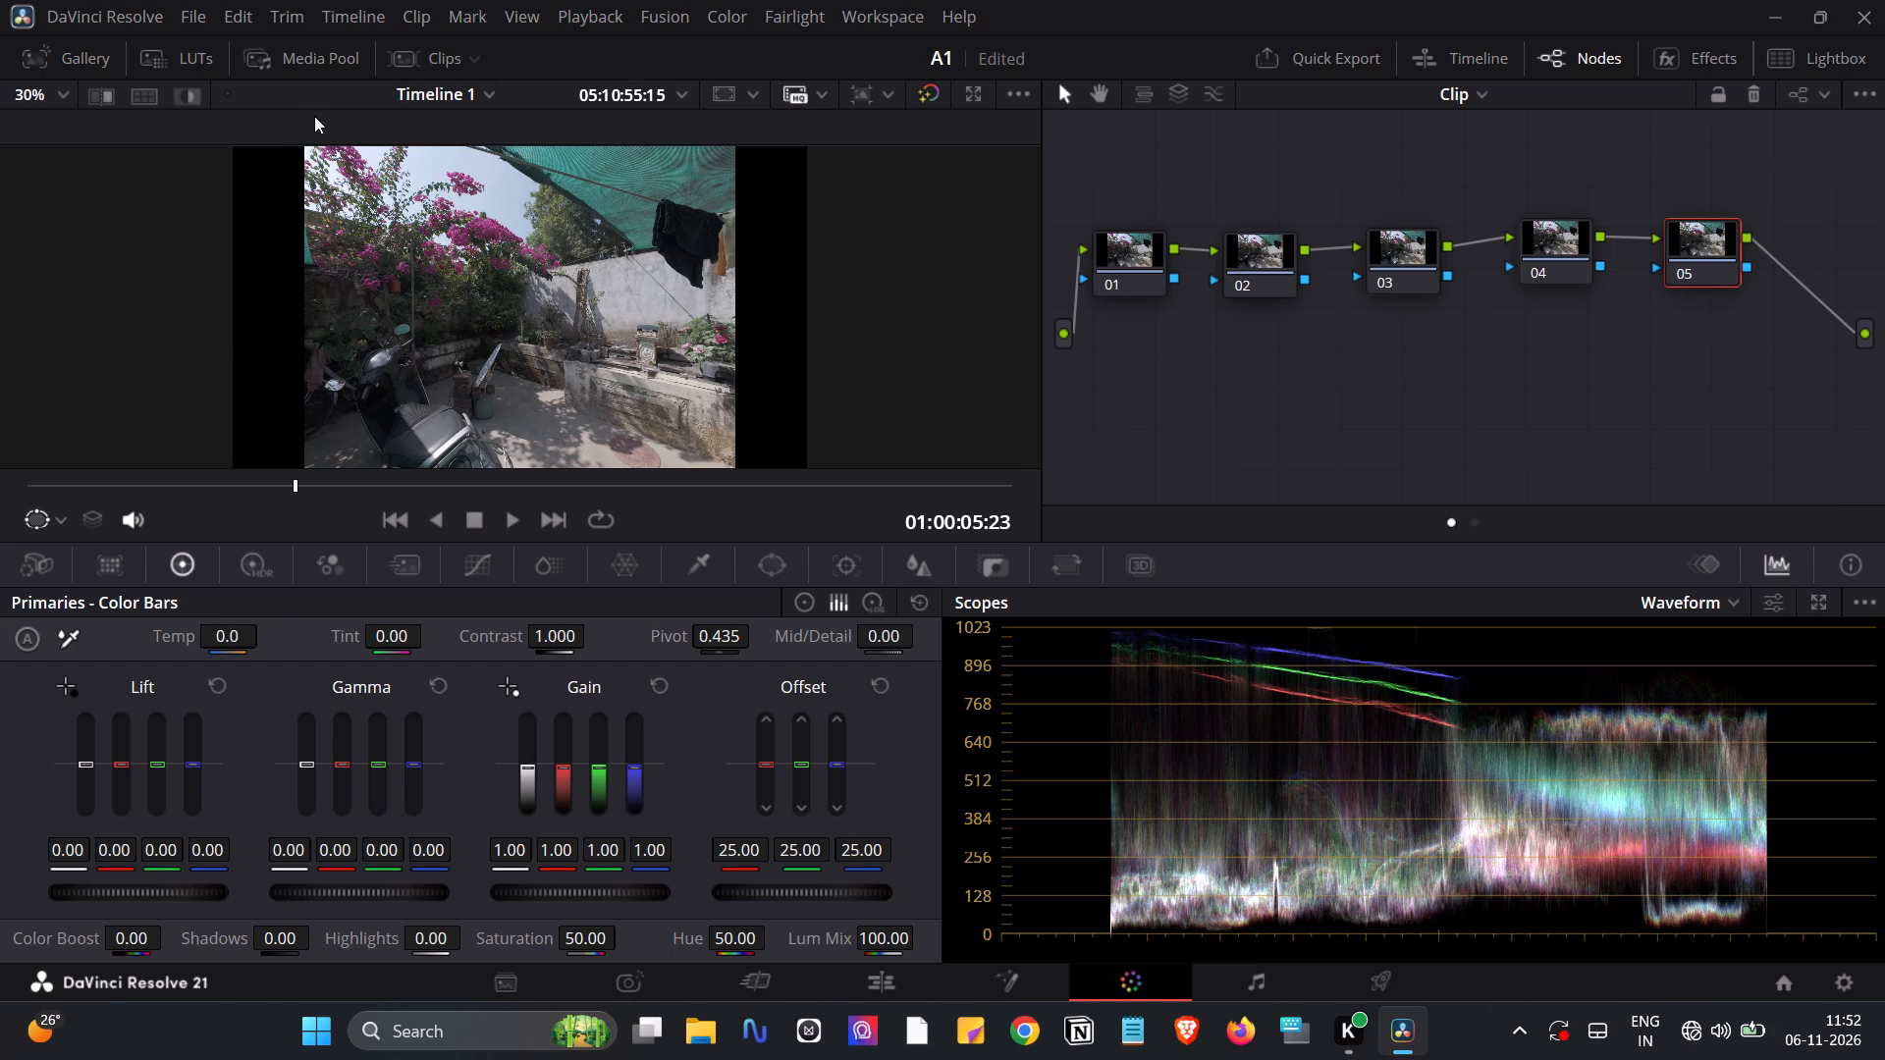
Apply the DJI OSMO Action 4 D-Log M to Rec.709 V1 LUT to node 01 of the outdoor clip.
left_click(185, 61)
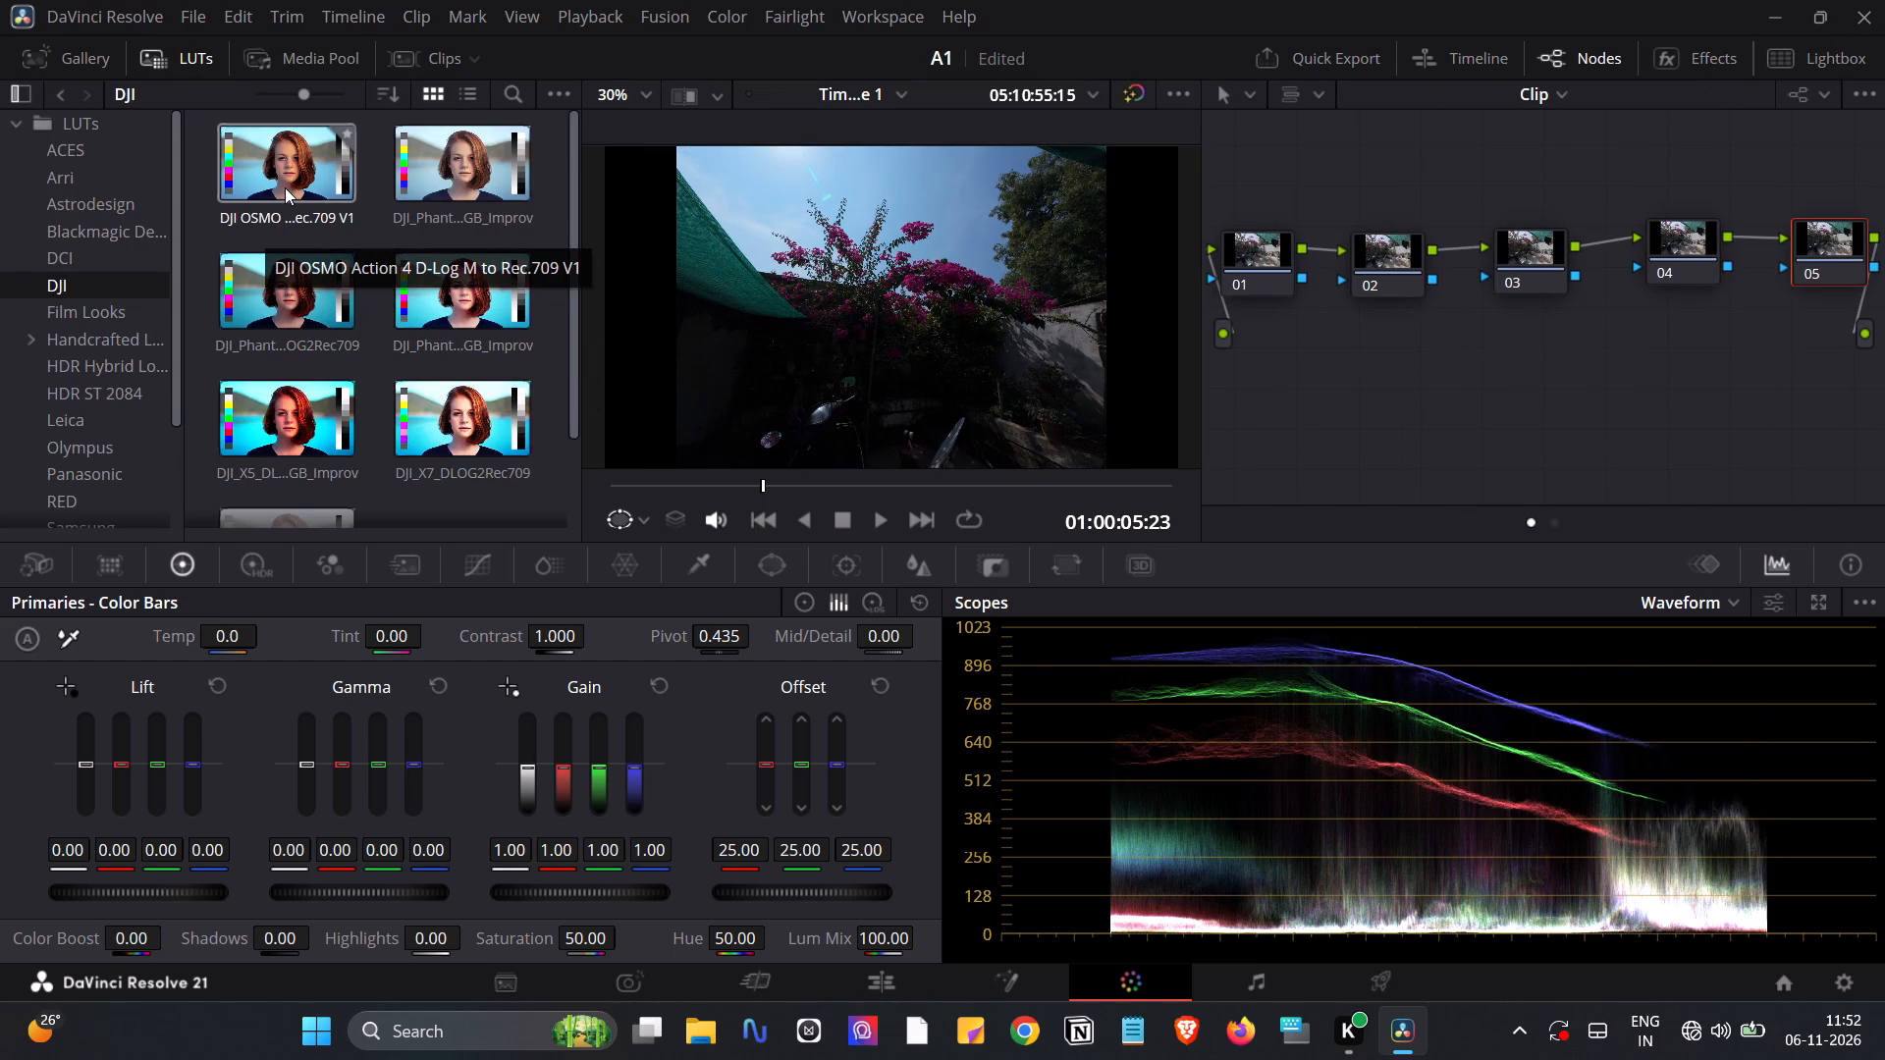
left_click_drag(285, 187, 1048, 281)
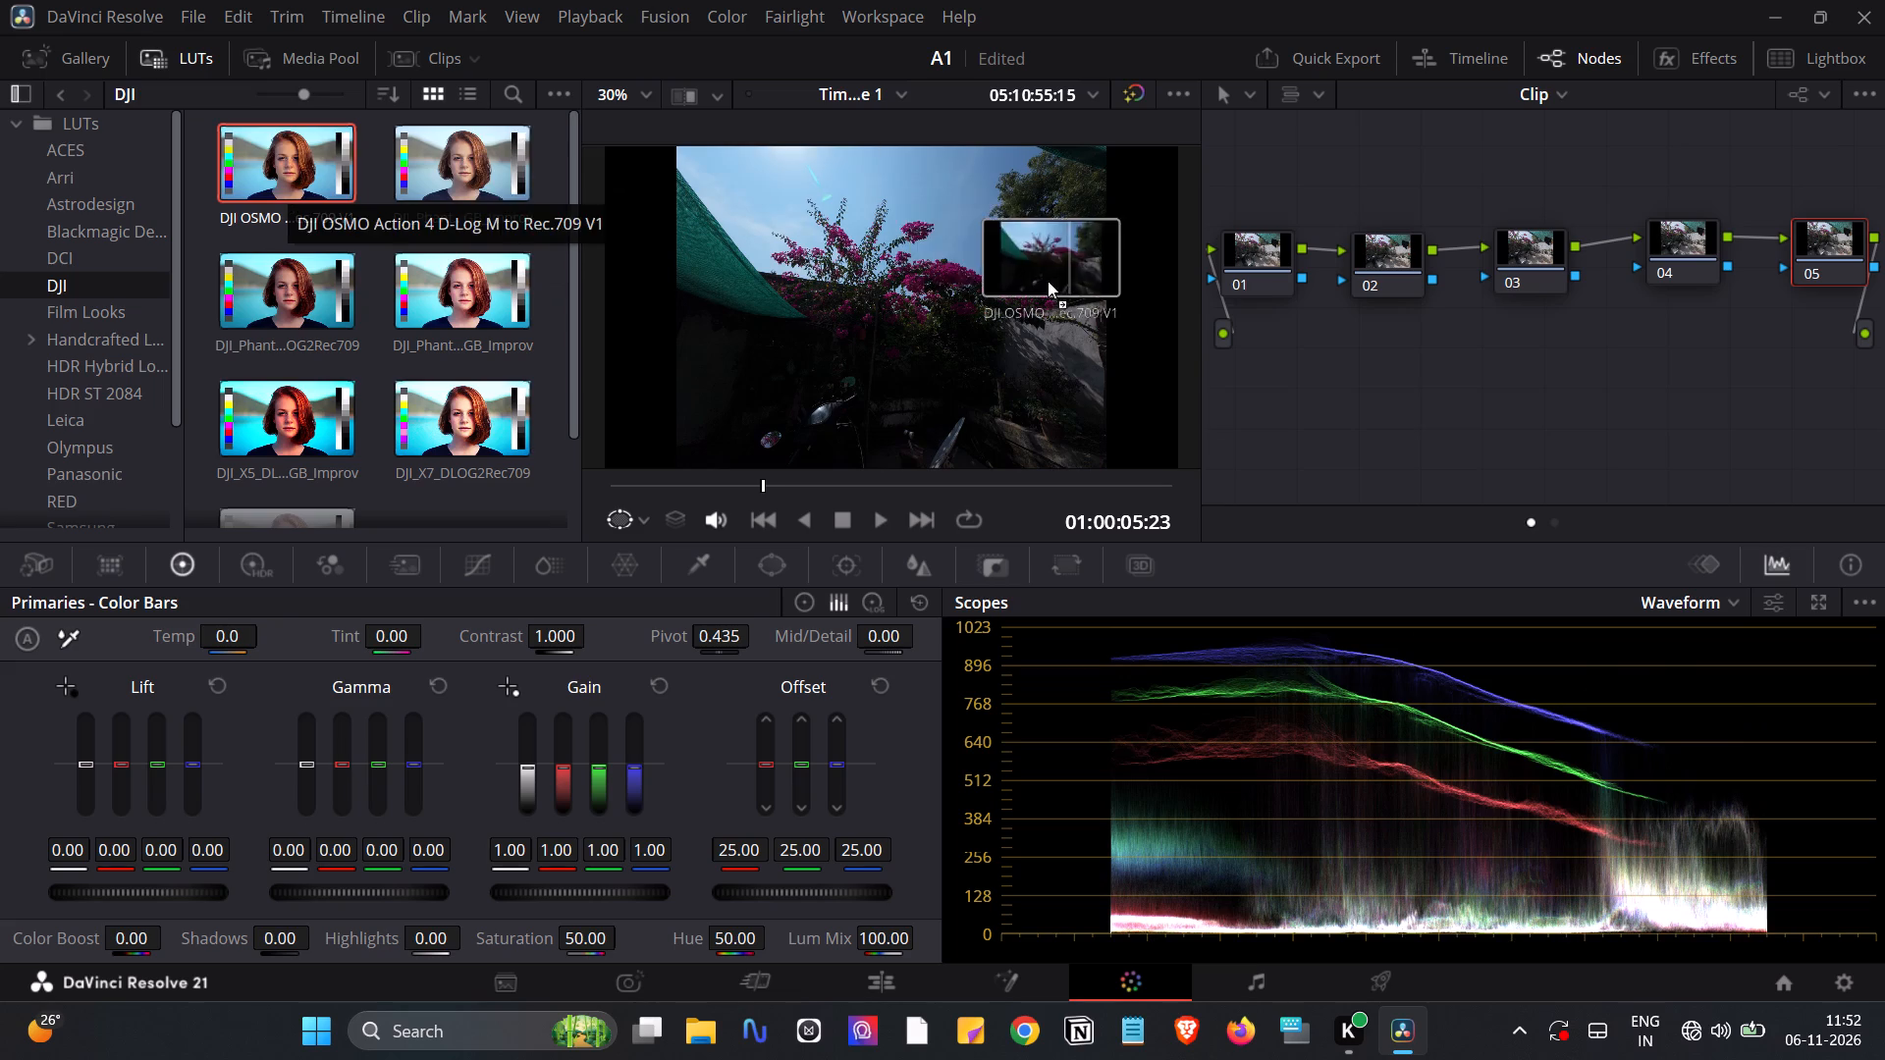
left_click_drag(1048, 281, 1275, 264)
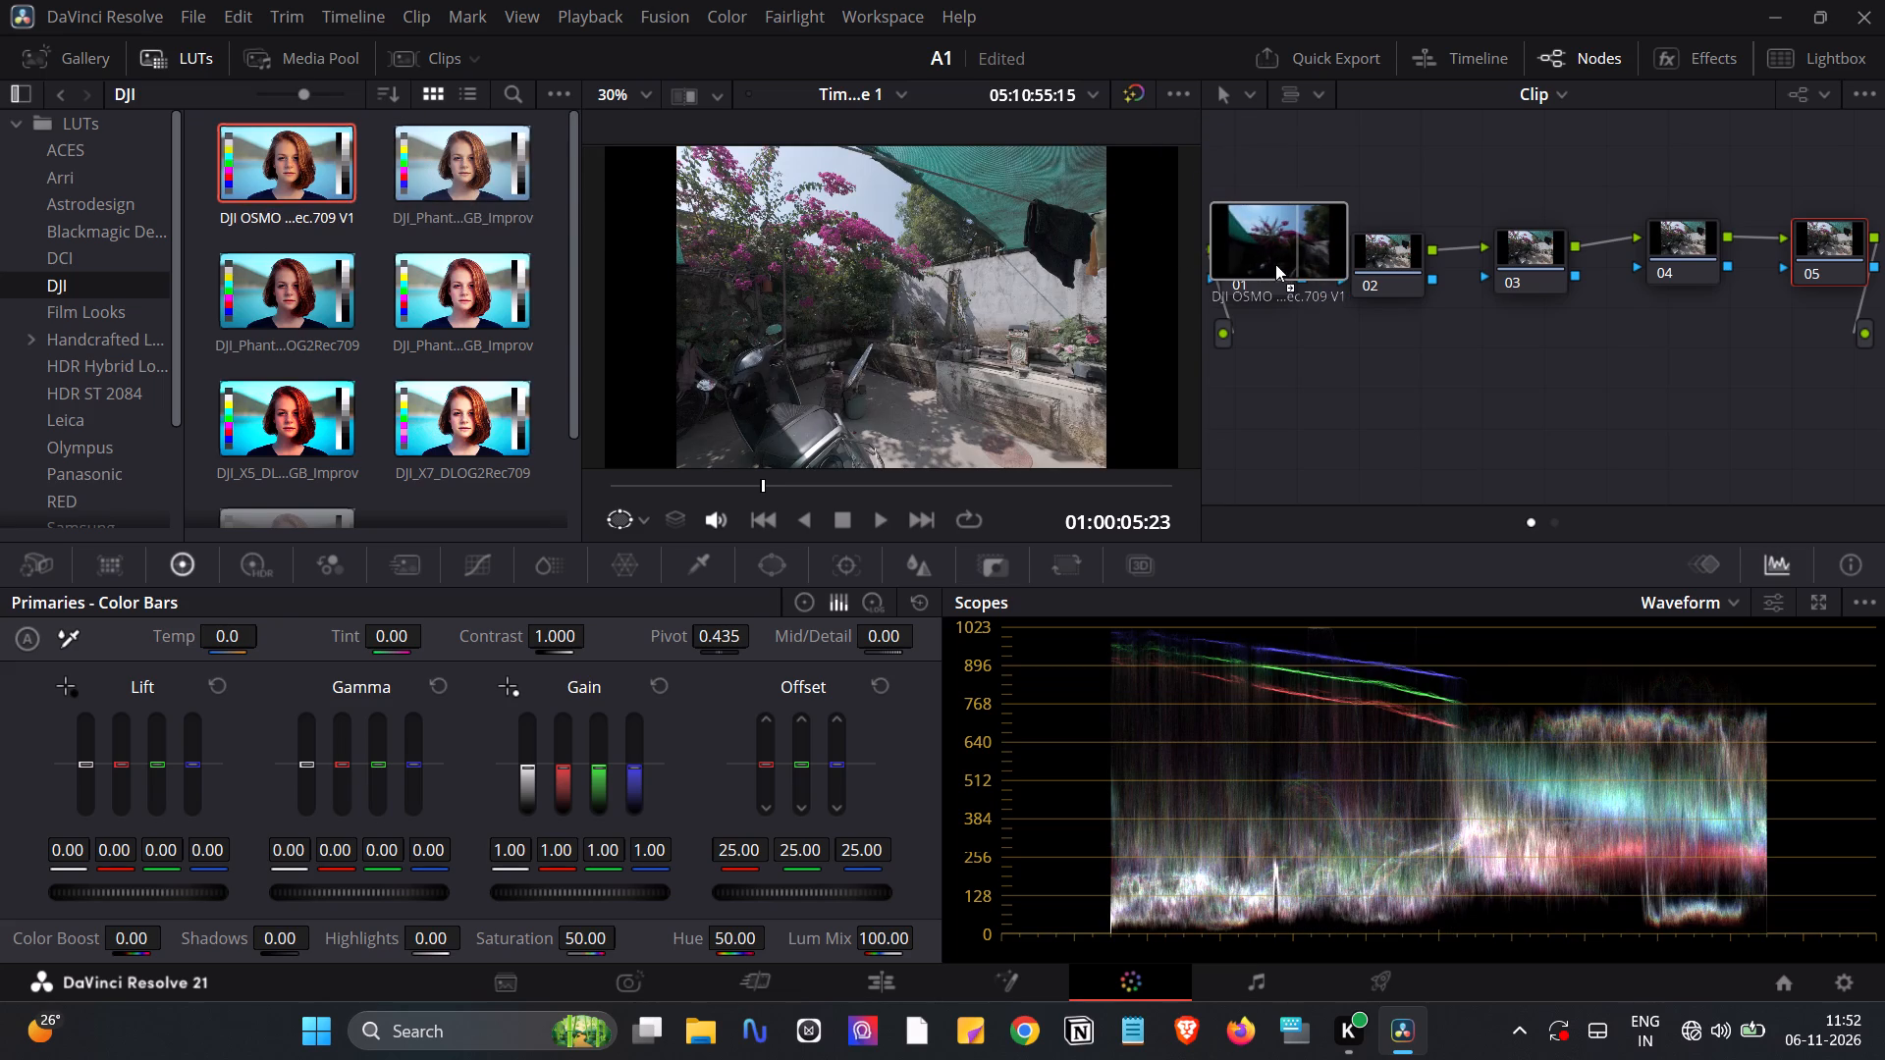
left_click_drag(1275, 264, 1288, 260)
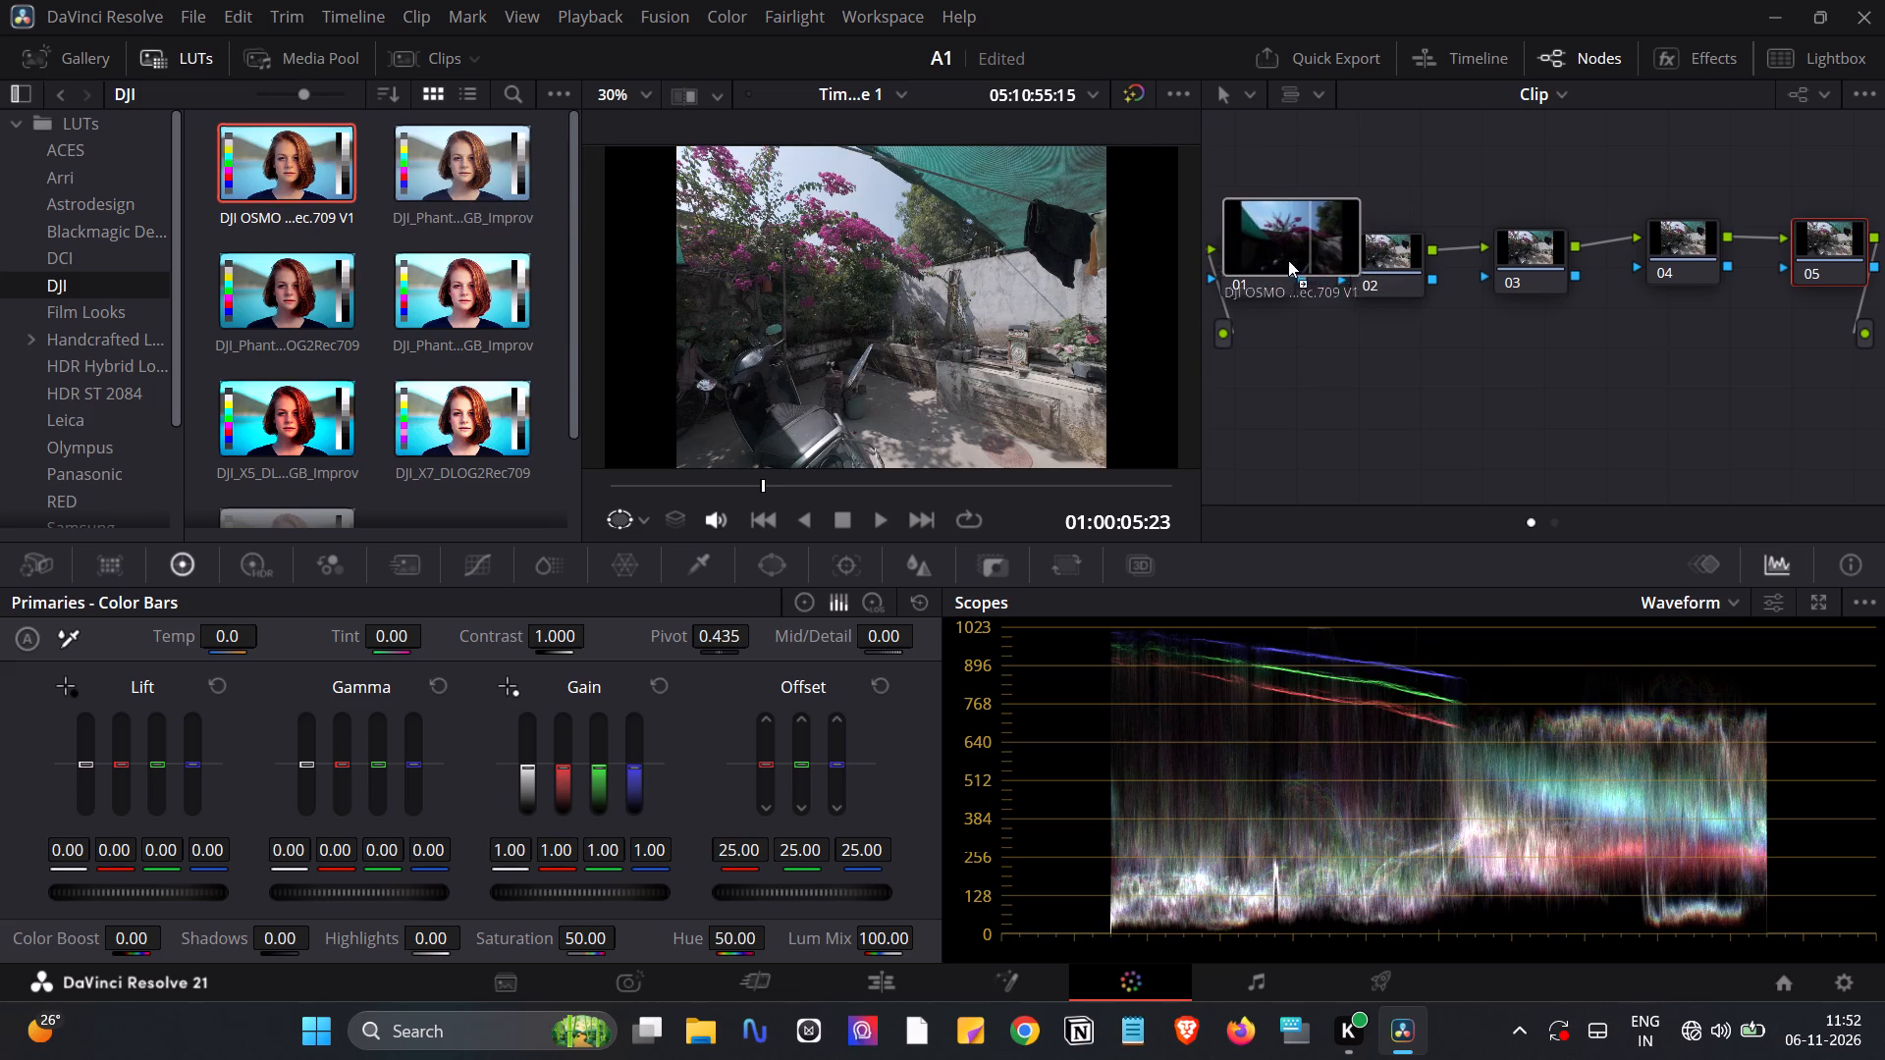
left_click_drag(1288, 260, 1358, 376)
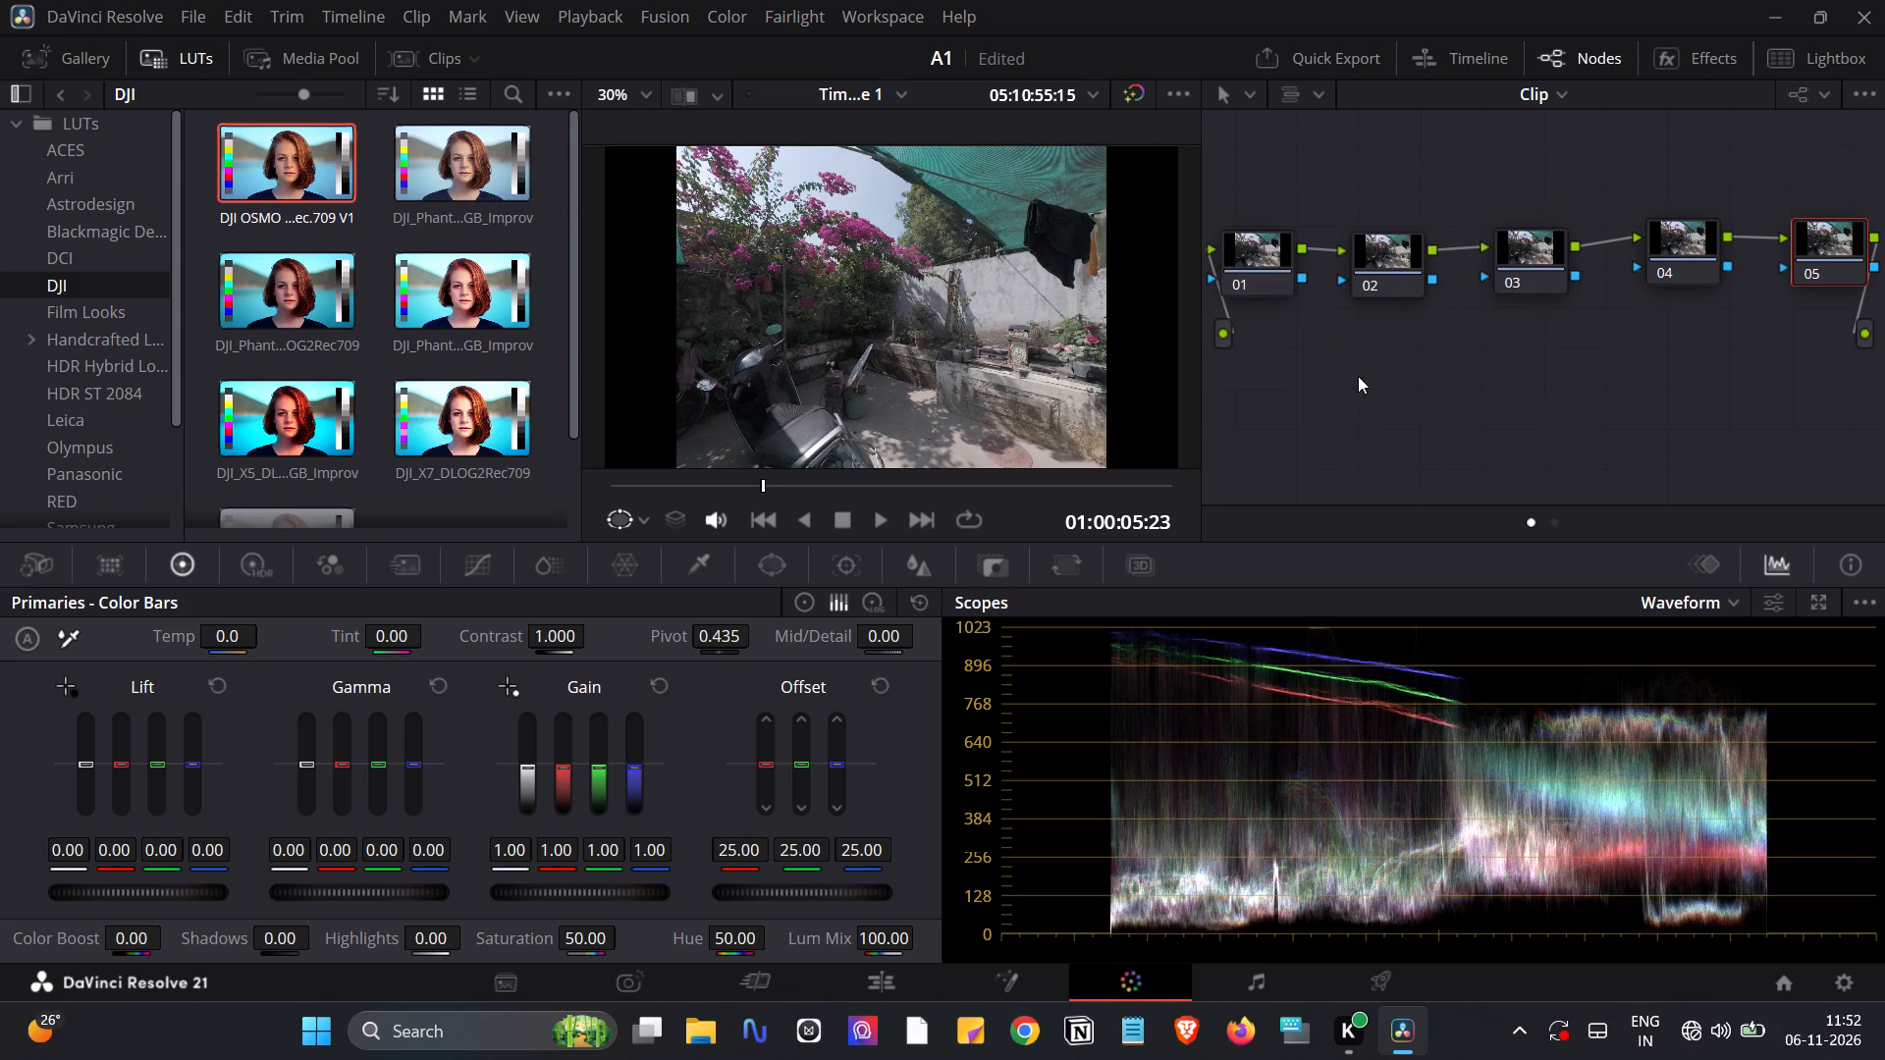
left_click_drag(242, 151, 948, 344)
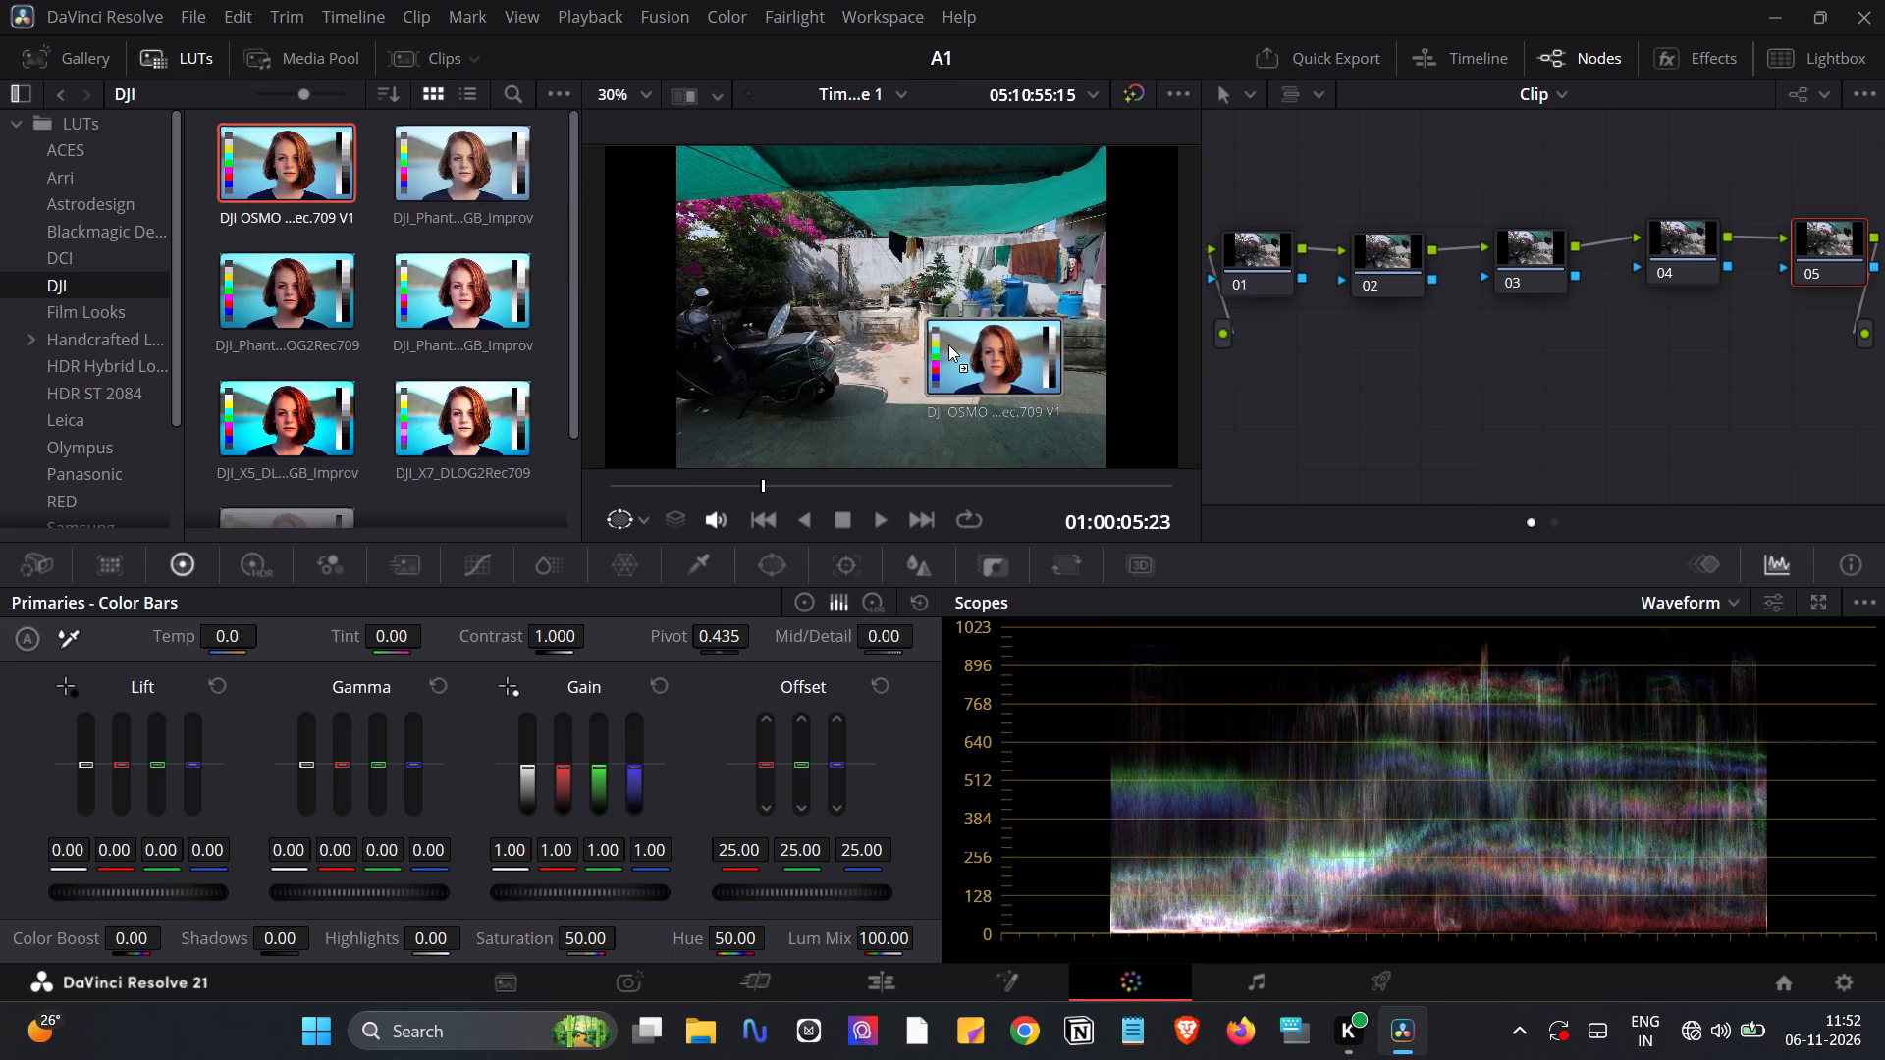
left_click_drag(948, 344, 1255, 276)
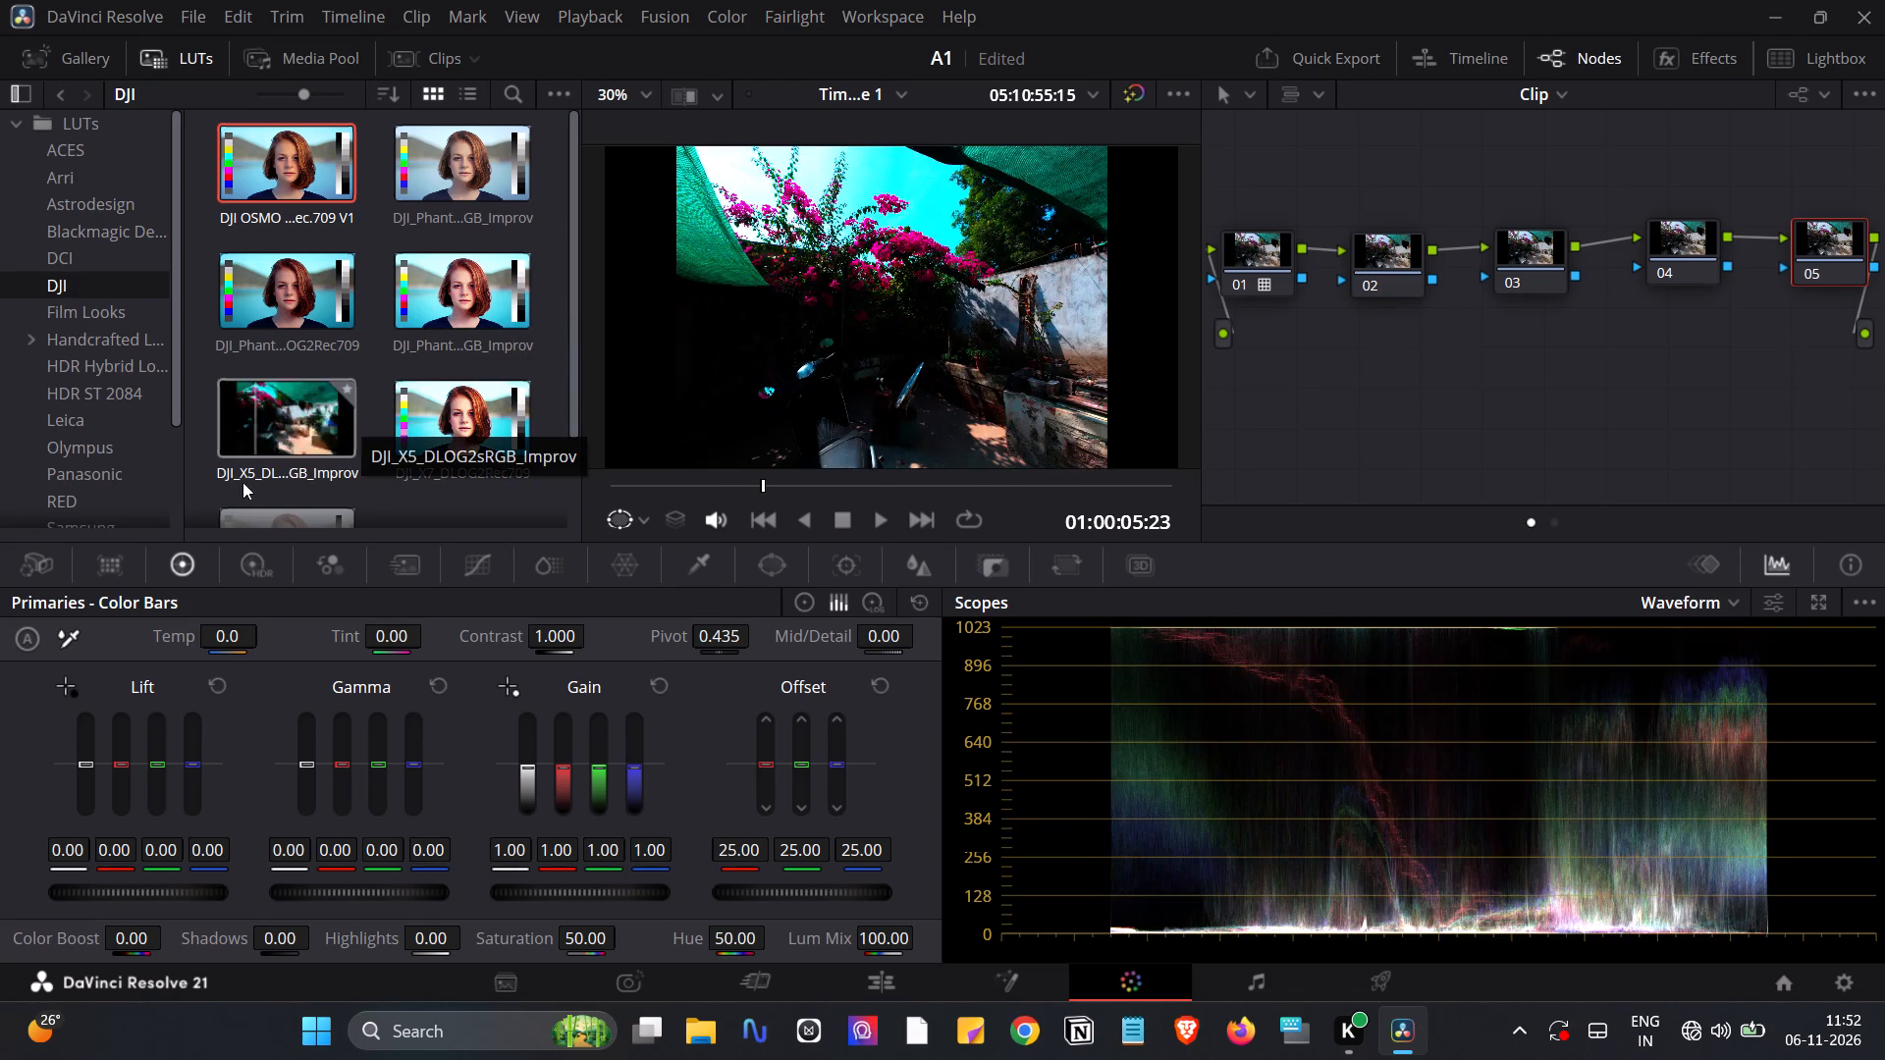
Browse the remaining DJI LUTs and the Film Looks LUTs, previewing their looks on the outdoor shot.
scroll(226, 535, "down", 2)
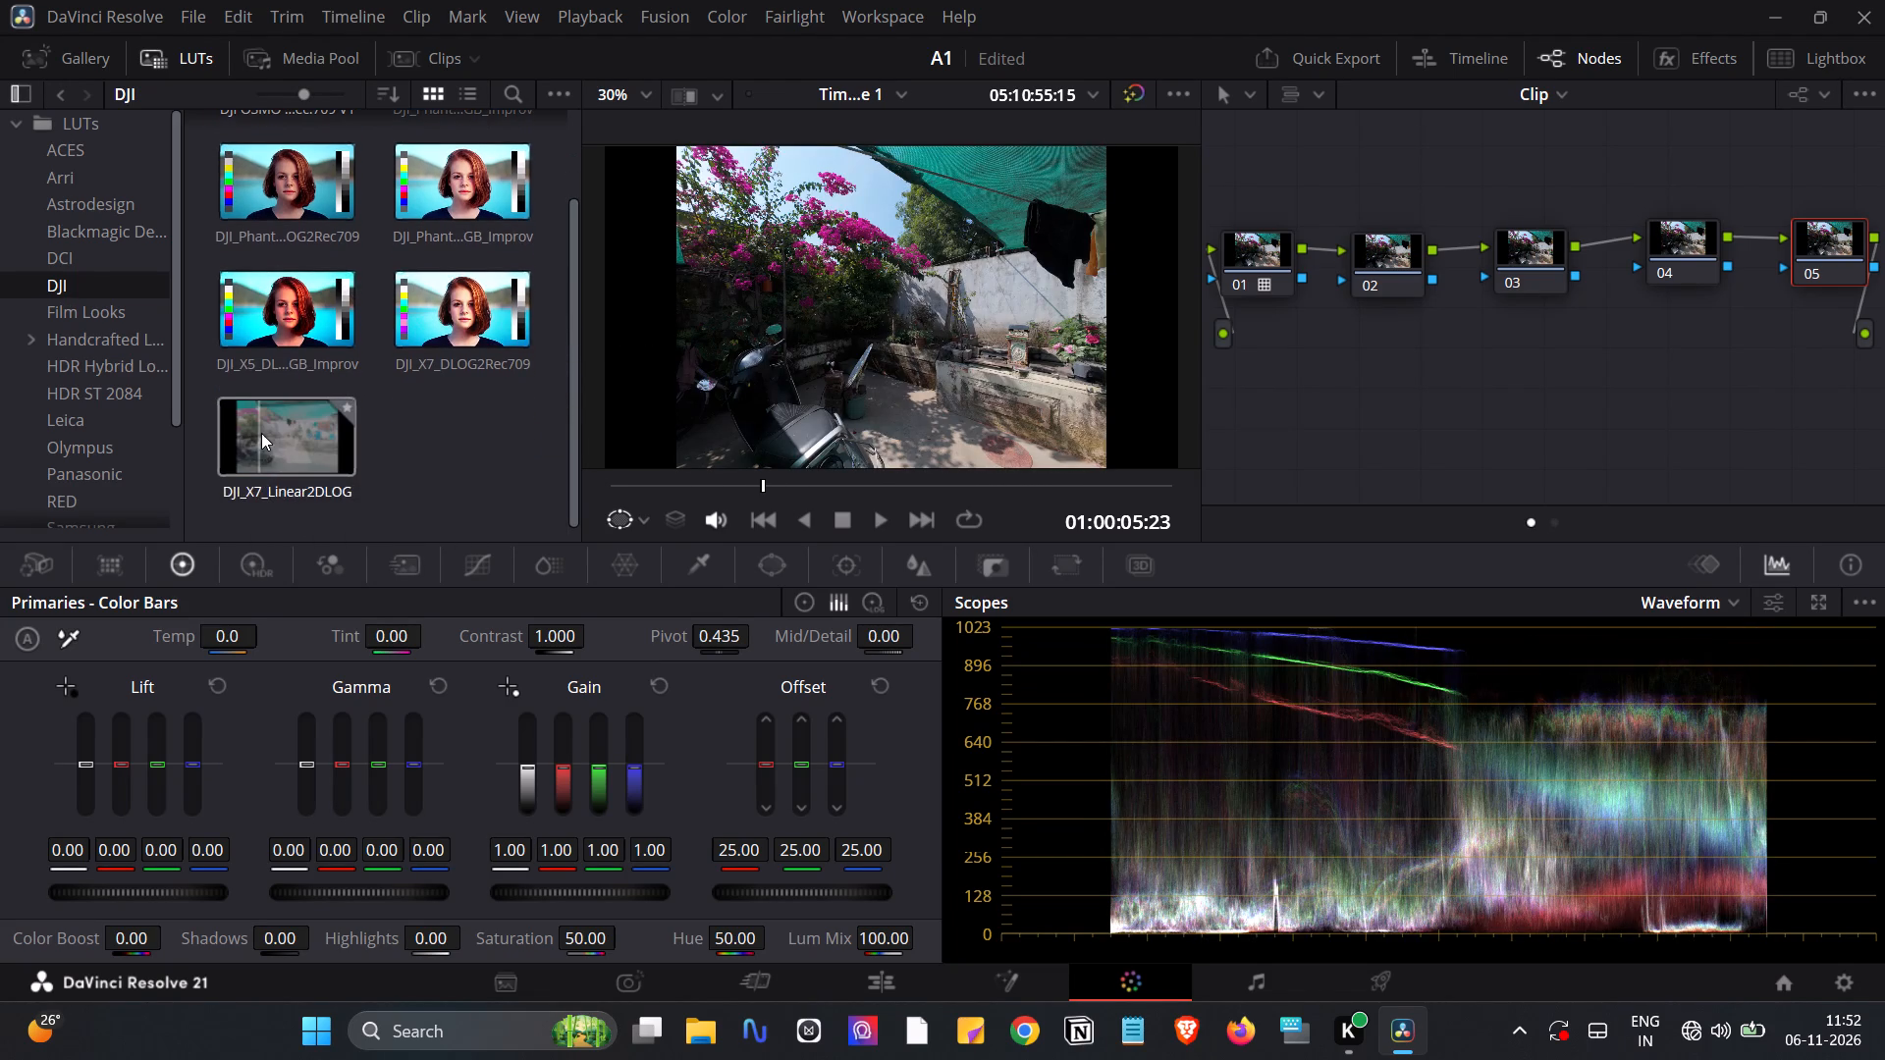
scroll(269, 433, "up", 1)
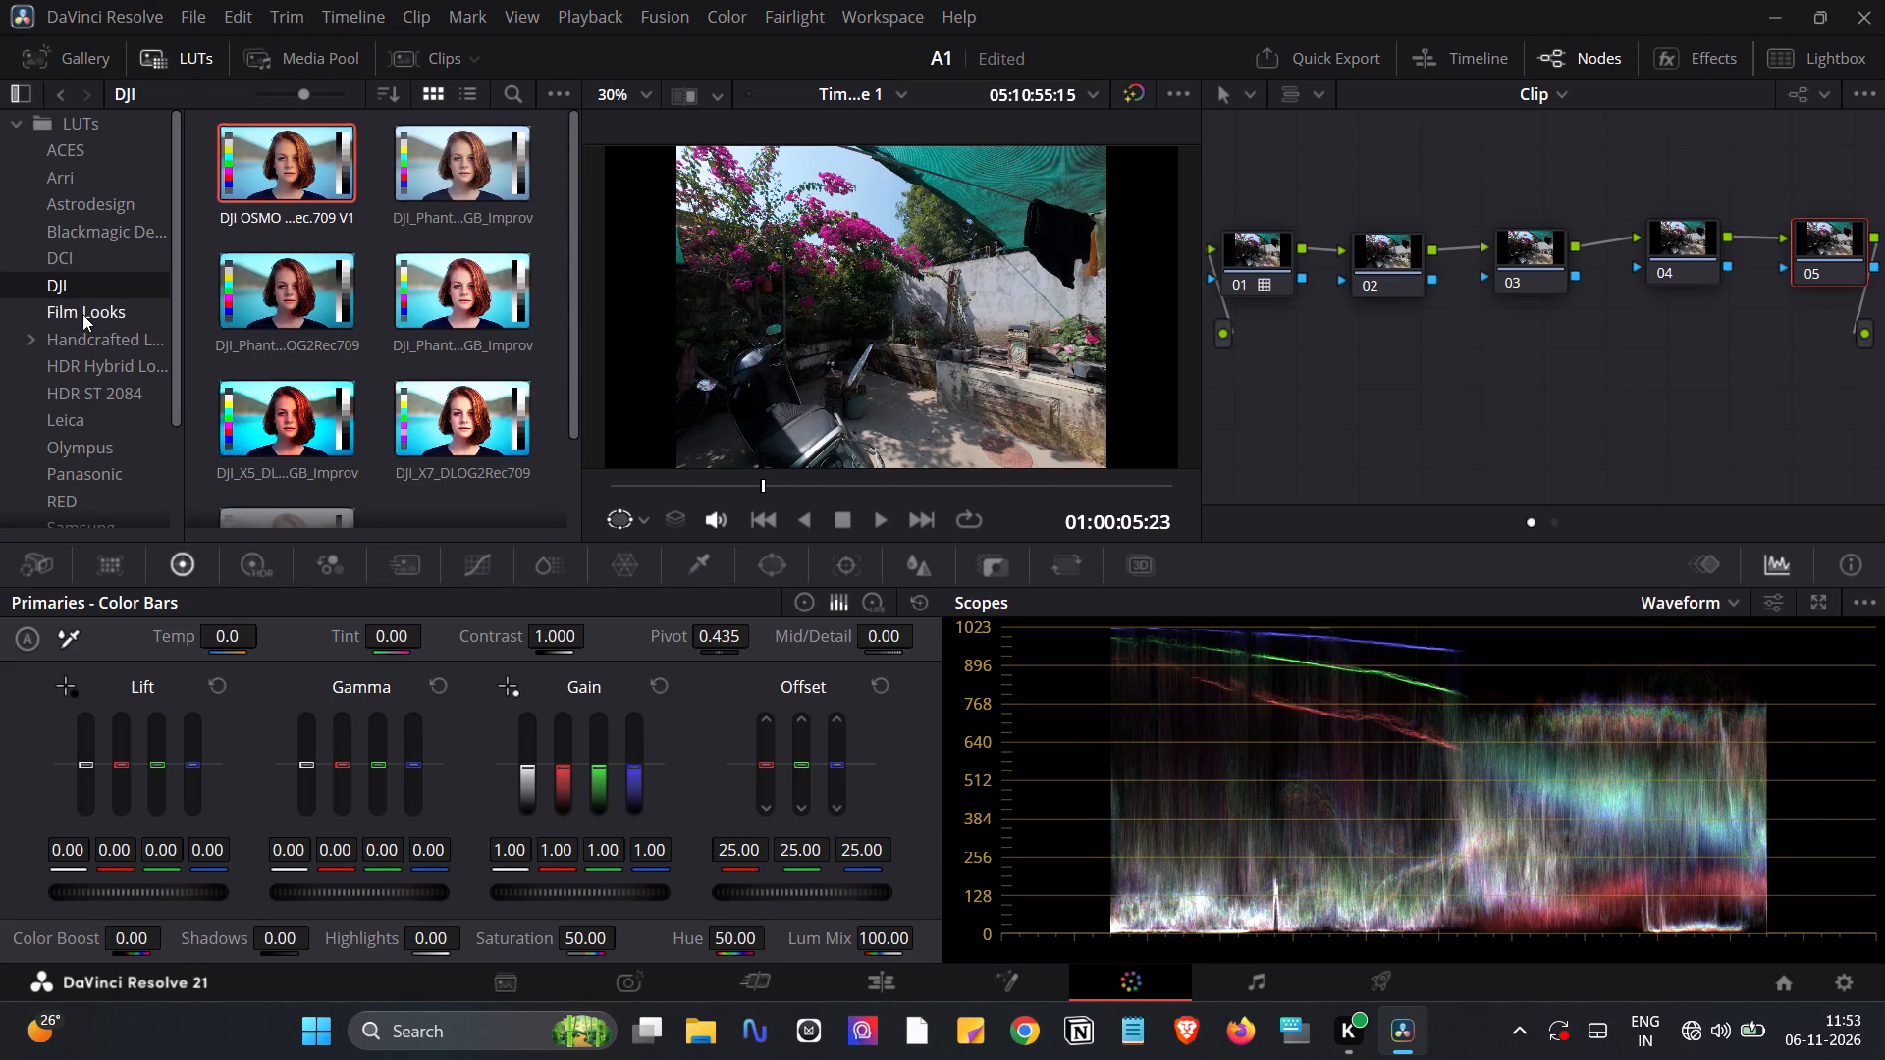
left_click(82, 314)
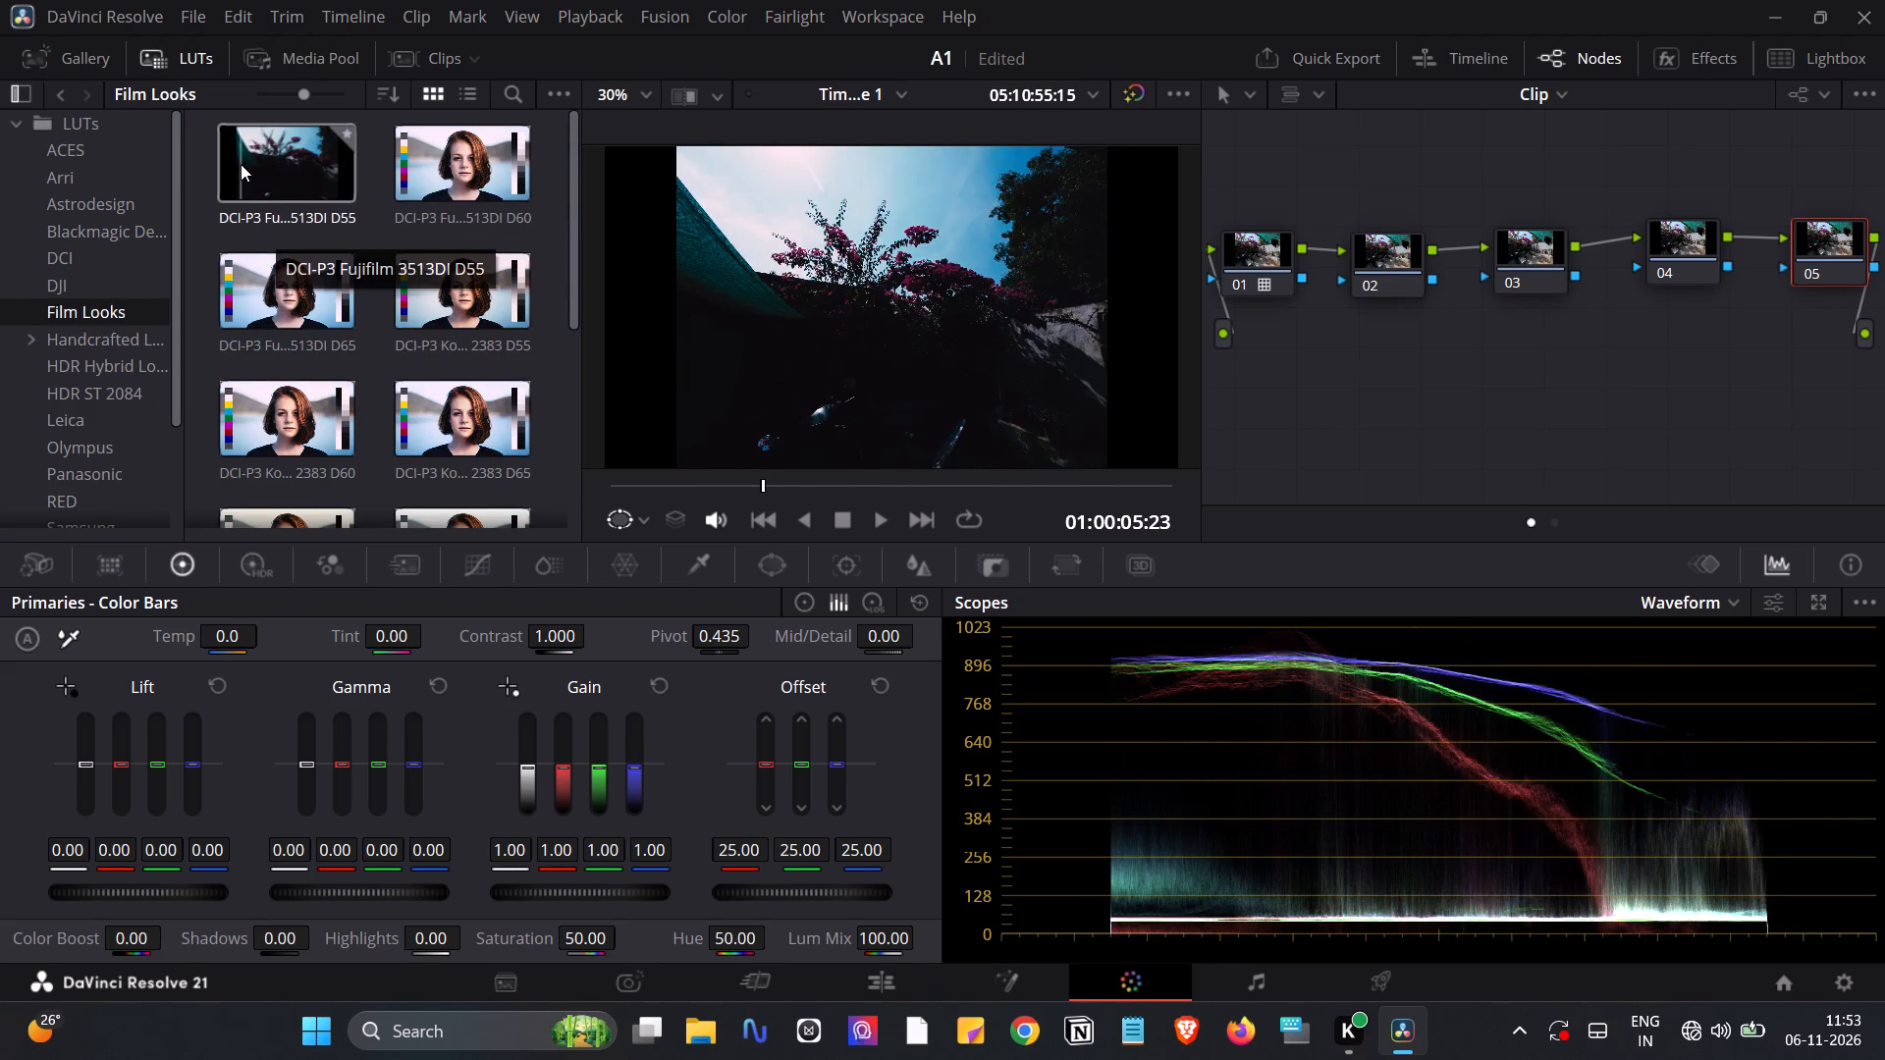
scroll(419, 367, "down", 1)
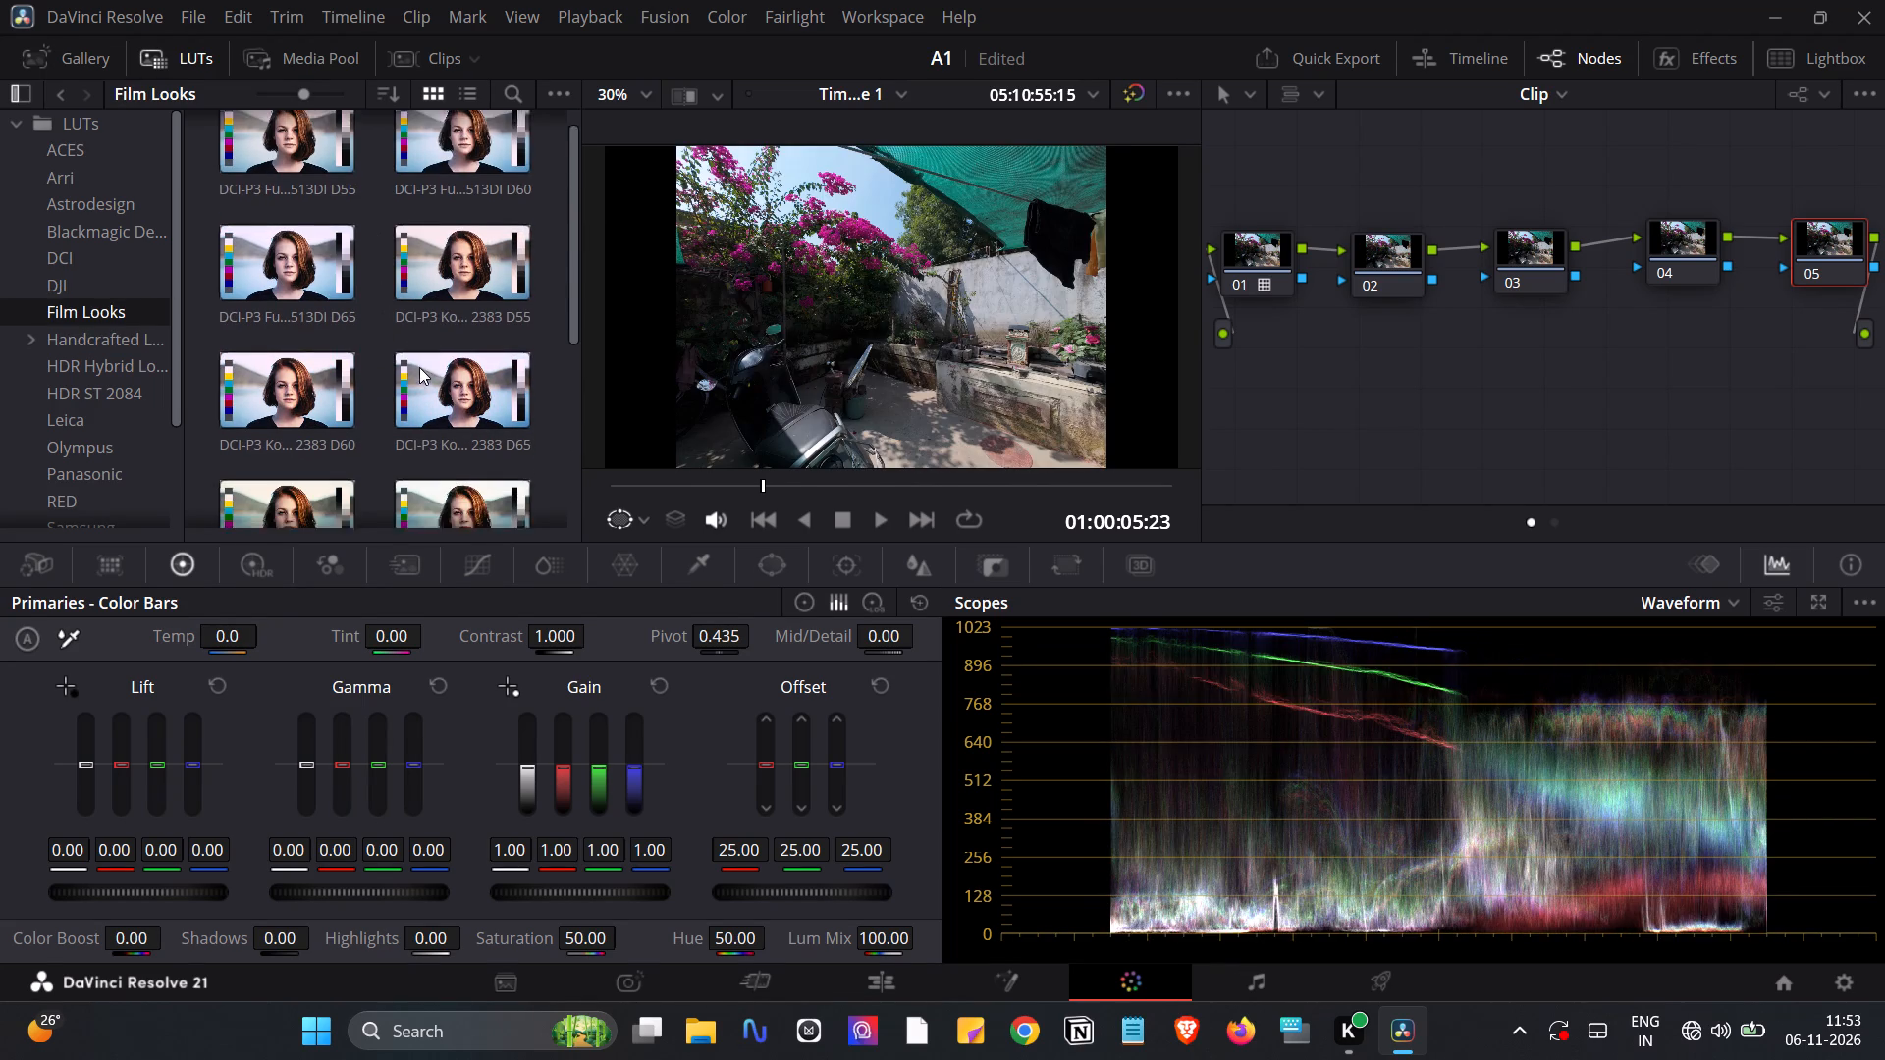
scroll(419, 367, "down", 2)
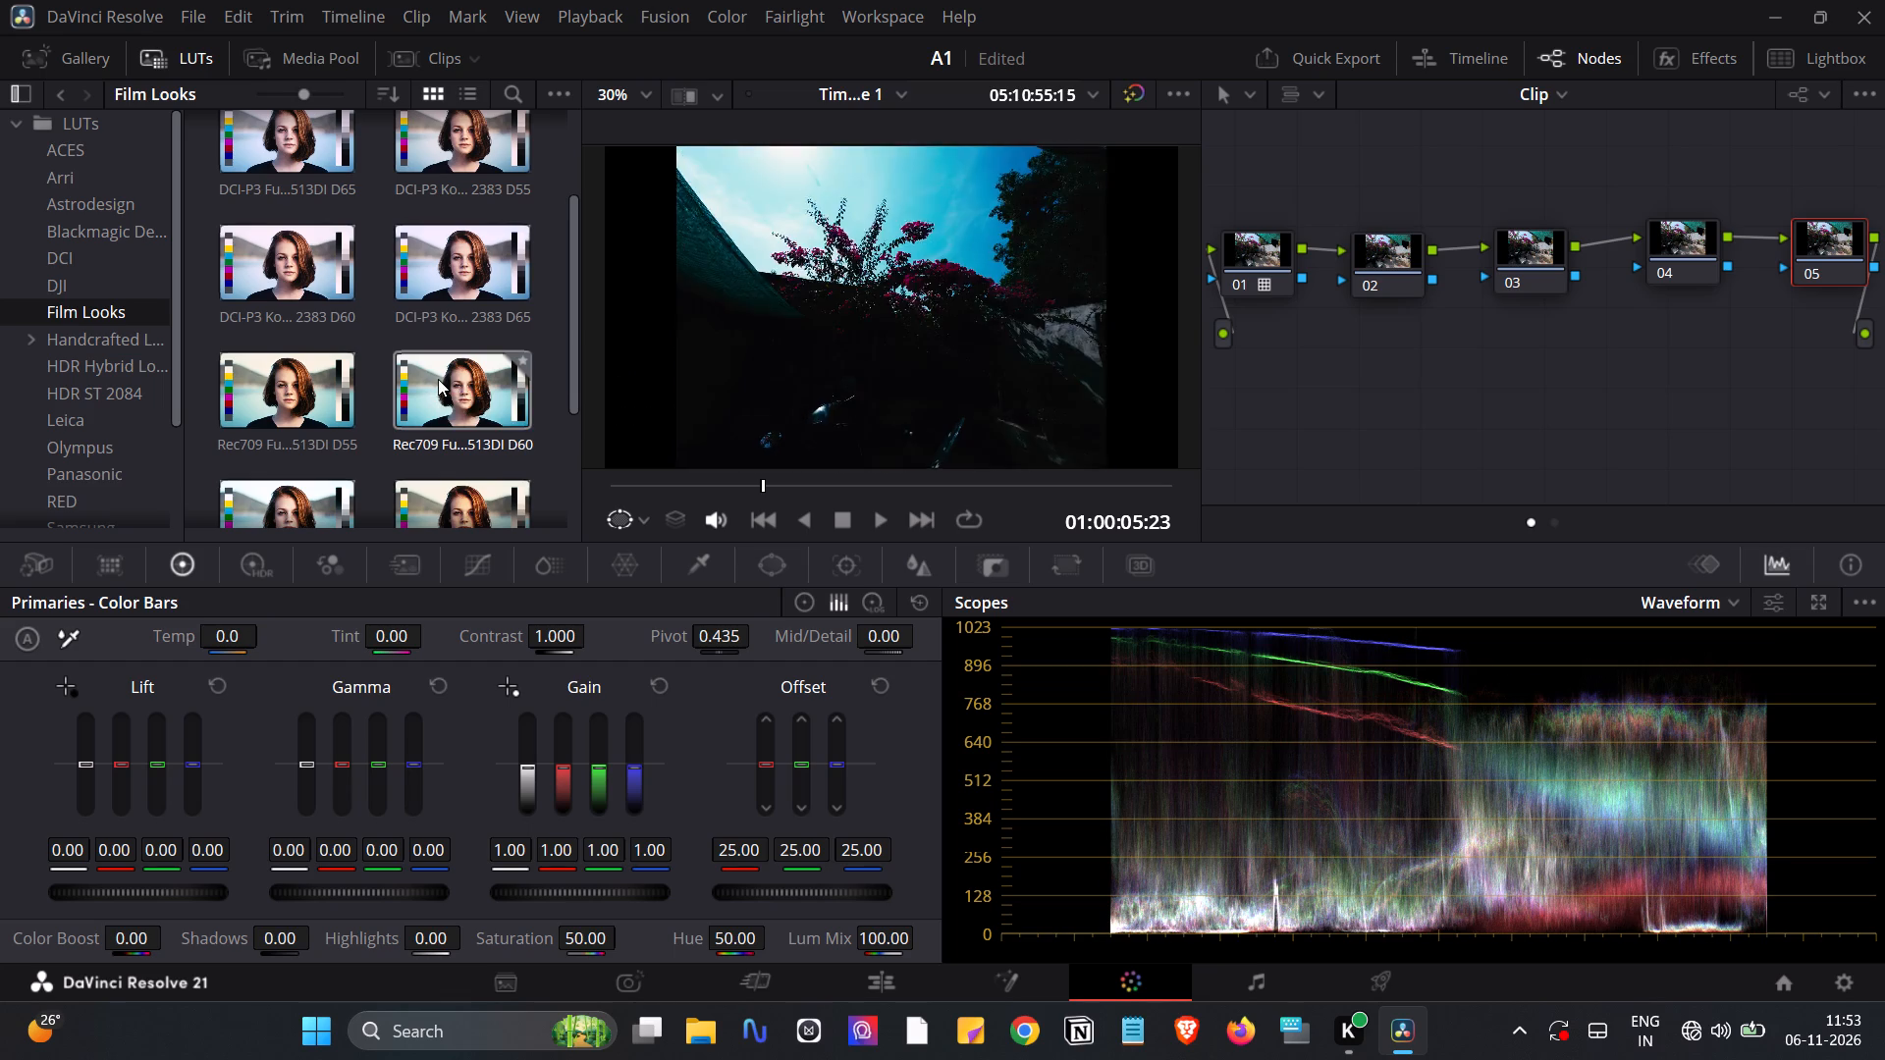
scroll(250, 386, "down", 1)
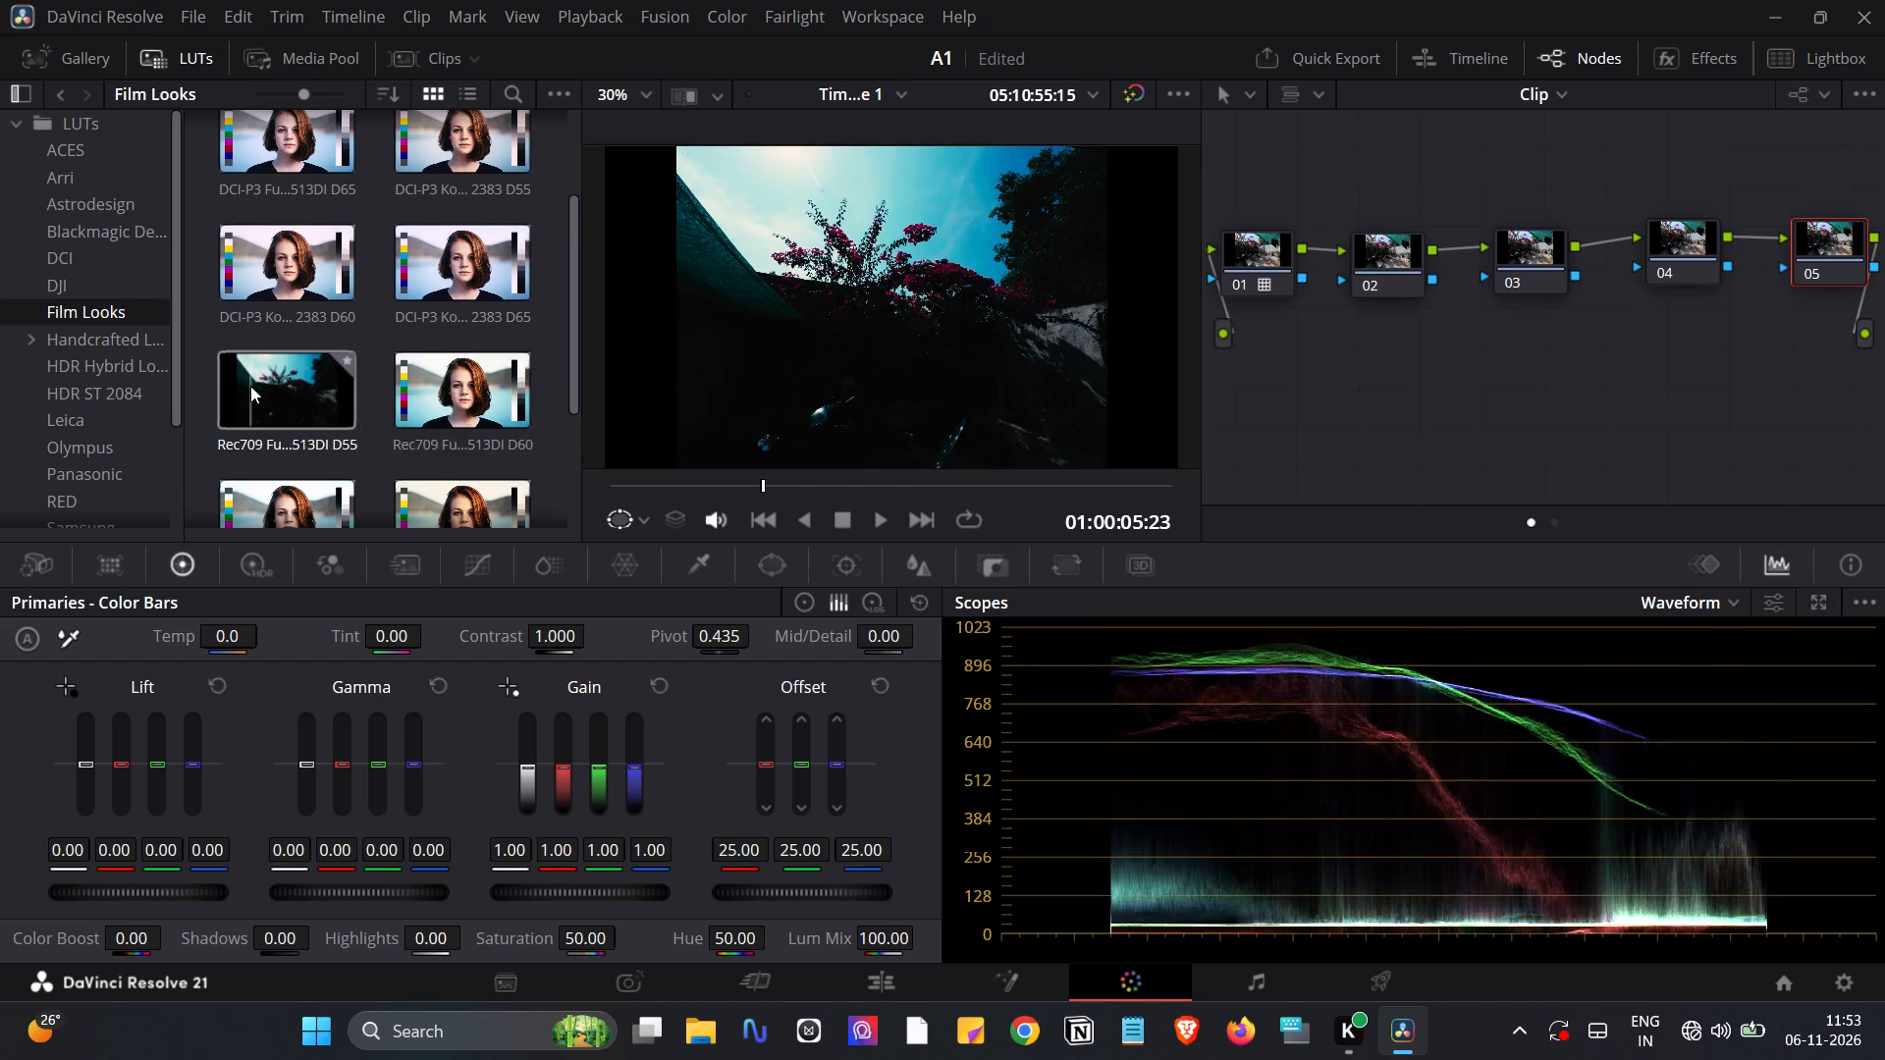
scroll(250, 386, "down", 1)
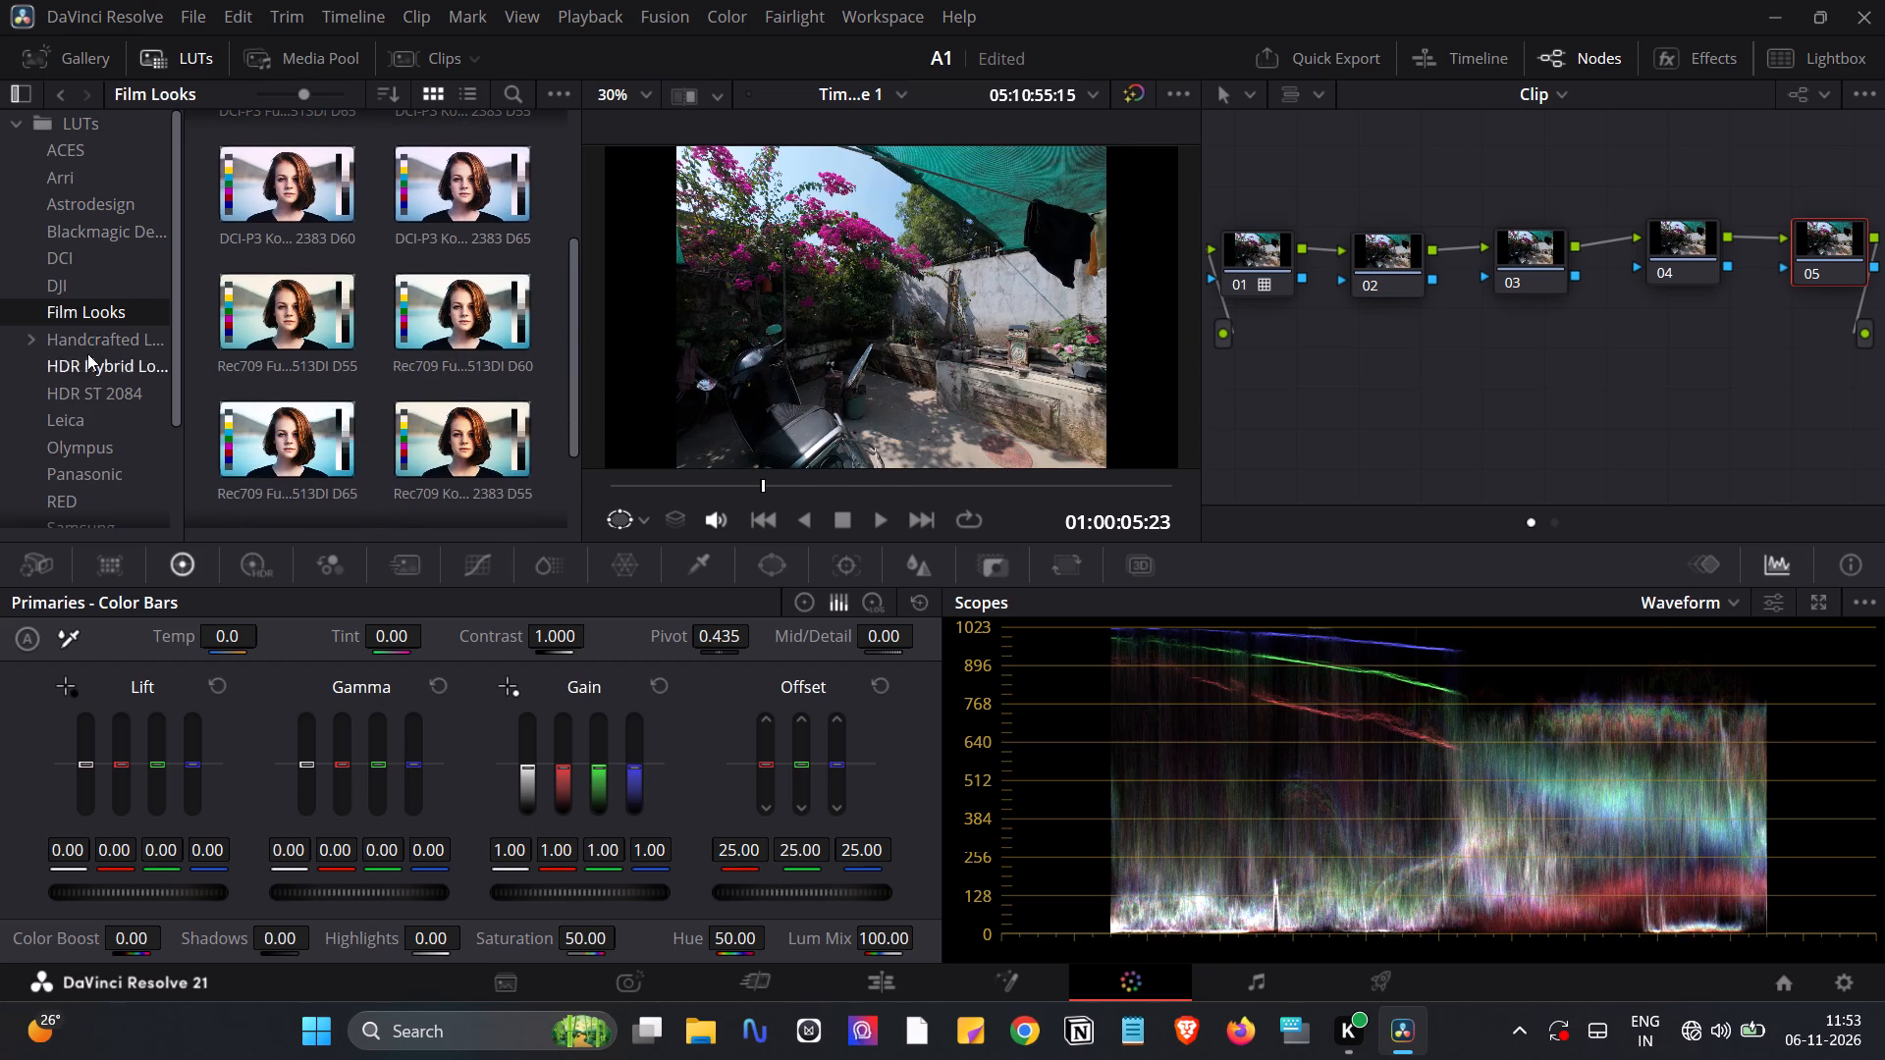
Preview the Colors, Film and Noir LUT sets of the Handcrafted pack on the outdoor shot.
left_click(92, 337)
double_click(298, 156)
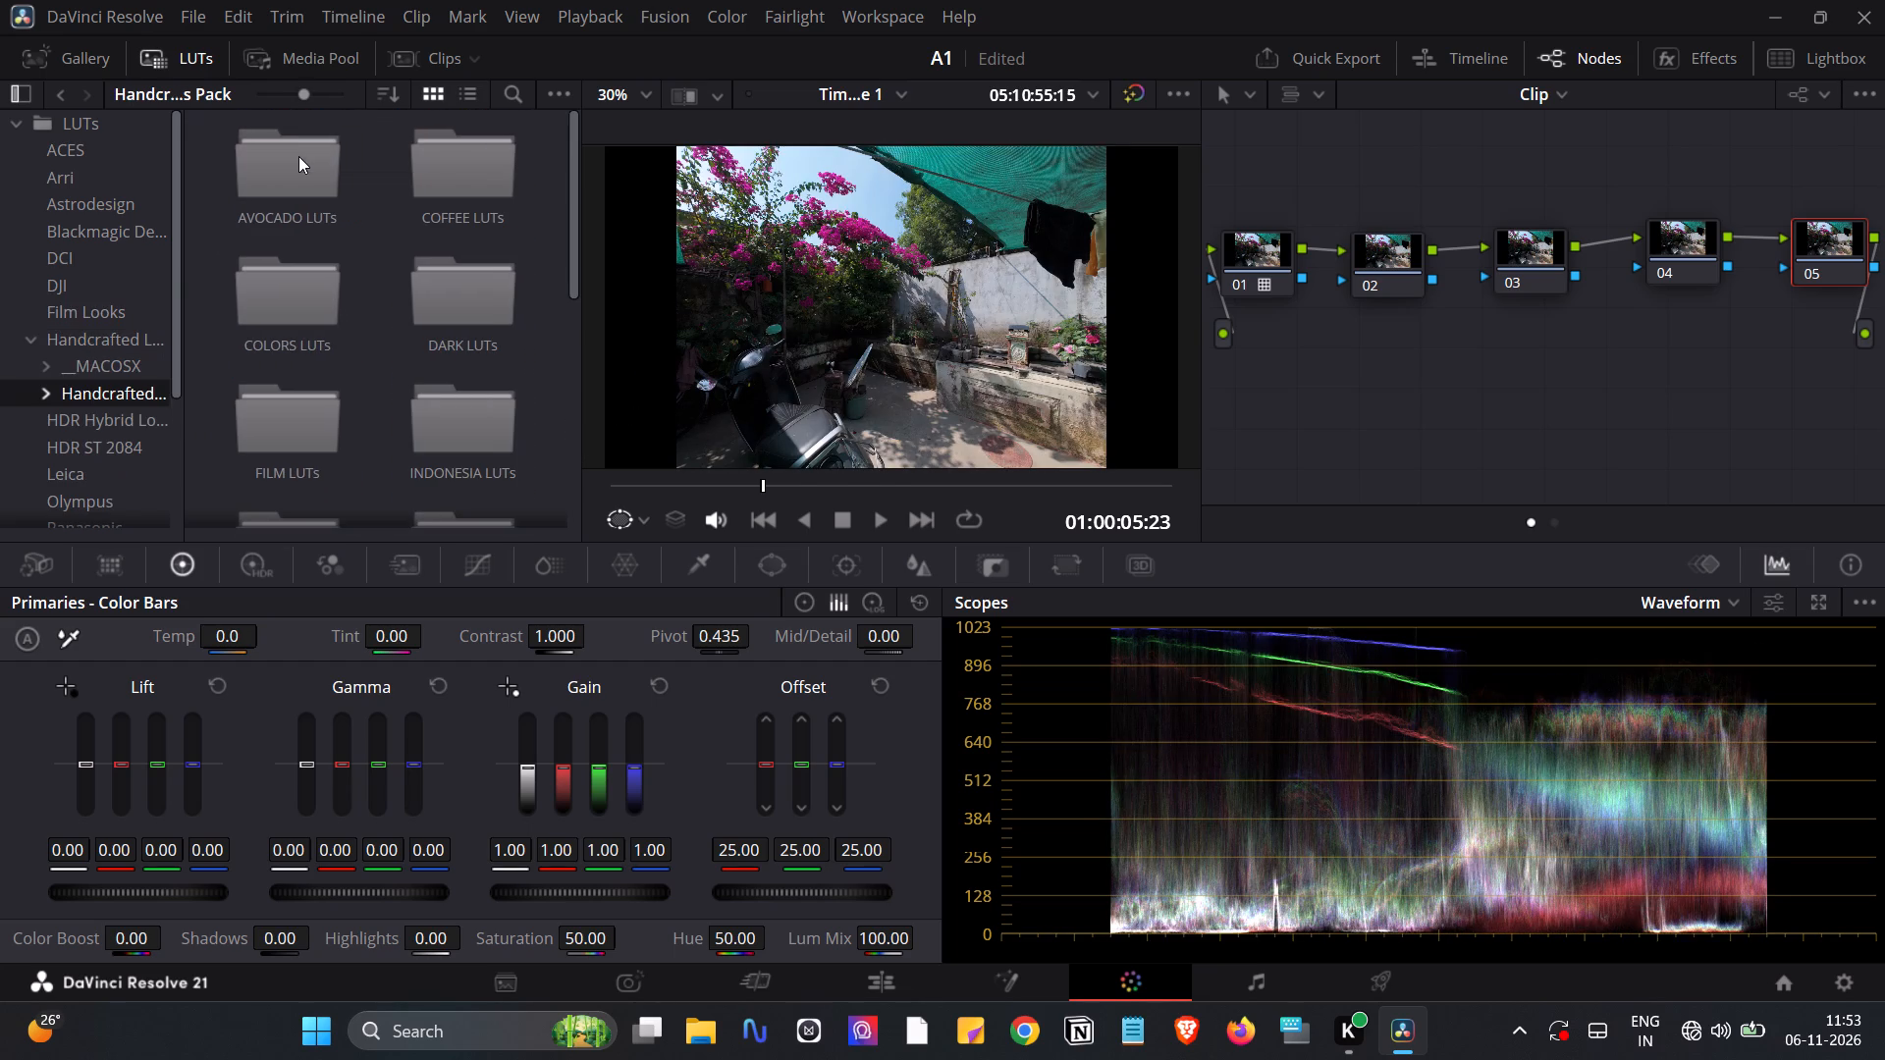
double_click(312, 309)
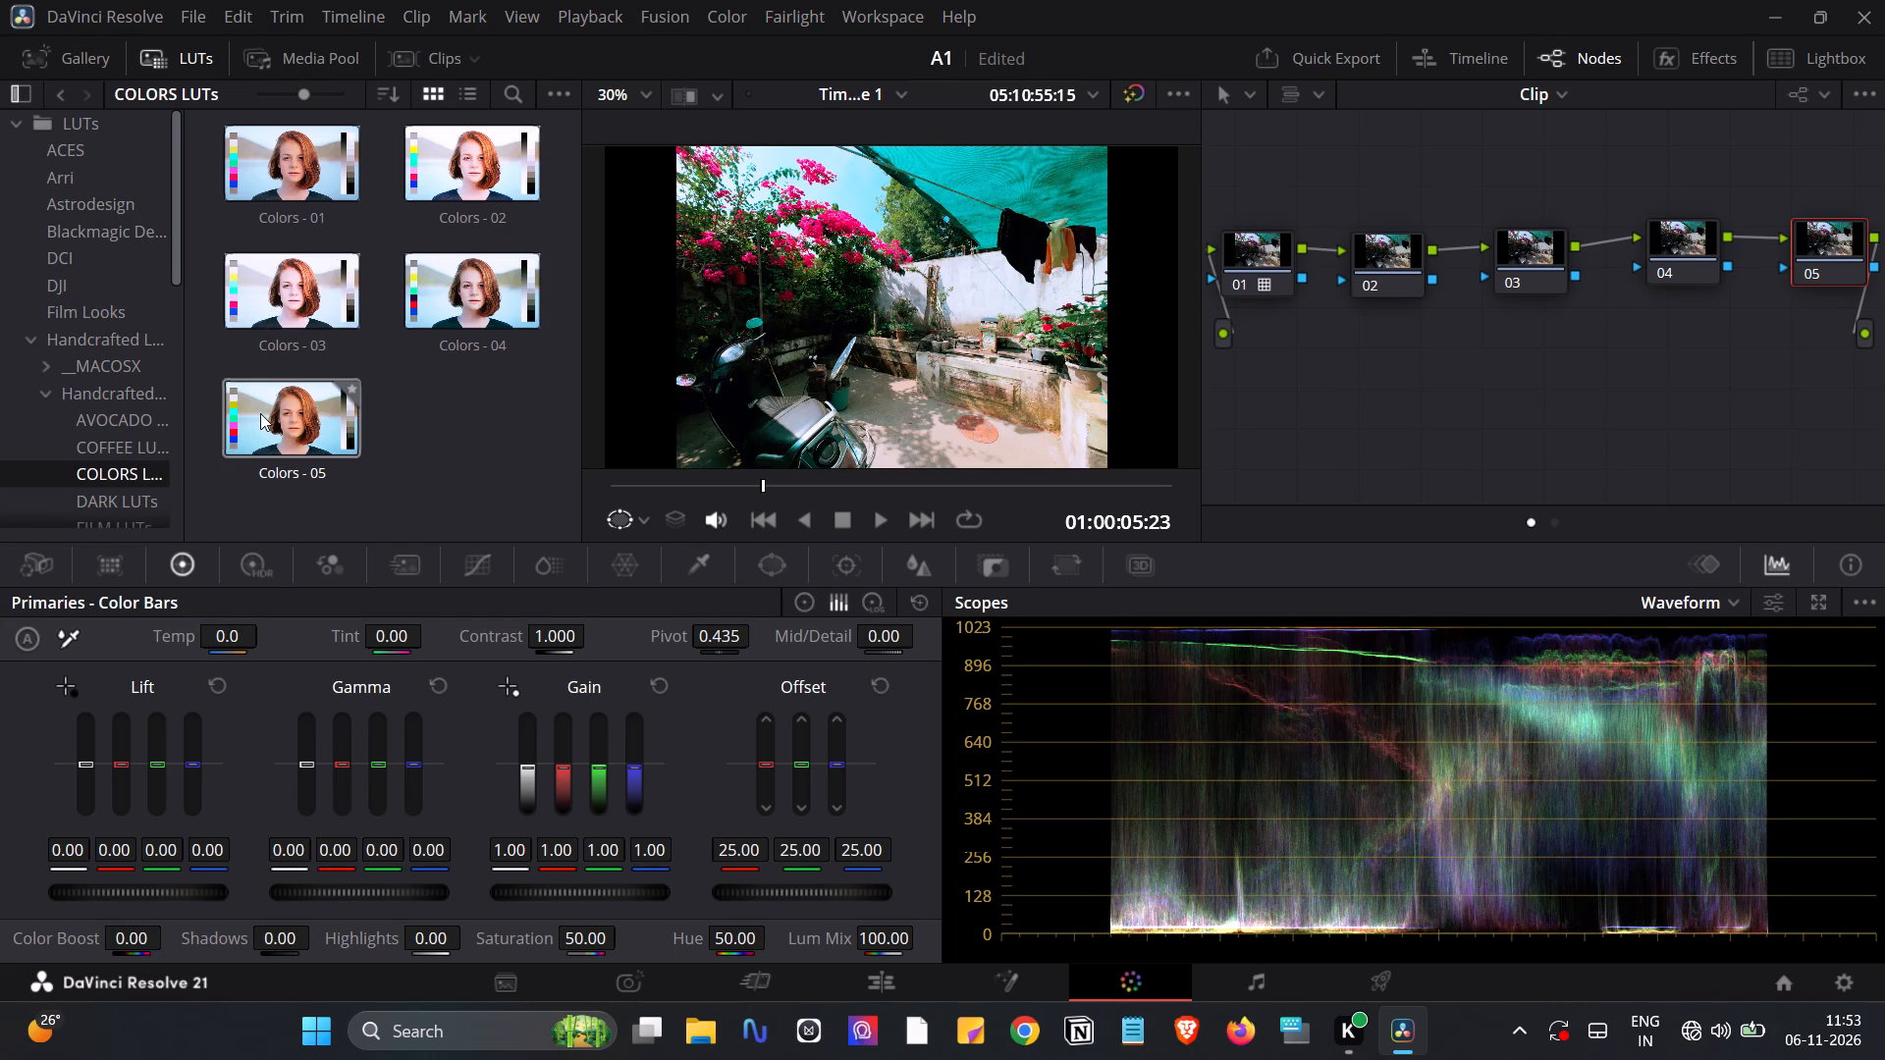
scroll(120, 432, "down", 1)
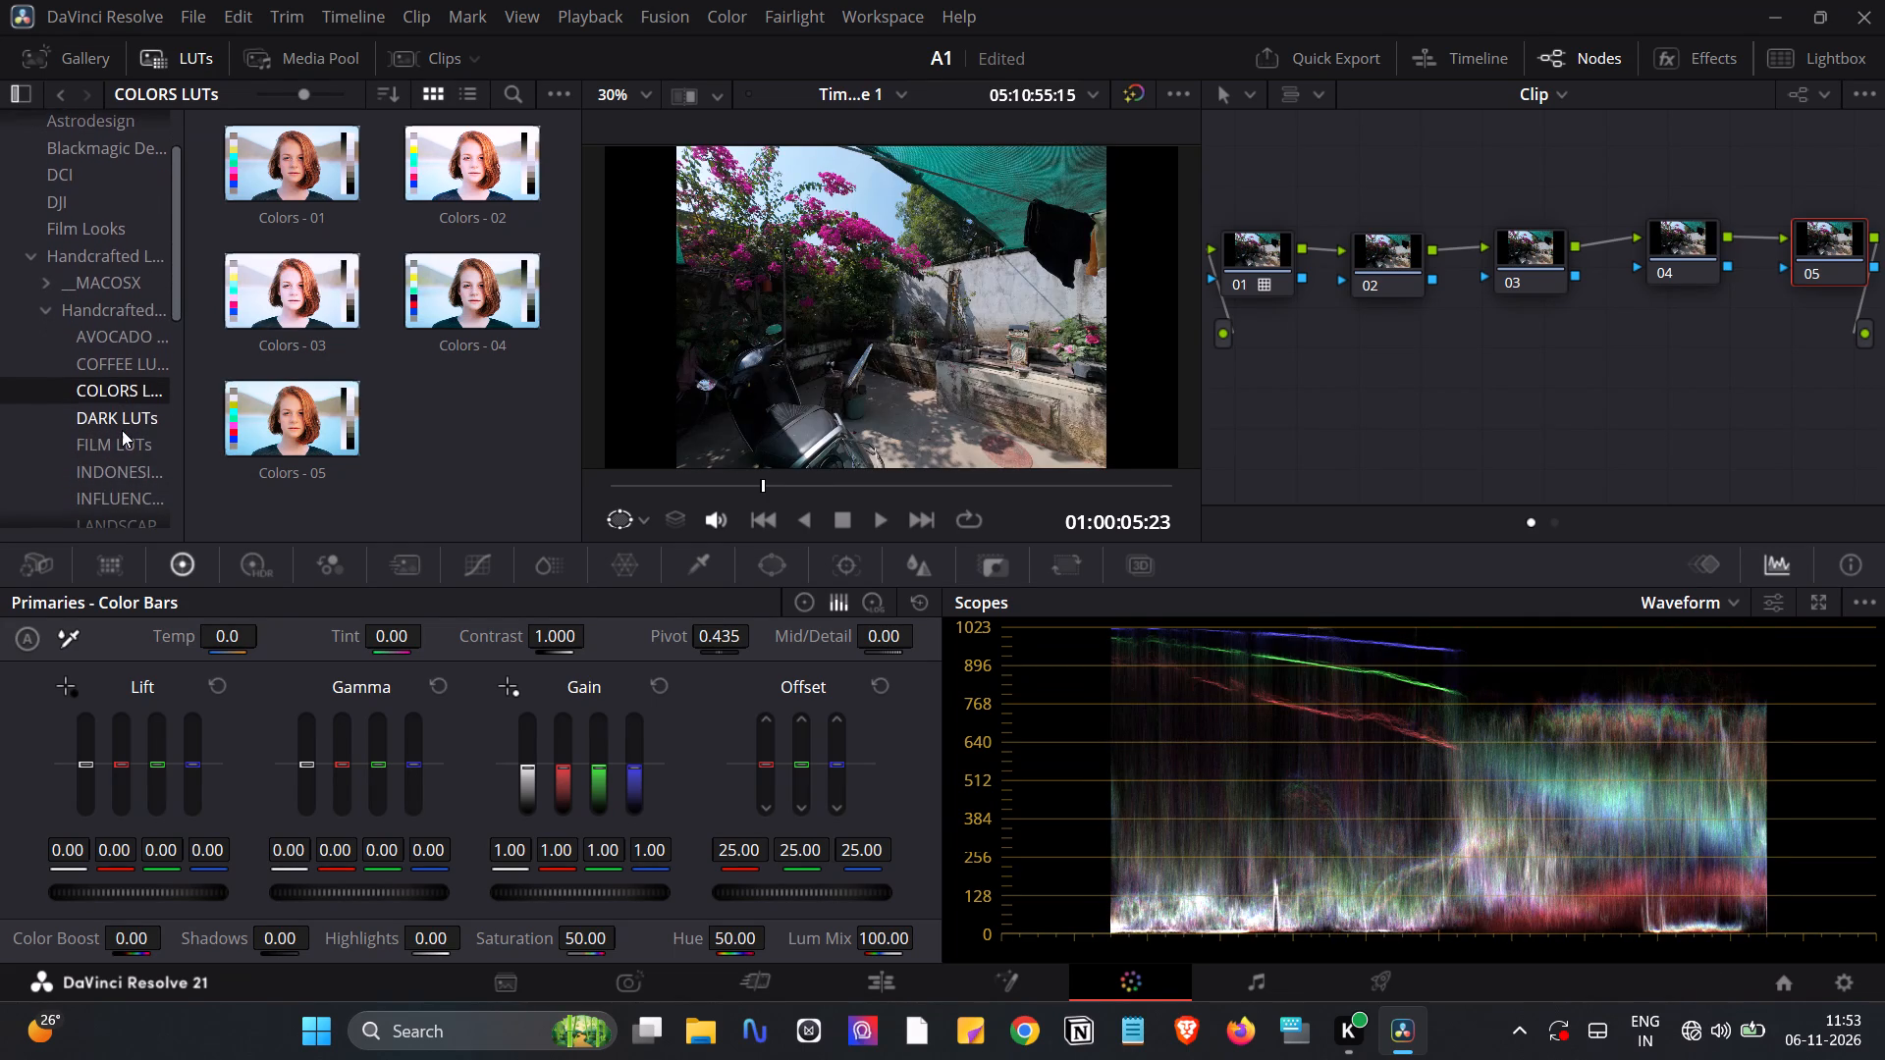
double_click(117, 452)
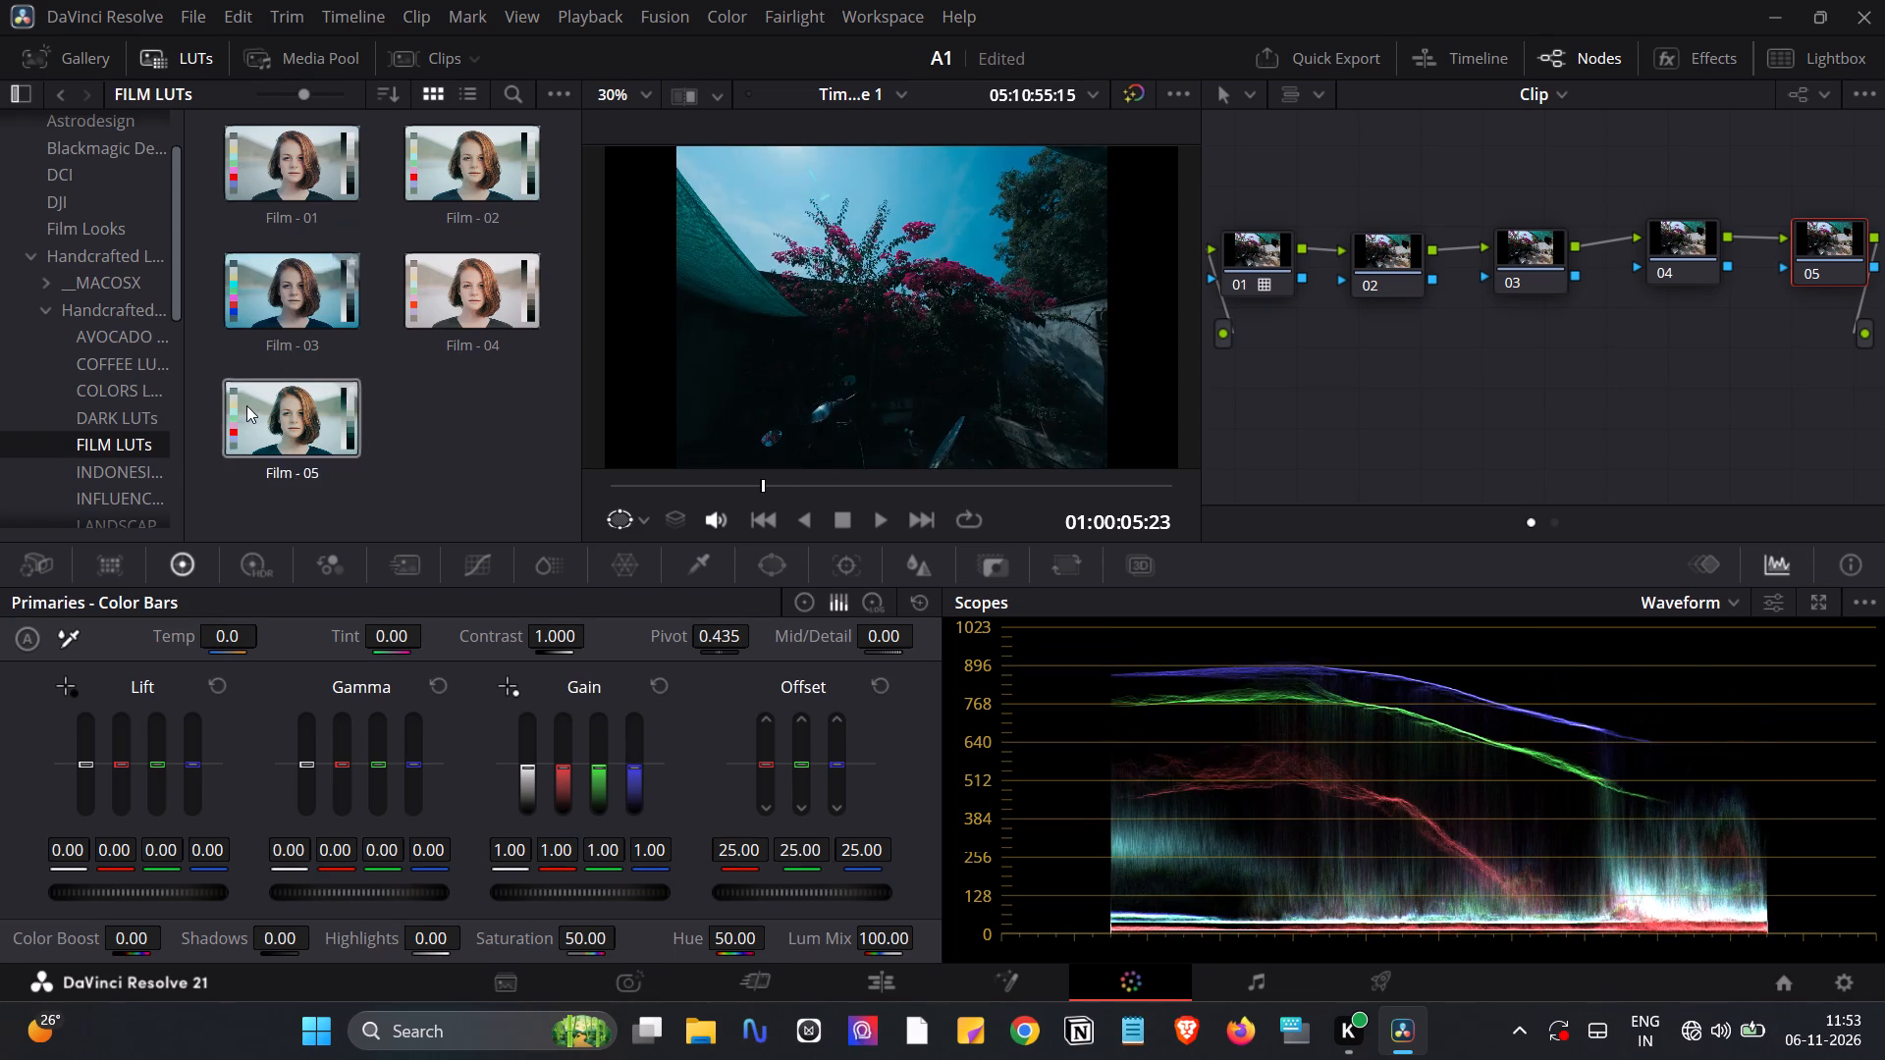
scroll(116, 460, "down", 1)
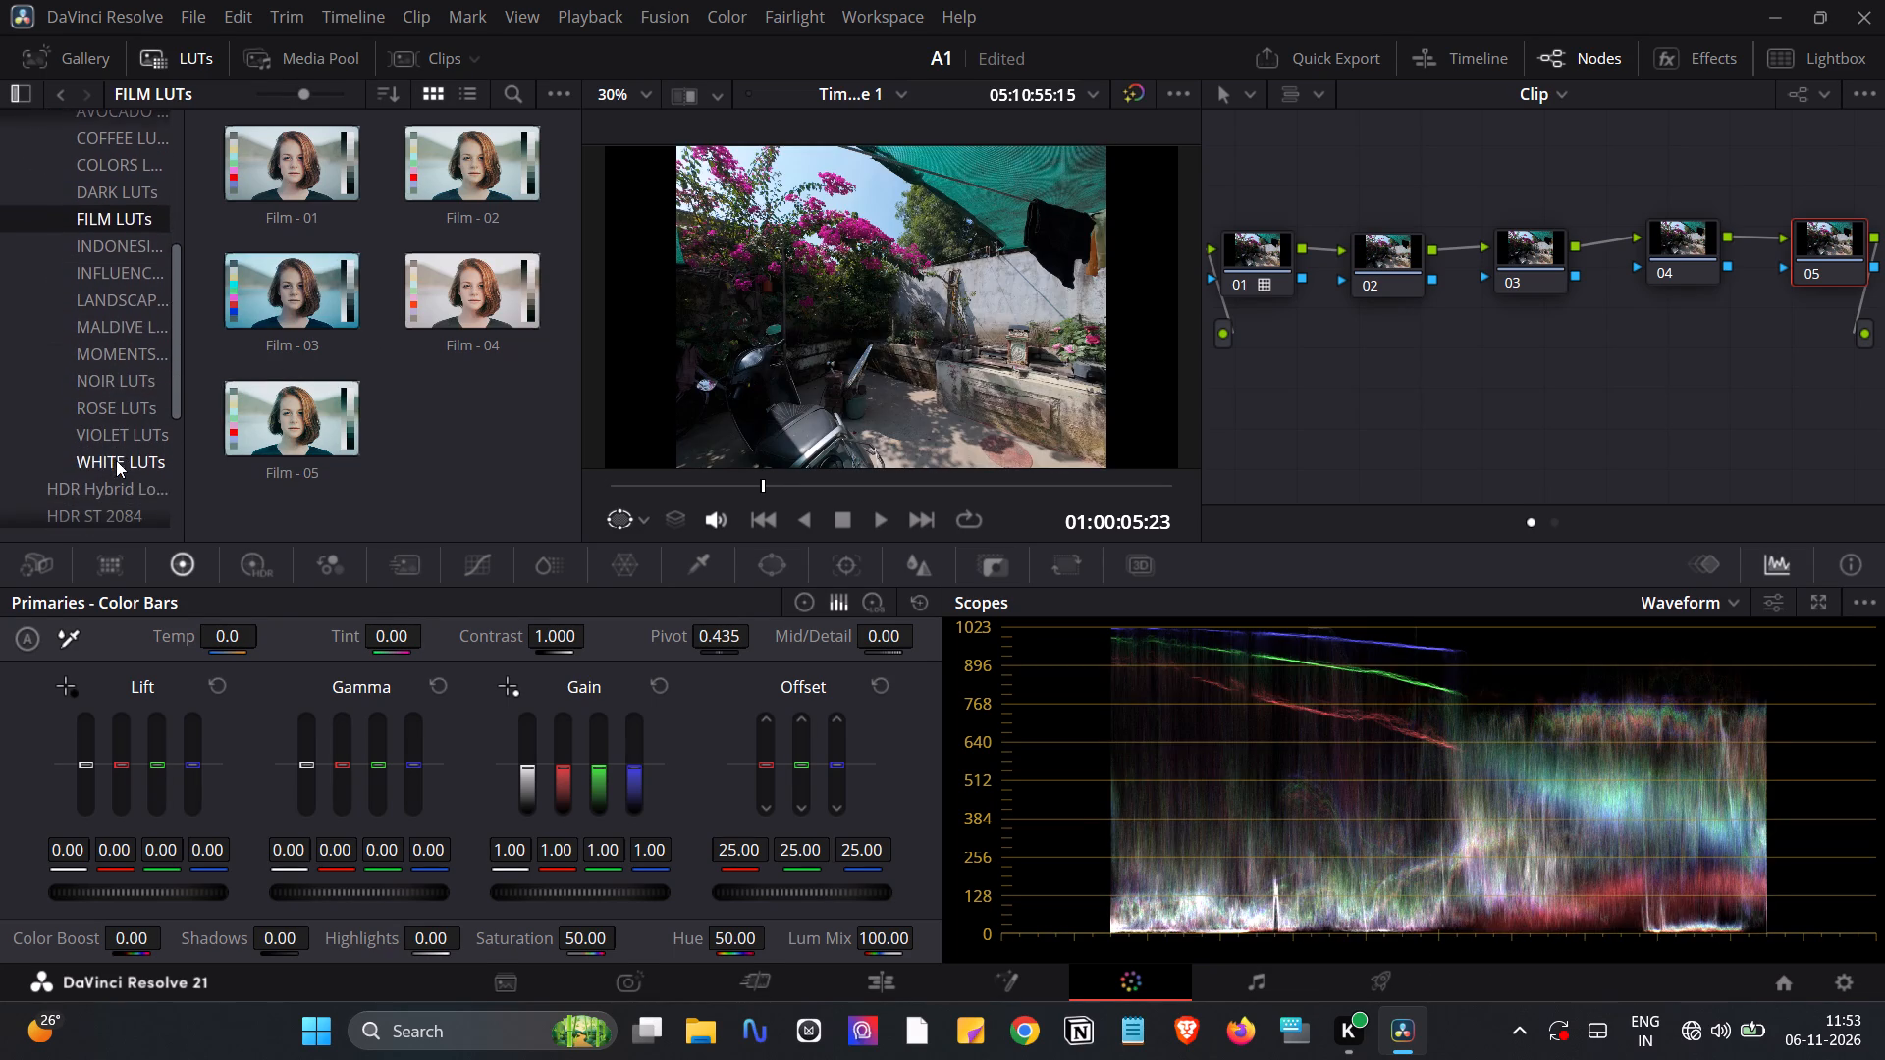
scroll(116, 460, "down", 1)
double_click(128, 383)
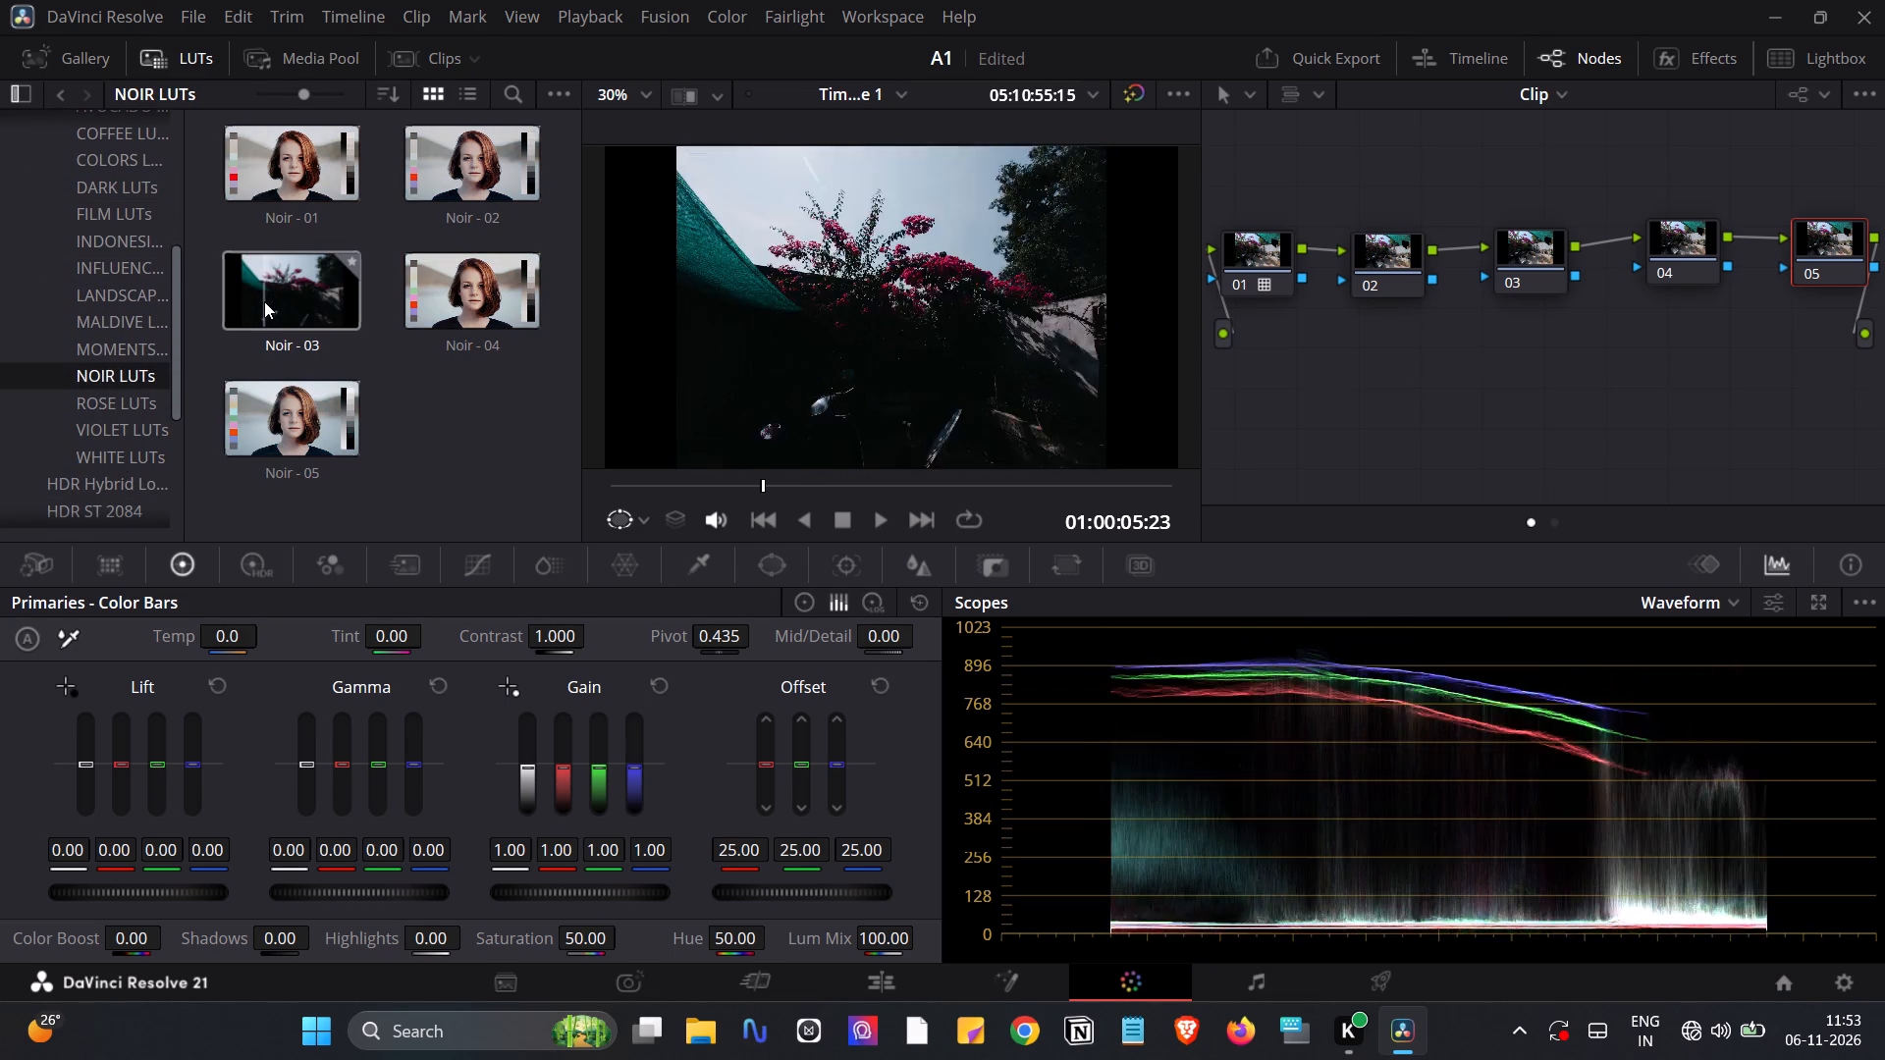
Look through the Shutterstock LUT set and preview its looks on the outdoor shot.
scroll(100, 405, "down", 1)
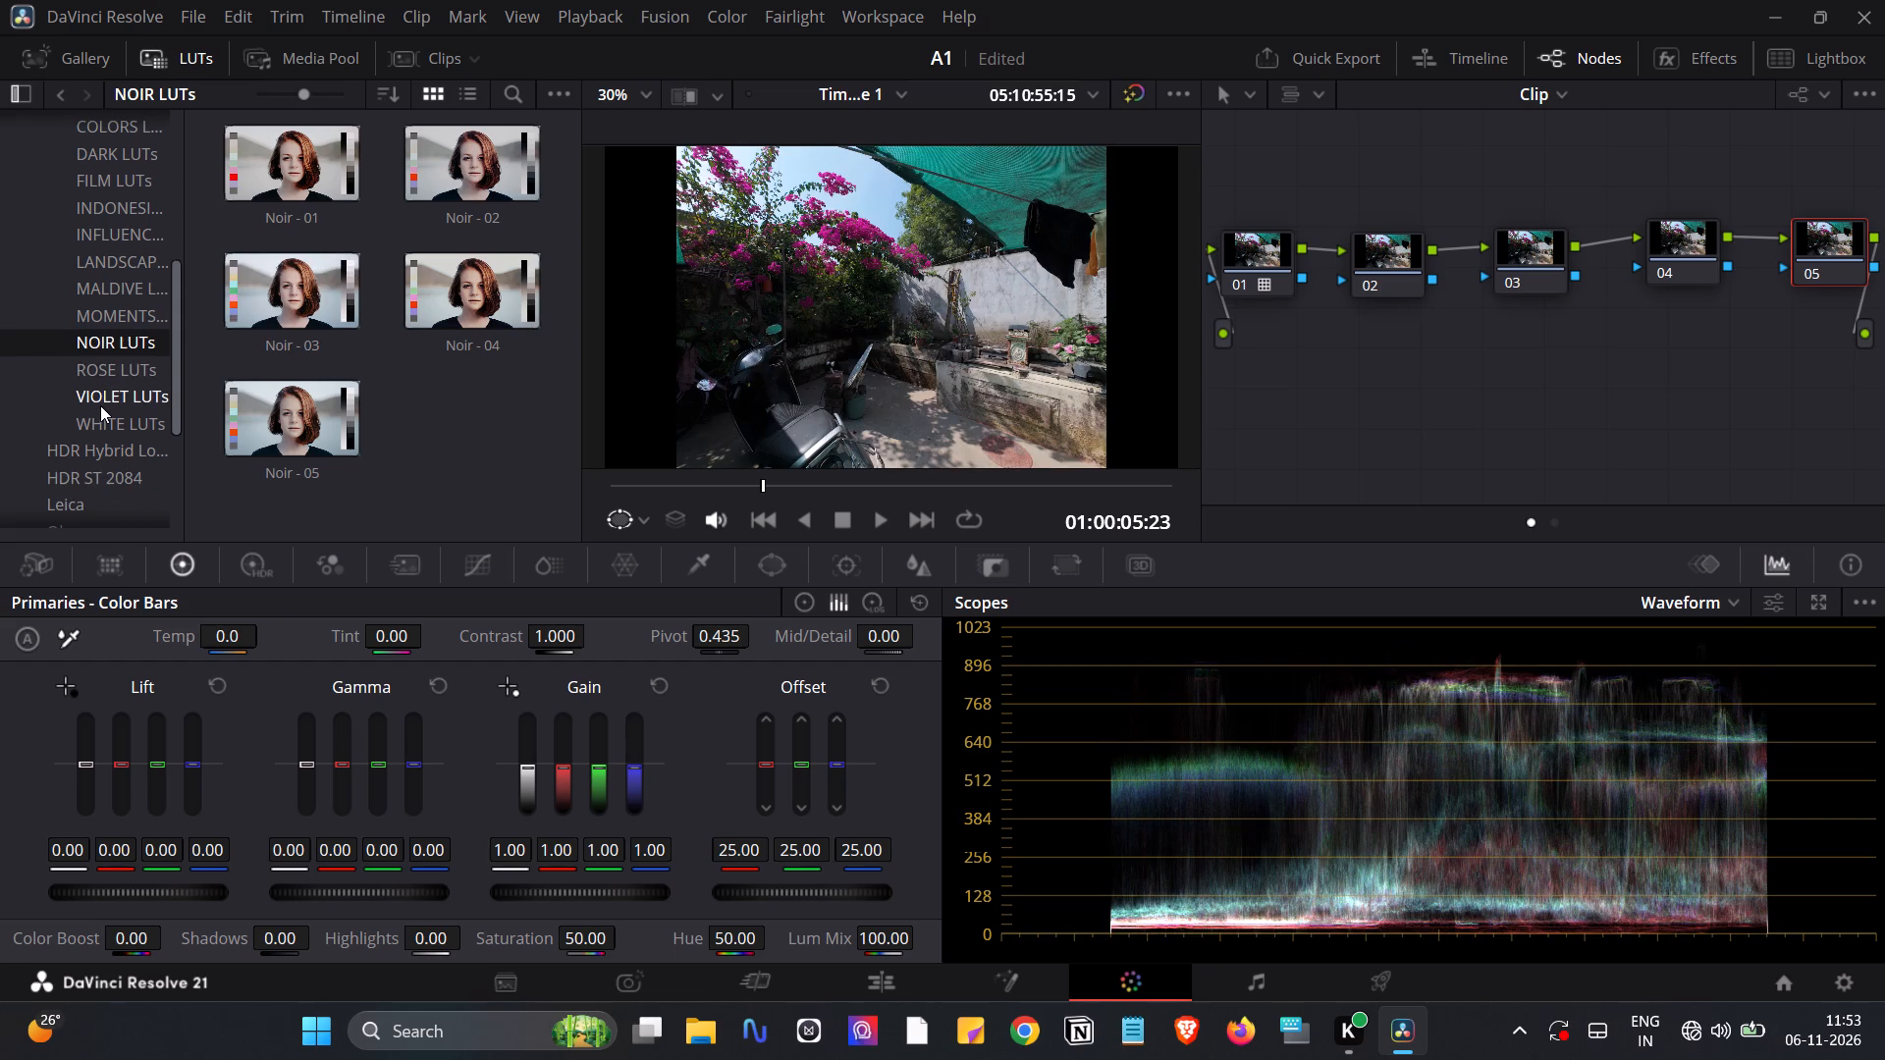
scroll(100, 405, "down", 3)
double_click(115, 429)
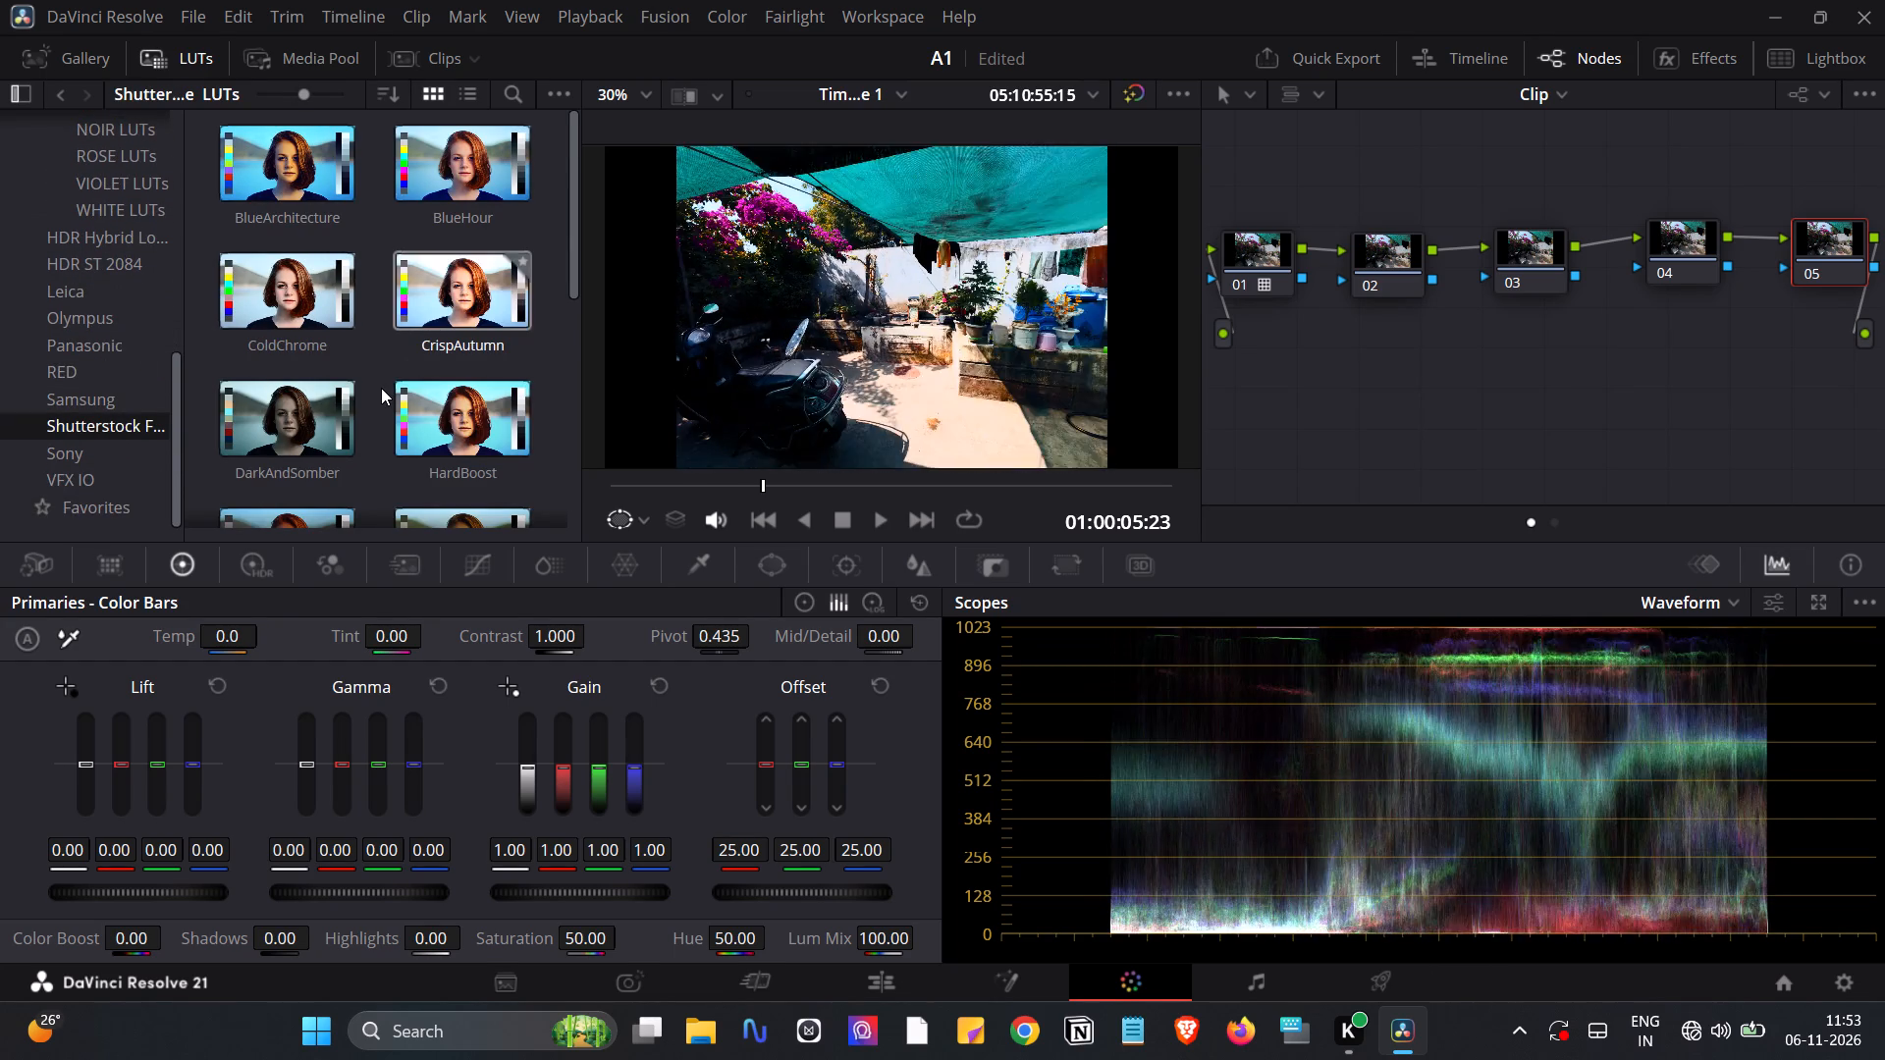
scroll(381, 388, "down", 1)
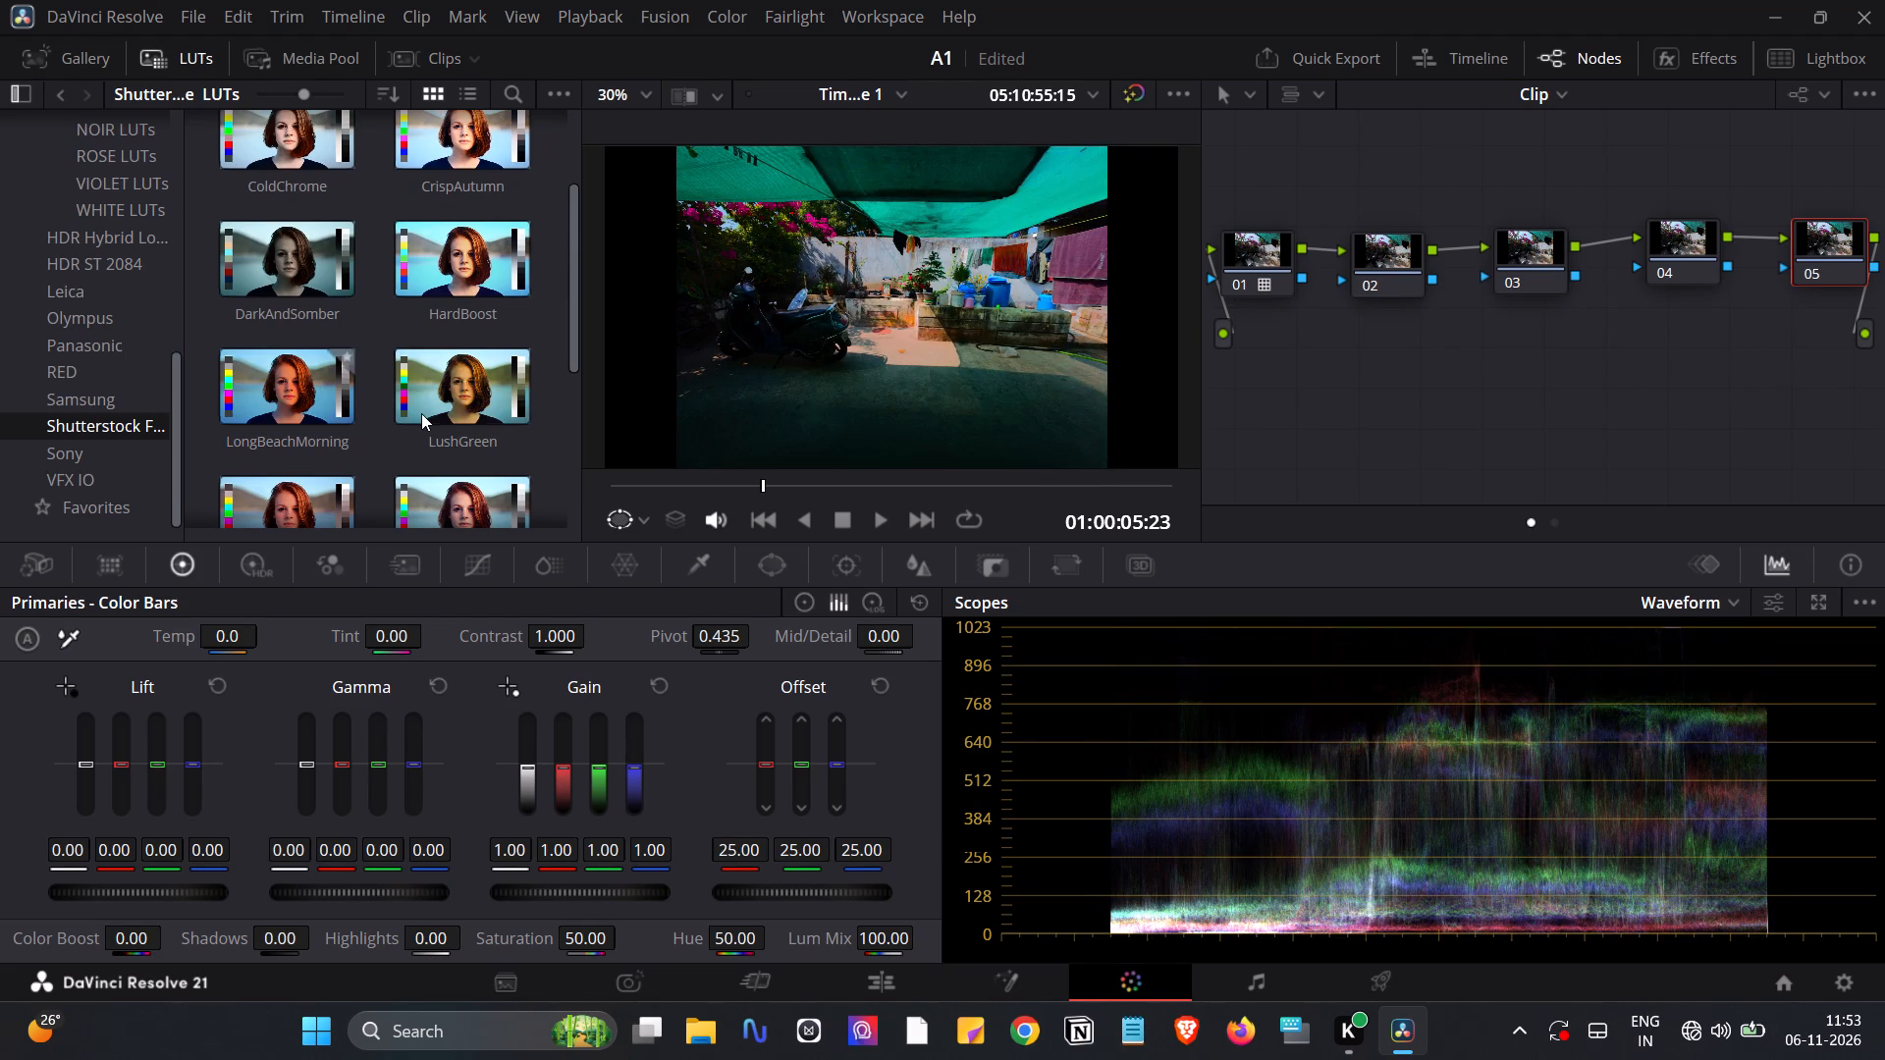
scroll(421, 413, "down", 3)
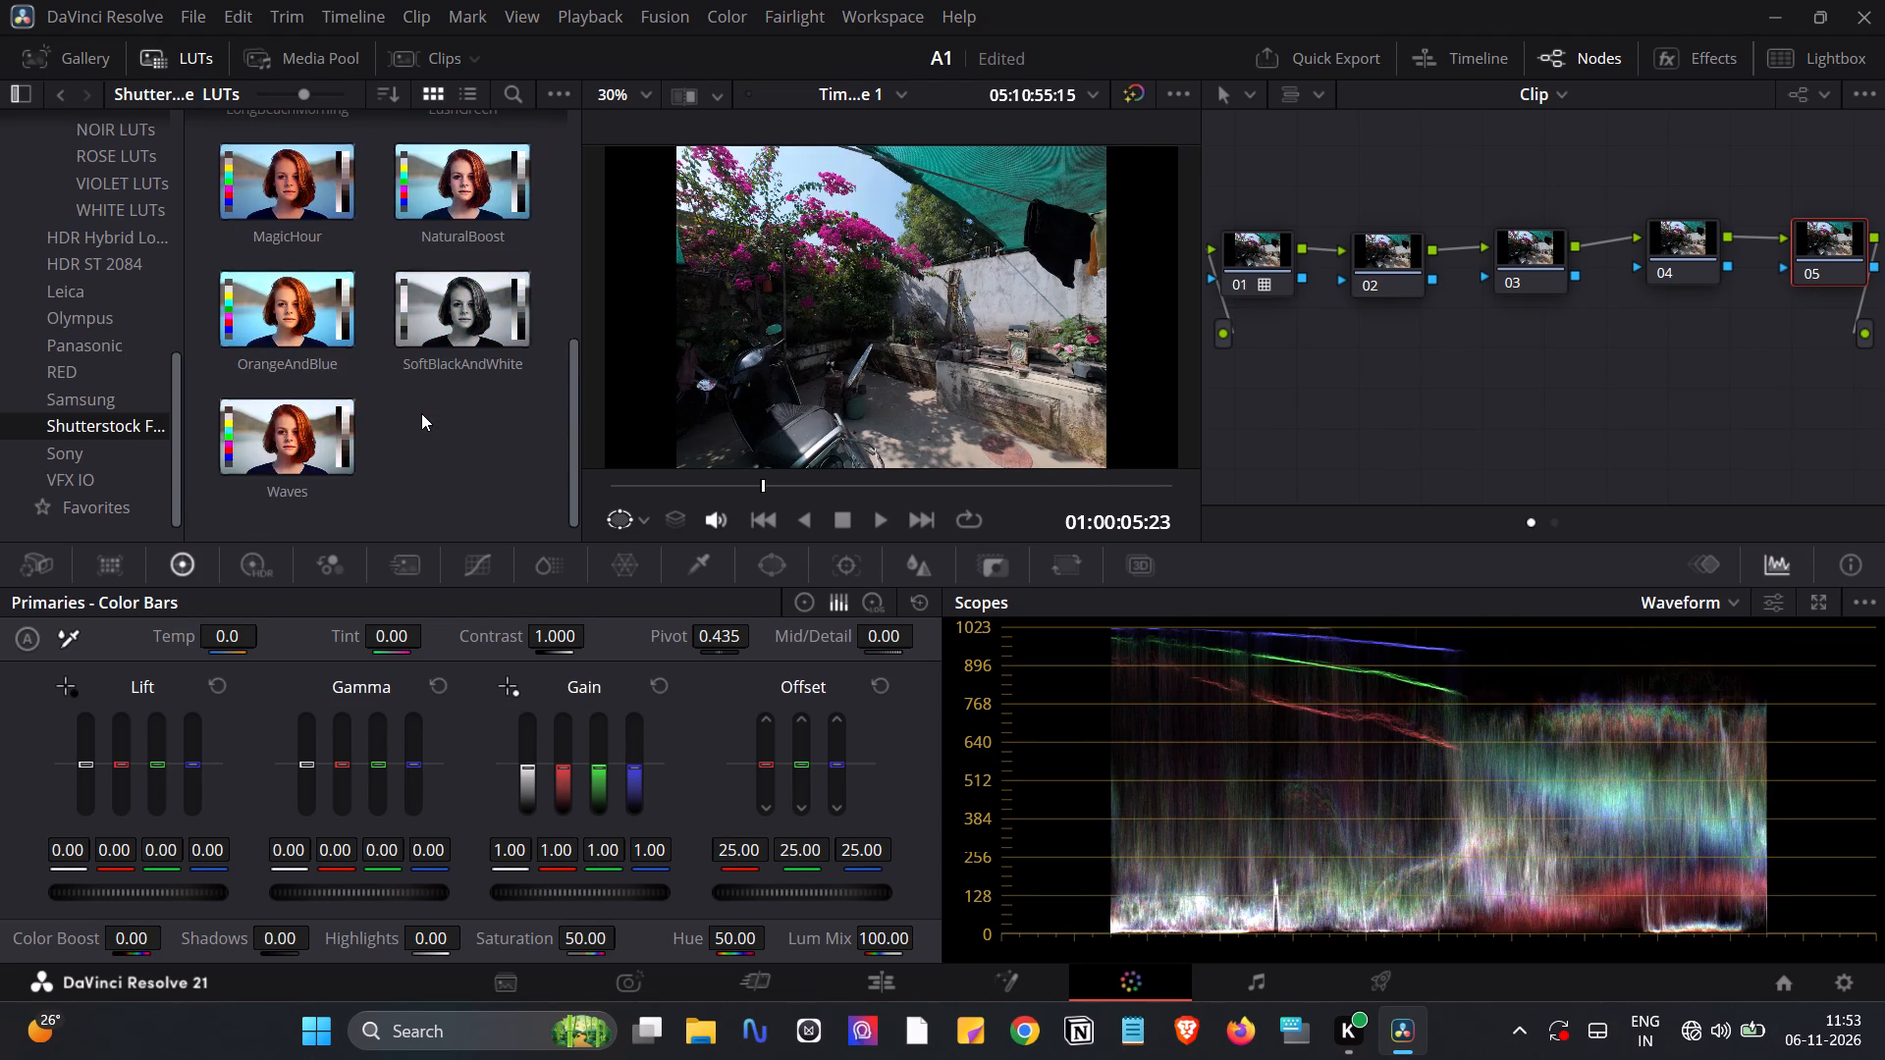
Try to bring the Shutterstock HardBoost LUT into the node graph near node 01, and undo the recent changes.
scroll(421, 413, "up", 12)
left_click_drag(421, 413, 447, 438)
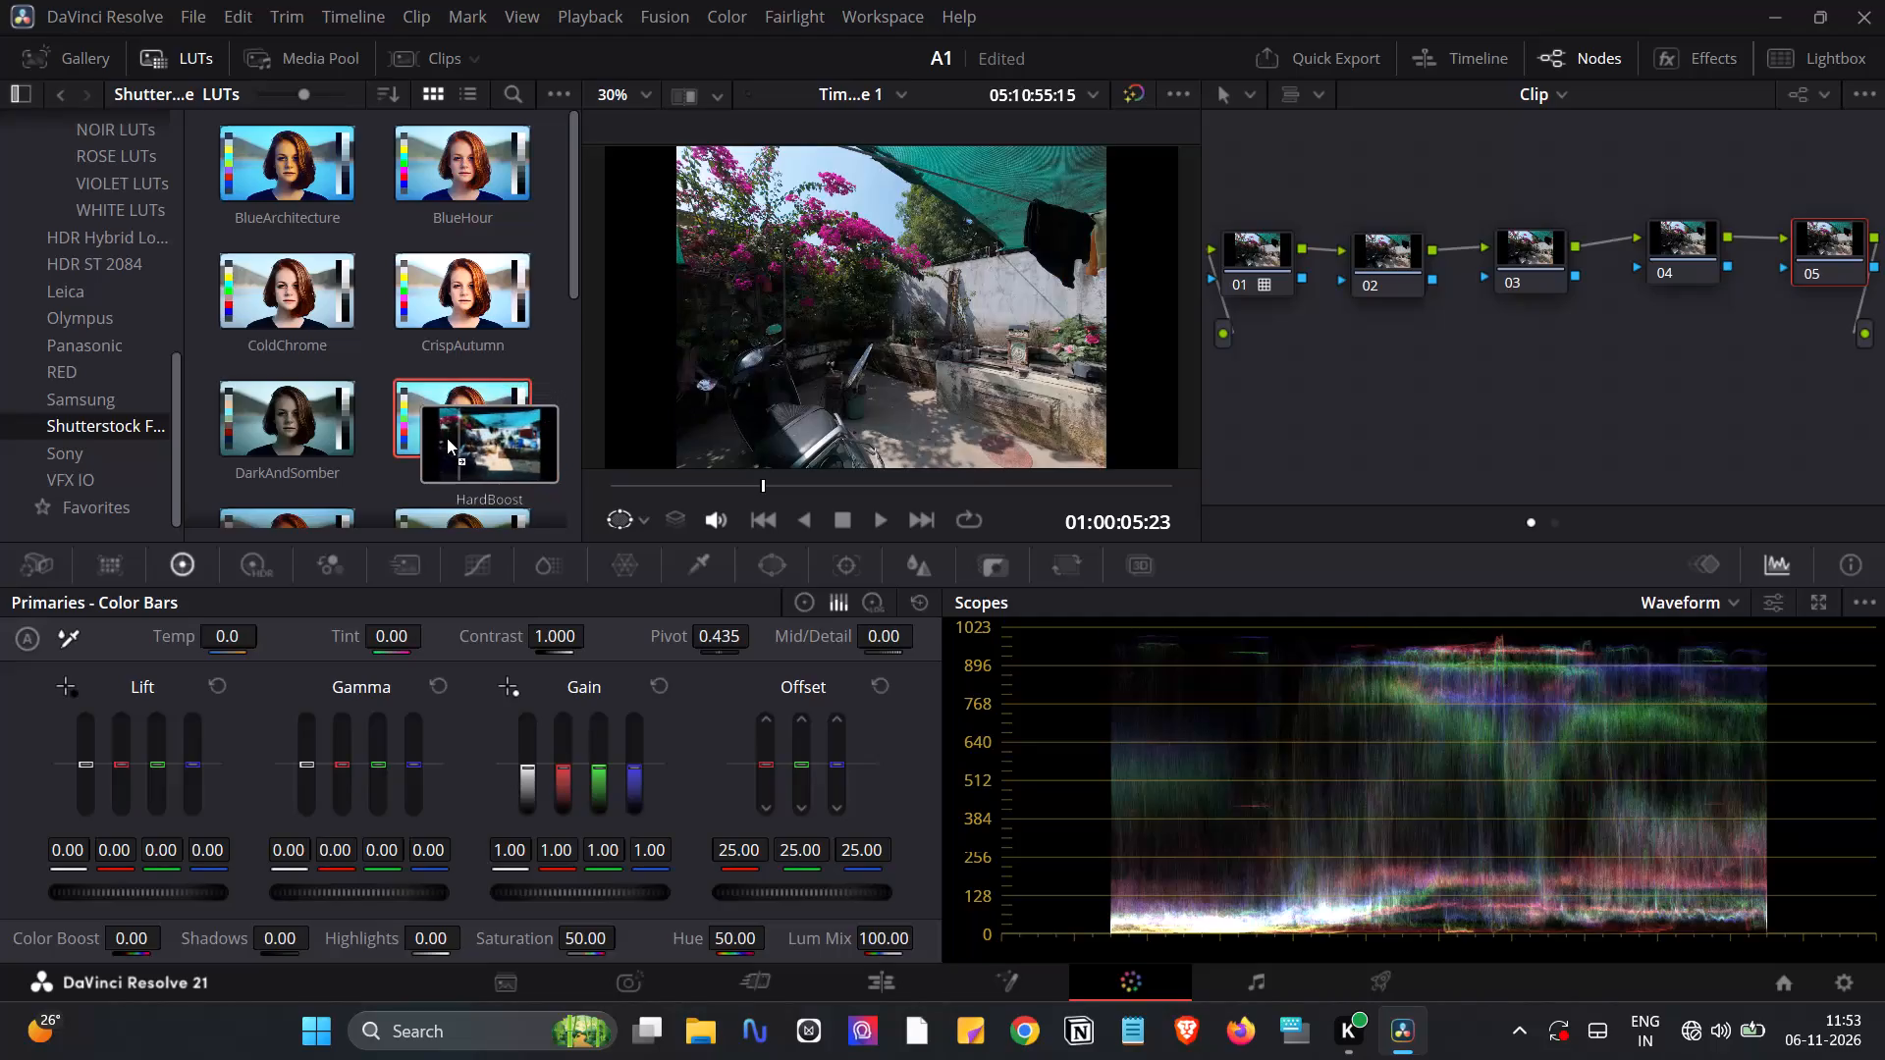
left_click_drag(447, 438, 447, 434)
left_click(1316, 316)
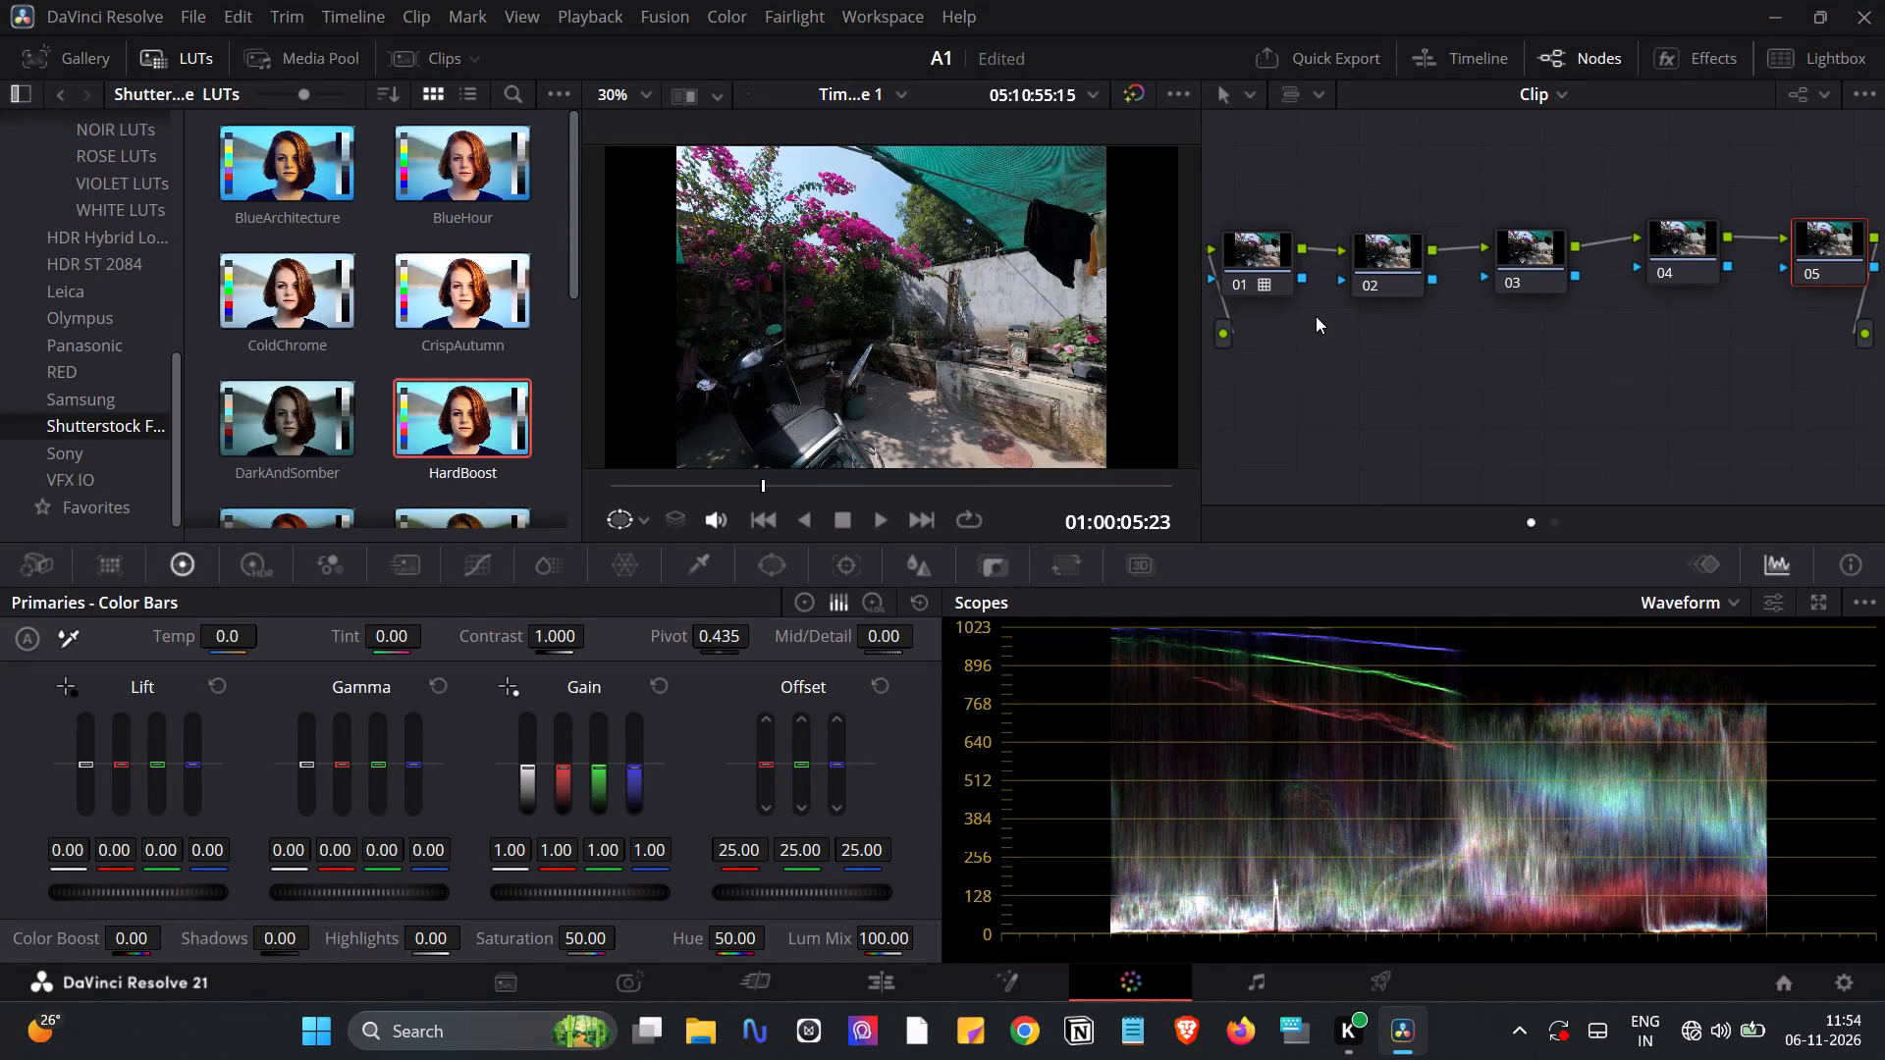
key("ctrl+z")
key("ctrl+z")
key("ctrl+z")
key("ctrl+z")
Disable node 01, which carries the LUT, in the outdoor shot's node graph.
left_click(1260, 280)
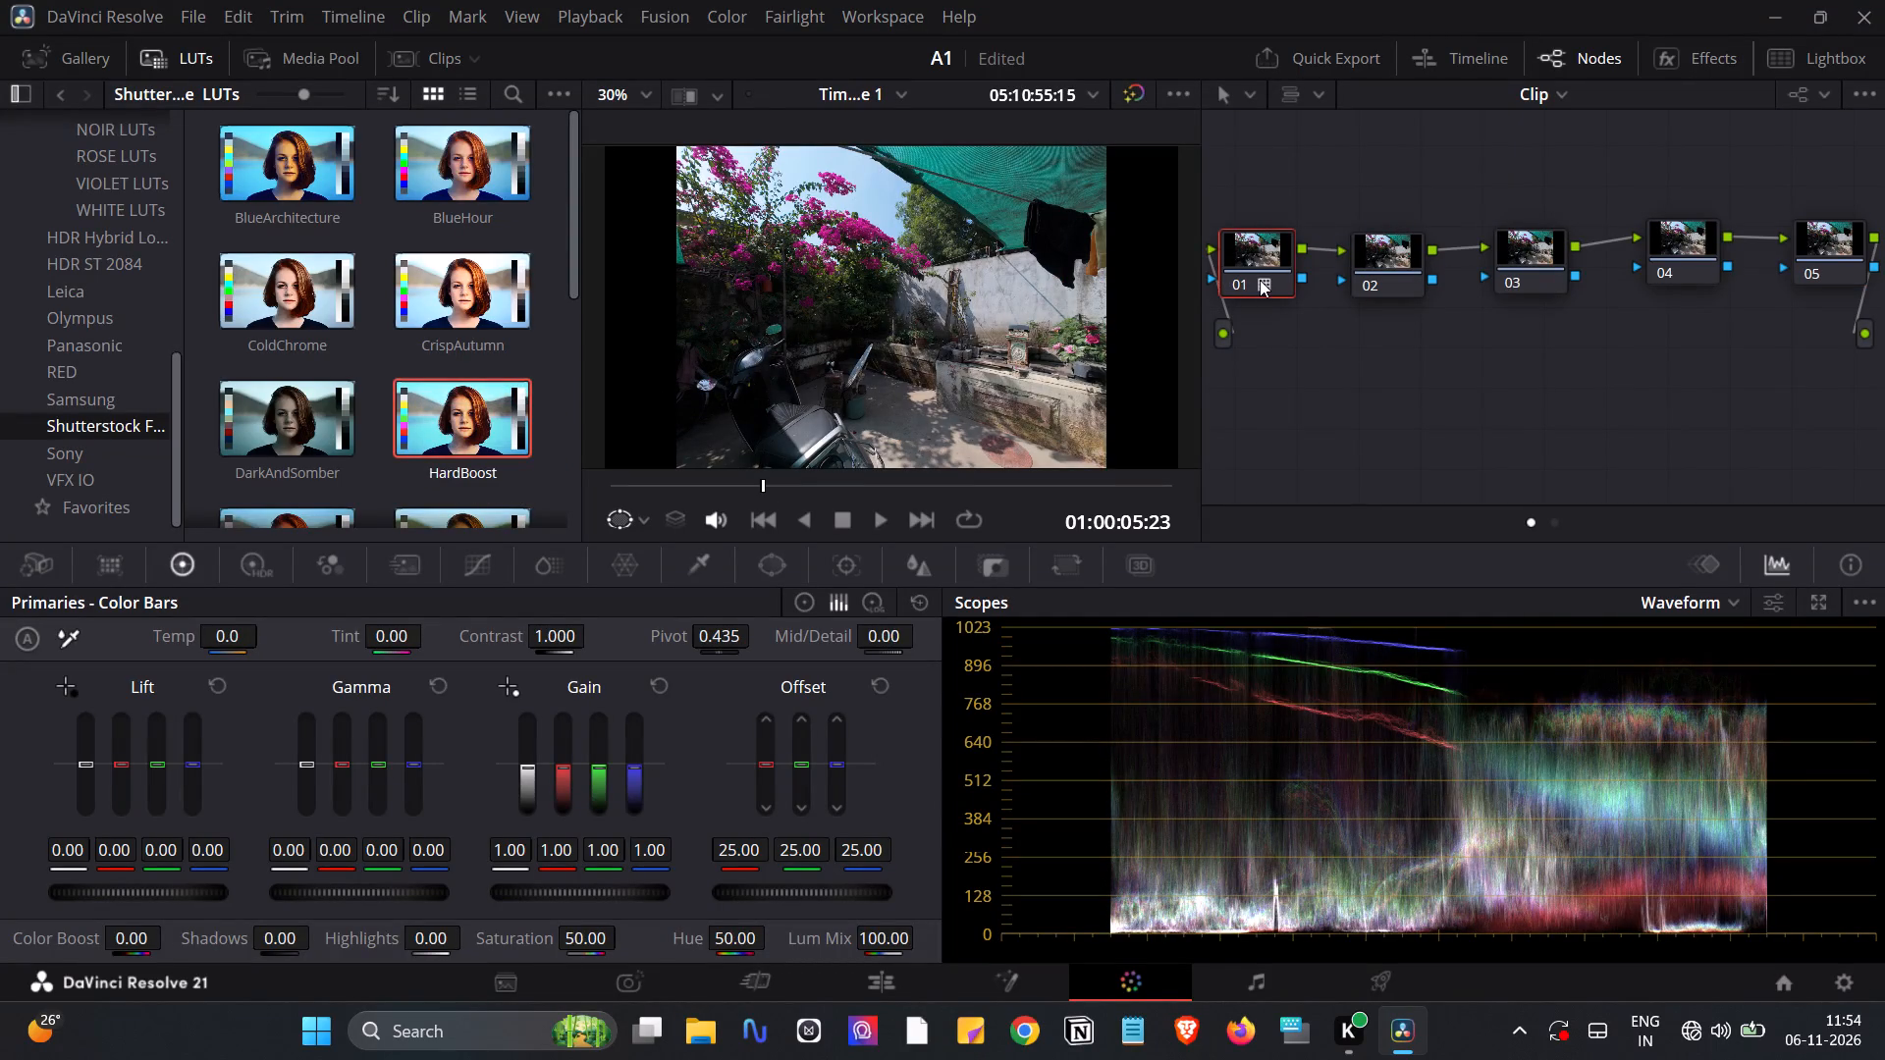
double_click(1260, 280)
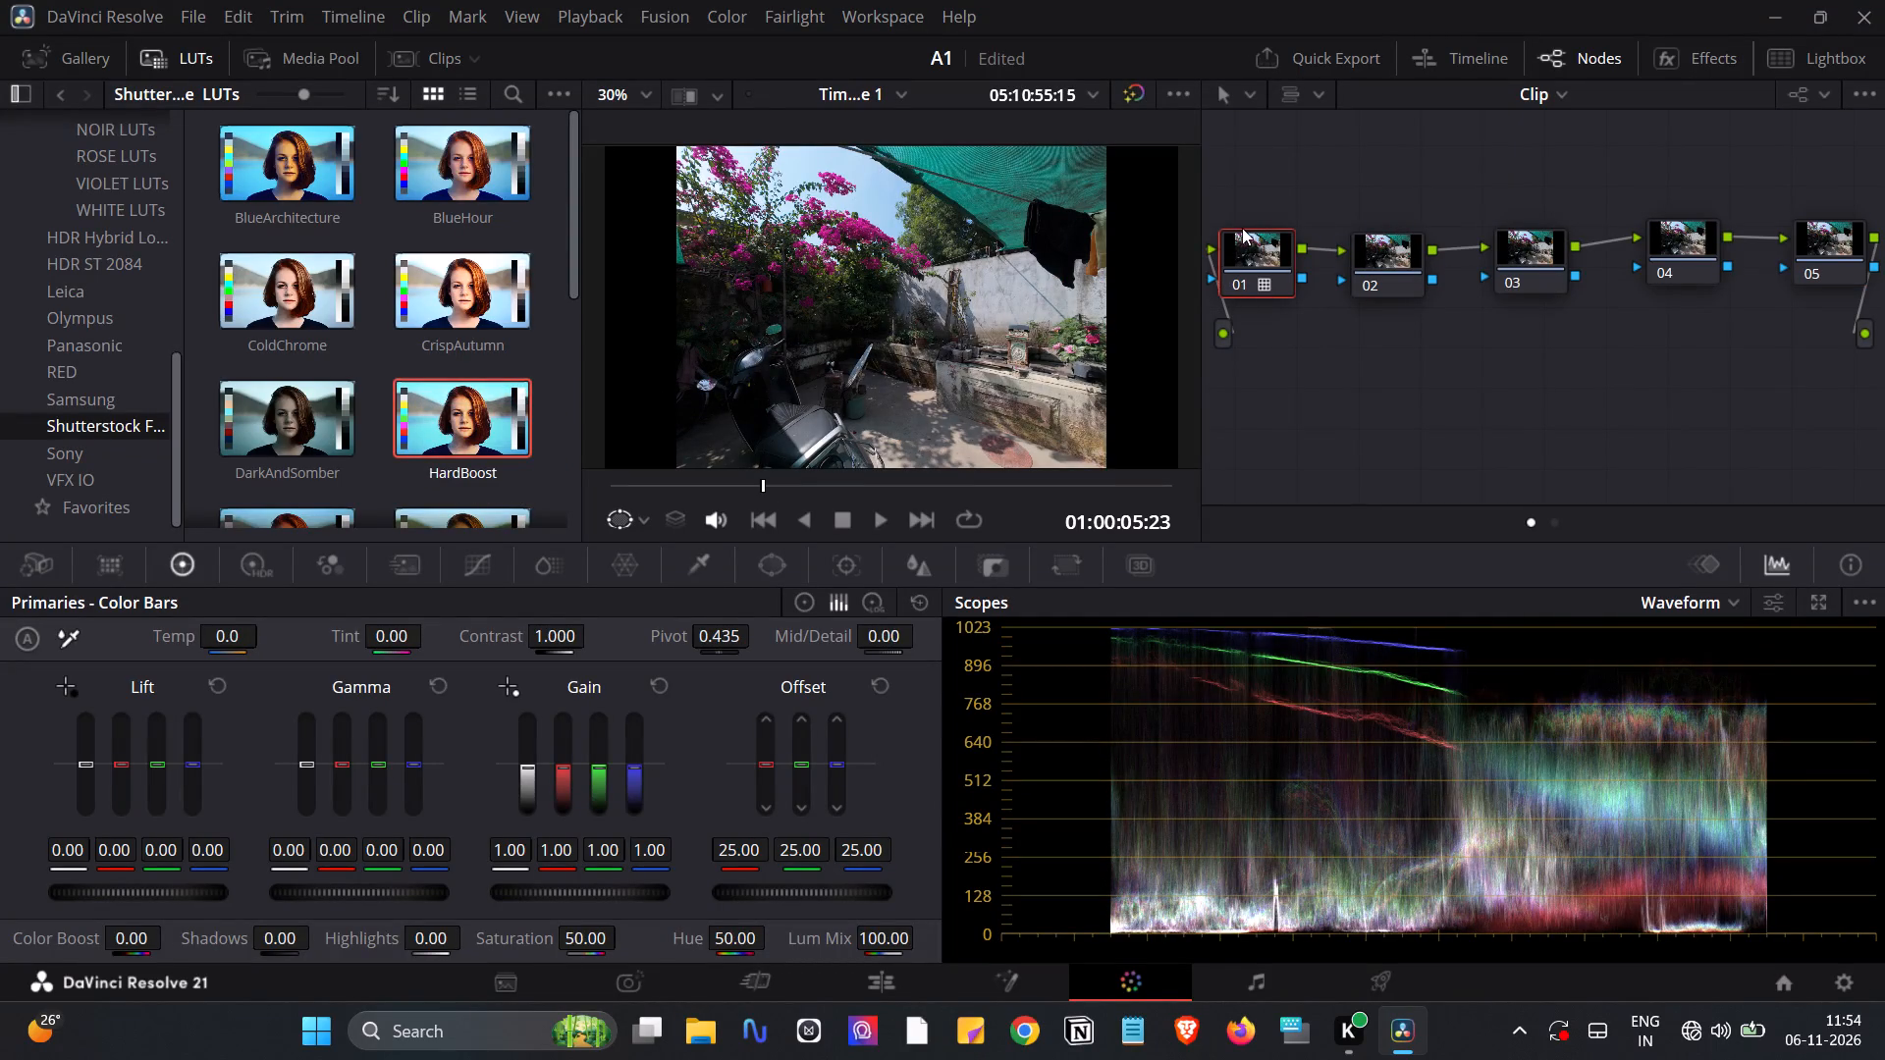
left_click(1232, 220)
left_click(1234, 228)
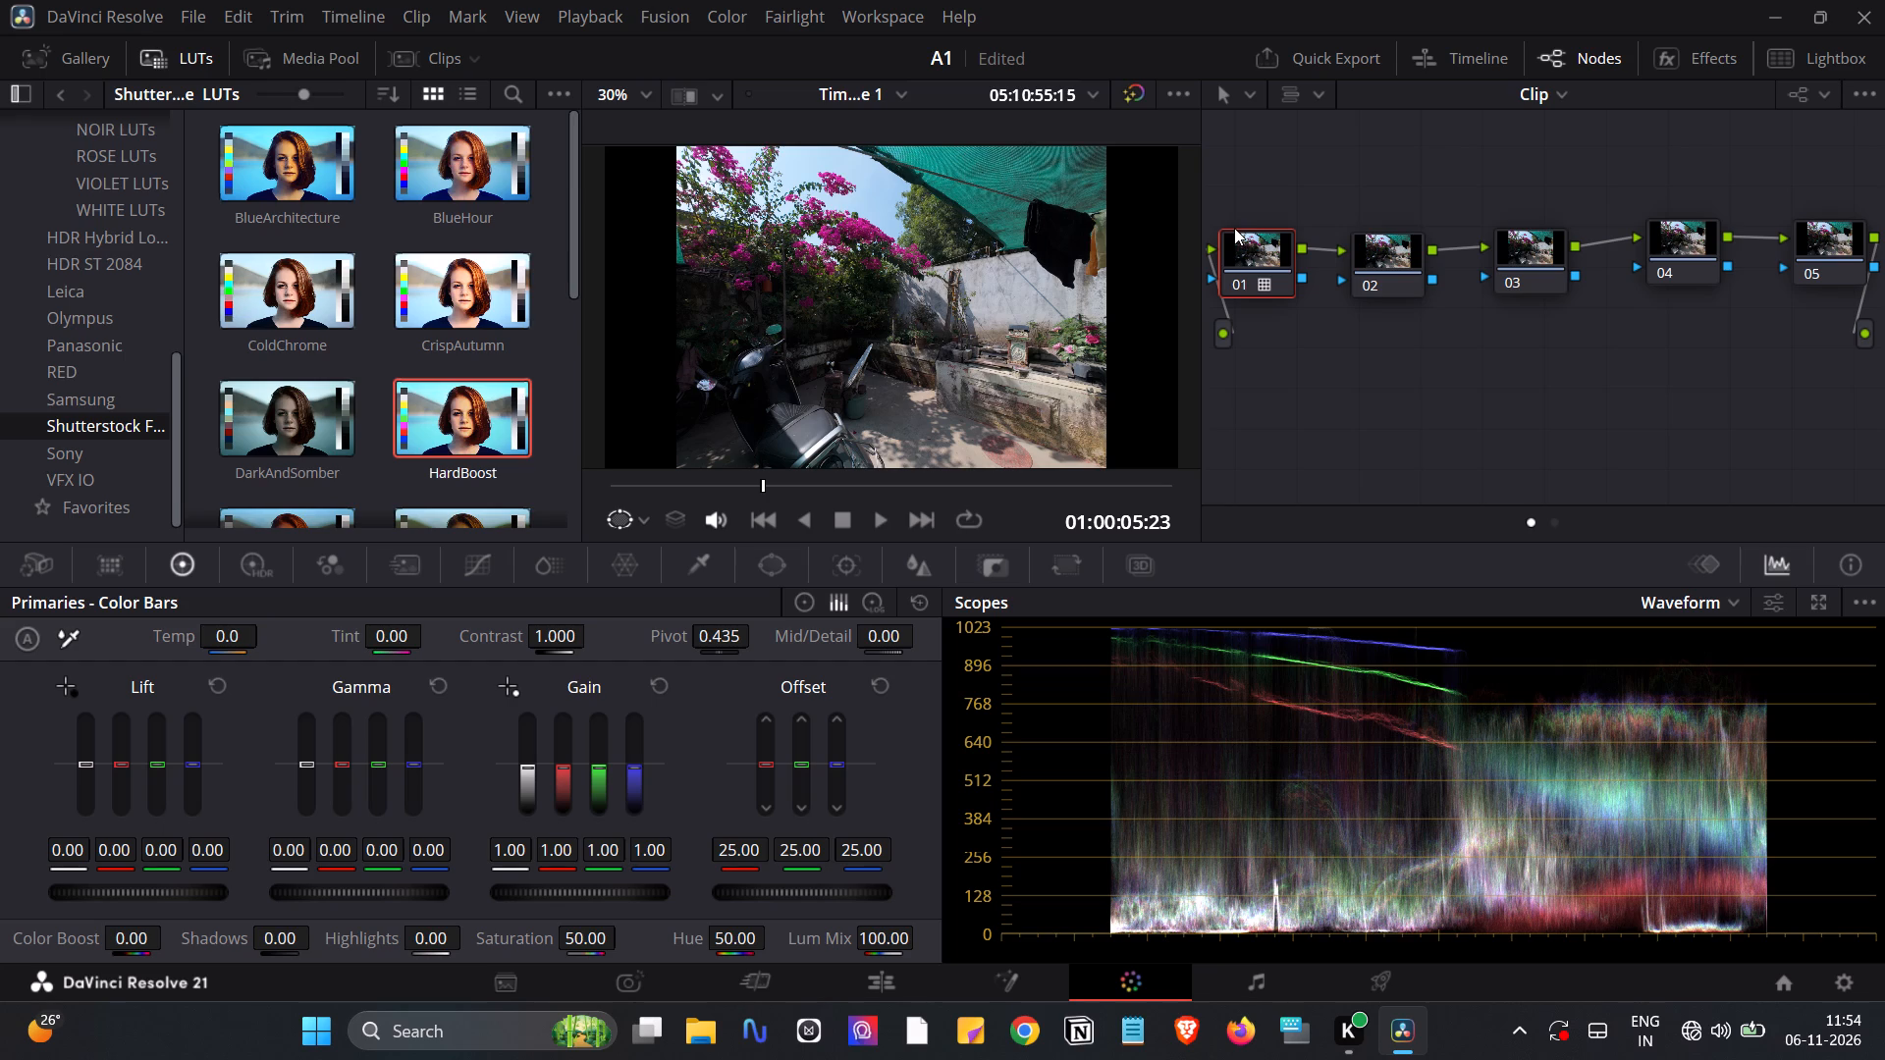
left_click(1243, 224)
double_click(1243, 243)
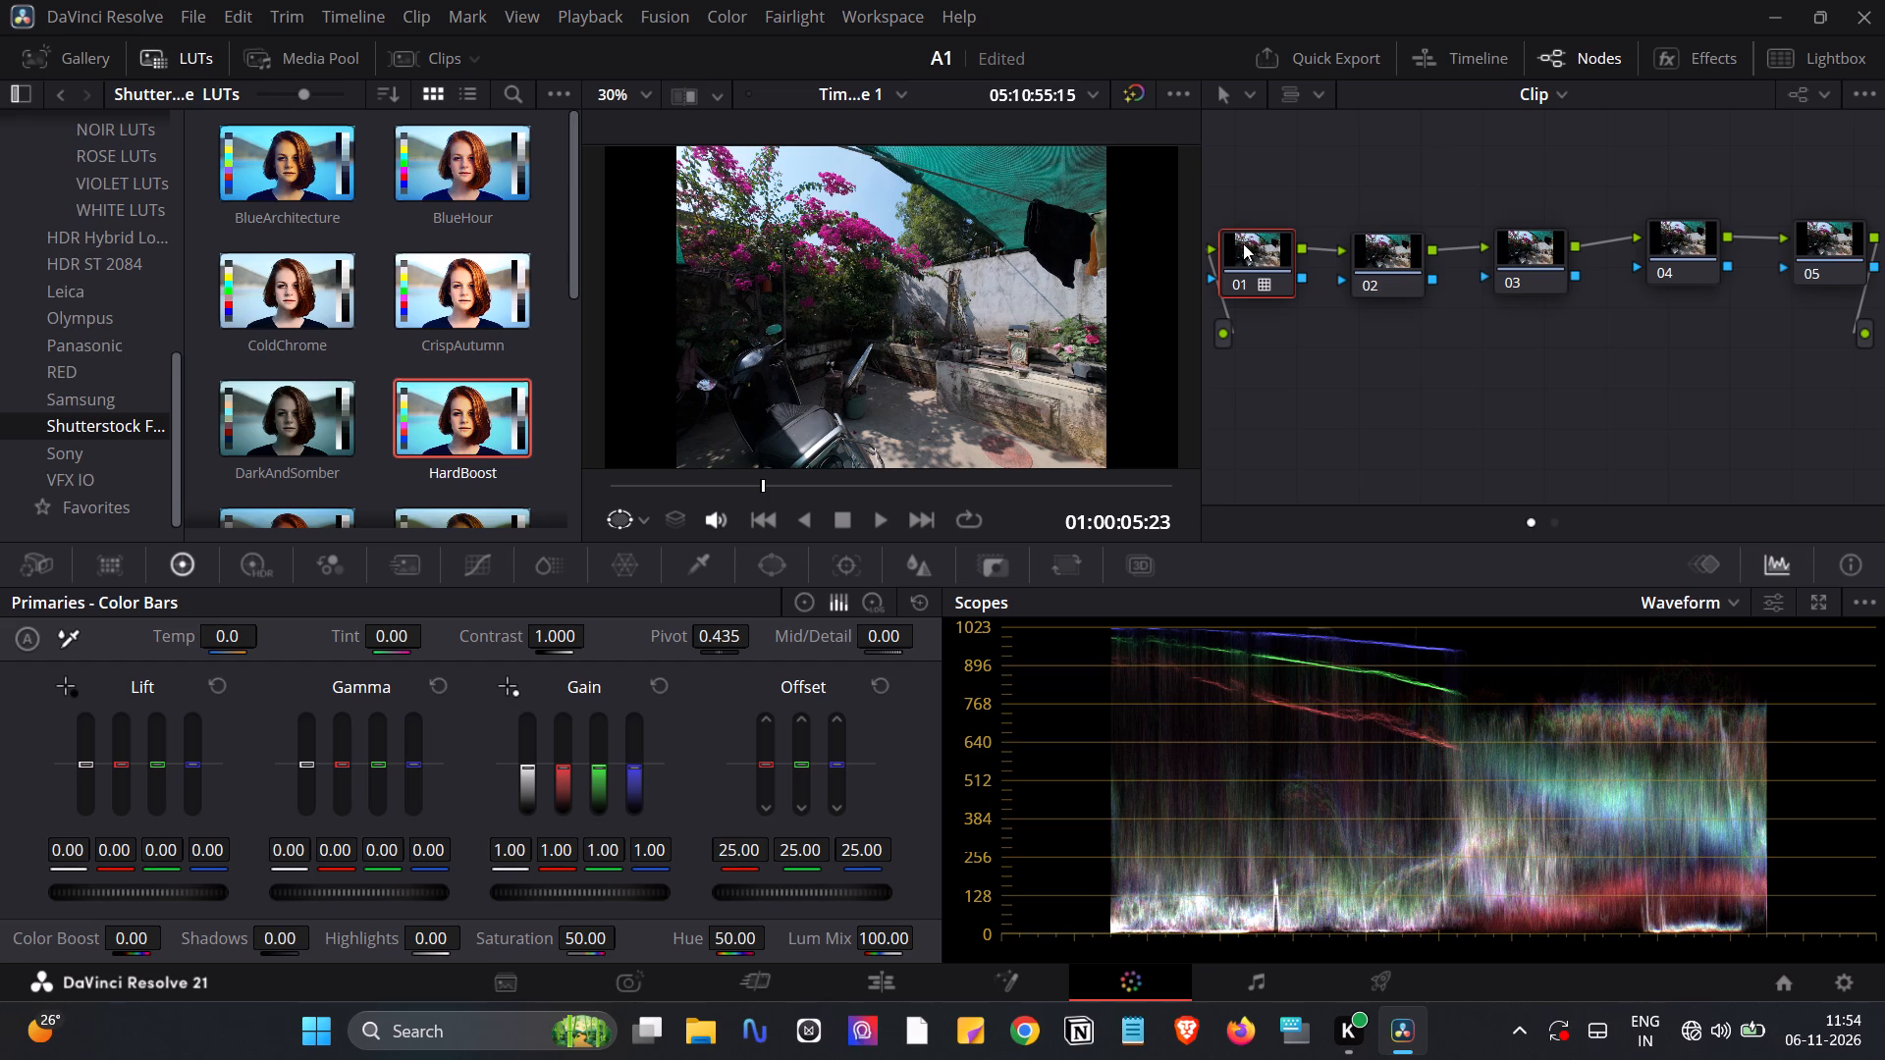
left_click(1243, 243)
left_click(1240, 286)
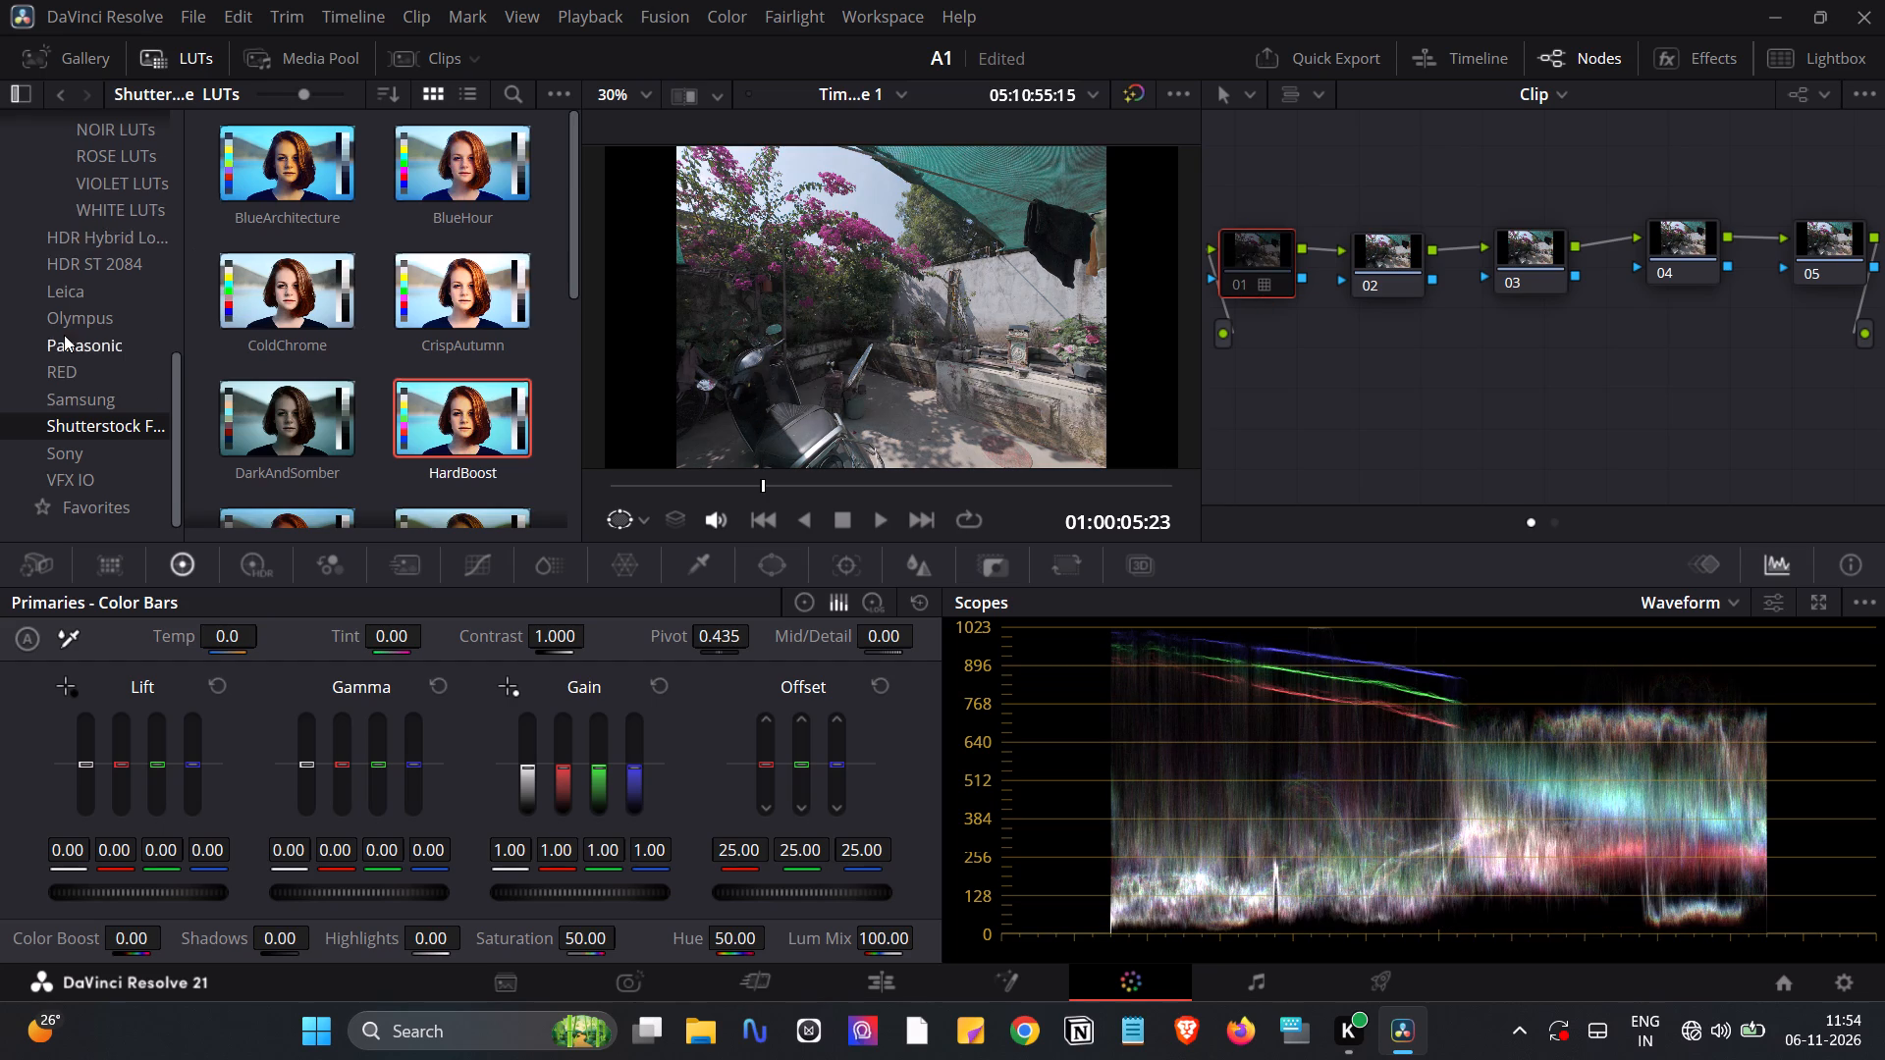
Collapse the Handcrafted LUT set and return to the top-level LUTs folder.
scroll(64, 335, "up", 6)
left_click(31, 339)
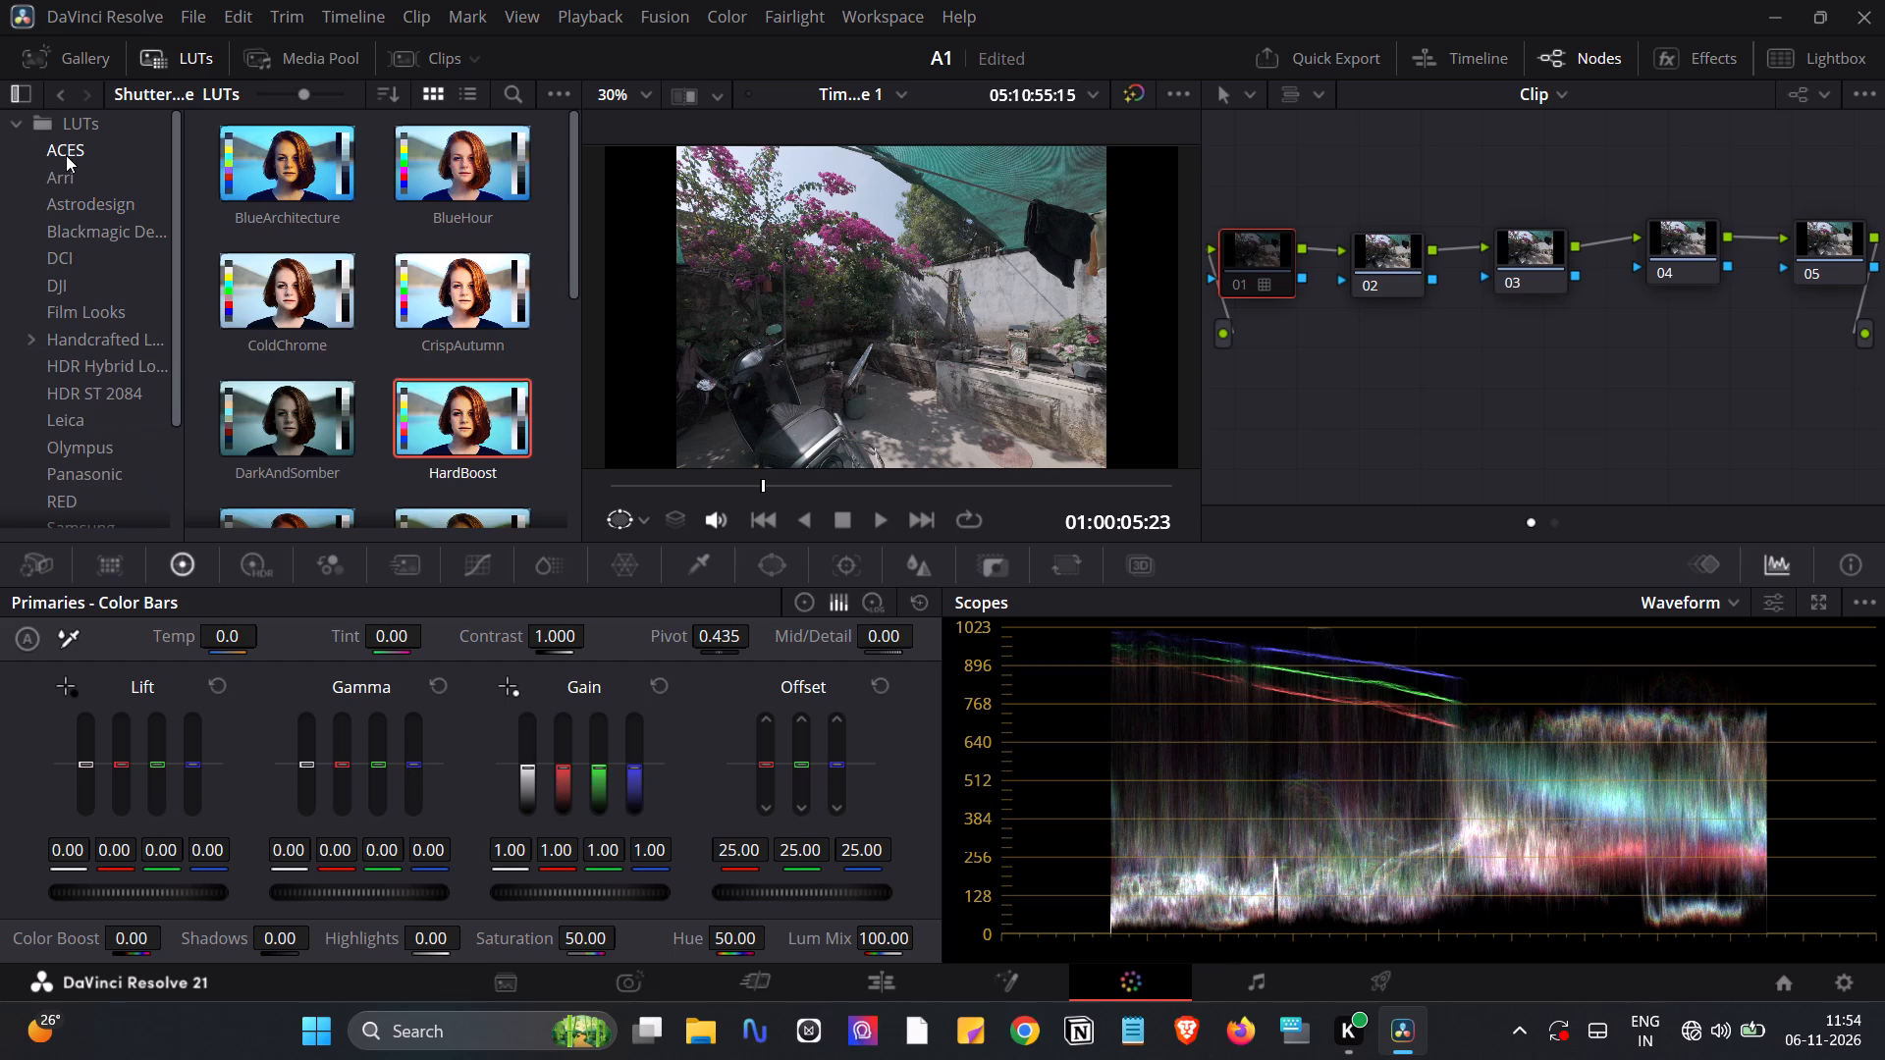
scroll(66, 155, "up", 1)
left_click(23, 127)
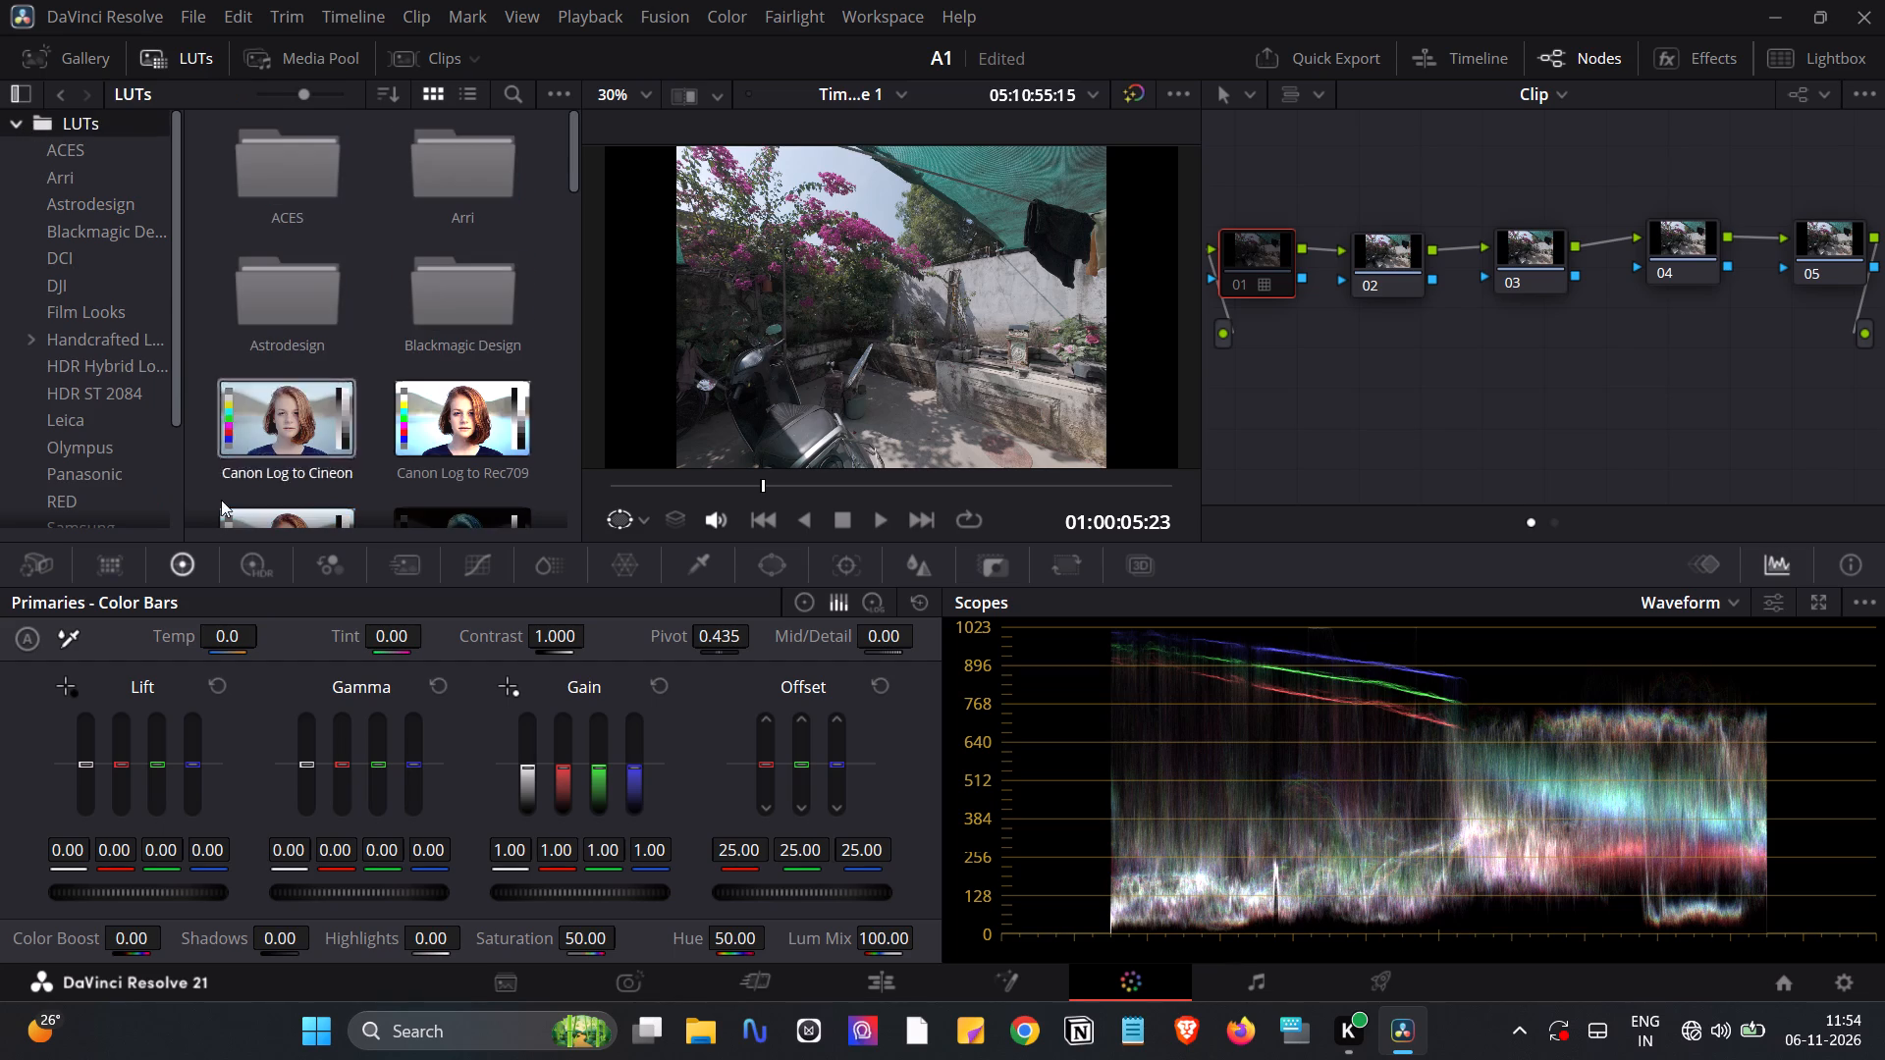
On node 02, set the primaries Temp to 240.0 and Tint to 7.50.
left_click(239, 556)
left_click(164, 569)
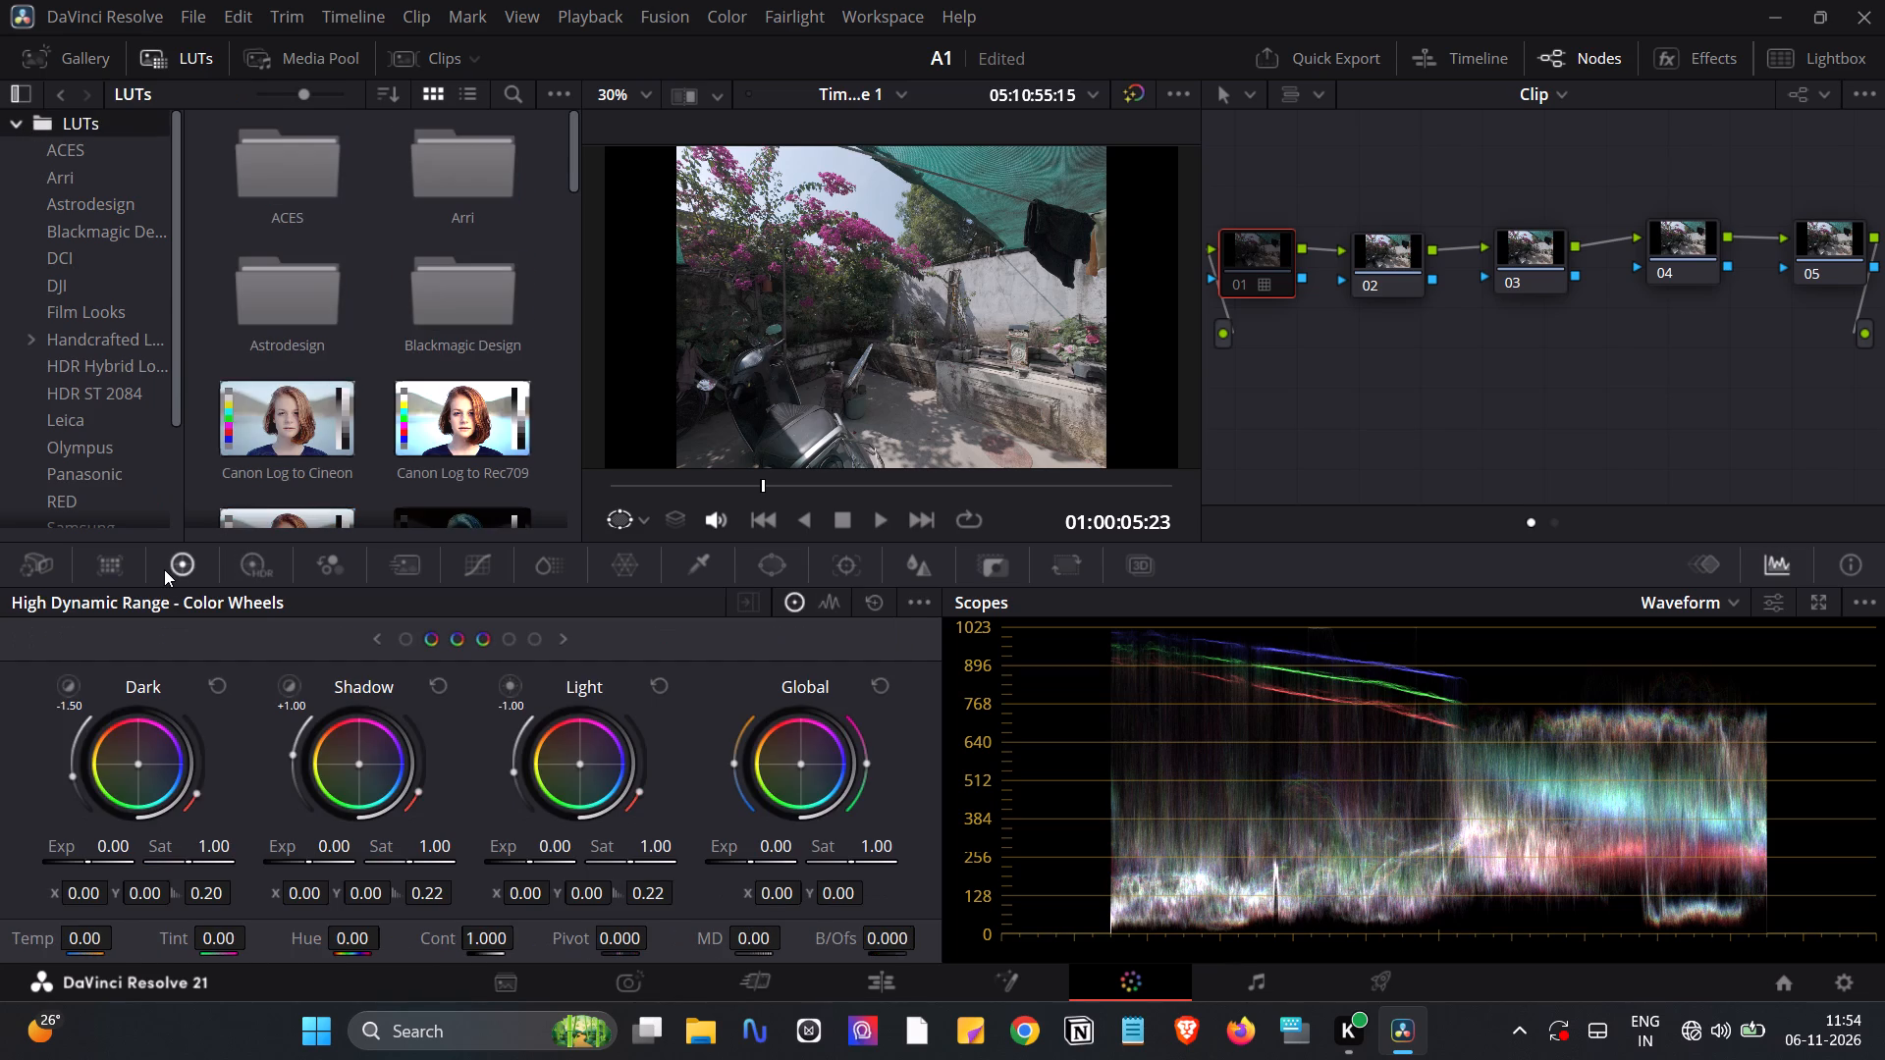
left_click(1379, 261)
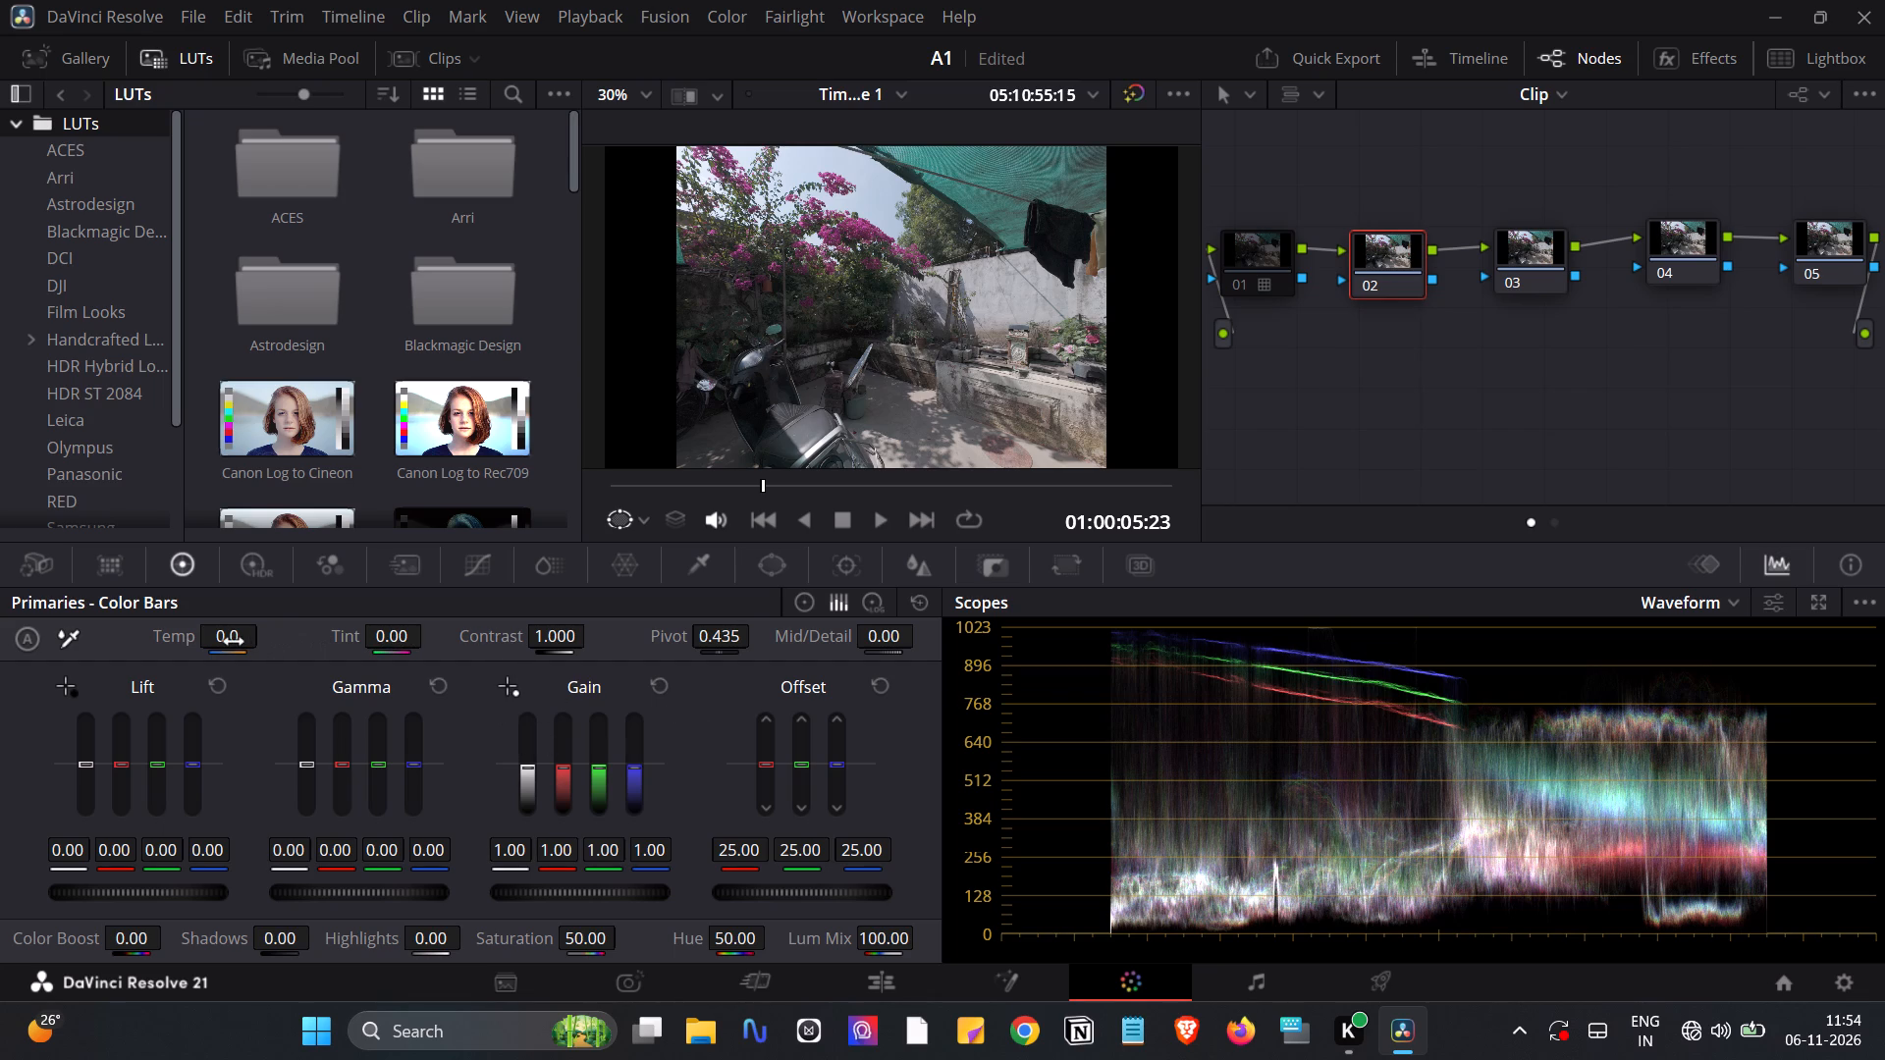
left_click_drag(234, 642, 249, 641)
left_click_drag(249, 641, 263, 641)
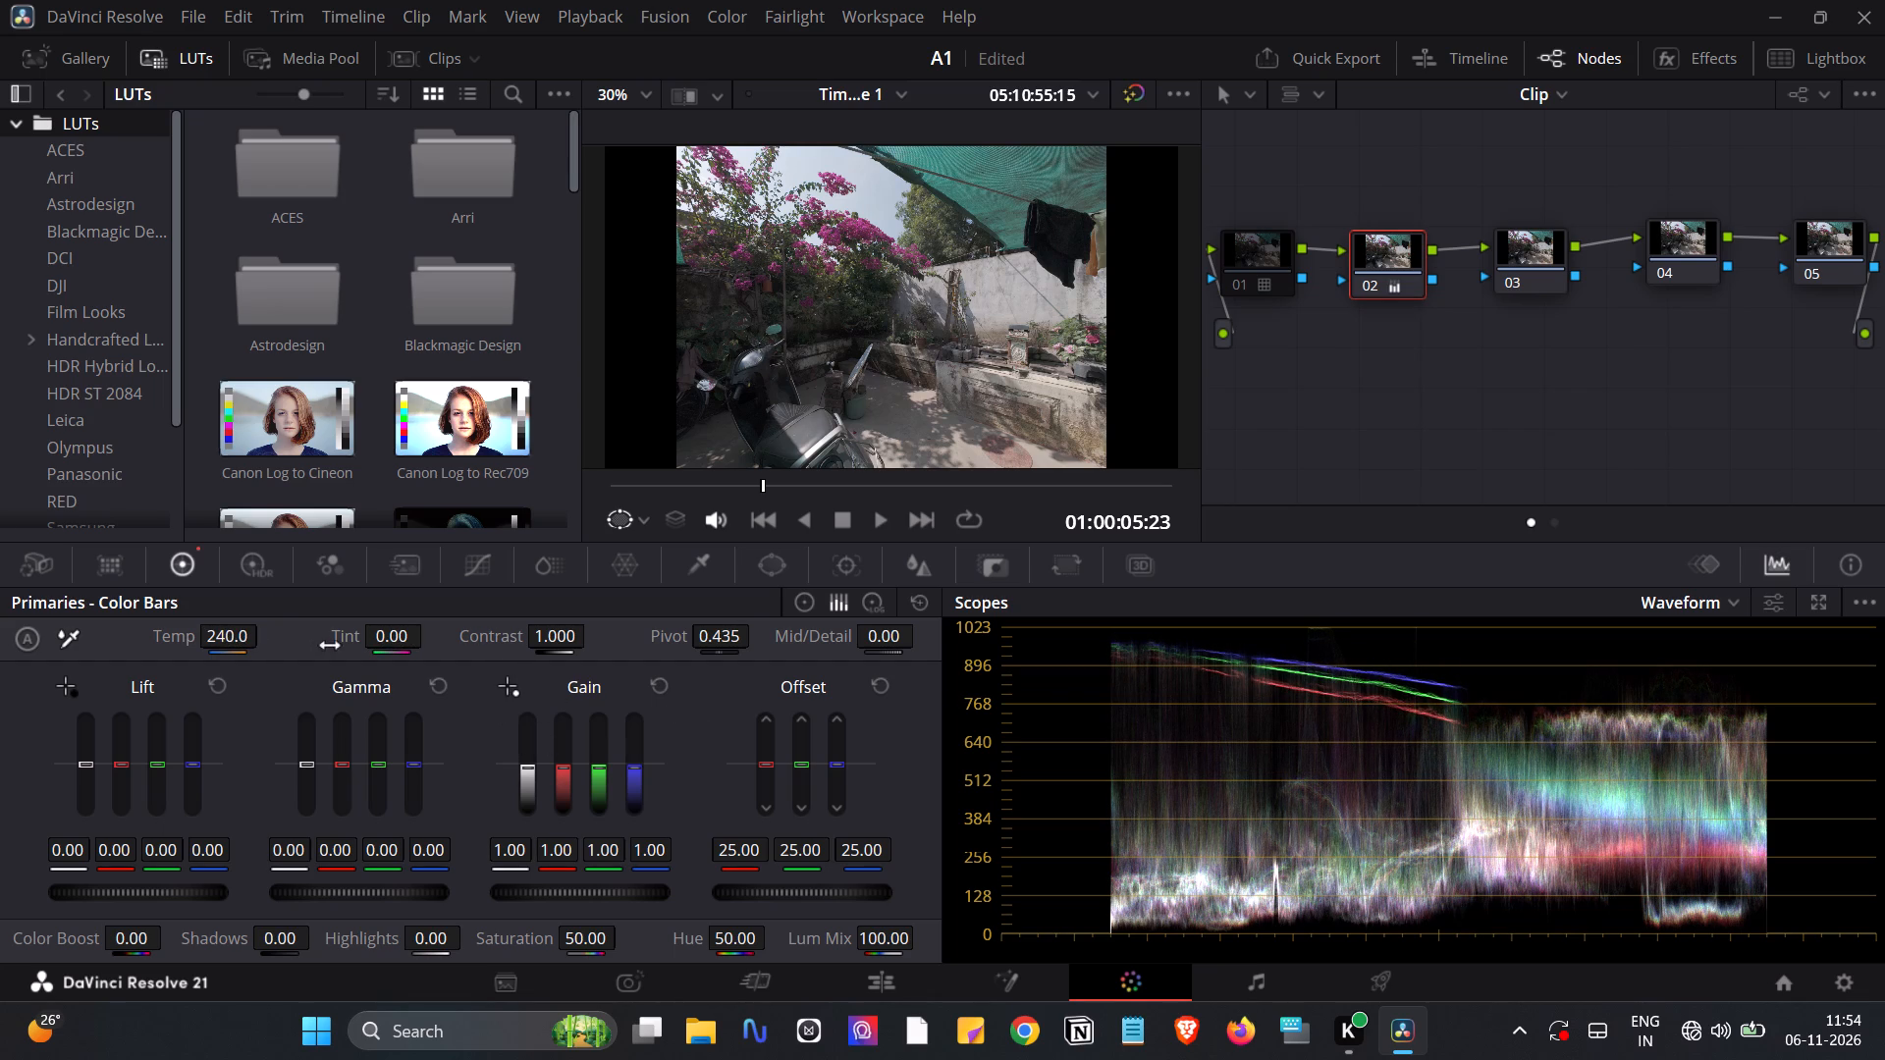
left_click_drag(390, 639, 399, 640)
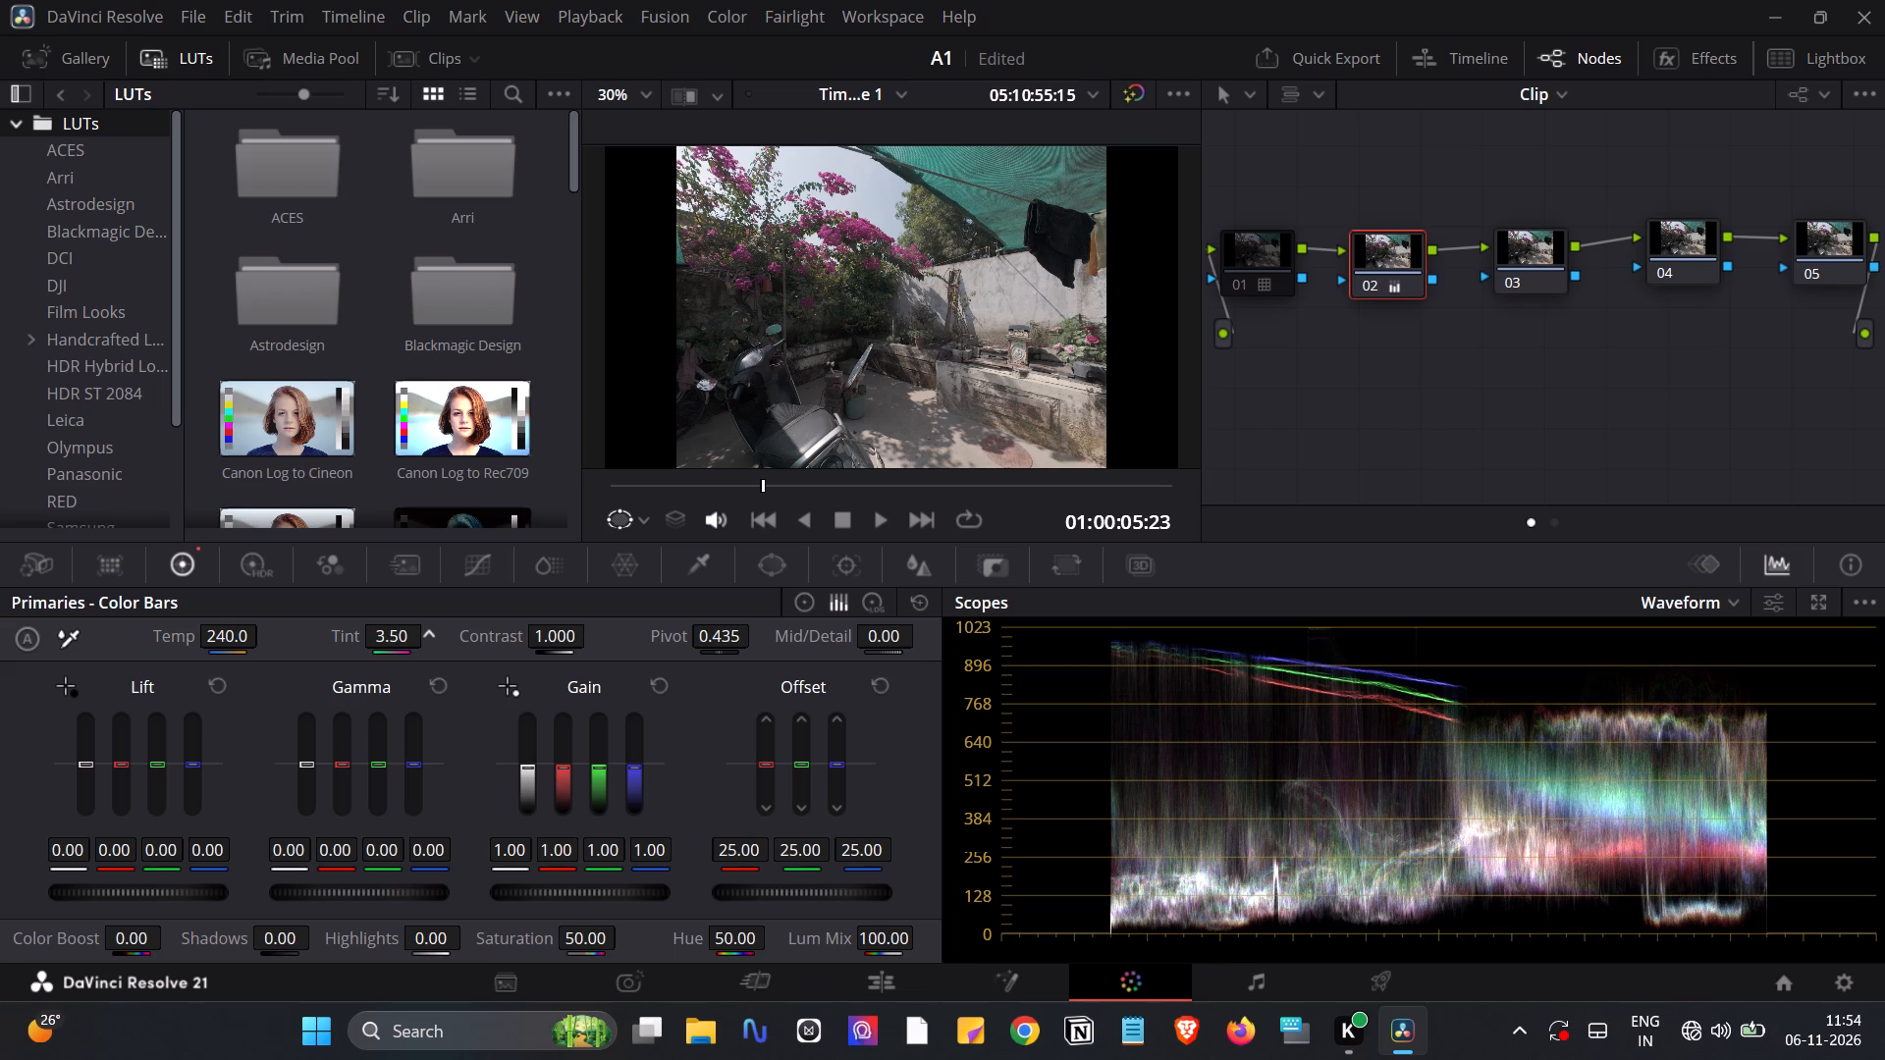
left_click_drag(399, 640, 411, 640)
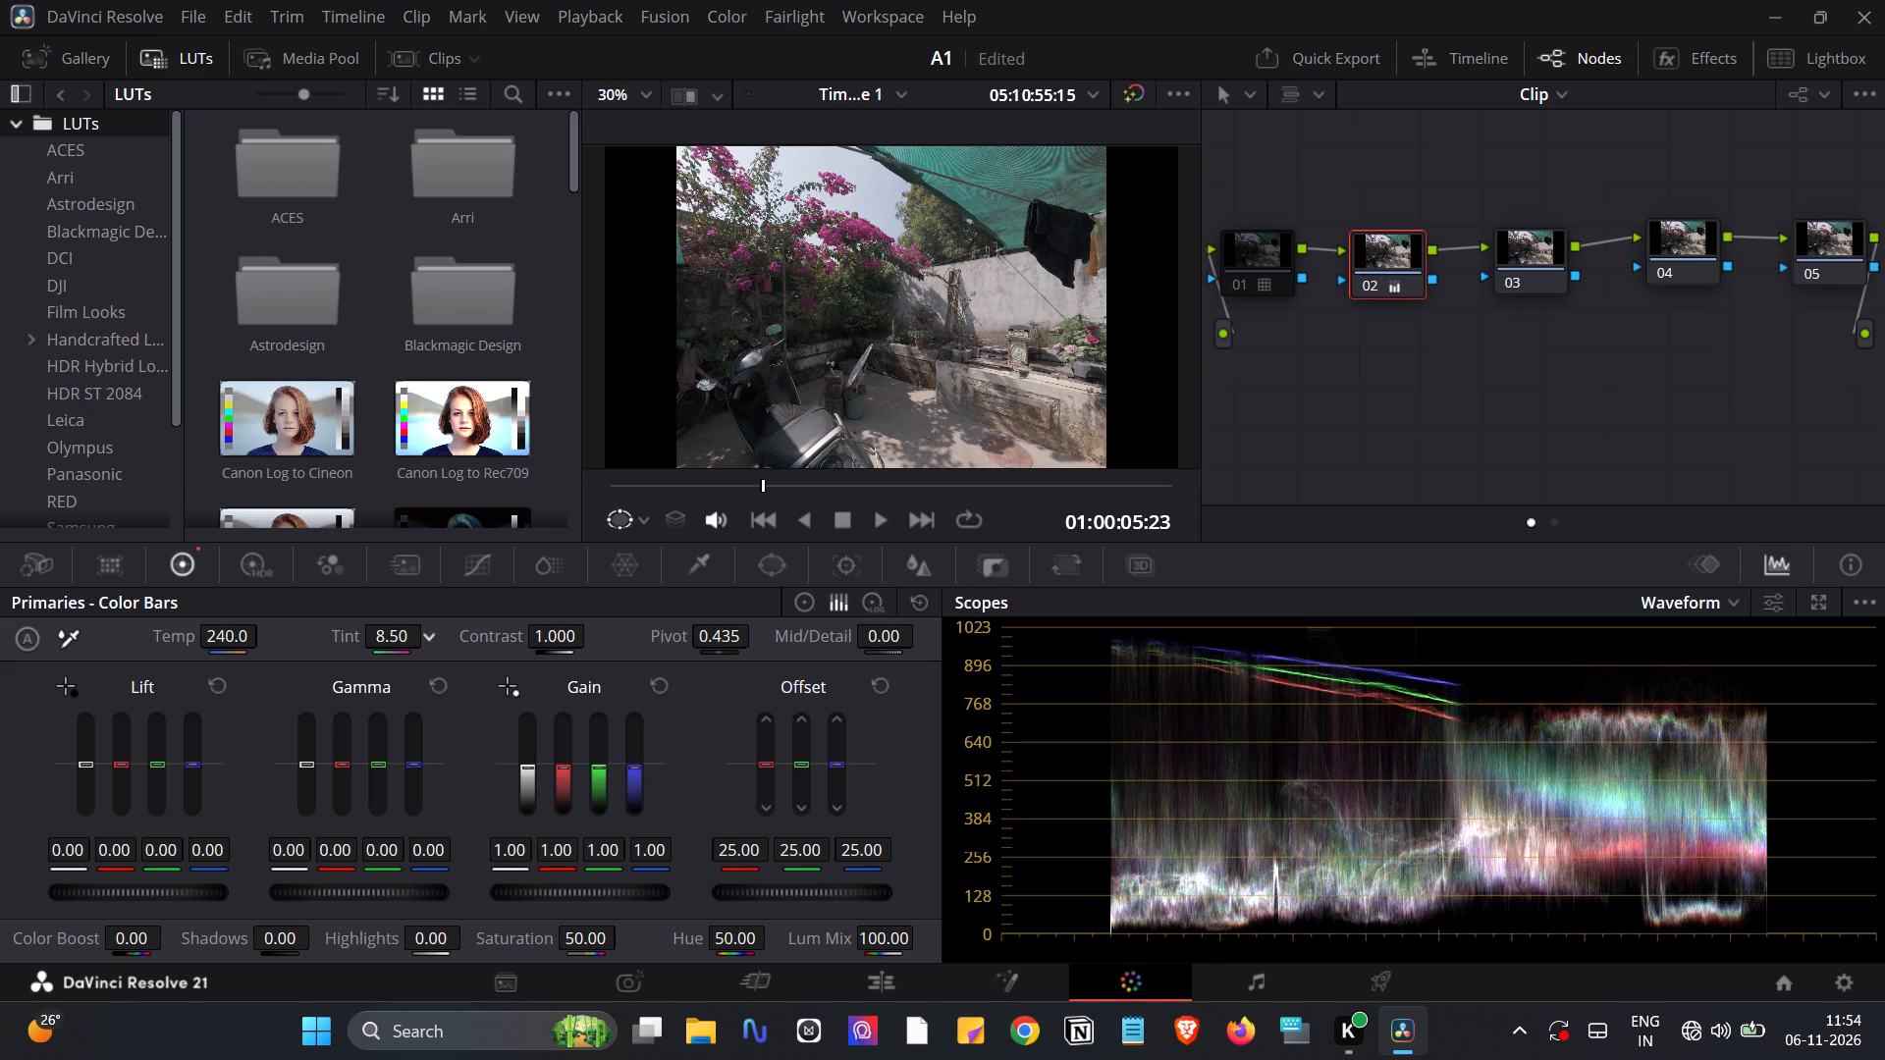
left_click_drag(411, 640, 408, 640)
Raise node 02's Contrast to 1.232 and Saturation to 80.60.
left_click_drag(529, 636, 564, 636)
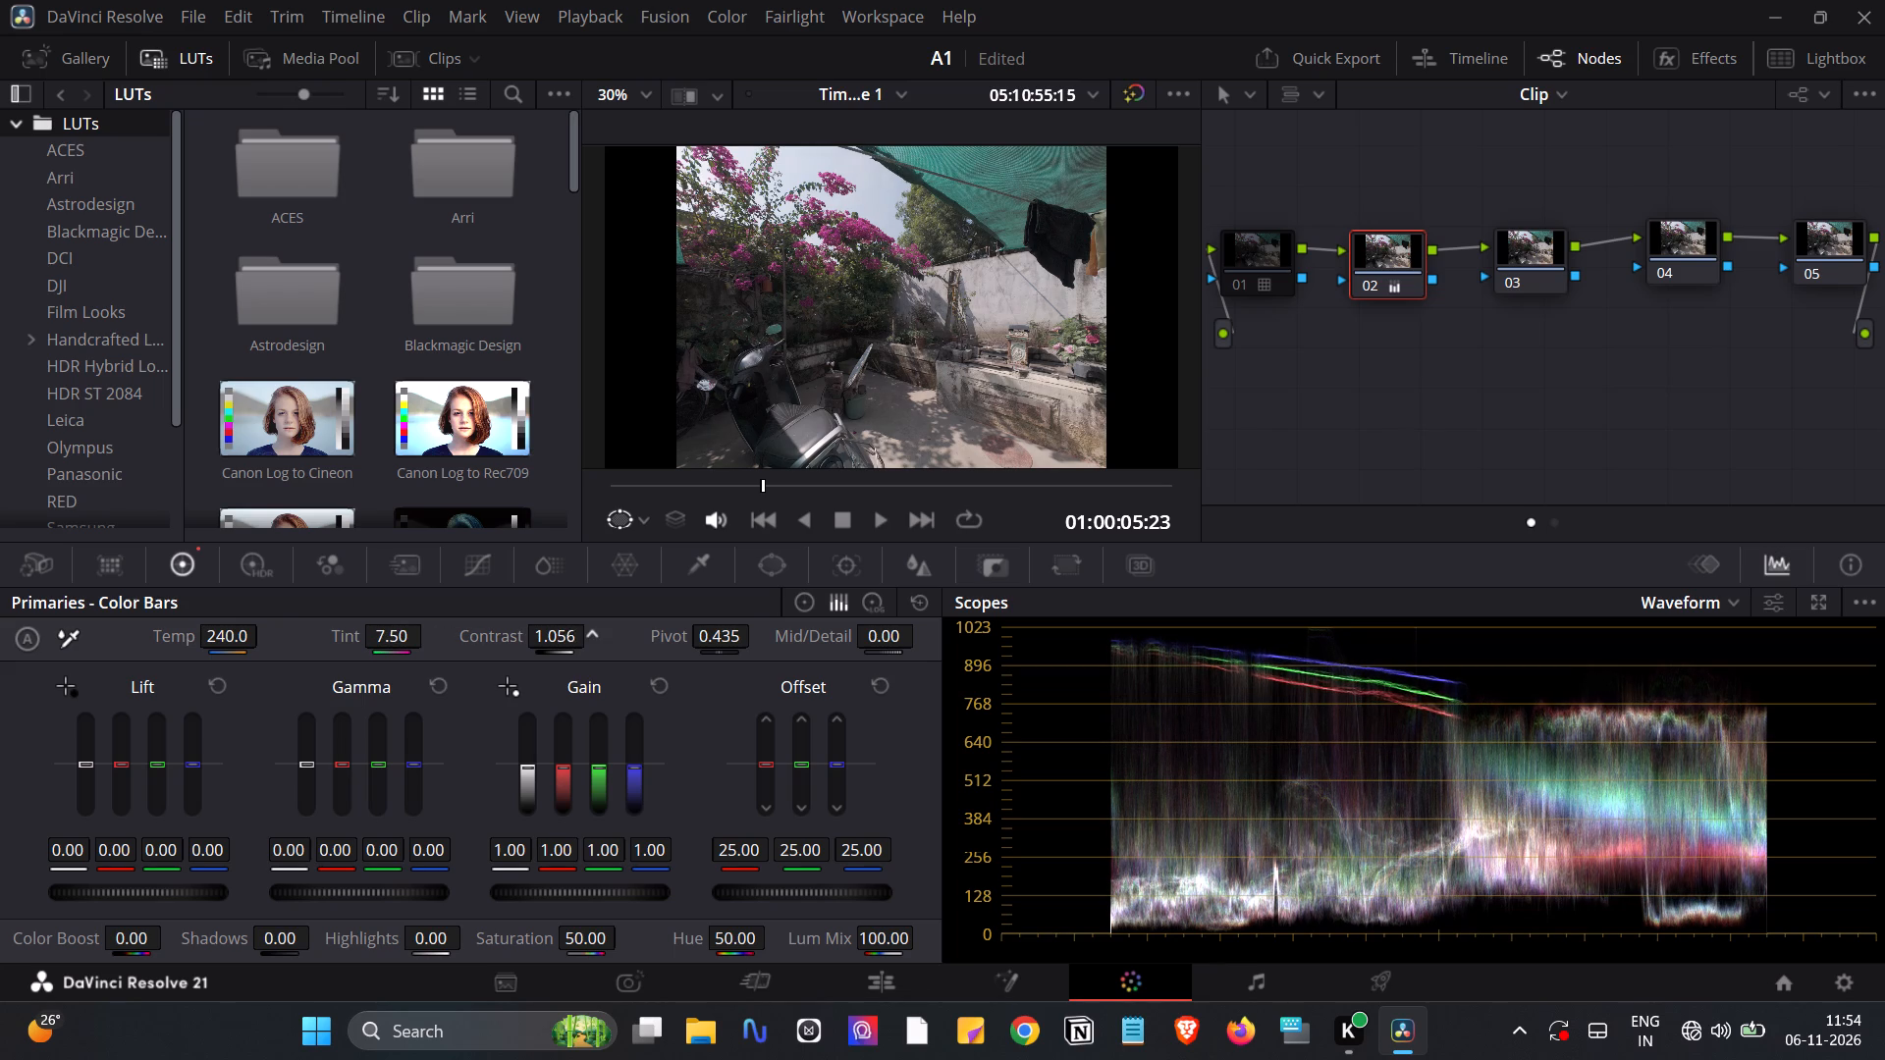
left_click_drag(564, 636, 704, 636)
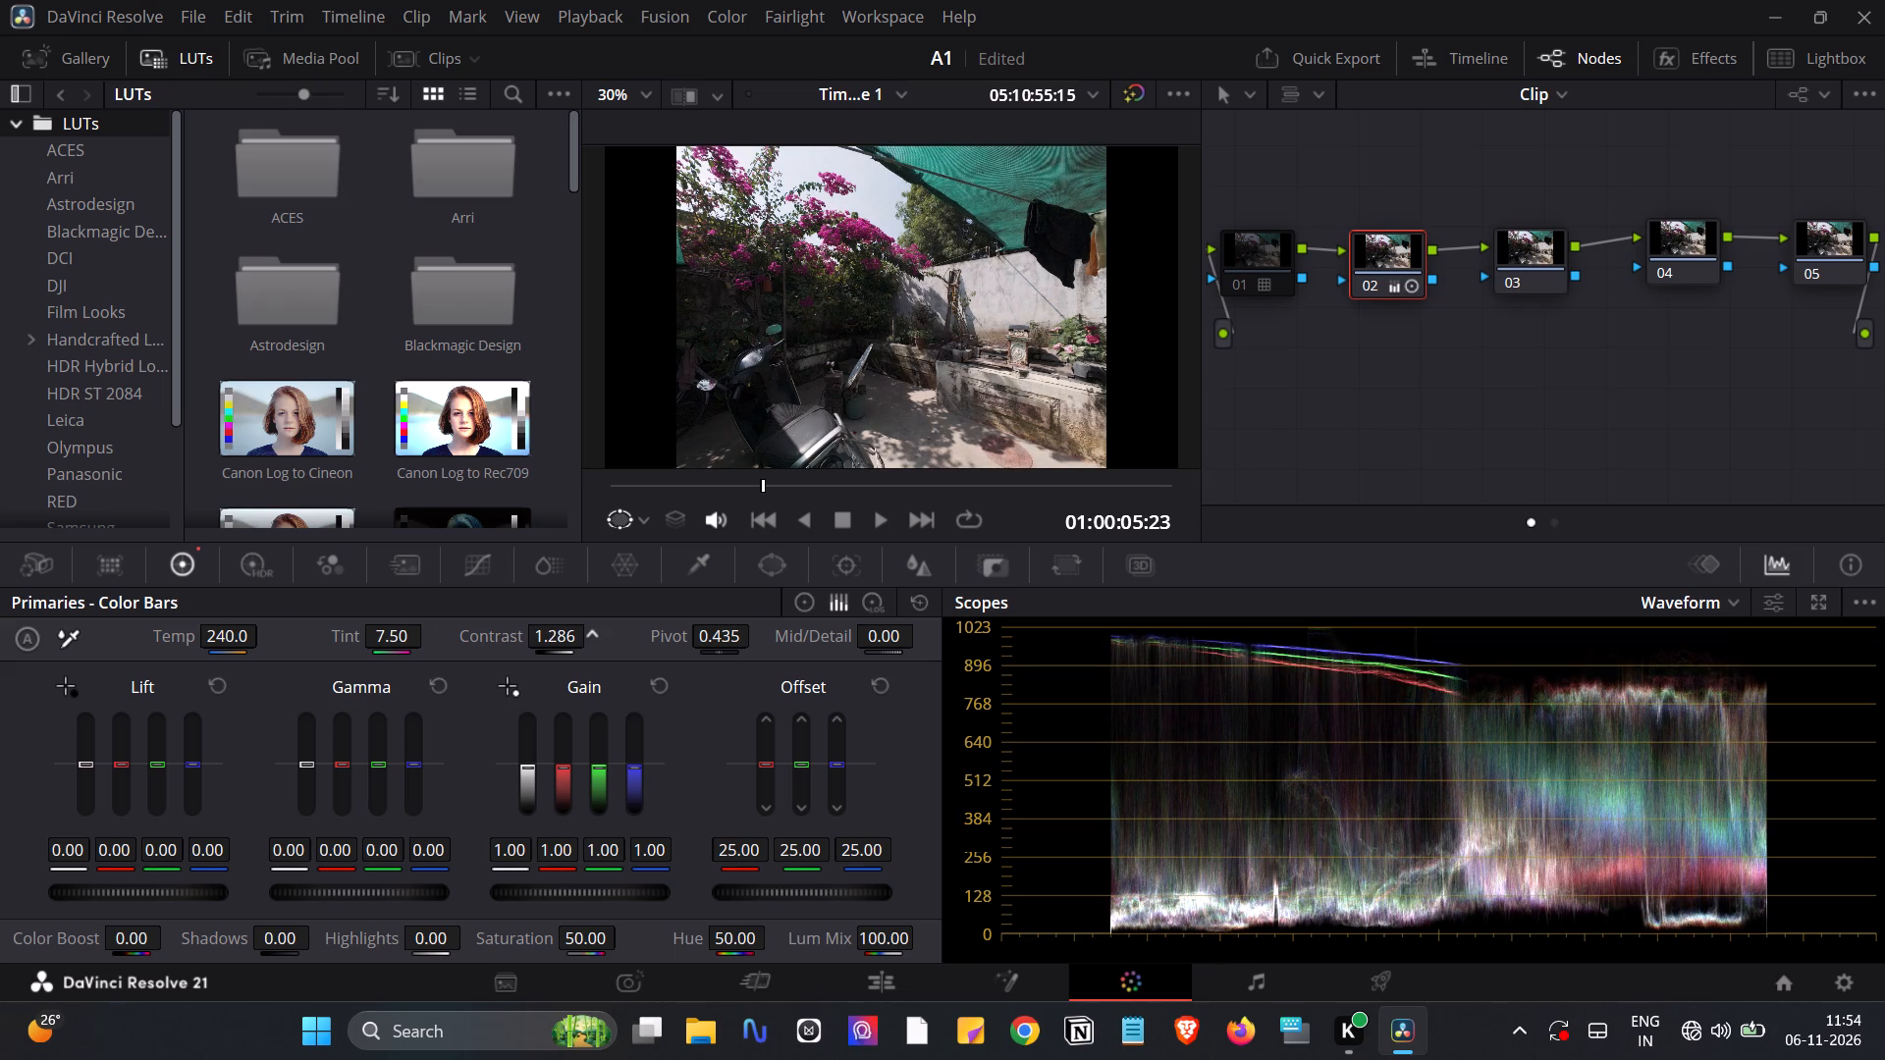
left_click_drag(704, 636, 674, 636)
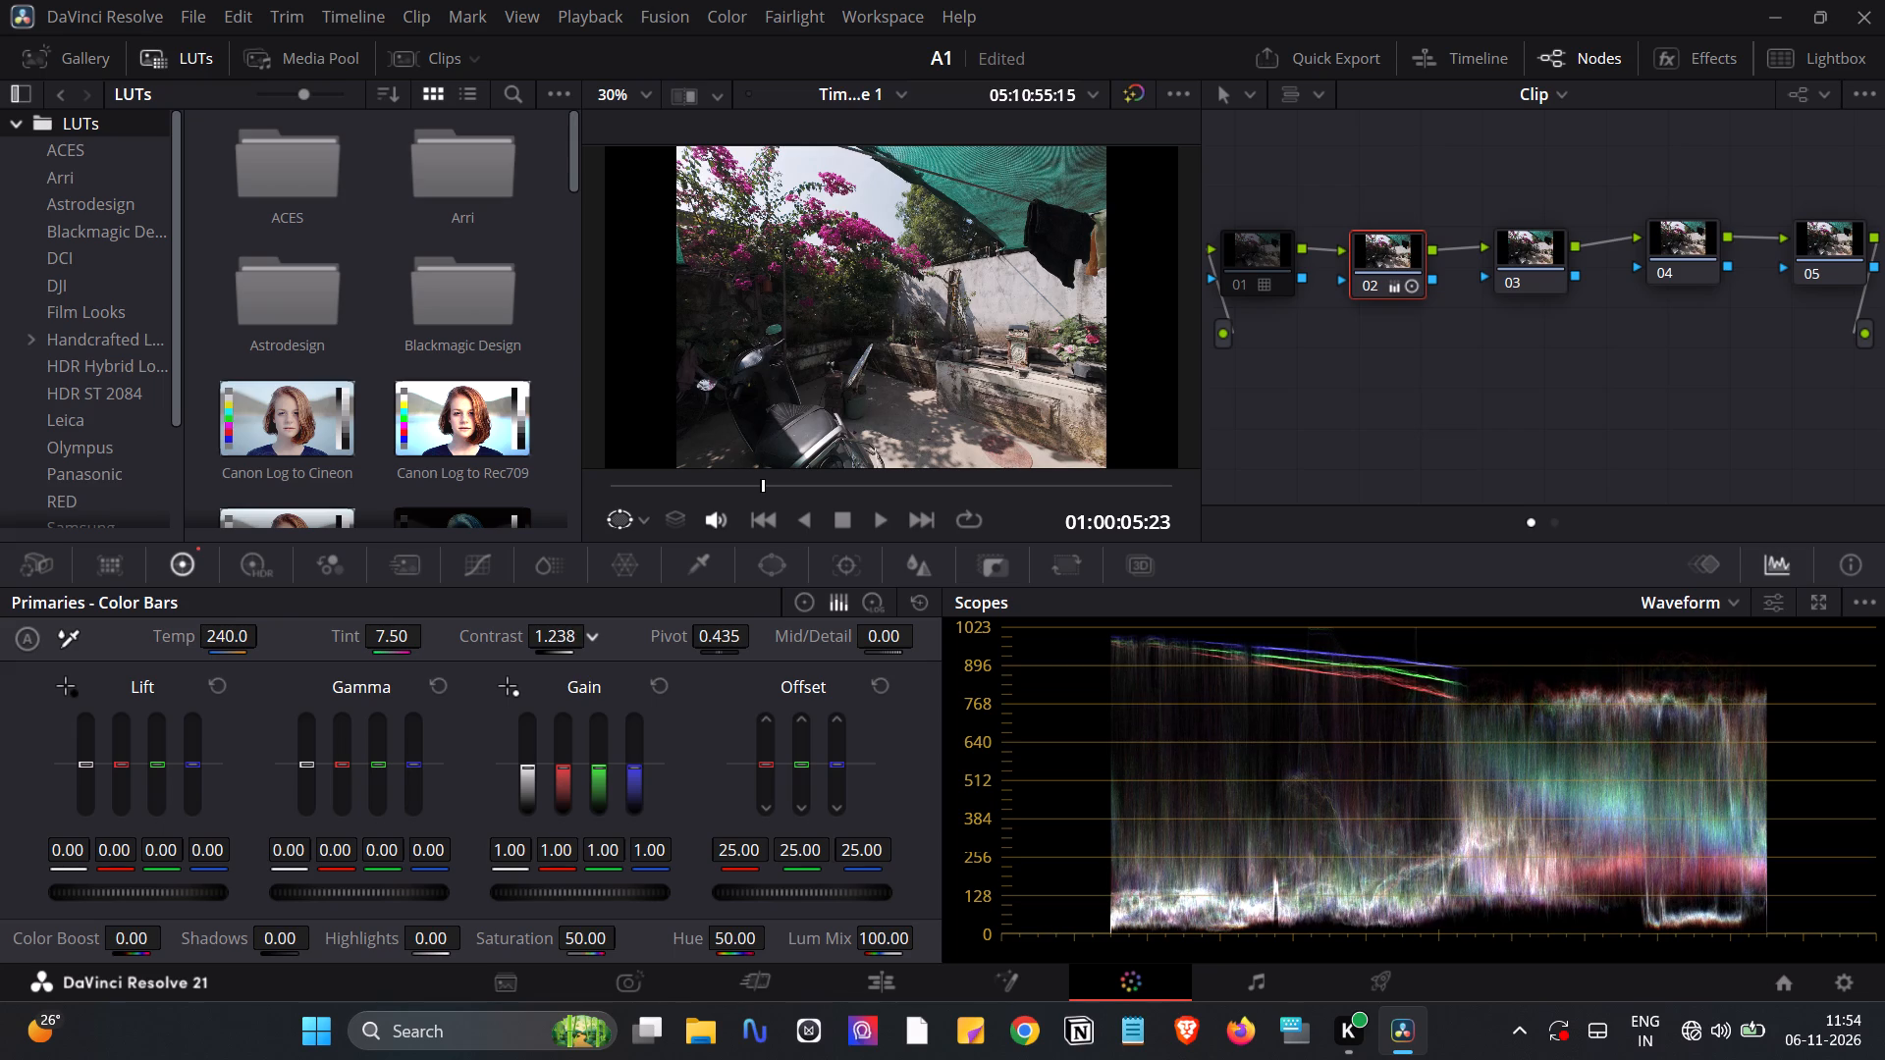
left_click_drag(674, 636, 672, 636)
left_click_drag(561, 933, 649, 922)
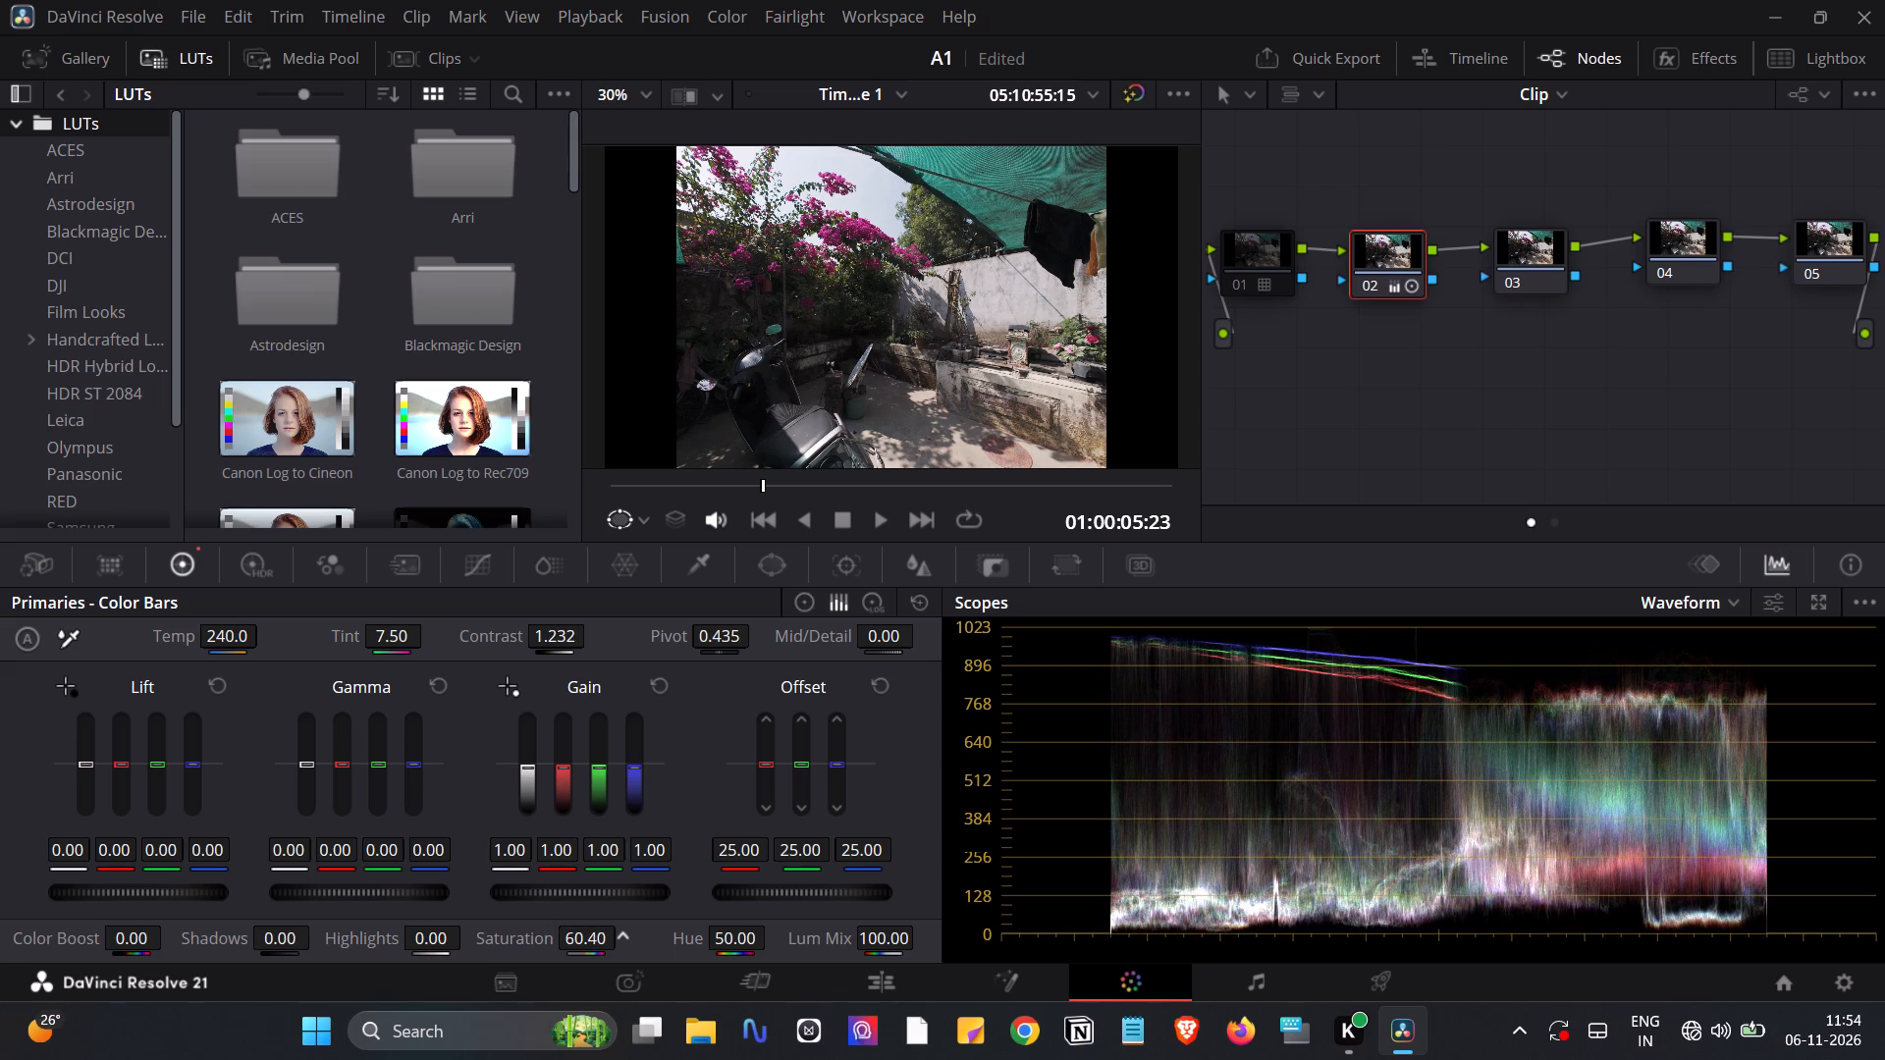
left_click_drag(649, 922, 1038, 944)
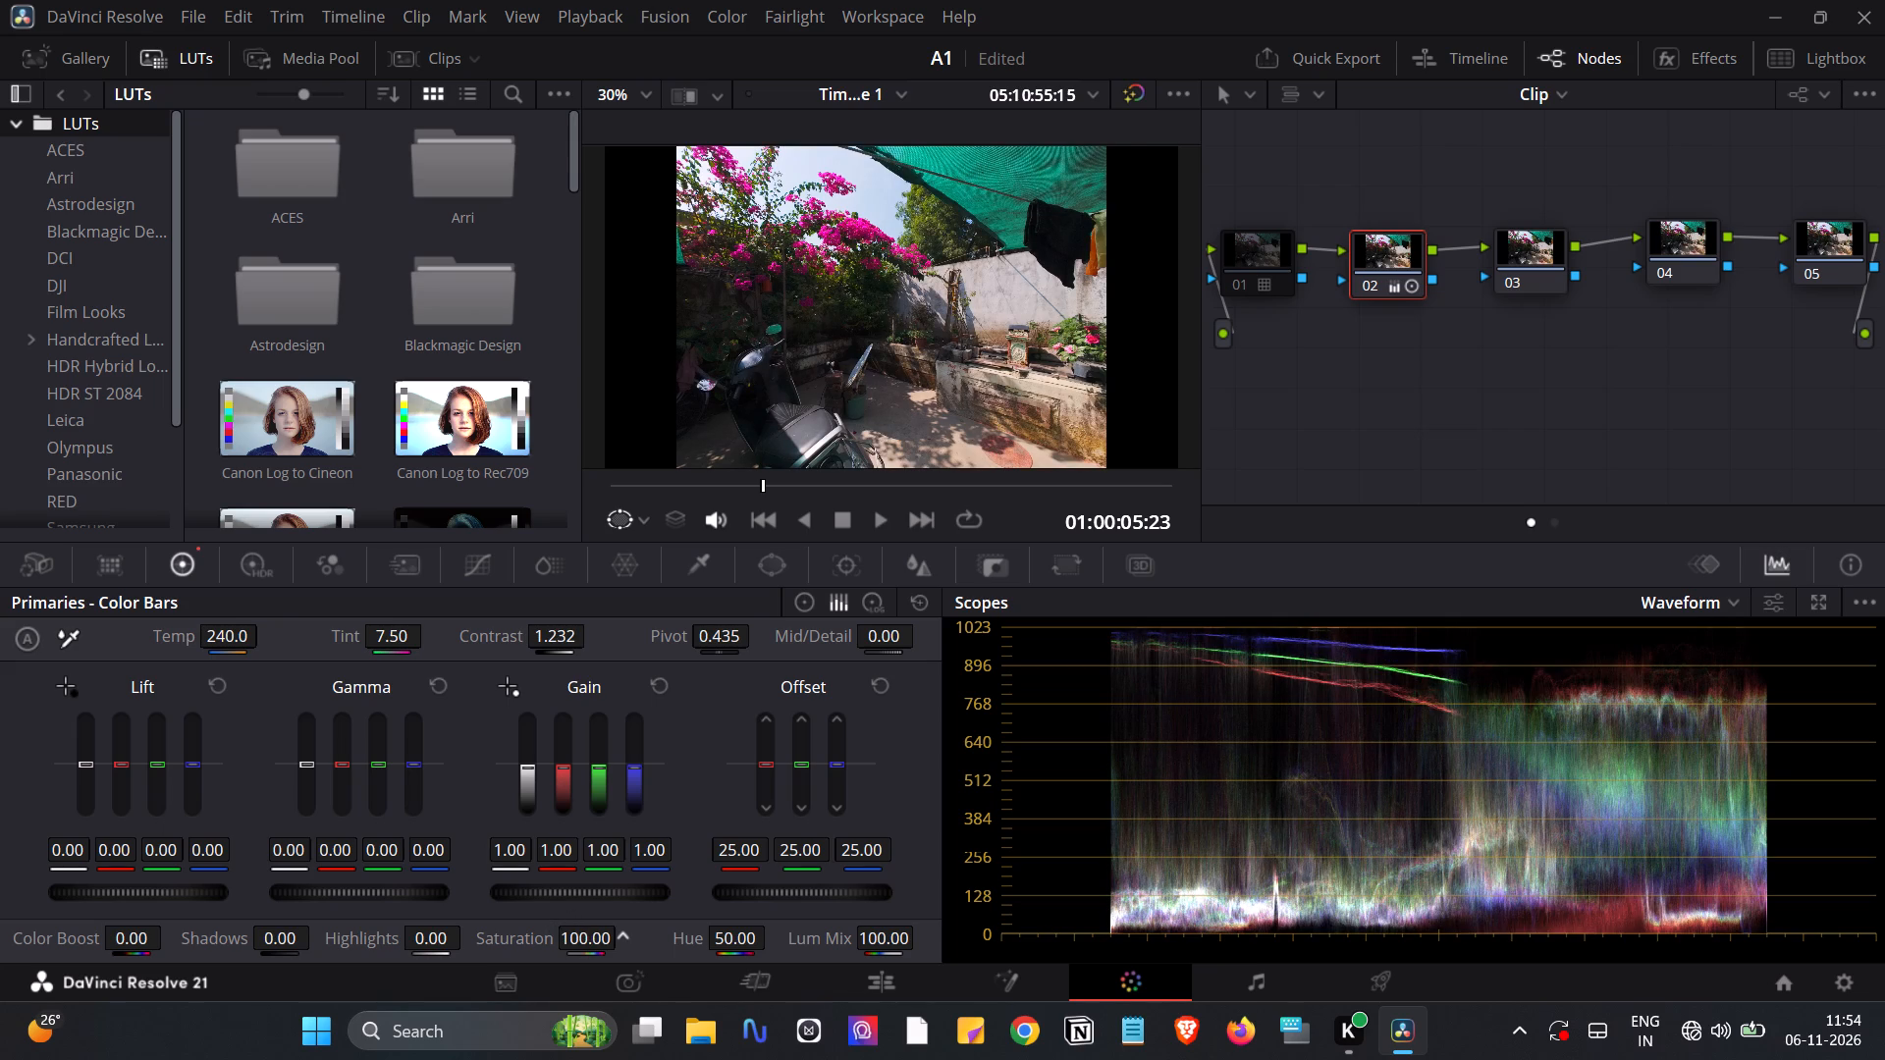
left_click_drag(1038, 944, 933, 933)
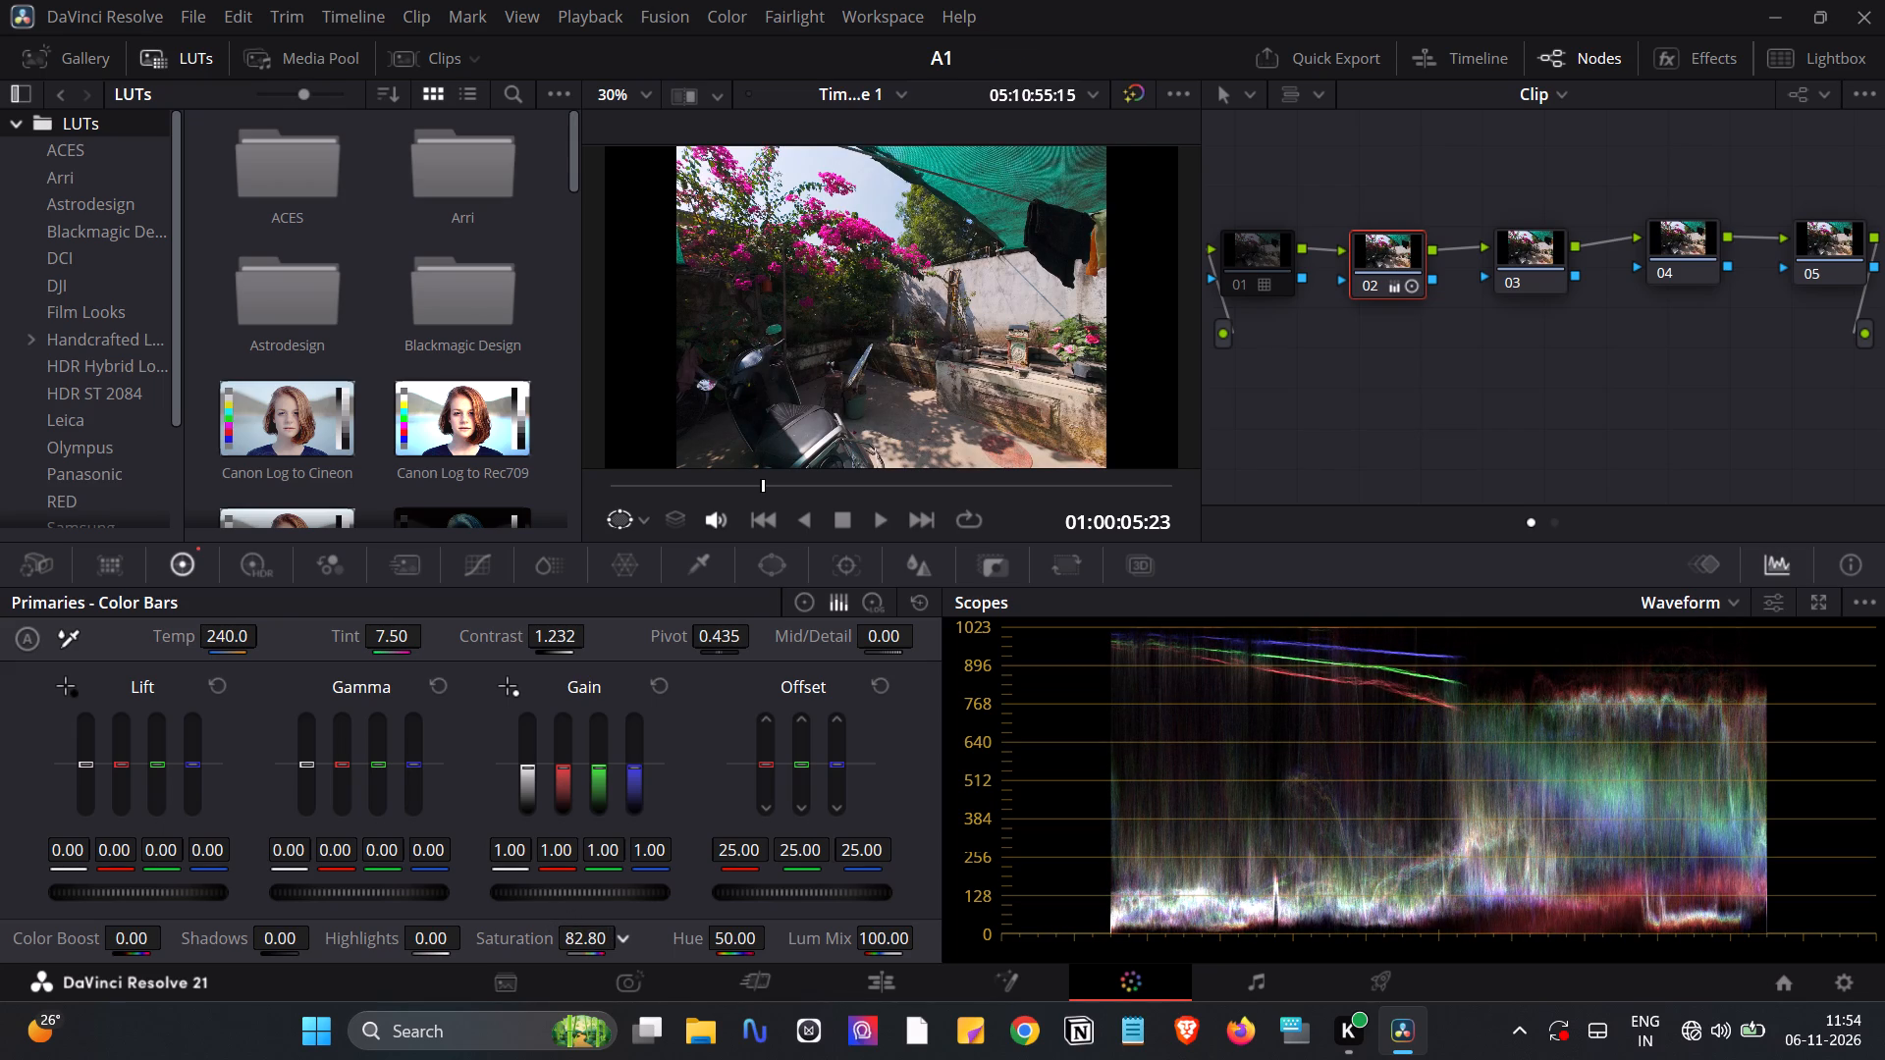
left_click_drag(933, 933, 919, 936)
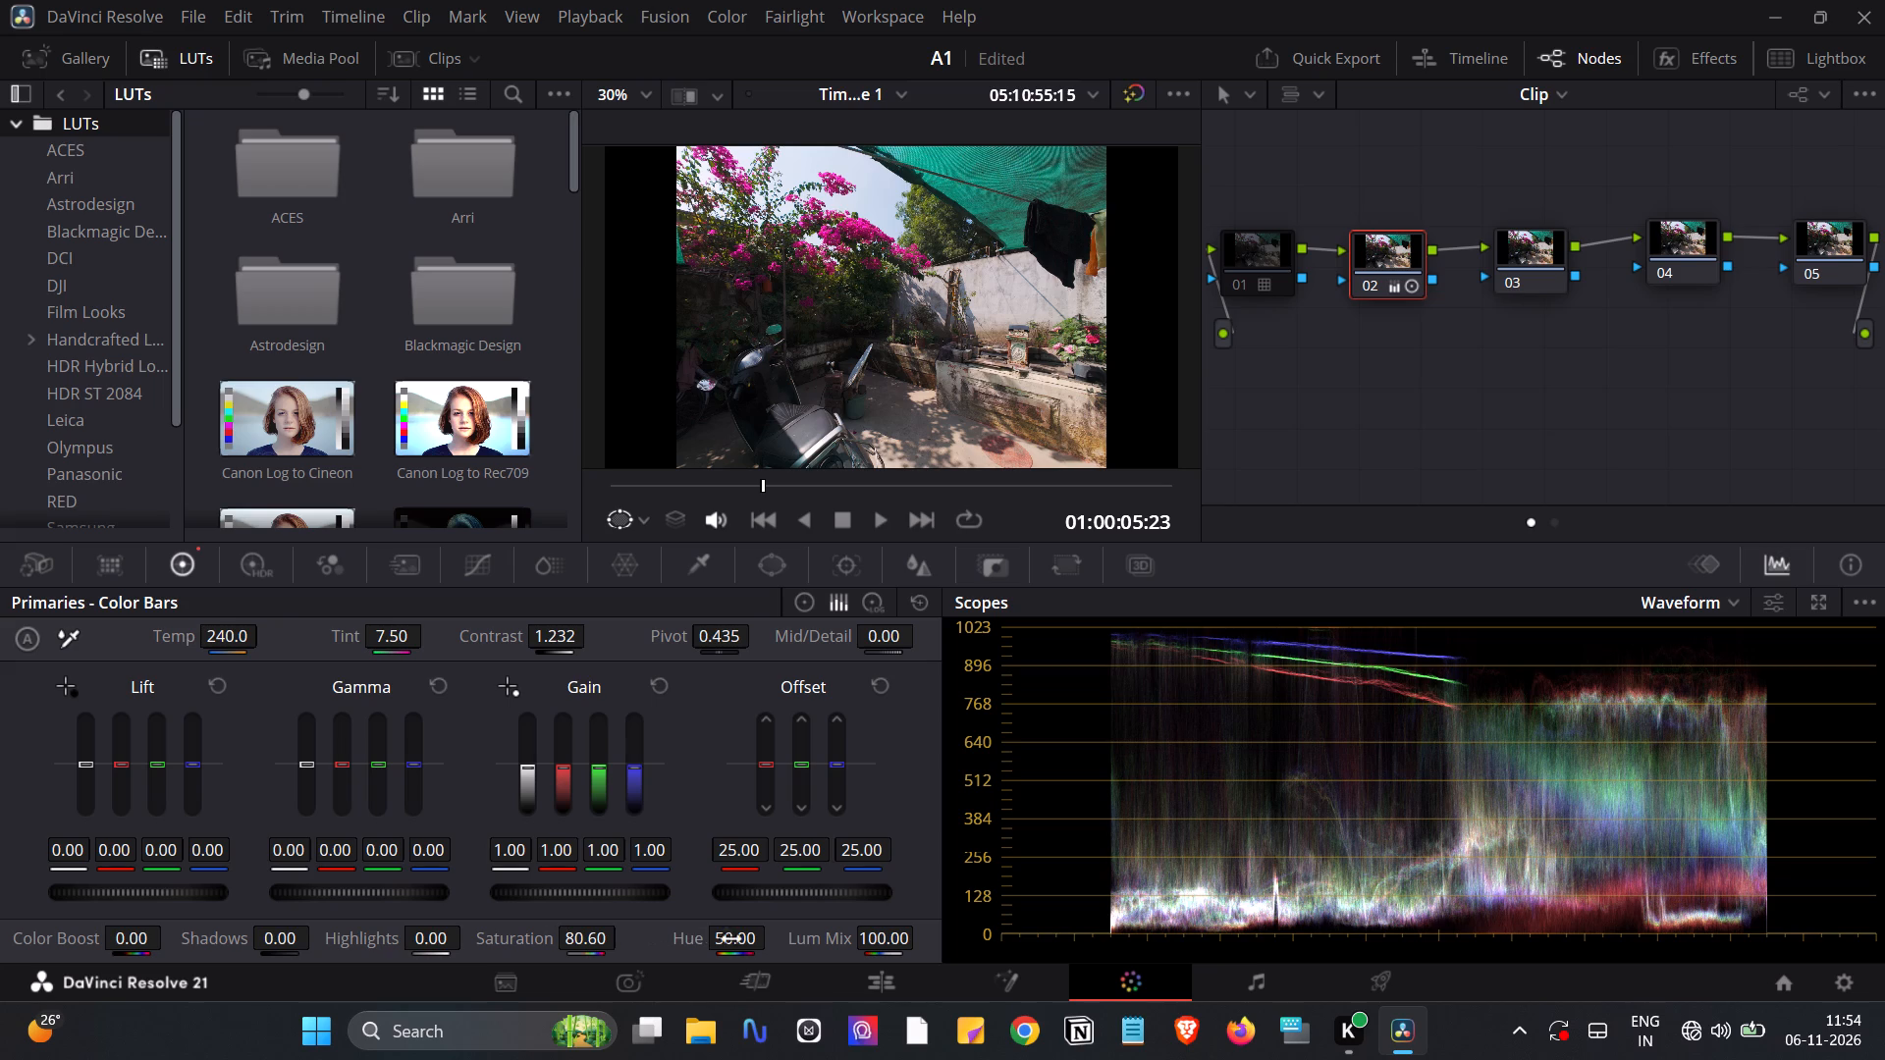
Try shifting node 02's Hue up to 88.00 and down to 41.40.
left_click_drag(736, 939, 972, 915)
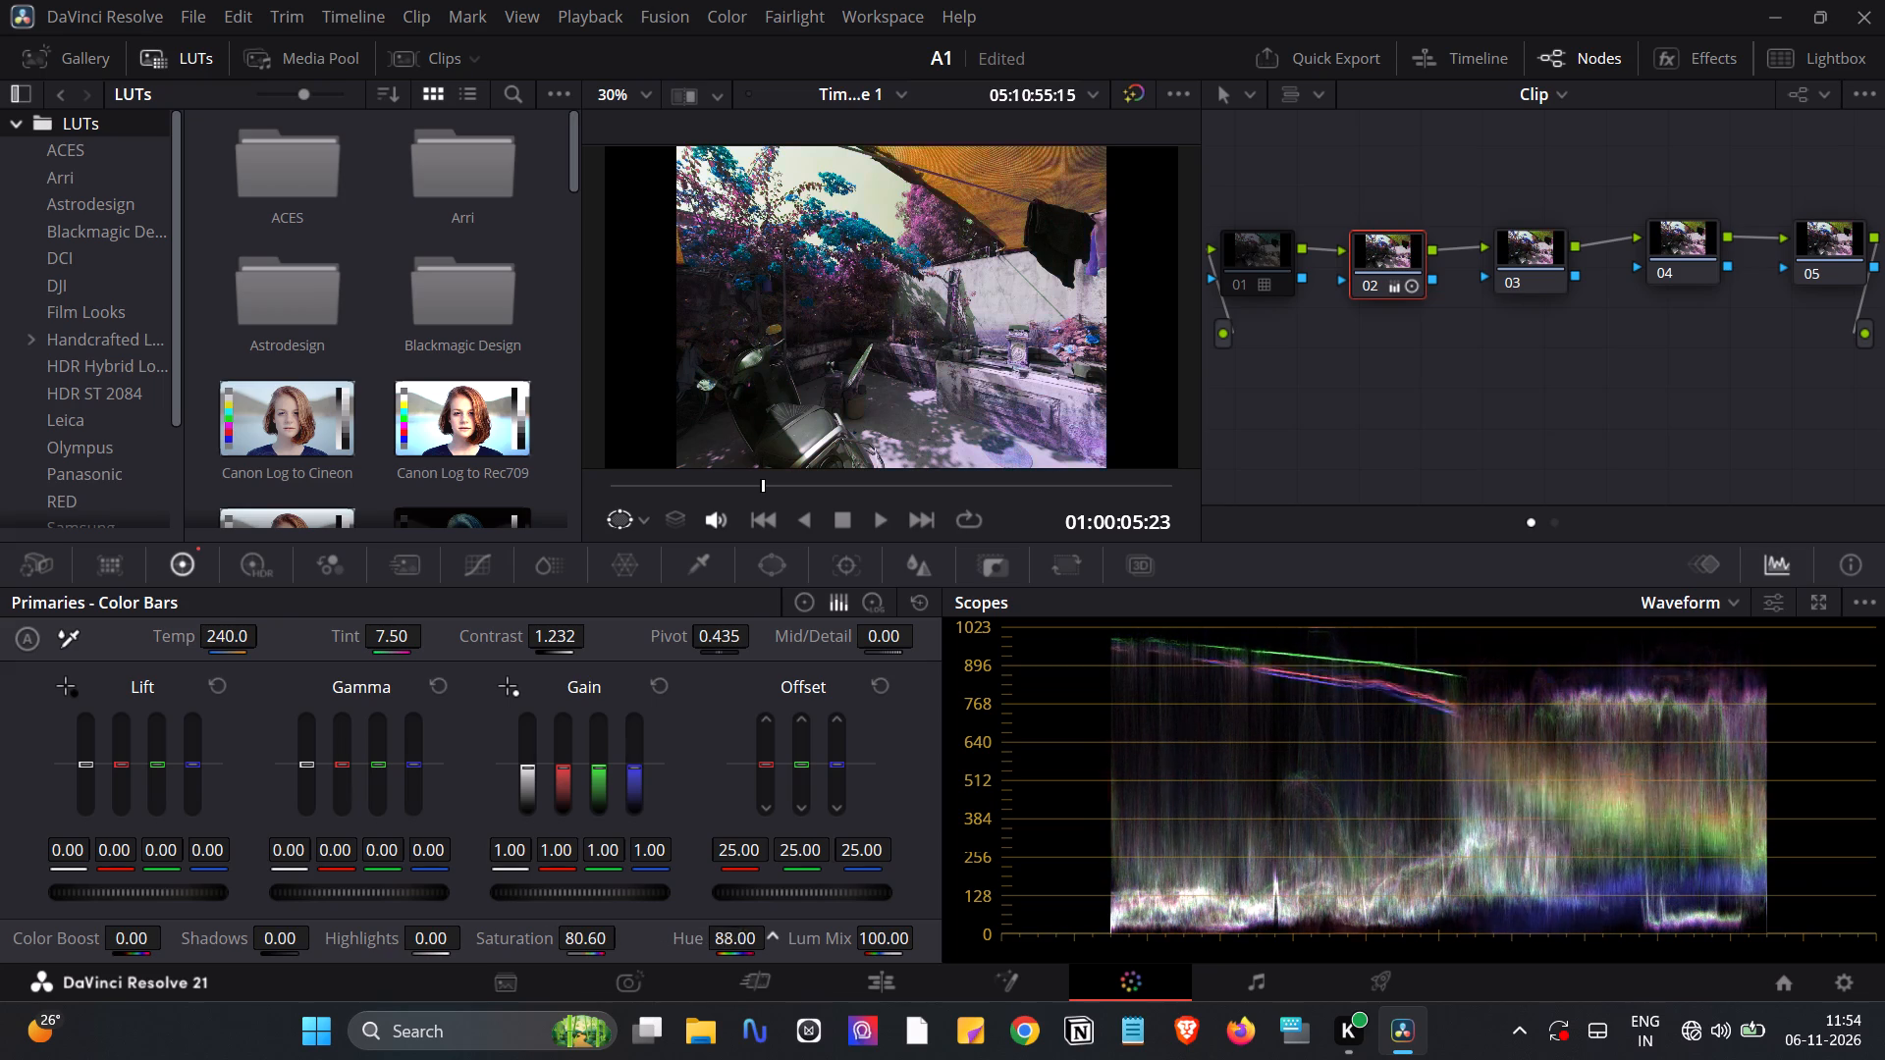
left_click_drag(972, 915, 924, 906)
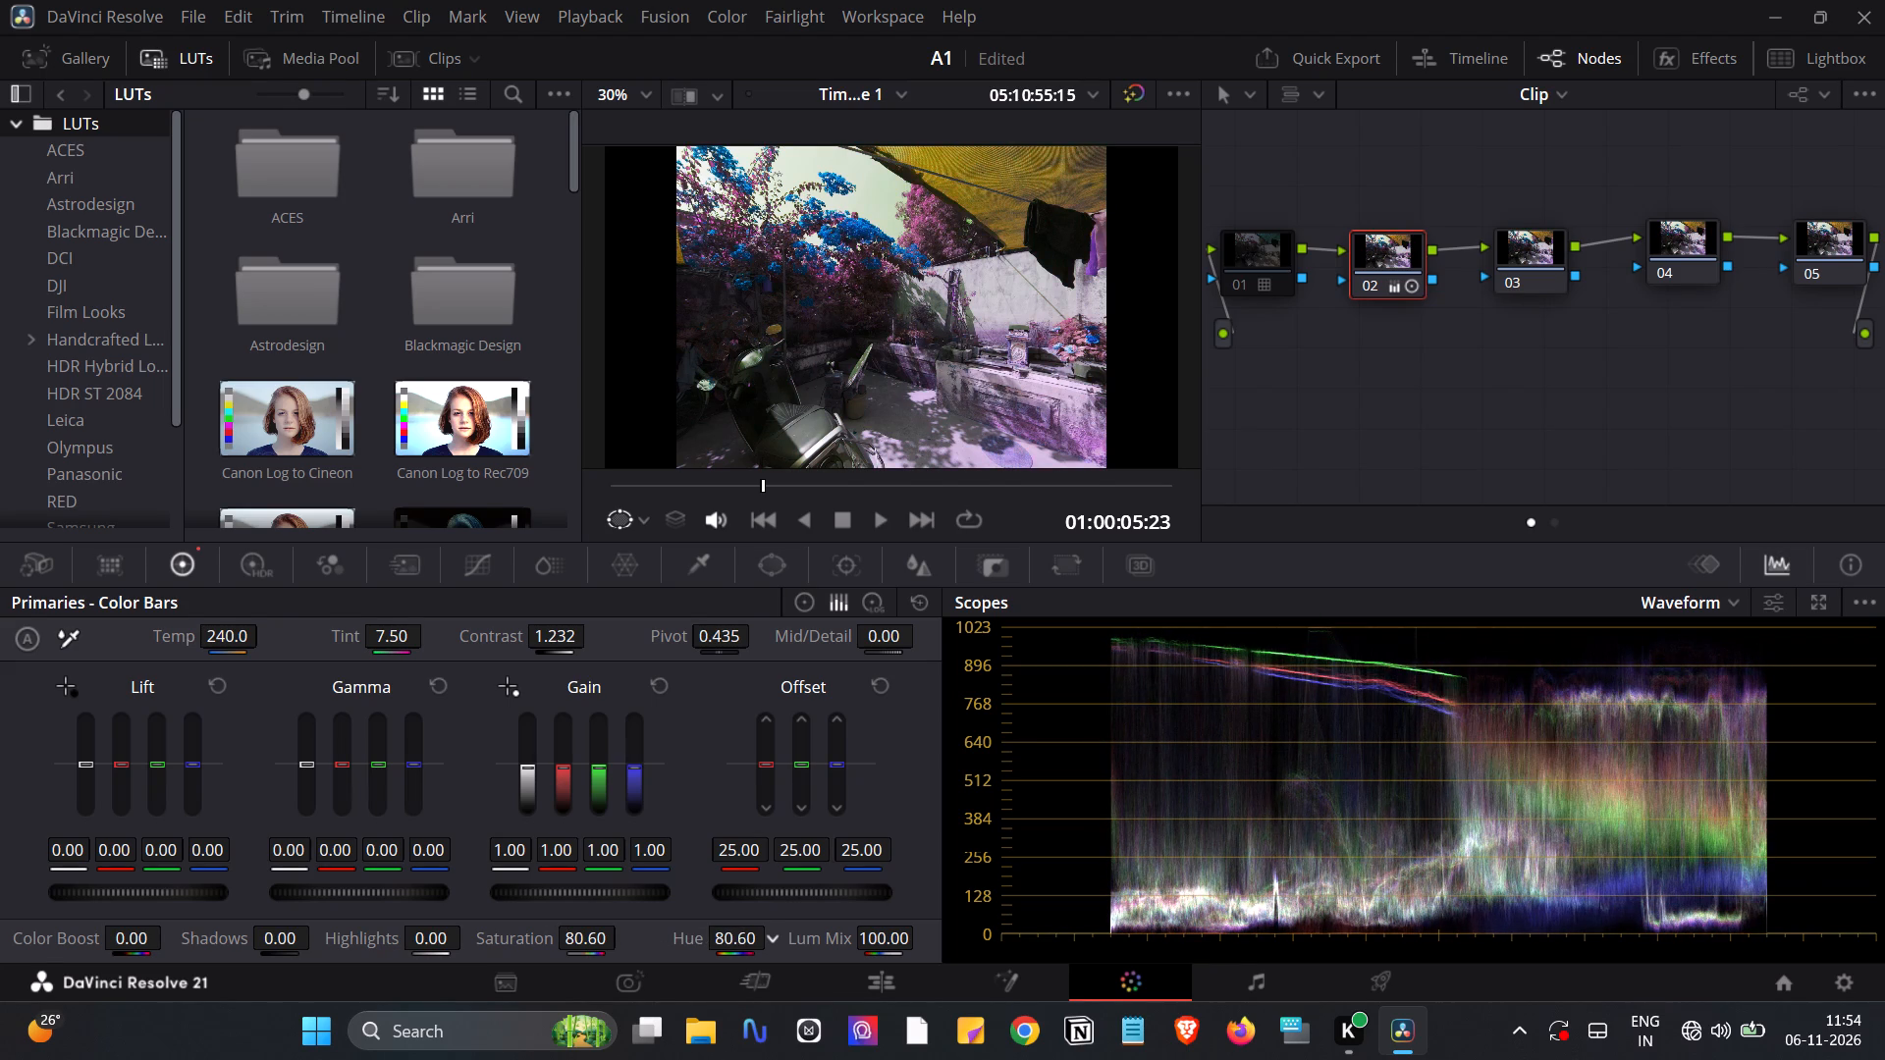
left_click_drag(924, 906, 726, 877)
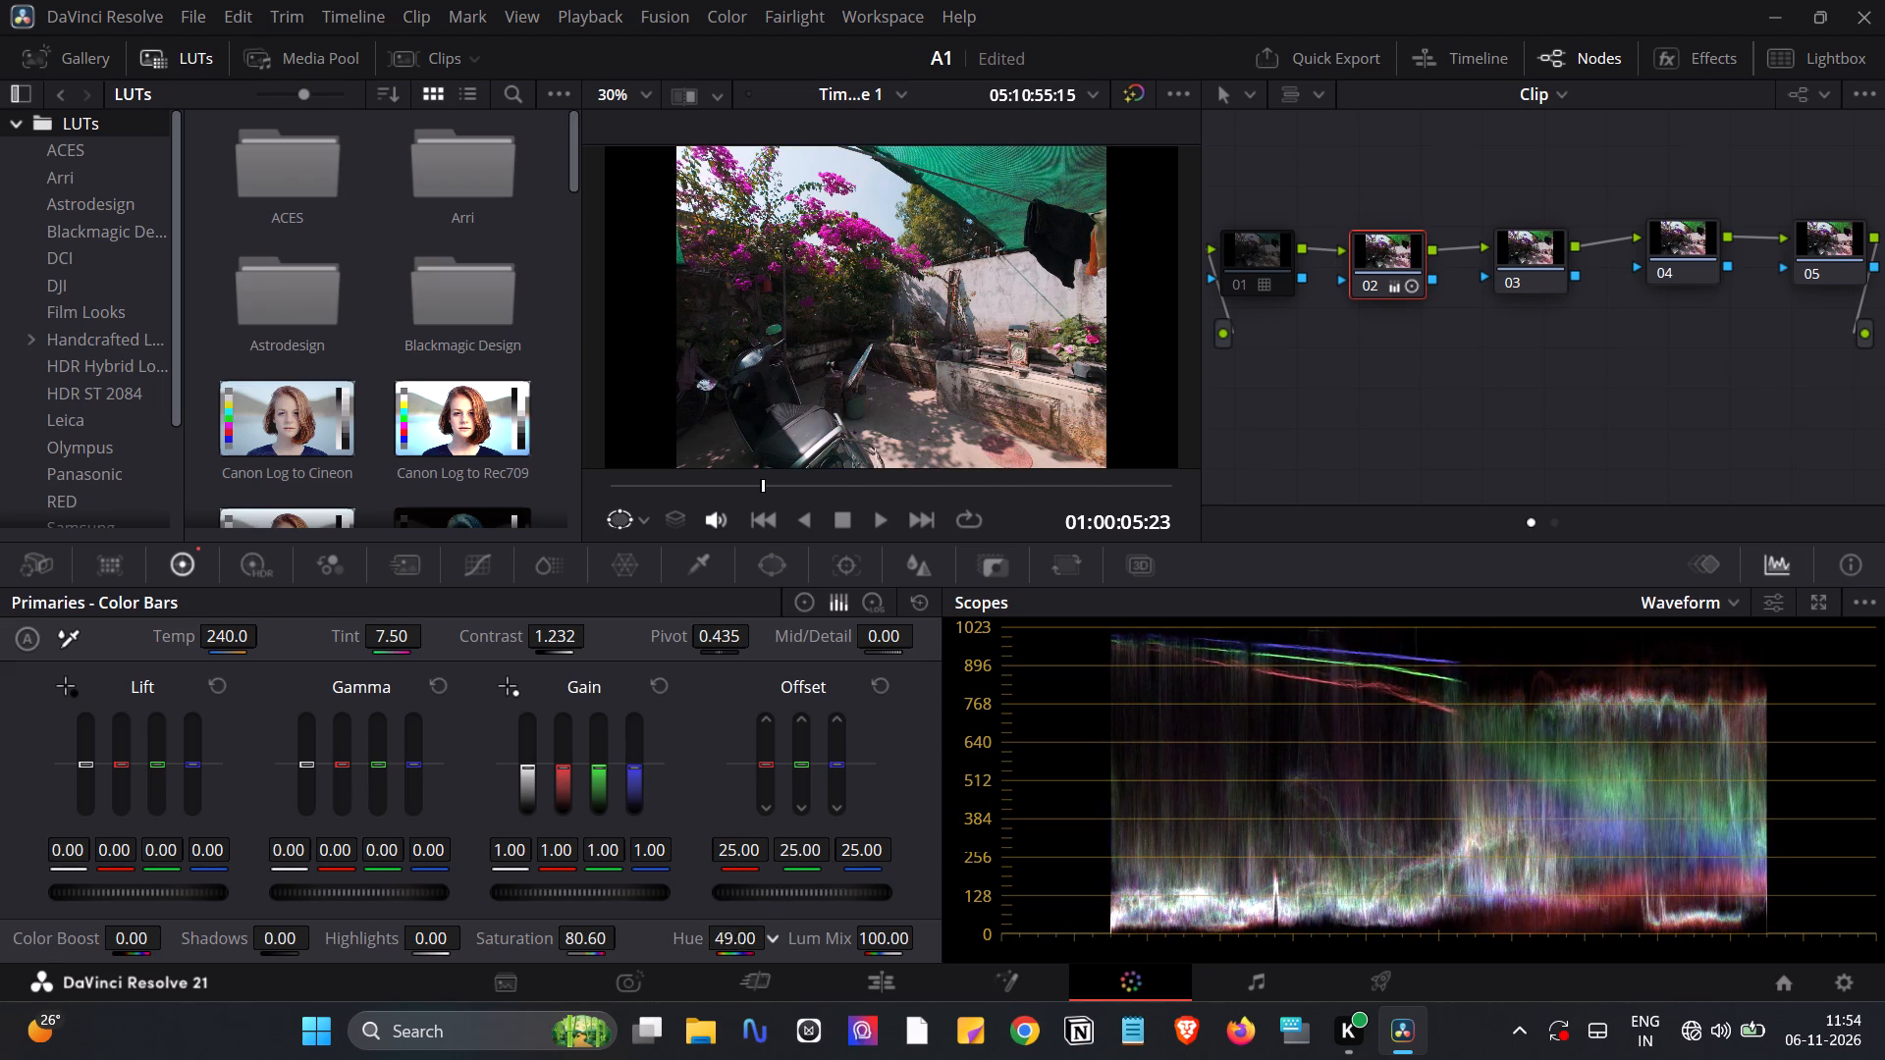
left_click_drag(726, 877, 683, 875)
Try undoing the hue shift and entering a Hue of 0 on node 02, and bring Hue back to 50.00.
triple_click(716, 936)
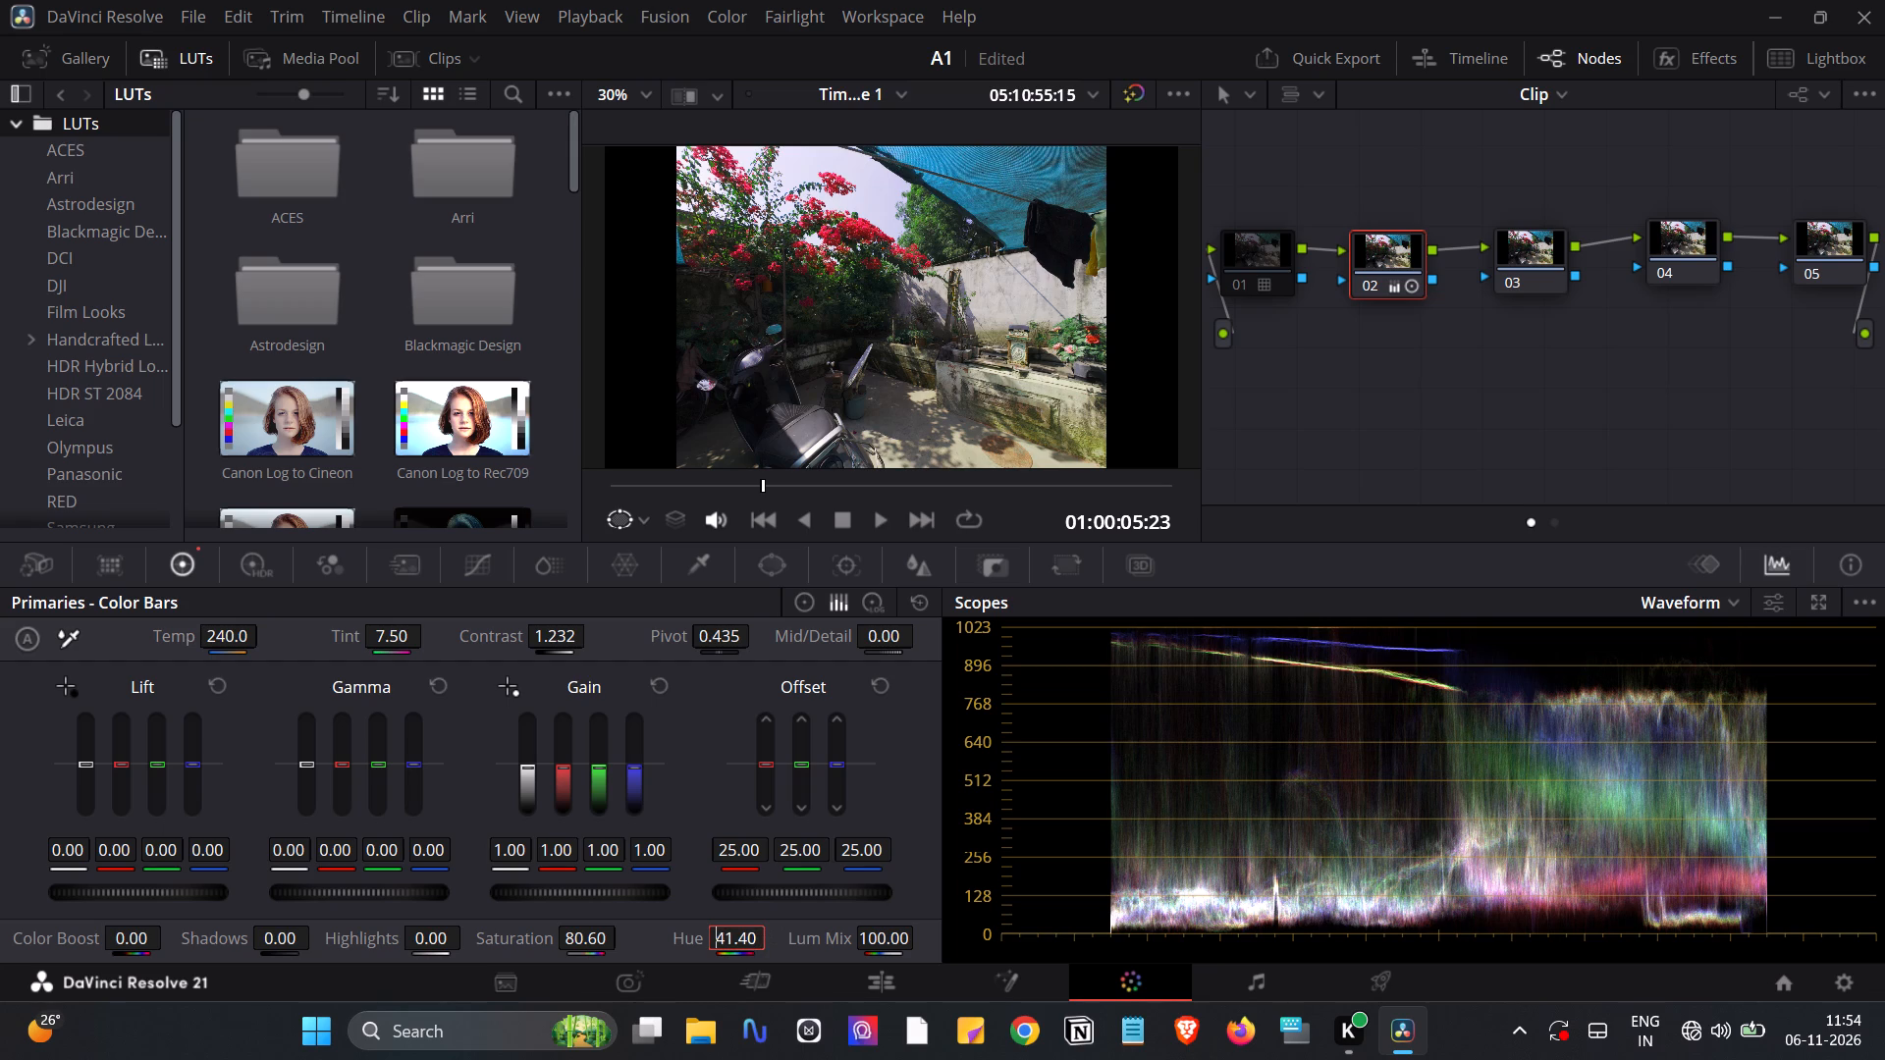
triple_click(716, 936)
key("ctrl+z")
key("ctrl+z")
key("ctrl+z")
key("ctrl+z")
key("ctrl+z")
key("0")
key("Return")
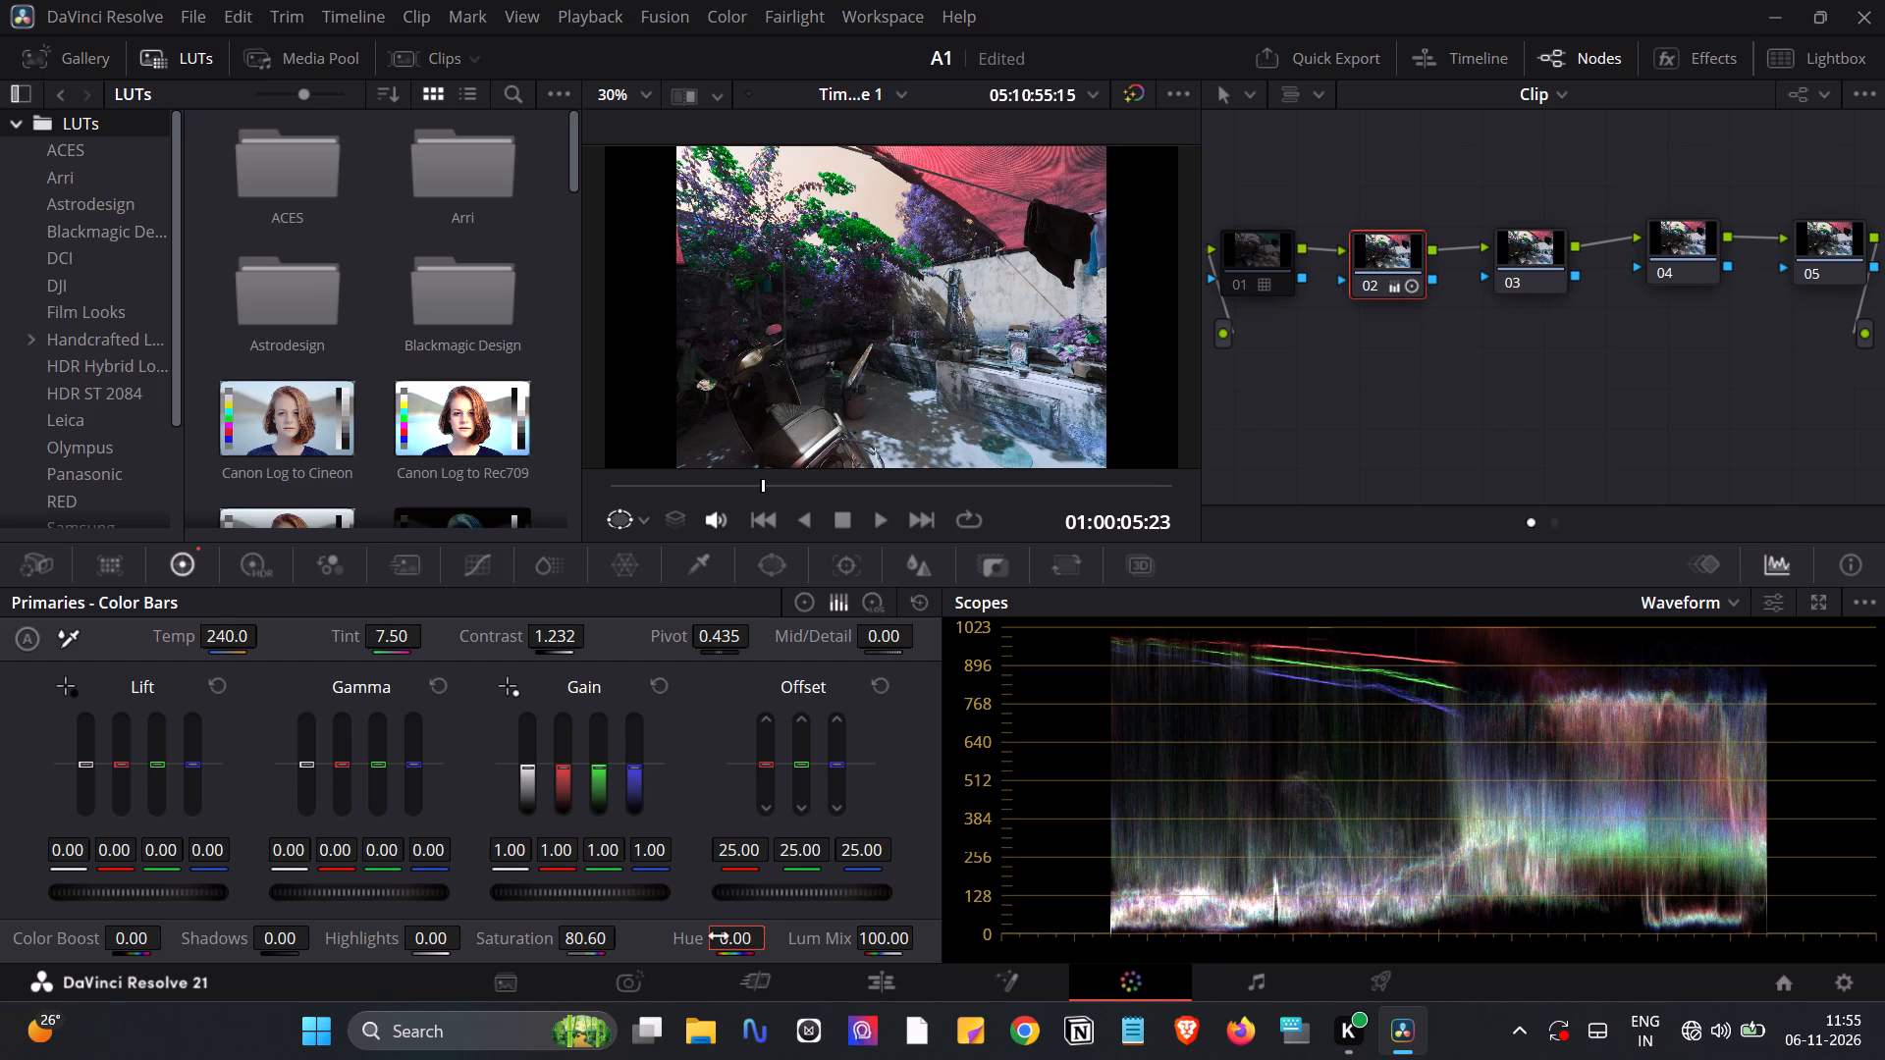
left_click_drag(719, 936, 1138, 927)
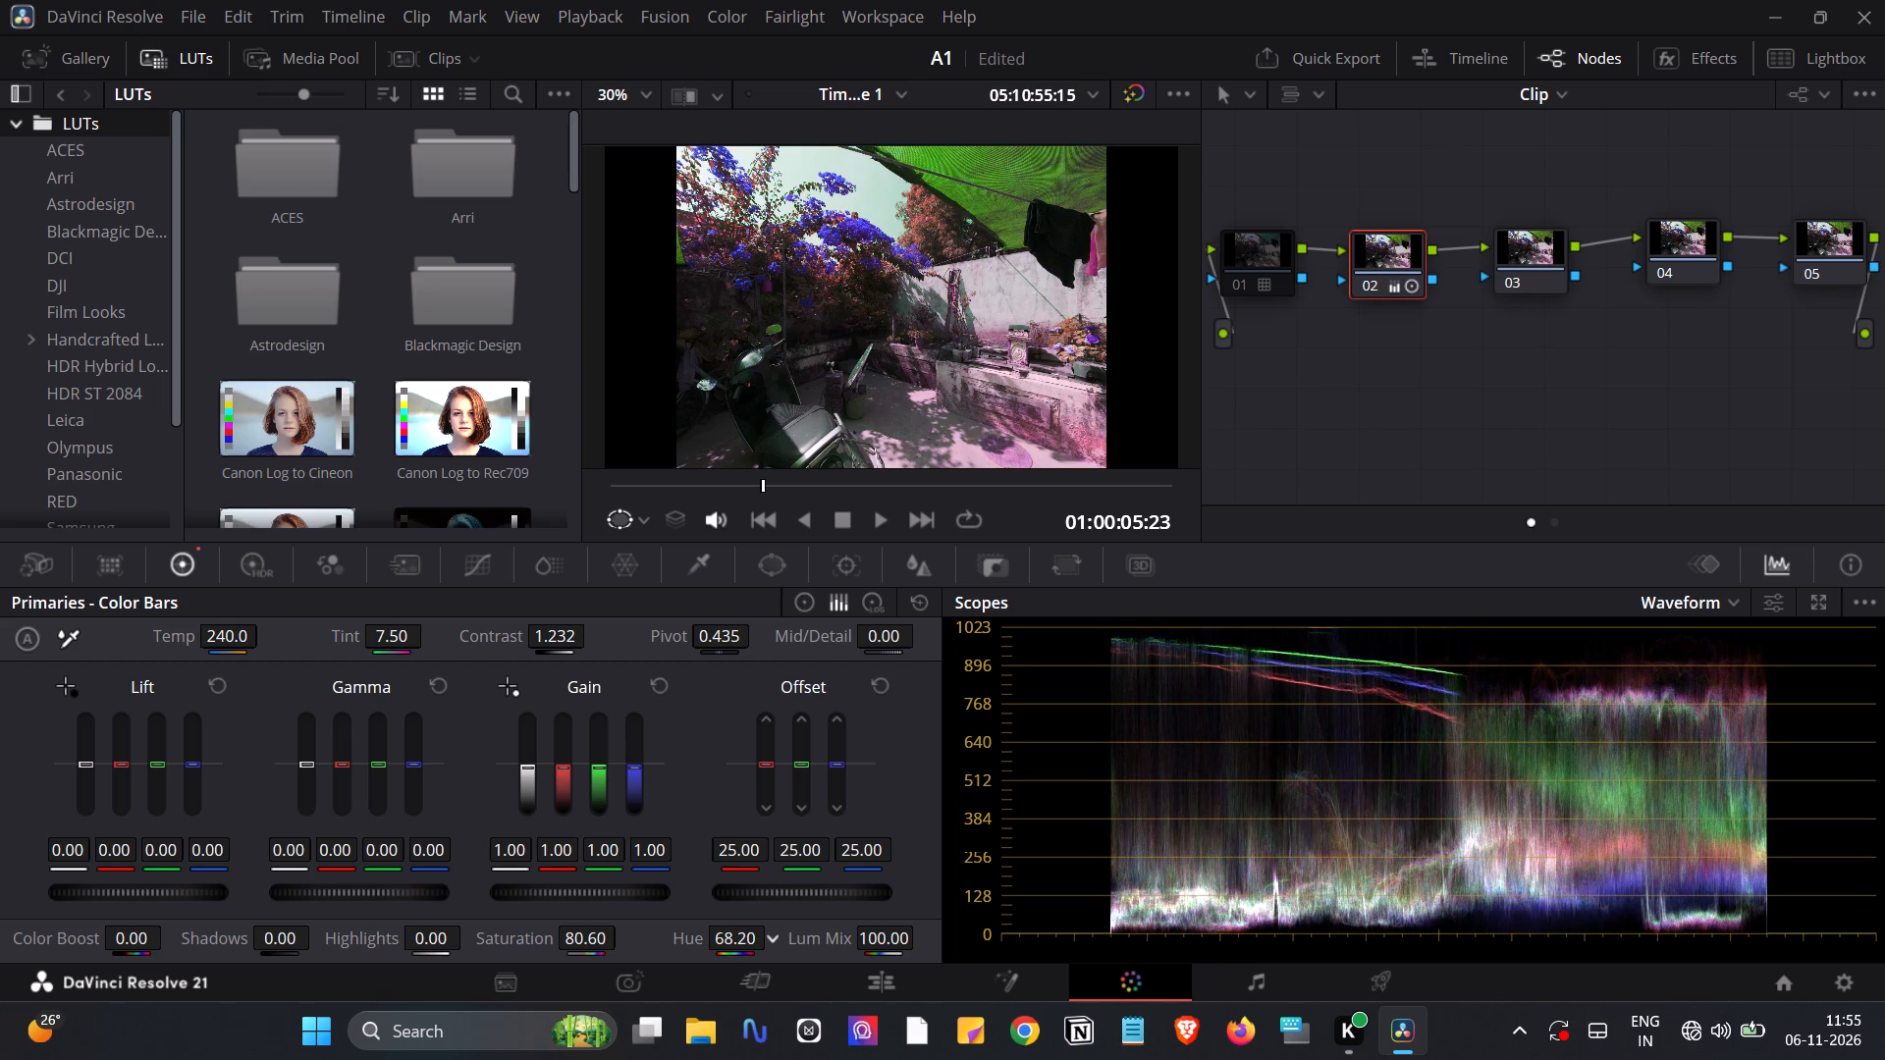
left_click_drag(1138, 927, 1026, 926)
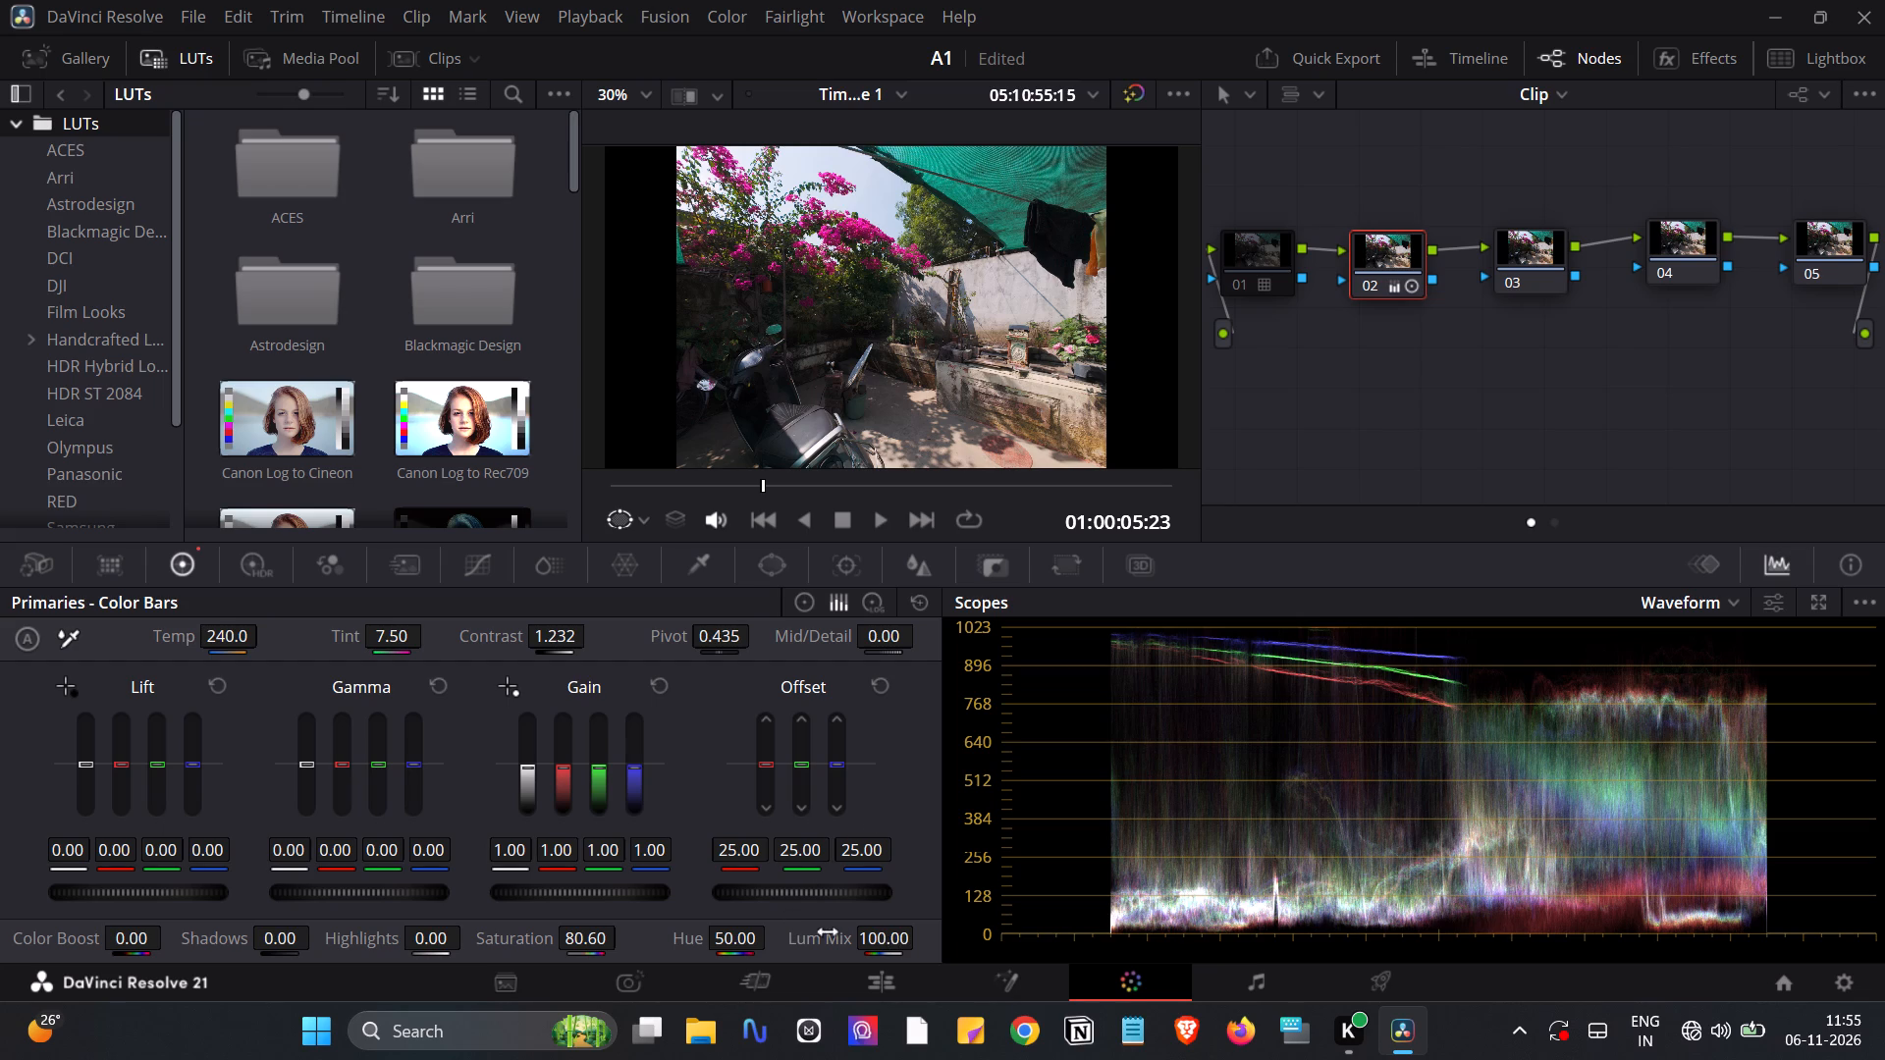
In node 02's HDR color wheels, shift the Shadow color balance to X 0.06 and Y 0.10.
left_click(244, 572)
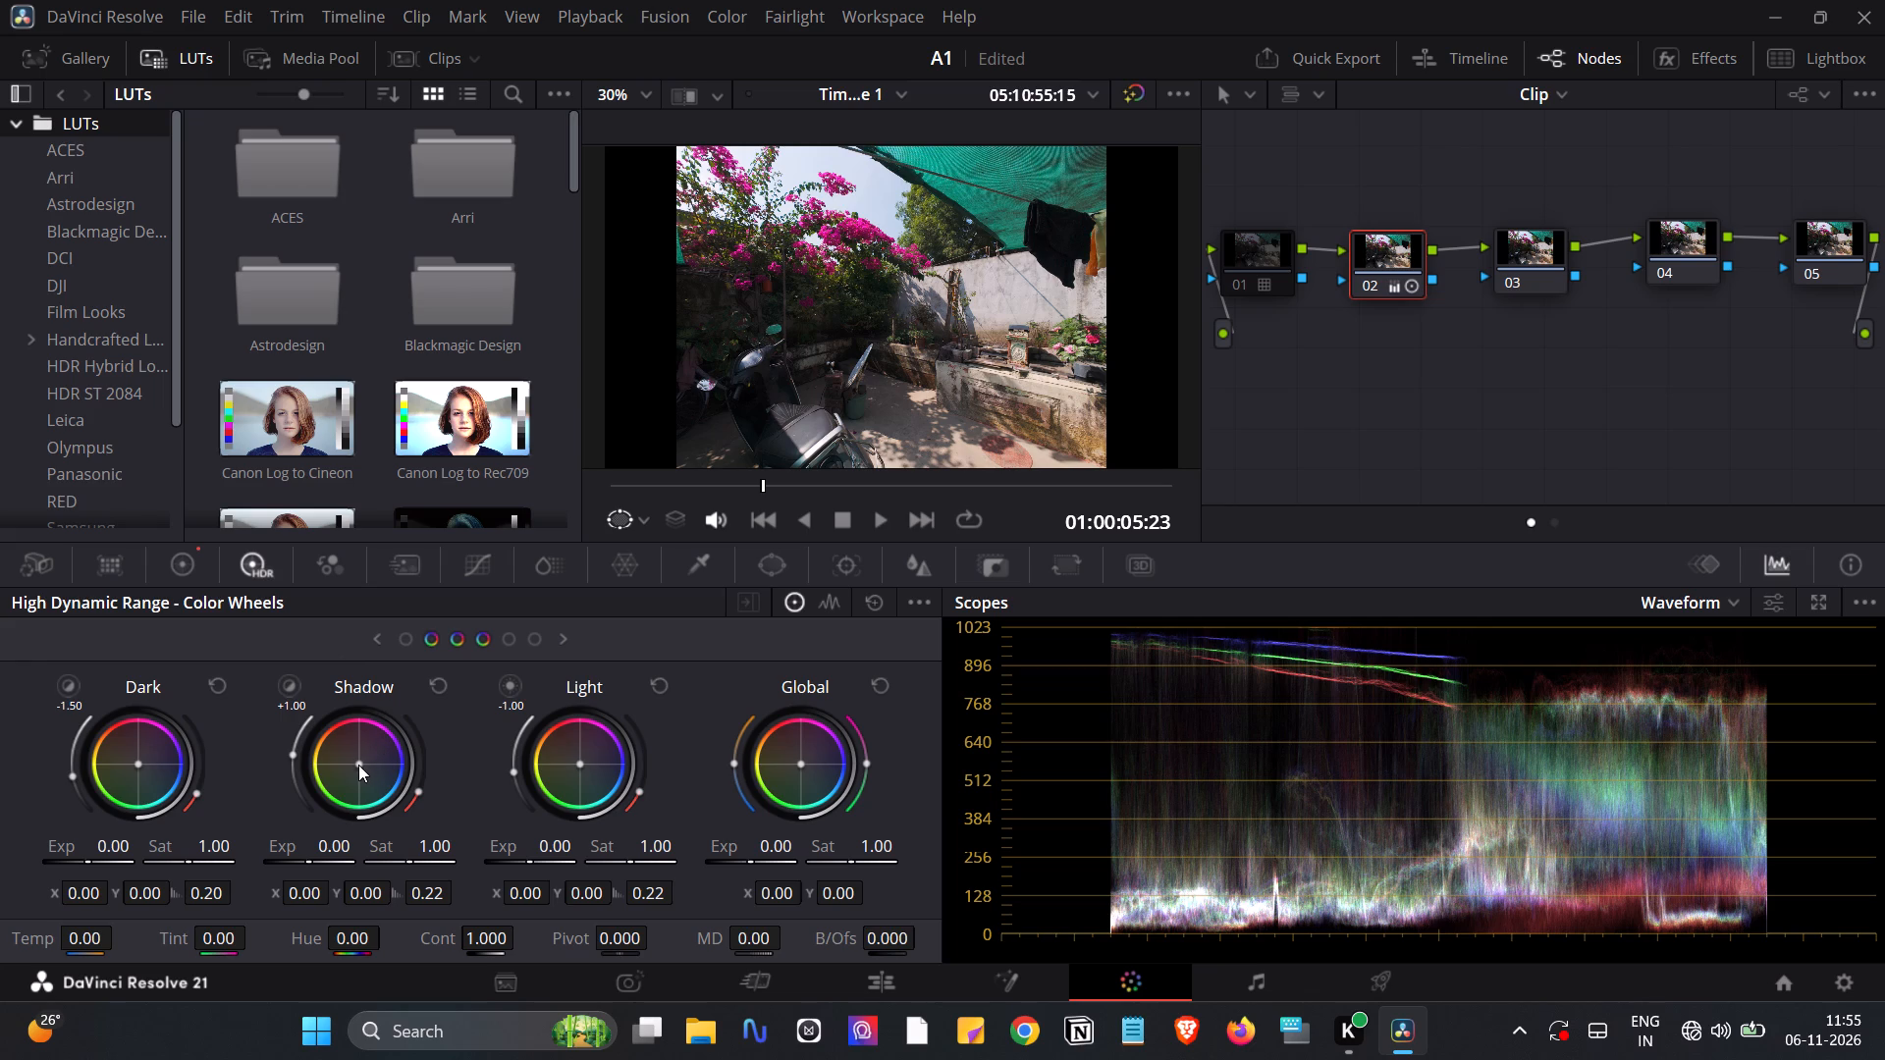
left_click_drag(358, 765, 417, 714)
left_click_drag(417, 714, 417, 684)
left_click_drag(417, 684, 410, 674)
Shift the HDR Dark wheel's color balance to X -0.04 and Y -0.04.
left_click_drag(135, 763, 118, 779)
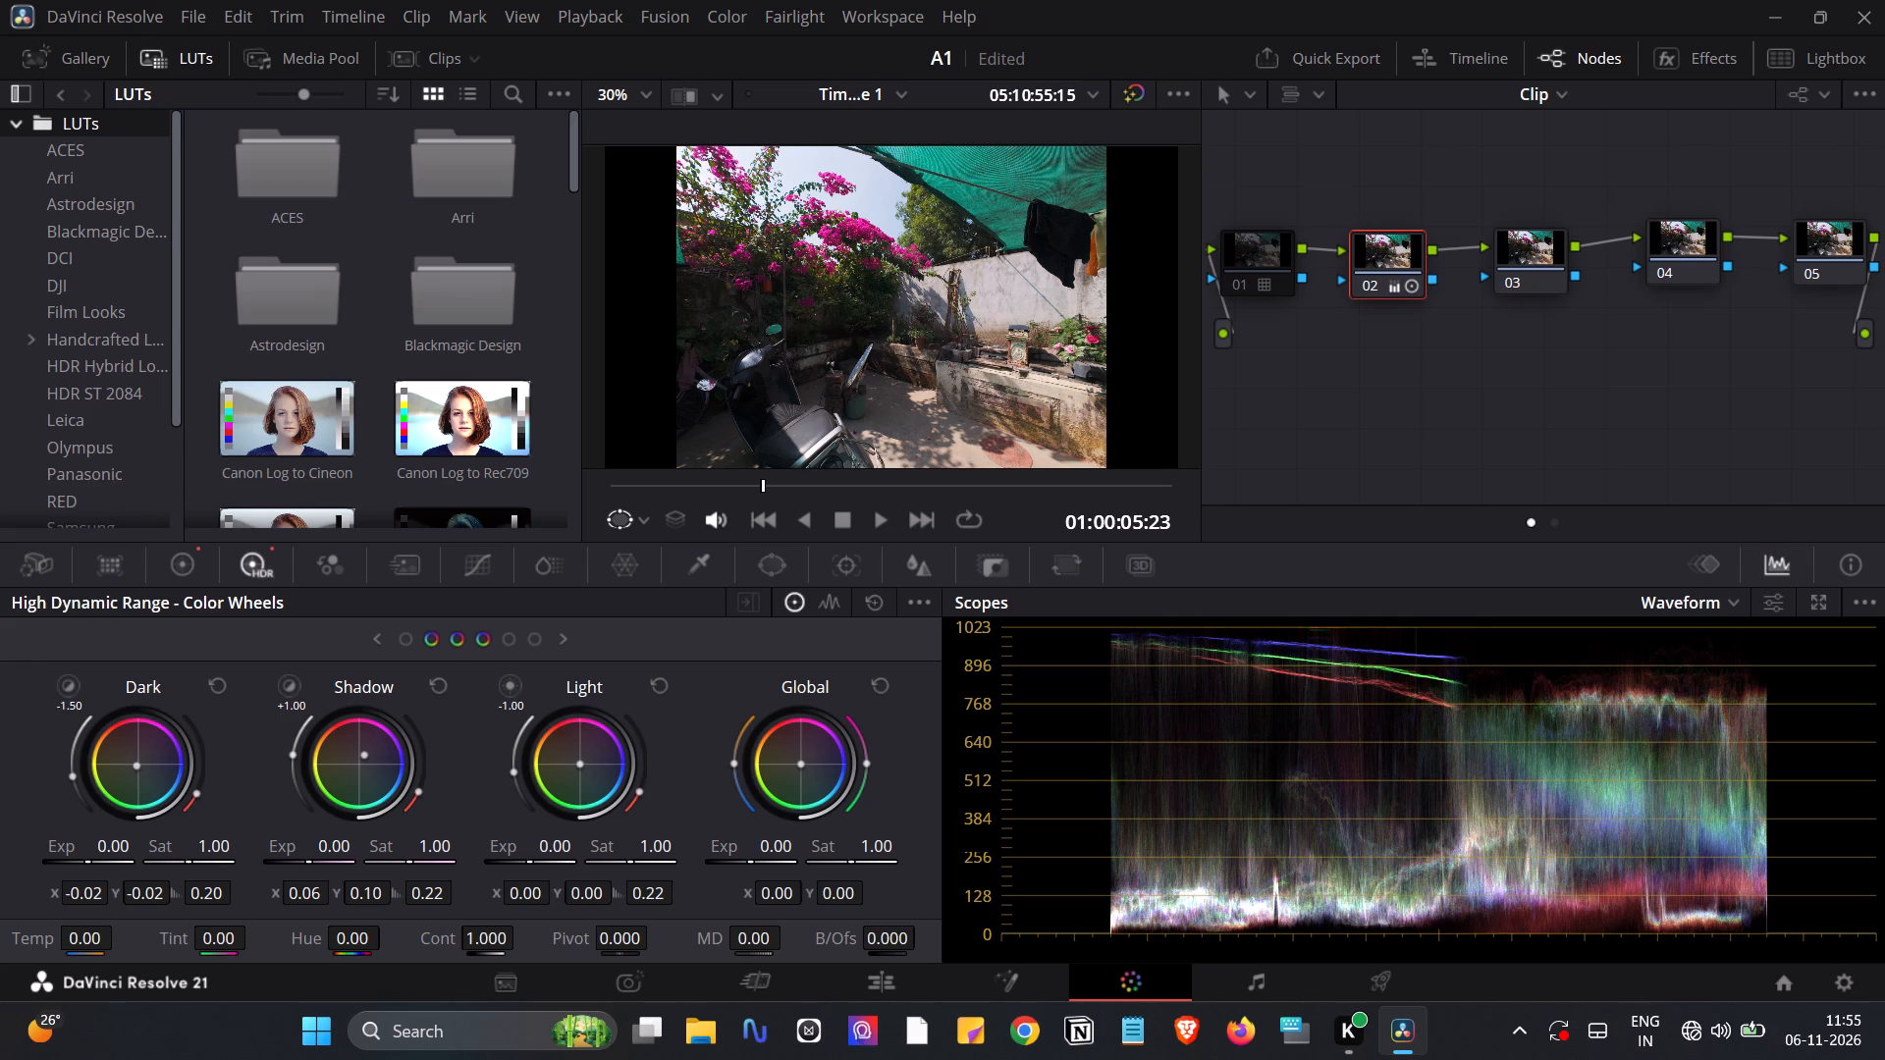
left_click_drag(118, 779, 102, 795)
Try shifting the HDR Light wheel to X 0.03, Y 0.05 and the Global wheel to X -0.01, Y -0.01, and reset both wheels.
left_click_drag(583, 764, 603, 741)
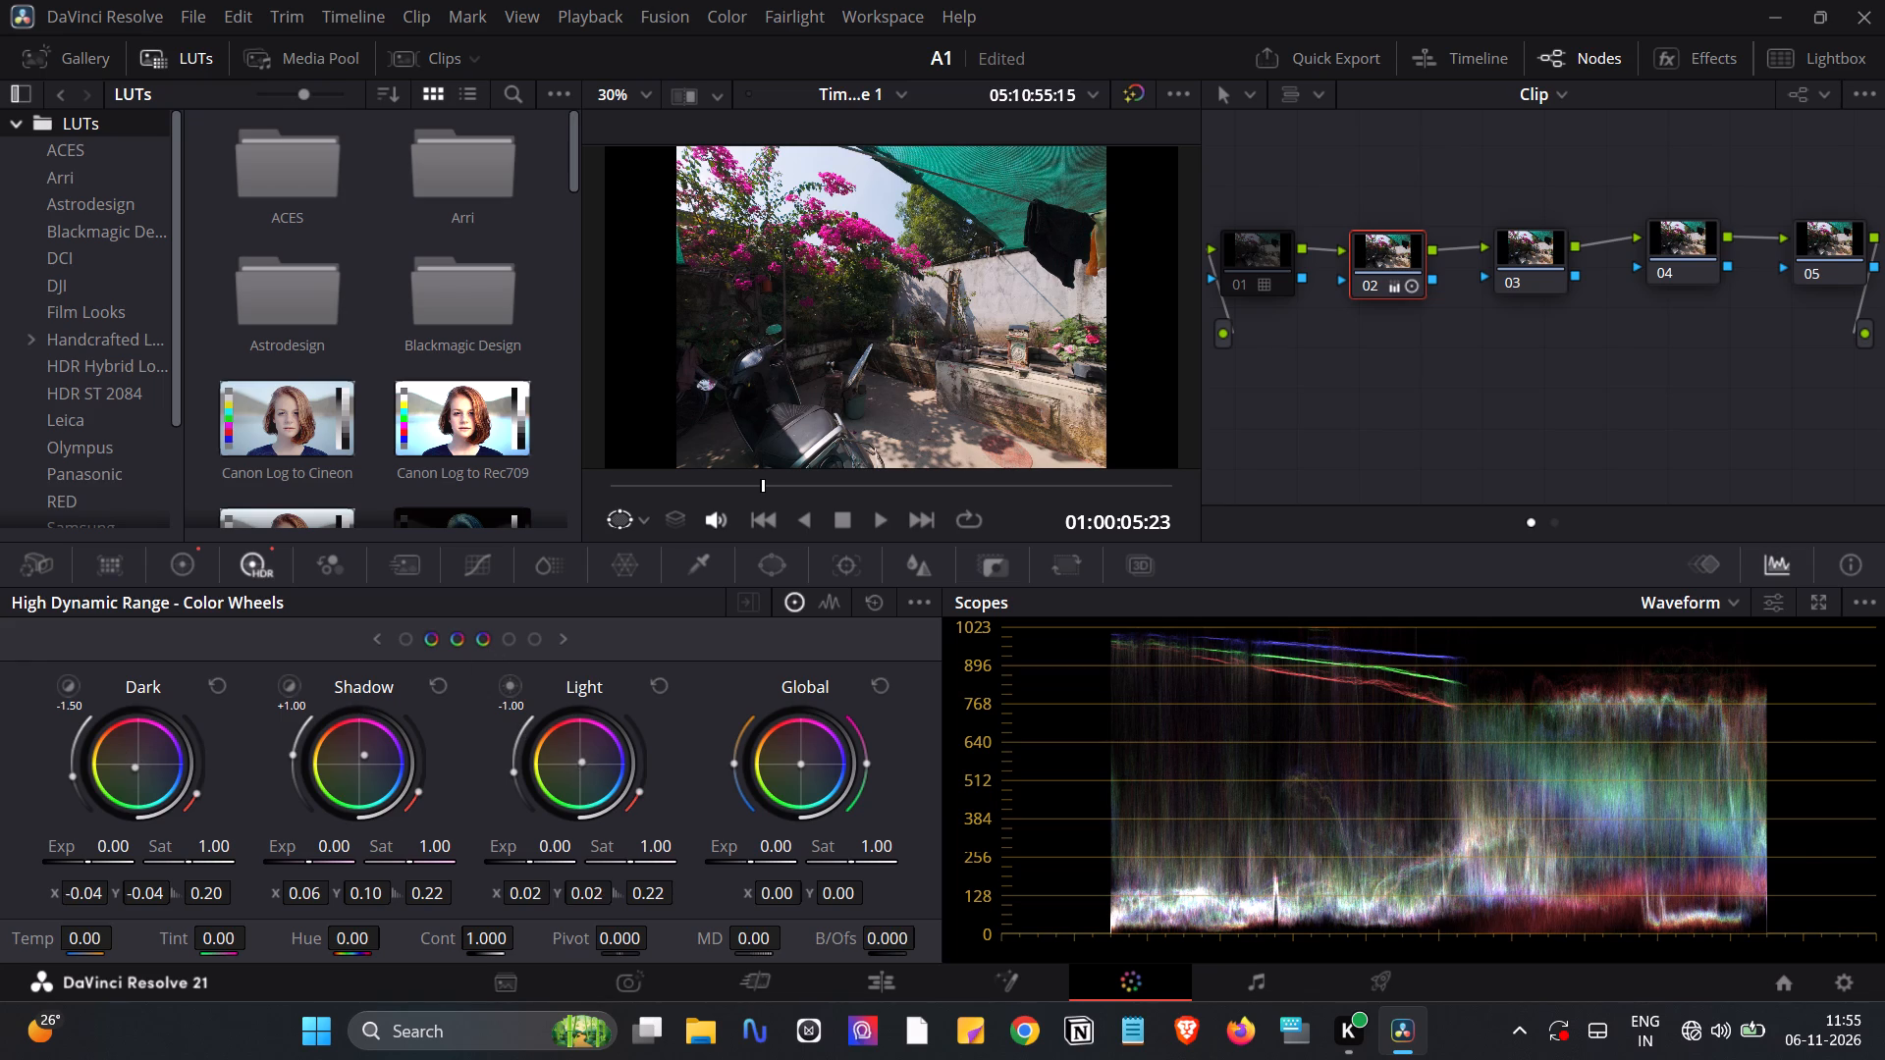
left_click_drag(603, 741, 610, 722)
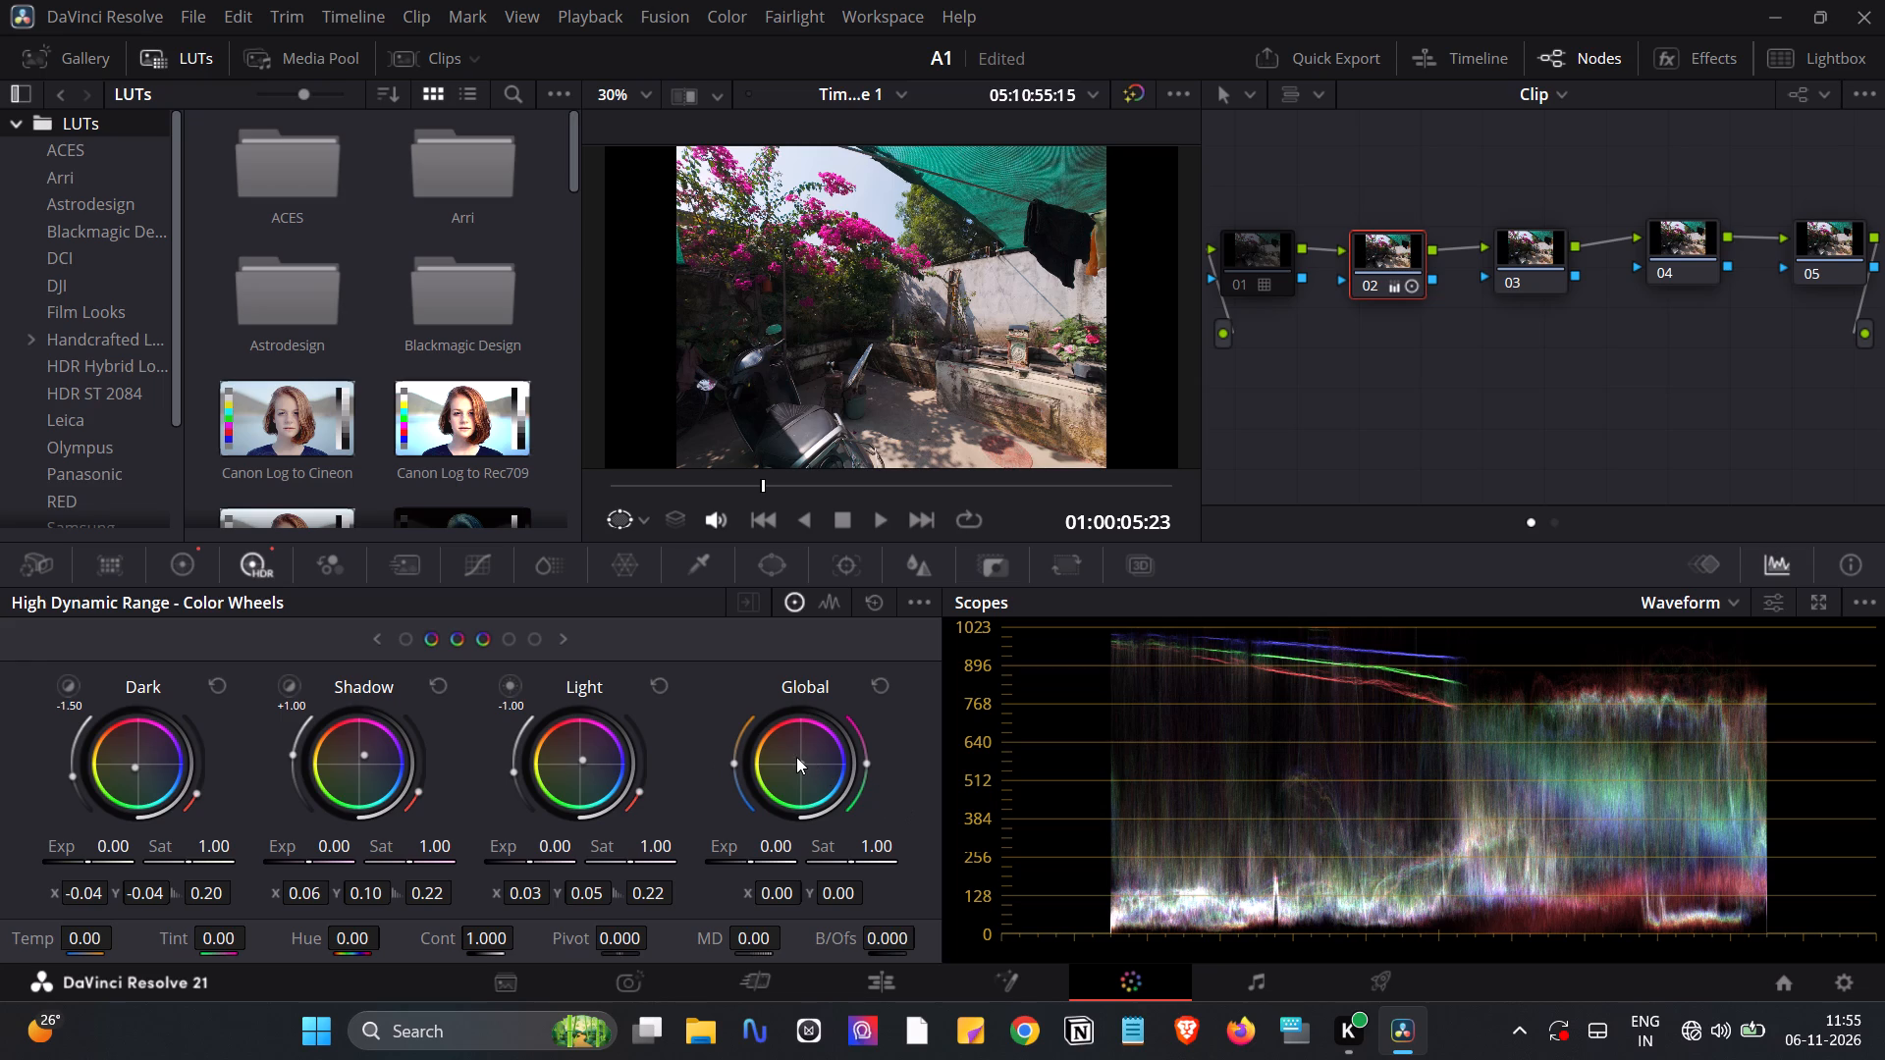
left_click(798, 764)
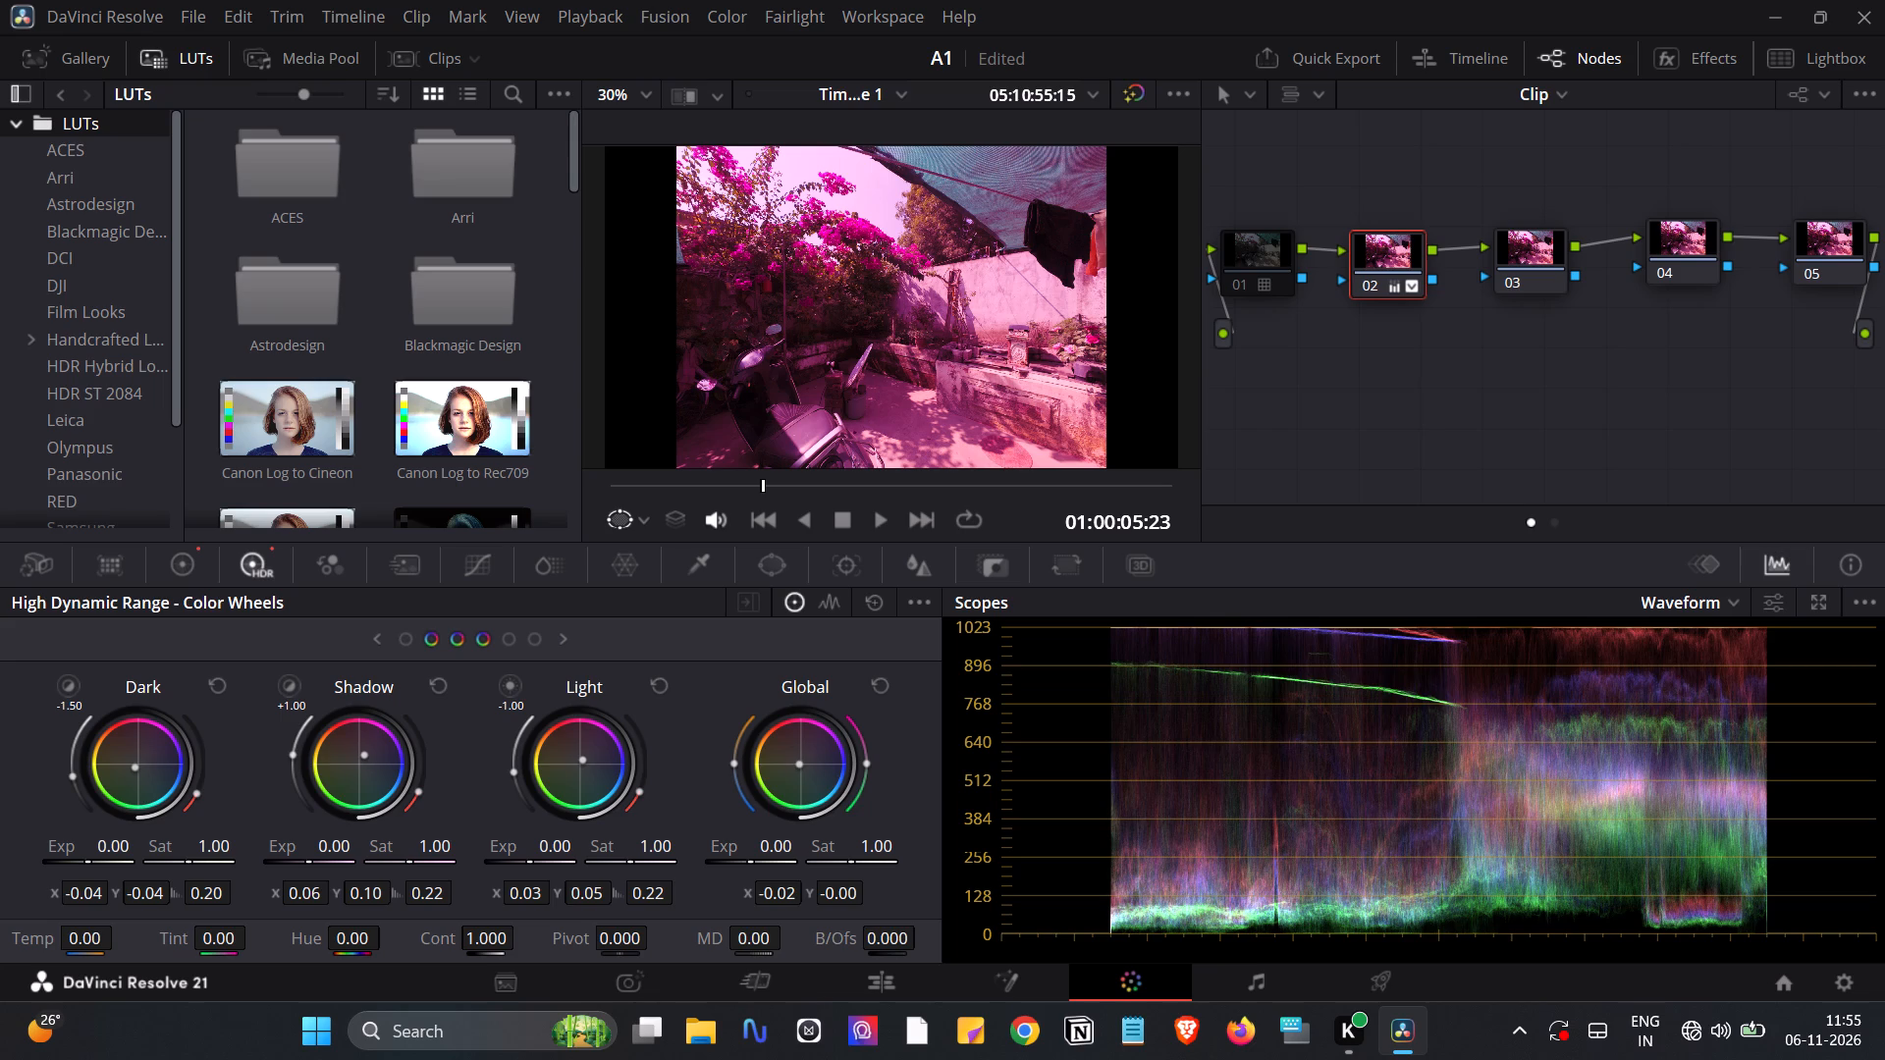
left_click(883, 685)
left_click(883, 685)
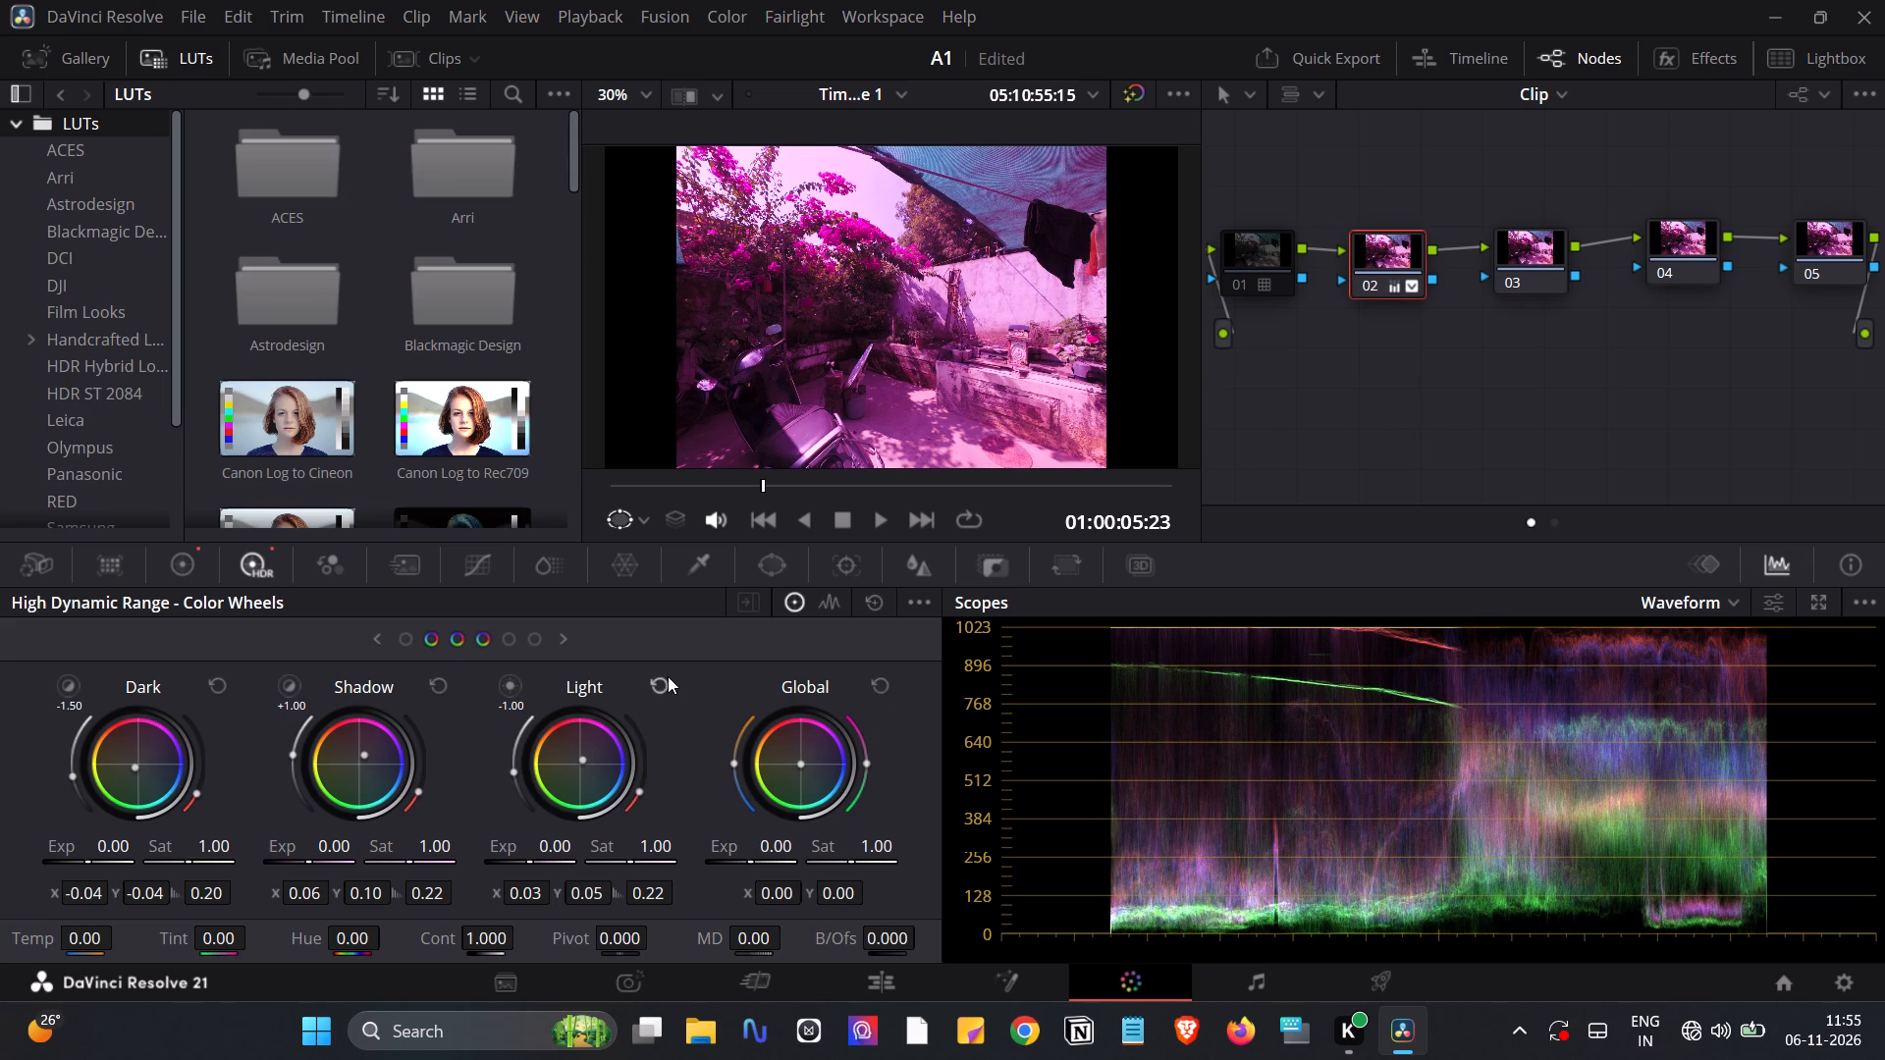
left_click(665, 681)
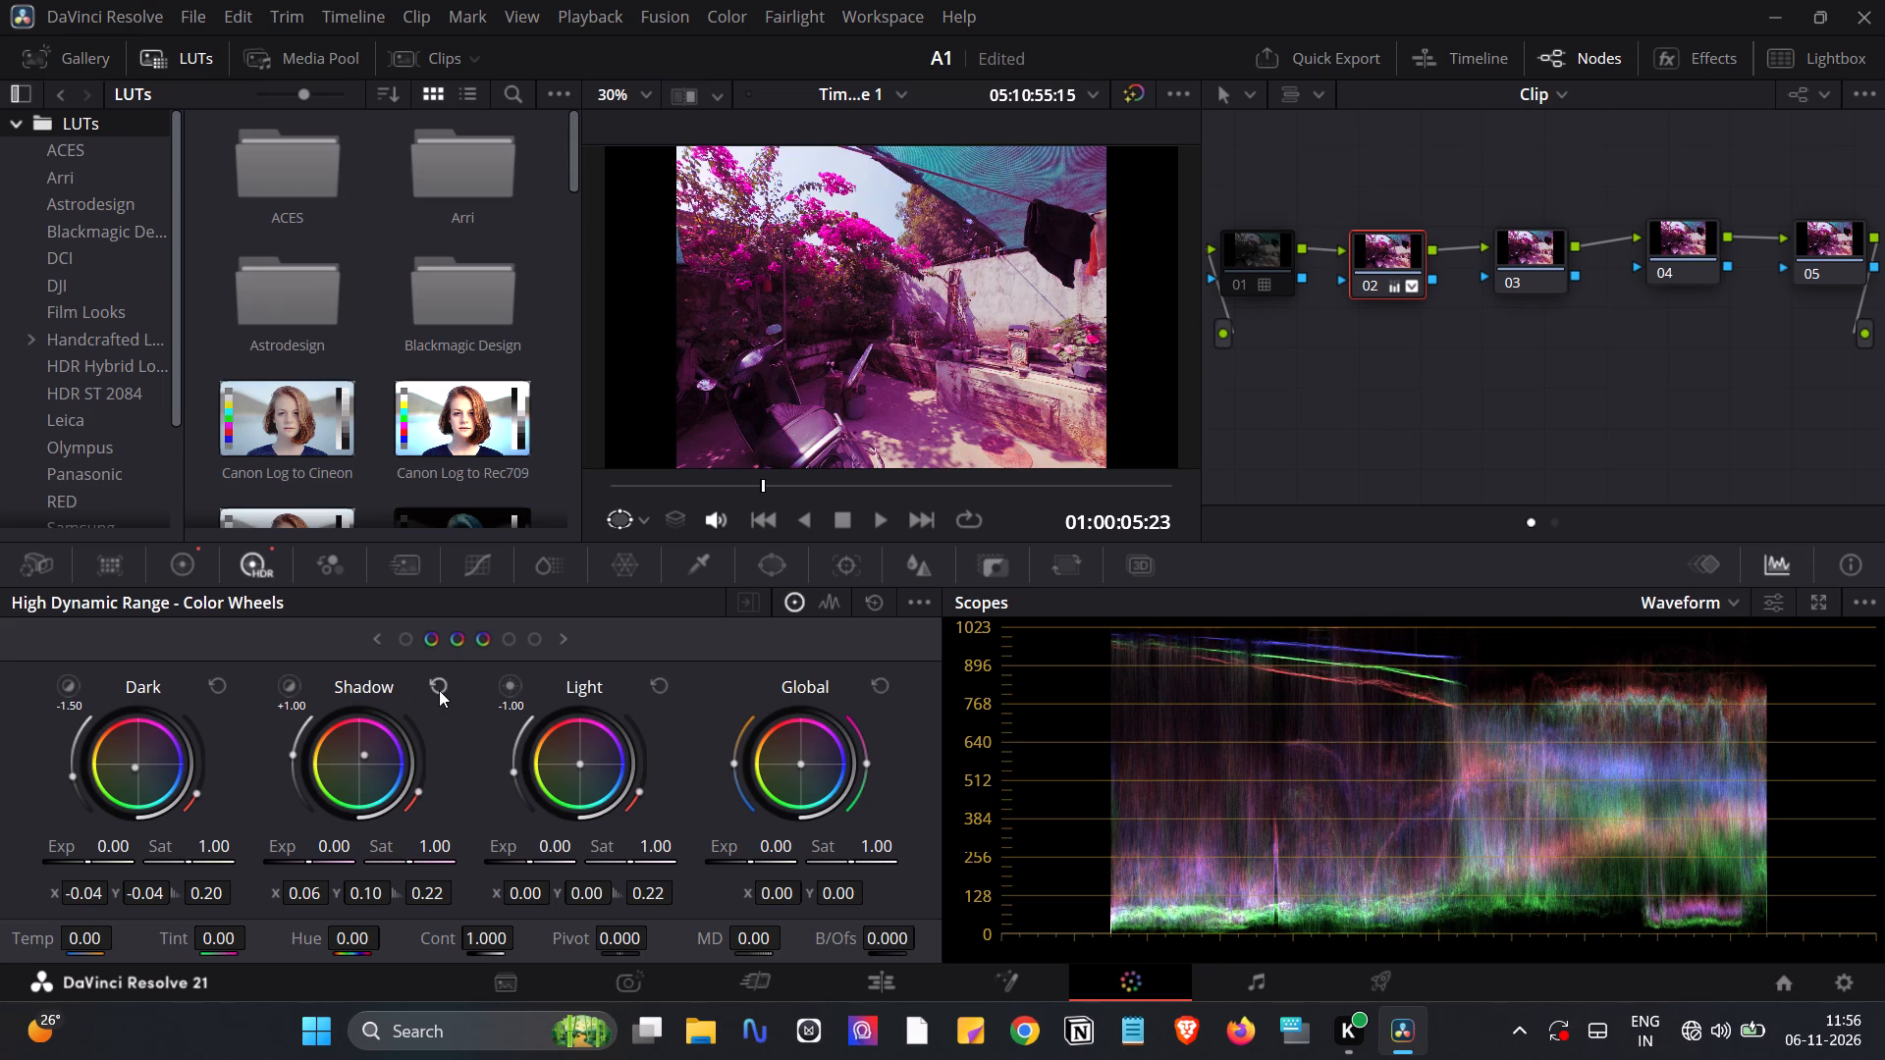
Reset the HDR Shadow wheel and shift its color balance slightly to X 0.01 and Y 0.02.
left_click(439, 690)
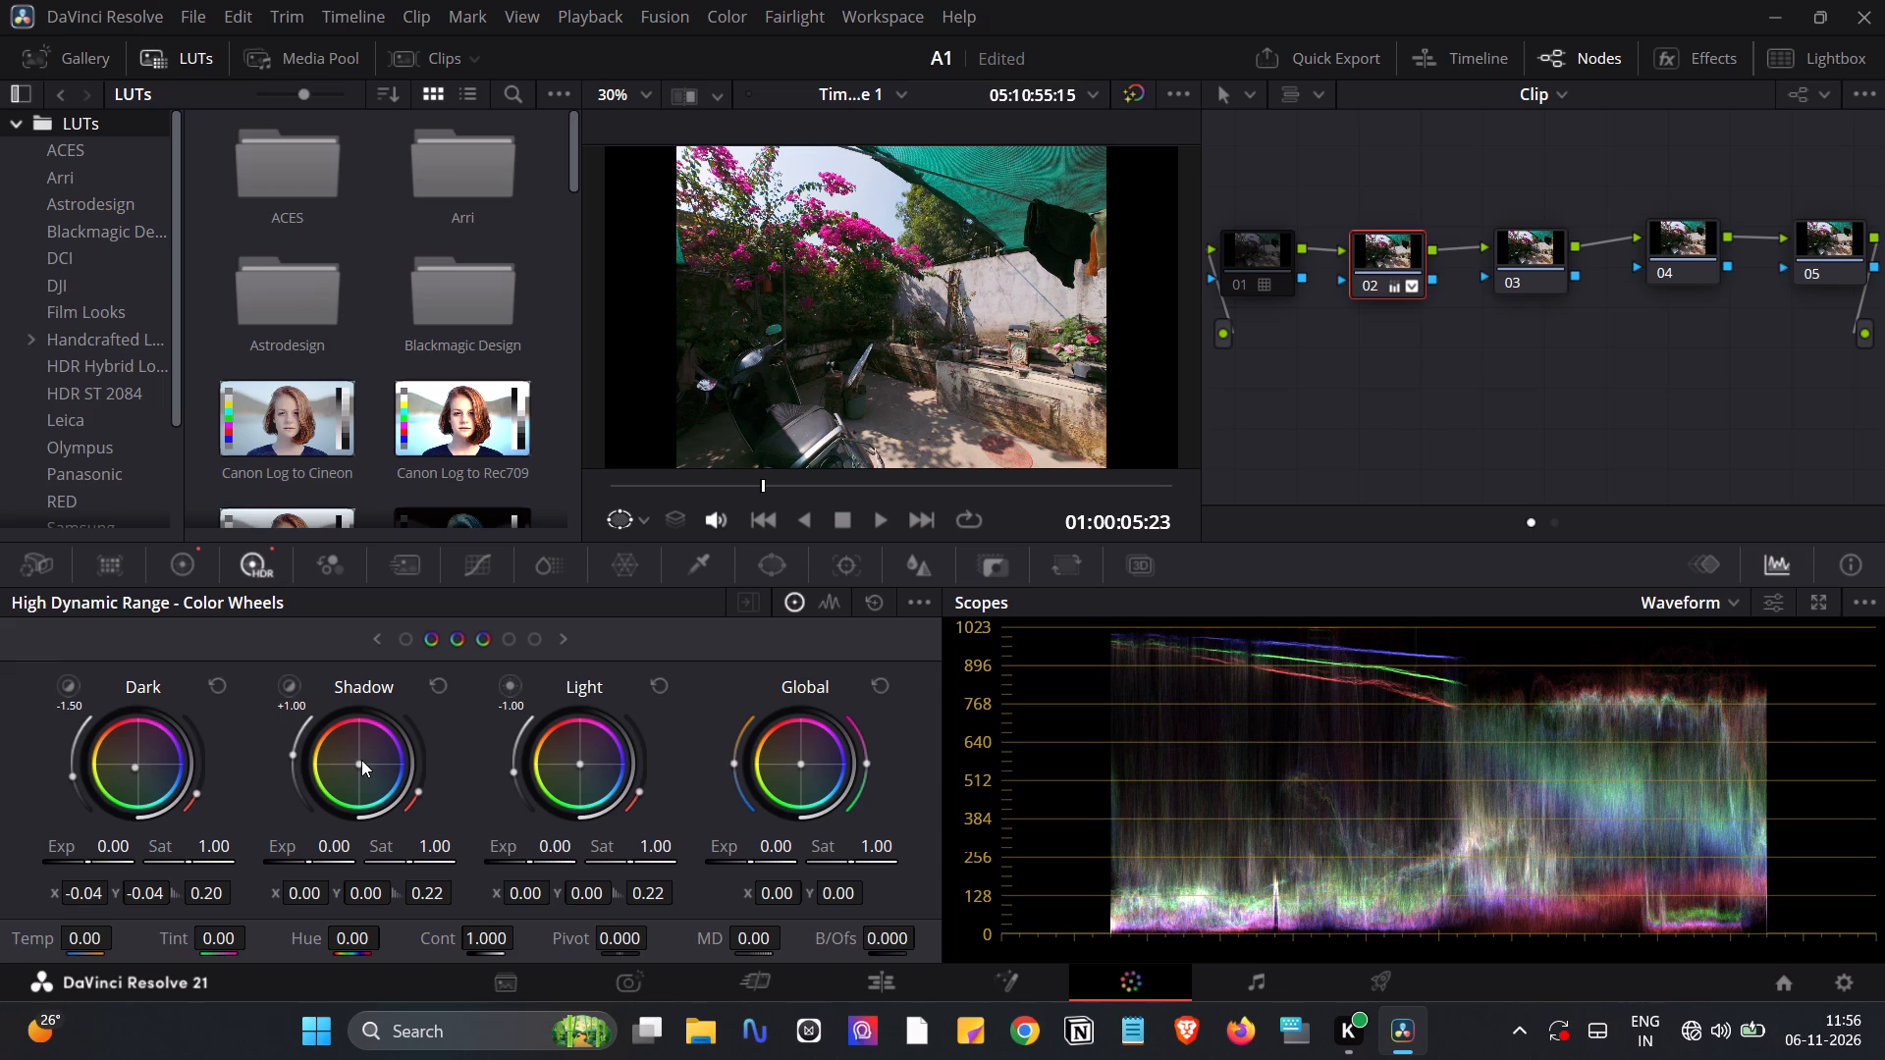
left_click_drag(356, 762, 368, 740)
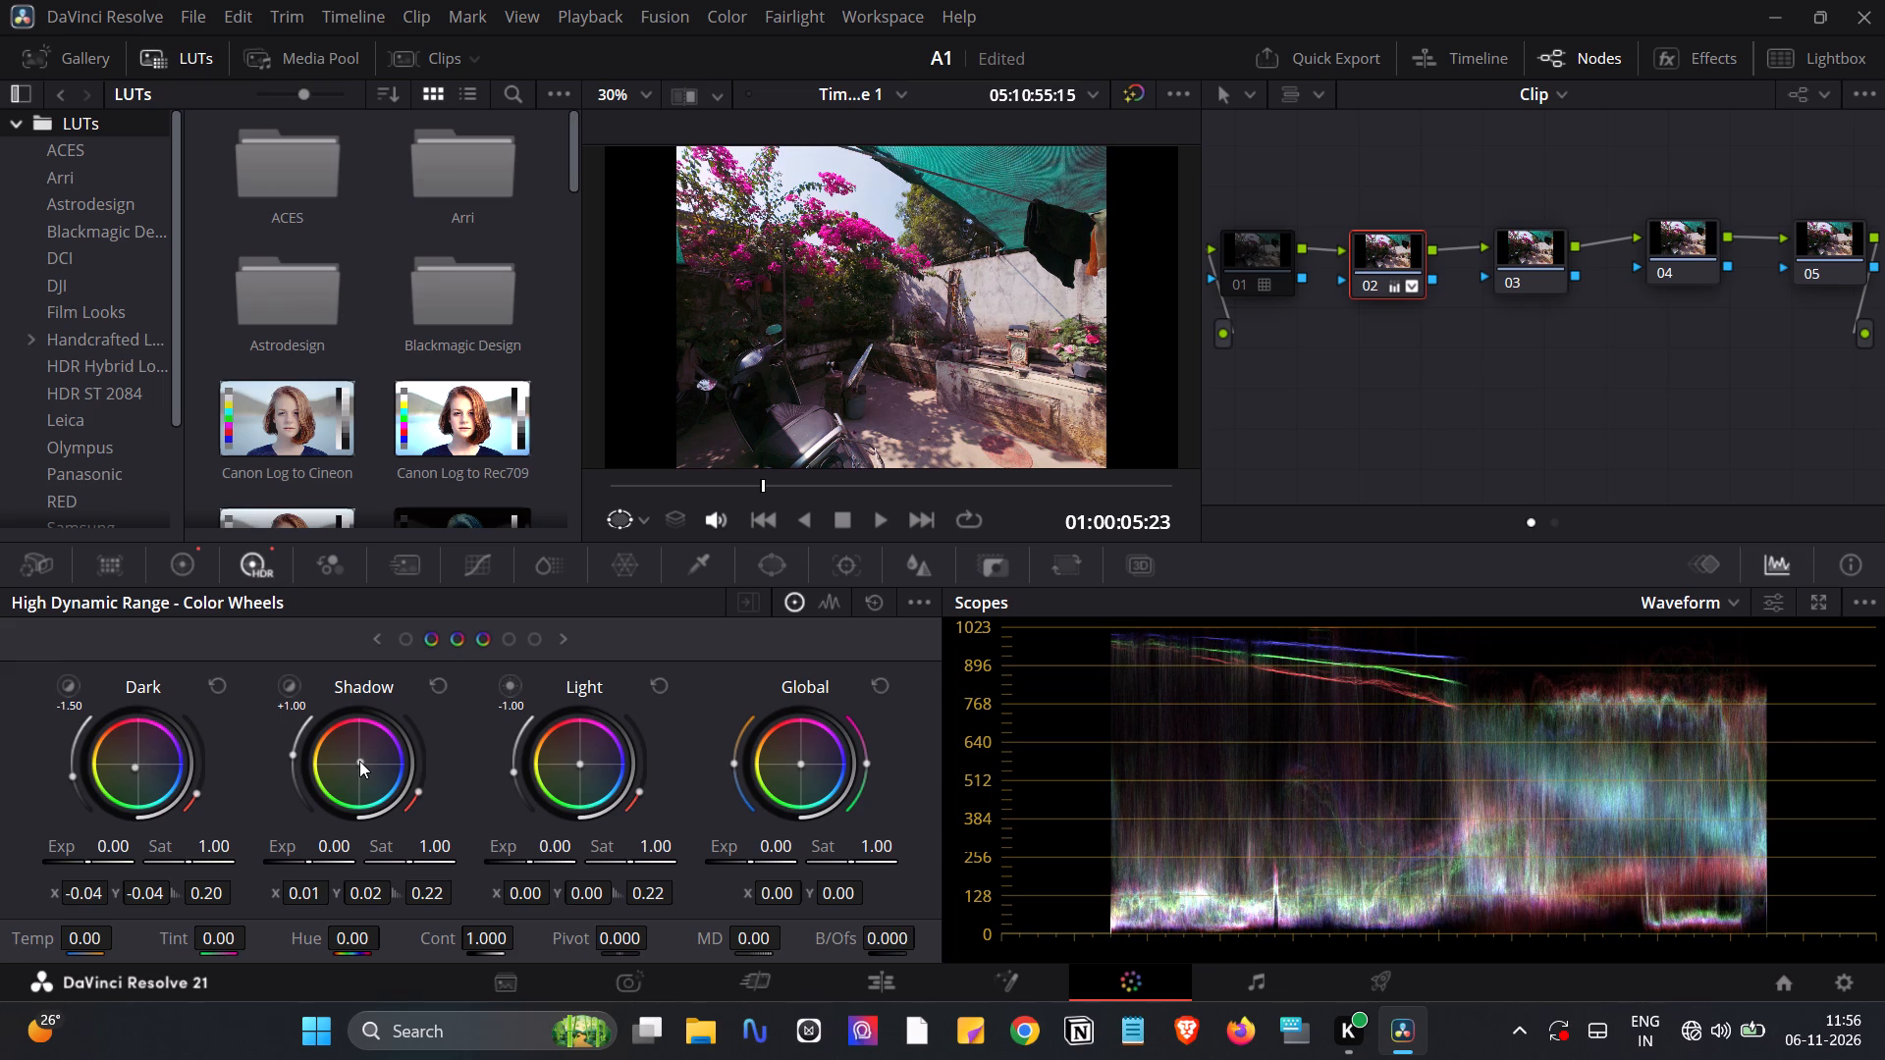
left_click(436, 745)
Adjust the HDR Light wheel's color balance on node 02 to X -0.01 and Y -0.01.
left_click_drag(579, 765, 590, 746)
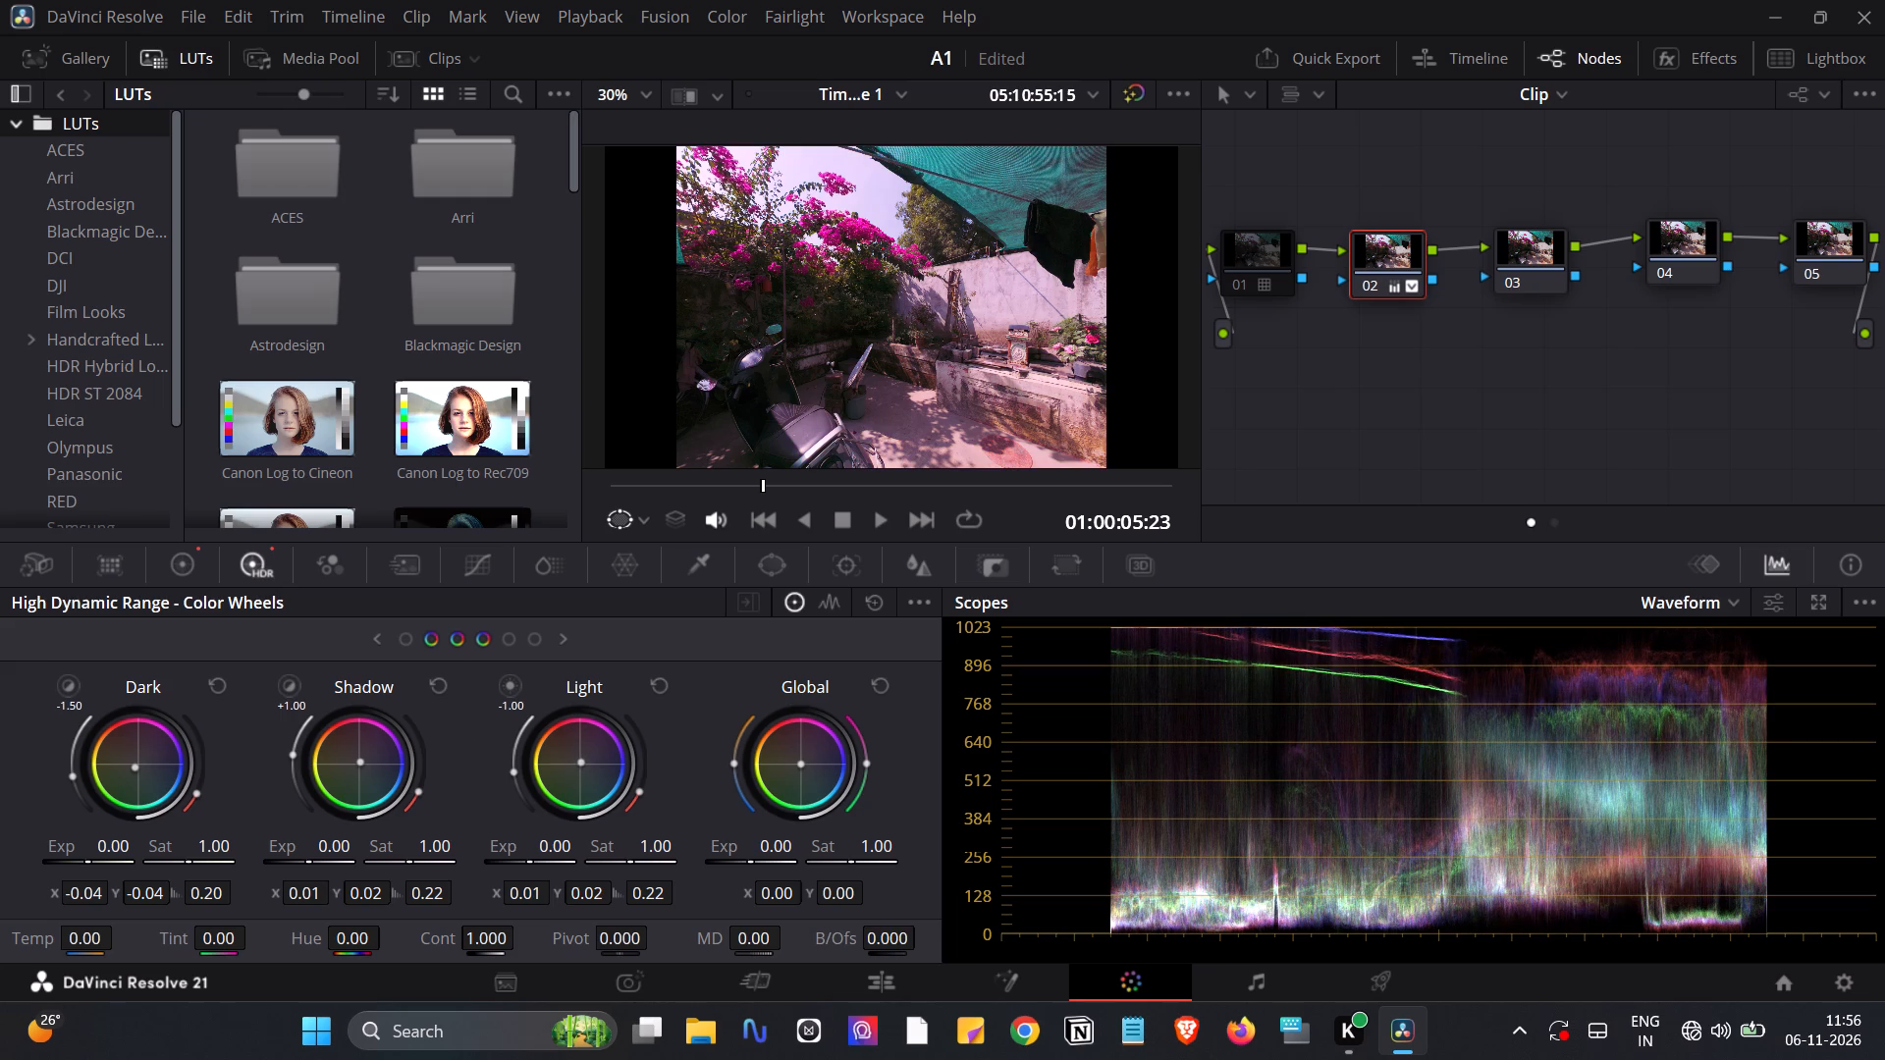
left_click_drag(590, 746, 566, 778)
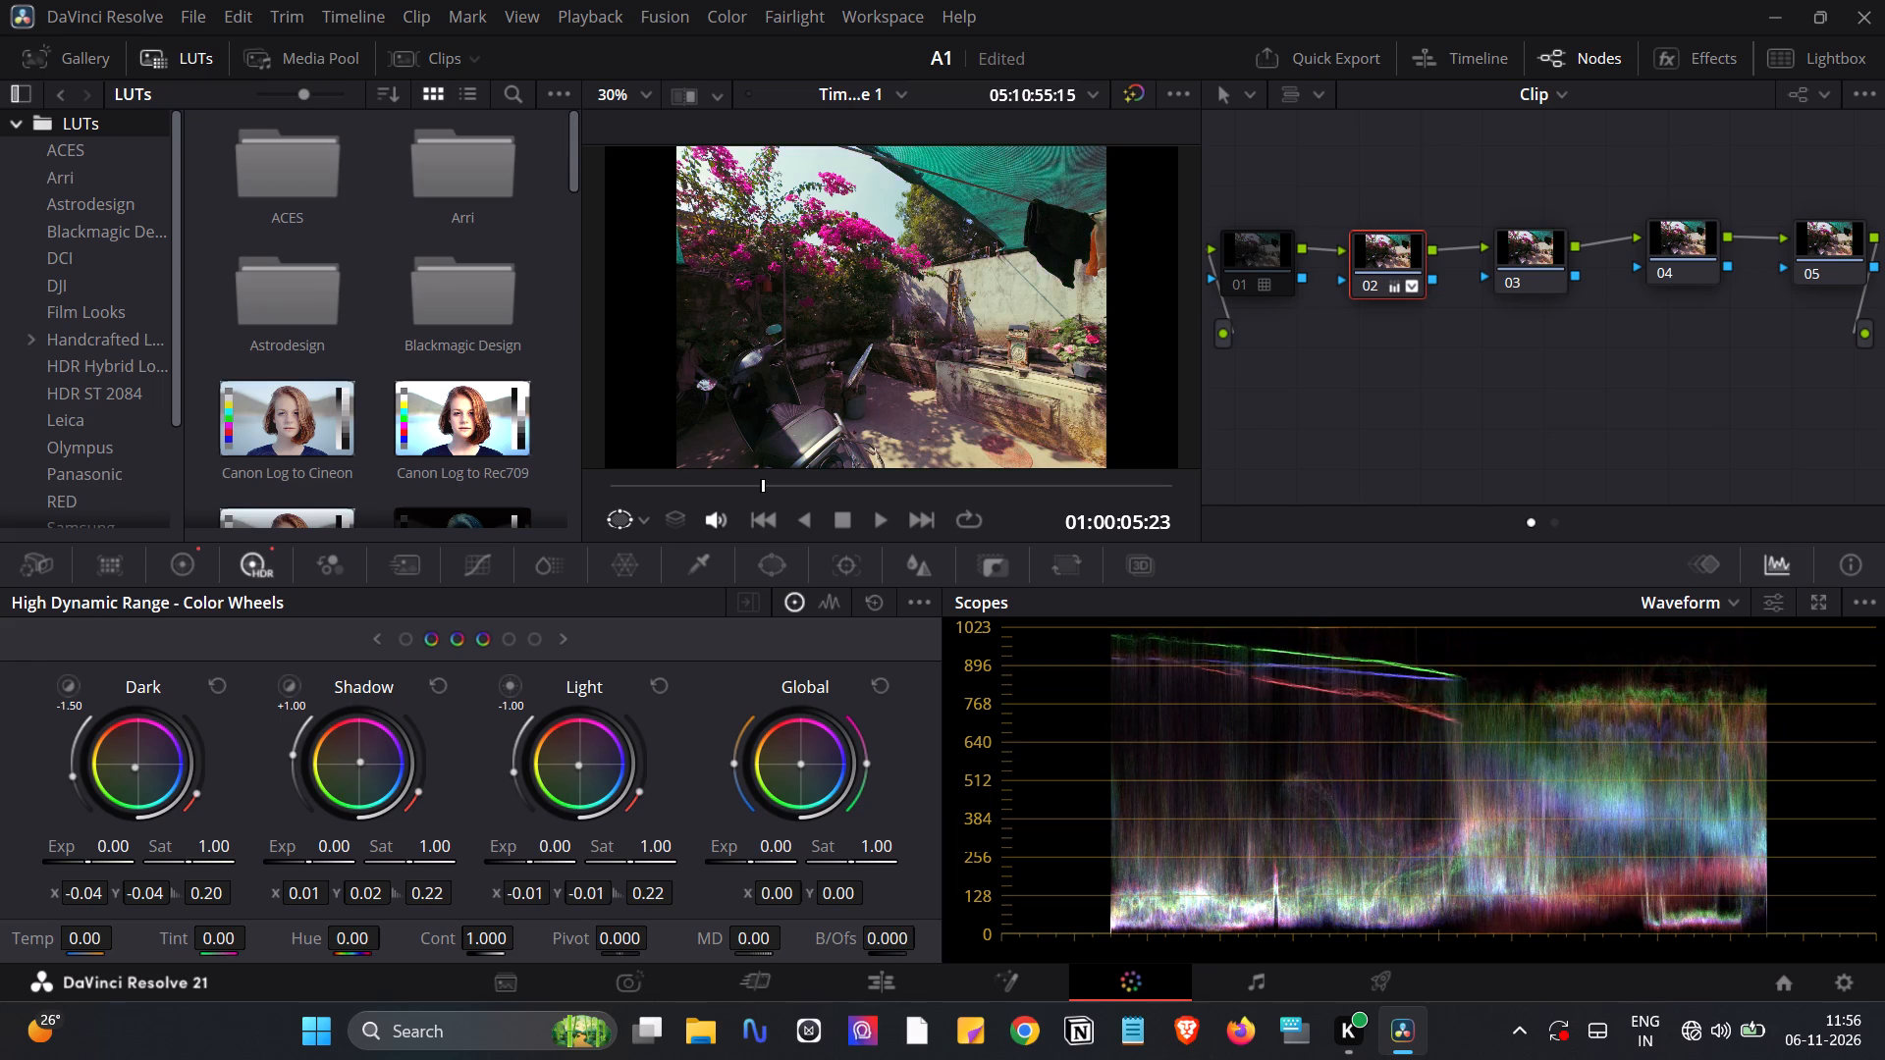
left_click_drag(566, 778, 566, 777)
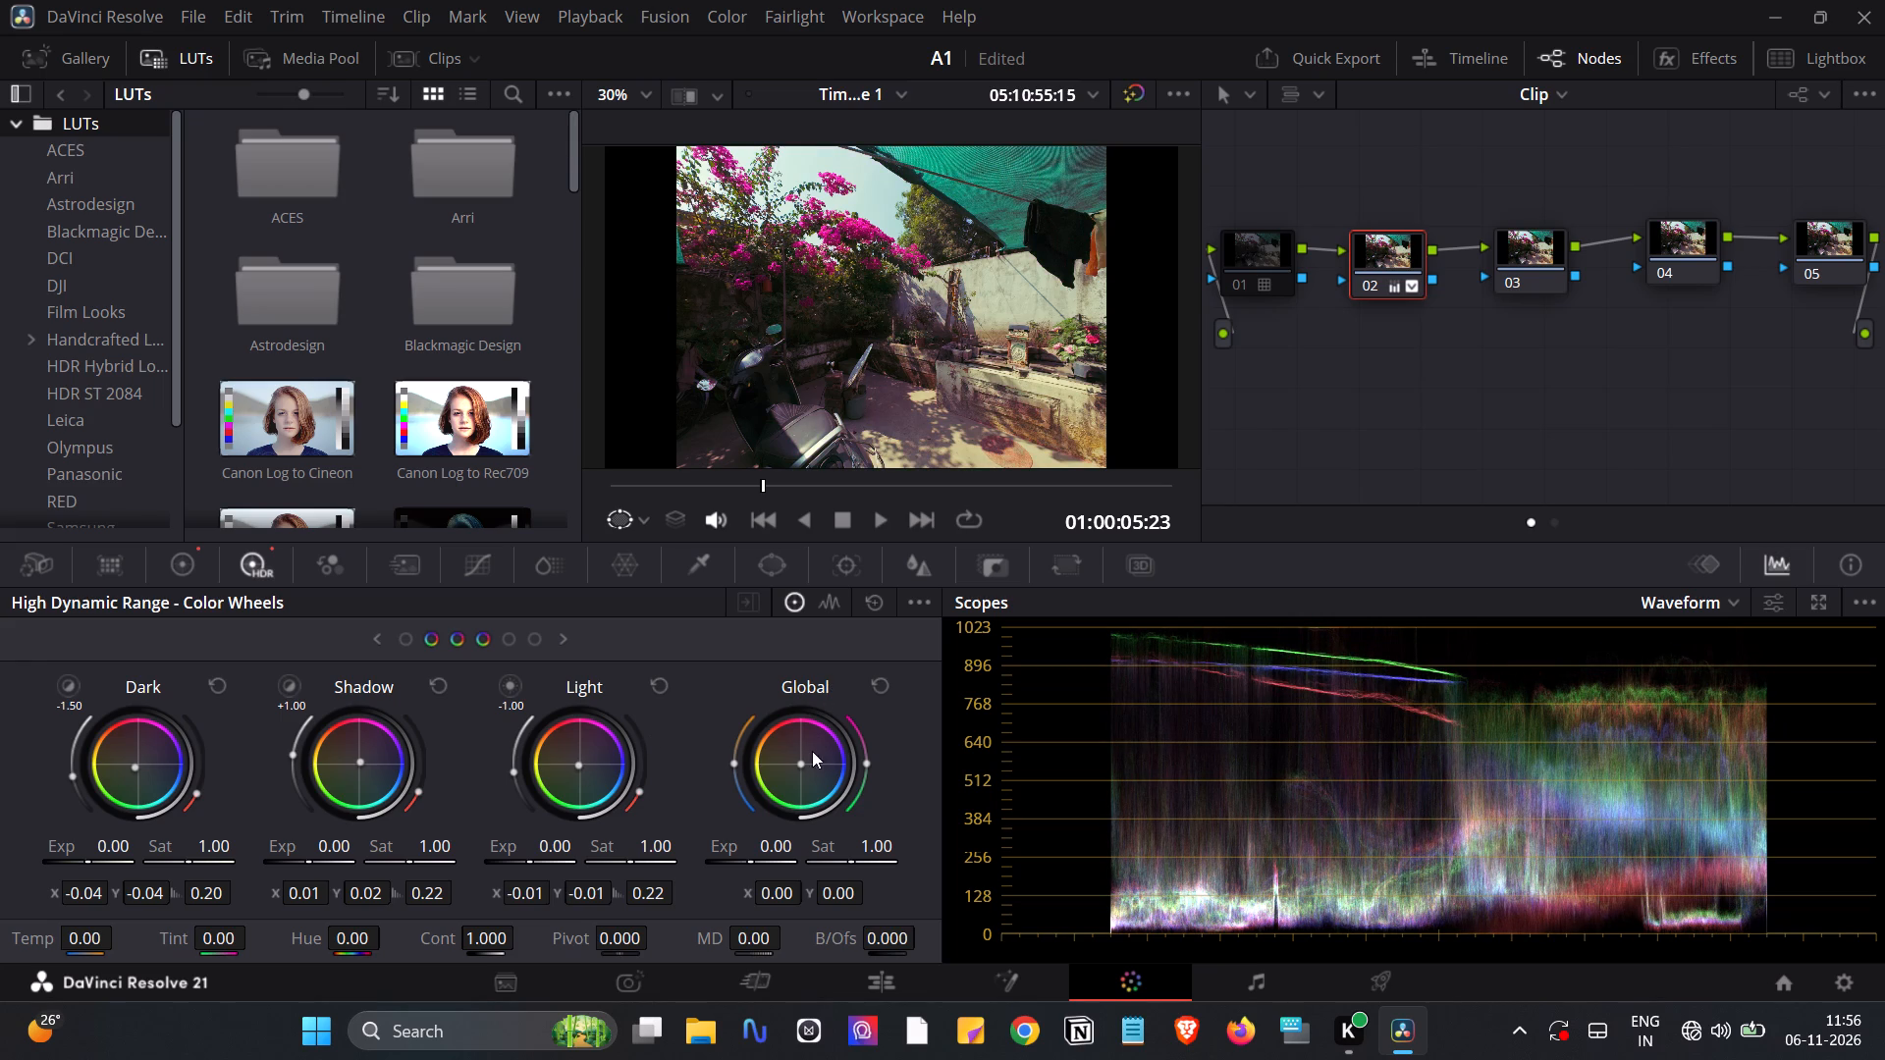
Shift the HDR Global wheel's color balance to X 0.00 and Y -0.01.
left_click(798, 761)
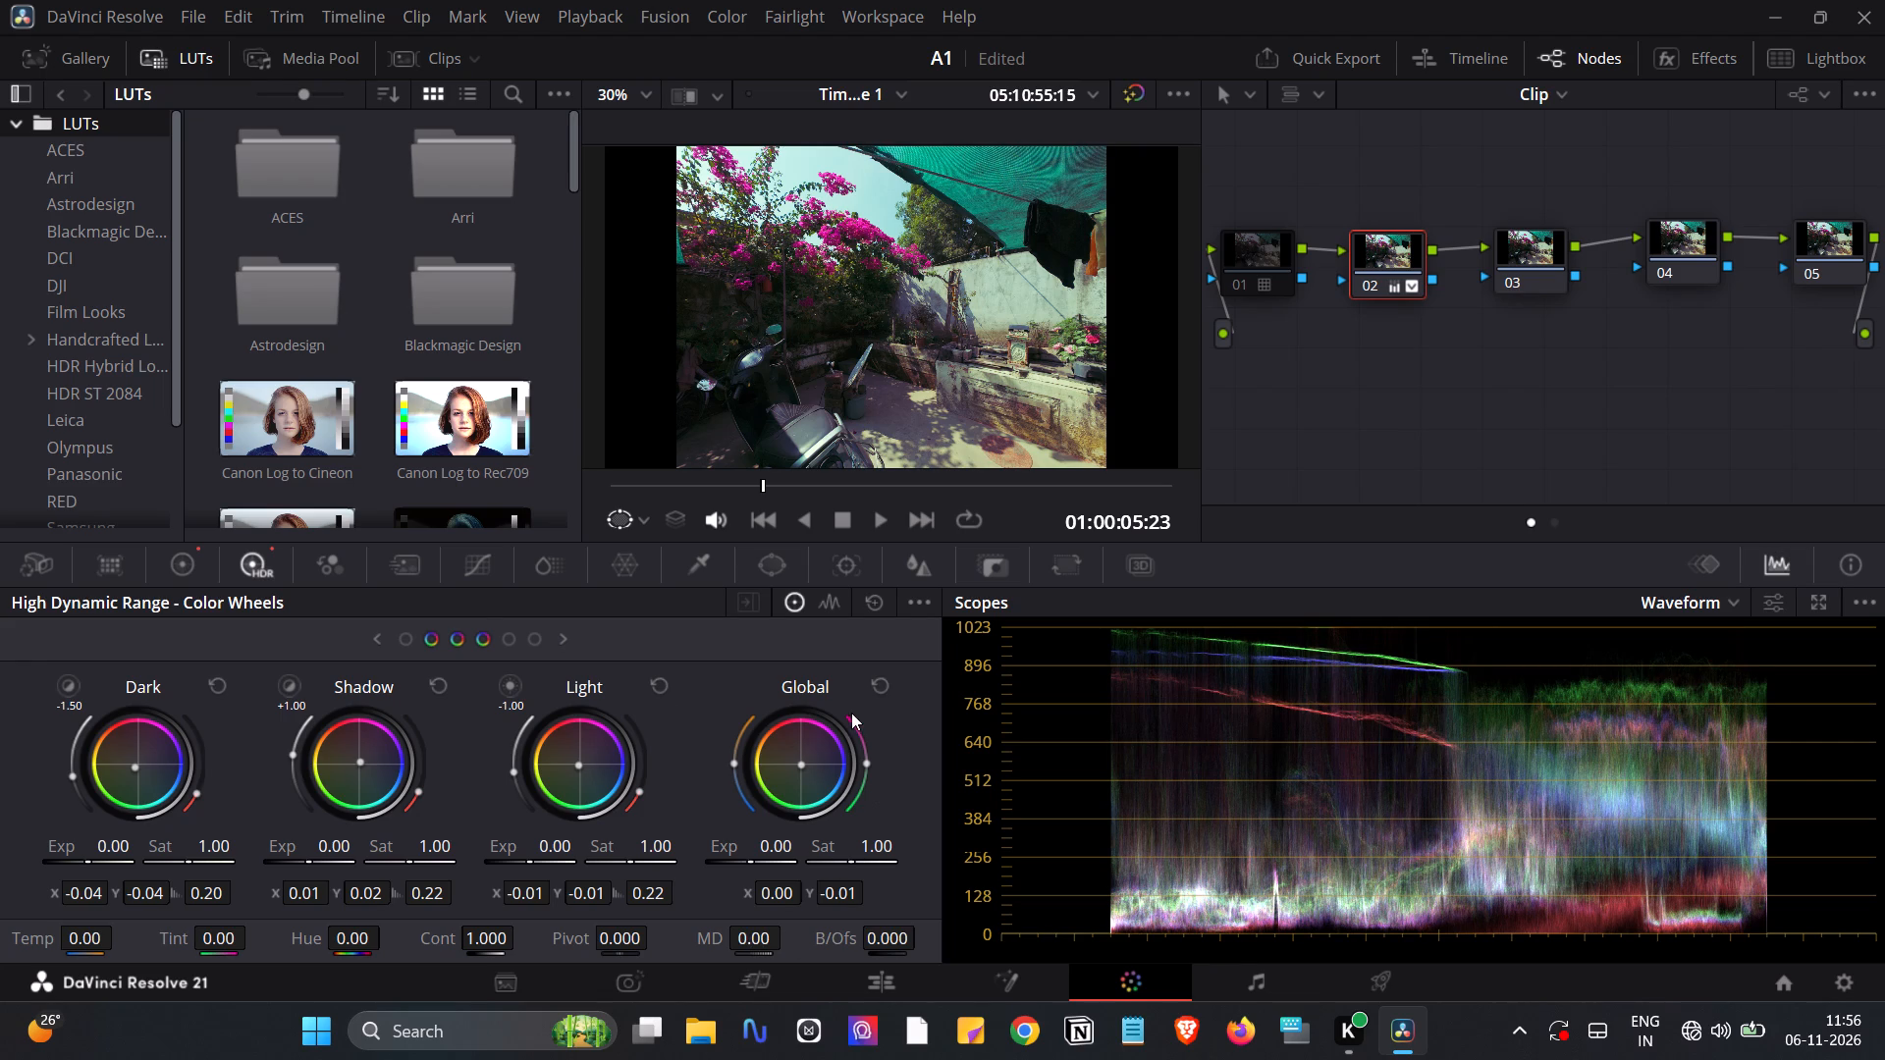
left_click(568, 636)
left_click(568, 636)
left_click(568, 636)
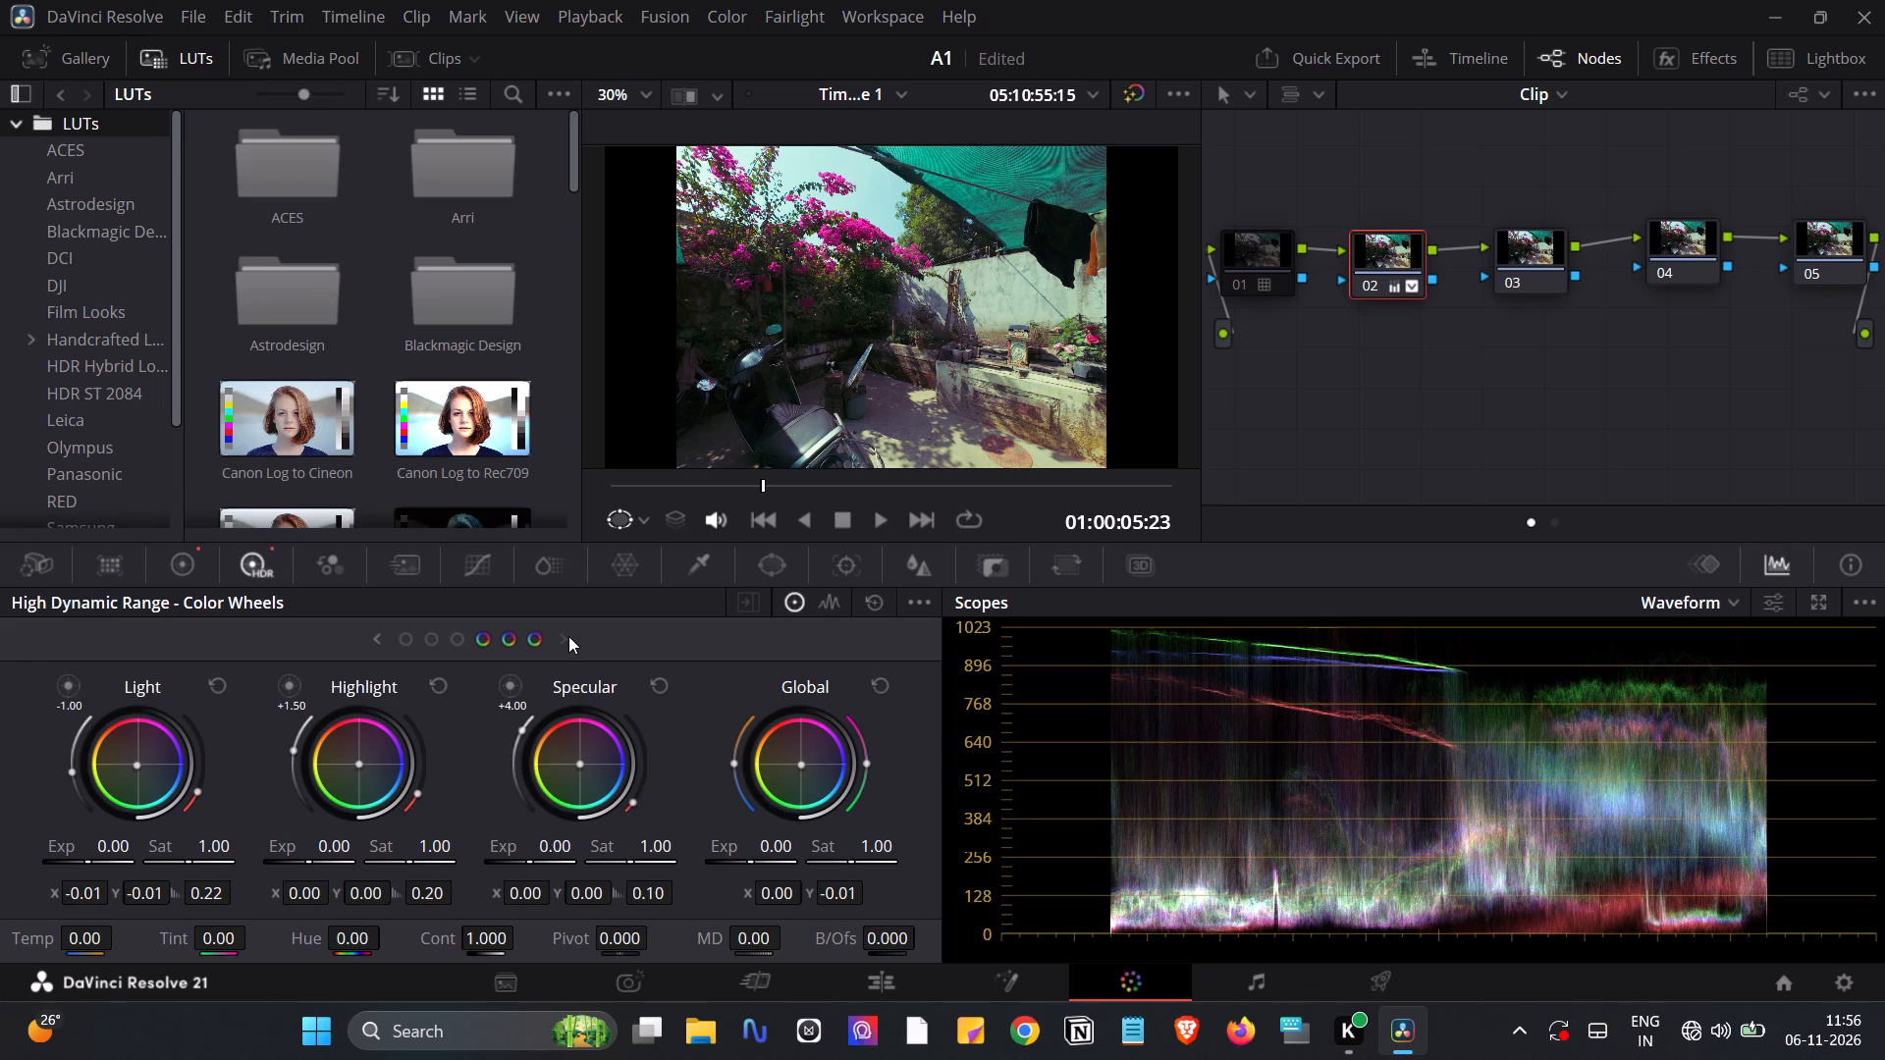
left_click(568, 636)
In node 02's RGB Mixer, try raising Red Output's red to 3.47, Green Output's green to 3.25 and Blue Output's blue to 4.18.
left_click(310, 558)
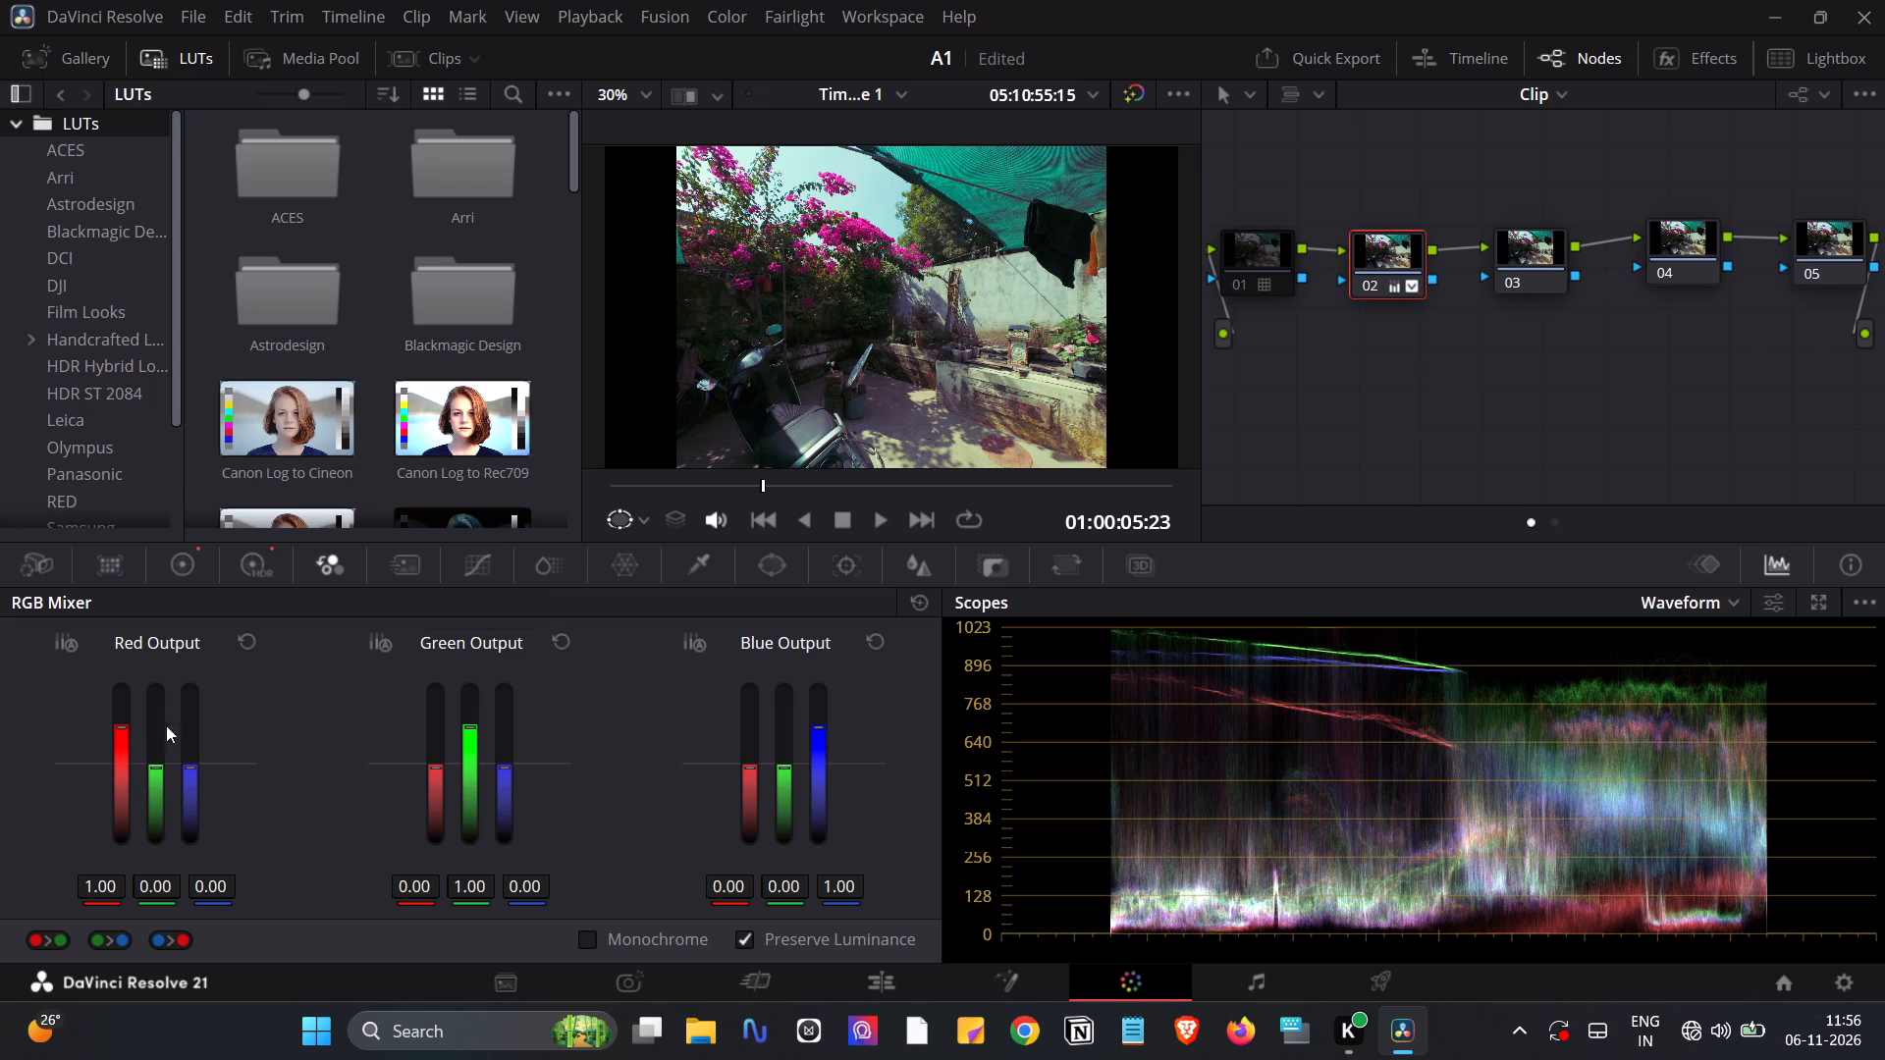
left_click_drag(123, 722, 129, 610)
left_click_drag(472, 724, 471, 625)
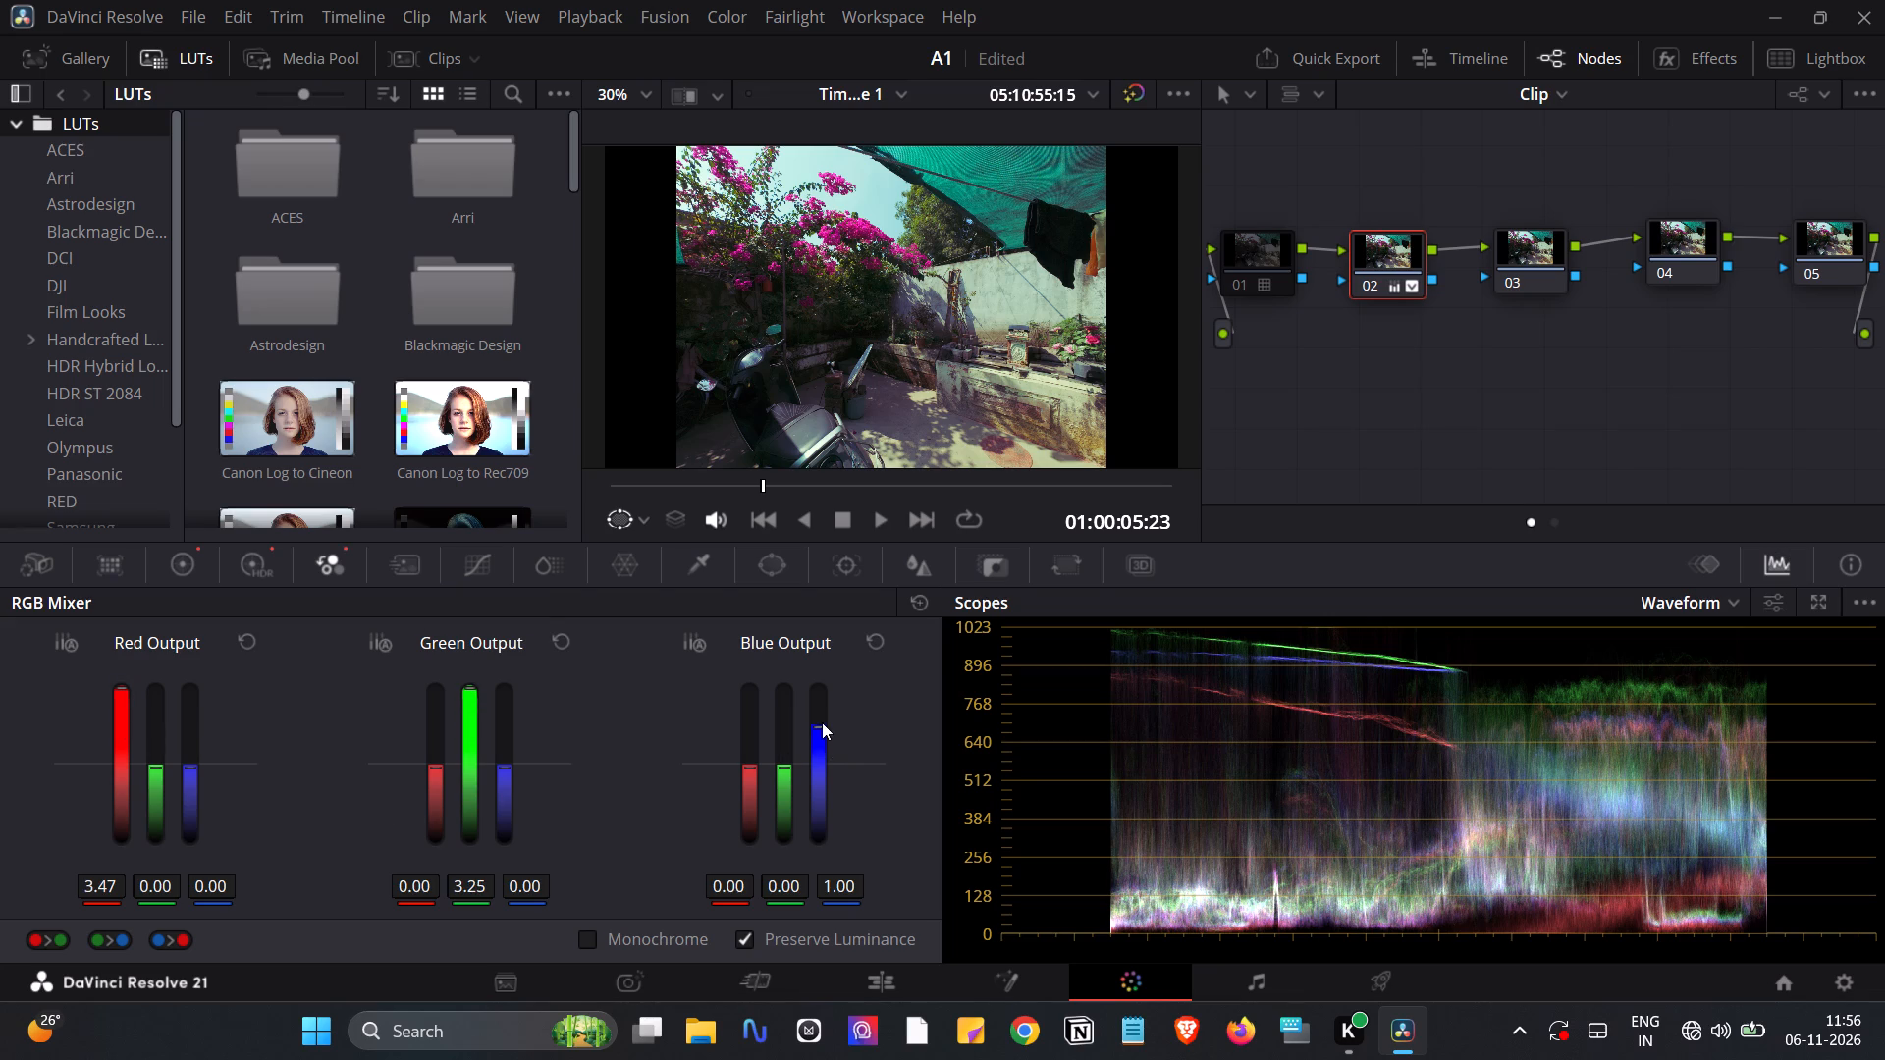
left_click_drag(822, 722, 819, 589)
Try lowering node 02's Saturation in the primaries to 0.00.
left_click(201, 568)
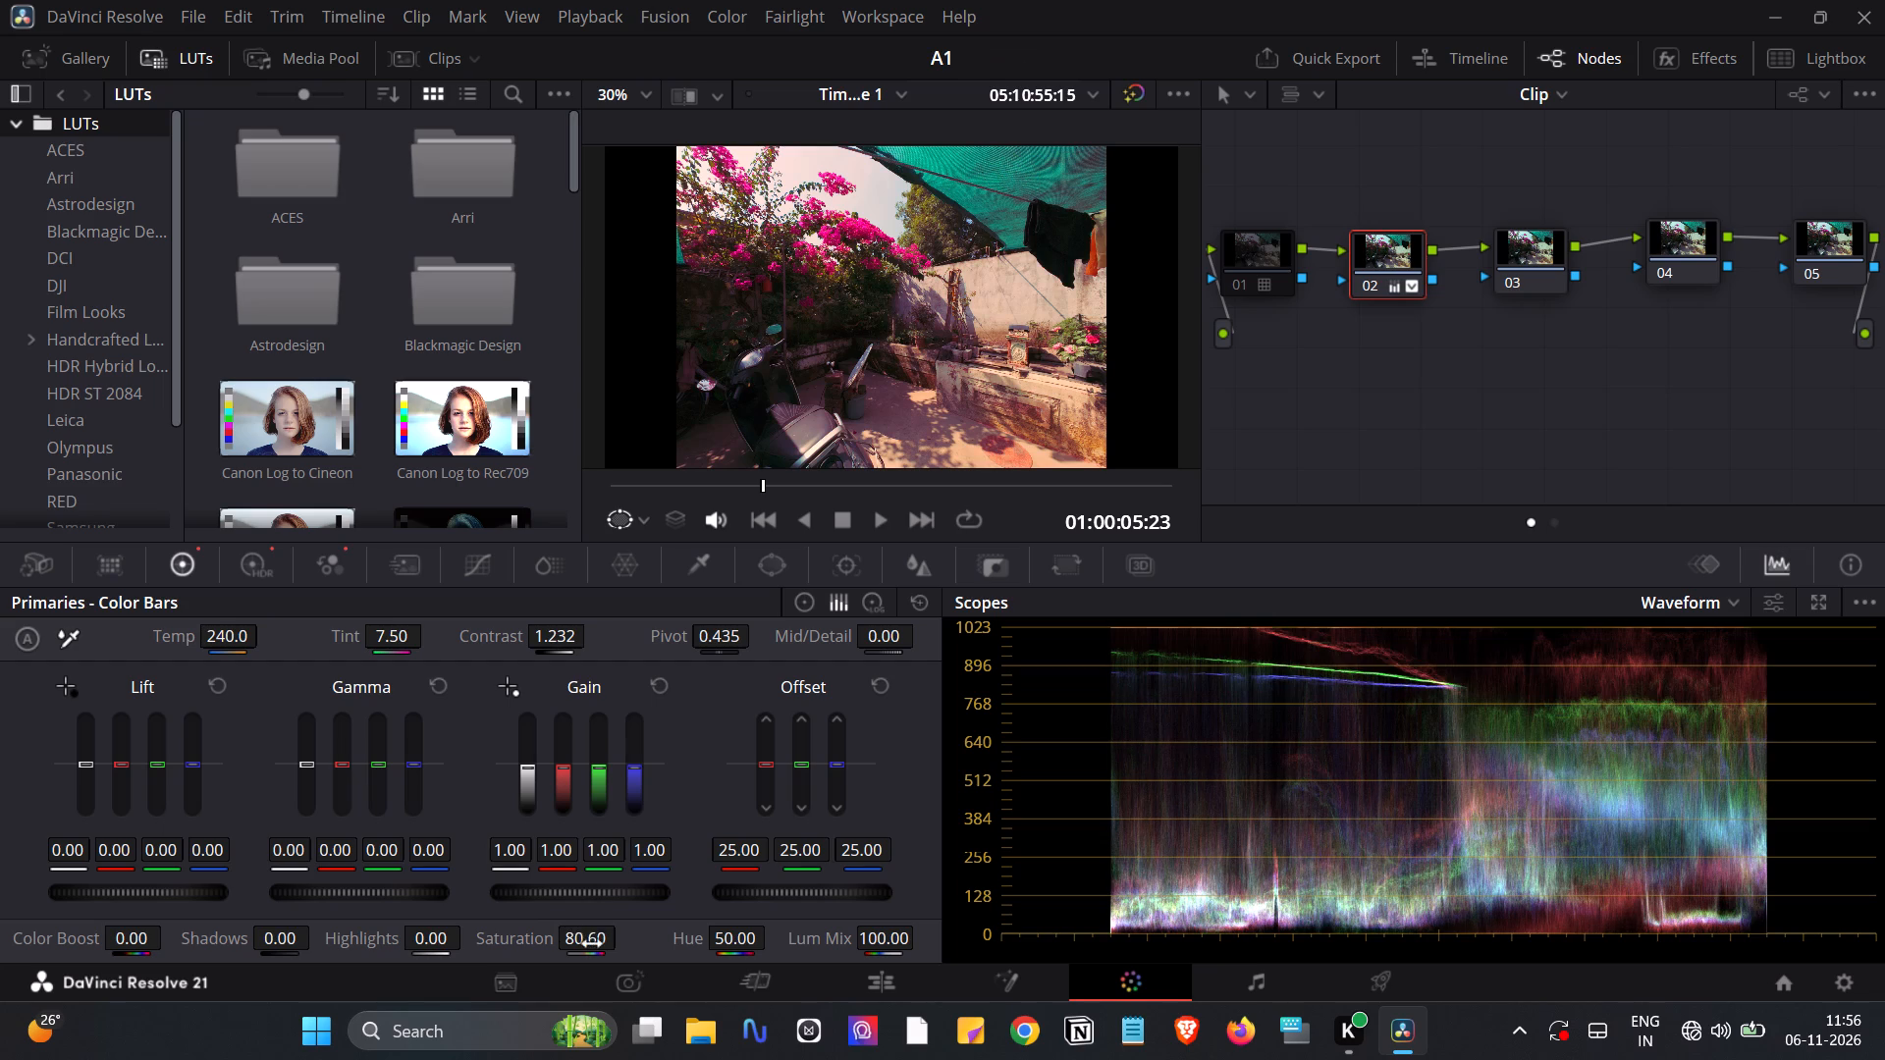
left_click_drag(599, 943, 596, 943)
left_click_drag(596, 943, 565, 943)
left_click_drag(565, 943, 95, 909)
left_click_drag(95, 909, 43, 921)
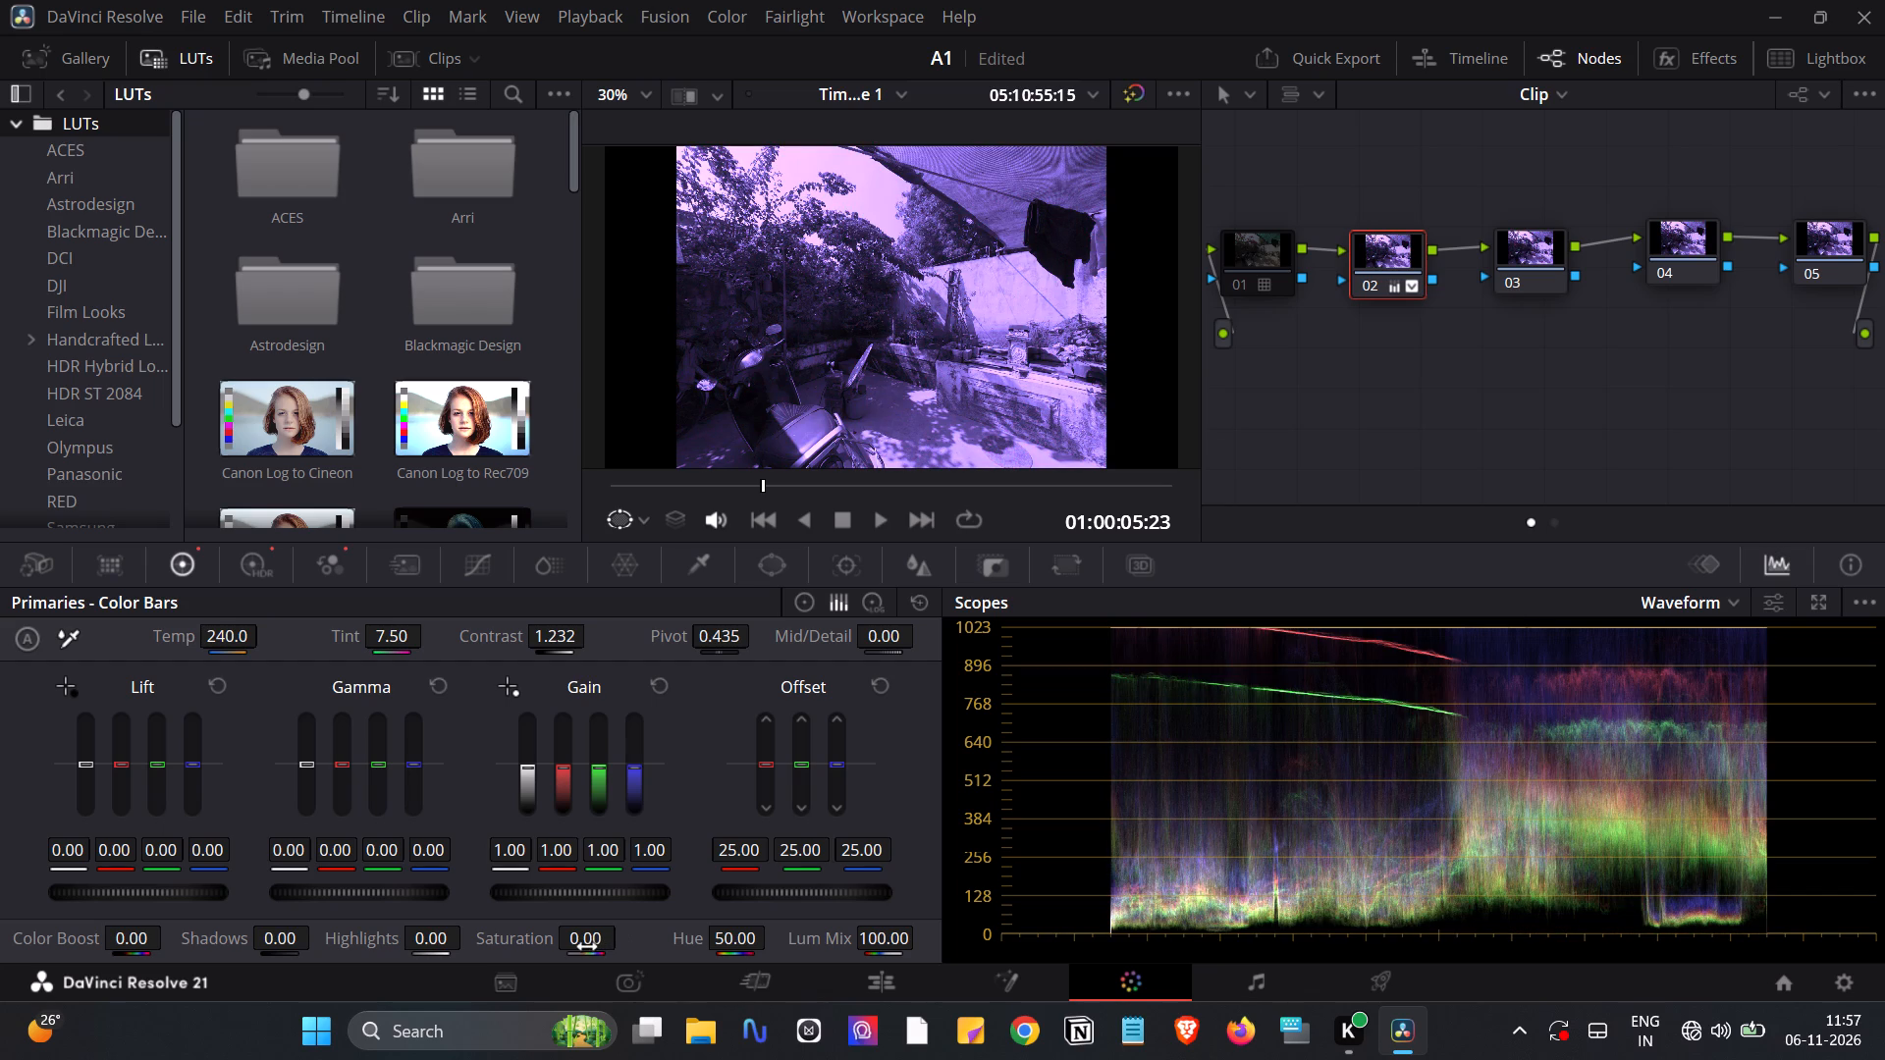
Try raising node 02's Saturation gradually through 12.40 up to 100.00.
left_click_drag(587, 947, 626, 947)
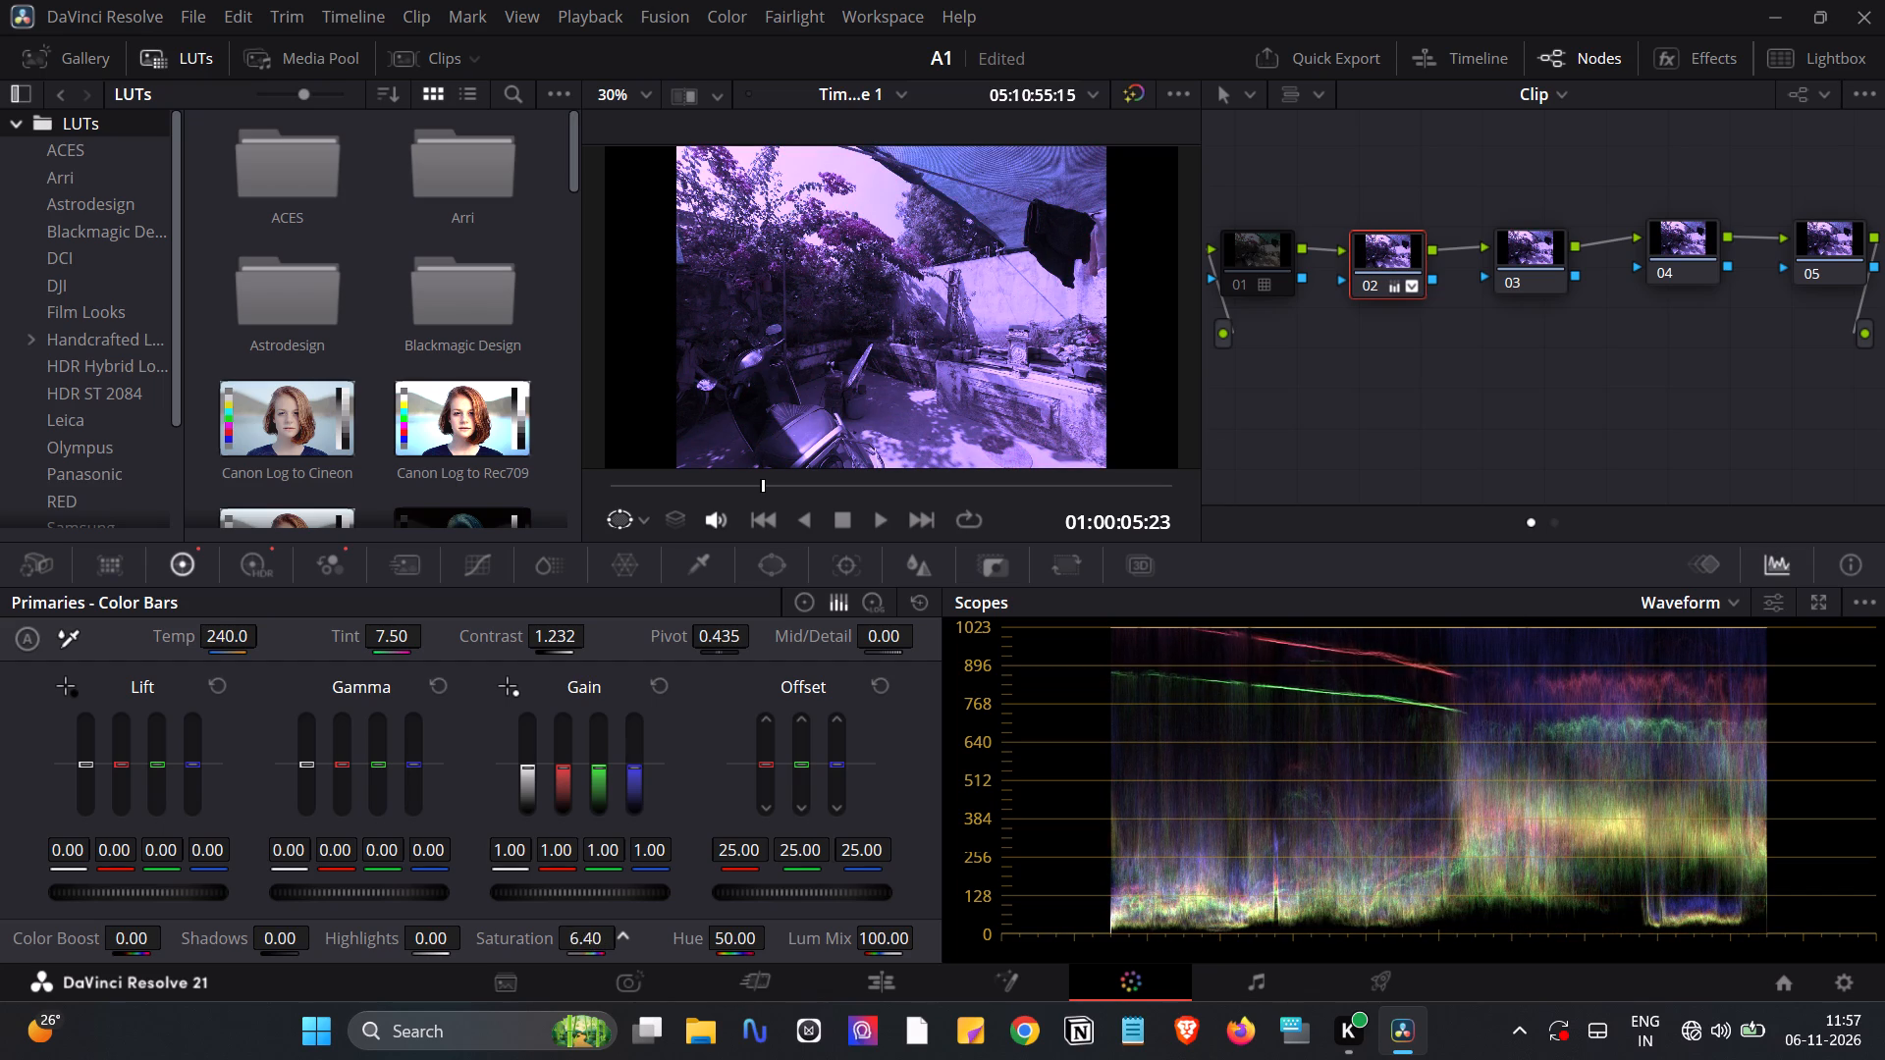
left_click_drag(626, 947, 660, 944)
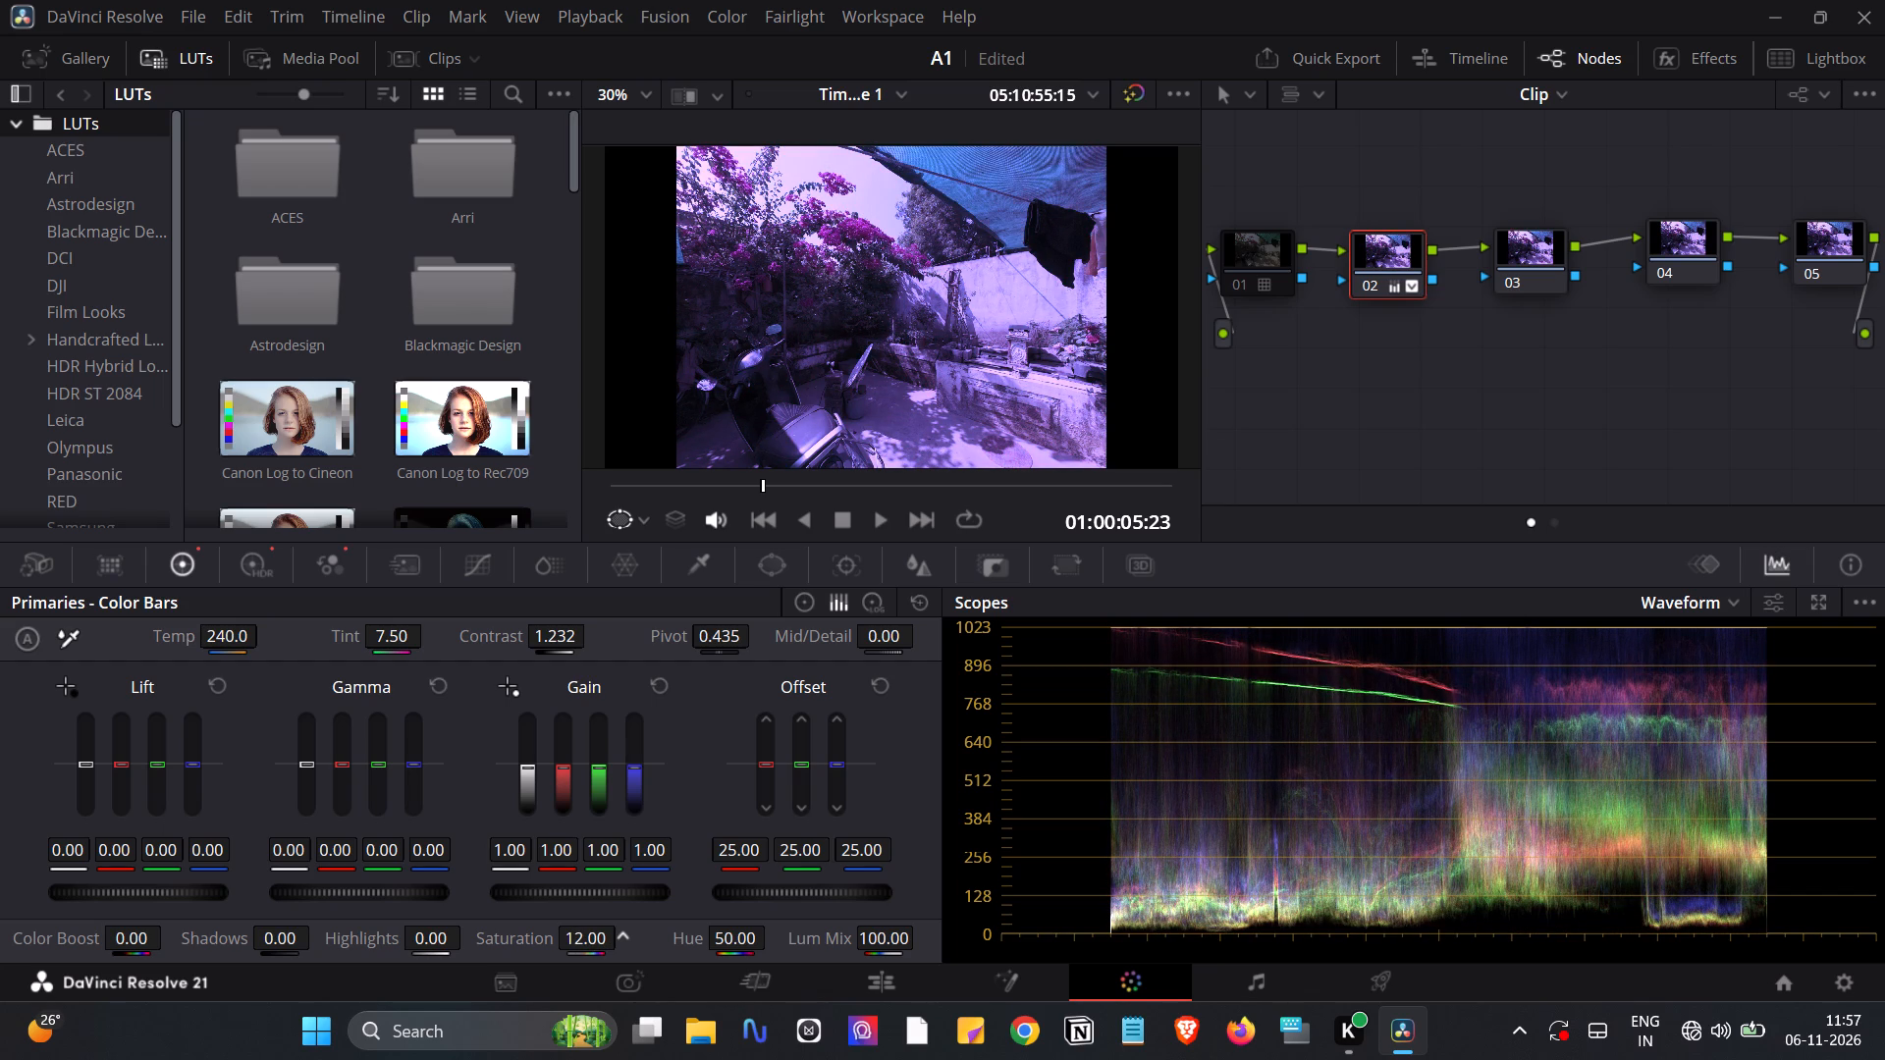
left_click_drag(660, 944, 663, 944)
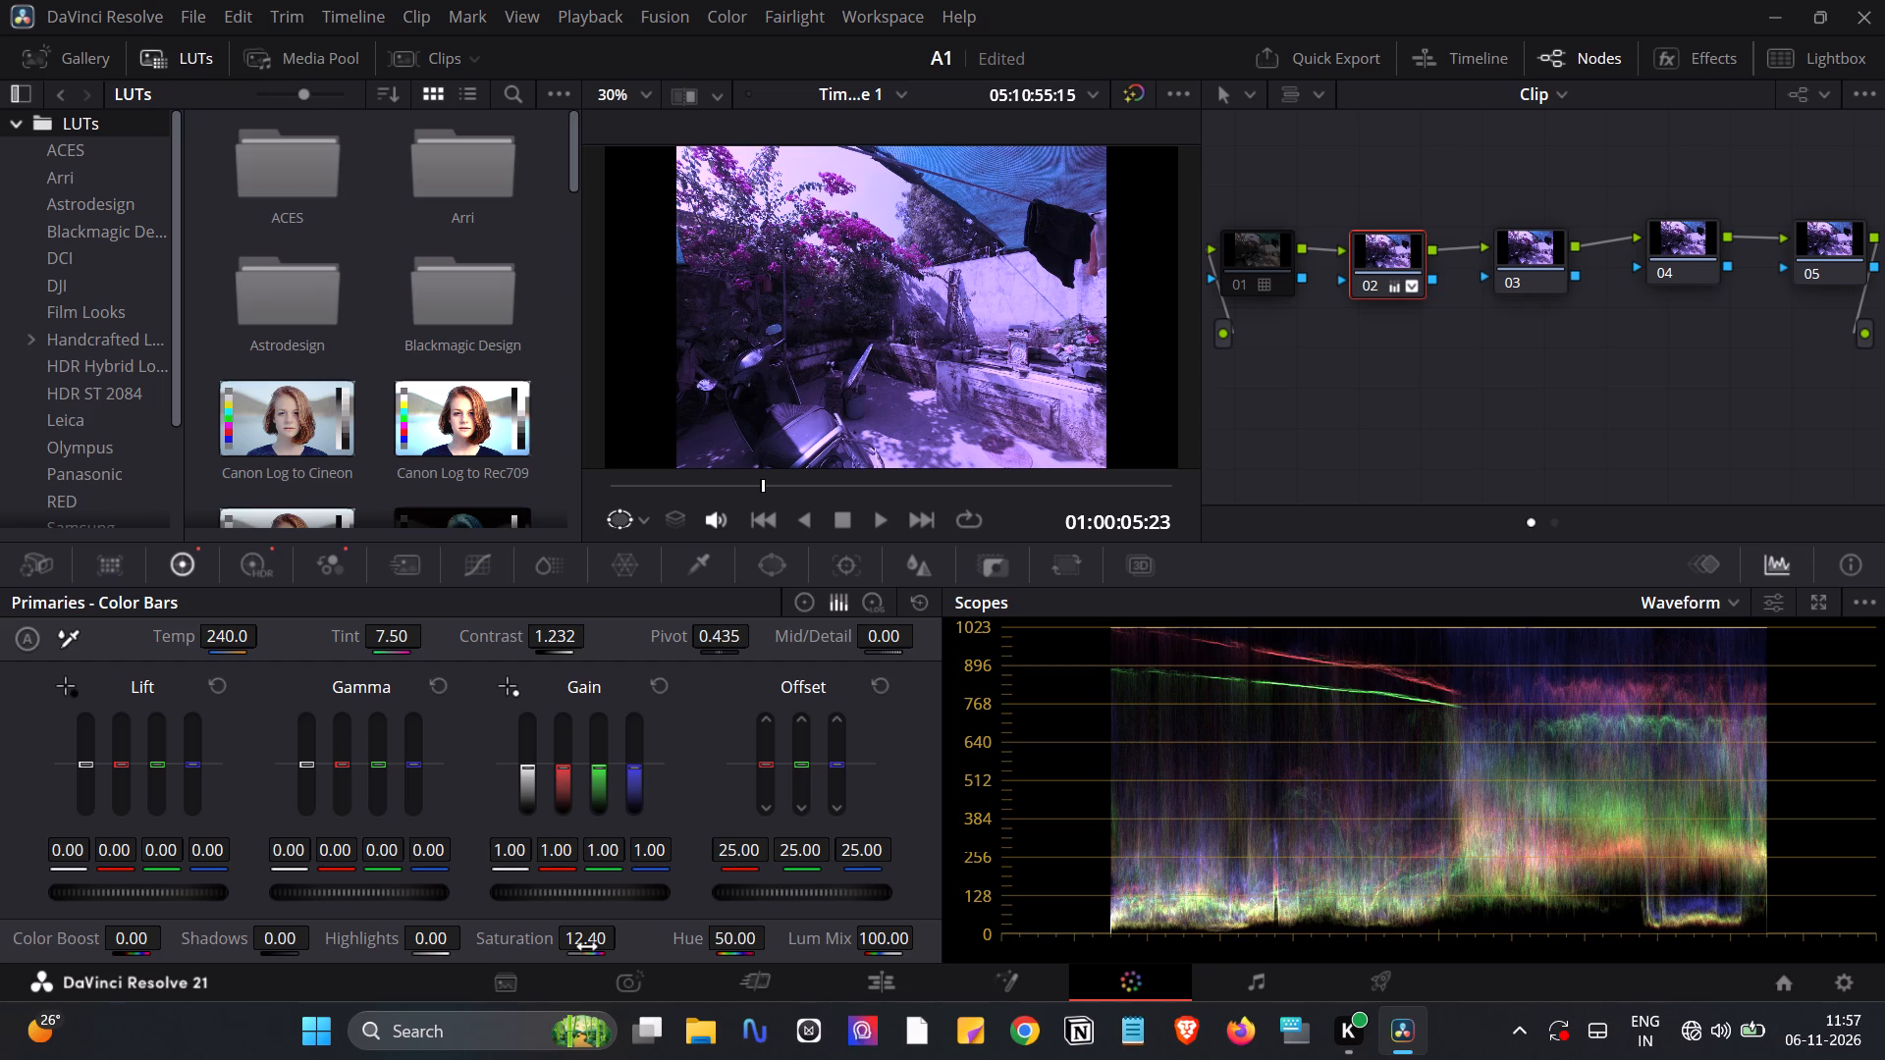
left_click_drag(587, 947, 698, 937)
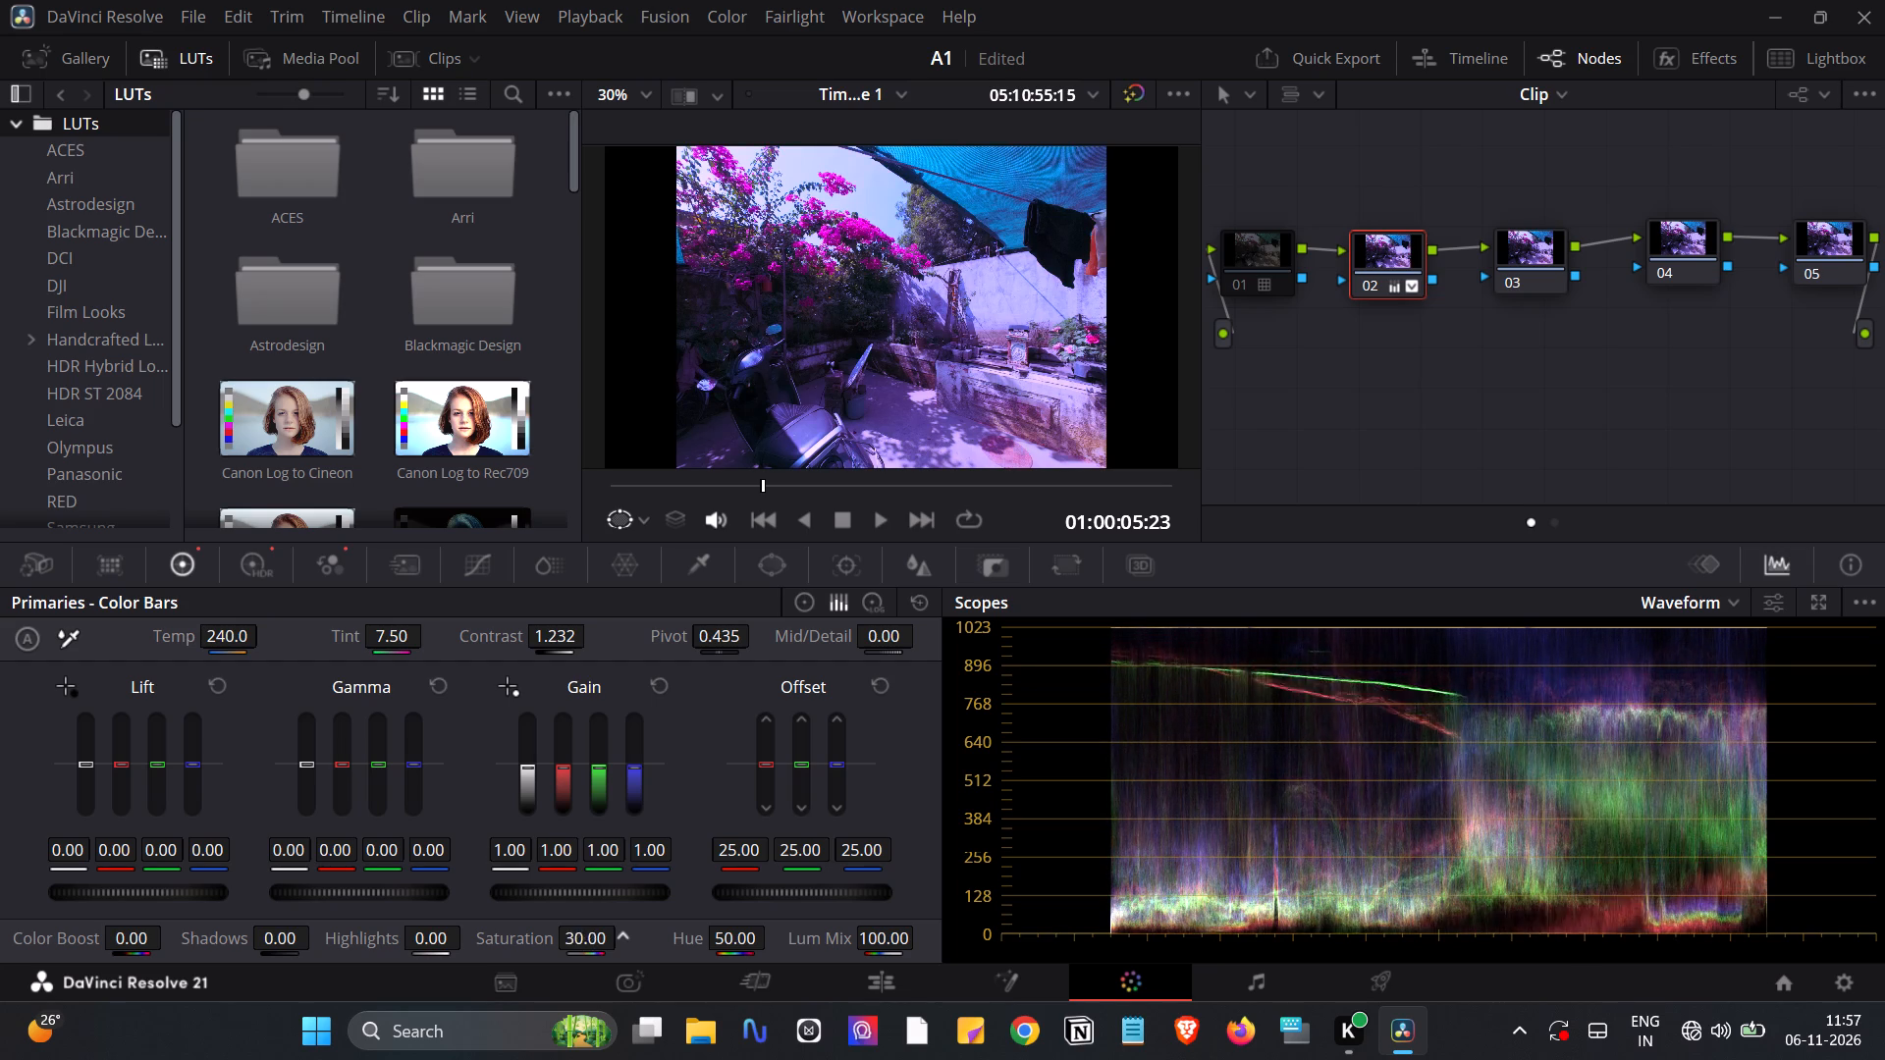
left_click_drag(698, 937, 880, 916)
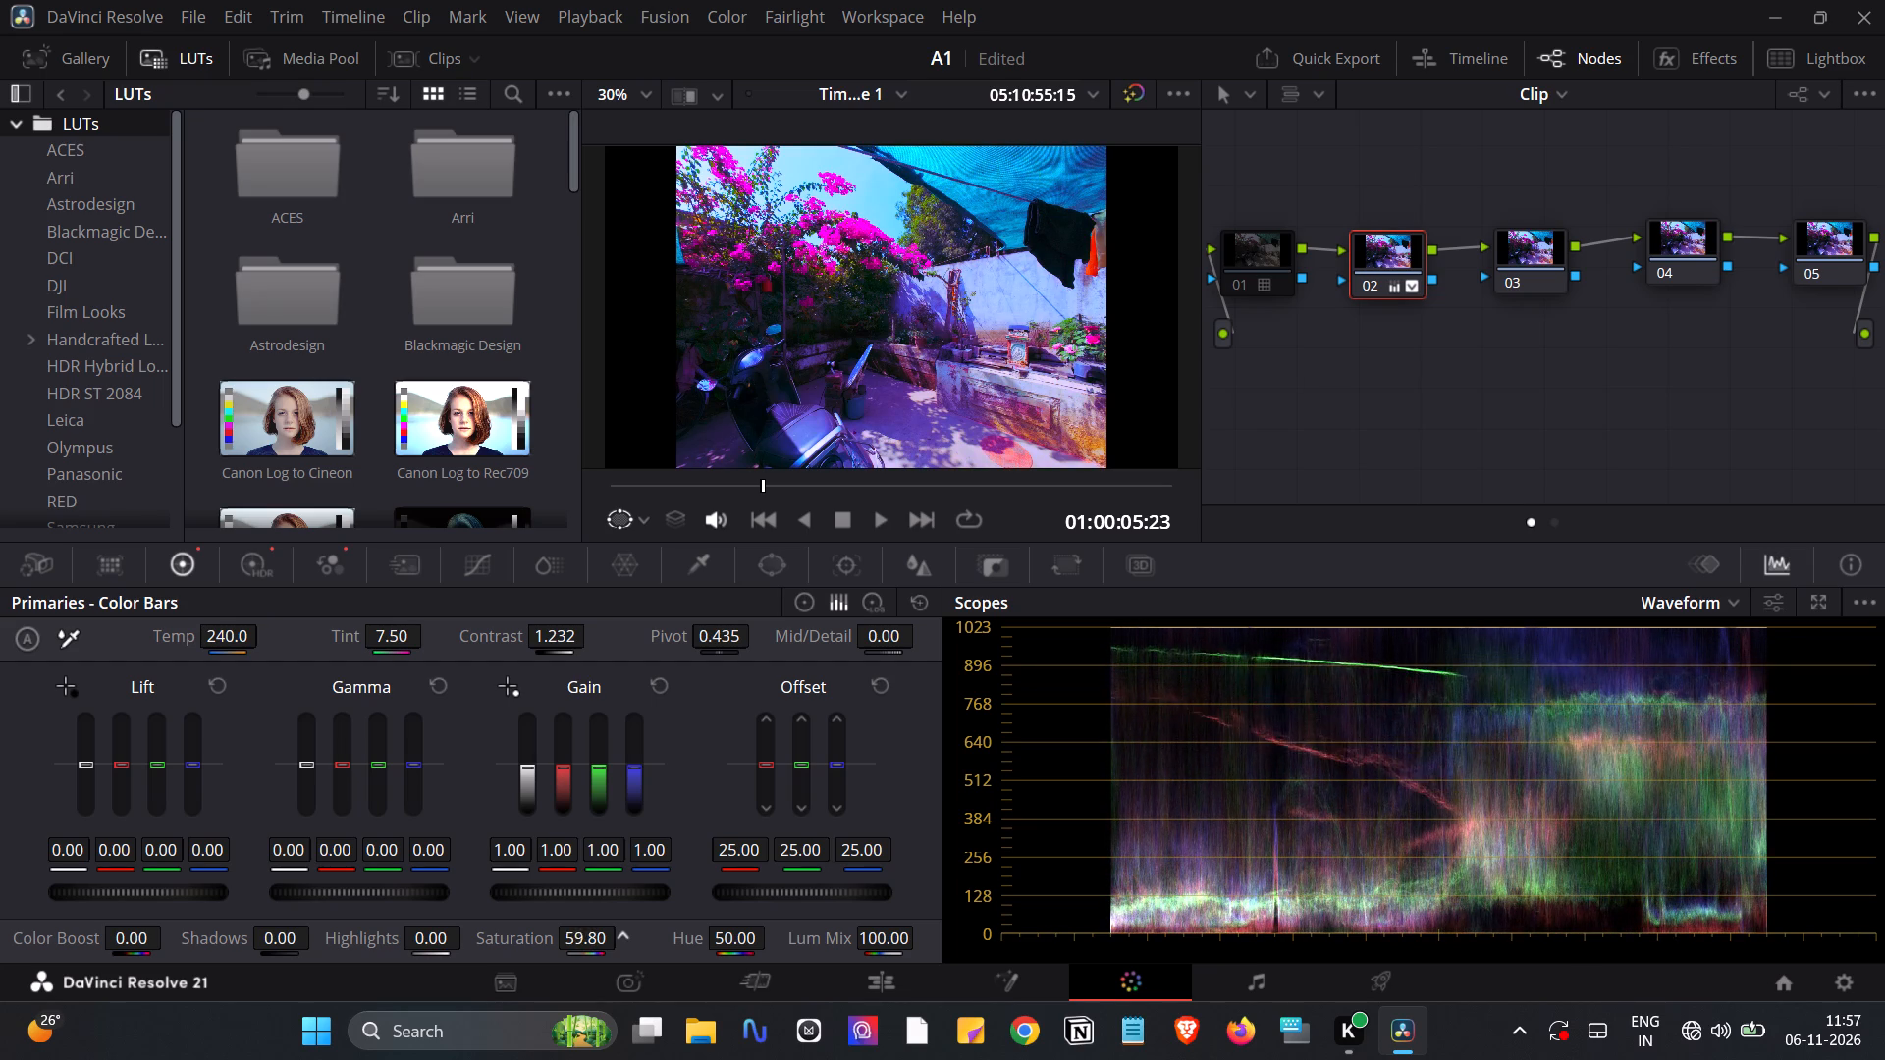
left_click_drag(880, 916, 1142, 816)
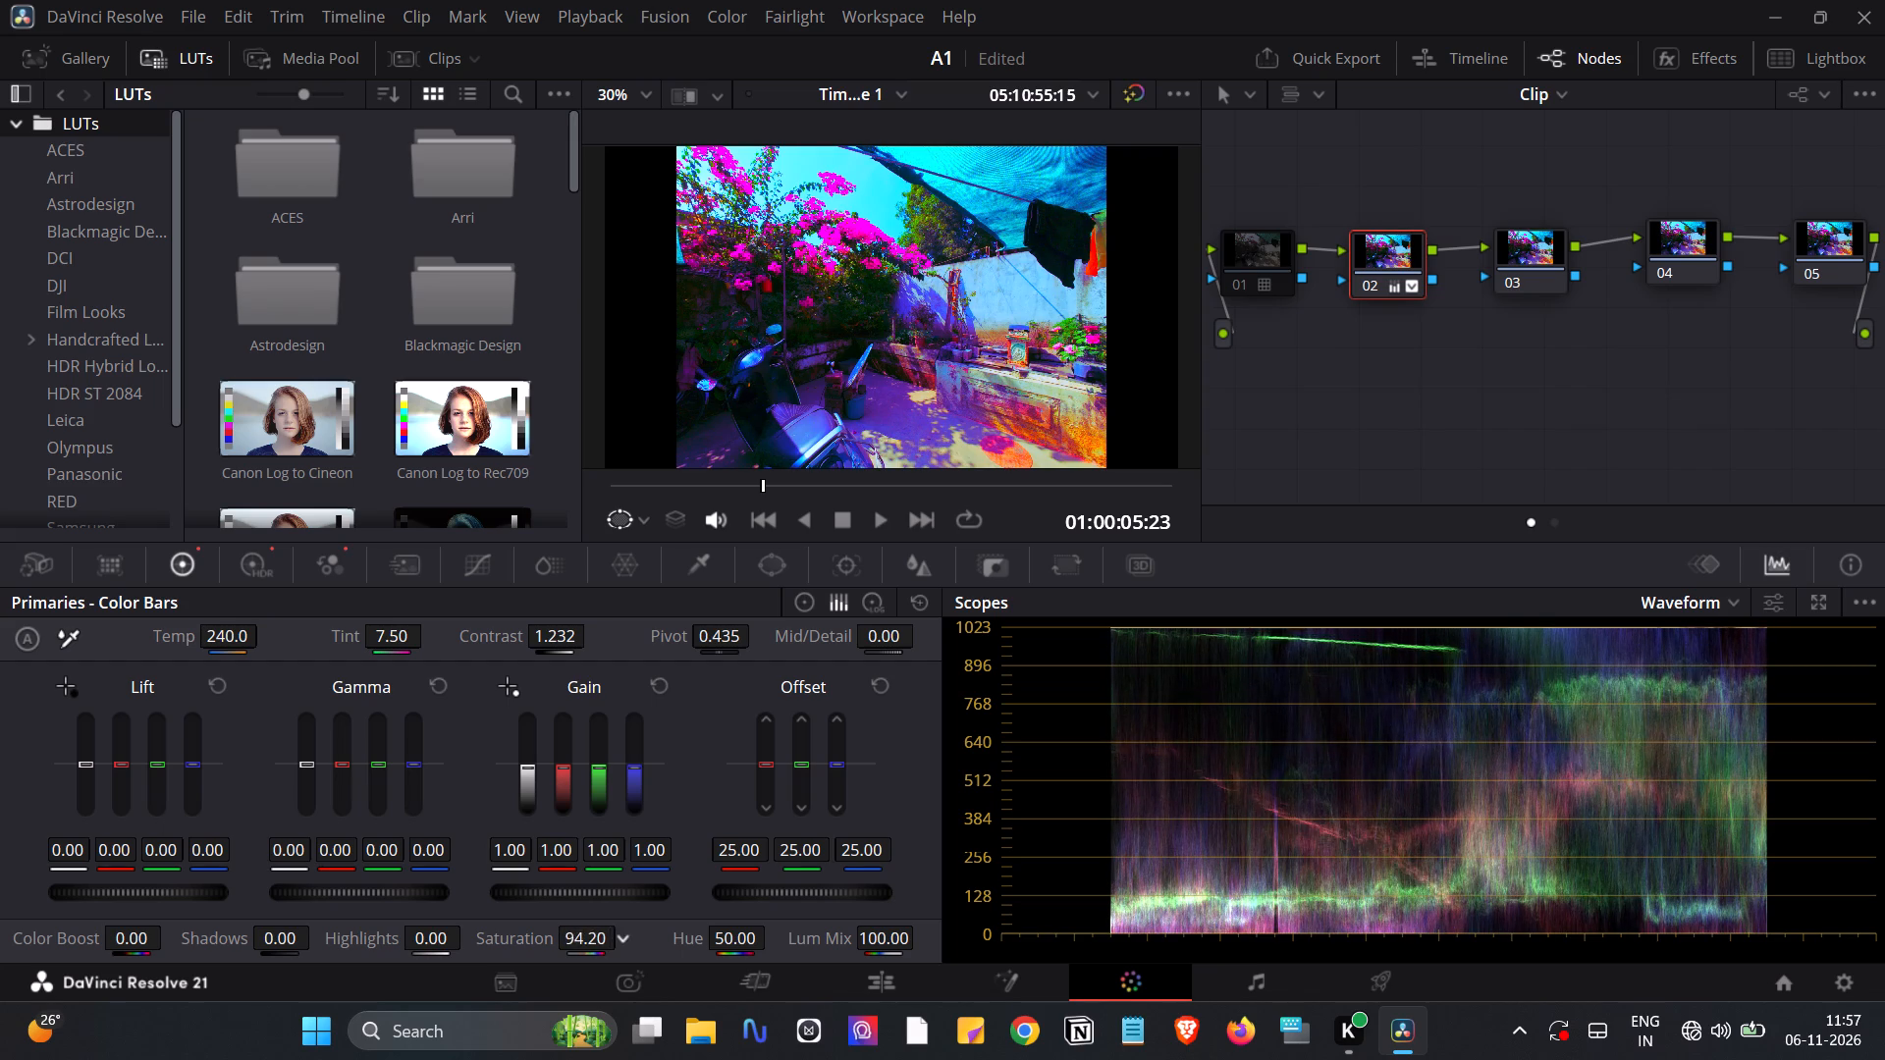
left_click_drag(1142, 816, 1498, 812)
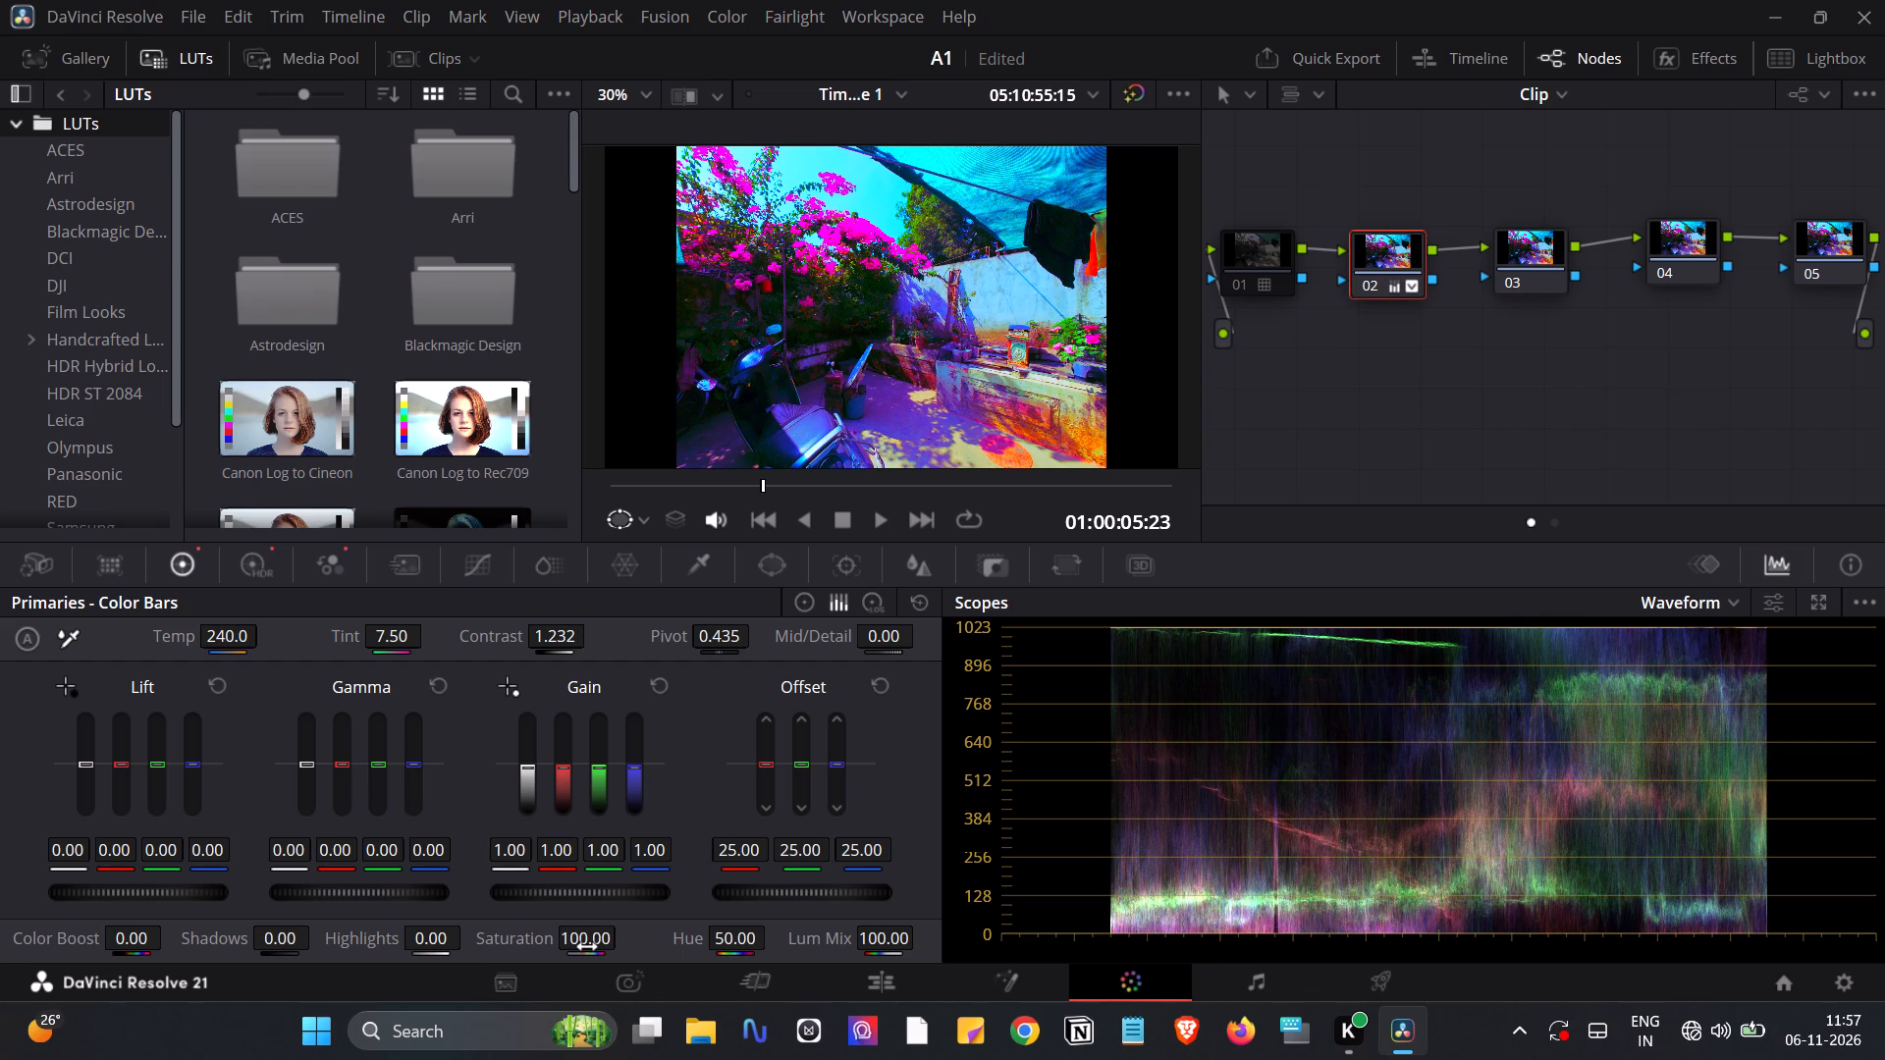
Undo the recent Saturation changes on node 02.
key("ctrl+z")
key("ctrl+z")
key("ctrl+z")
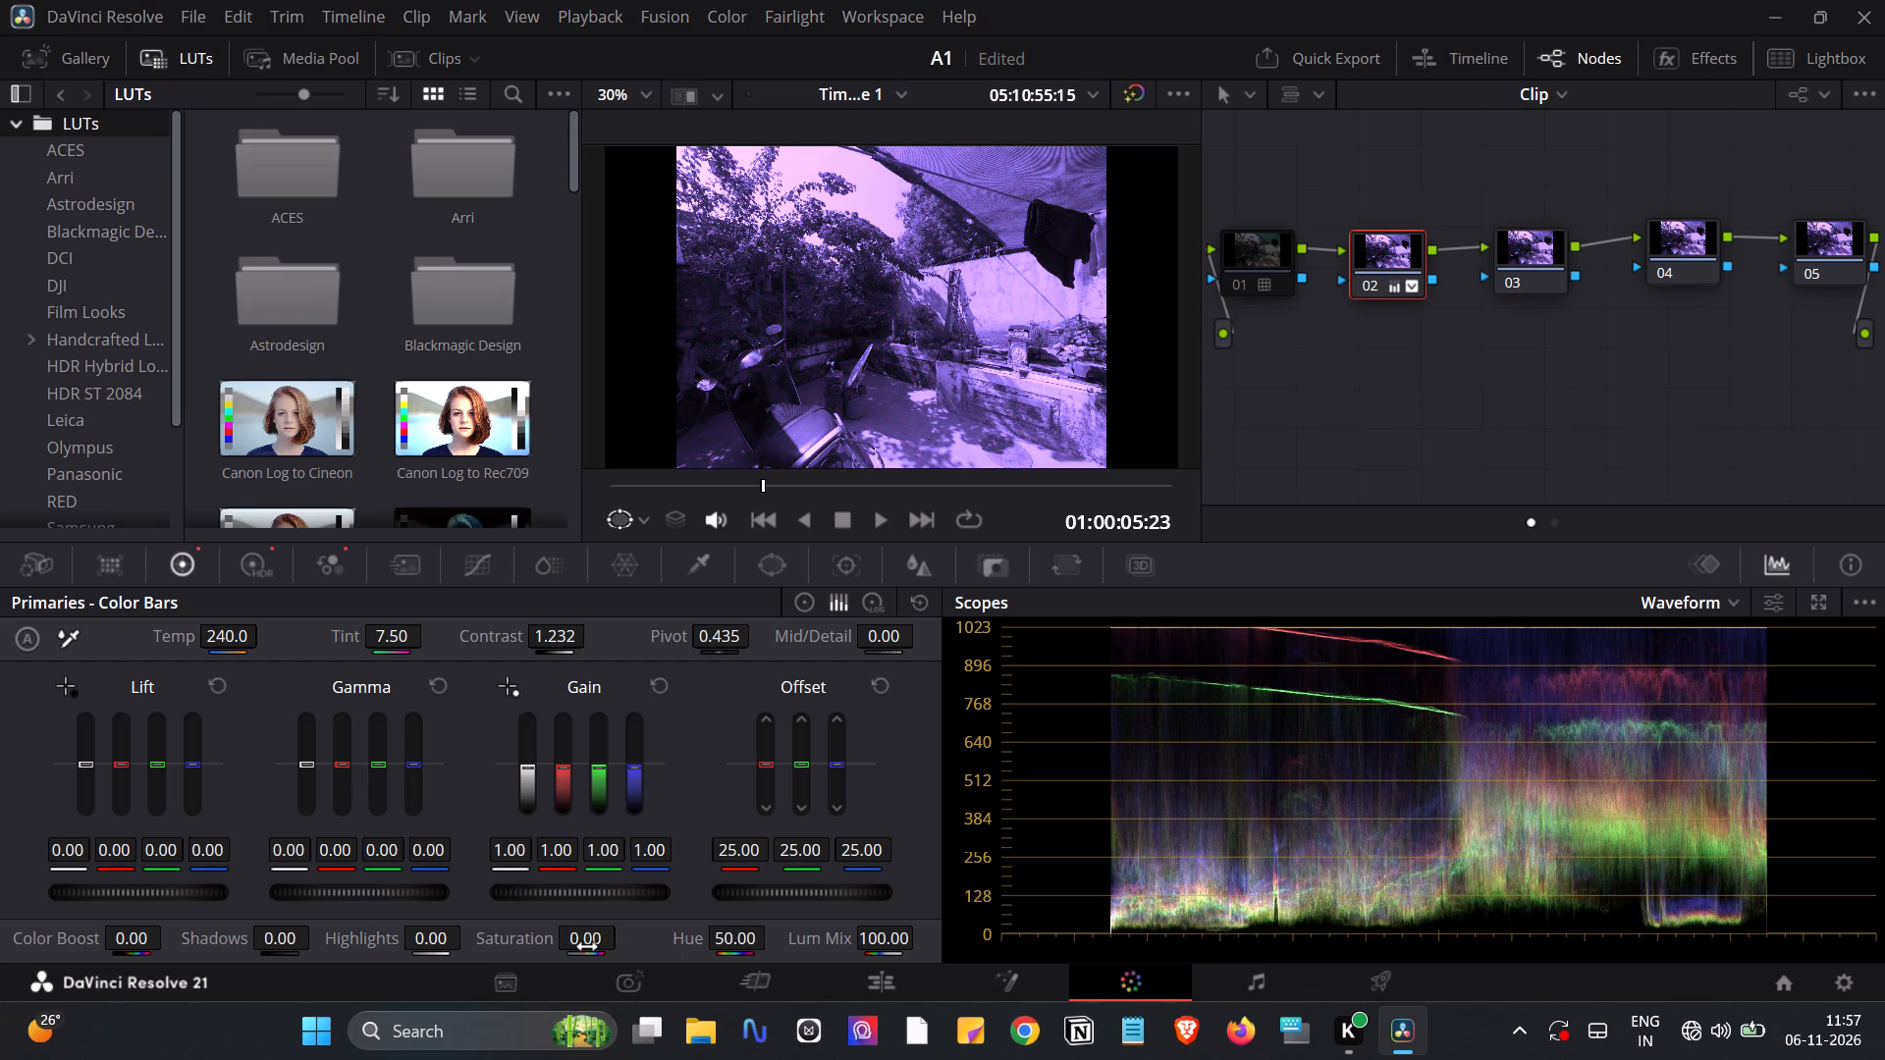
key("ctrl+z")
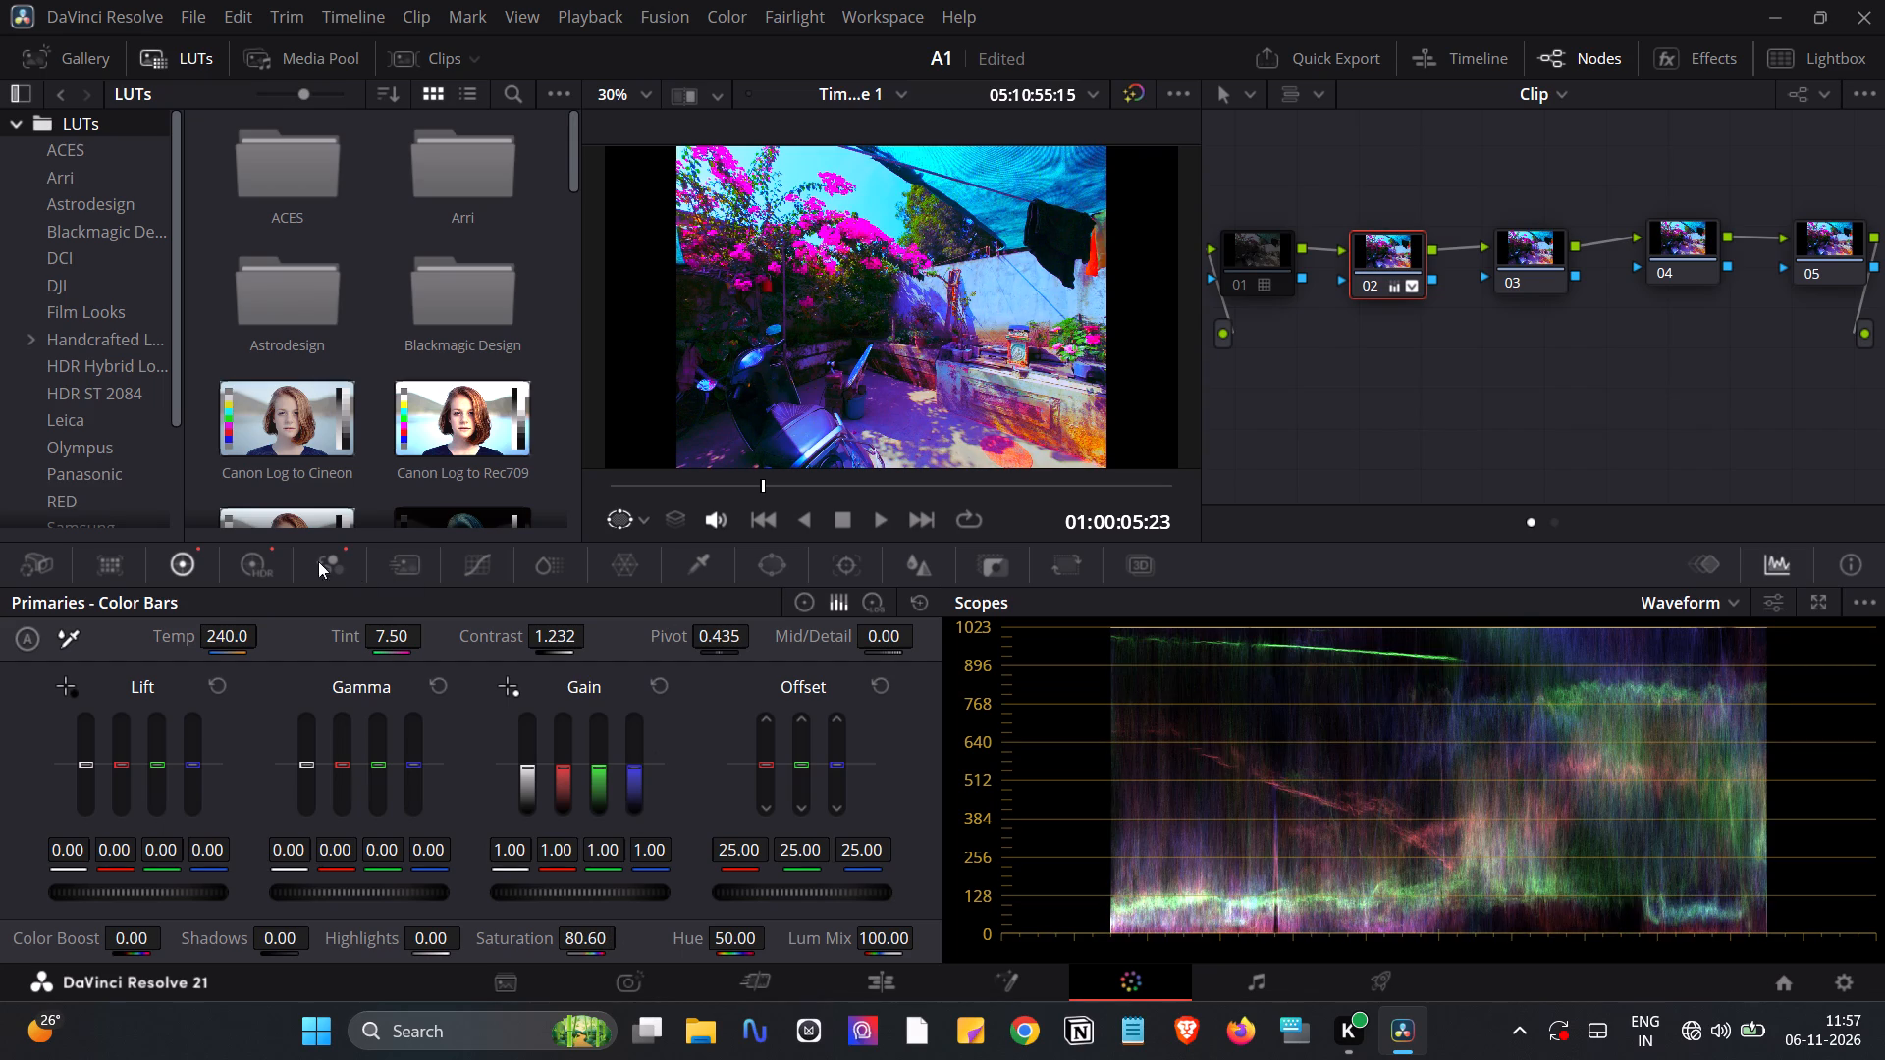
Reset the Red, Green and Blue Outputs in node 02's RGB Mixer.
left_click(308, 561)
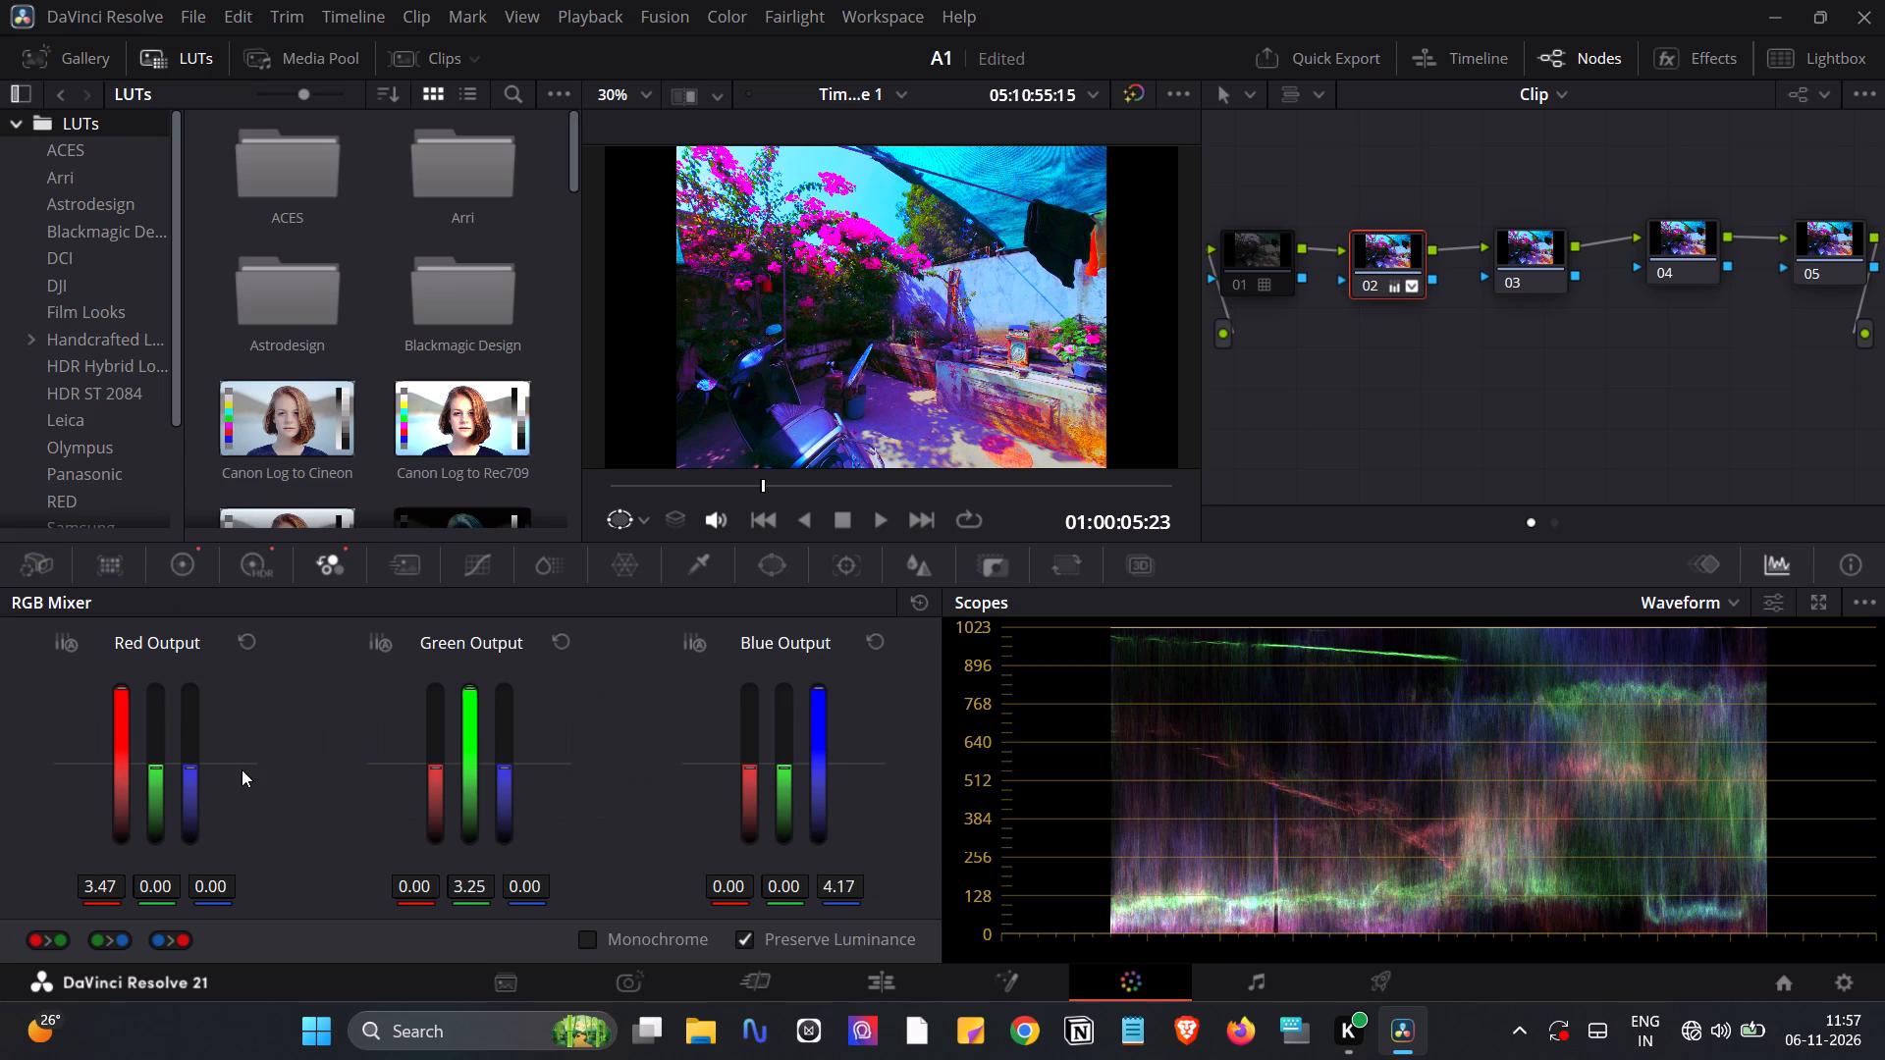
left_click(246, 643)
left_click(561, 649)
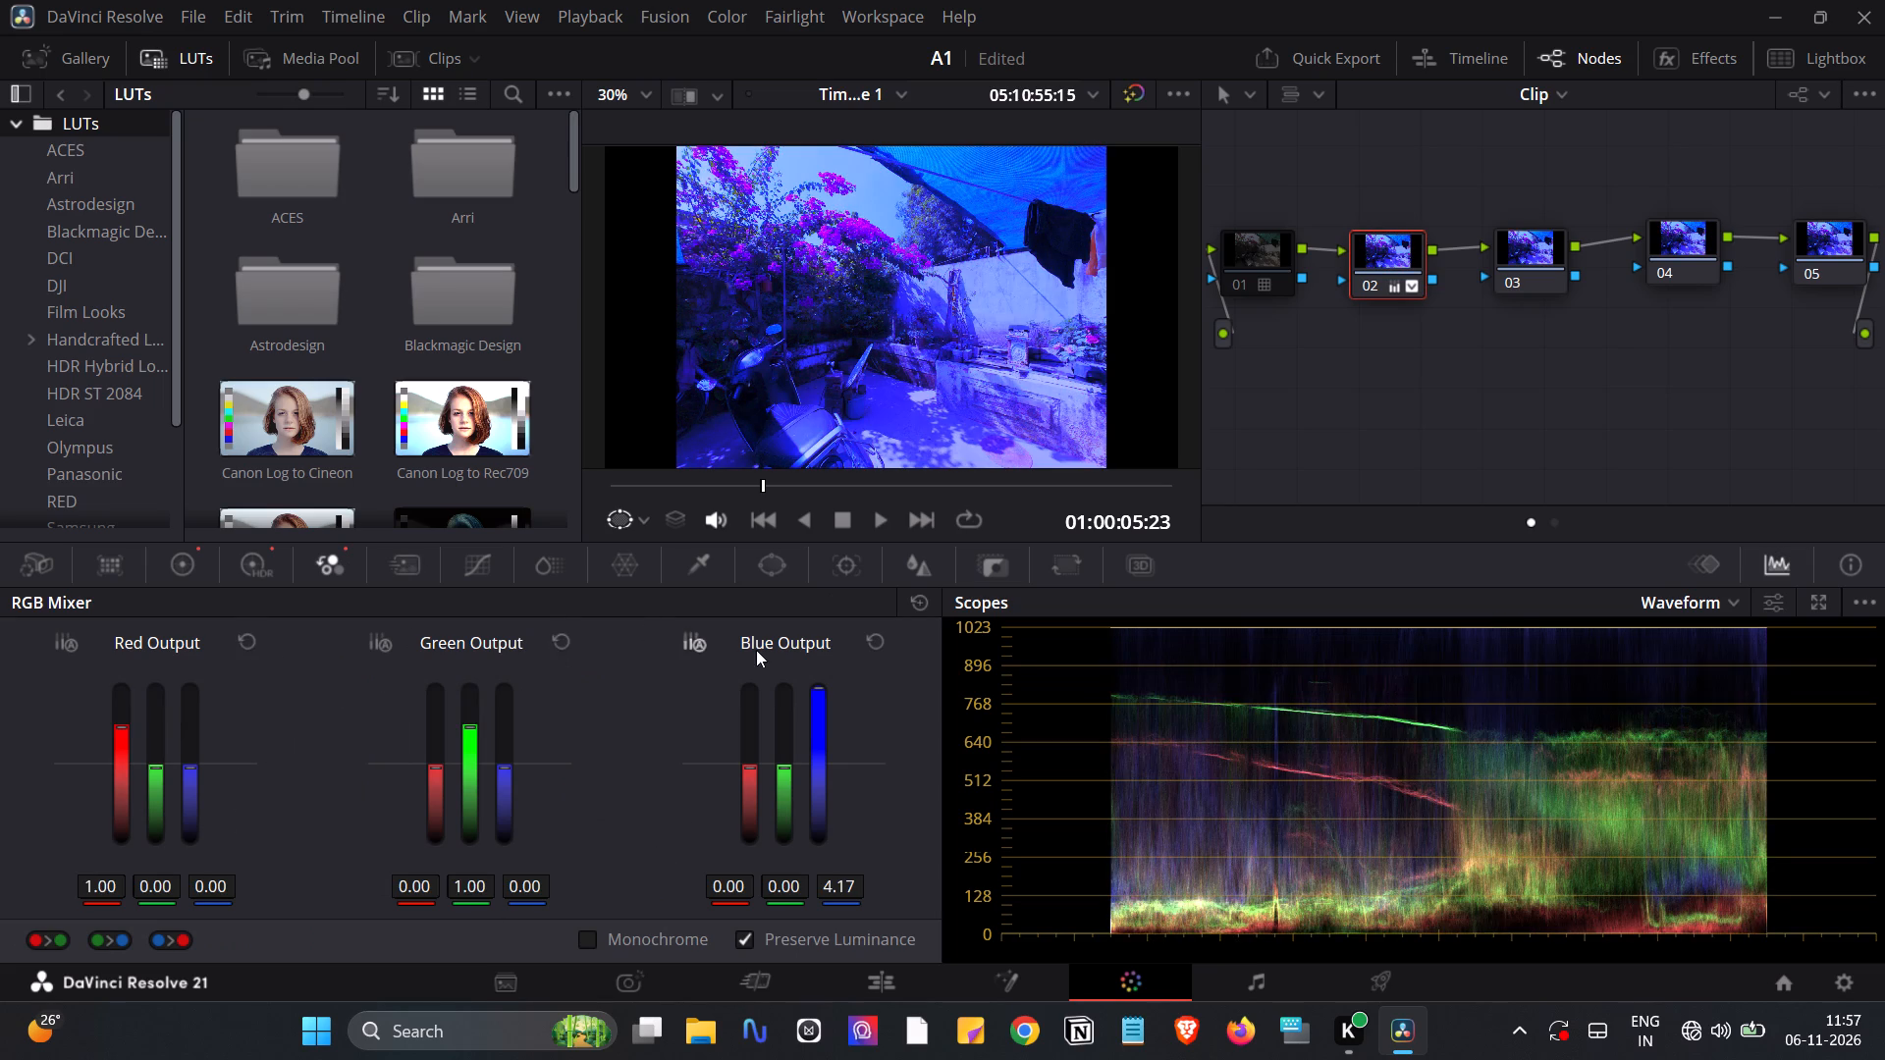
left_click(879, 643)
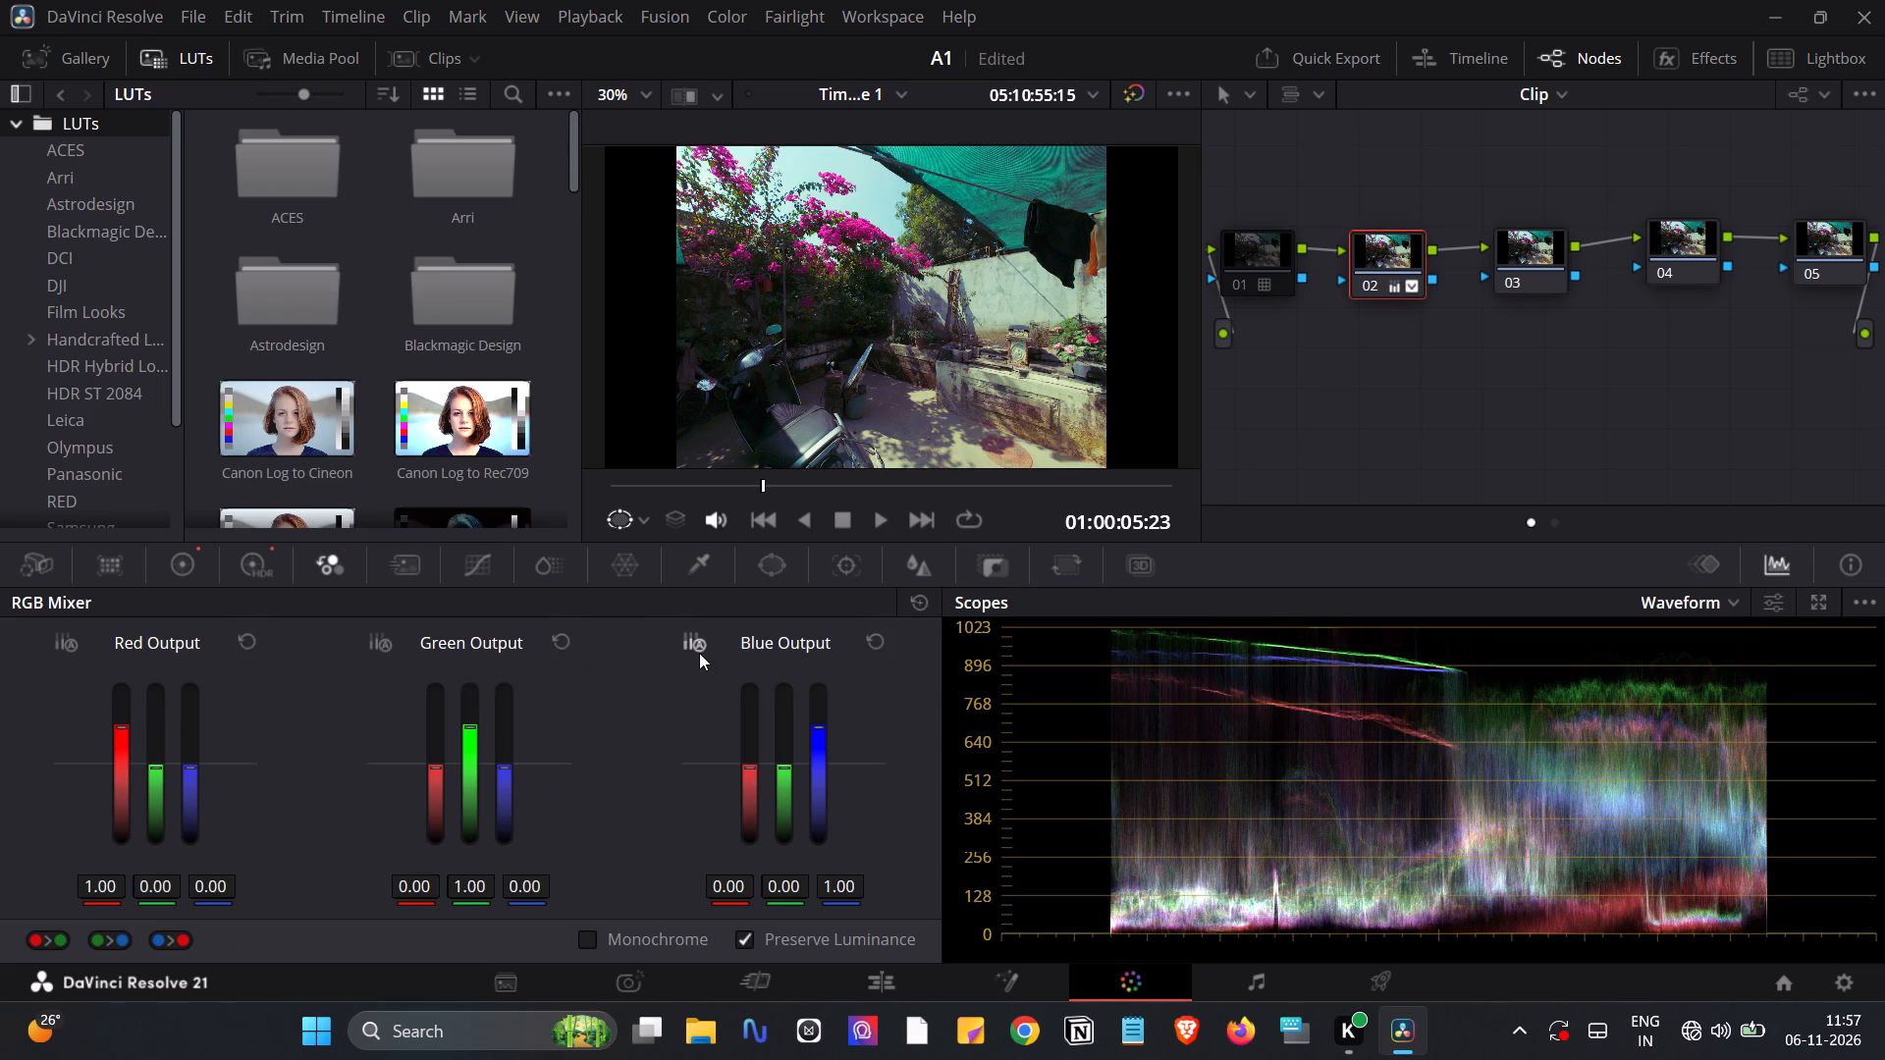
Shape node 02's linked custom curve into a gentle S with shadow, midtone and highlight points, lowering the shadows and raising the highlights.
left_click(416, 574)
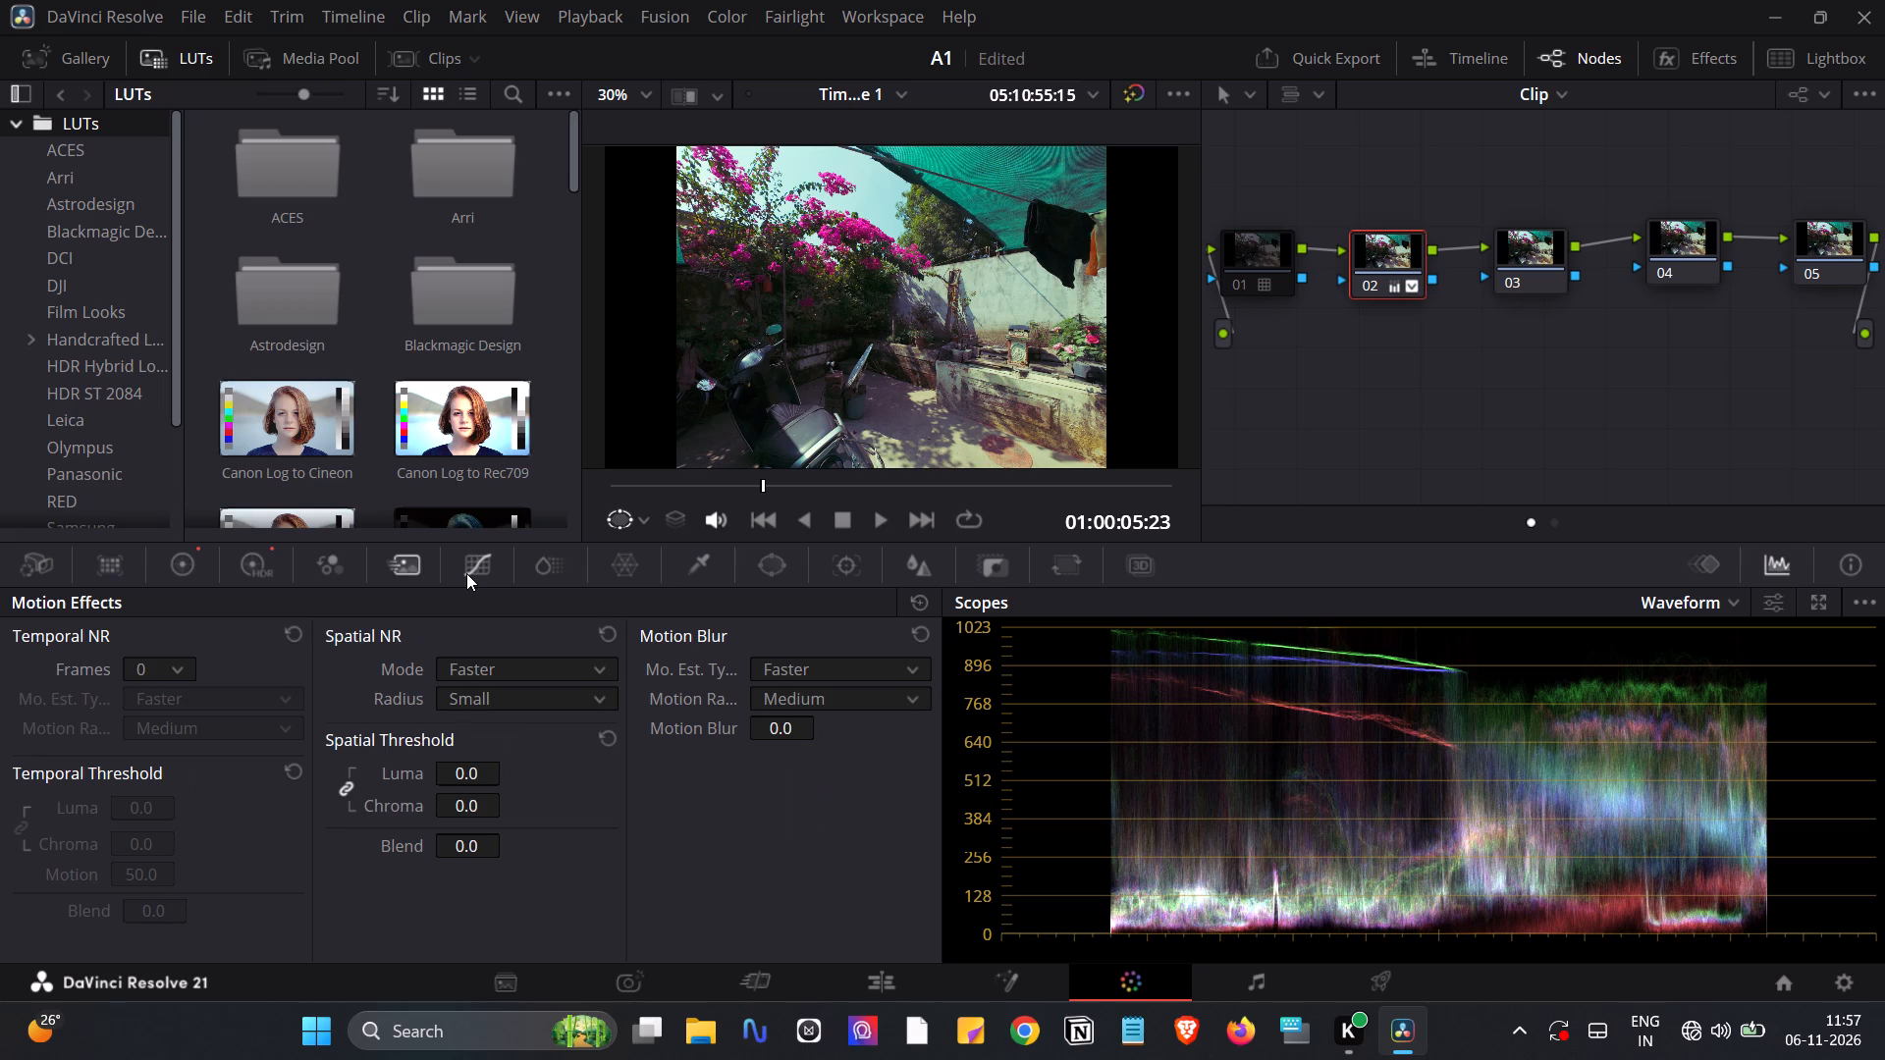
left_click(466, 573)
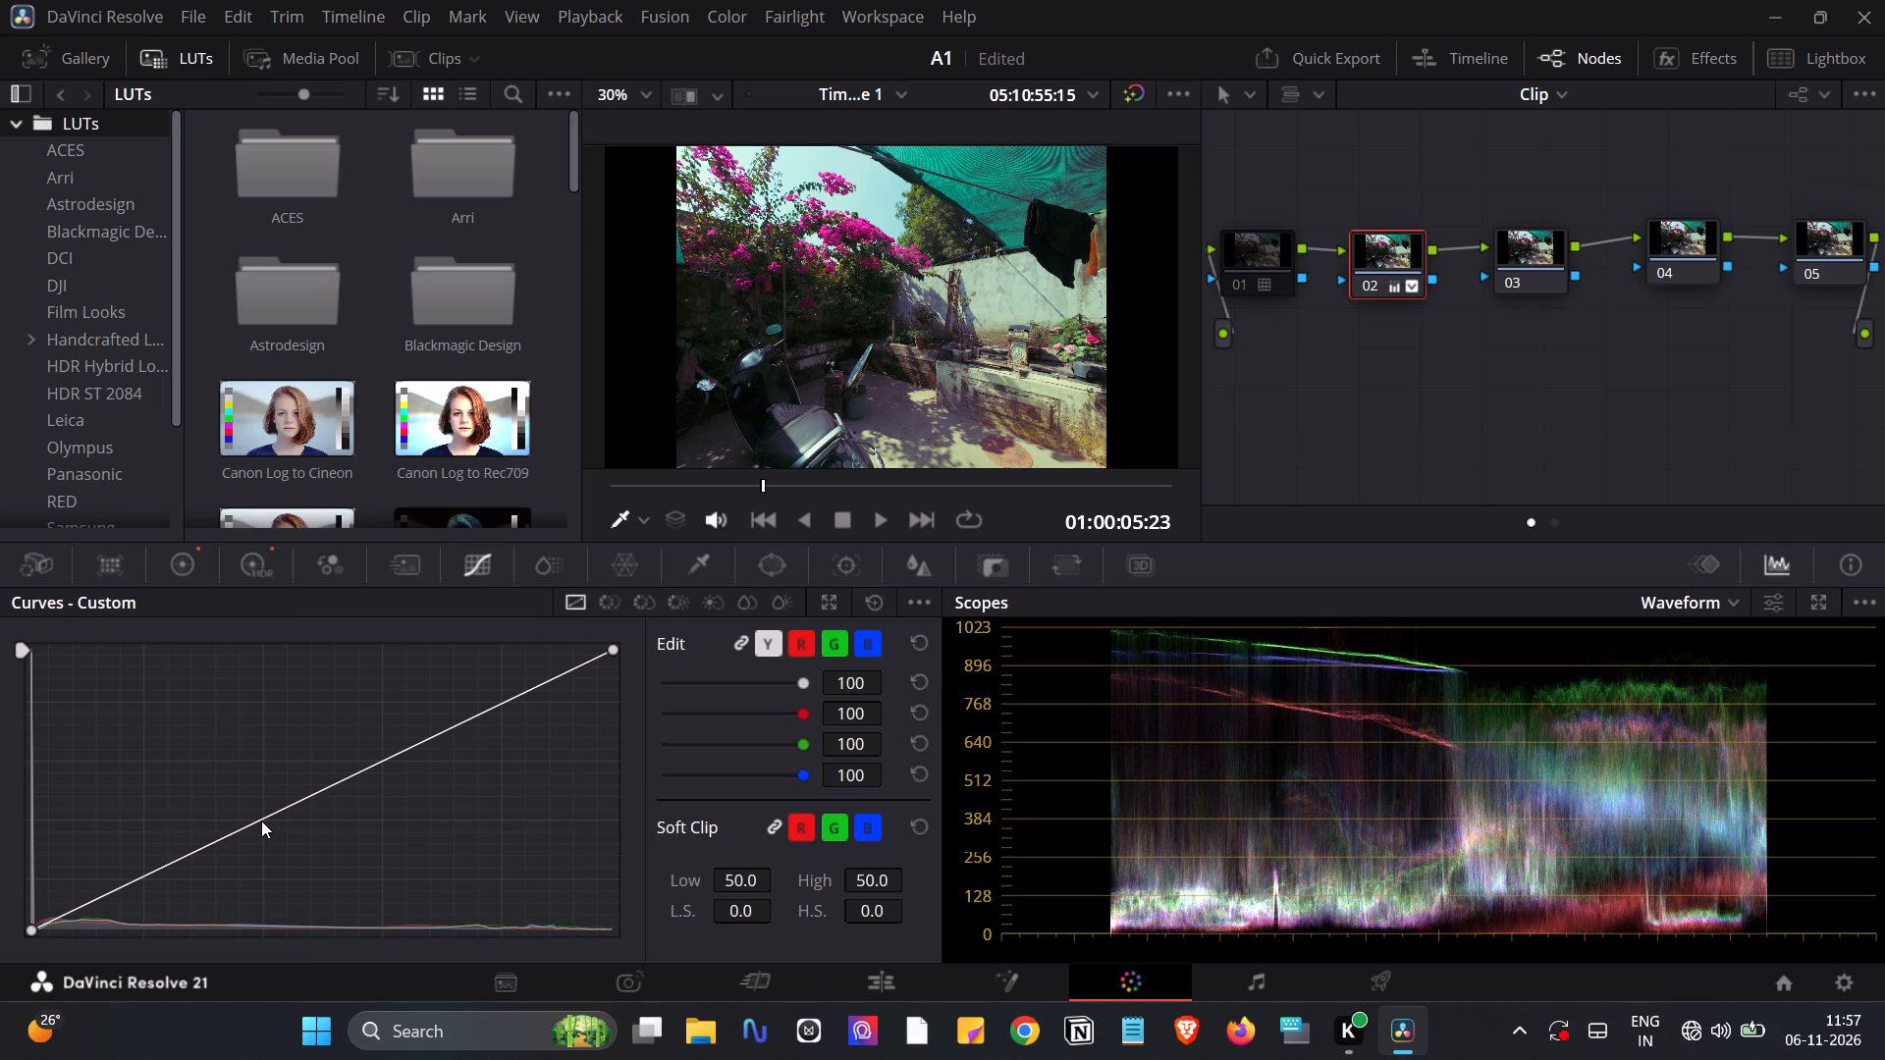
left_click(314, 793)
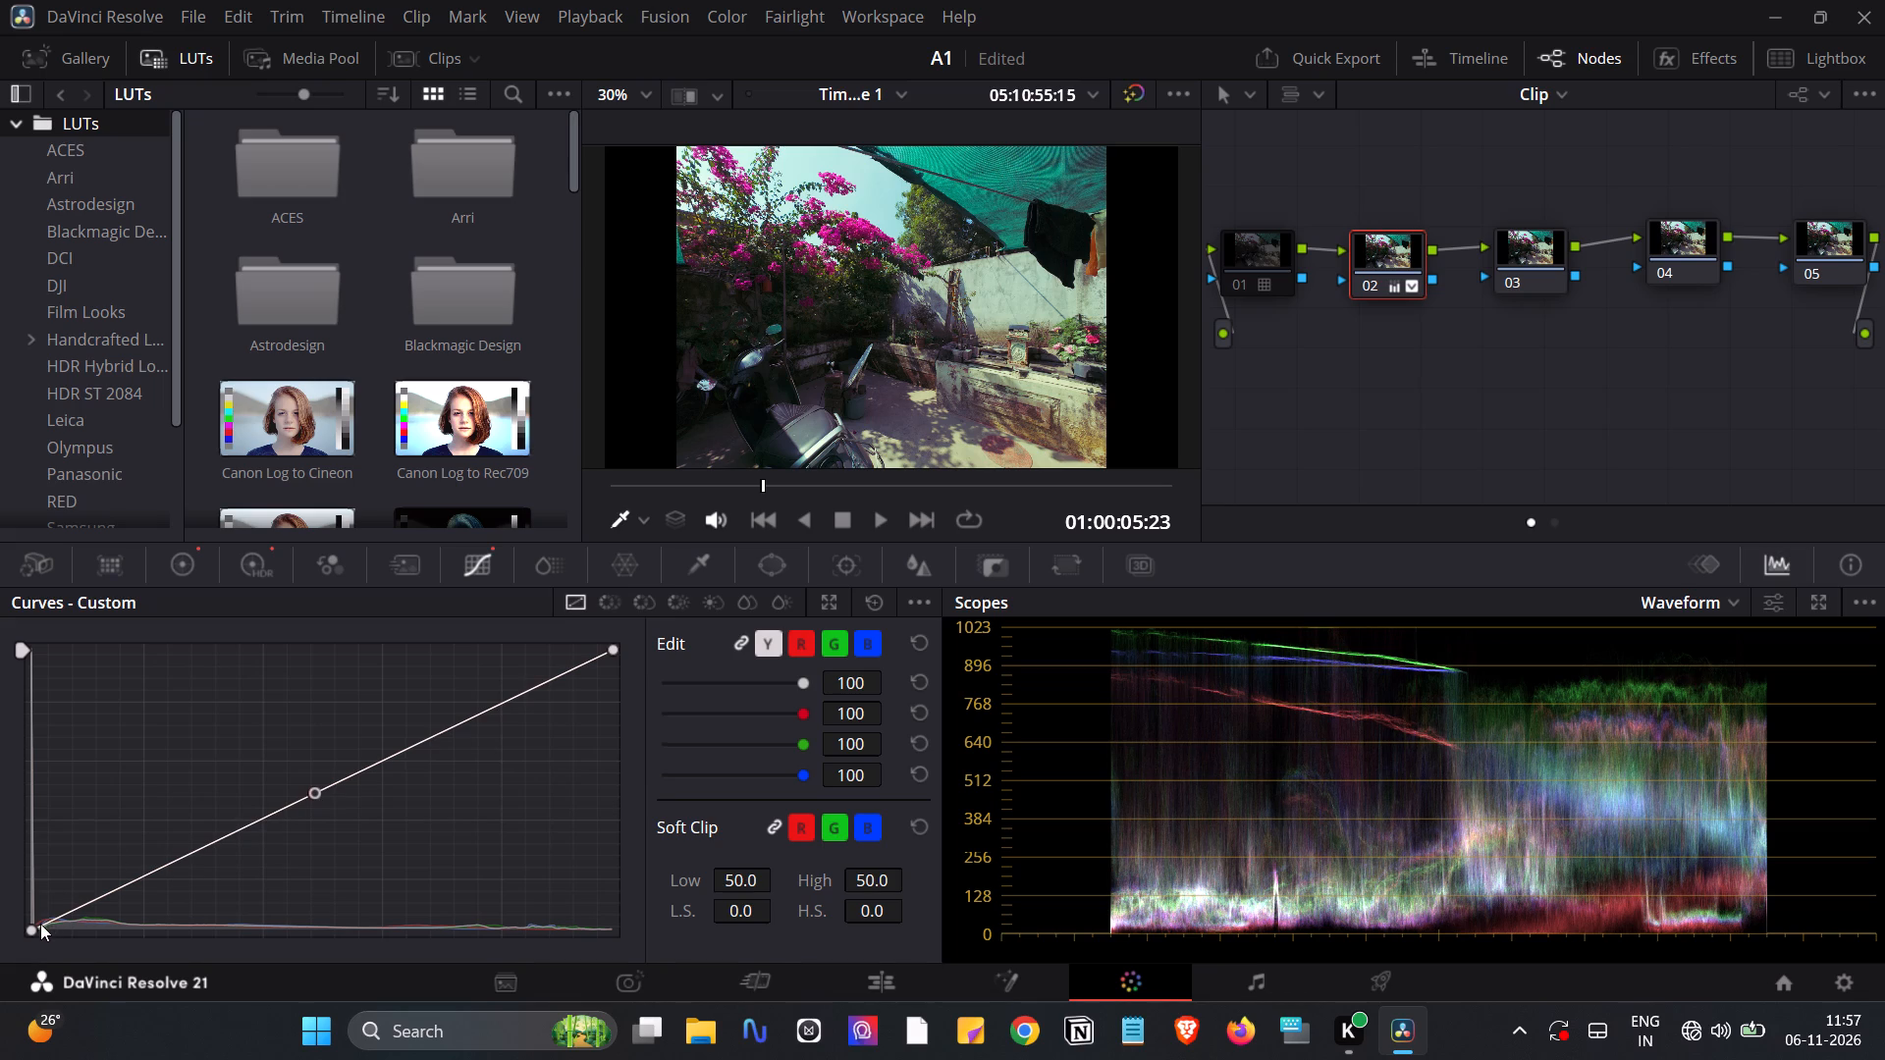
left_click(133, 879)
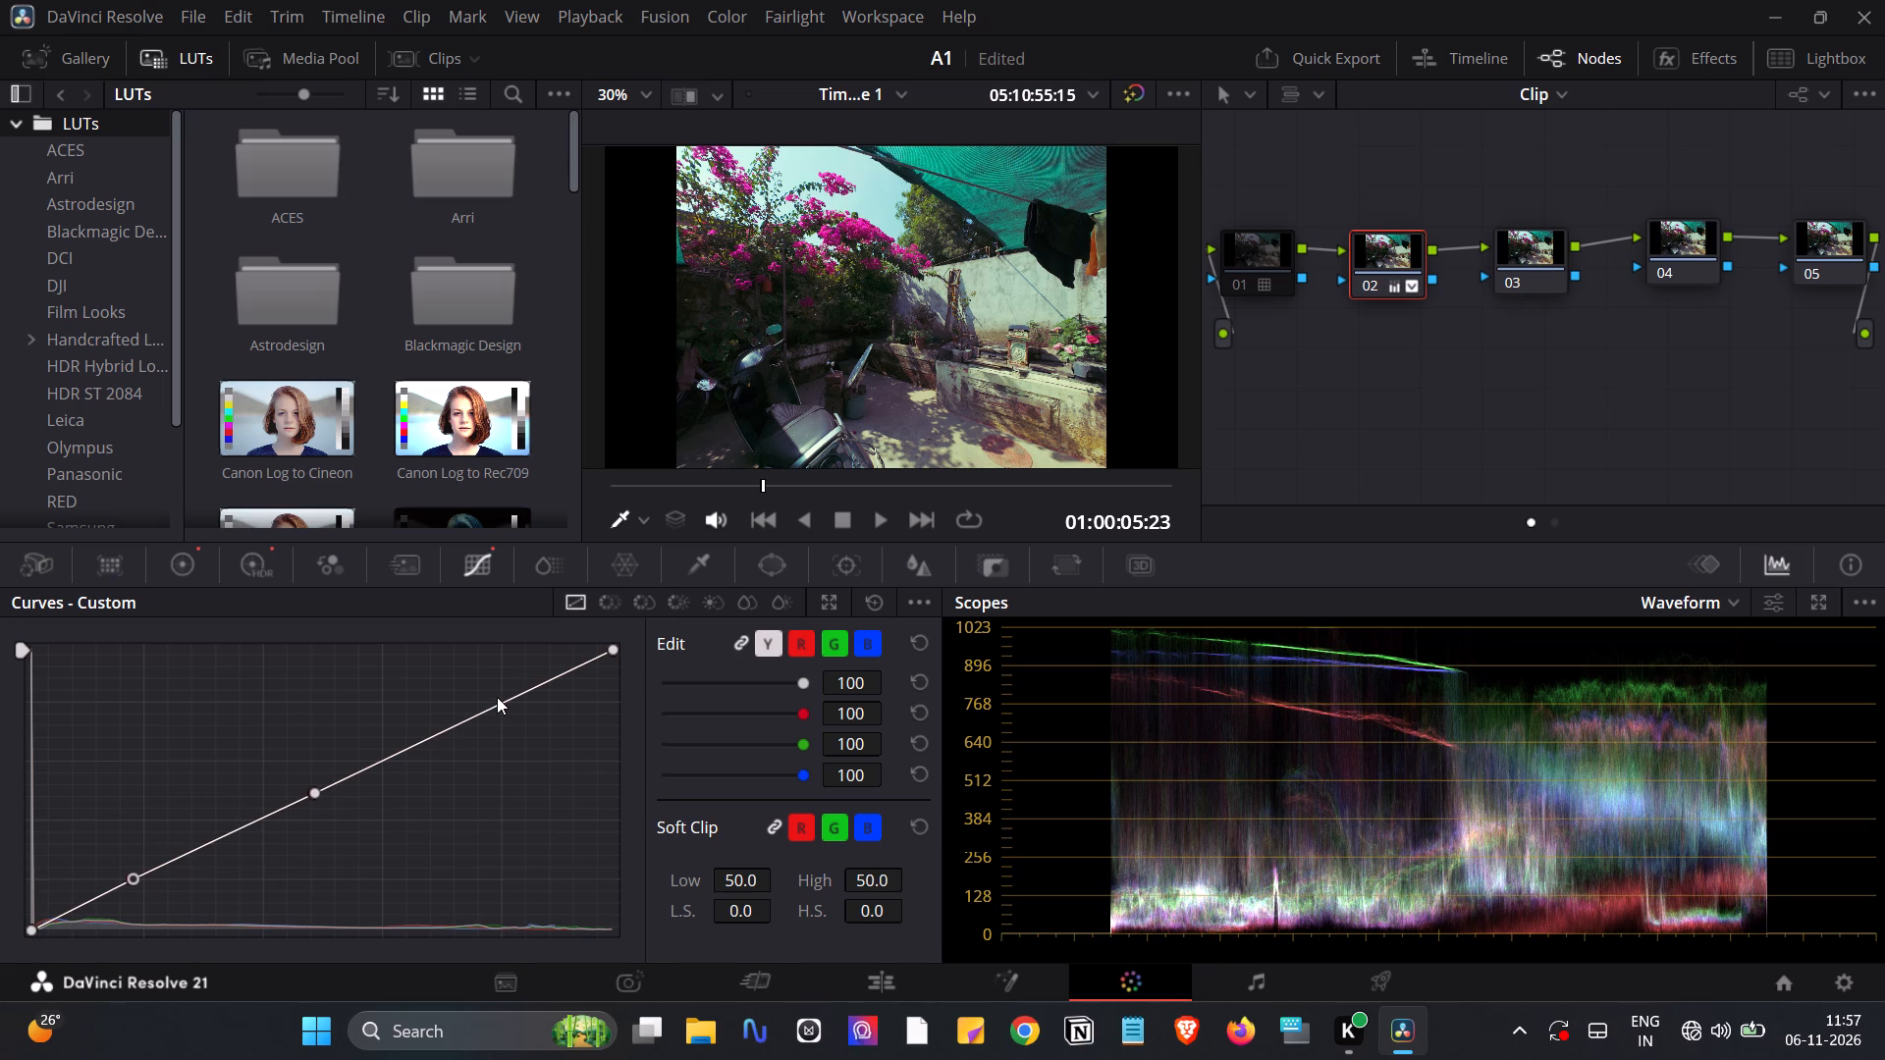
left_click(497, 697)
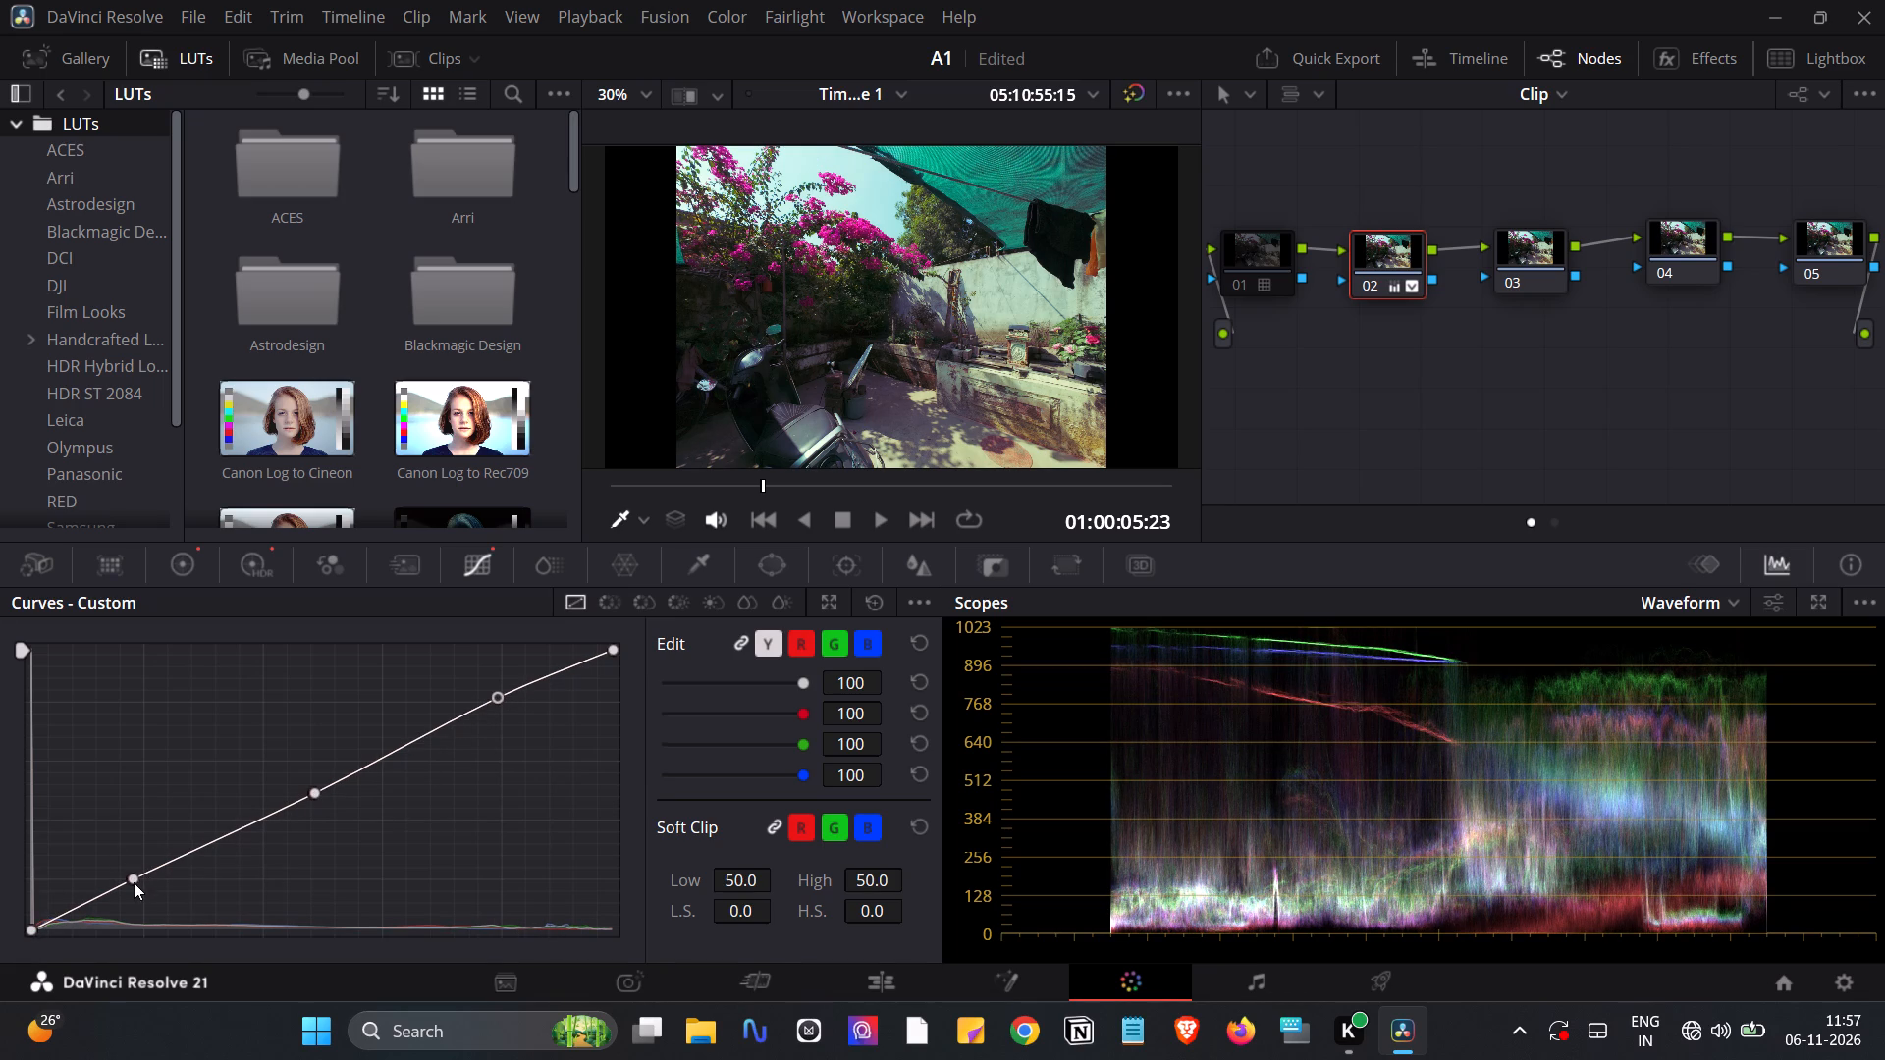
left_click_drag(134, 878, 140, 883)
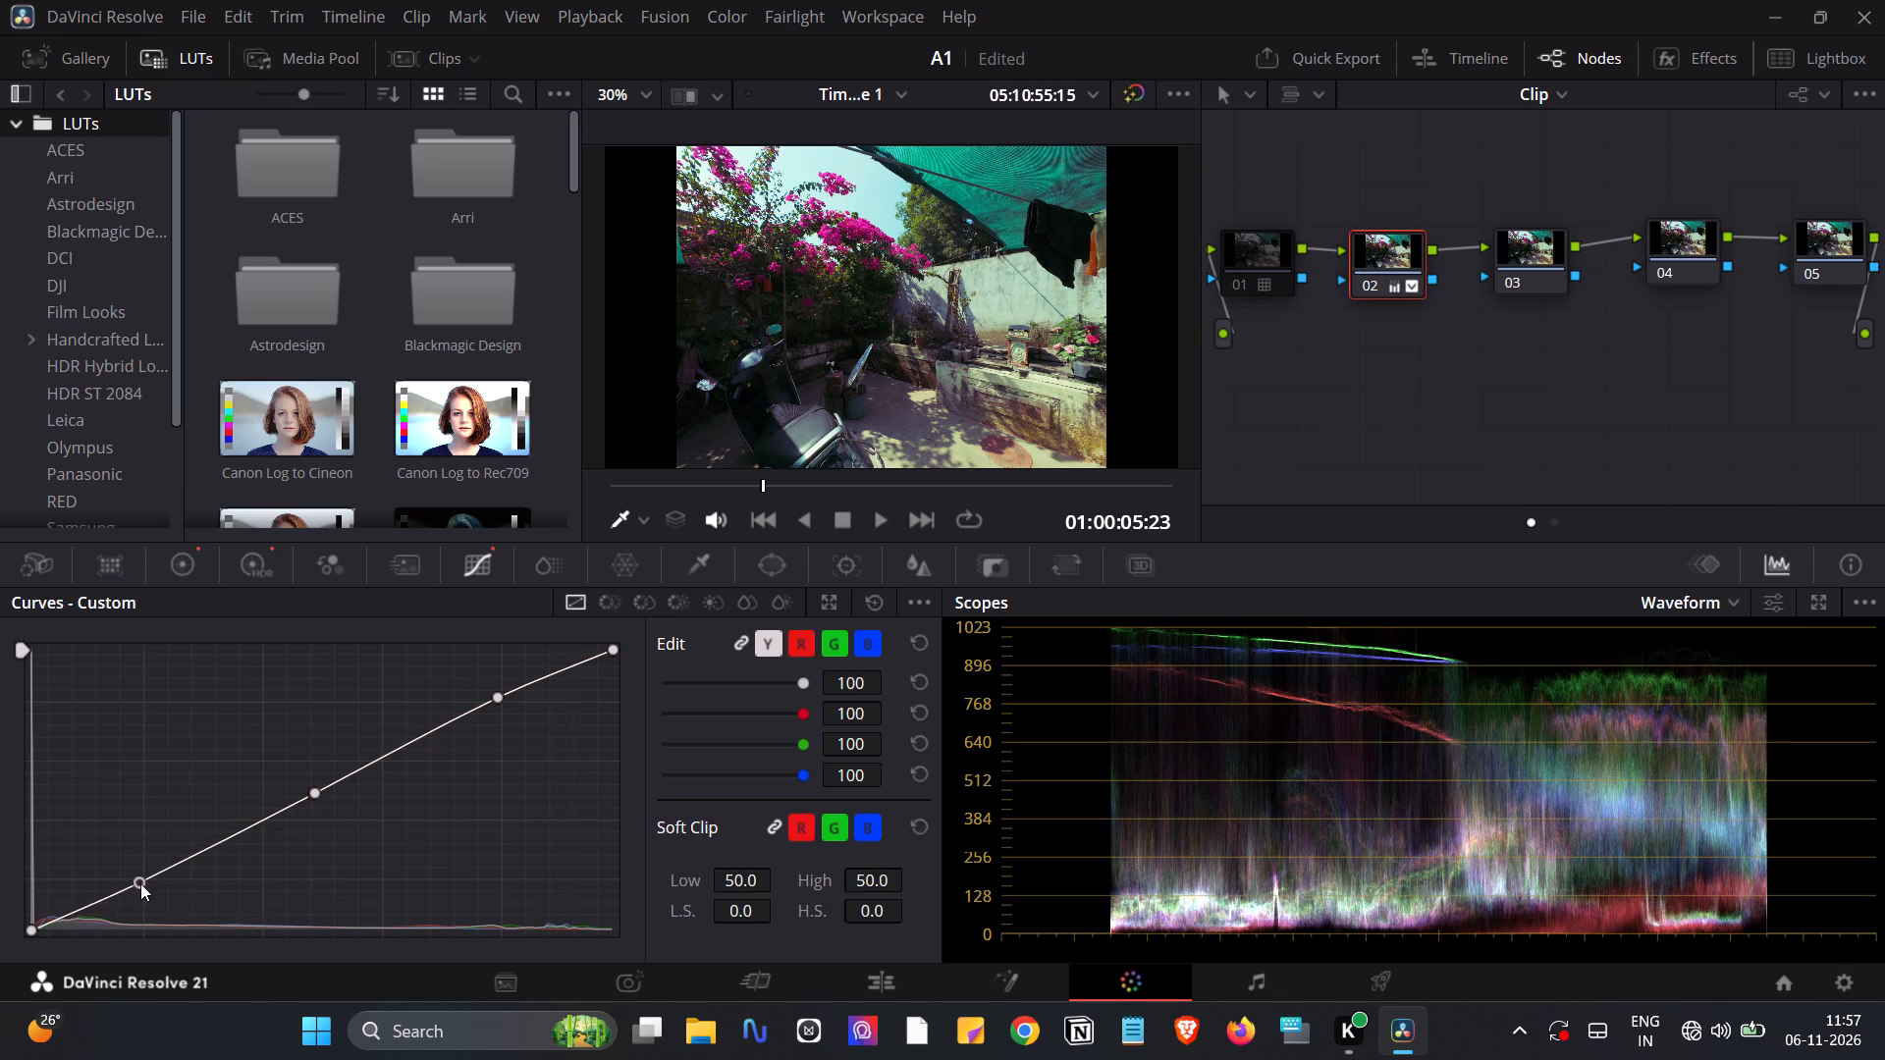
left_click_drag(140, 883, 148, 885)
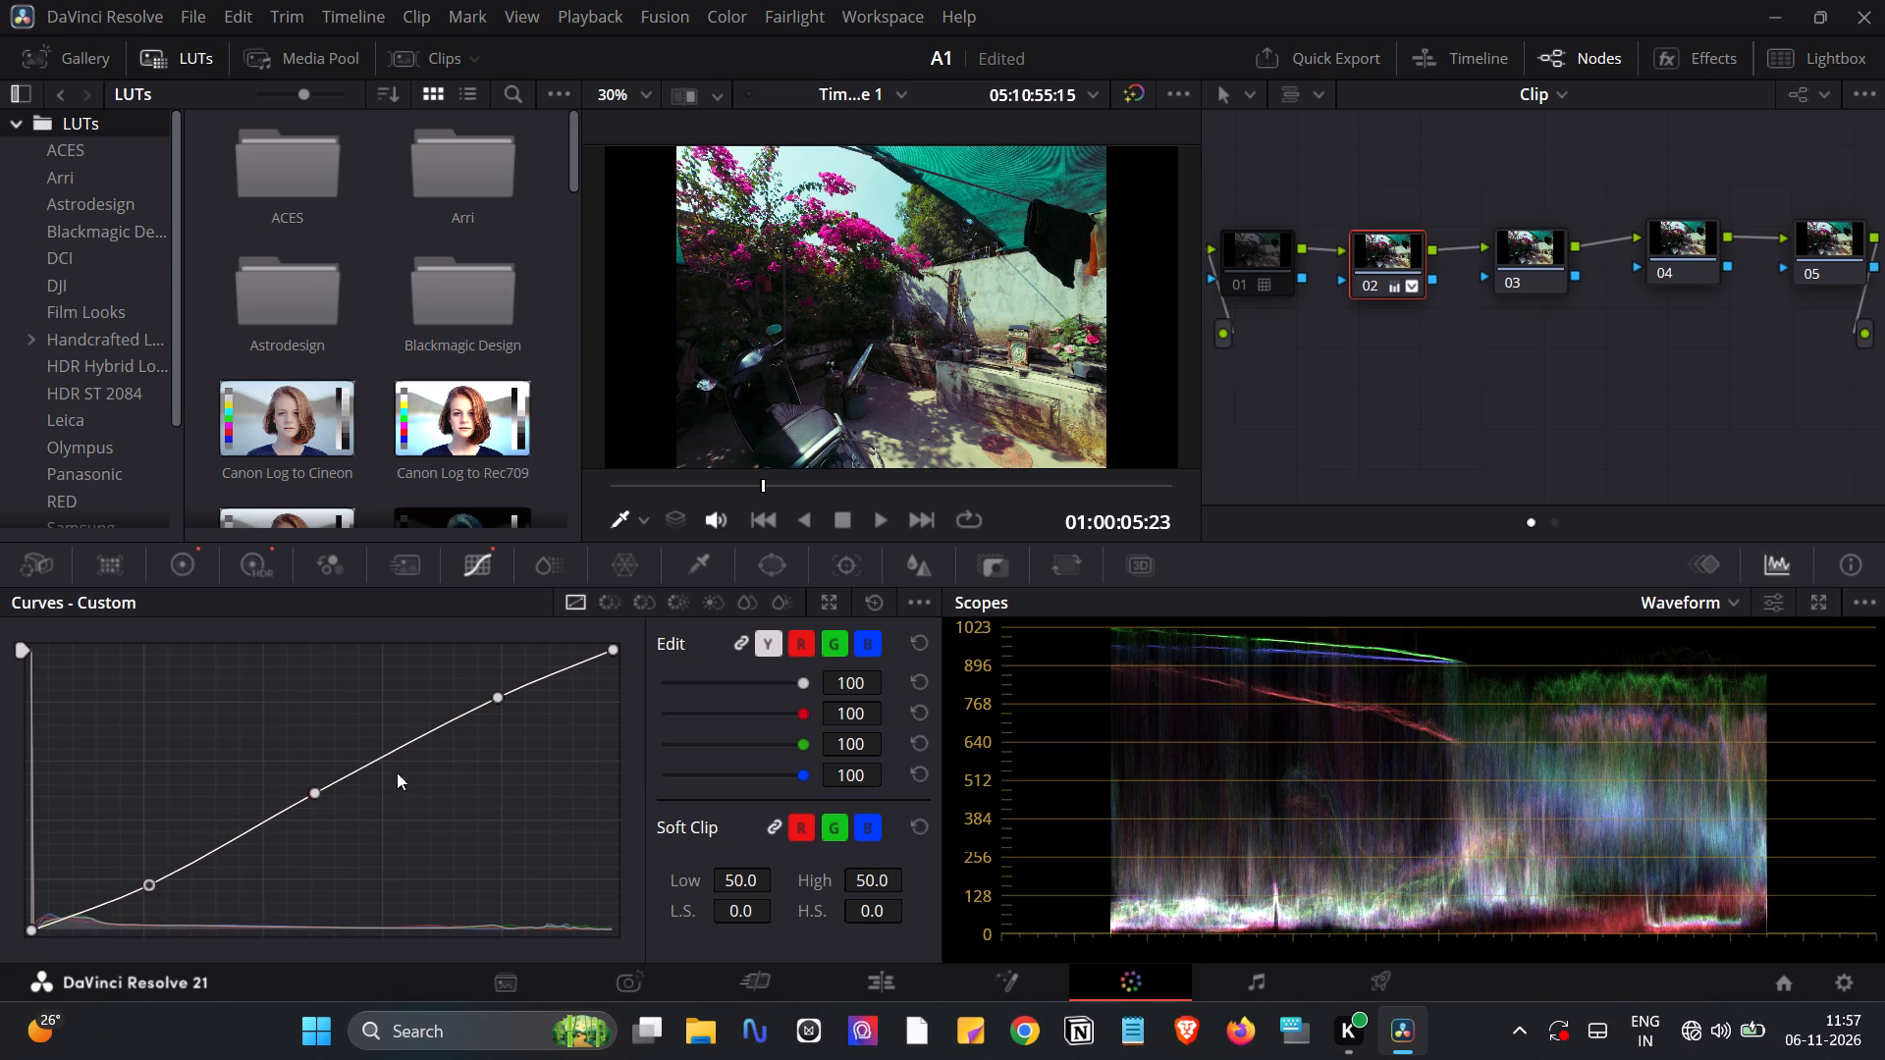
left_click(500, 699)
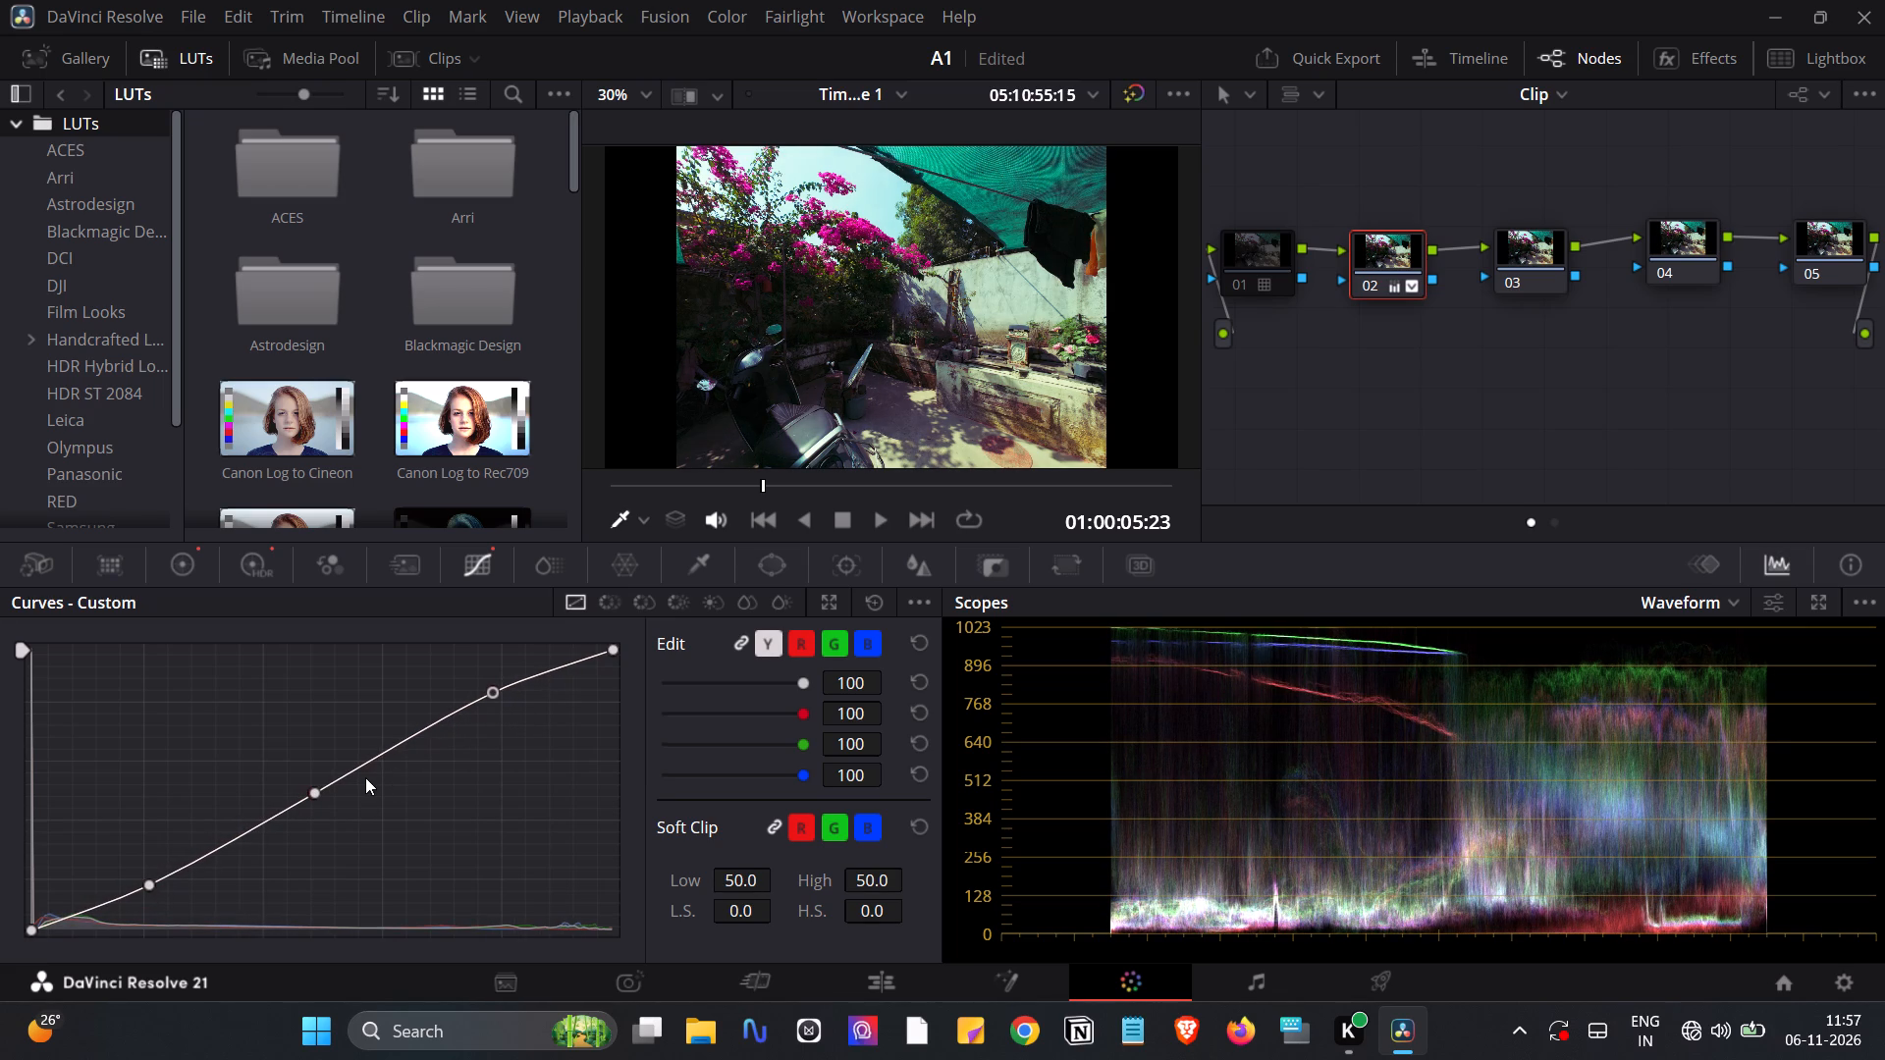
Edit only the red channel of node 02's custom curve, lowering its shadow point slightly and raising its highlight point.
left_click(806, 634)
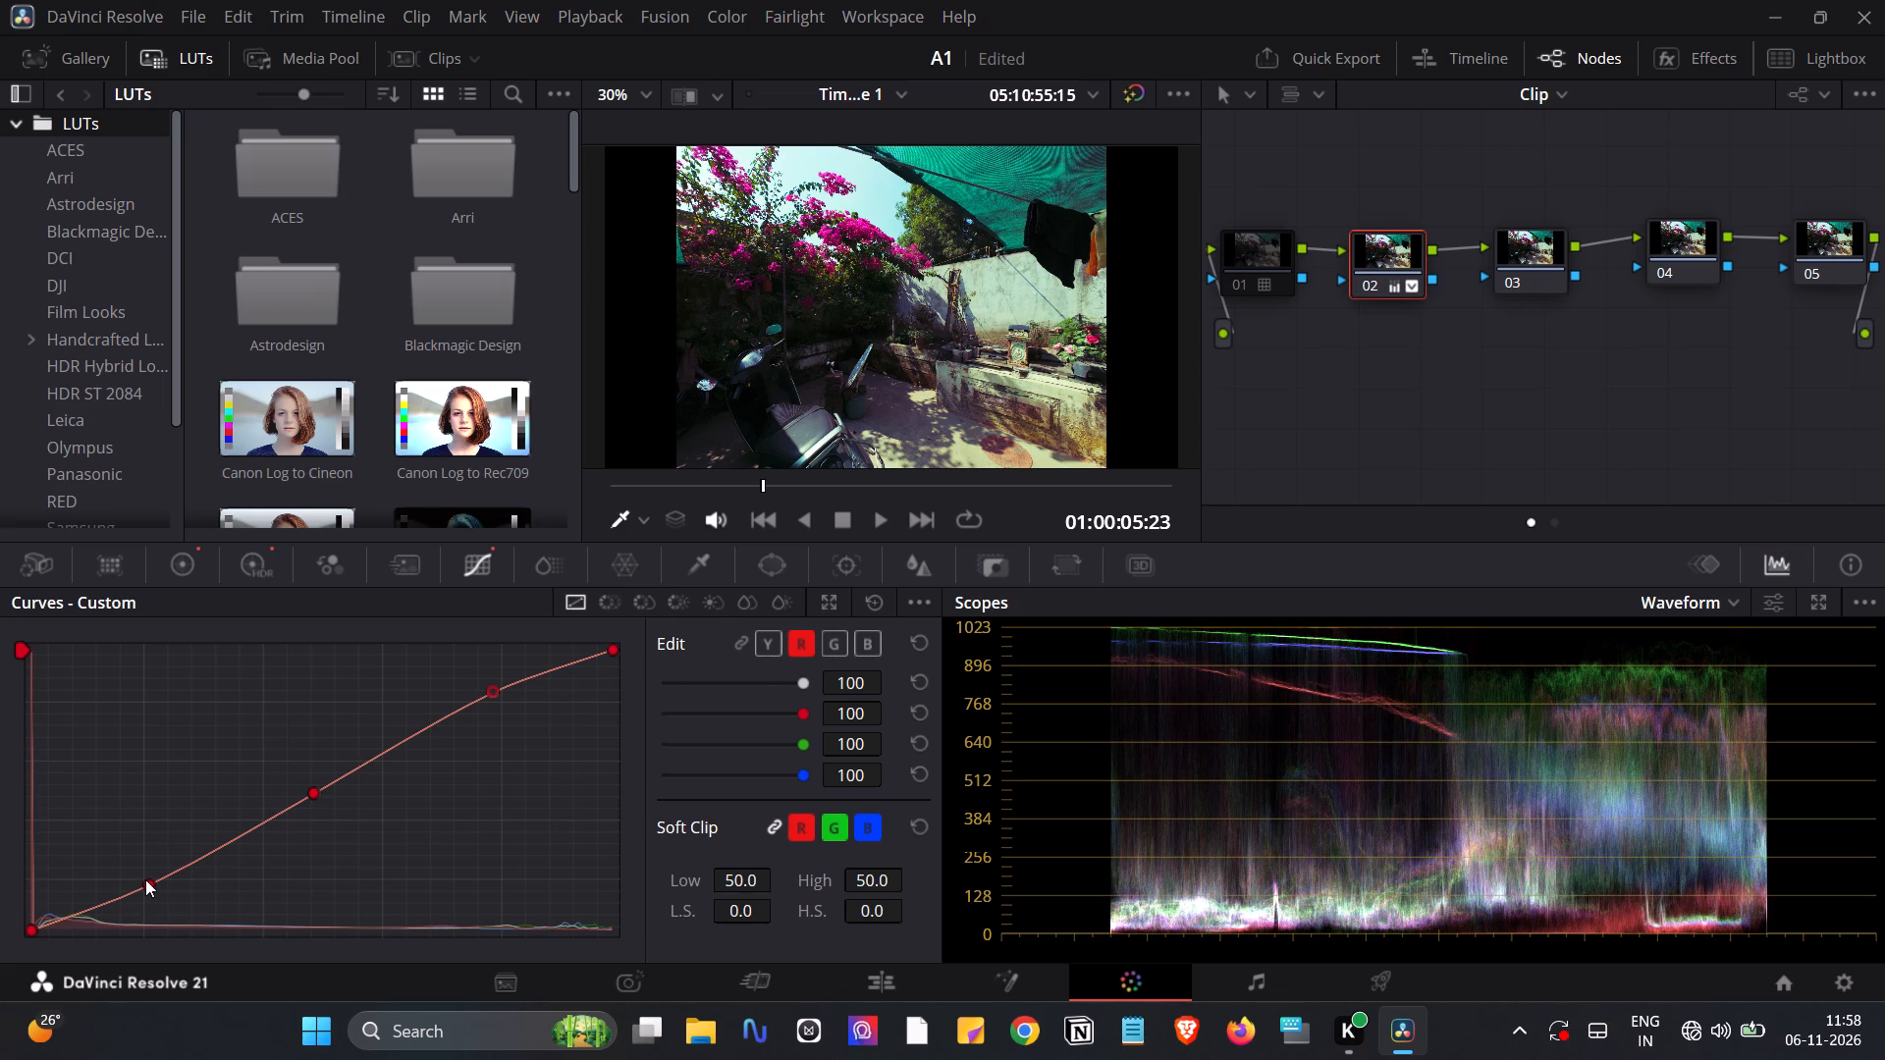
left_click(770, 642)
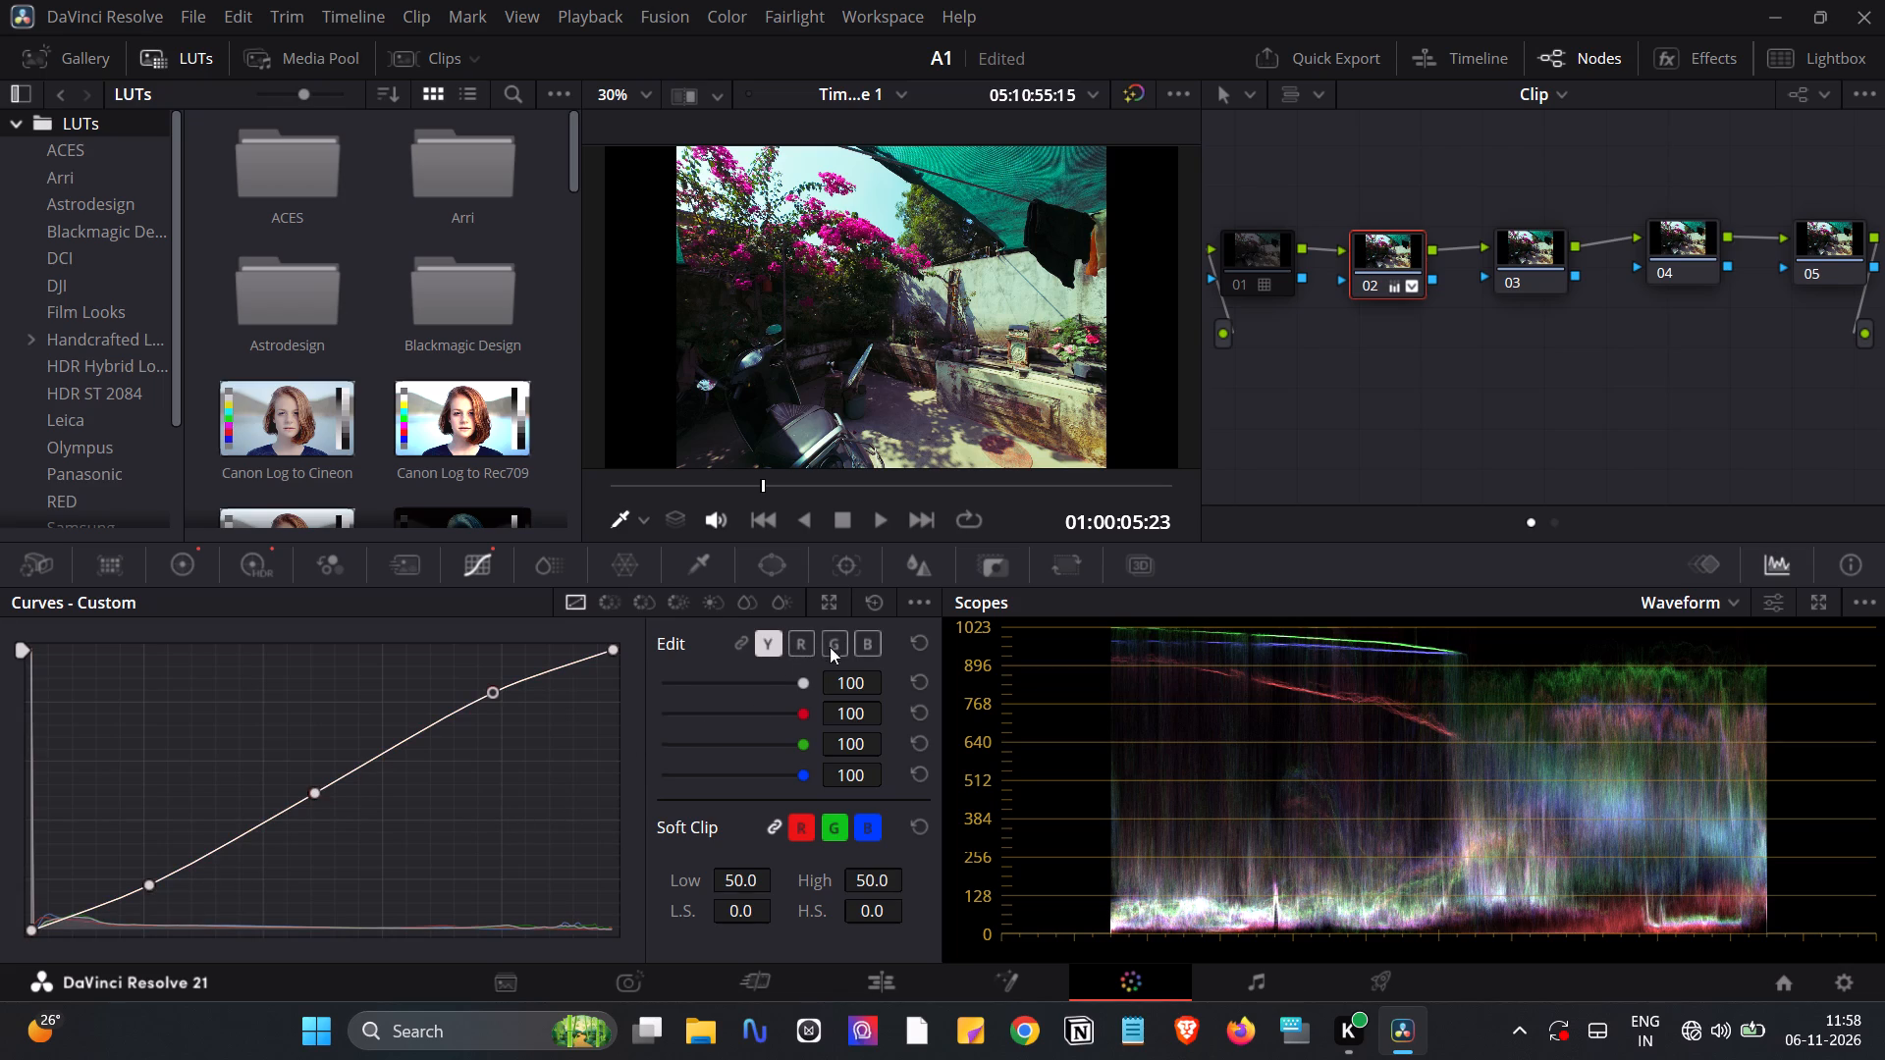
left_click(796, 646)
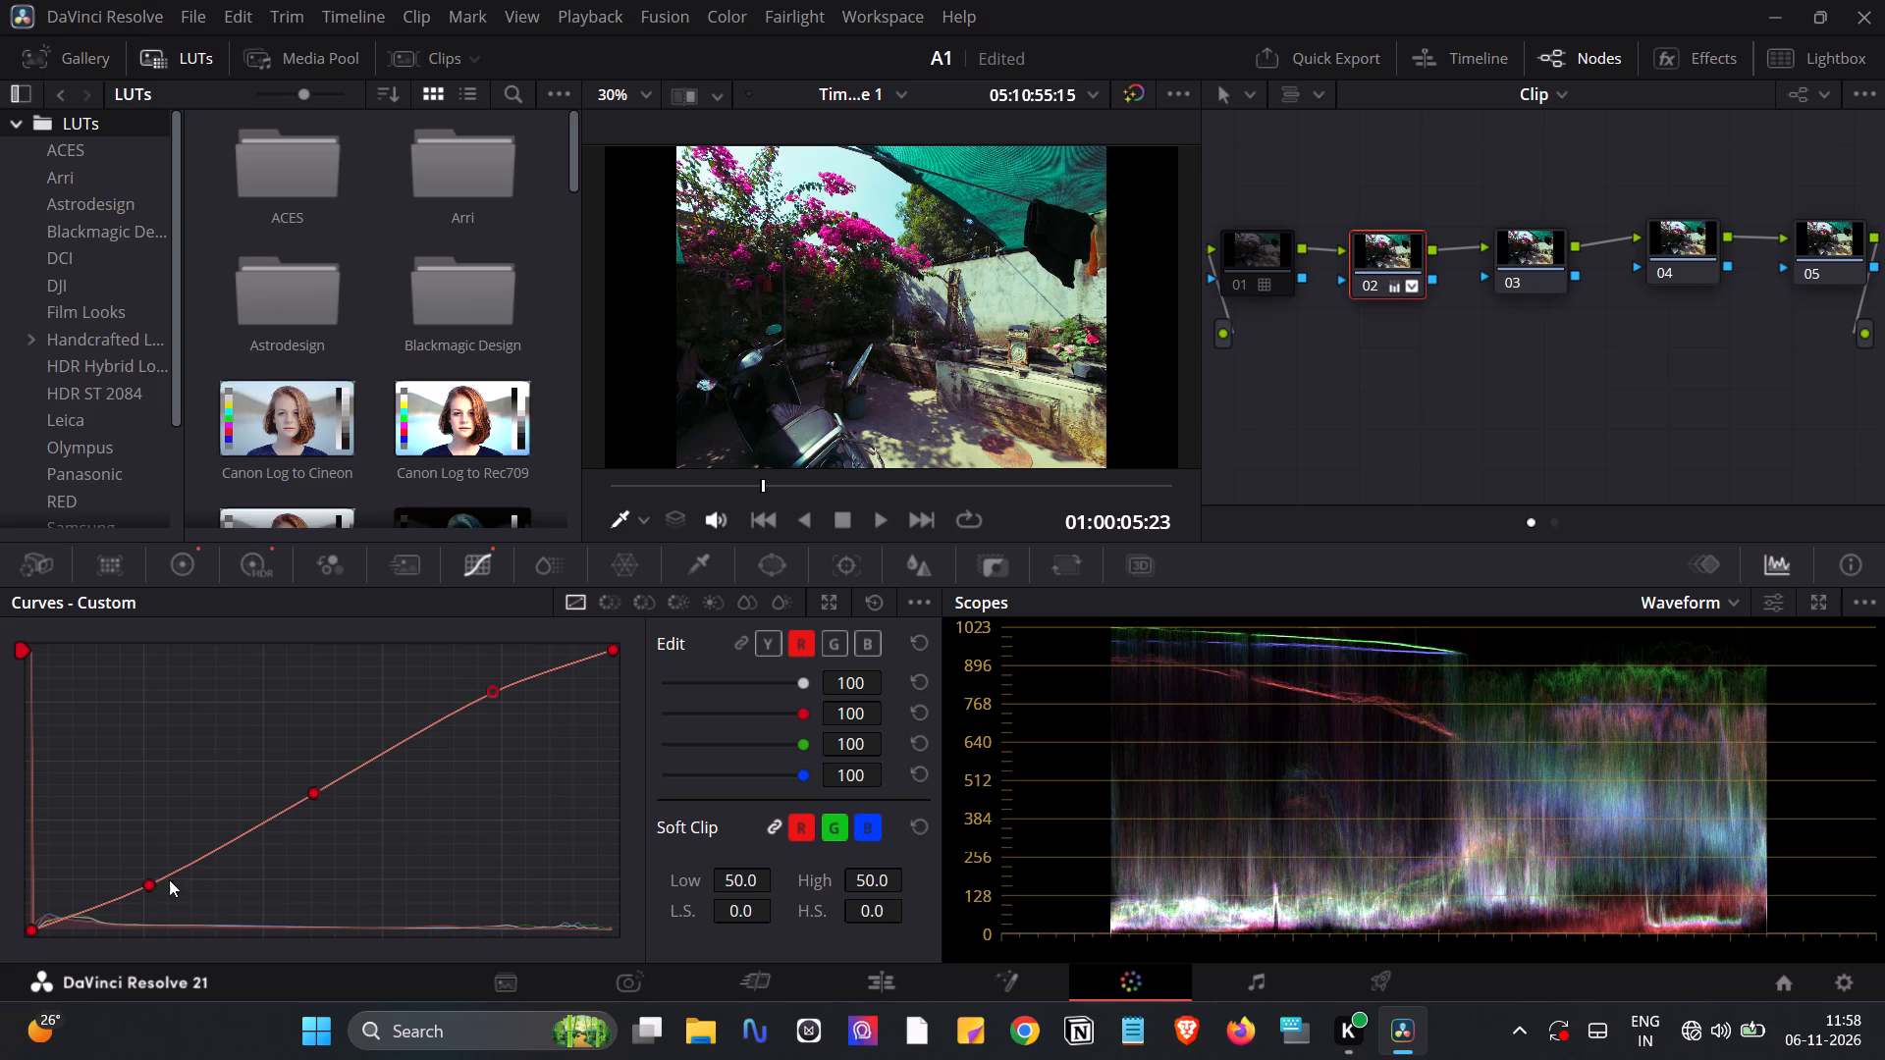
left_click(144, 883)
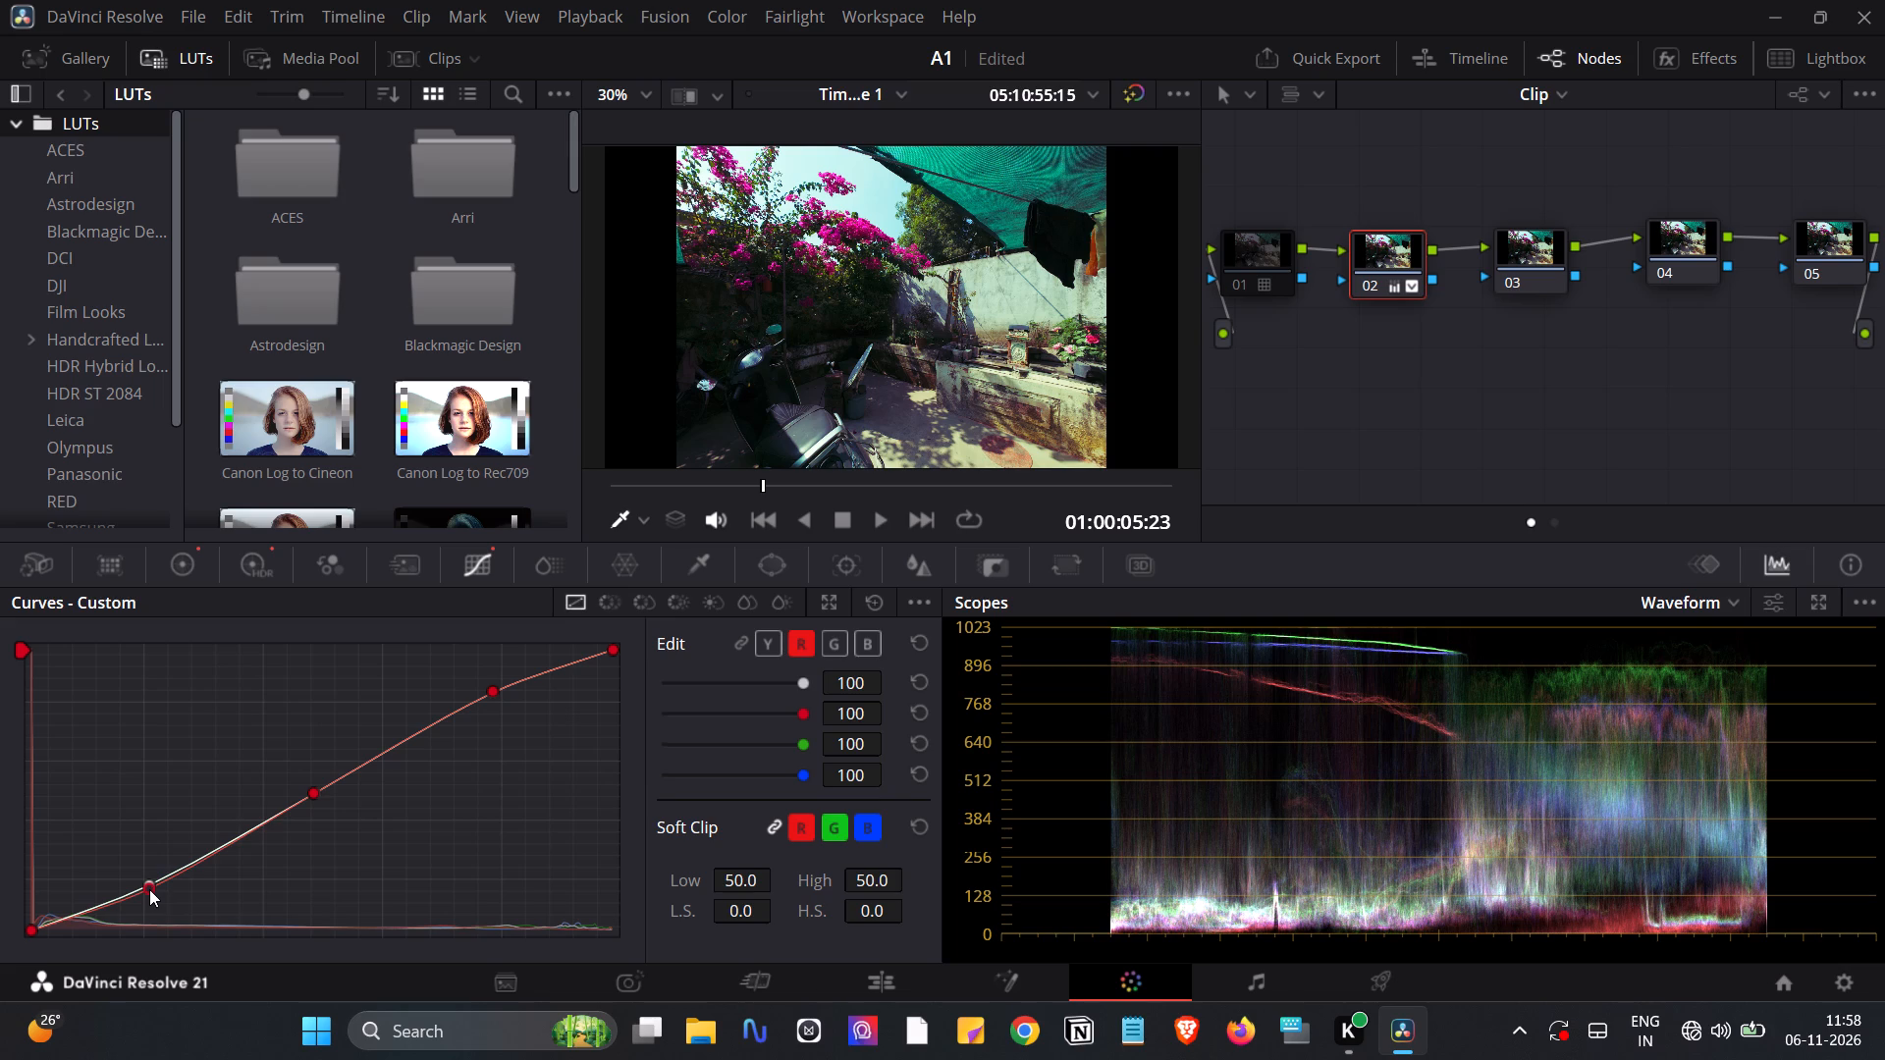
left_click(492, 688)
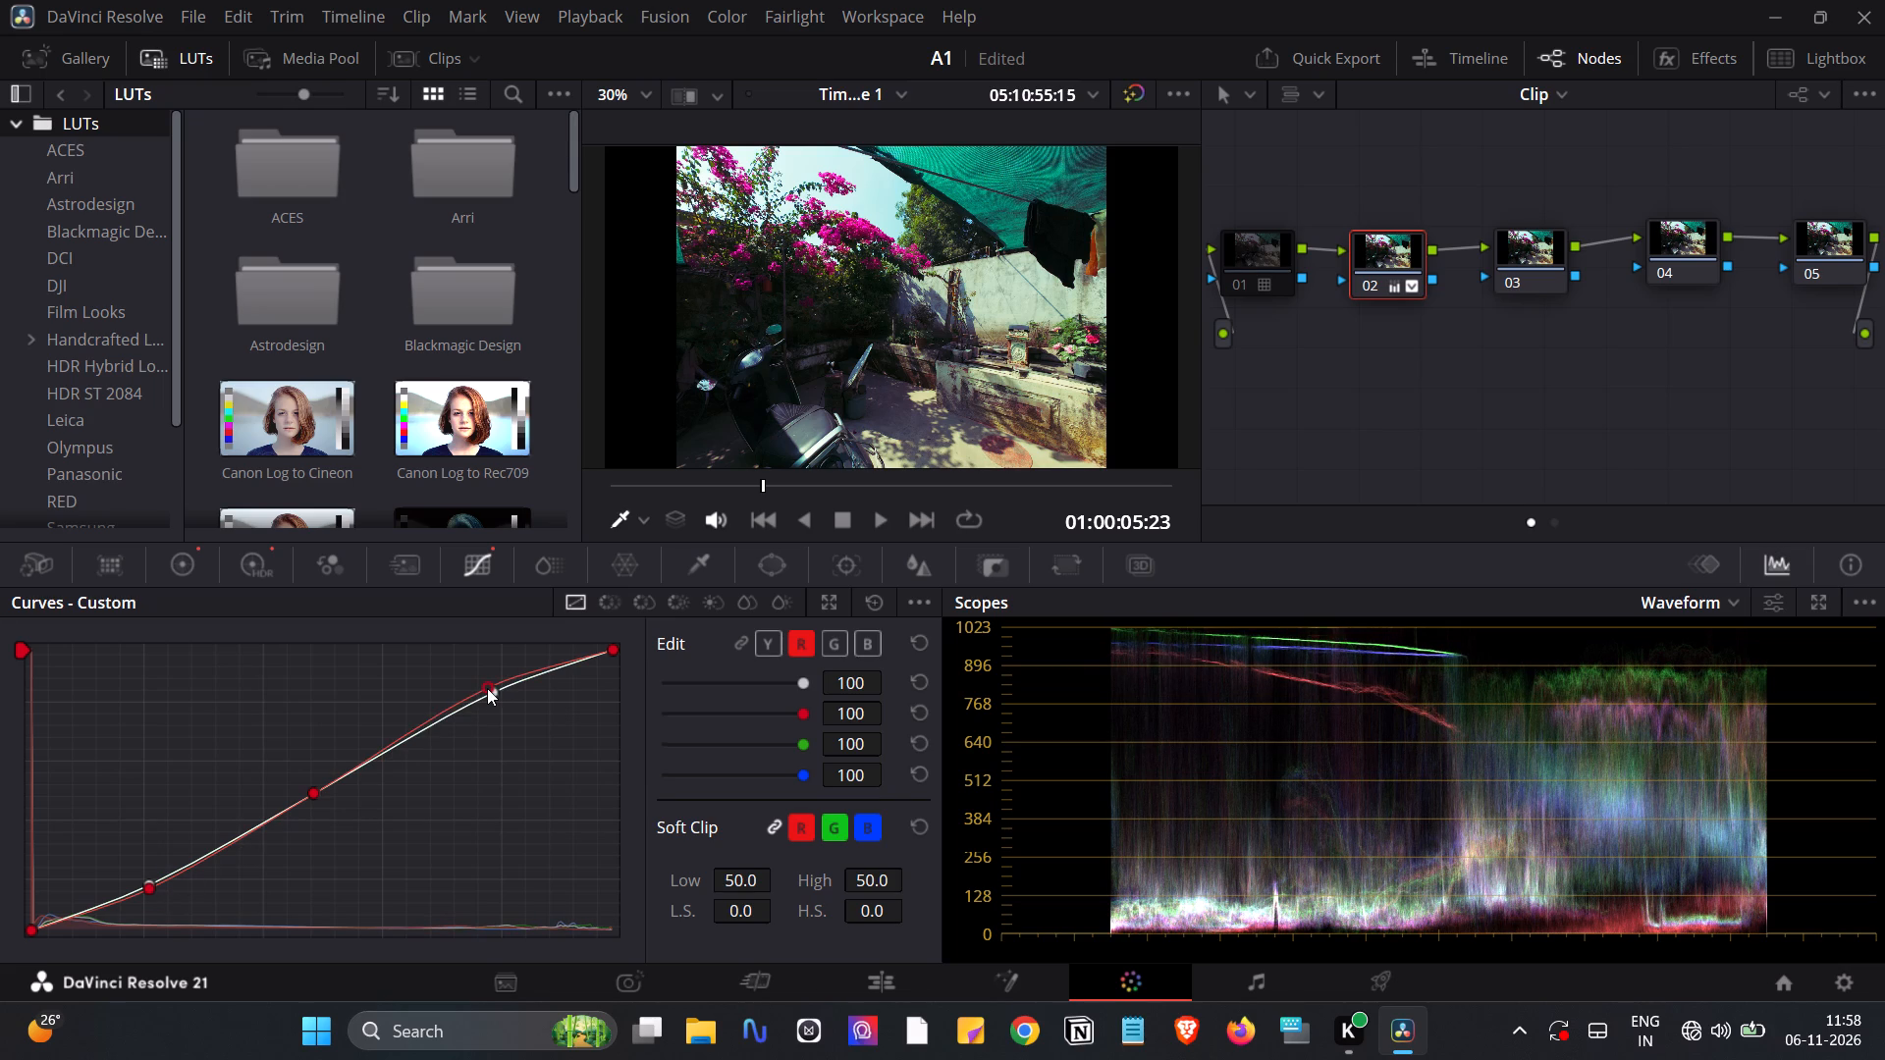
Edit only the green channel of node 02's custom curve, nudging its highlight point slightly outward and lowering its shadow point.
left_click(843, 641)
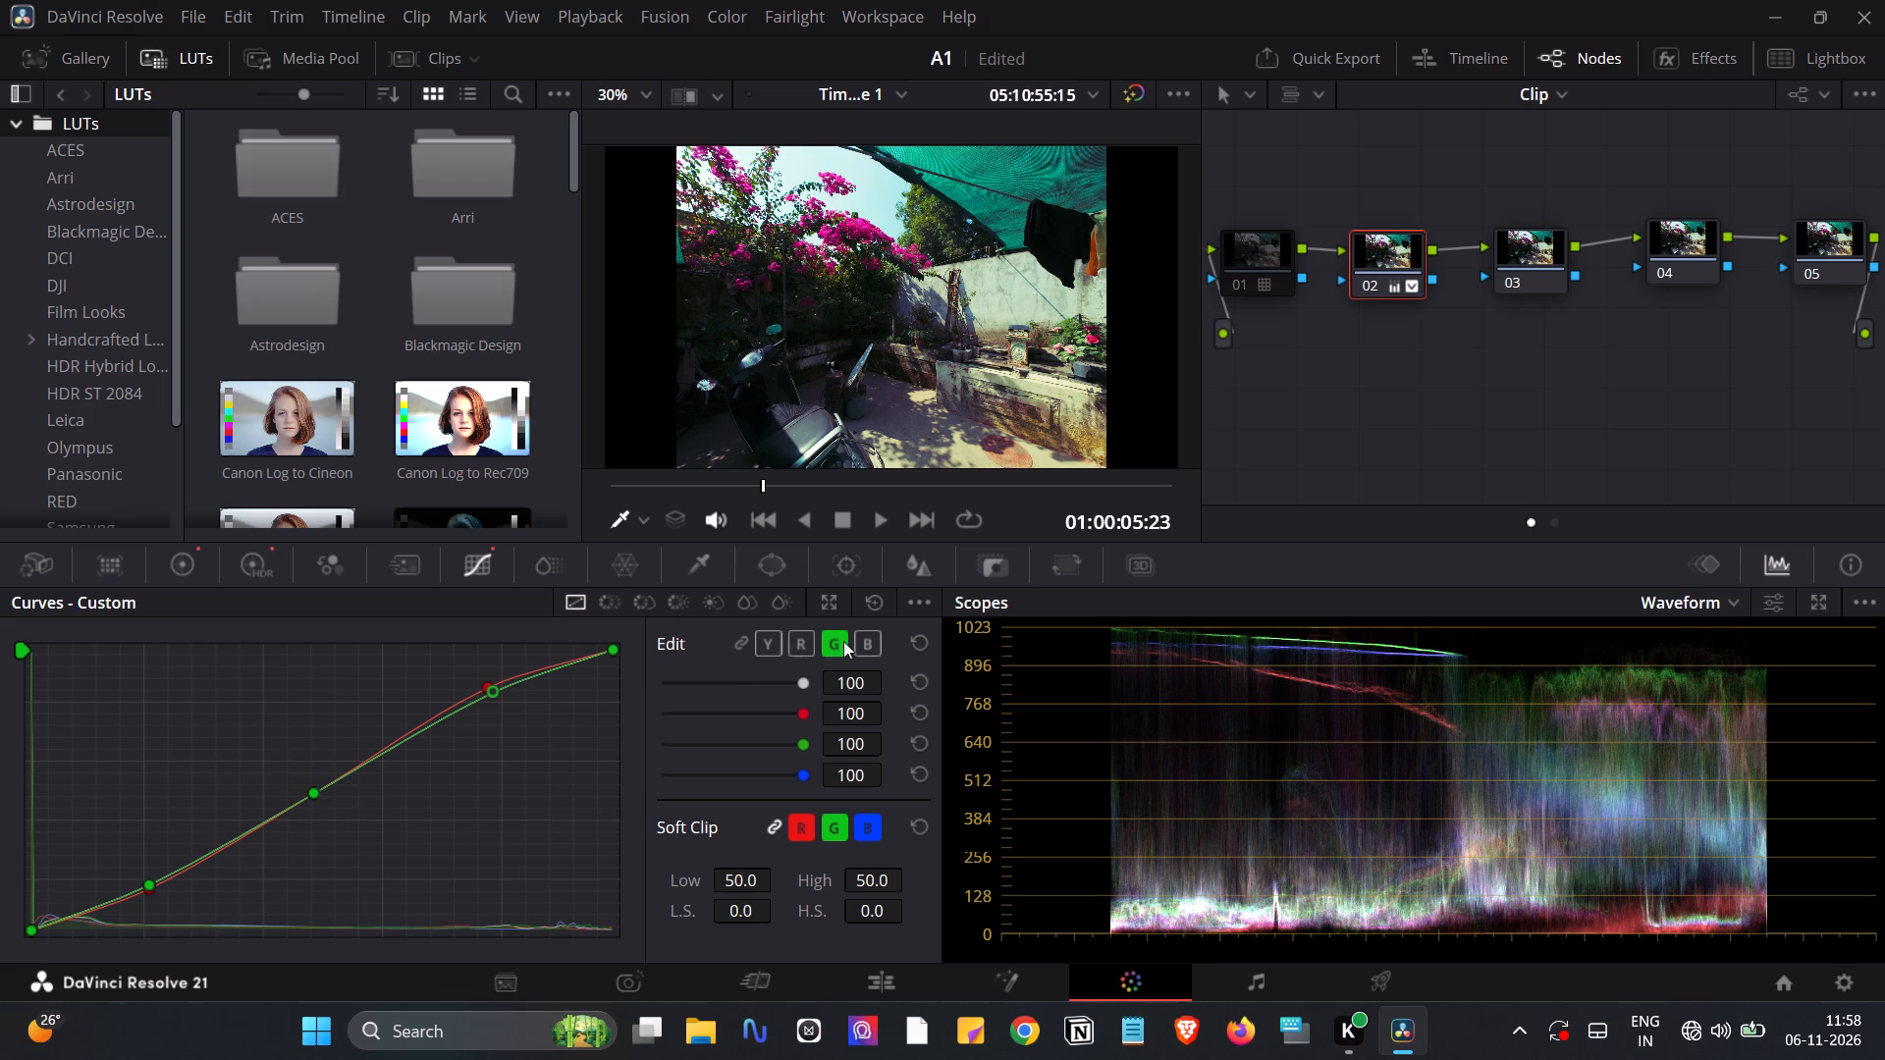
left_click(493, 692)
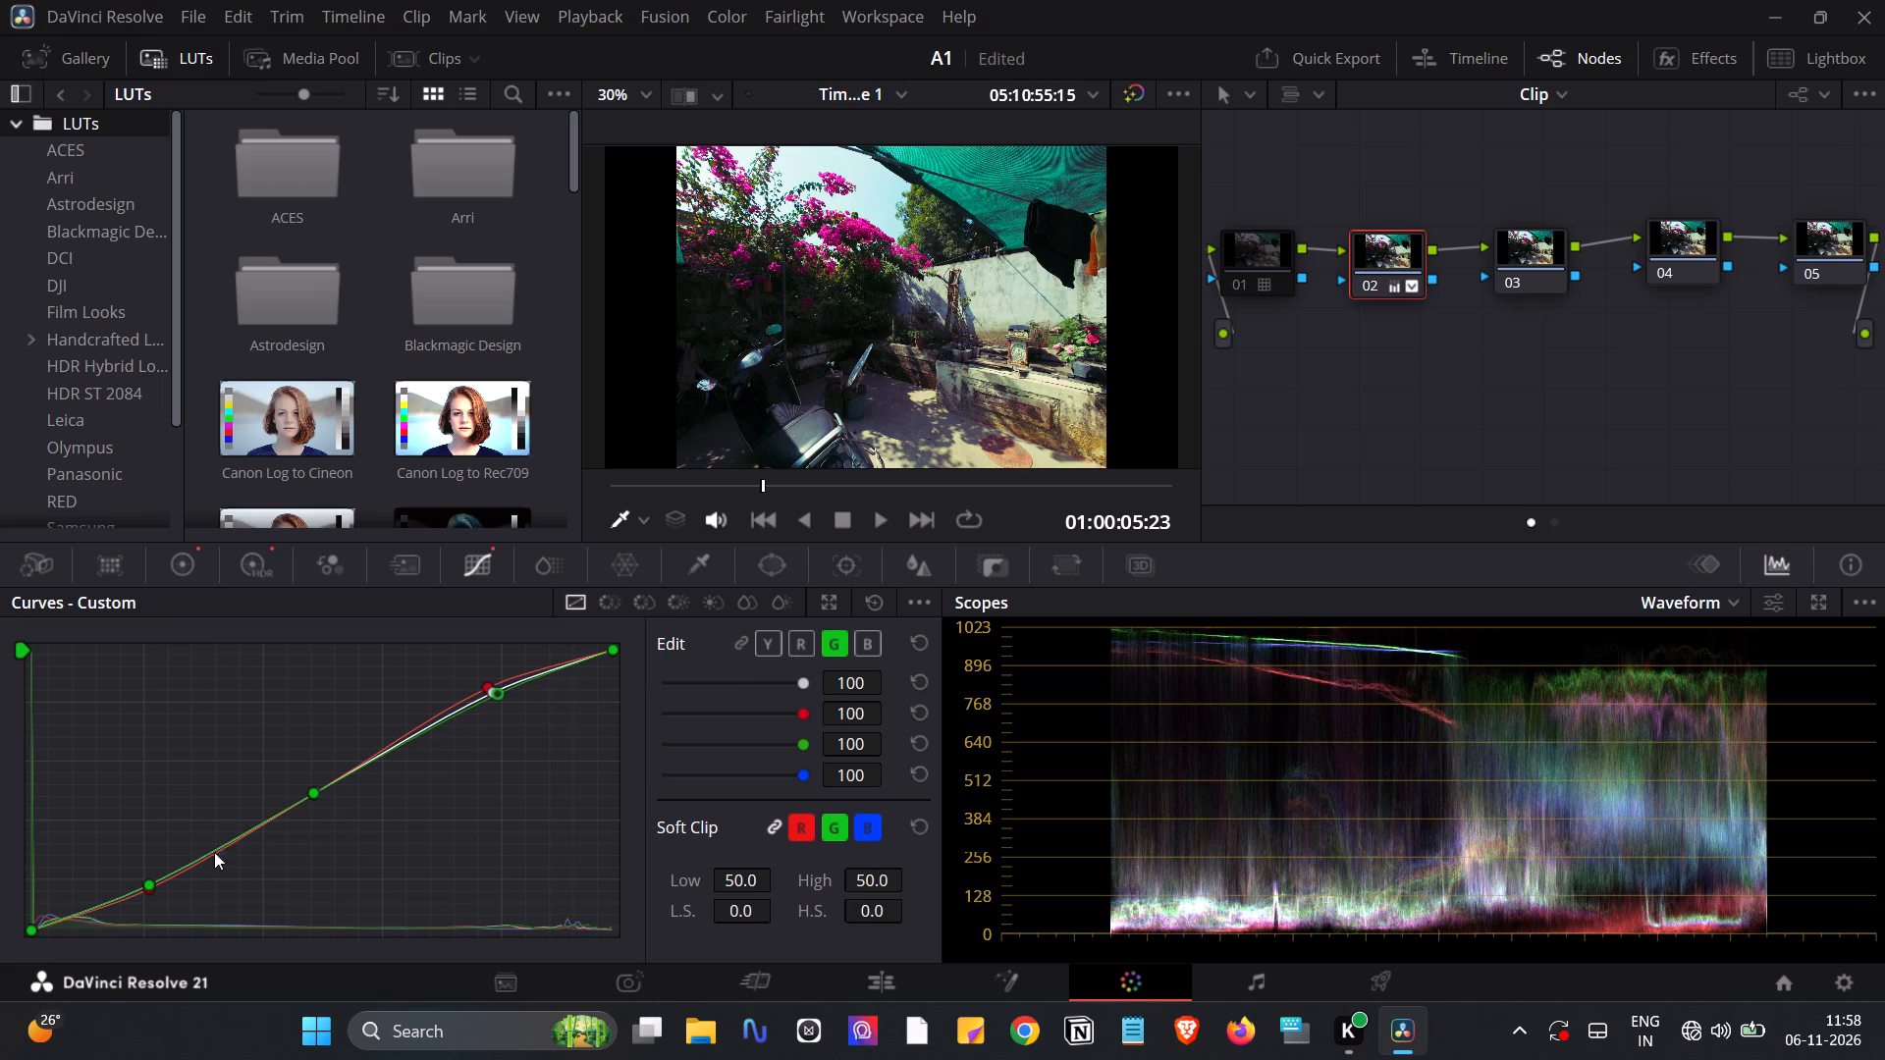
left_click_drag(148, 880, 151, 893)
Edit only the blue channel of node 02's custom curve, raising its highlight point and pulling its shadow point down.
left_click(854, 639)
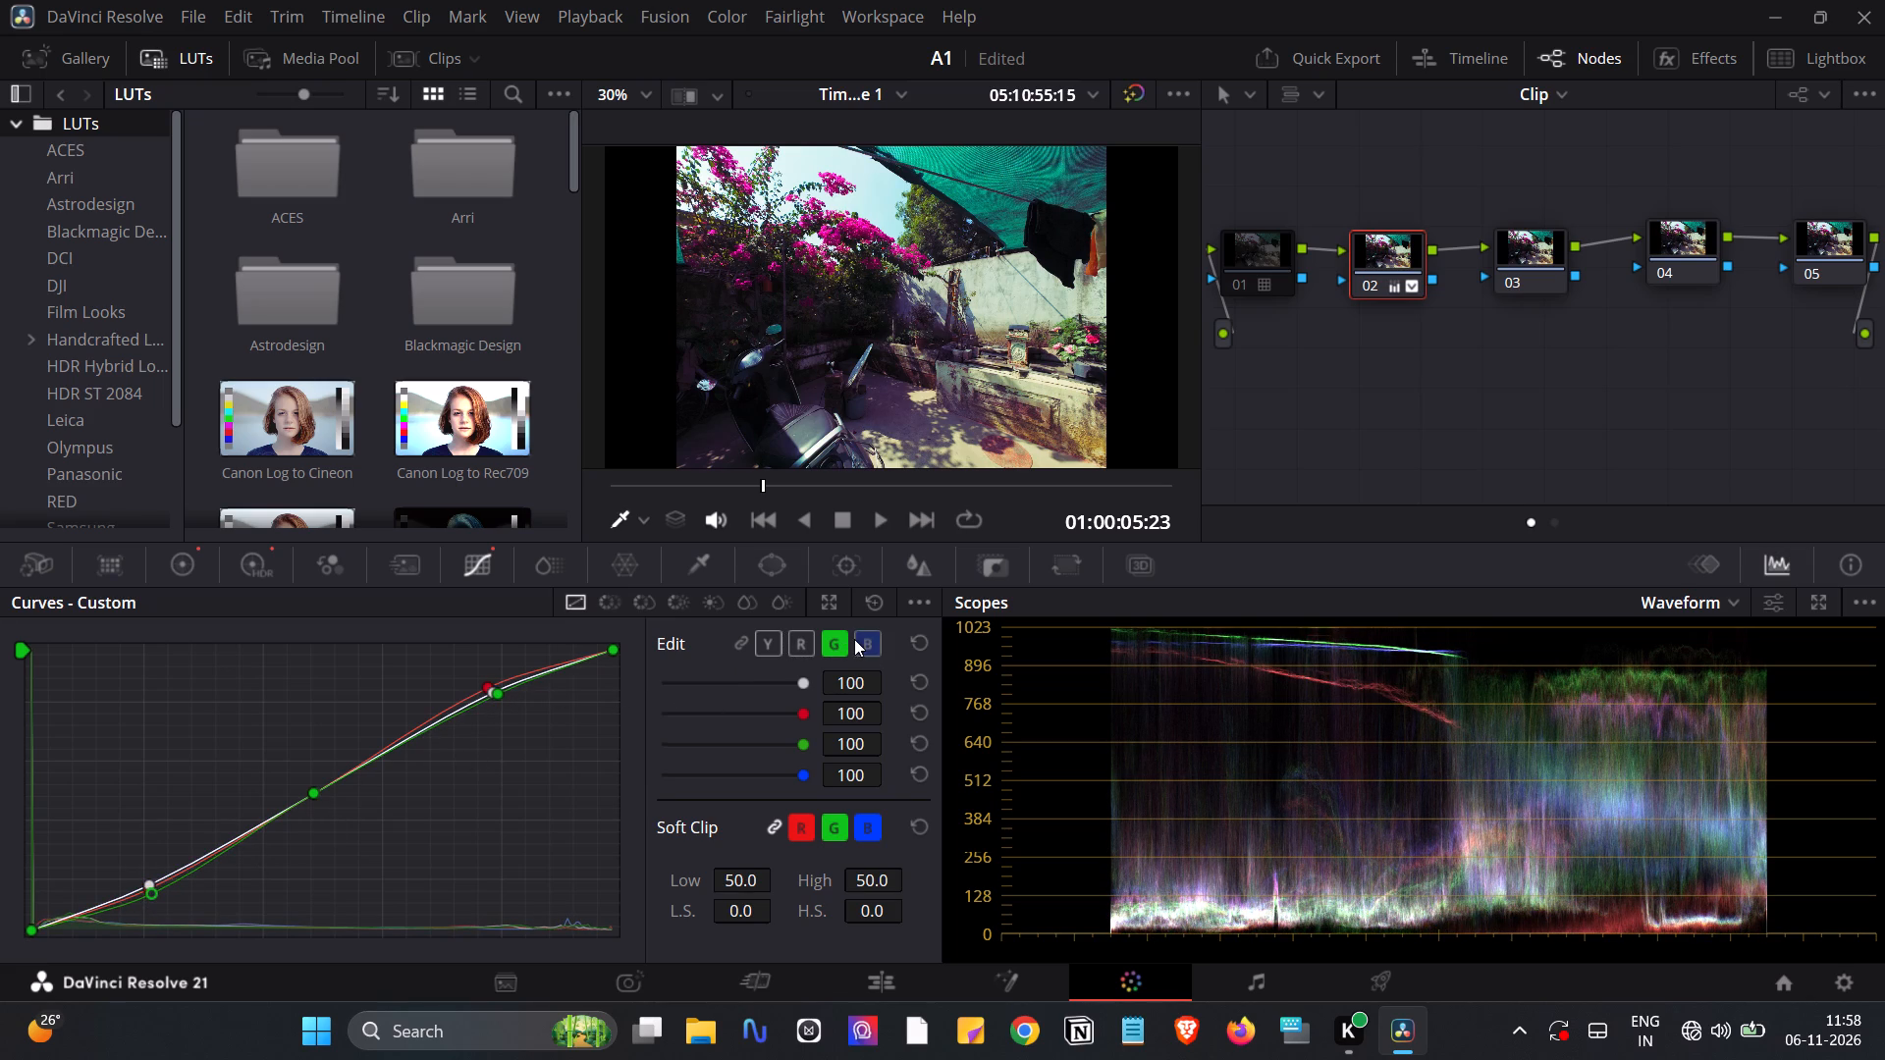
left_click_drag(490, 689, 490, 684)
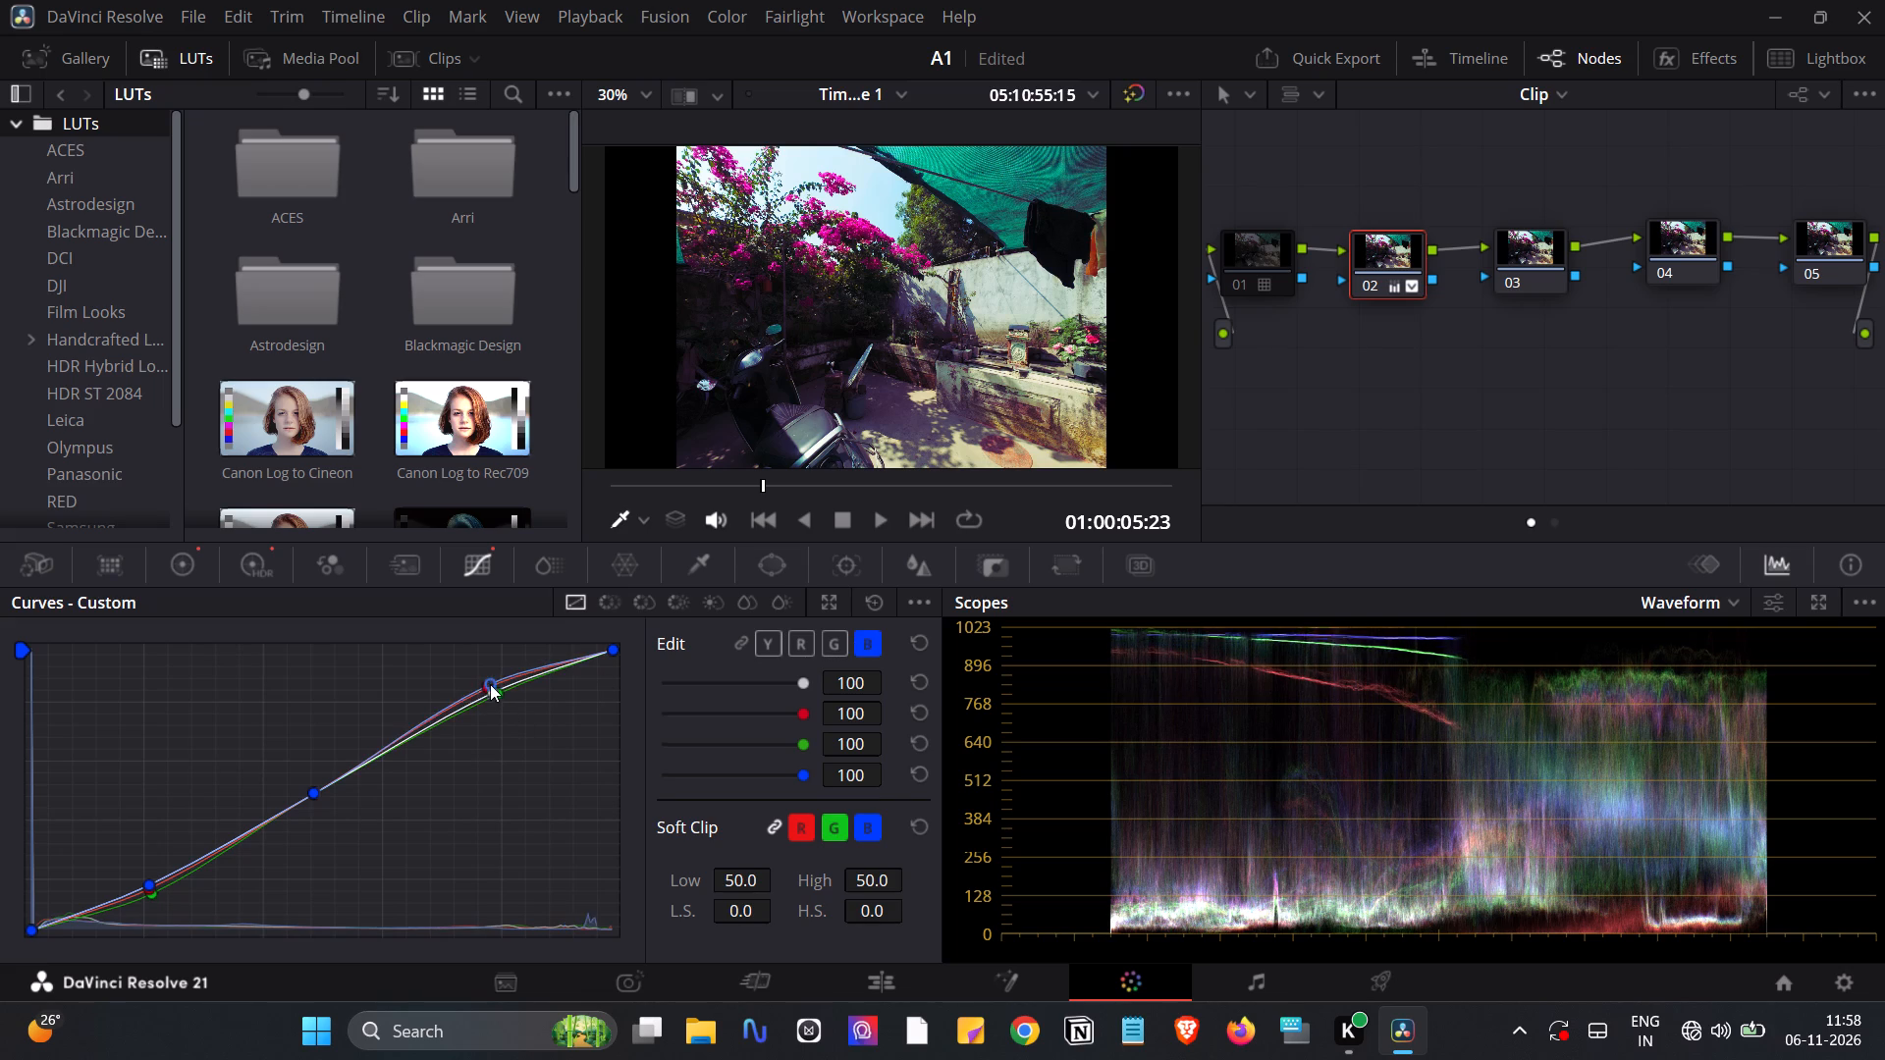
left_click_drag(490, 684, 481, 687)
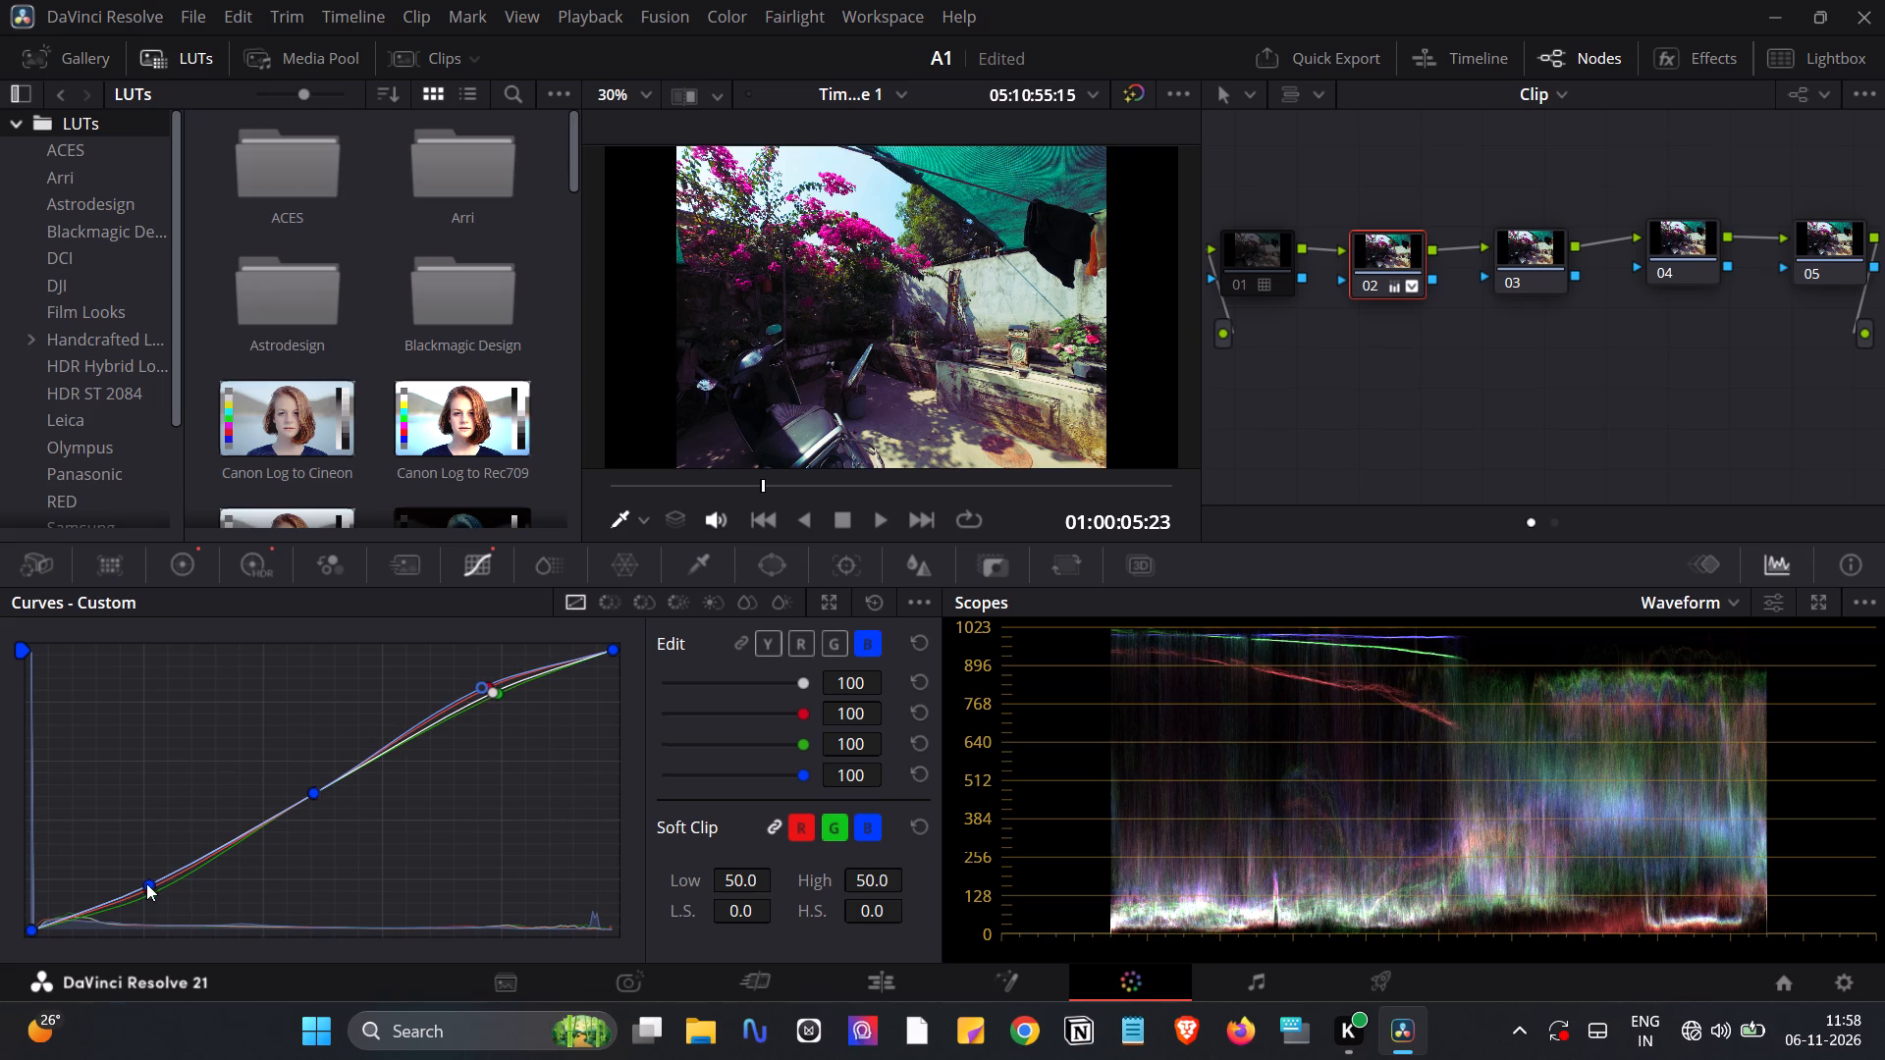
left_click_drag(146, 883, 154, 900)
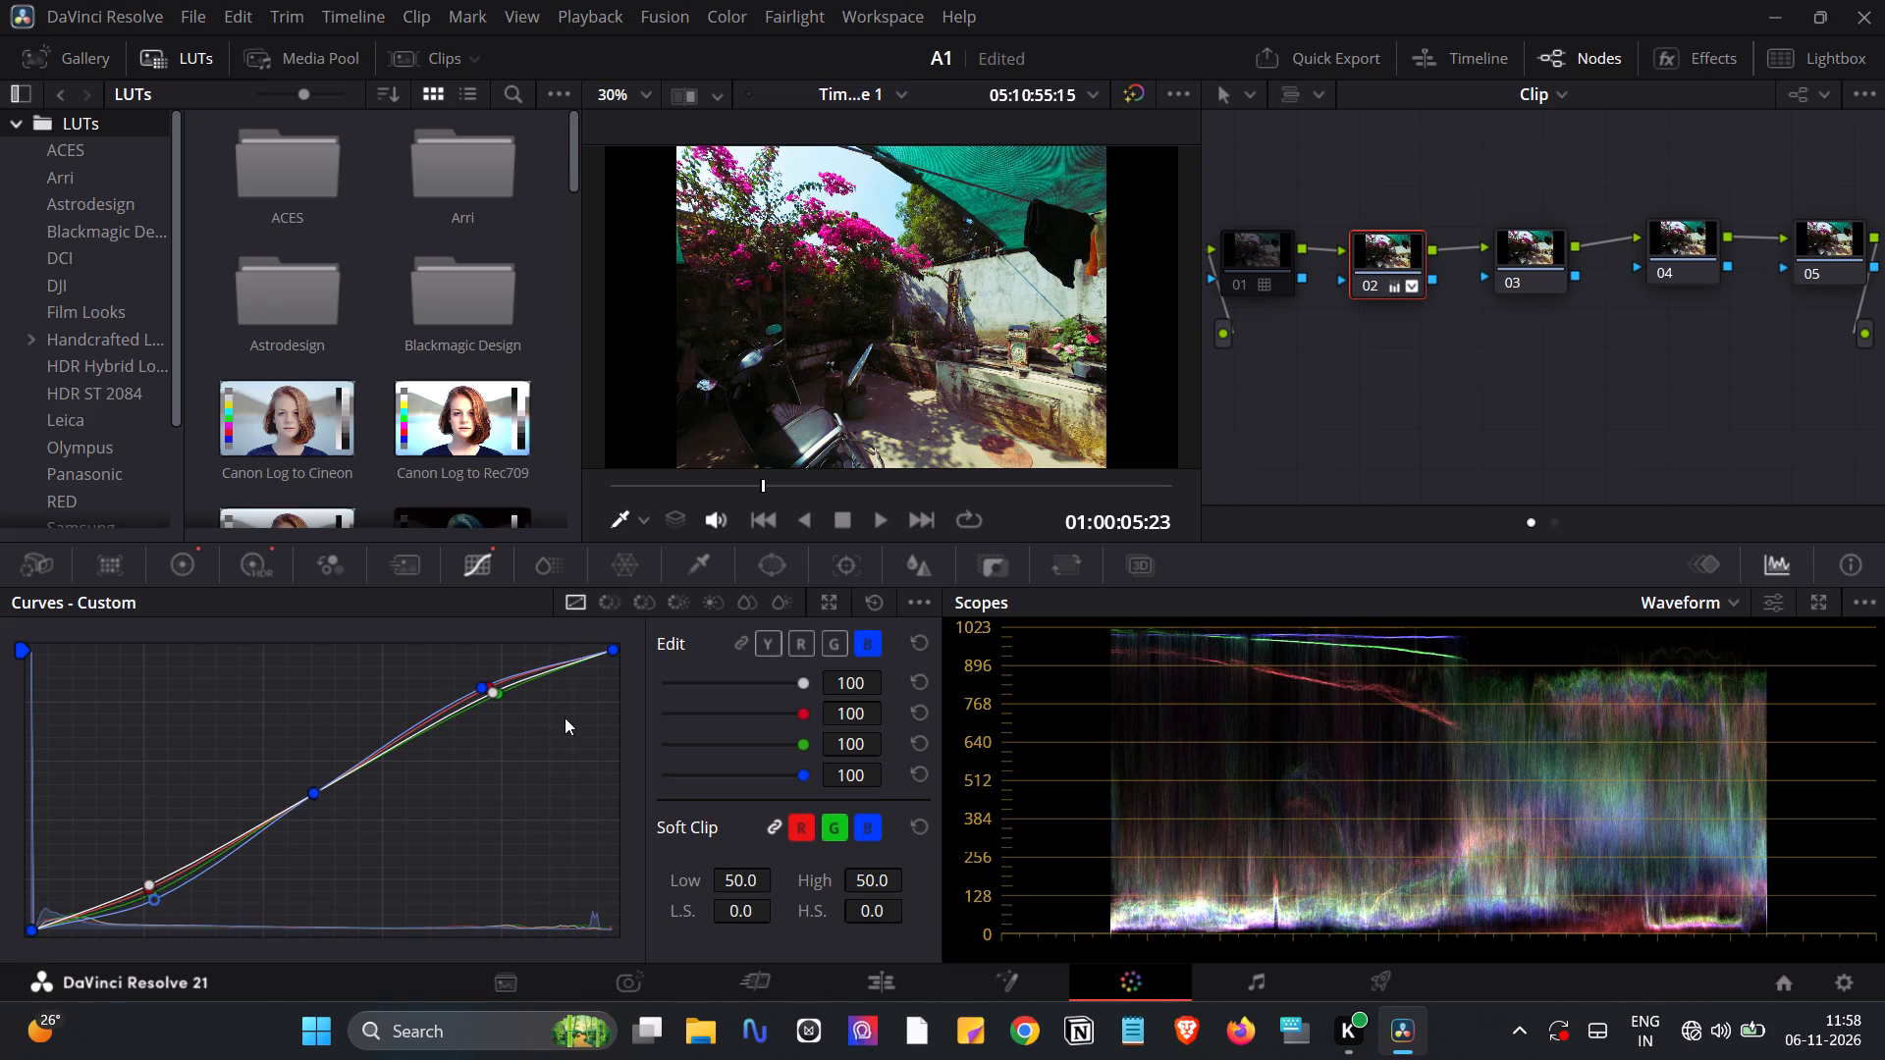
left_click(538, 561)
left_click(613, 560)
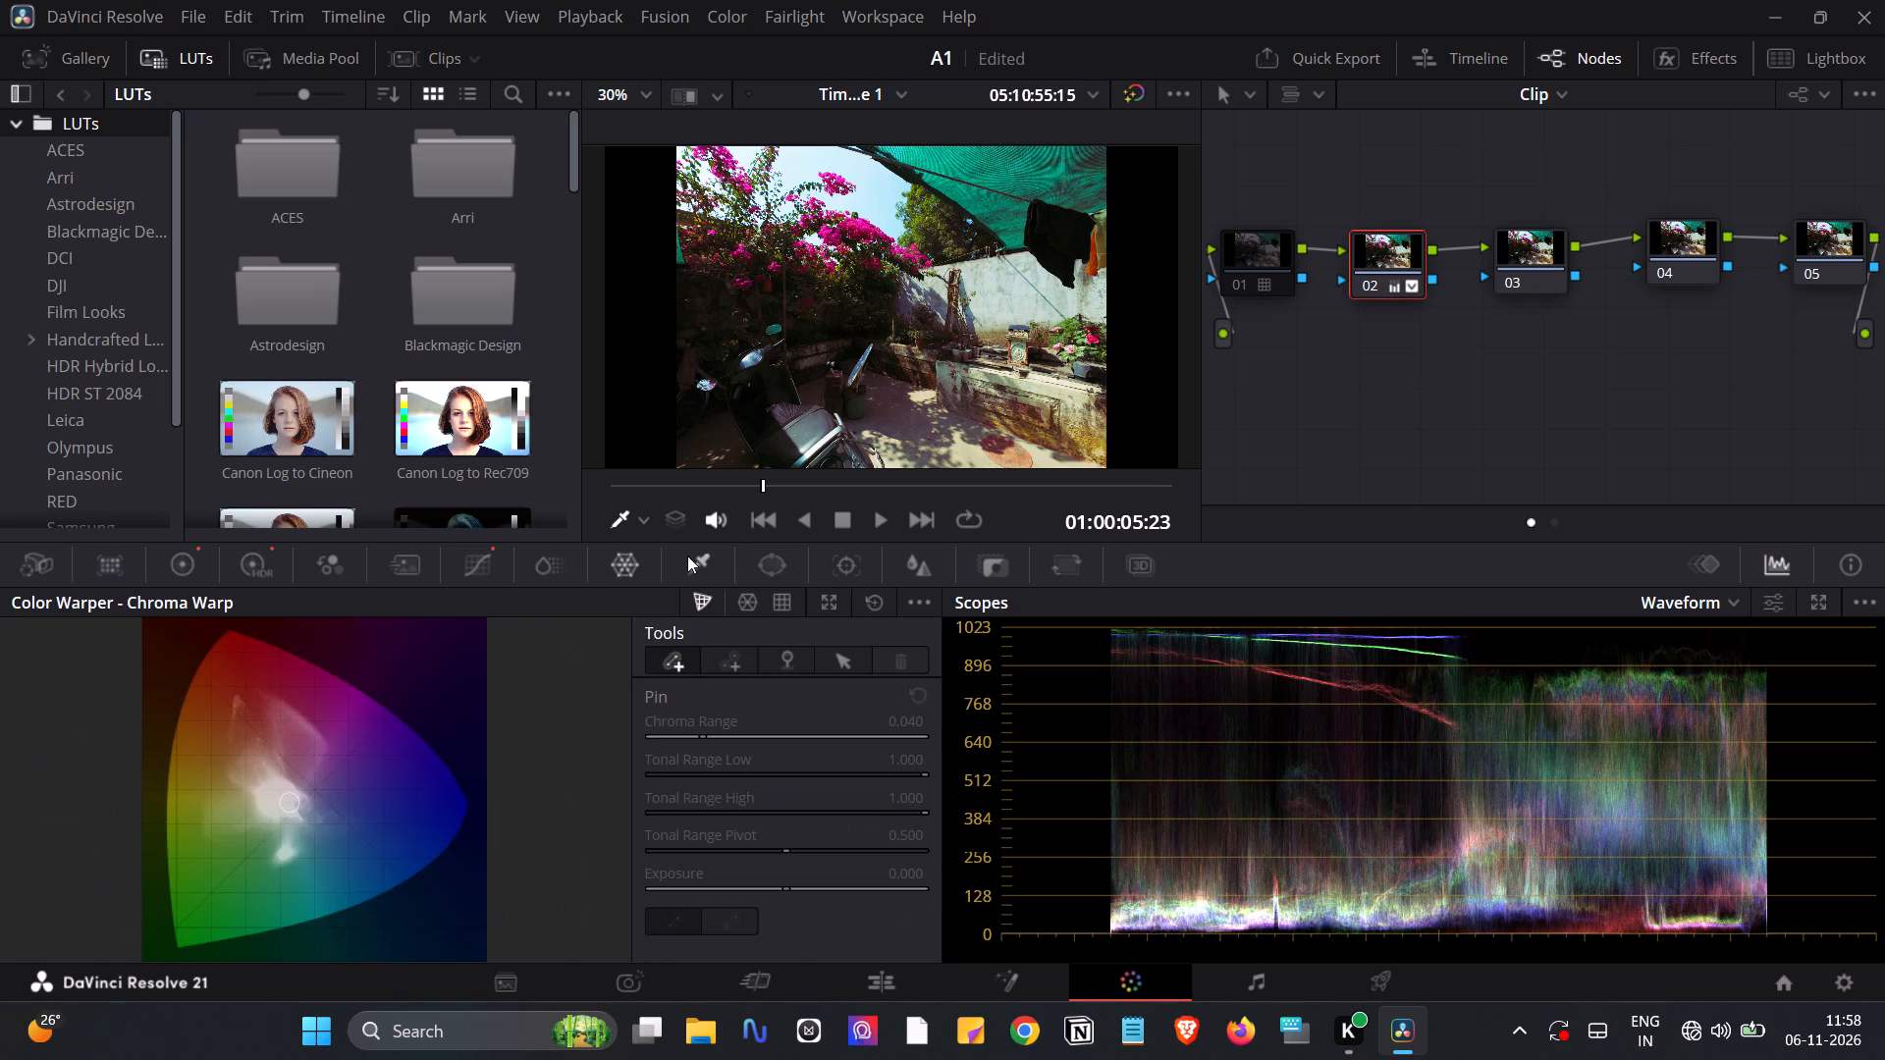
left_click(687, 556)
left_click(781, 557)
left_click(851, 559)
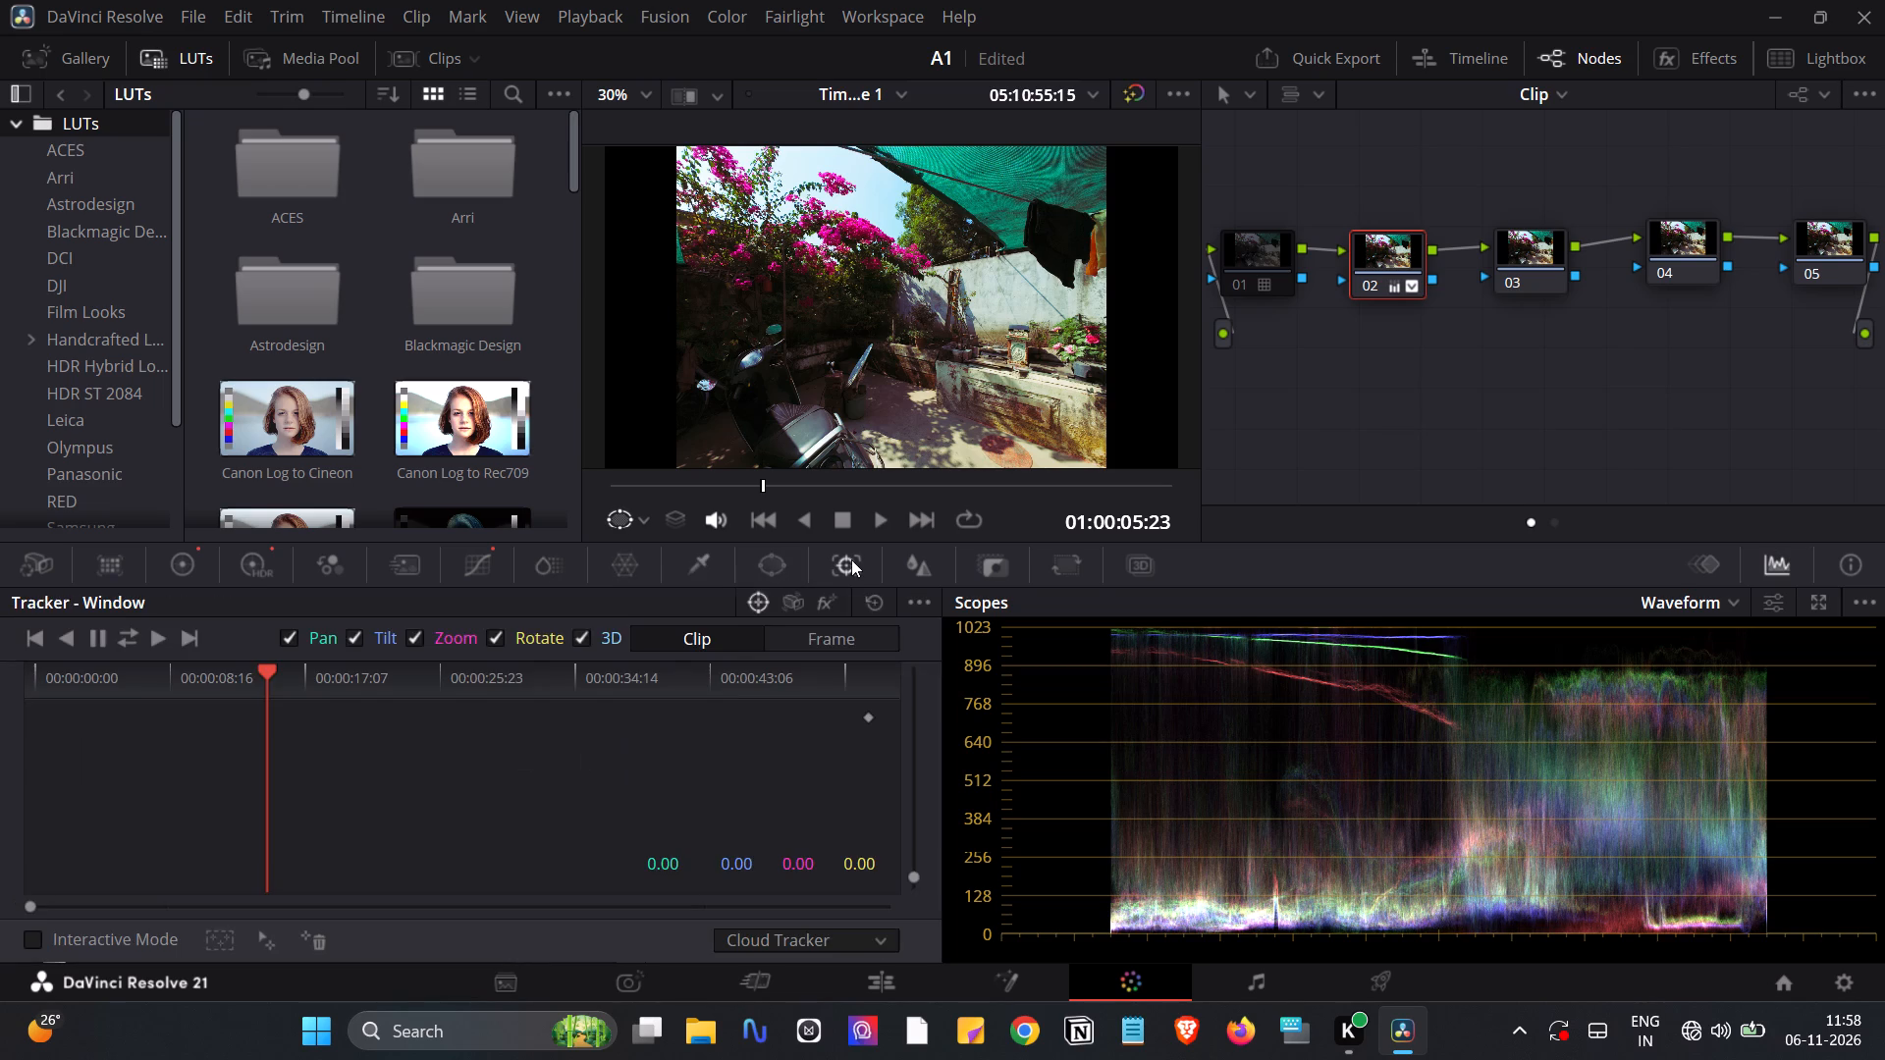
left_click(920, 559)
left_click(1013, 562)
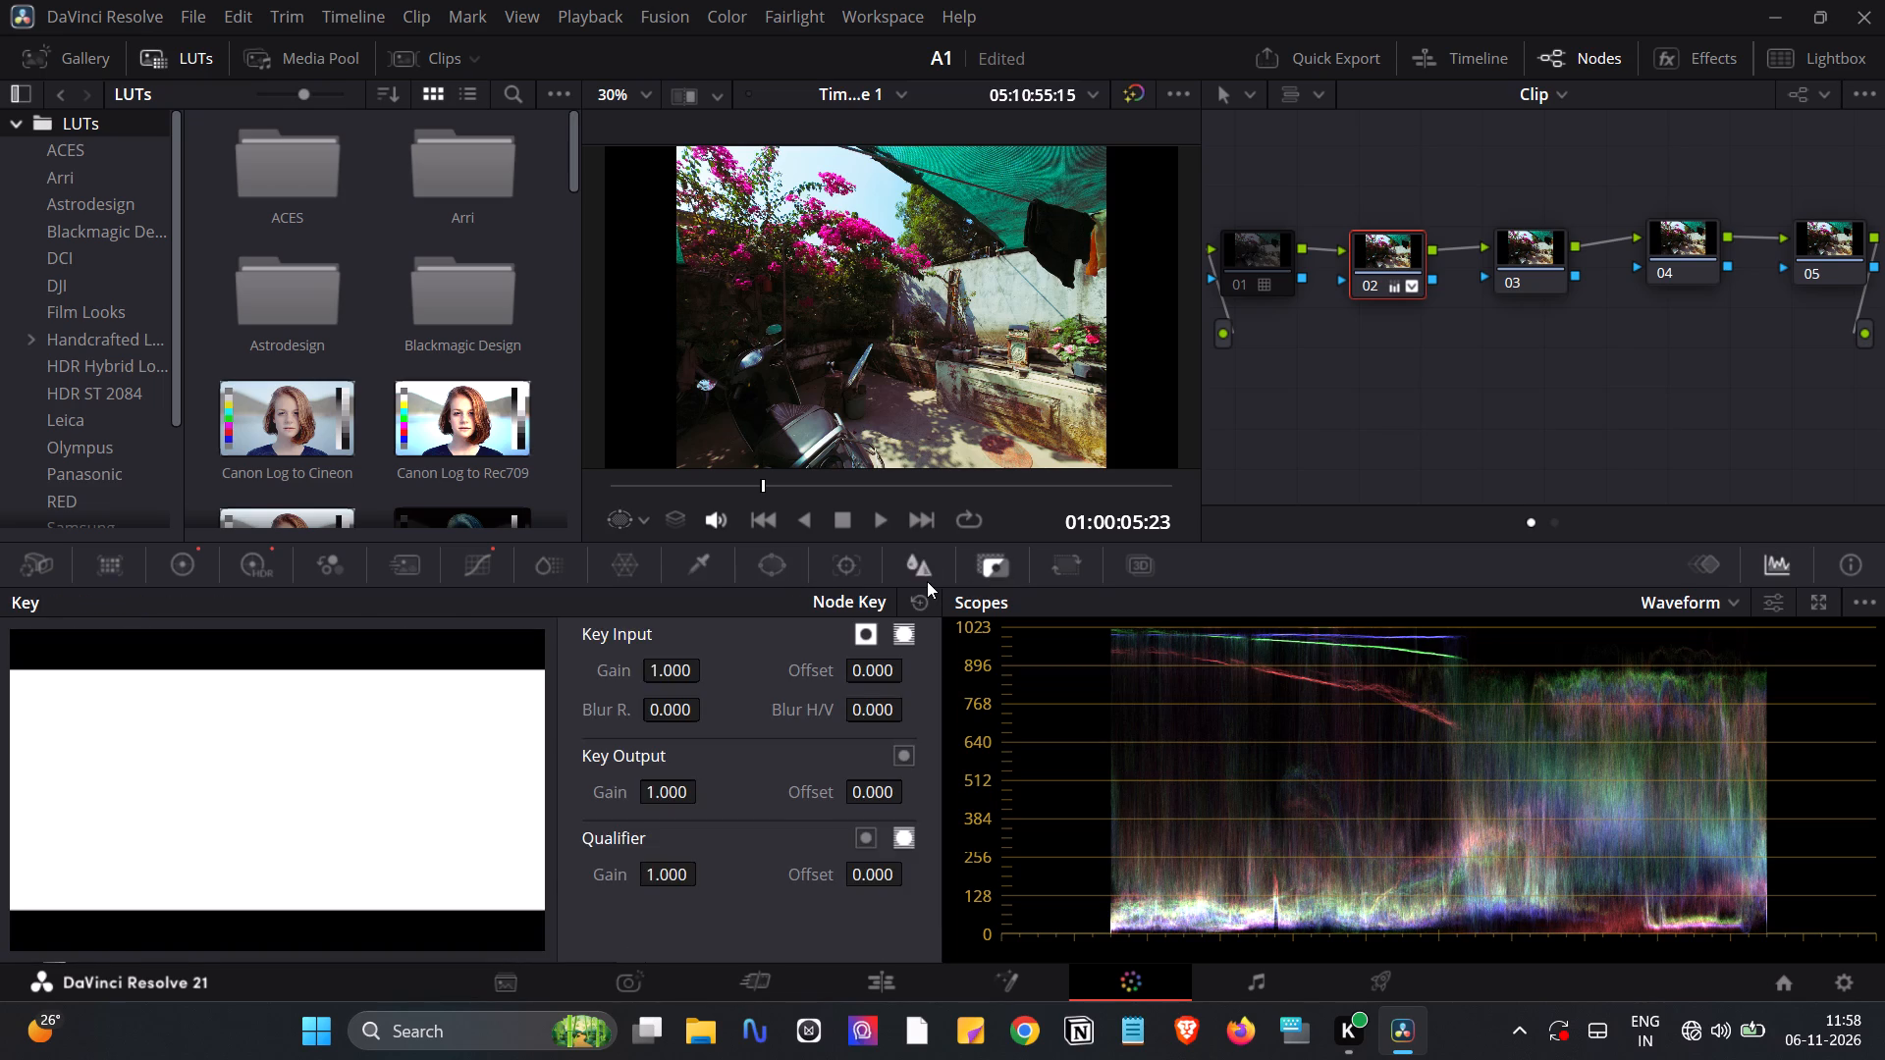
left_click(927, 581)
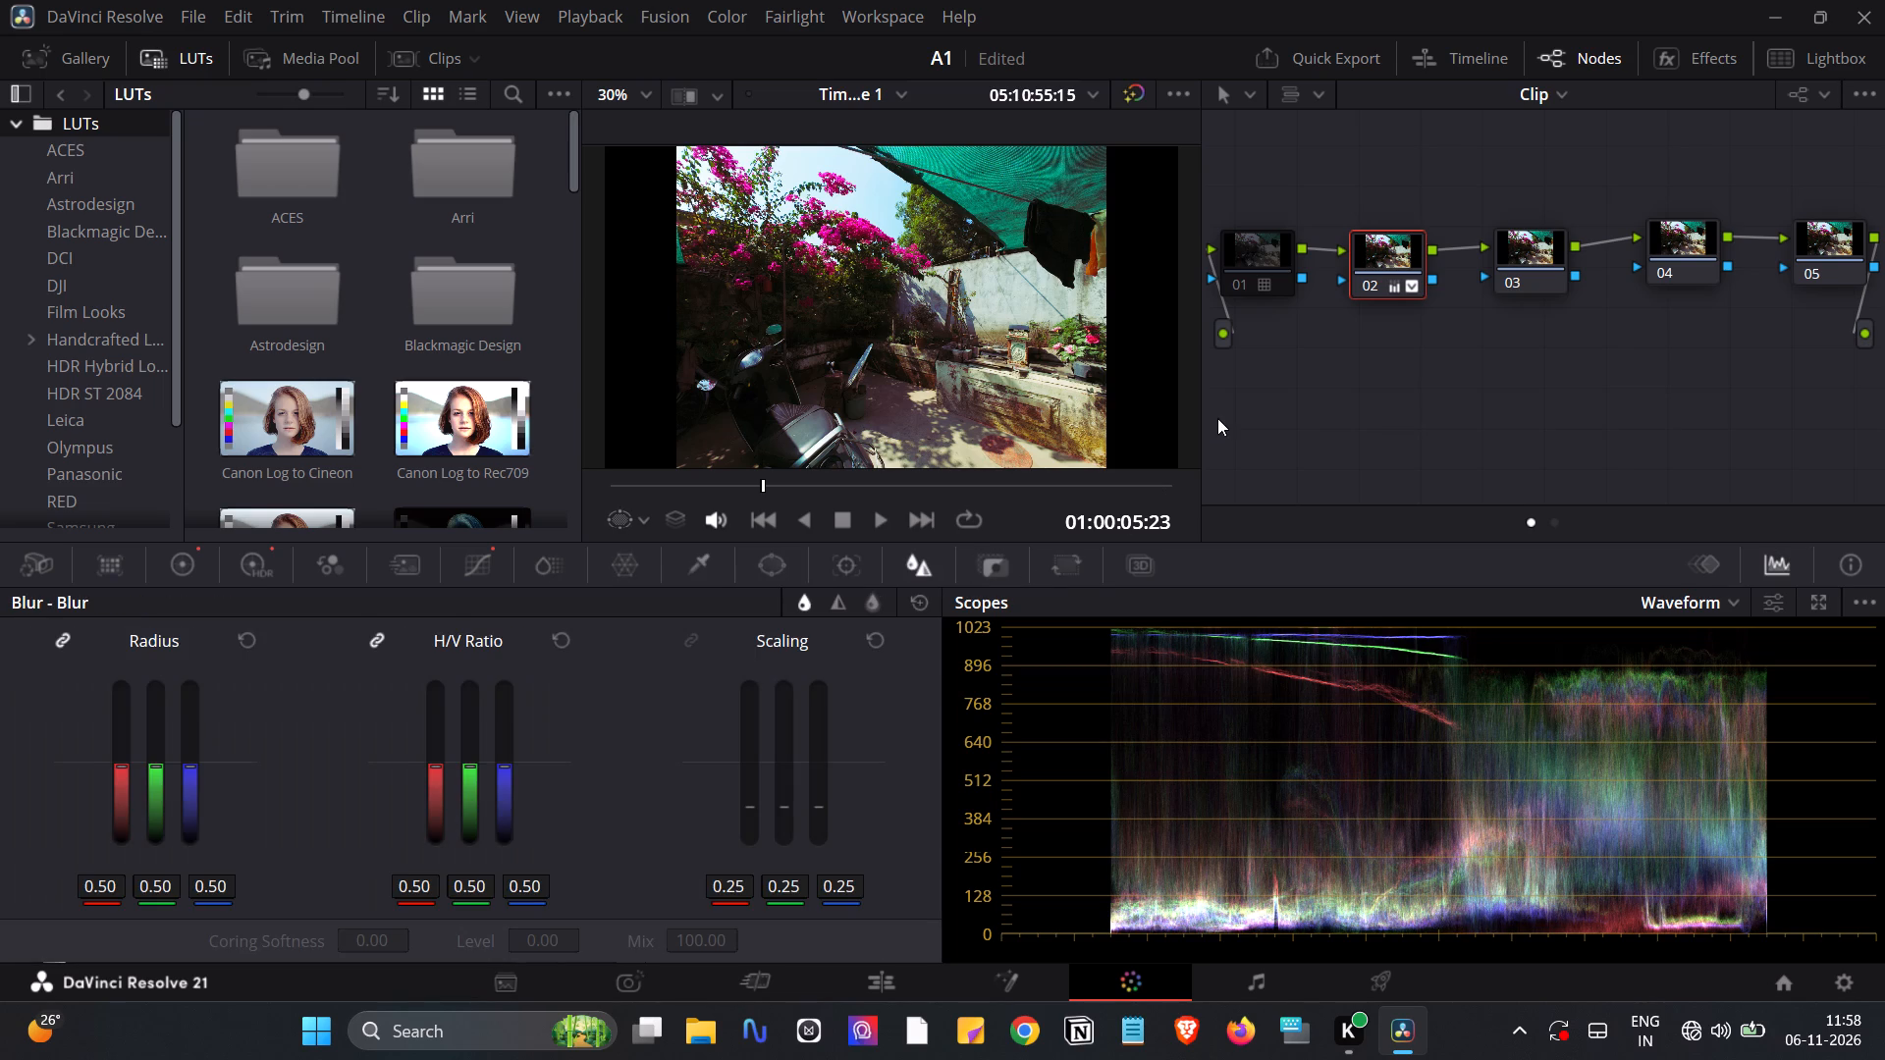
Toggle the grade bypass off and on repeatedly to compare the clip before and after grading.
left_click(1134, 87)
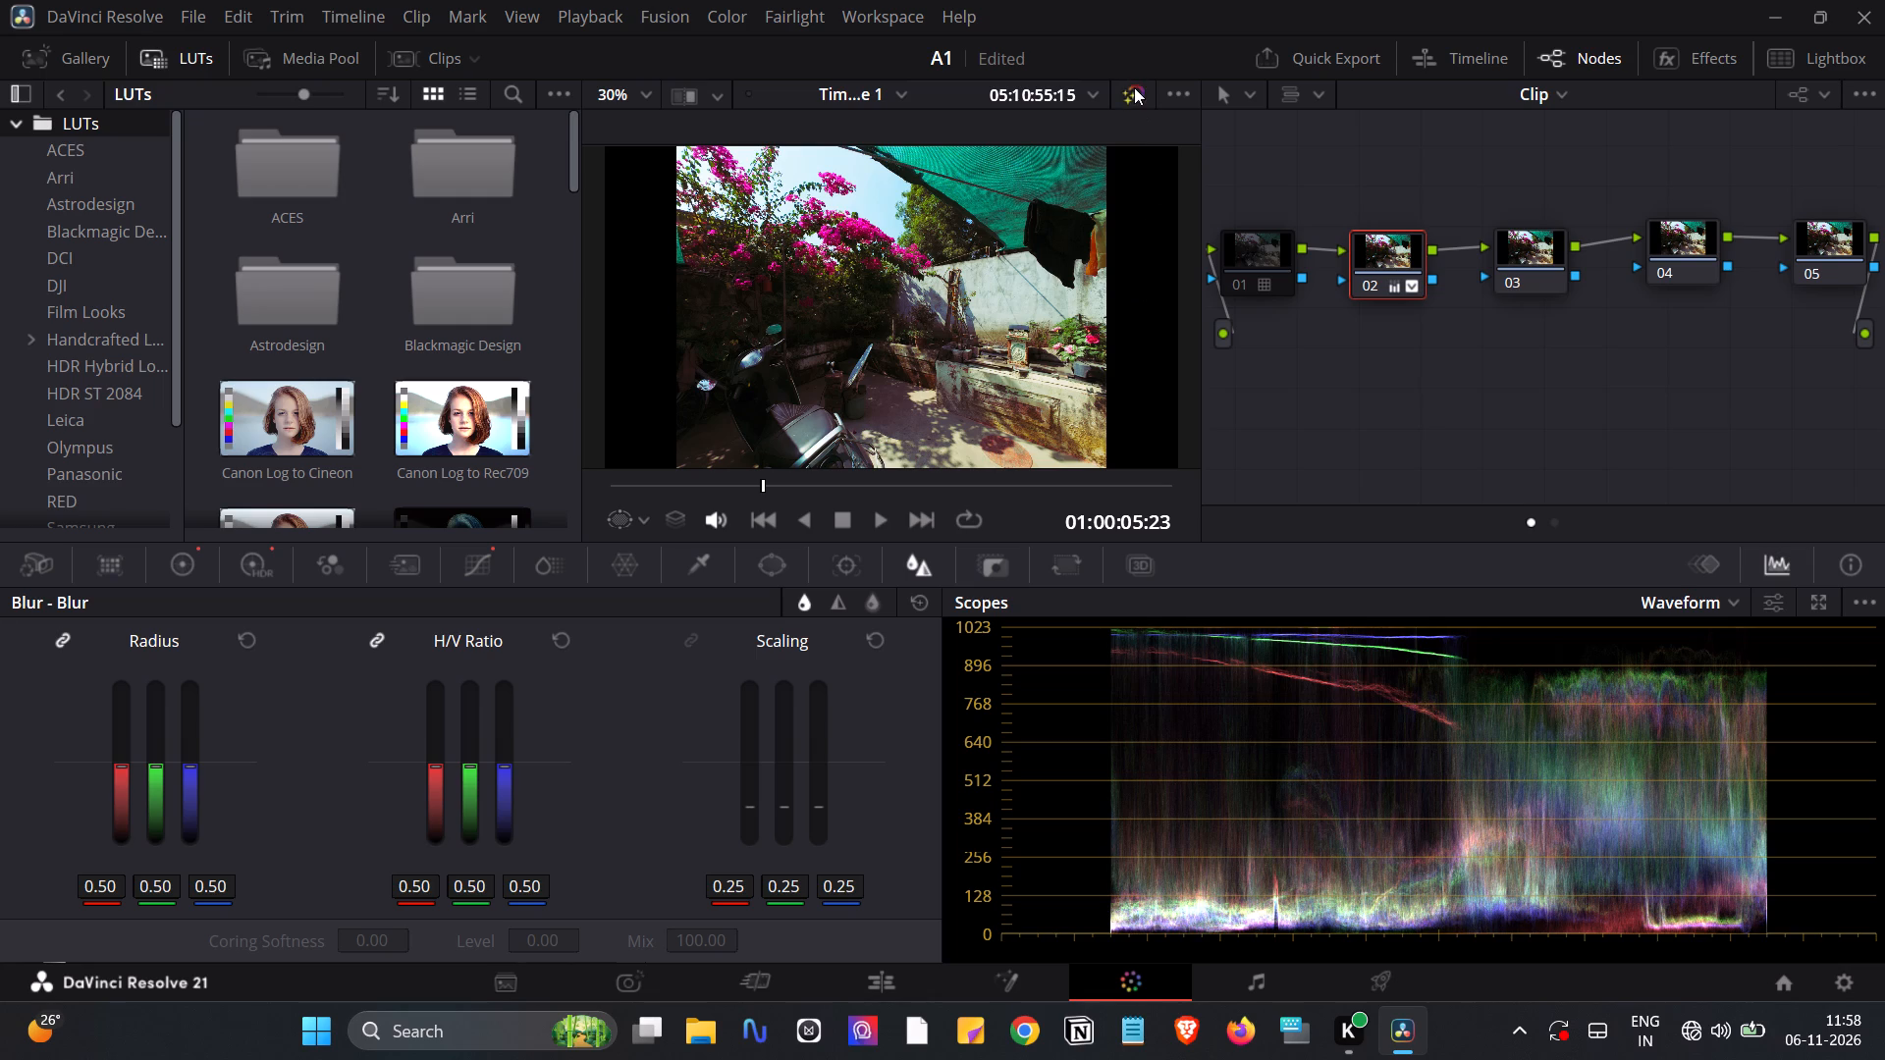
left_click(1134, 87)
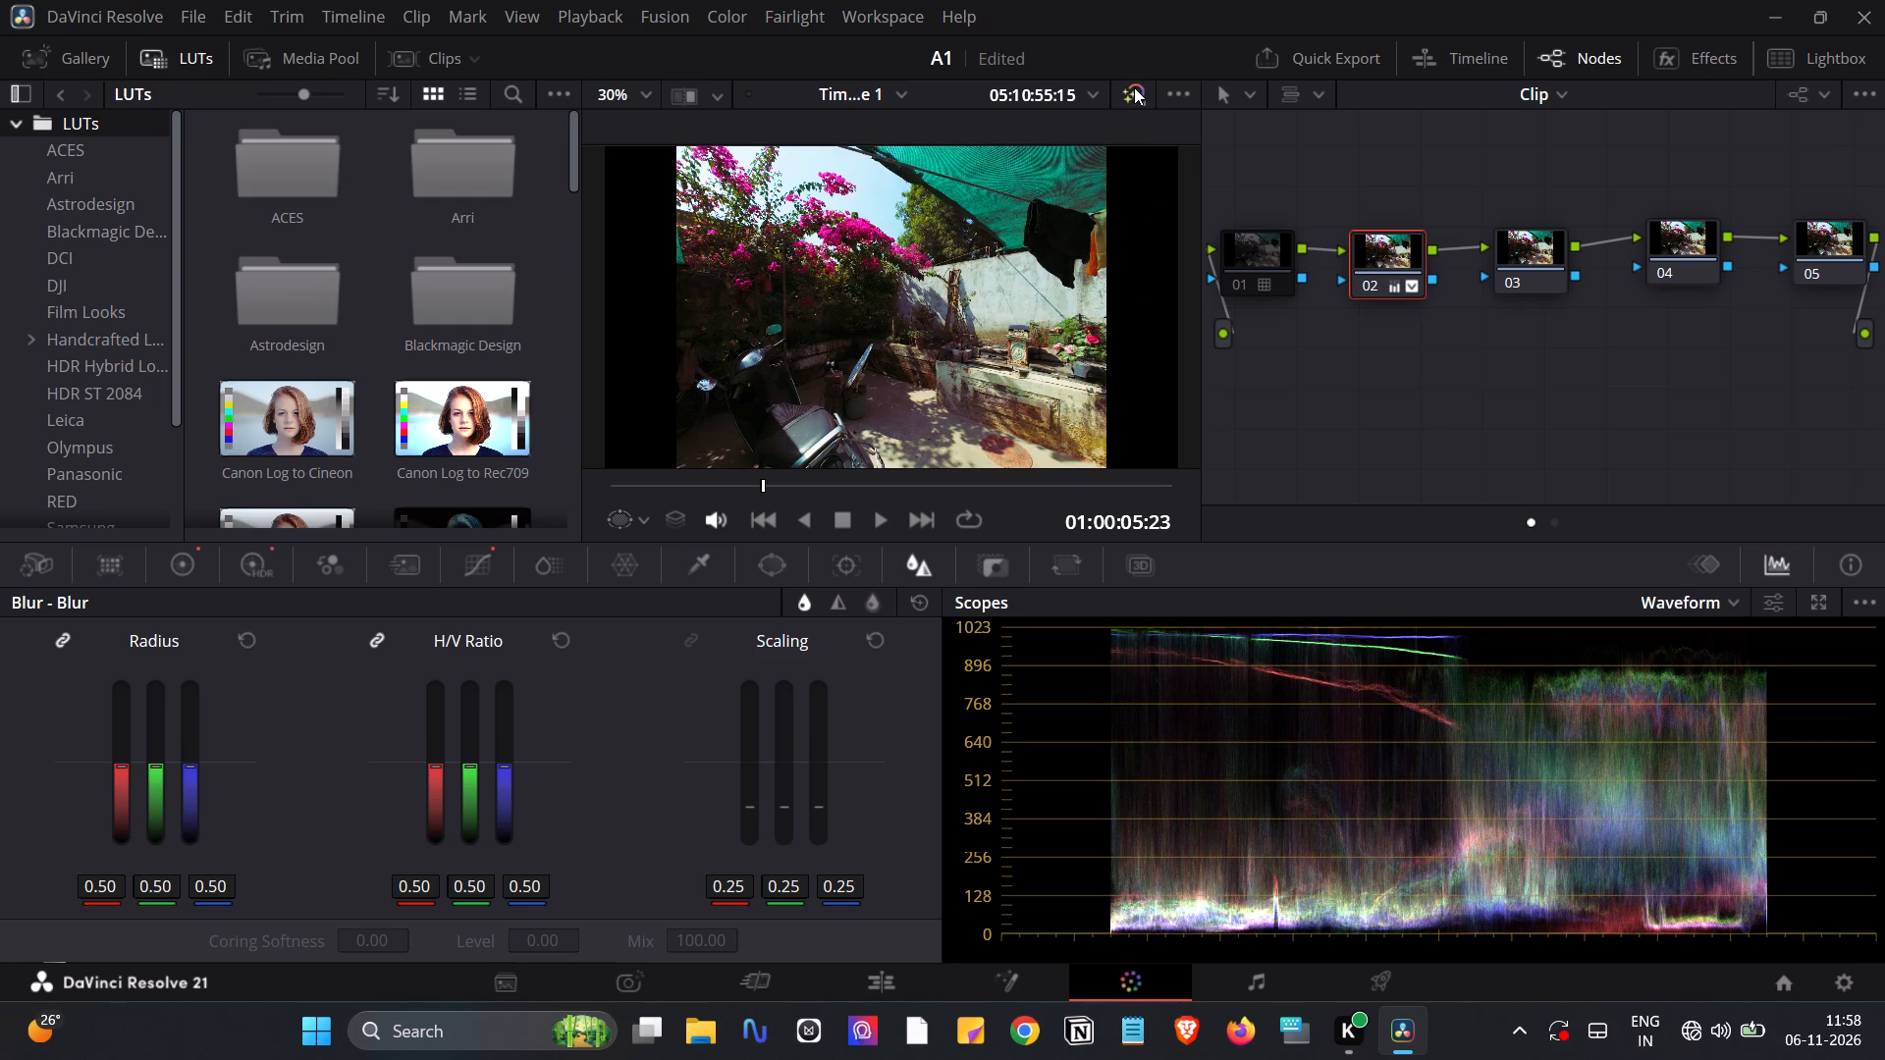
left_click(1134, 87)
left_click(1134, 87)
Open the primaries color wheels for node 02.
left_click(181, 563)
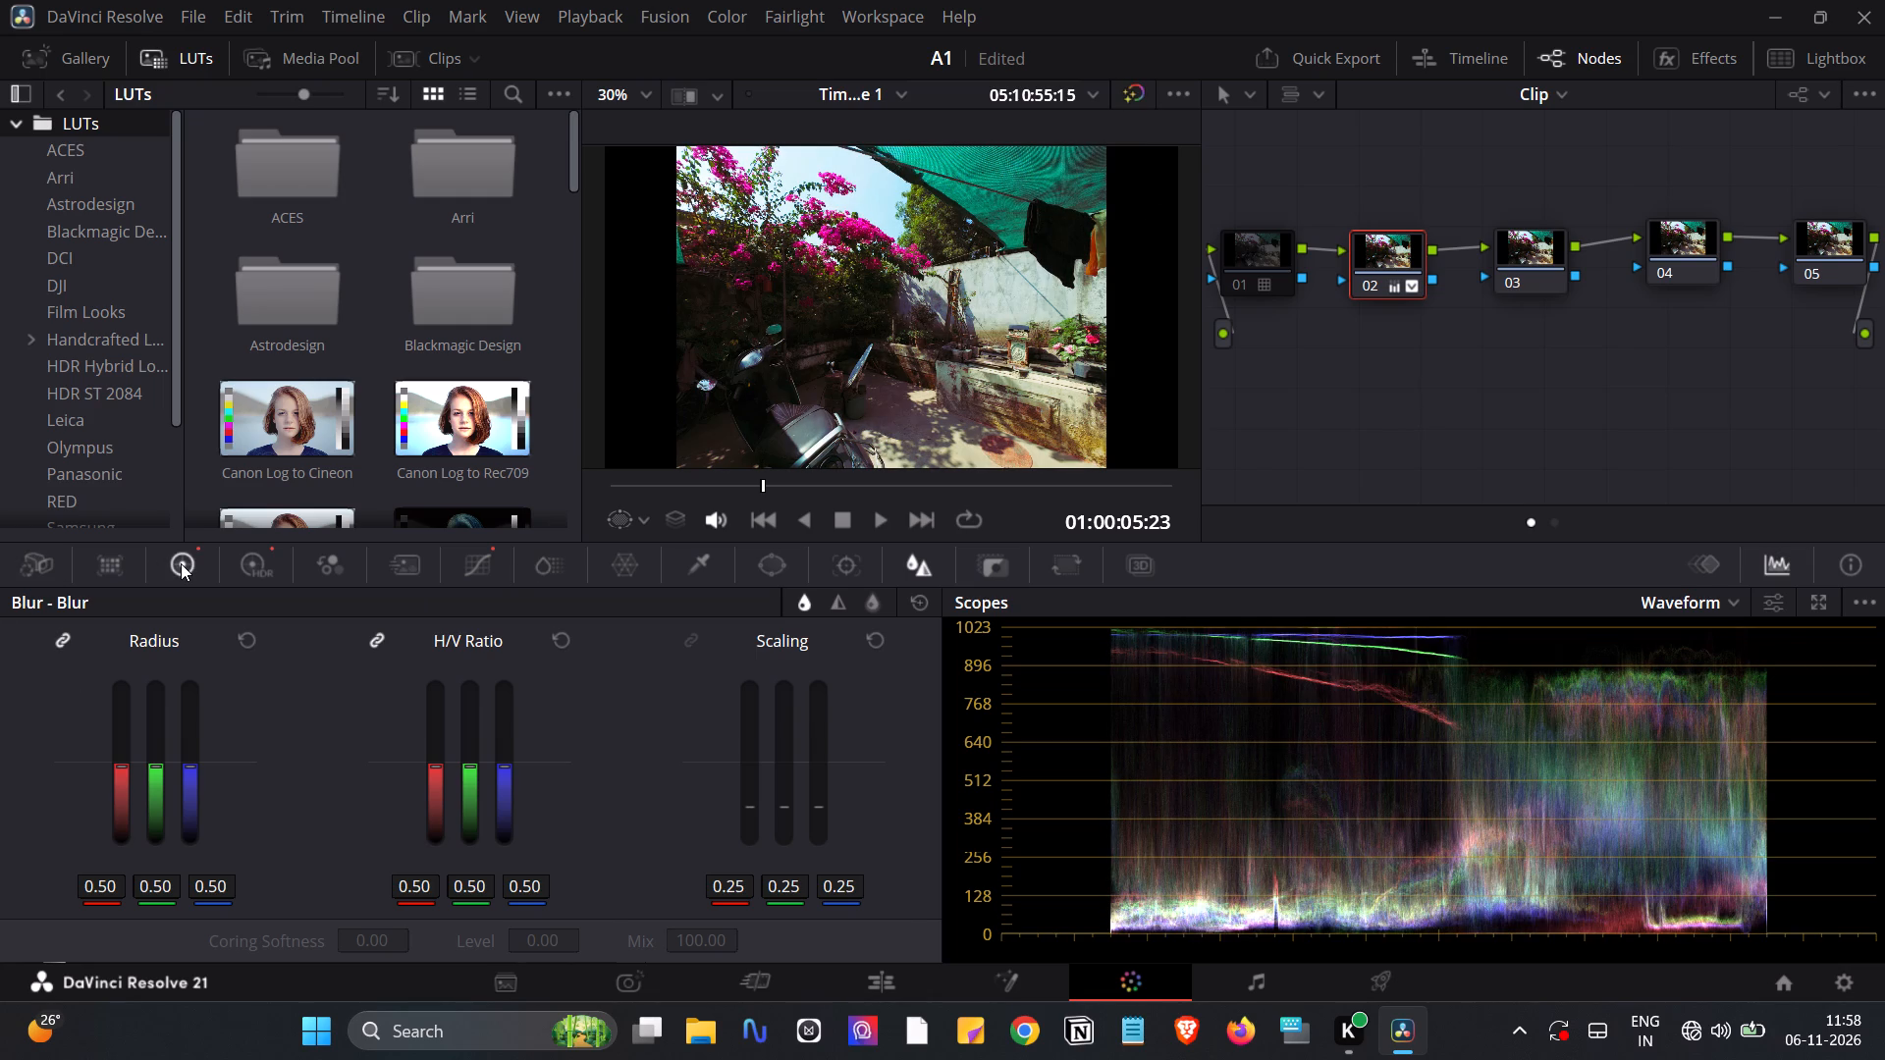
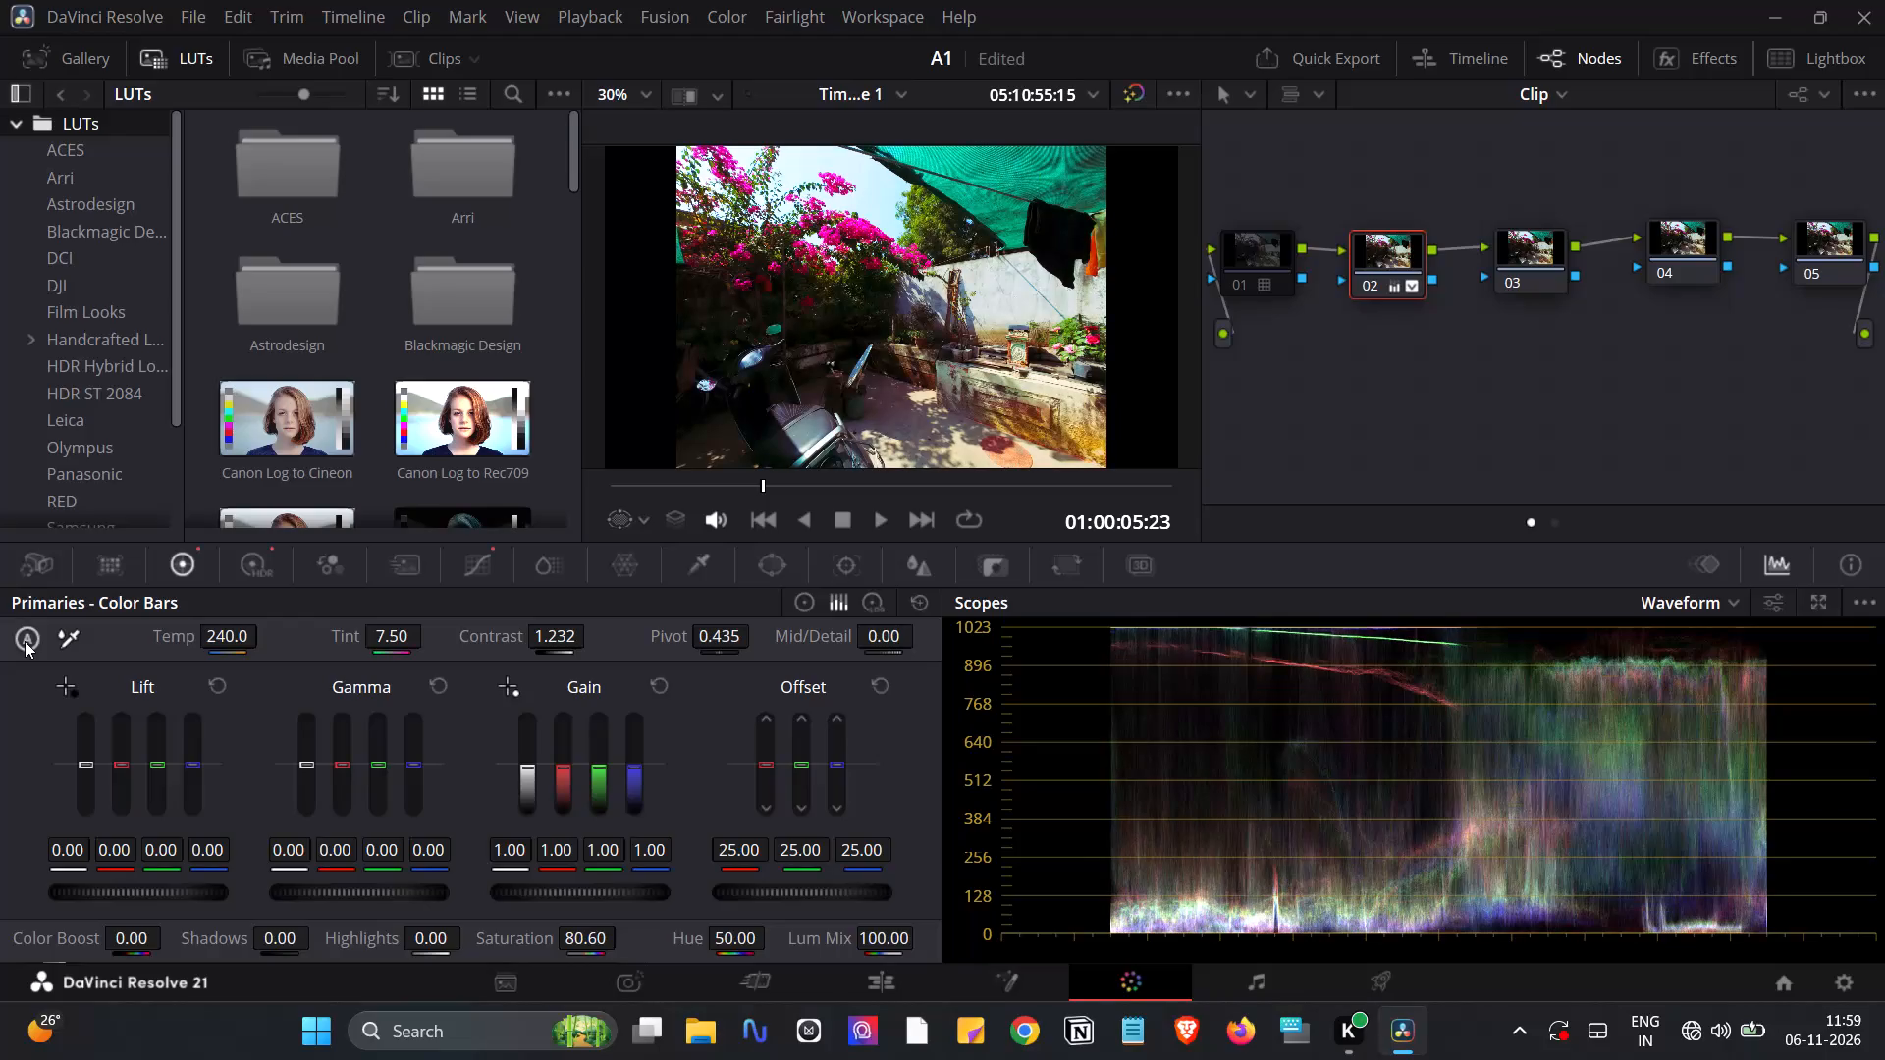
Apply the automatic color balance to node 02 in the primaries color bars.
left_click(25, 641)
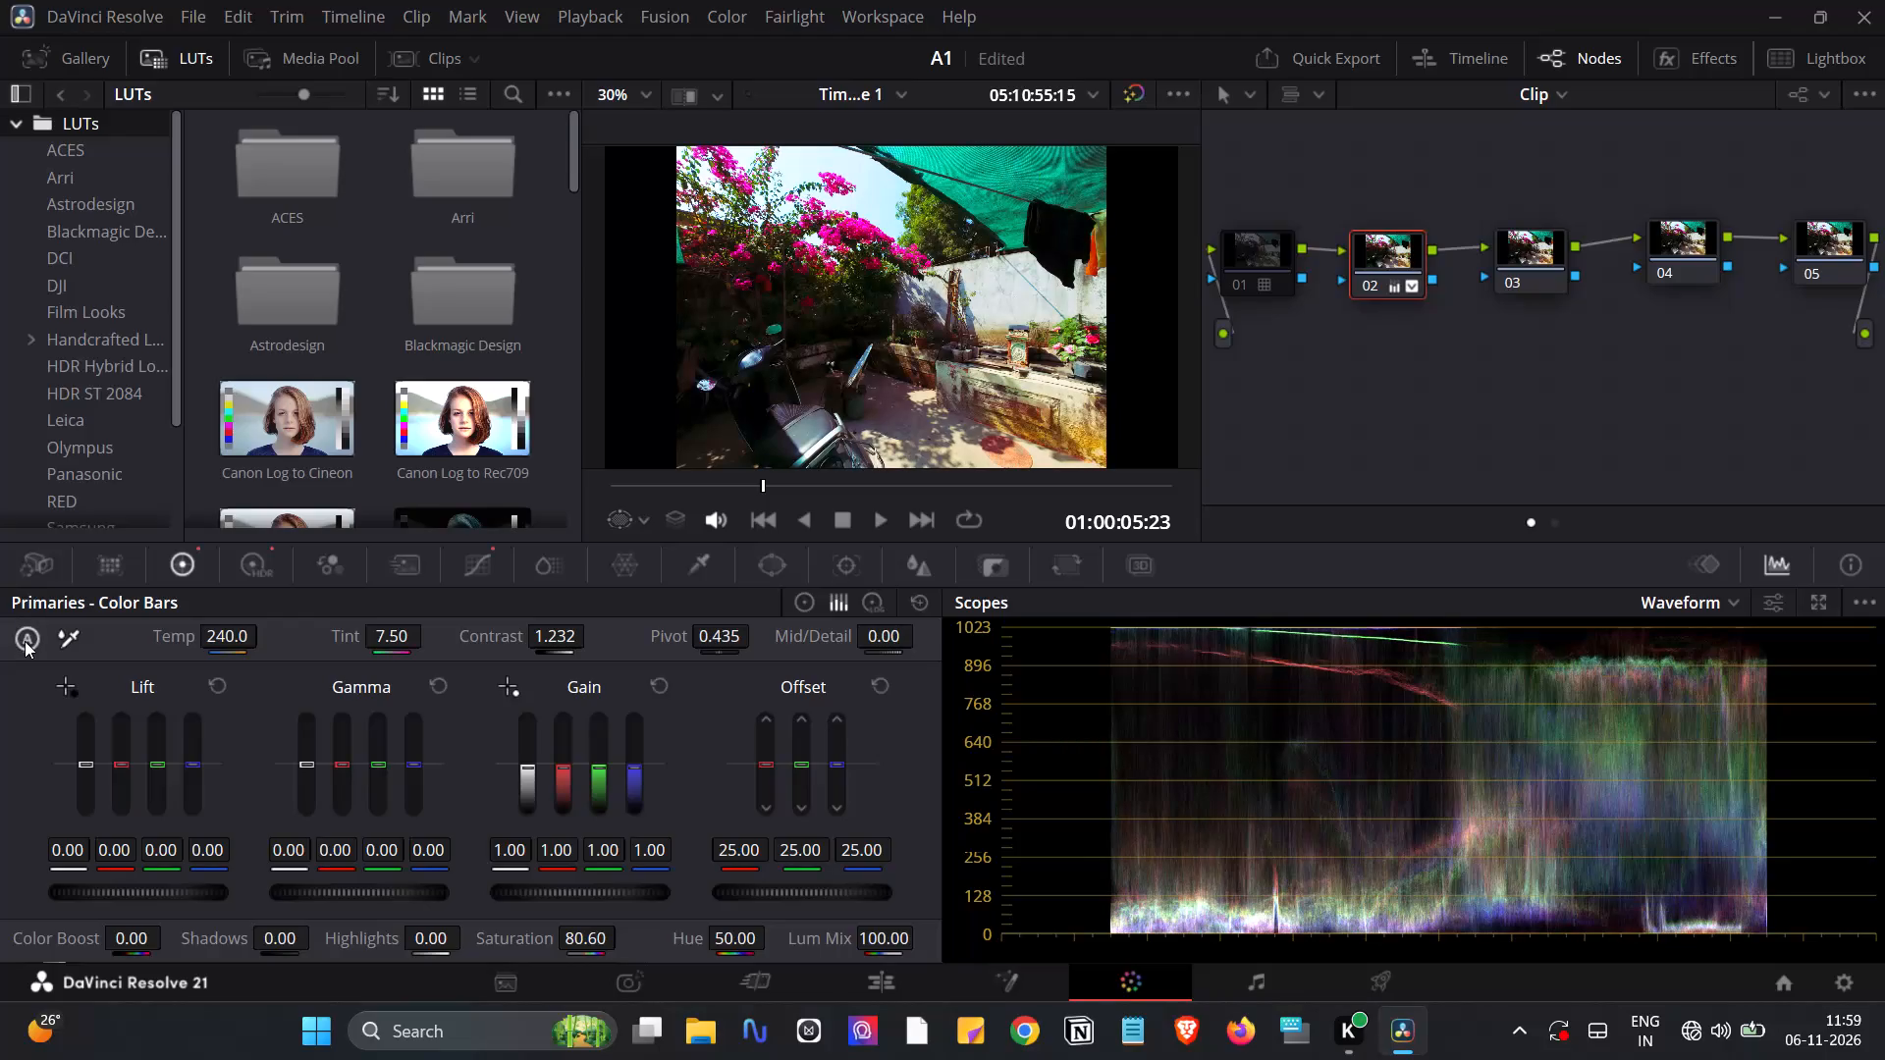
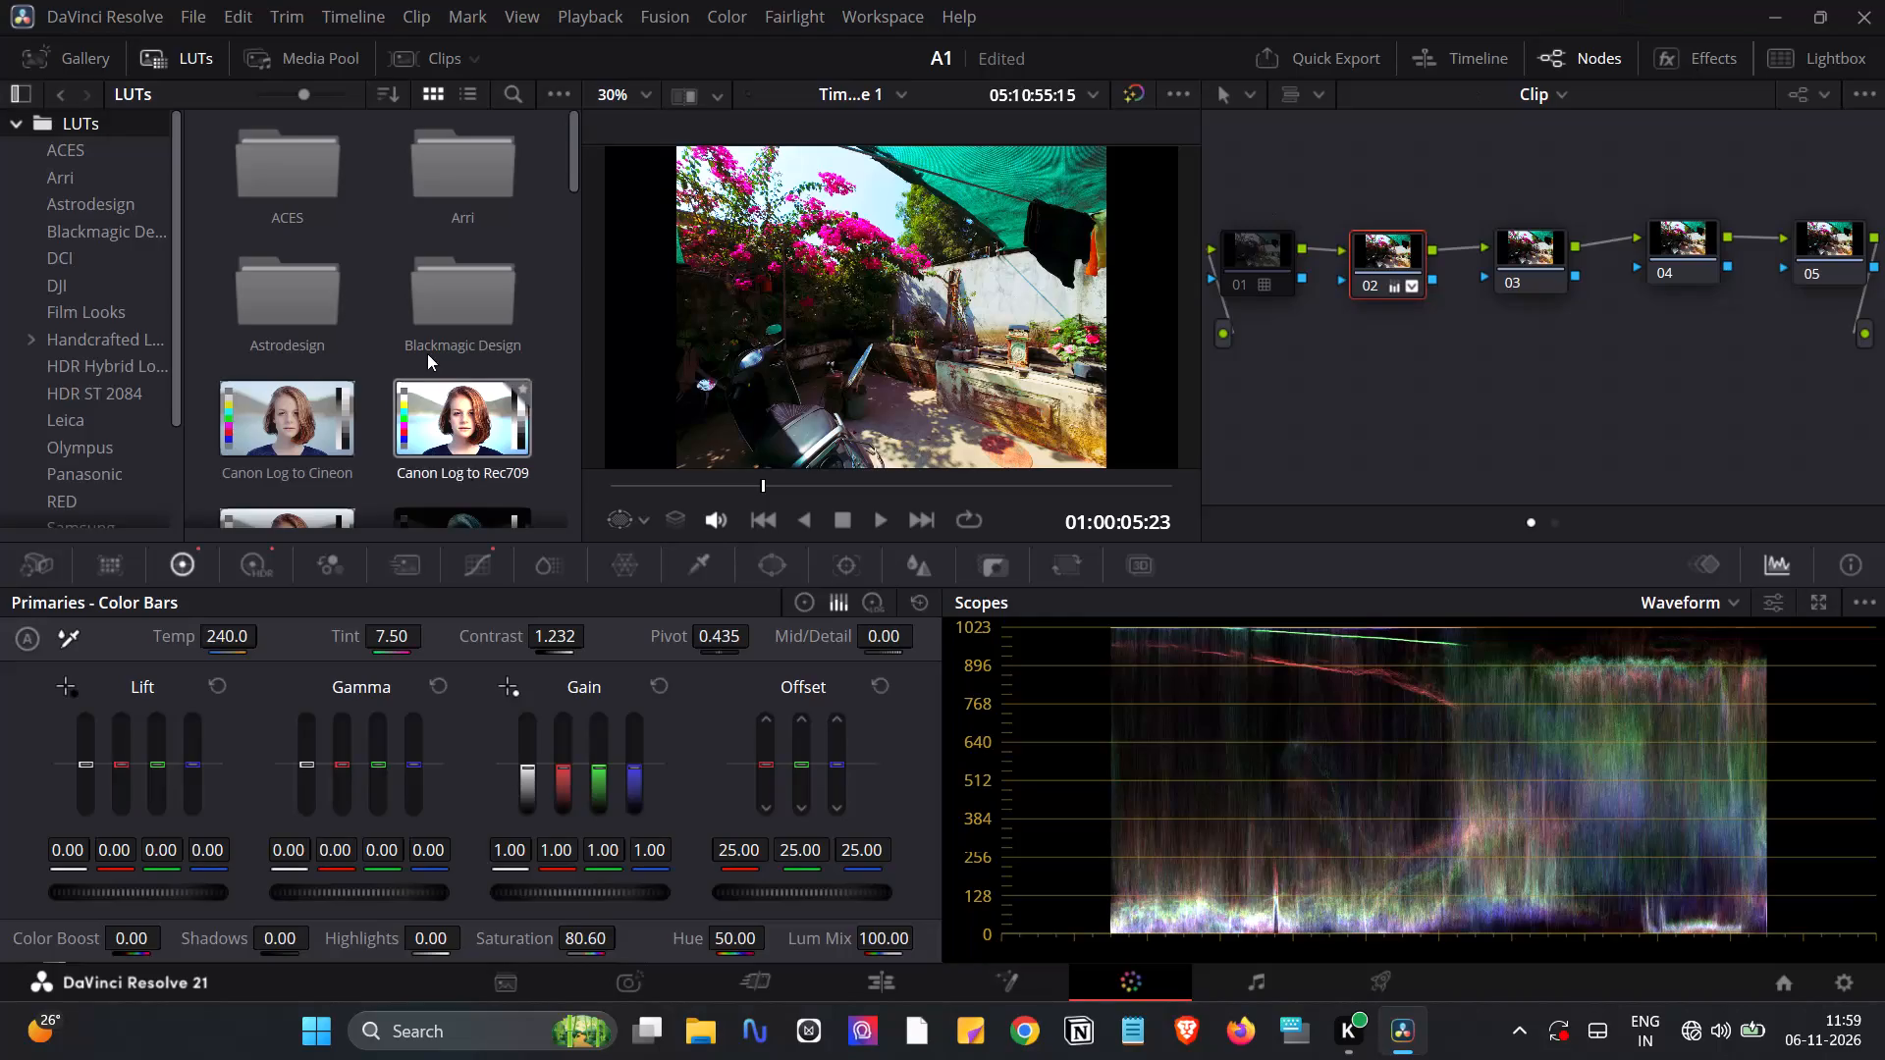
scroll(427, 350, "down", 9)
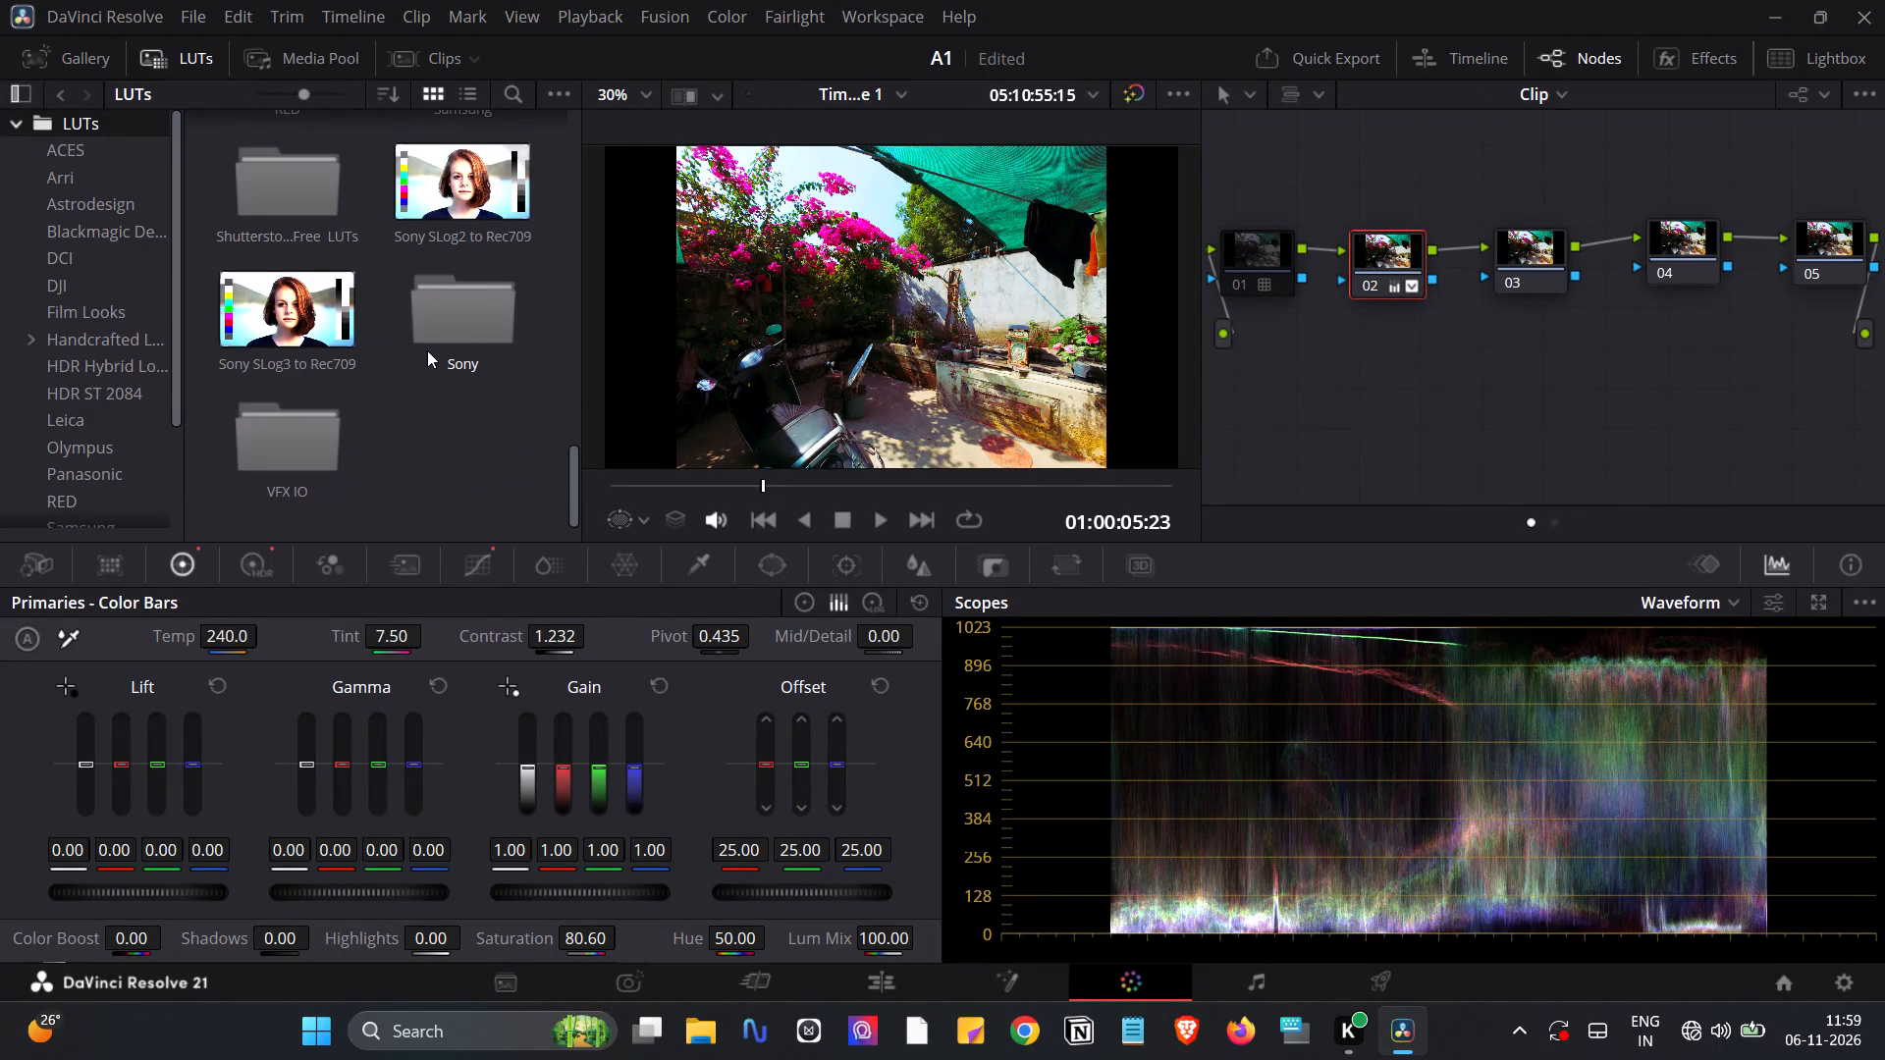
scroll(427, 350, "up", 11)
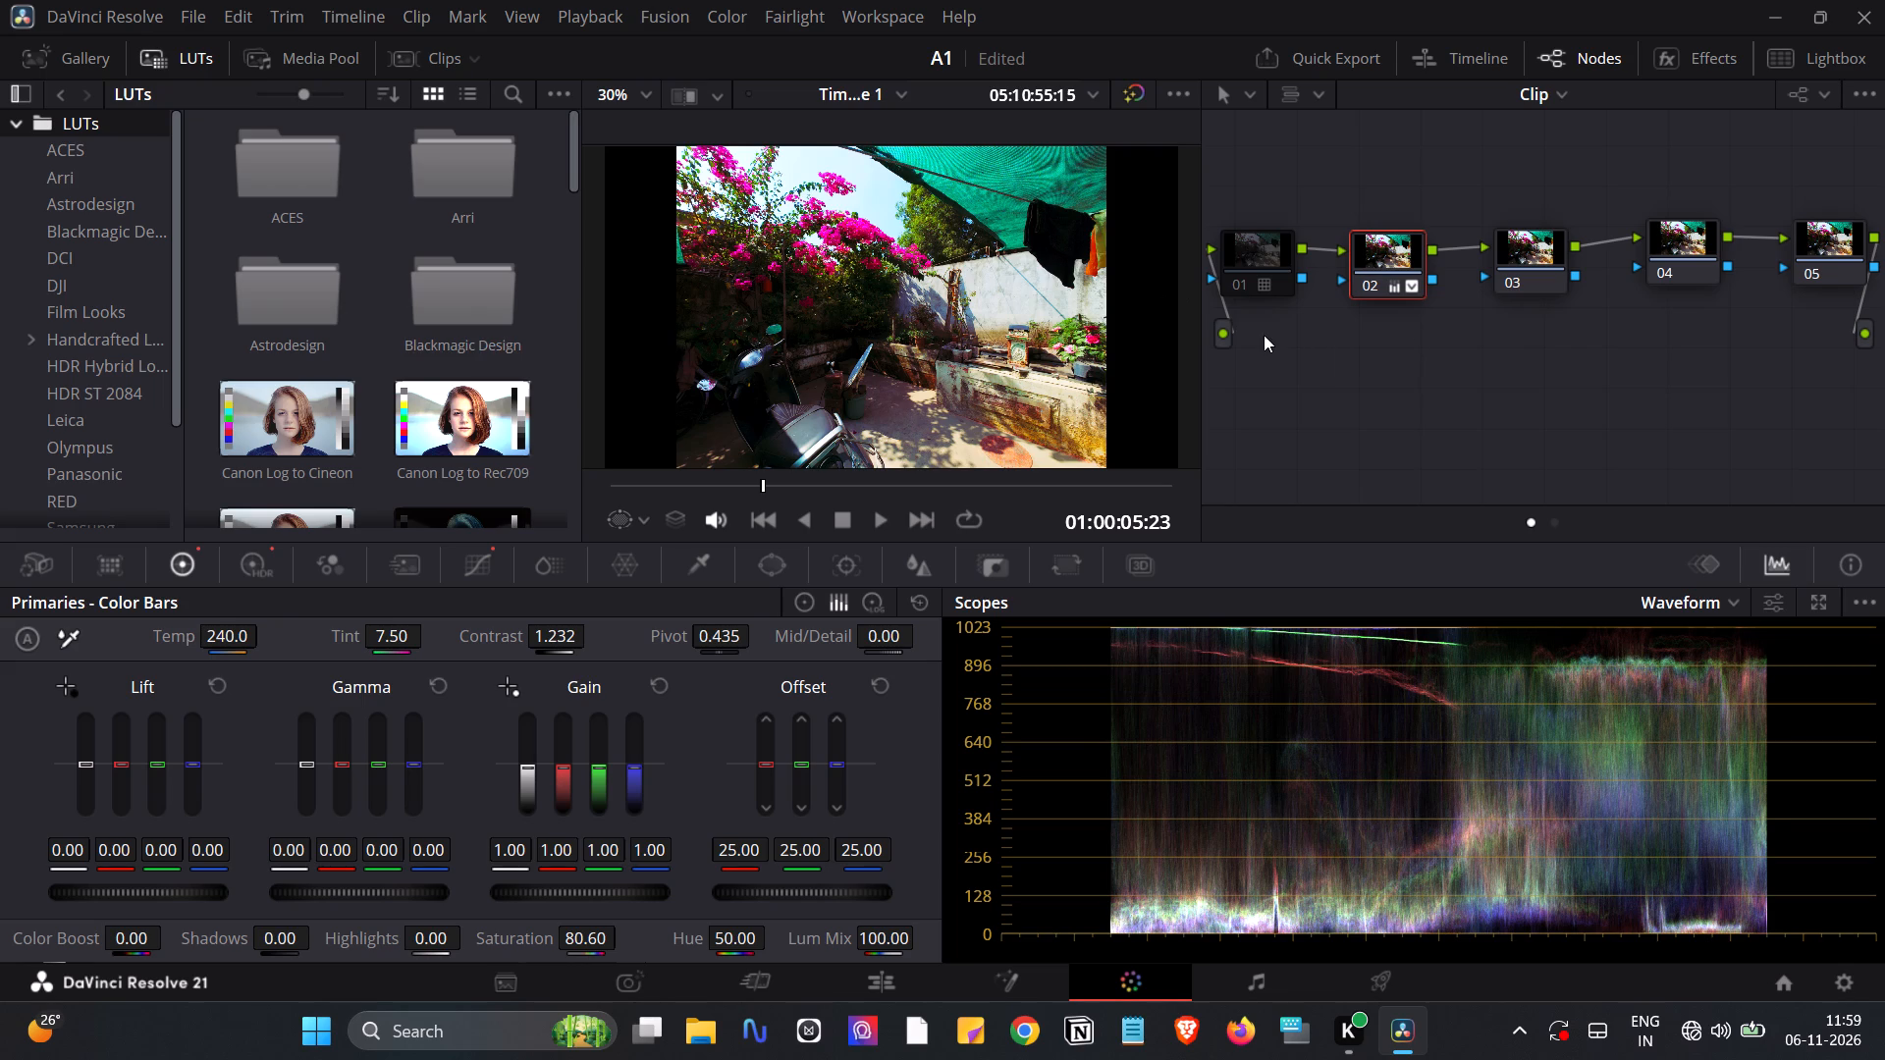
Select all five grading nodes in the clip's node graph and delete them.
left_click_drag(1264, 335, 1854, 167)
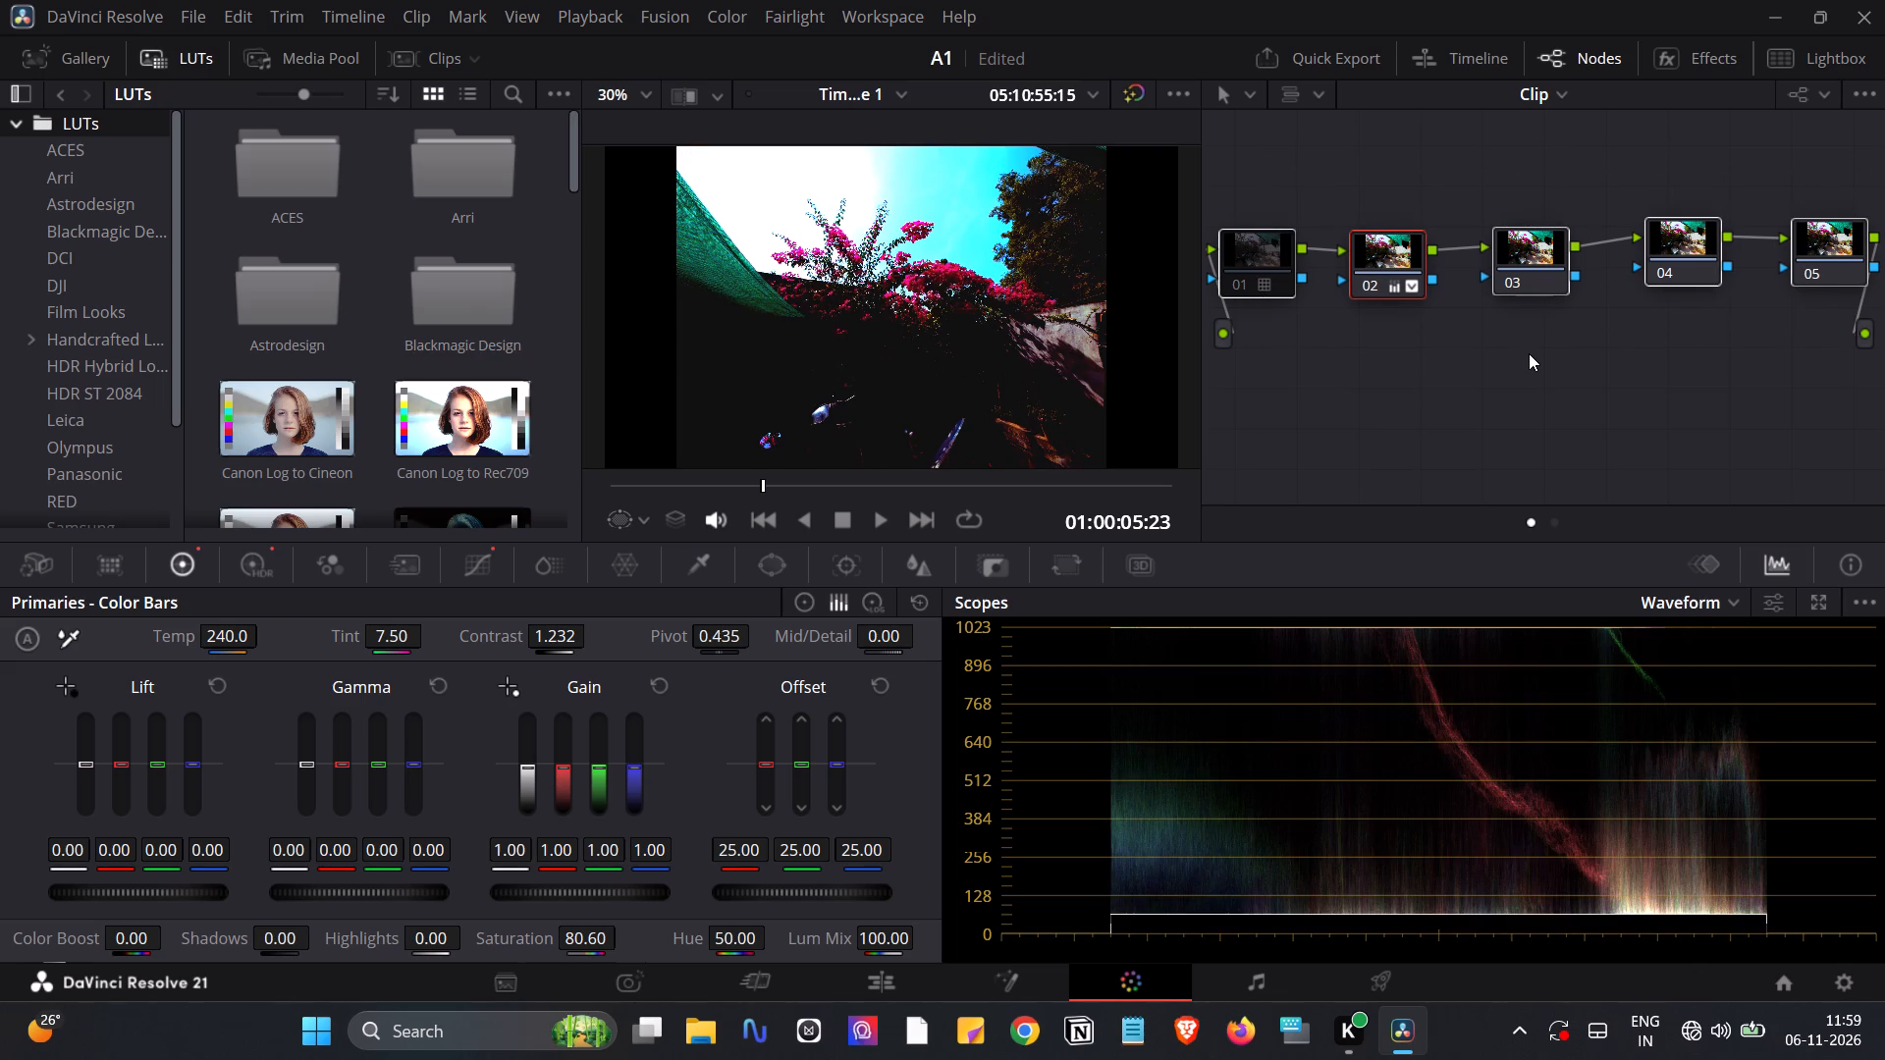
left_click(1529, 353)
left_click_drag(1266, 323, 1811, 189)
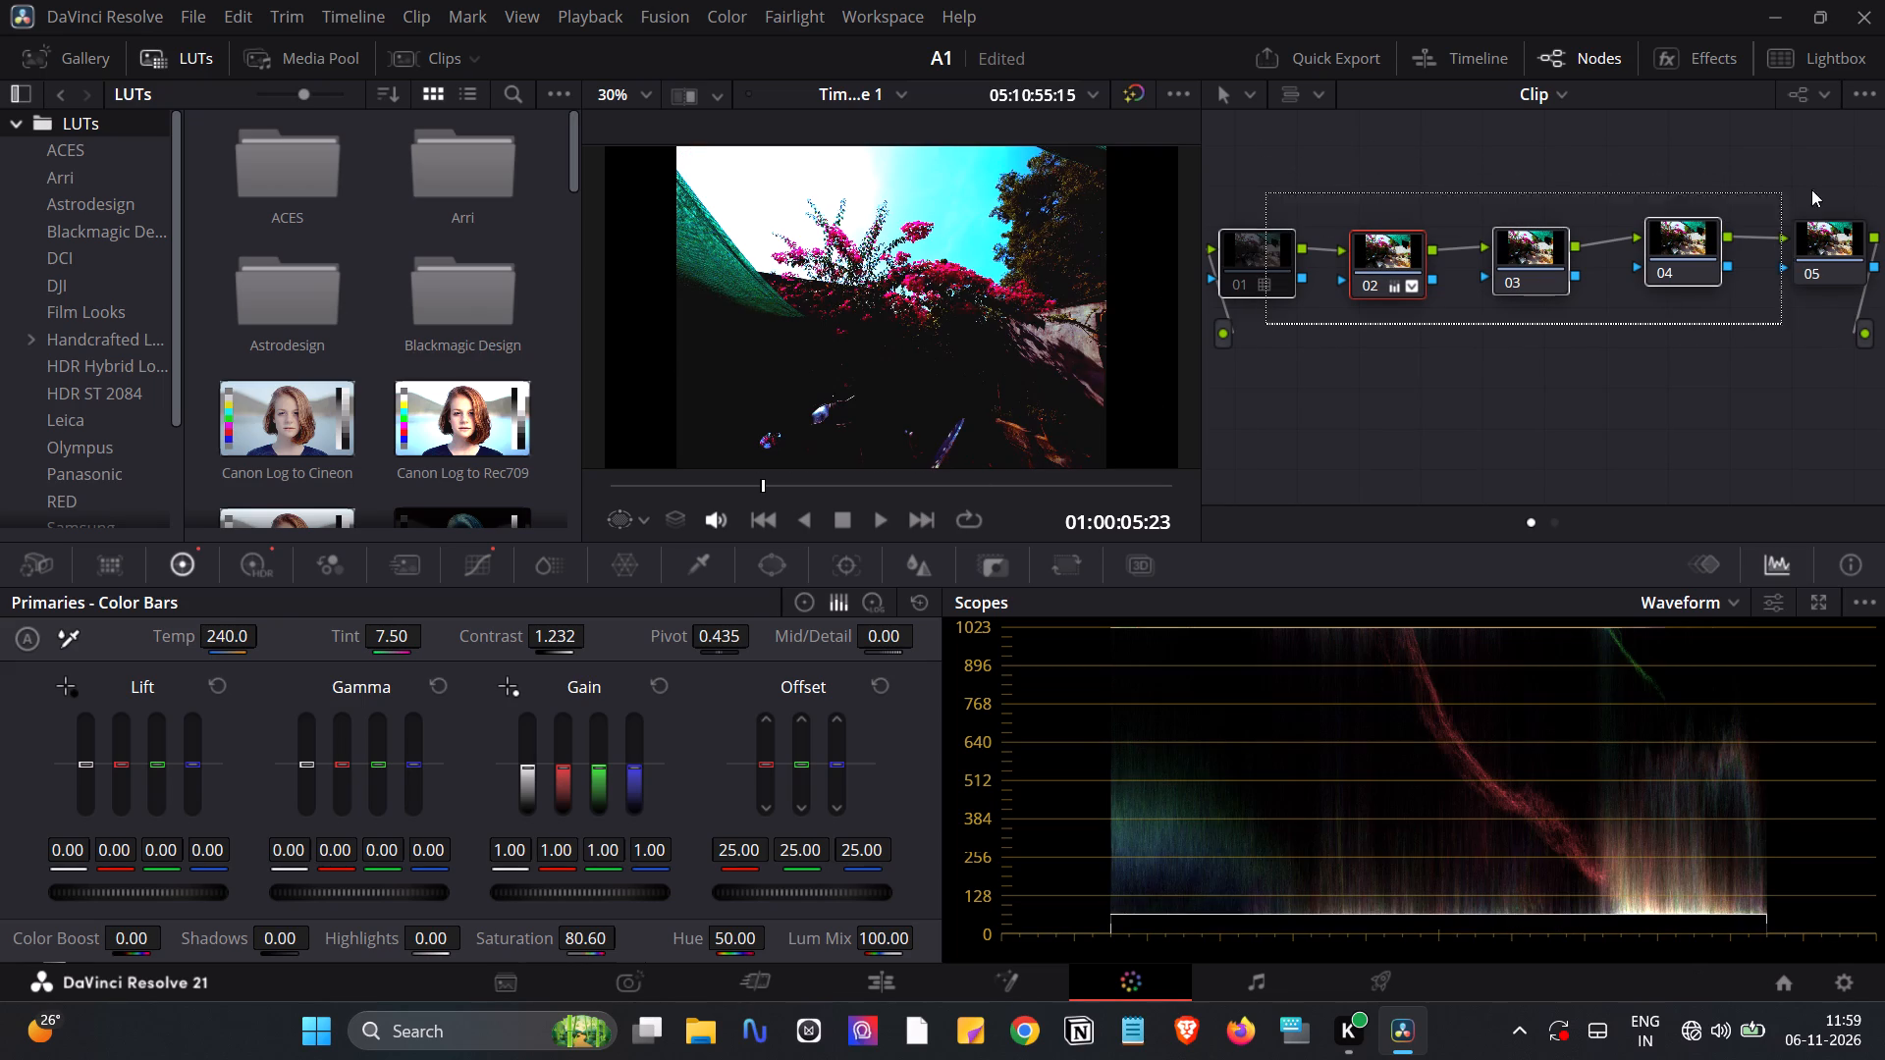
left_click_drag(1811, 189, 1850, 181)
key("Delete")
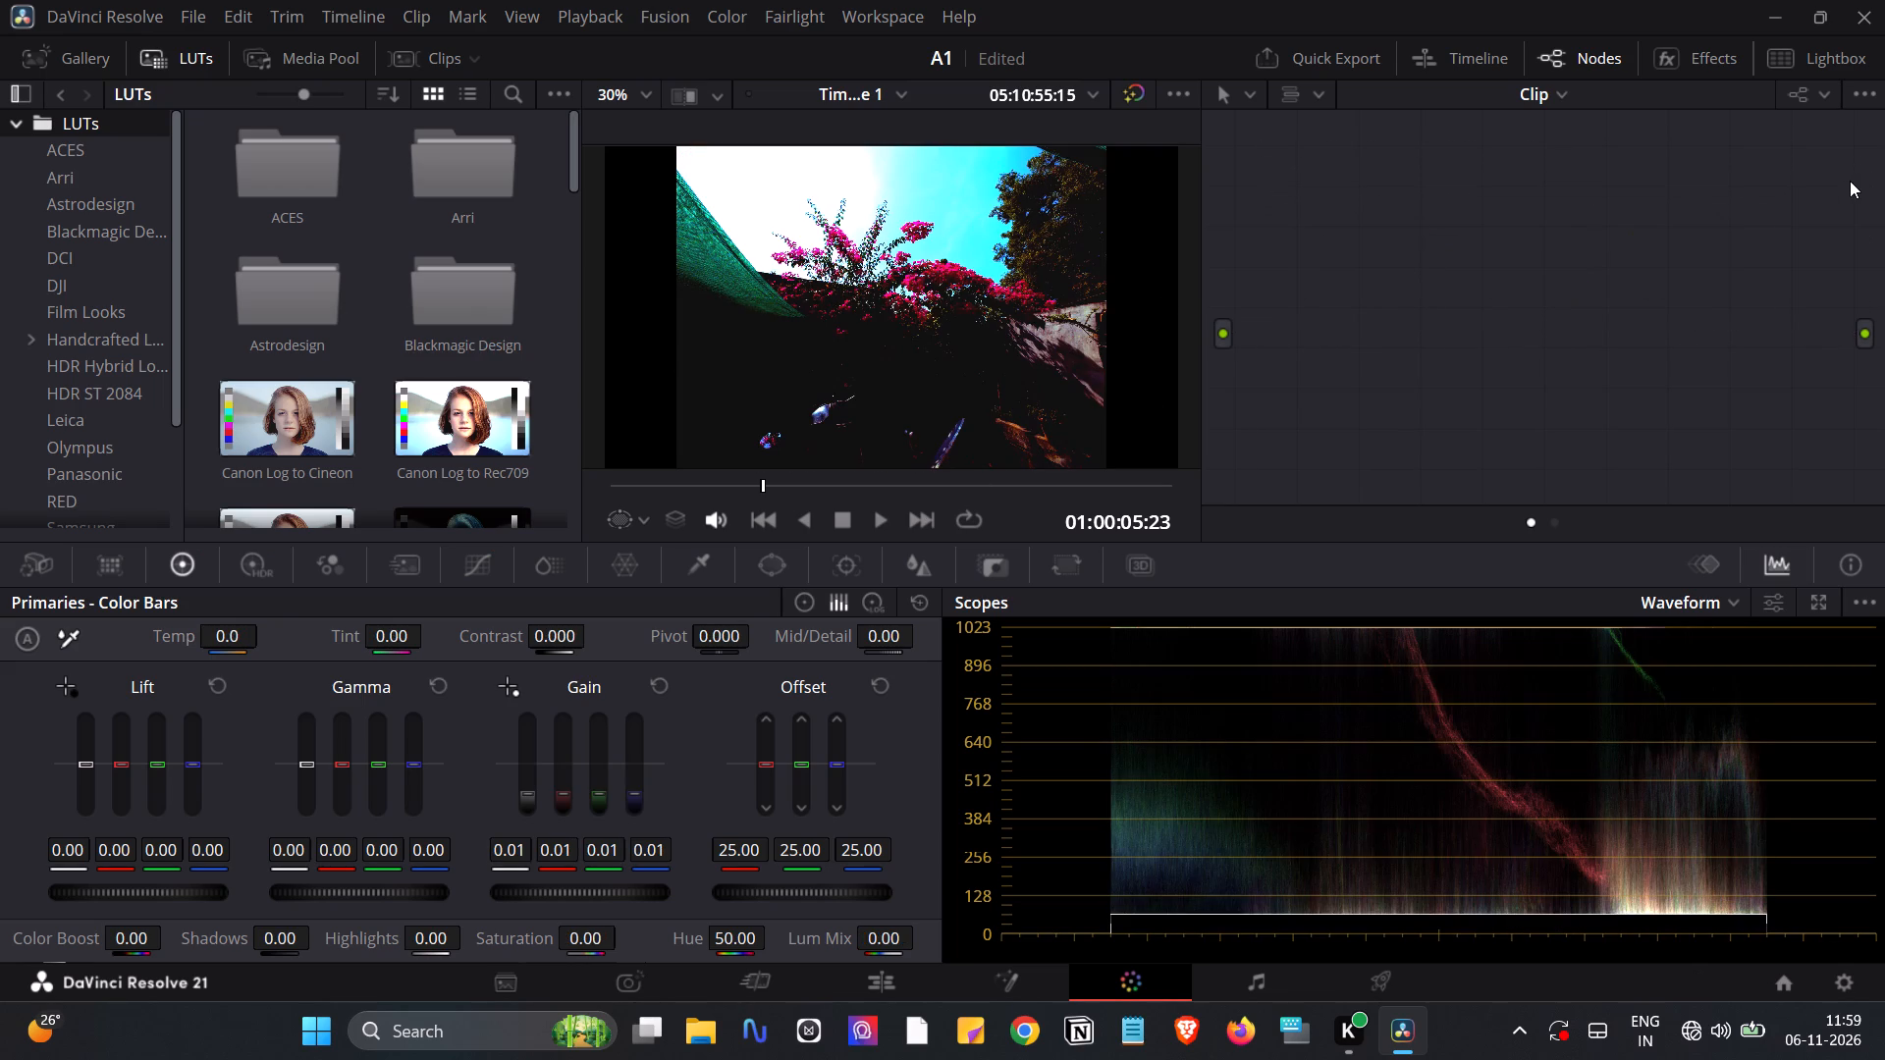
Add five new serial nodes to the clip's empty node graph.
left_click(1543, 354)
key("alt+s")
key("alt+s")
key("alt+s")
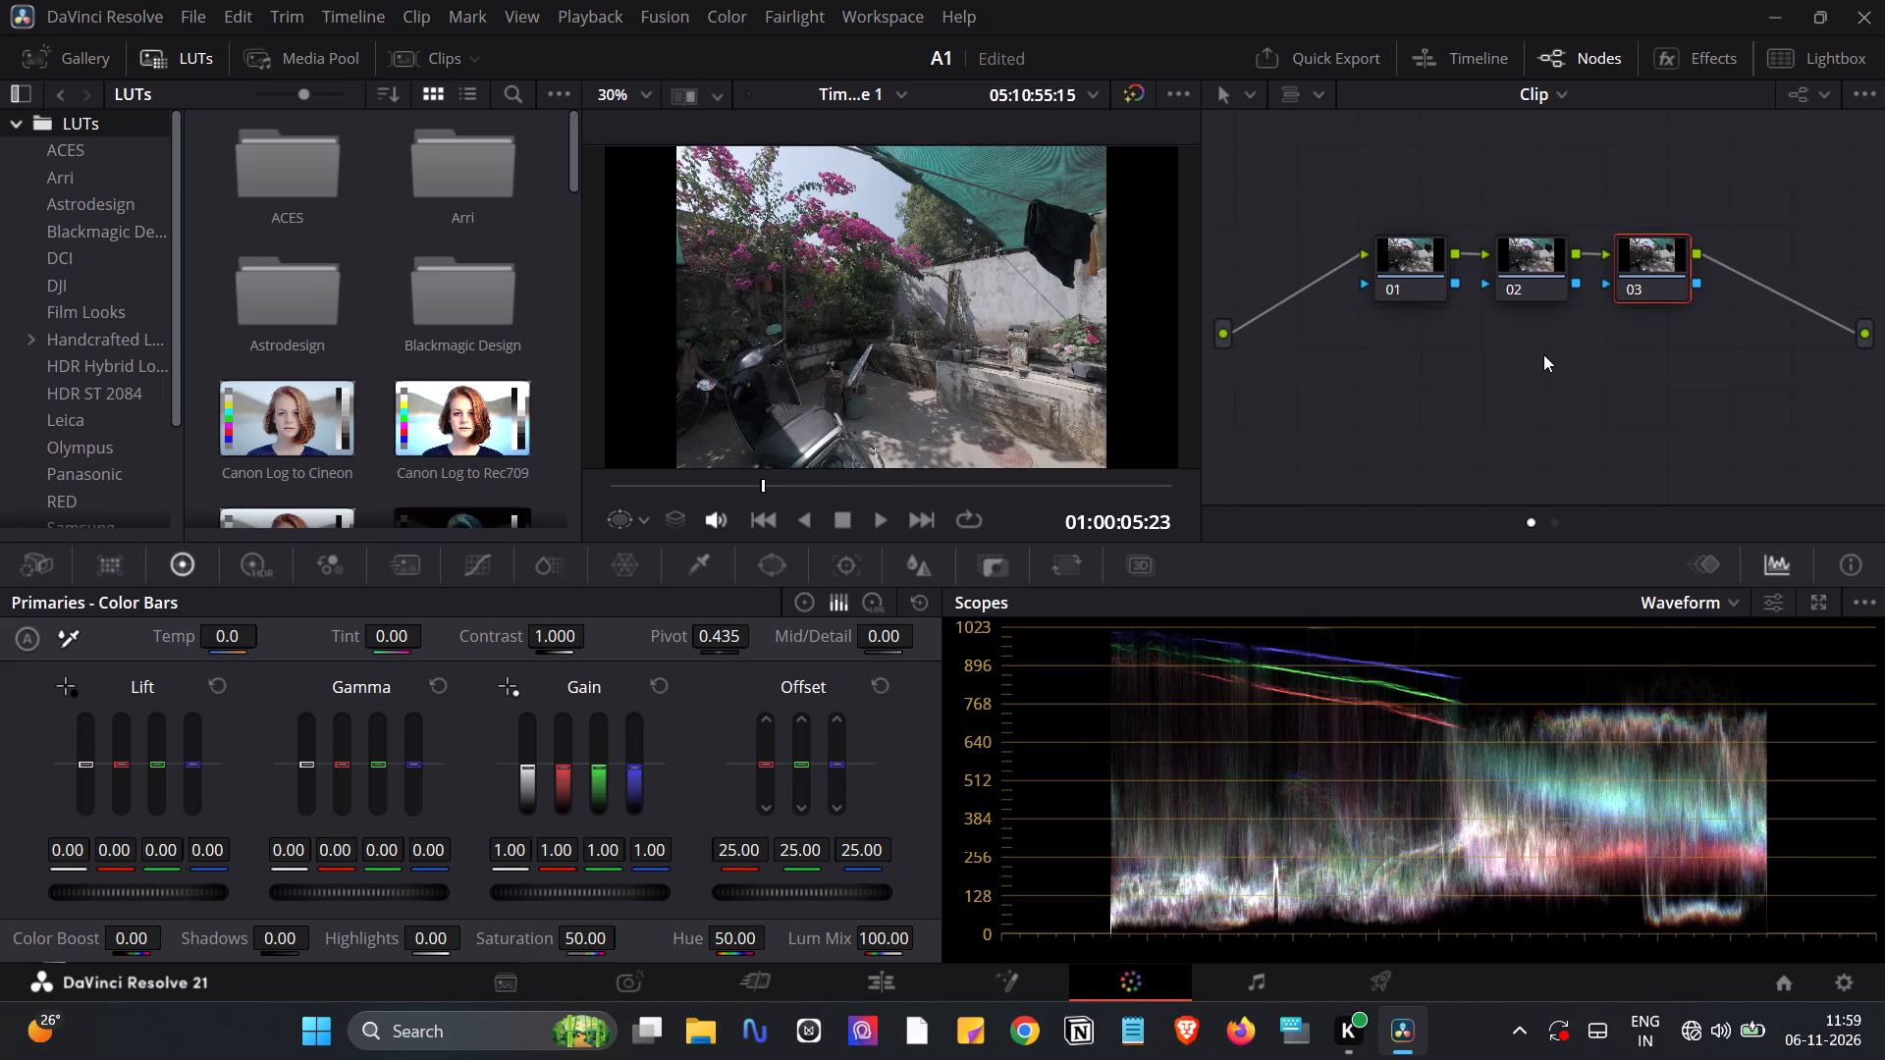
key("alt+s")
key("alt+s")
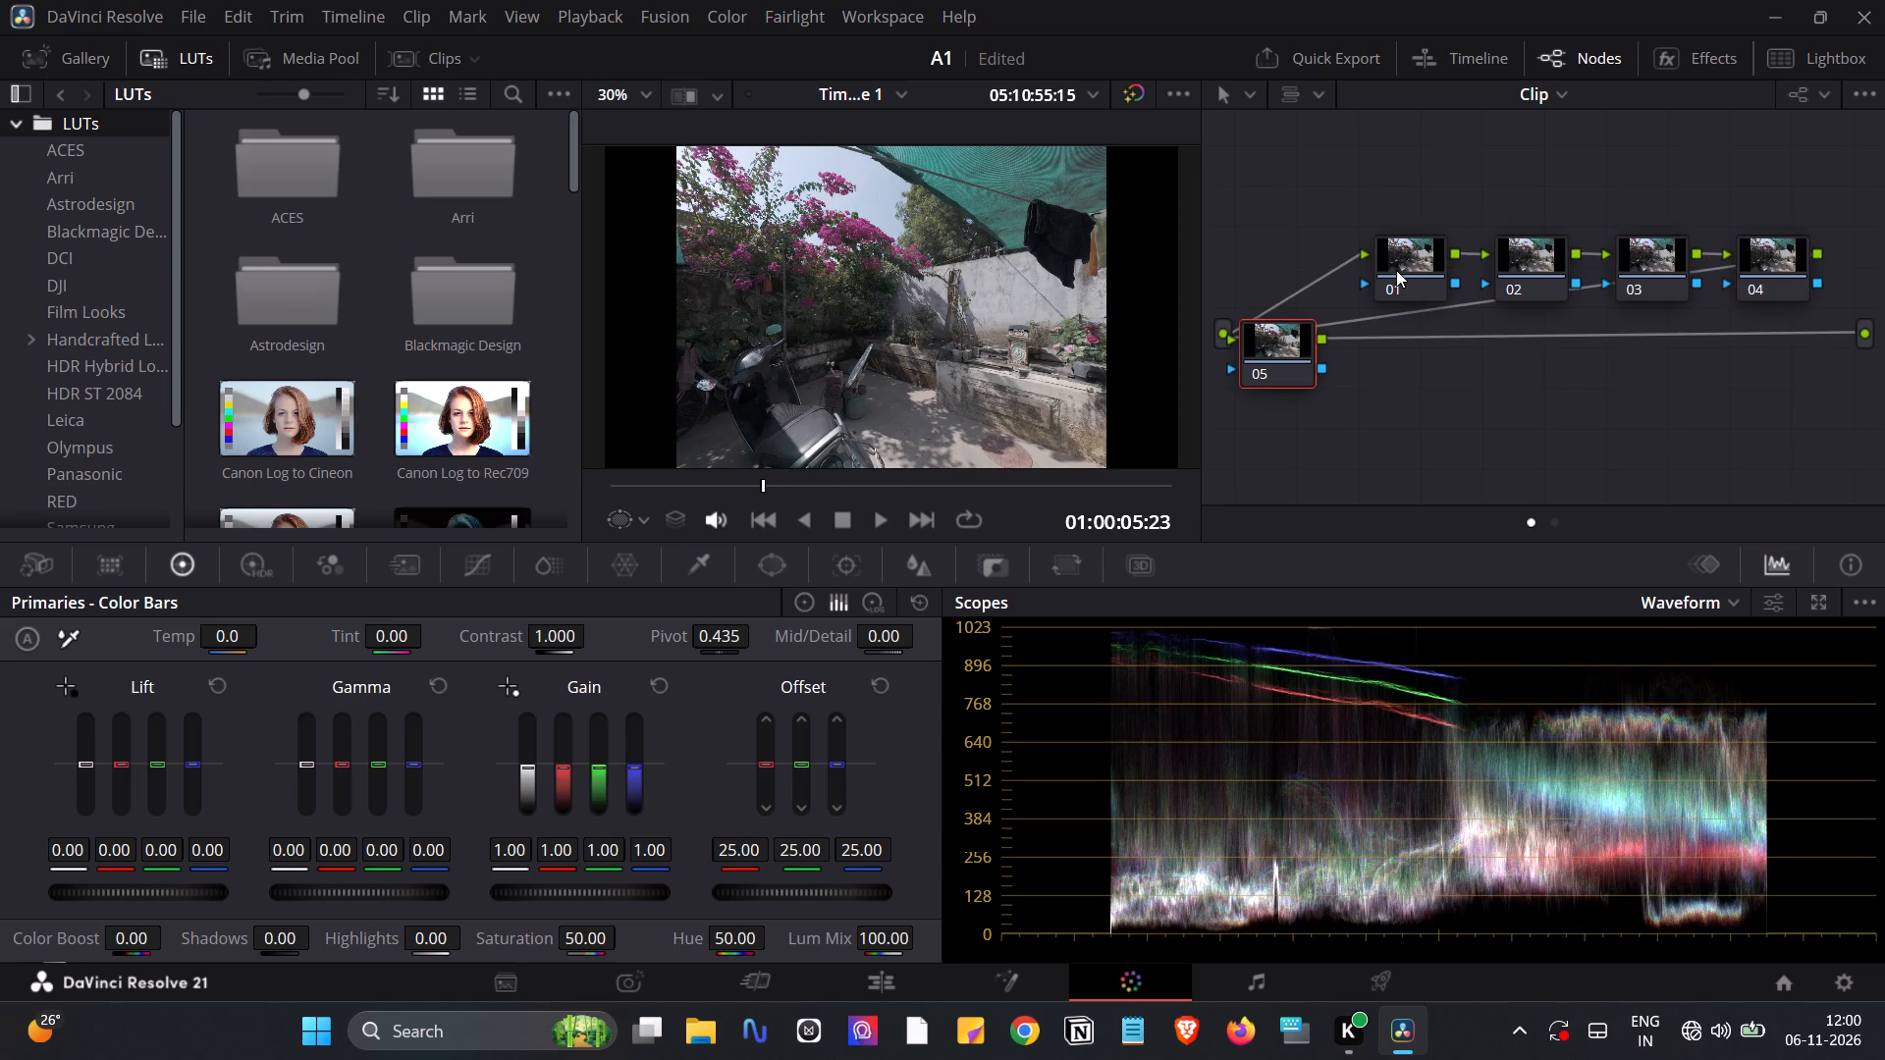
Arrange nodes 01 to 05 in order in one evenly spaced row across the upper part of the node graph.
left_click_drag(1396, 270, 1272, 209)
left_click_drag(1524, 265, 1454, 208)
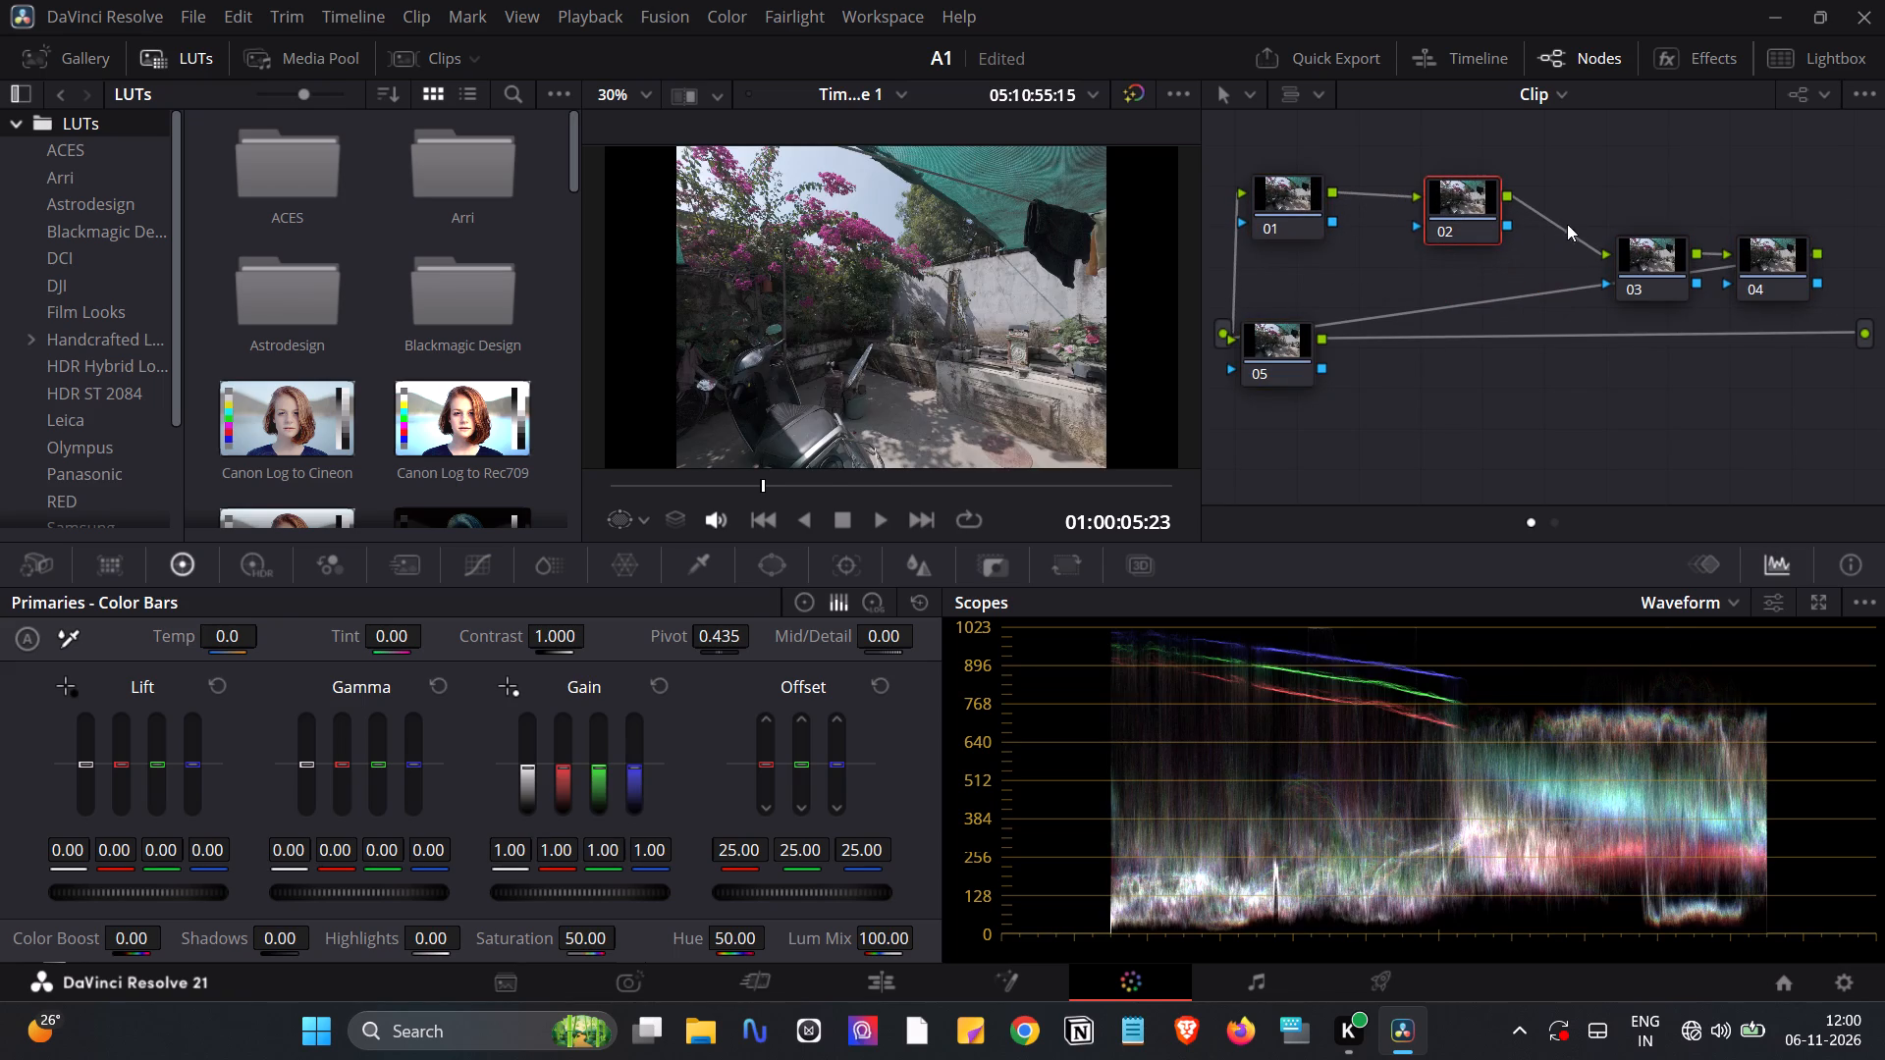
left_click_drag(1643, 250, 1593, 188)
left_click_drag(1796, 252, 1750, 183)
left_click_drag(1457, 211, 1421, 195)
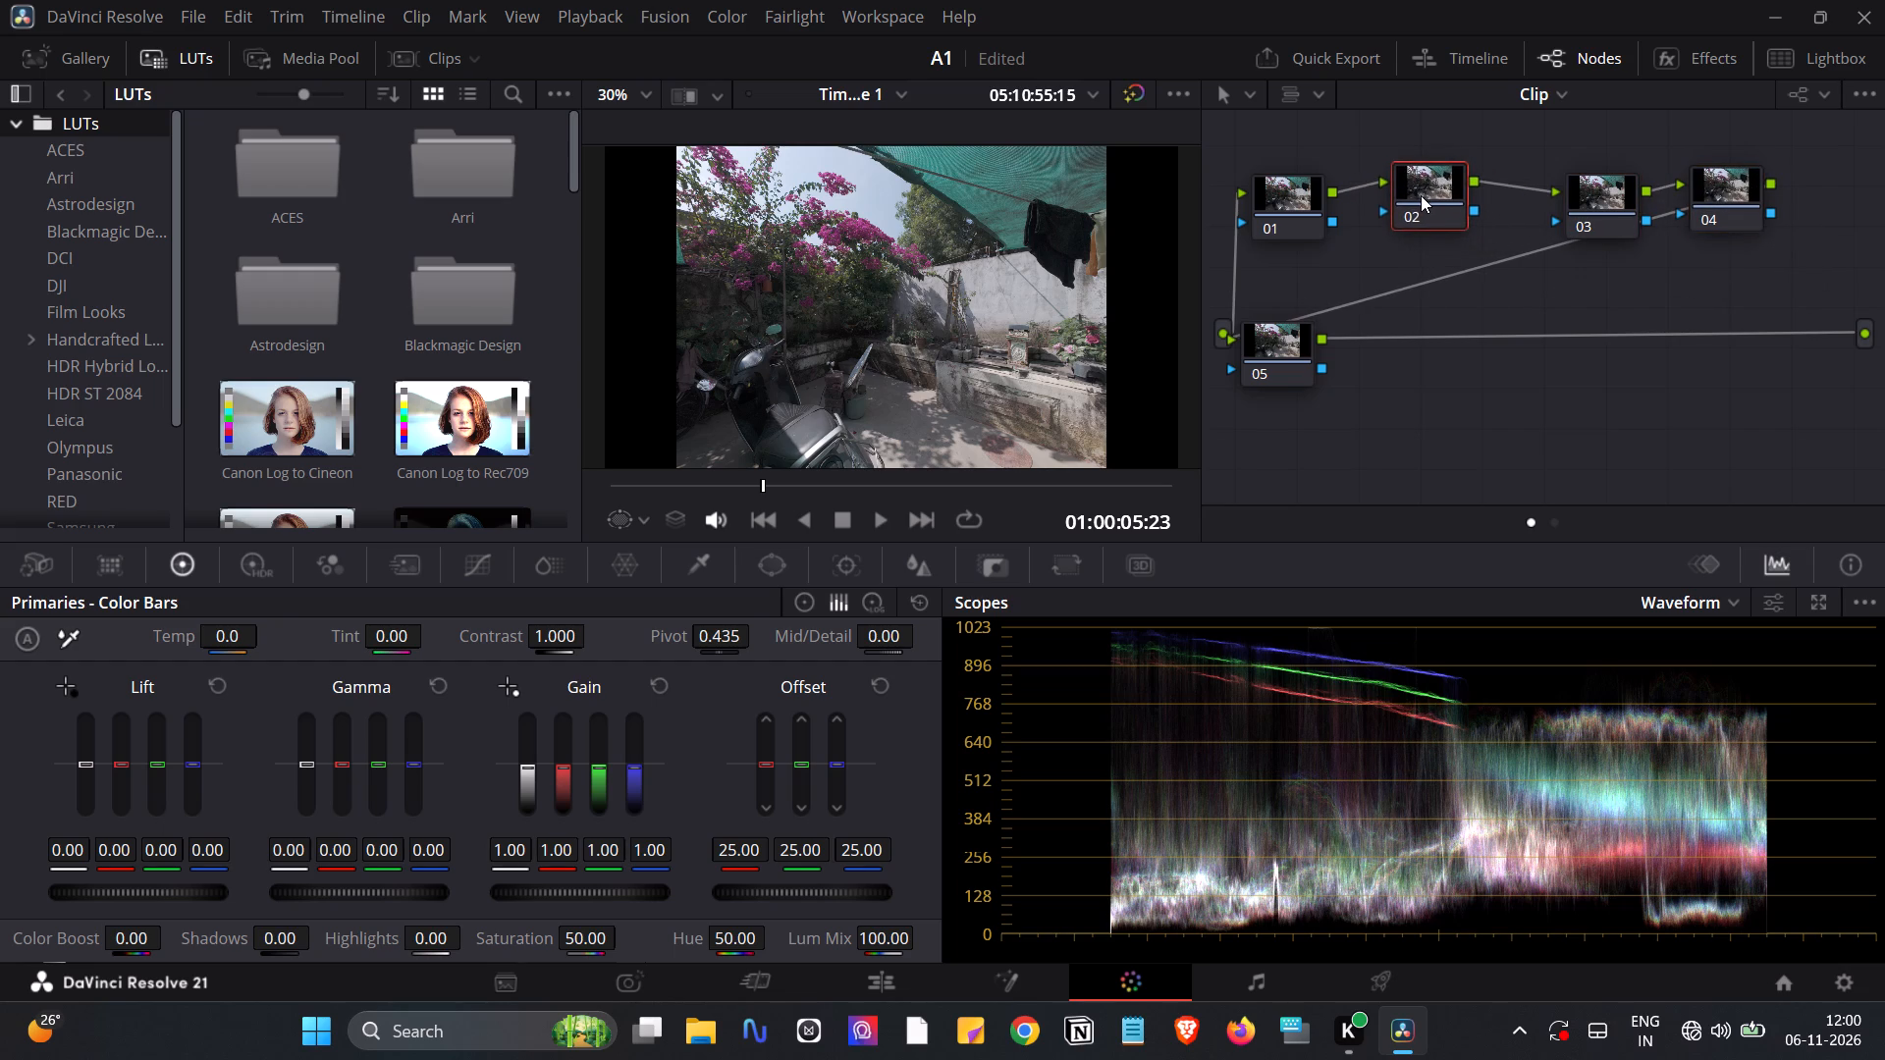
left_click_drag(1421, 195, 1418, 195)
left_click_drag(1614, 199, 1567, 183)
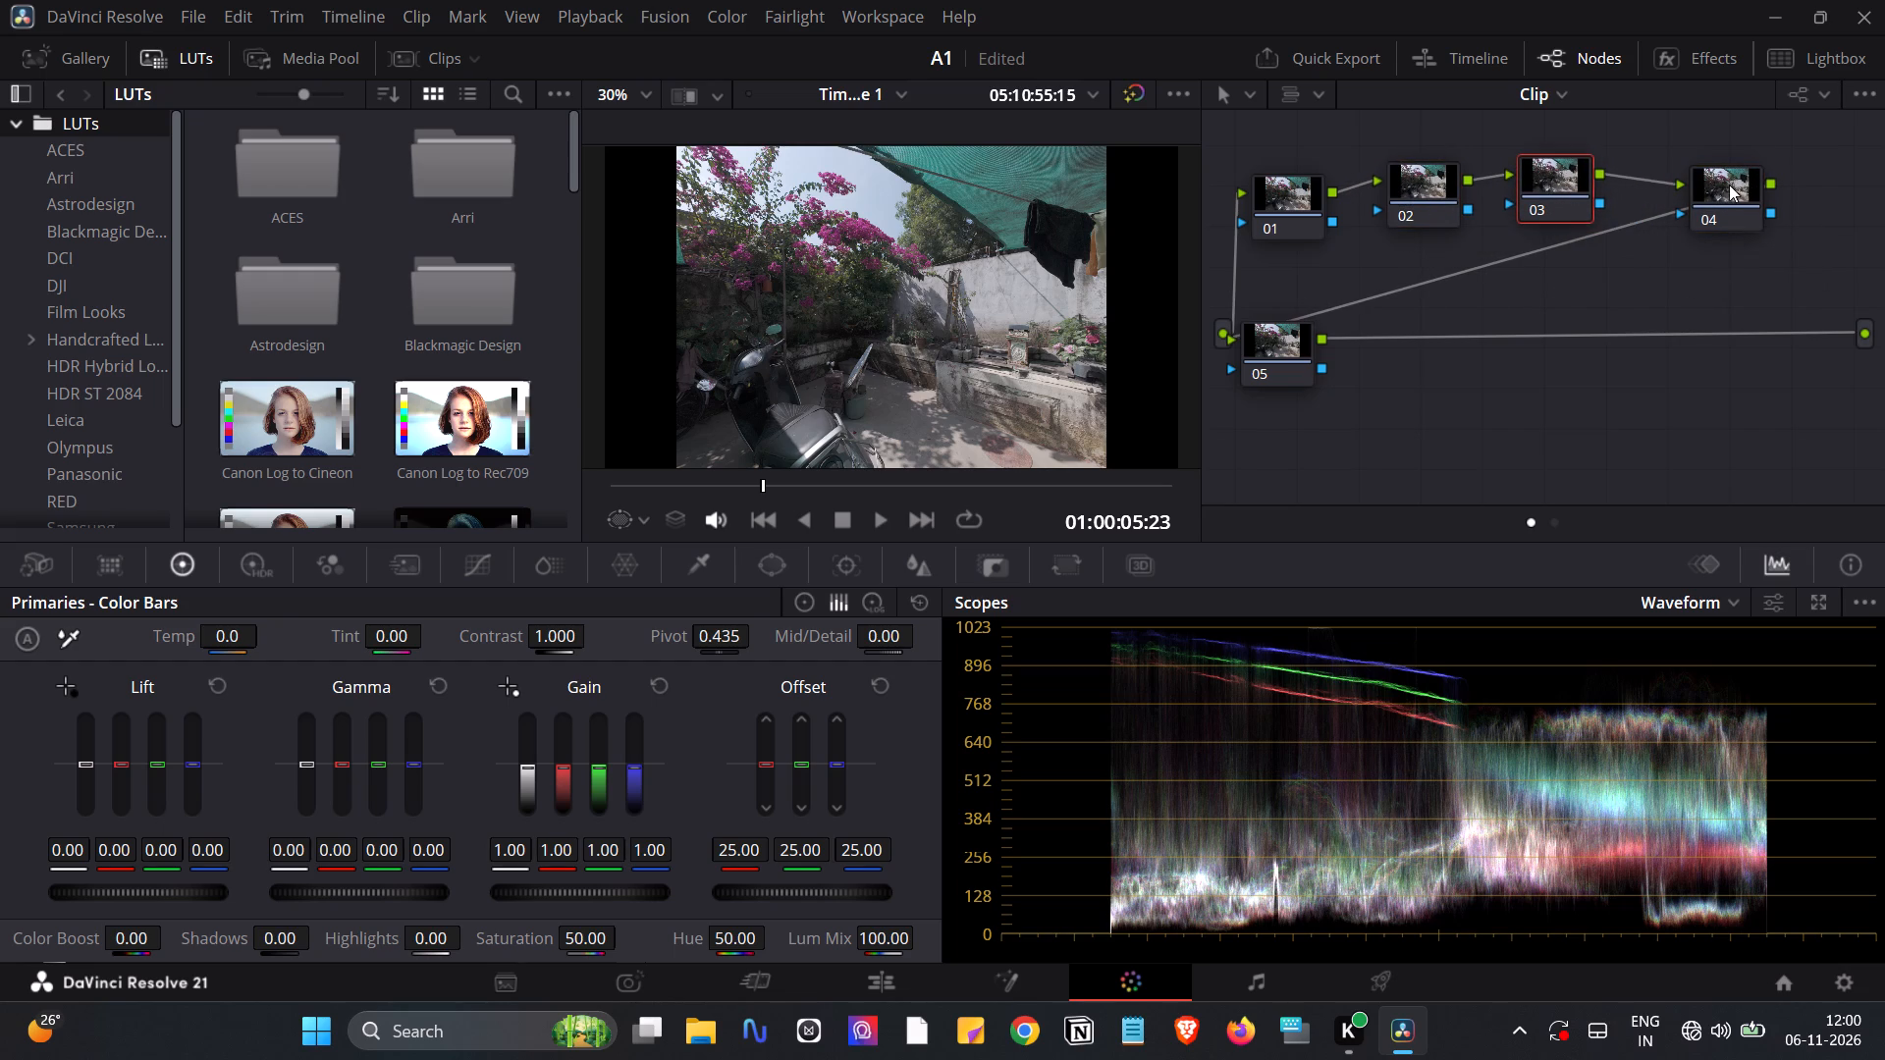
left_click_drag(1729, 185, 1701, 169)
left_click_drag(1279, 362, 1790, 239)
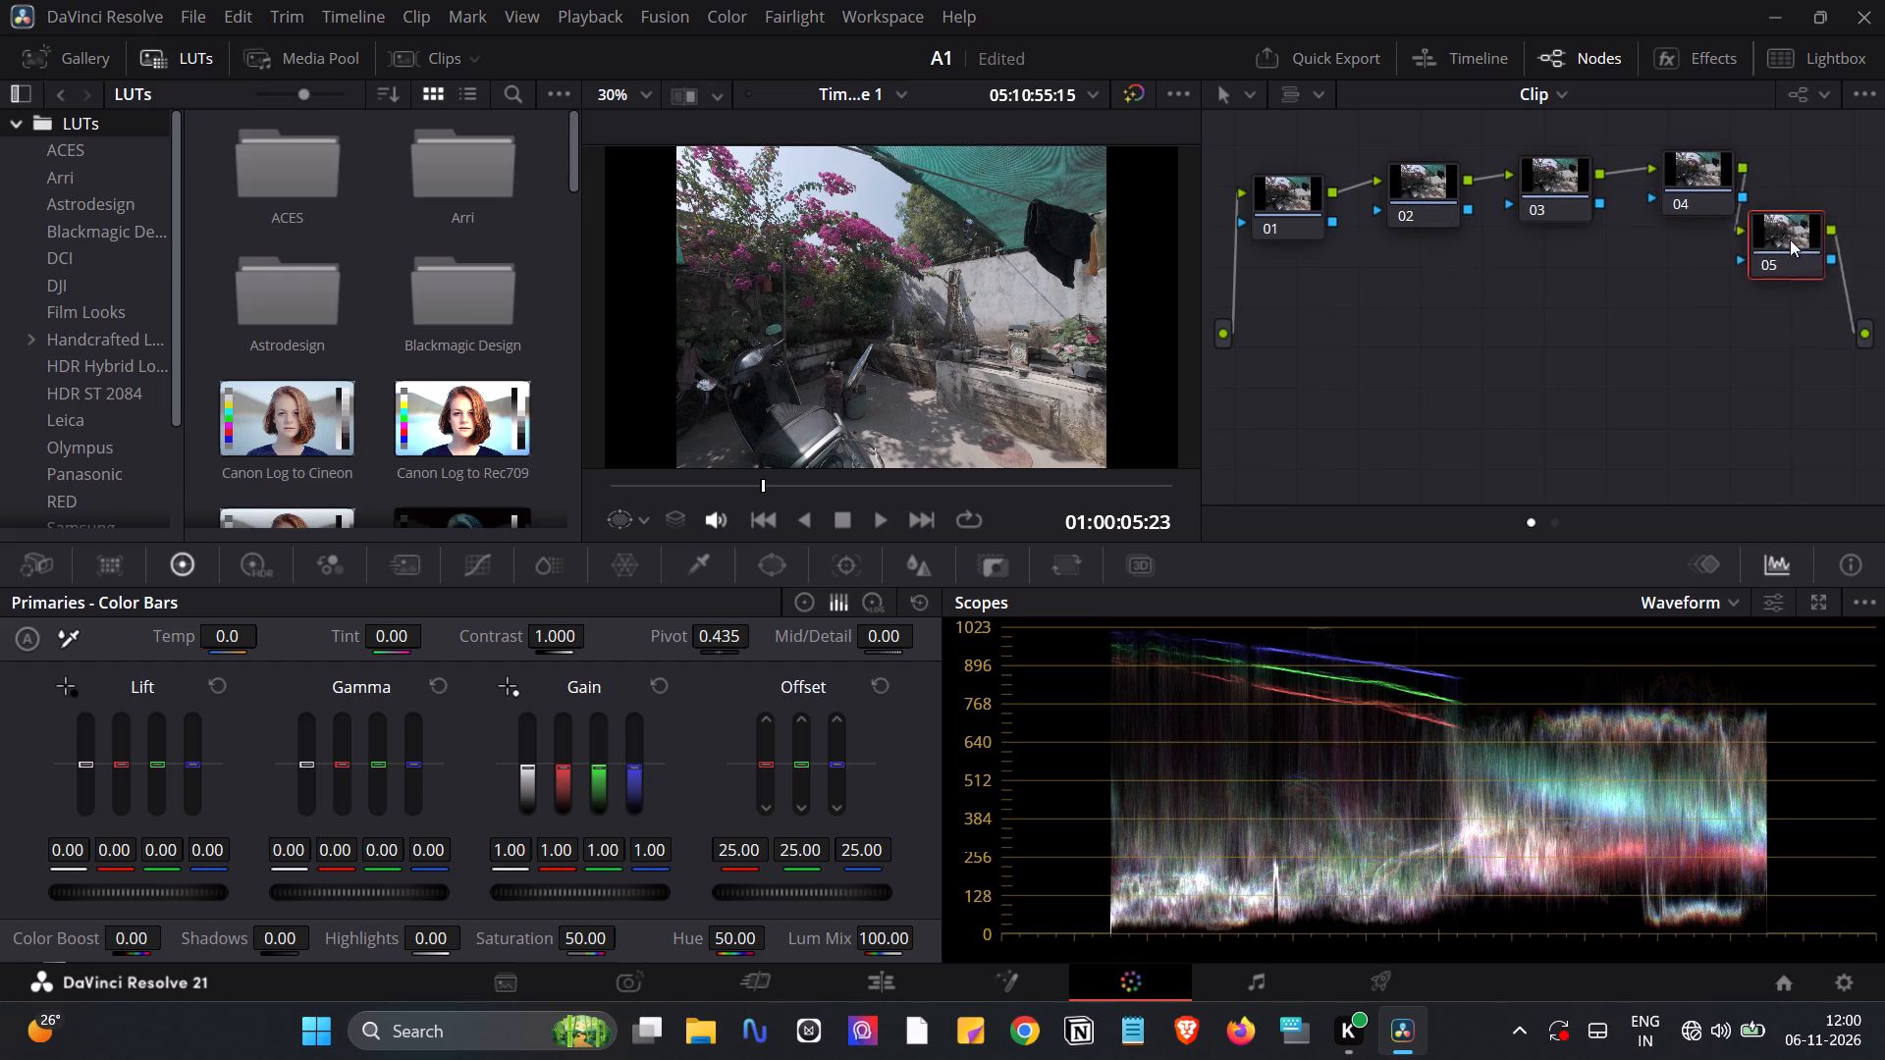
left_click_drag(1790, 239, 1827, 192)
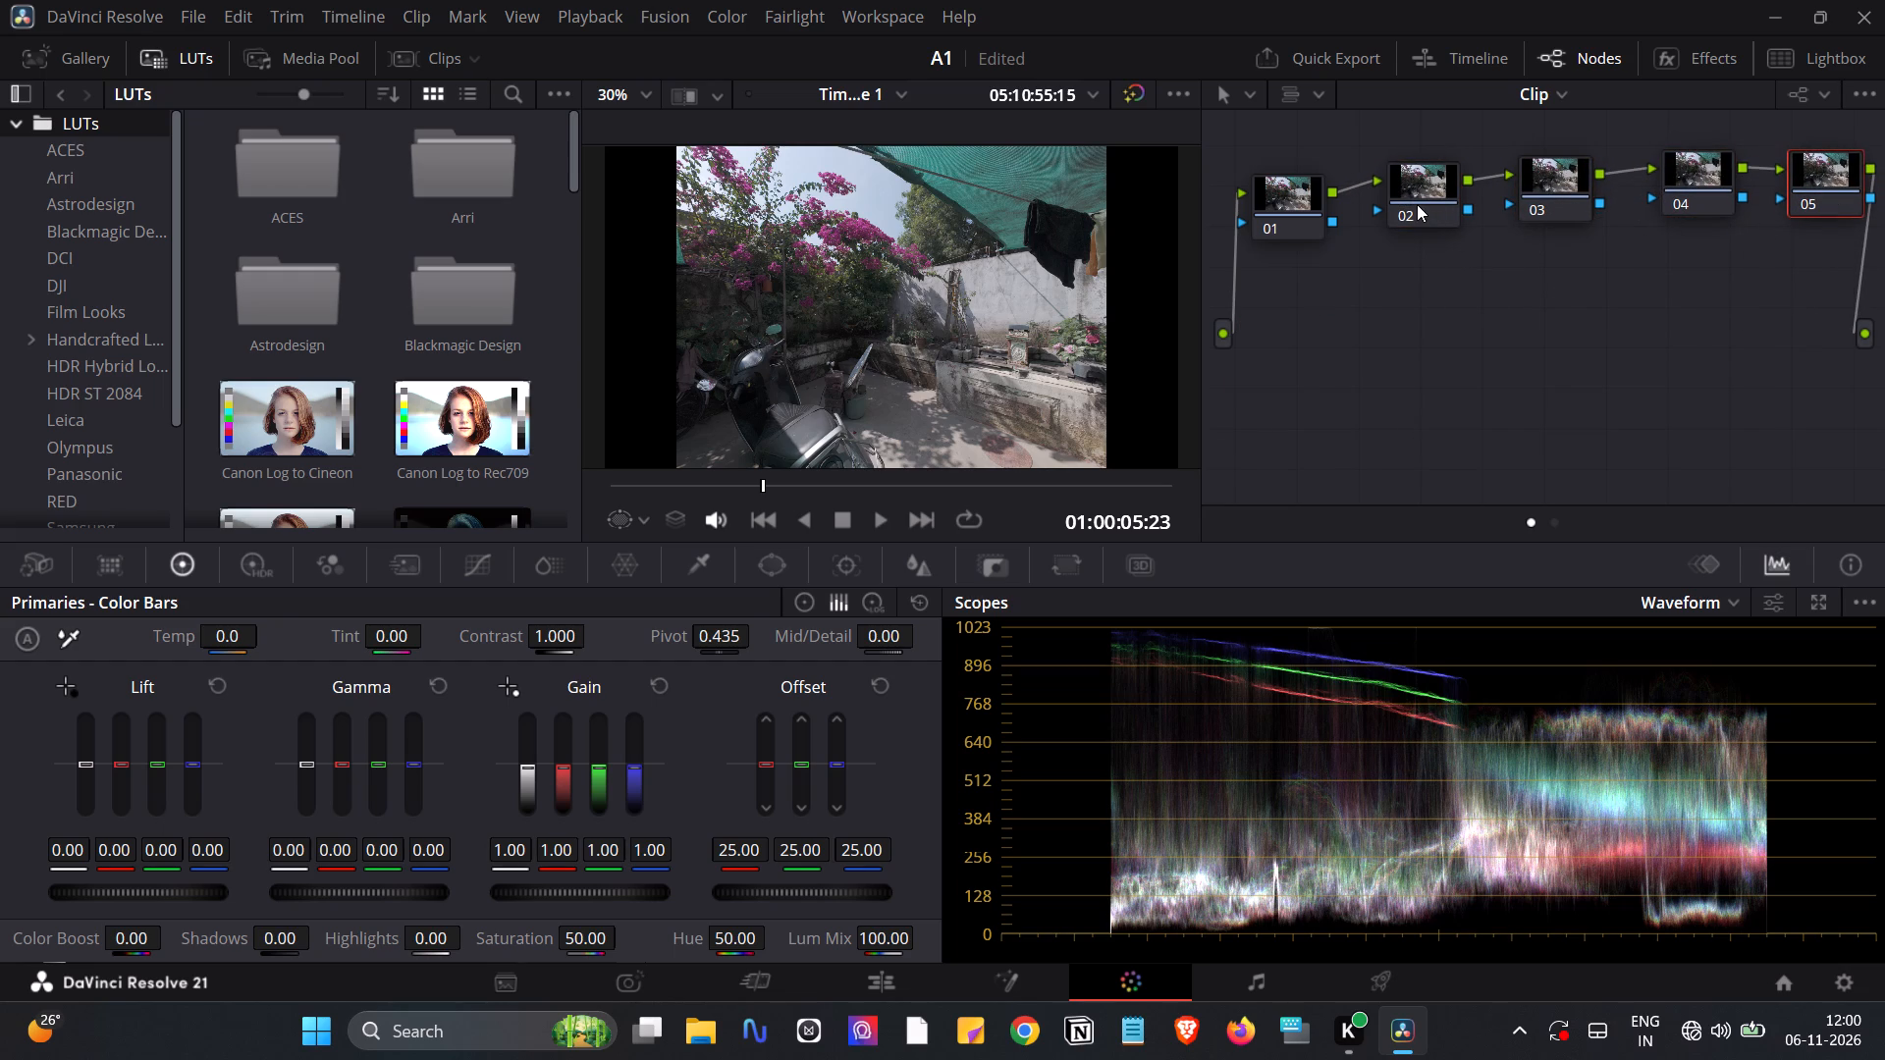
left_click_drag(1417, 204, 1407, 210)
left_click_drag(1547, 185, 1539, 194)
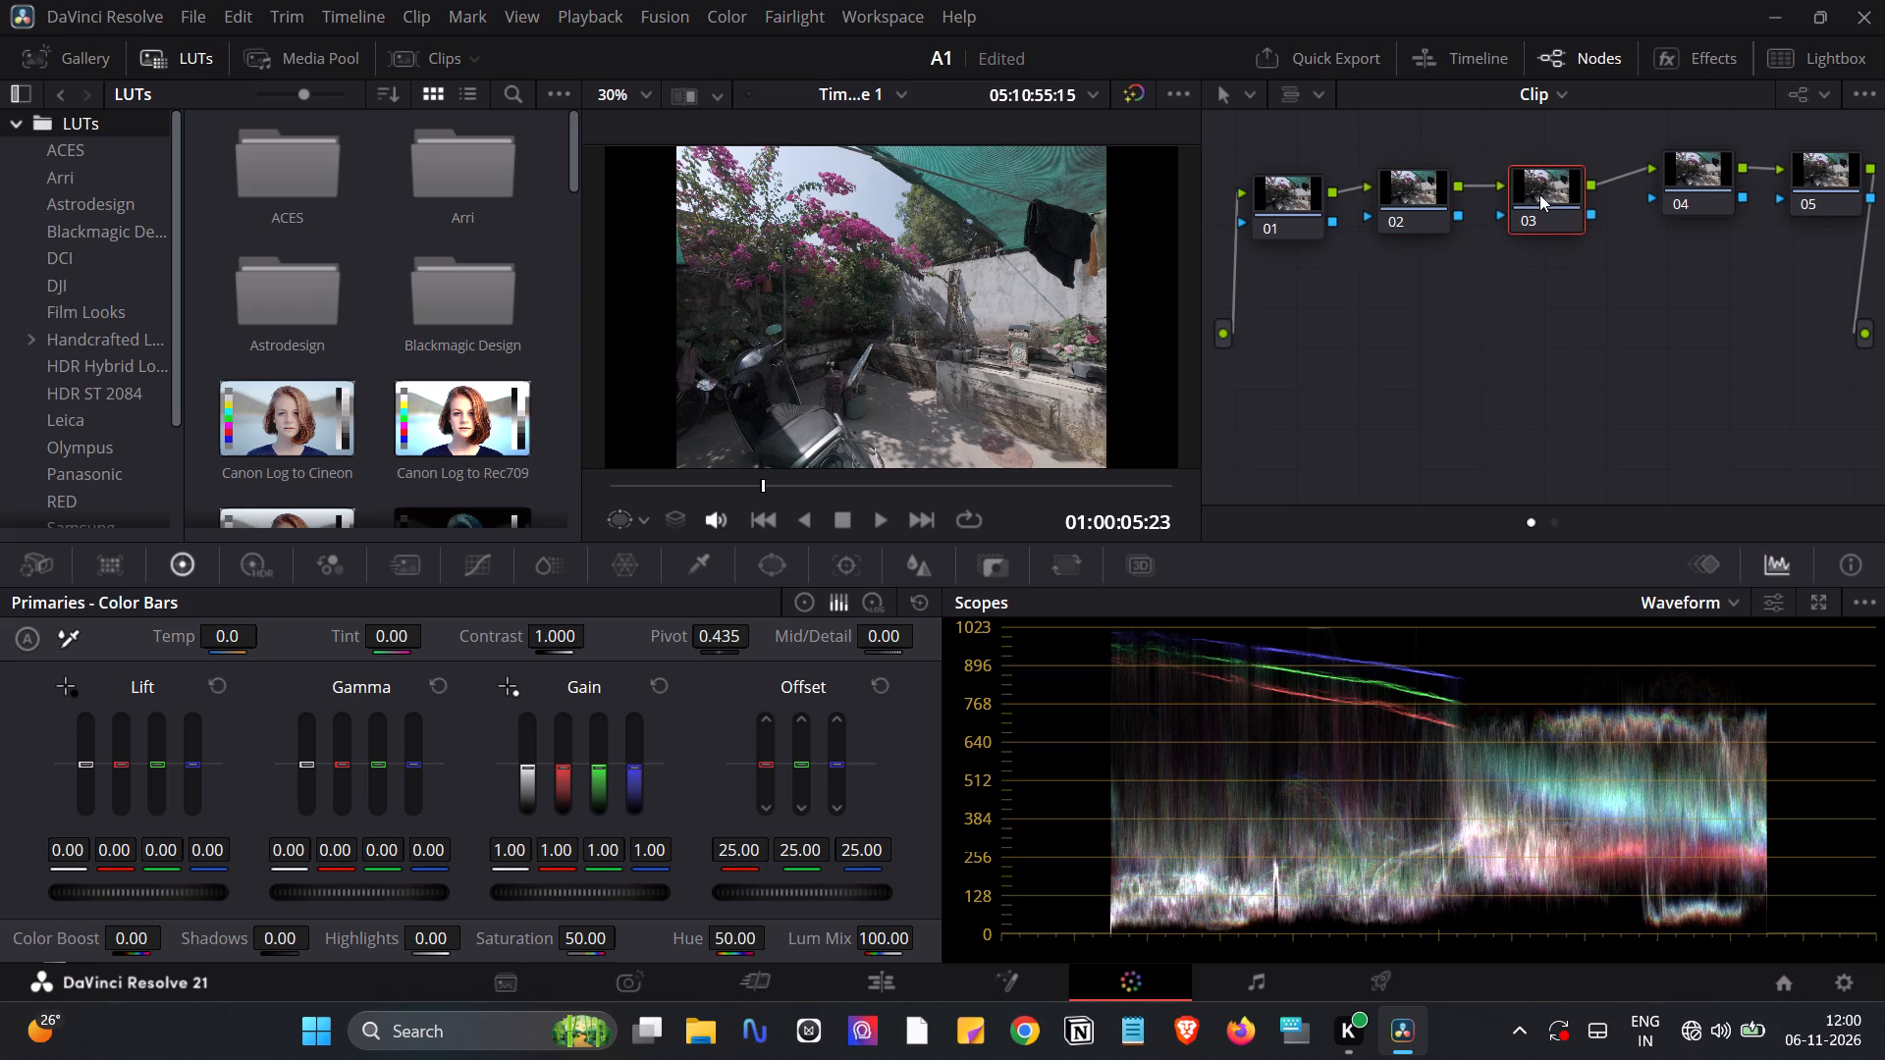
left_click_drag(1702, 168, 1685, 172)
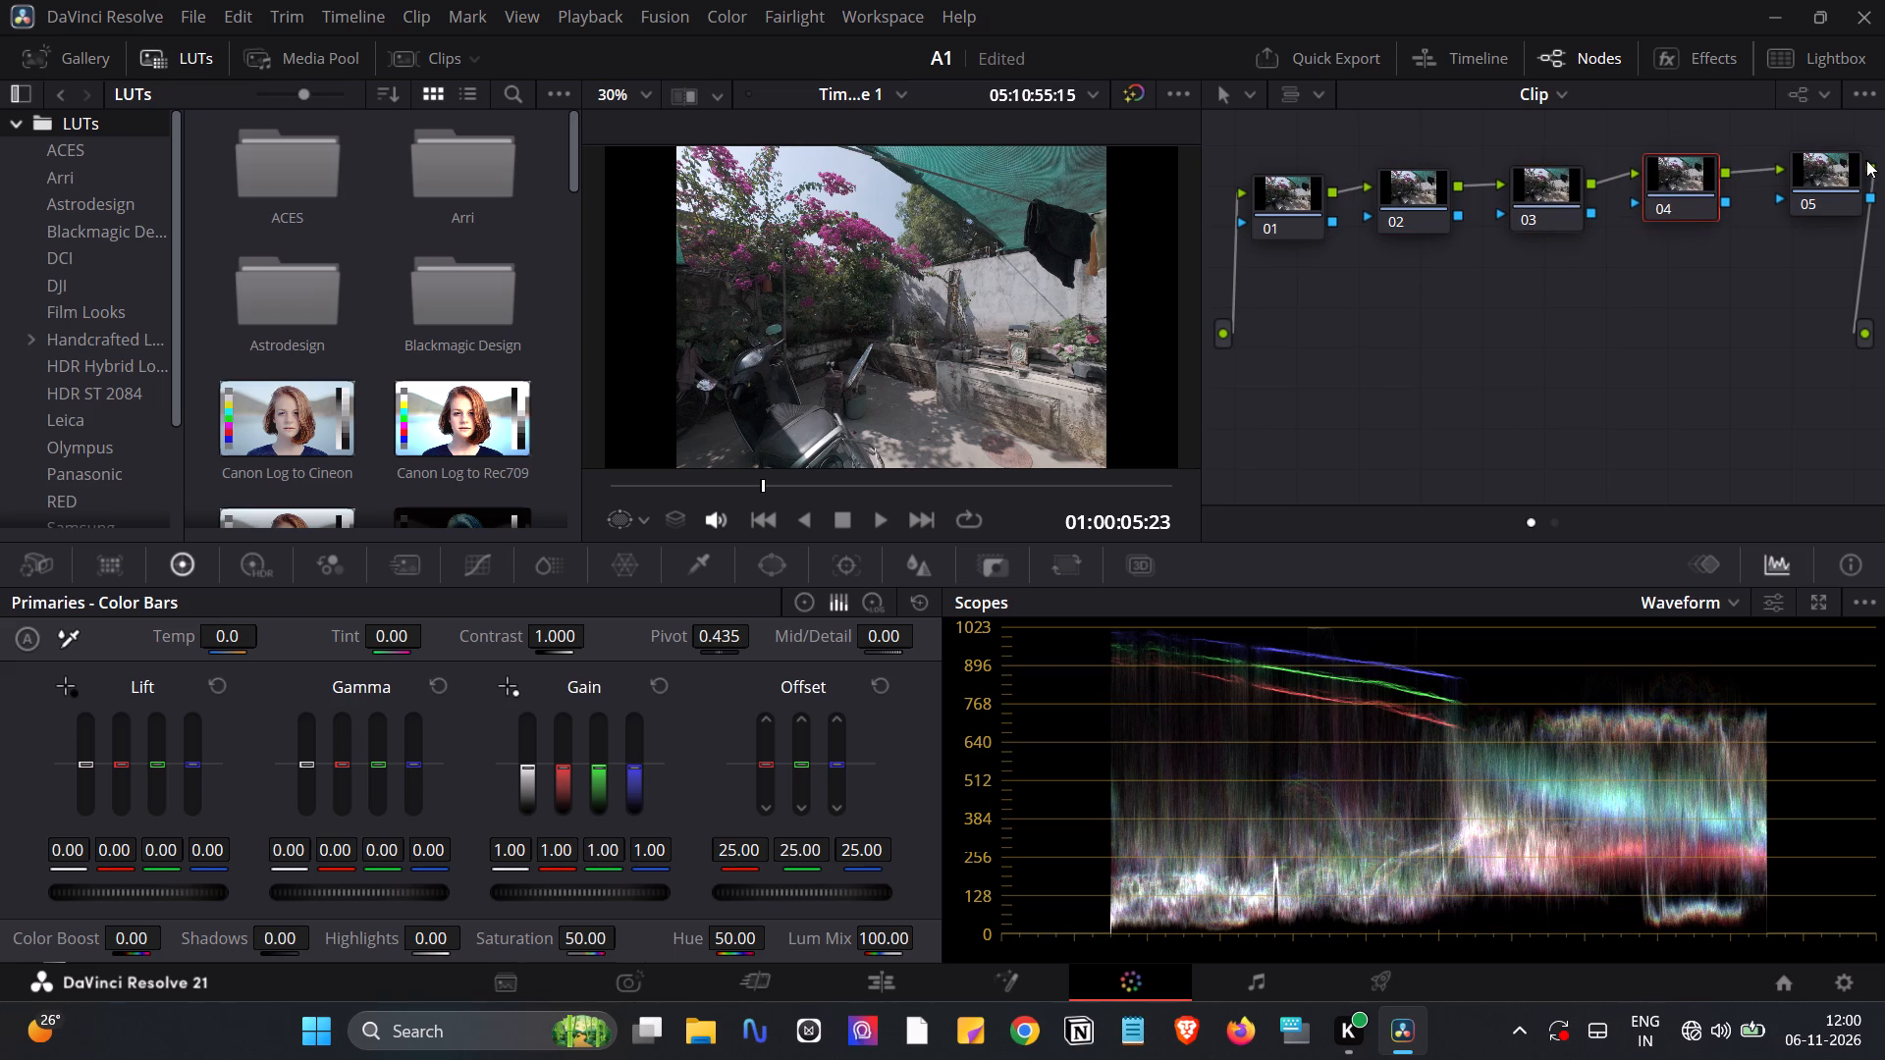
left_click_drag(1830, 168, 1808, 175)
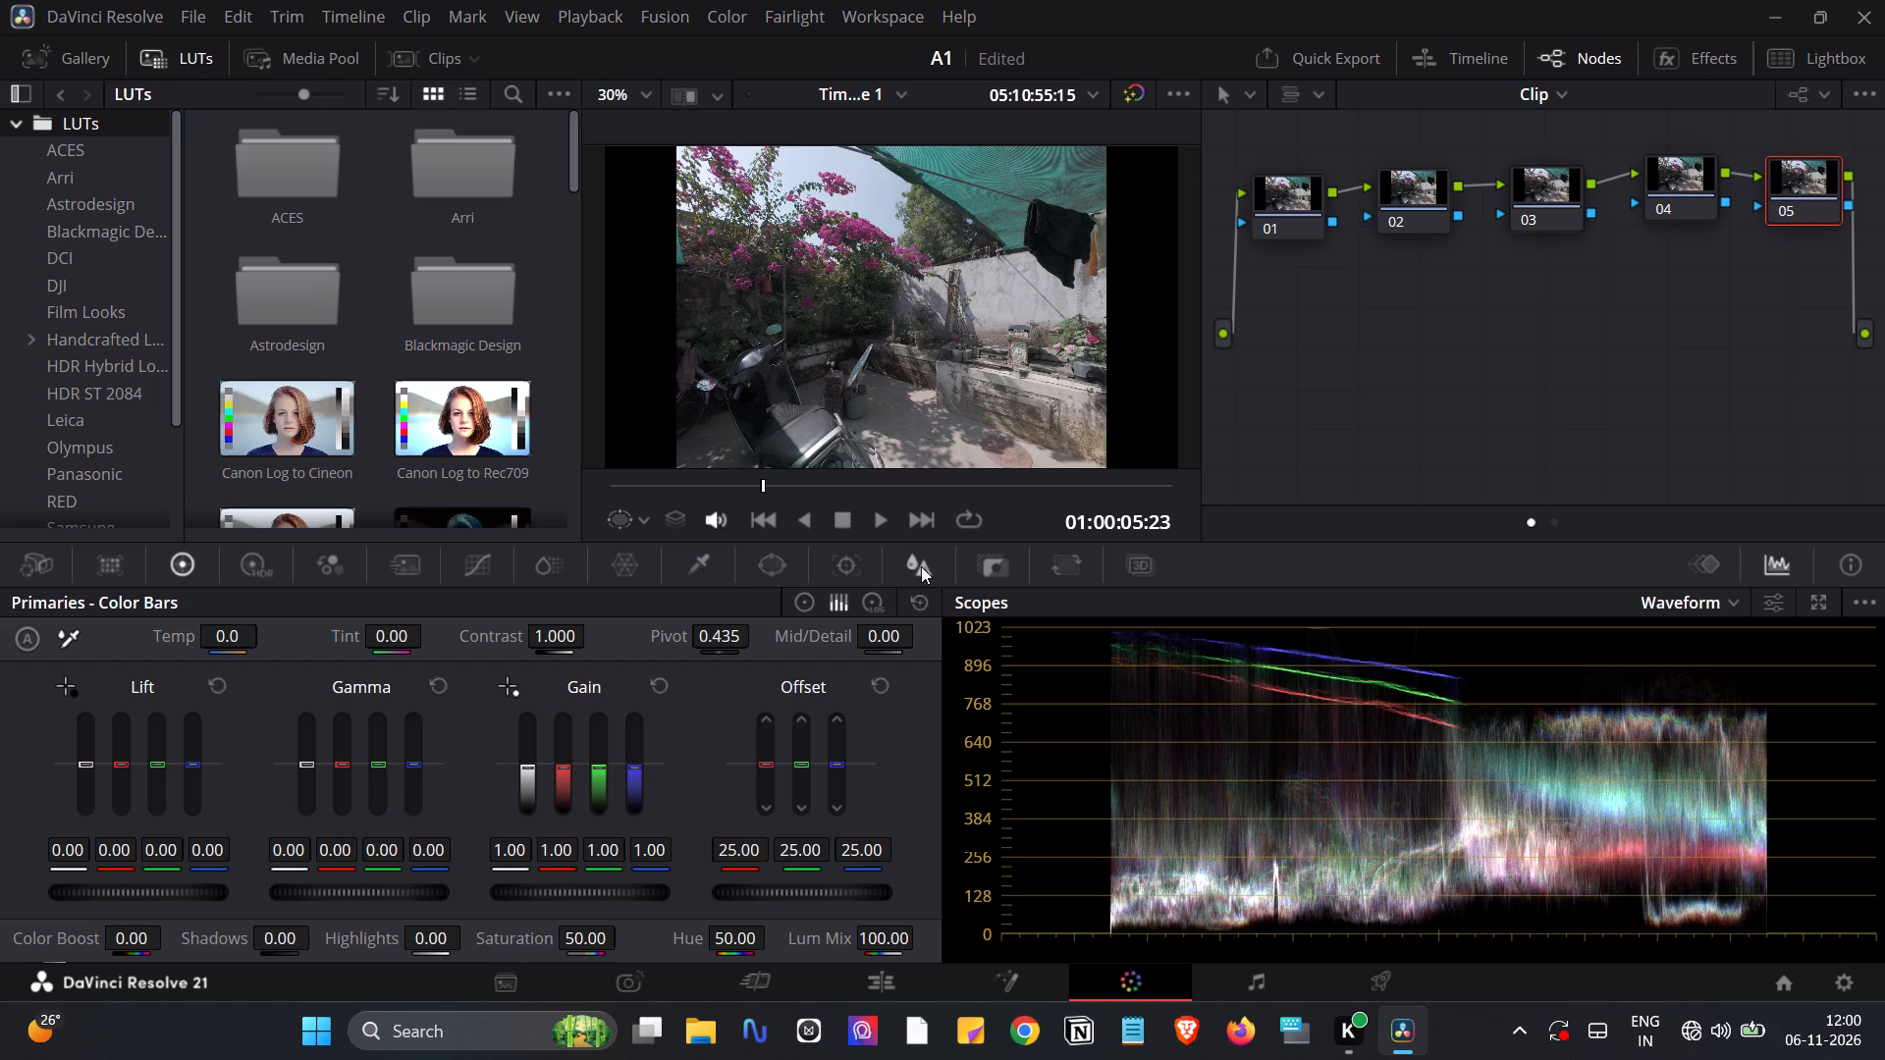
Switch the primaries from color bars to color wheels and make node 01 the active node.
left_click(796, 606)
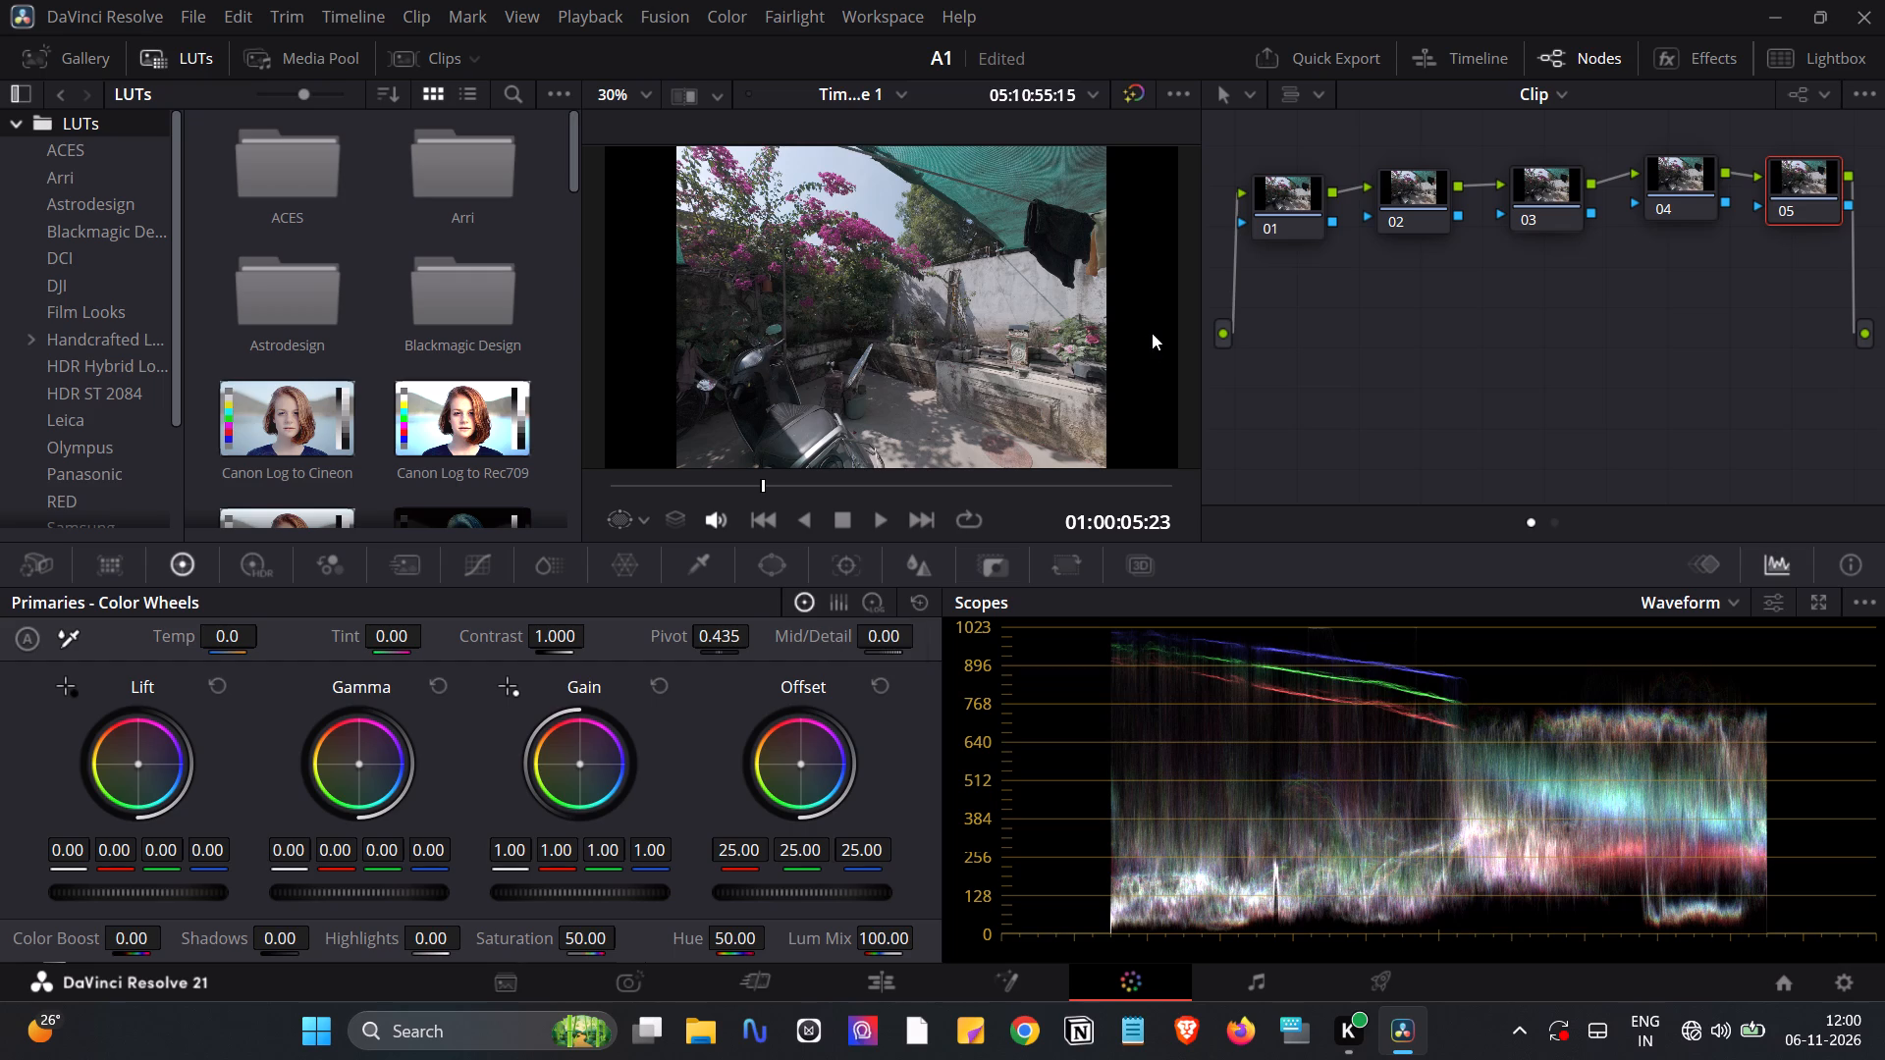
left_click(1322, 192)
left_click(1306, 192)
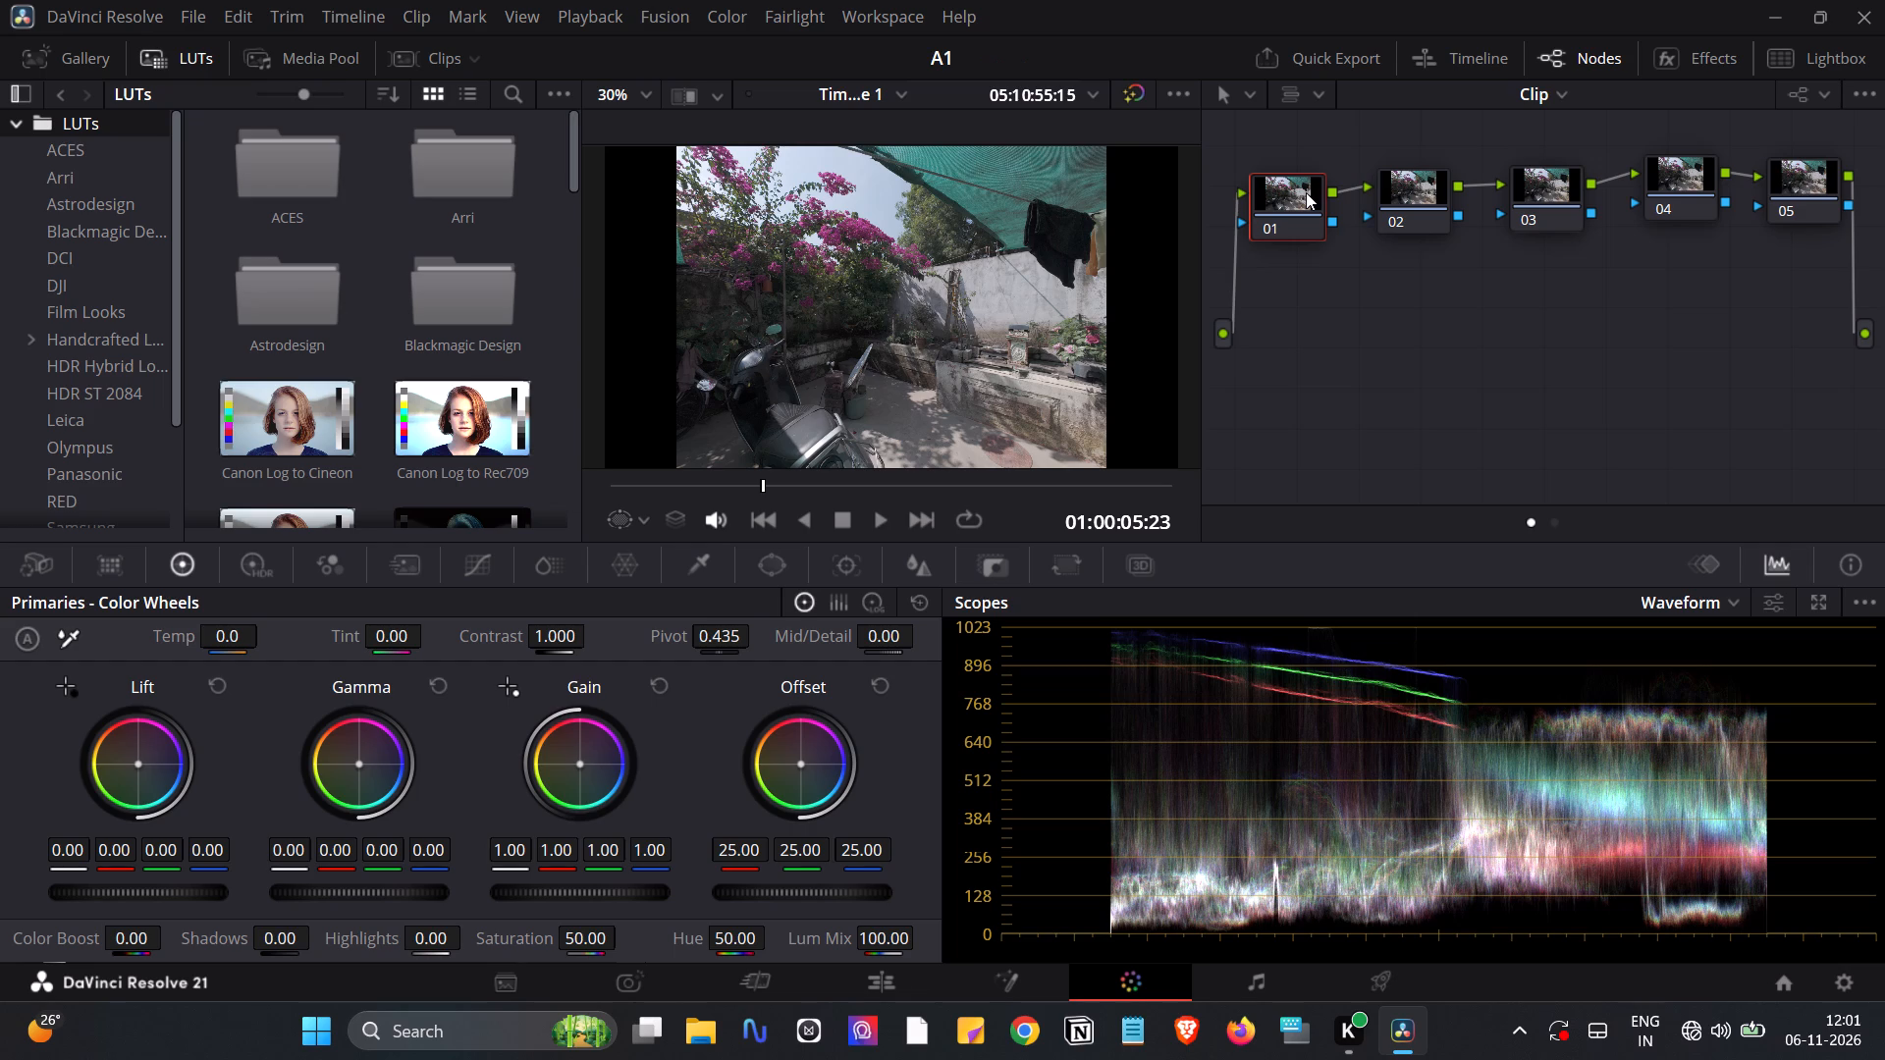
left_click(1144, 562)
left_click(1144, 562)
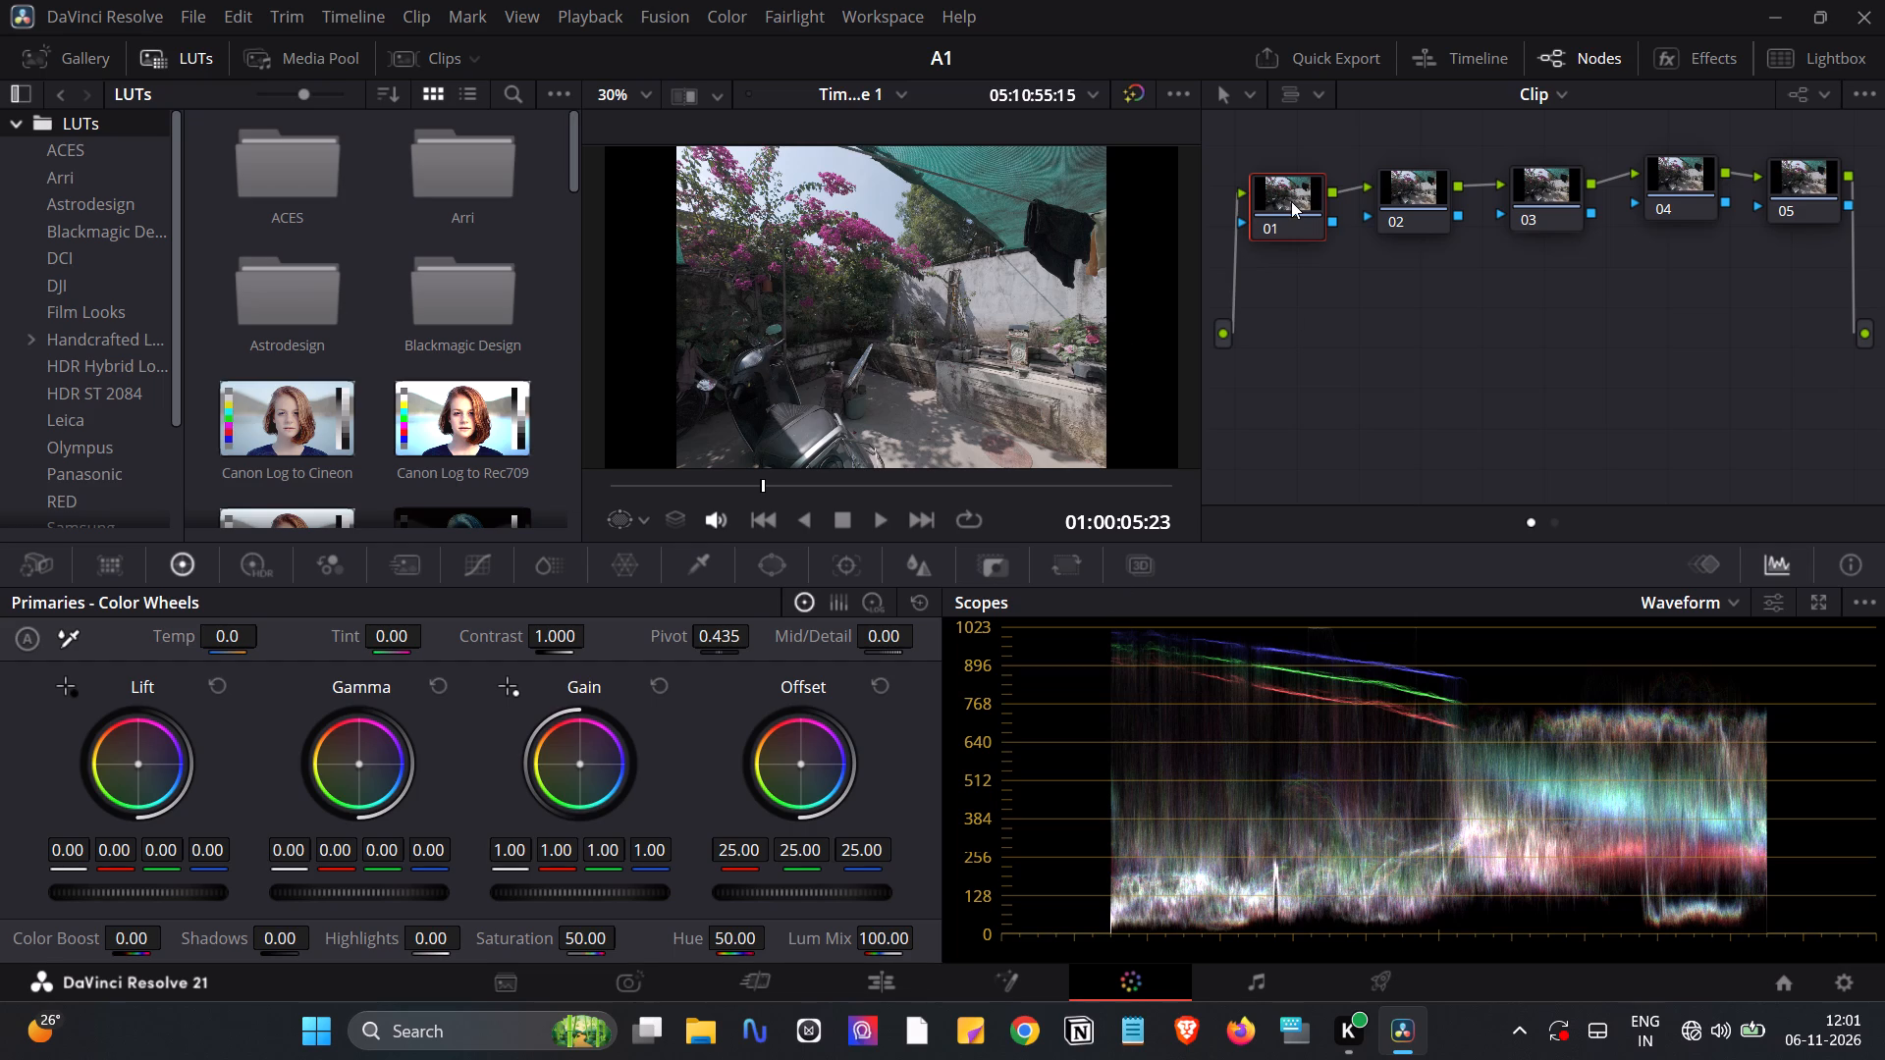
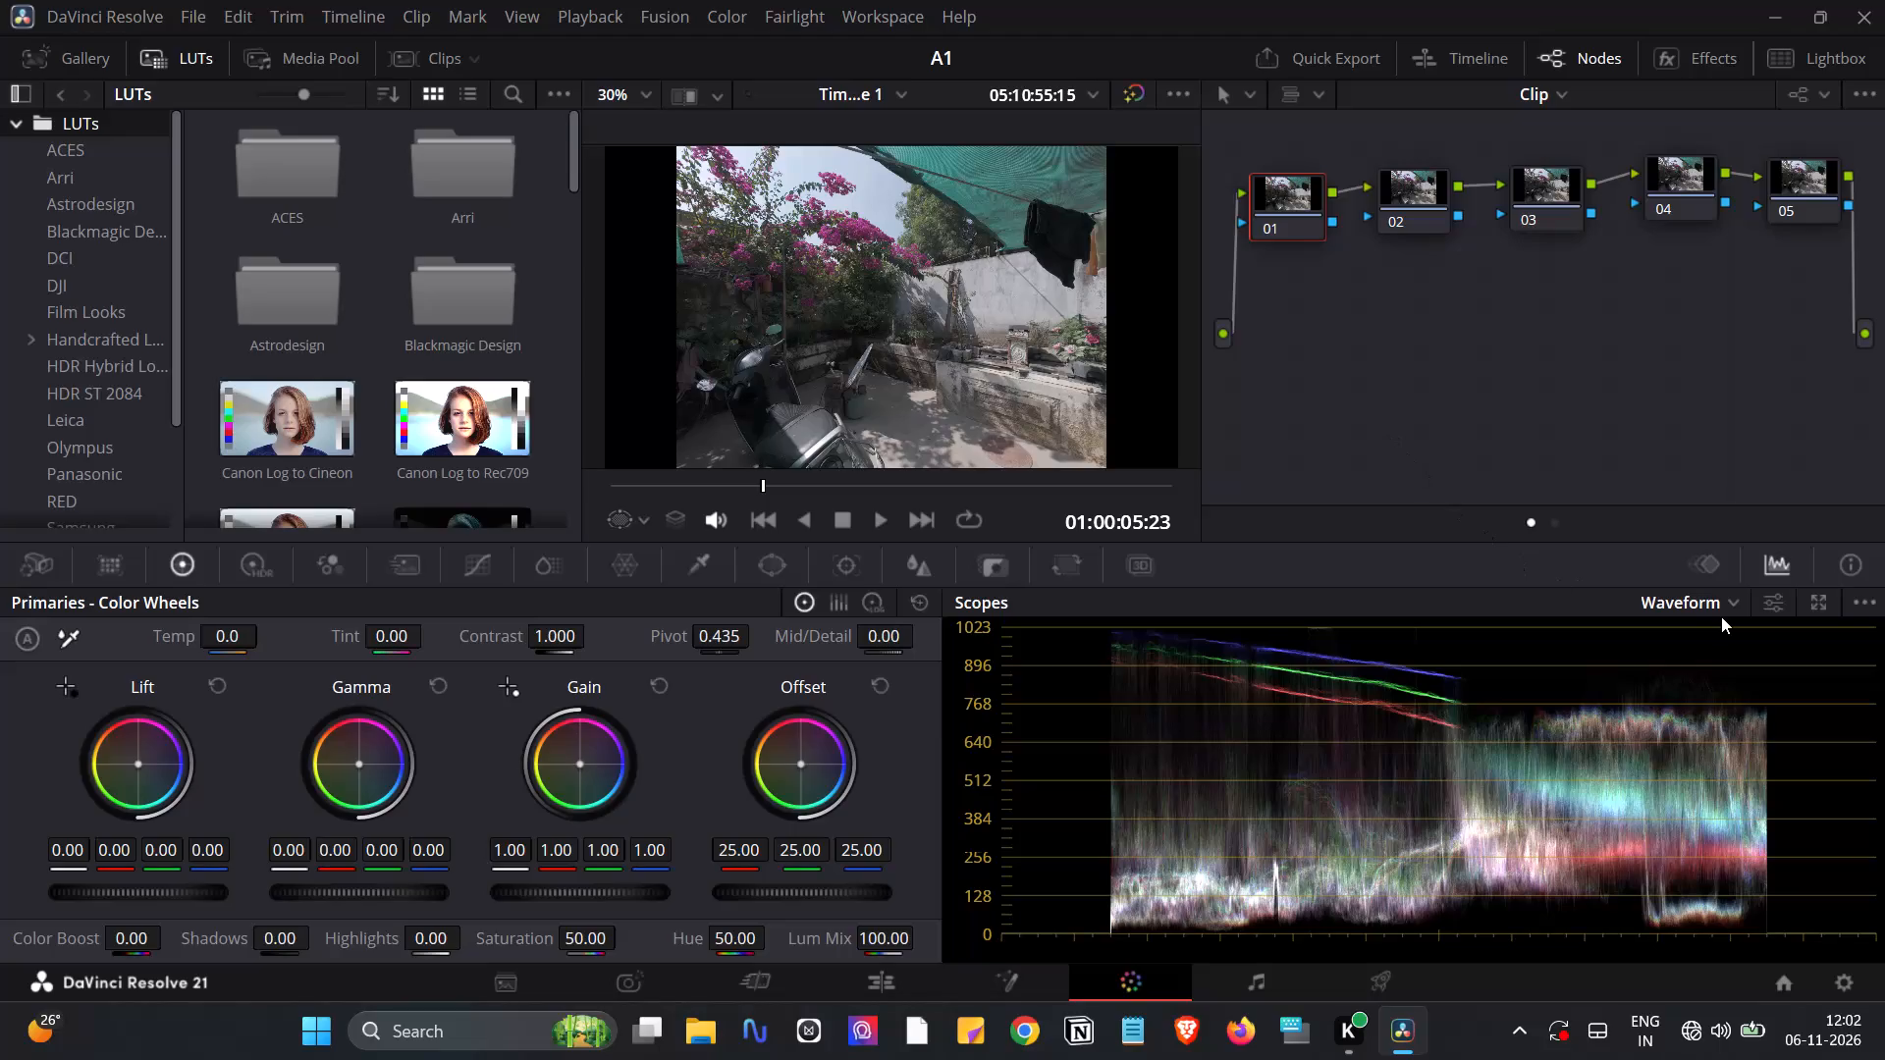
Examine the outdoor clip in the Histogram, CIE Chromaticity, Vectorscope and Parade scopes, and return to the Waveform scope.
left_click(1721, 616)
left_click(1725, 607)
left_click(1718, 710)
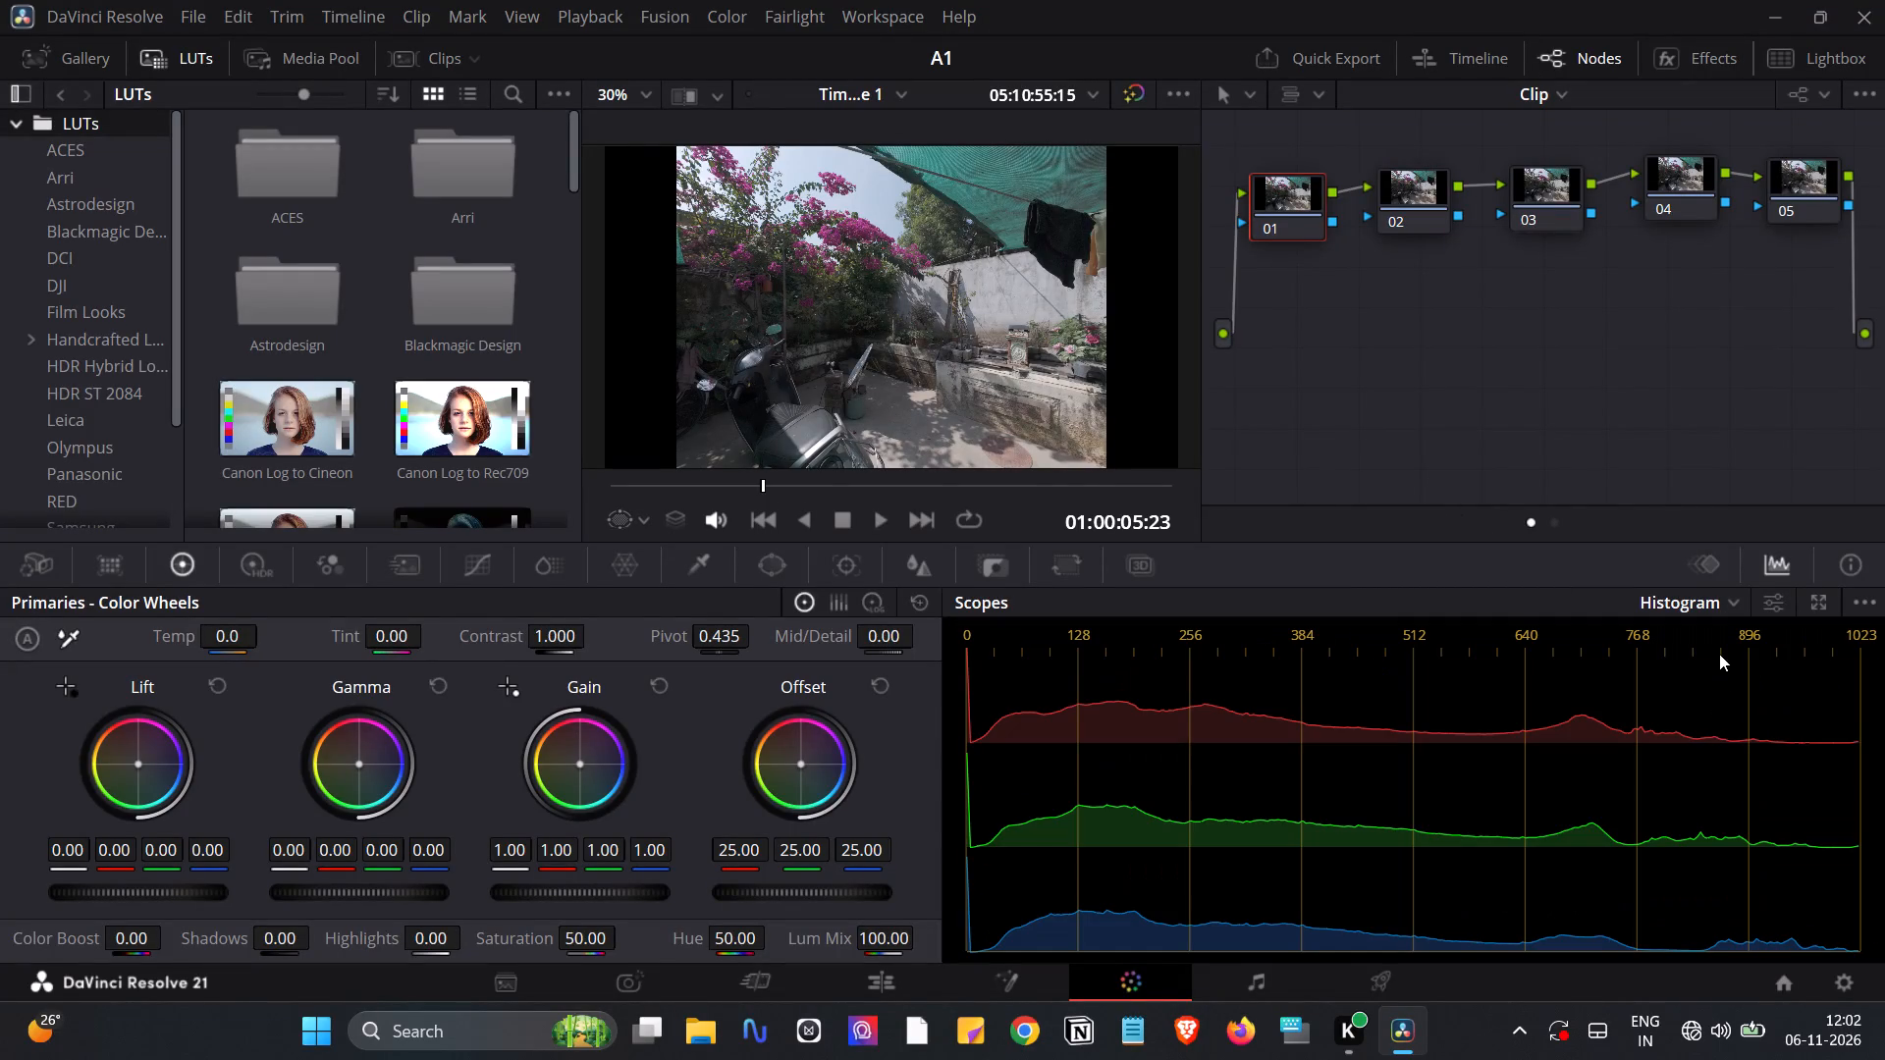
left_click(1712, 608)
left_click(1712, 734)
left_click(1695, 608)
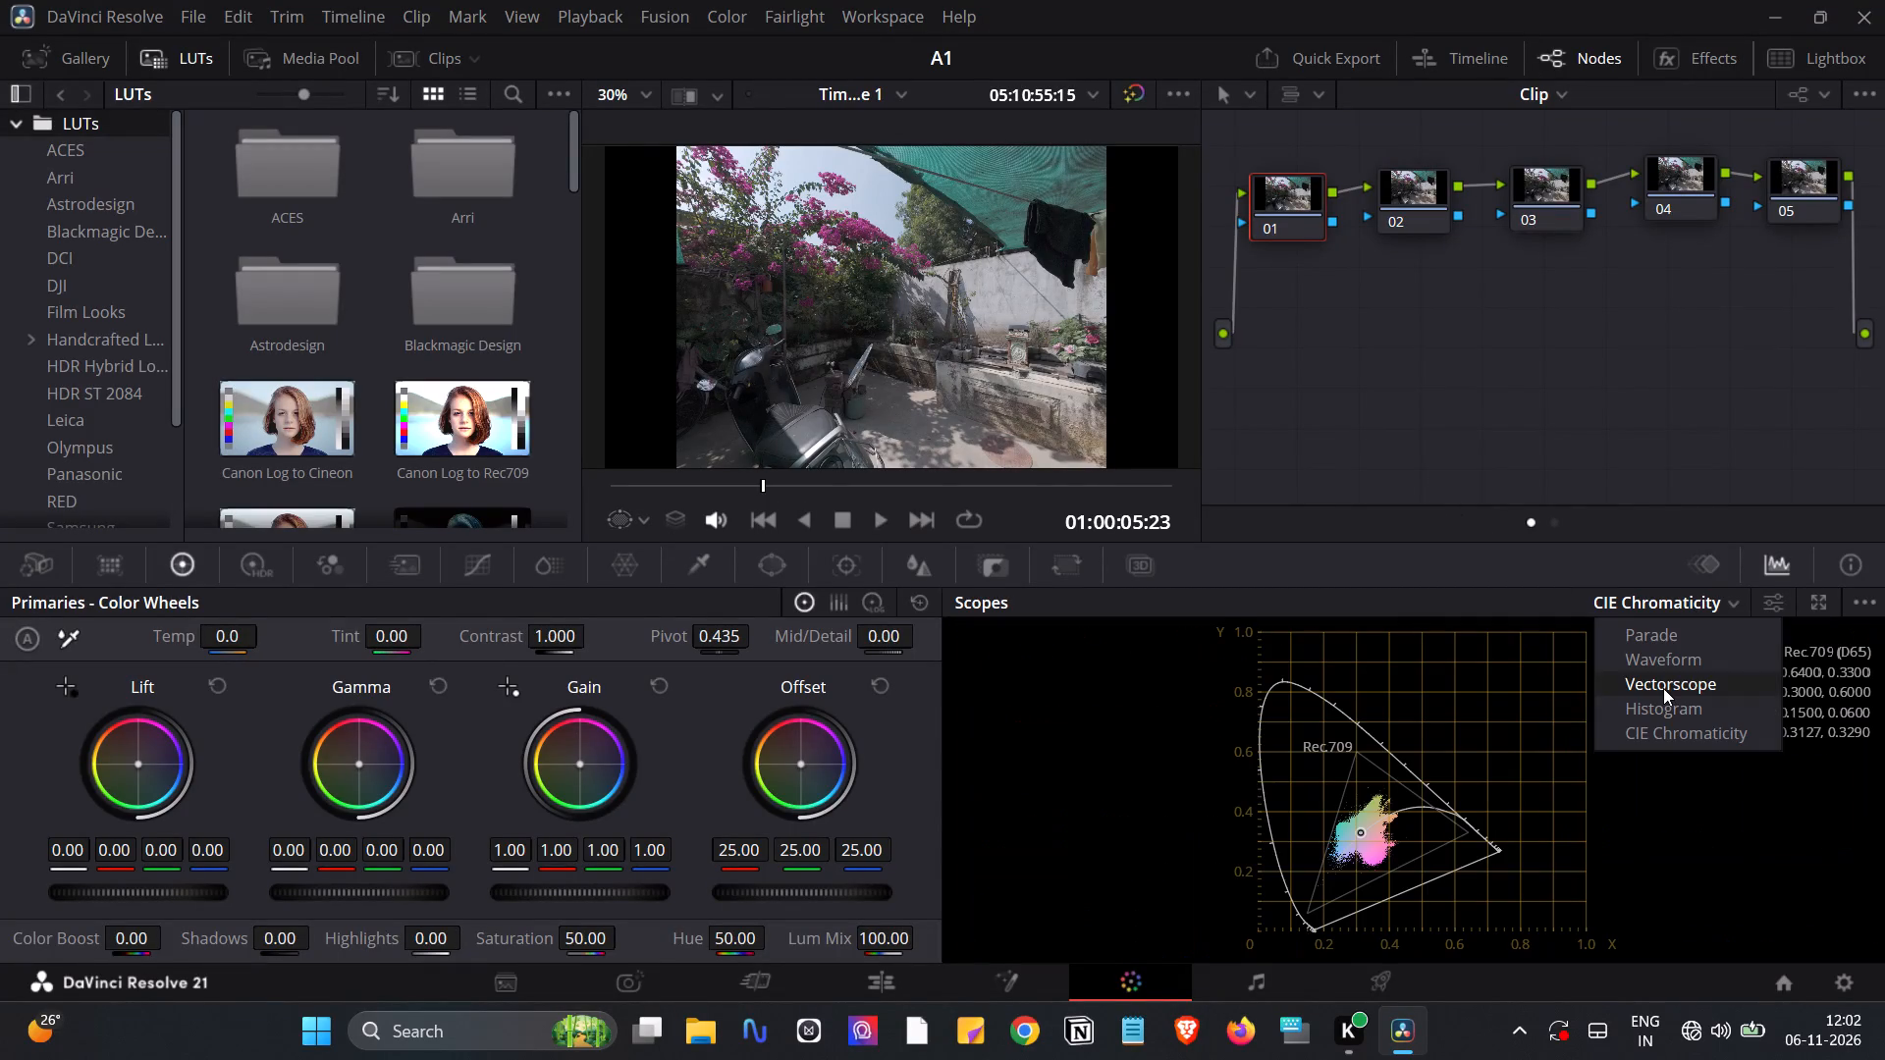
left_click(1663, 688)
left_click(1663, 621)
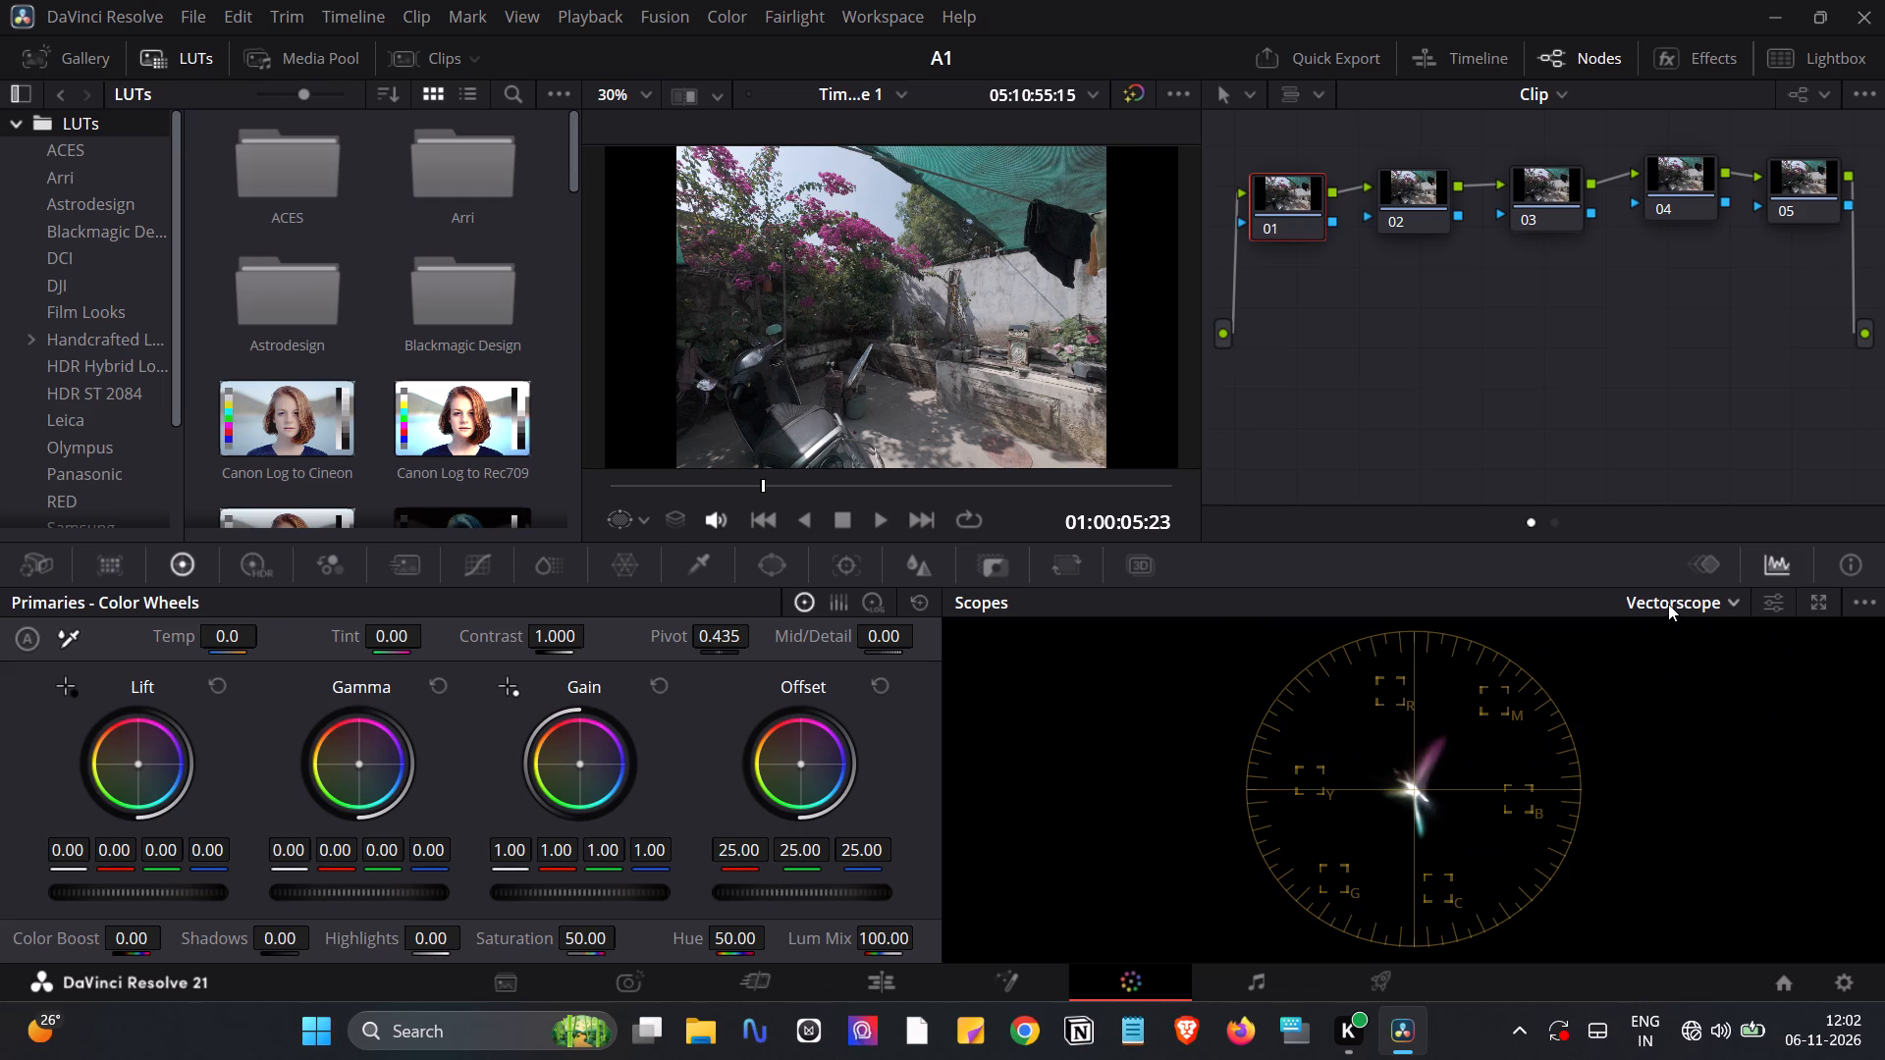
left_click(1668, 604)
left_click(1669, 660)
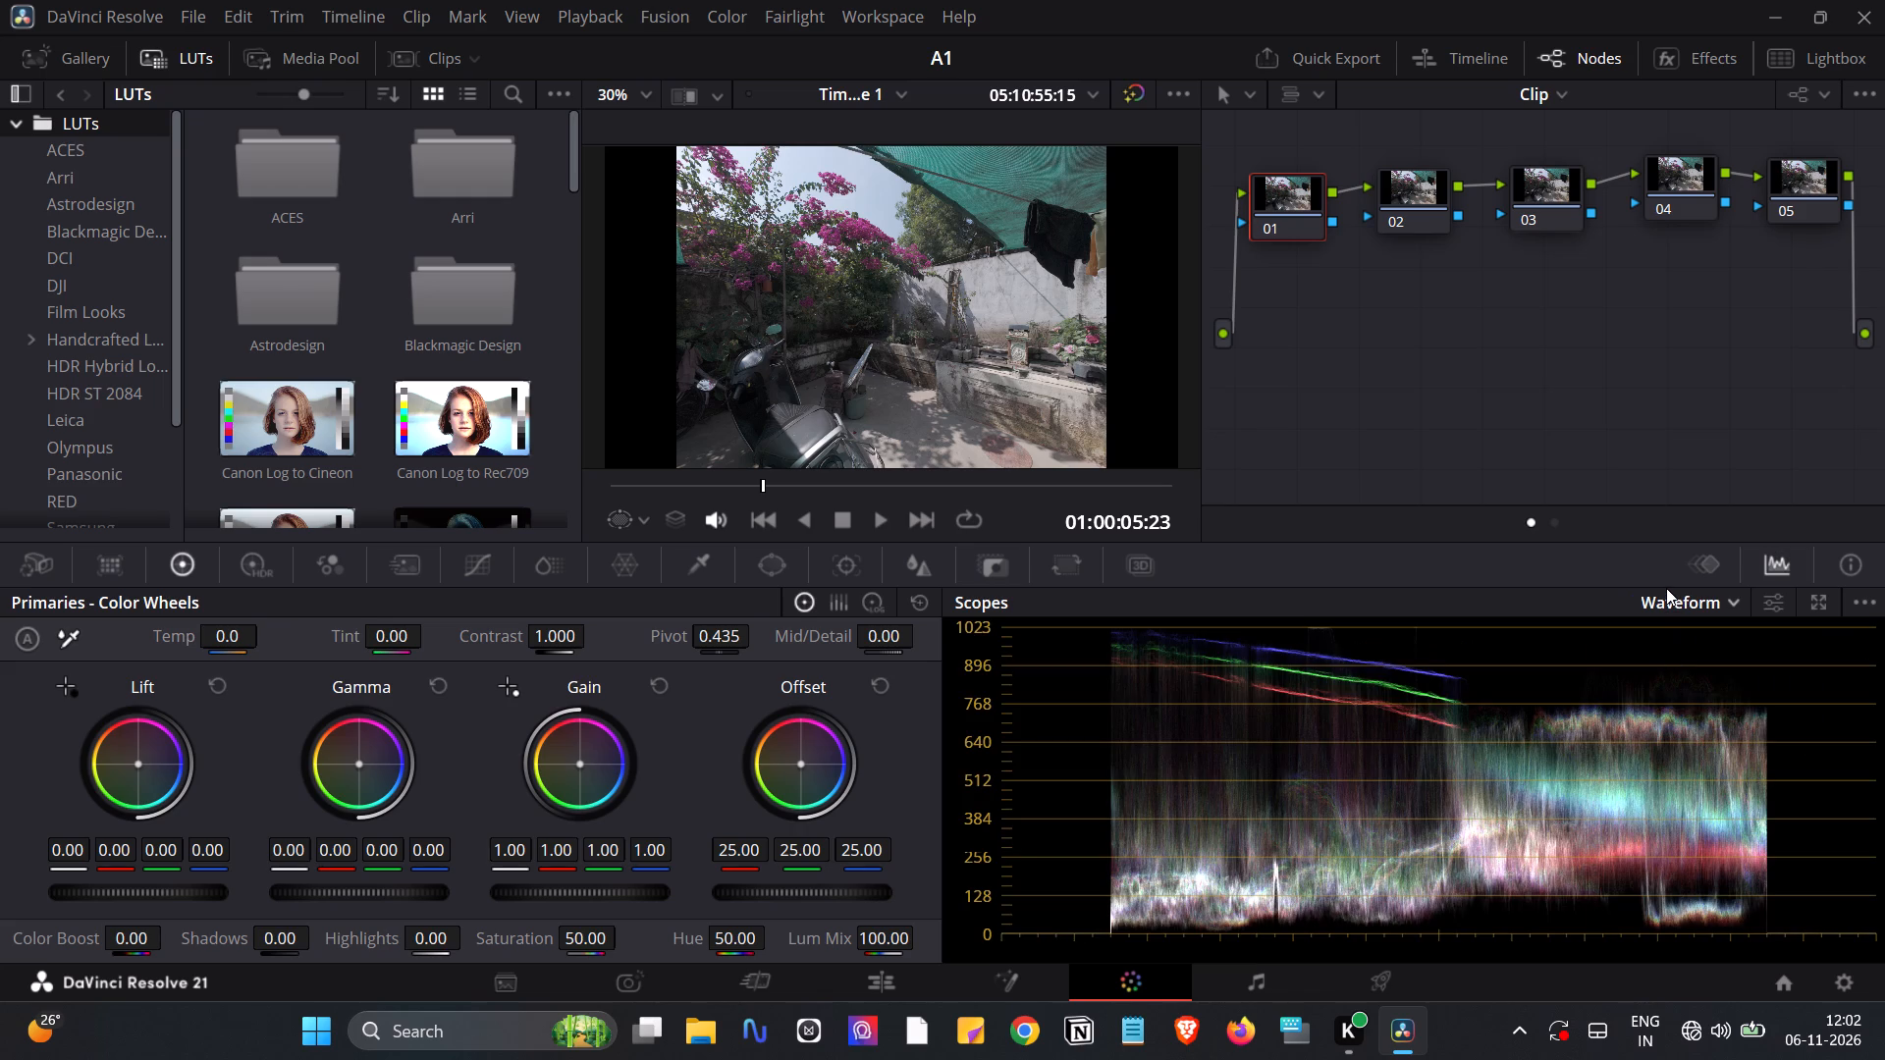
left_click(1666, 588)
left_click(1673, 638)
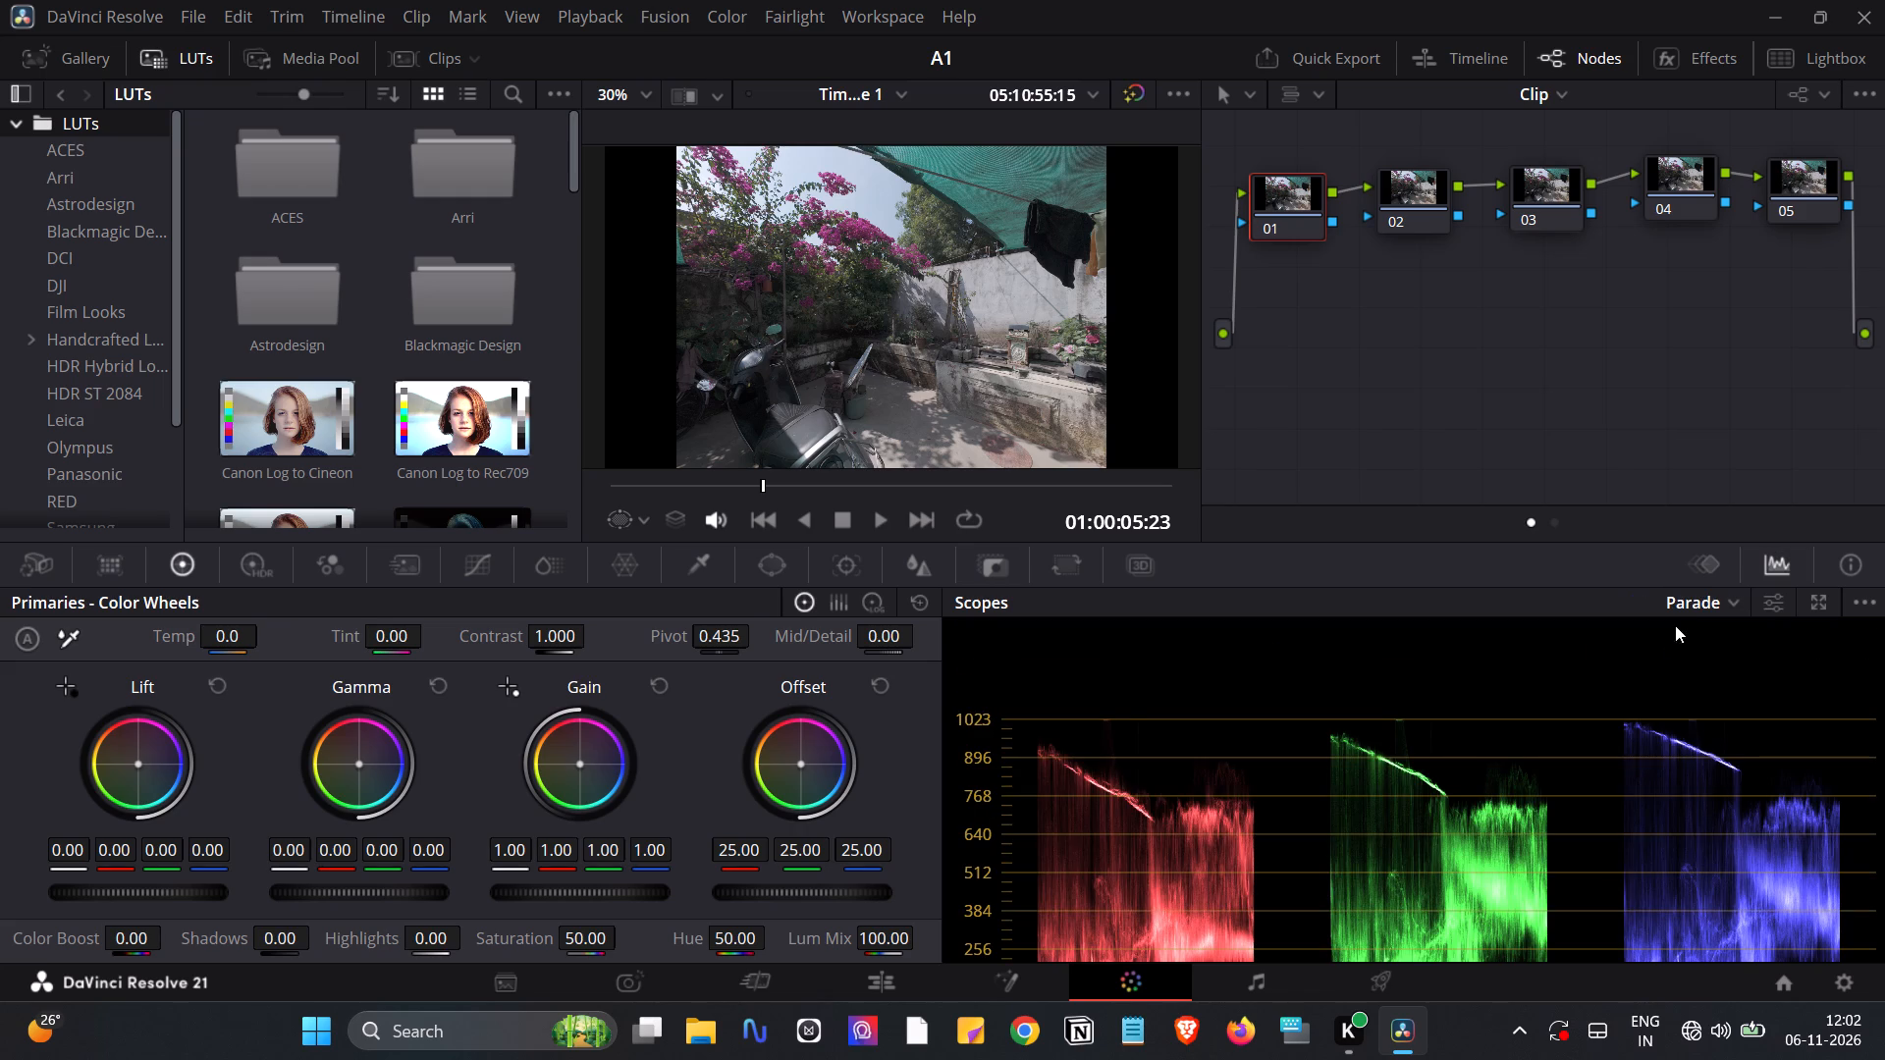
left_click(1682, 609)
left_click(1694, 662)
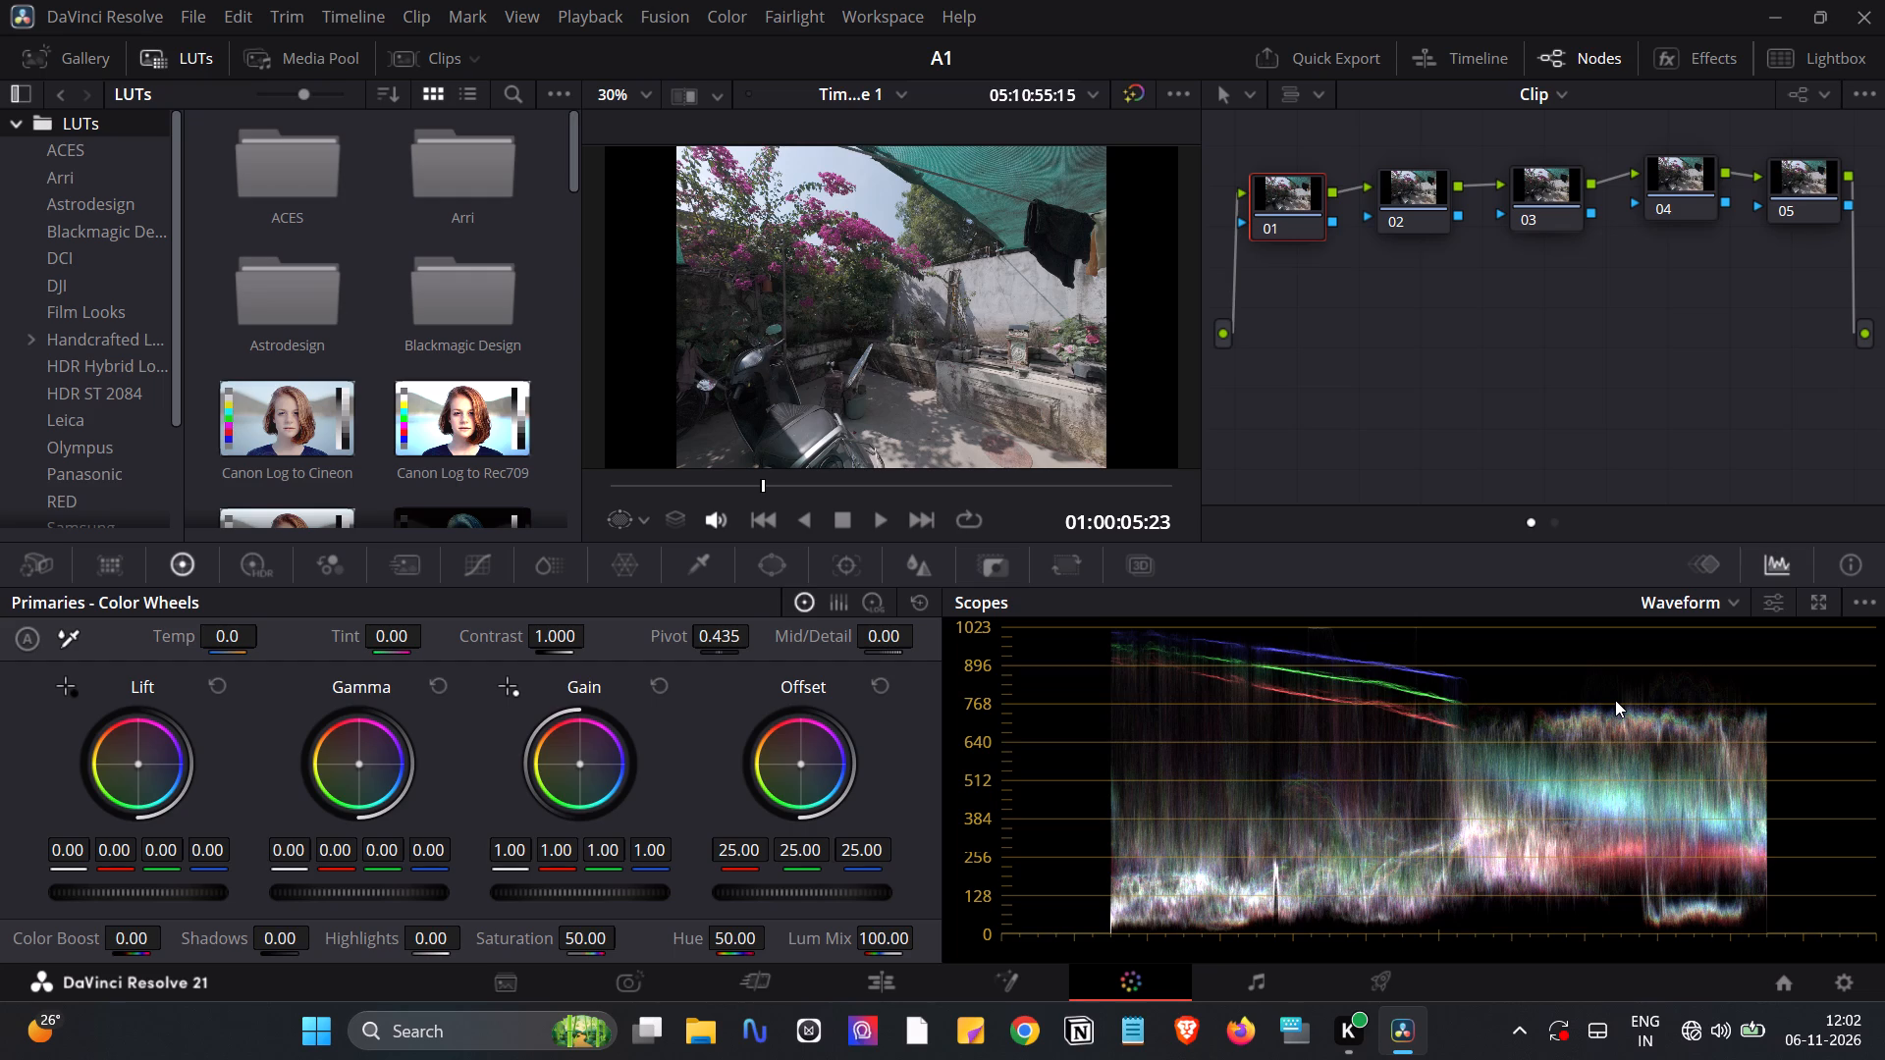
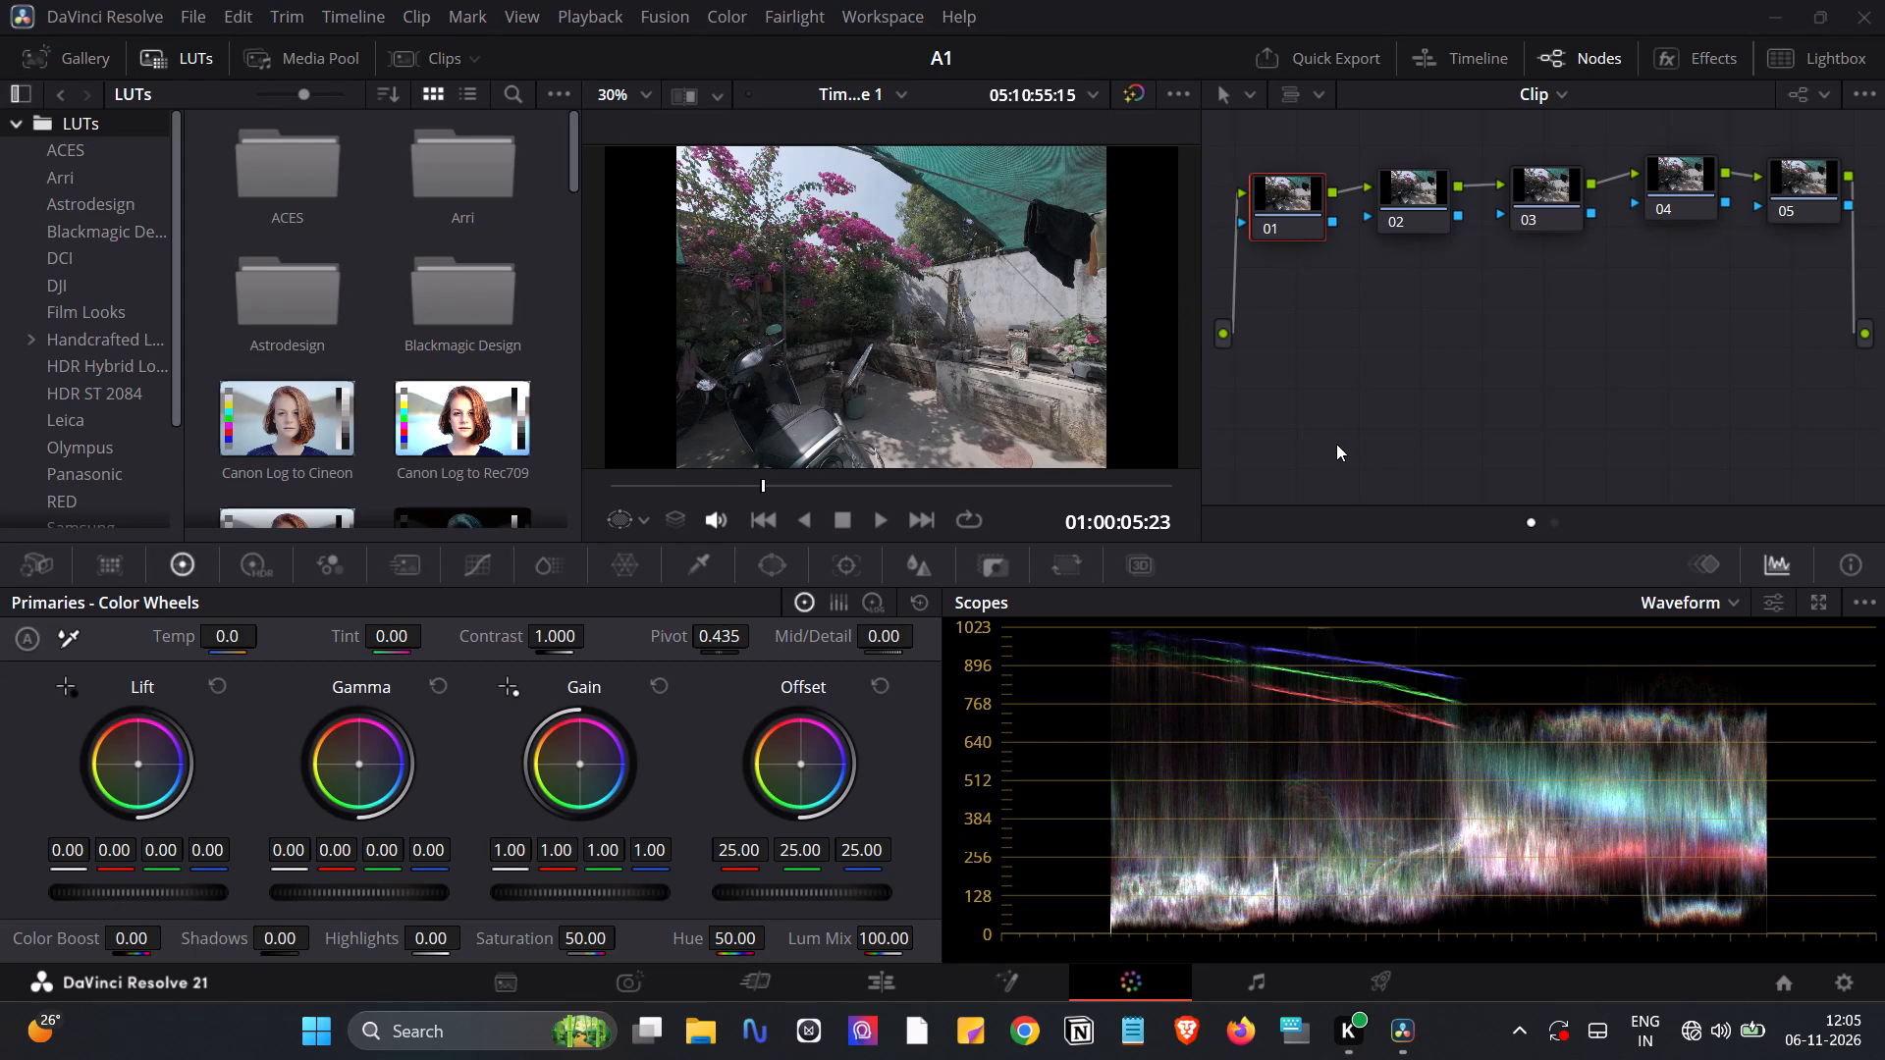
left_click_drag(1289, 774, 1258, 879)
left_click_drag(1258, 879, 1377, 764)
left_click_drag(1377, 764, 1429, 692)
Shape node 01's unlinked luma (Y) custom curve into a gentle S with three points, lowering the shadows and raising the highlights around a midtone anchor.
left_click(469, 566)
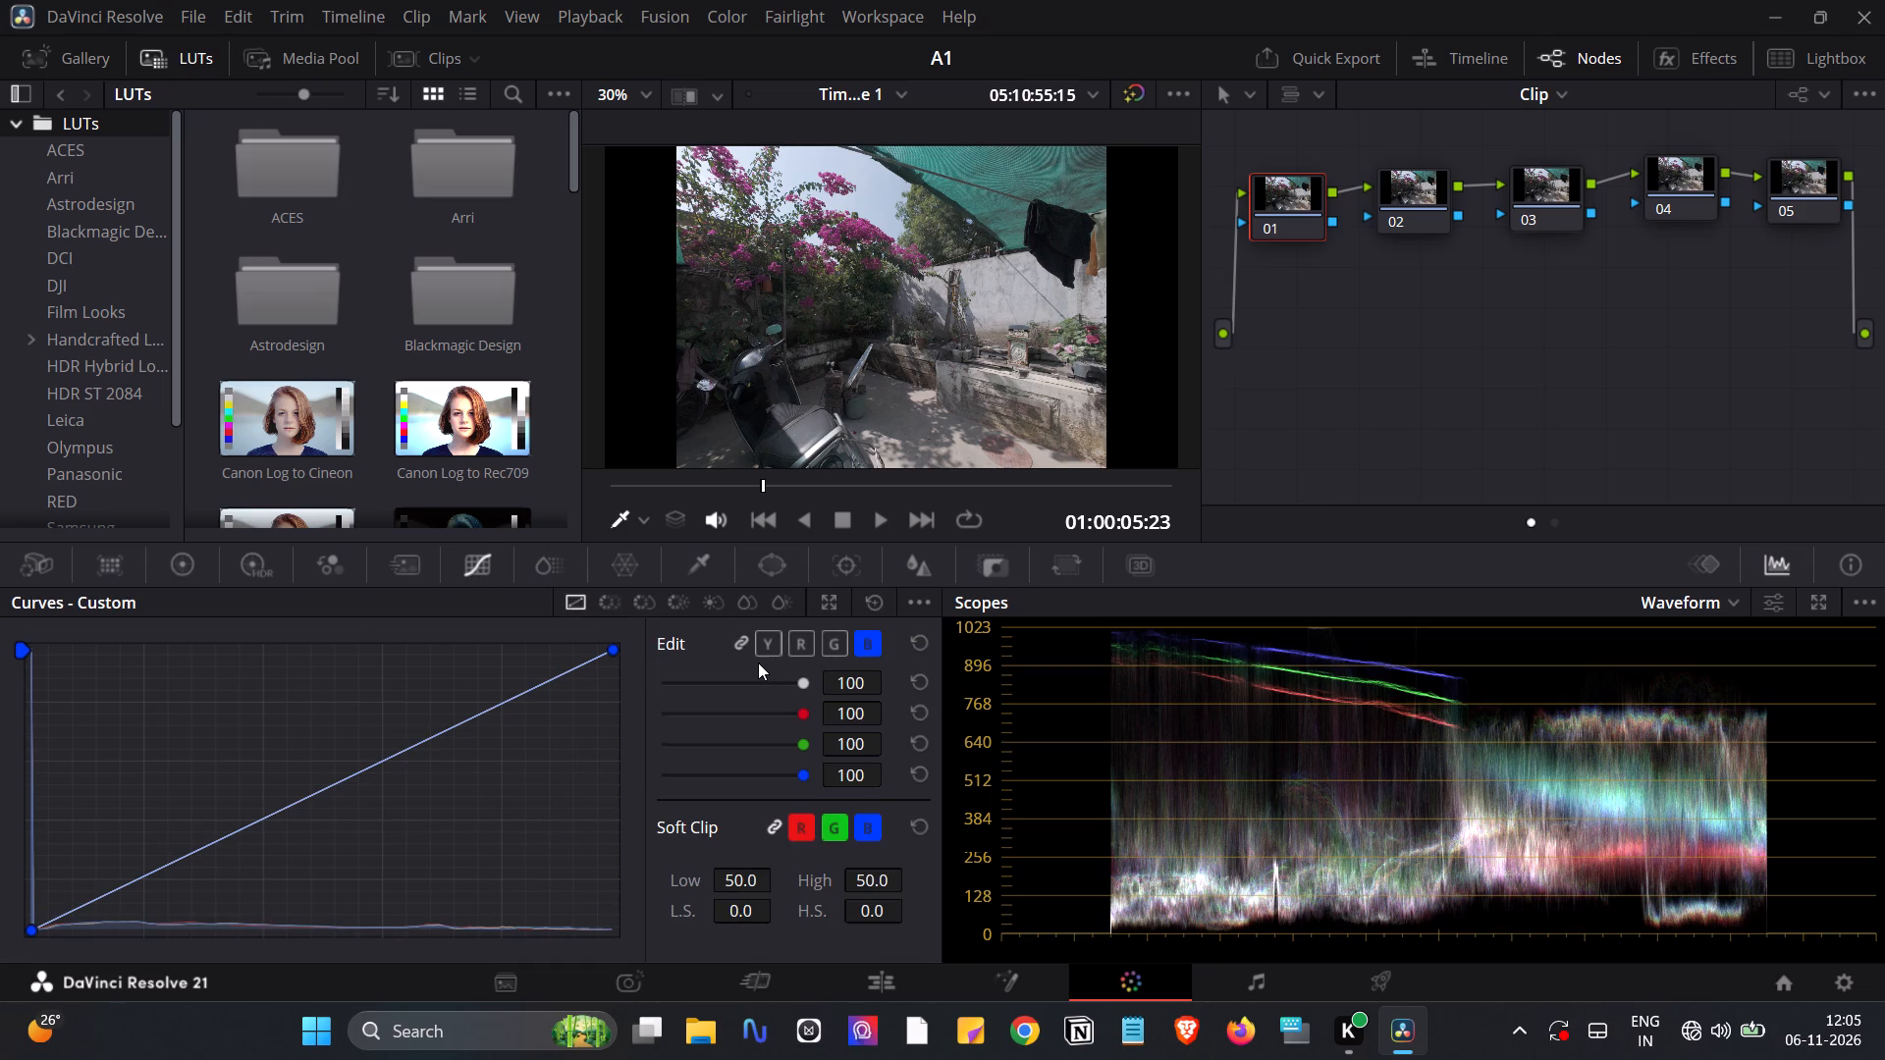
left_click(743, 651)
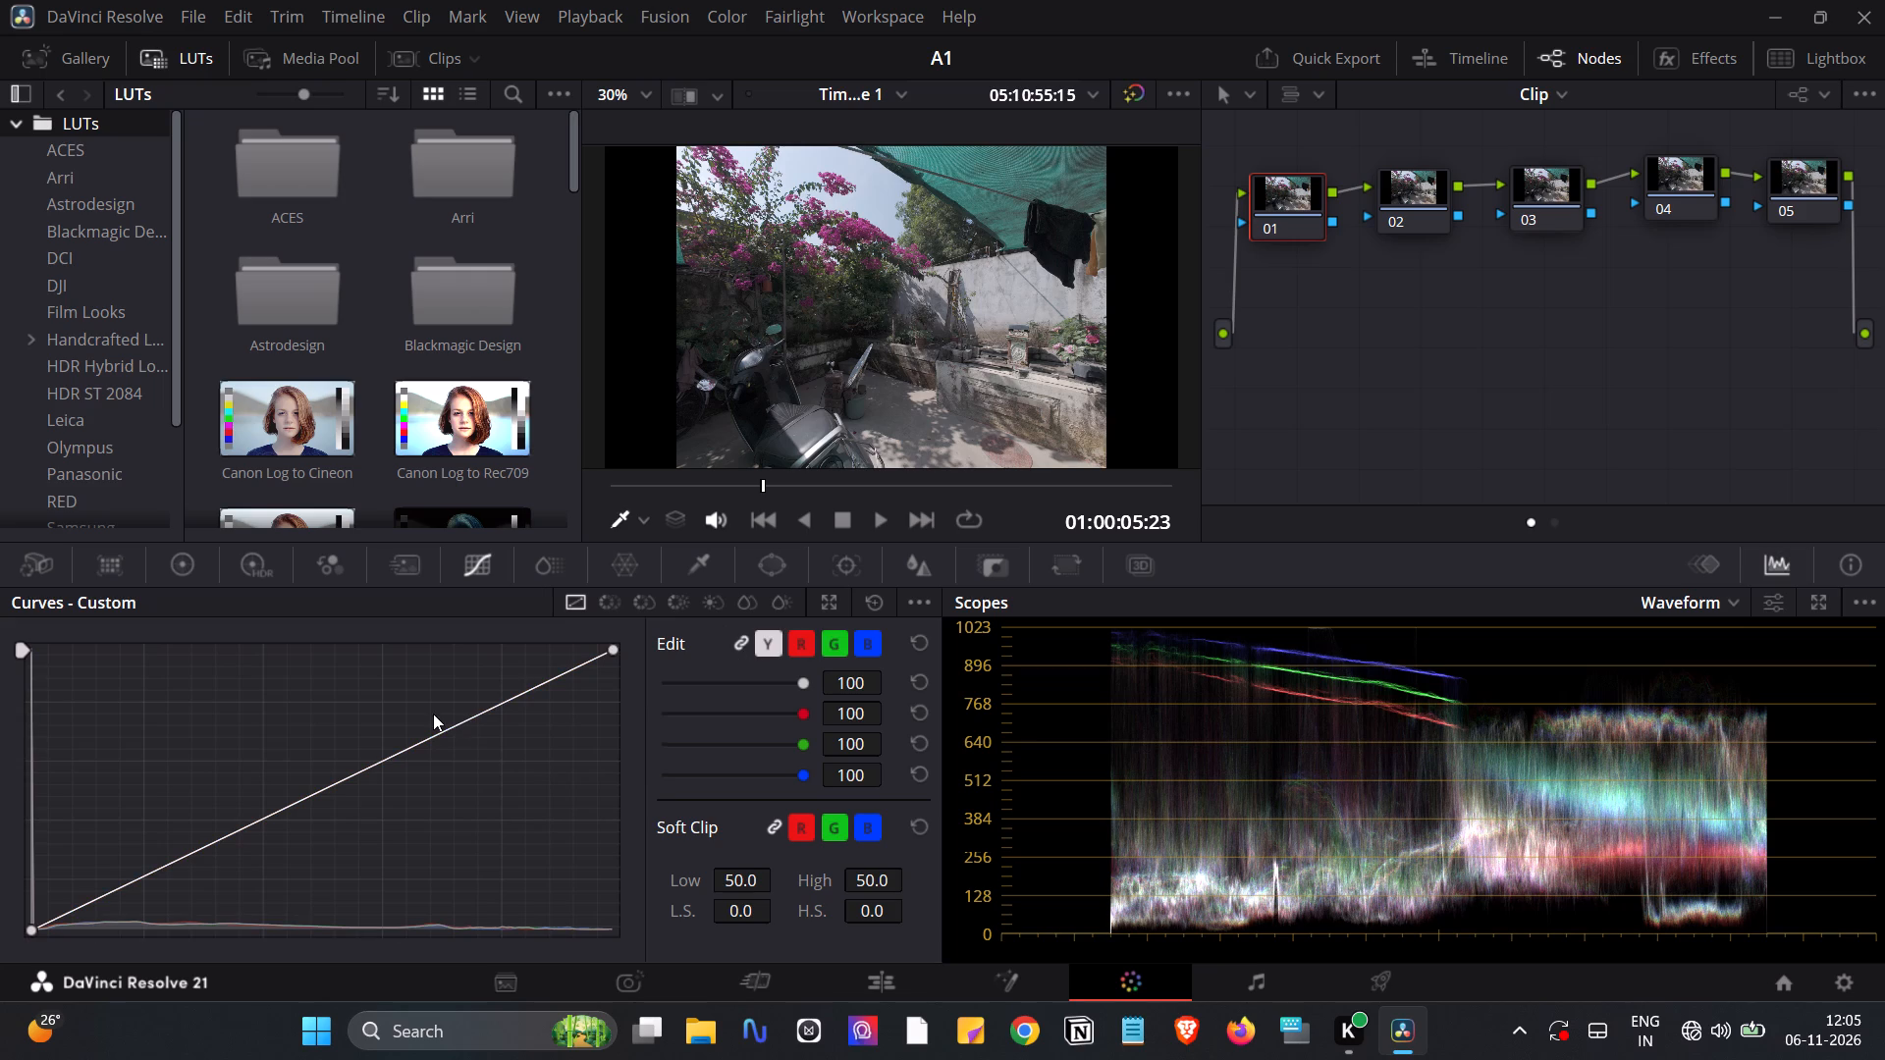
left_click(748, 647)
left_click(141, 880)
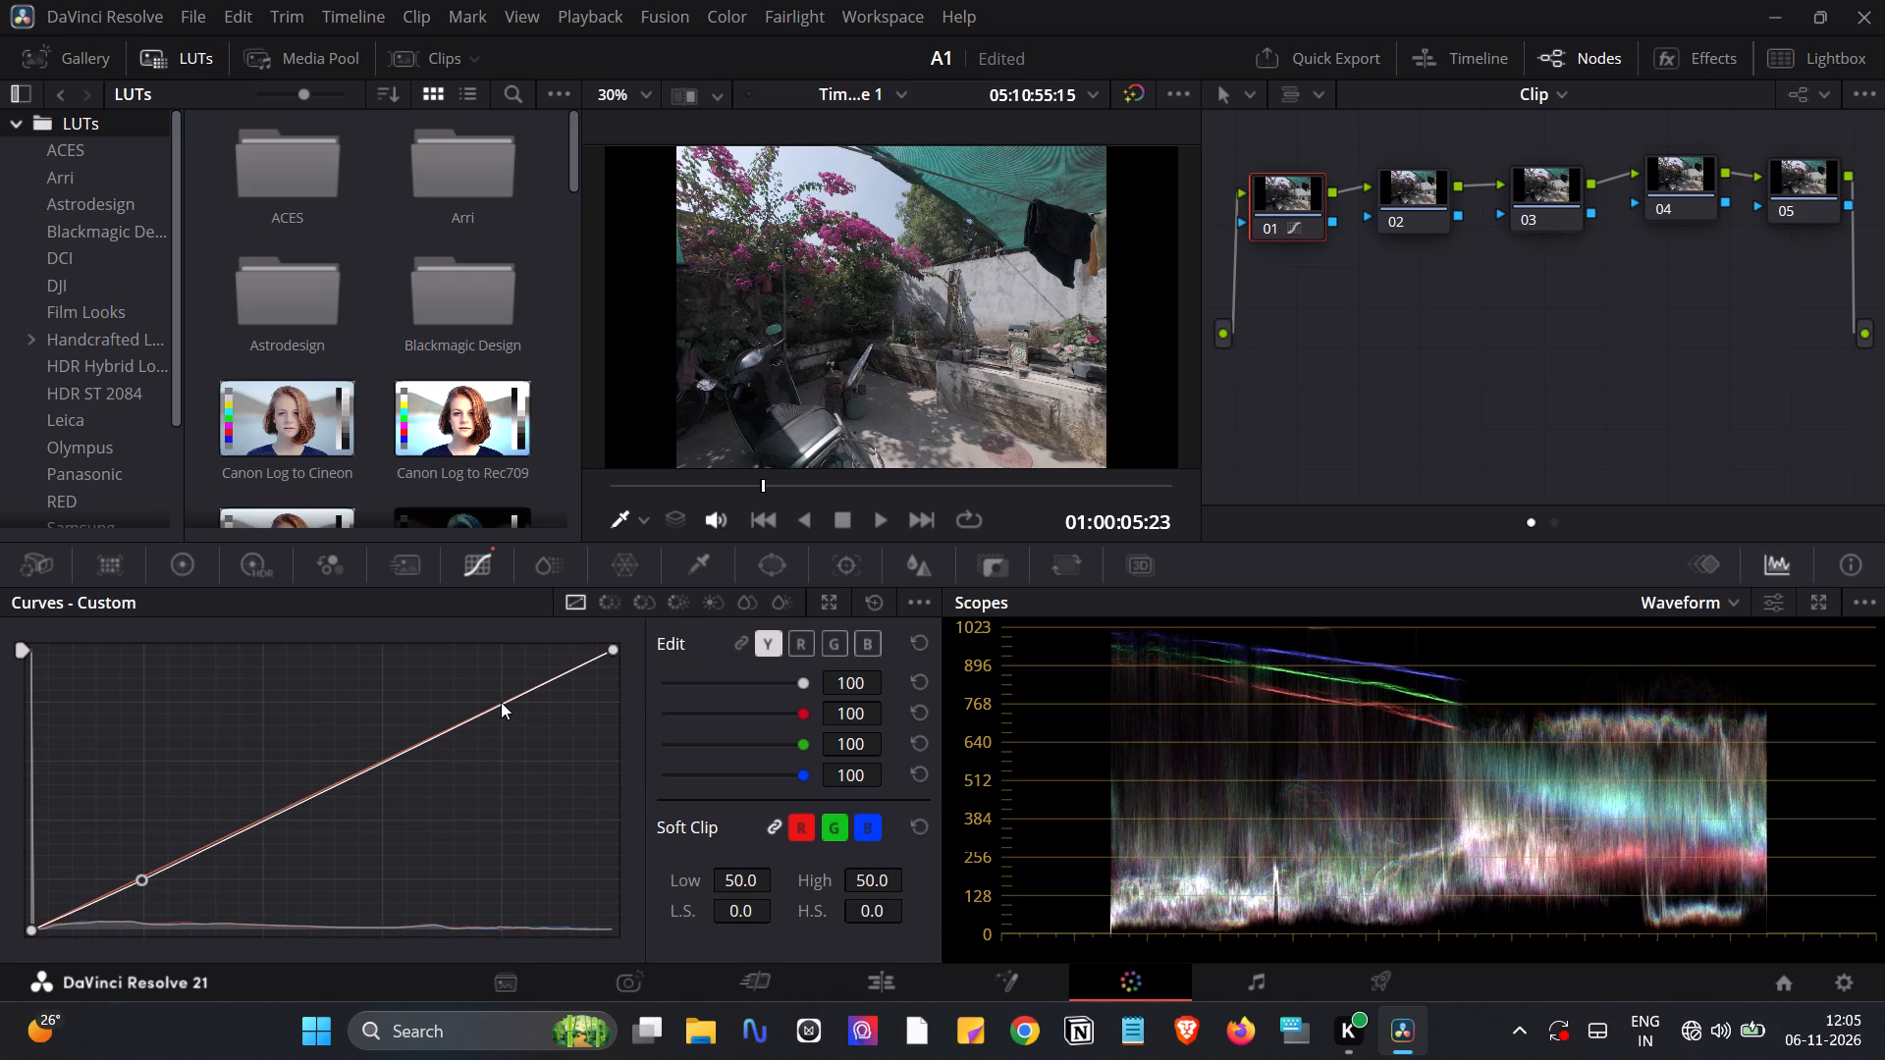
left_click(501, 702)
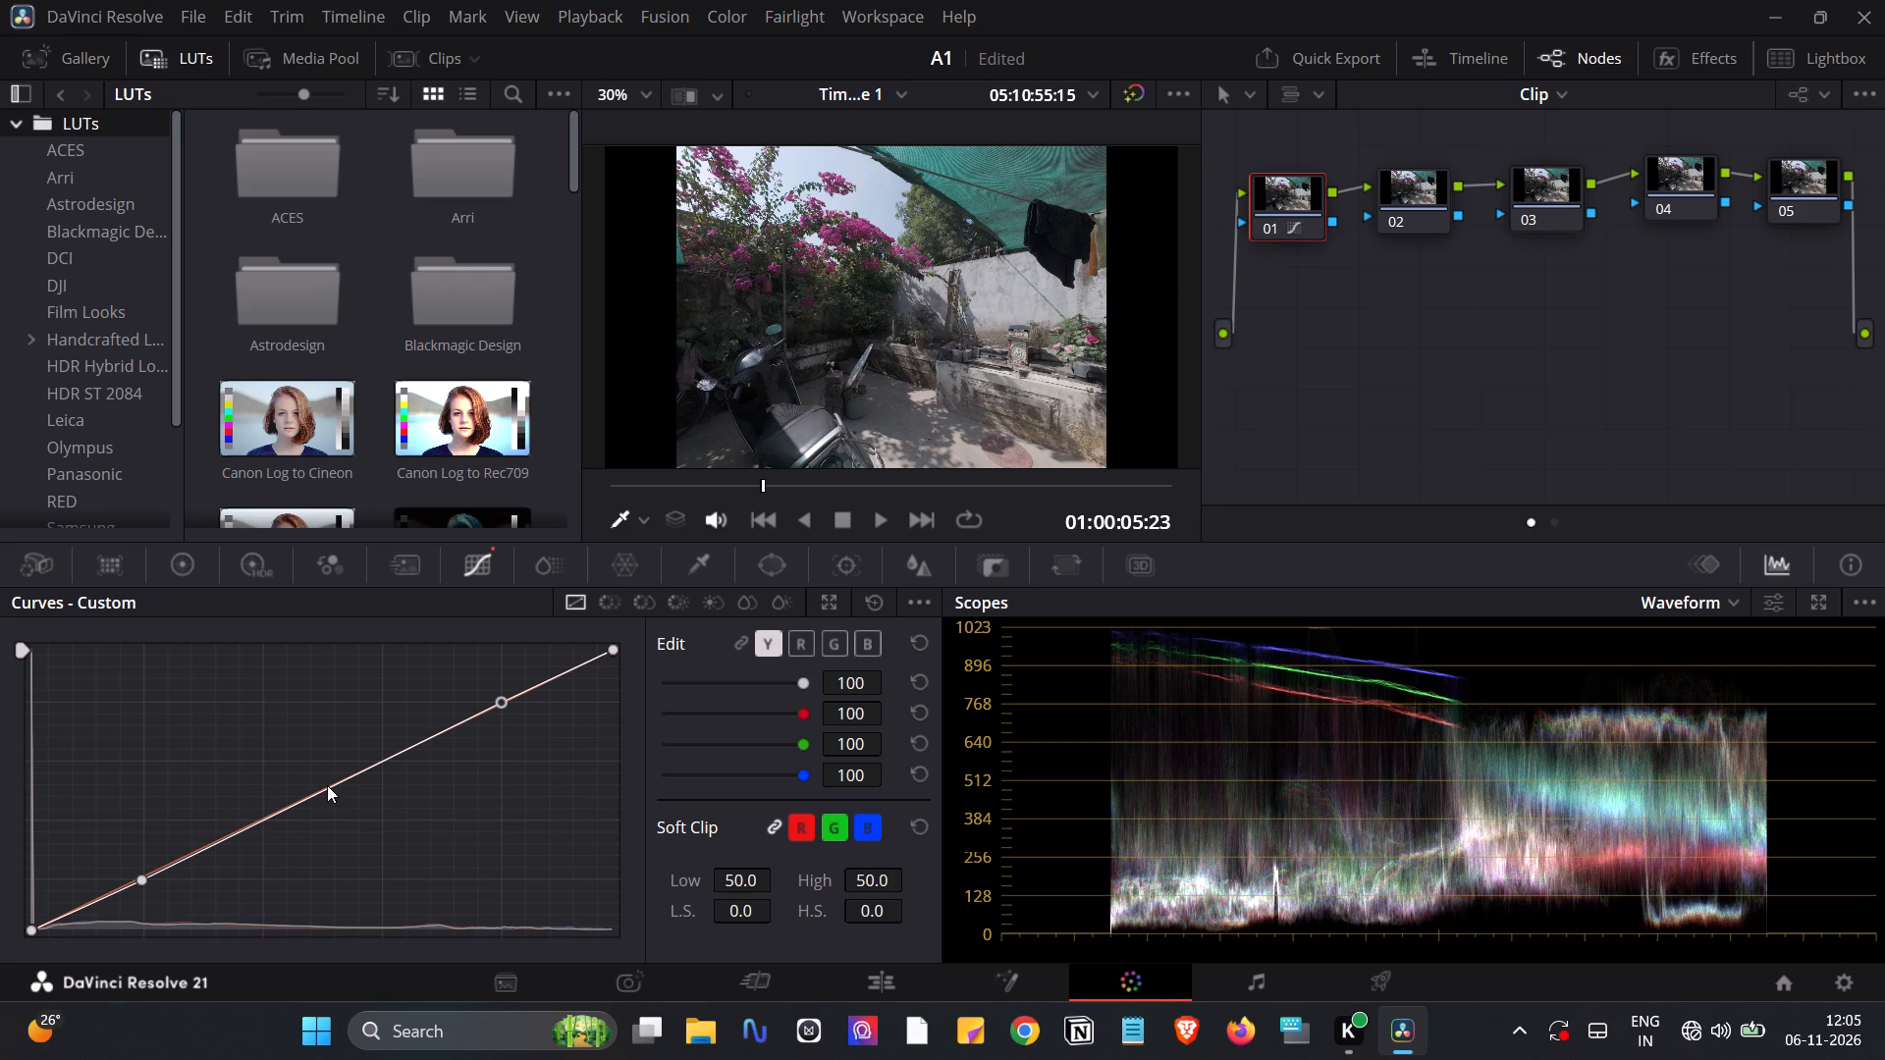
left_click(327, 785)
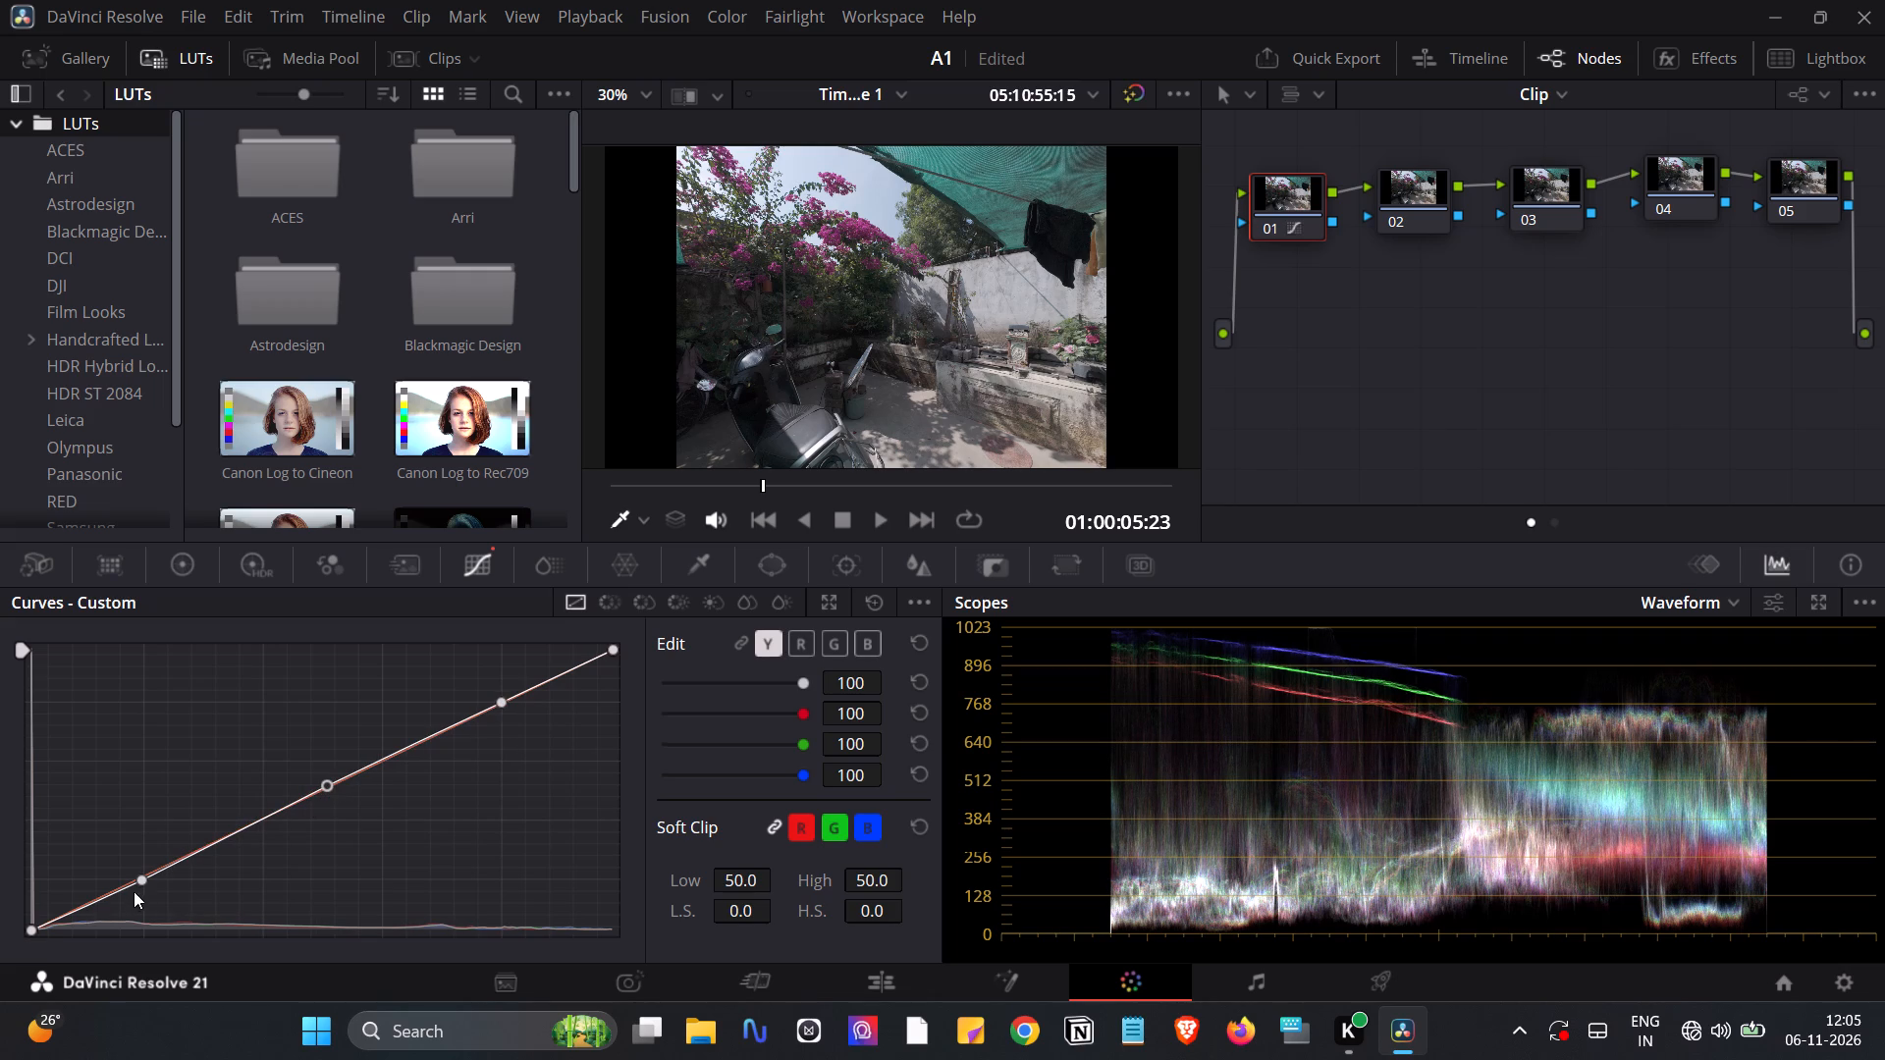
left_click(143, 882)
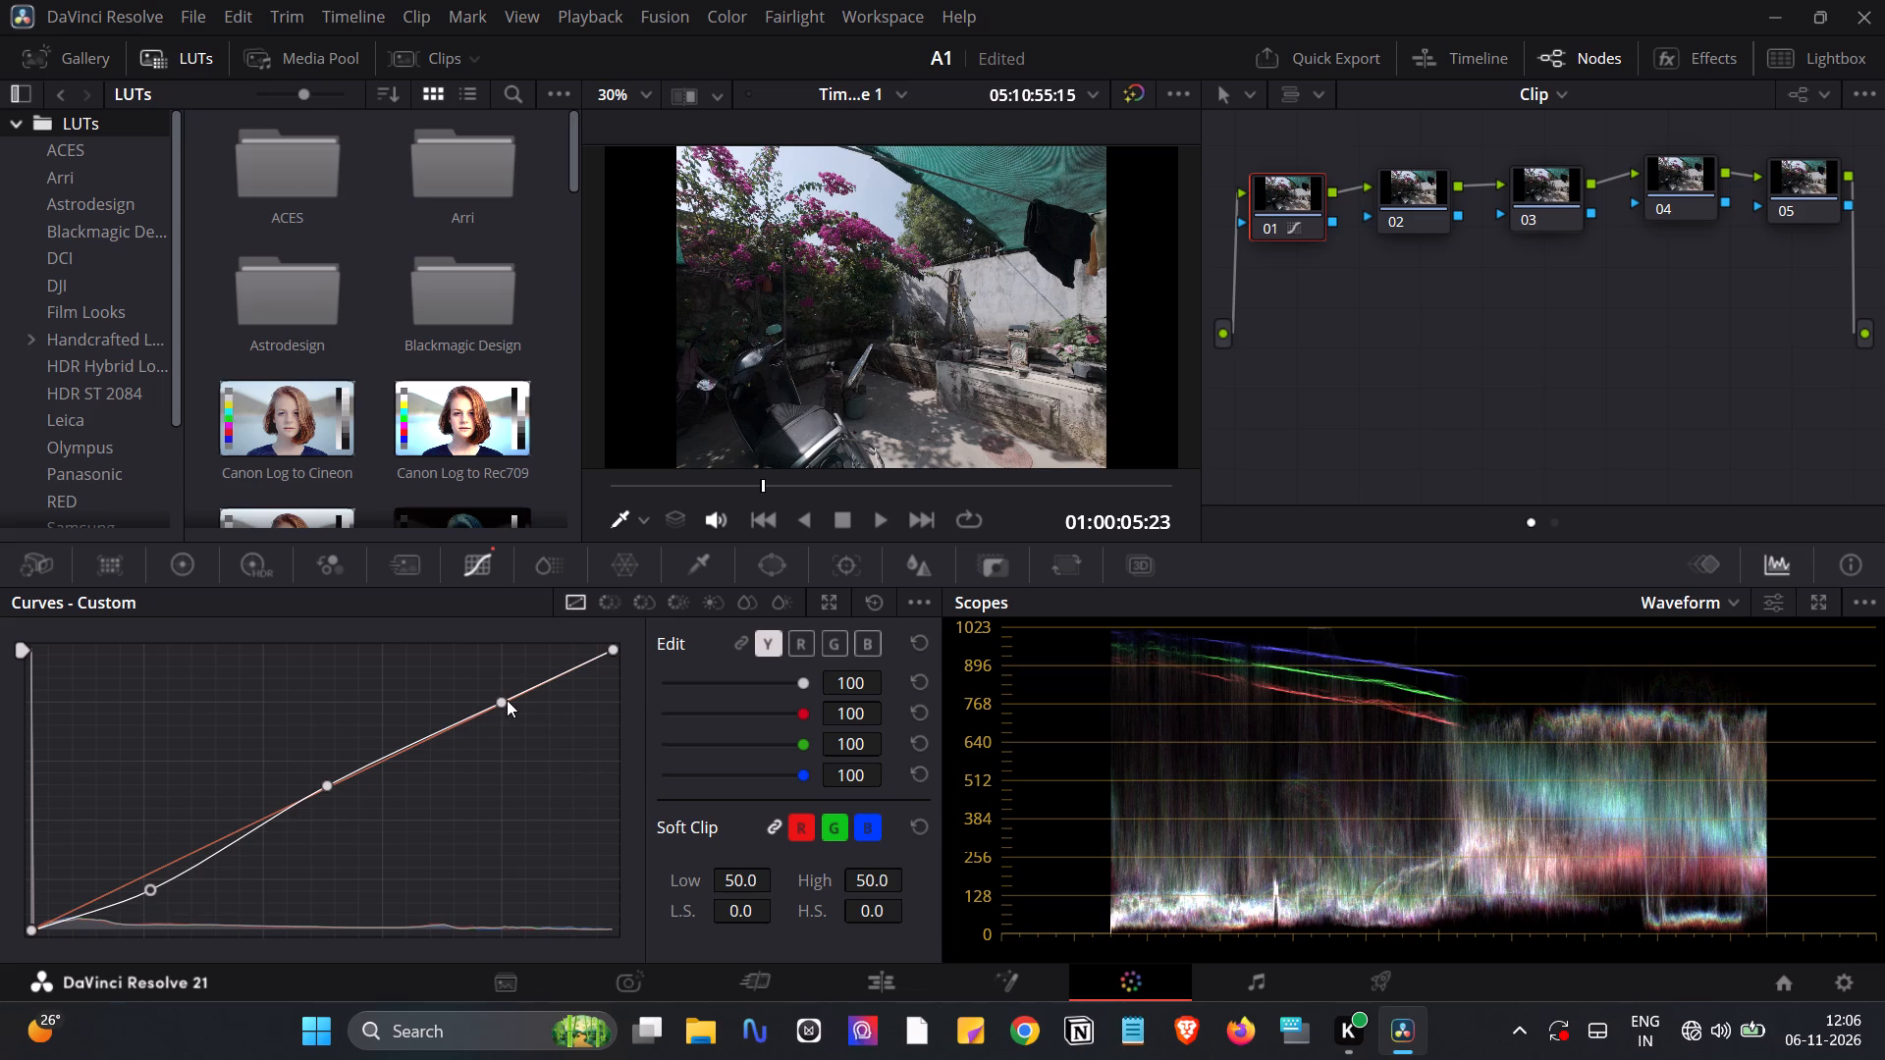
left_click_drag(501, 701, 496, 691)
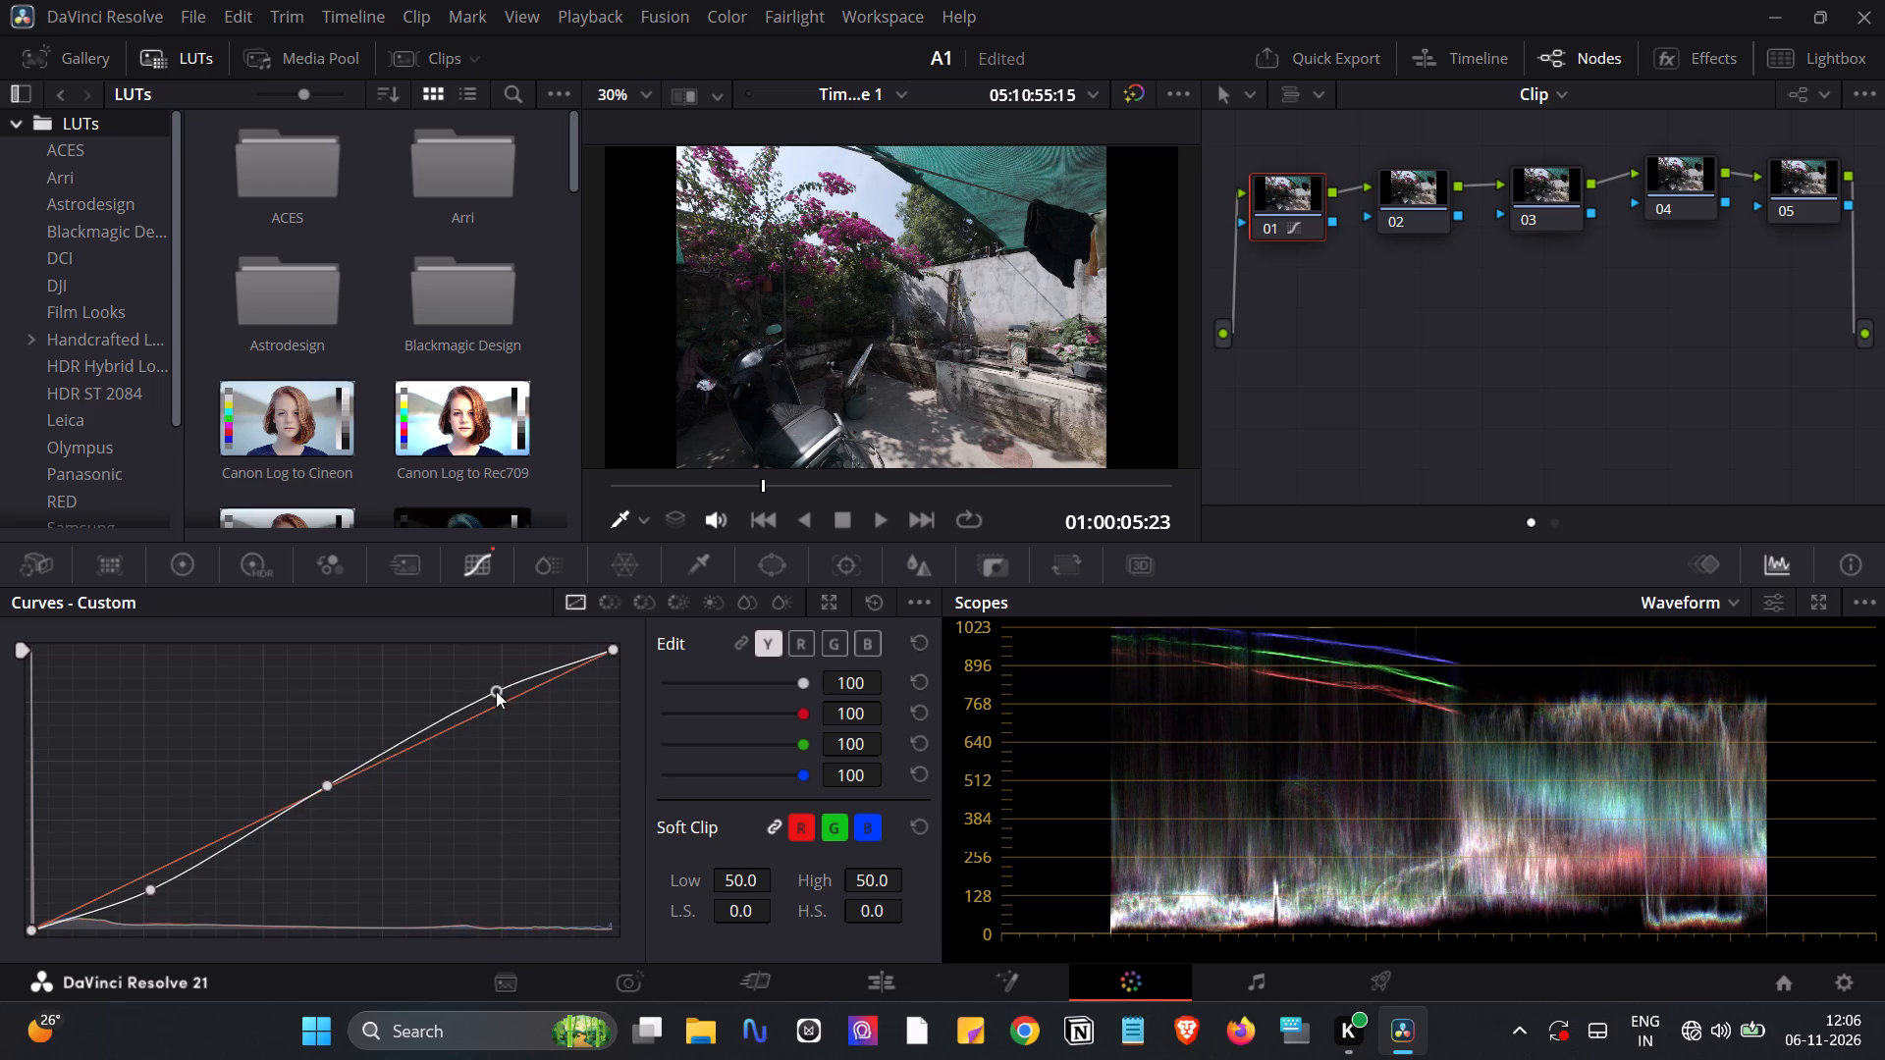
left_click_drag(496, 691, 494, 692)
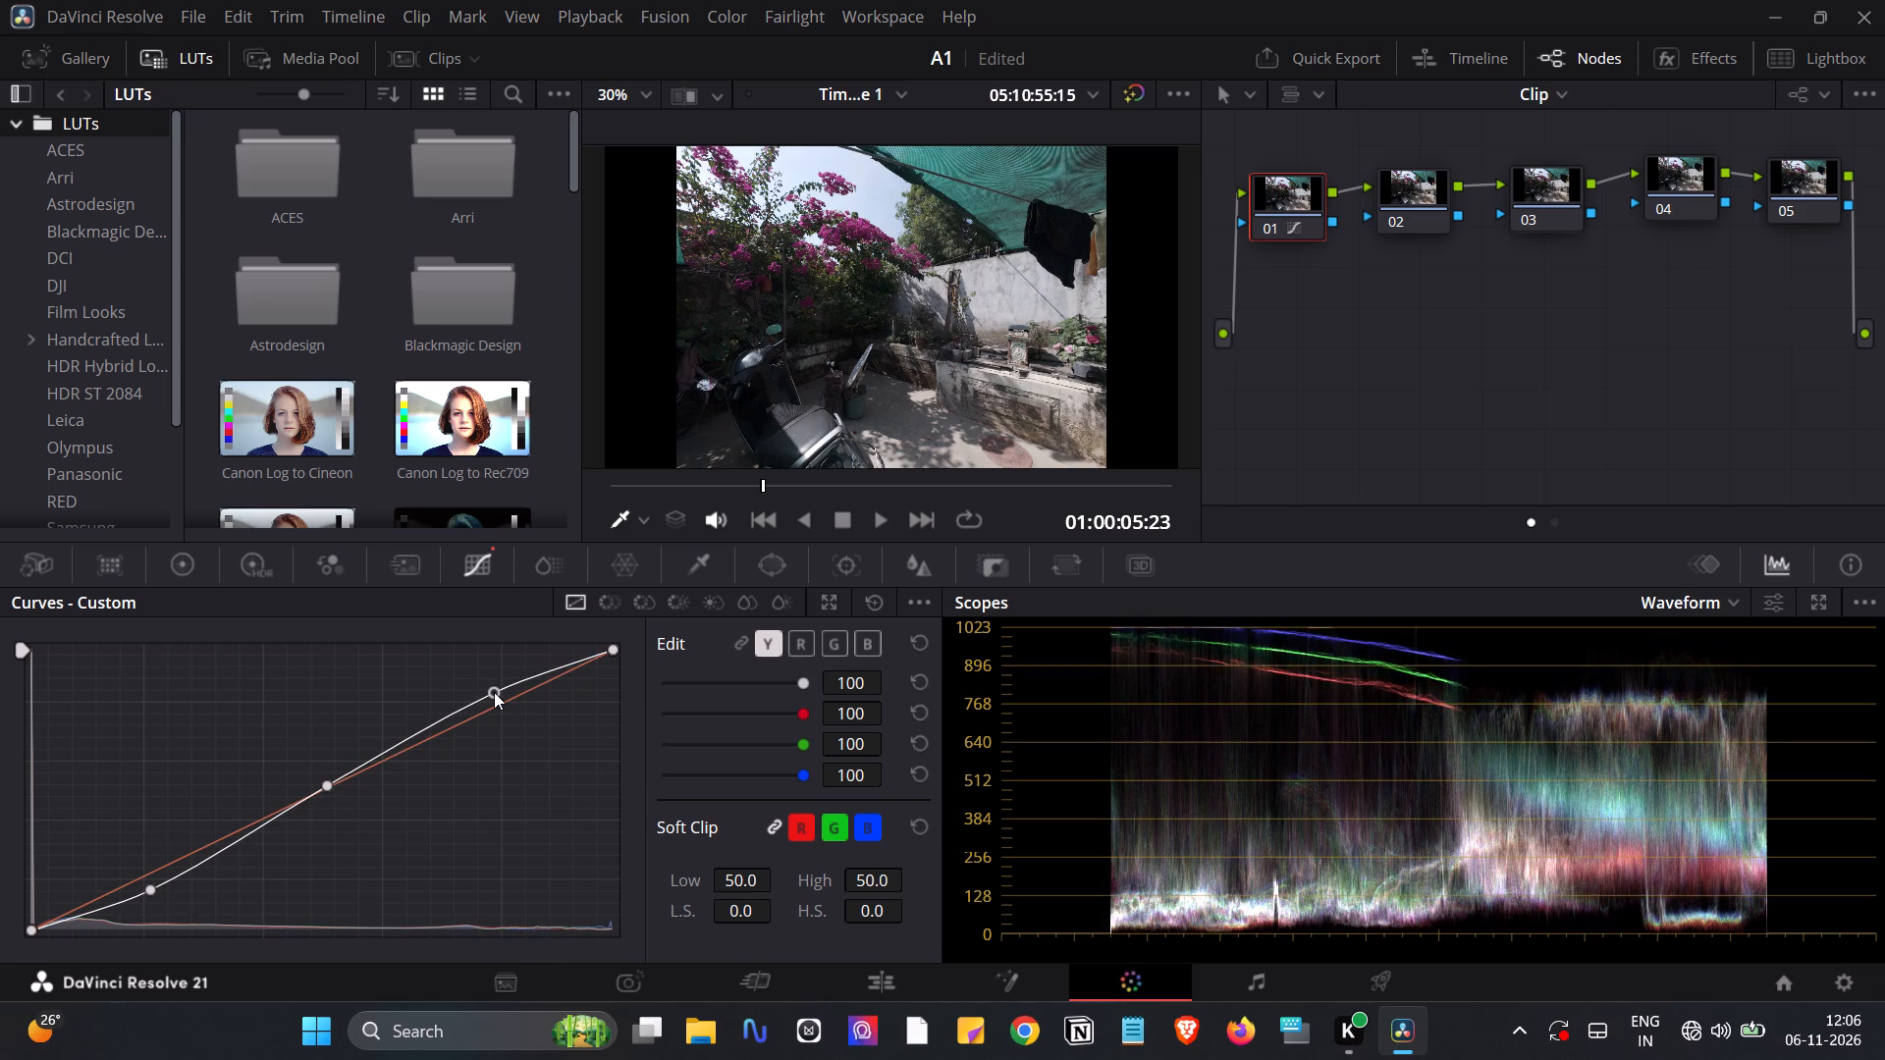
left_click_drag(494, 692, 494, 686)
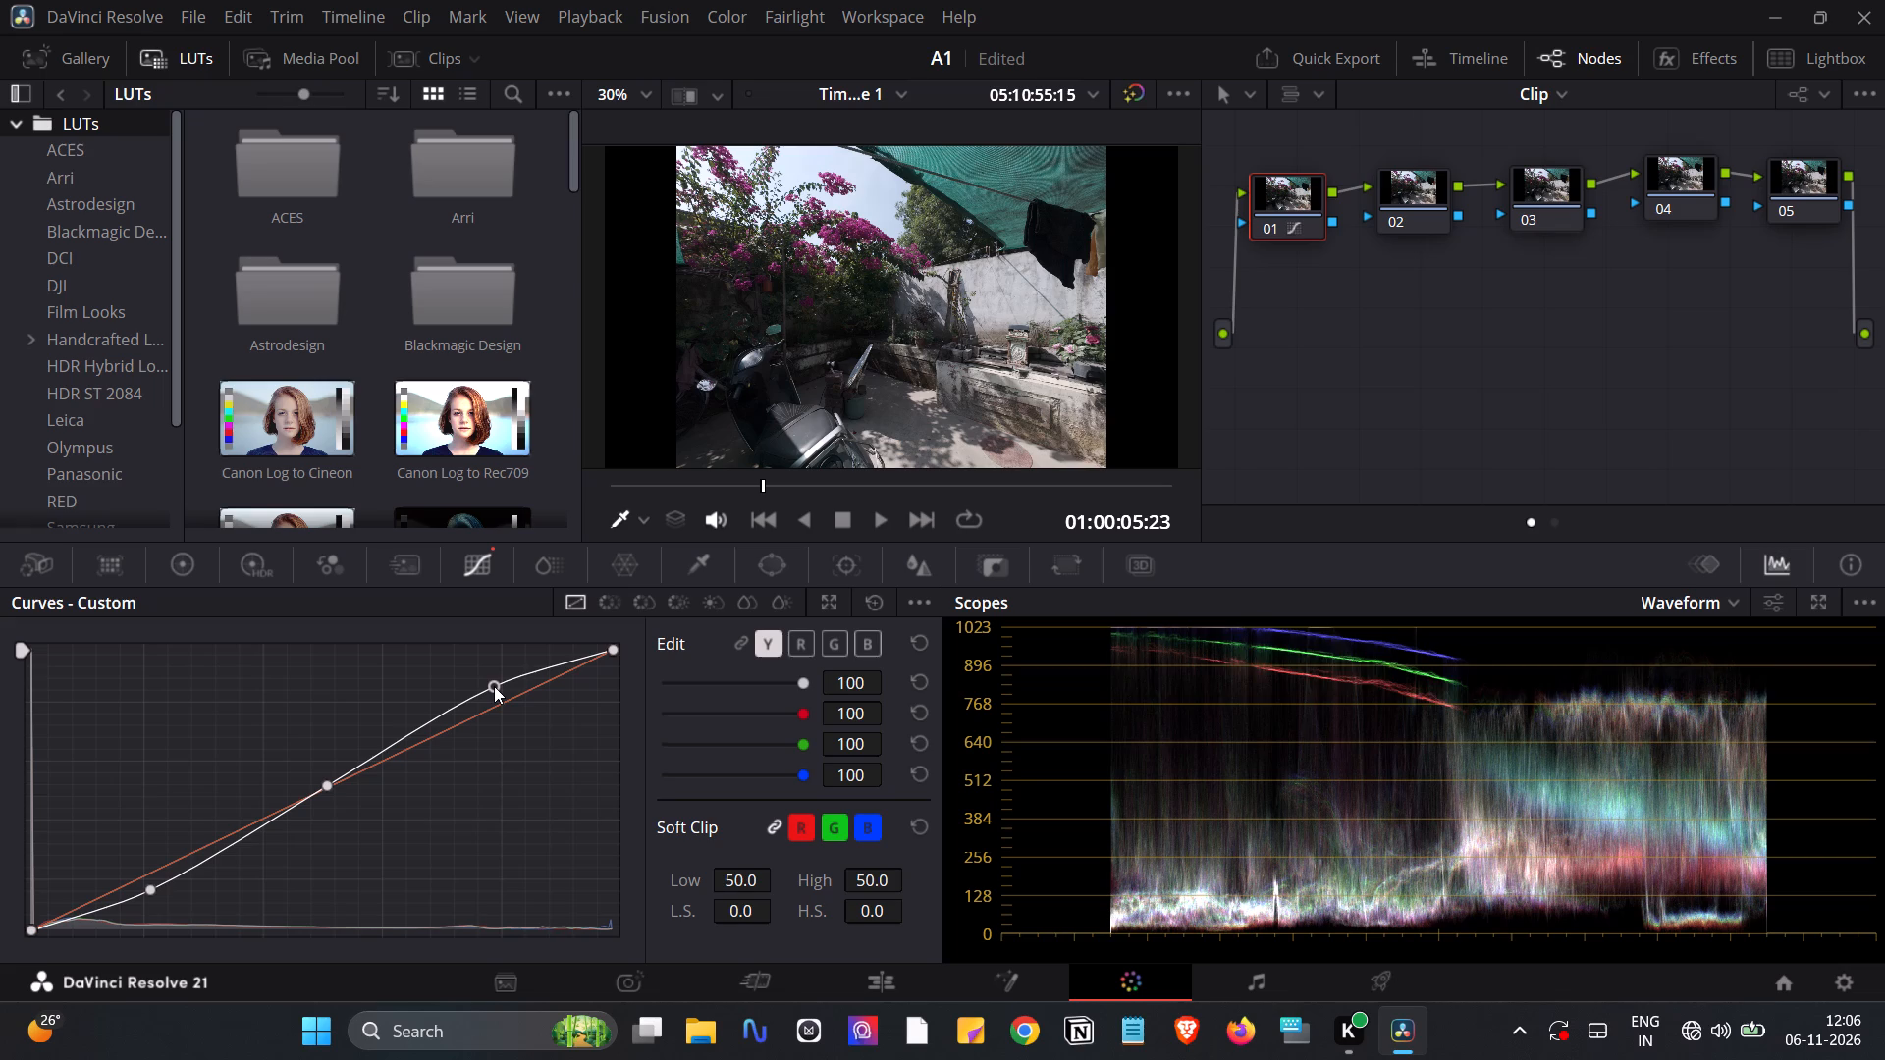
left_click_drag(494, 686, 492, 684)
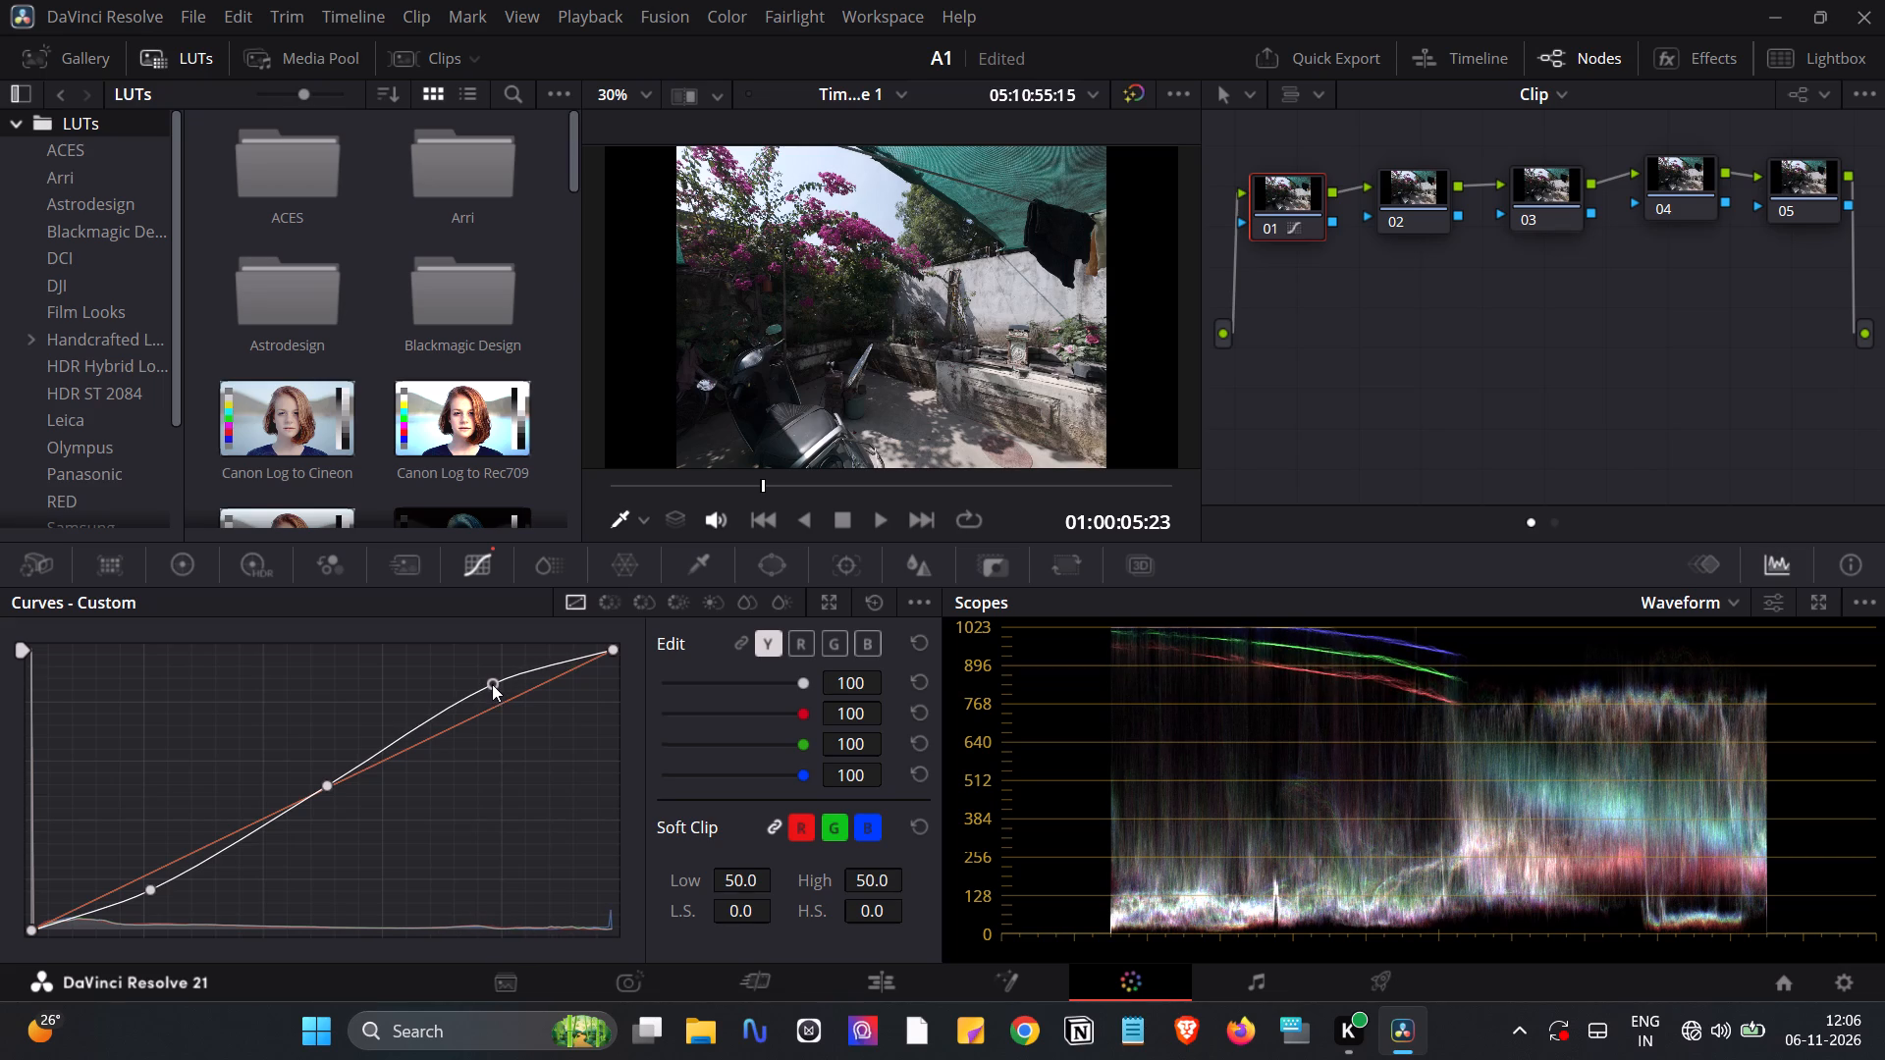
Shape node 01's red curve into a slight S with three points, anchoring the midtones, lowering the shadows and raising the highlights.
left_click(794, 648)
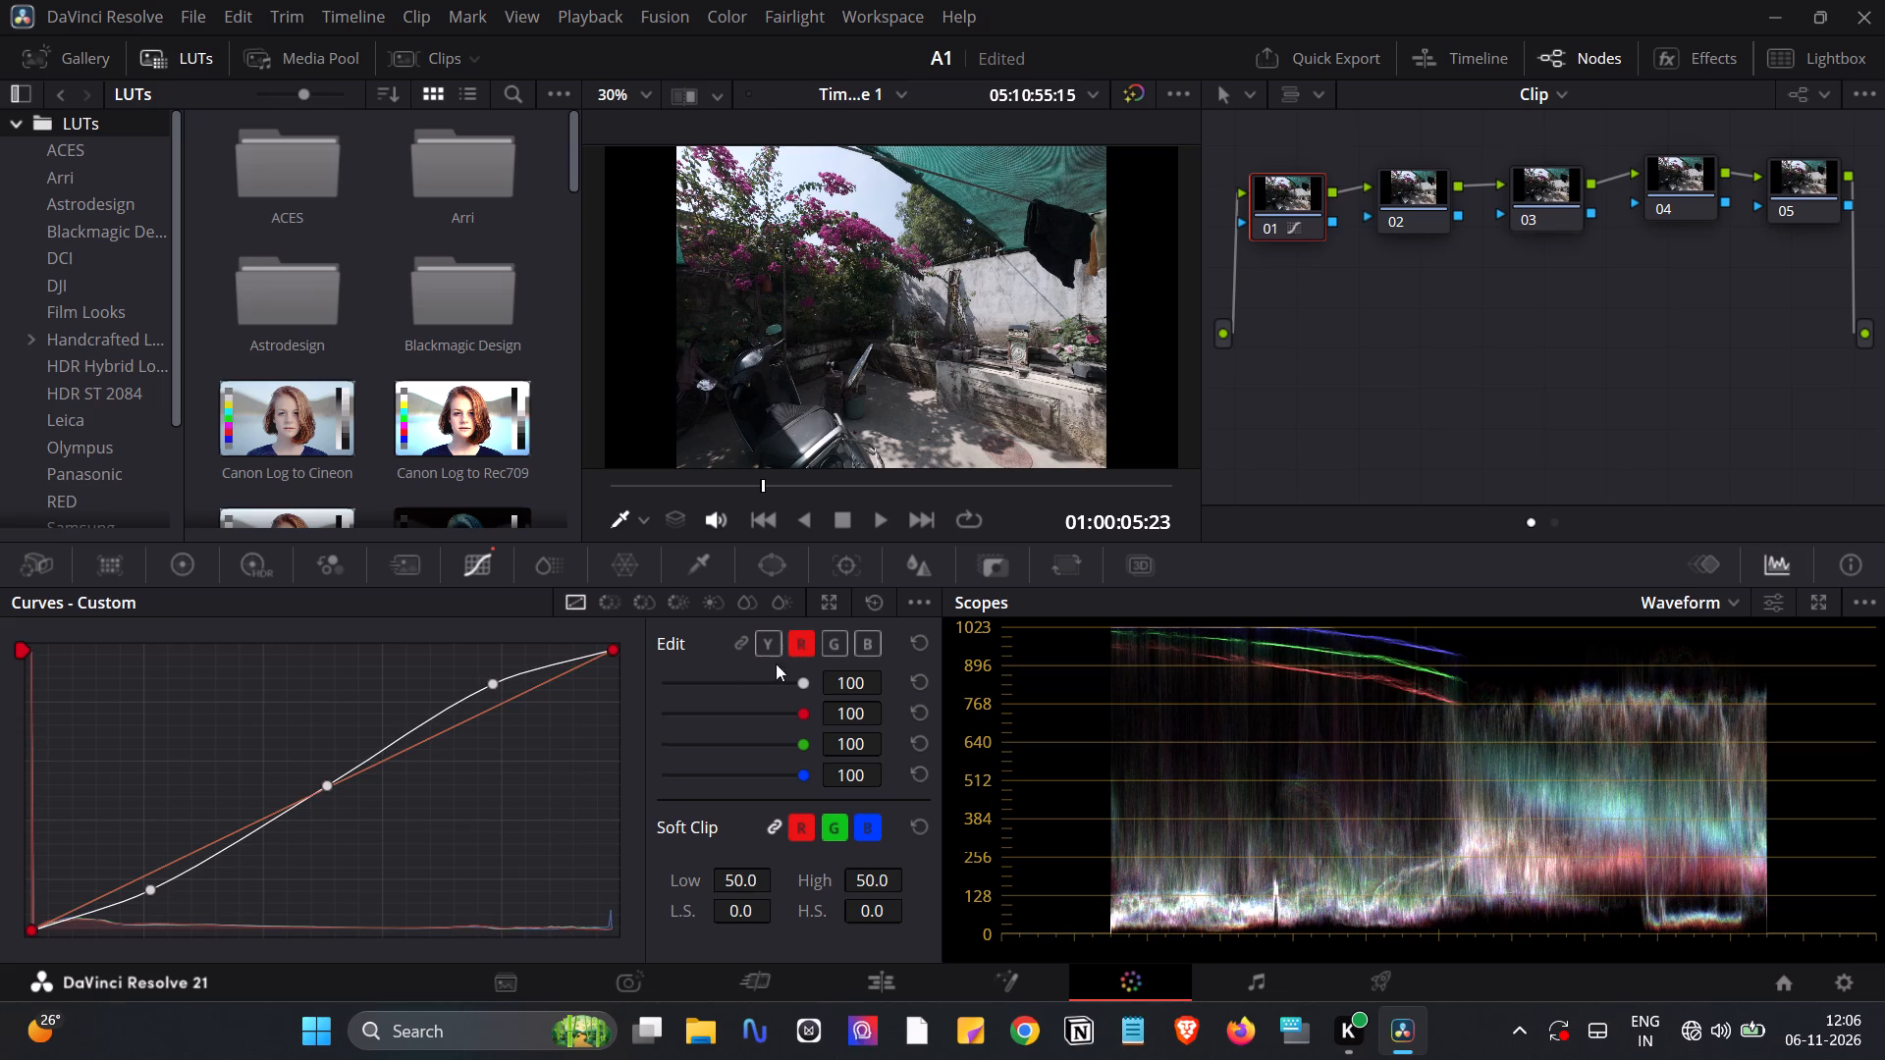
left_click(141, 875)
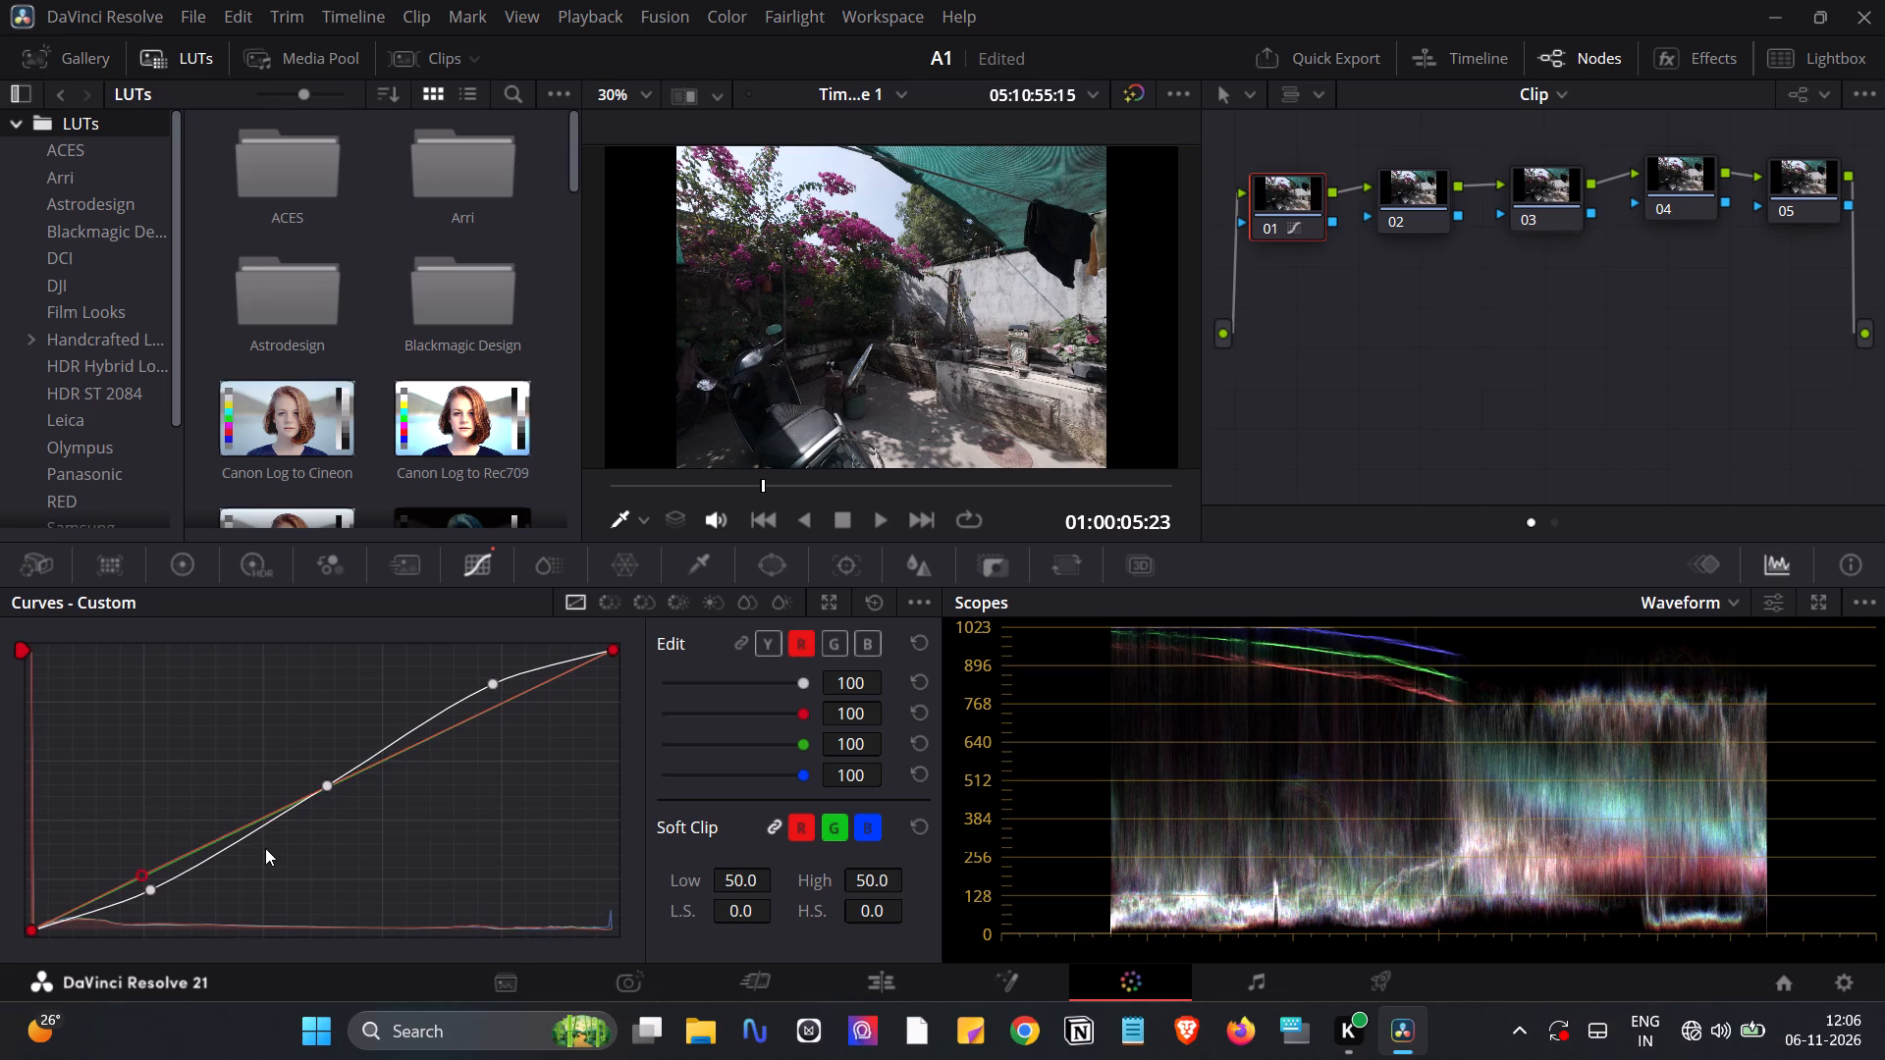
left_click(501, 702)
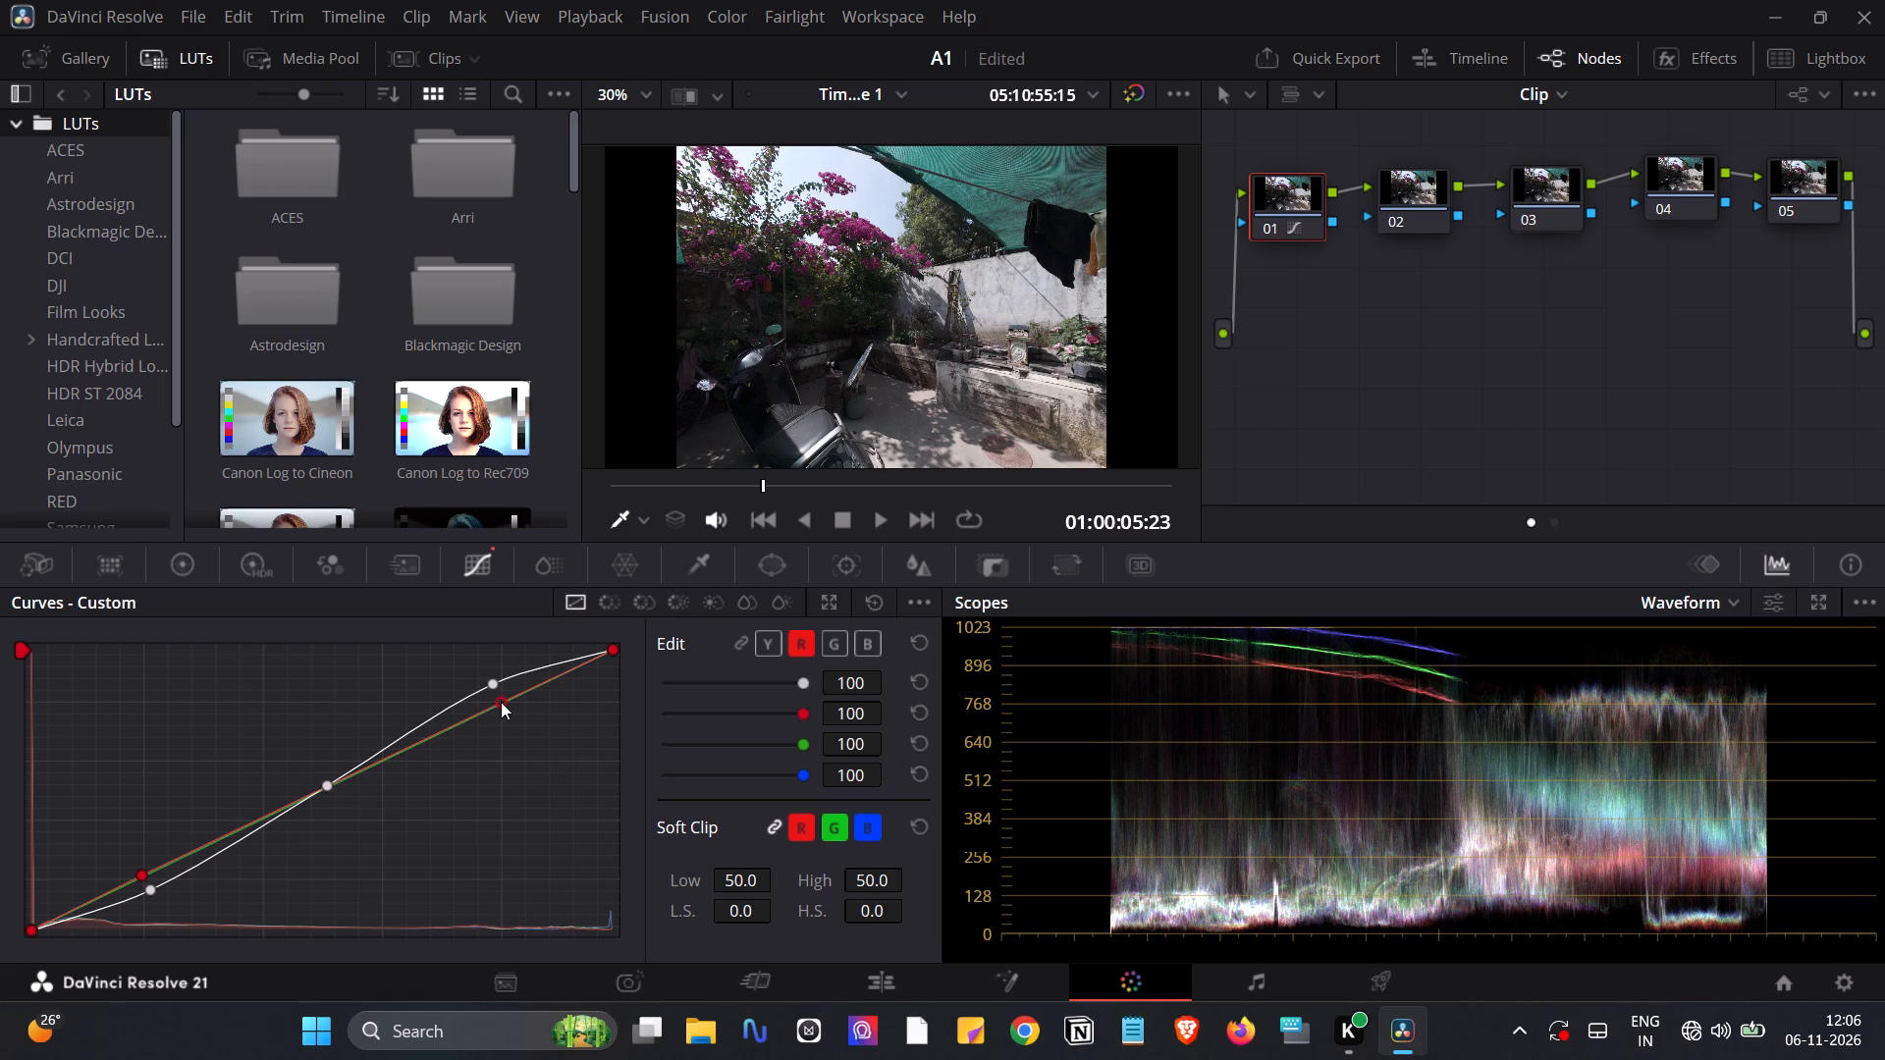
left_click(329, 784)
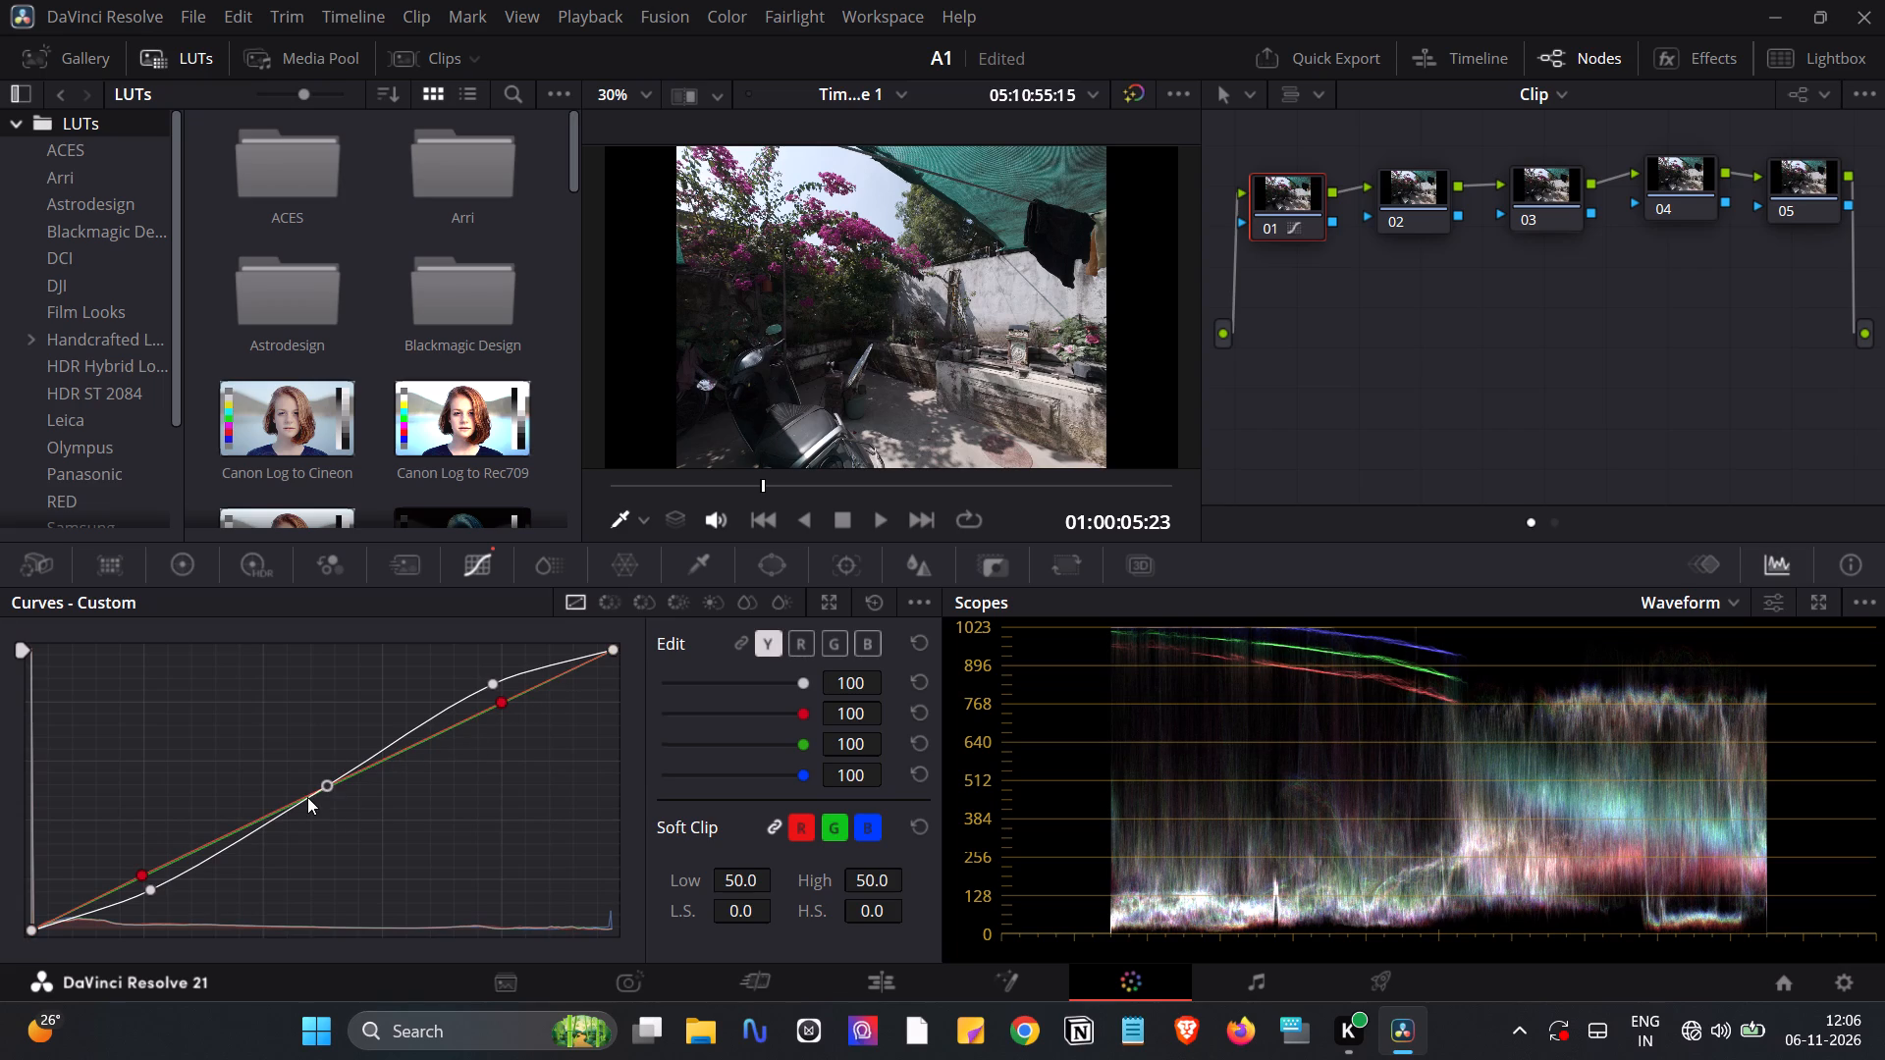
left_click(797, 647)
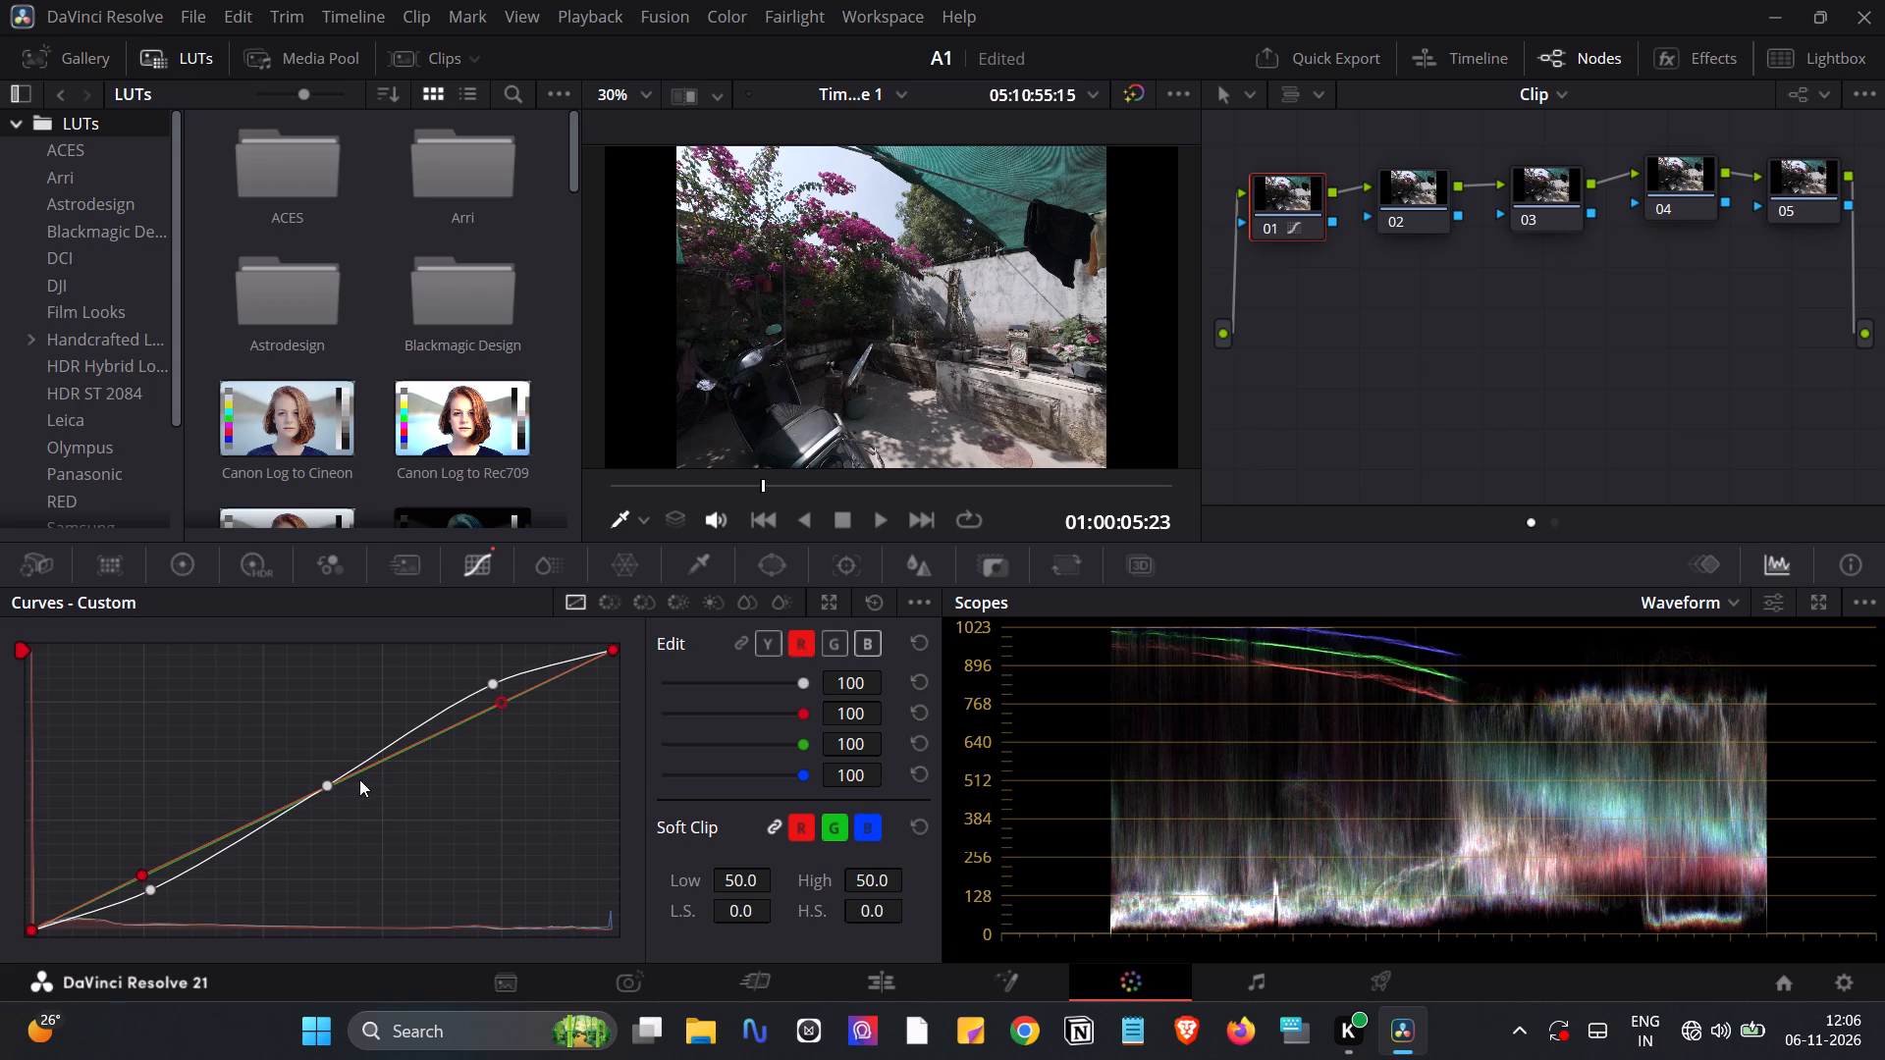
left_click(332, 783)
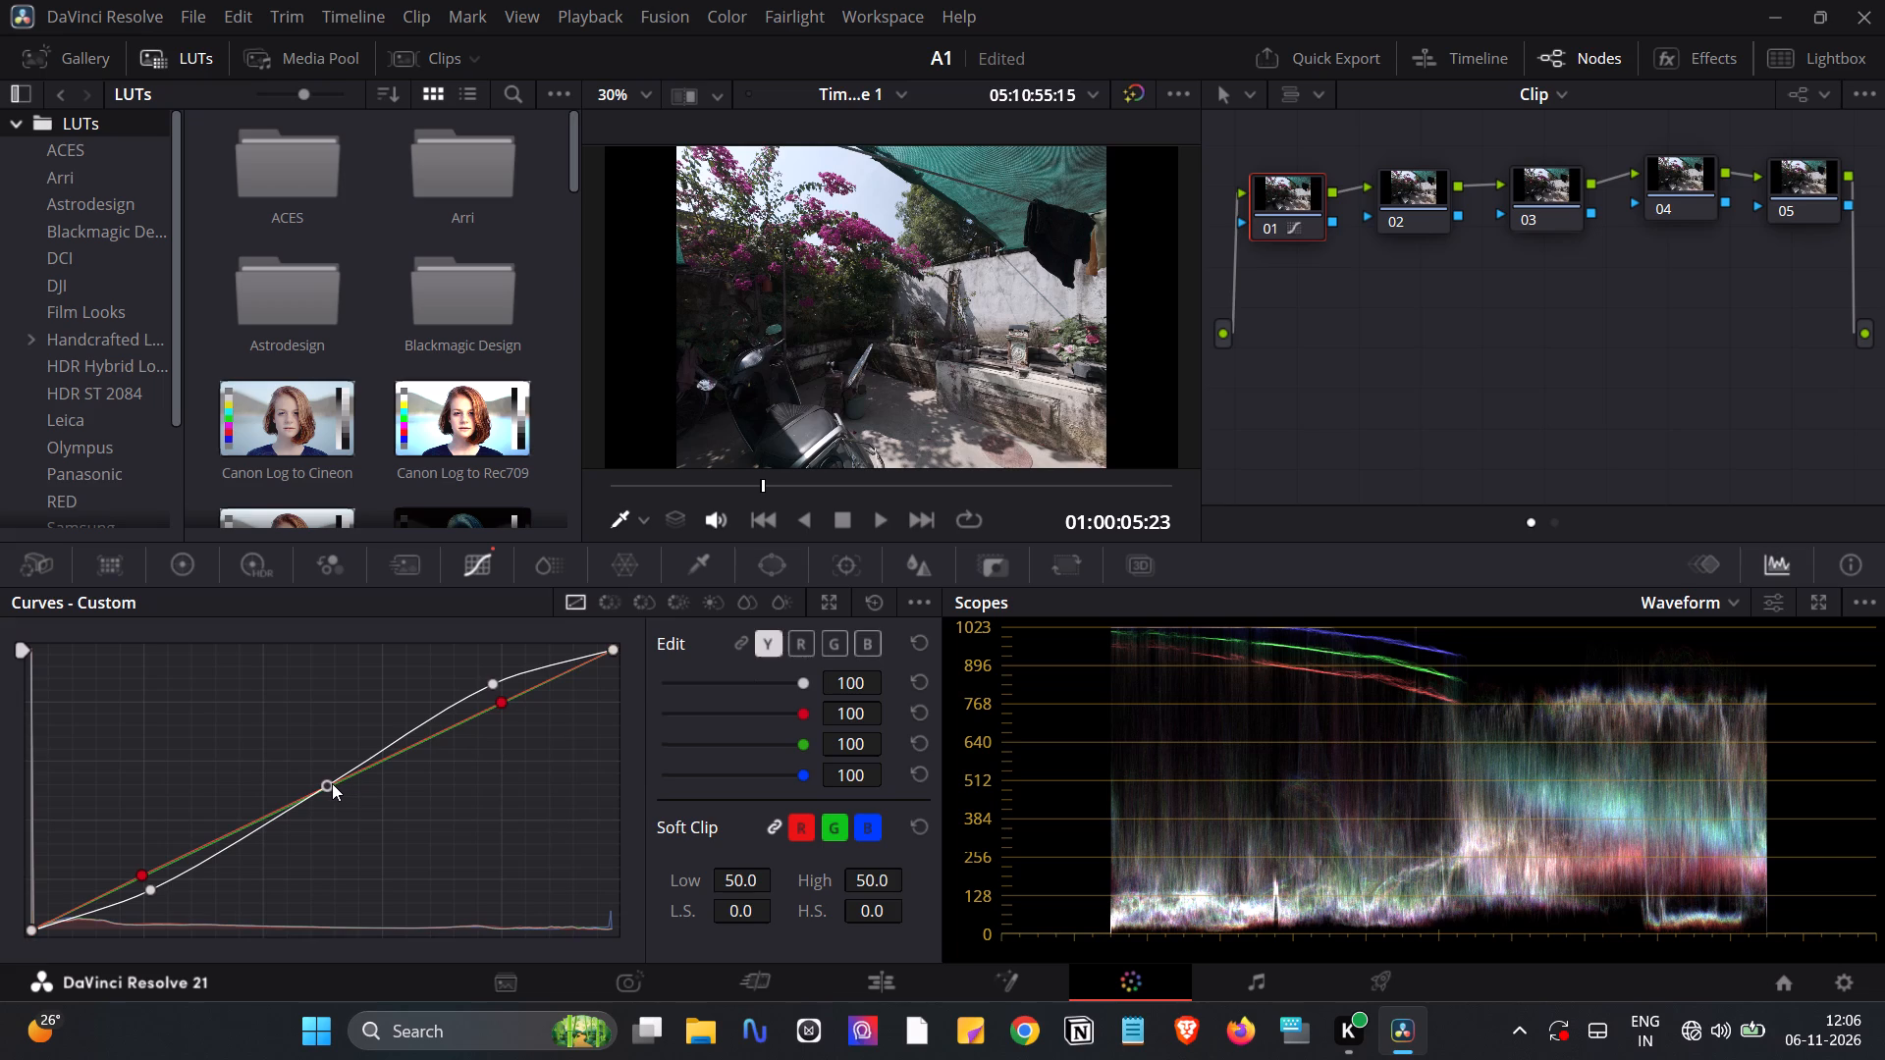
left_click(806, 644)
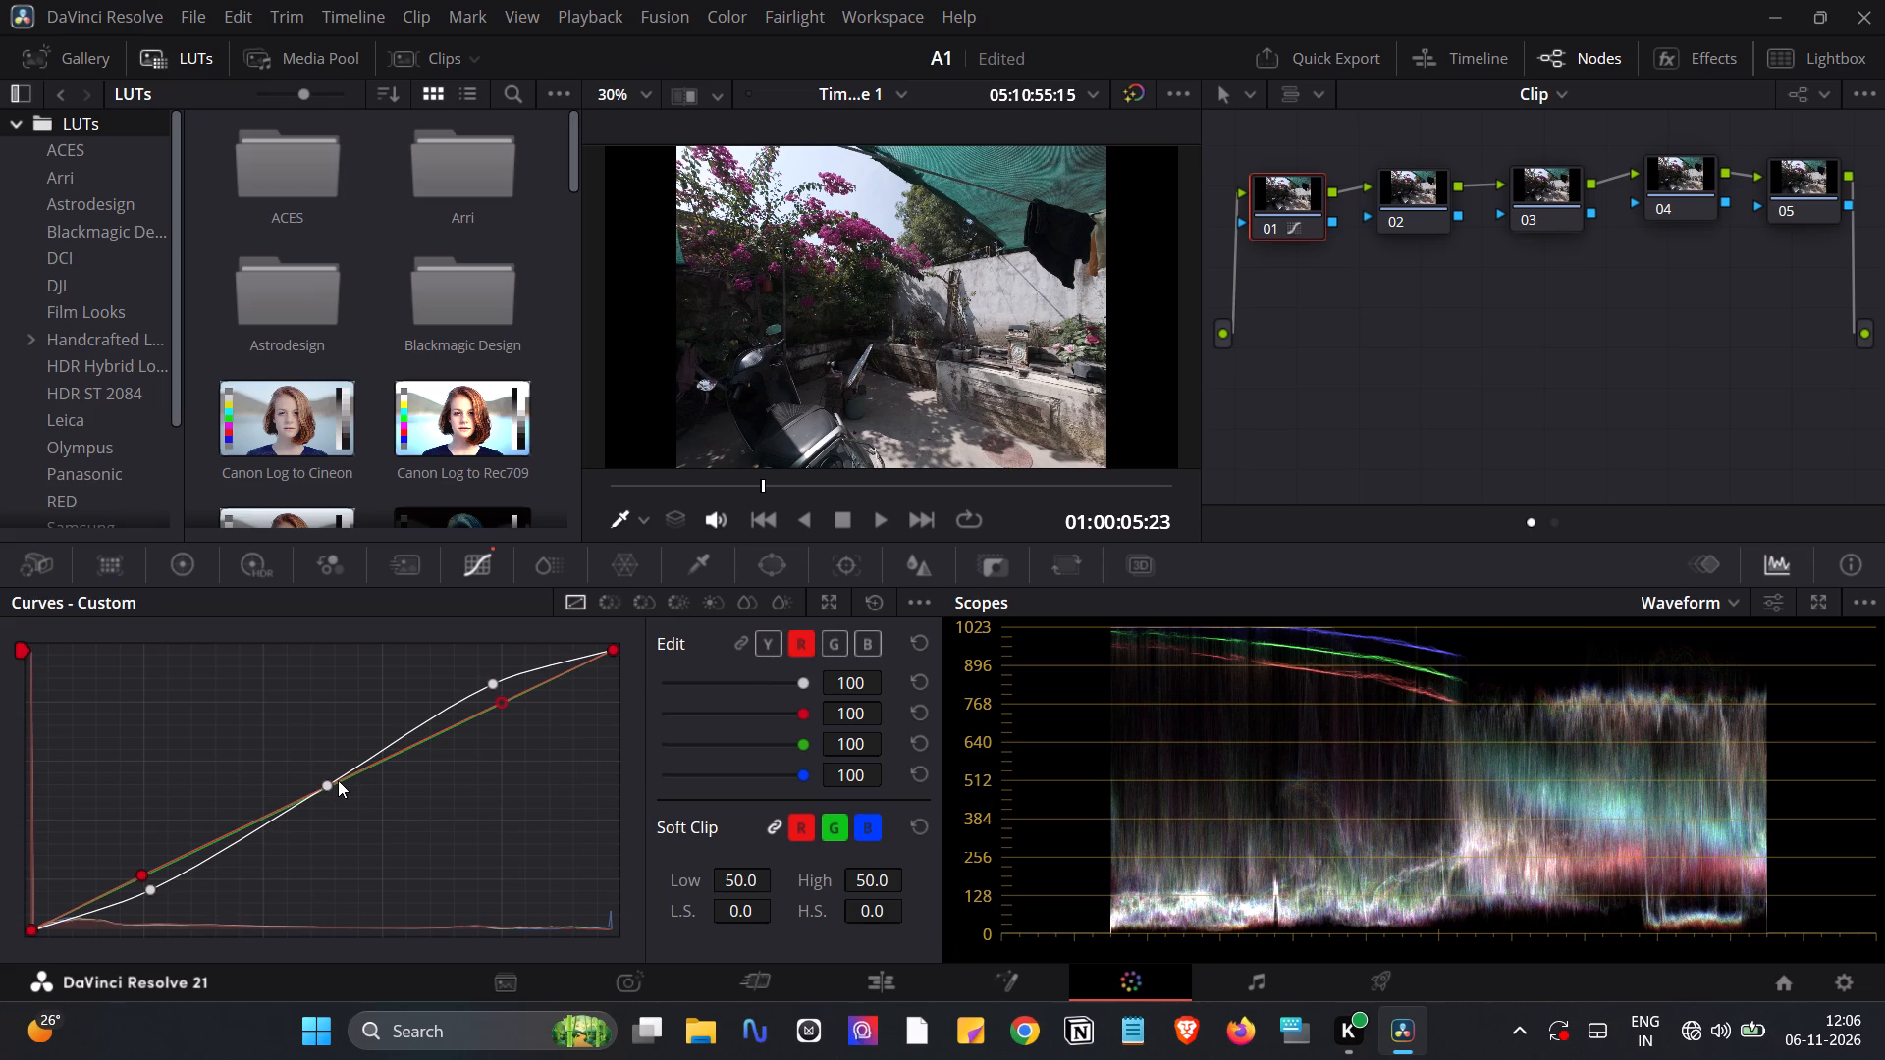
left_click(336, 780)
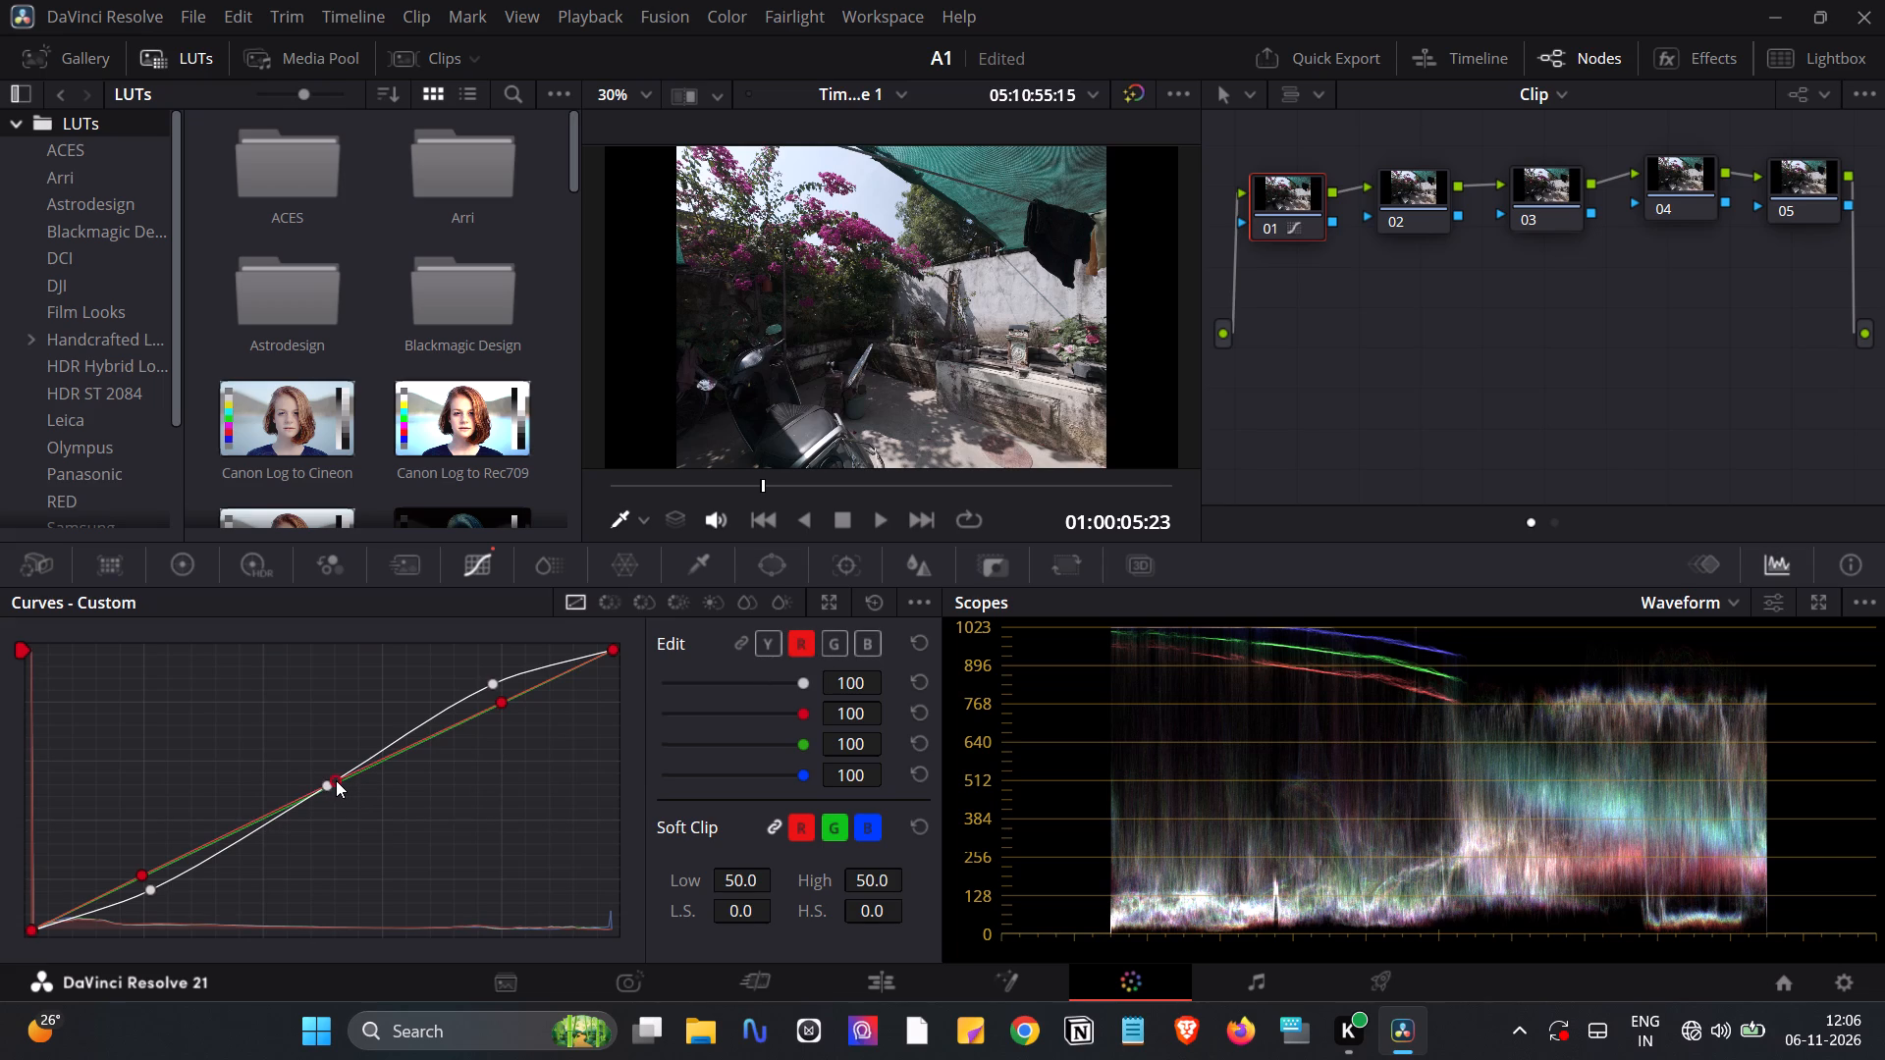
left_click_drag(336, 780, 329, 784)
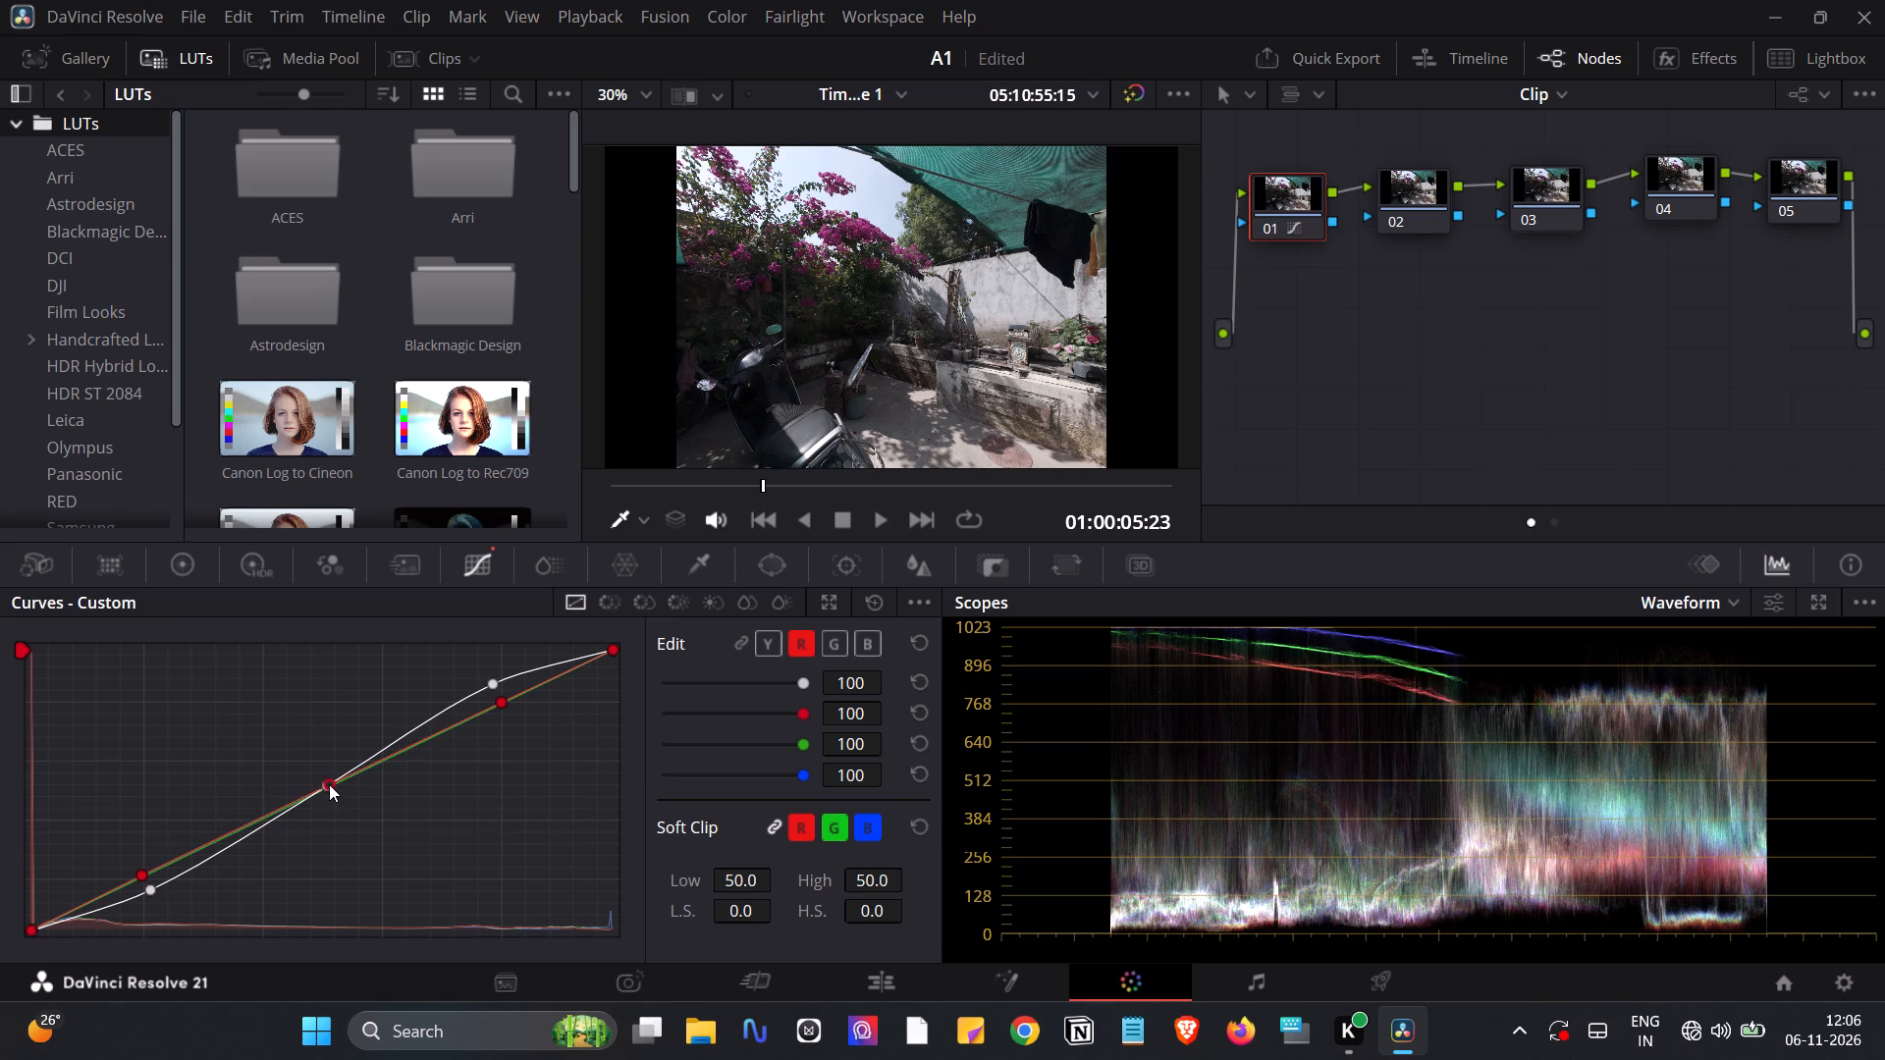
left_click_drag(329, 784, 326, 787)
left_click_drag(141, 875, 141, 878)
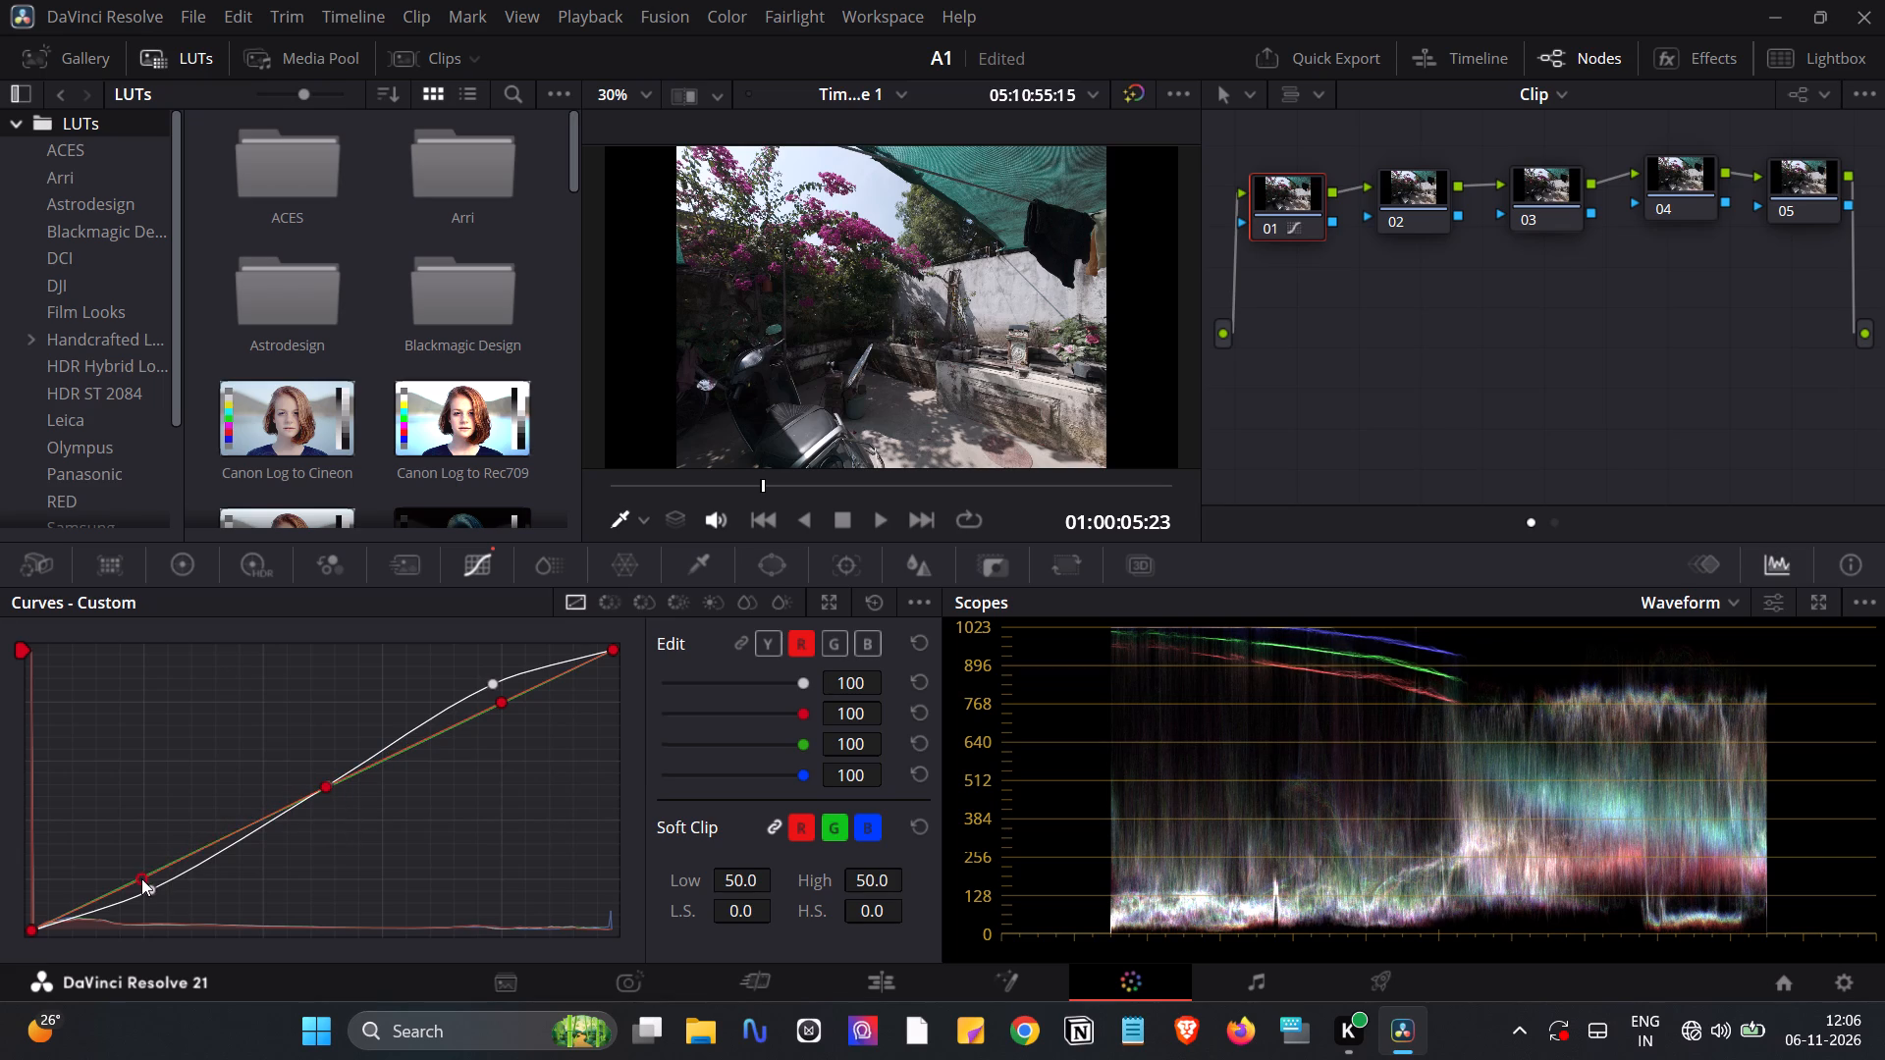
left_click_drag(141, 878, 145, 880)
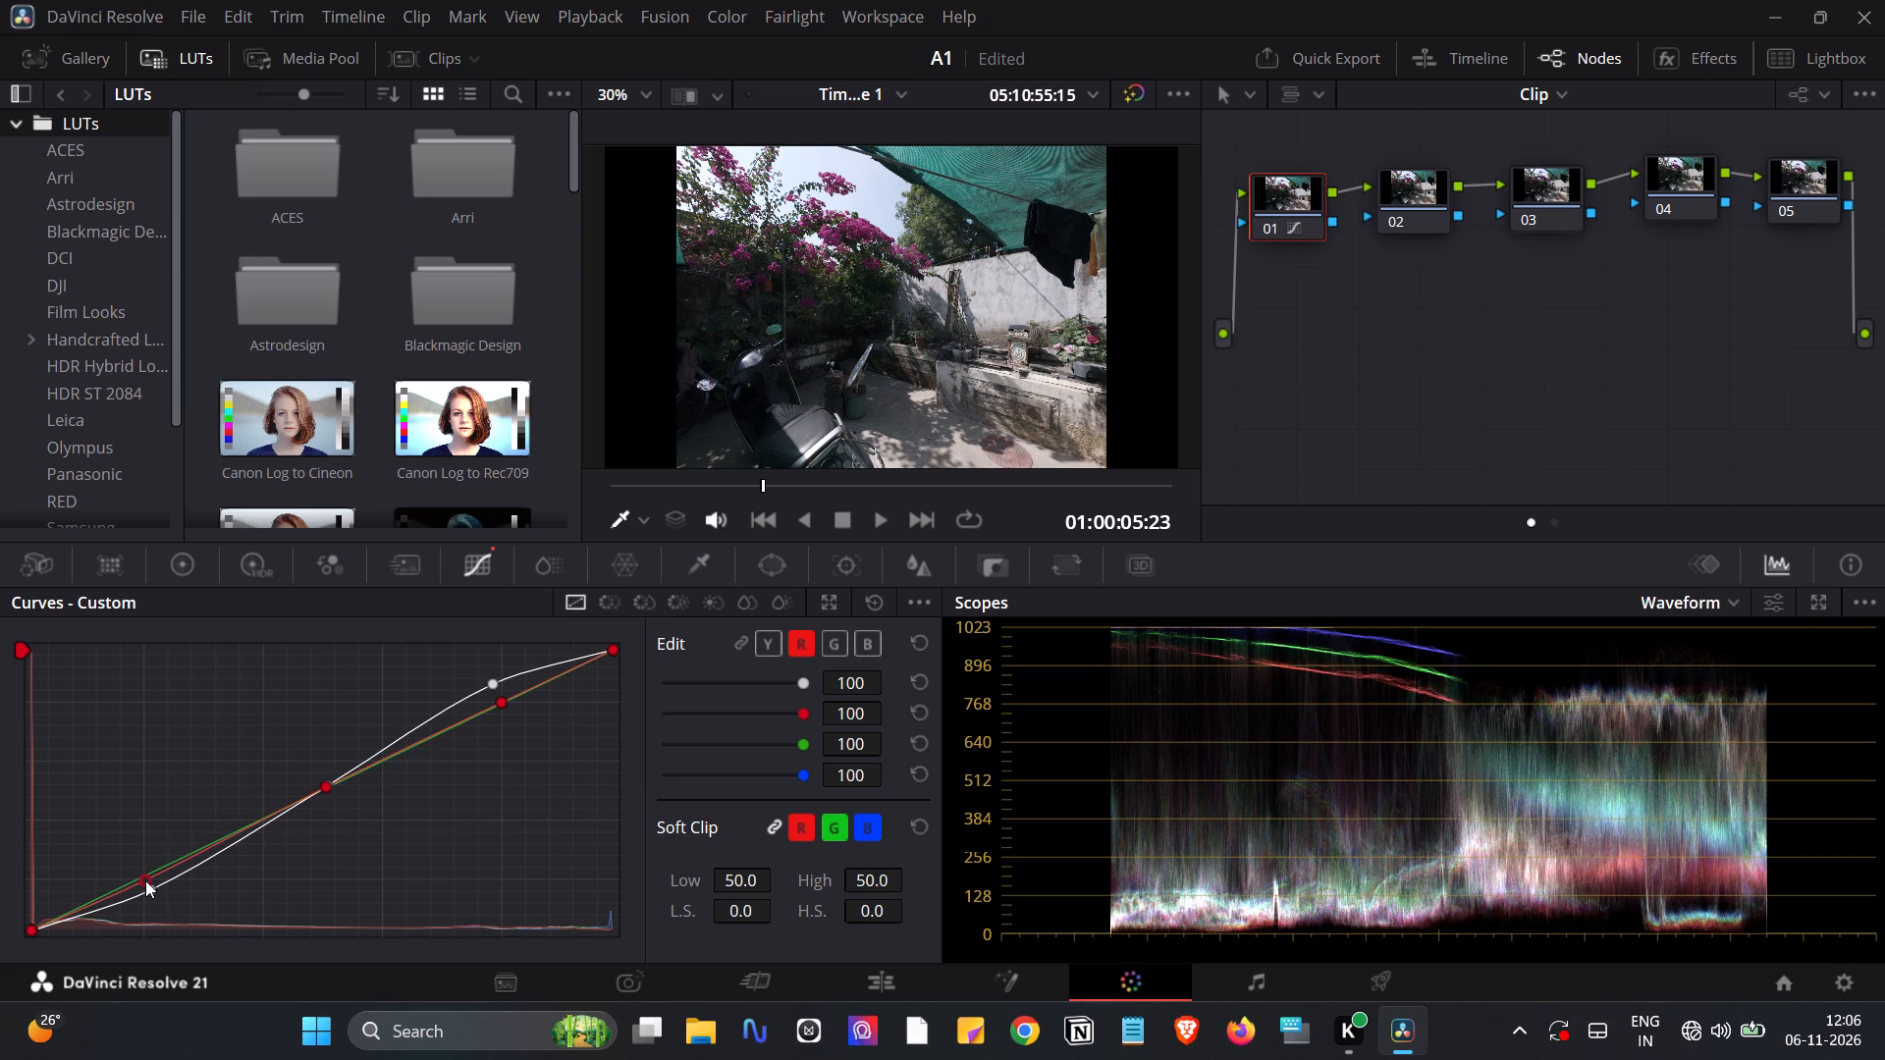
left_click_drag(145, 880, 146, 884)
left_click(501, 701)
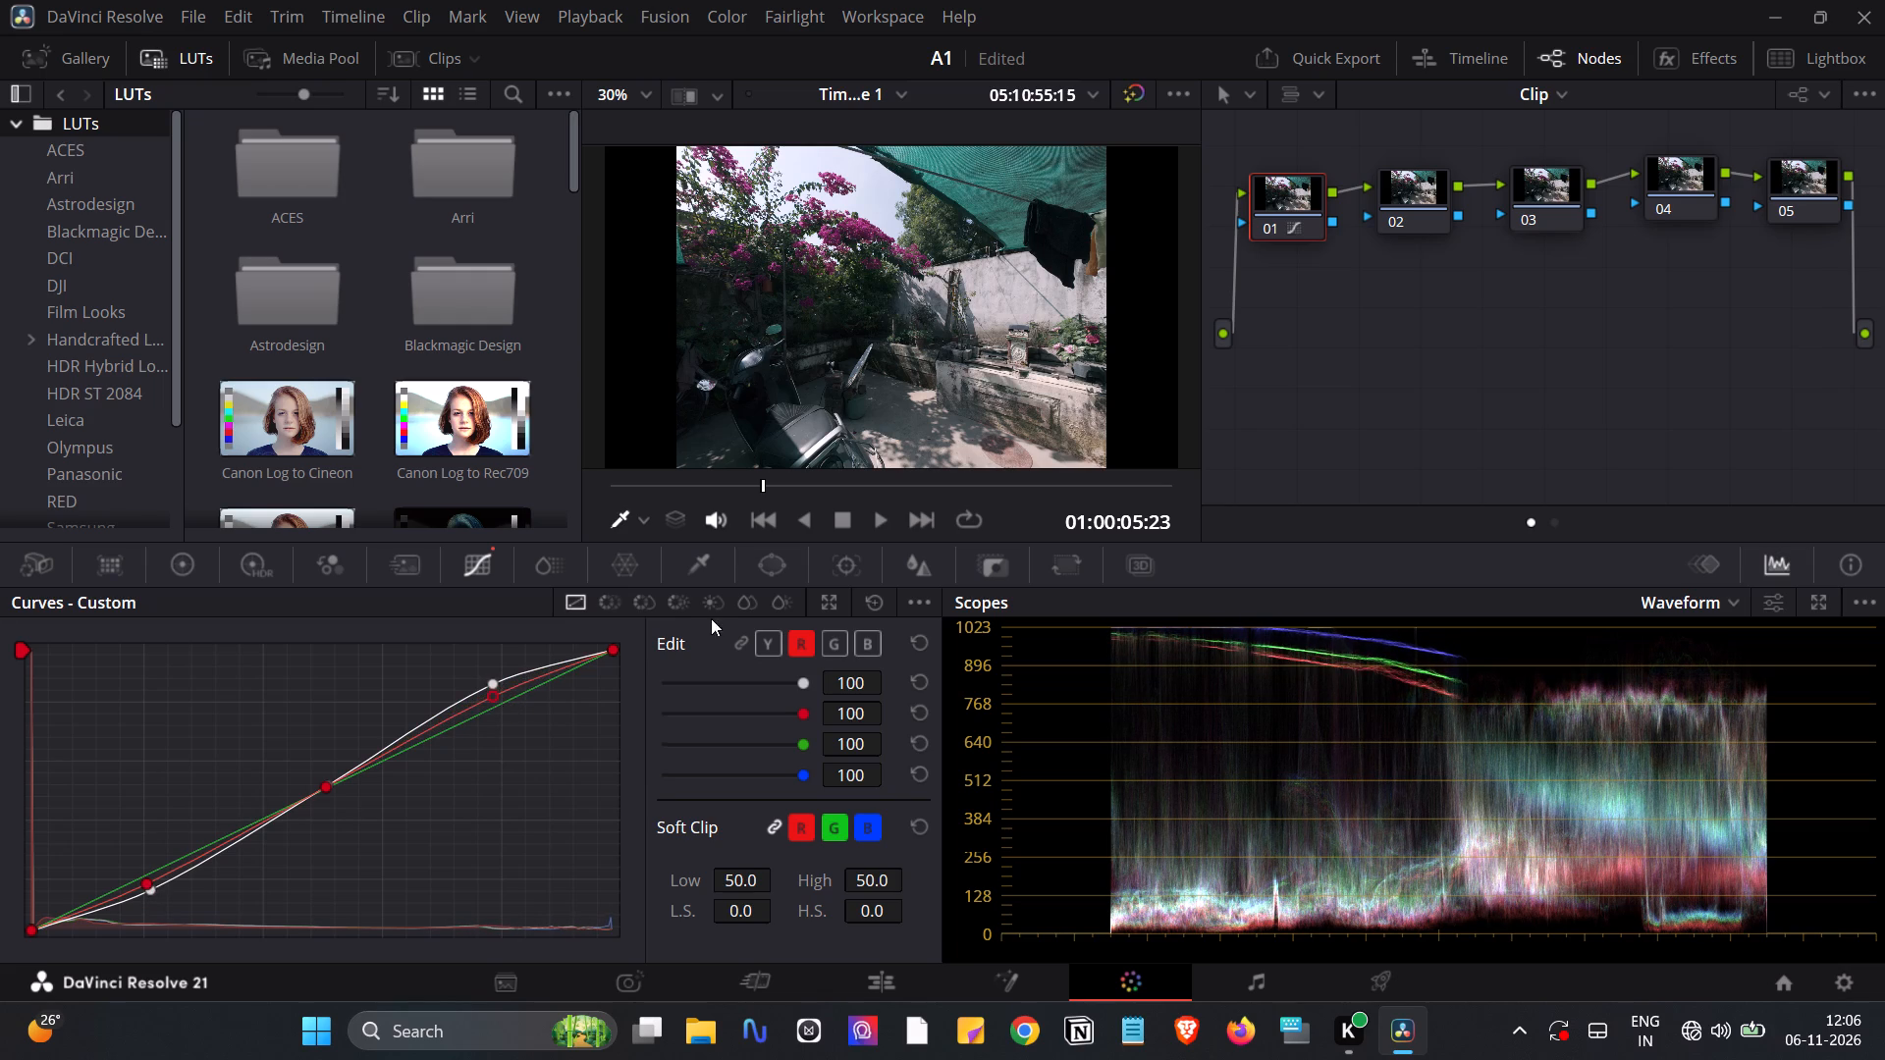
Shape node 01's green curve into a slight S with three points, anchoring the midtones, lowering the shadows and raising the highlights.
left_click(827, 640)
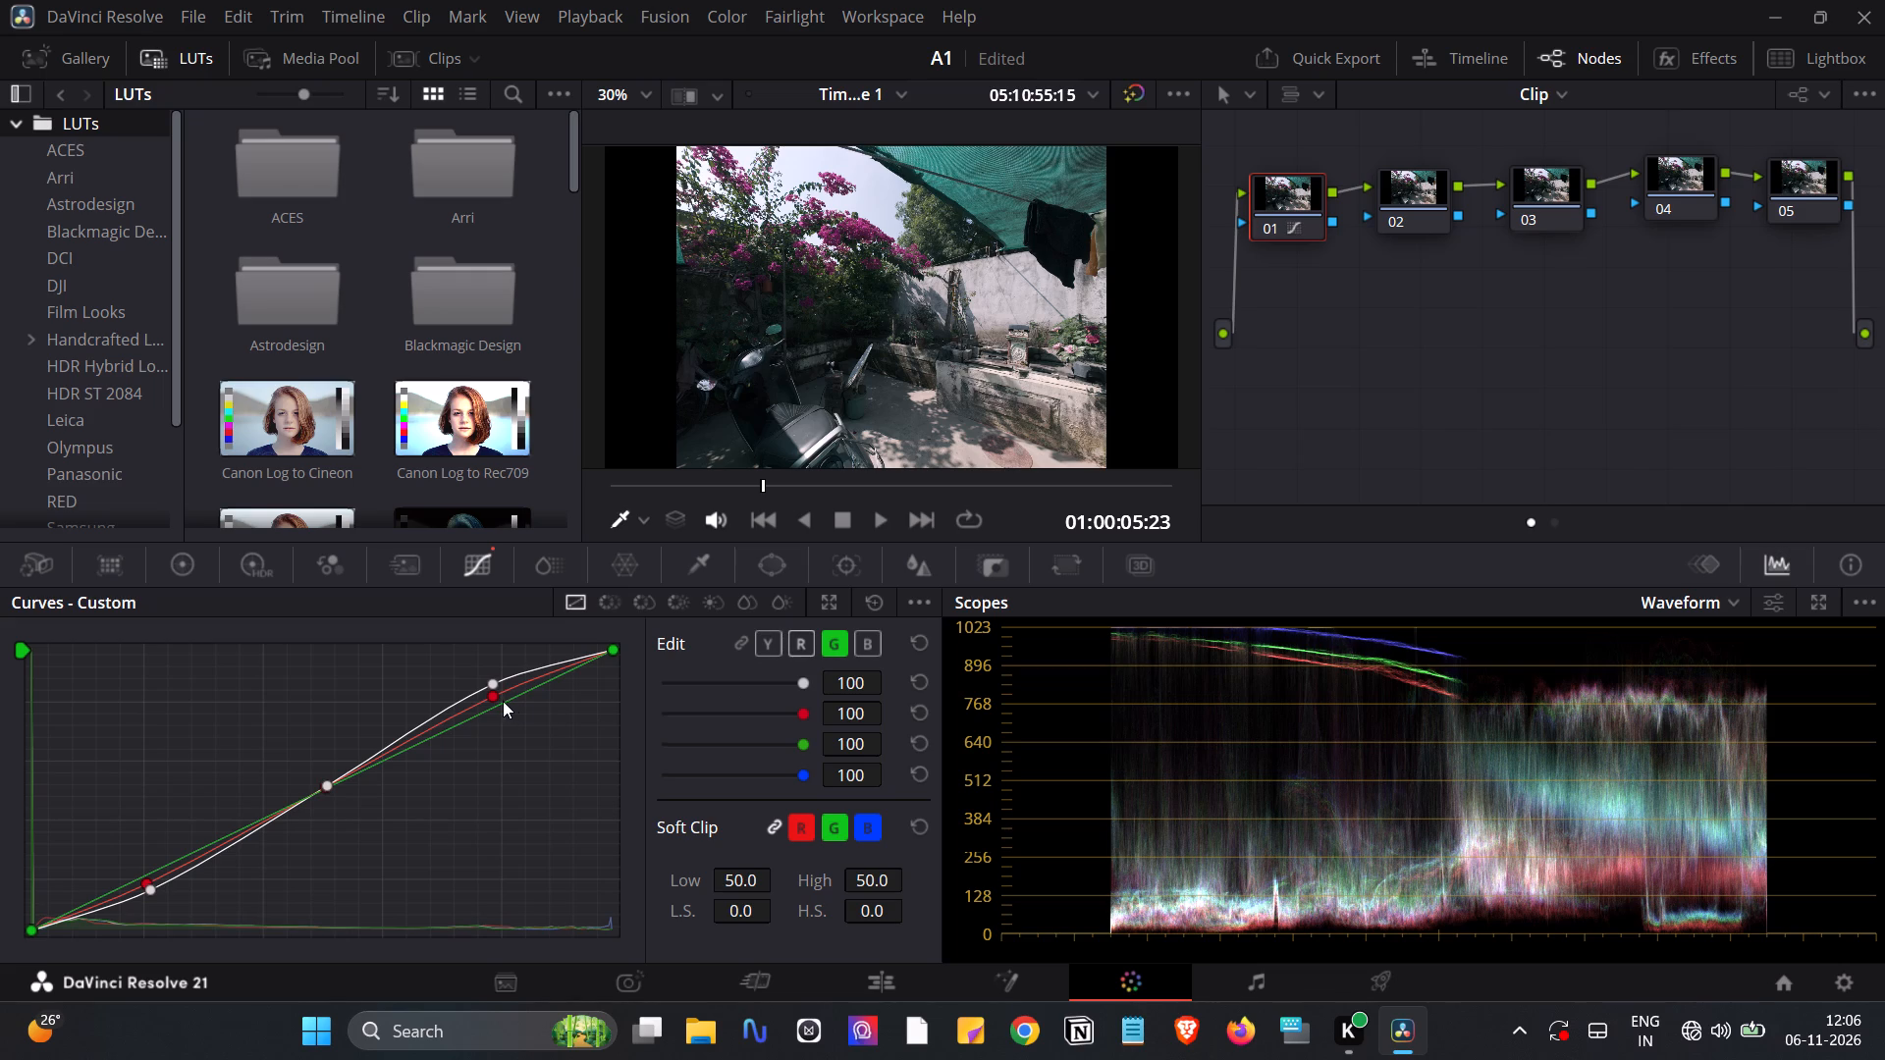
left_click(501, 701)
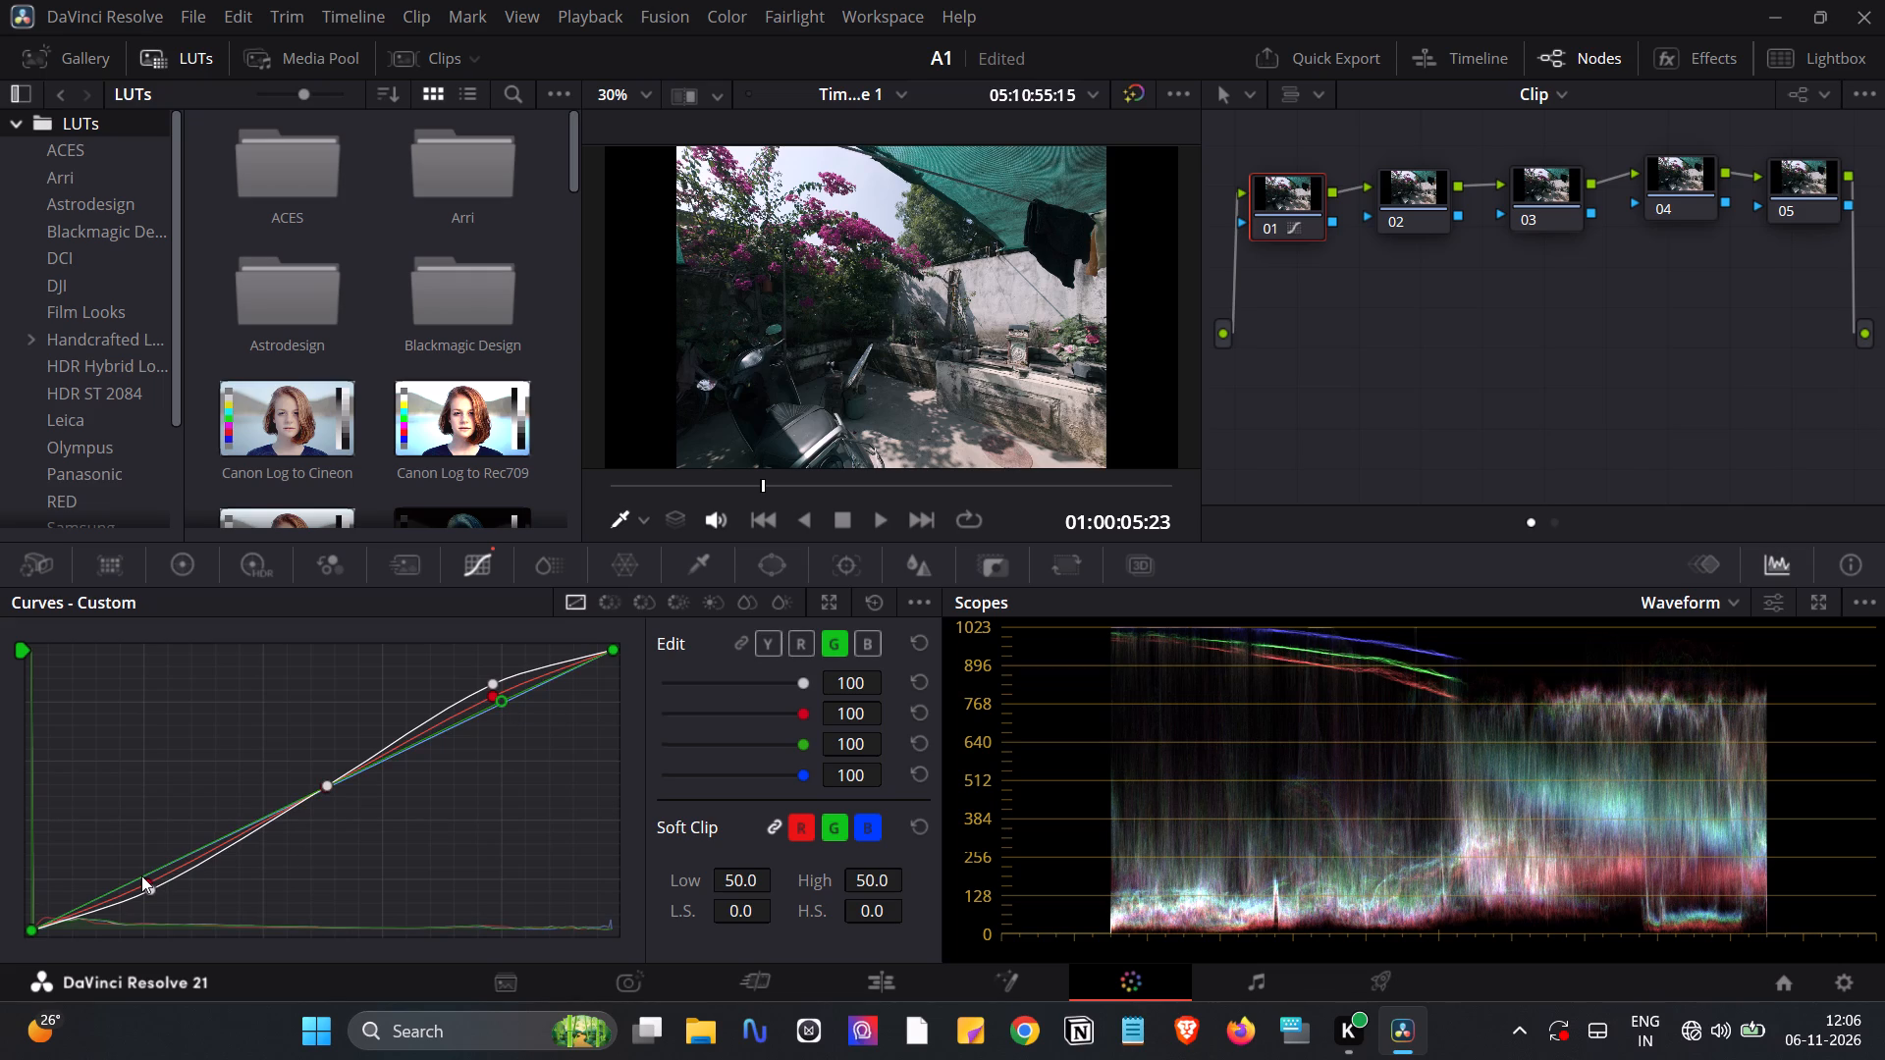
left_click(141, 875)
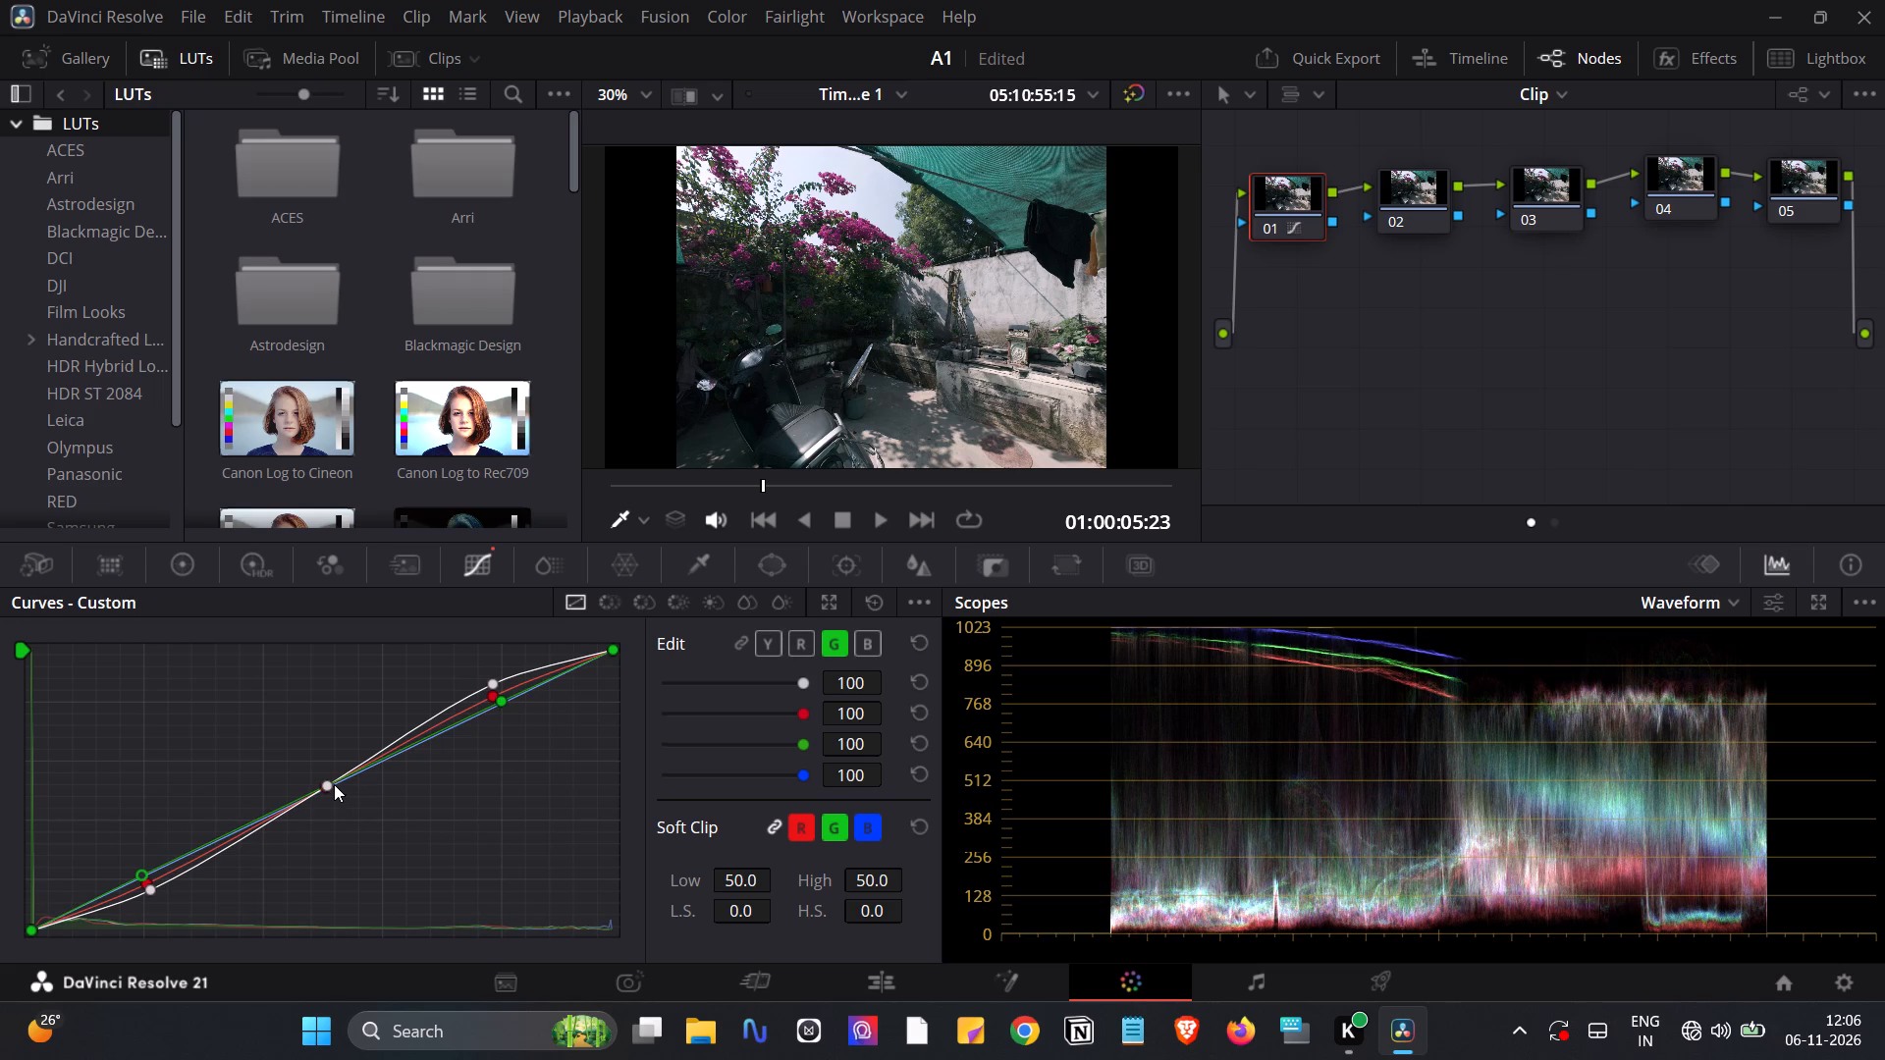
left_click(335, 783)
left_click(335, 783)
left_click(138, 874)
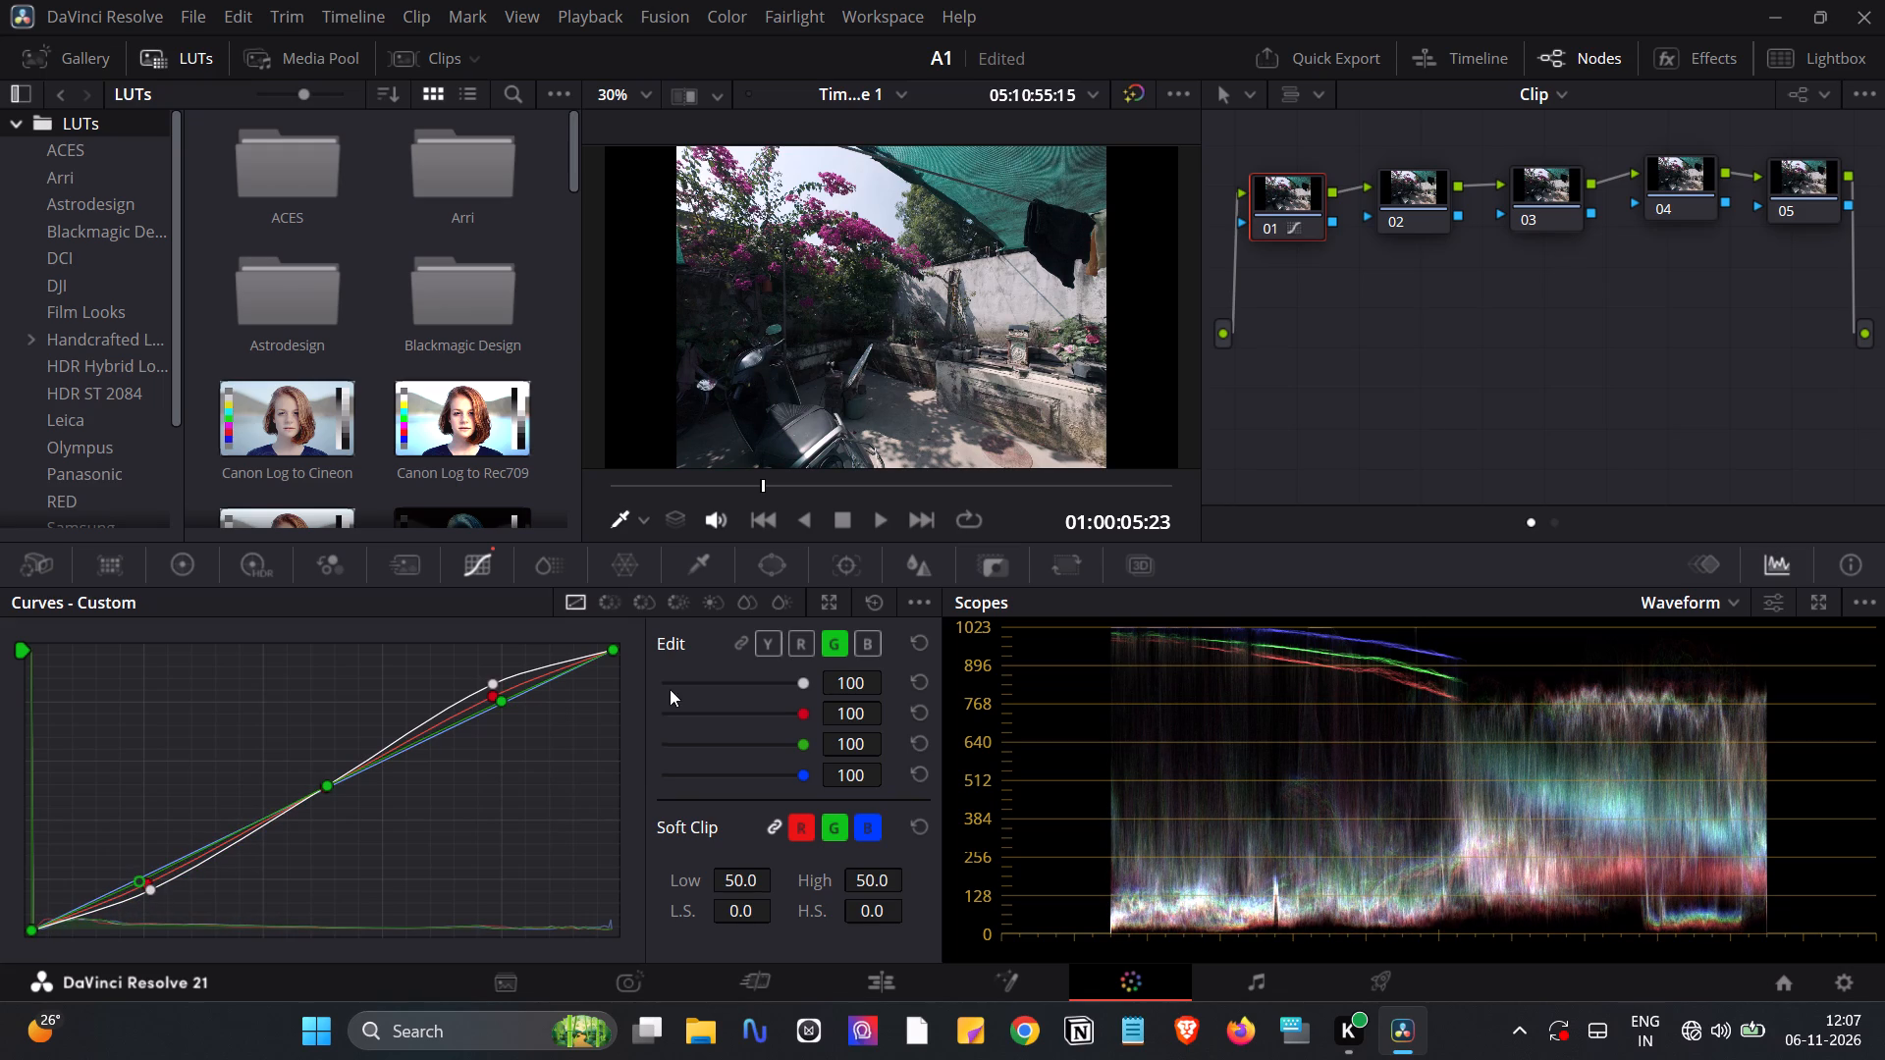
left_click_drag(502, 698, 497, 689)
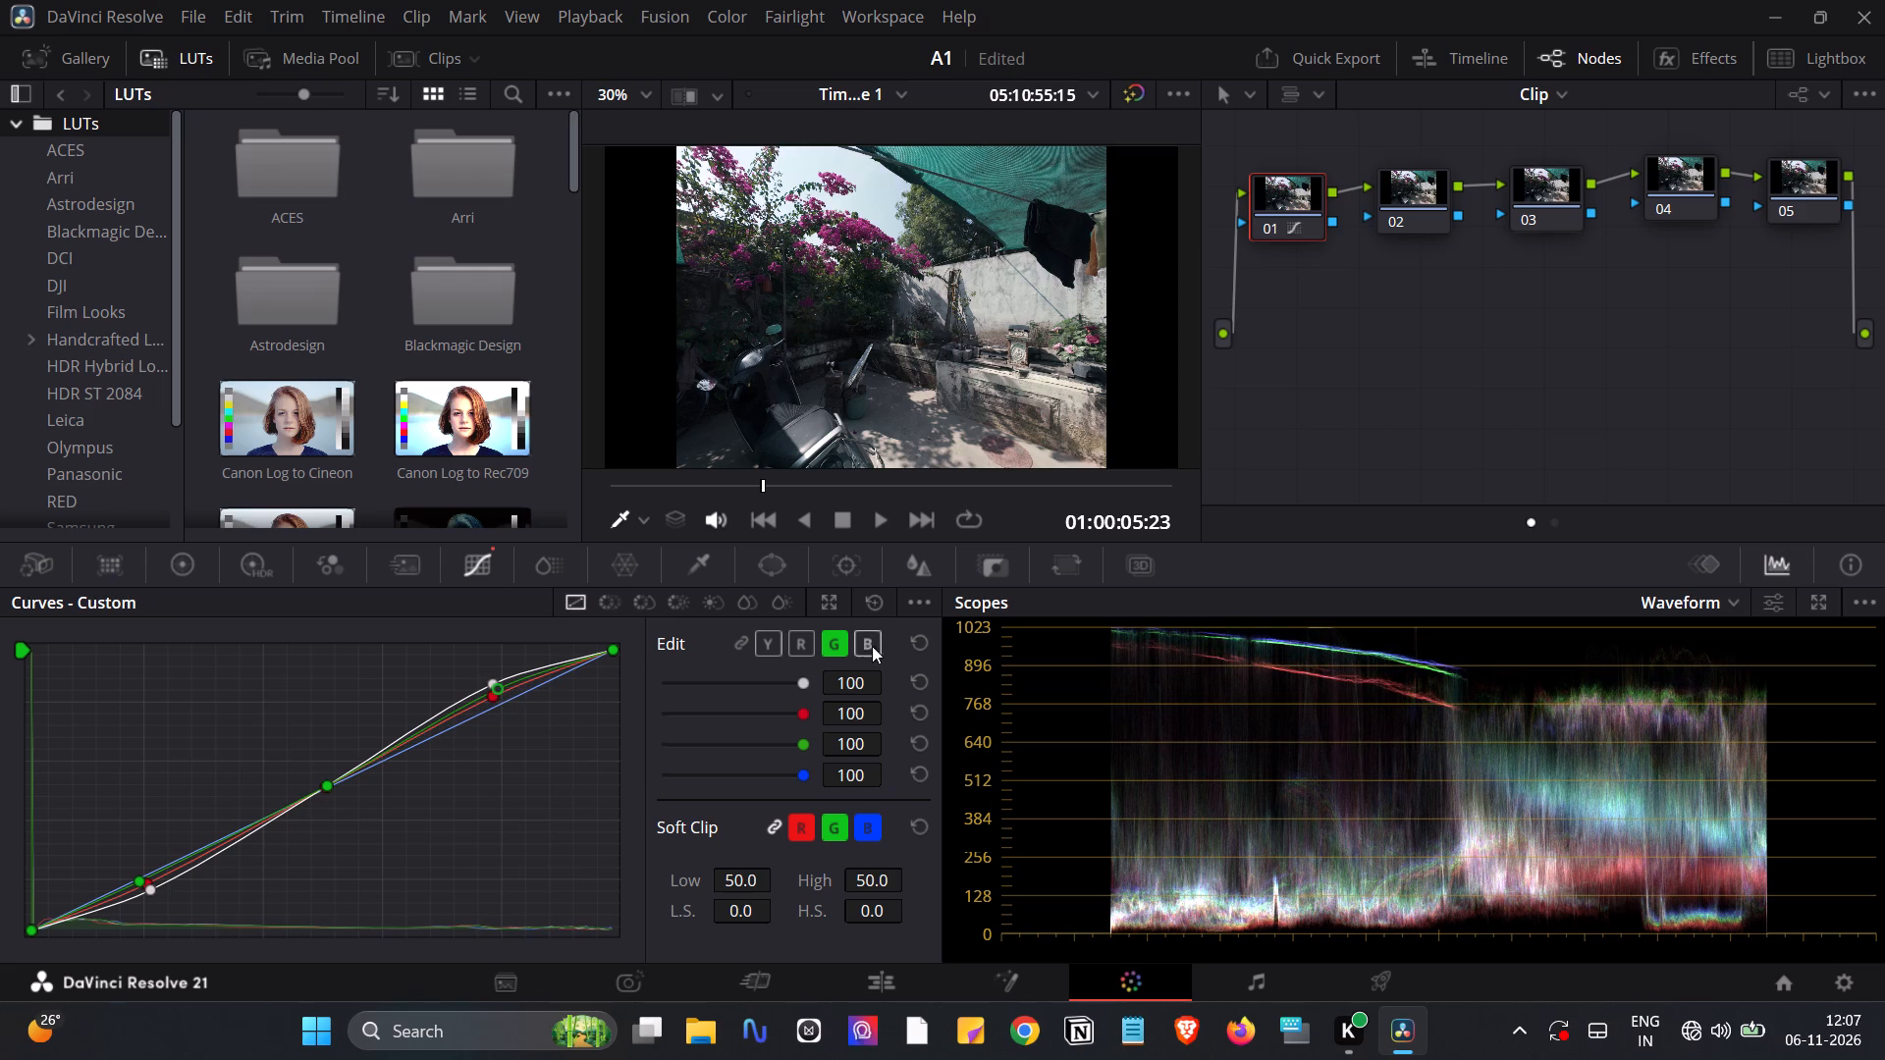
Shape node 01's blue curve into a slight S with three points, anchoring the midtones, lowering the shadows and raising the highlights.
left_click(861, 646)
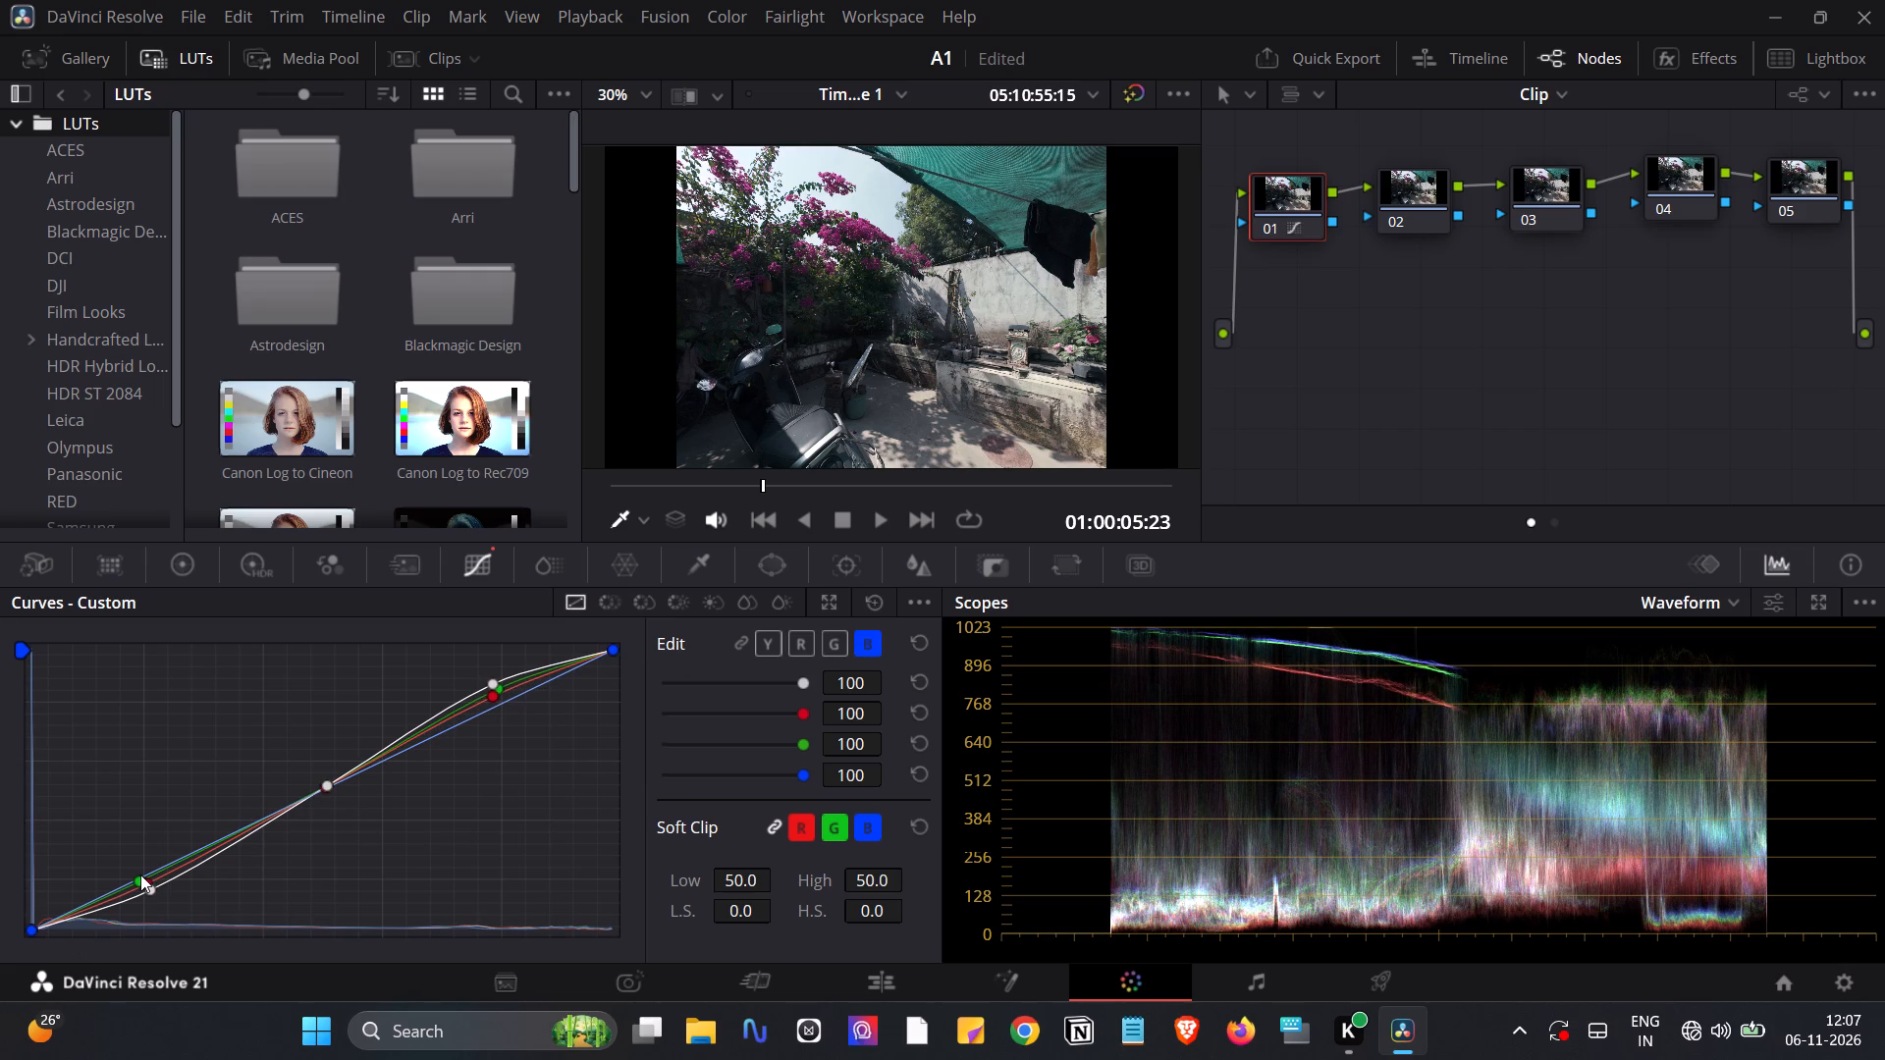
left_click(140, 874)
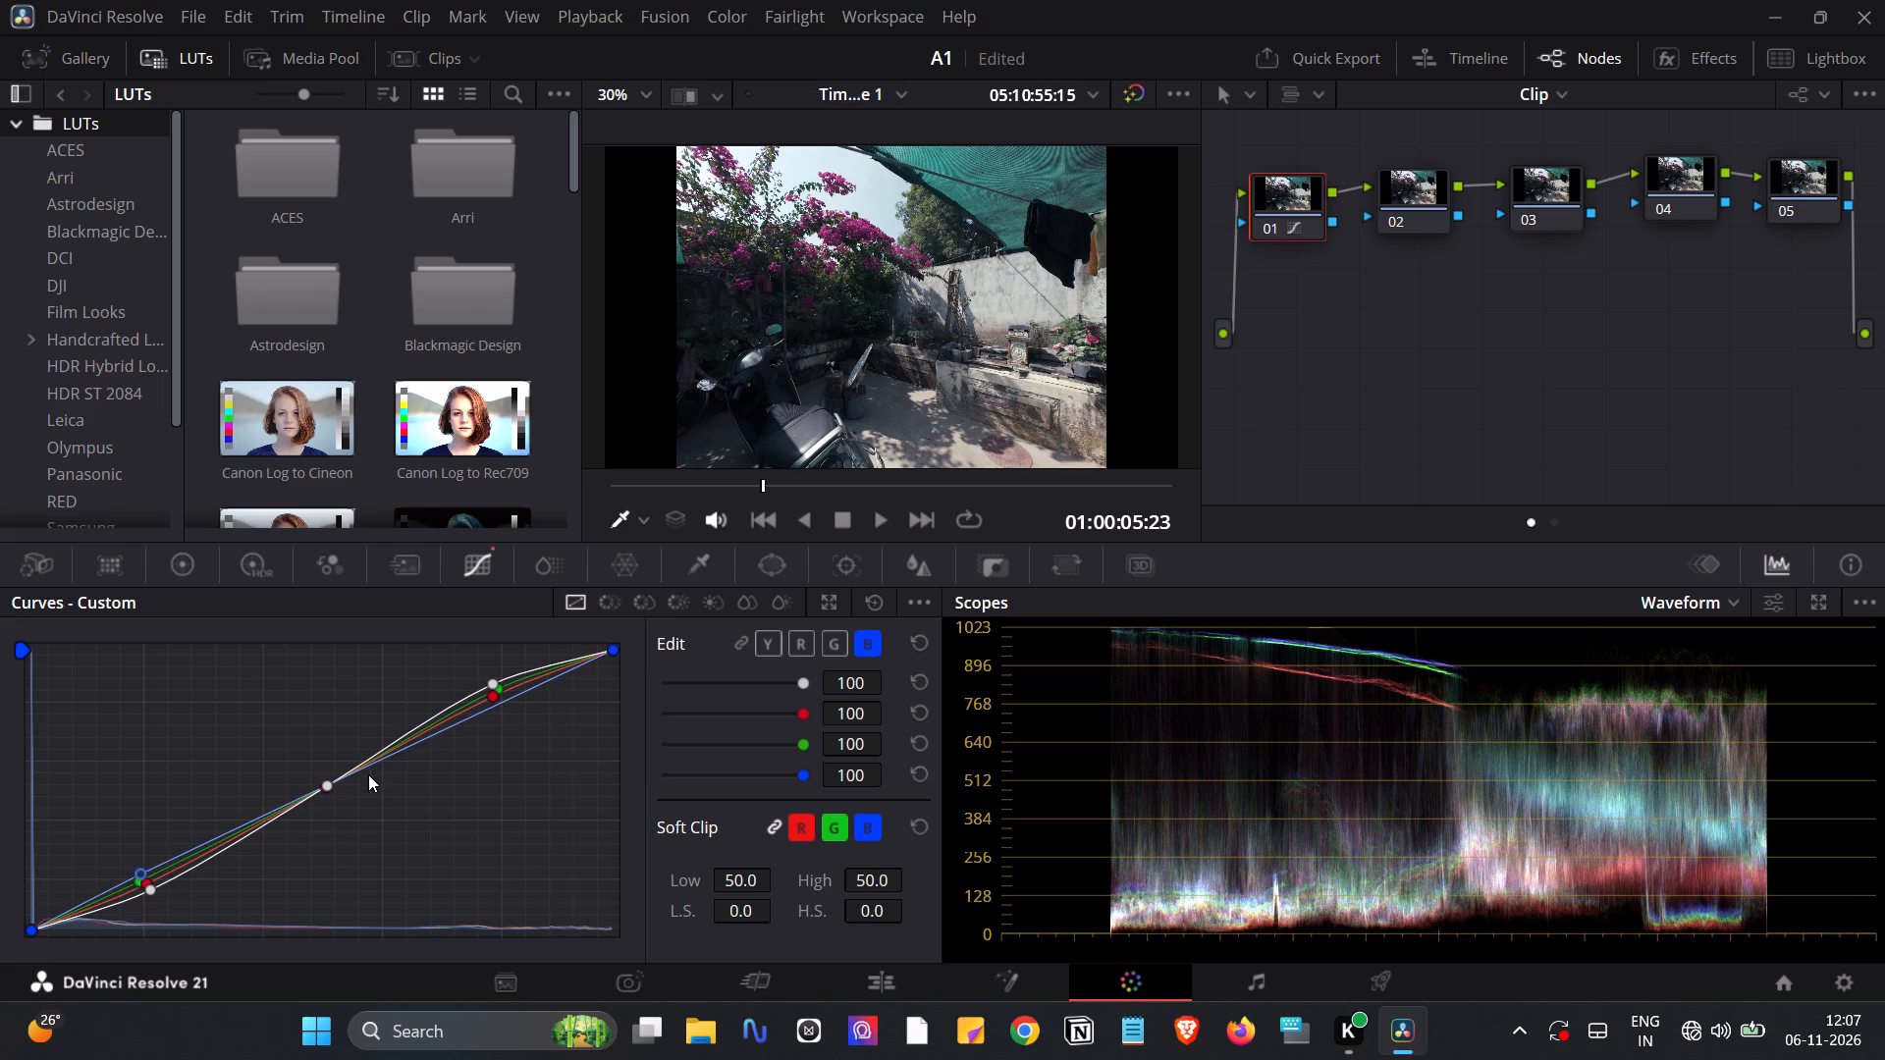
left_click(337, 779)
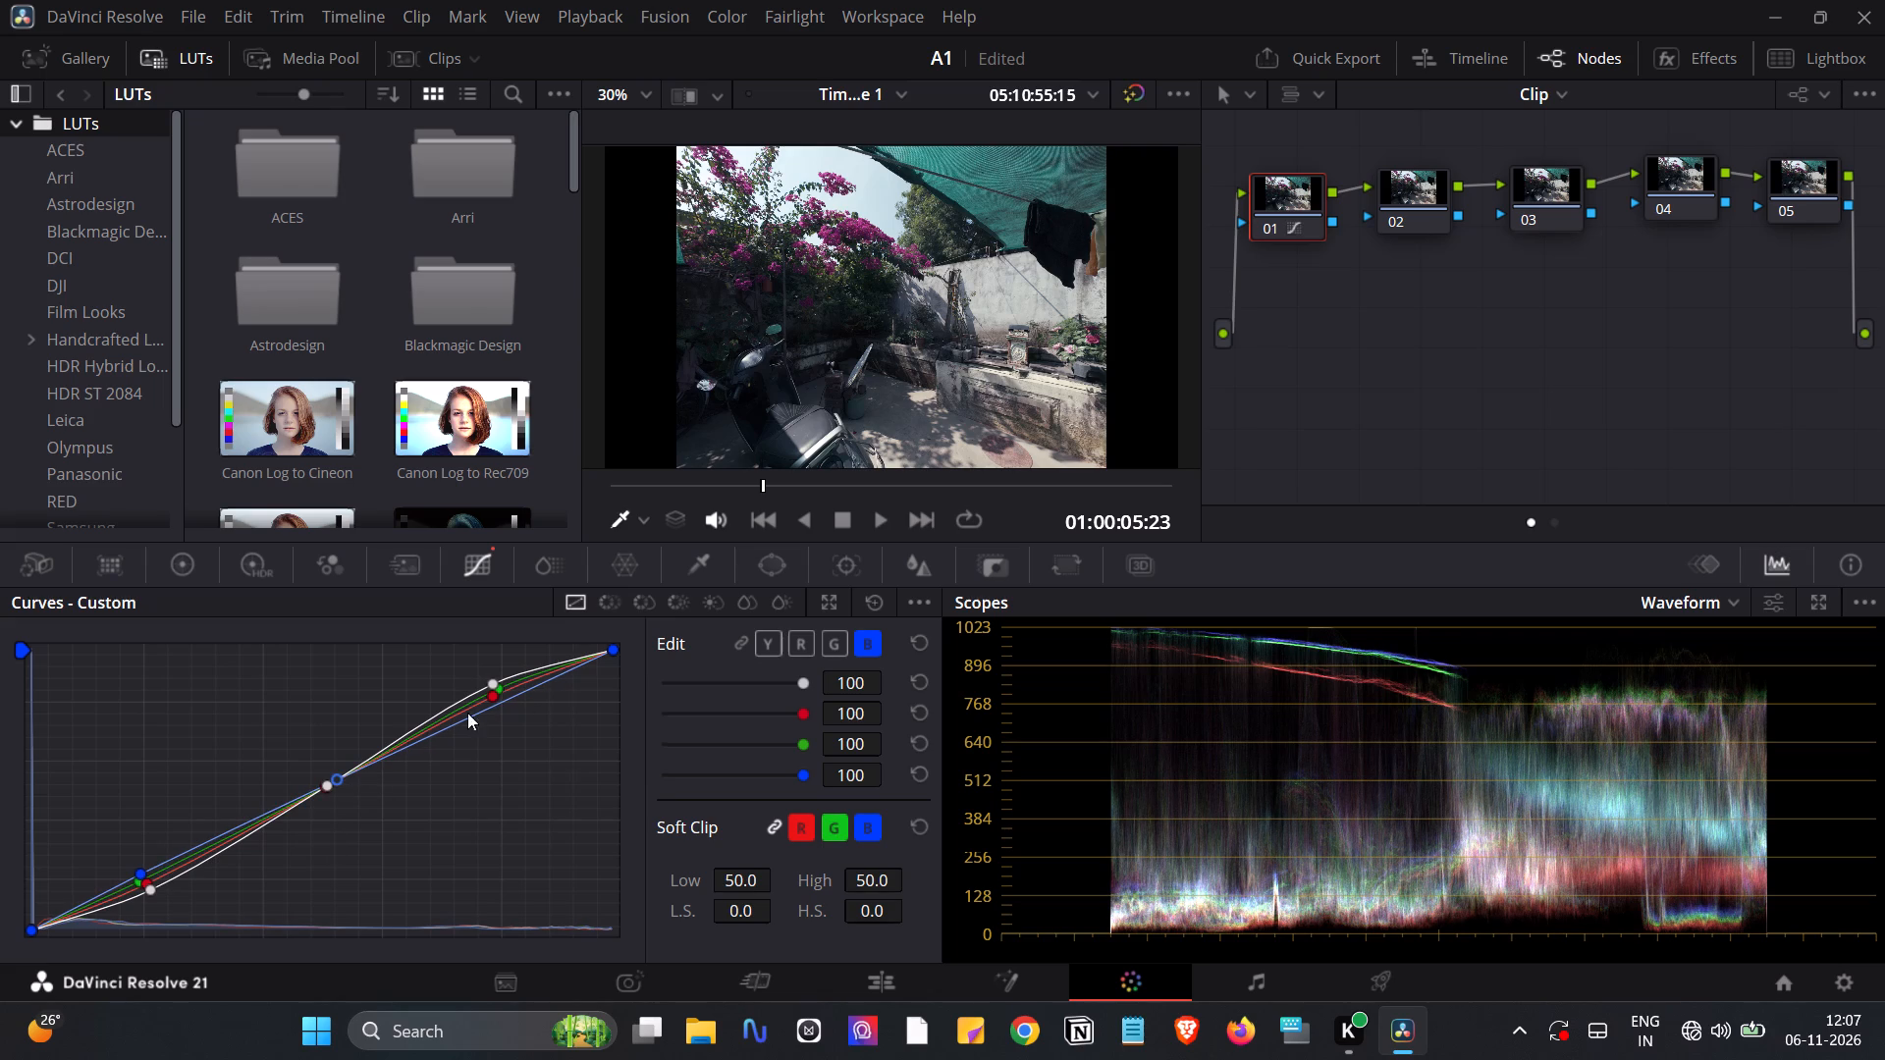
left_click(501, 703)
left_click_drag(142, 872, 142, 874)
left_click_drag(142, 874, 142, 882)
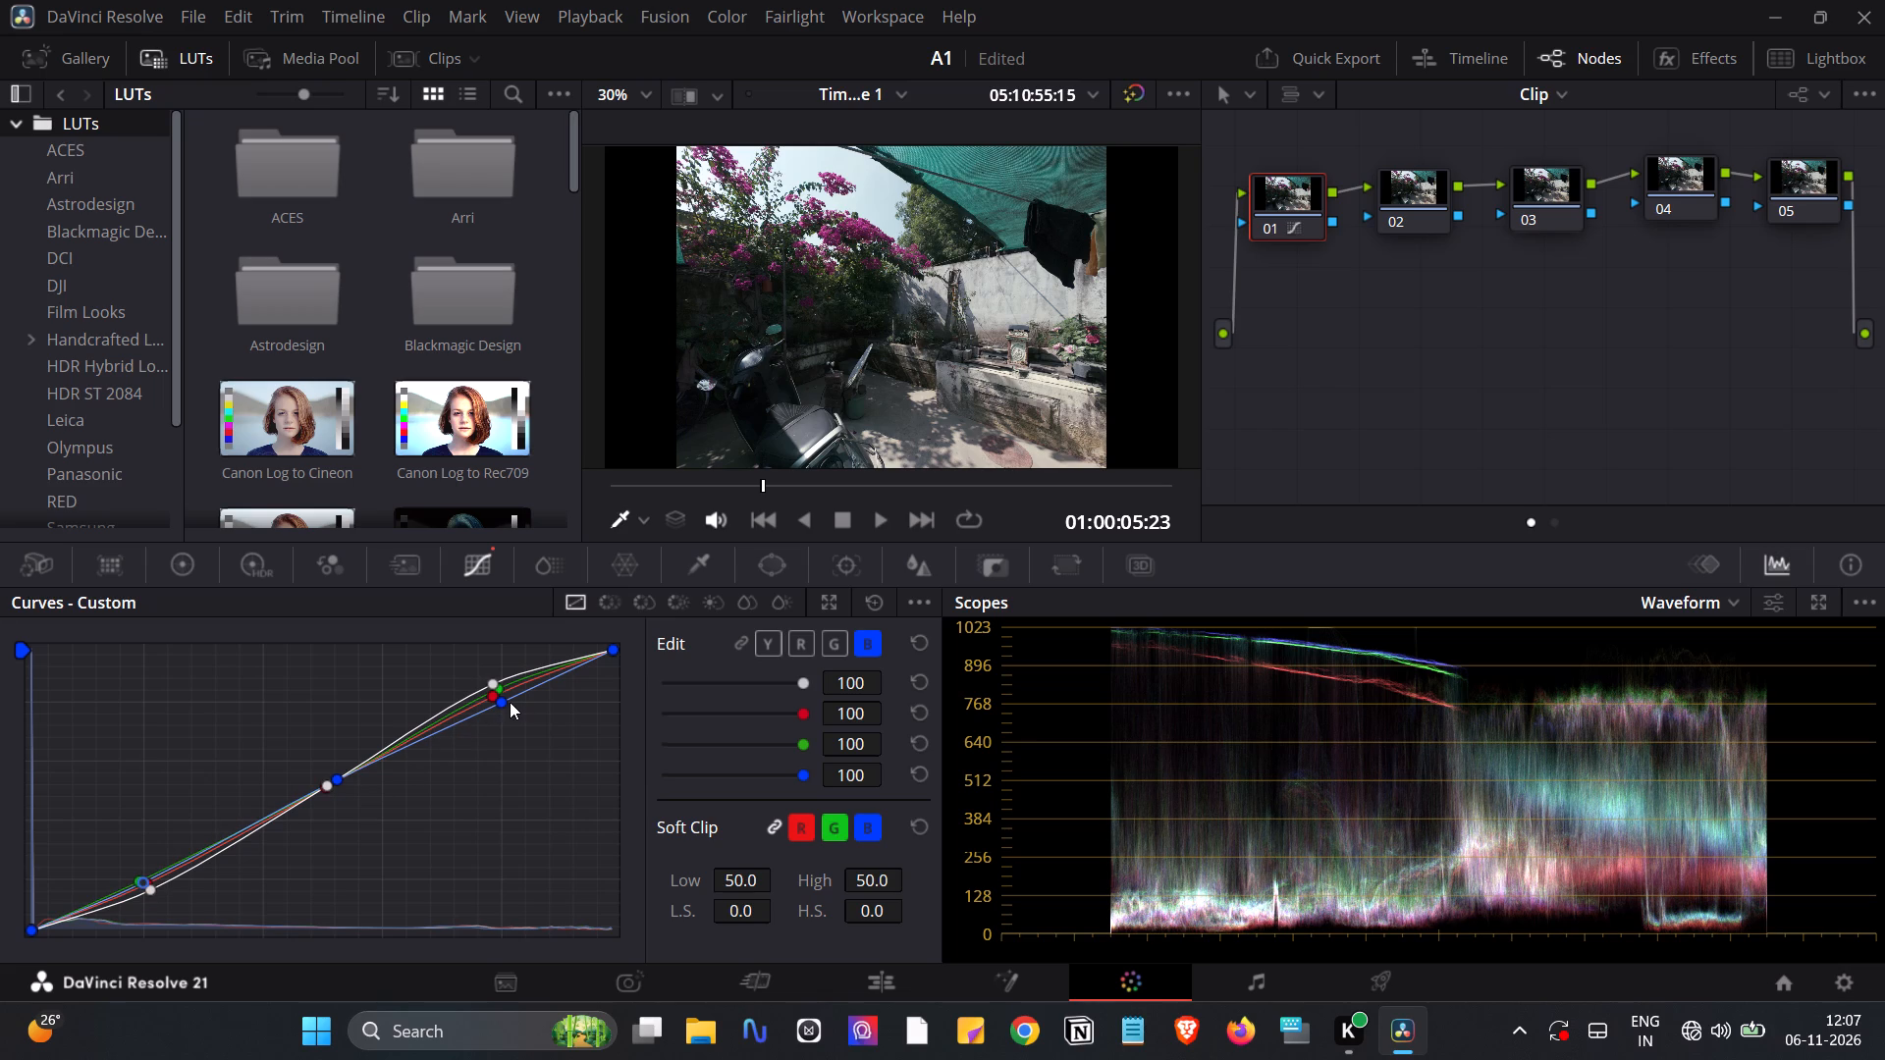
left_click_drag(500, 702, 492, 698)
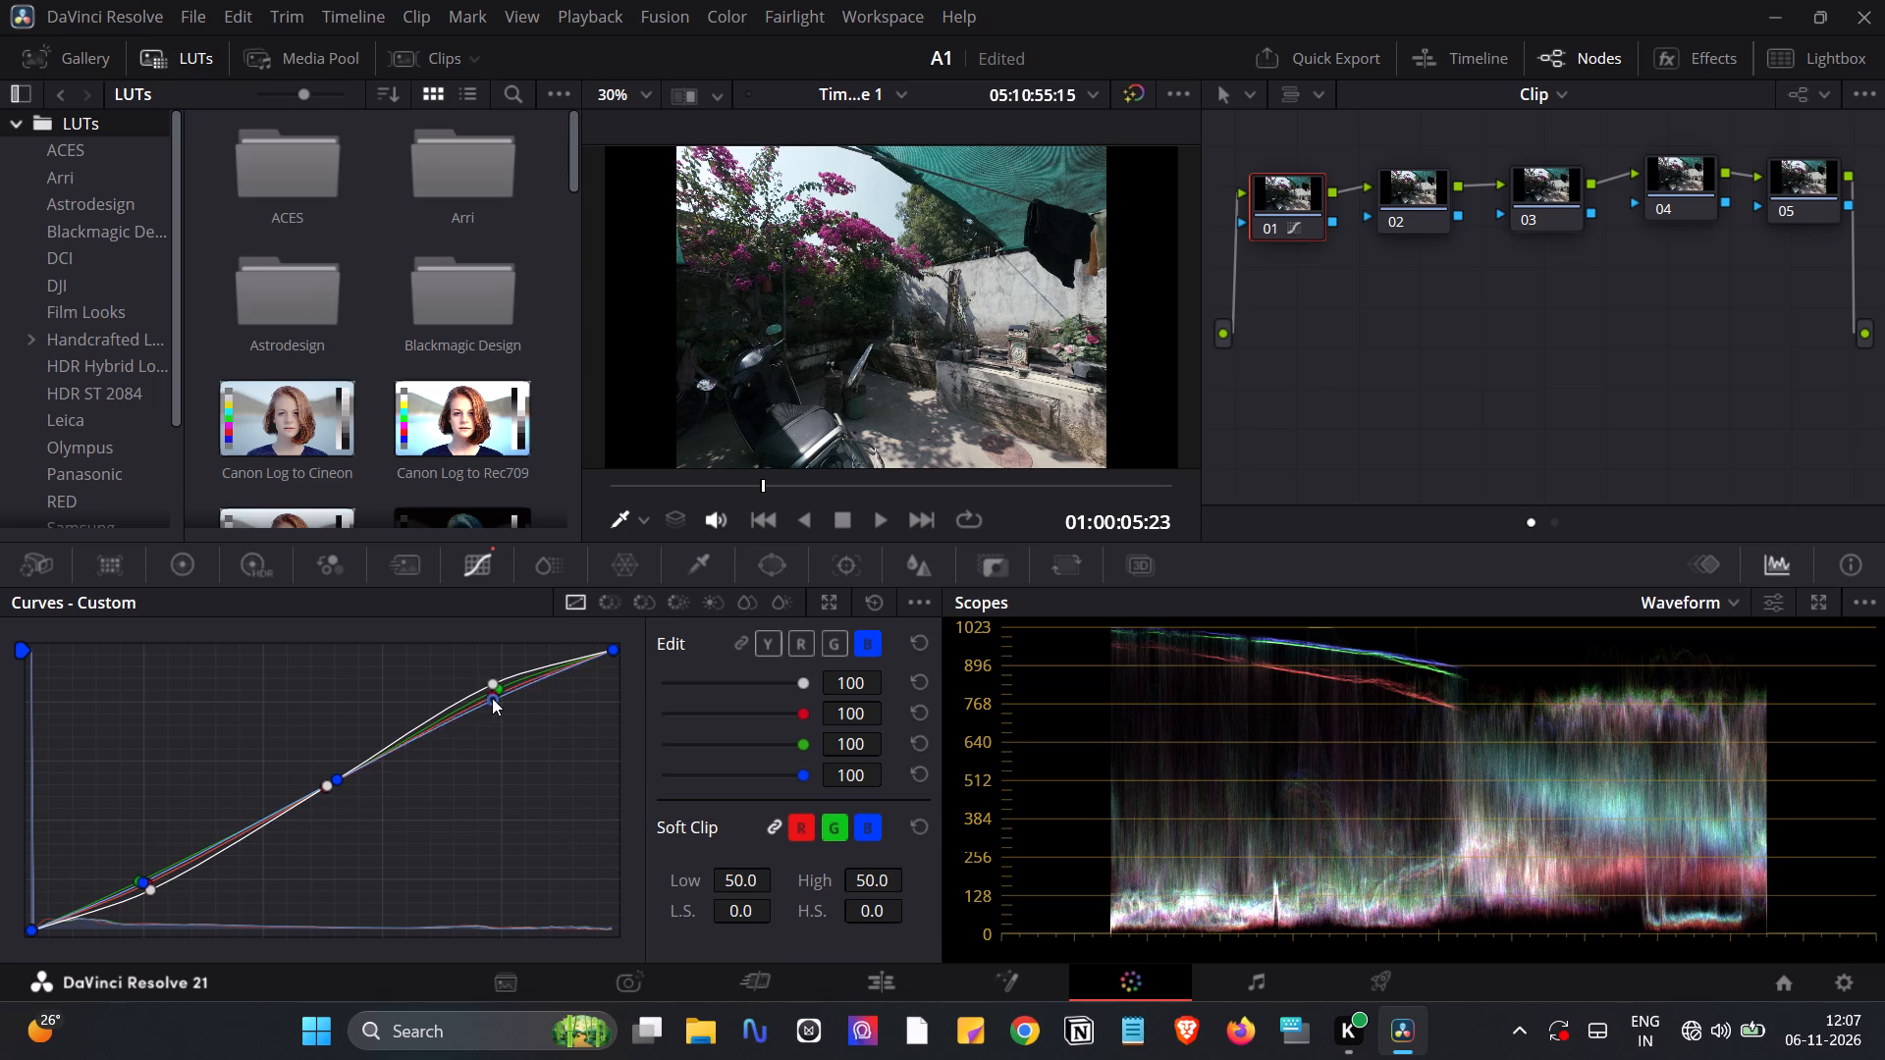
left_click_drag(492, 698, 485, 691)
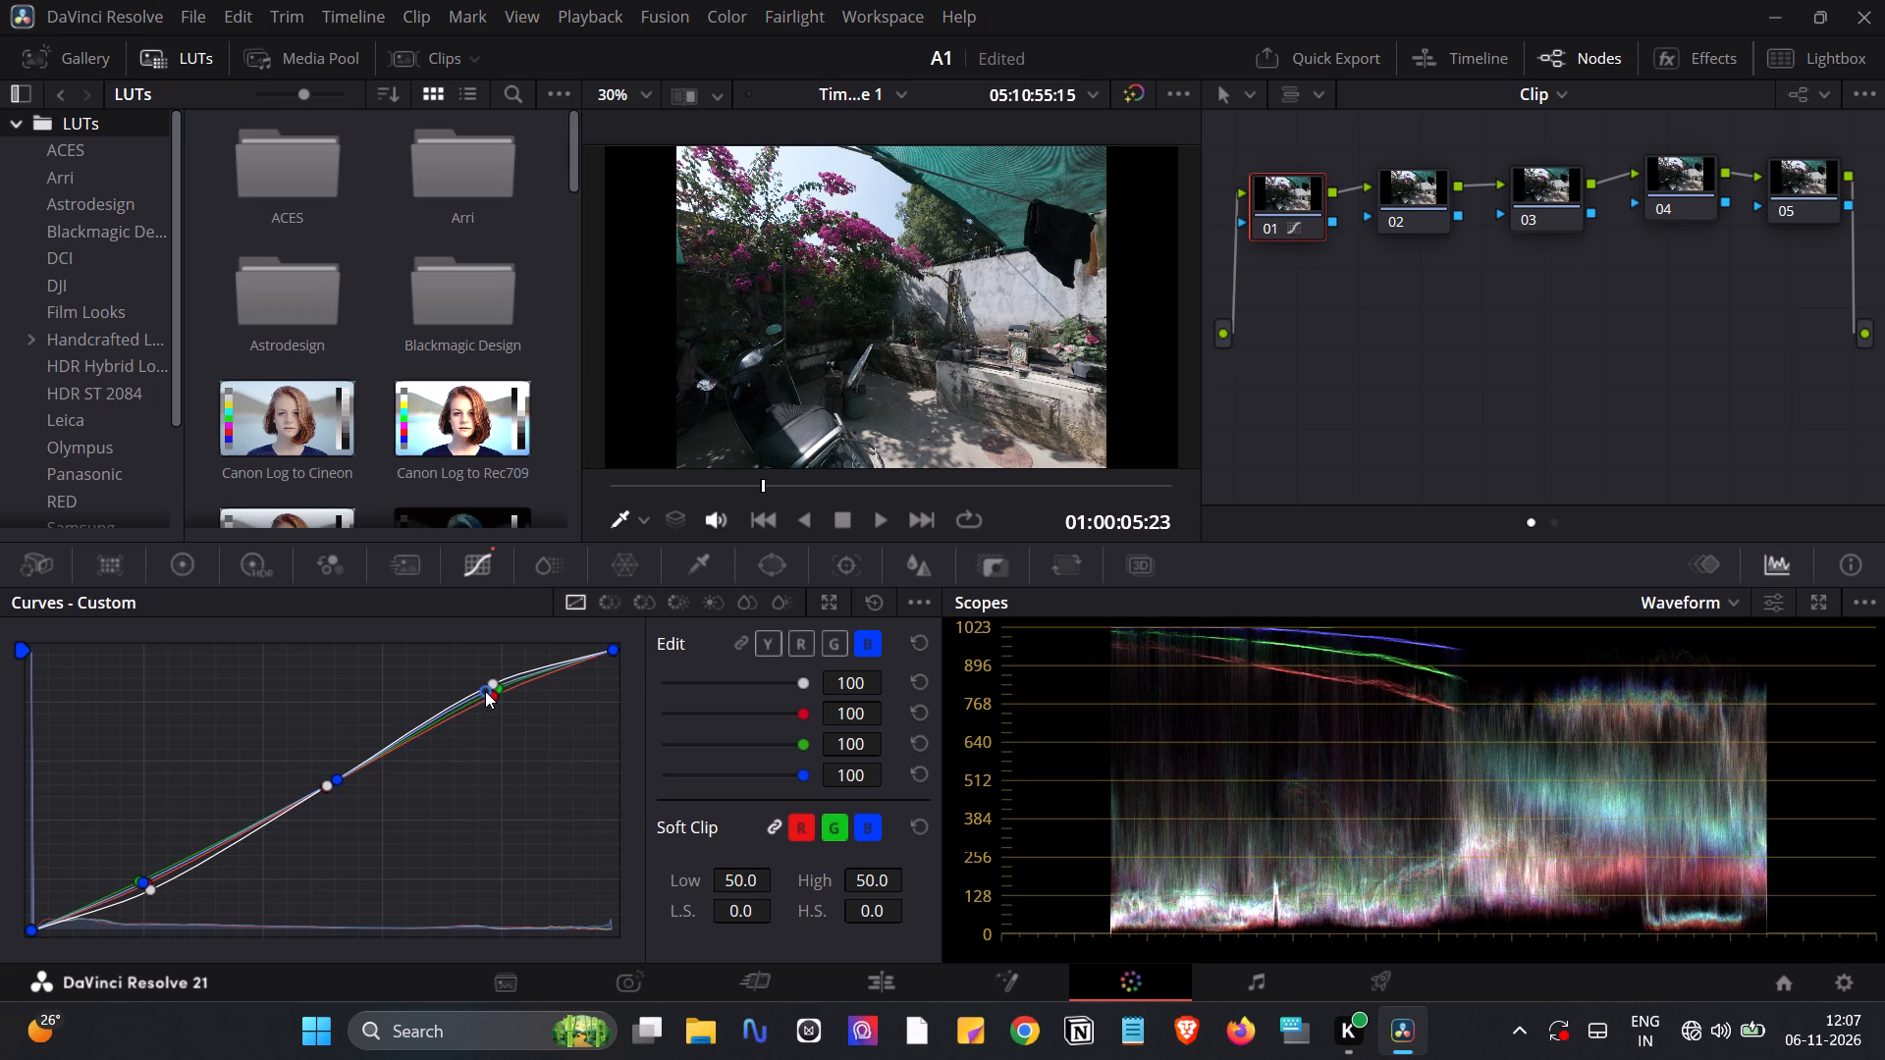
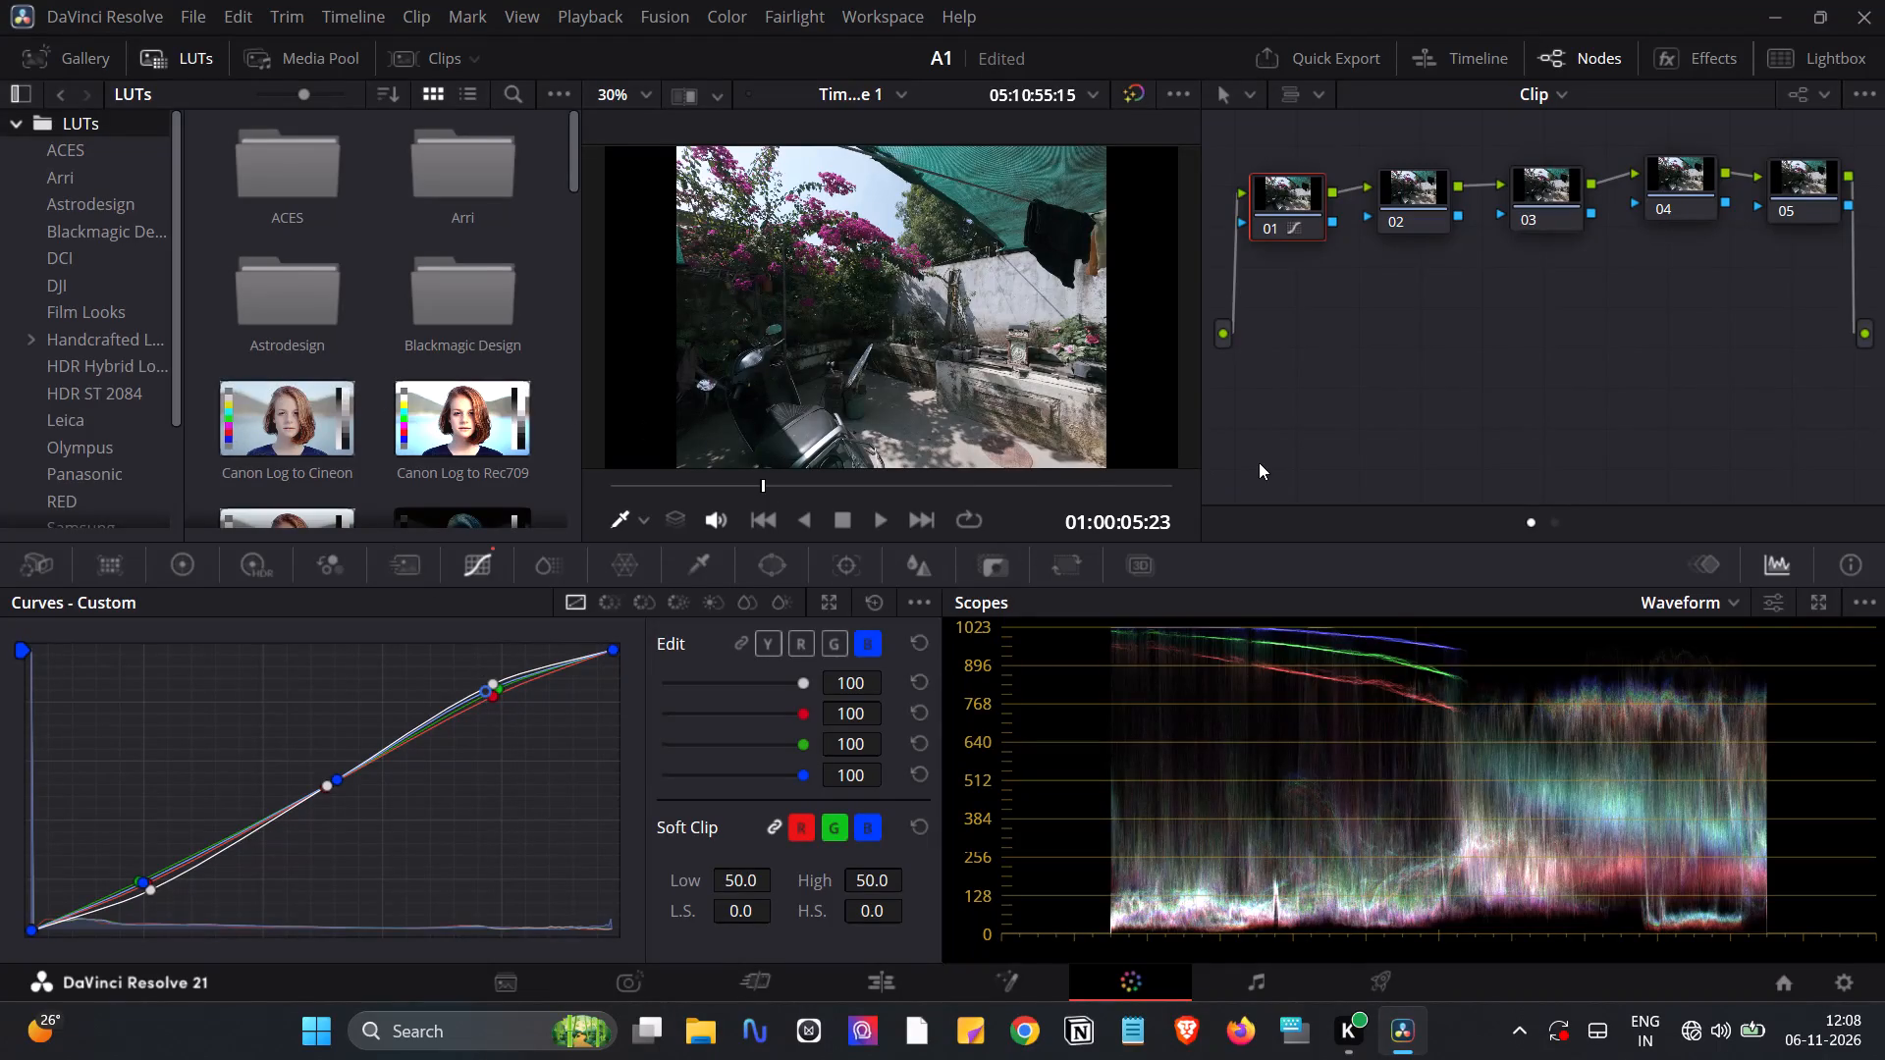
Delete node 01, the one holding the S-curve adjustments, from the node chain.
left_click(1314, 185)
key("Delete")
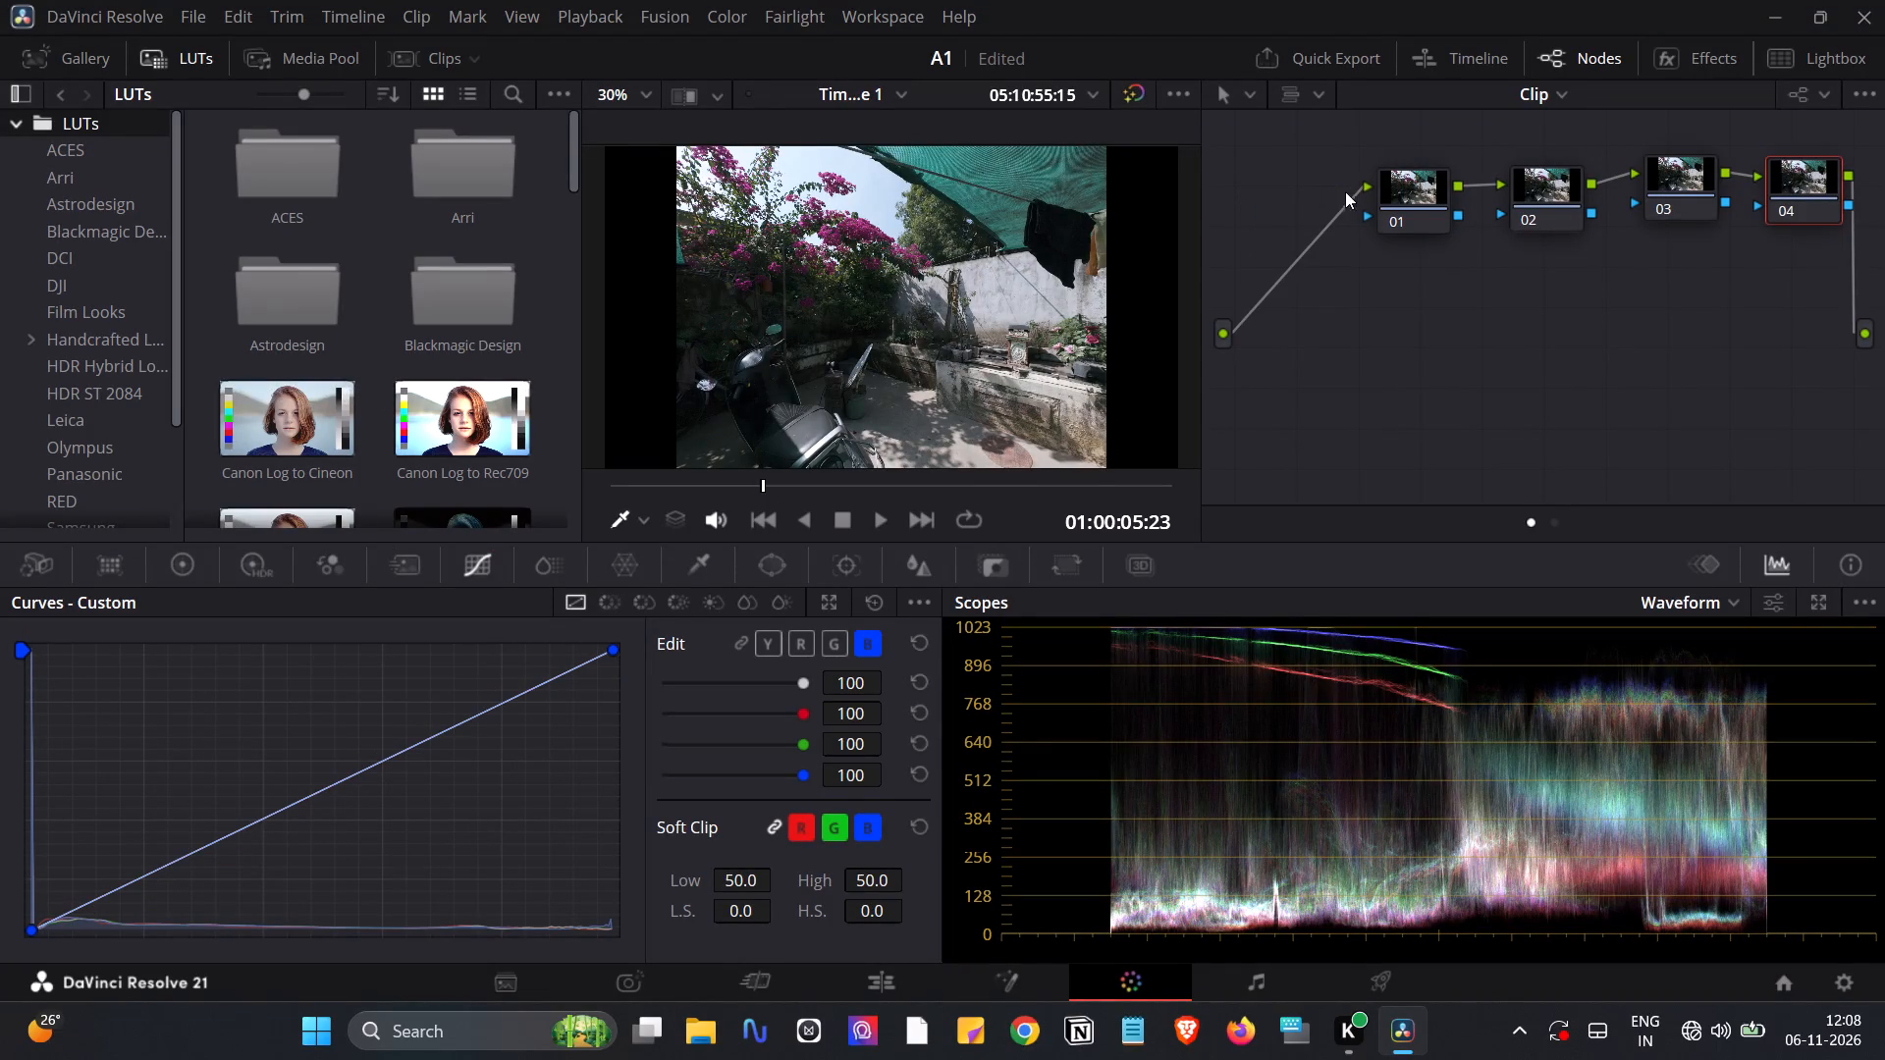
Move the new first node back to the start of the chain and label it CON.
left_click_drag(1404, 186, 1288, 185)
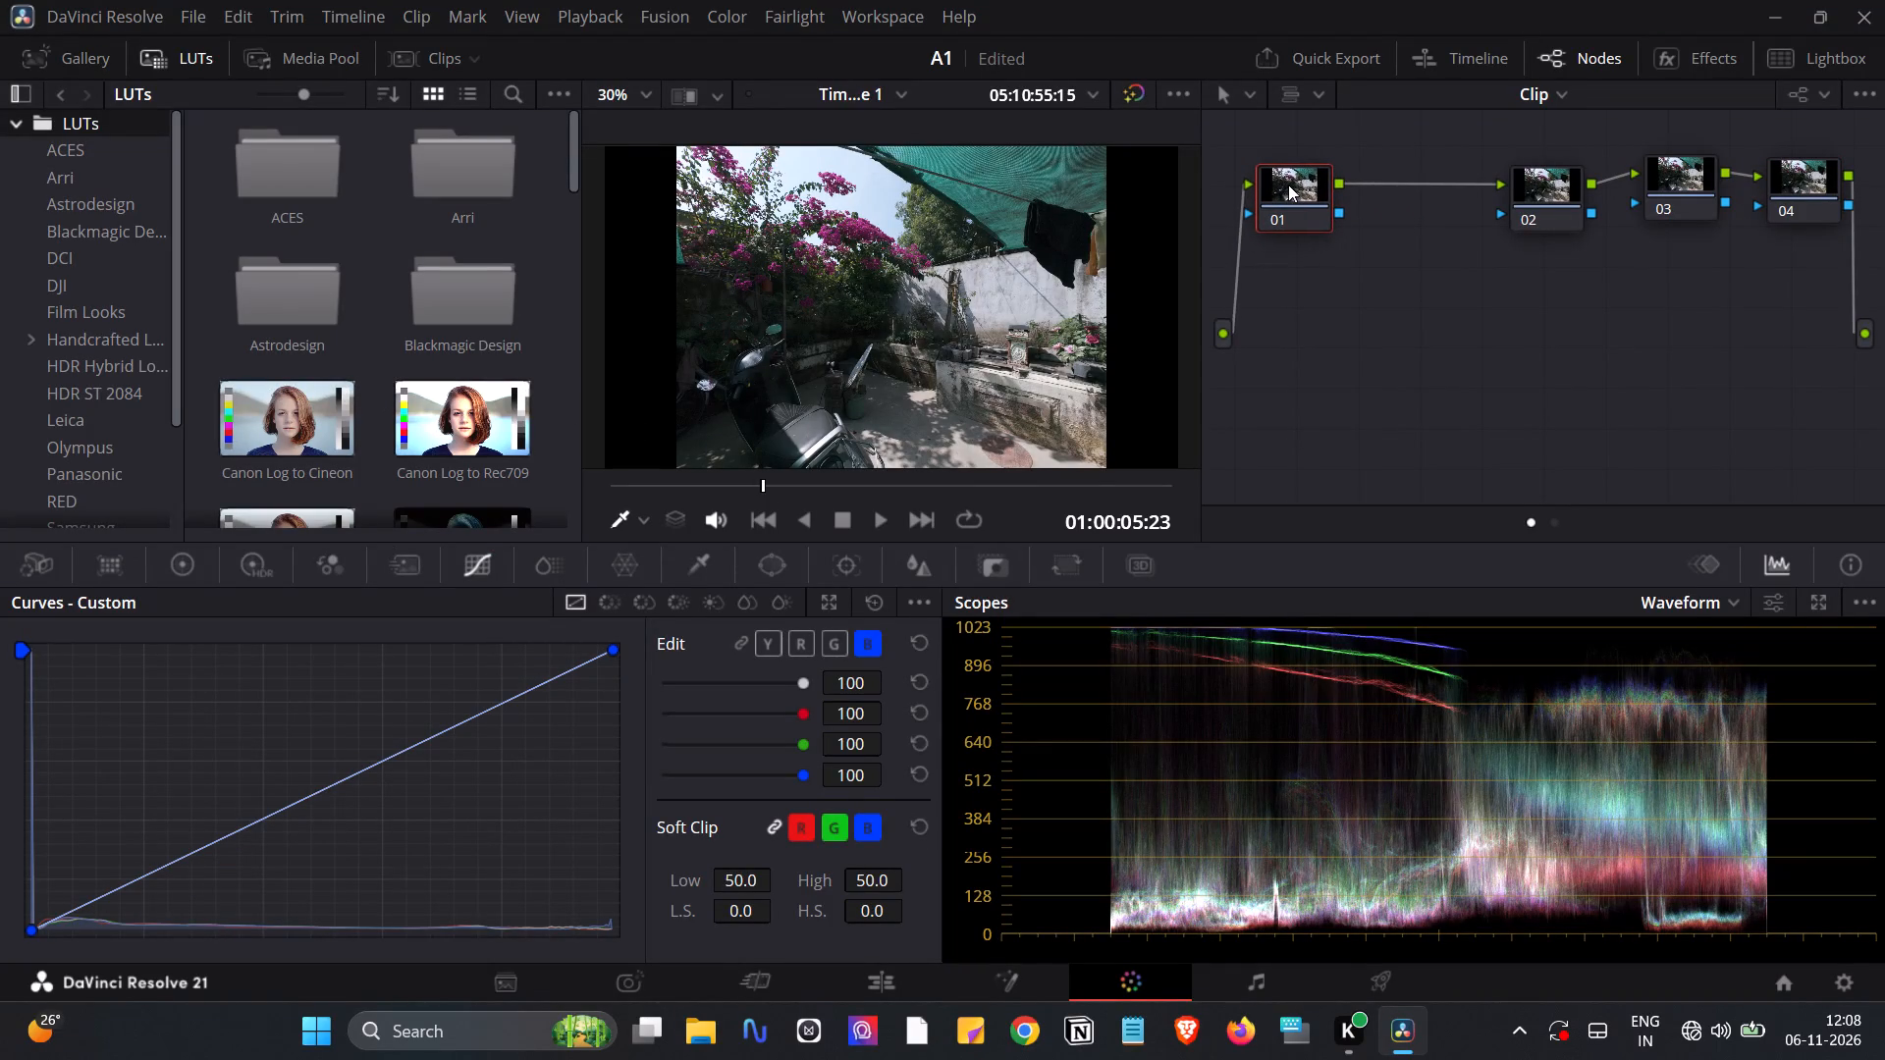
right_click(1288, 185)
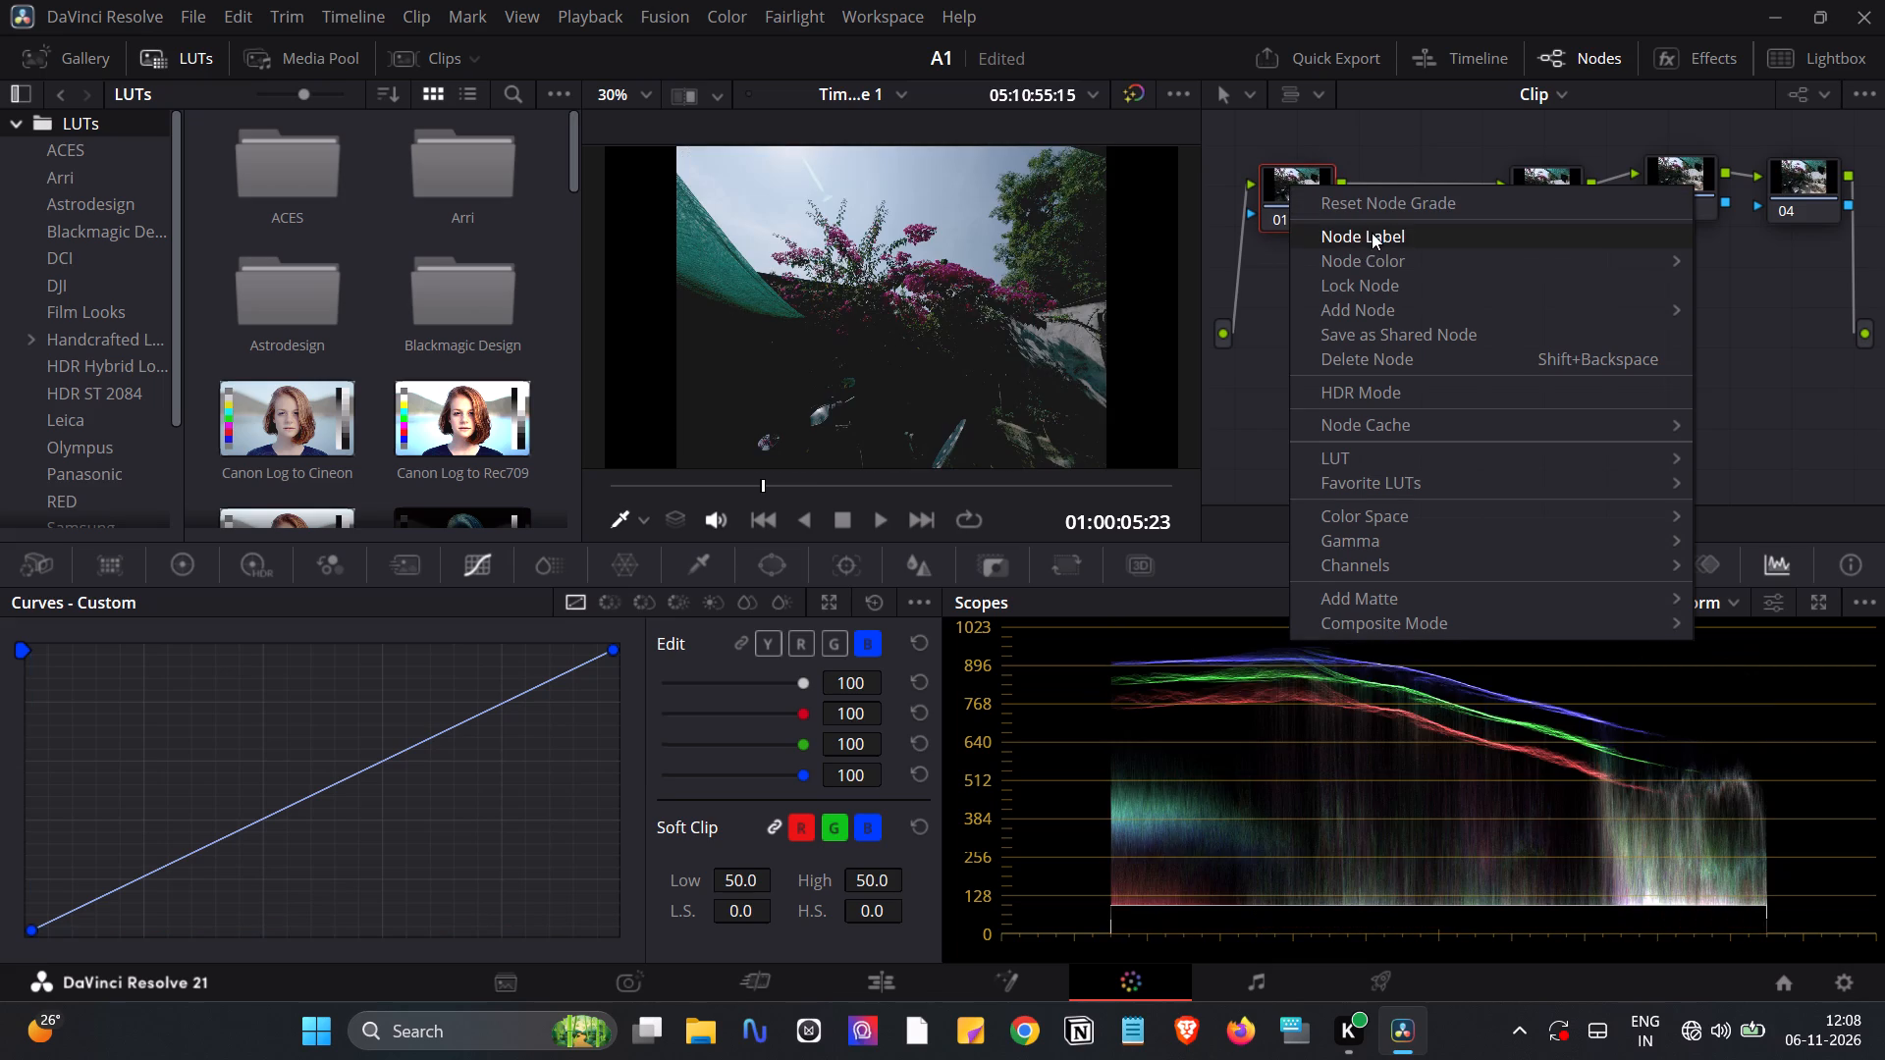
left_click(1373, 233)
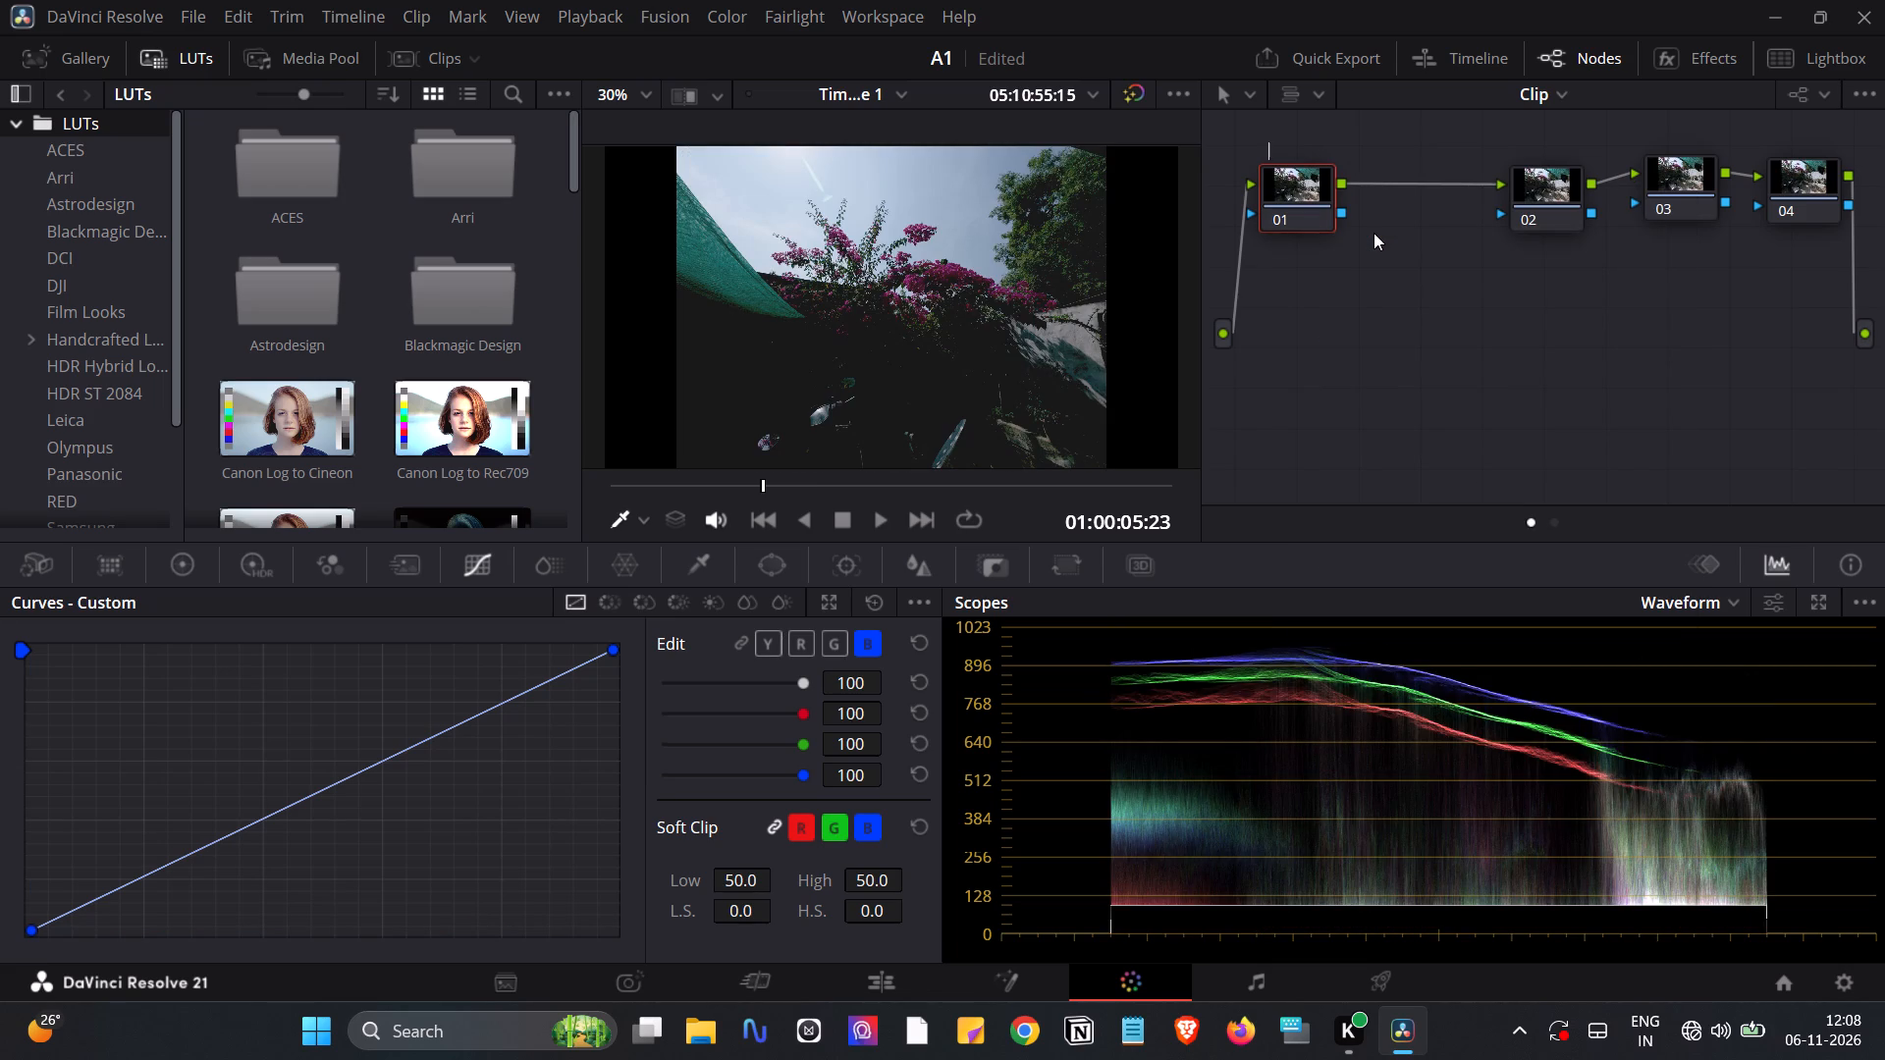
key("shift+c")
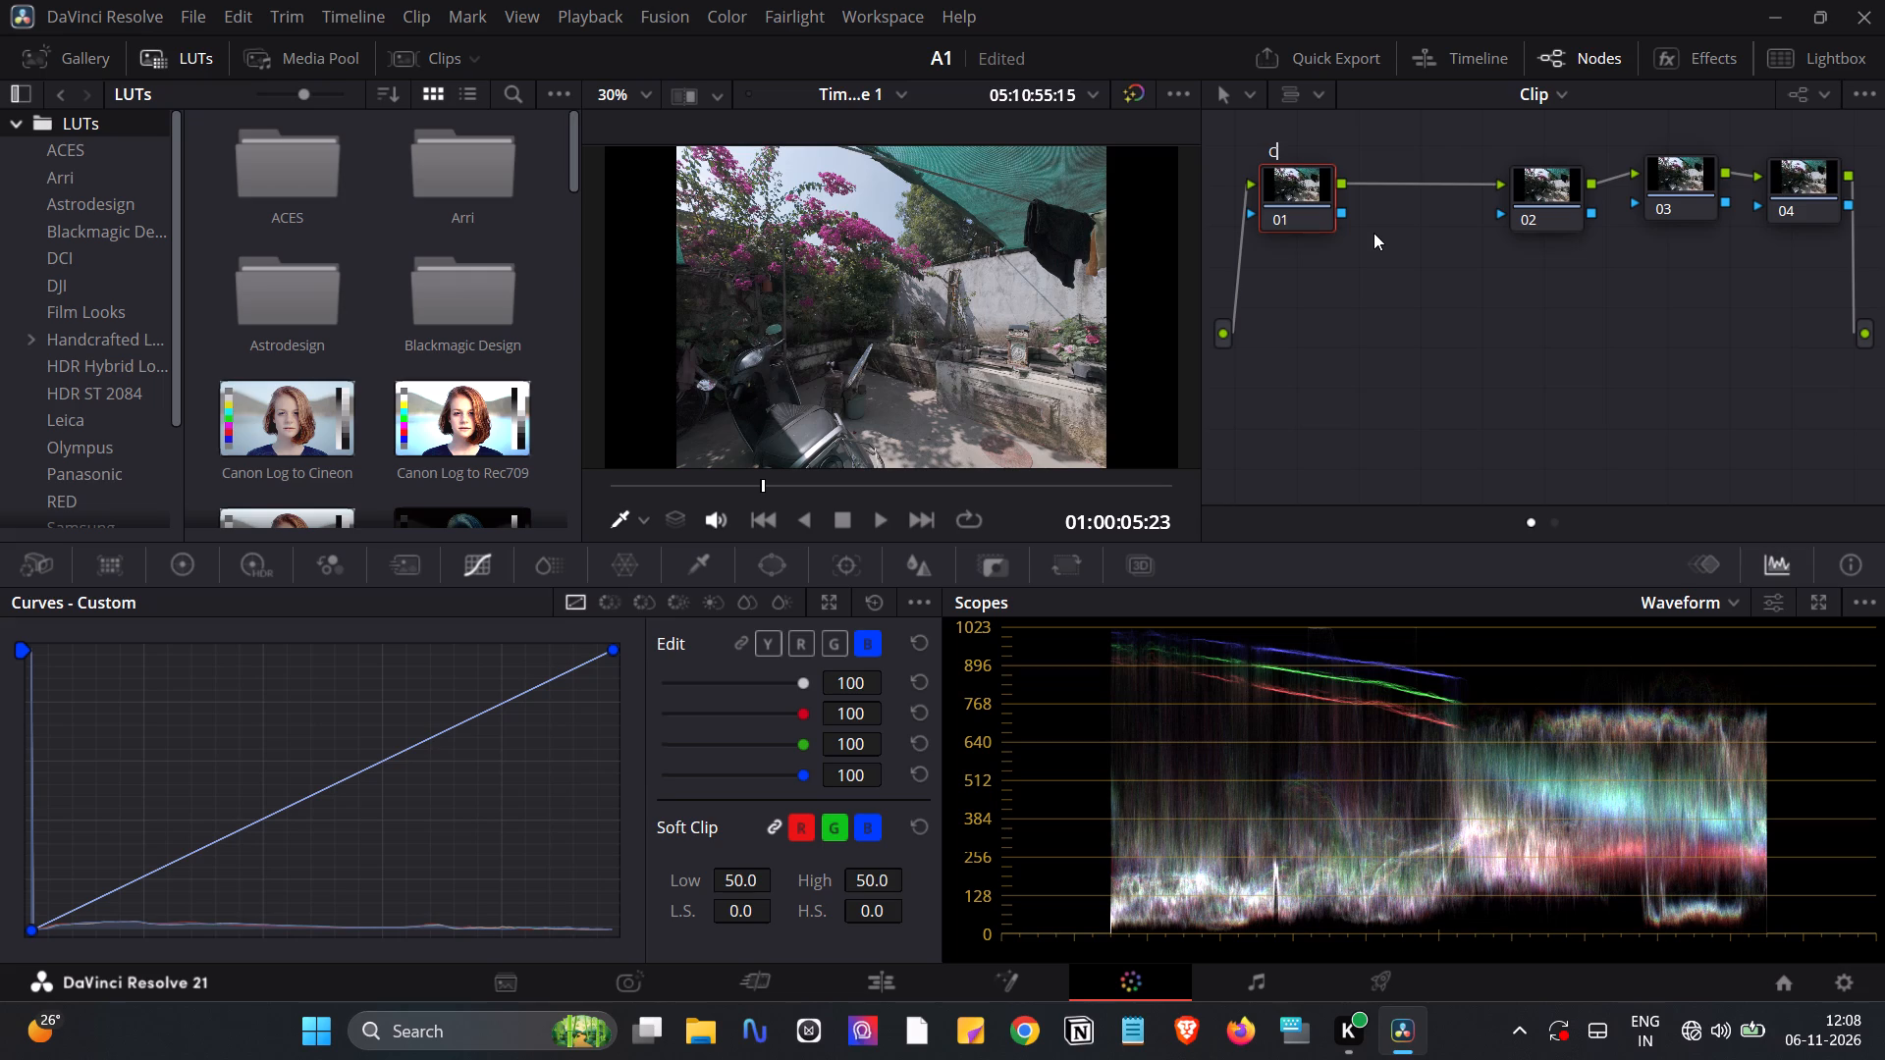
type("ON")
Move node 02 closer to the CON node and label it WB.
left_click(1562, 167)
left_click_drag(1559, 177, 1481, 178)
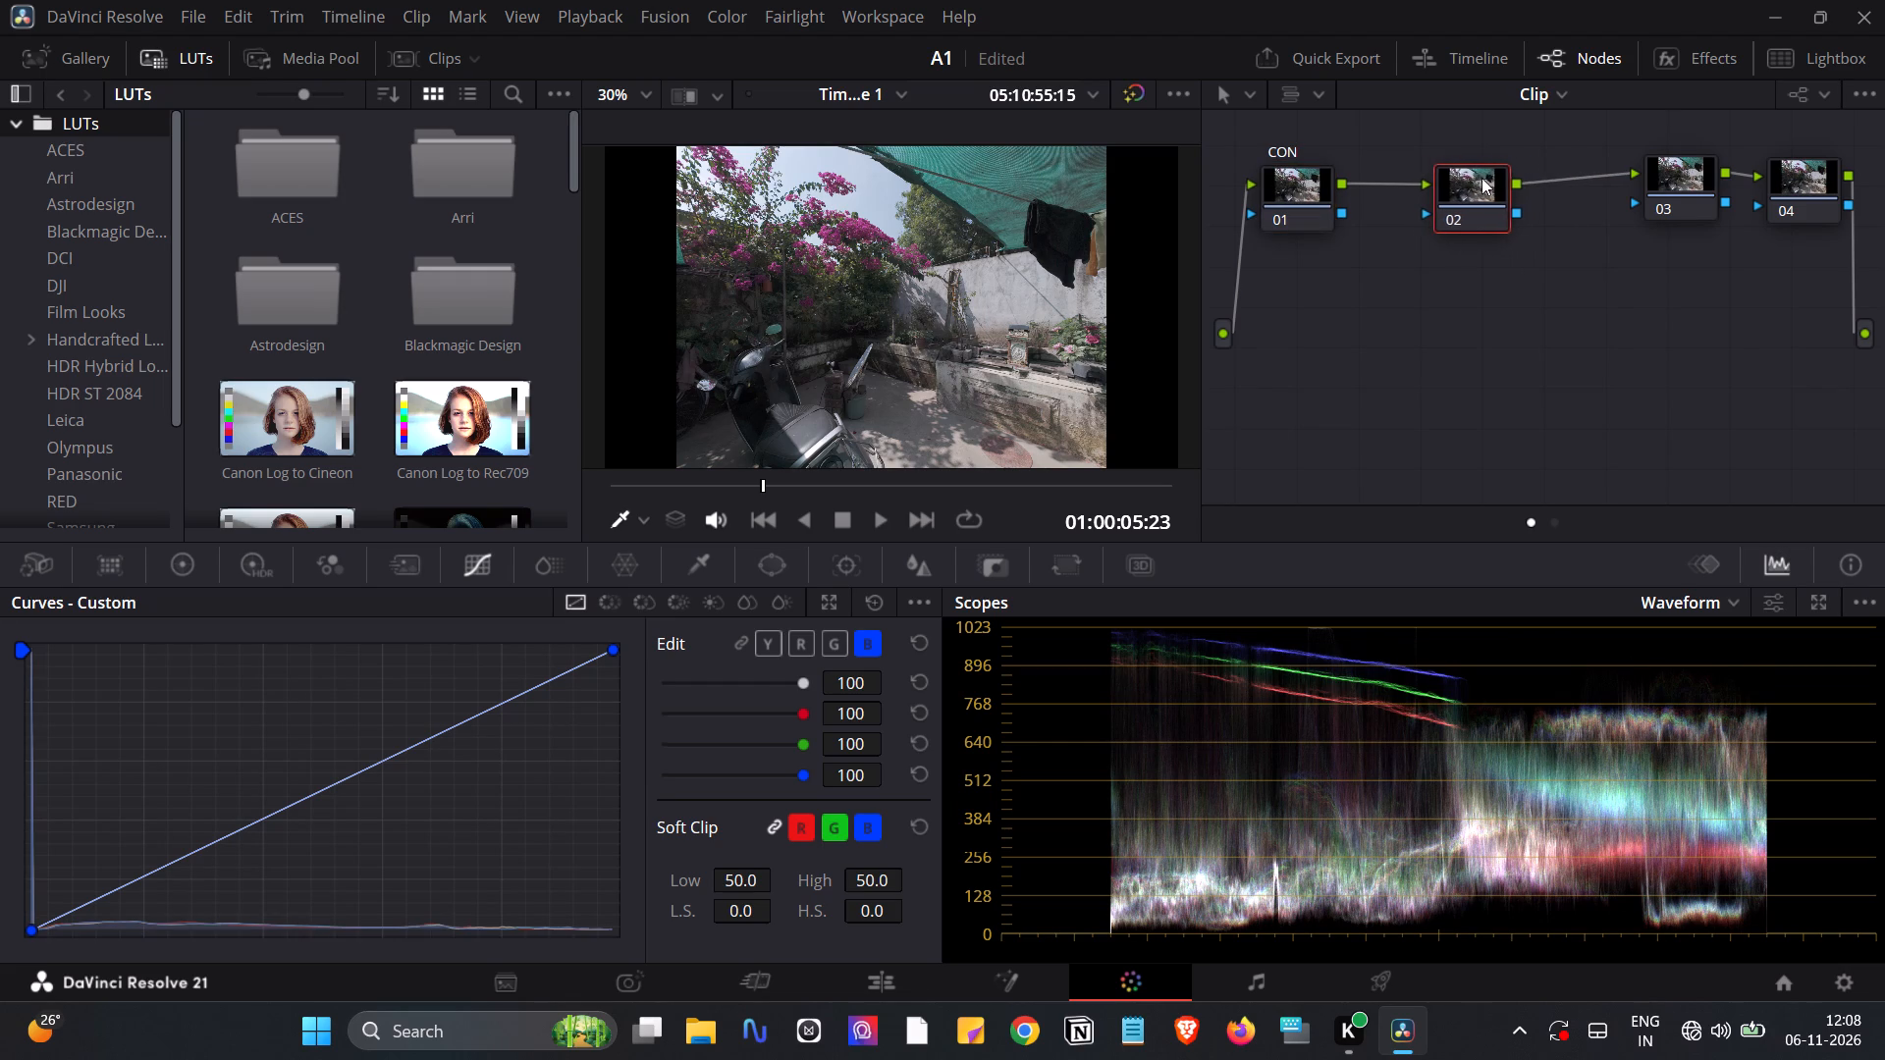
left_click_drag(1481, 178, 1464, 178)
right_click(1464, 178)
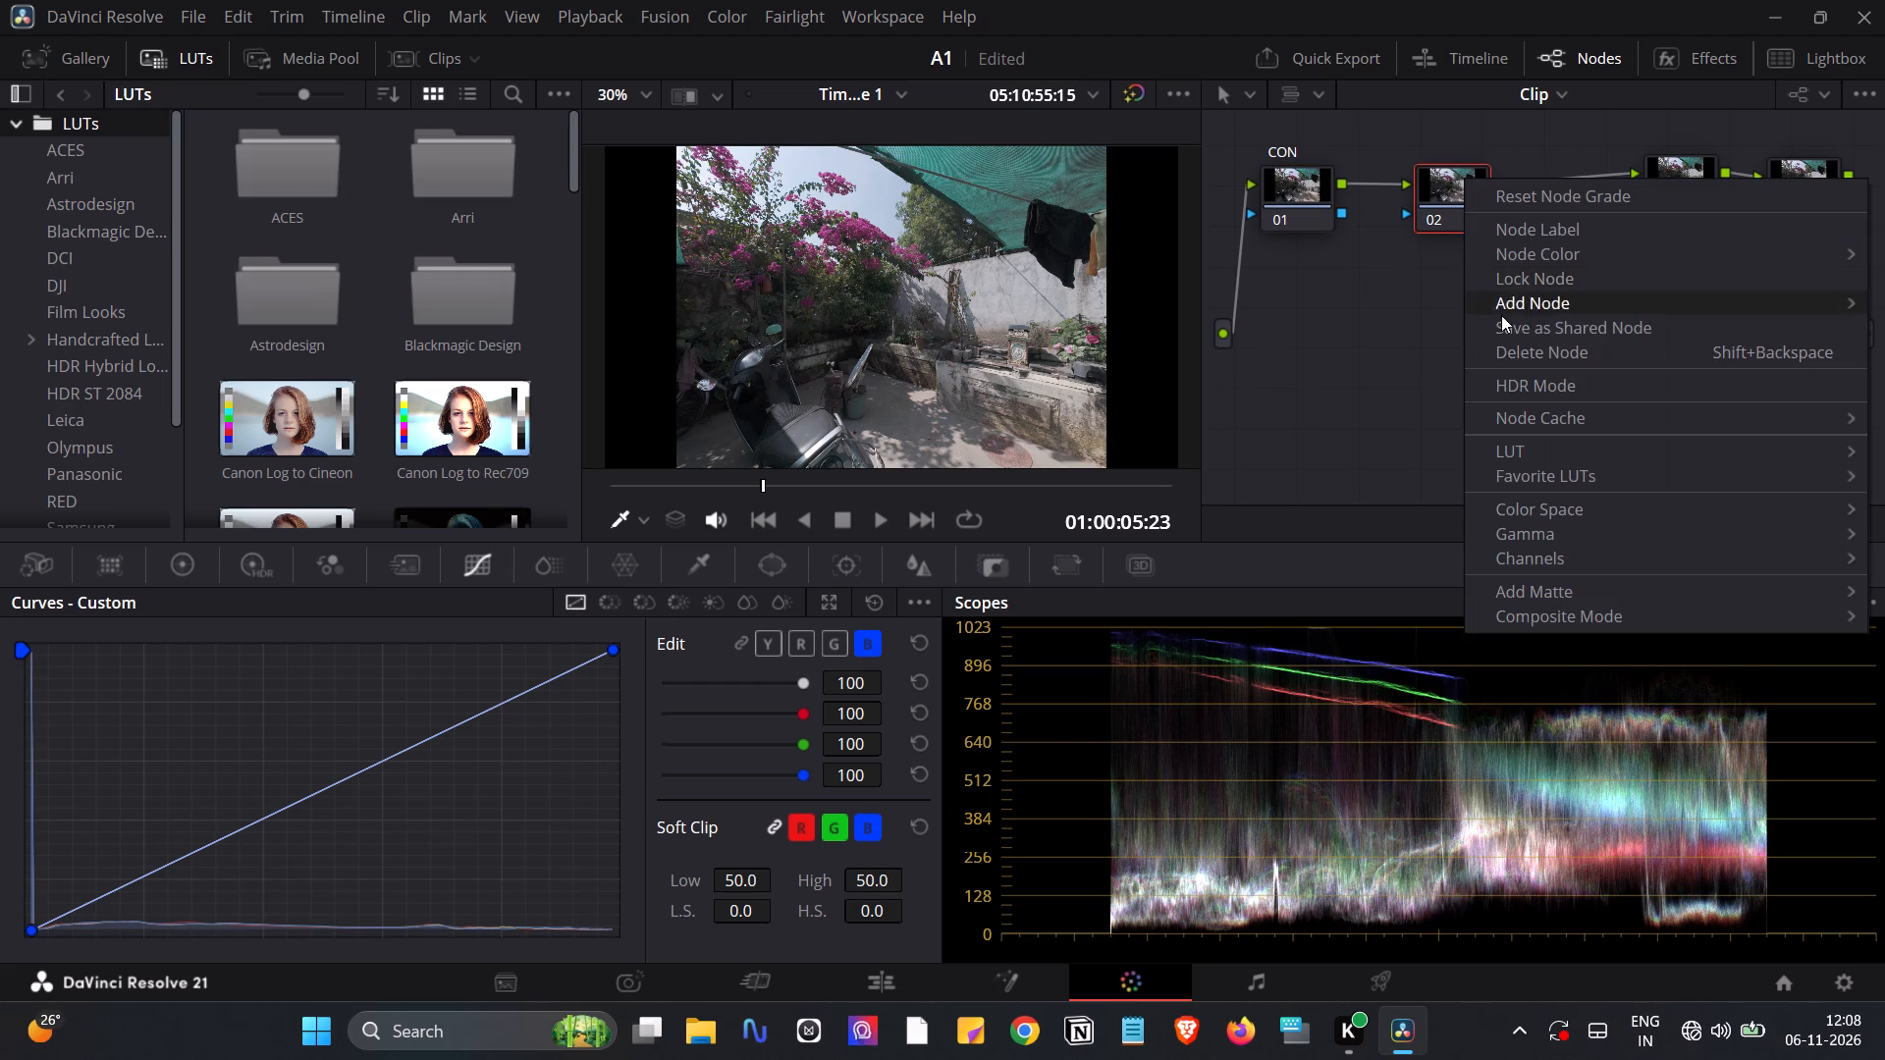
left_click(1535, 218)
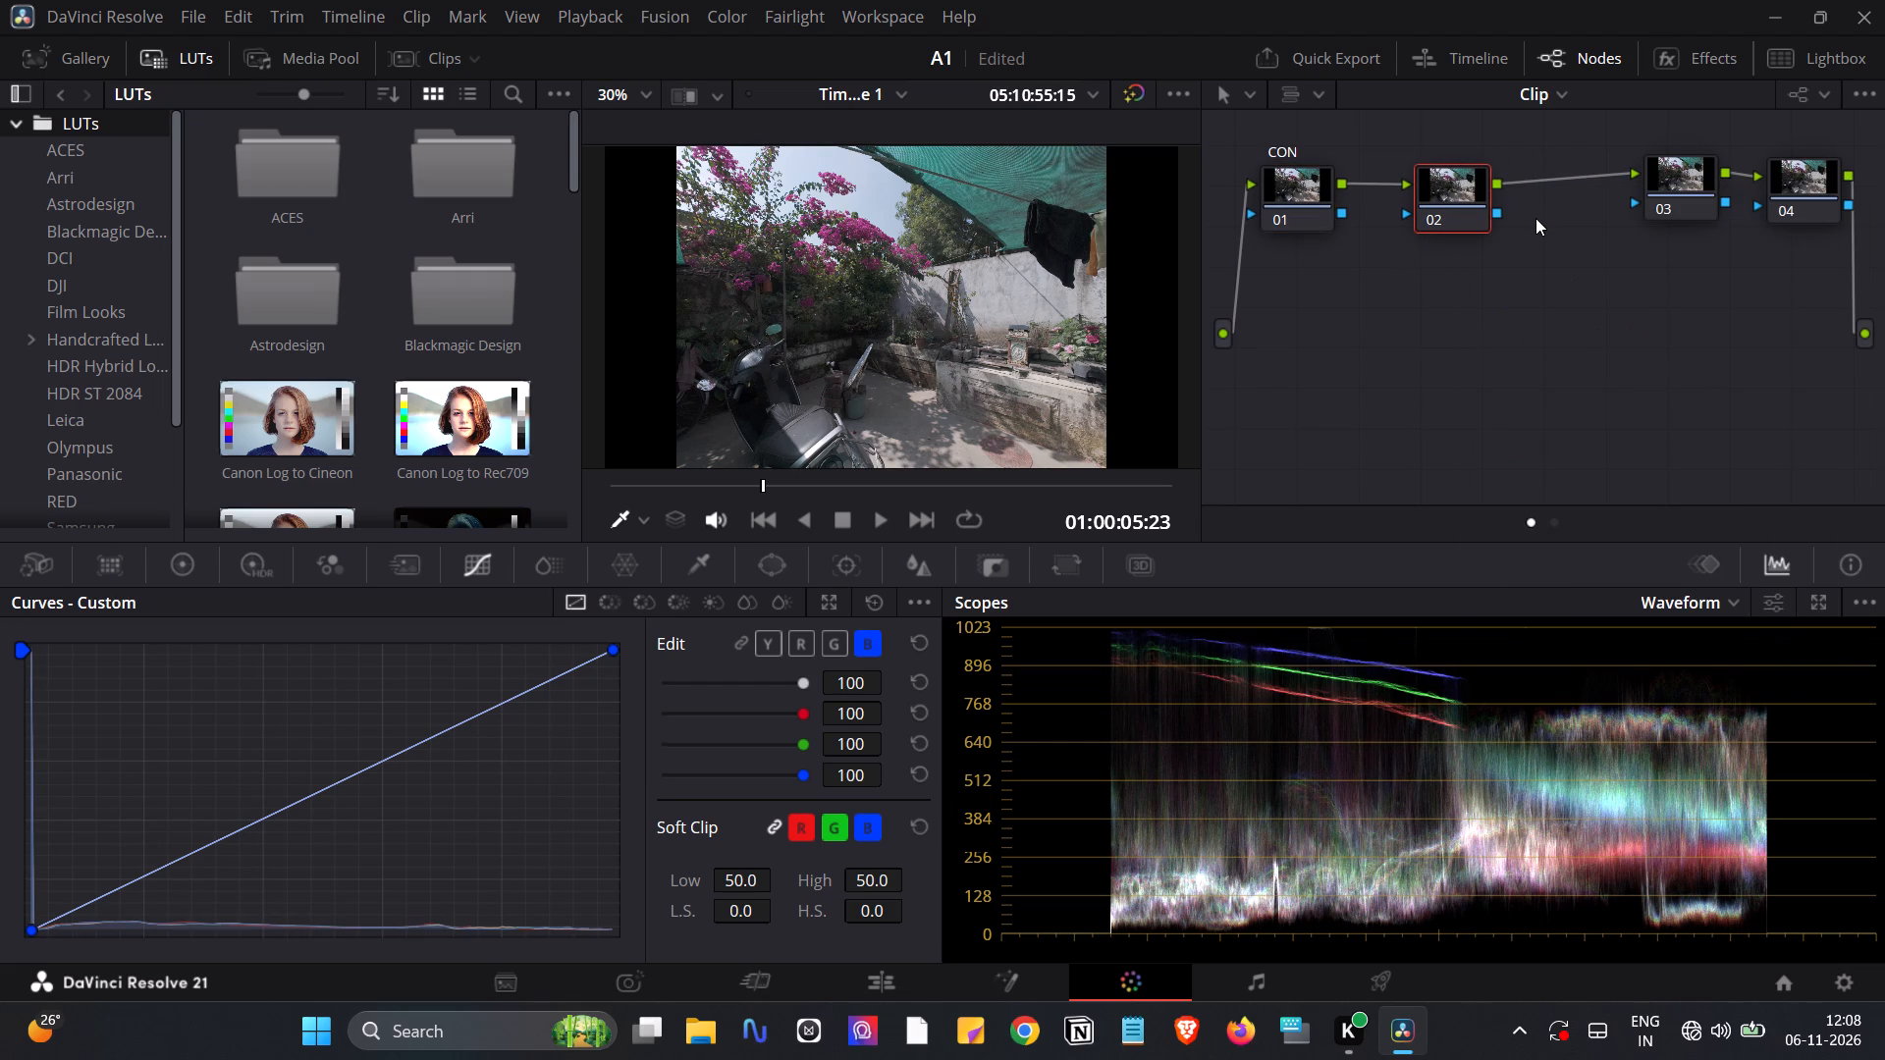
key("shift+w")
key("shift+b")
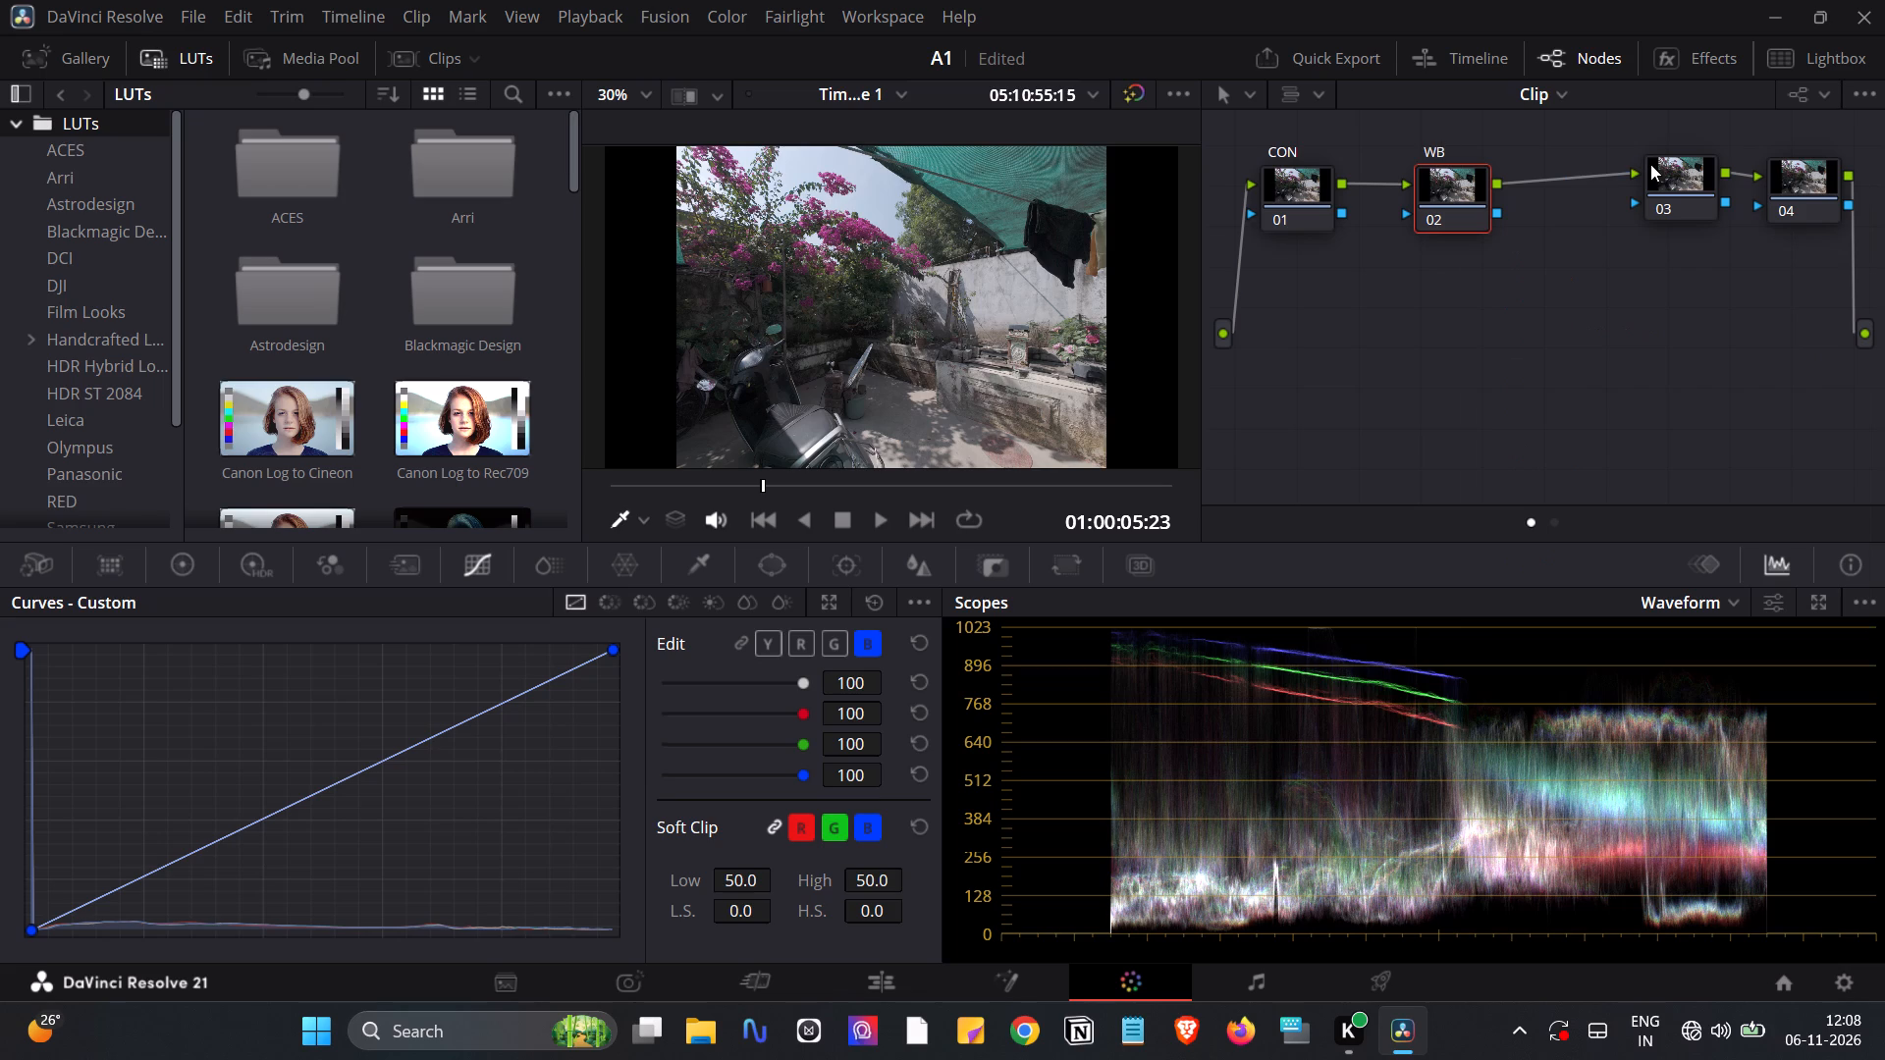
Move node 03 closer to the WB node and label it LUT.
left_click(1650, 164)
left_click_drag(1665, 176, 1574, 185)
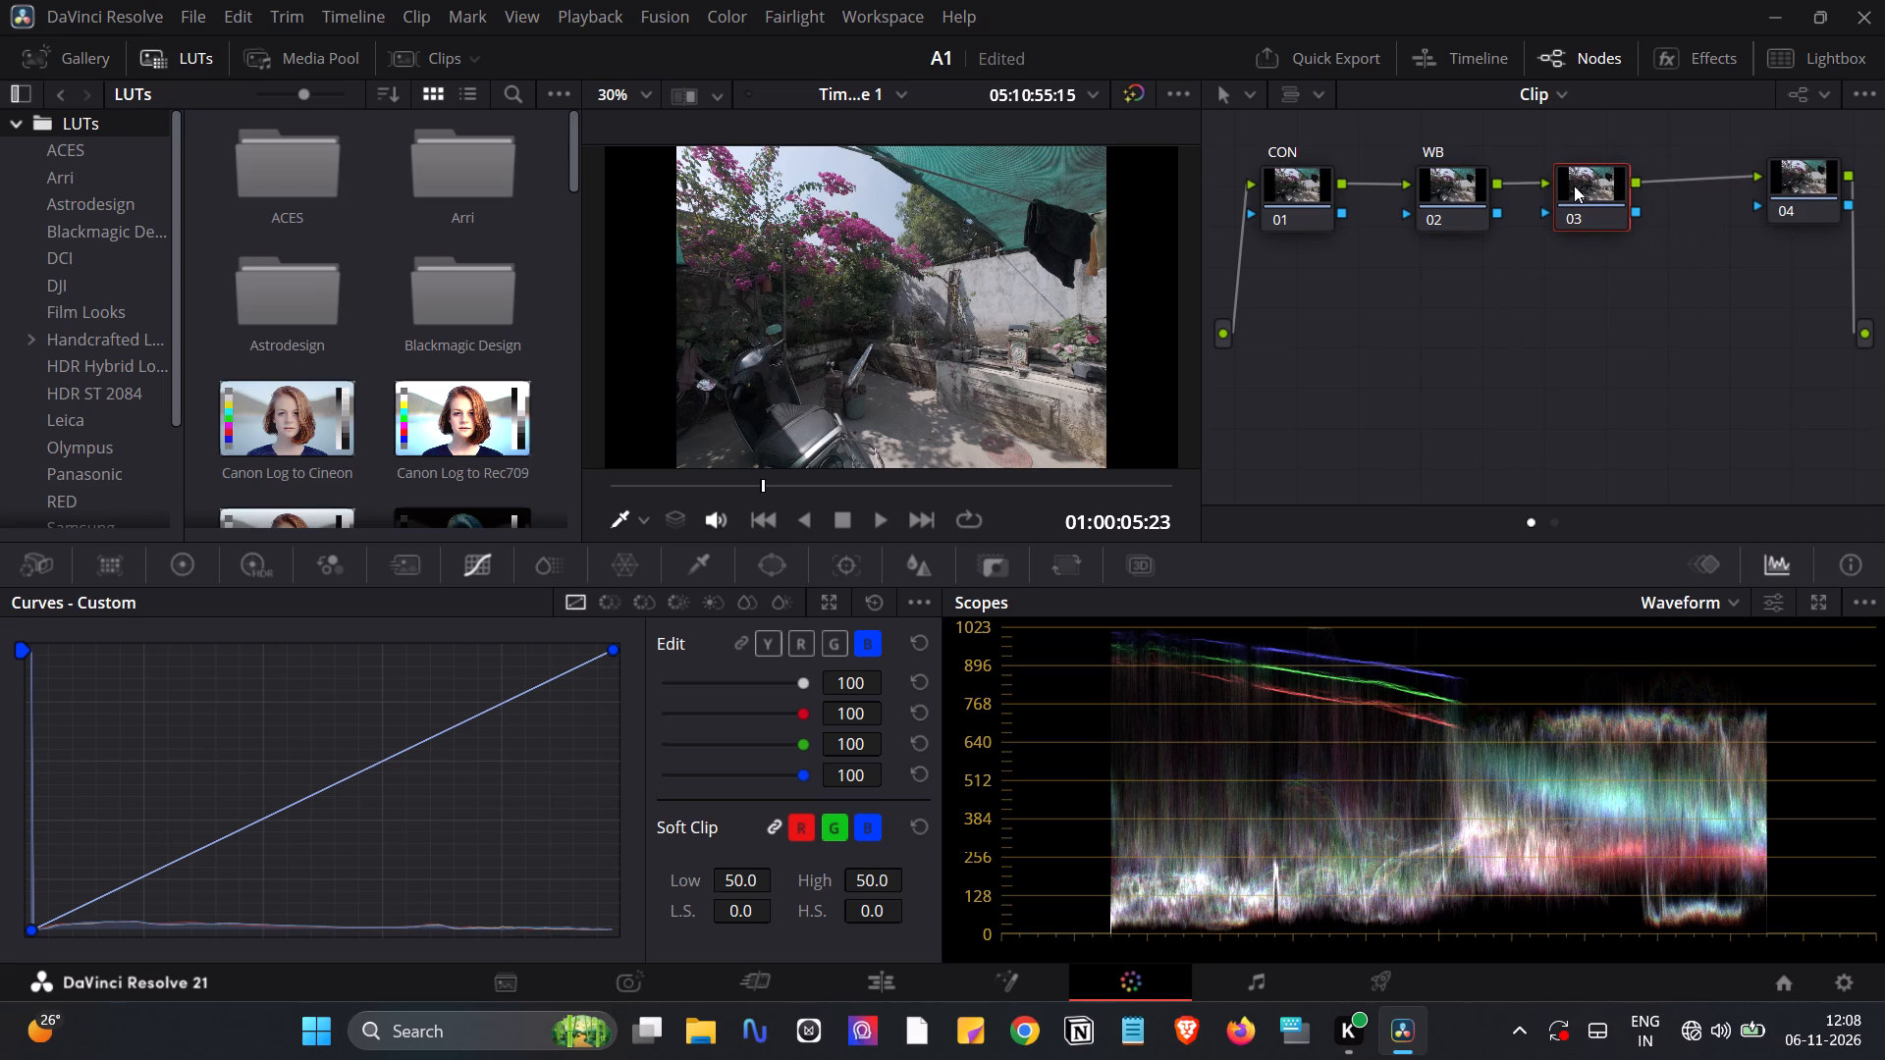
right_click(1574, 185)
left_click(1588, 229)
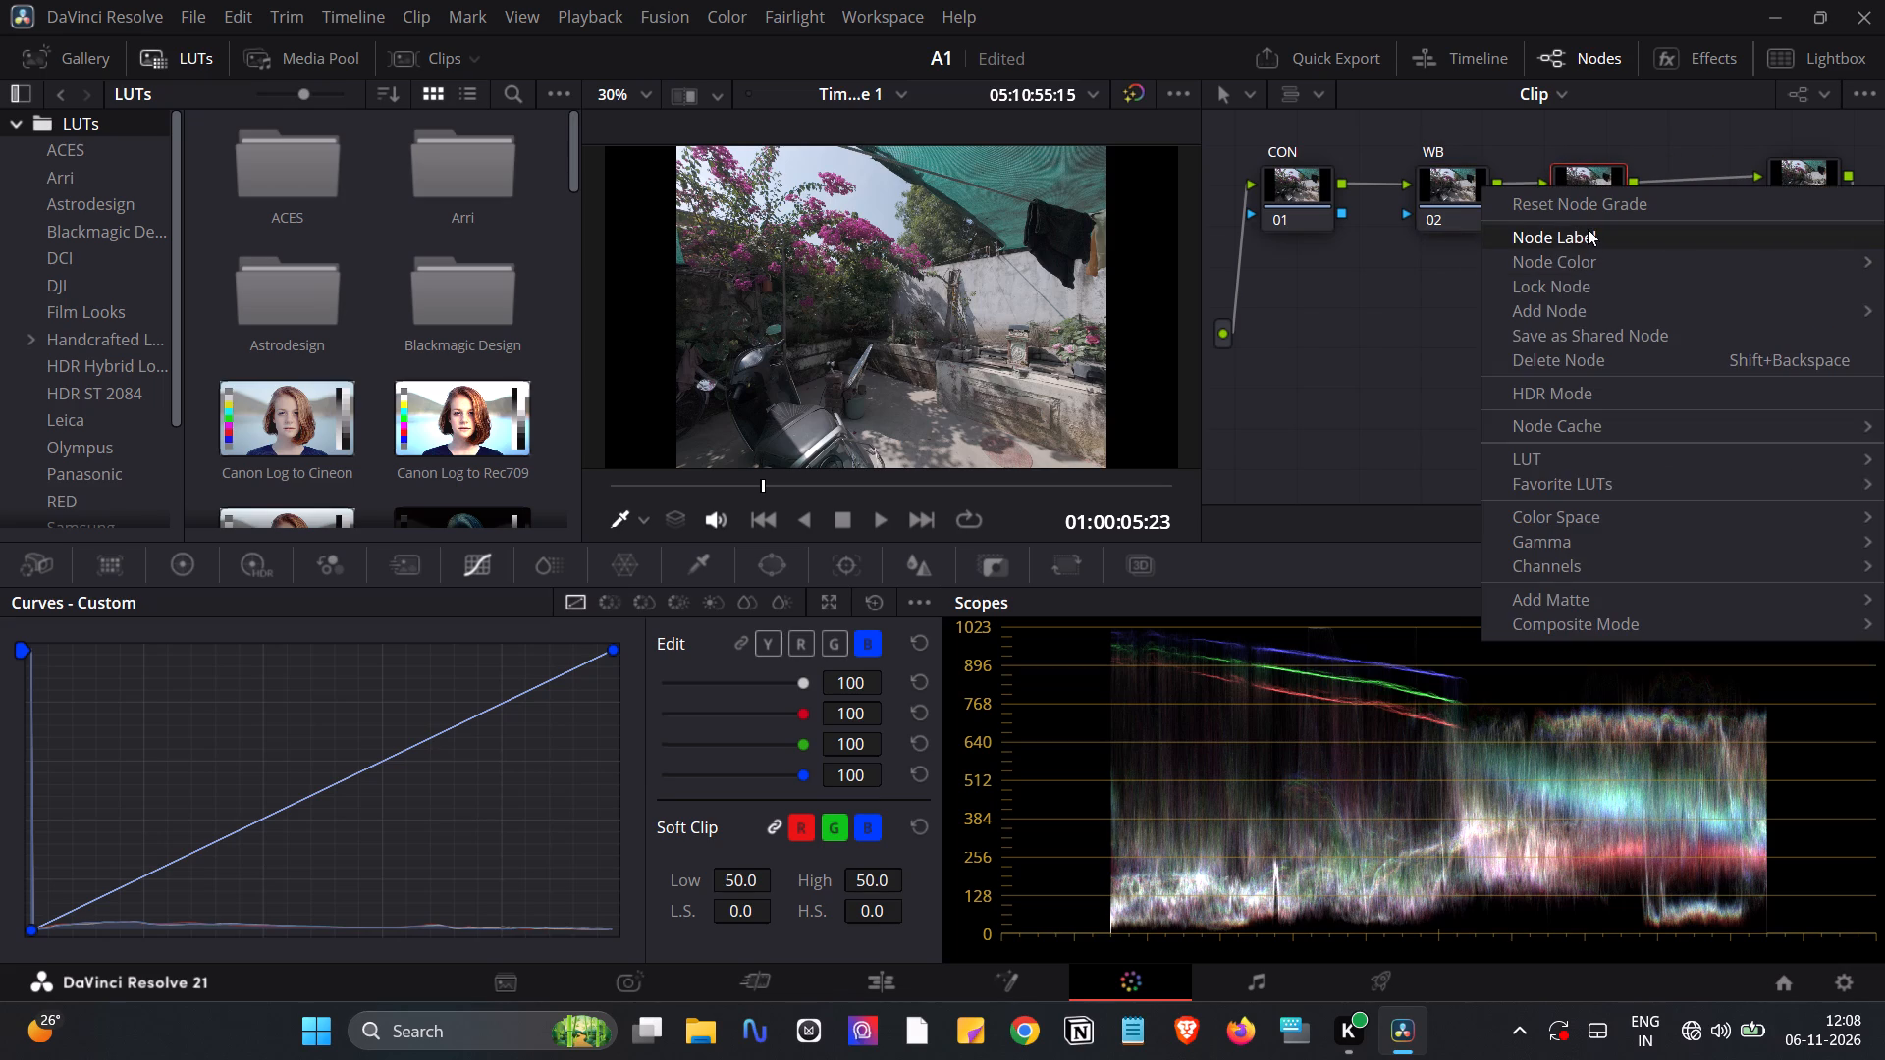
type("LUT")
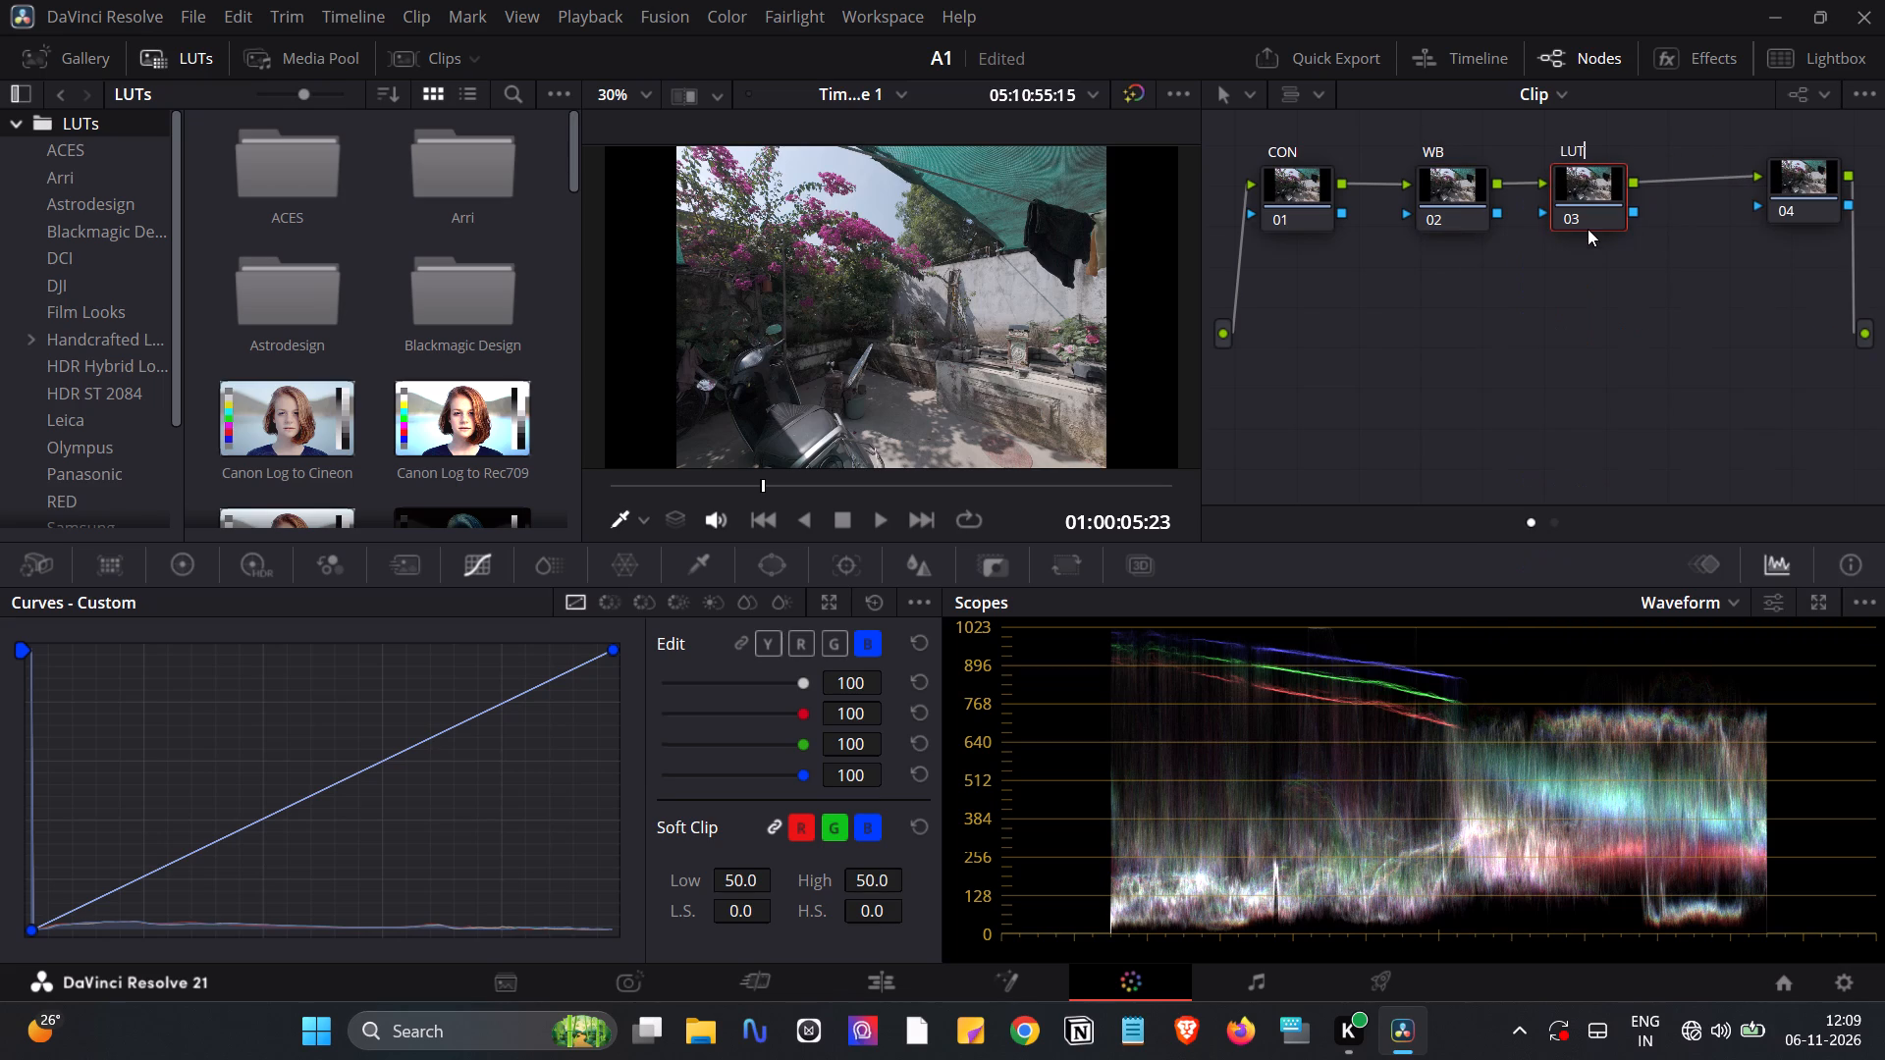
Move node 04 into a second row below the WB node and label it EXP.
left_click(1812, 165)
left_click_drag(1812, 165, 1606, 355)
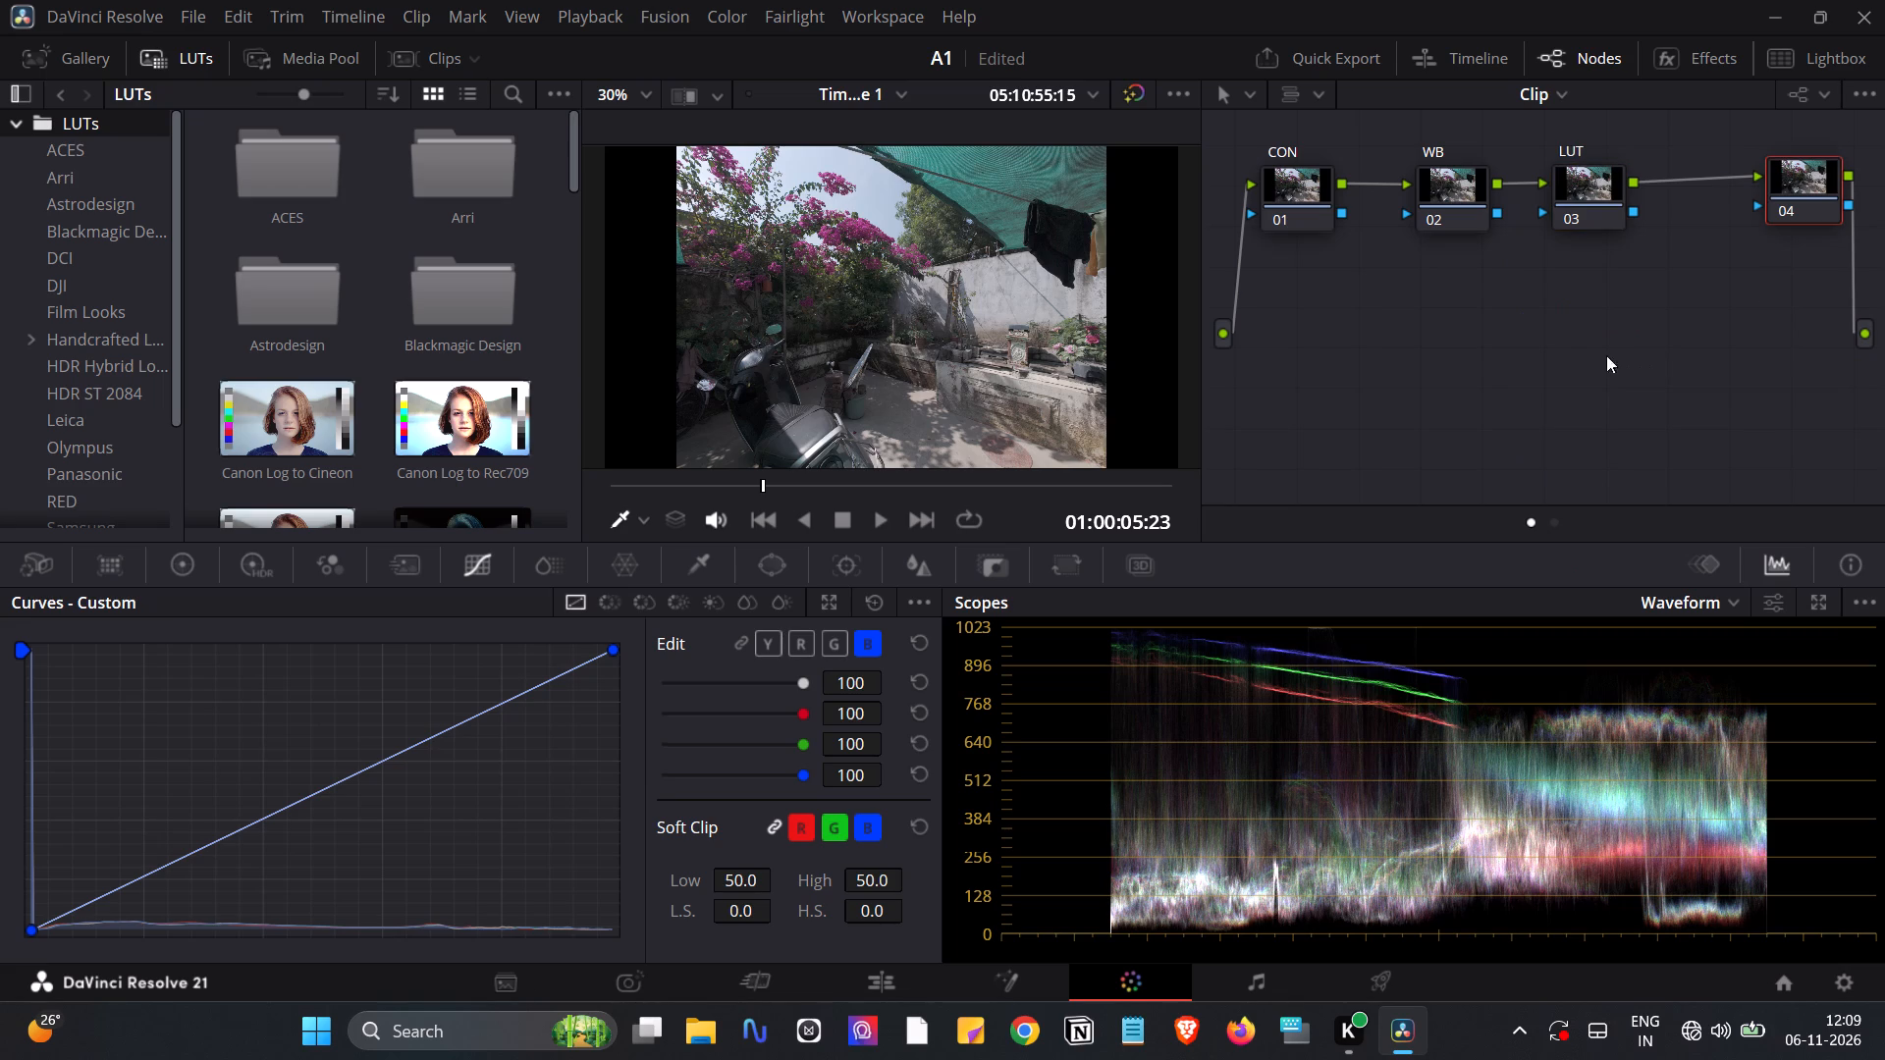
left_click_drag(1606, 355, 1793, 186)
left_click(1793, 186)
left_click_drag(1799, 188, 1439, 319)
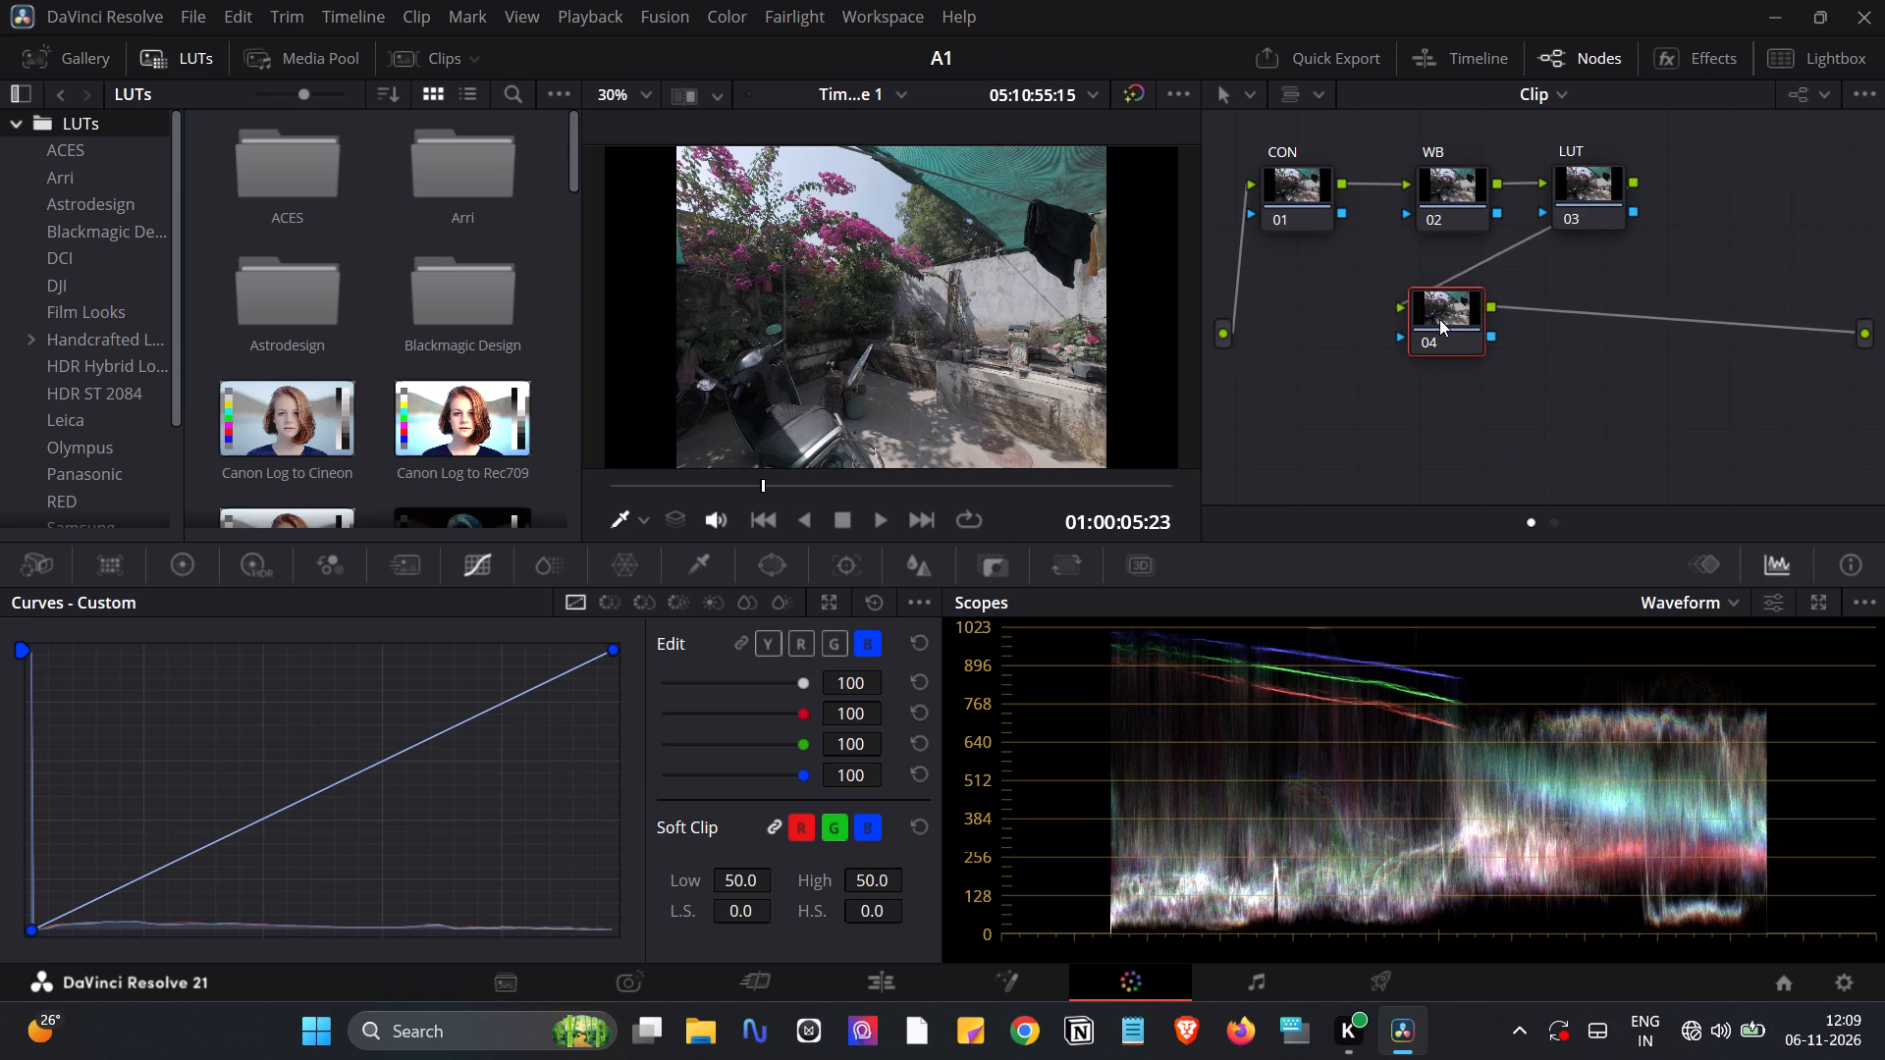
left_click_drag(1439, 319, 1426, 319)
right_click(1426, 319)
left_click(1486, 381)
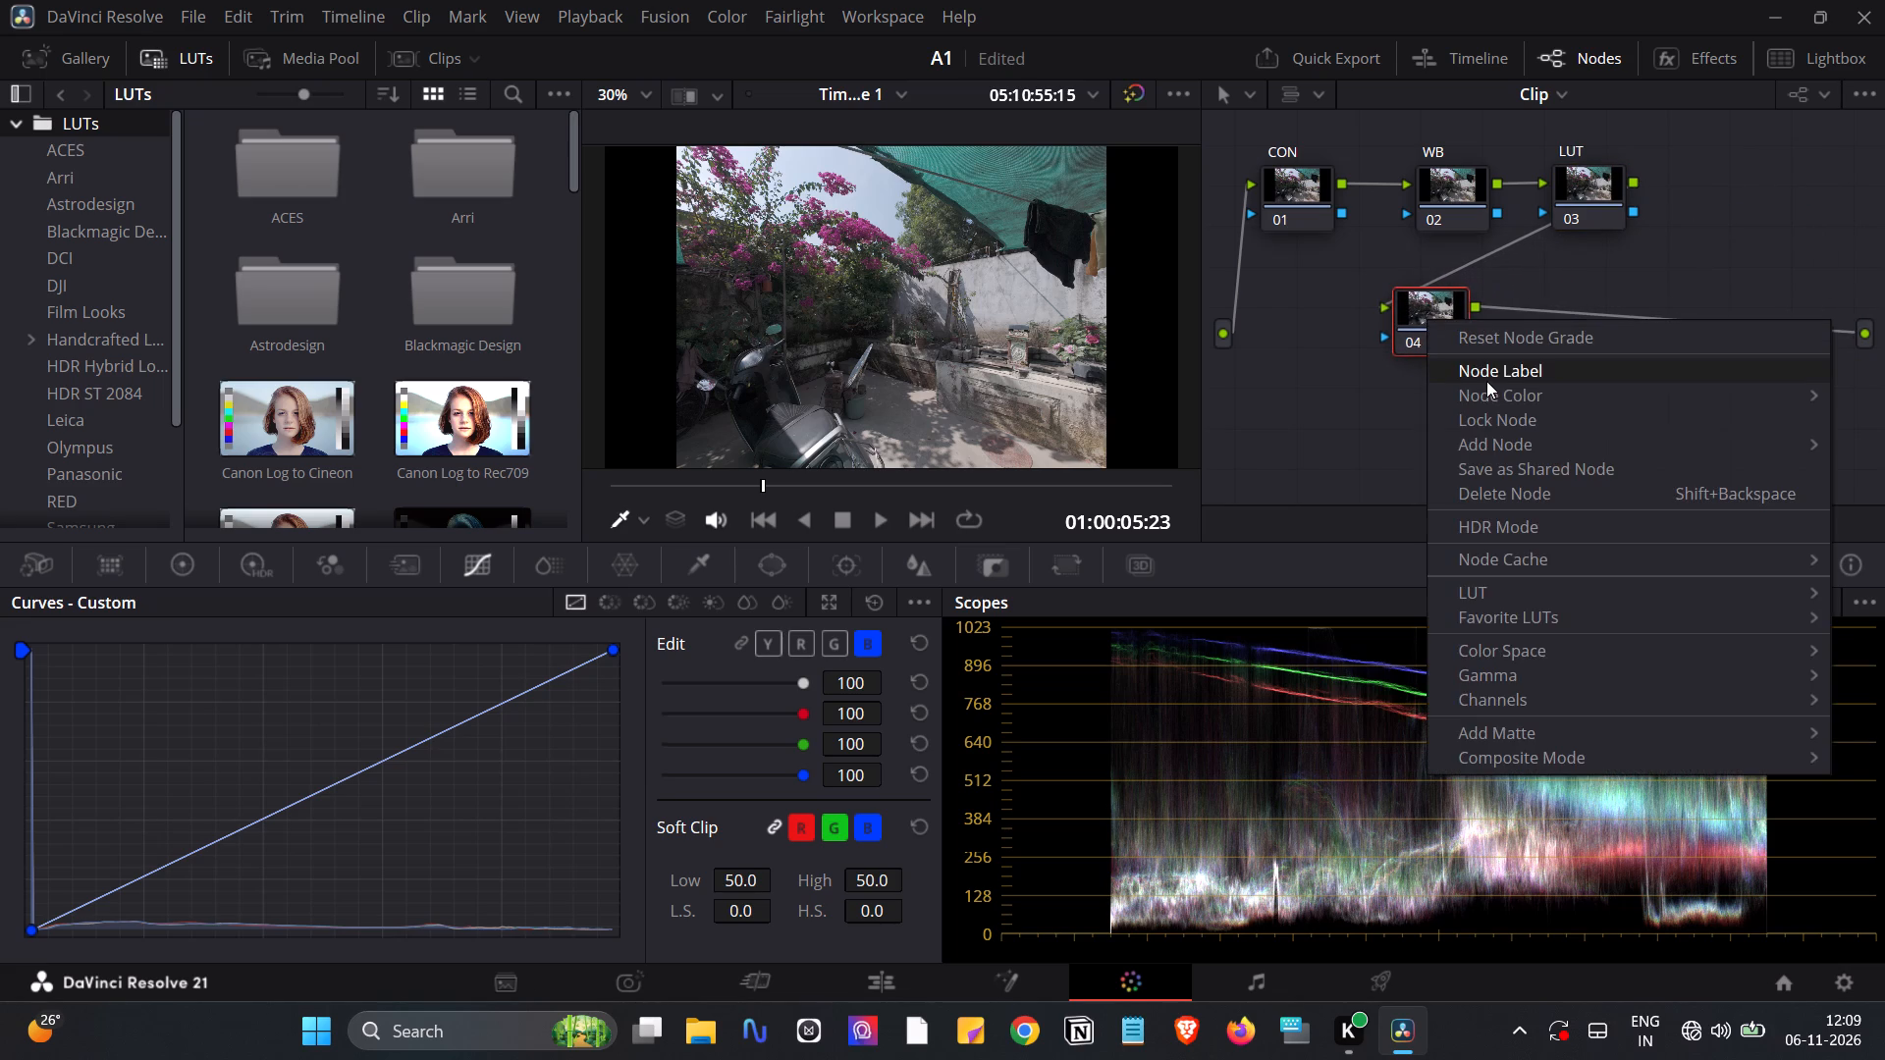
type("EX")
key("shift+p")
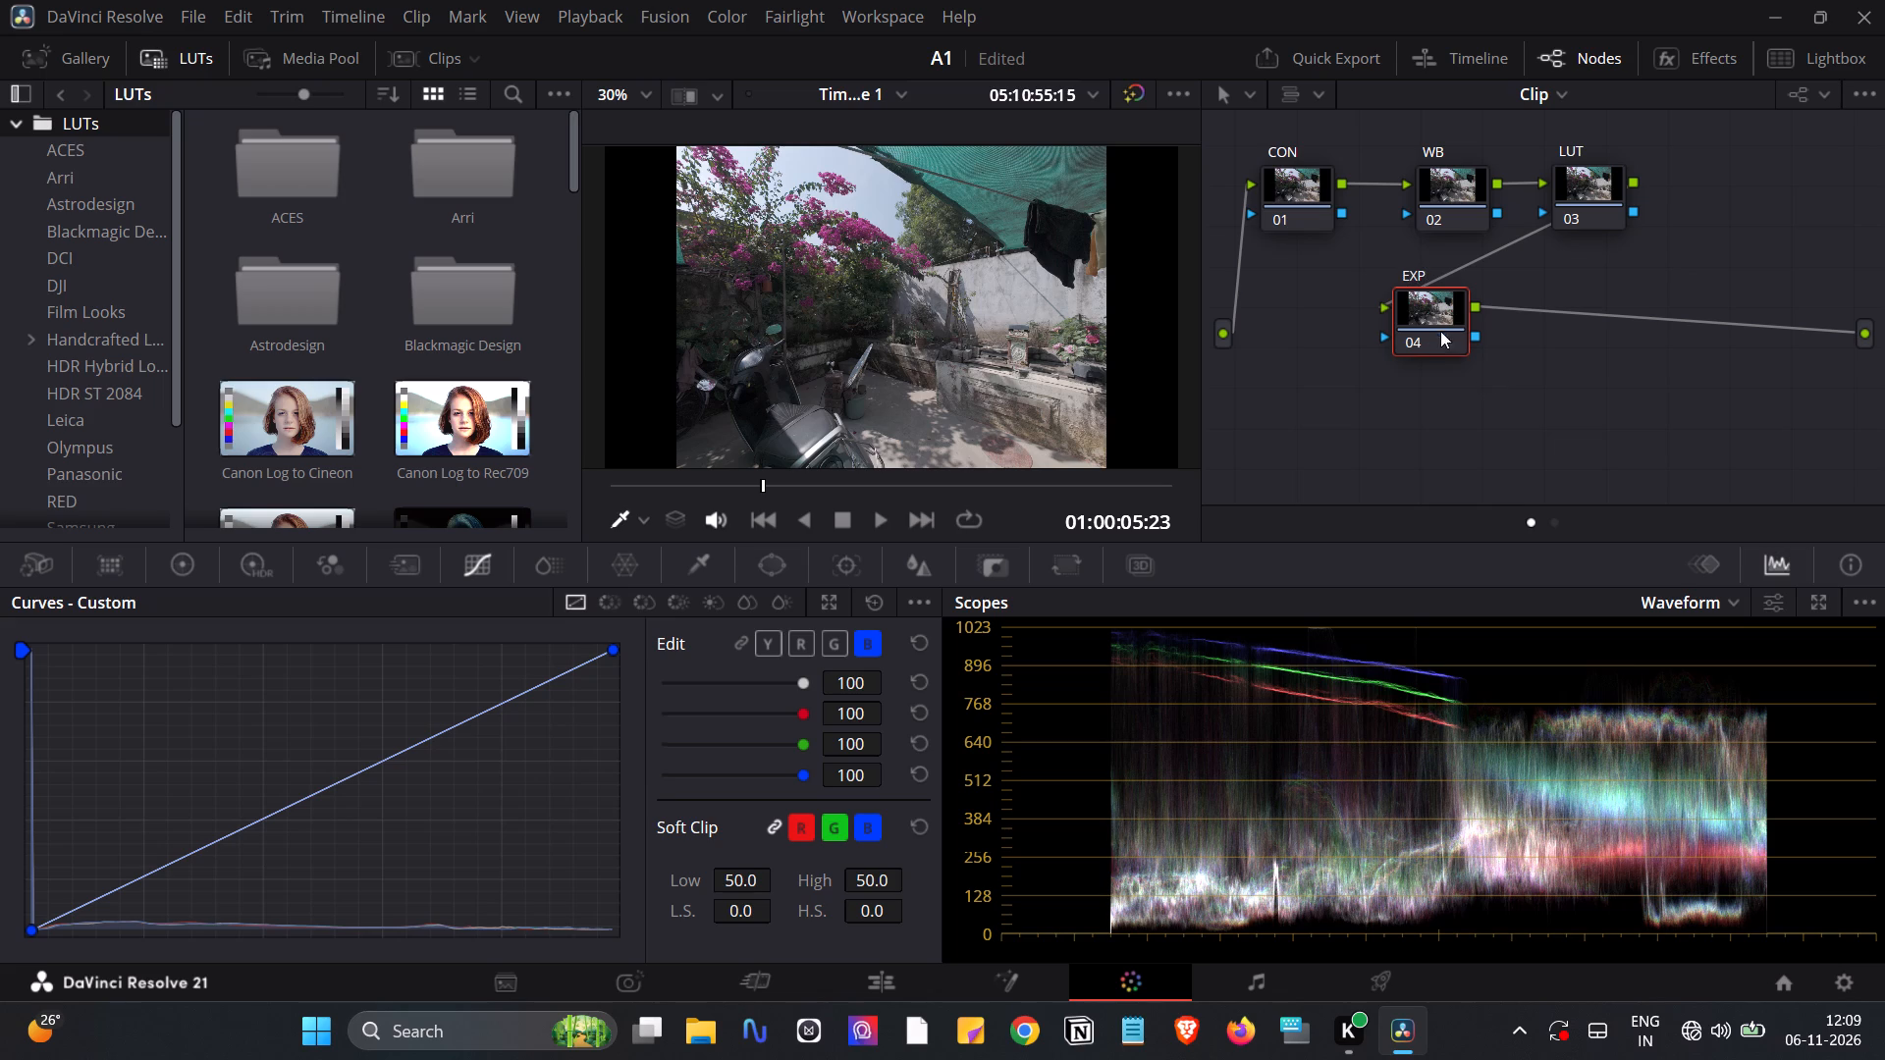
Add four serial nodes after the EXP node.
left_click(1428, 325)
key("alt+s")
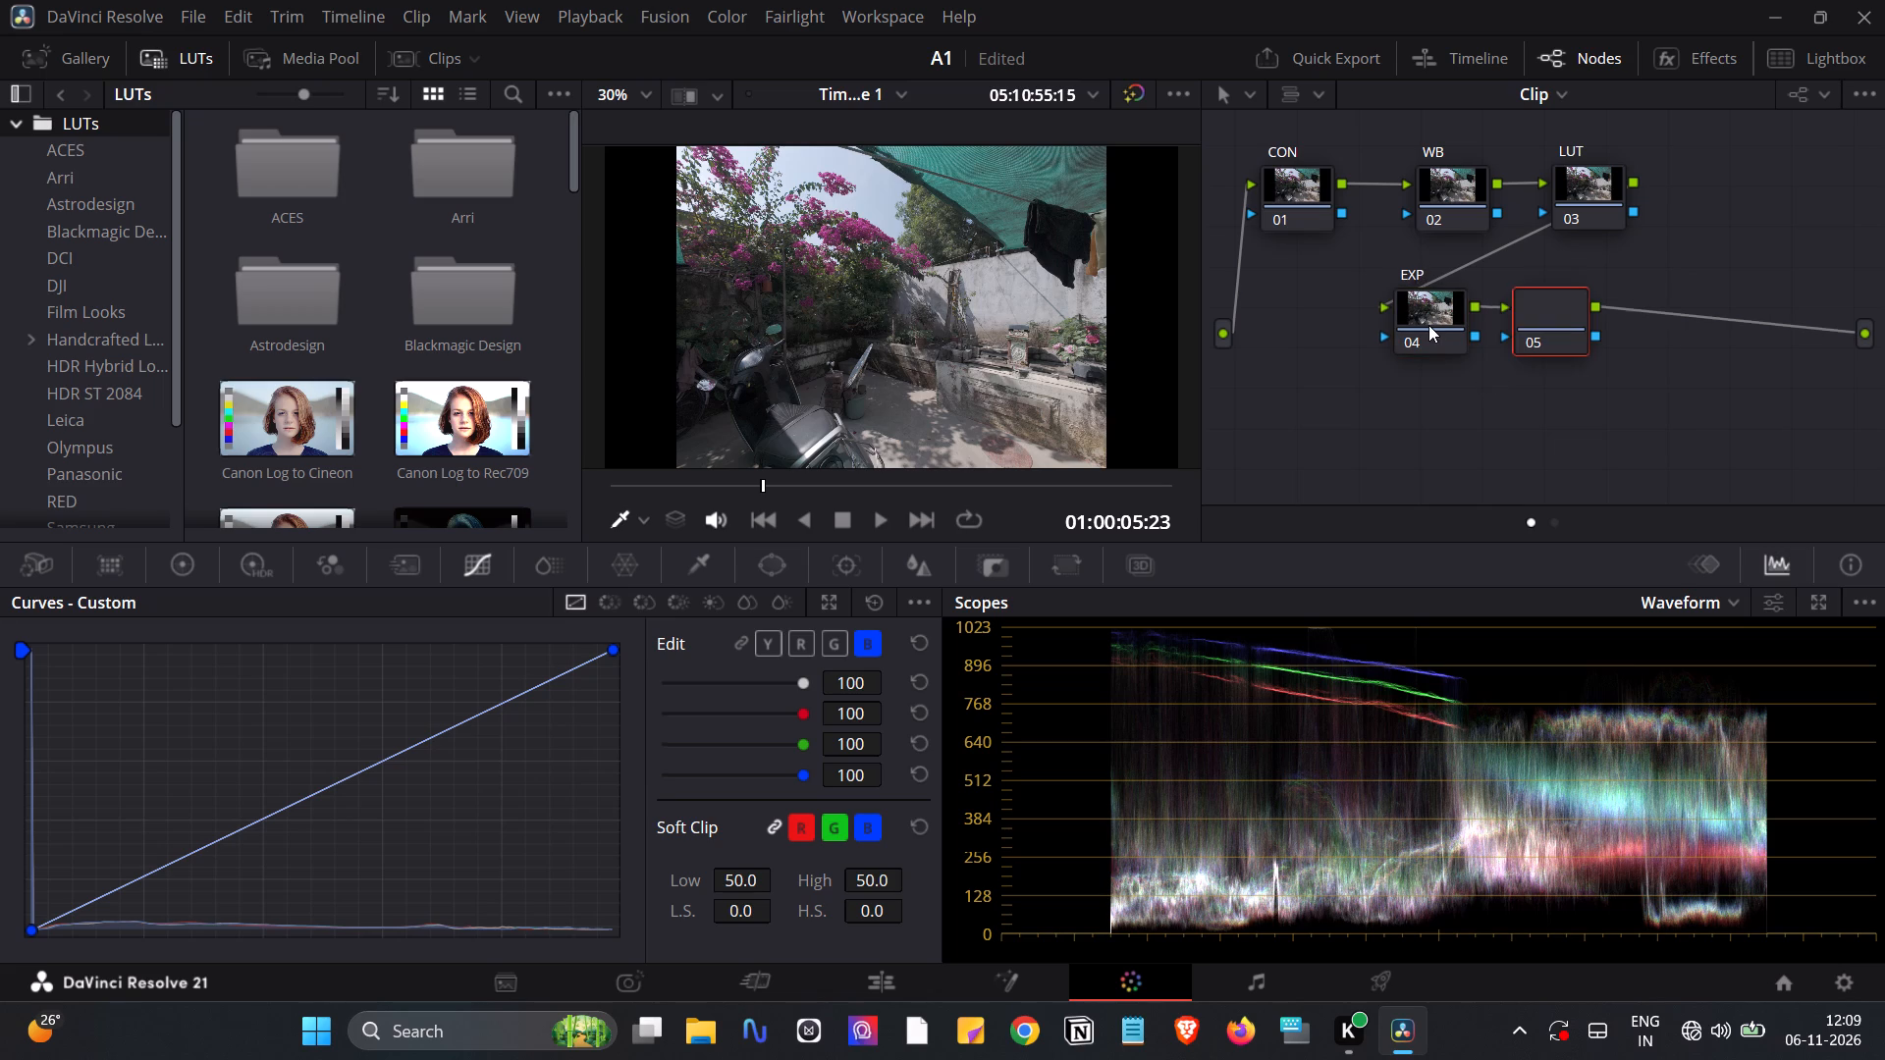
key("alt+s")
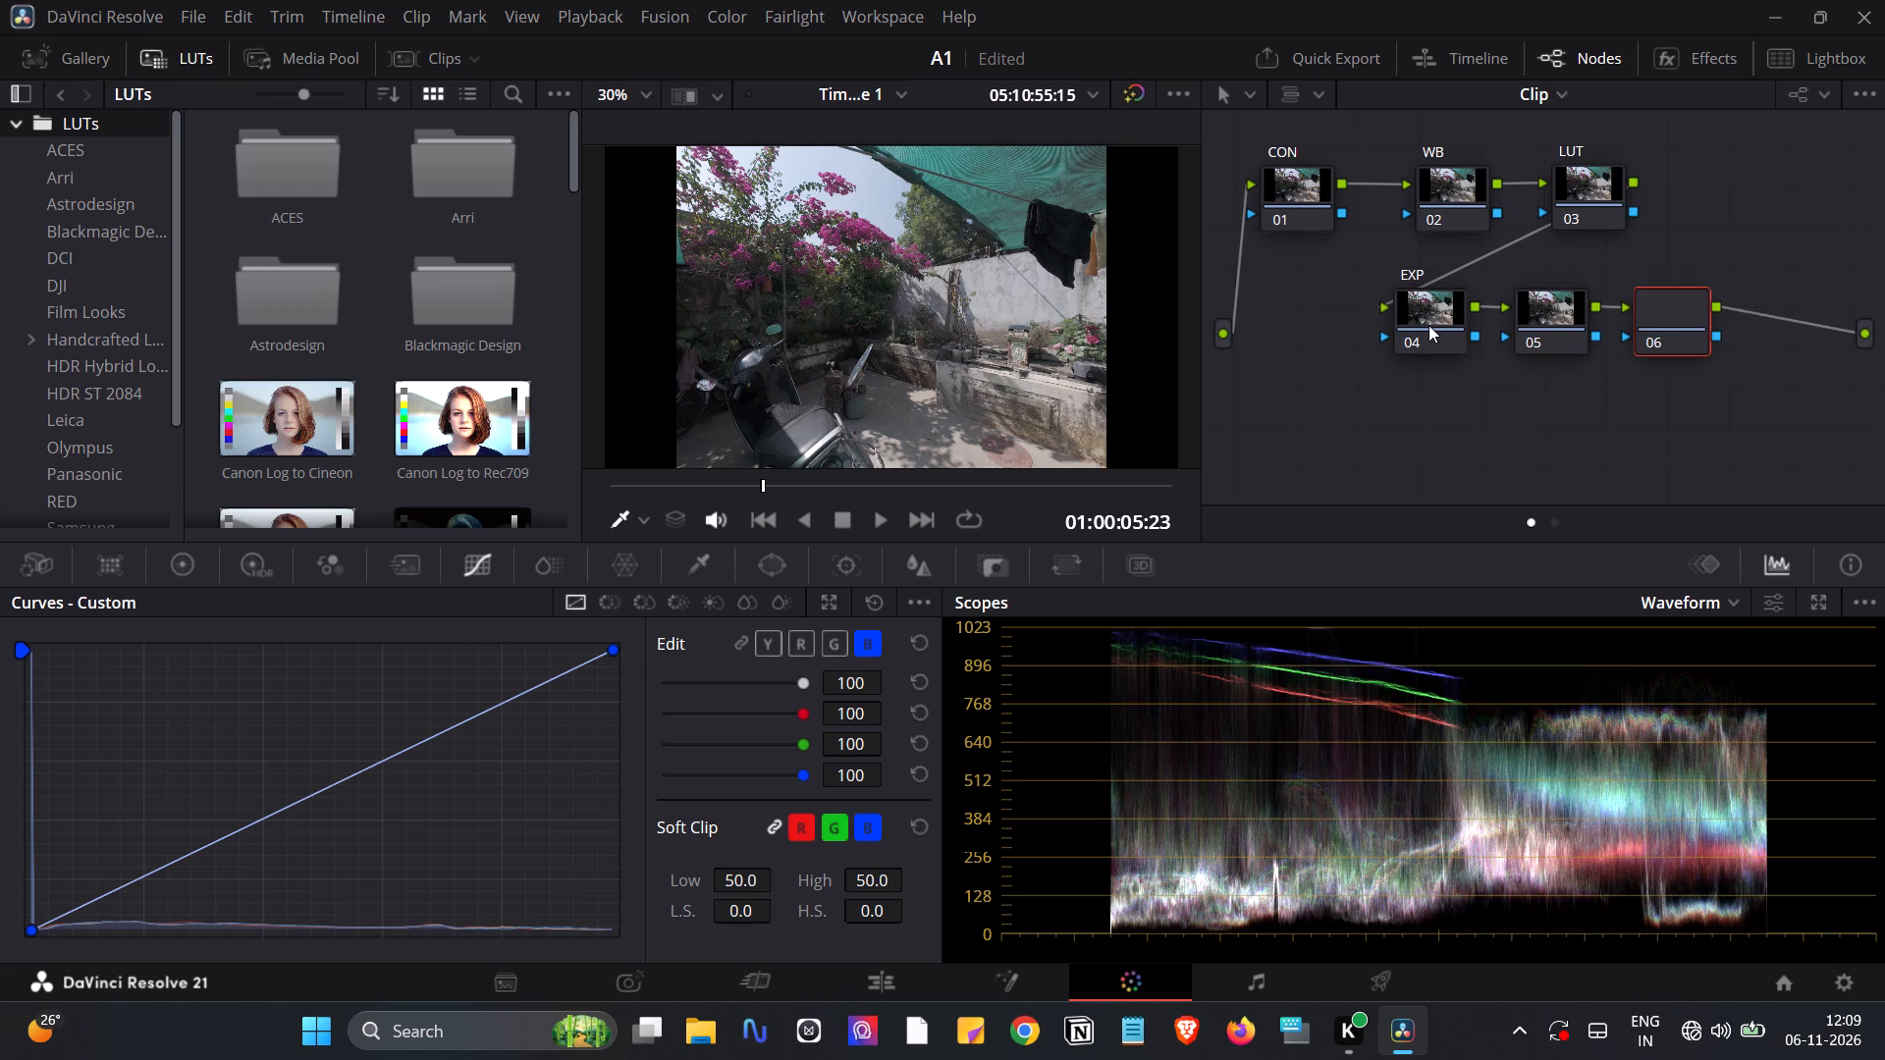
key("alt+s")
key("alt+s")
Arrange nodes 06, 07 and 08 in order as a third row beneath the EXP row.
left_click(1682, 326)
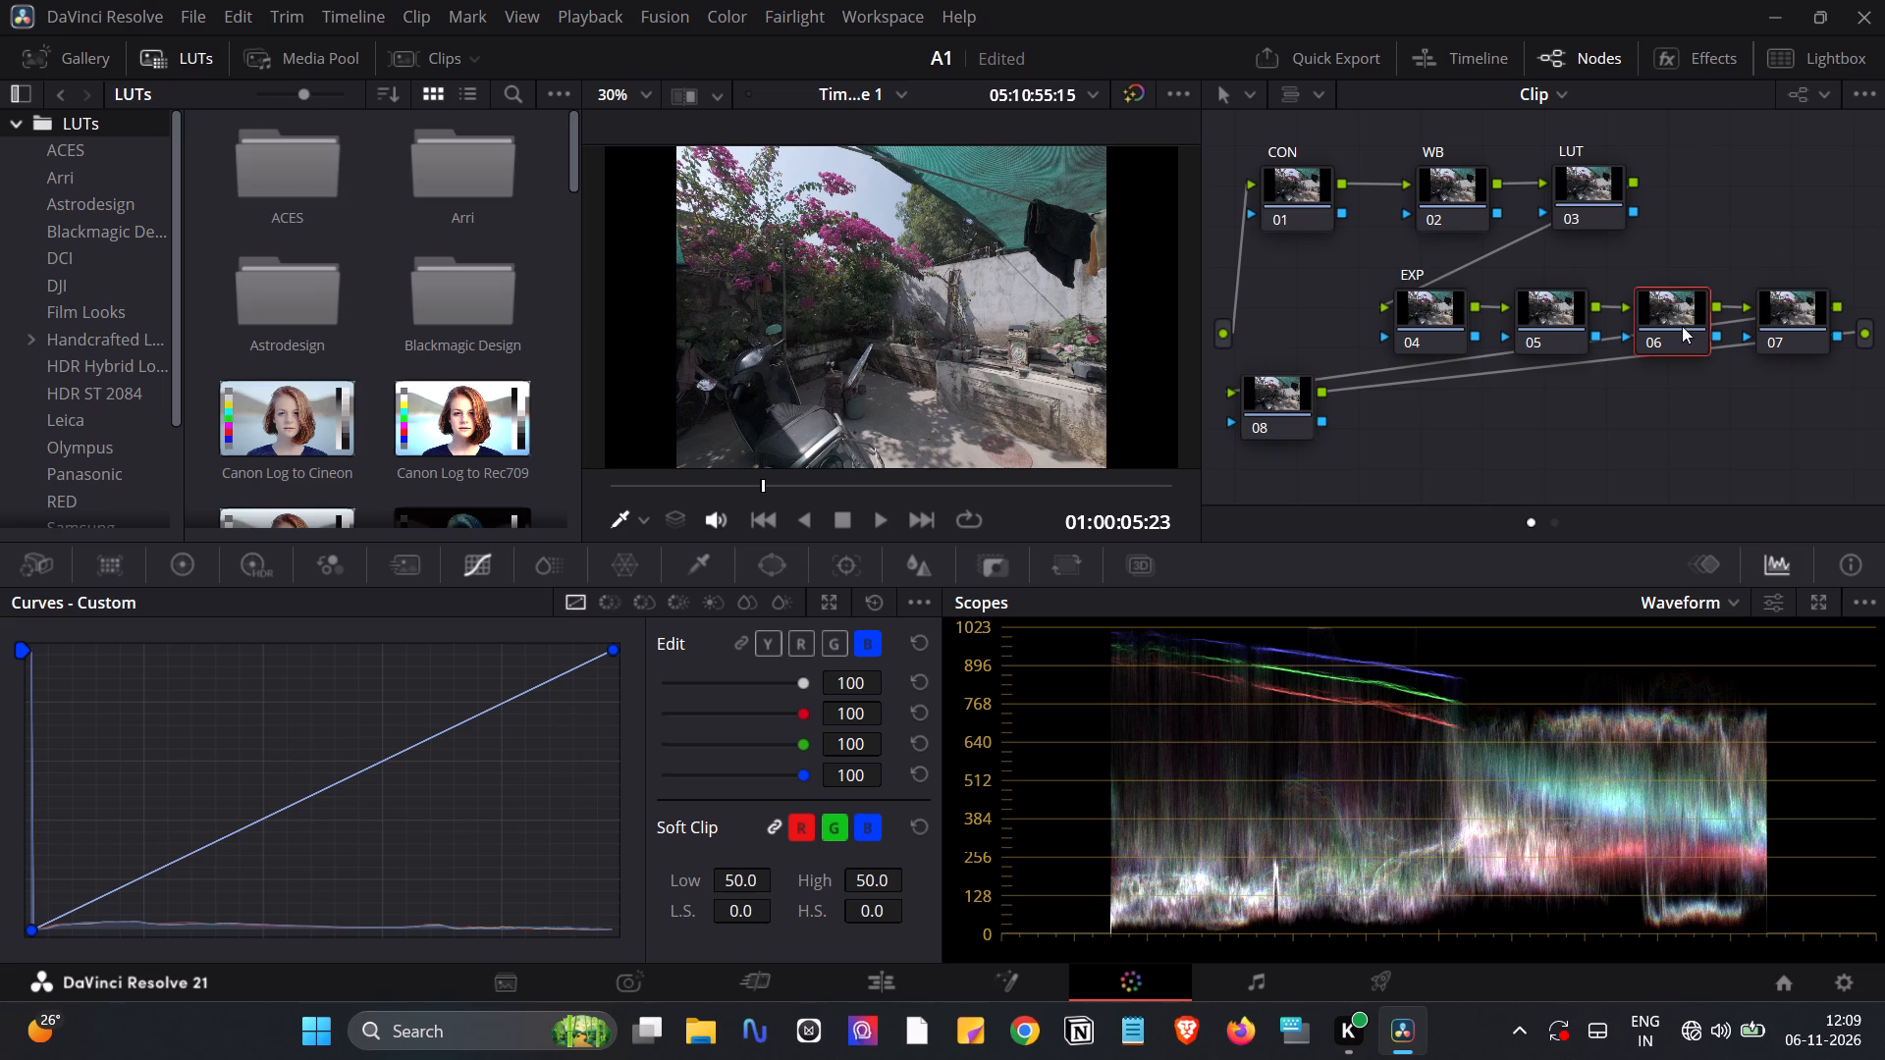
left_click_drag(1663, 317, 1328, 406)
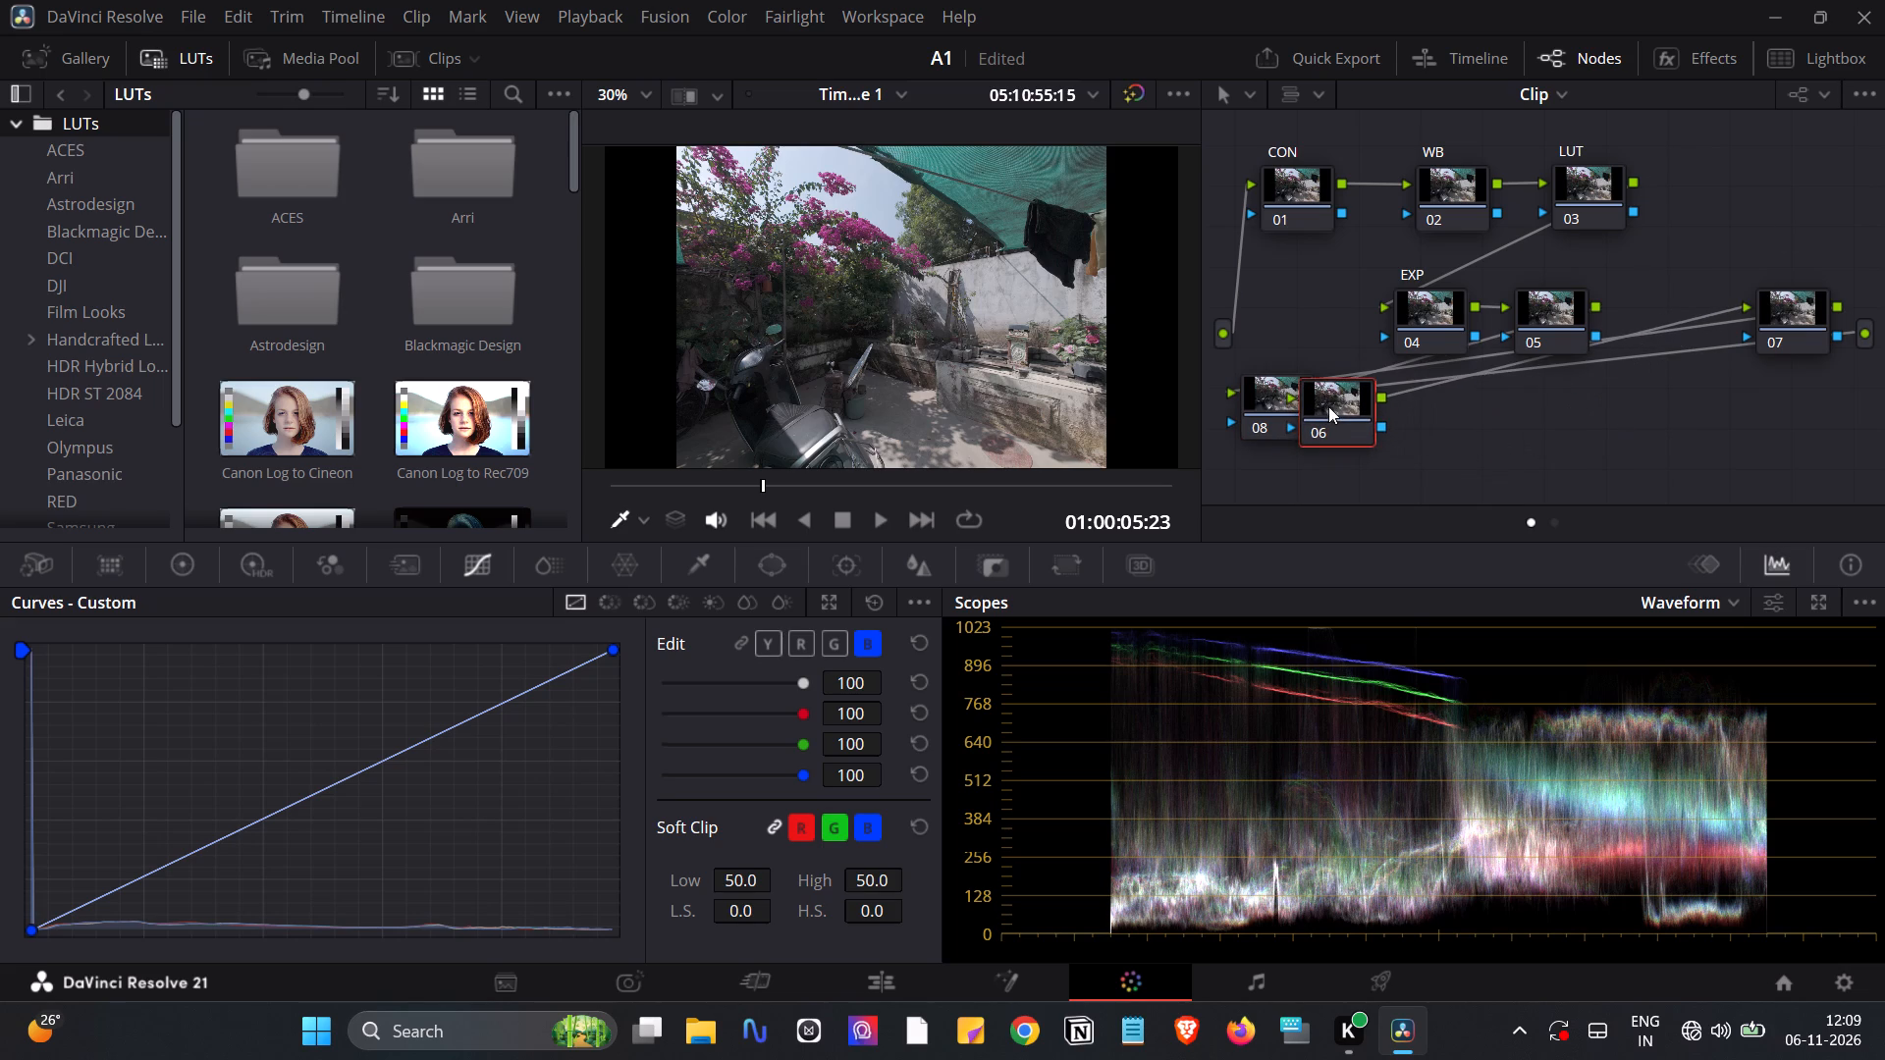
left_click_drag(1804, 323, 1529, 411)
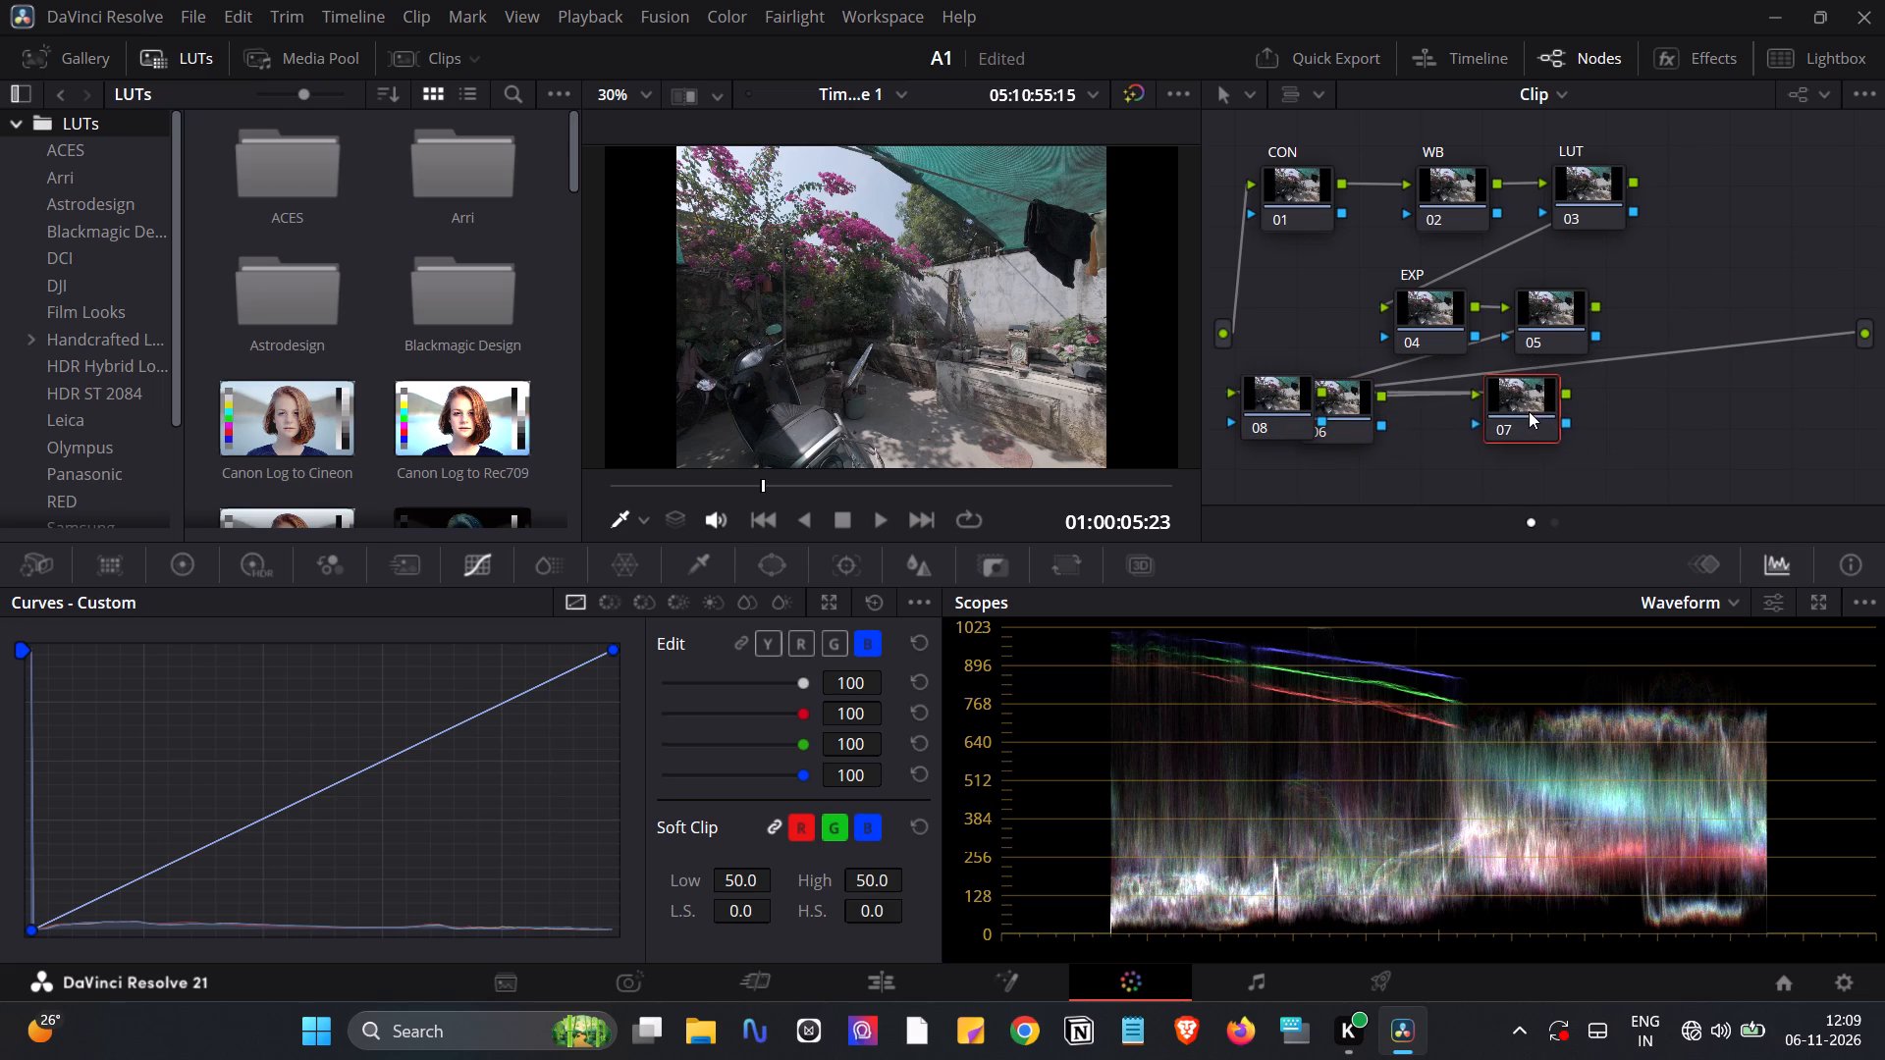
left_click_drag(1529, 411, 1511, 414)
left_click_drag(1261, 413, 1643, 423)
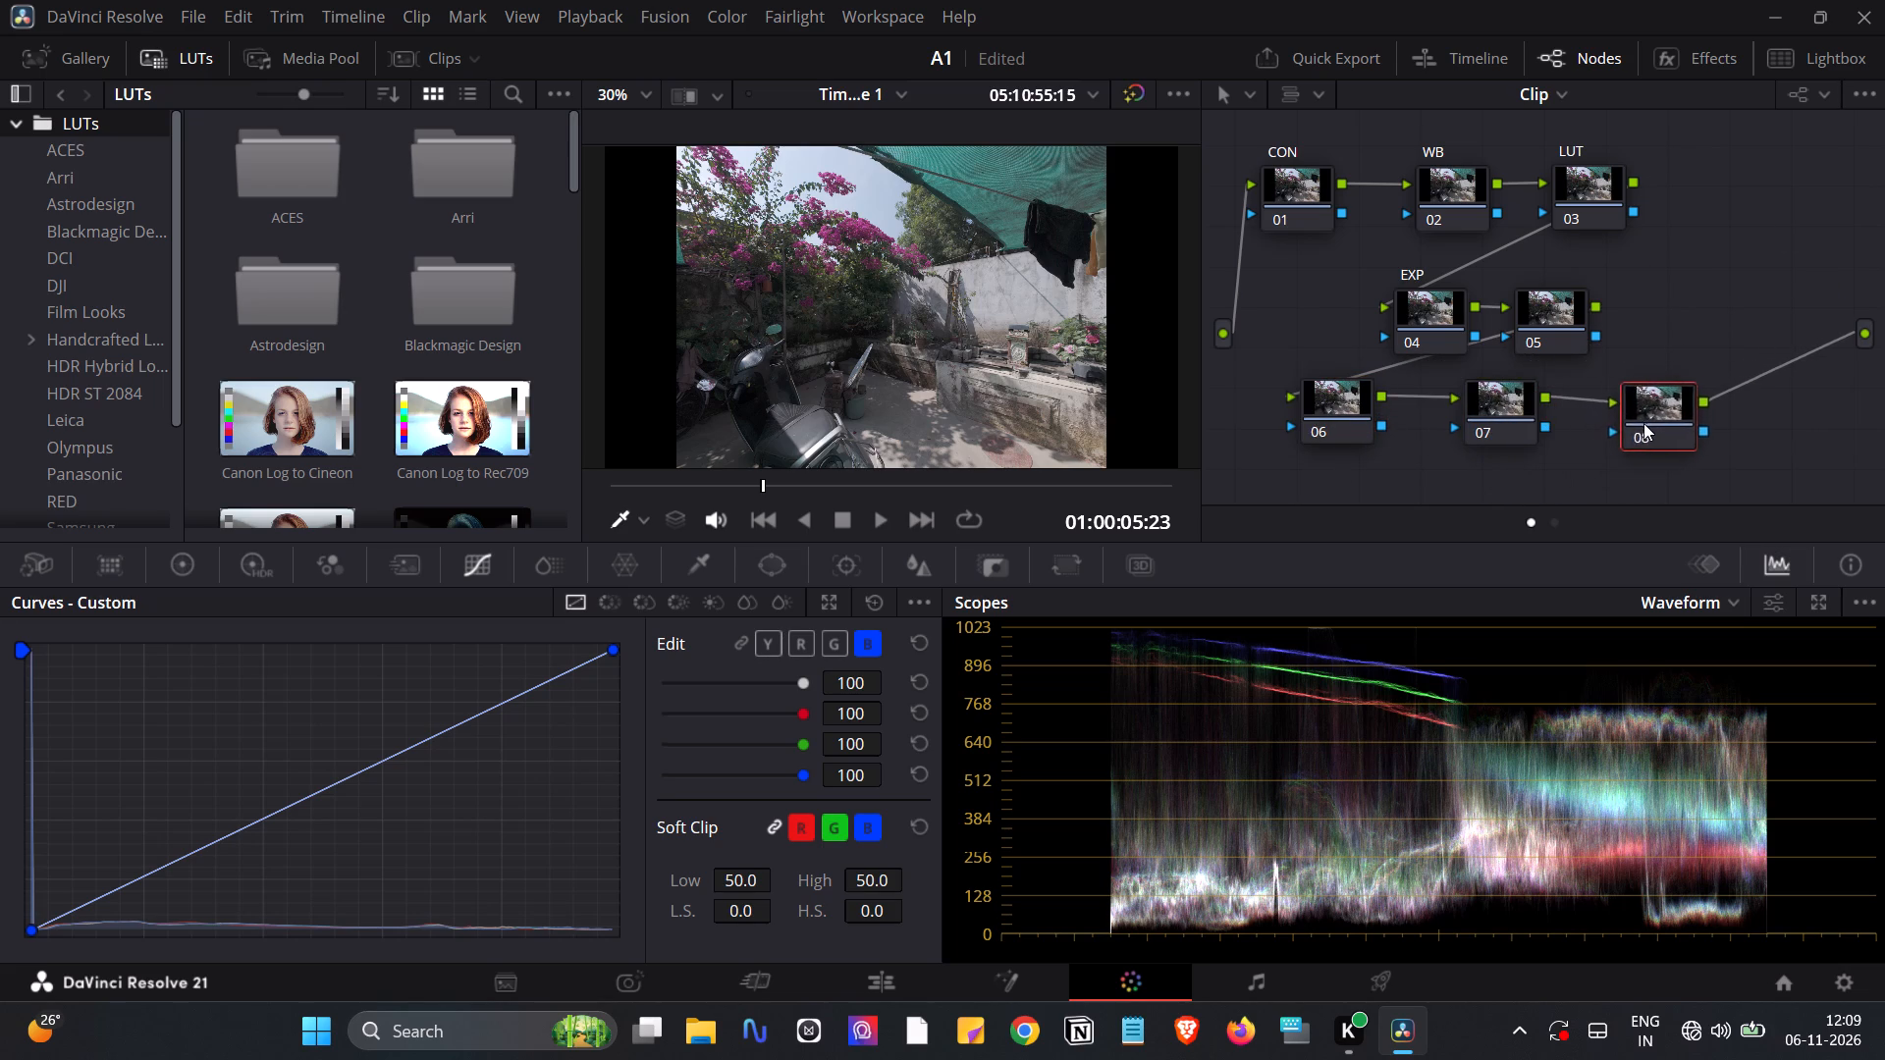
left_click_drag(1643, 423, 1644, 412)
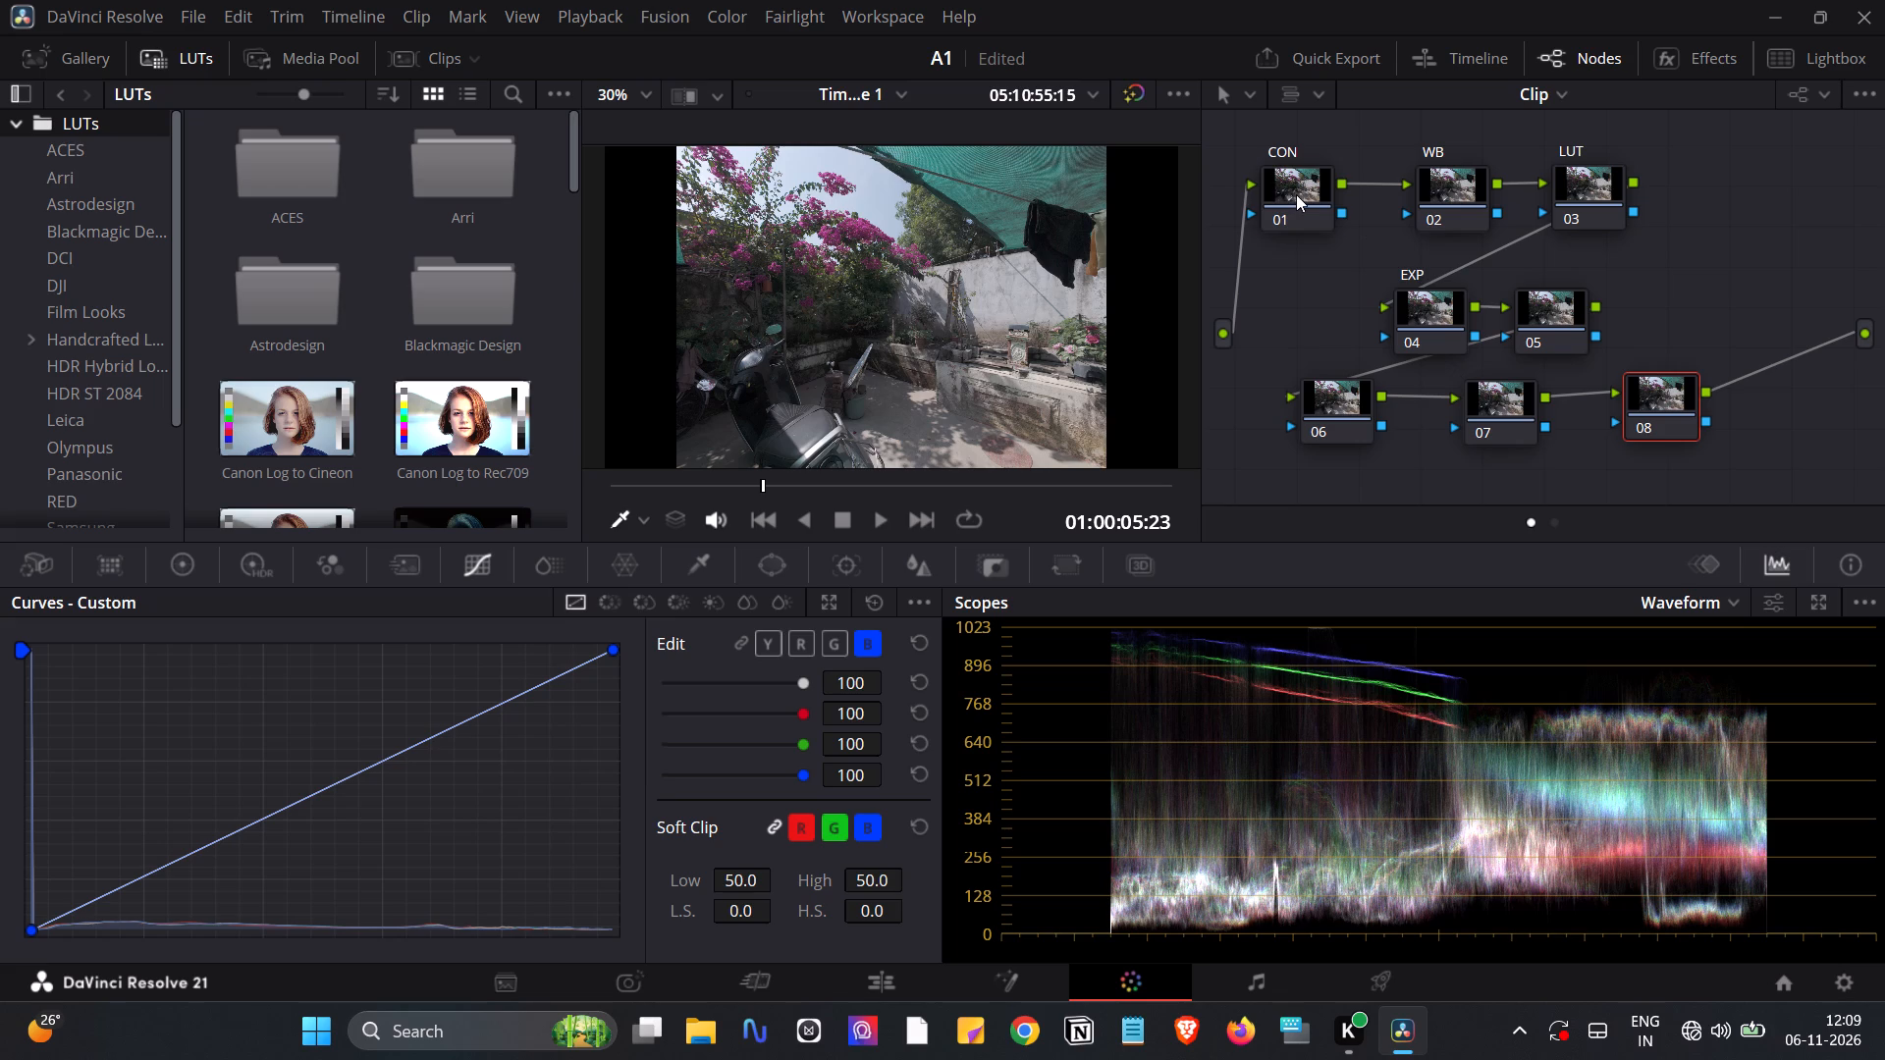
Shift the CON, WB and LUT nodes slightly upward so they form a level first row.
left_click_drag(1296, 194, 1295, 184)
left_click_drag(1448, 186, 1443, 176)
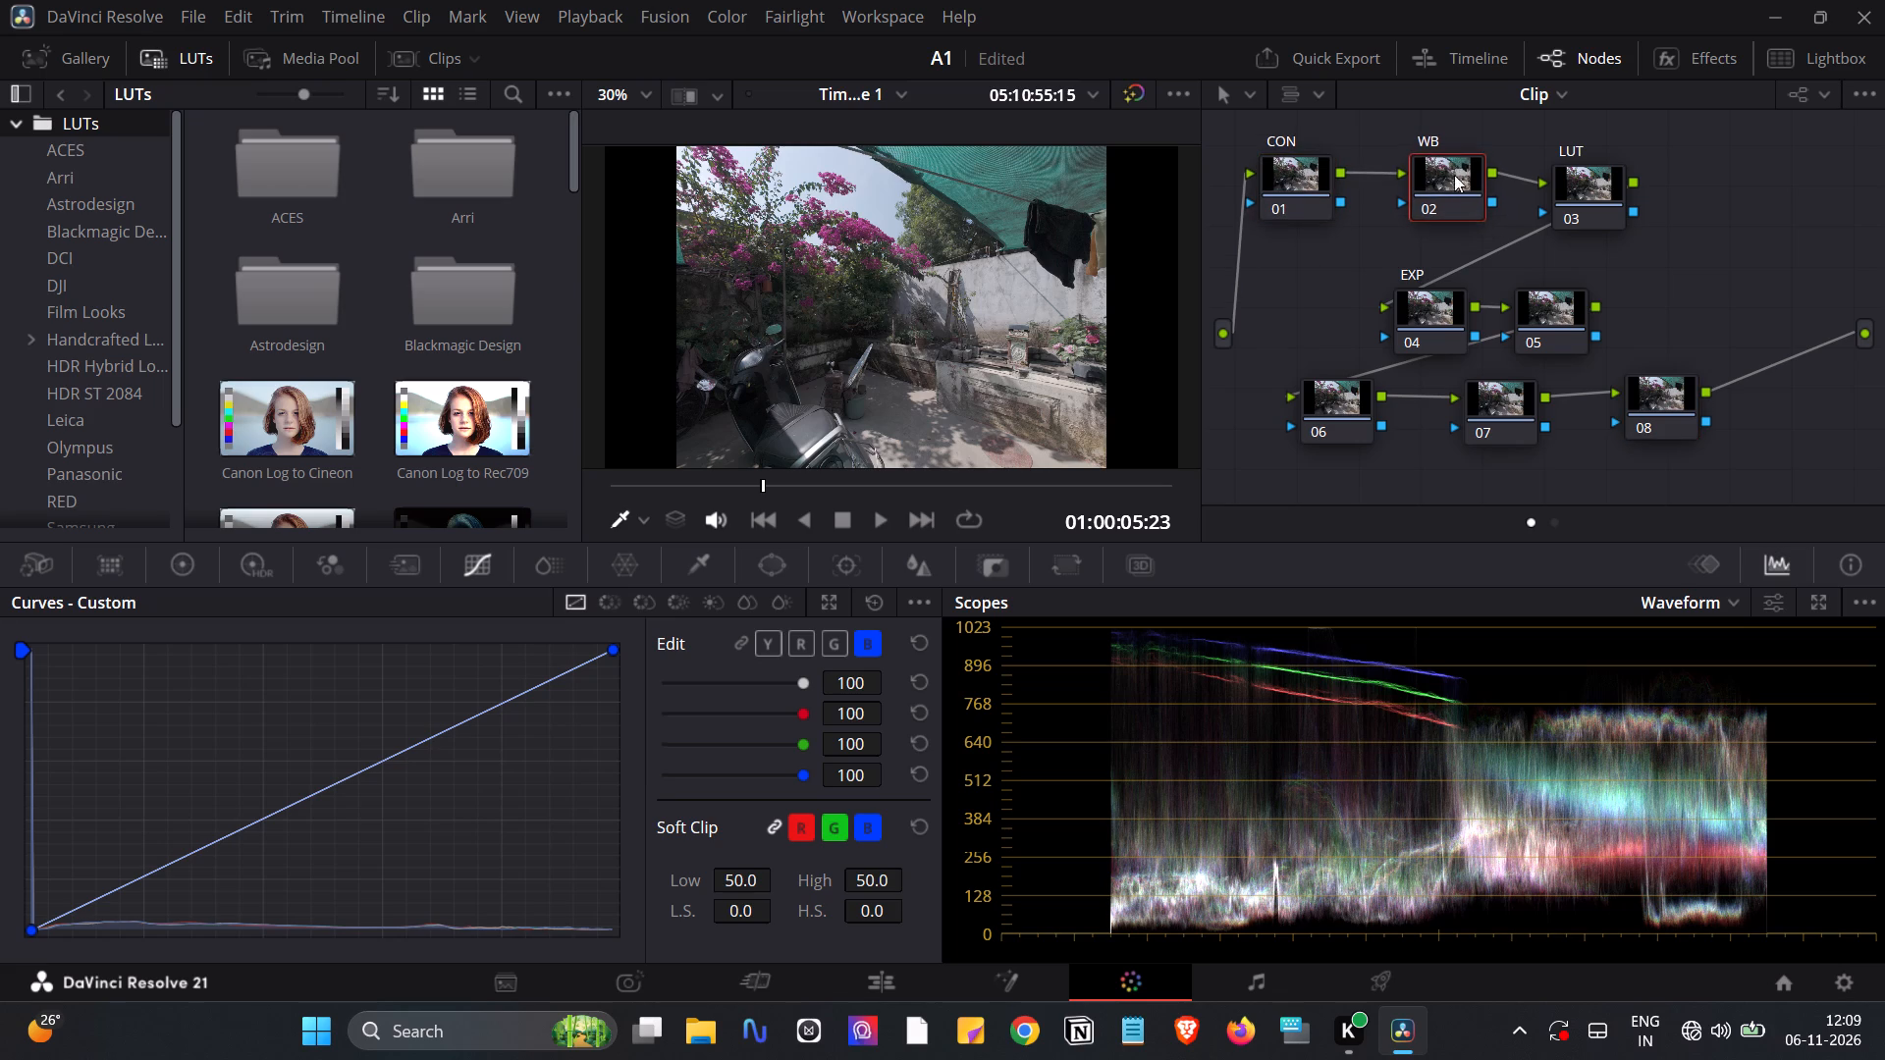
left_click_drag(1594, 182, 1585, 172)
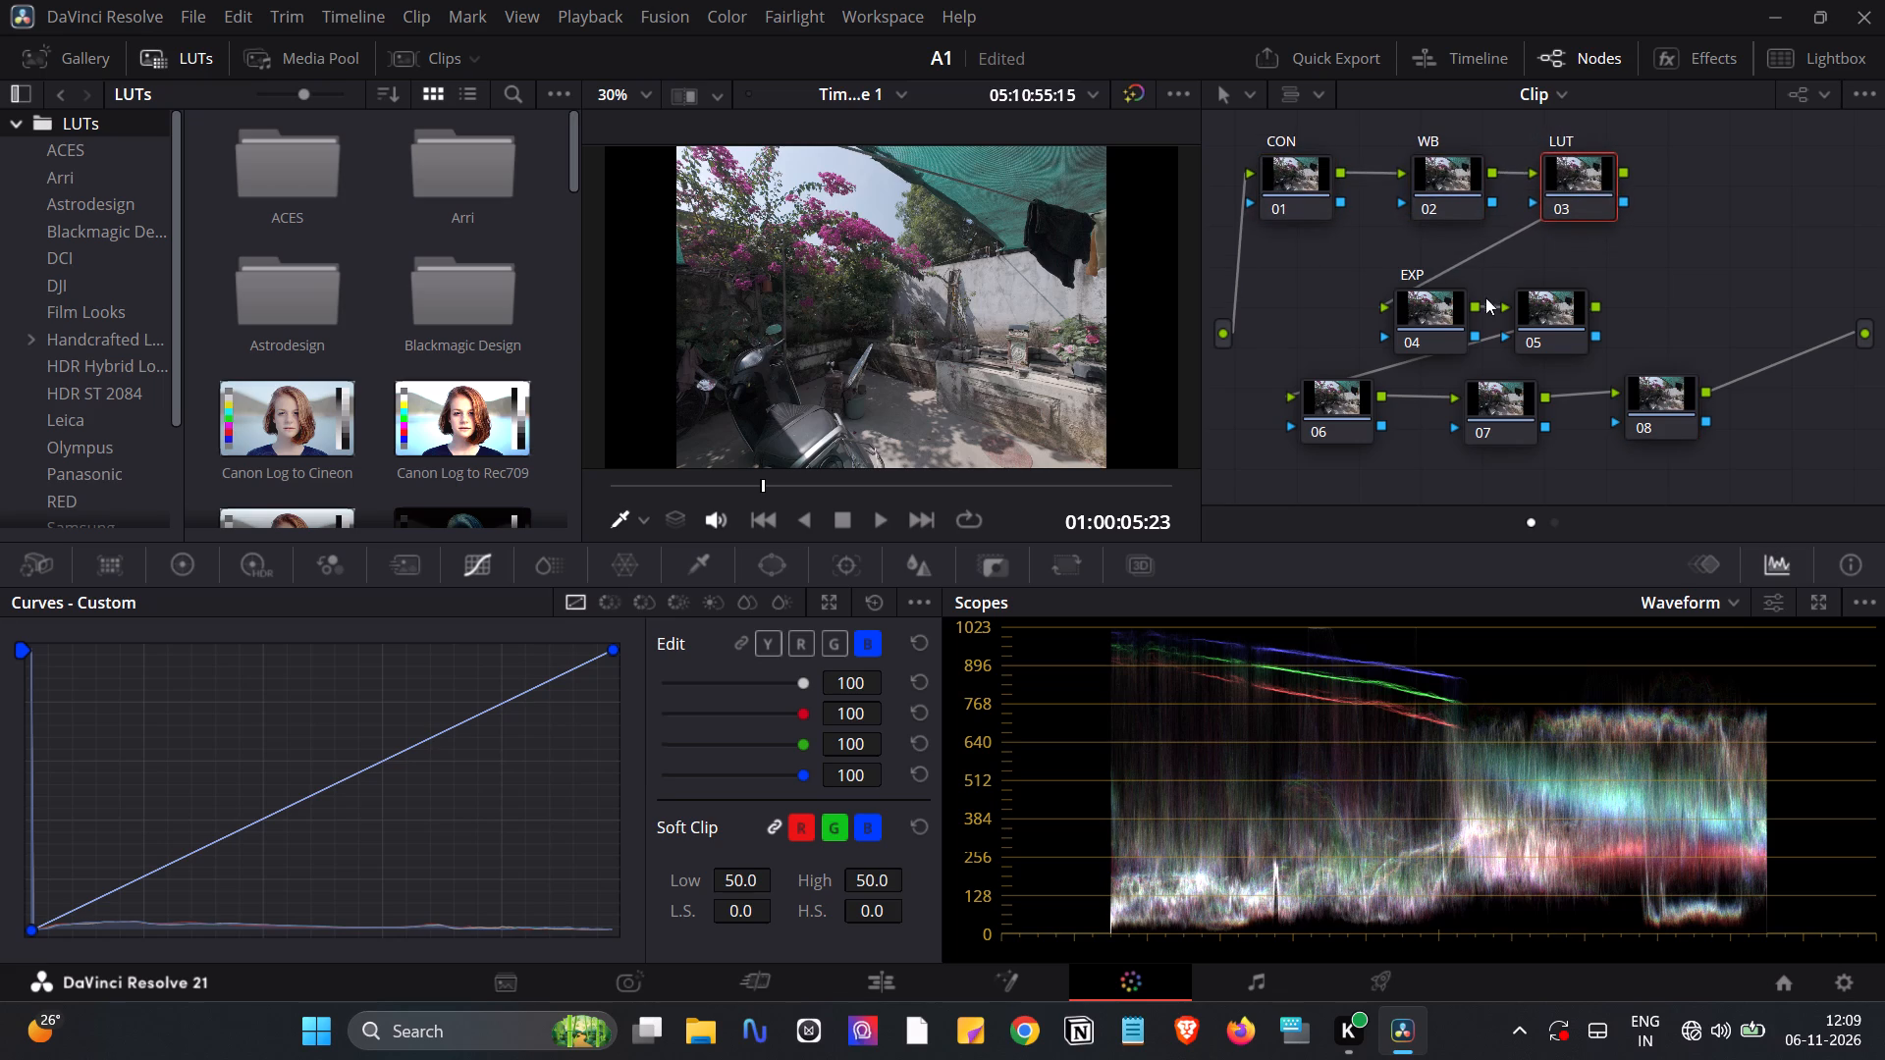
Reposition the EXP node and node 05 with a wider gap between them in the second row.
left_click_drag(1427, 318, 1493, 288)
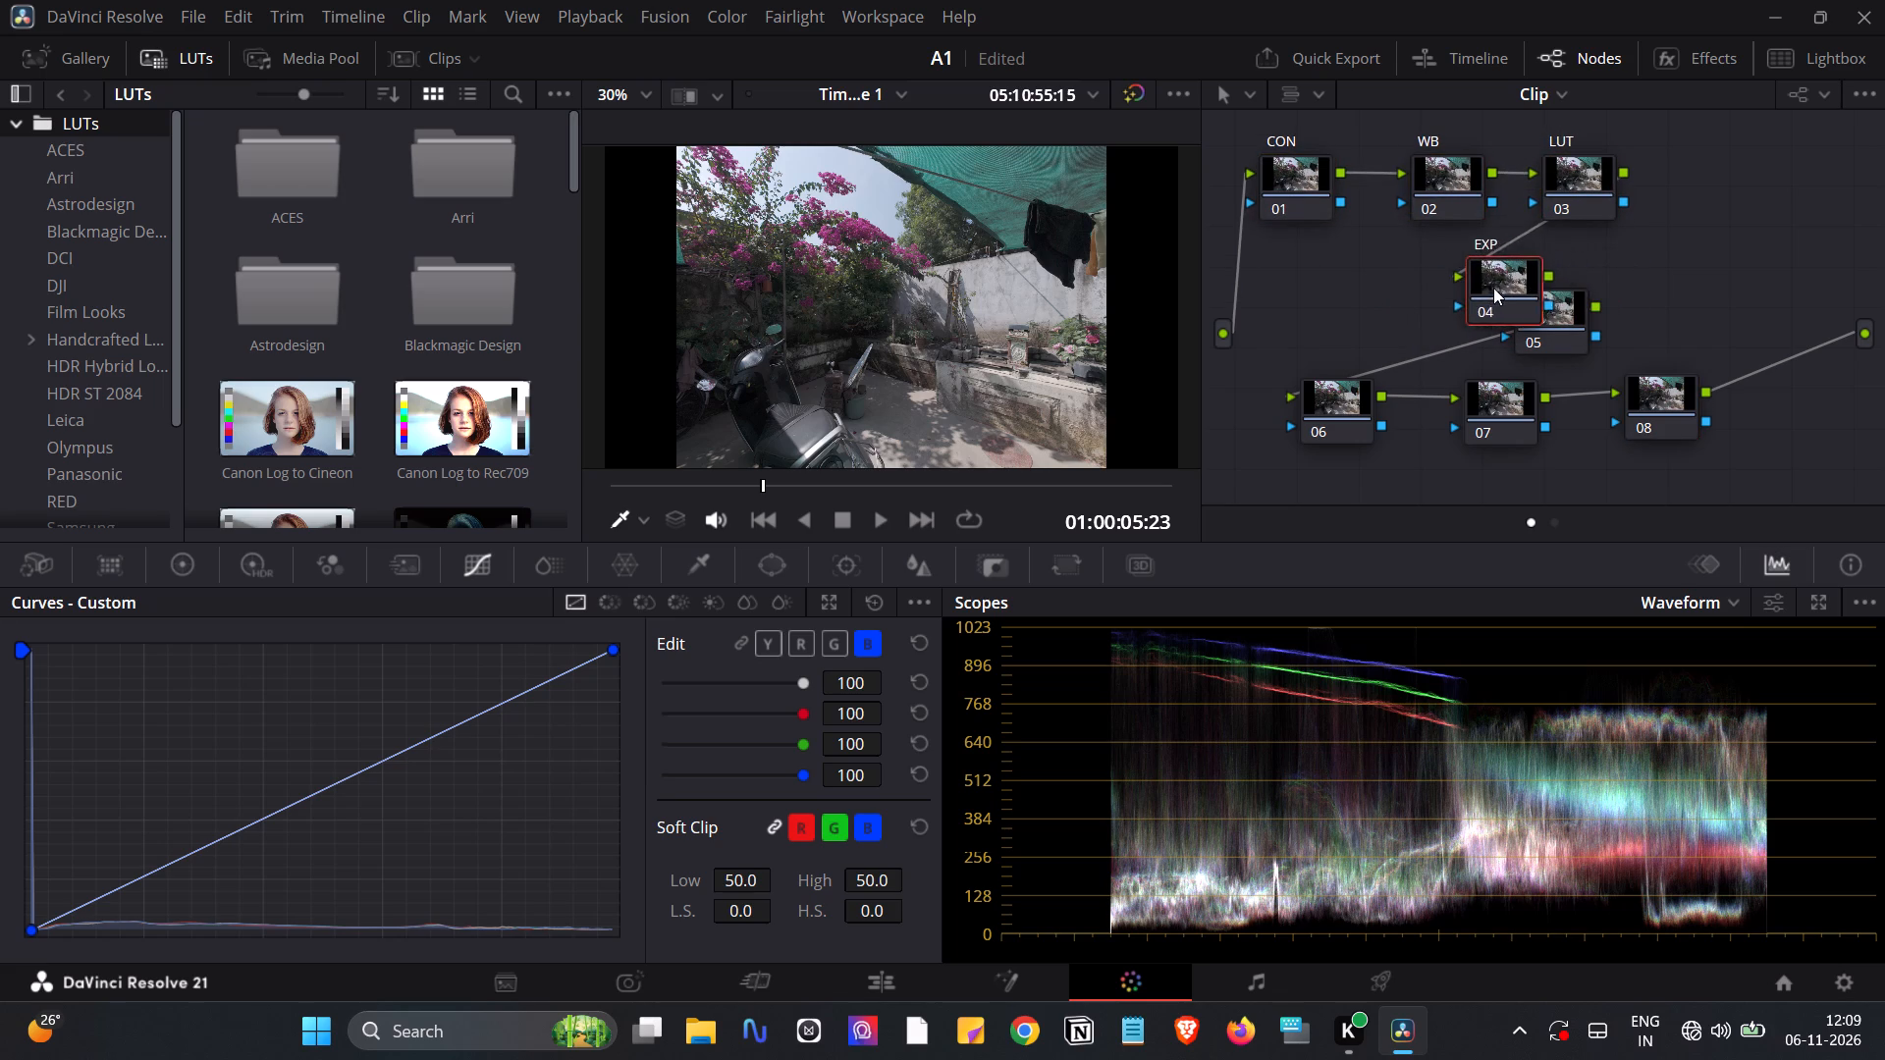
left_click_drag(1493, 288, 1562, 272)
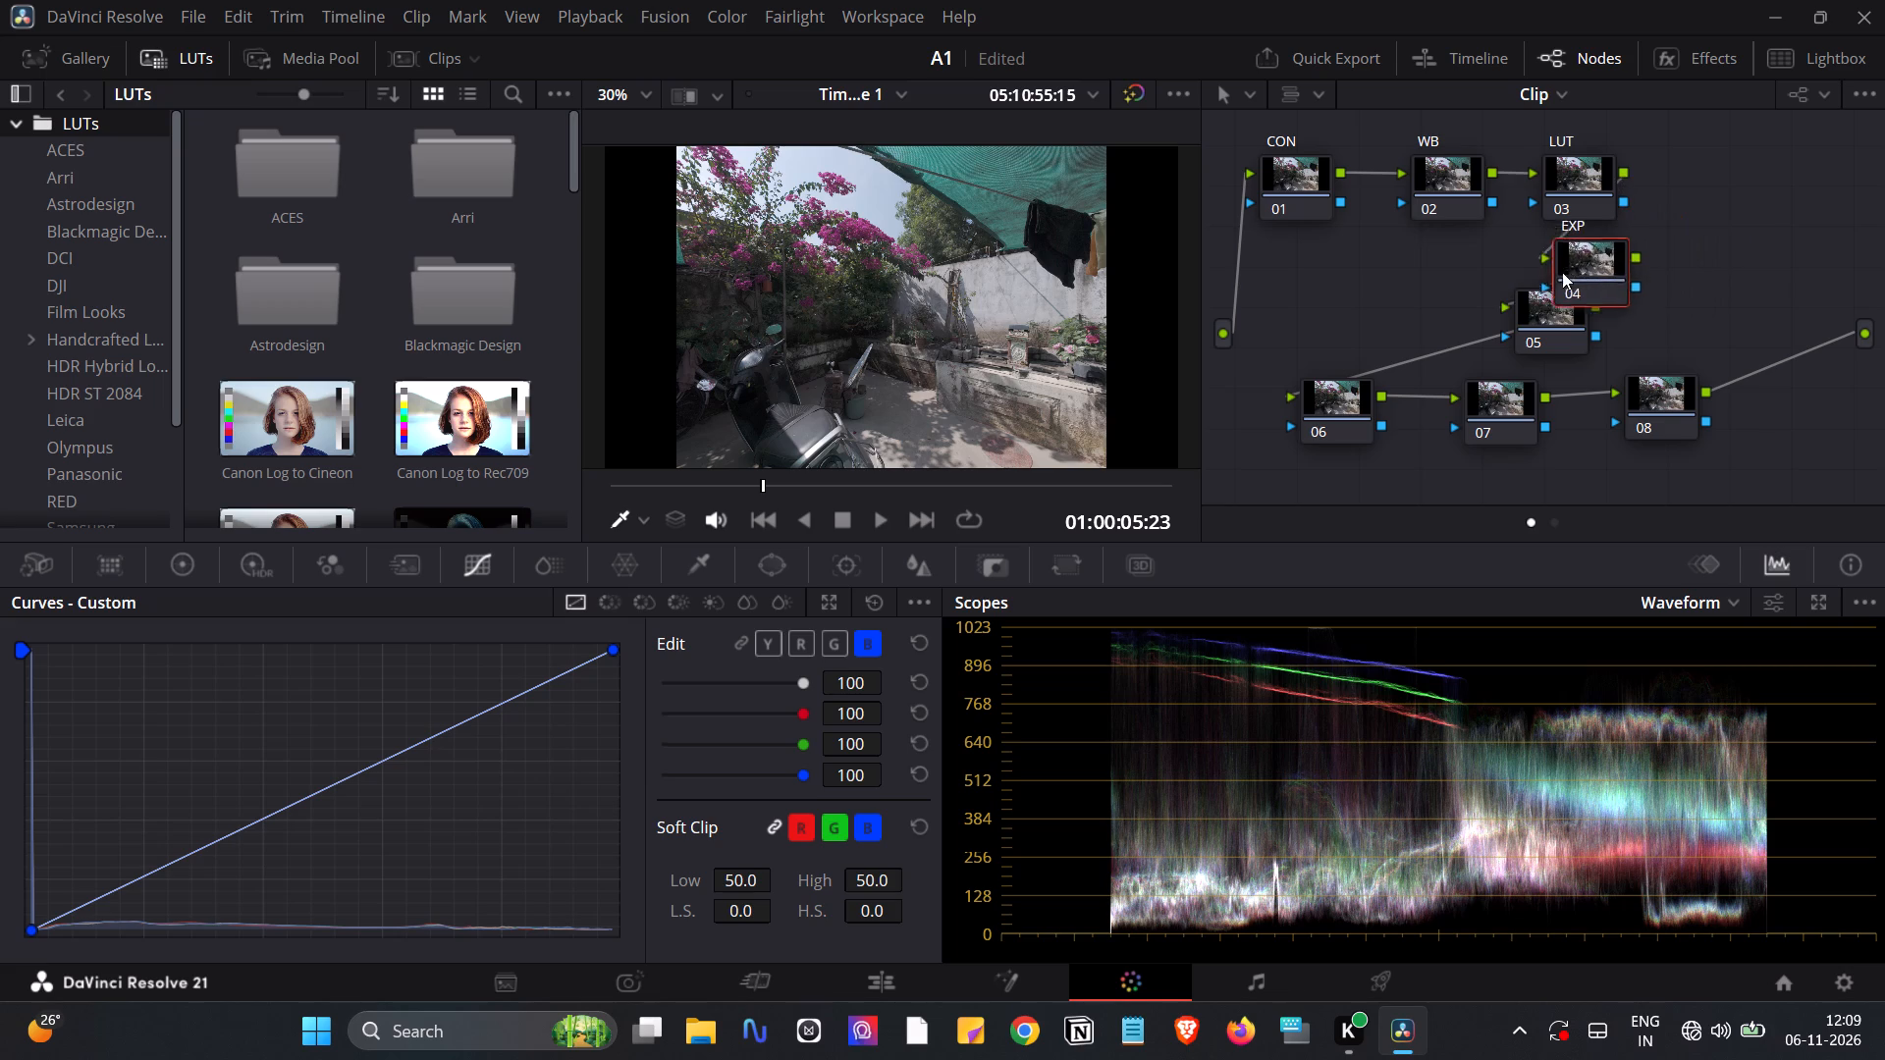
left_click_drag(1562, 272, 1578, 279)
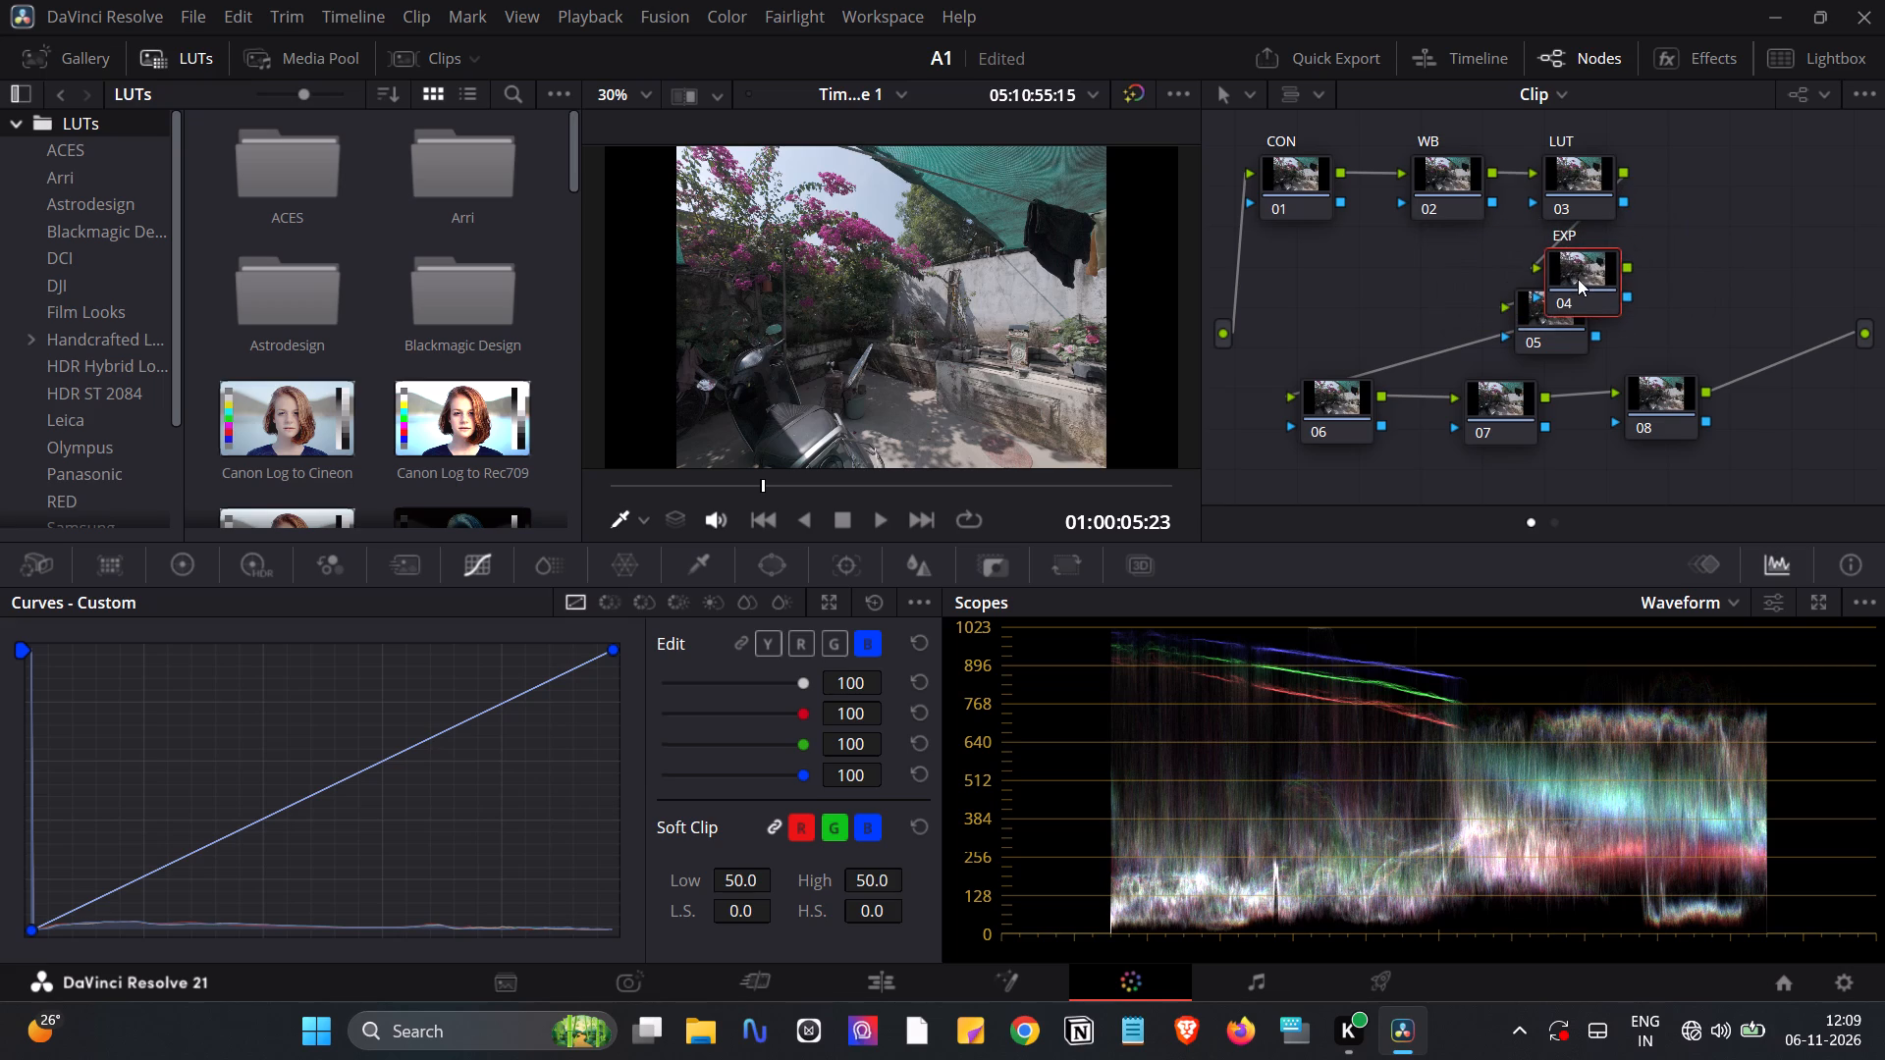
left_click_drag(1578, 279, 1408, 307)
left_click_drag(1558, 317, 1597, 307)
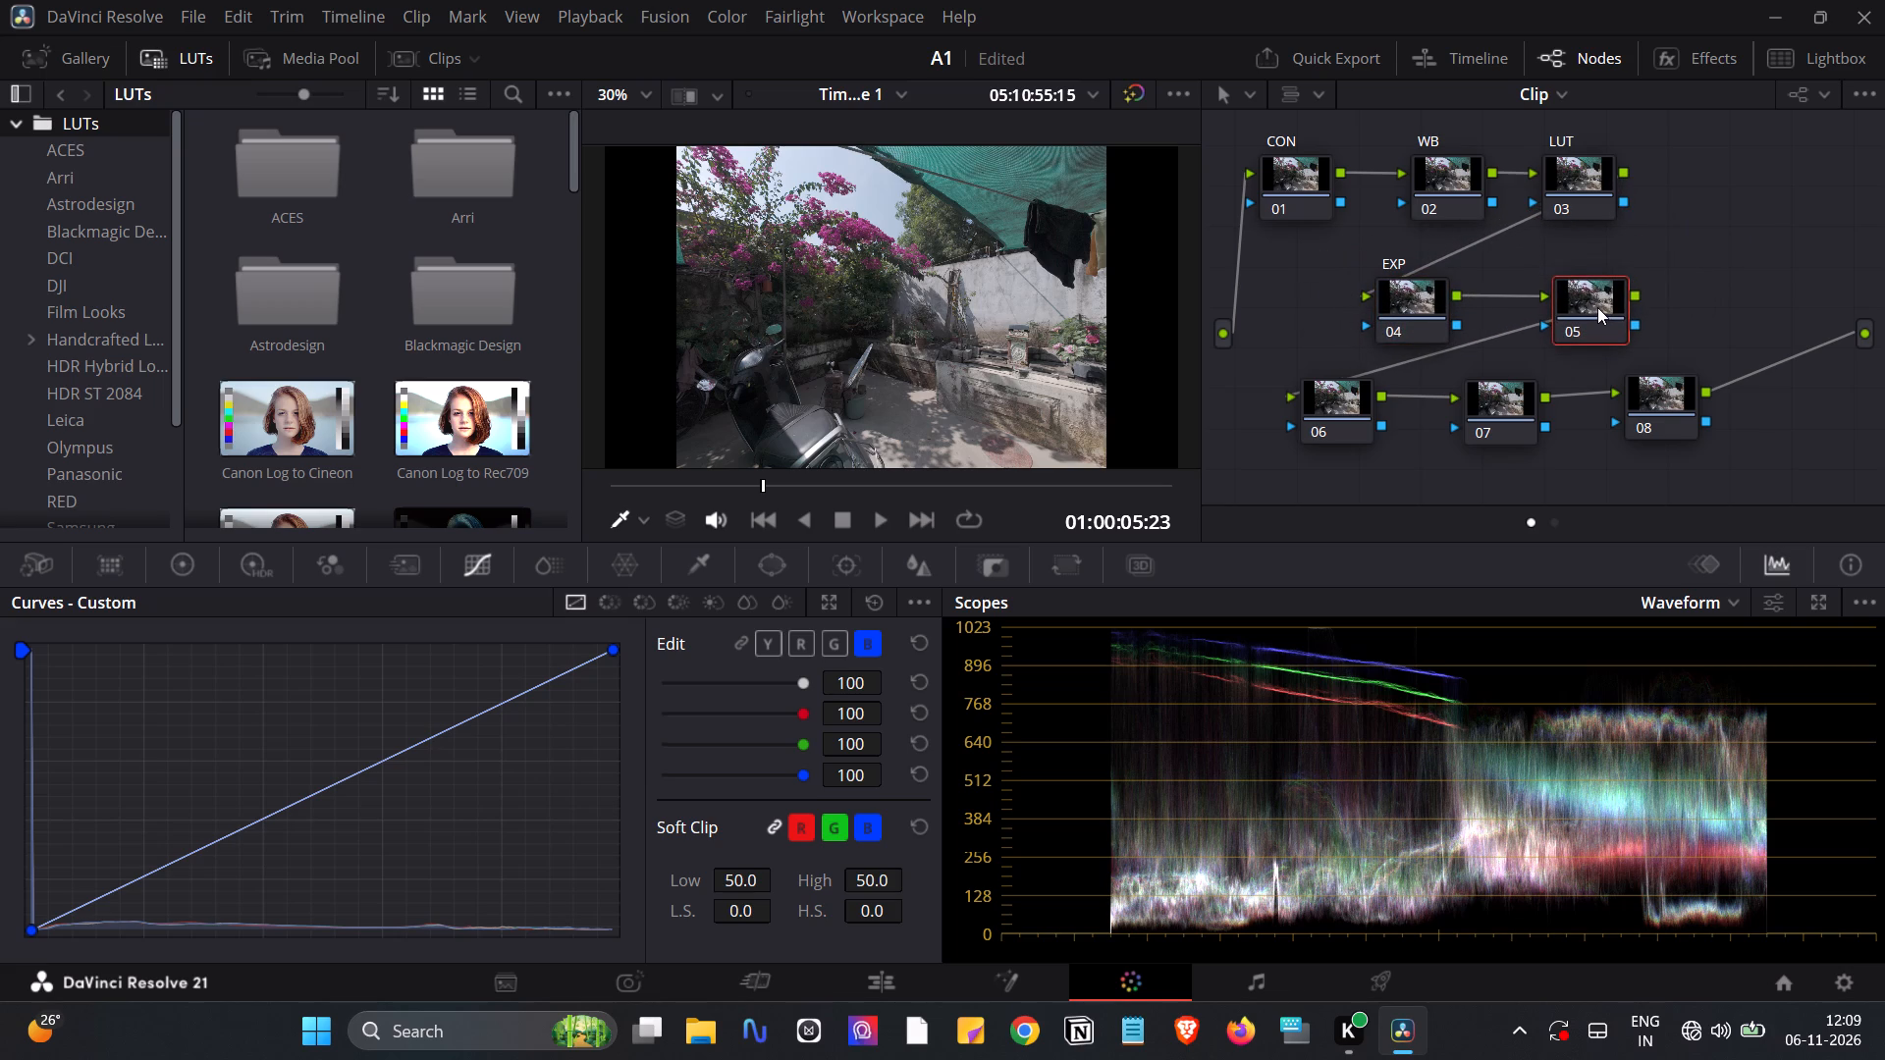
left_click_drag(1597, 307, 1598, 299)
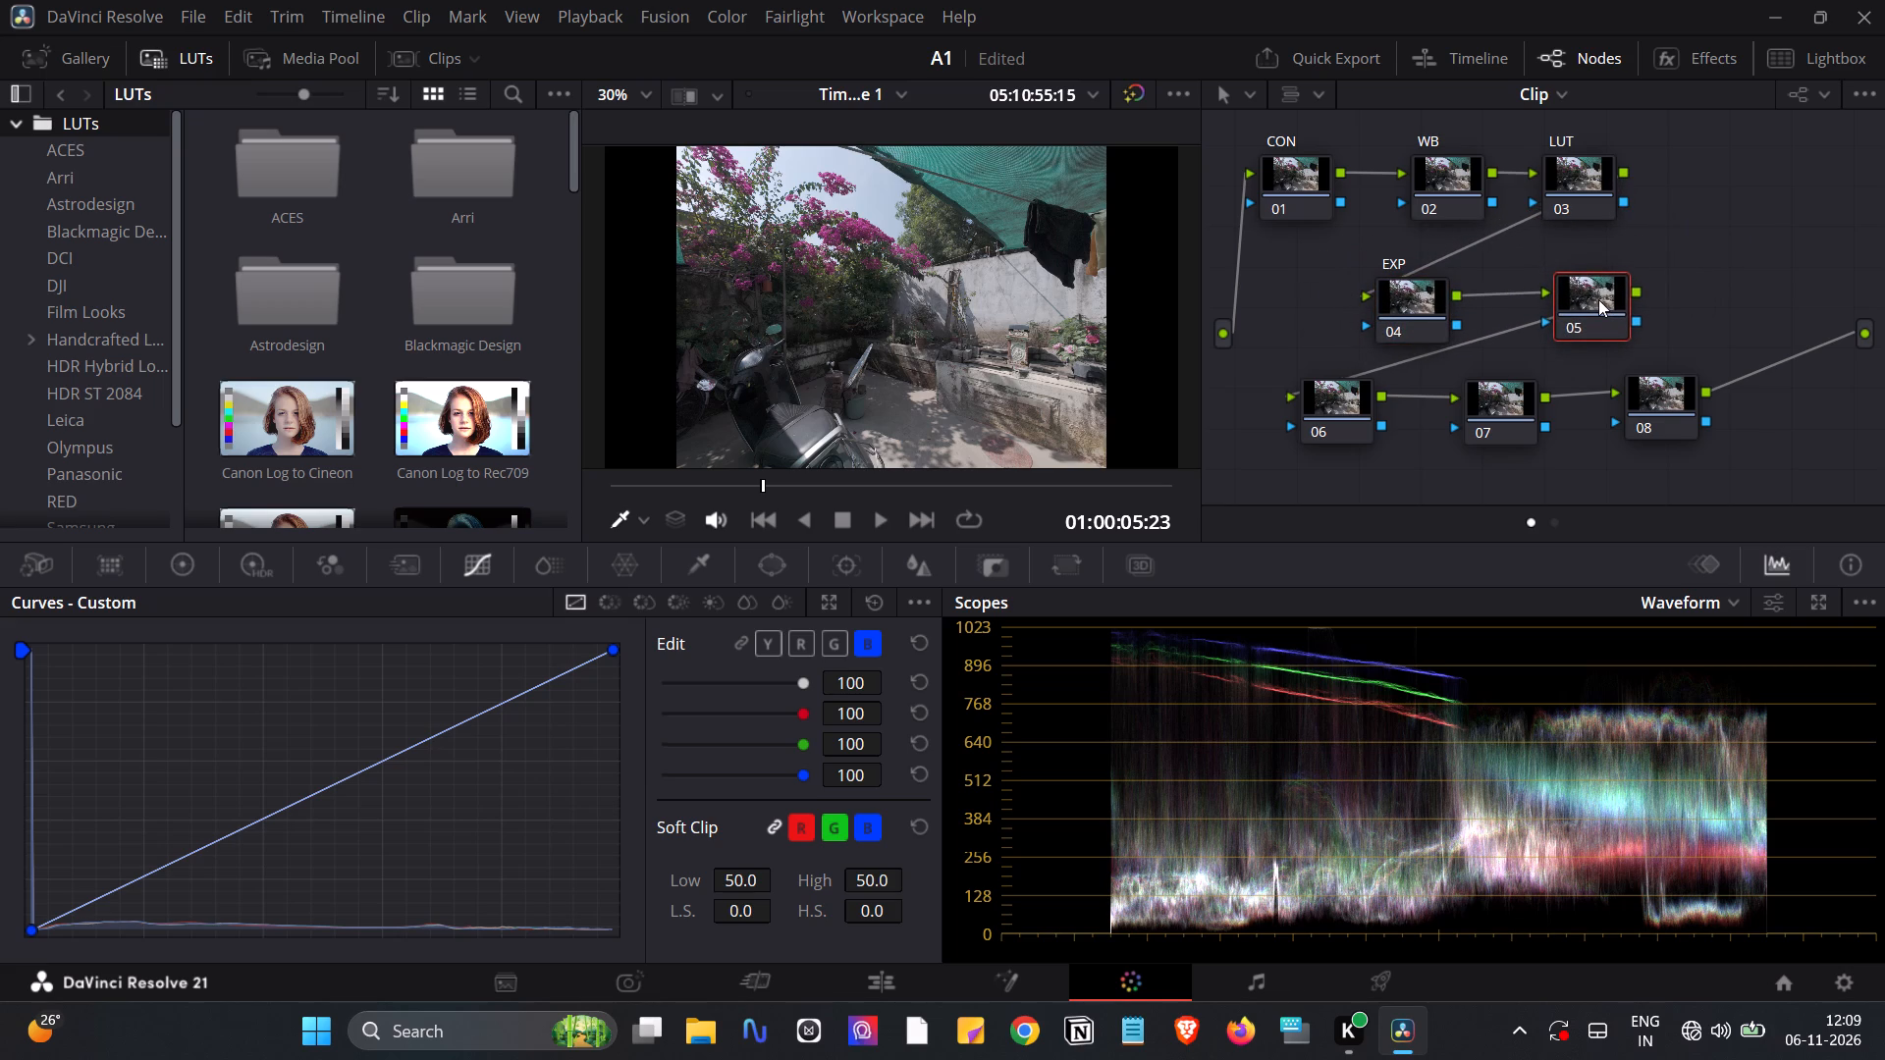
Label node 05 as SAT.
right_click(1598, 299)
left_click(1582, 351)
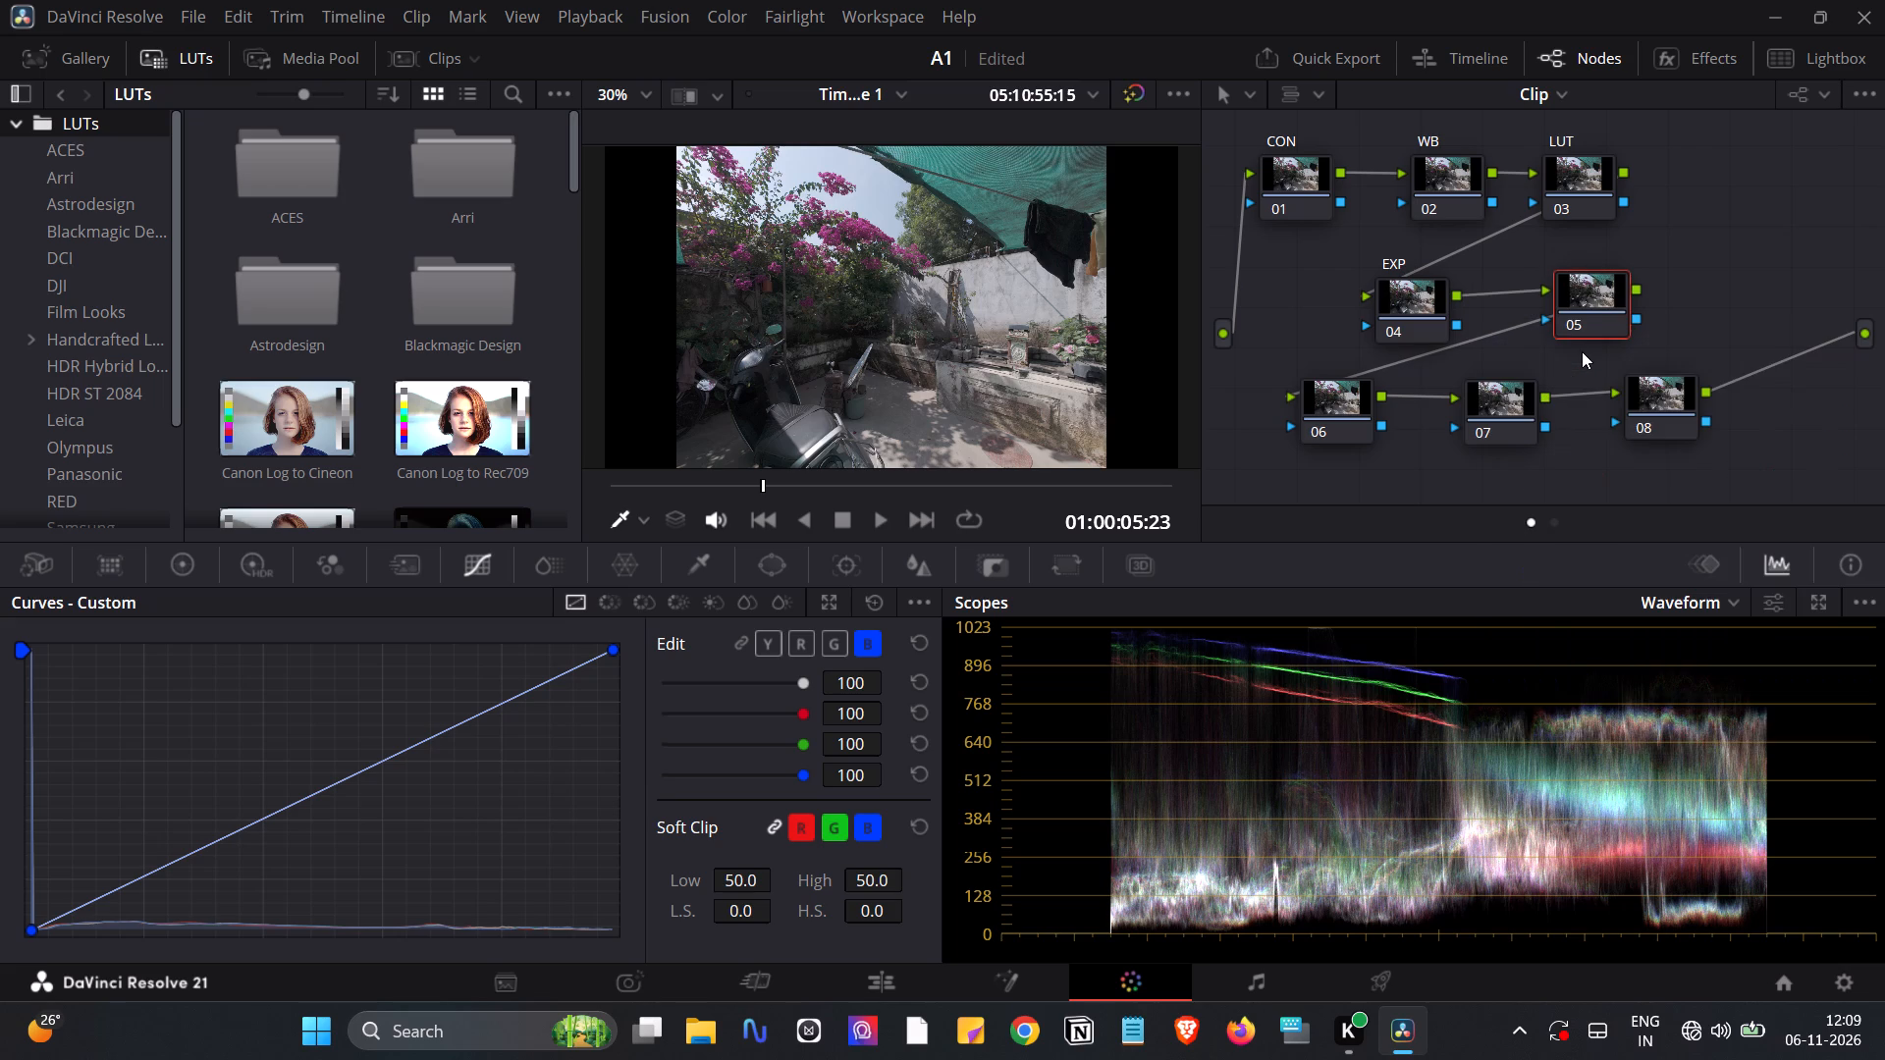
type("SAT")
Move nodes 06, 07 and 08 slightly lower in the node graph, keeping them in a roughly level third row.
left_click_drag(1304, 415, 1319, 429)
left_click_drag(1319, 429, 1332, 463)
left_click_drag(1508, 420, 1508, 422)
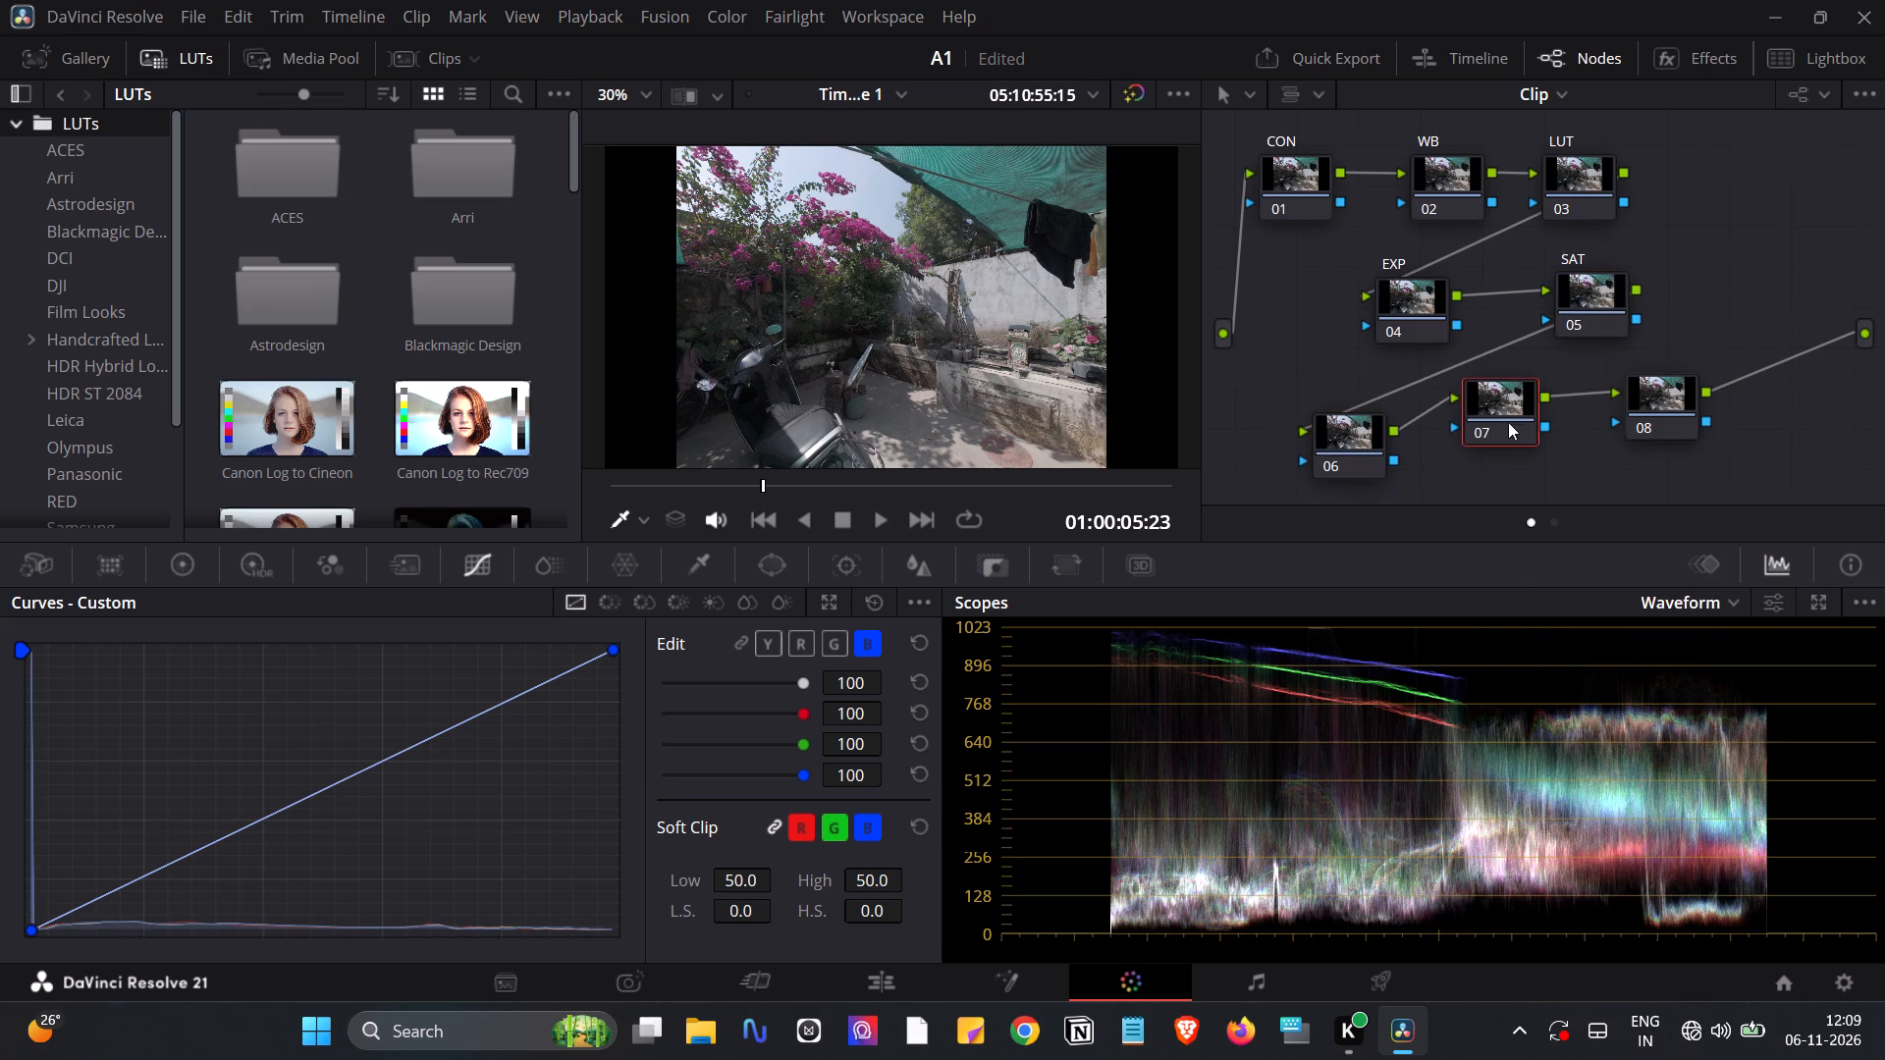
left_click_drag(1508, 422, 1501, 452)
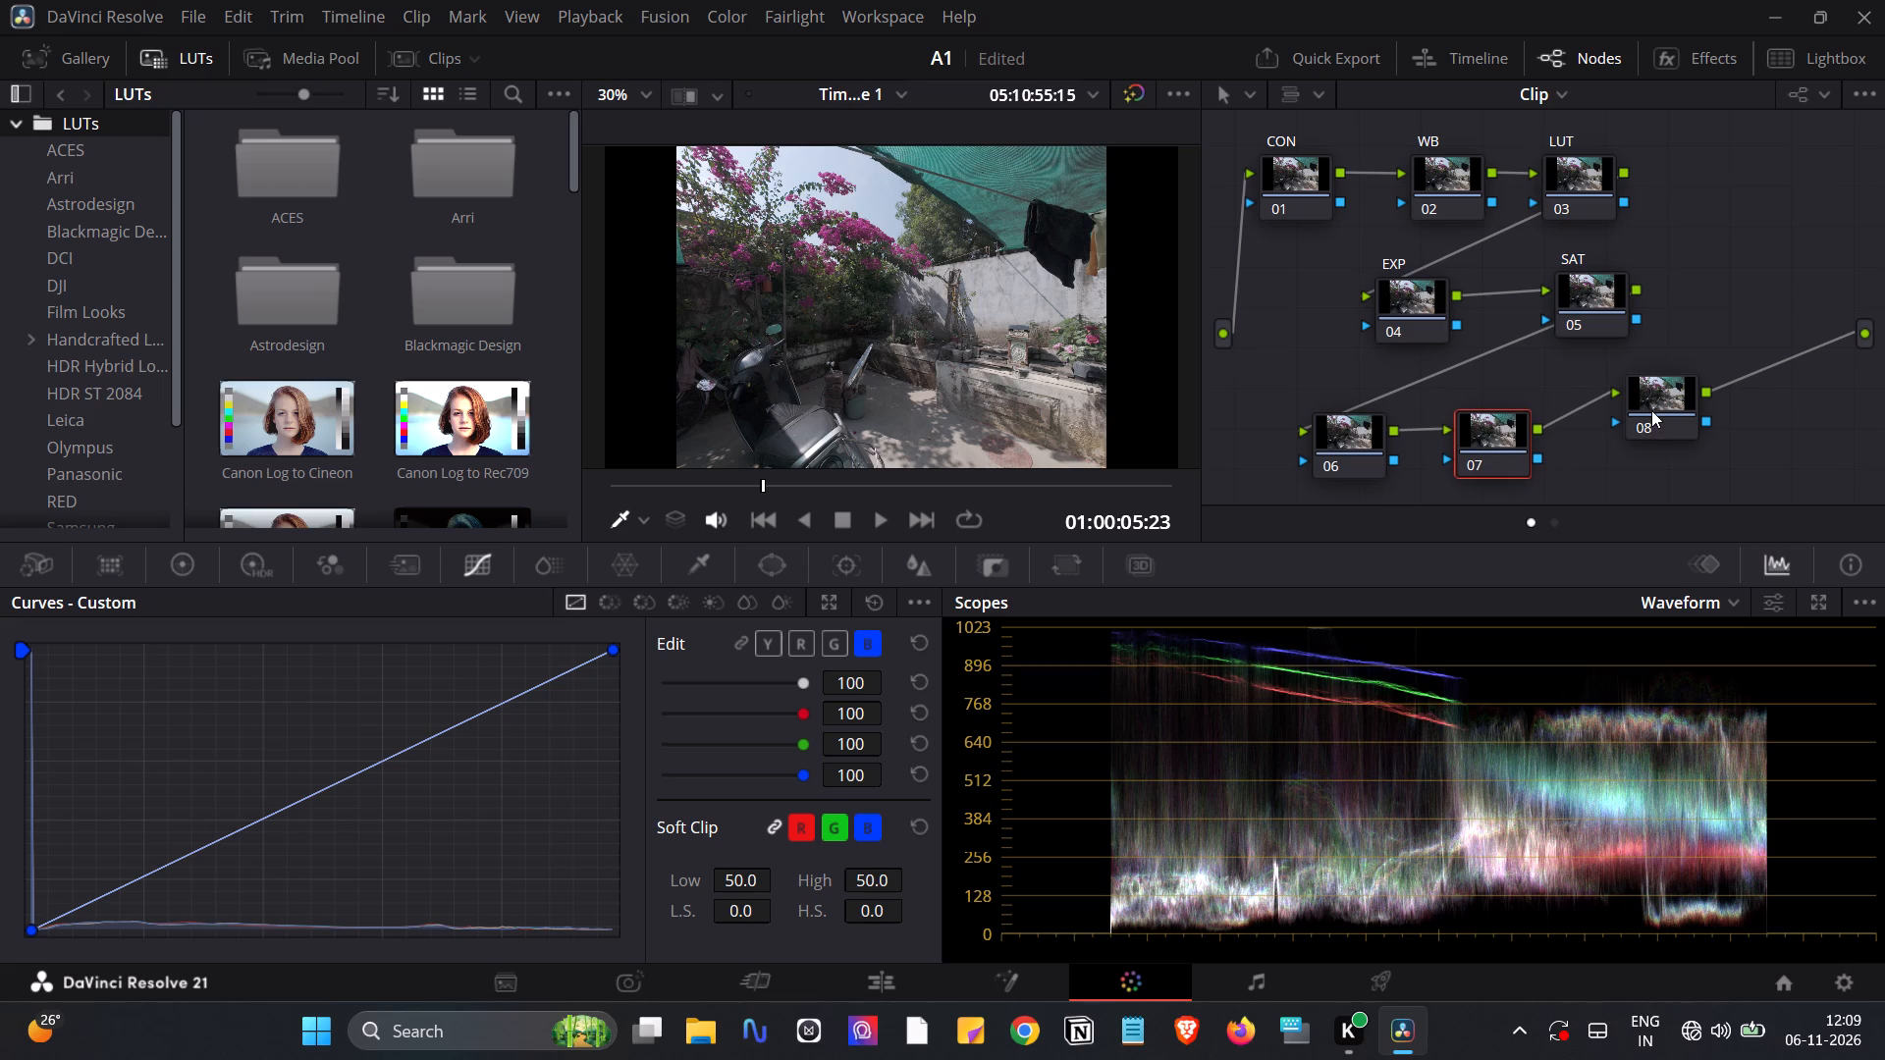
left_click_drag(1651, 410, 1619, 443)
Shift the SAT and EXP nodes slightly downward so they form a level second row.
left_click_drag(1607, 307, 1610, 325)
left_click_drag(1397, 298, 1397, 300)
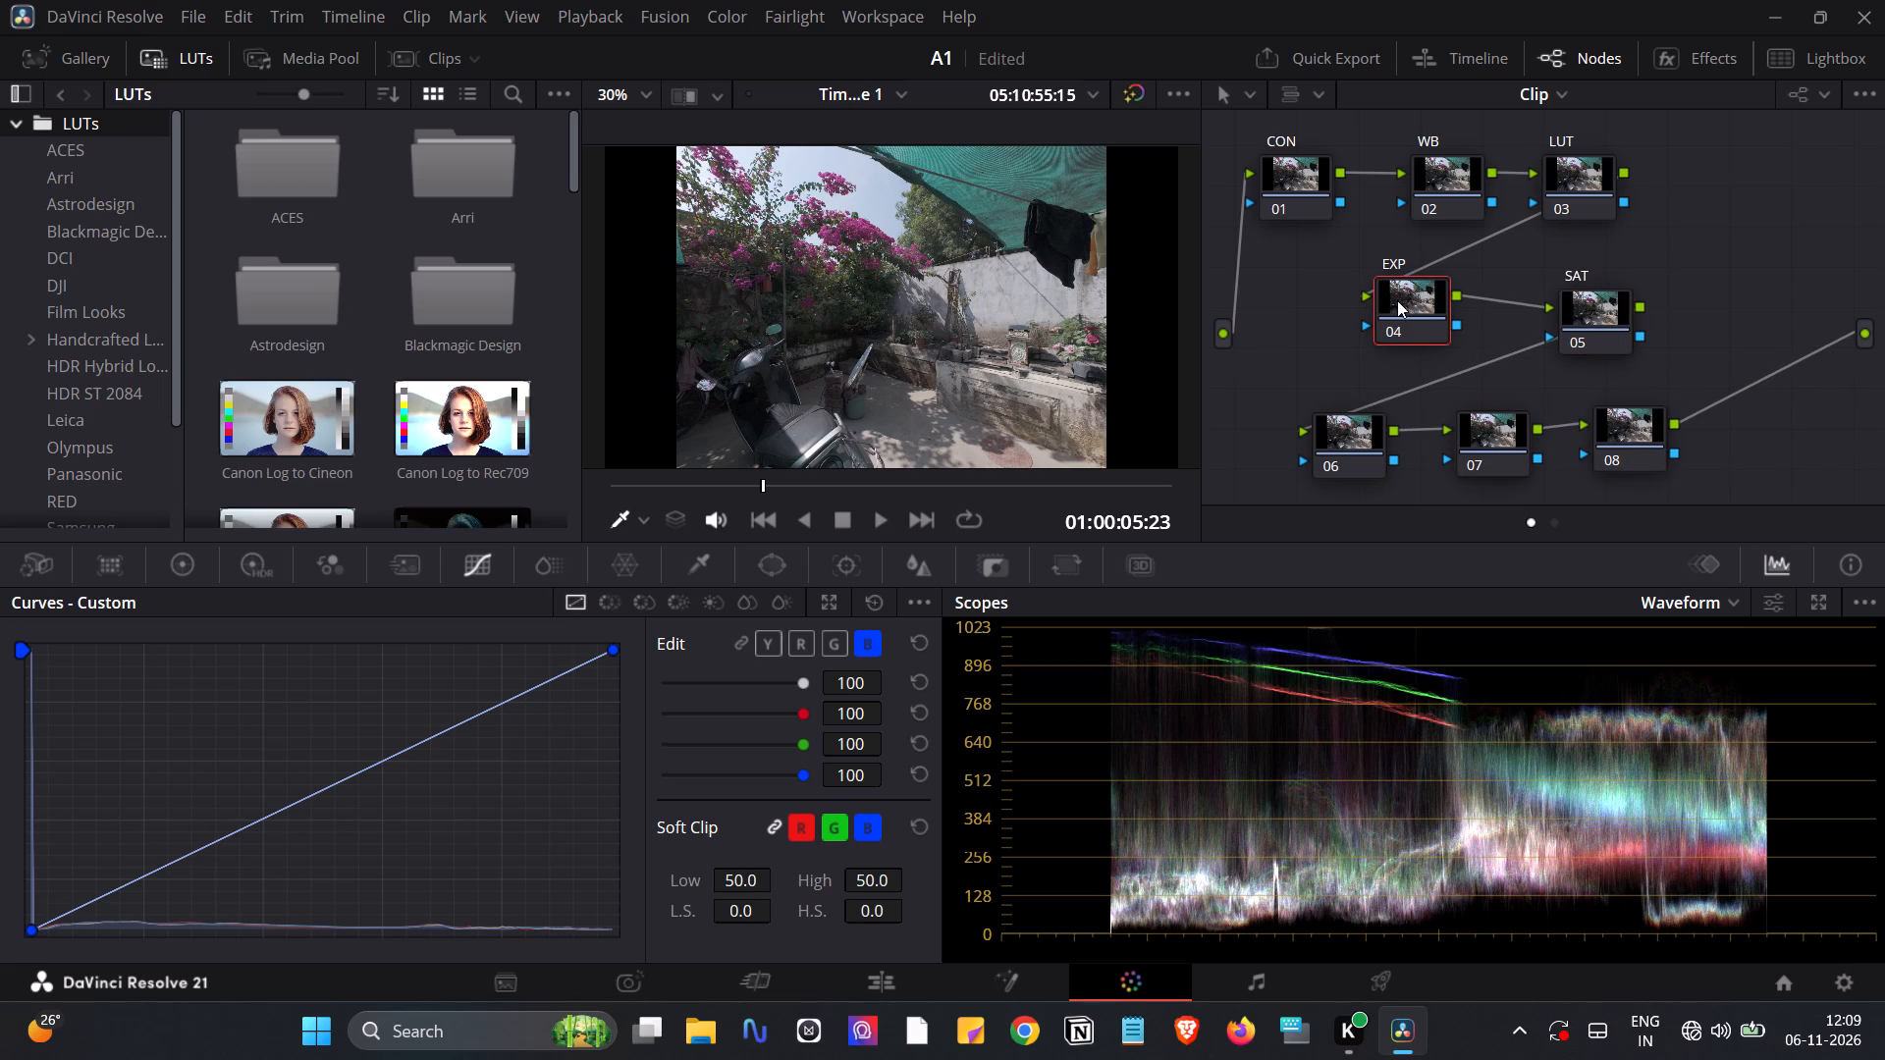
left_click_drag(1397, 300, 1400, 311)
Label node 06 as BLUR.
left_click(1352, 435)
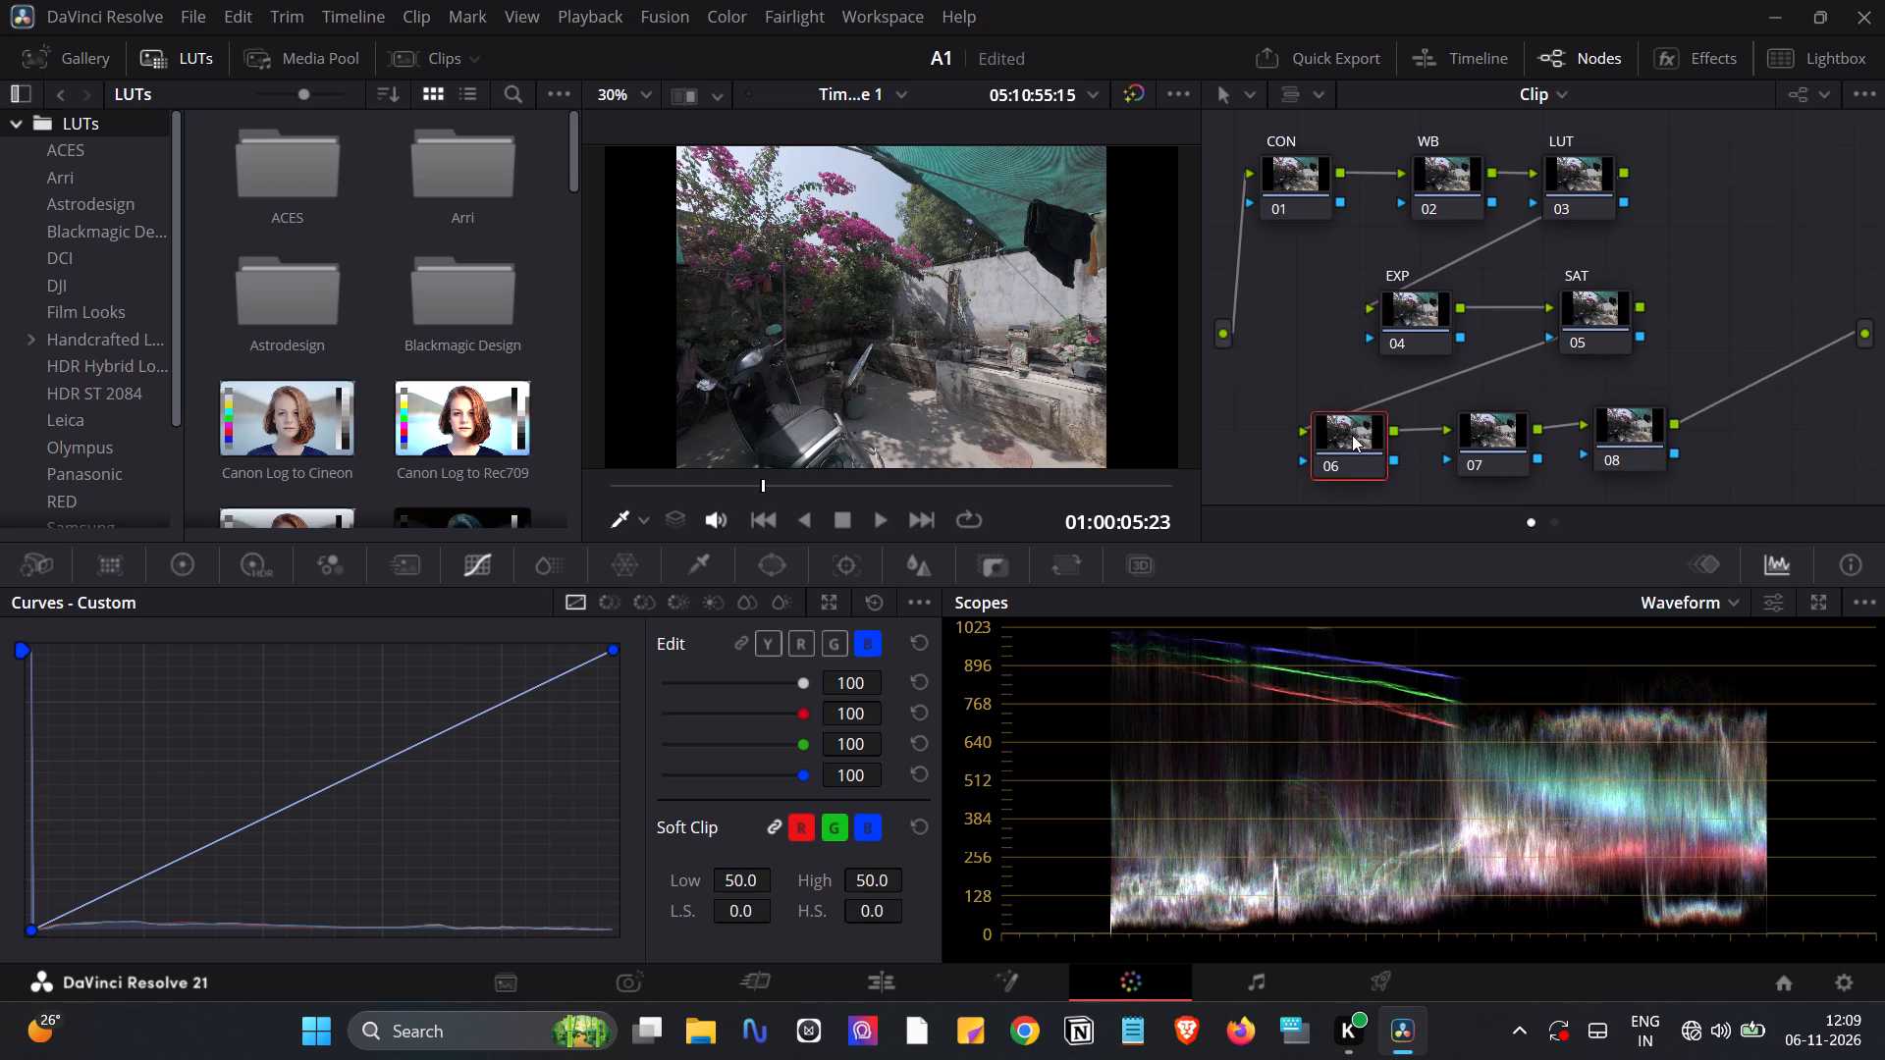
right_click(1352, 435)
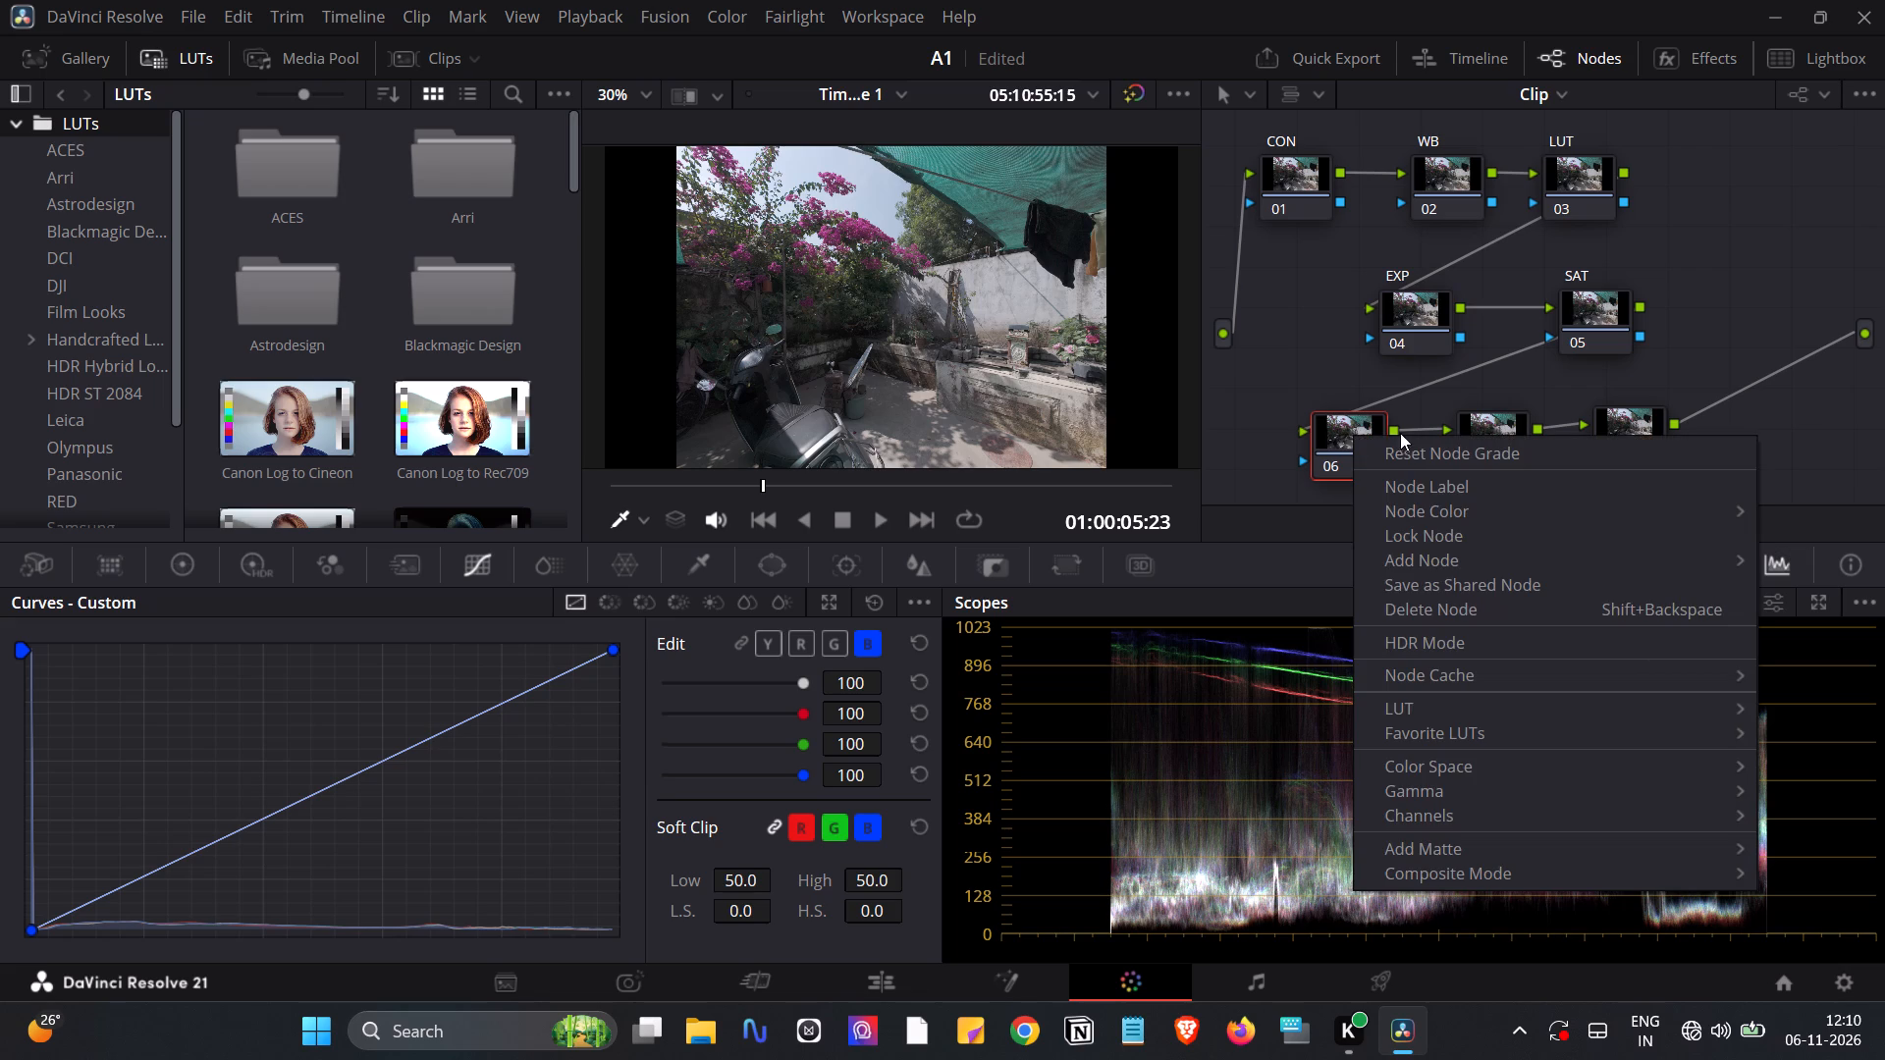
left_click(1440, 489)
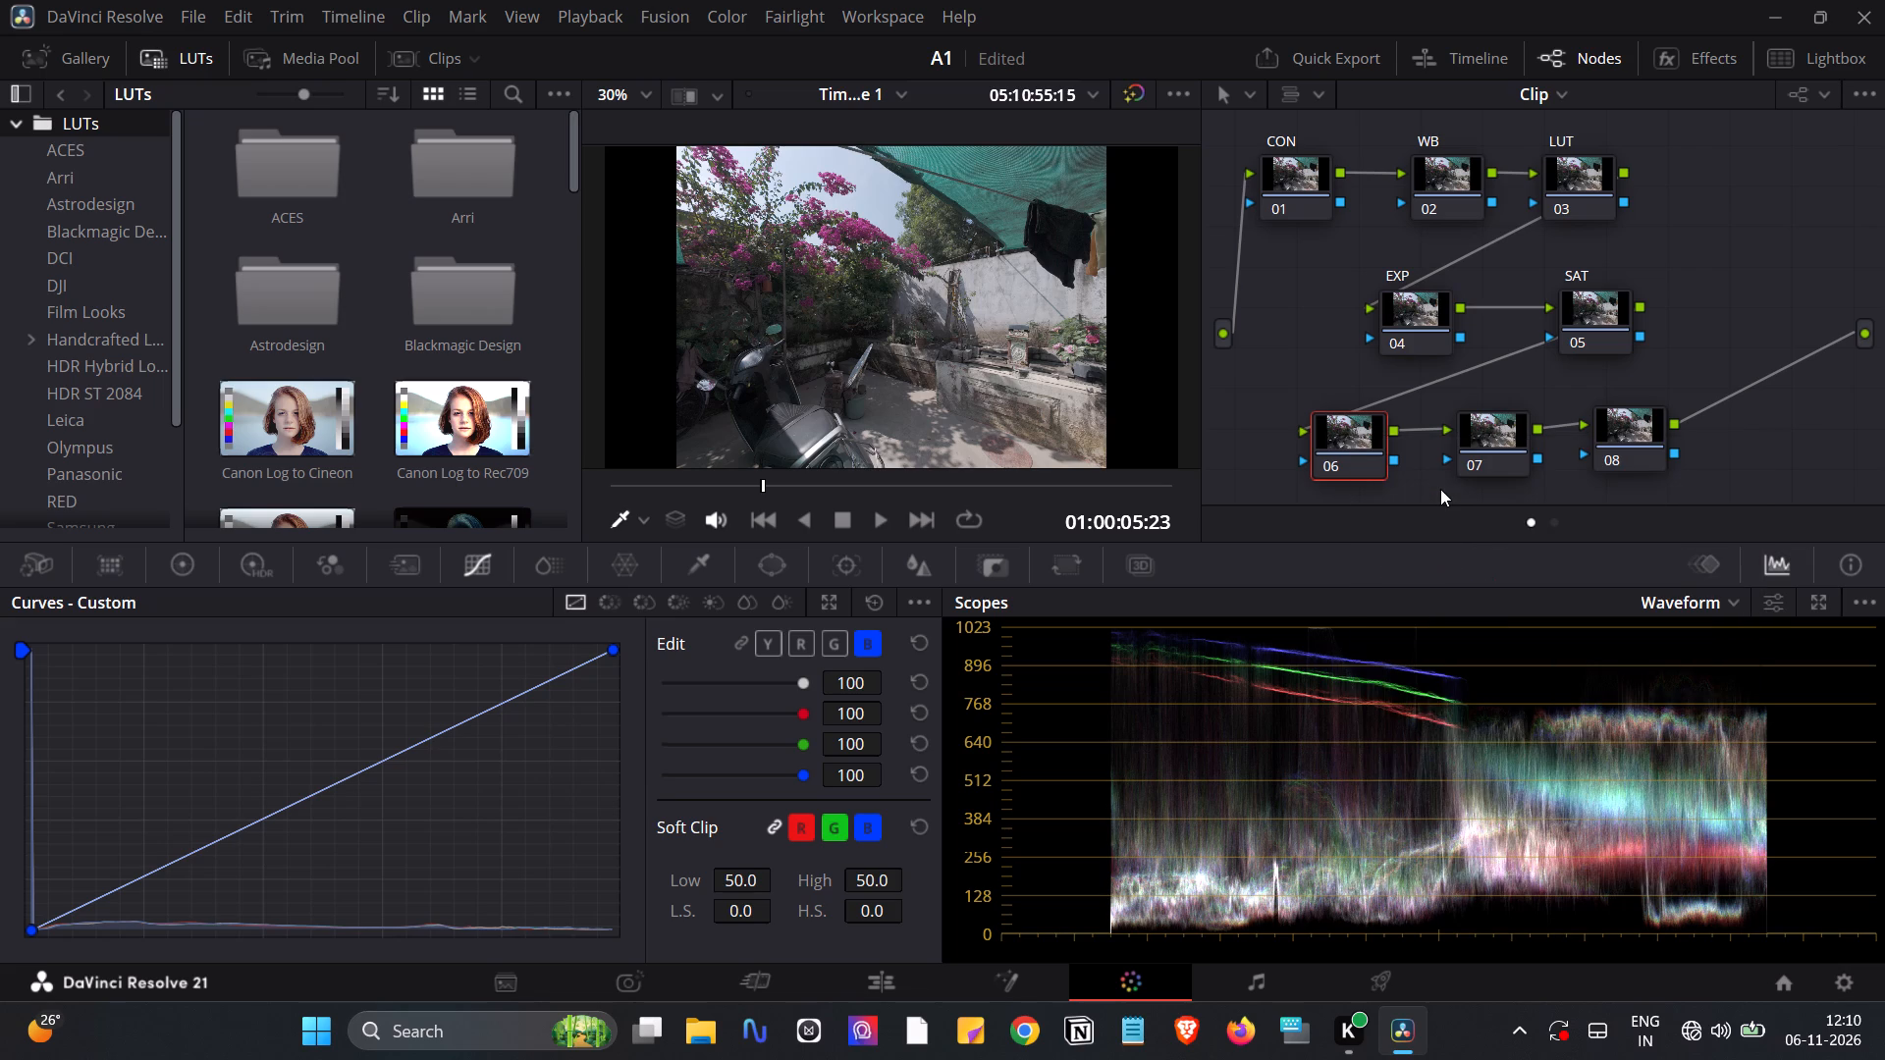
type("BLU")
key("shift+r")
Label node 07 as HAL.
left_click(1510, 440)
right_click(1510, 440)
left_click(1535, 503)
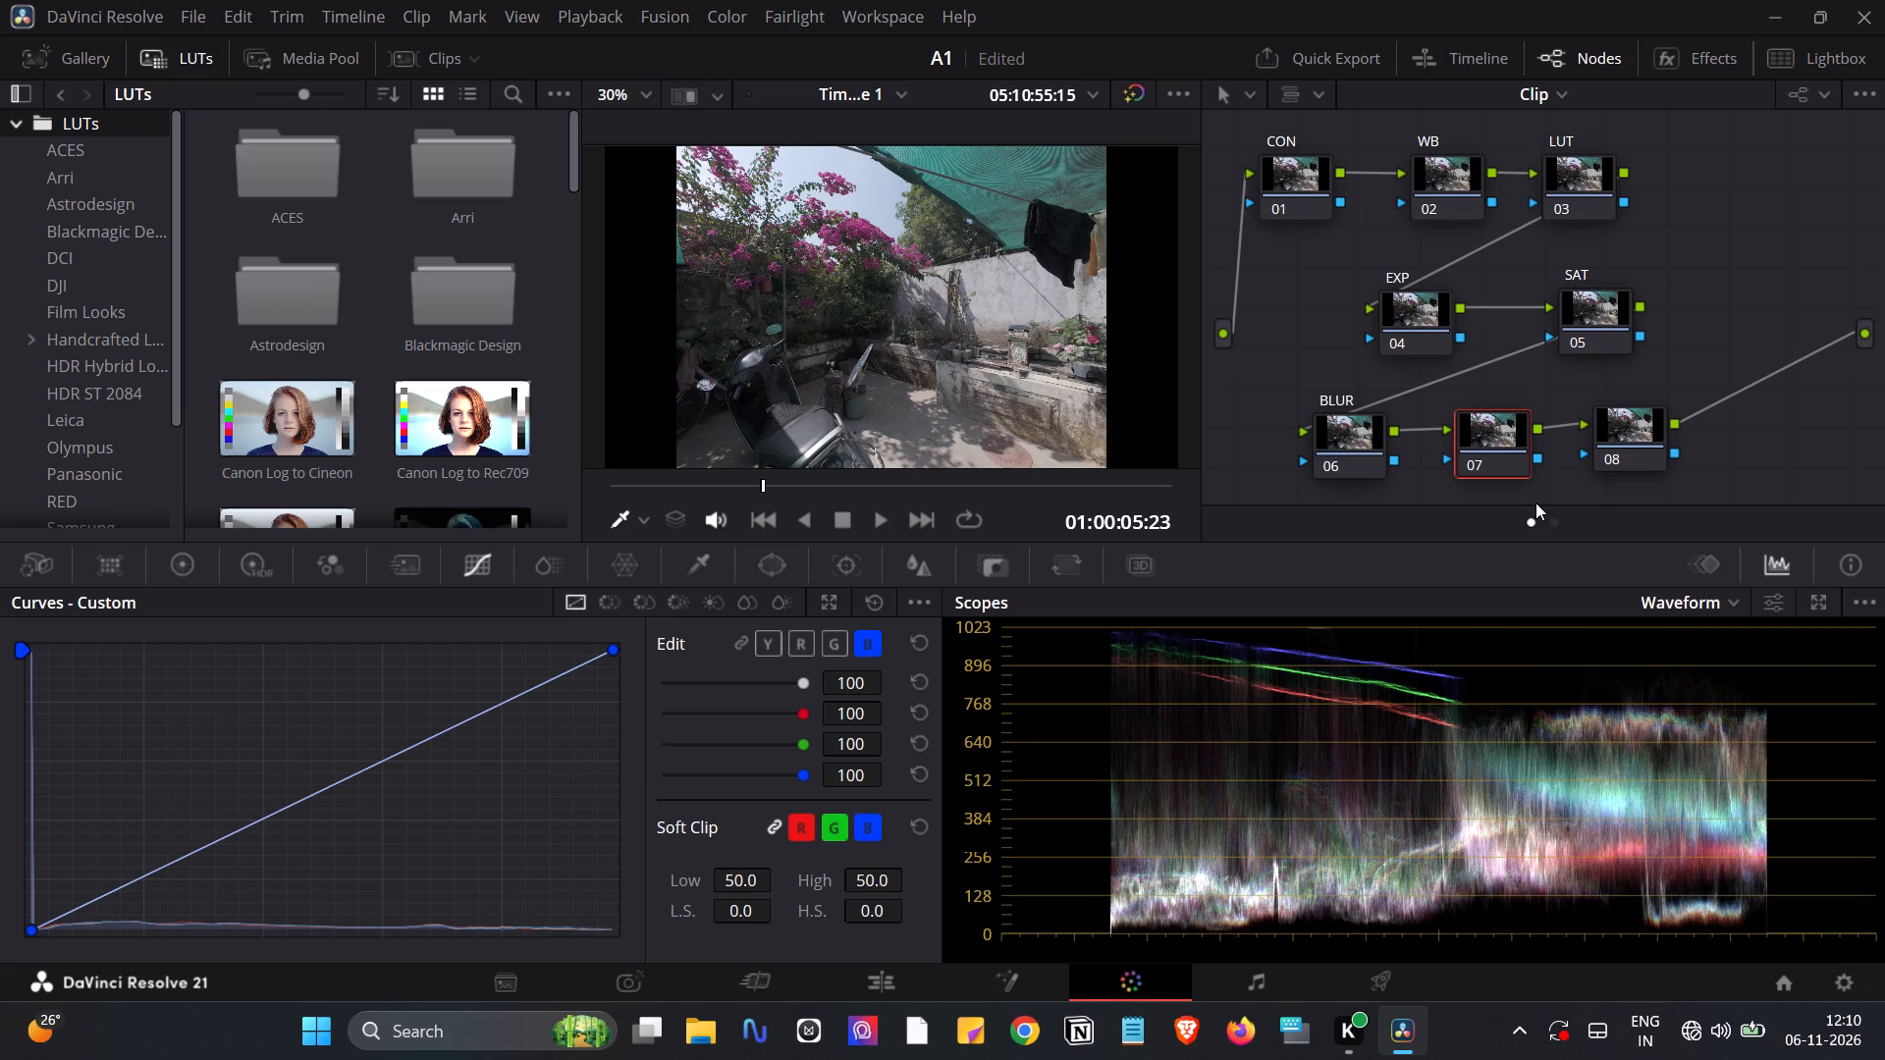
type("HA")
key("shift+l")
Label node 08 as GR.
left_click(1628, 437)
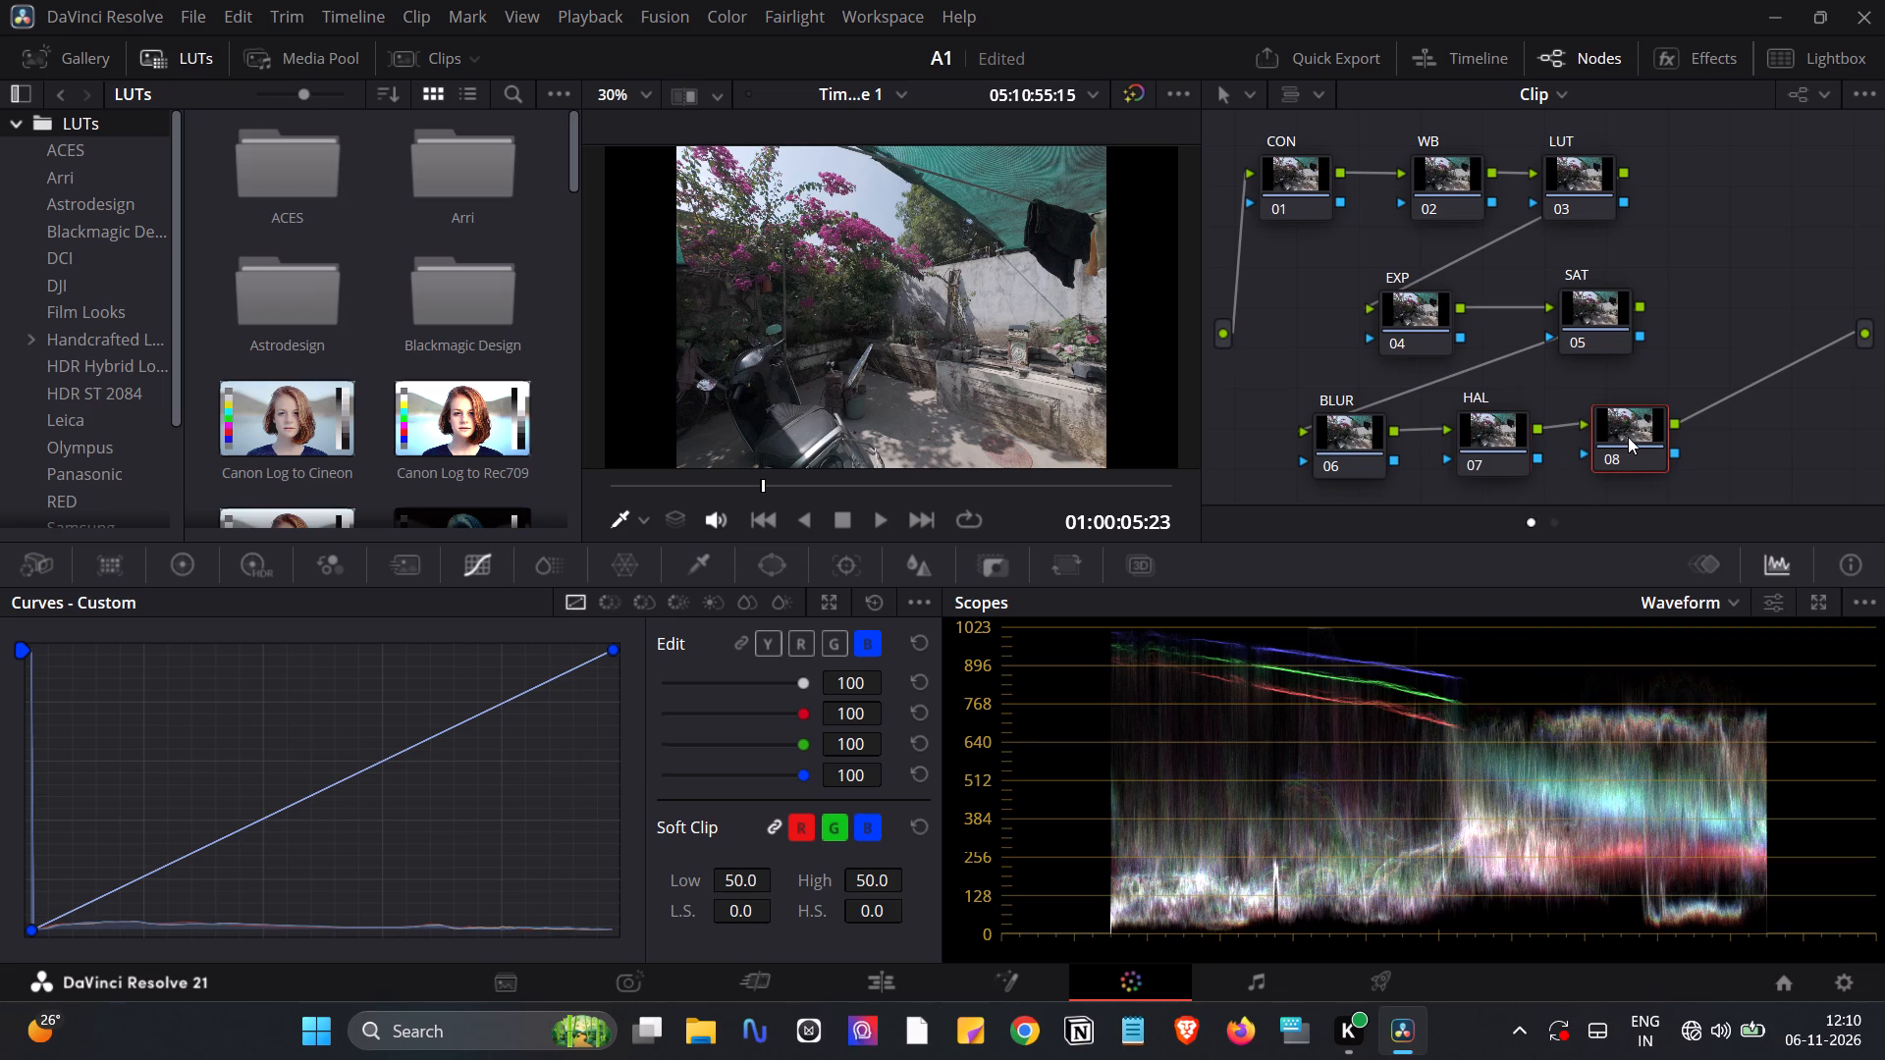
right_click(1628, 437)
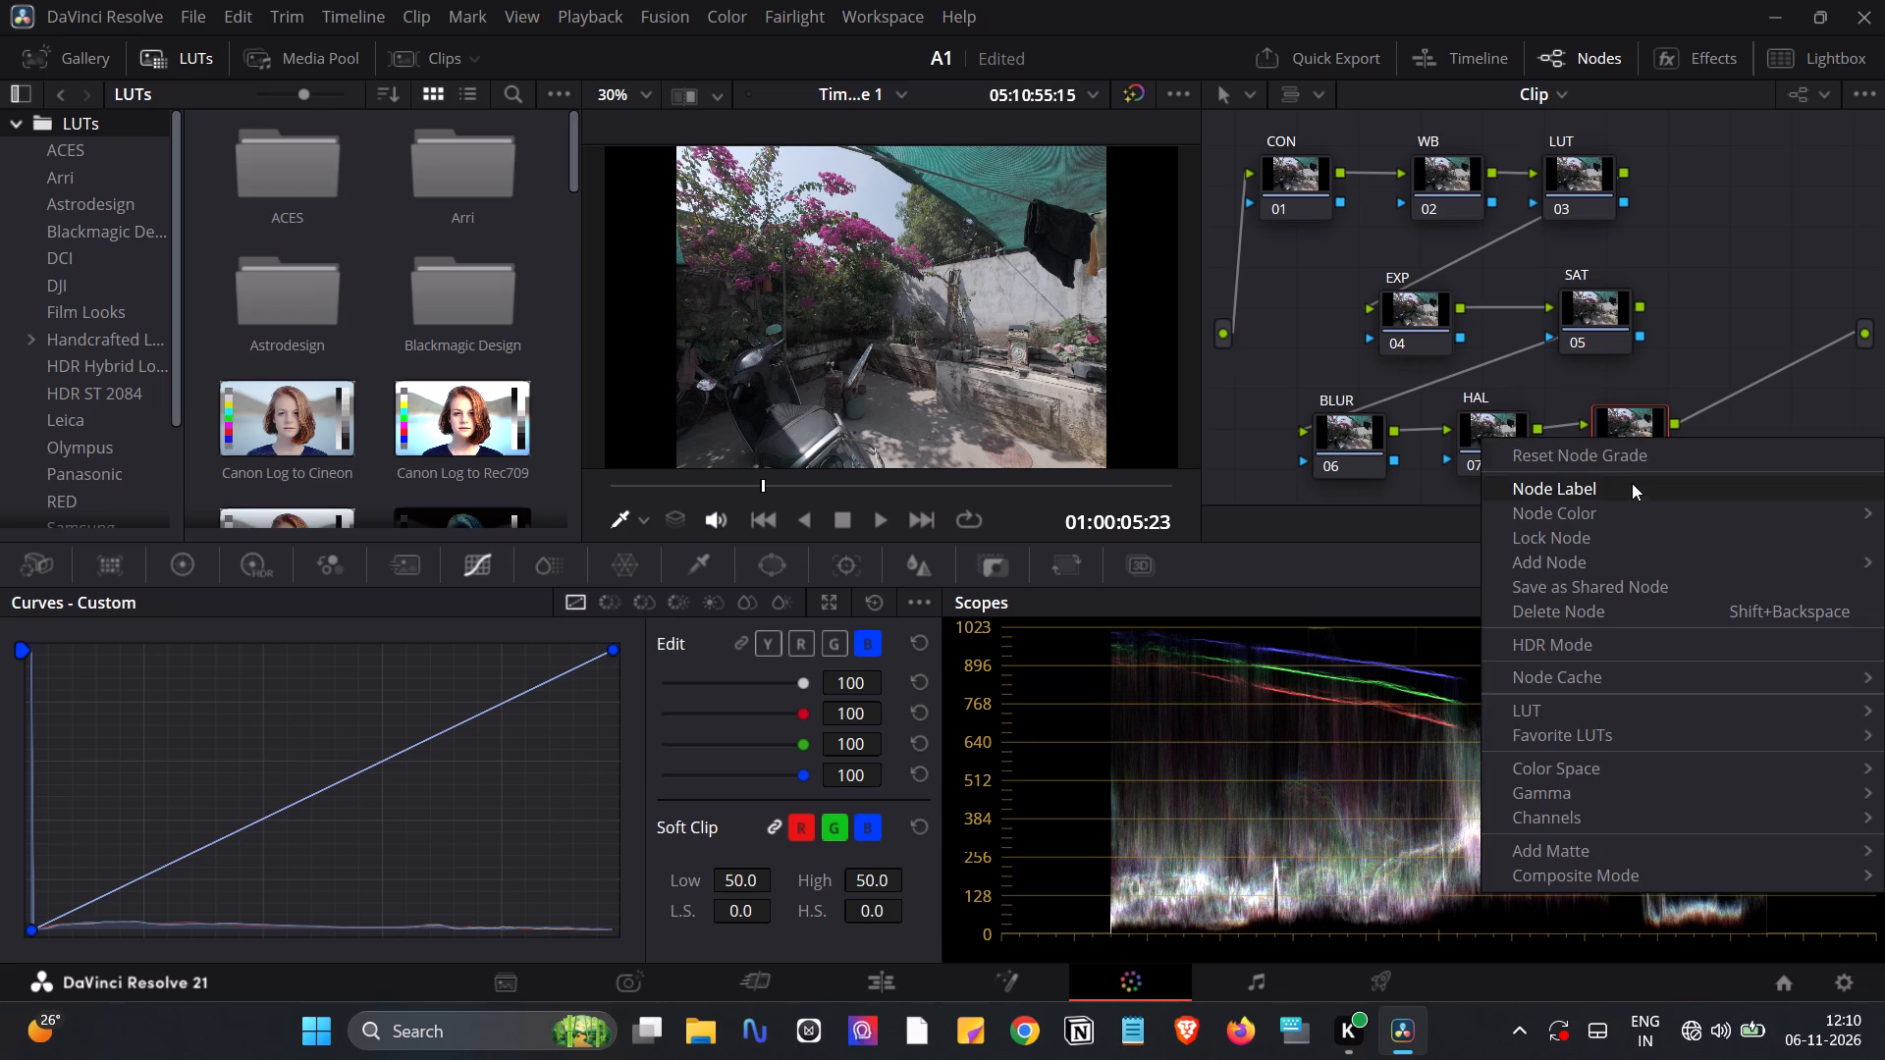
left_click(1636, 489)
key("shift+g")
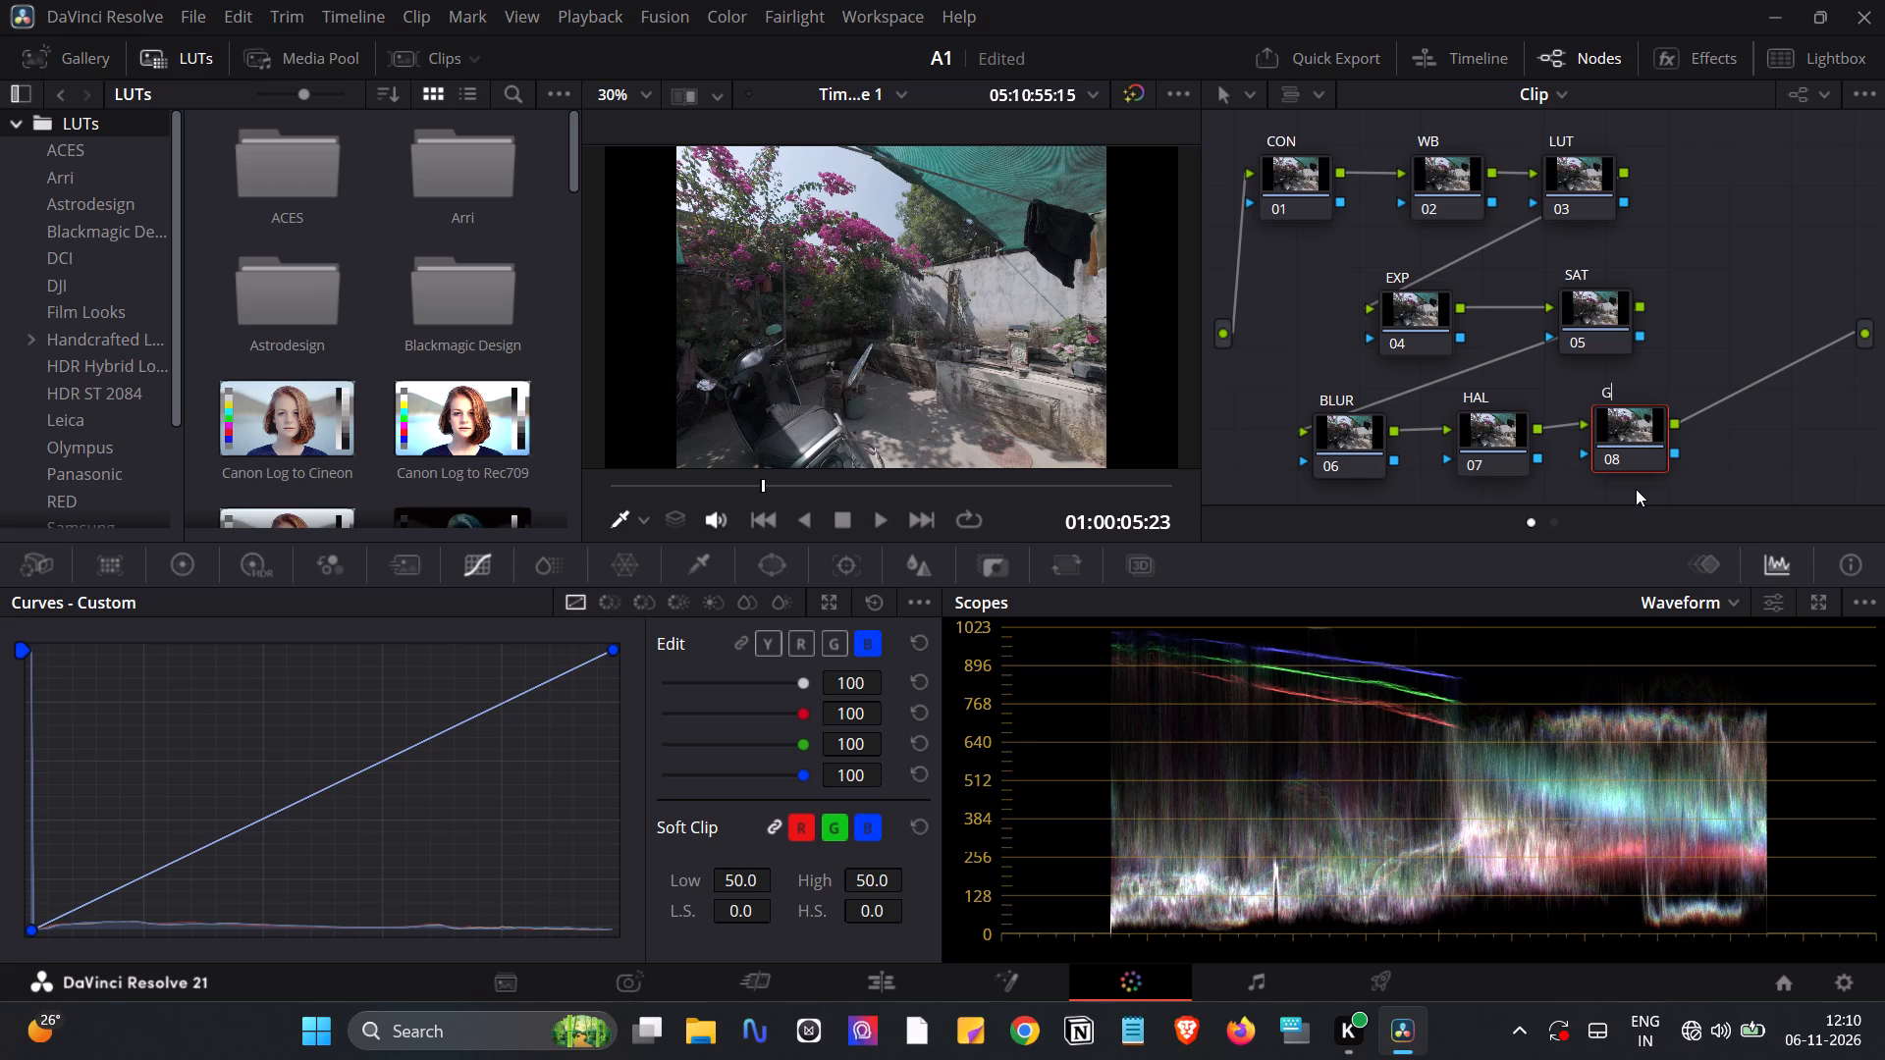
key("shift+r")
key("Return")
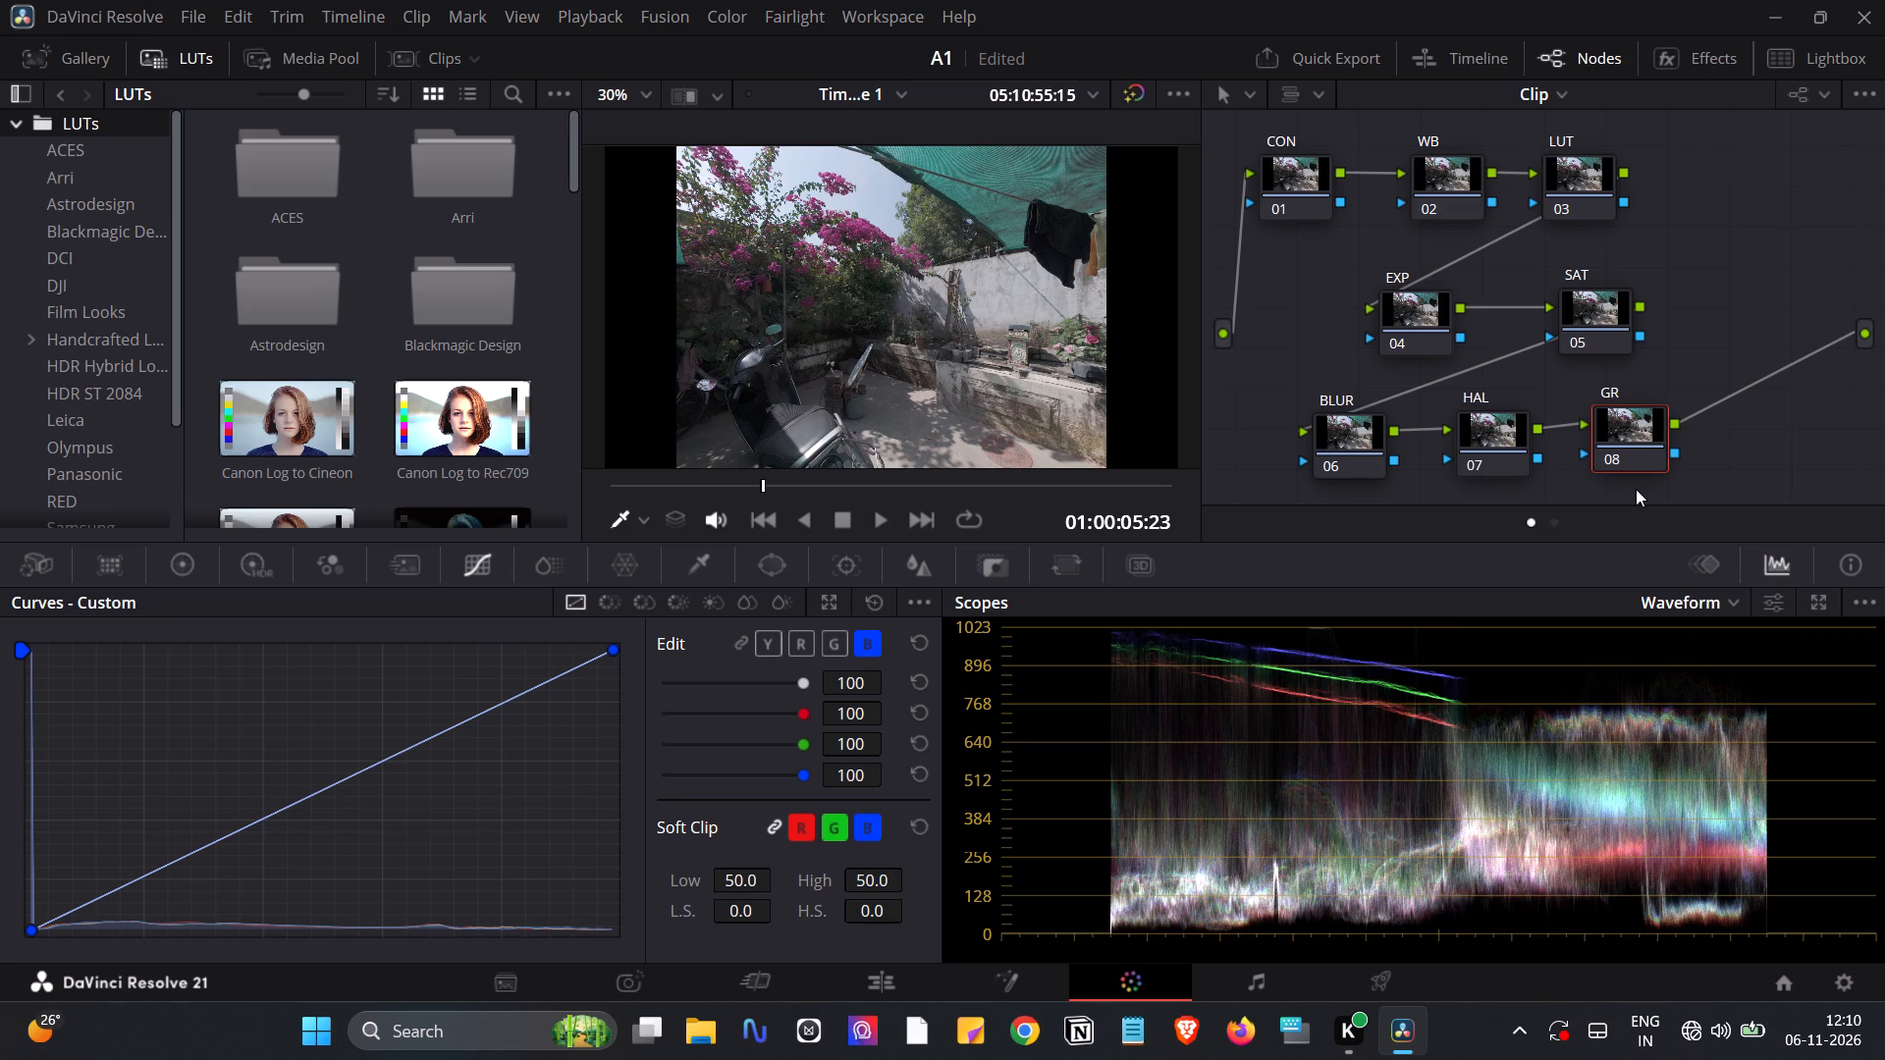
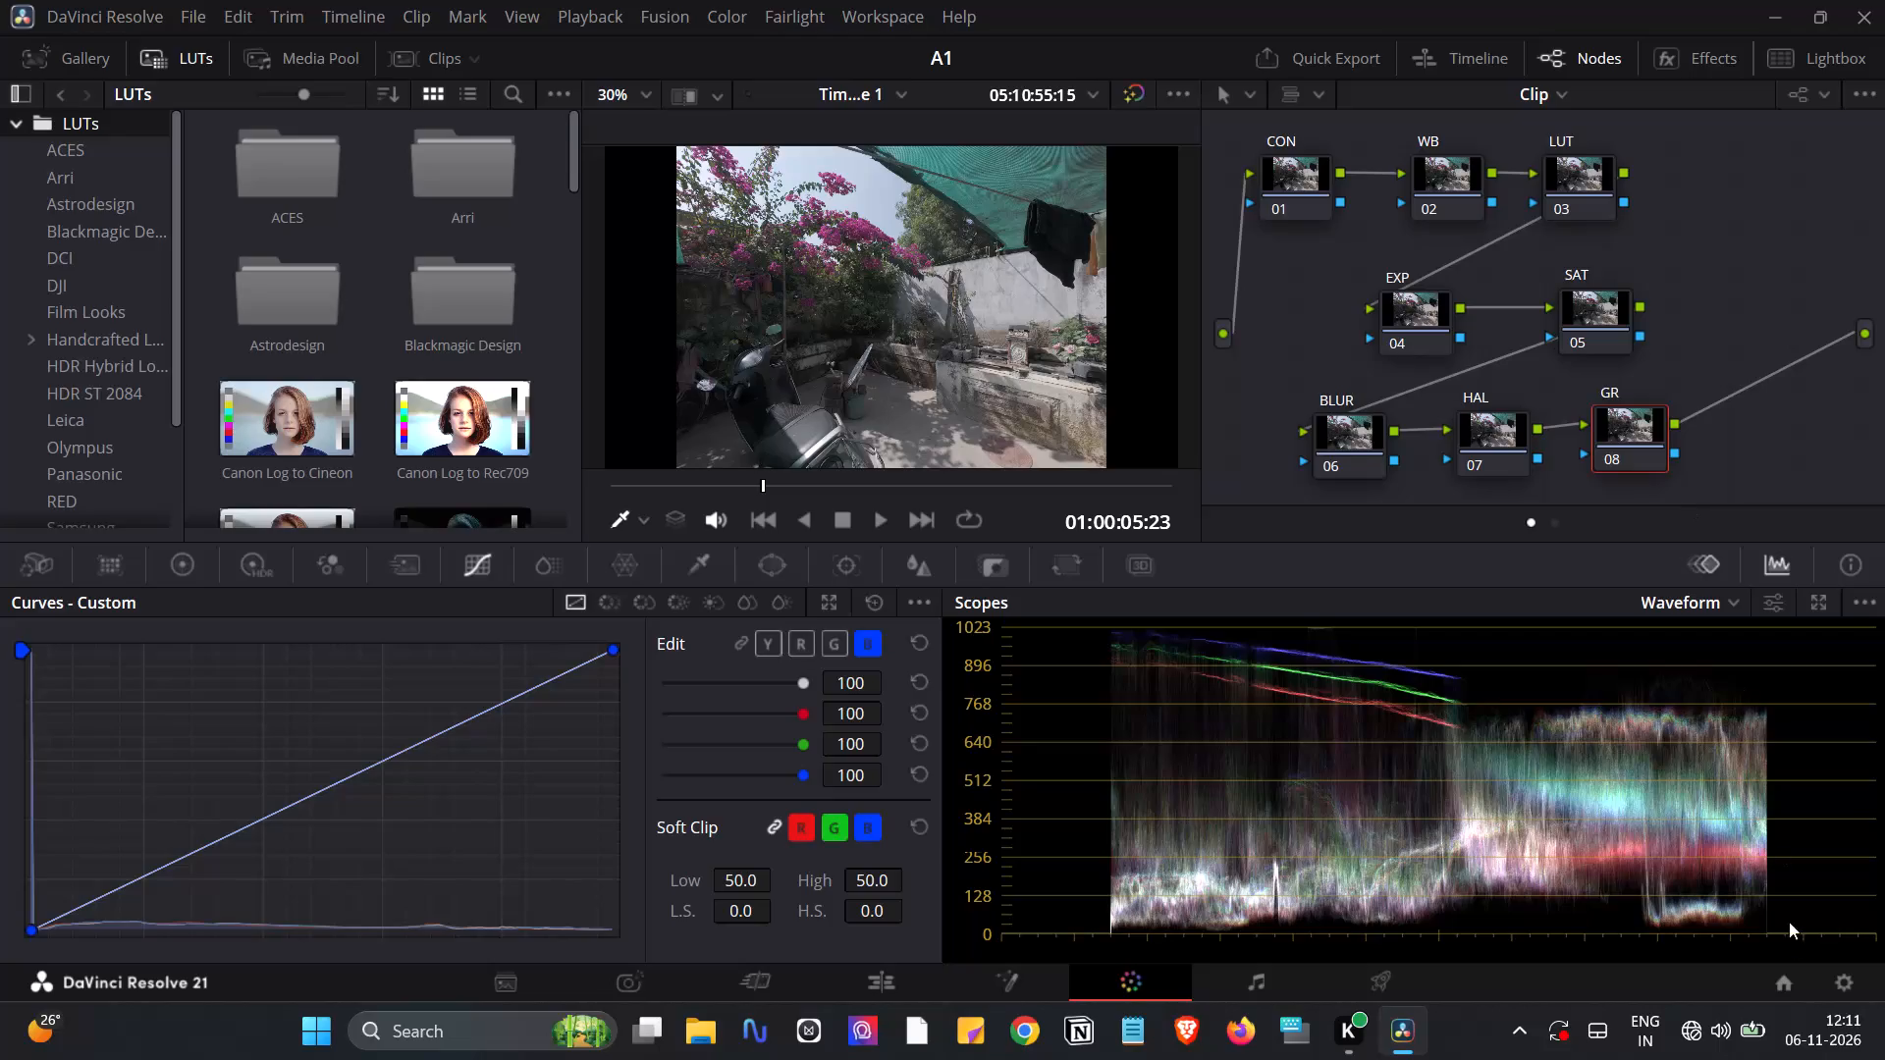
Open the project settings for project A1.
left_click(1858, 984)
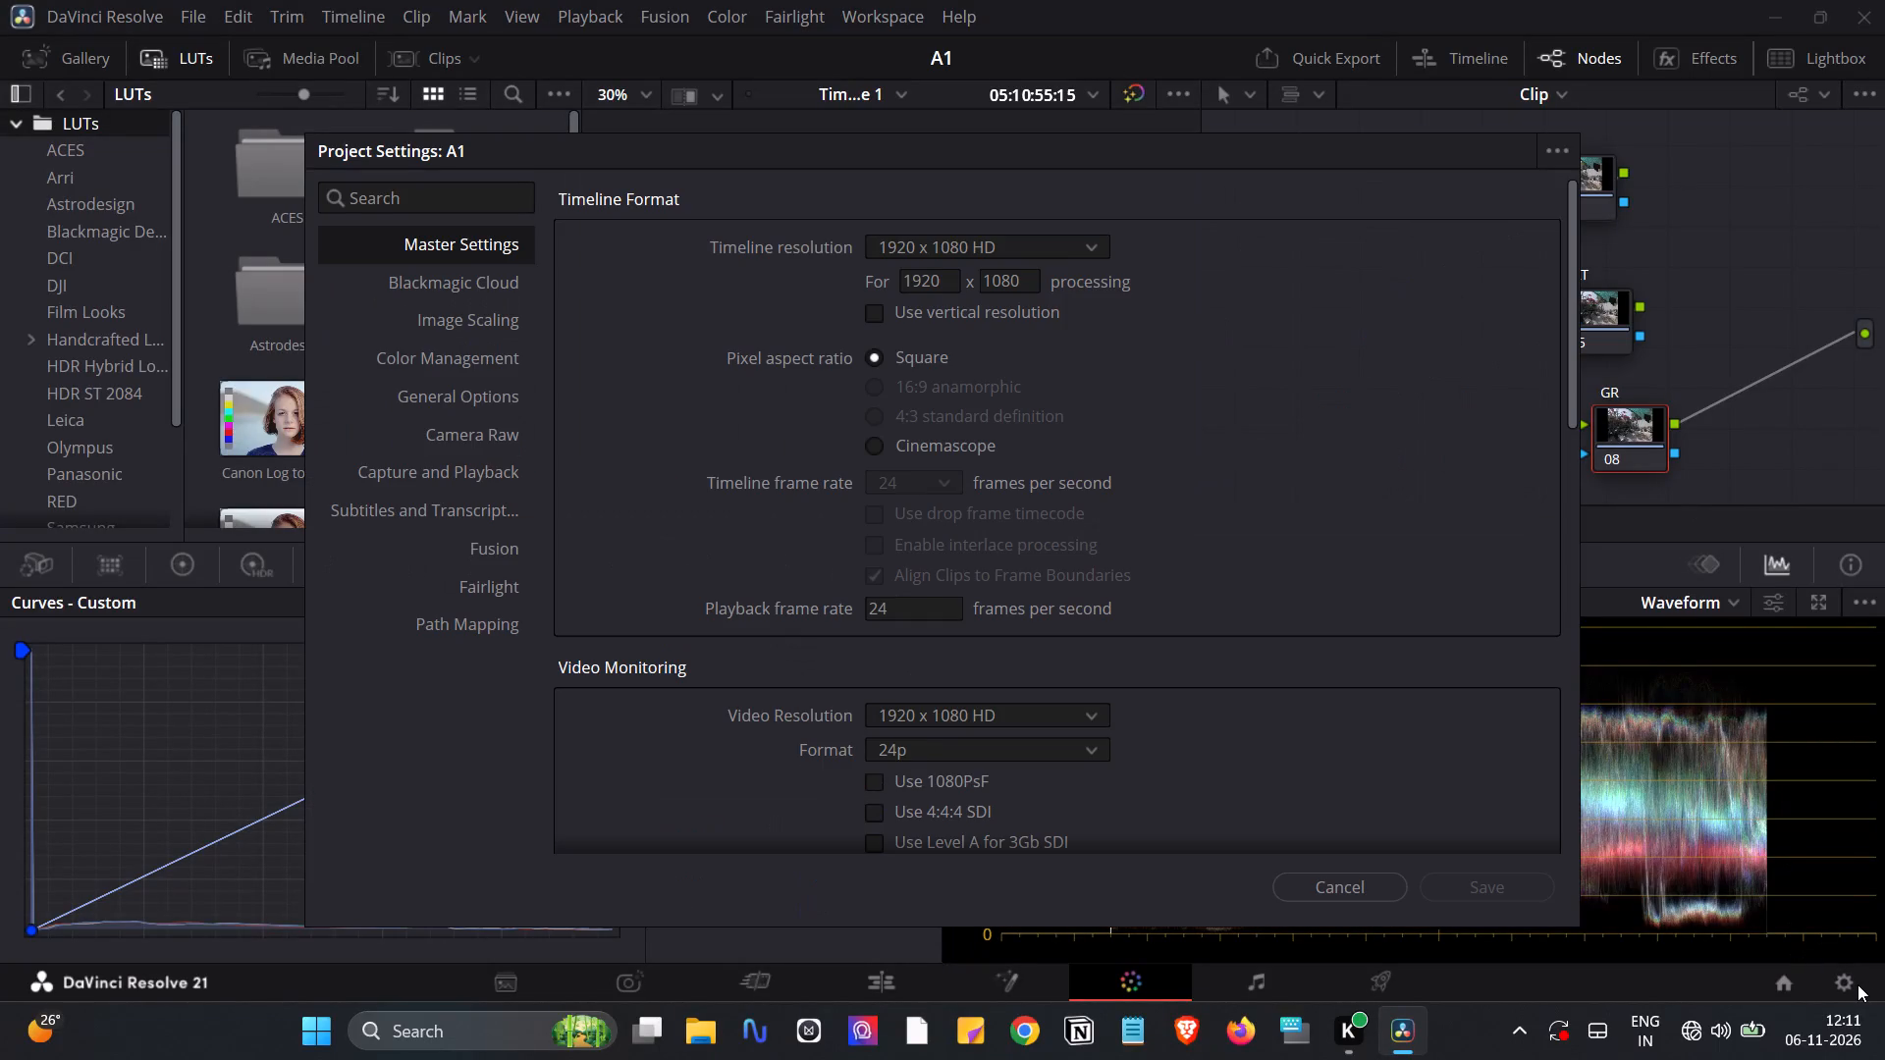
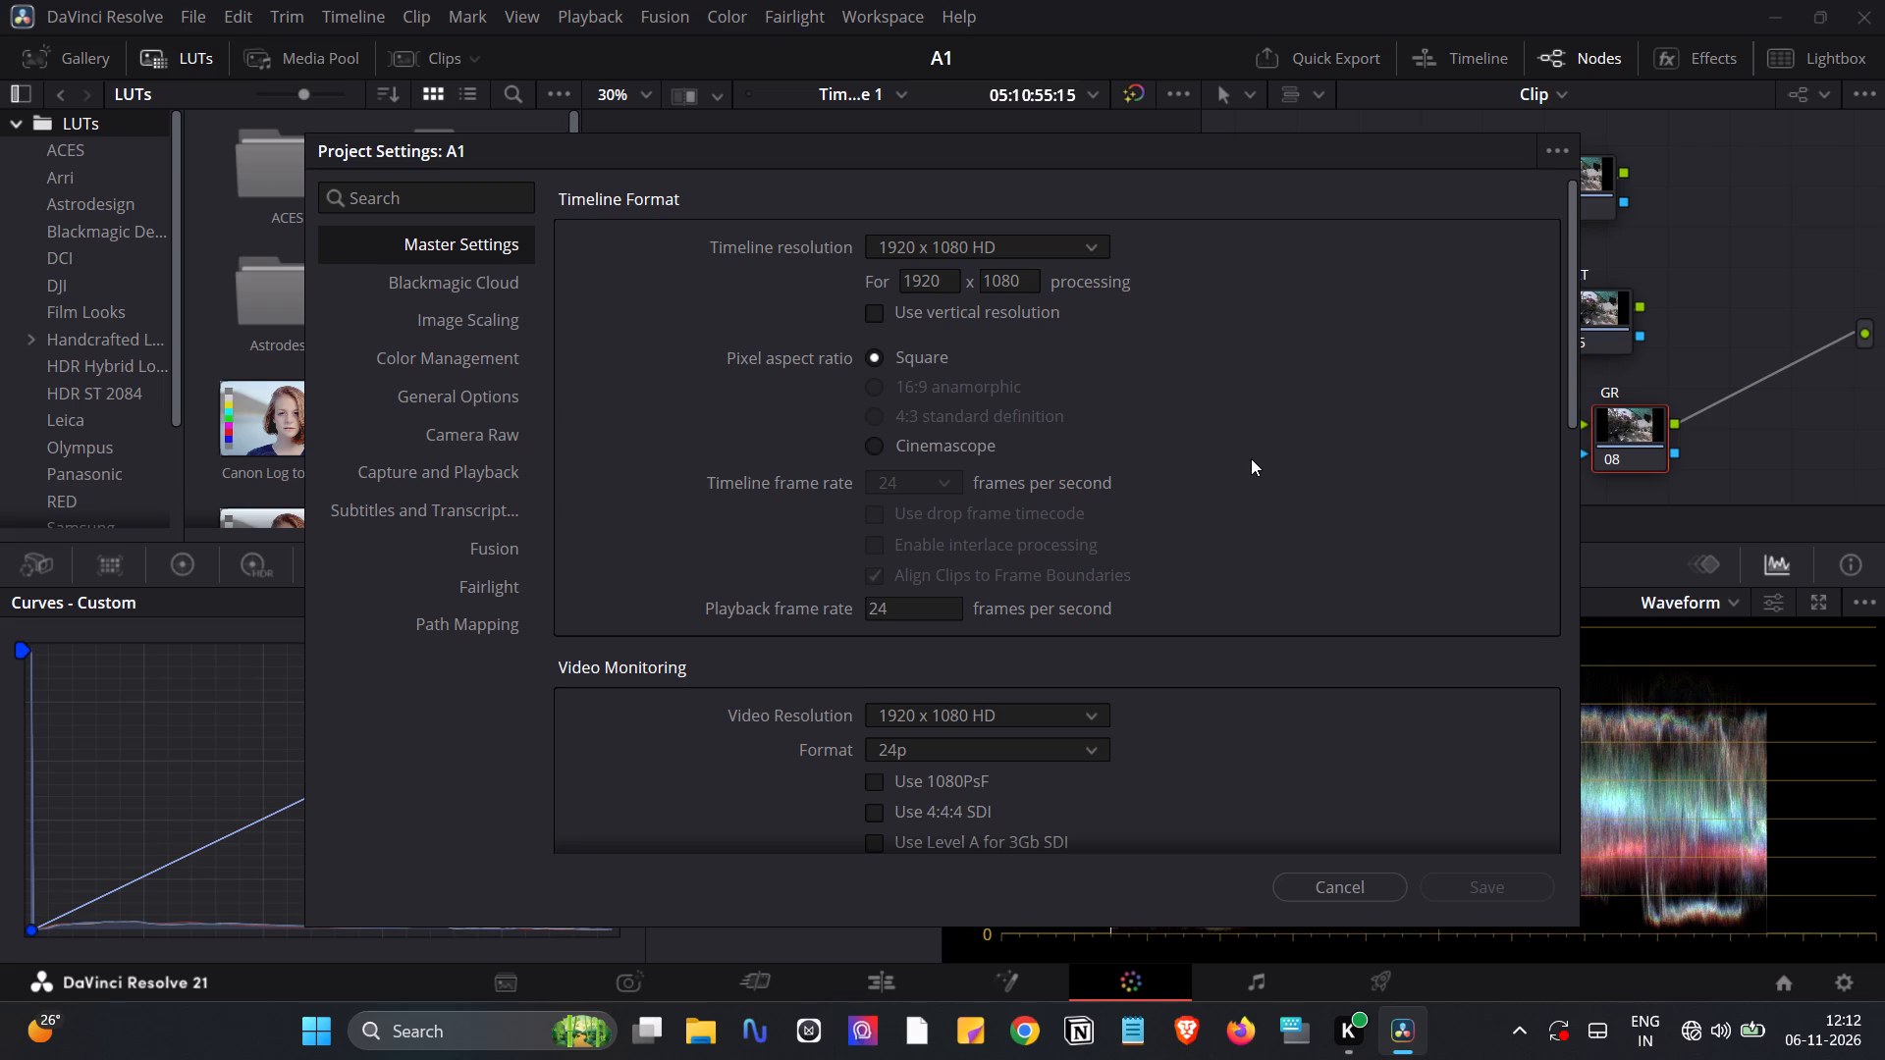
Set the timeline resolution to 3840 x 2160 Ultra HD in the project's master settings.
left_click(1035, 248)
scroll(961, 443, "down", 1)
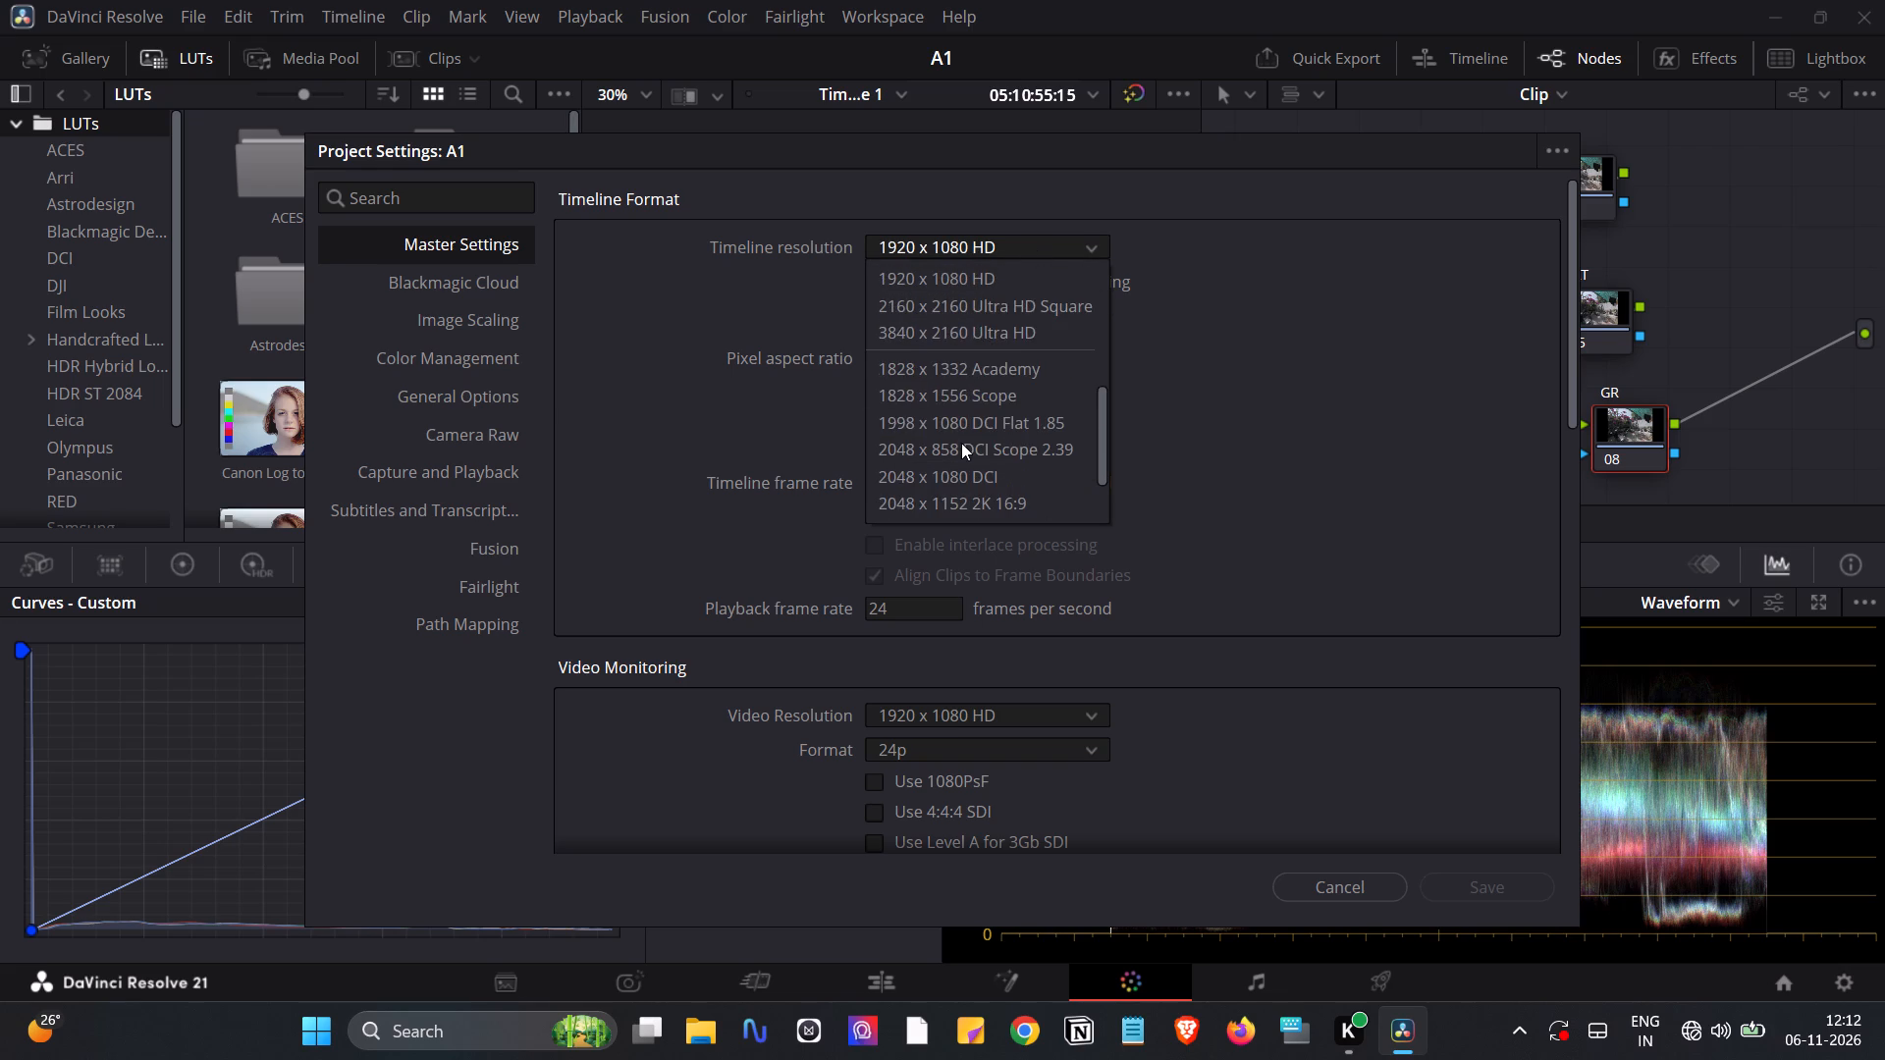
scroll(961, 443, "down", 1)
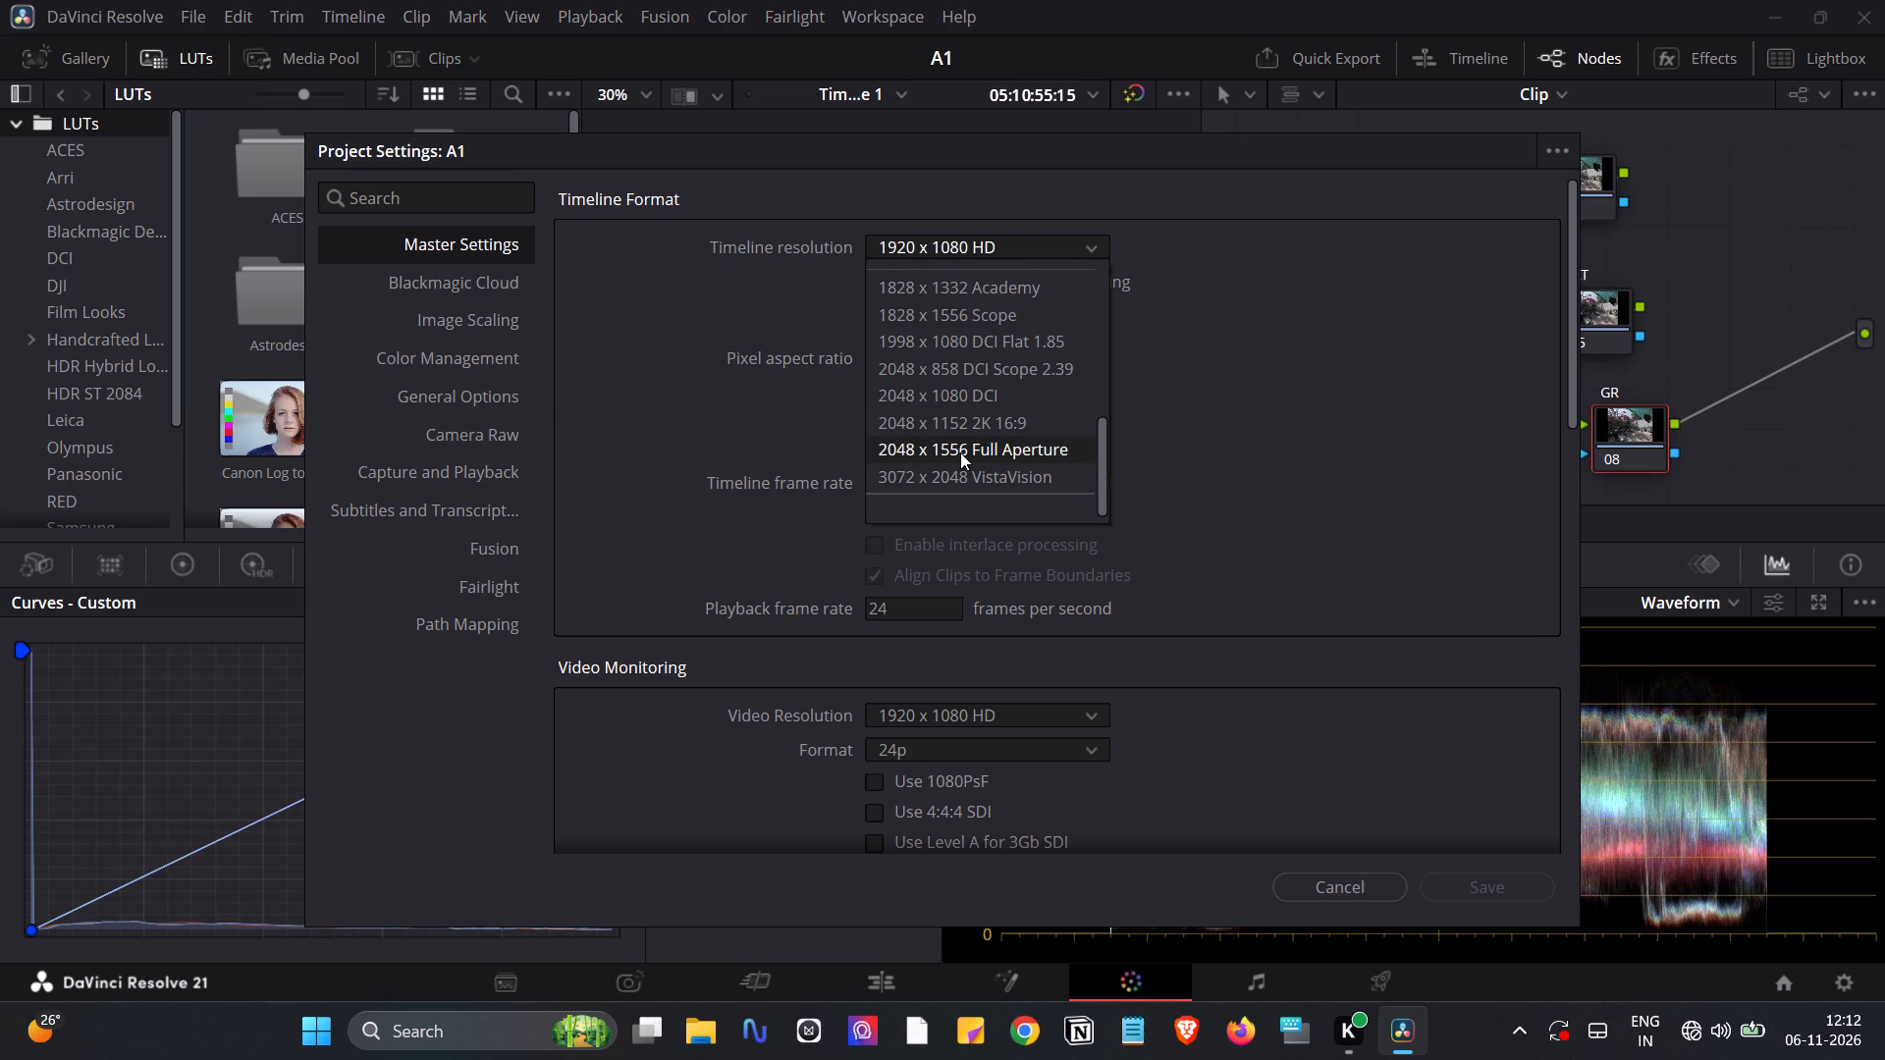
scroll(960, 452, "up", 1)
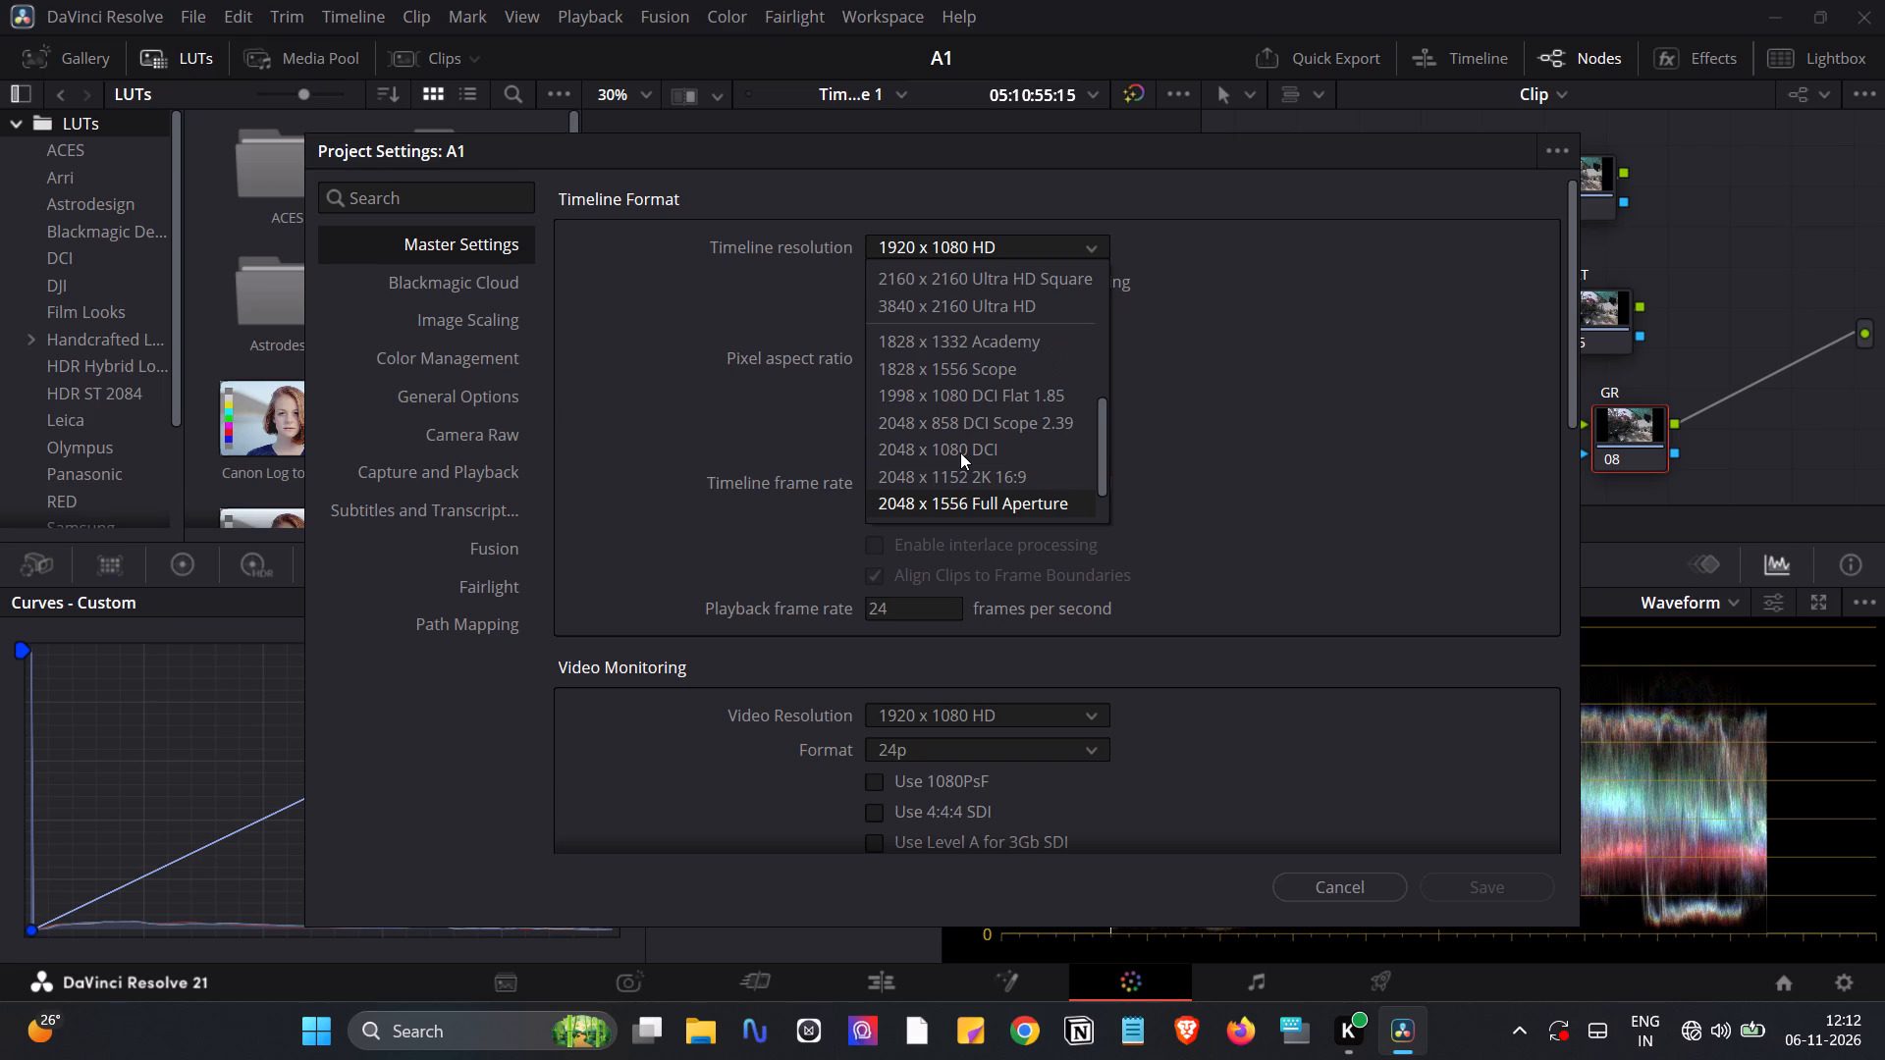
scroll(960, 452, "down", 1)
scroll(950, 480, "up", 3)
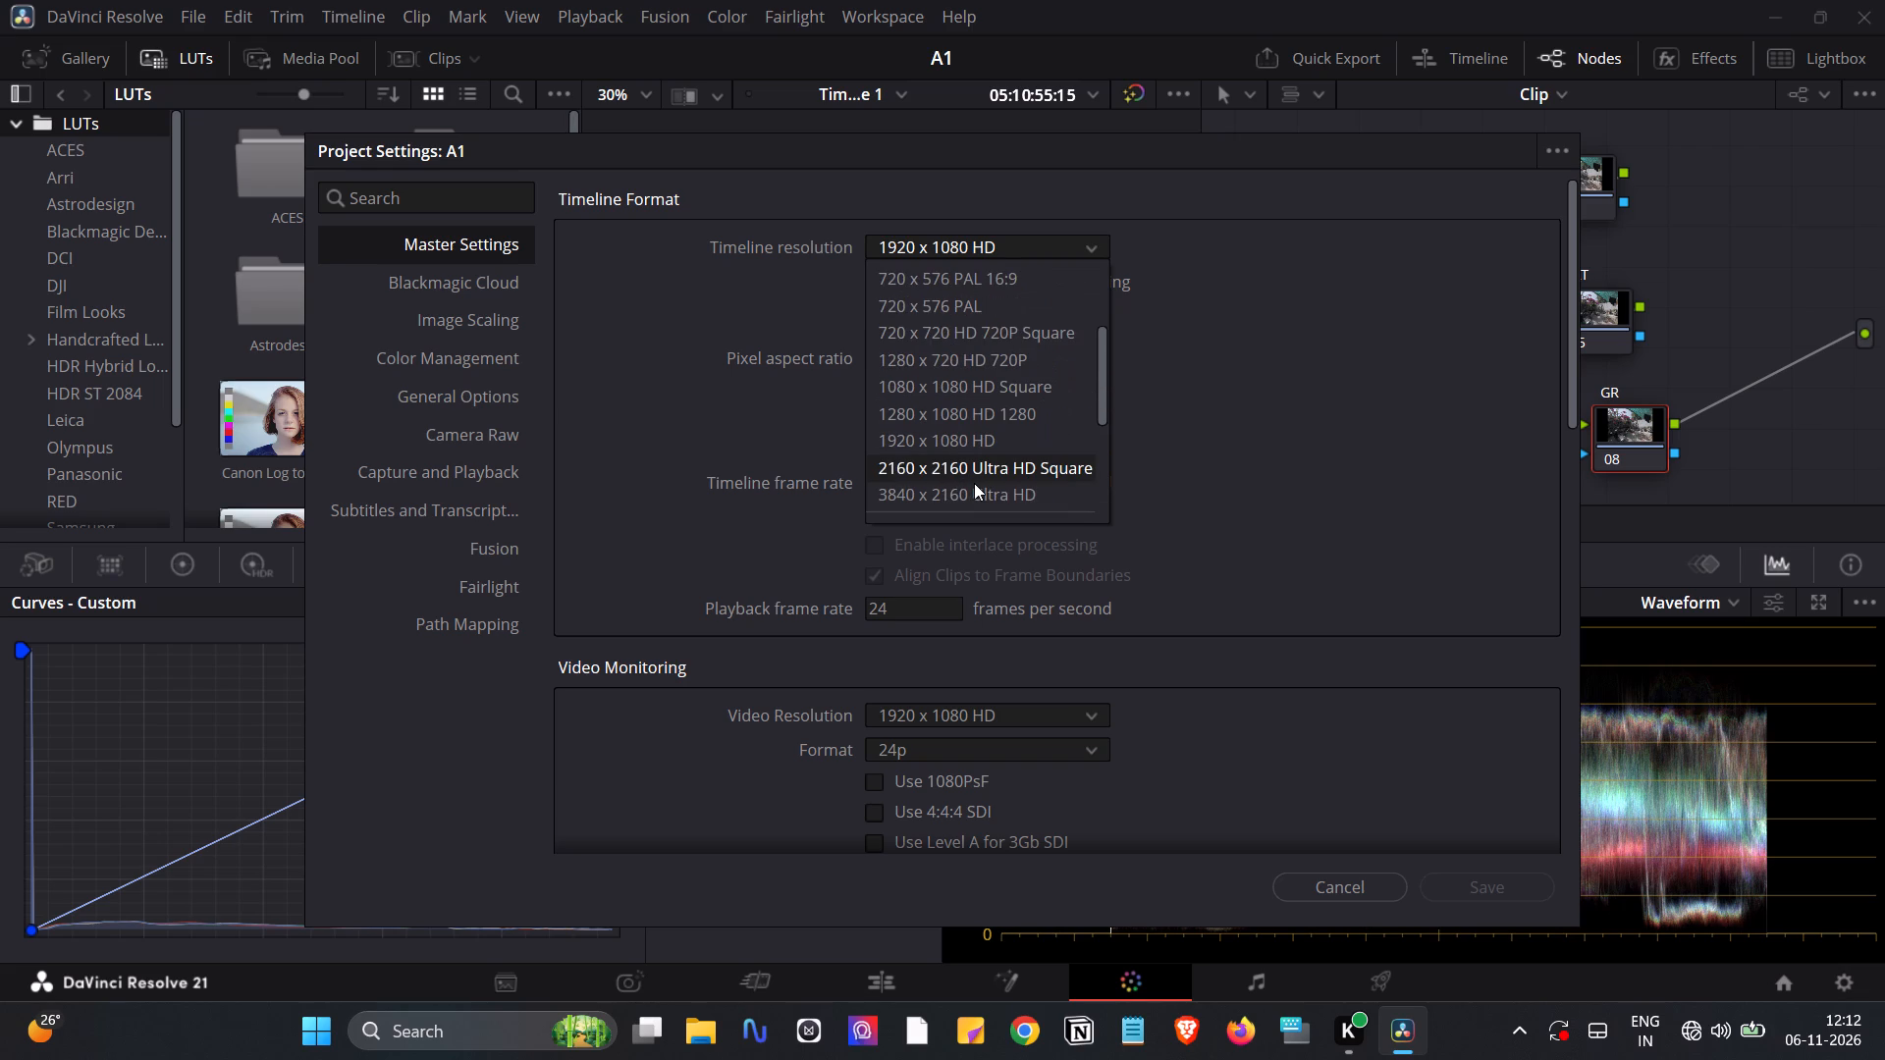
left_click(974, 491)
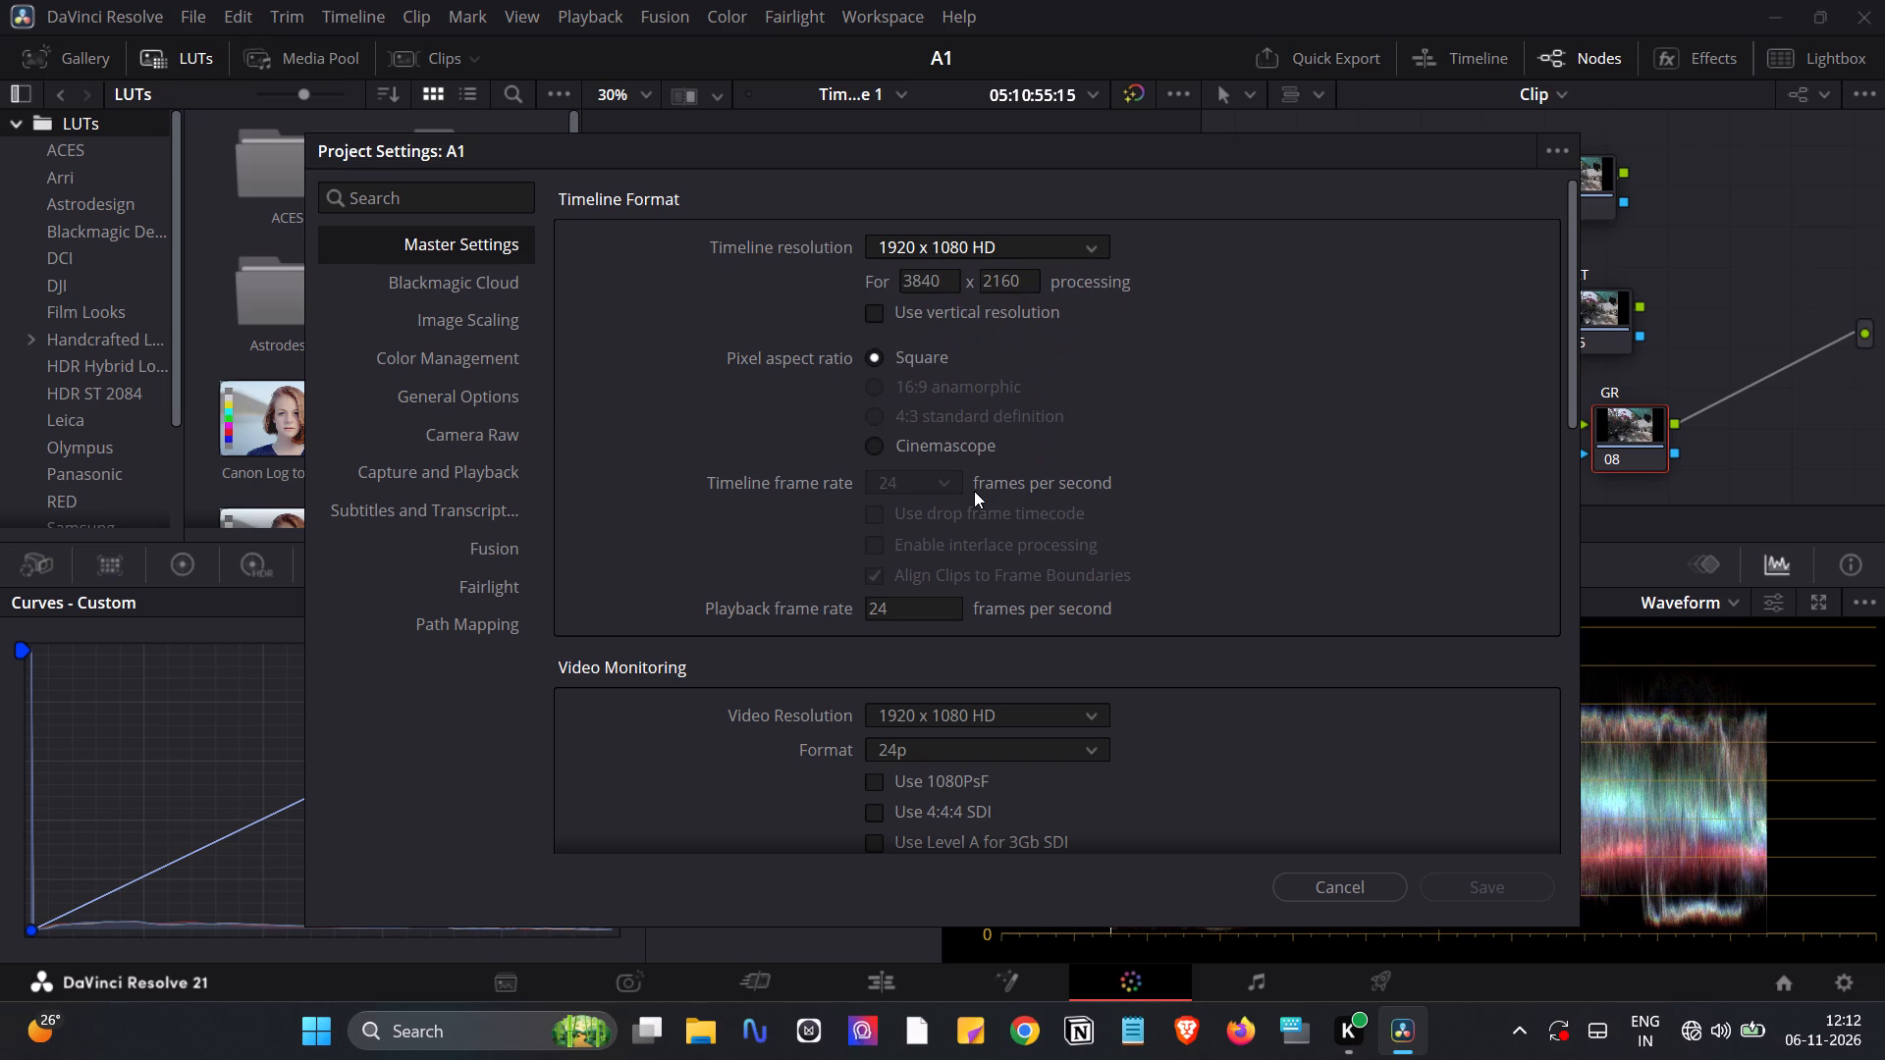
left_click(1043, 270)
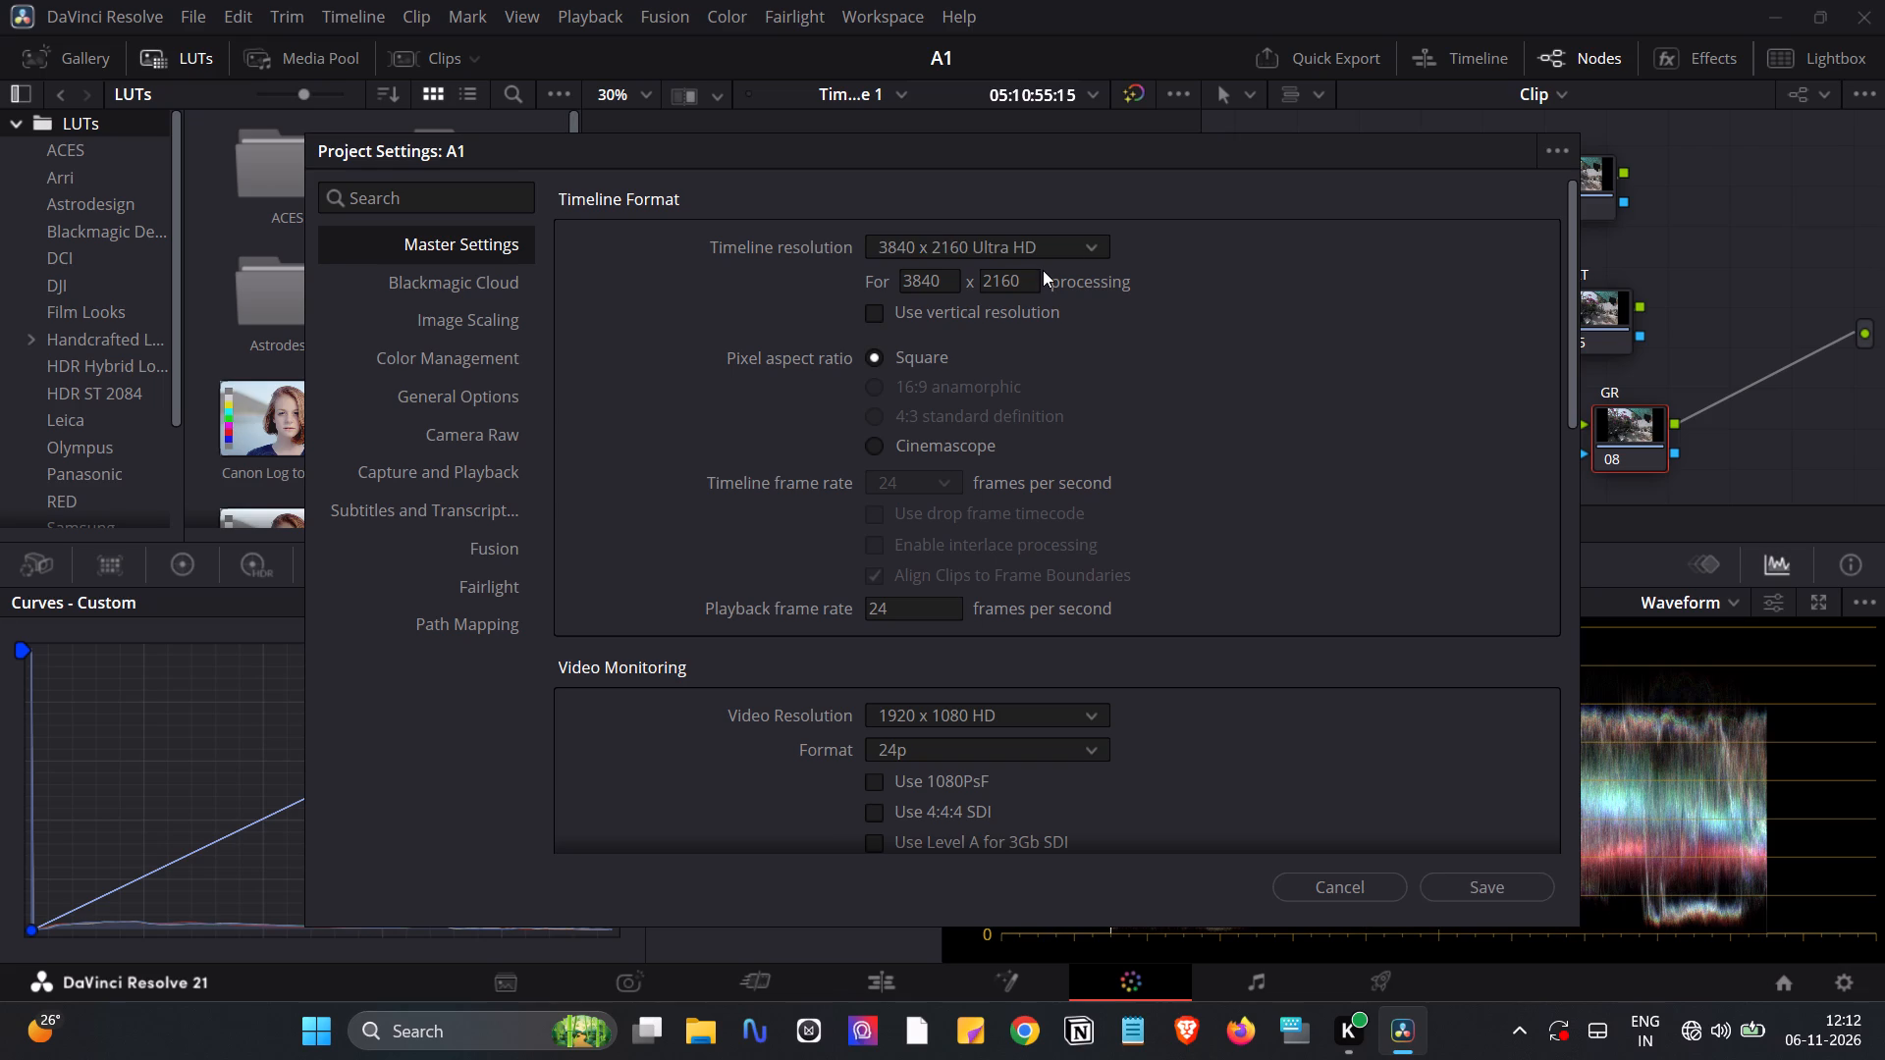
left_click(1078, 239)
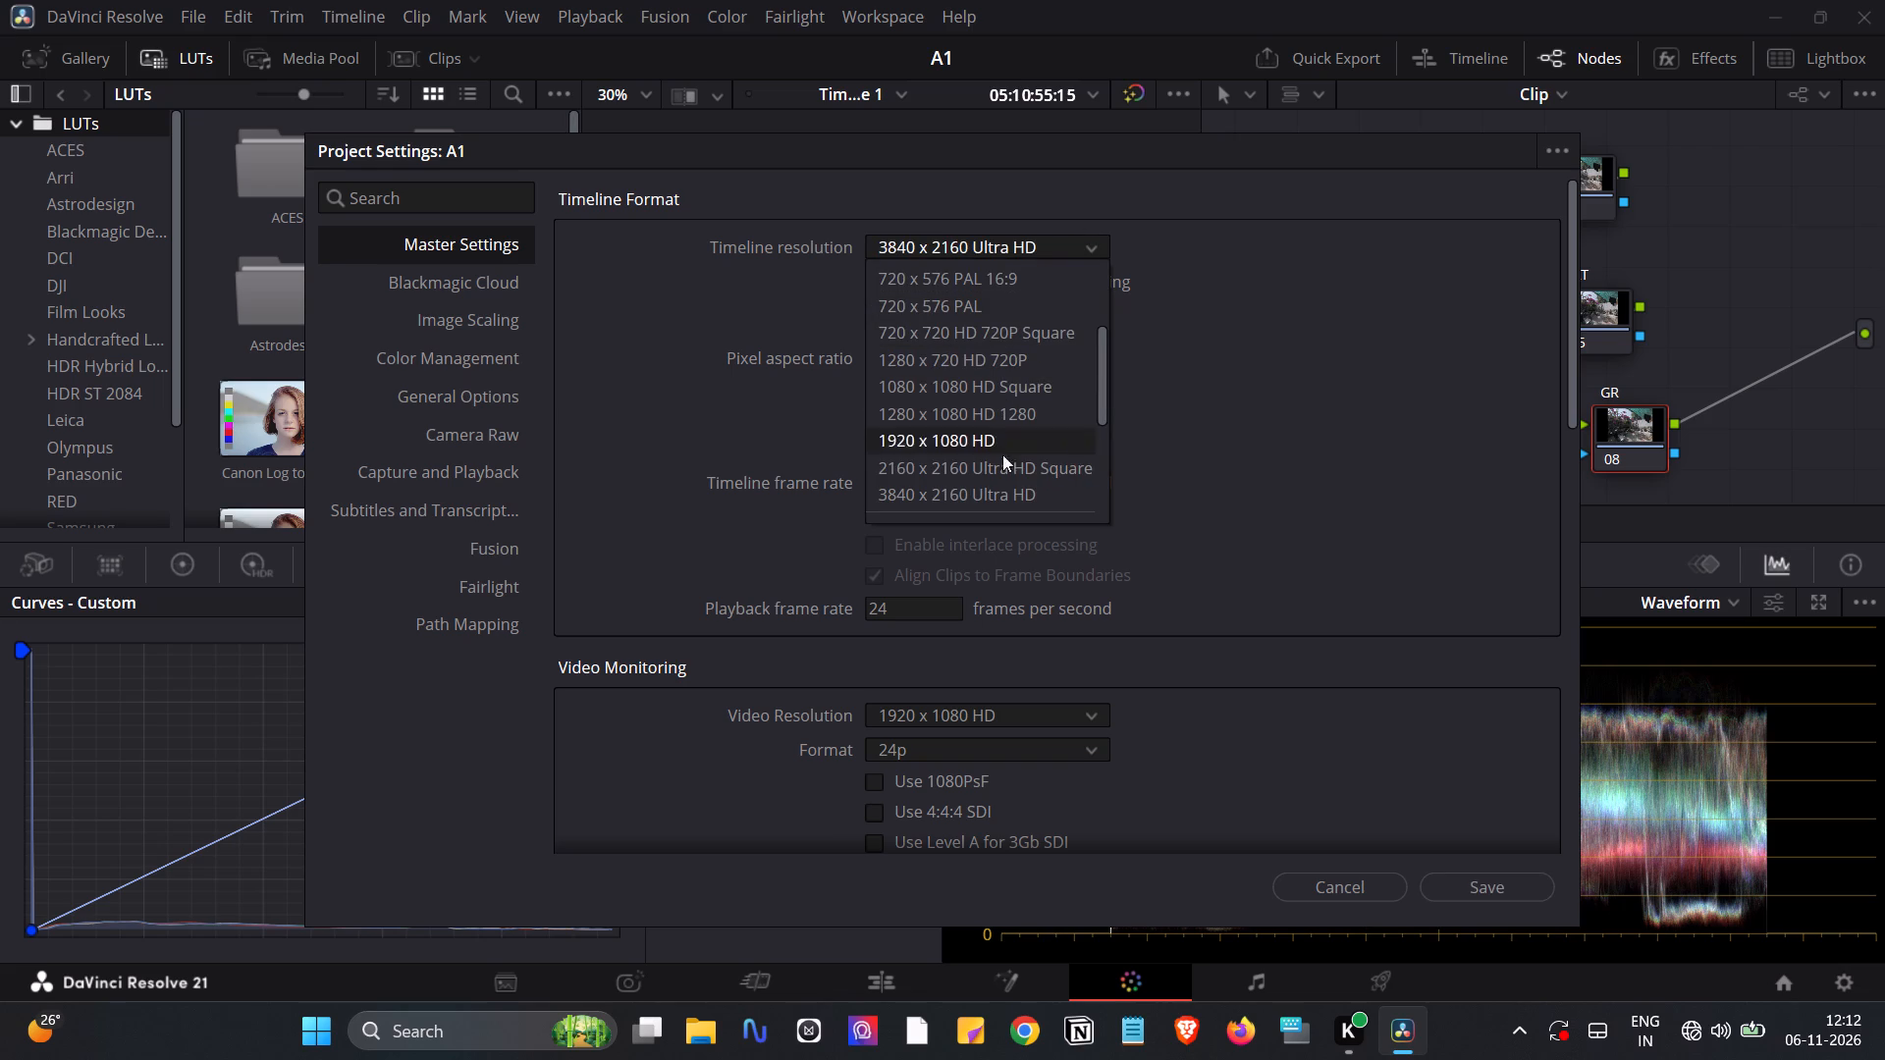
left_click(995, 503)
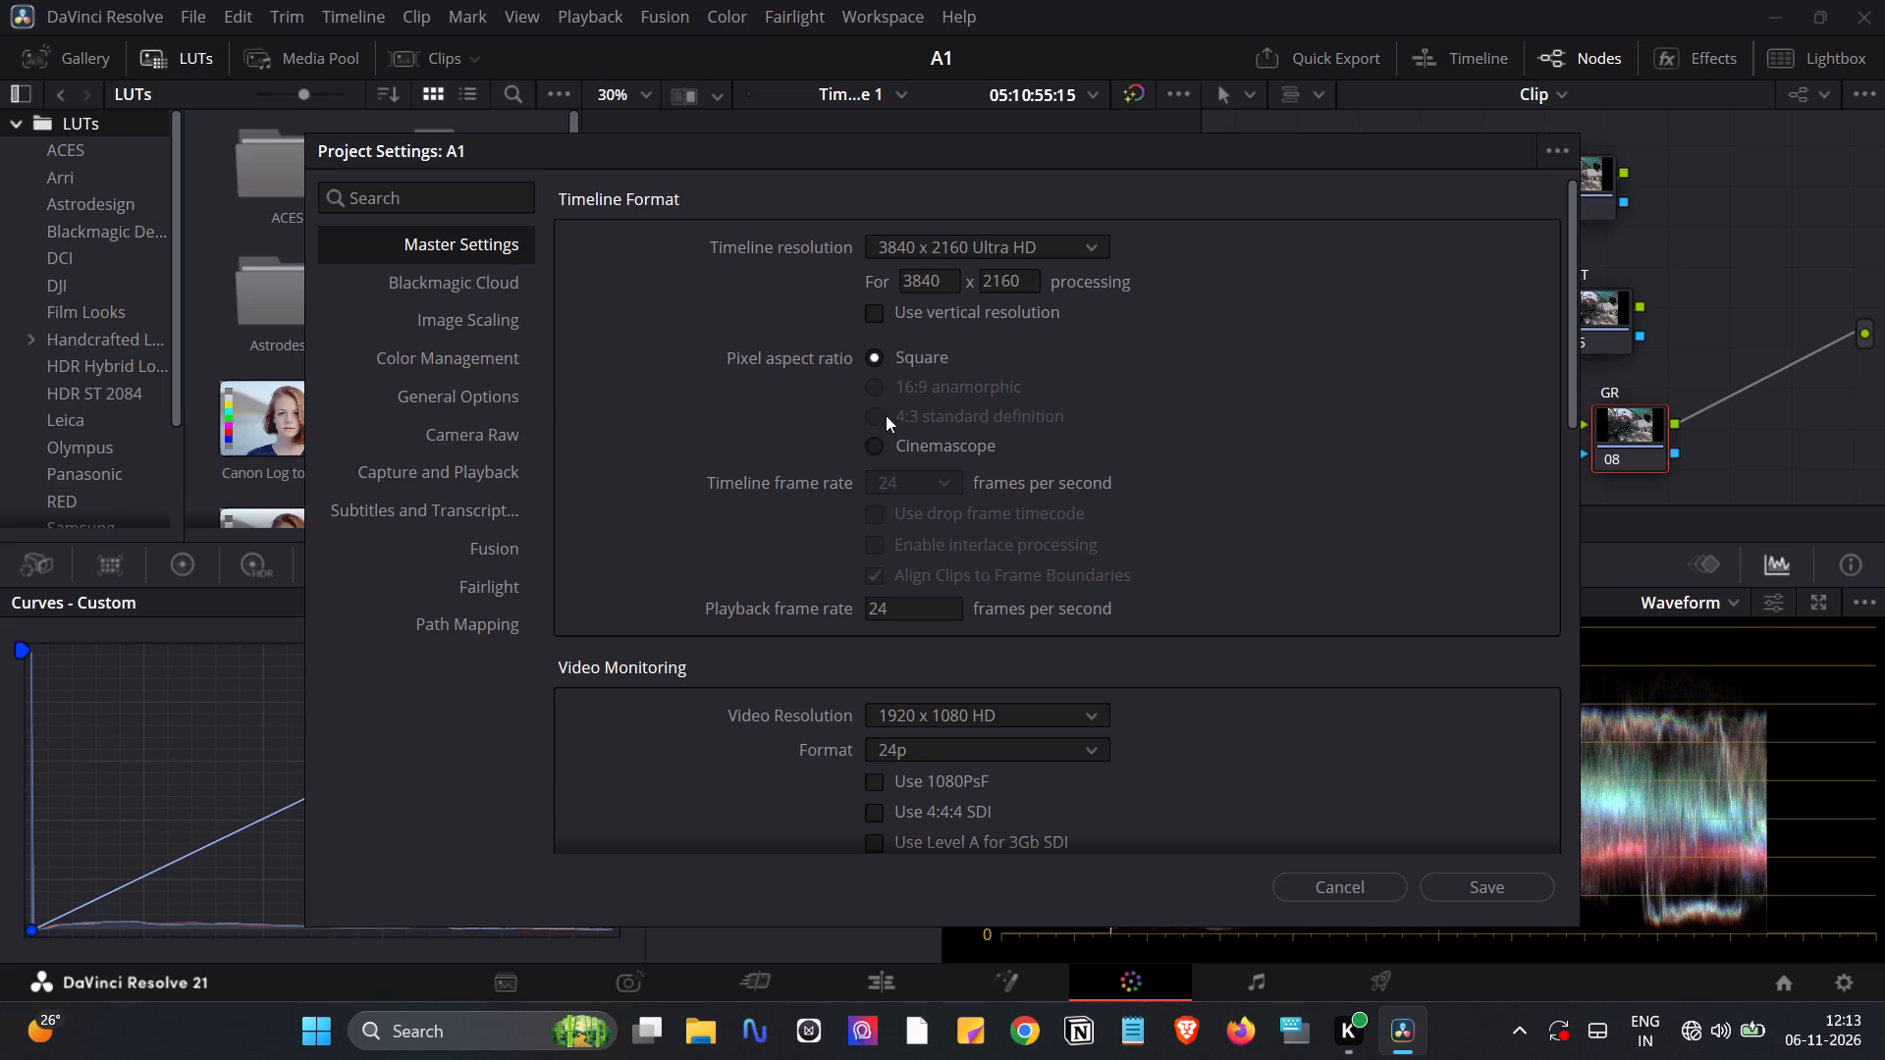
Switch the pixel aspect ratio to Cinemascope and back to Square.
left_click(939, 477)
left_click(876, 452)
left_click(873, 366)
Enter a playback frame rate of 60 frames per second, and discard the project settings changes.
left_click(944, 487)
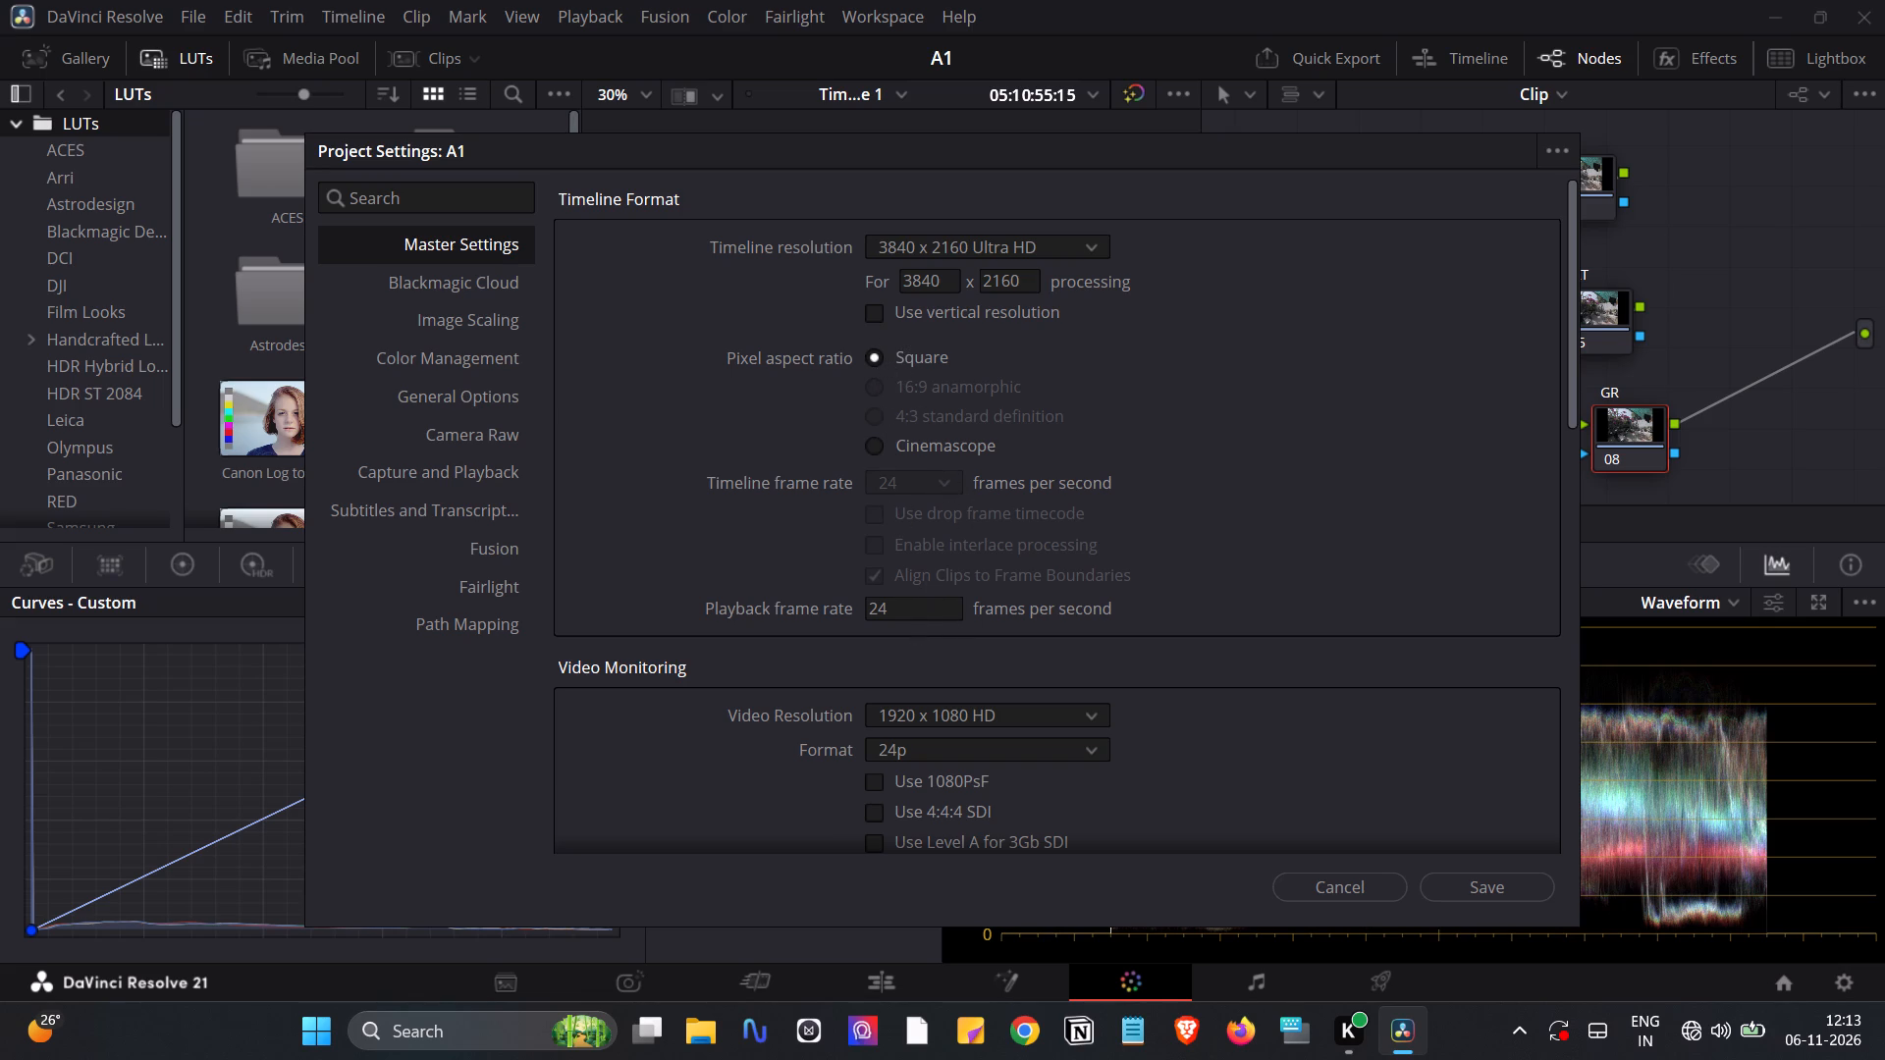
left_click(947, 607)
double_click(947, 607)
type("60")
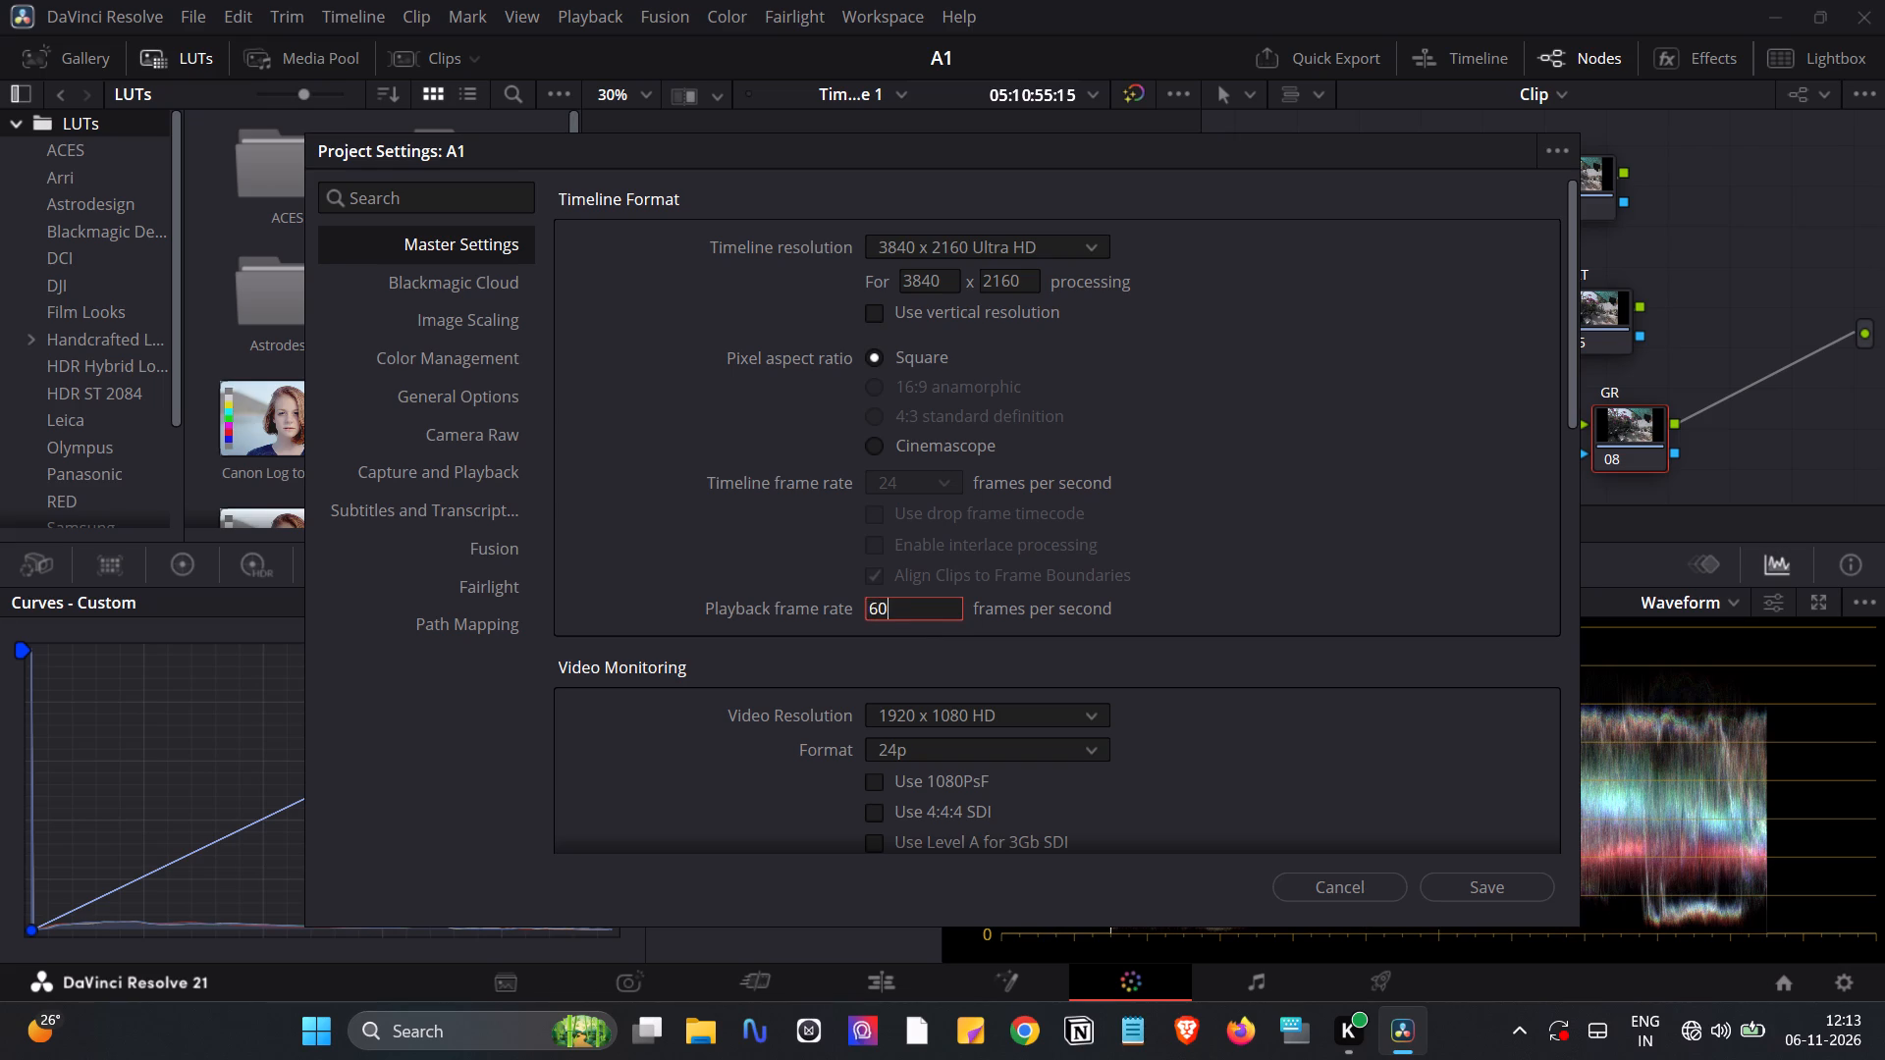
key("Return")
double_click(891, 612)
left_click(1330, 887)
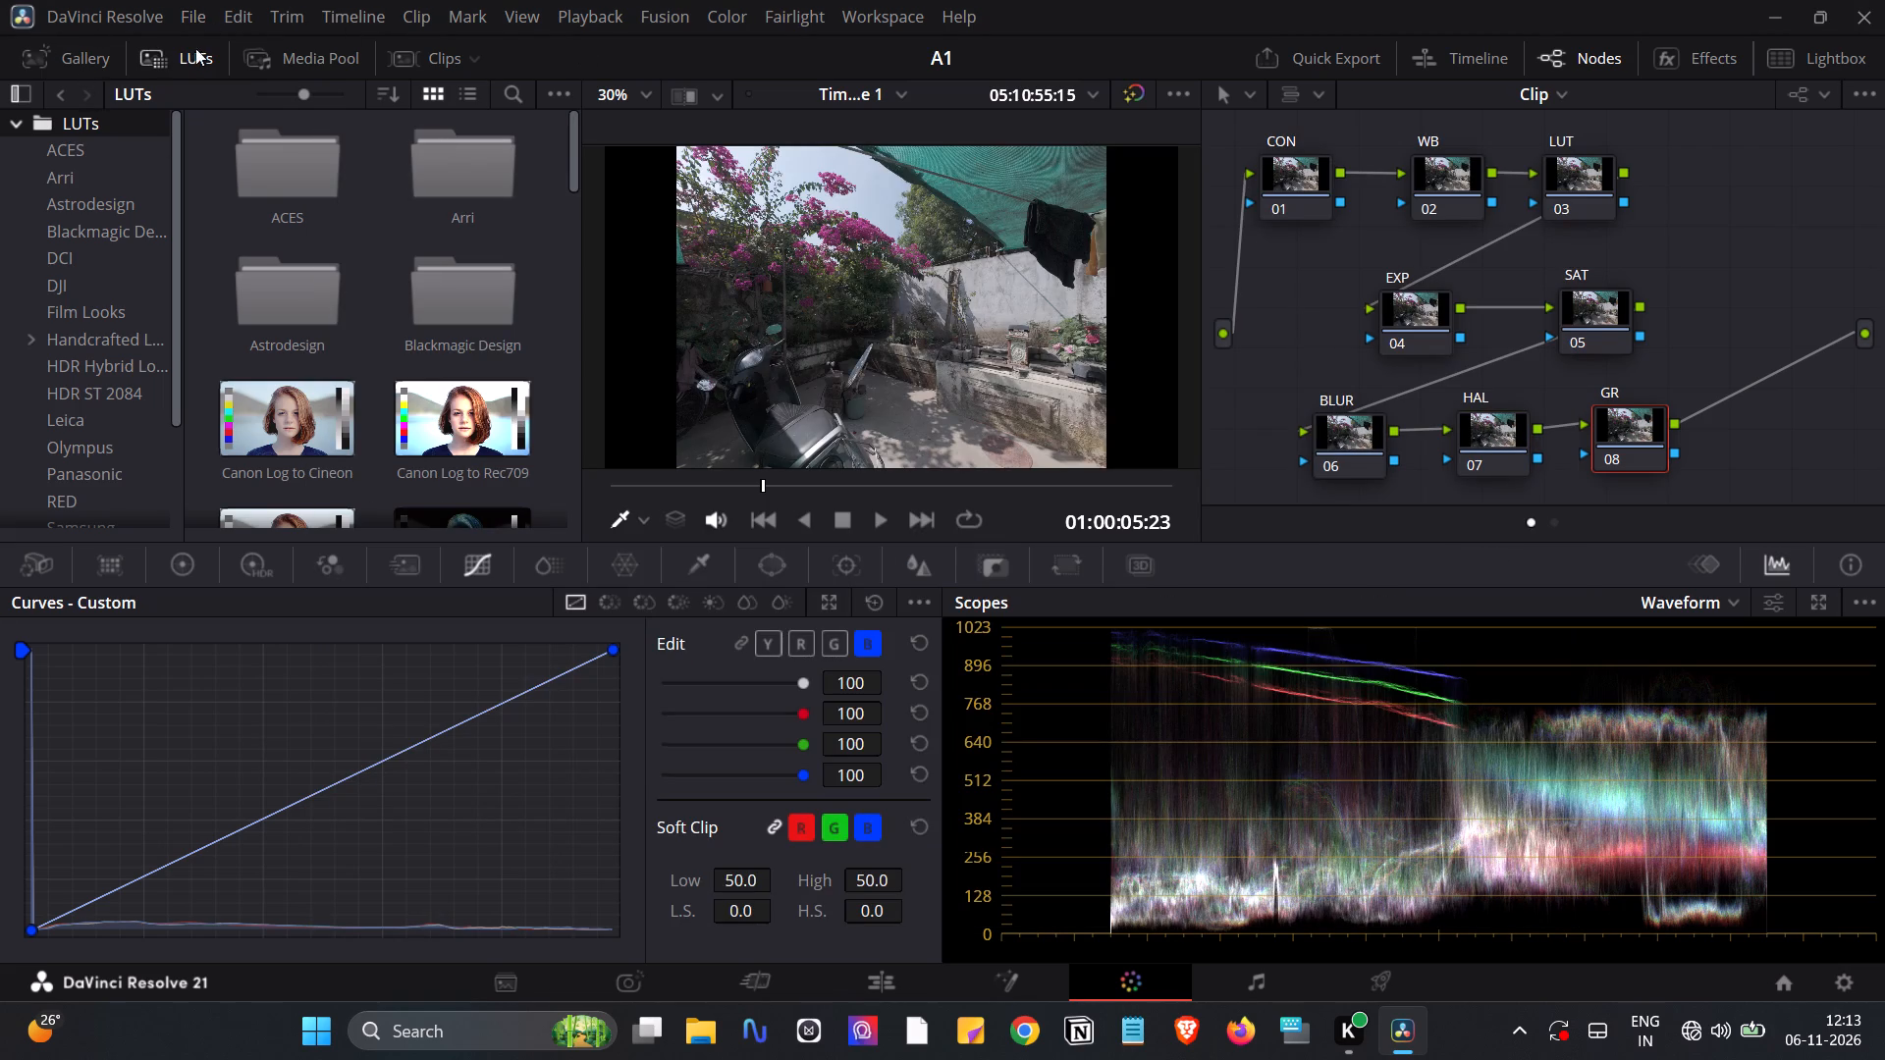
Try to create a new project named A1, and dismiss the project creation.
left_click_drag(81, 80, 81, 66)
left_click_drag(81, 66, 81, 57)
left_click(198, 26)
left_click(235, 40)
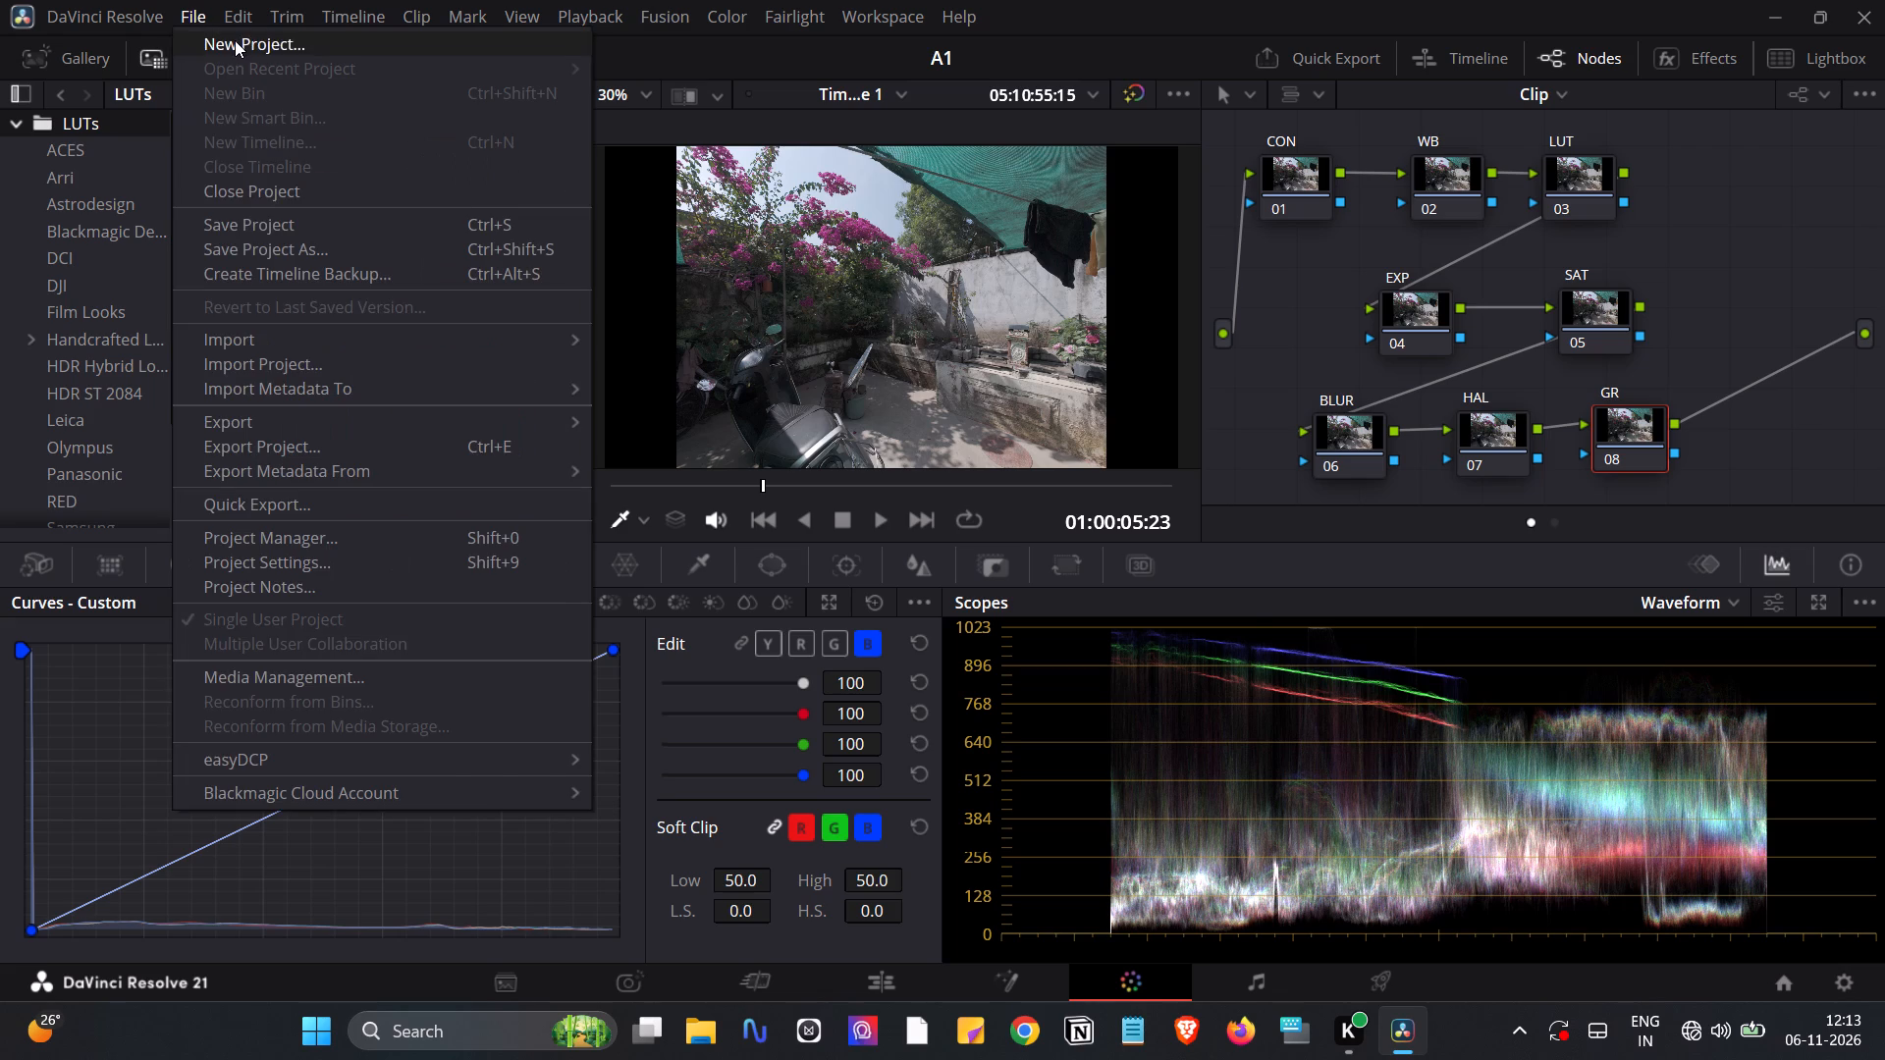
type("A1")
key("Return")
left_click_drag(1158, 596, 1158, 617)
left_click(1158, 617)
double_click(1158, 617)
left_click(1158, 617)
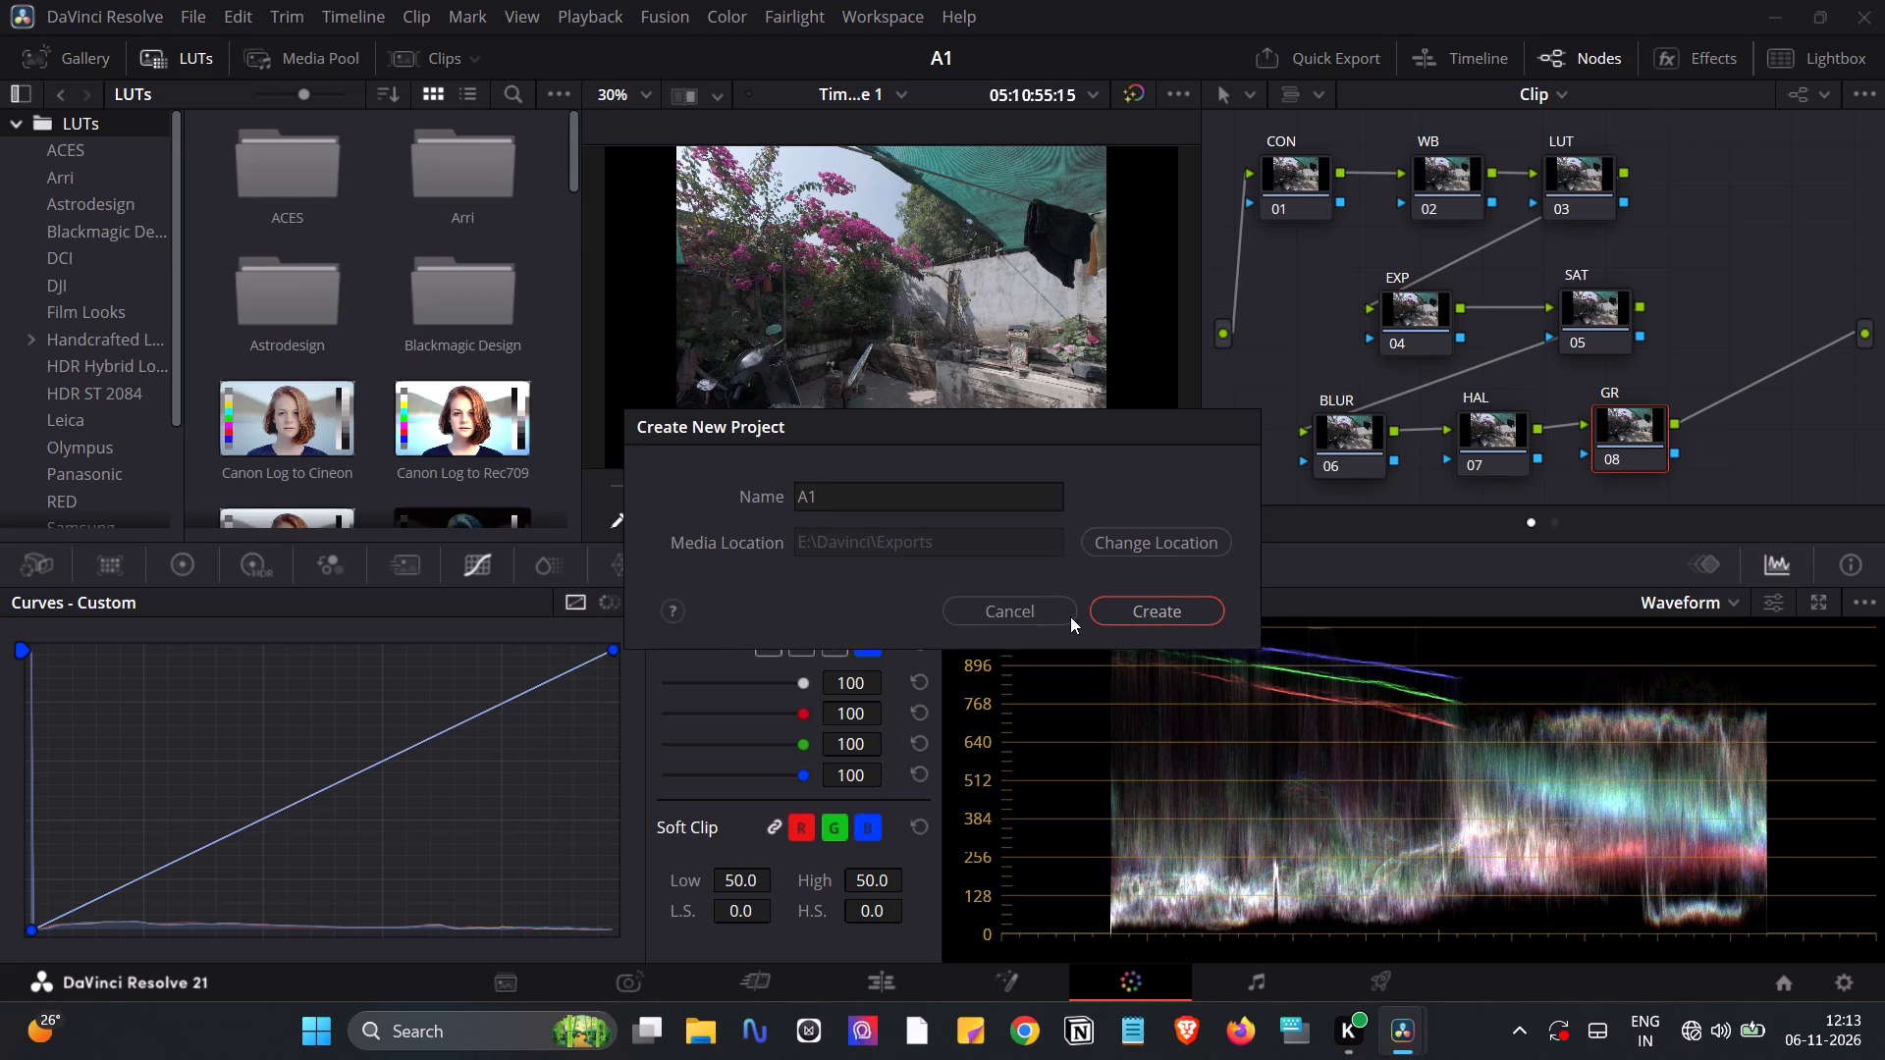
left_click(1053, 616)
Bring up the project file commands.
left_click(179, 13)
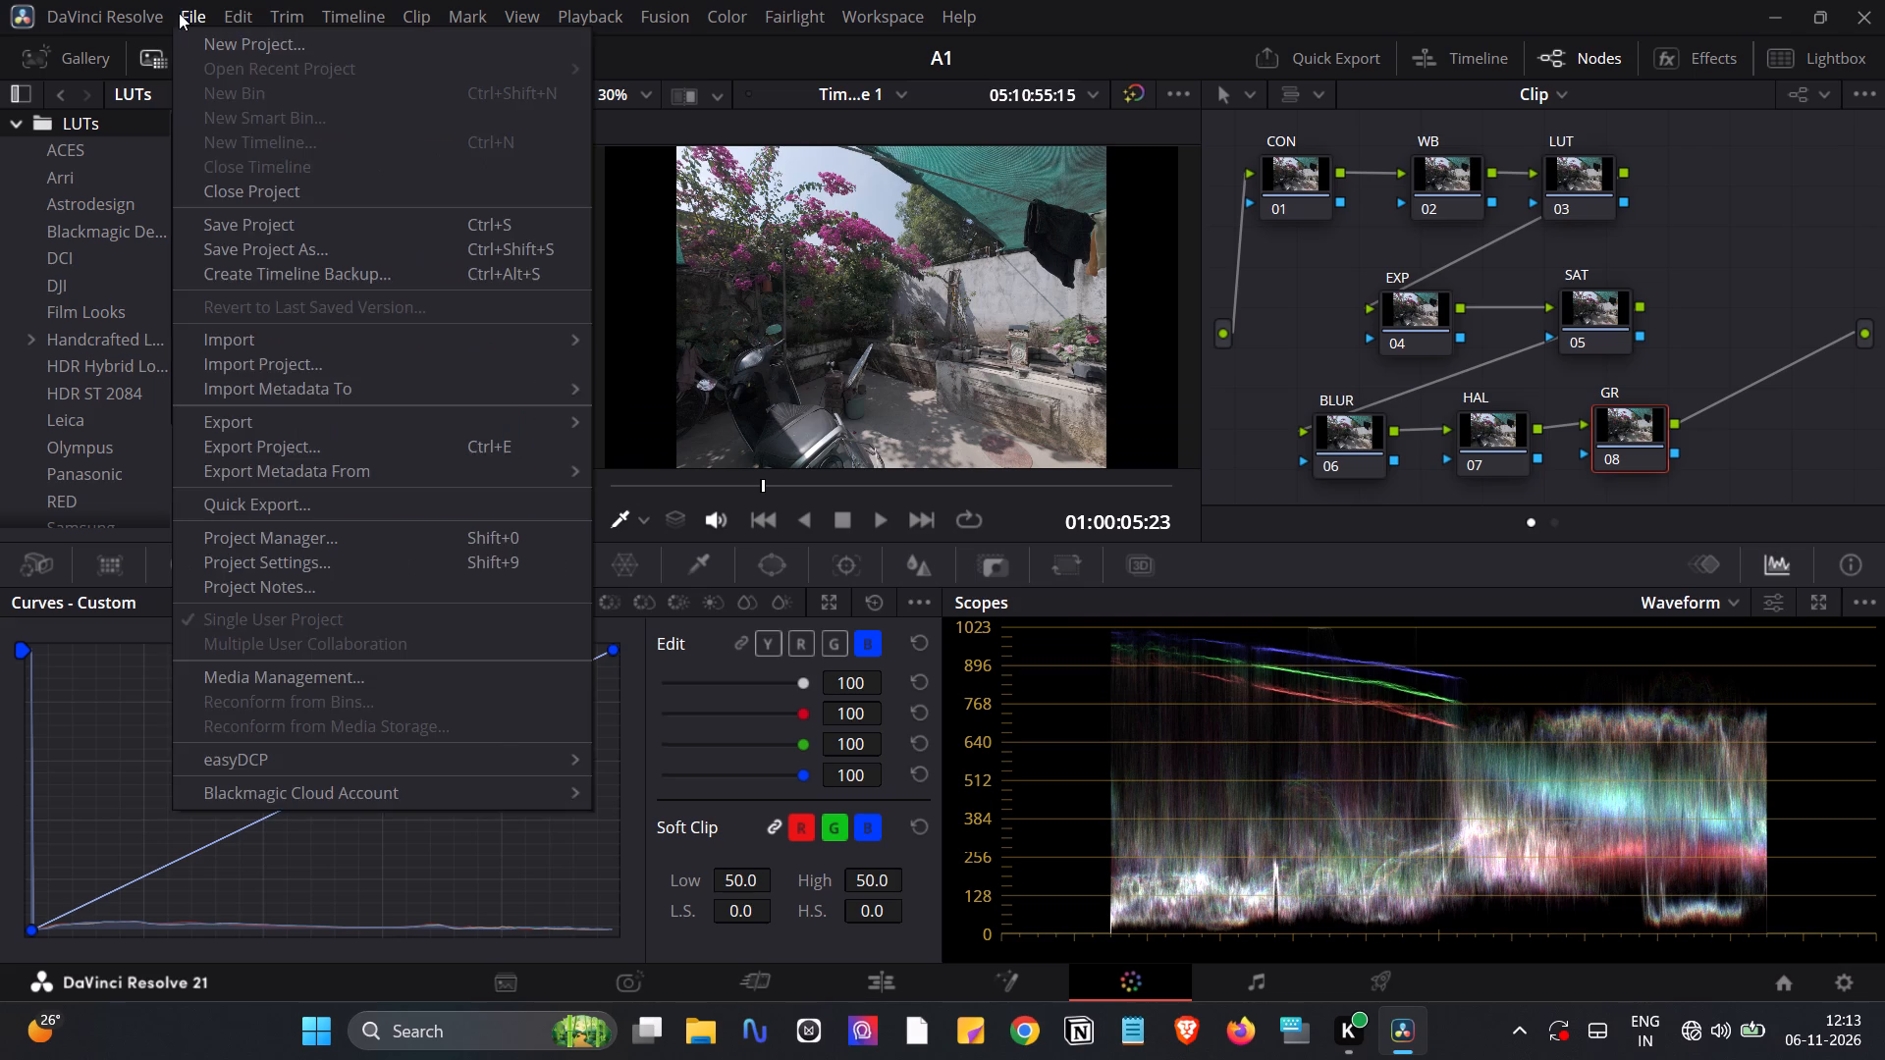
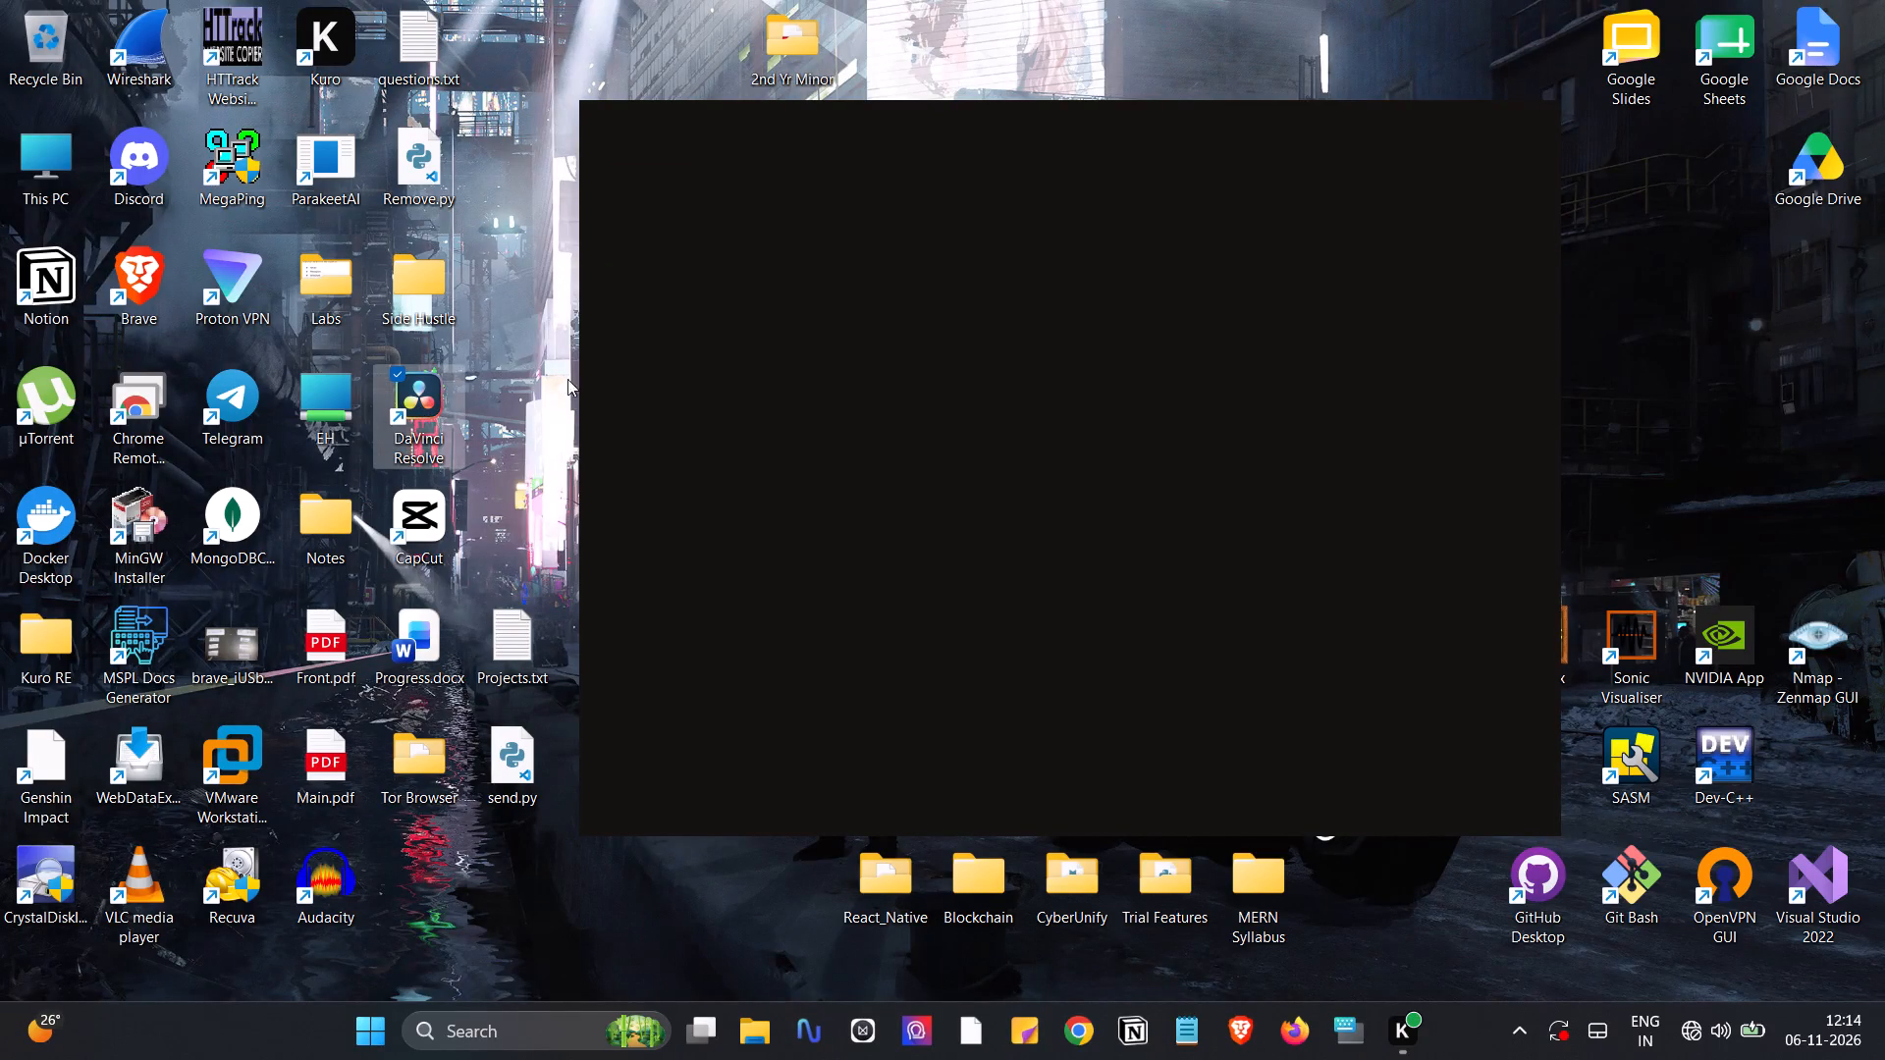
Launch DaVinci Resolve from the desktop.
double_click(423, 398)
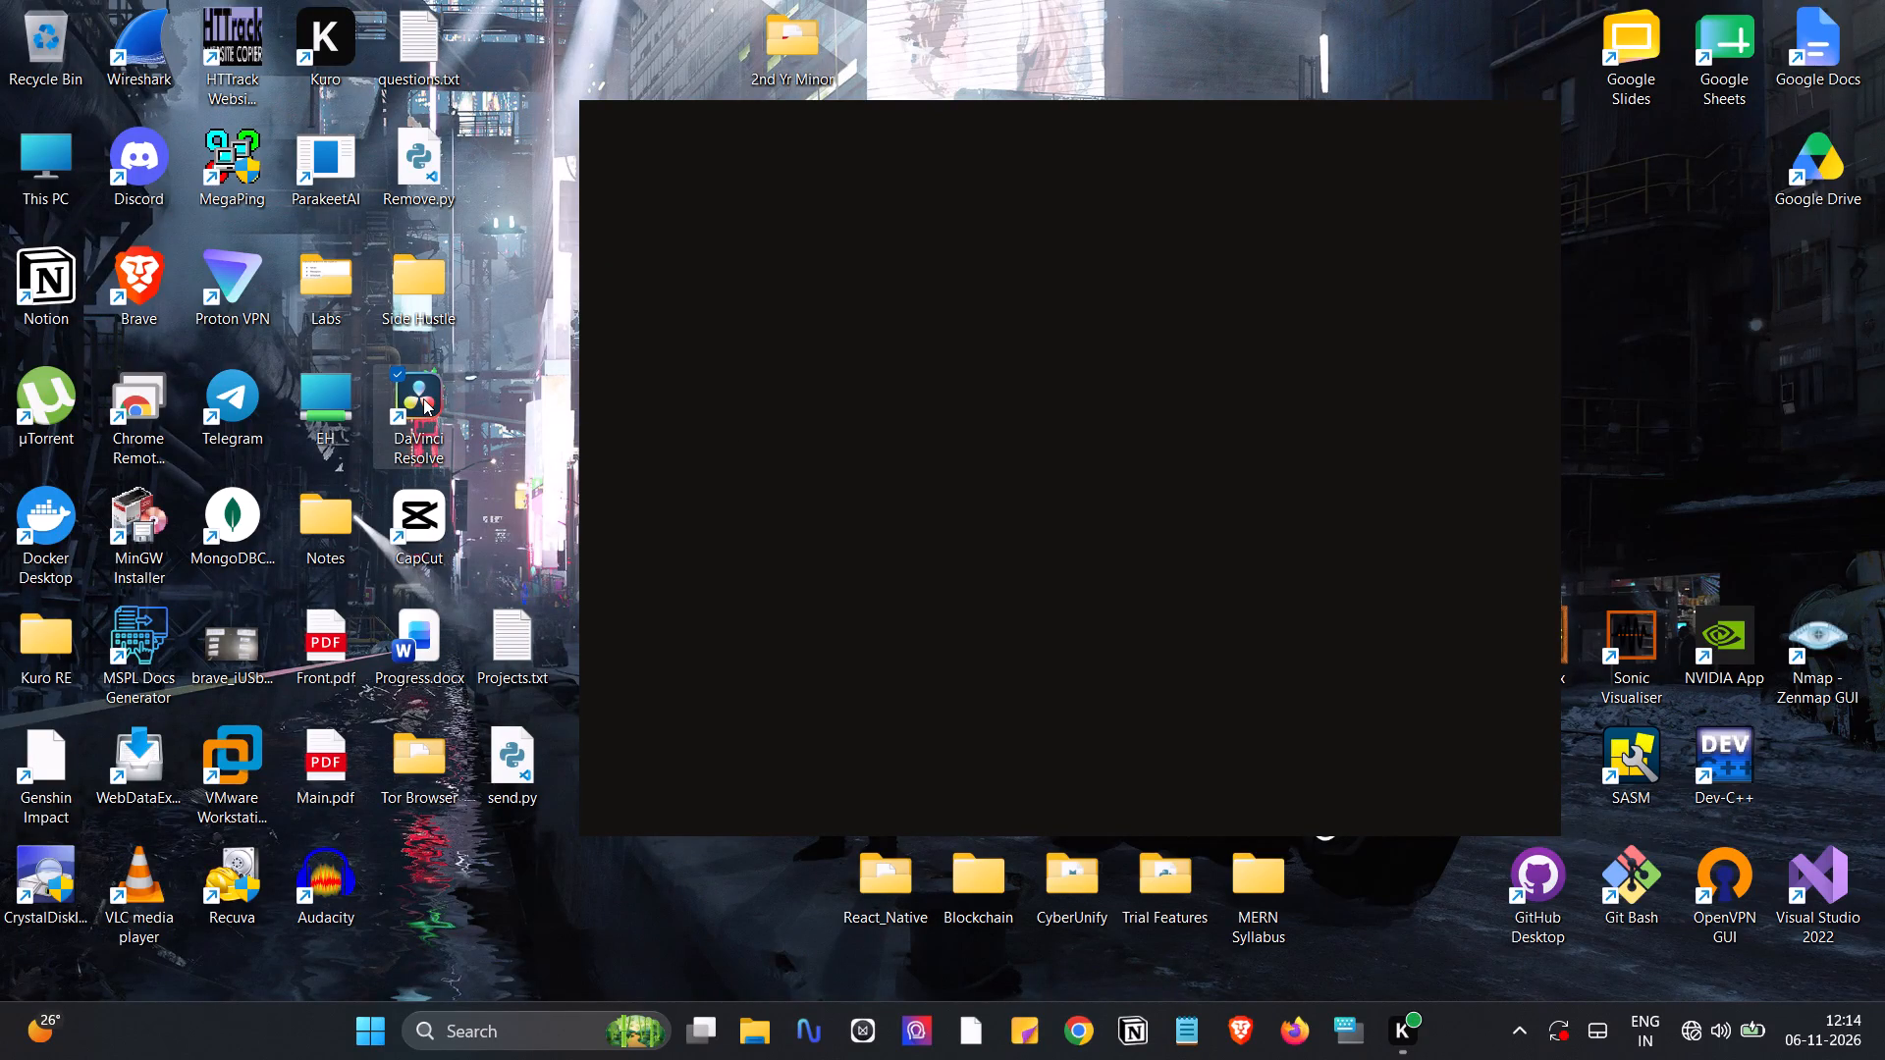
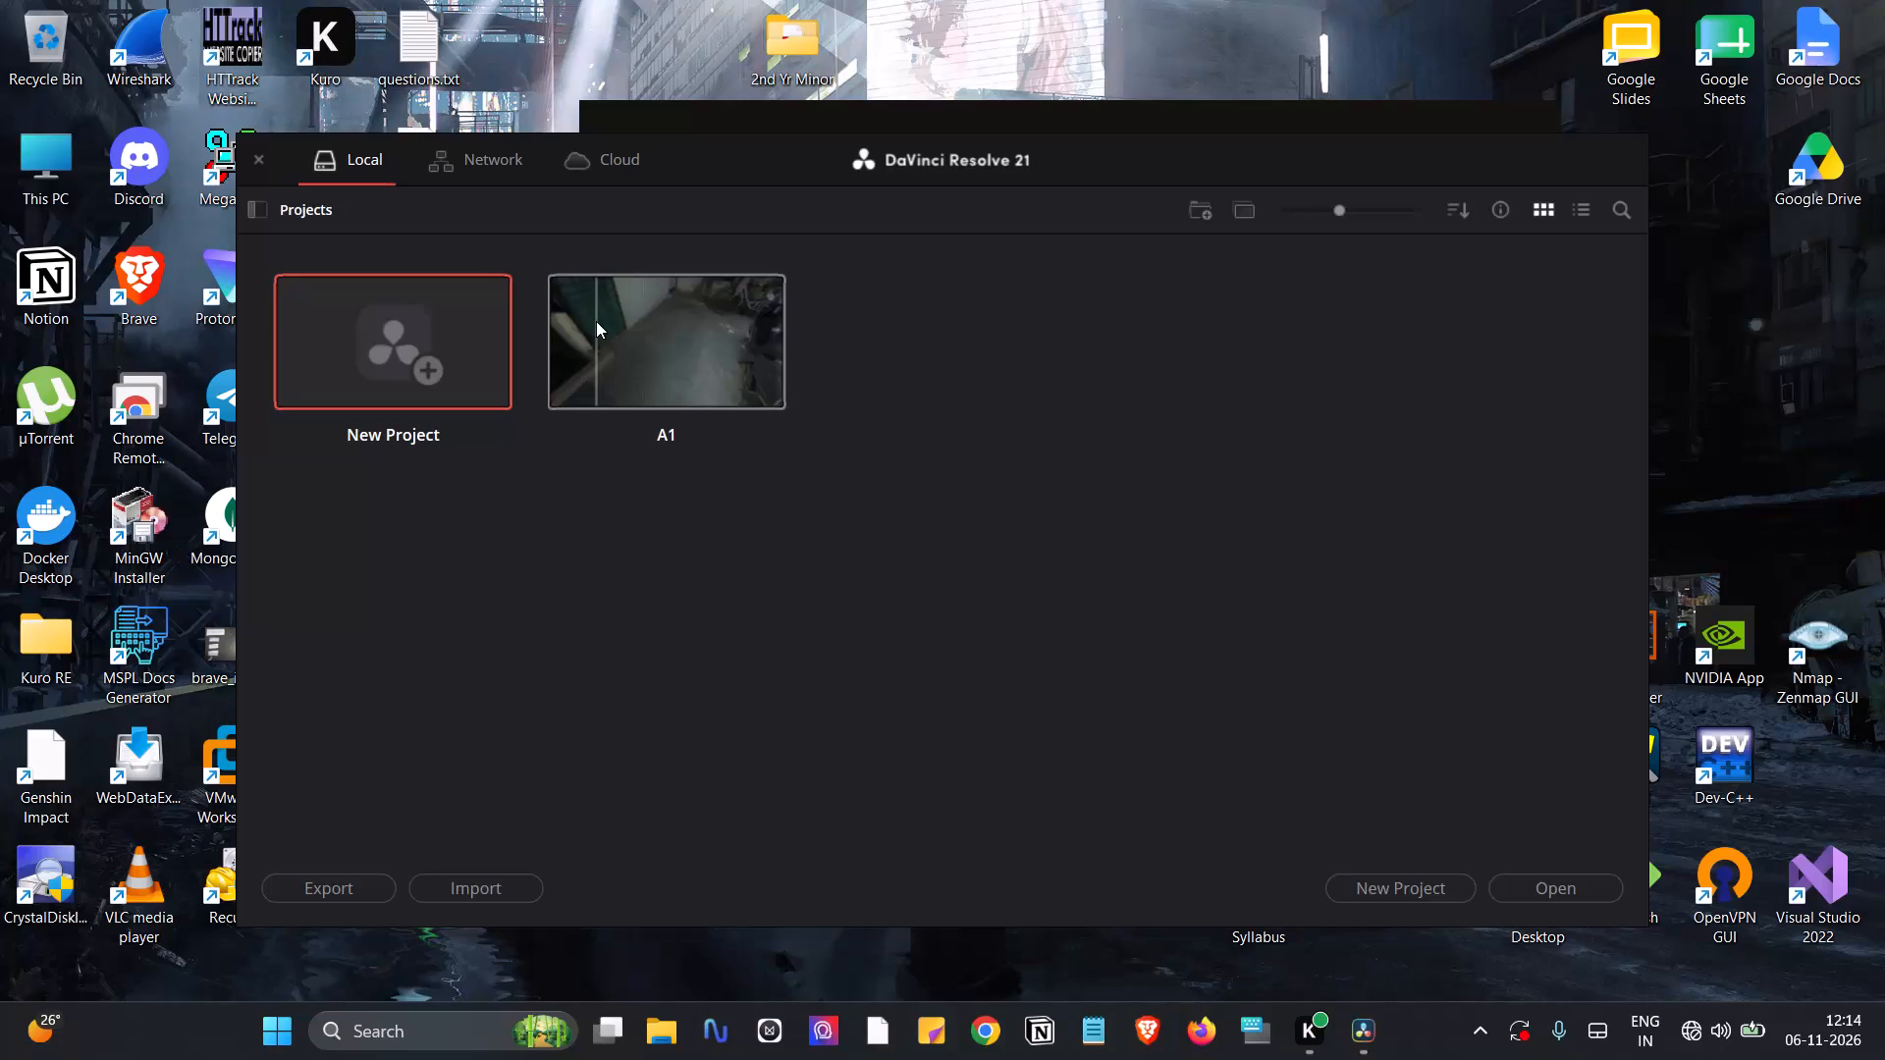
Delete the existing A1 project permanently from the local project library.
right_click(596, 321)
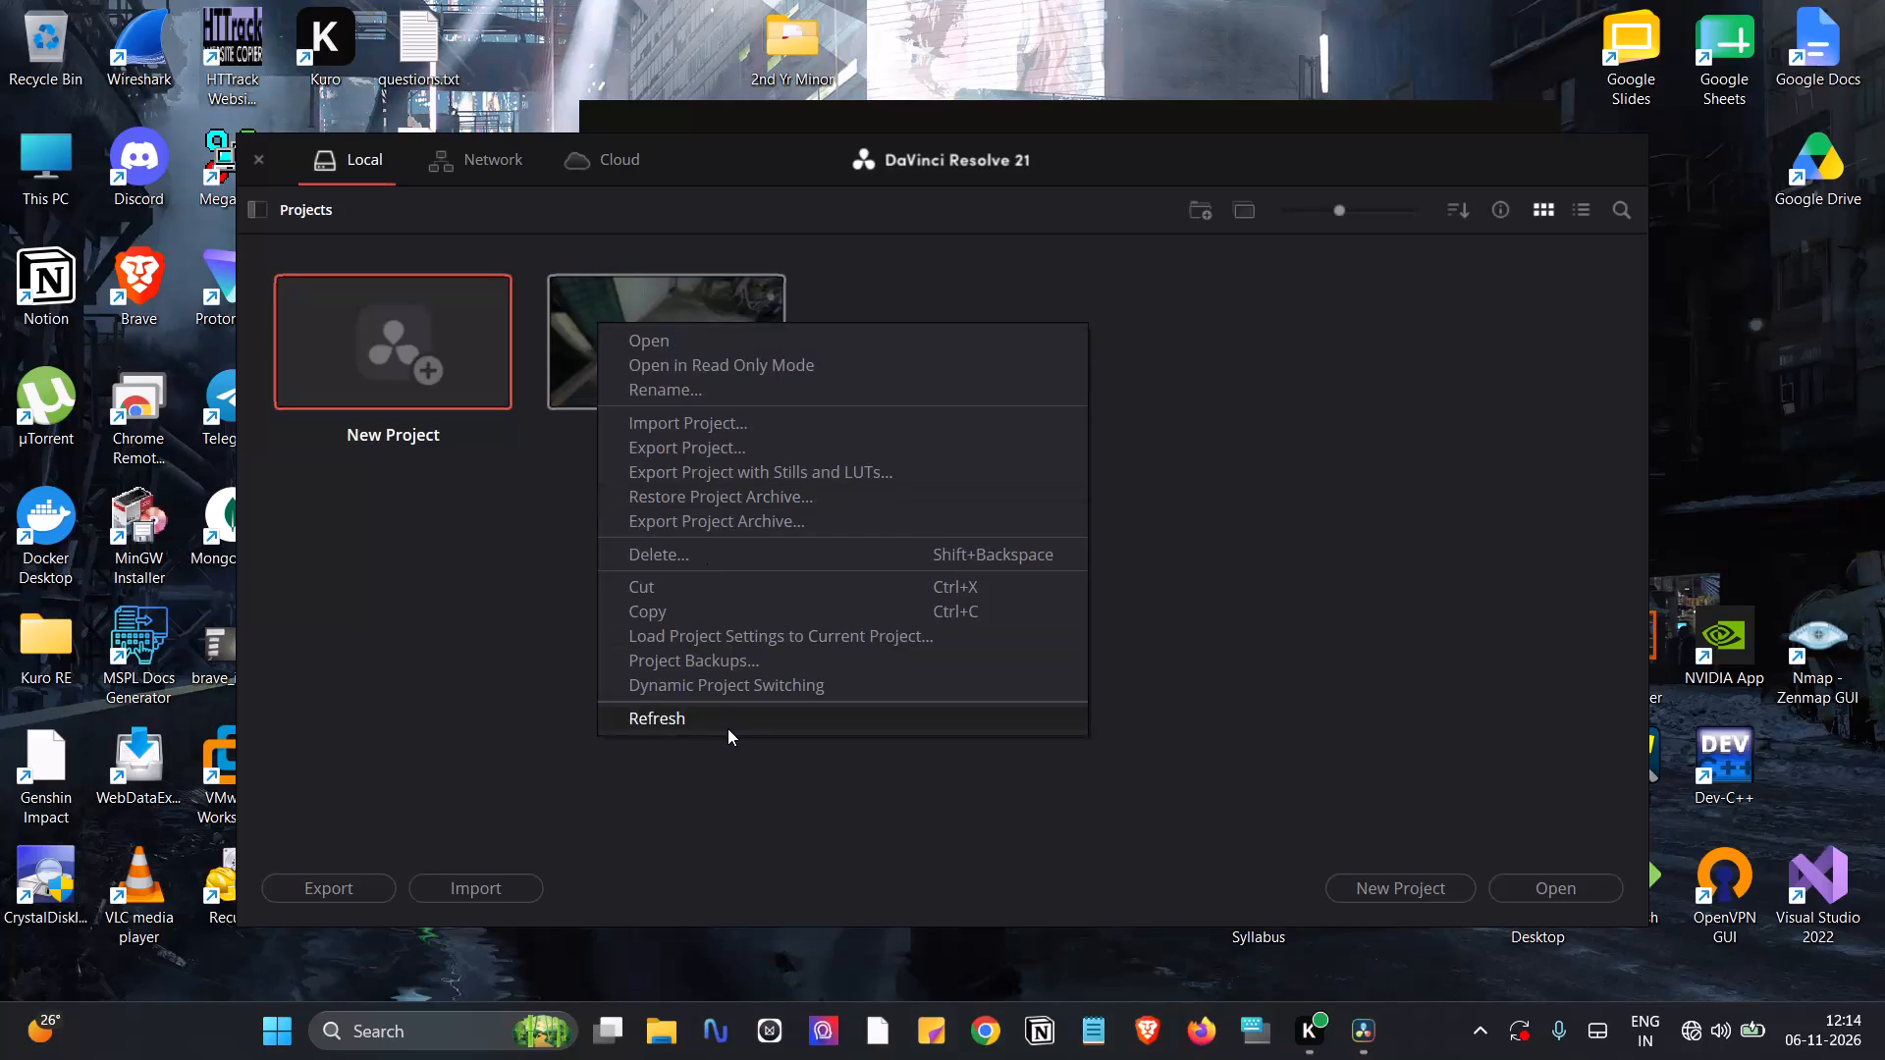
left_click(703, 550)
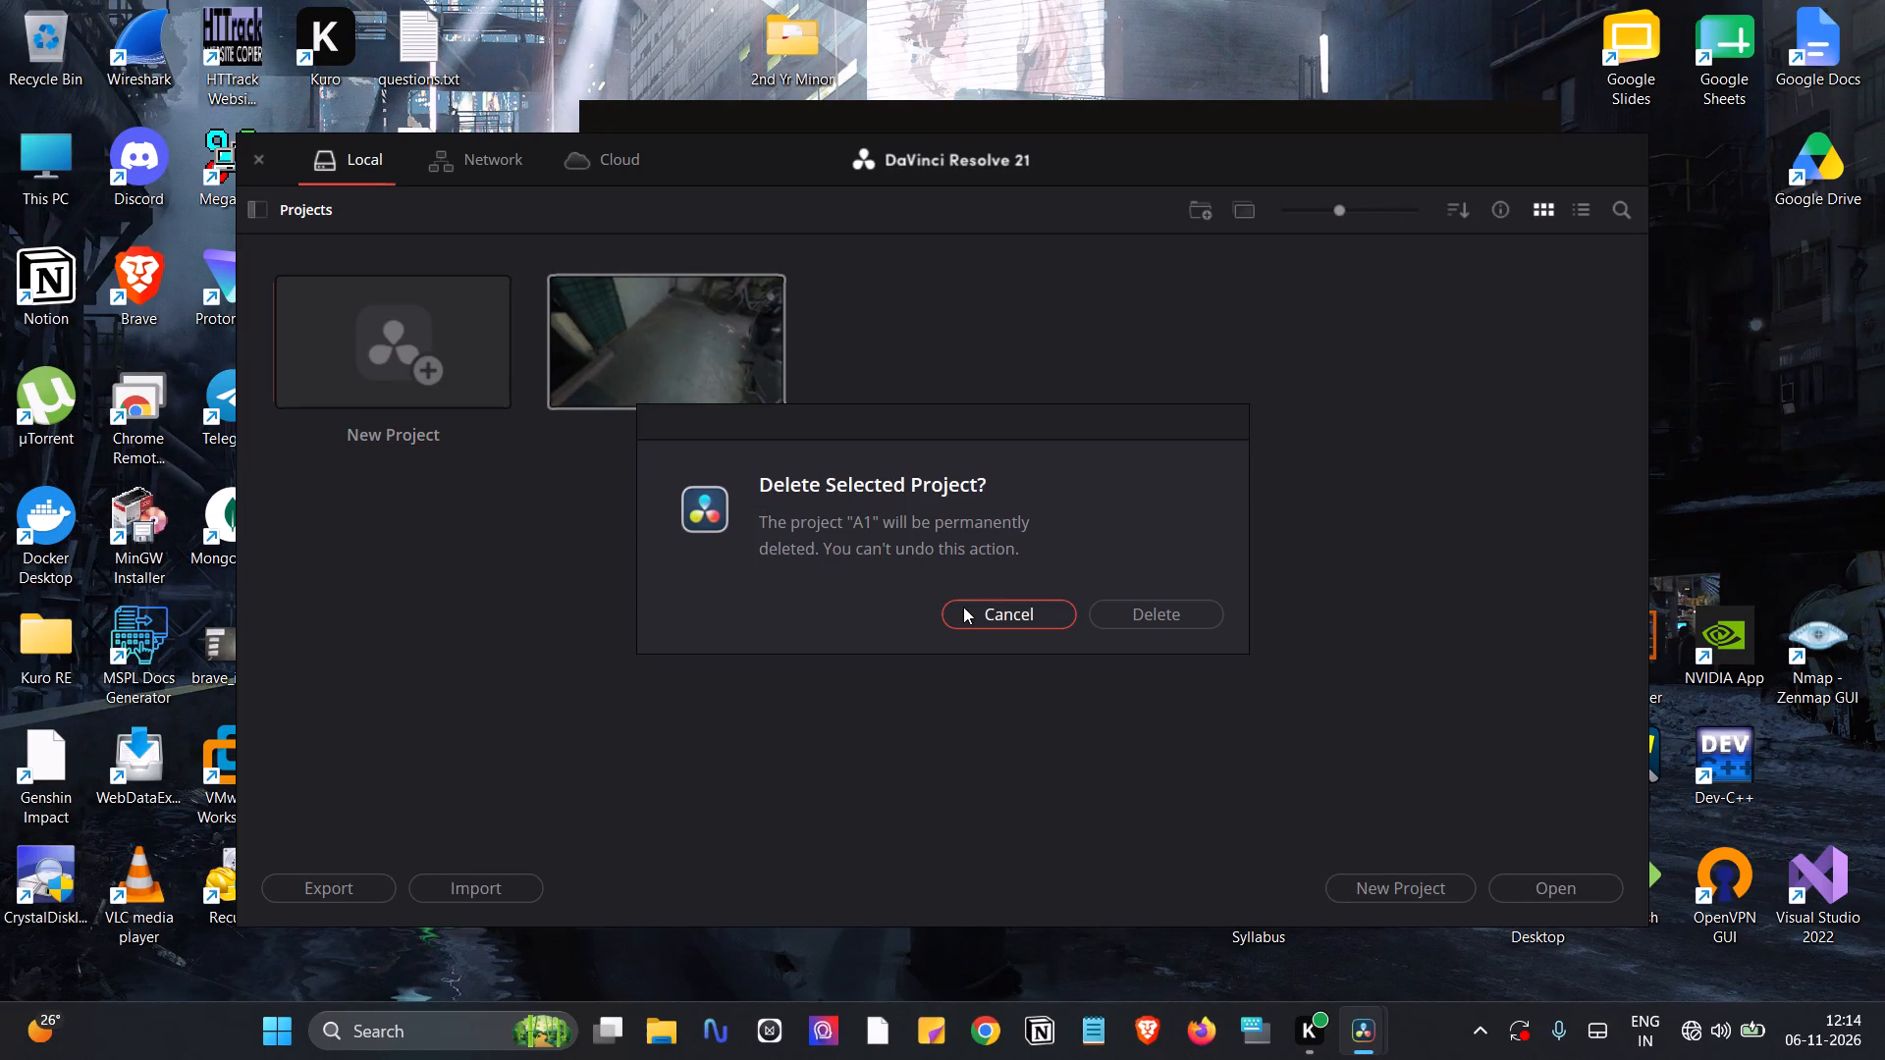
left_click(1138, 609)
Start a new local project and name it A1.
left_click(395, 296)
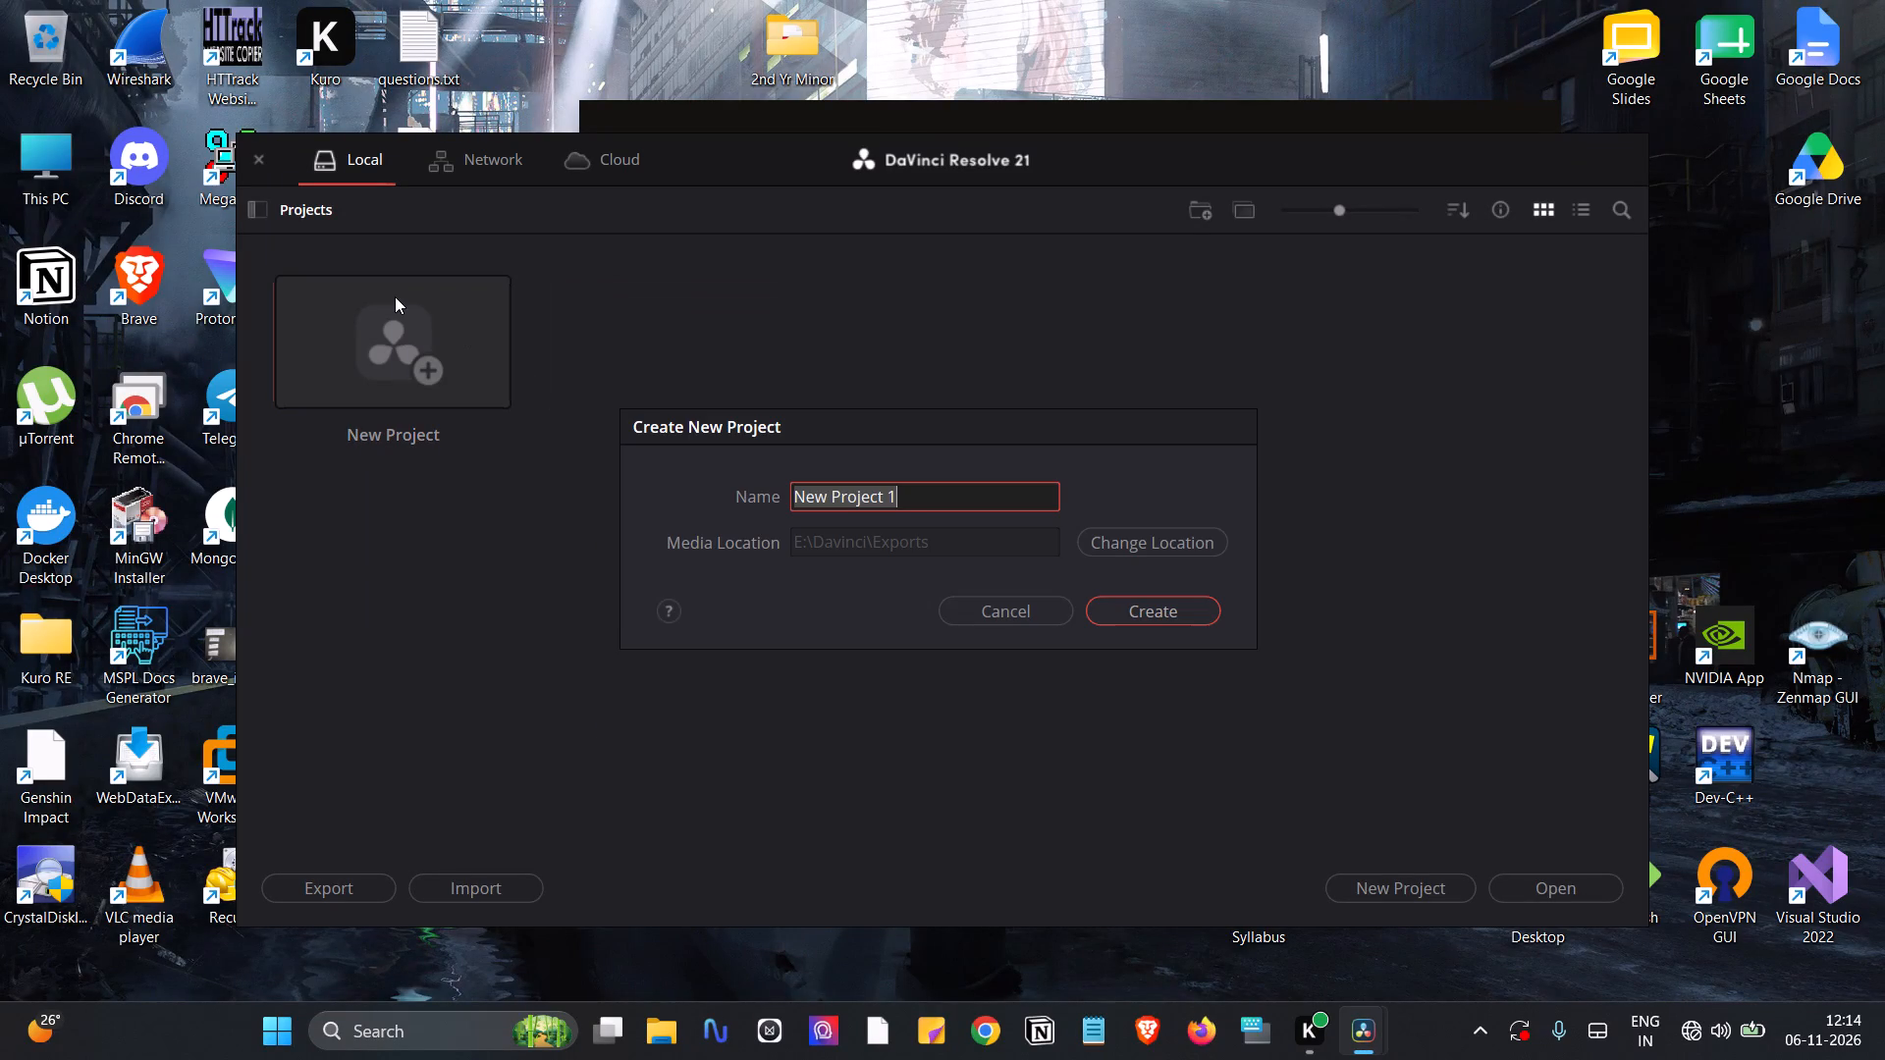
type("A1")
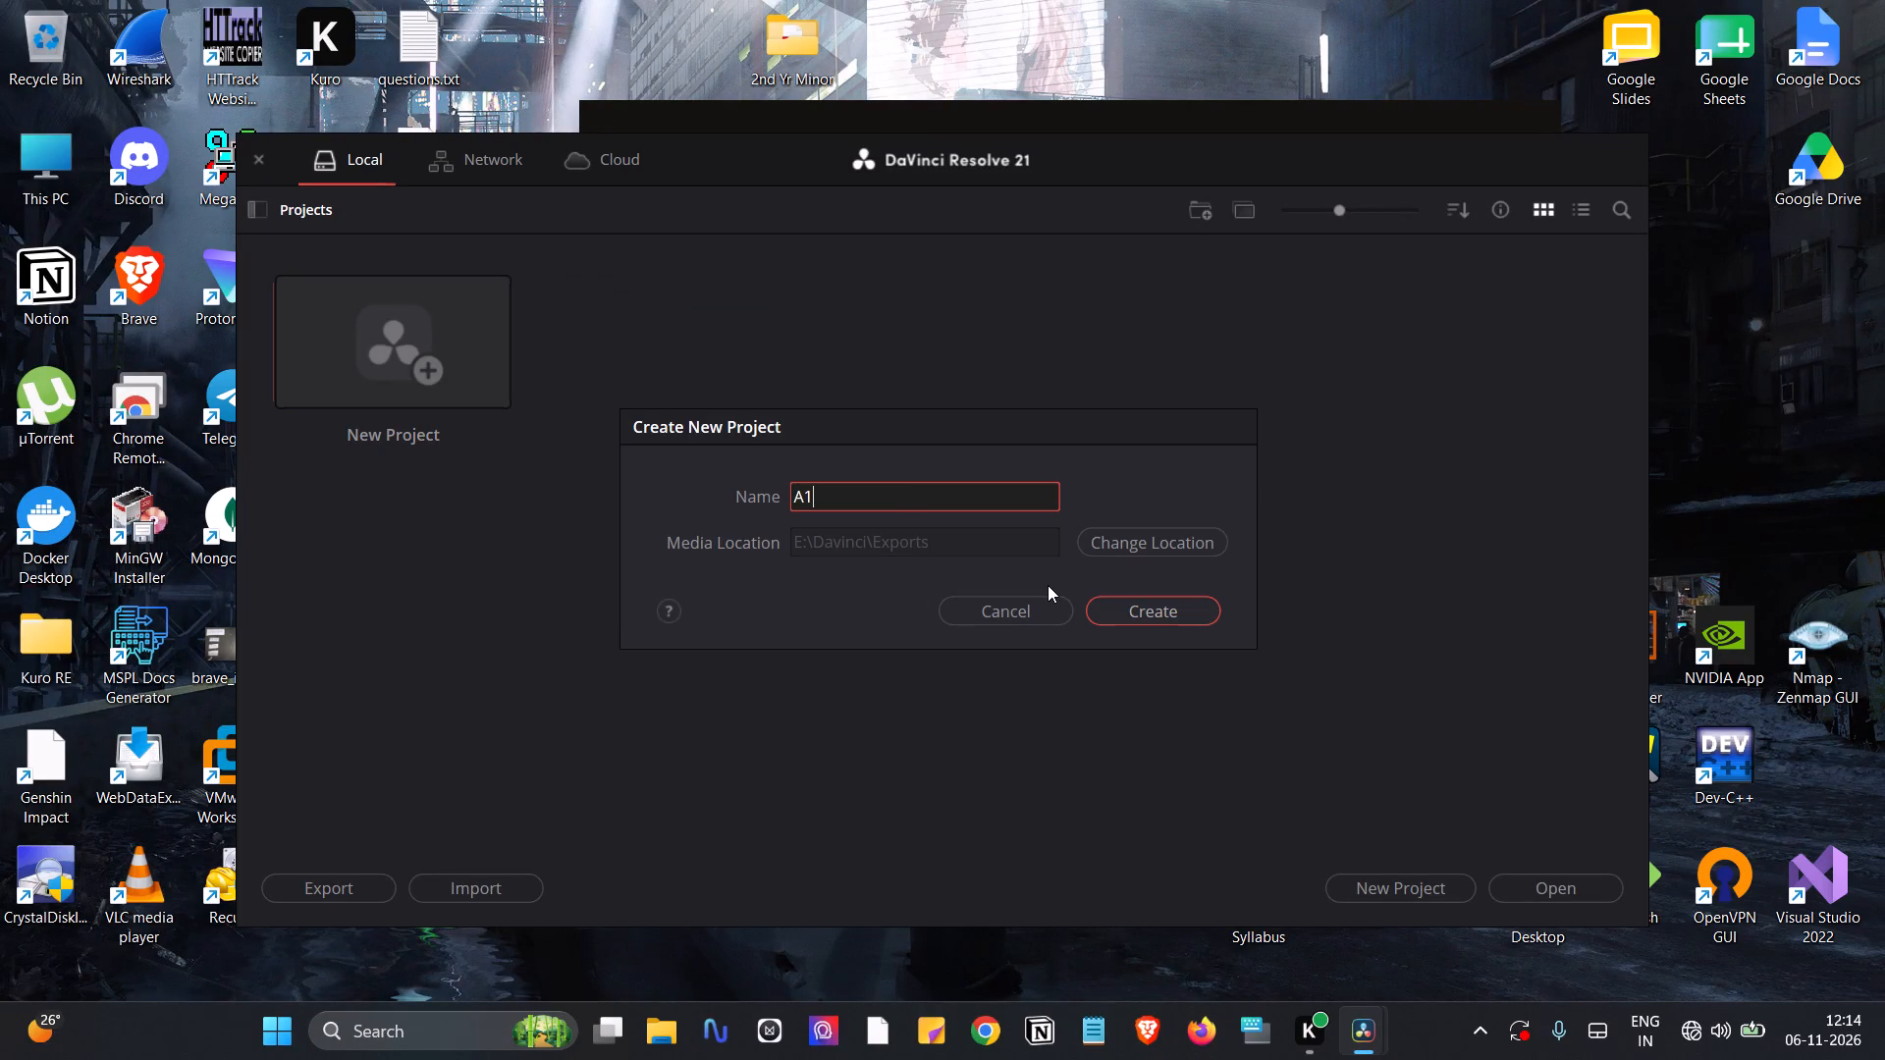
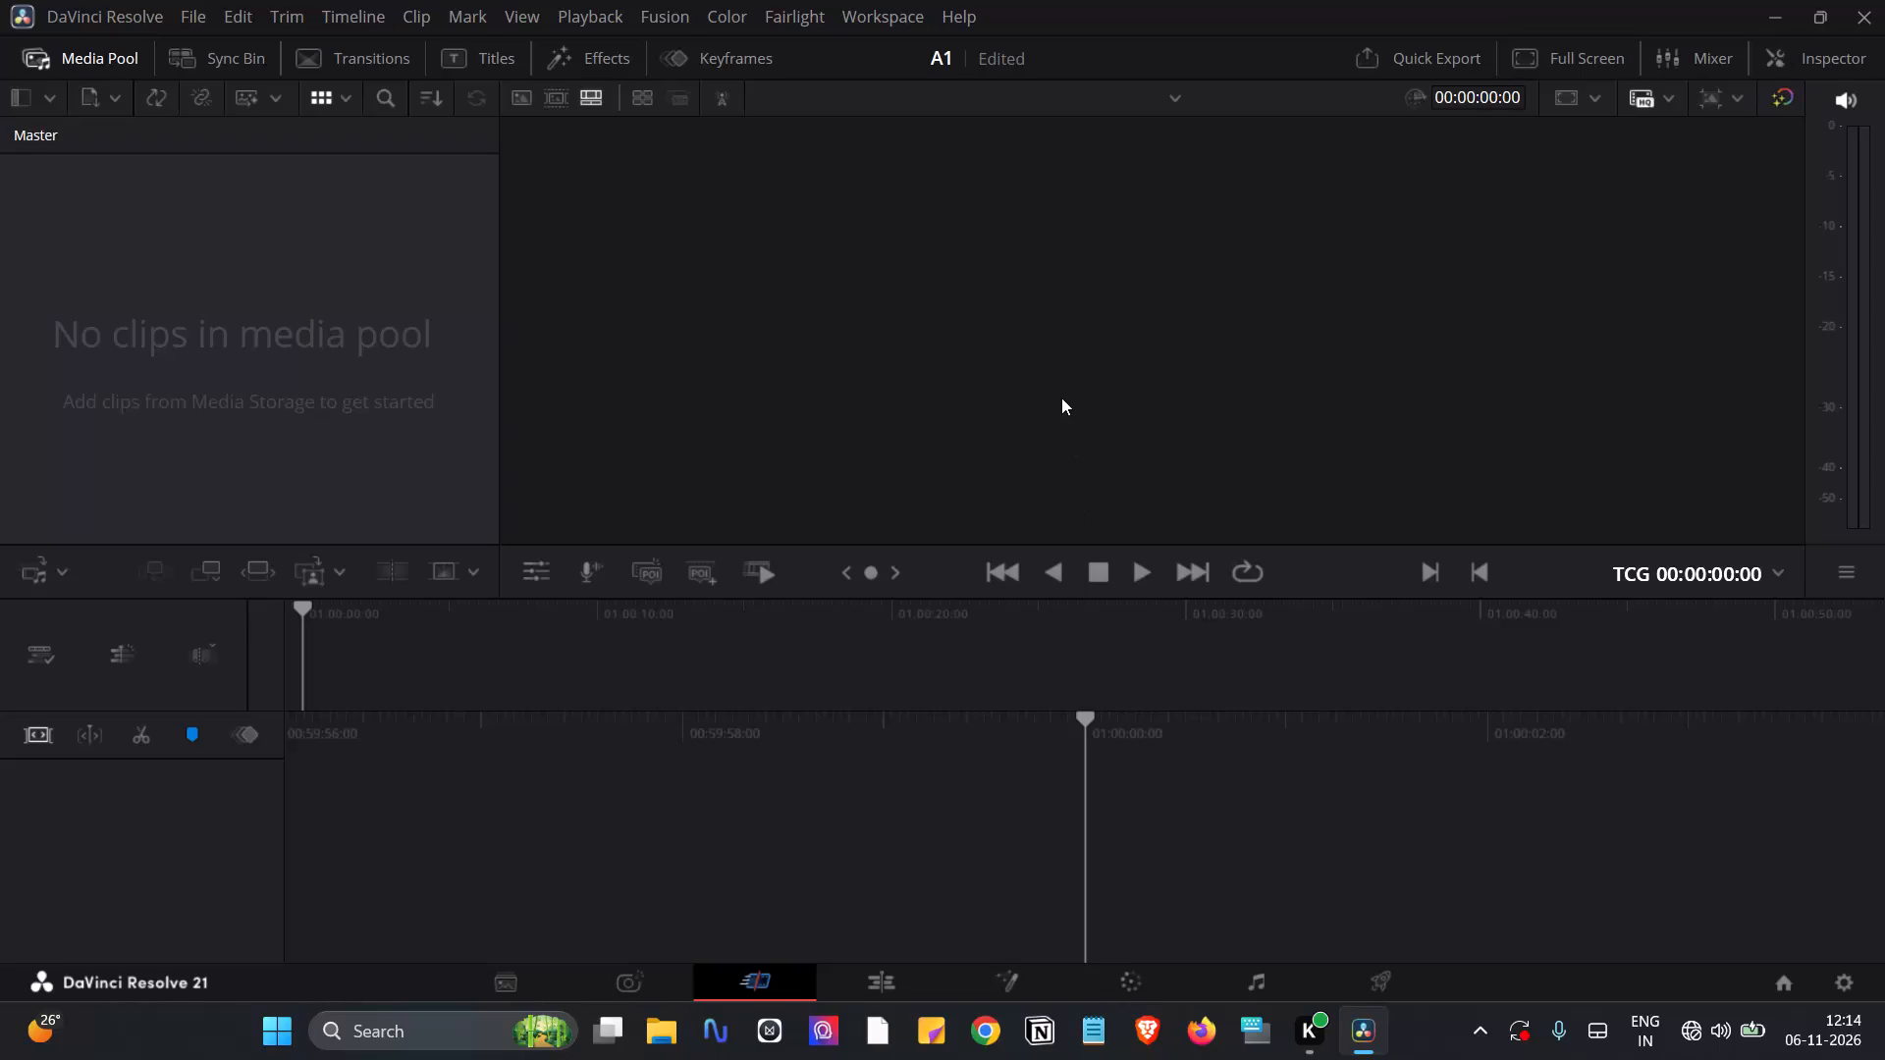
left_click(103, 58)
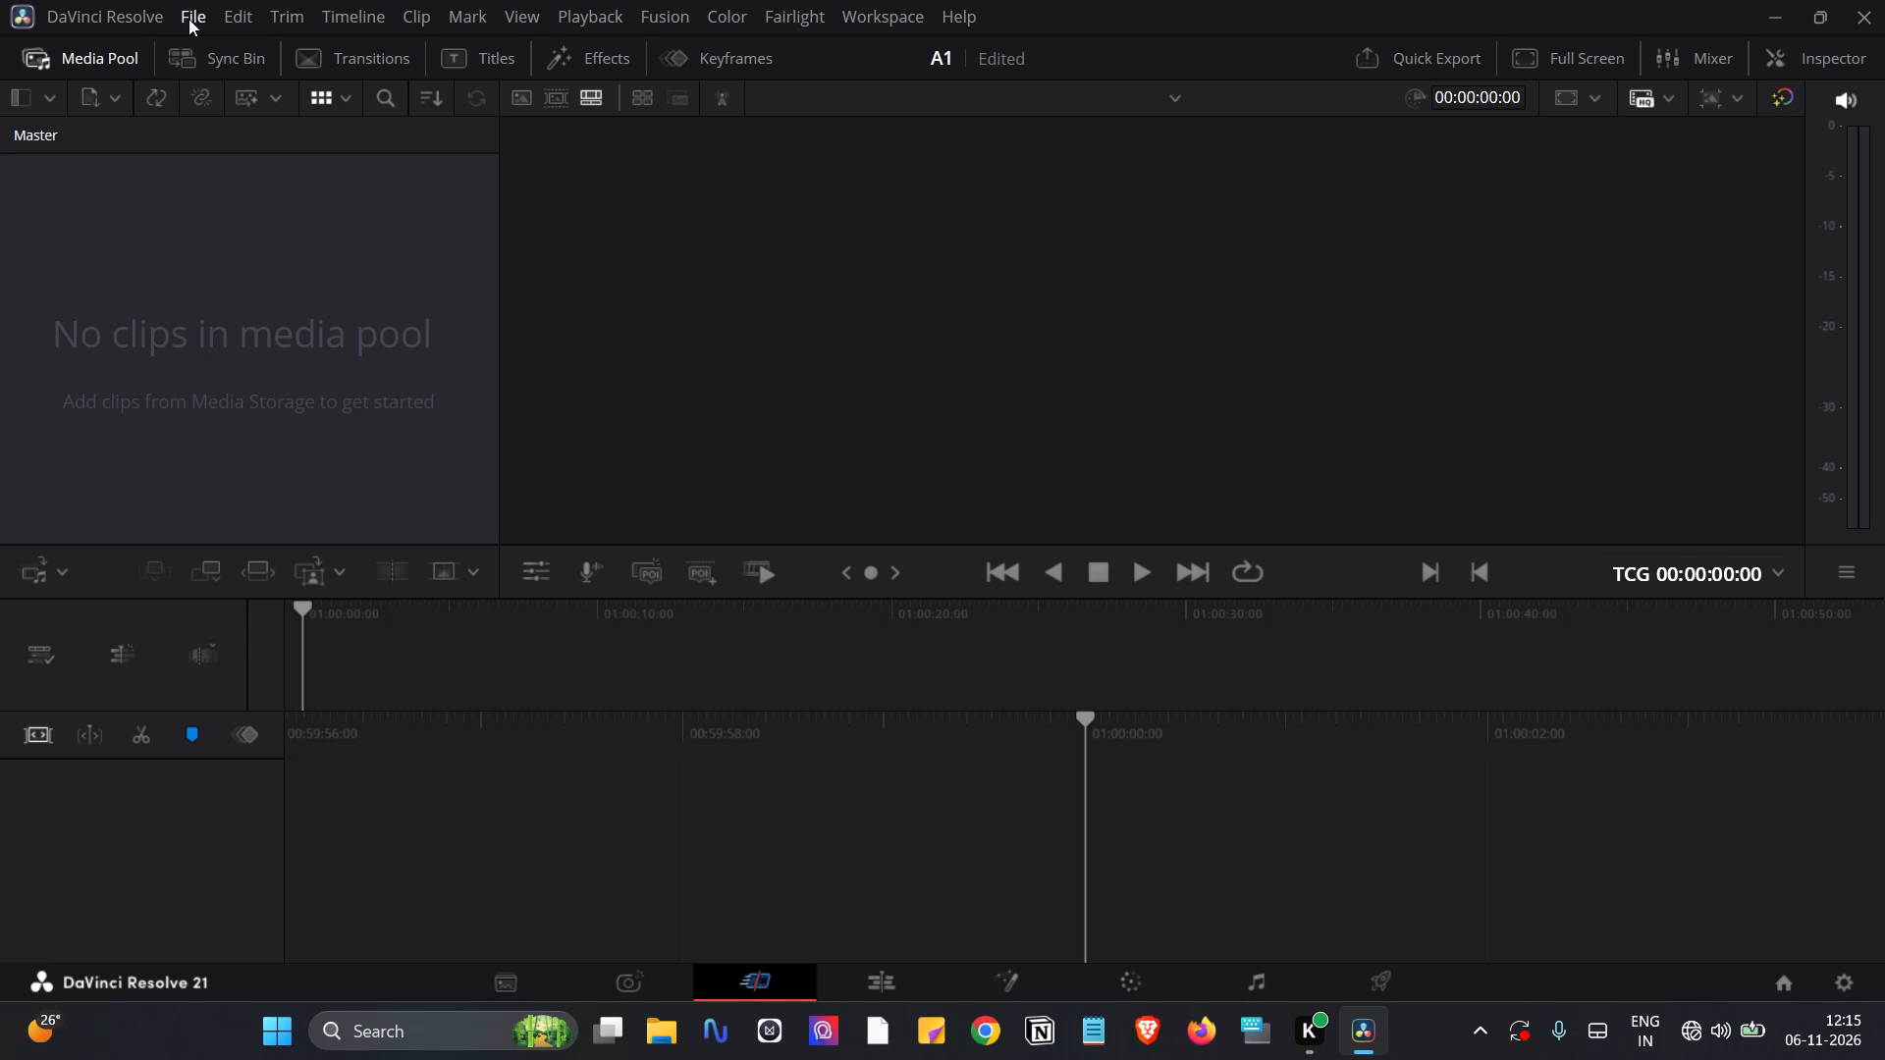
left_click(188, 19)
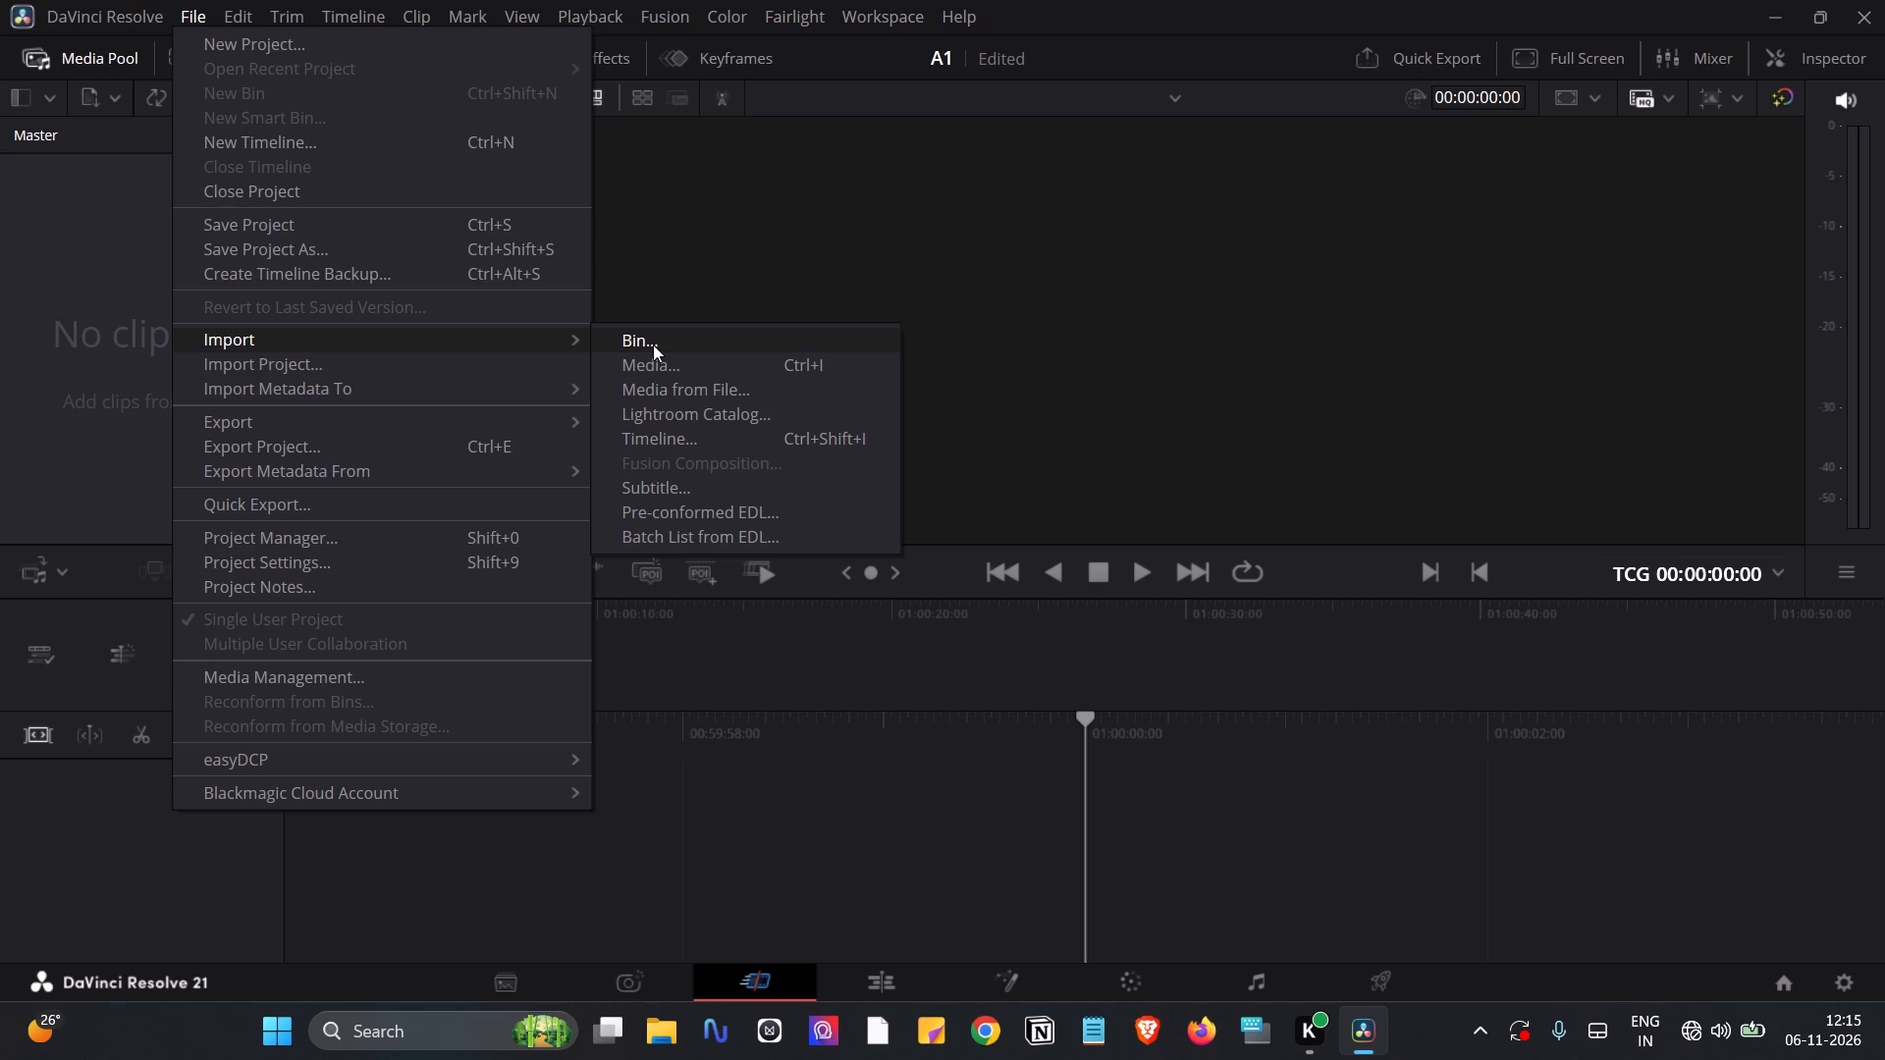
left_click(653, 362)
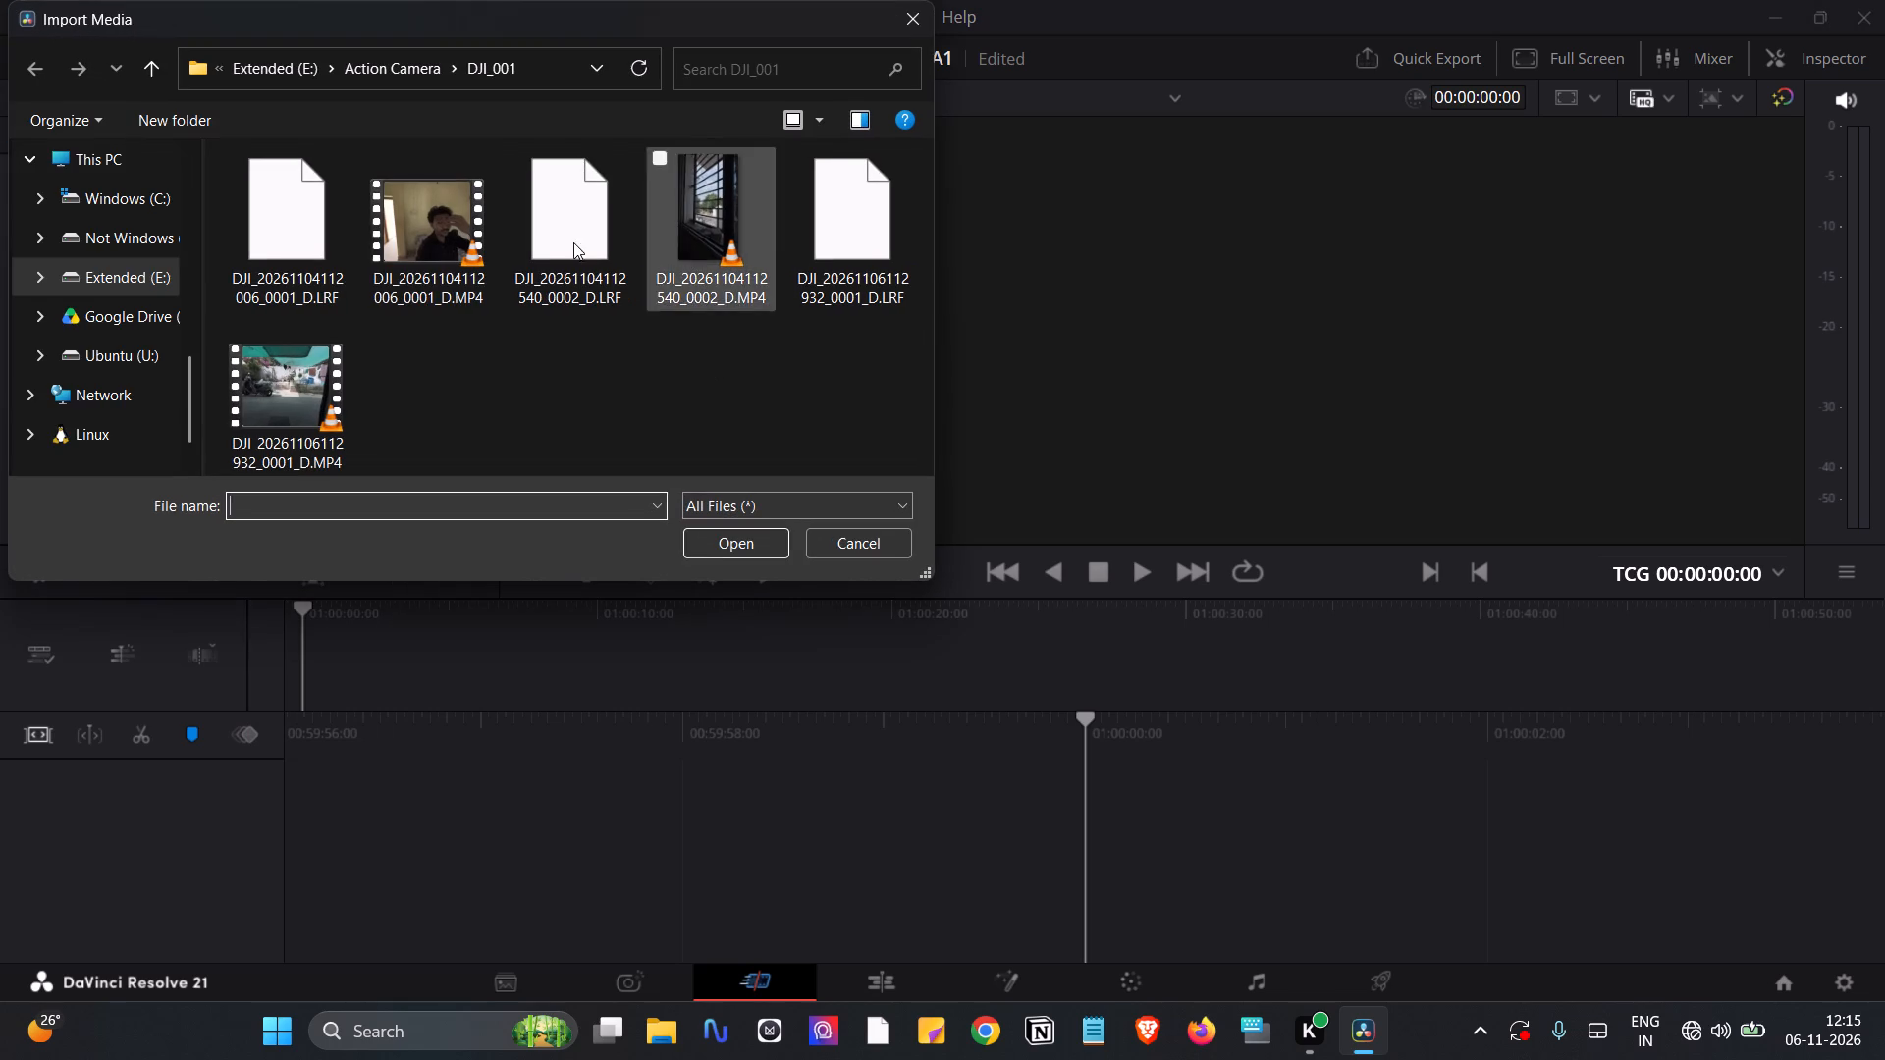
left_click(347, 365)
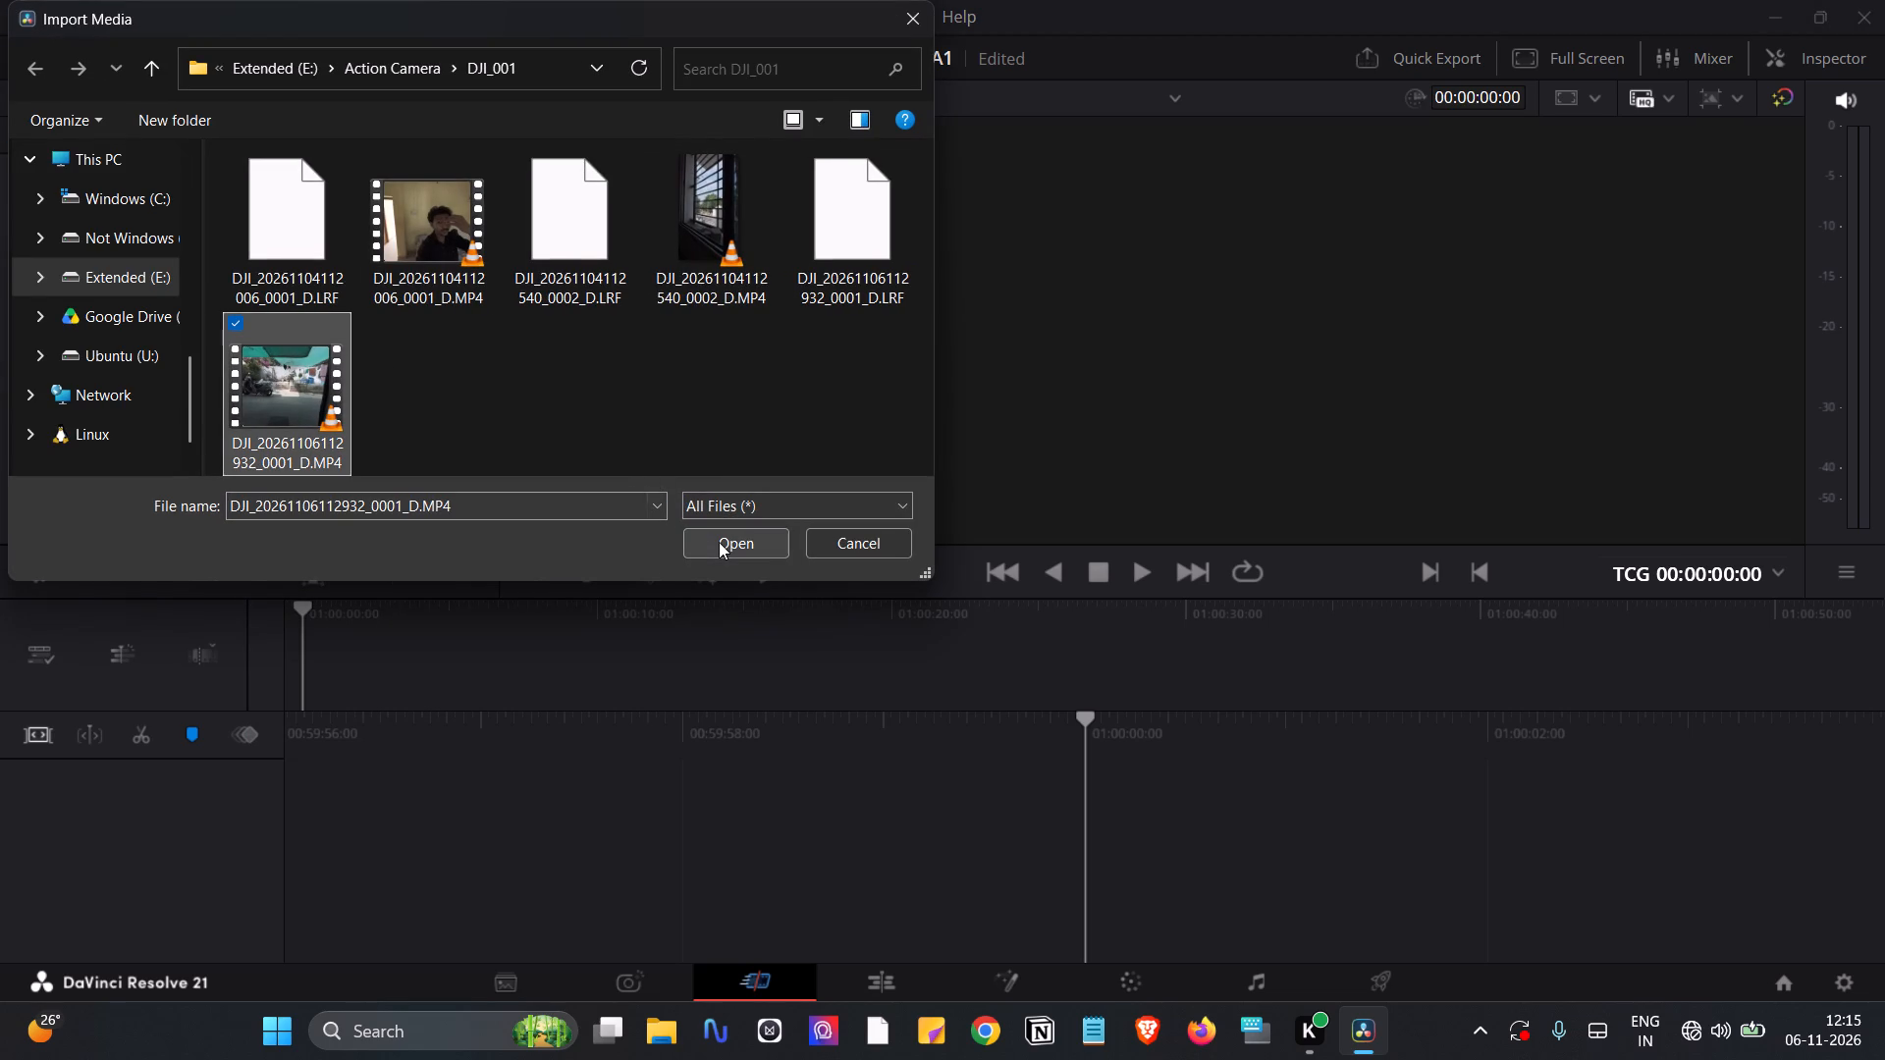
left_click(719, 542)
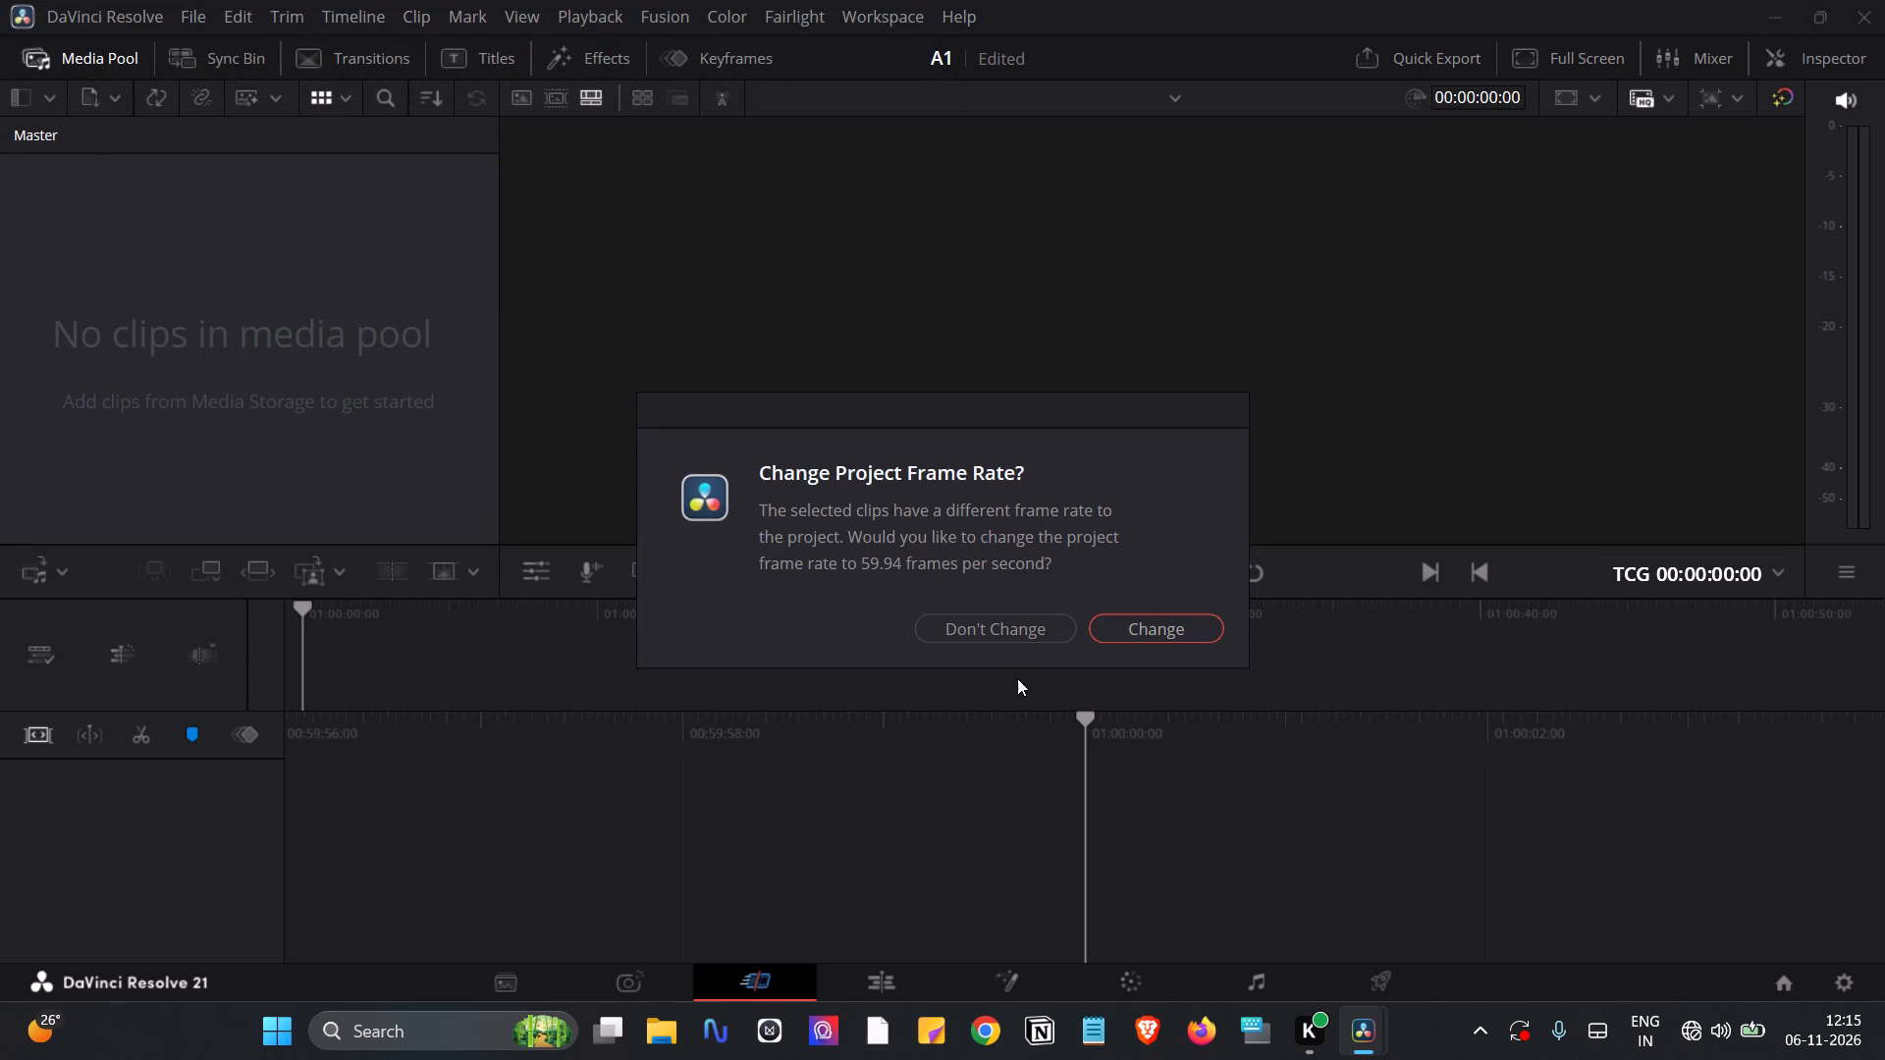
left_click(1038, 742)
left_click(1216, 777)
key("ctrl+z")
left_click(1026, 637)
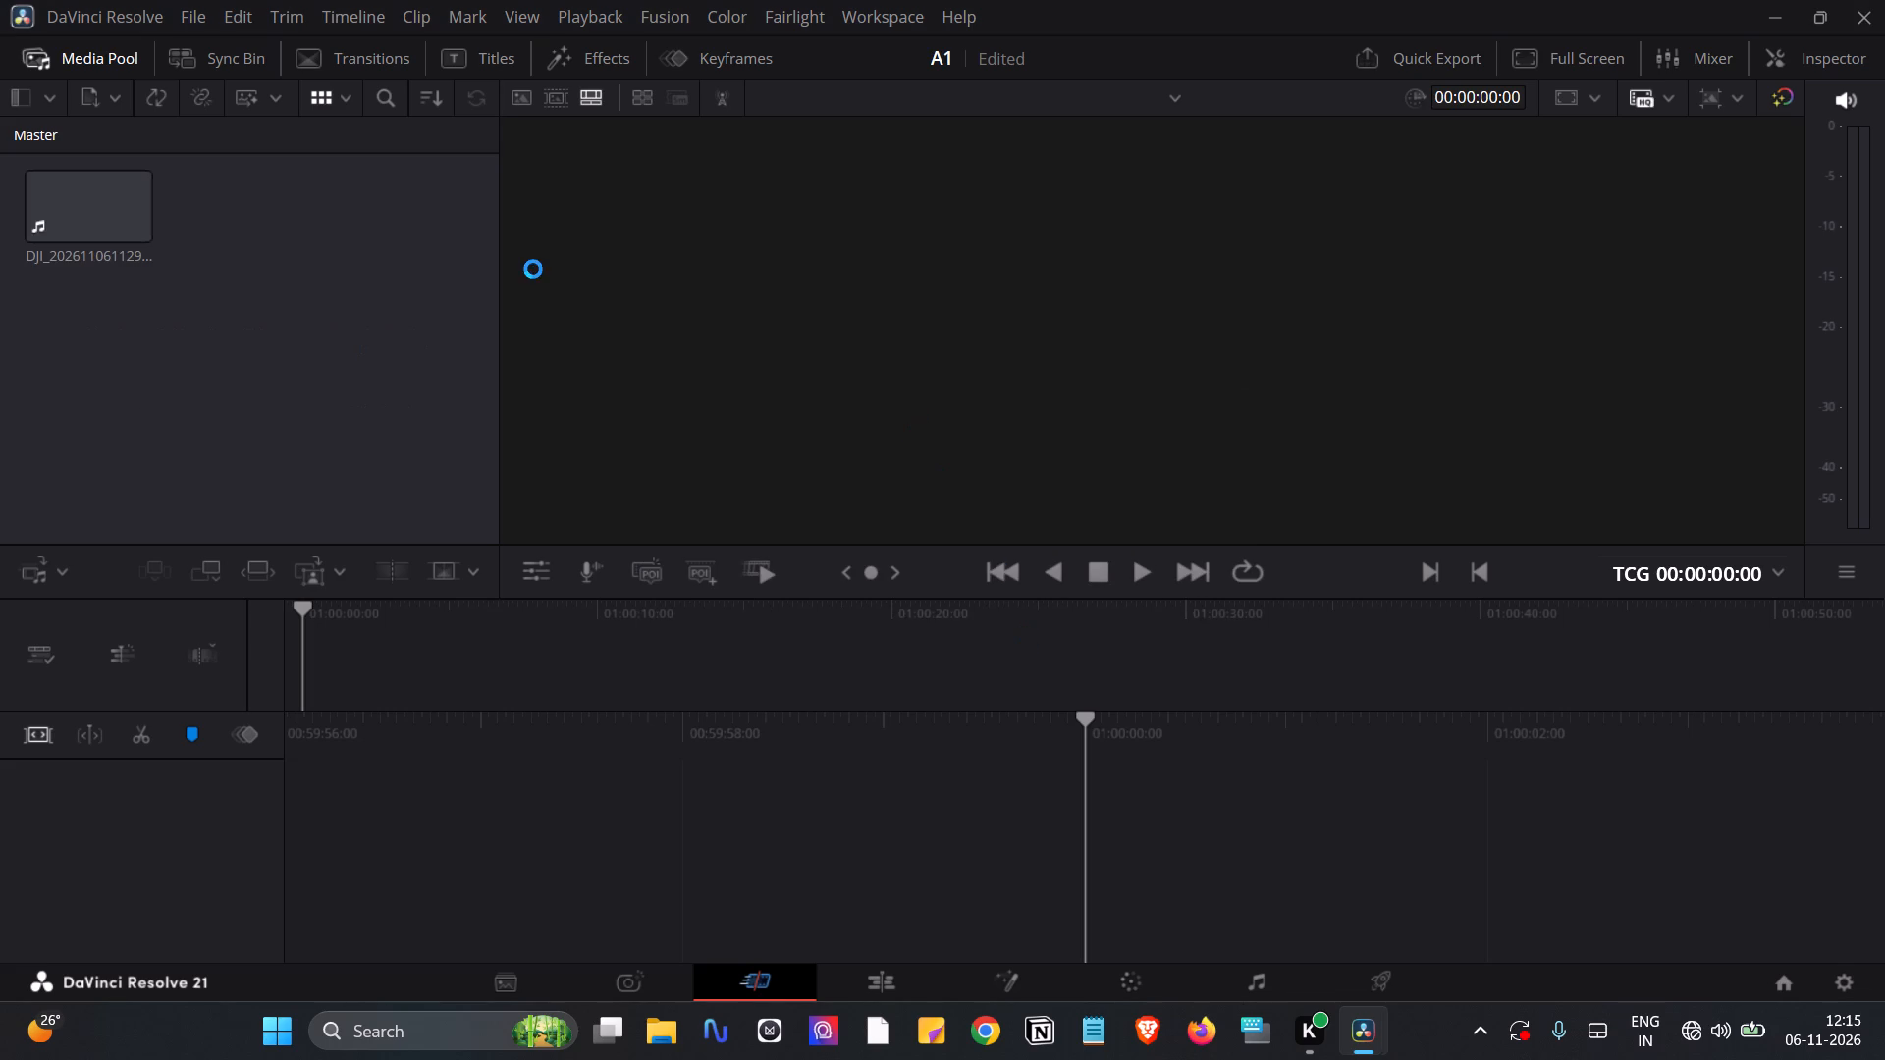
Create another new project named A2, keeping the default media location.
left_click(192, 9)
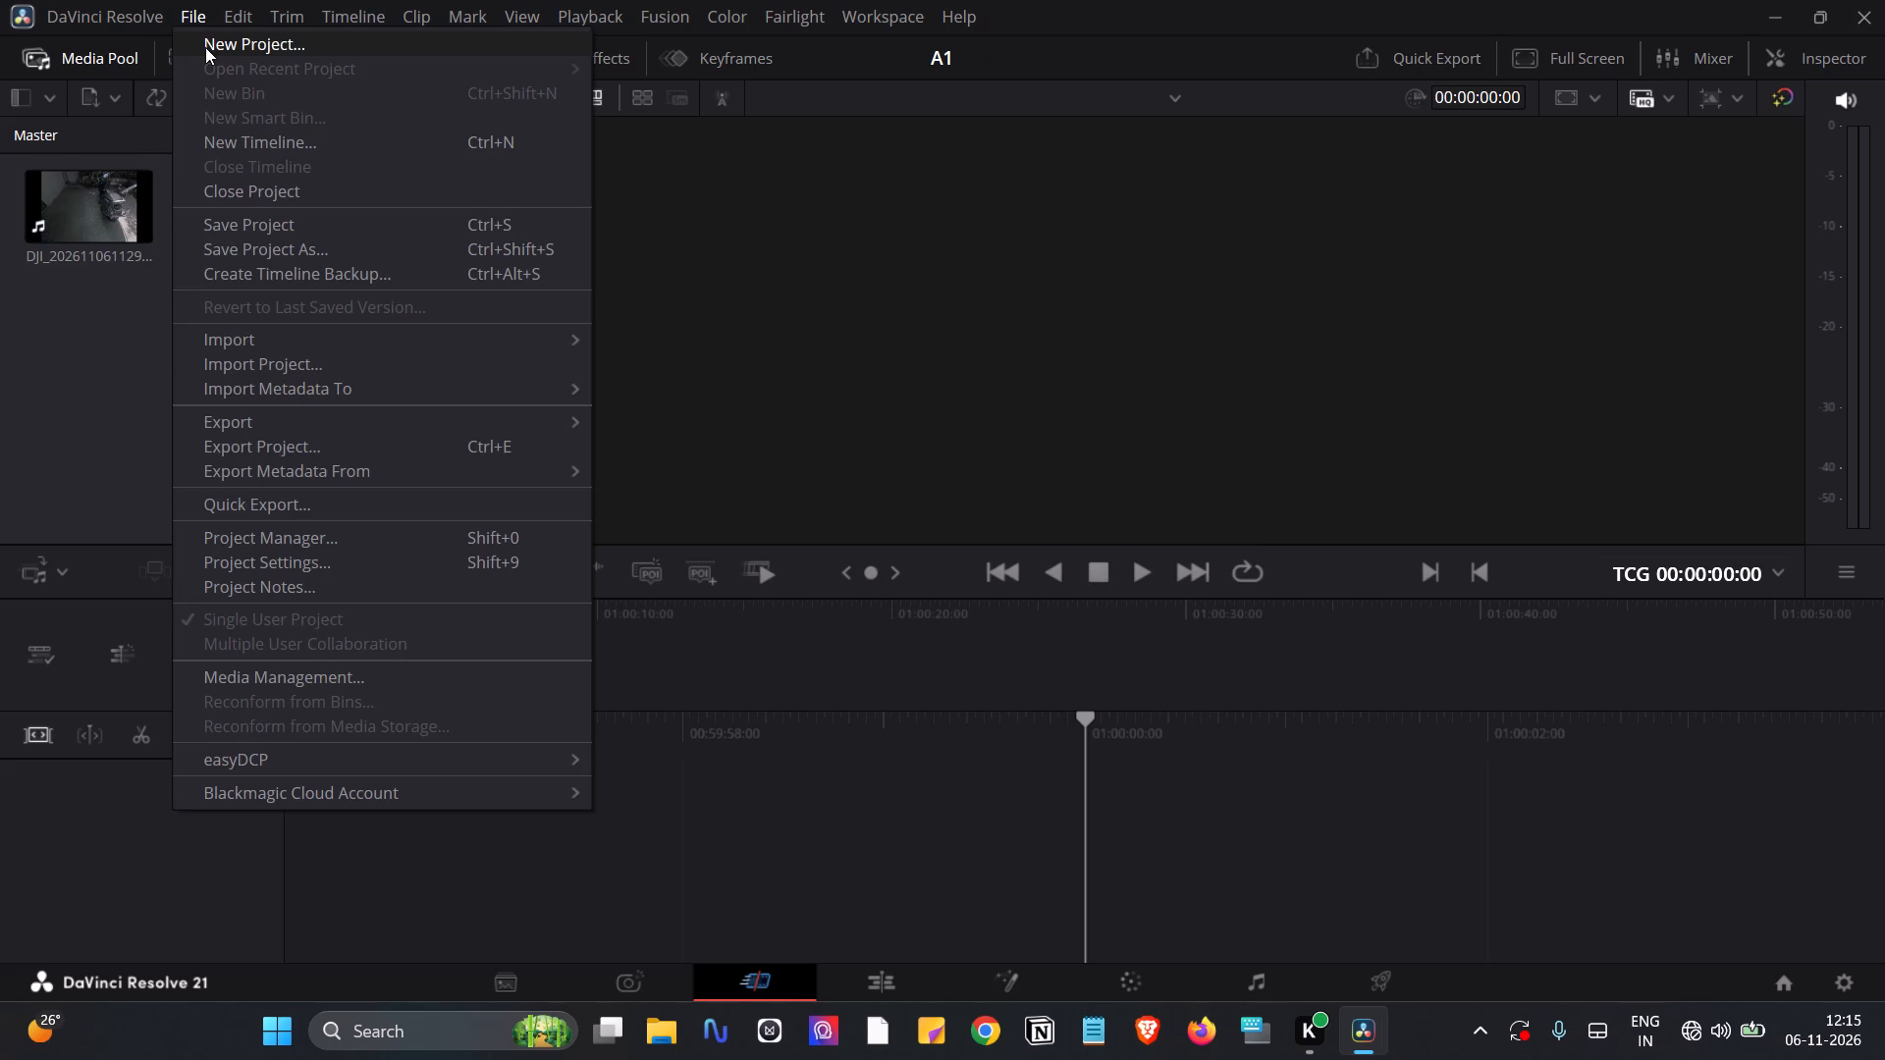
left_click(237, 51)
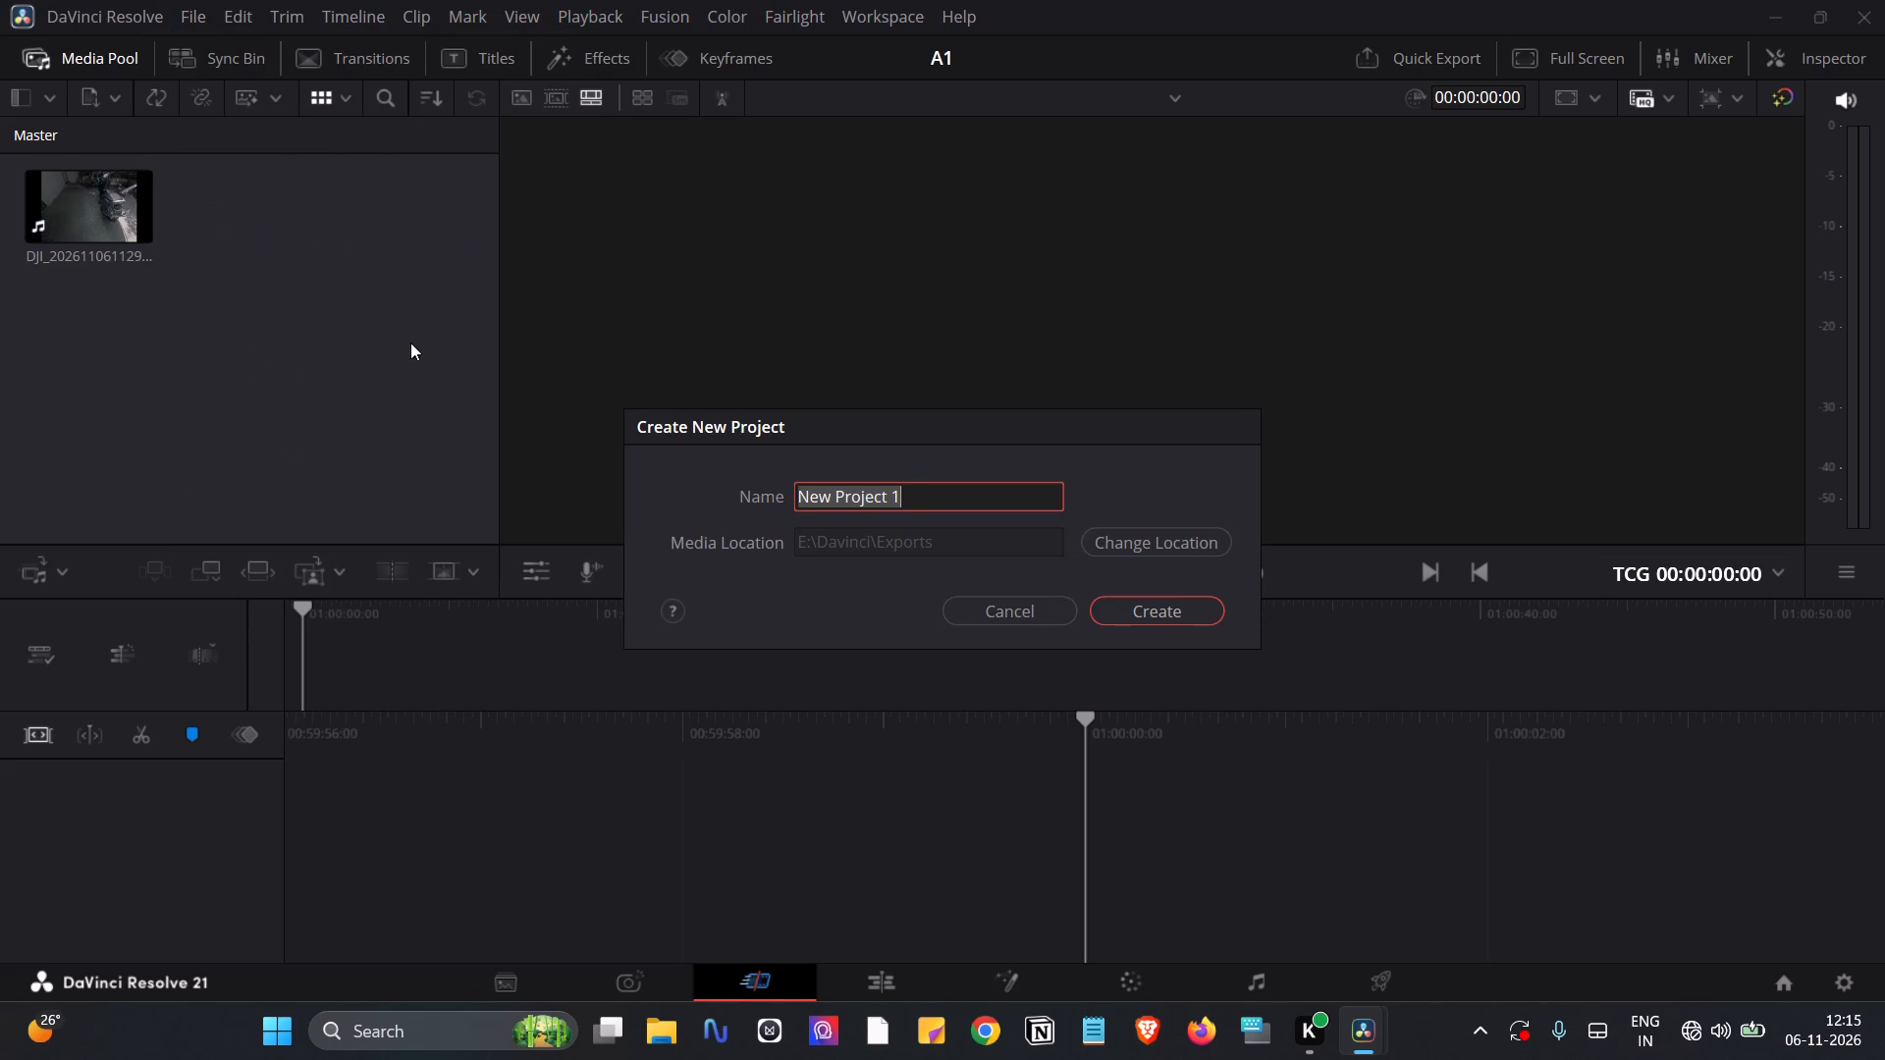
key("shift+a")
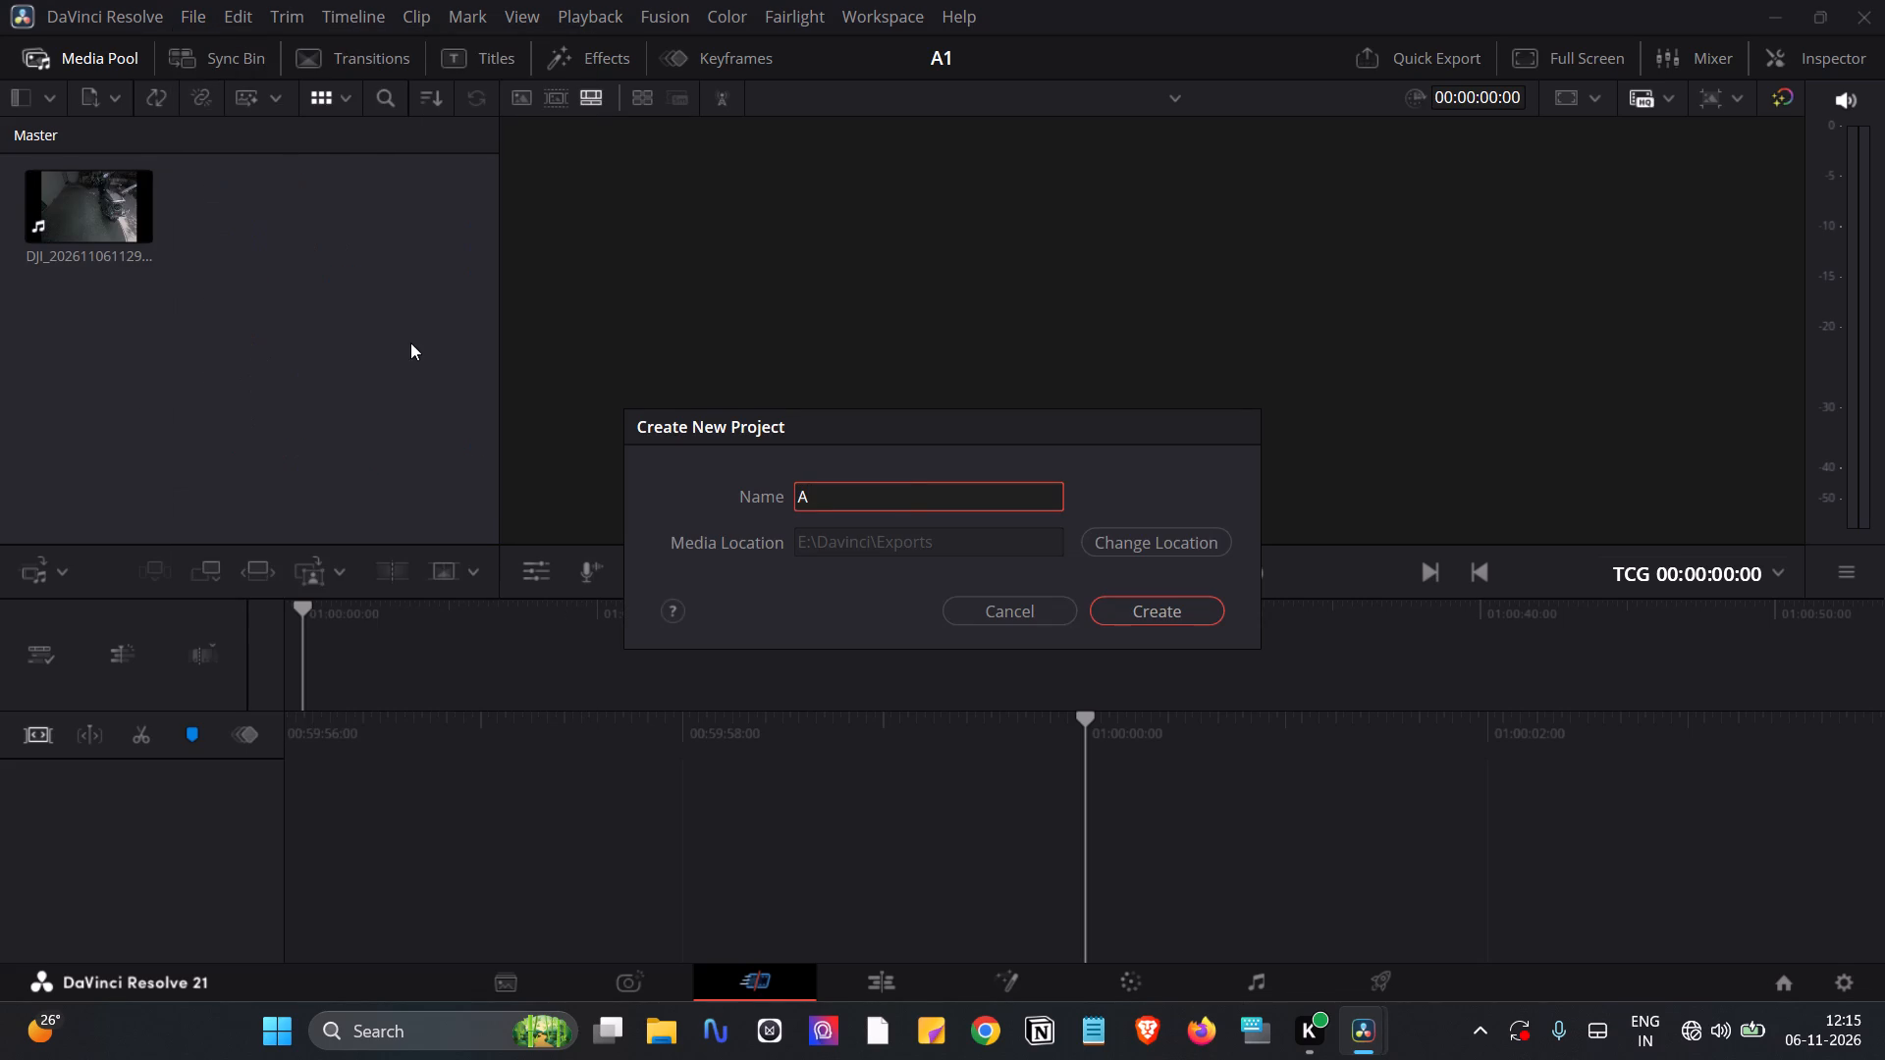
key("2")
key("Return")
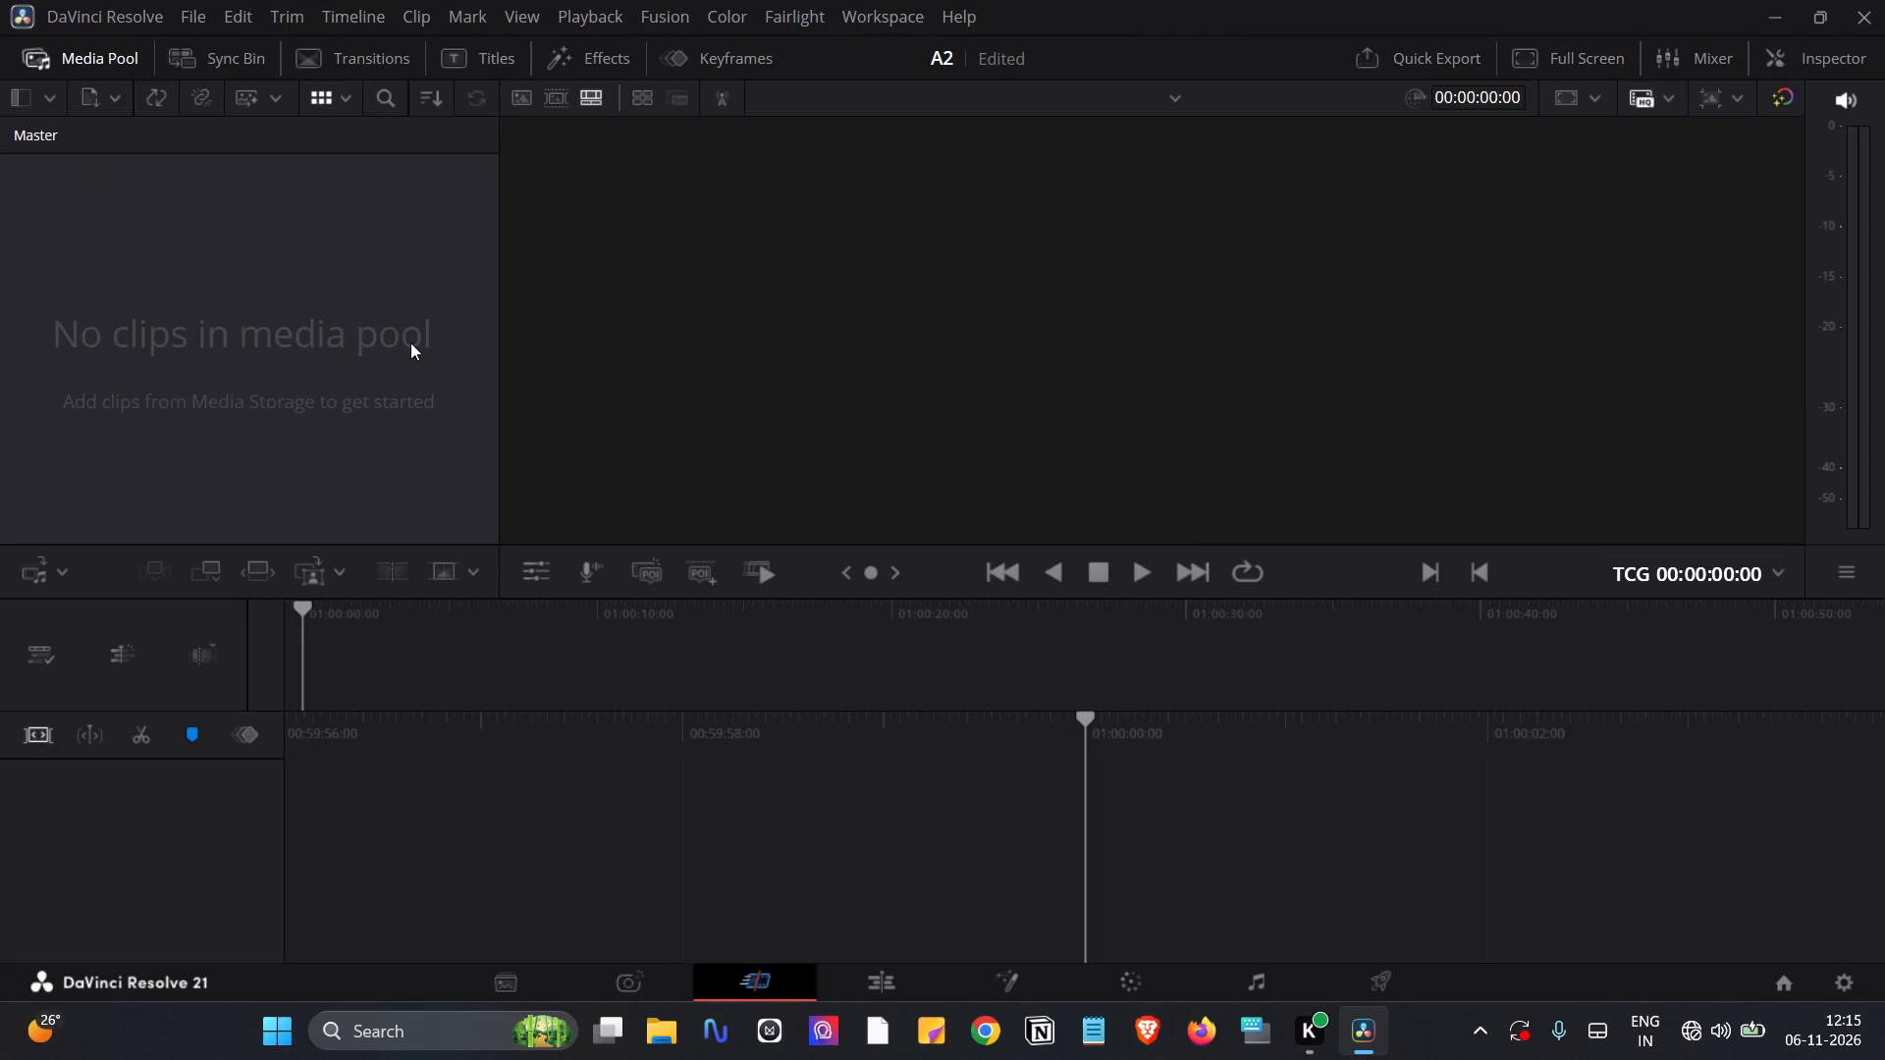
left_click(647, 1048)
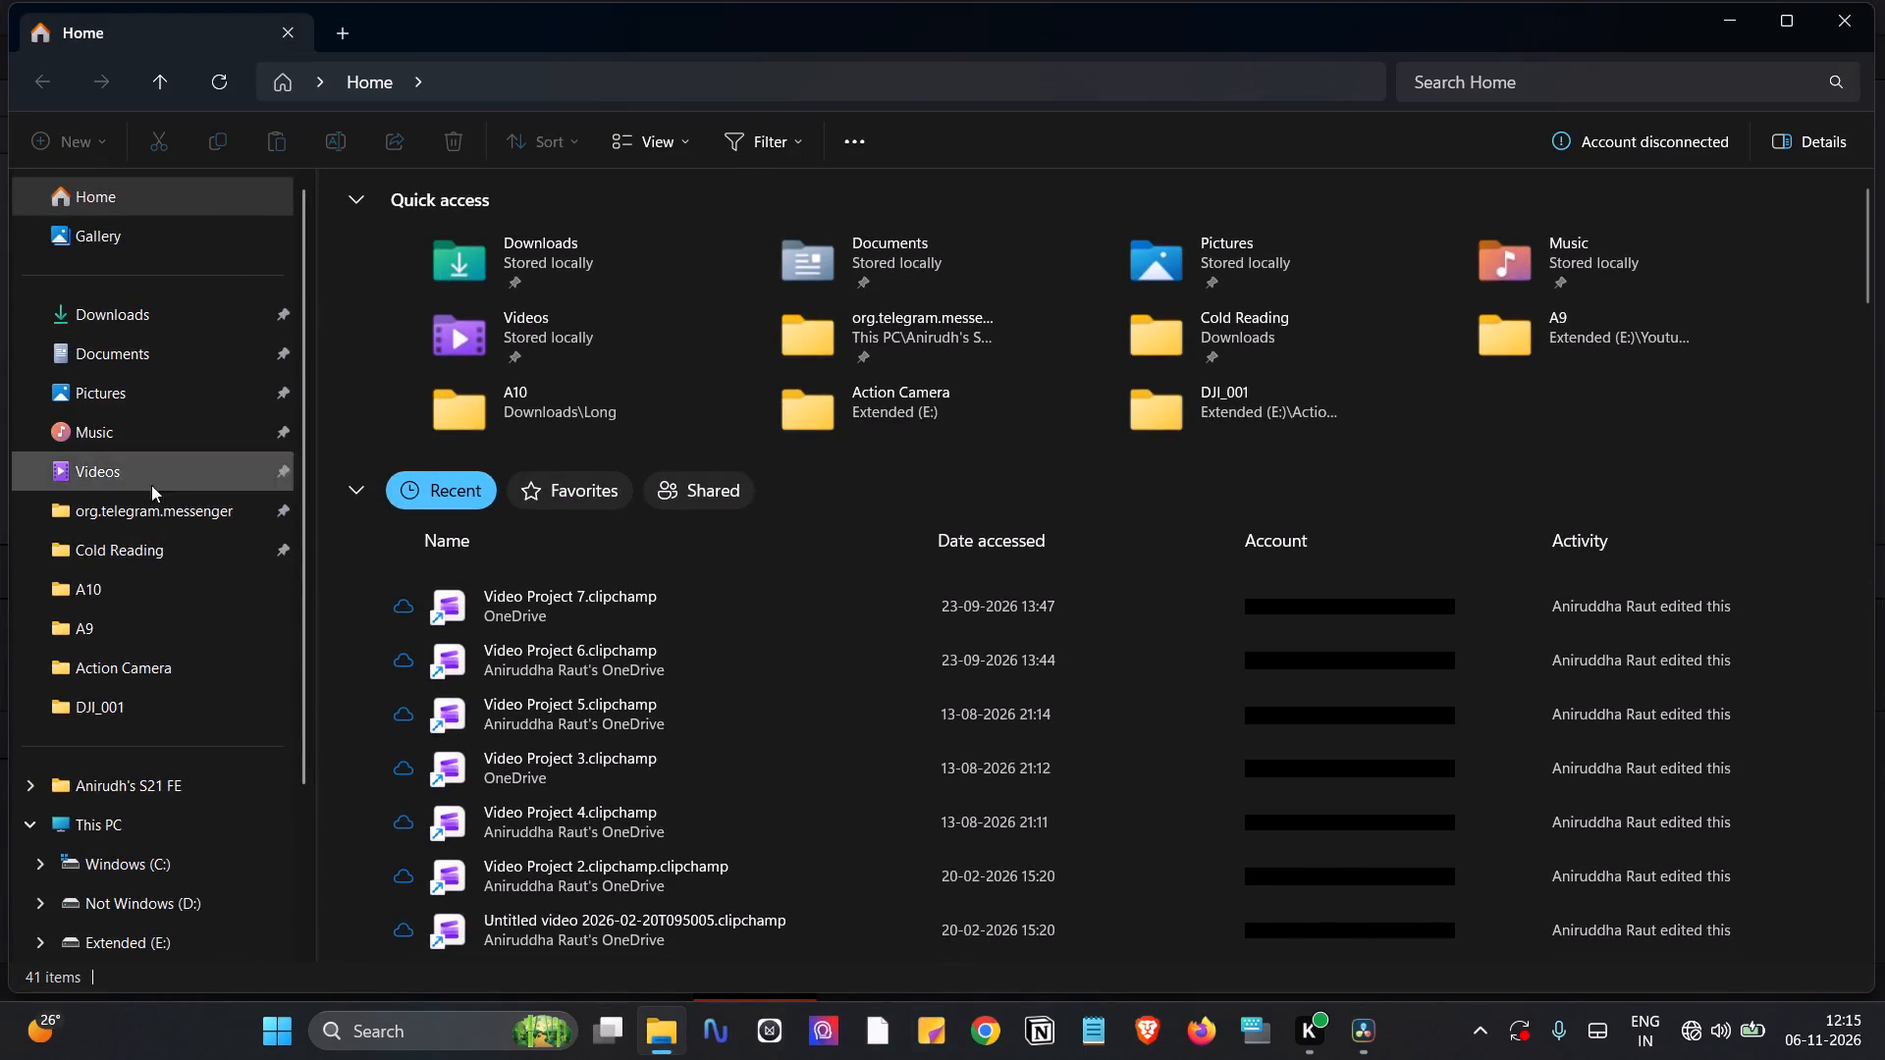
left_click(154, 701)
left_click_drag(1092, 31, 1460, 225)
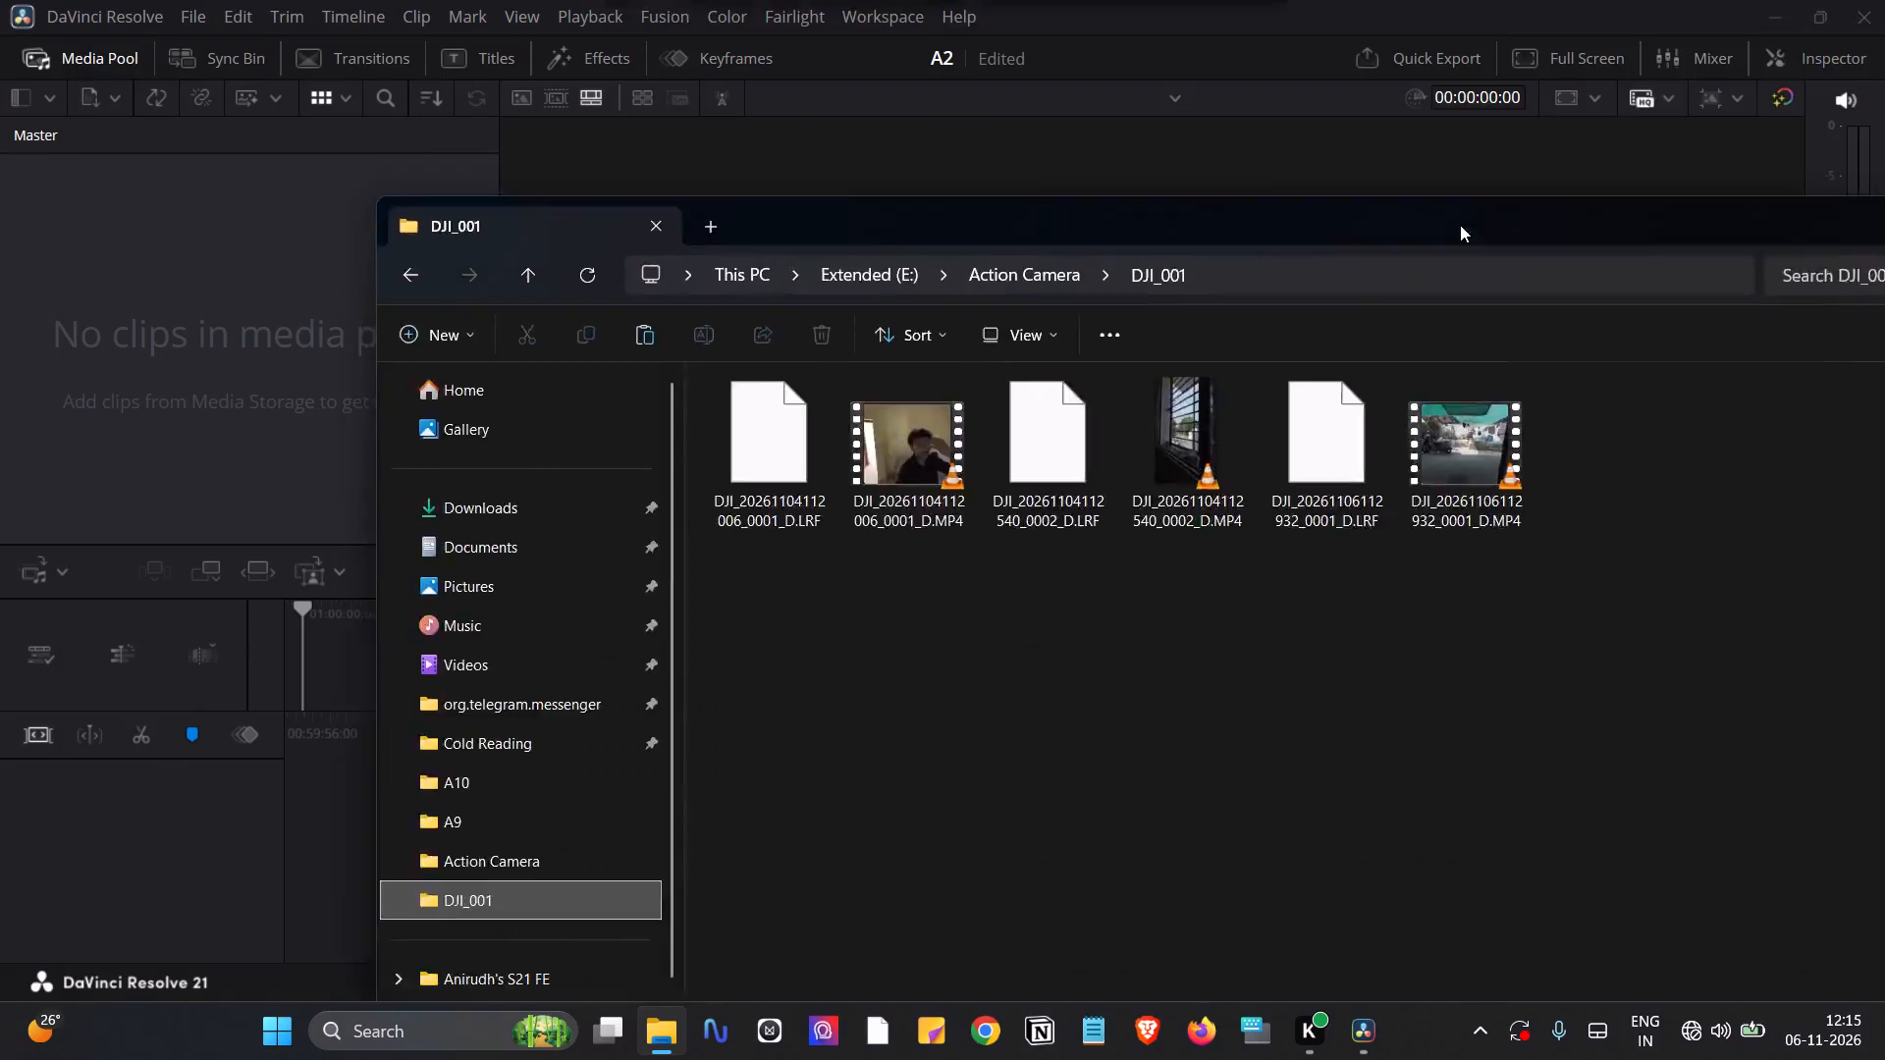
left_click_drag(1460, 225, 1668, 266)
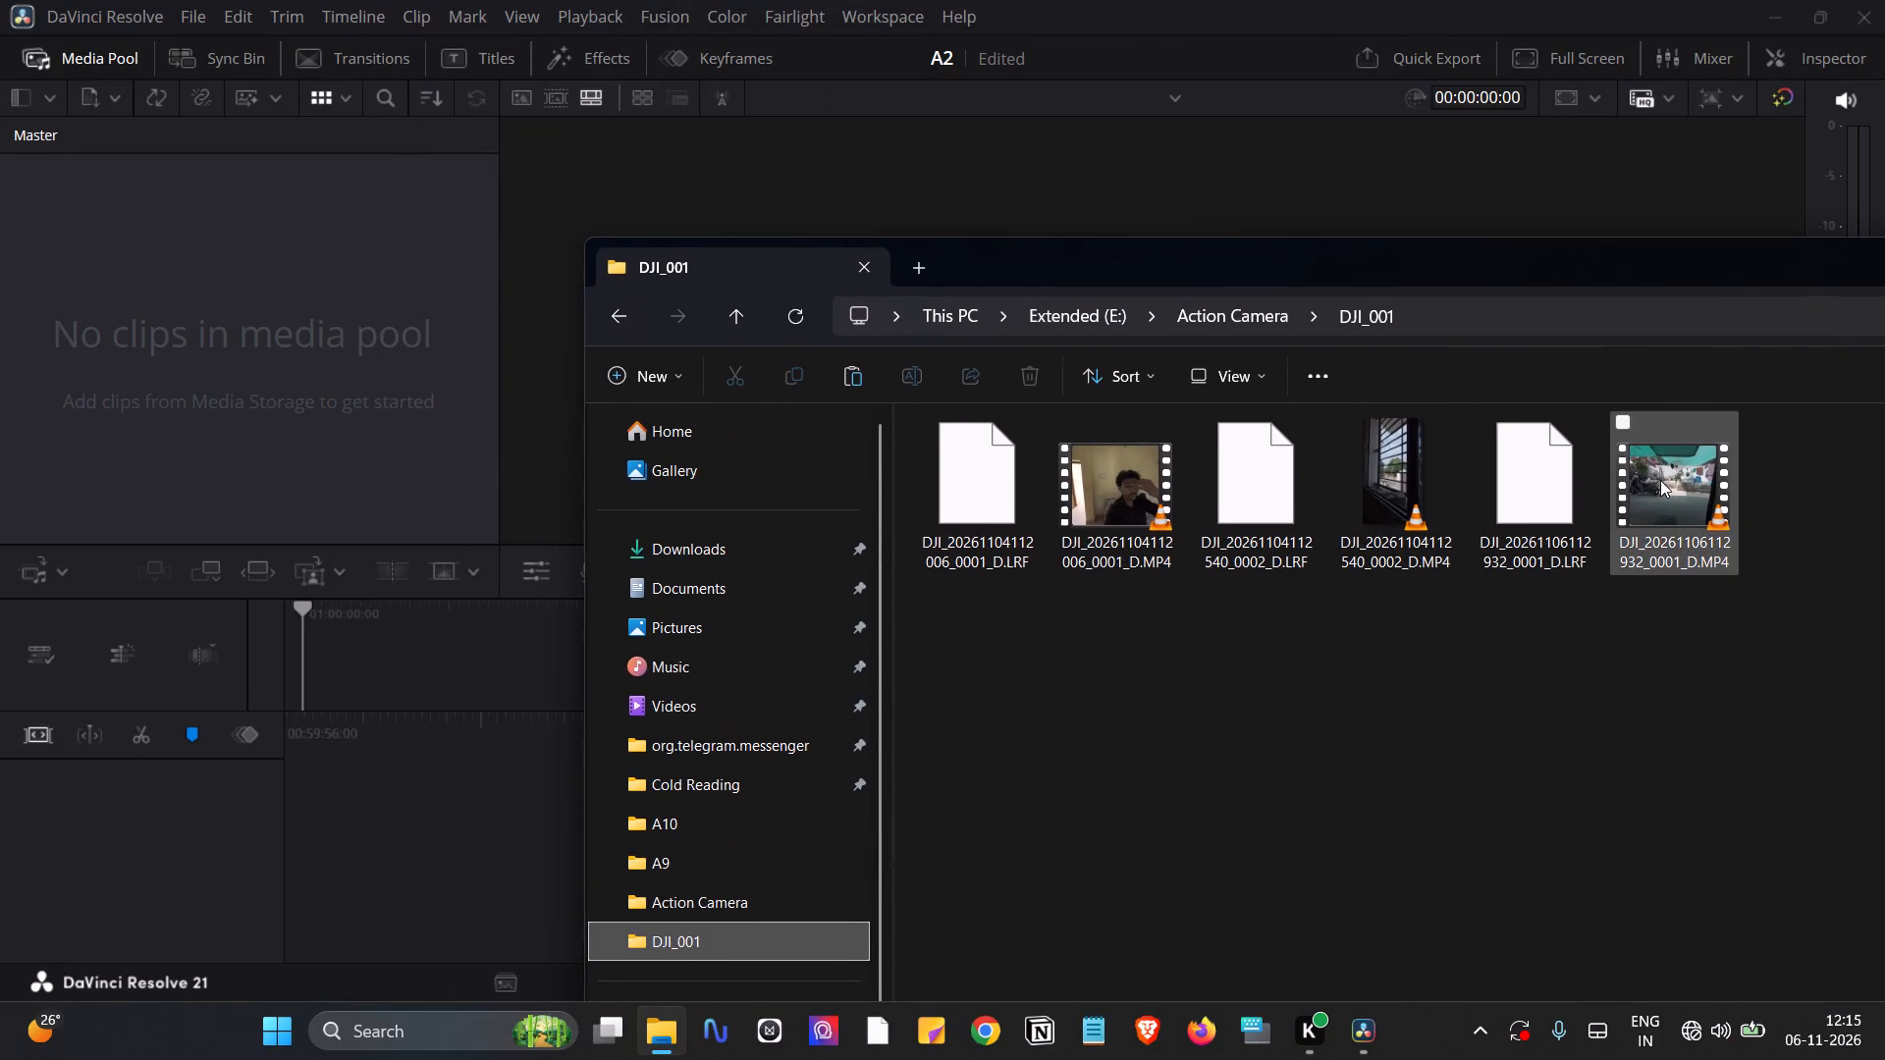
left_click_drag(1660, 480, 280, 329)
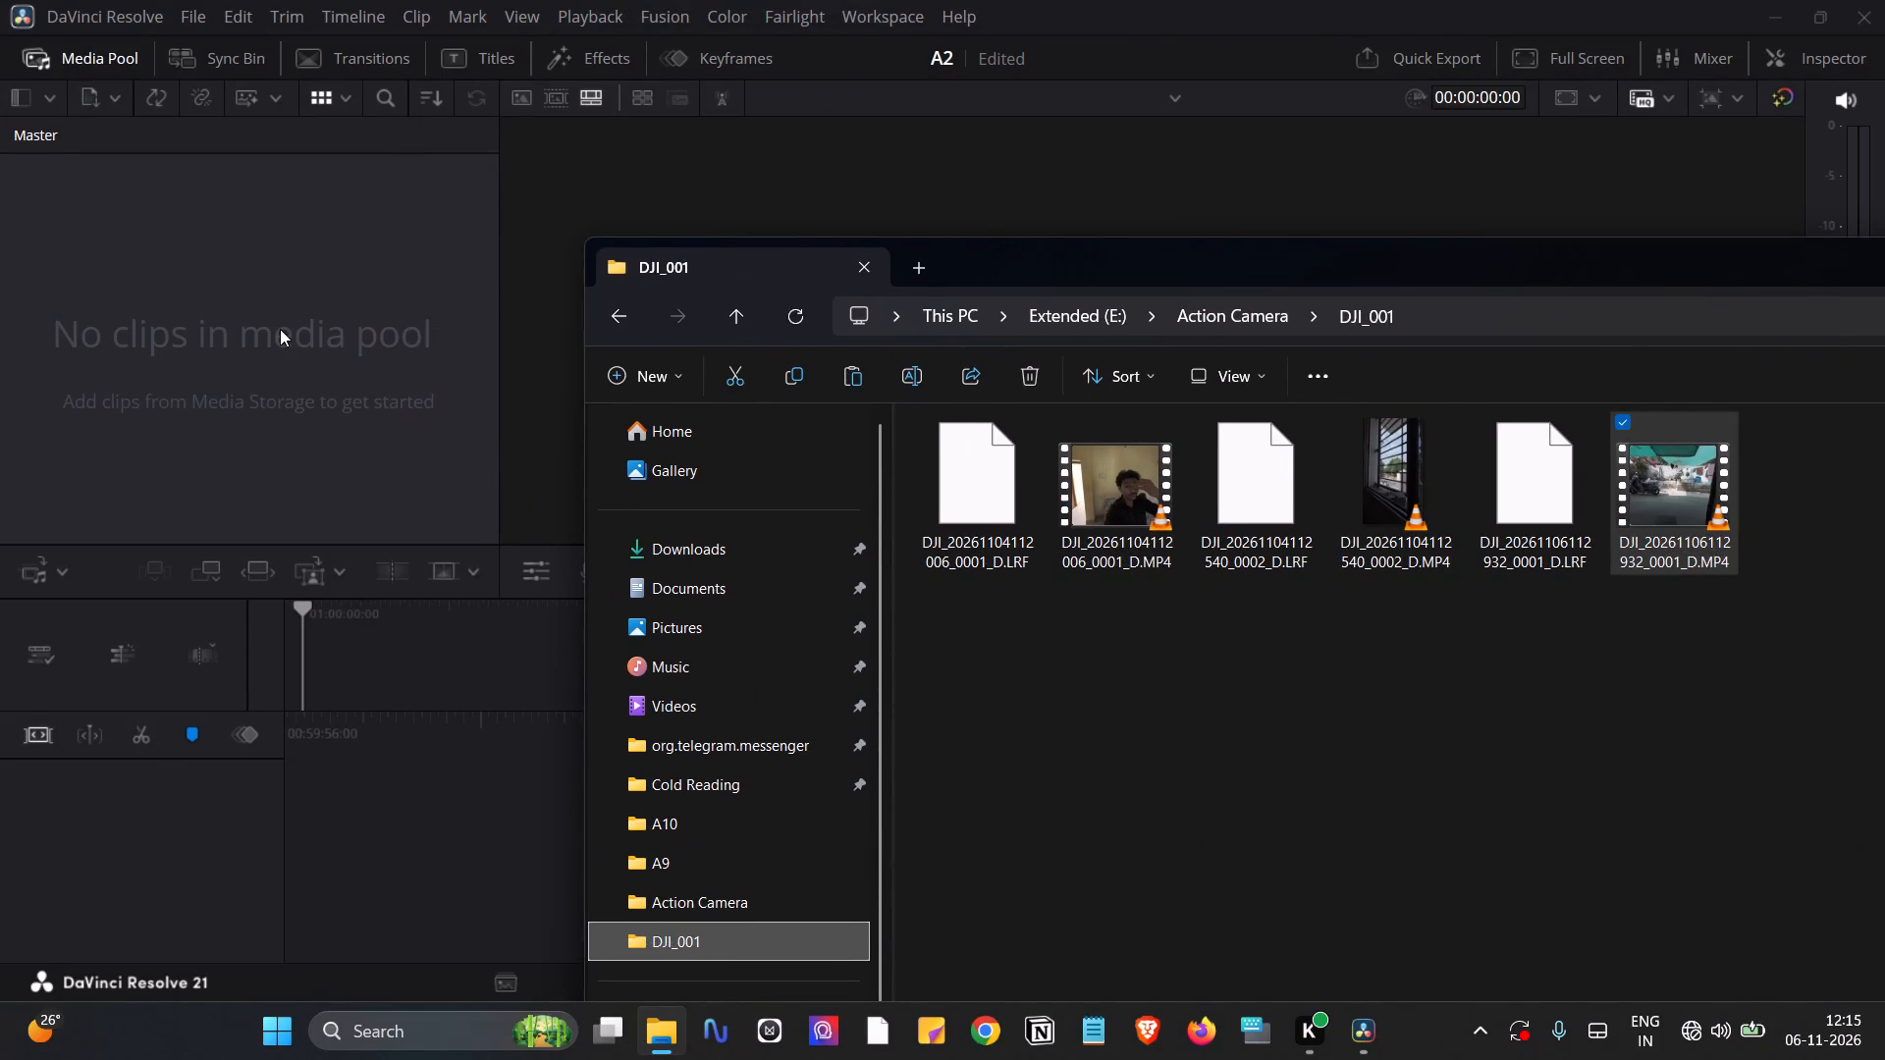
left_click(1043, 624)
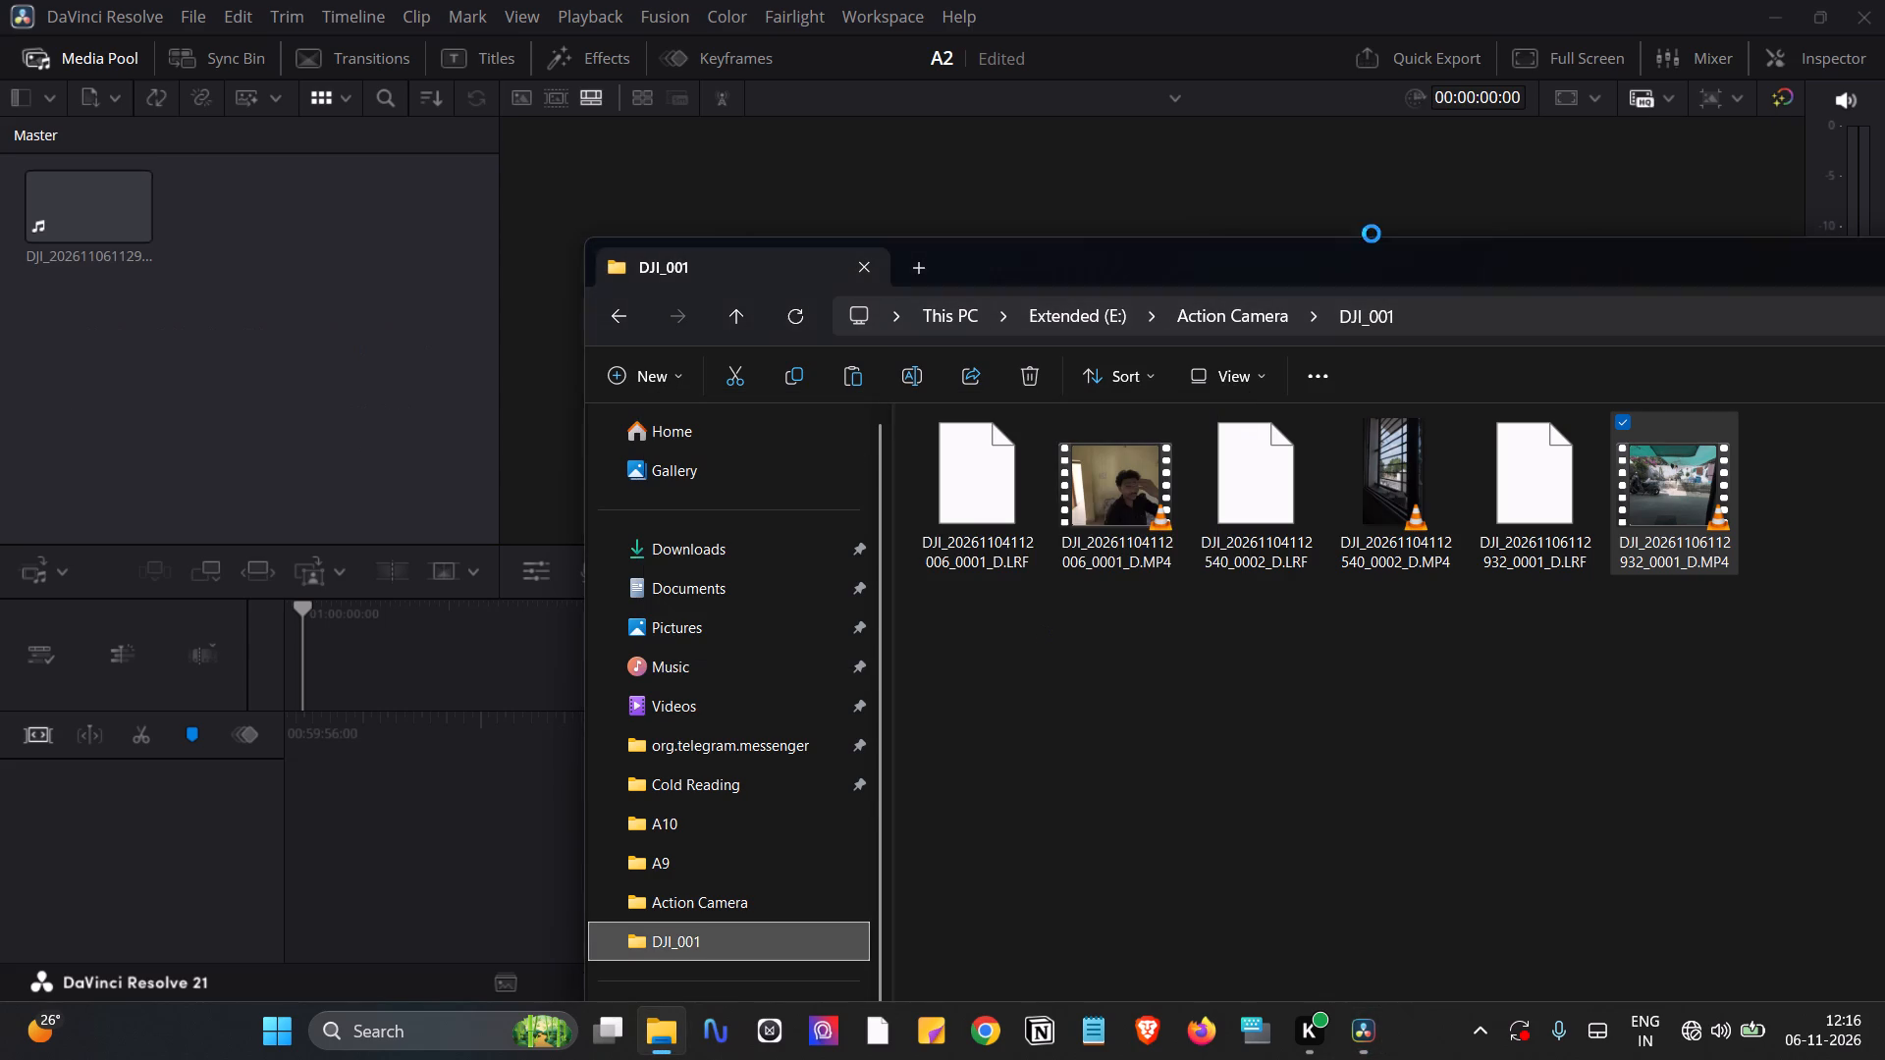
left_click_drag(1301, 262, 731, 239)
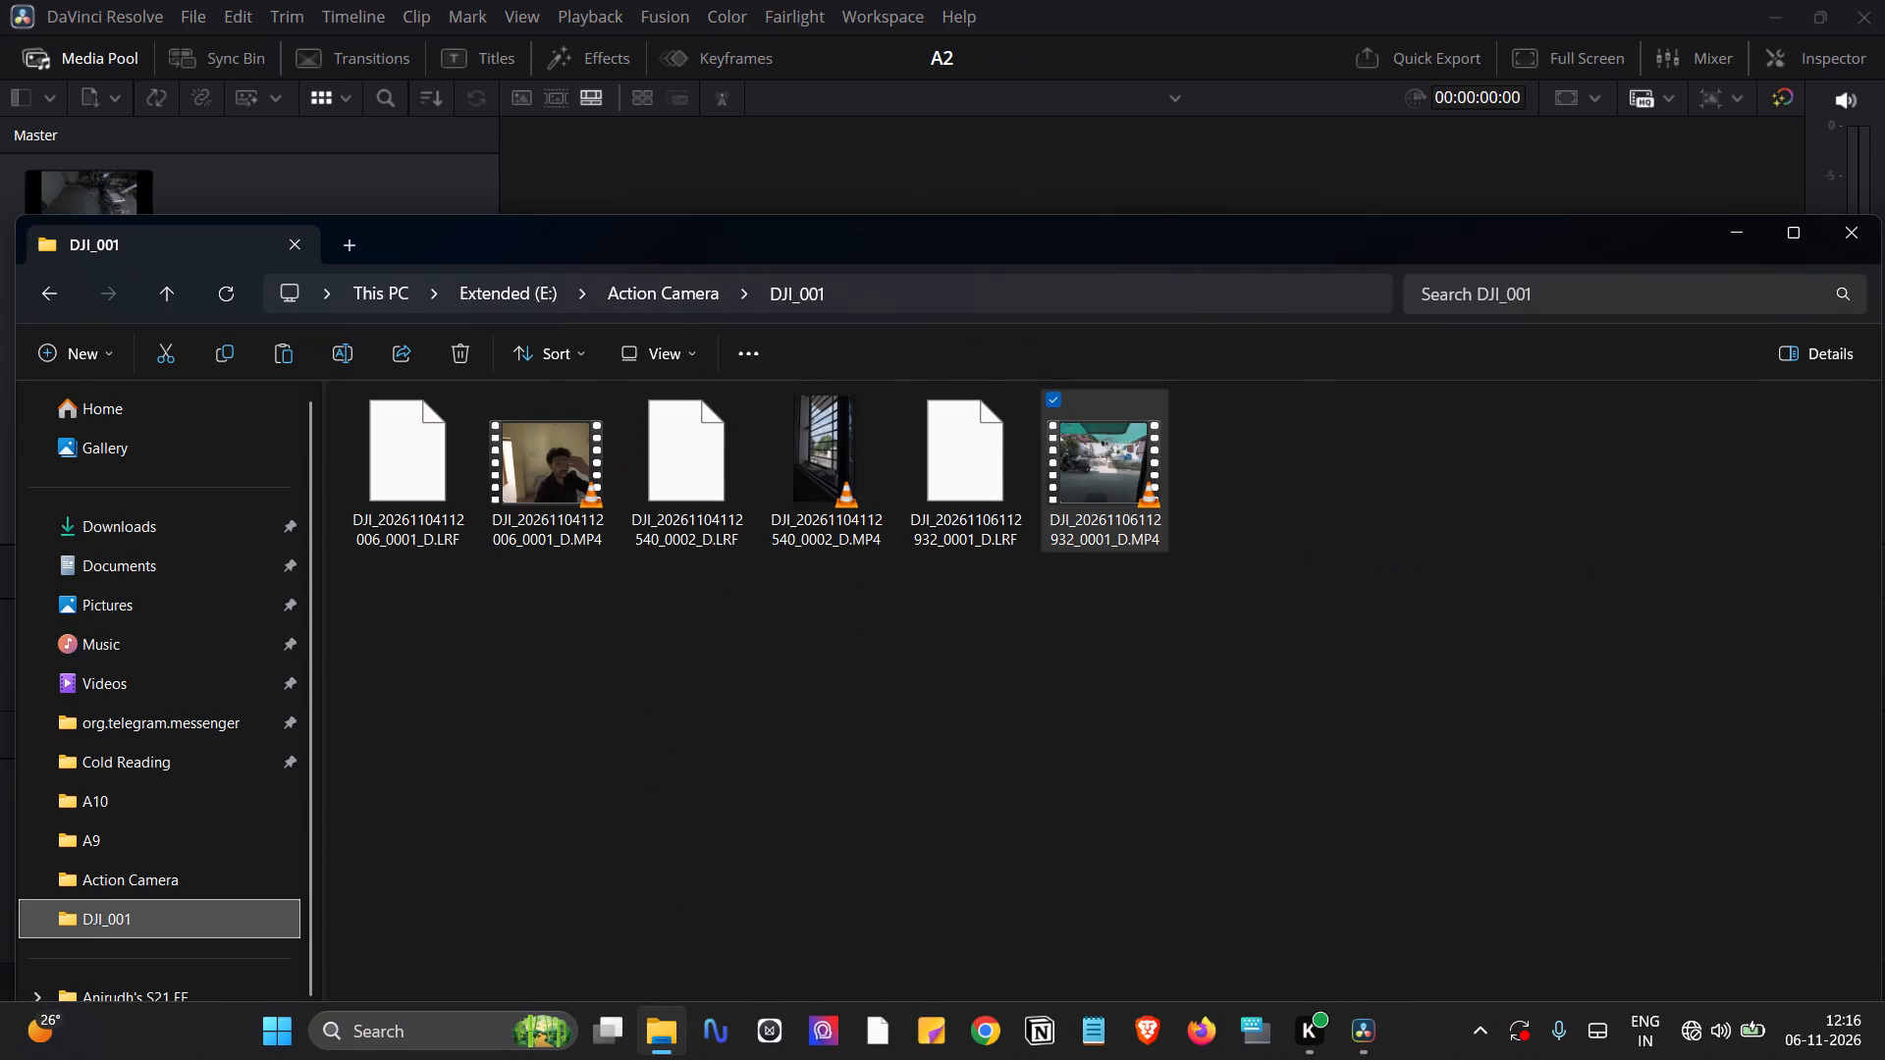
left_click(1854, 242)
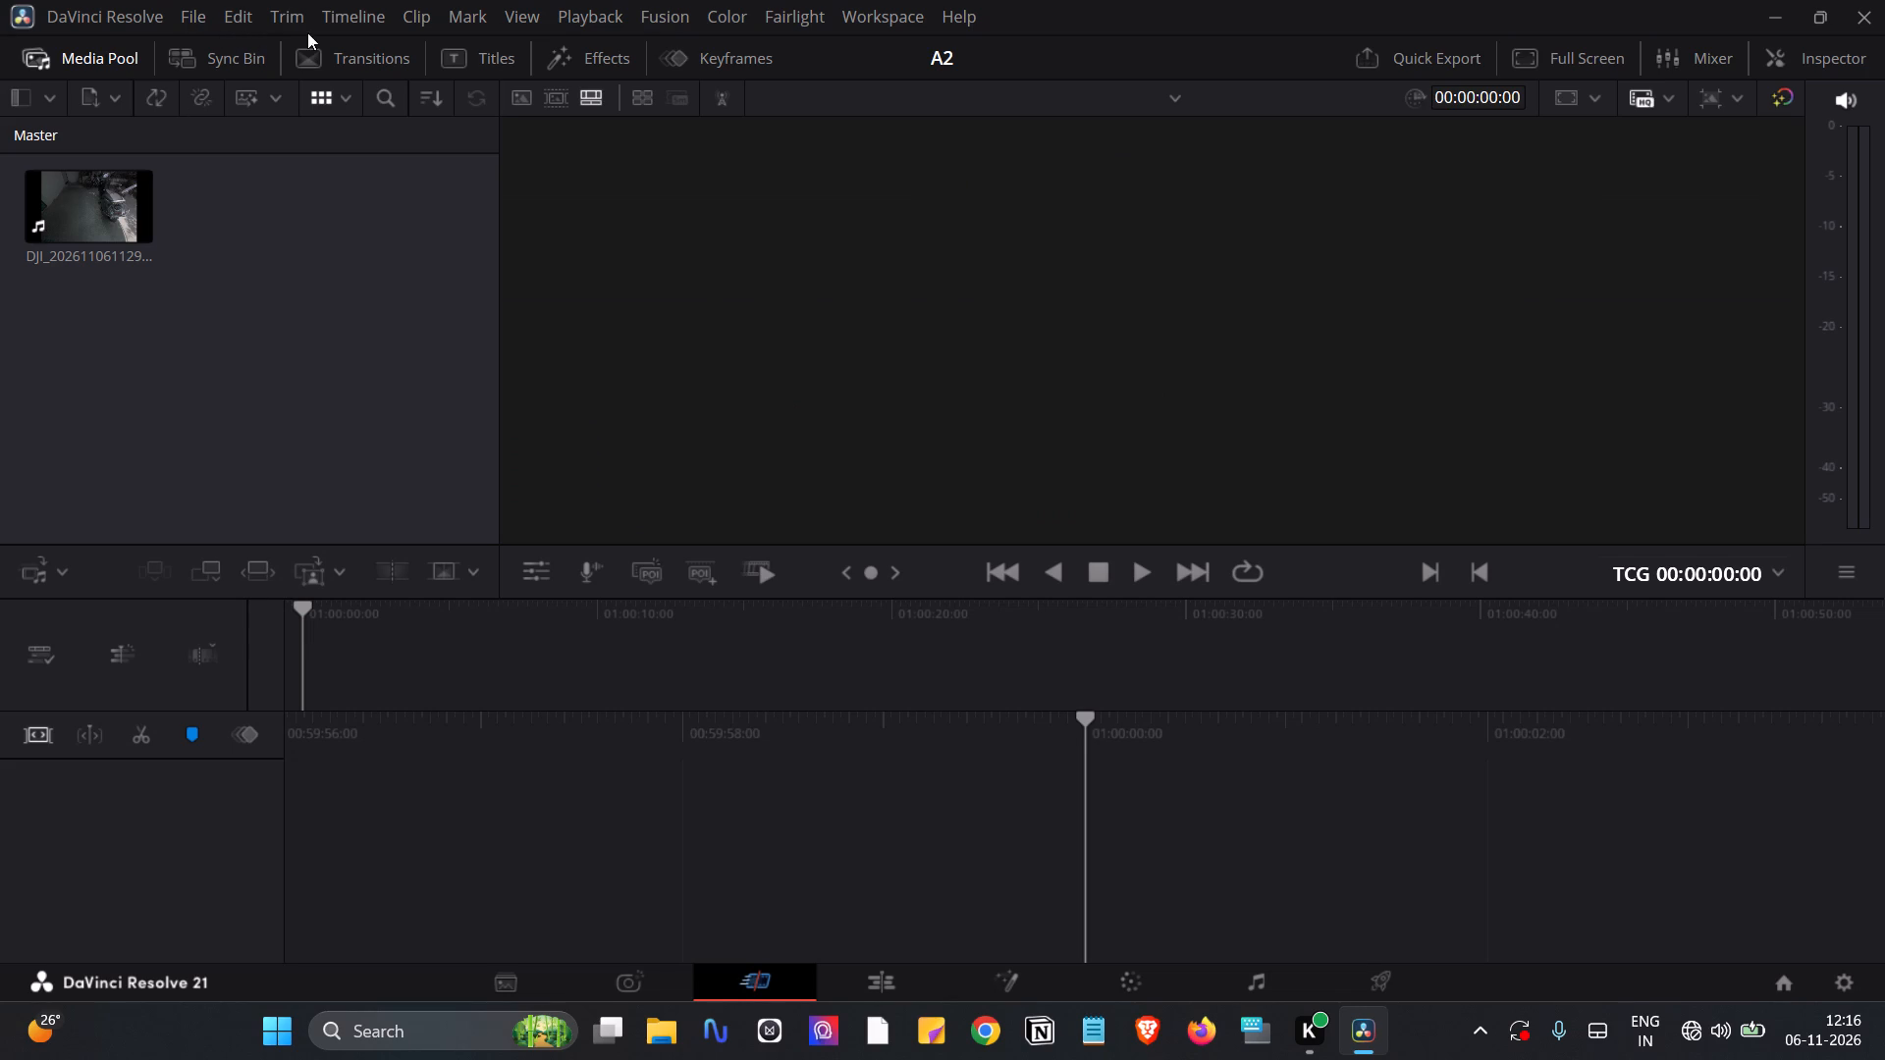
Open the editing commands for project A2.
left_click(246, 13)
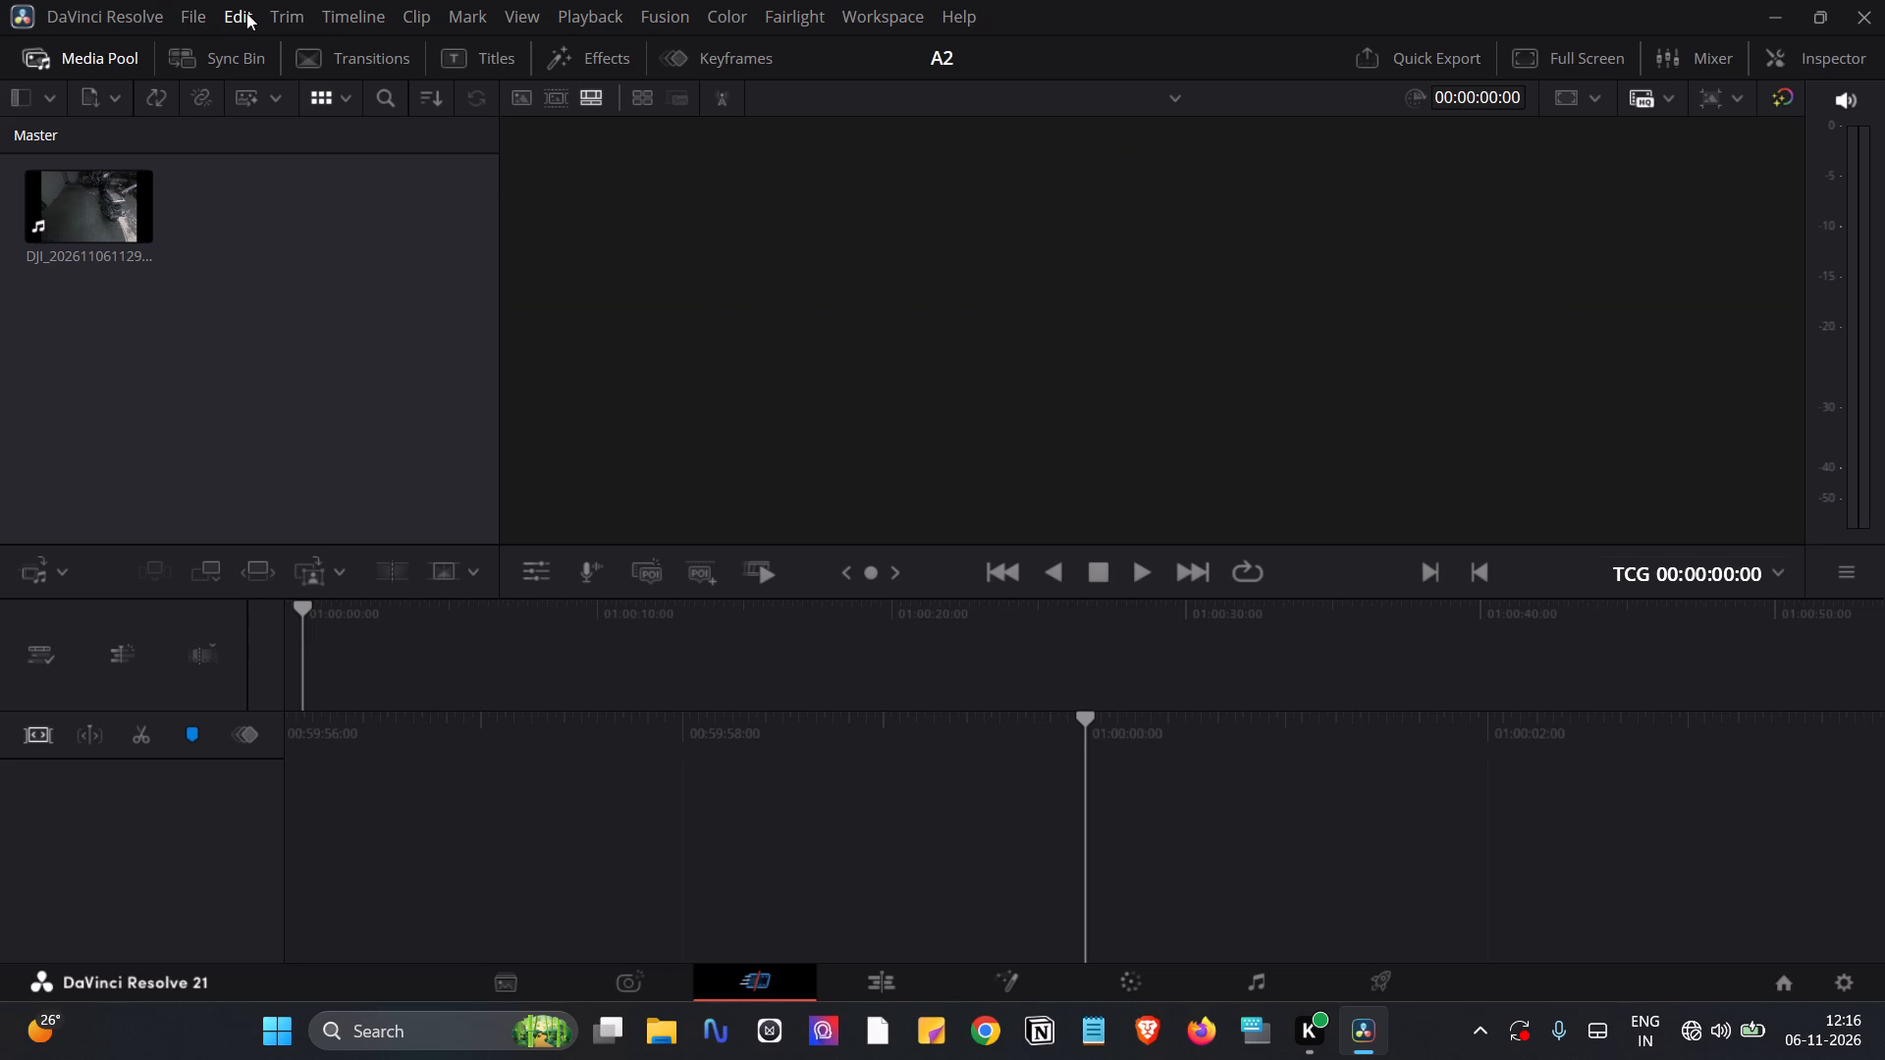
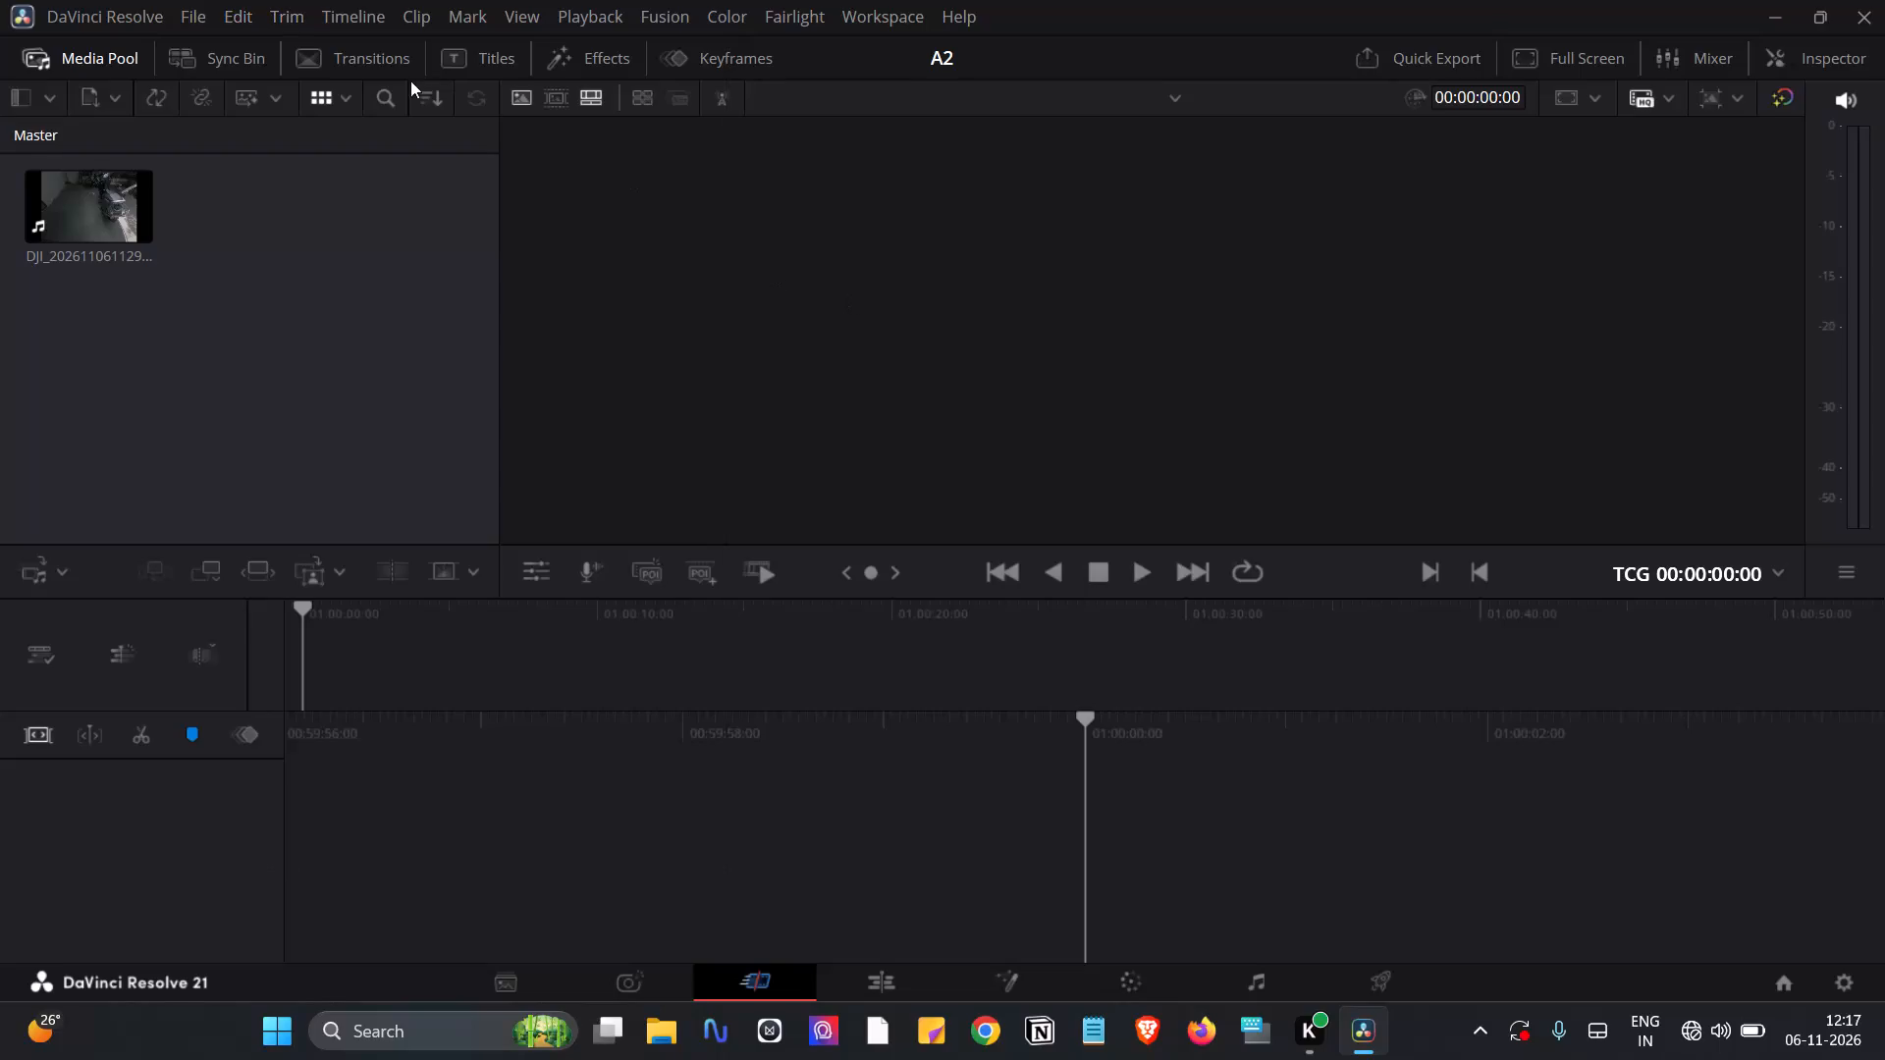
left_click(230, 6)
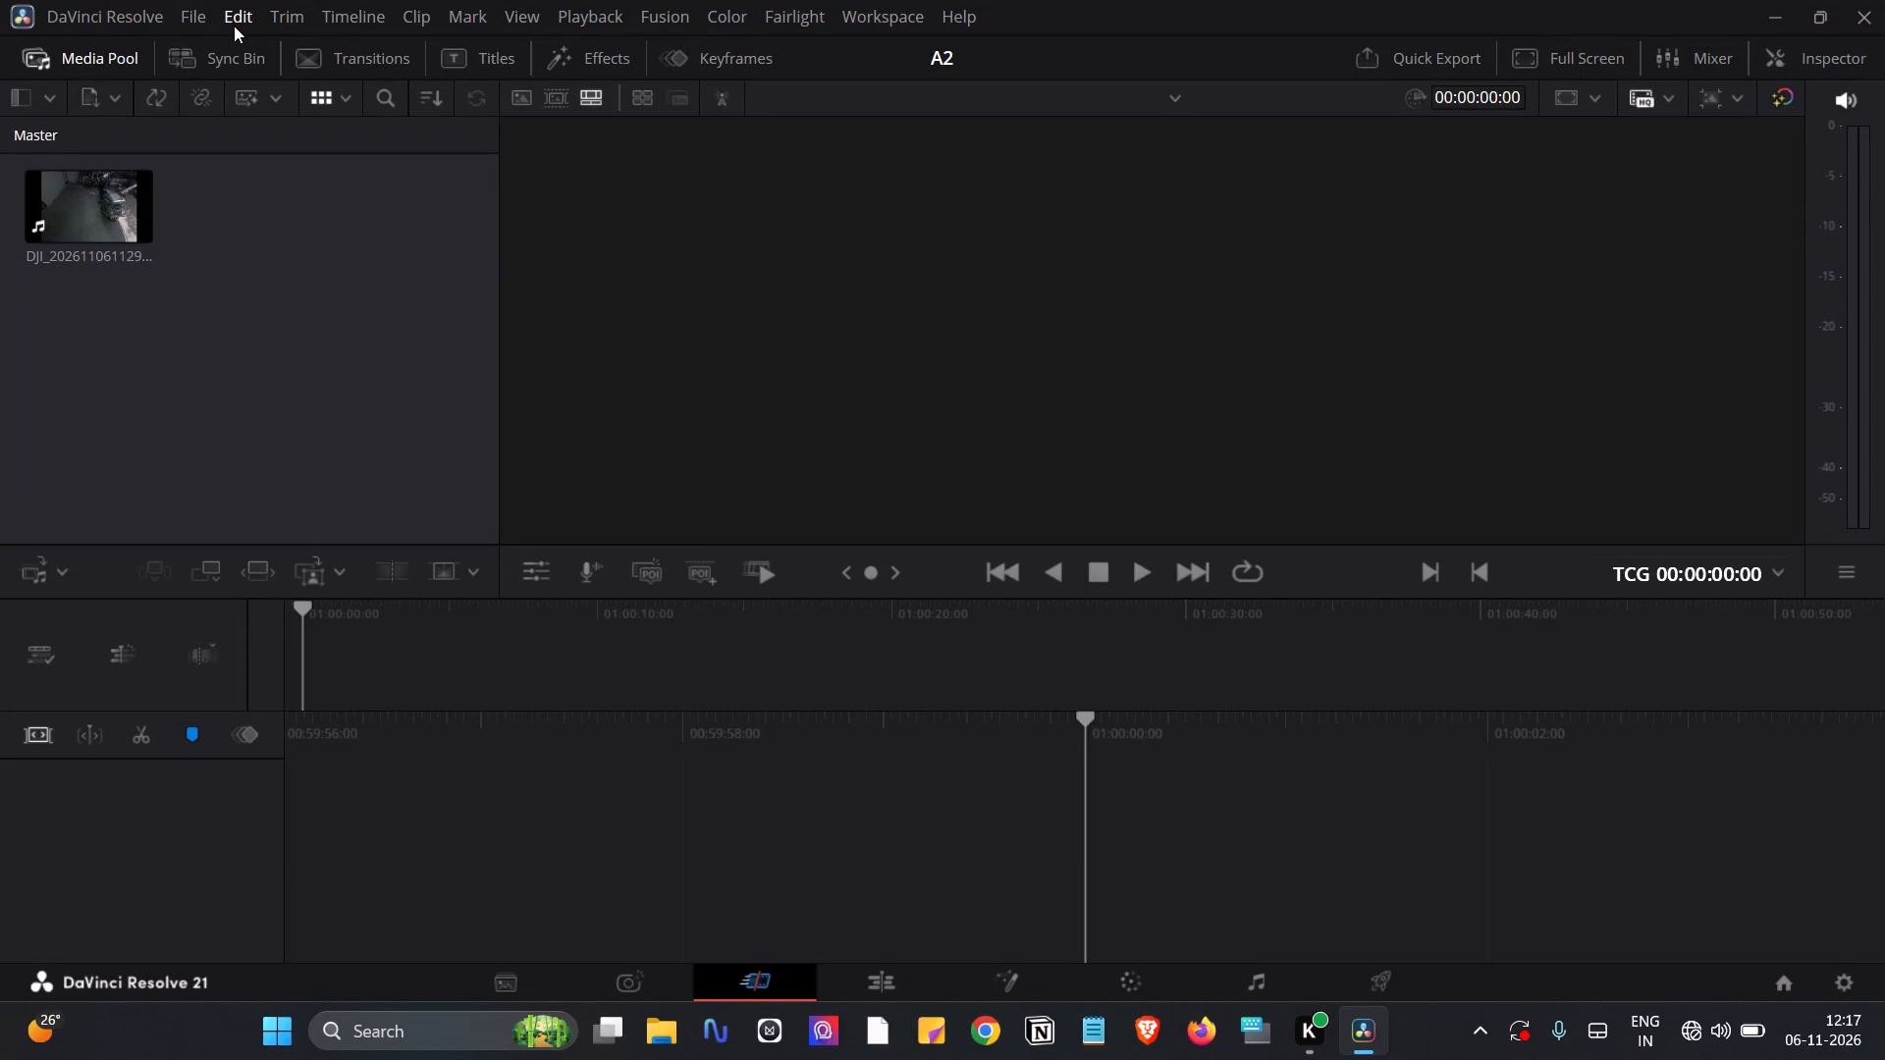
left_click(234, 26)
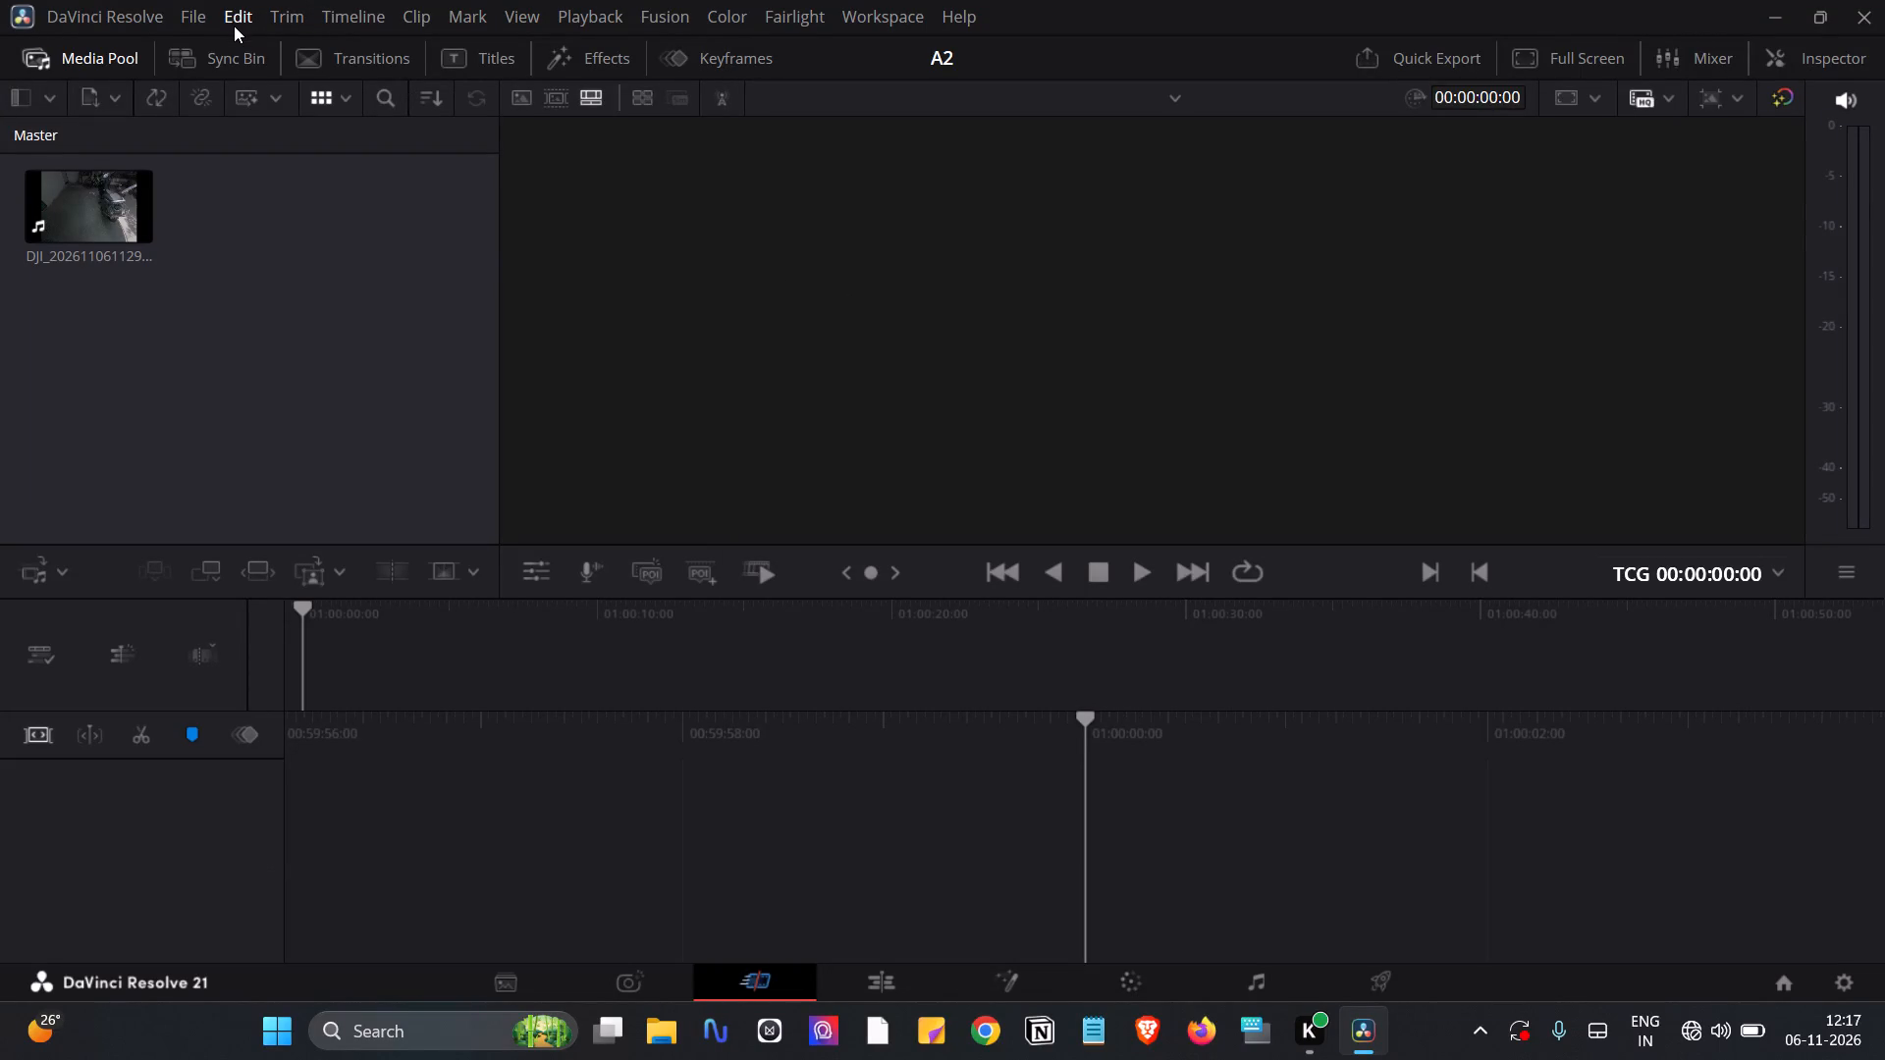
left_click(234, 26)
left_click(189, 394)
Start a new timeline with custom settings instead of the project's, at 60 frames per second and 3840 x 2160 Ultra HD resolution.
left_click(233, 11)
left_click(227, 151)
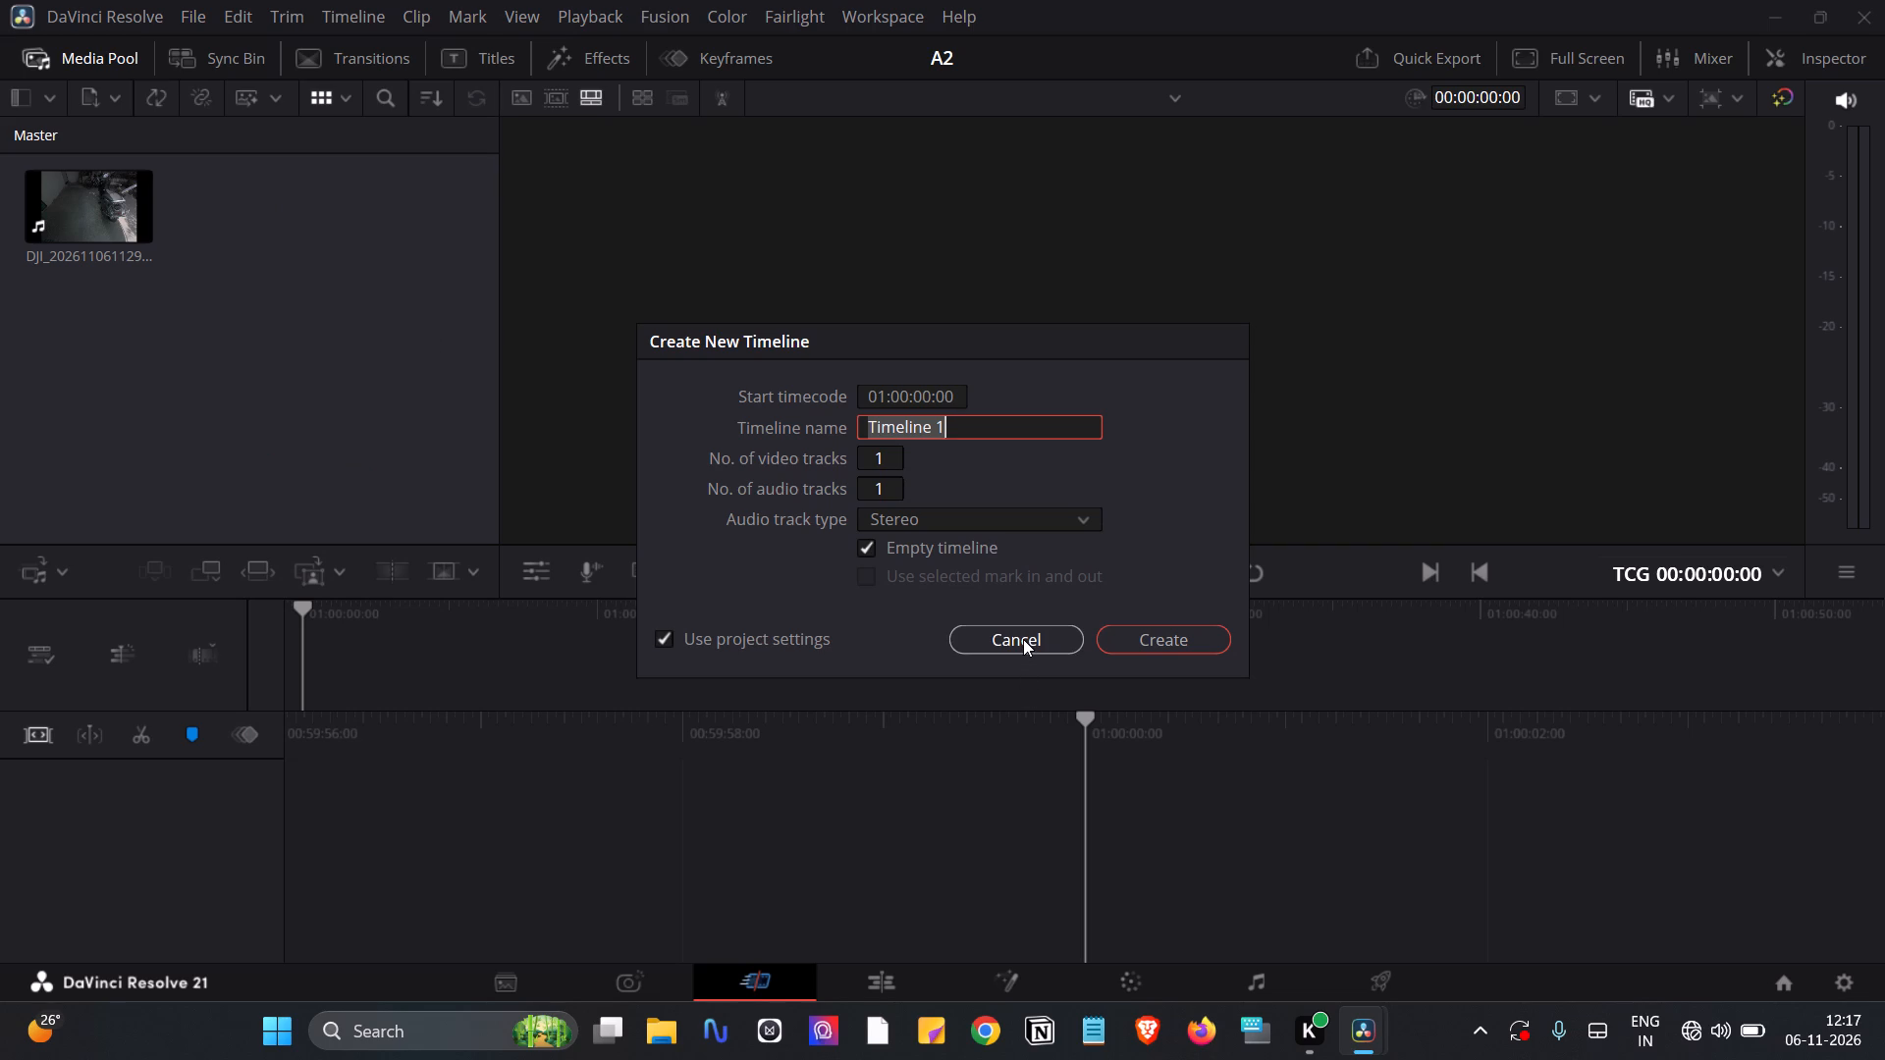
left_click(779, 646)
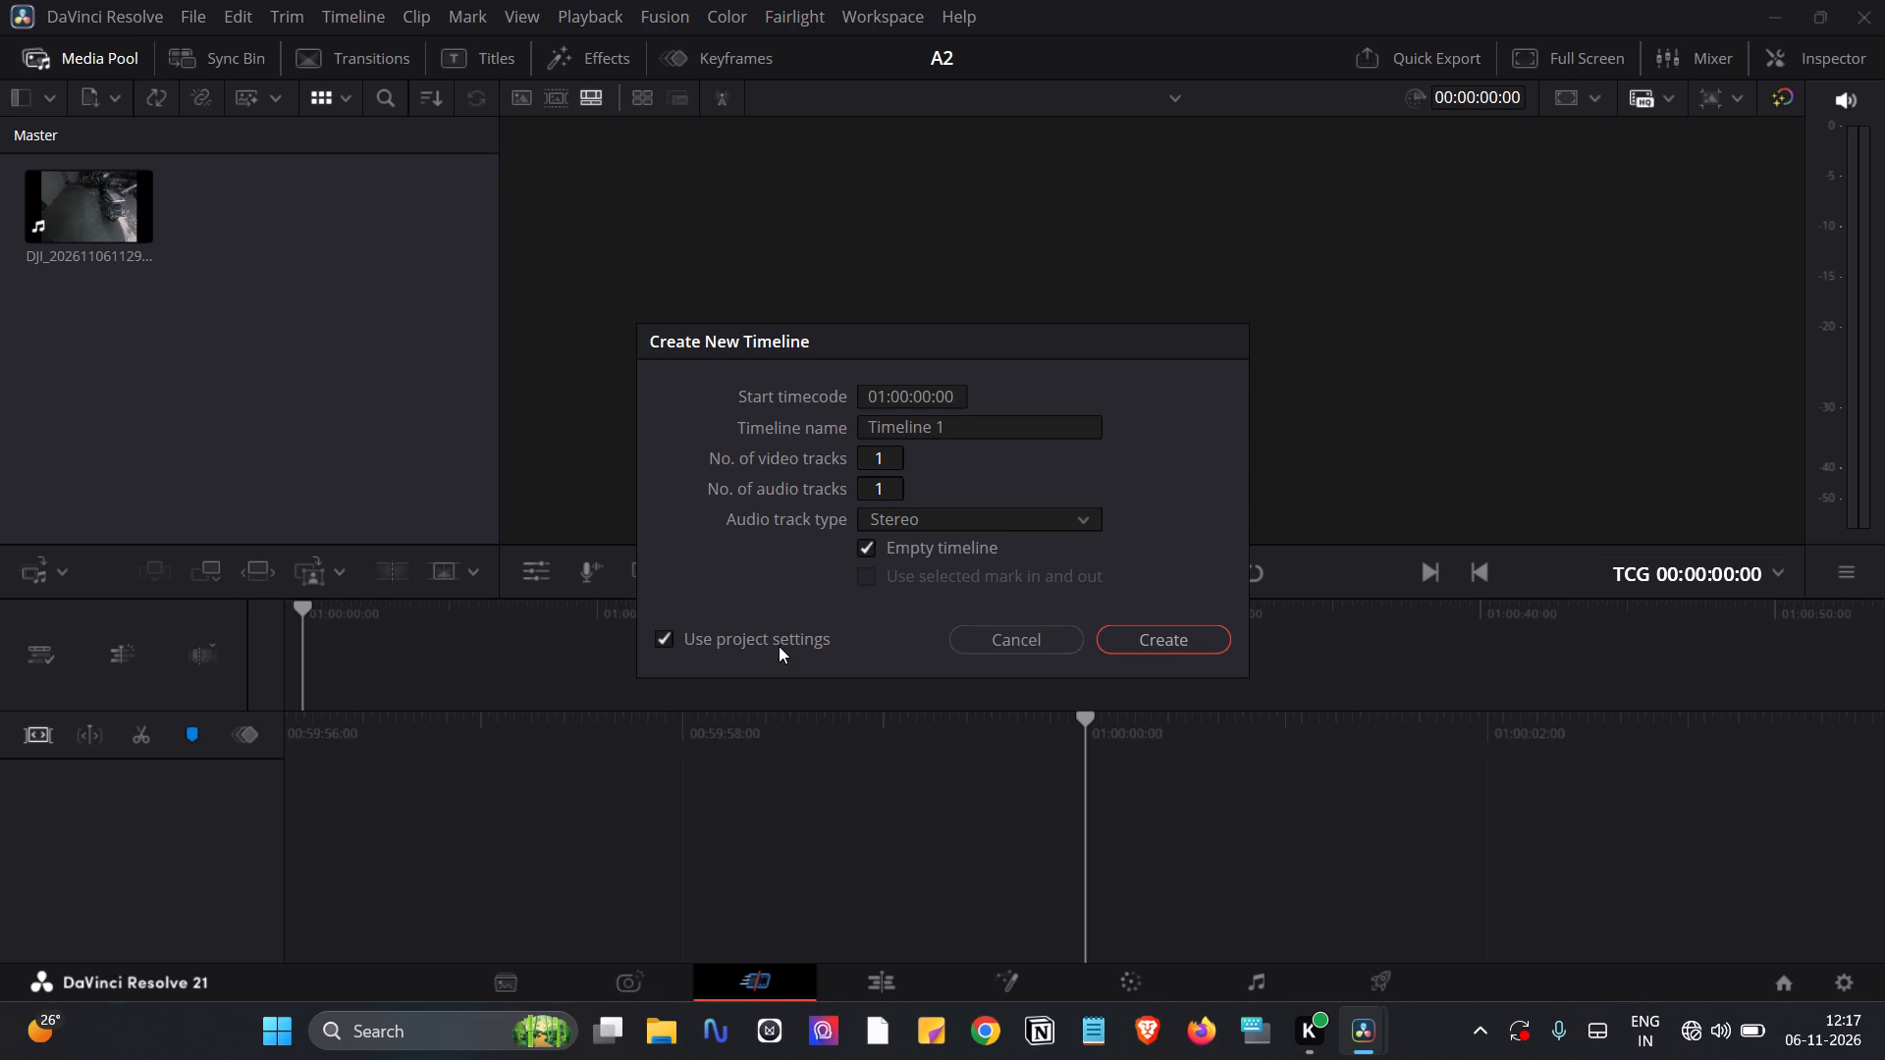
left_click(877, 409)
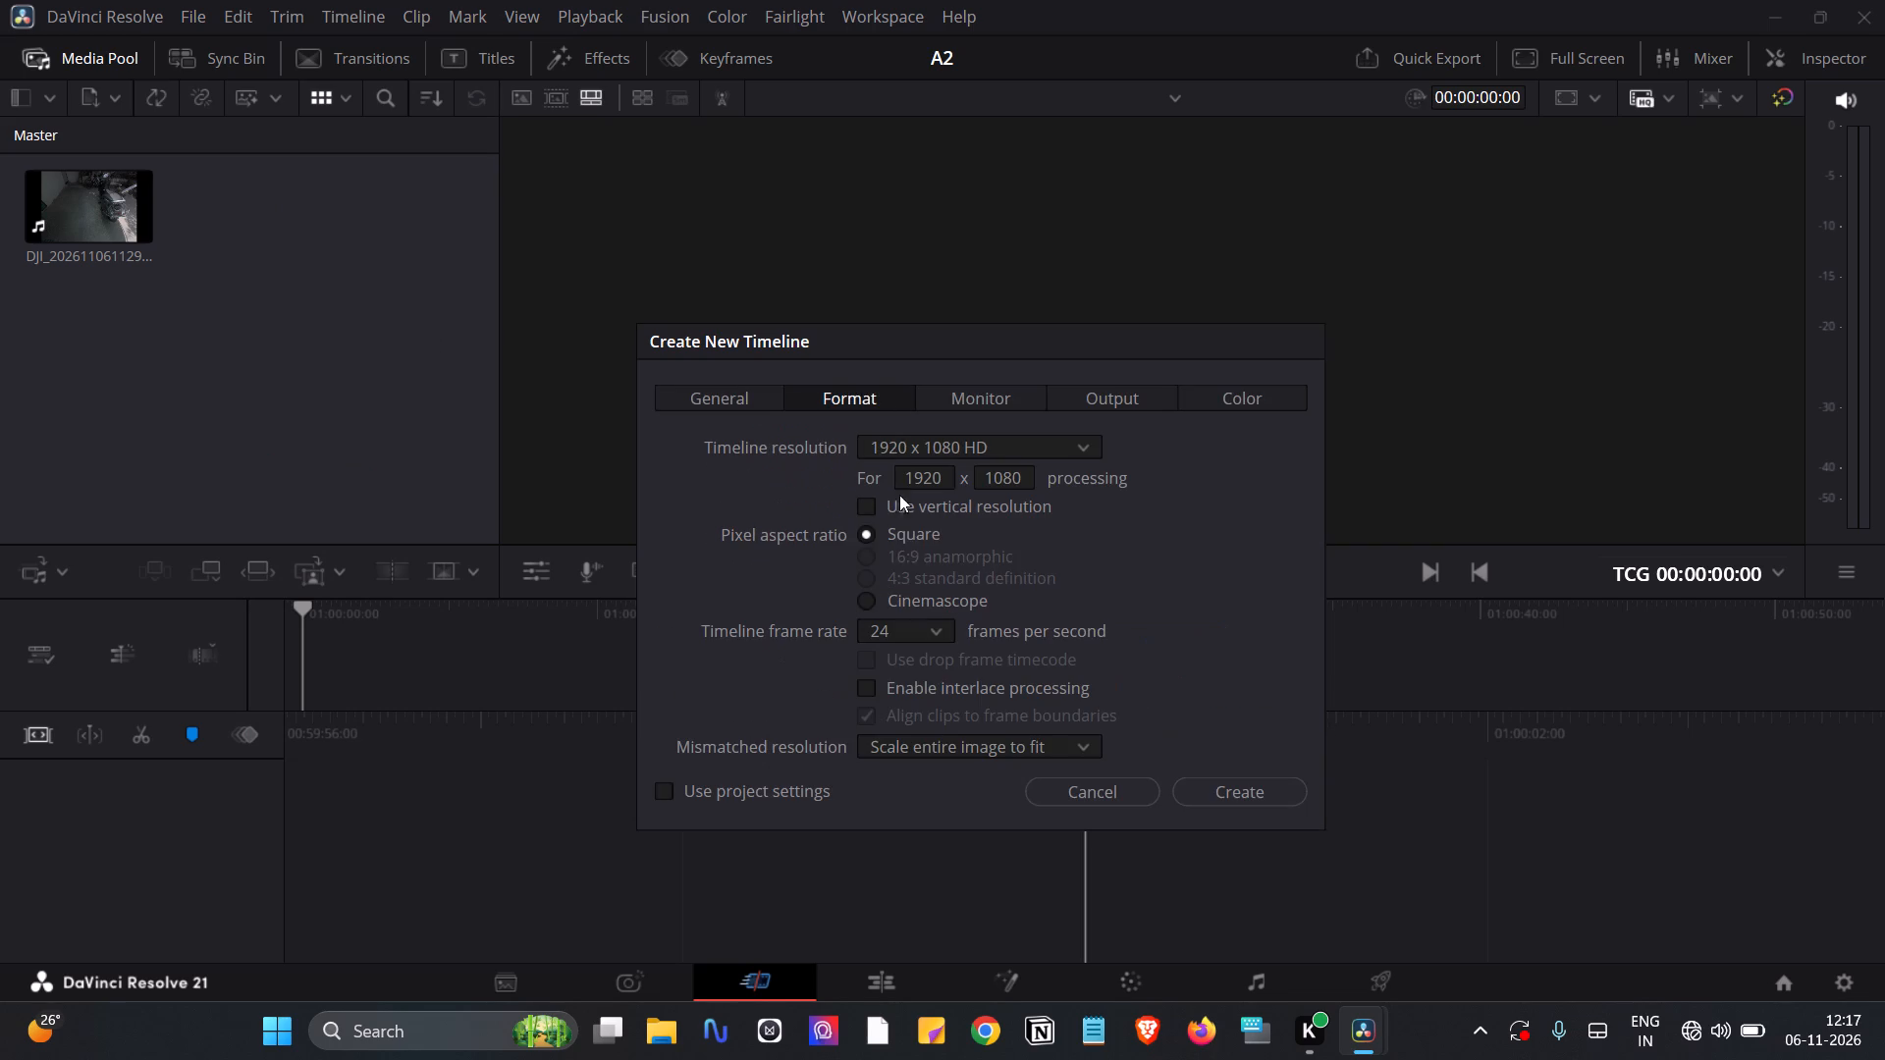
left_click(917, 636)
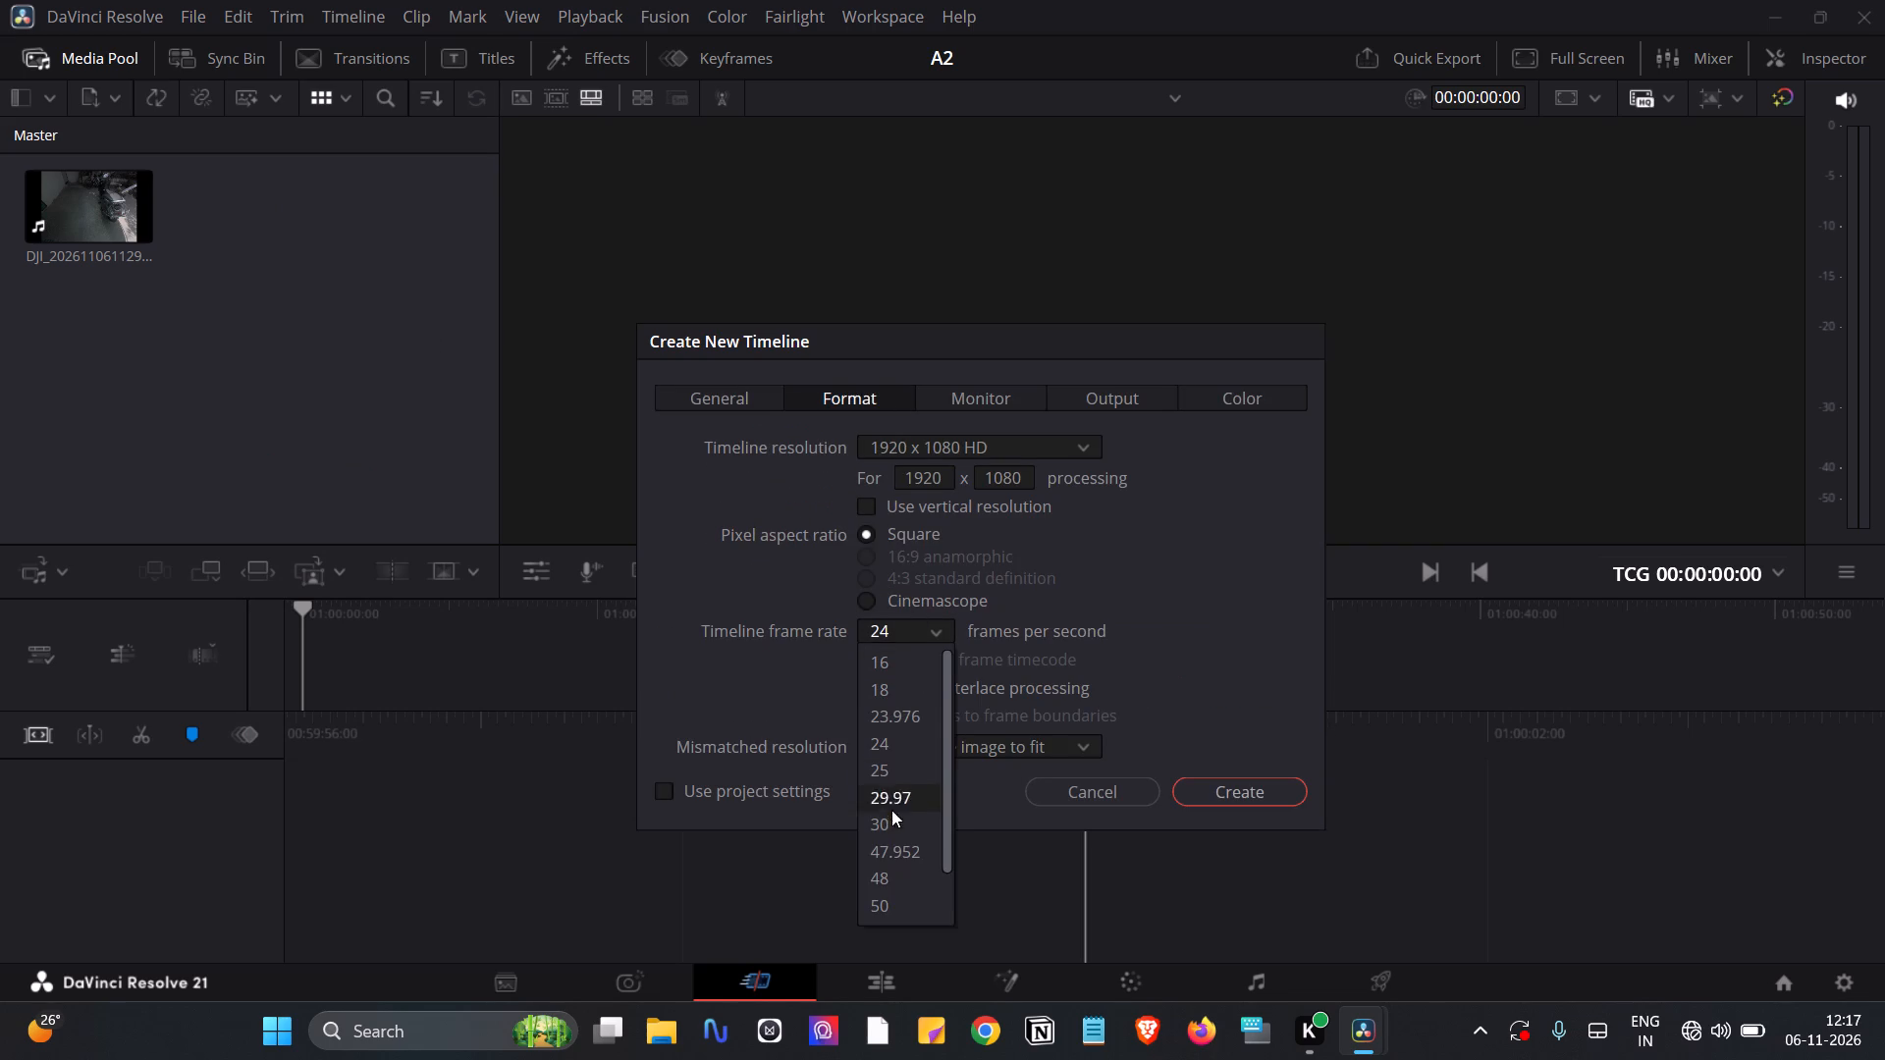
scroll(899, 895, "down", 1)
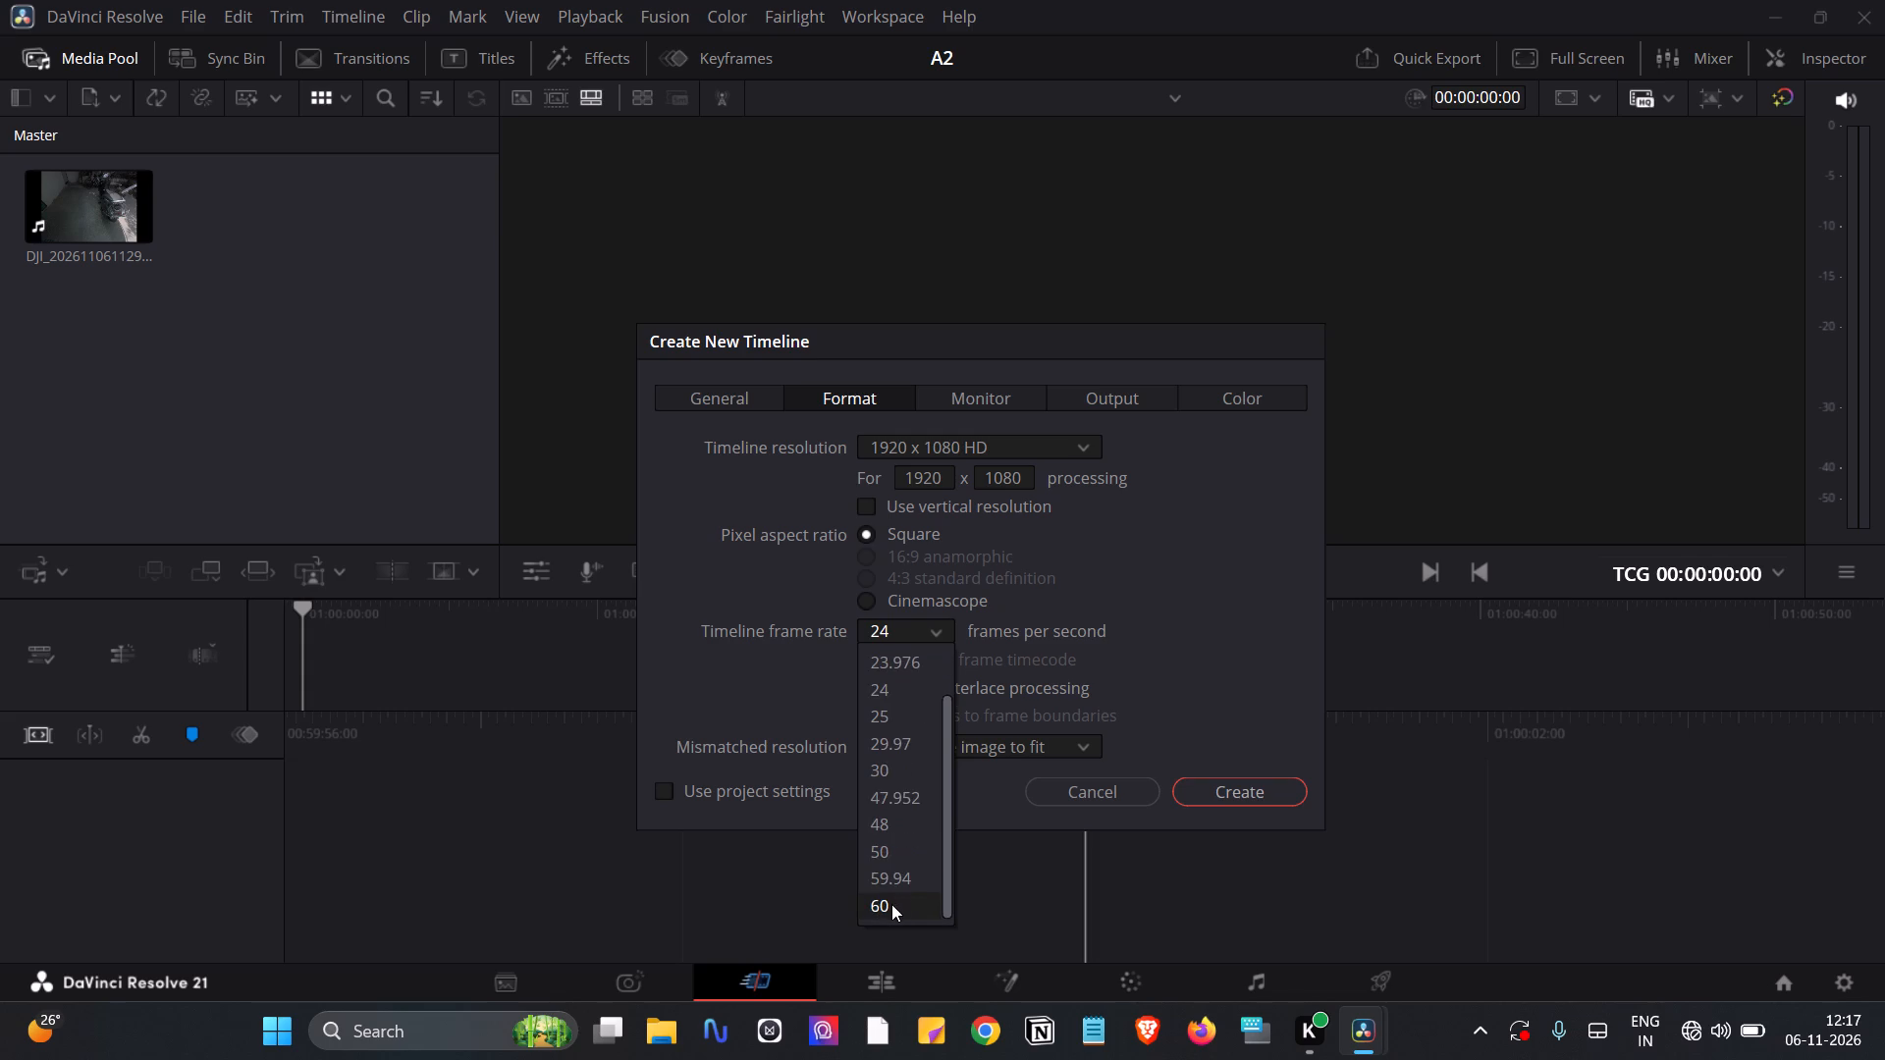
left_click(891, 904)
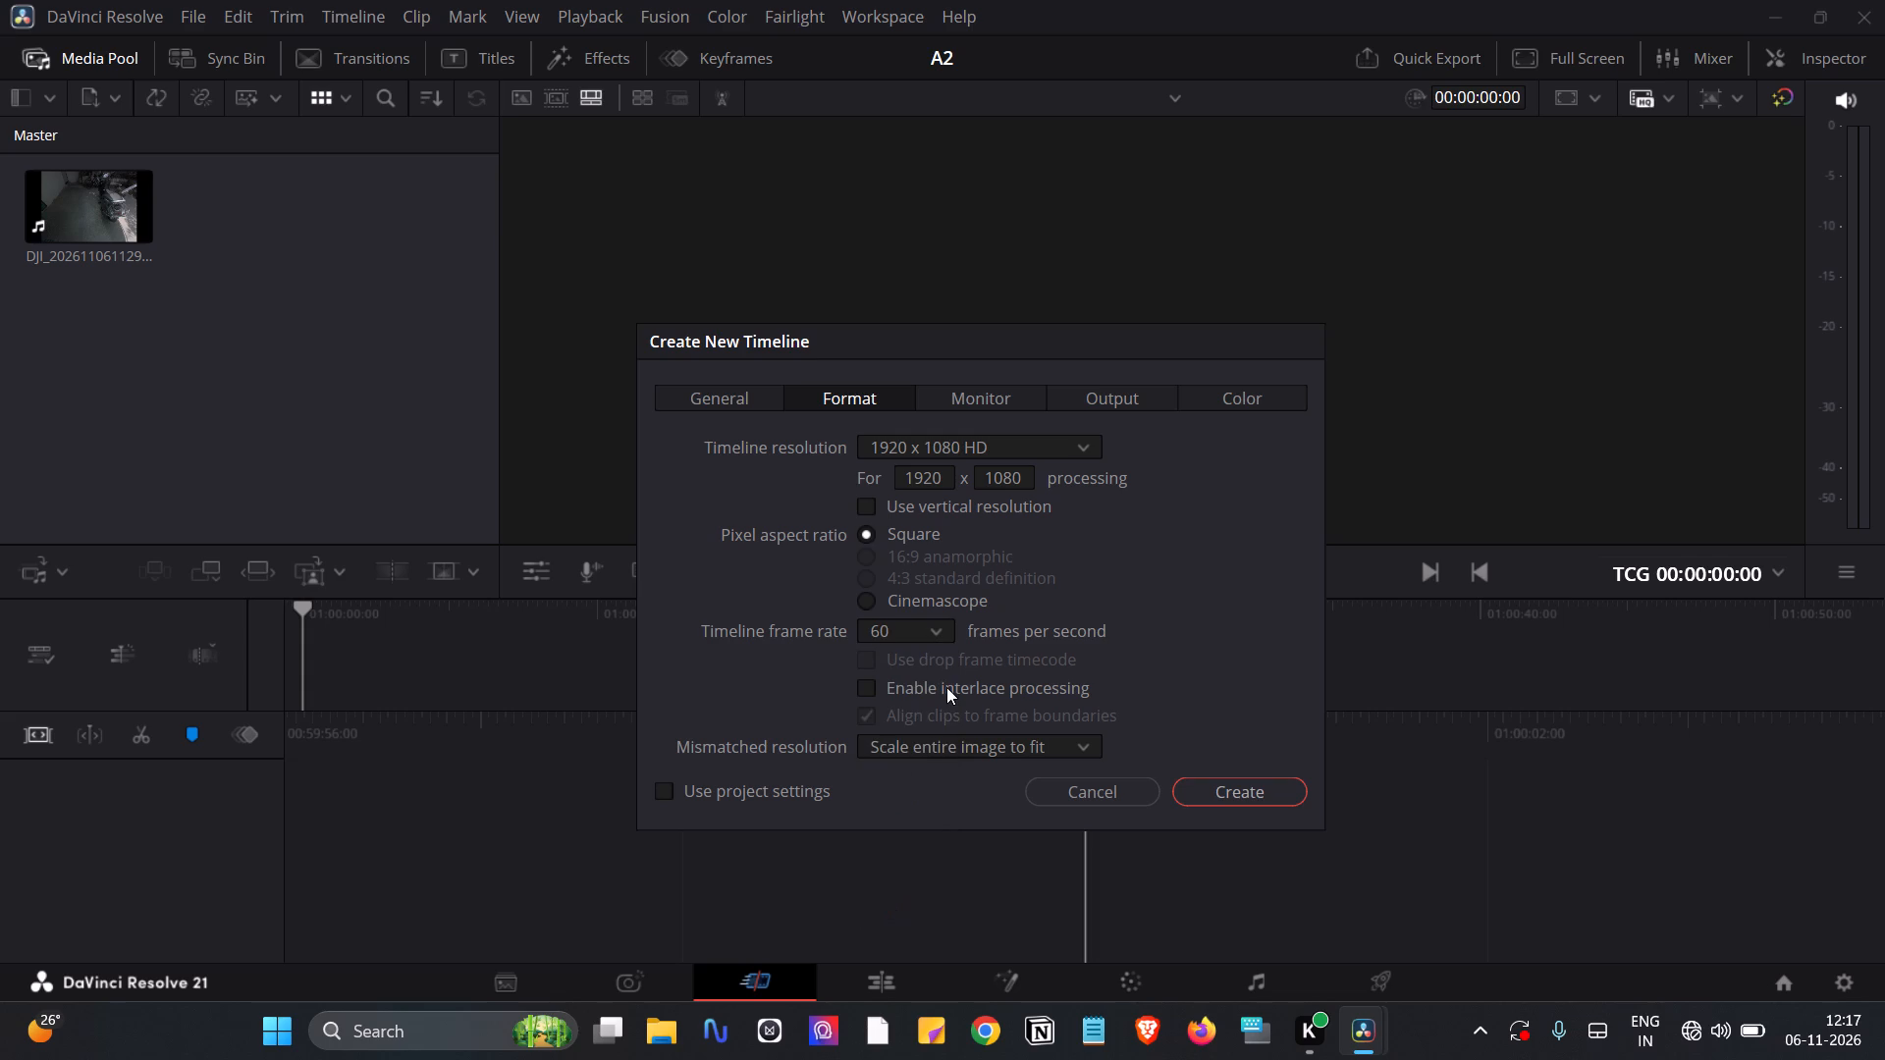
left_click(1004, 450)
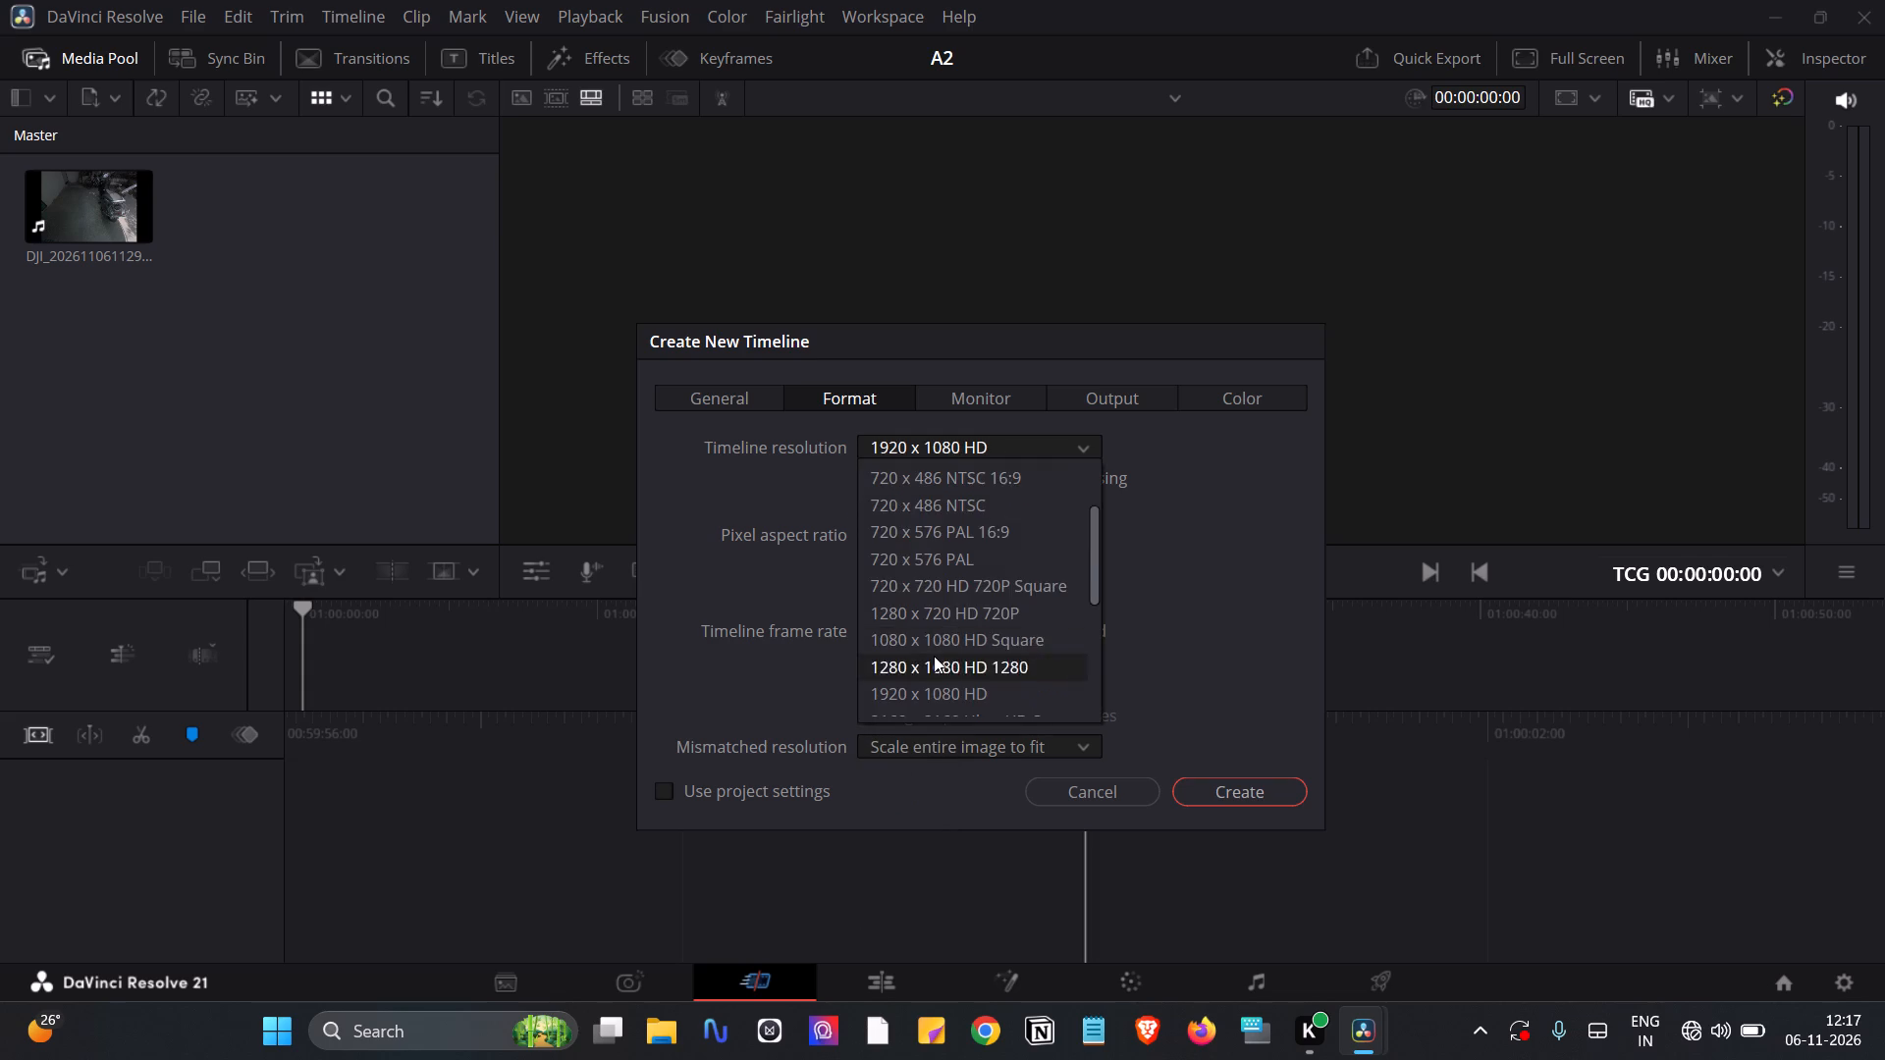
scroll(934, 656, "down", 3)
scroll(947, 571, "up", 1)
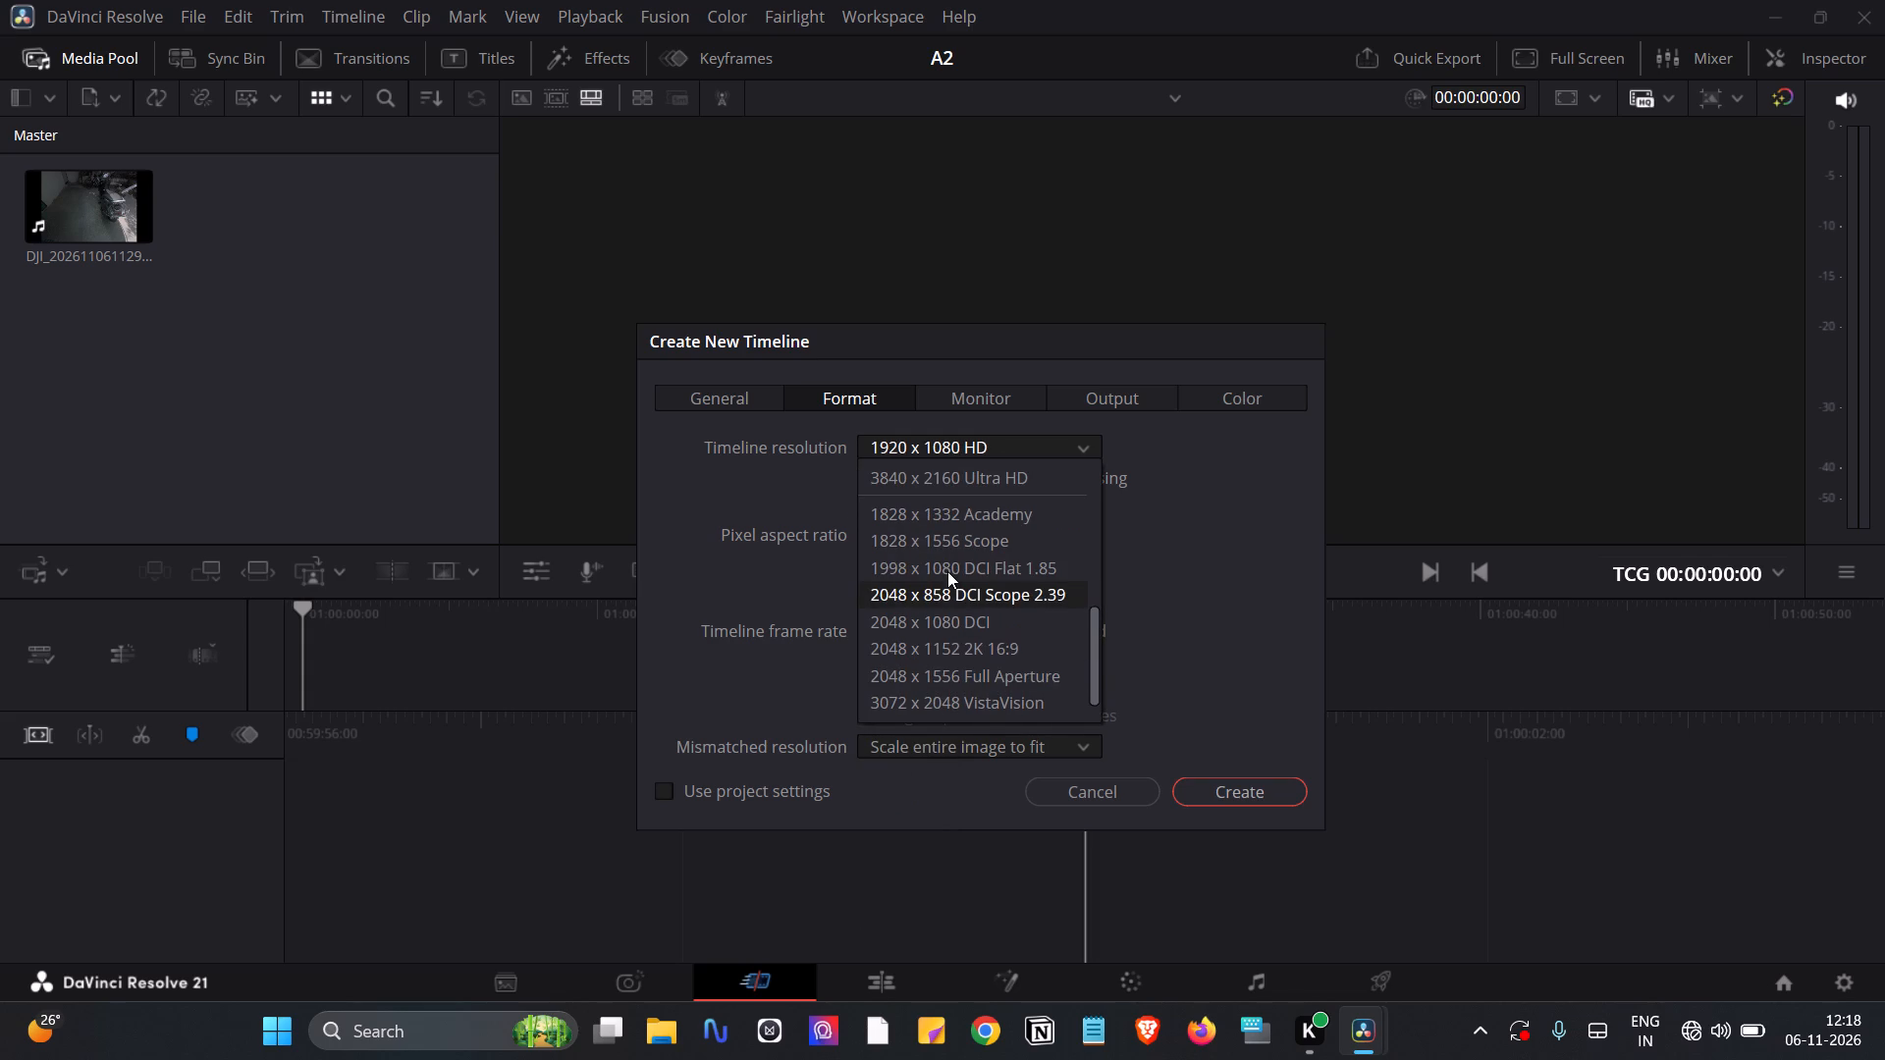
left_click(991, 514)
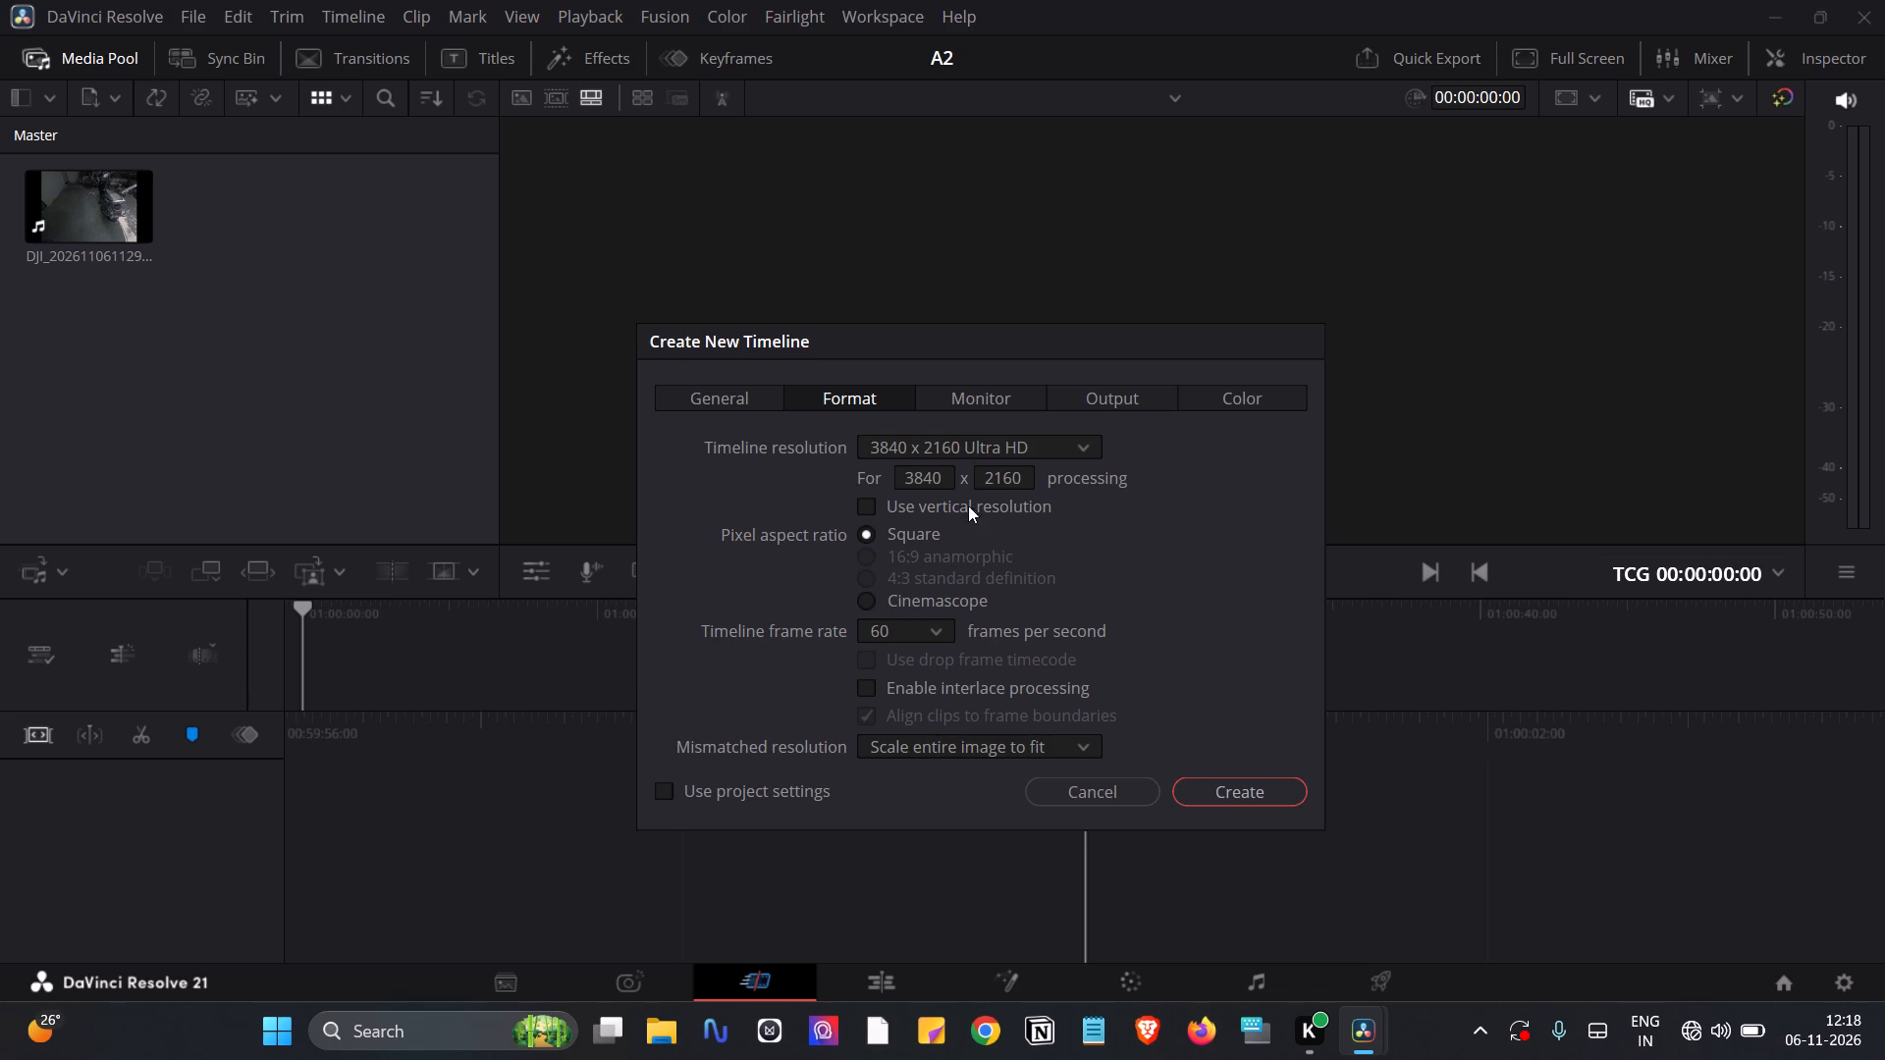
Set both the timeline and output color space to Rec.709 Gamma 2.4 and create the timeline.
left_click(1231, 400)
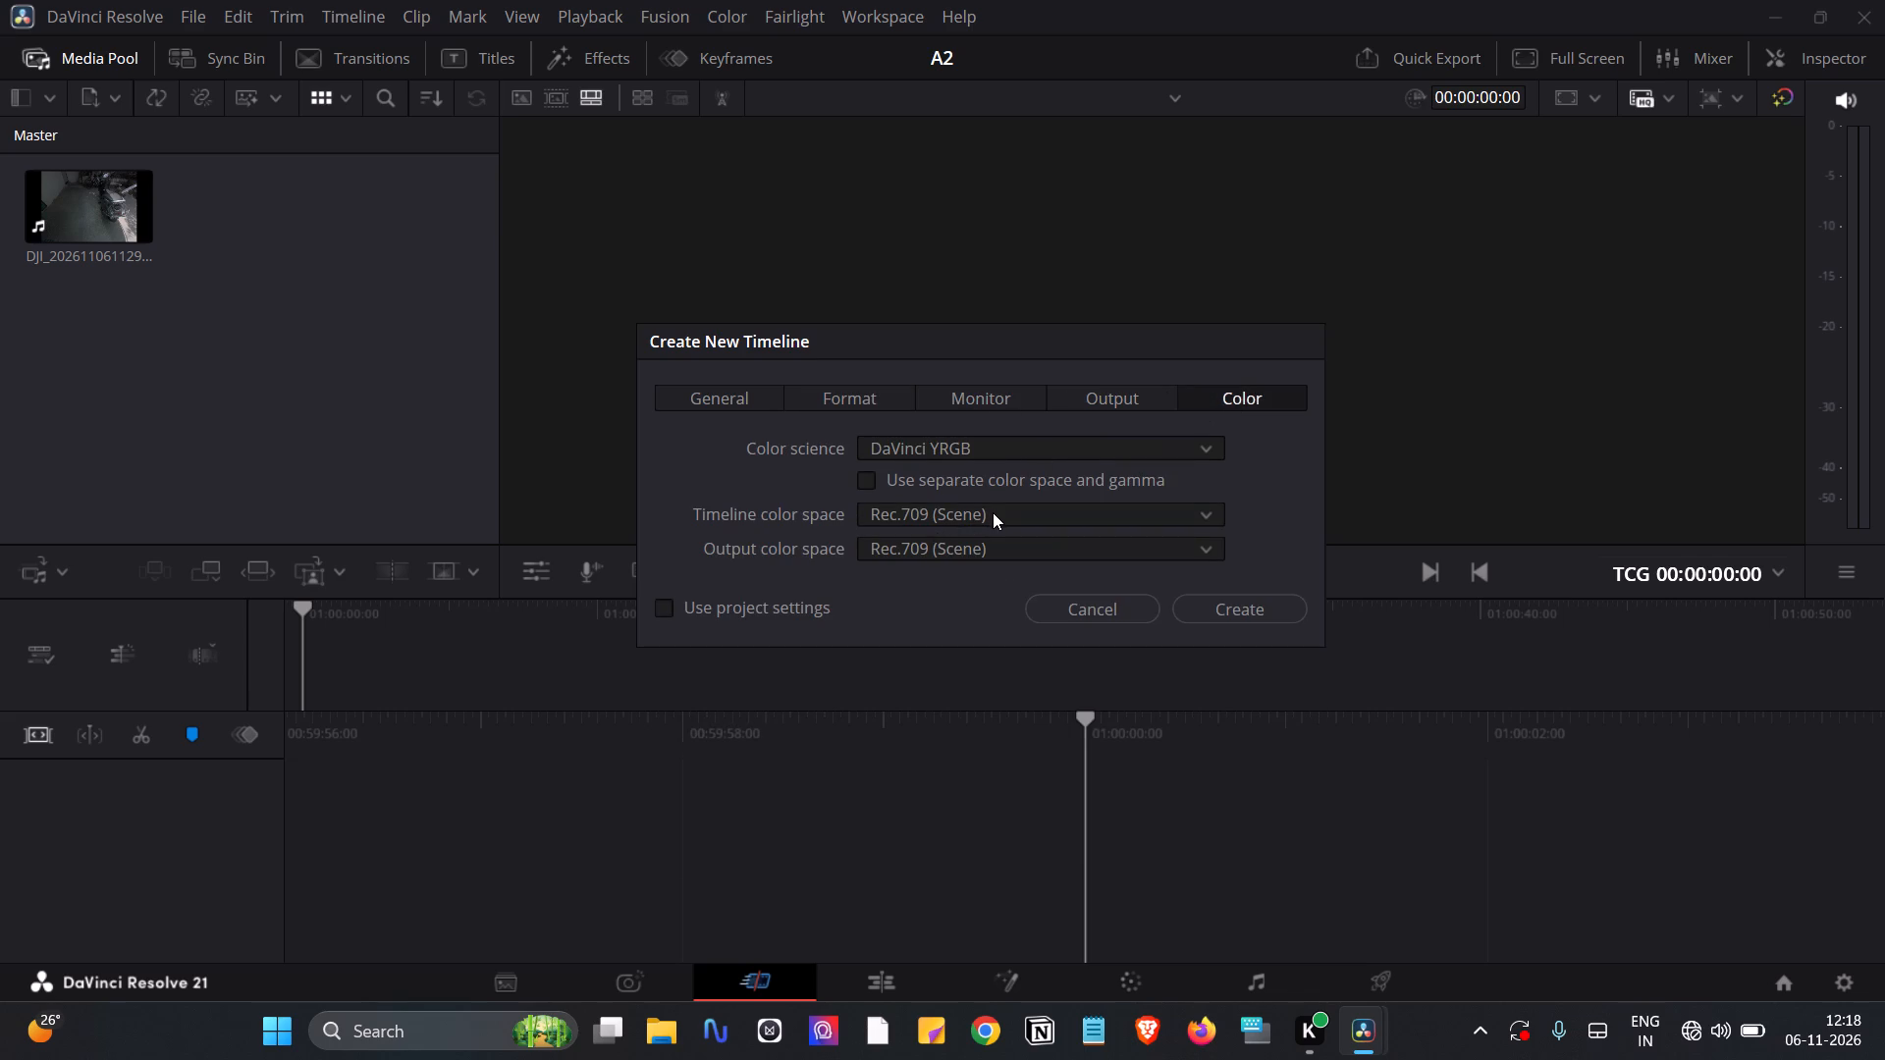
left_click(993, 512)
scroll(989, 621, "down", 1)
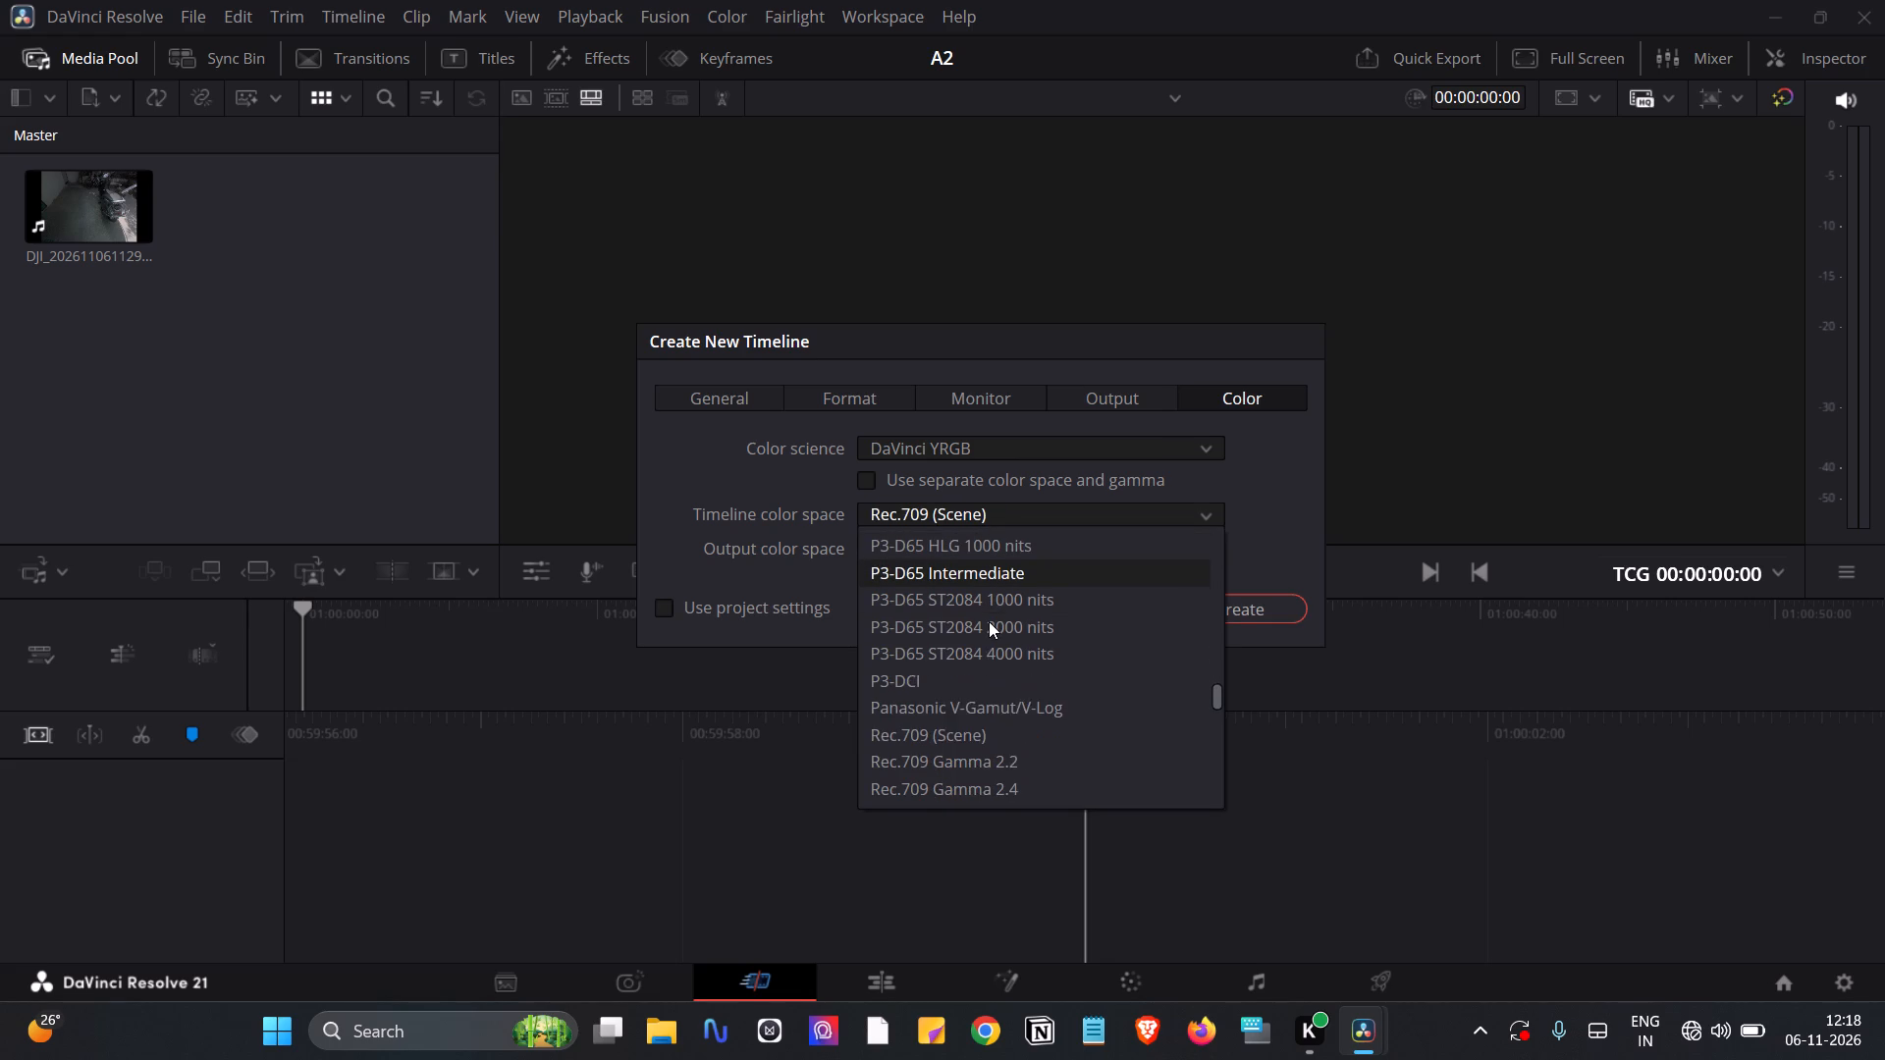
scroll(989, 621, "down", 1)
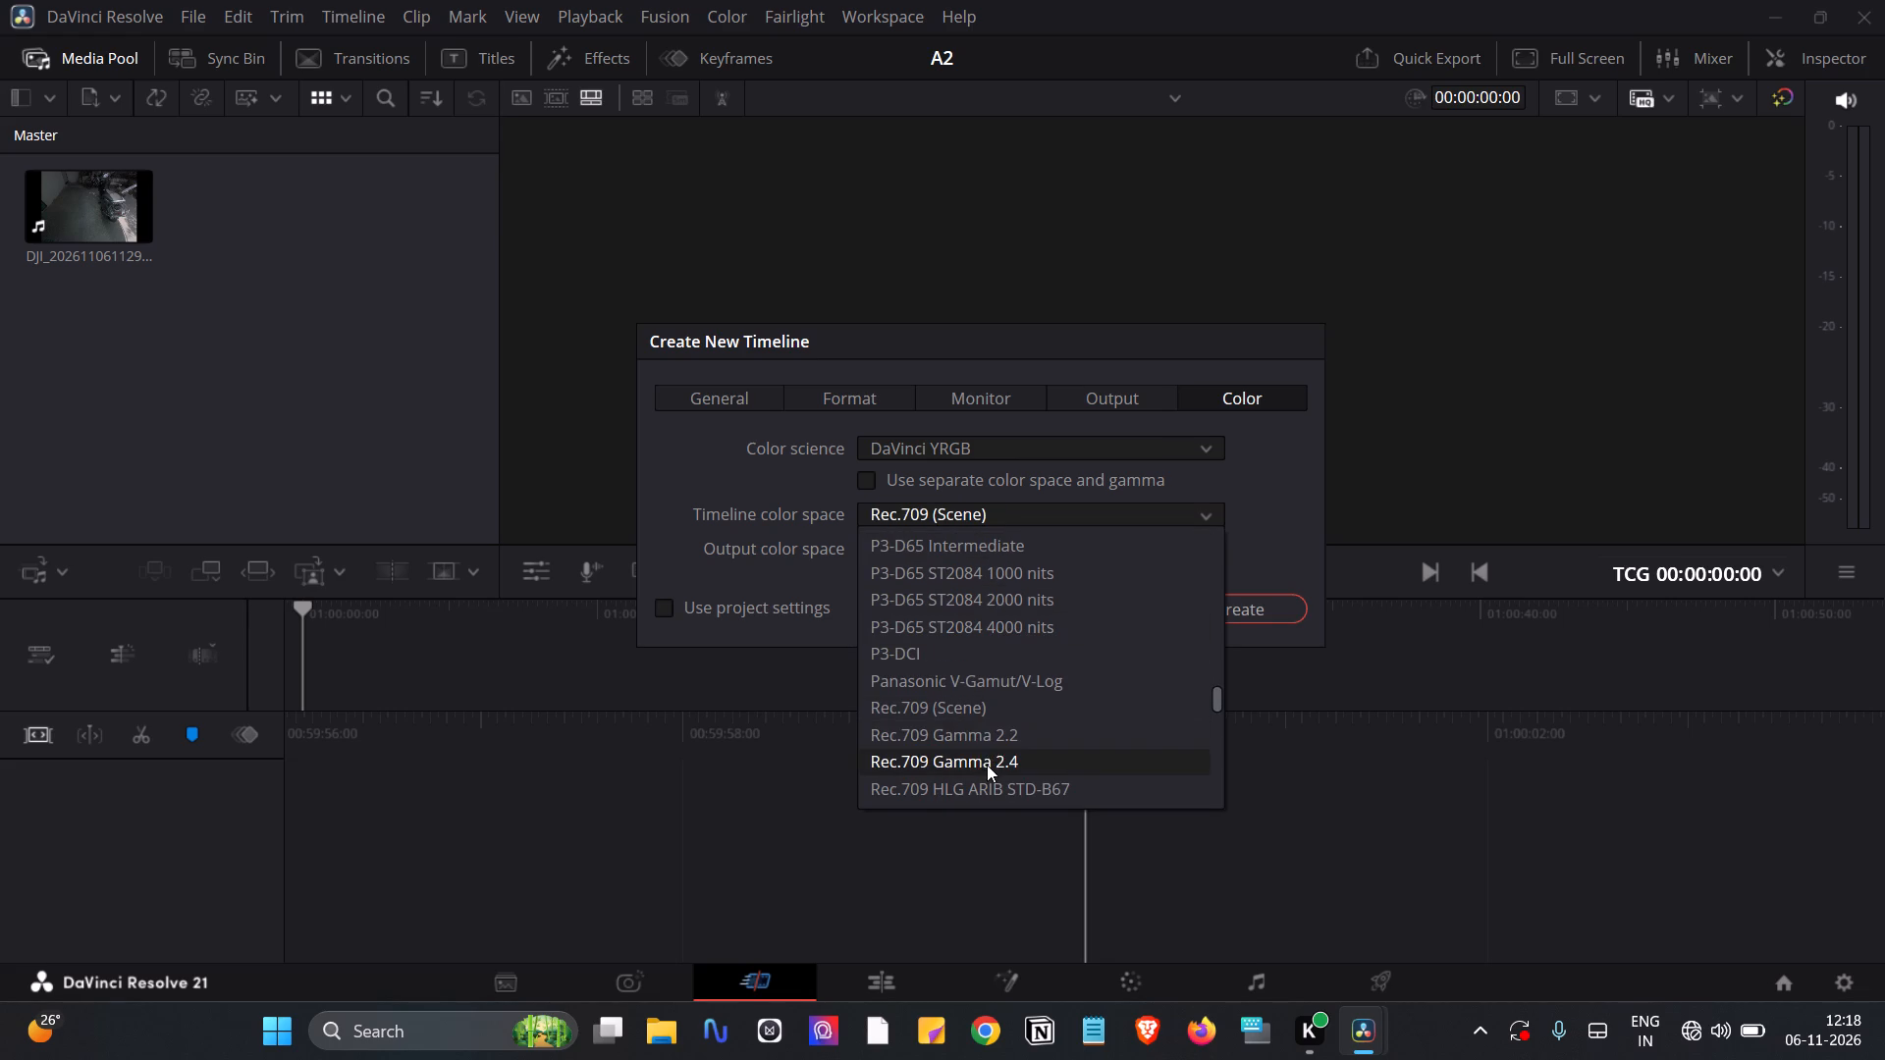
left_click(987, 765)
left_click(1082, 564)
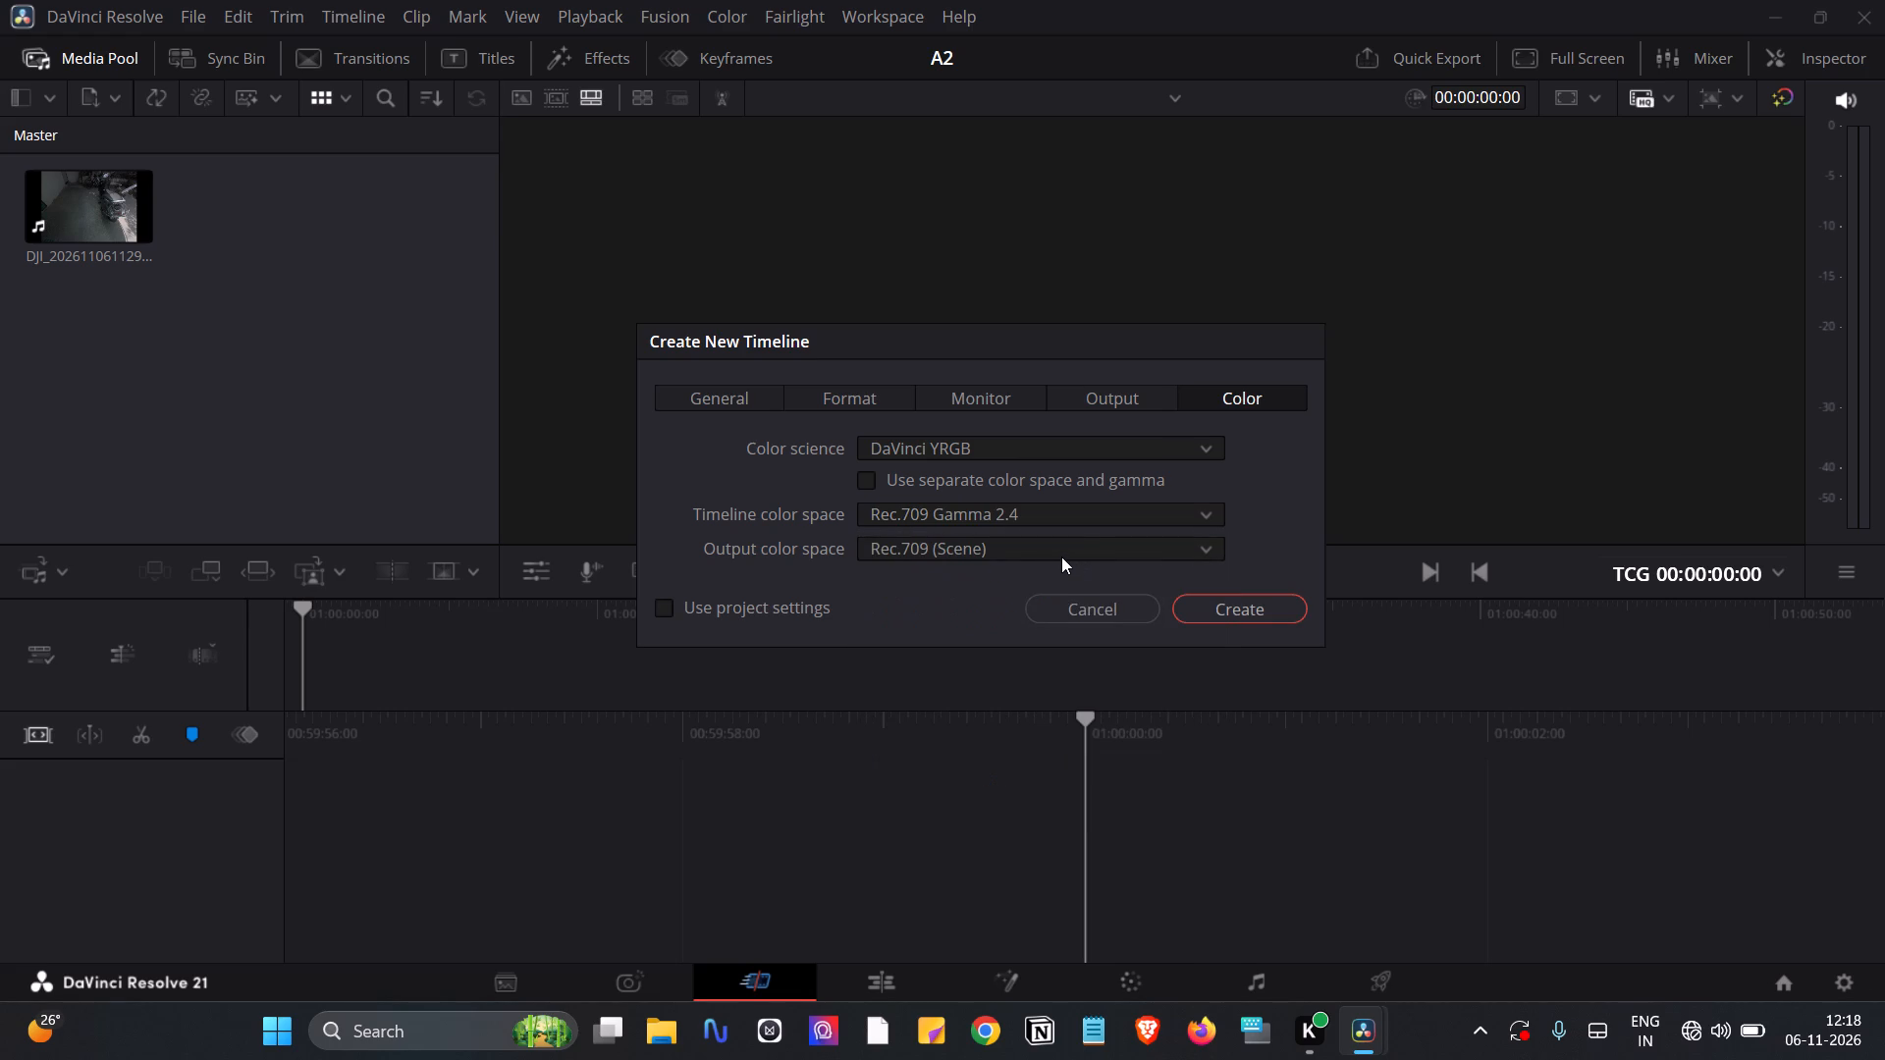
left_click(1061, 556)
scroll(1034, 698, "down", 1)
scroll(1034, 698, "up", 1, "ctrl")
scroll(1034, 698, "down", 1, "ctrl")
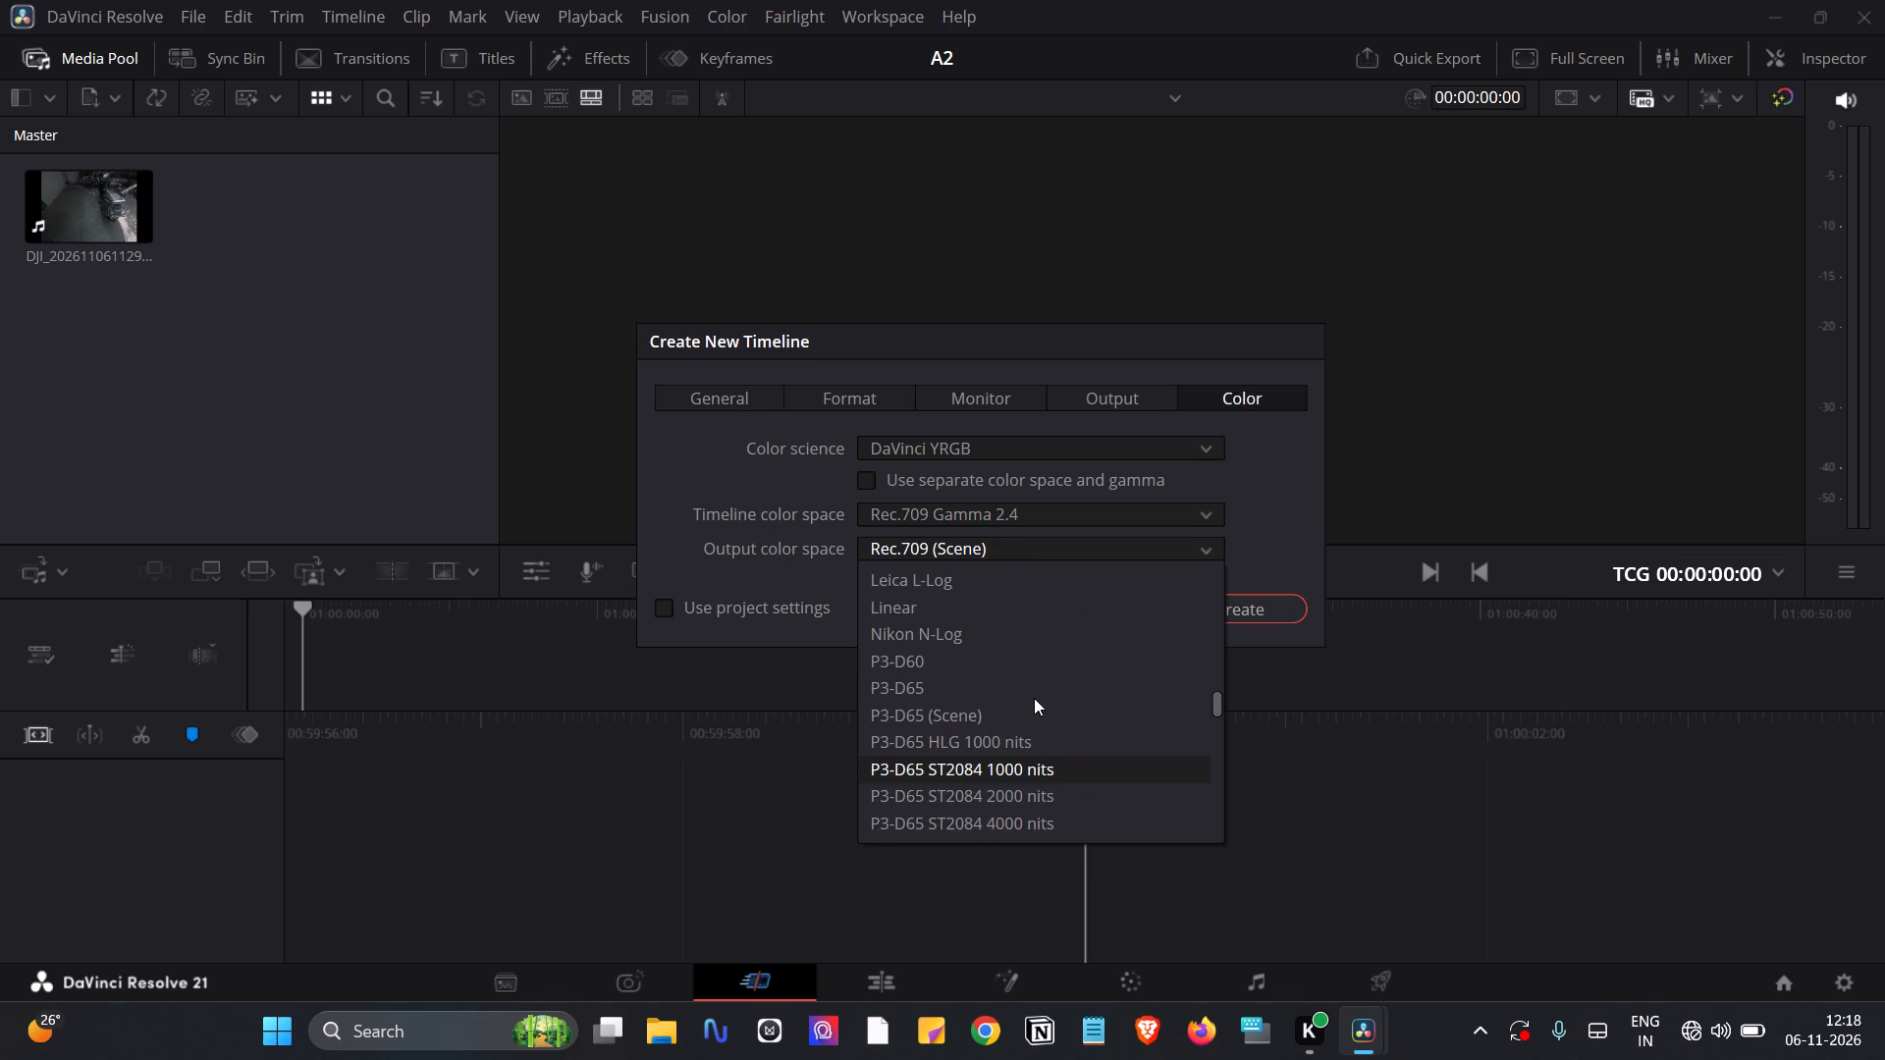
scroll(982, 782, "down", 2)
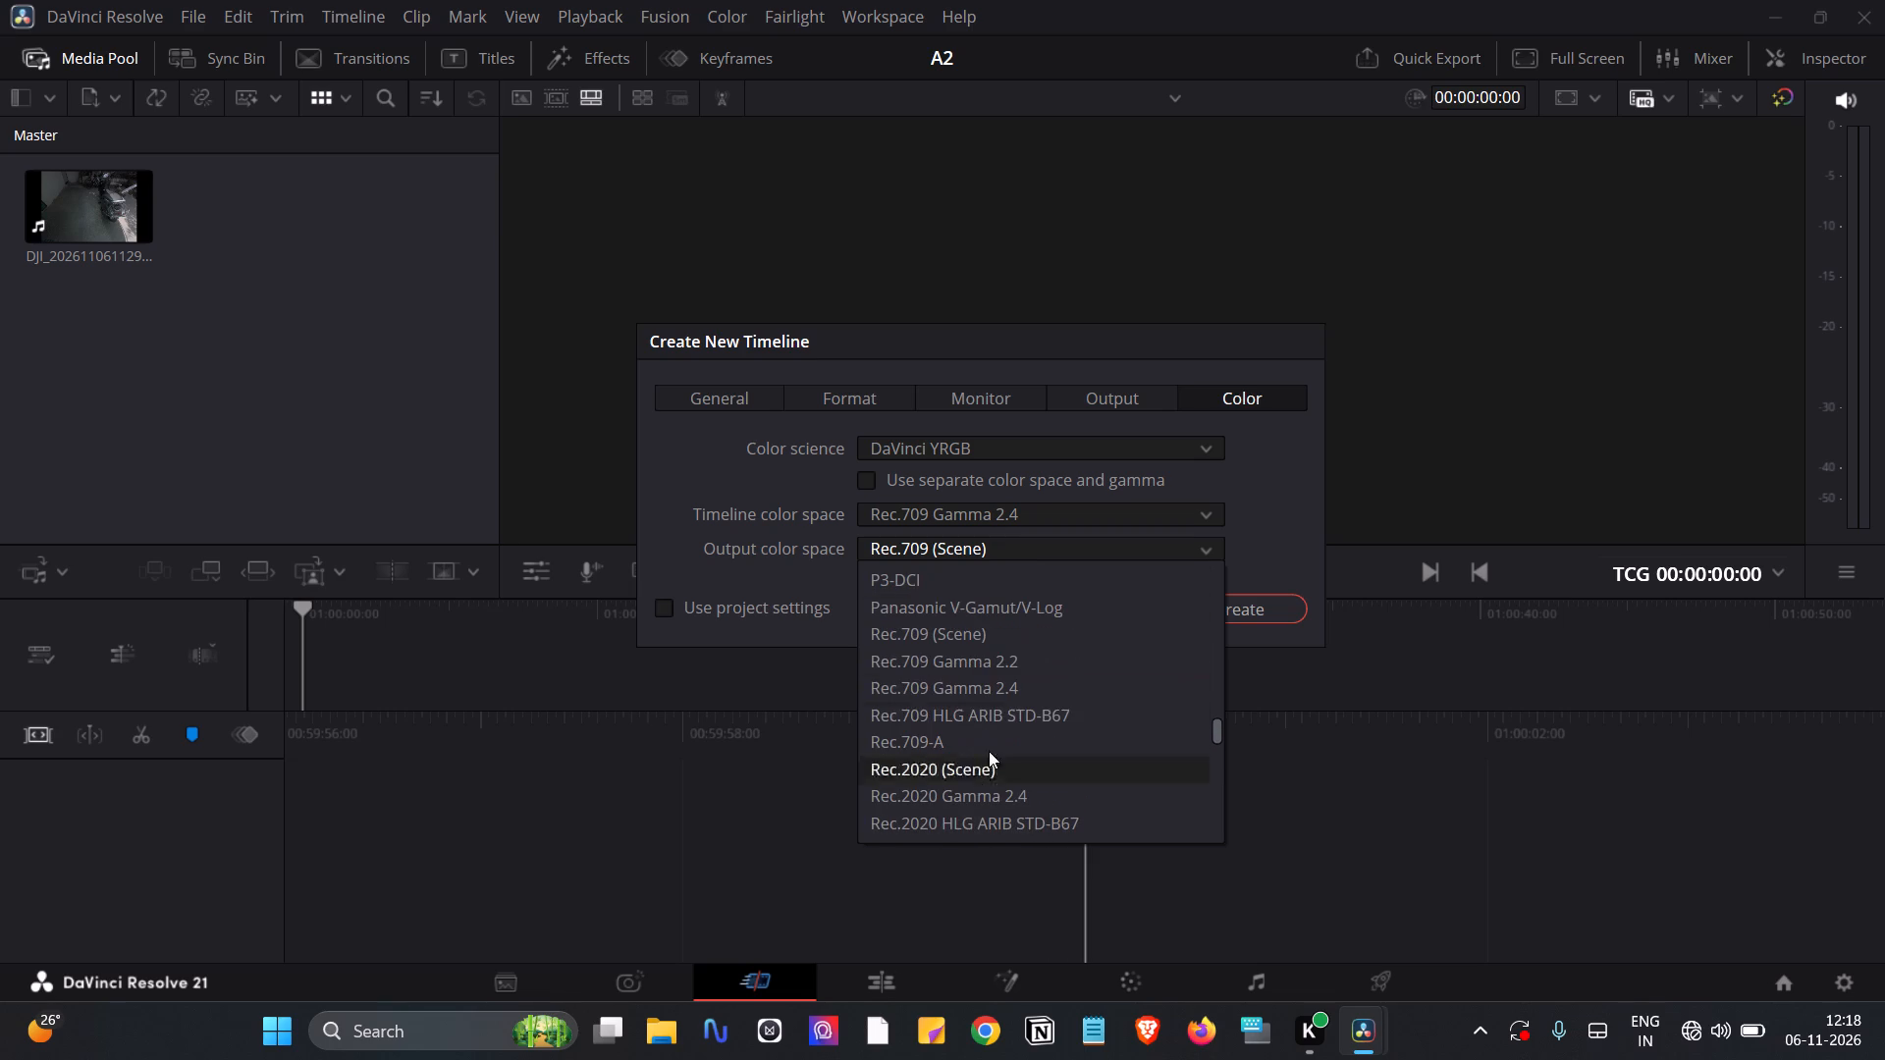
left_click(1013, 689)
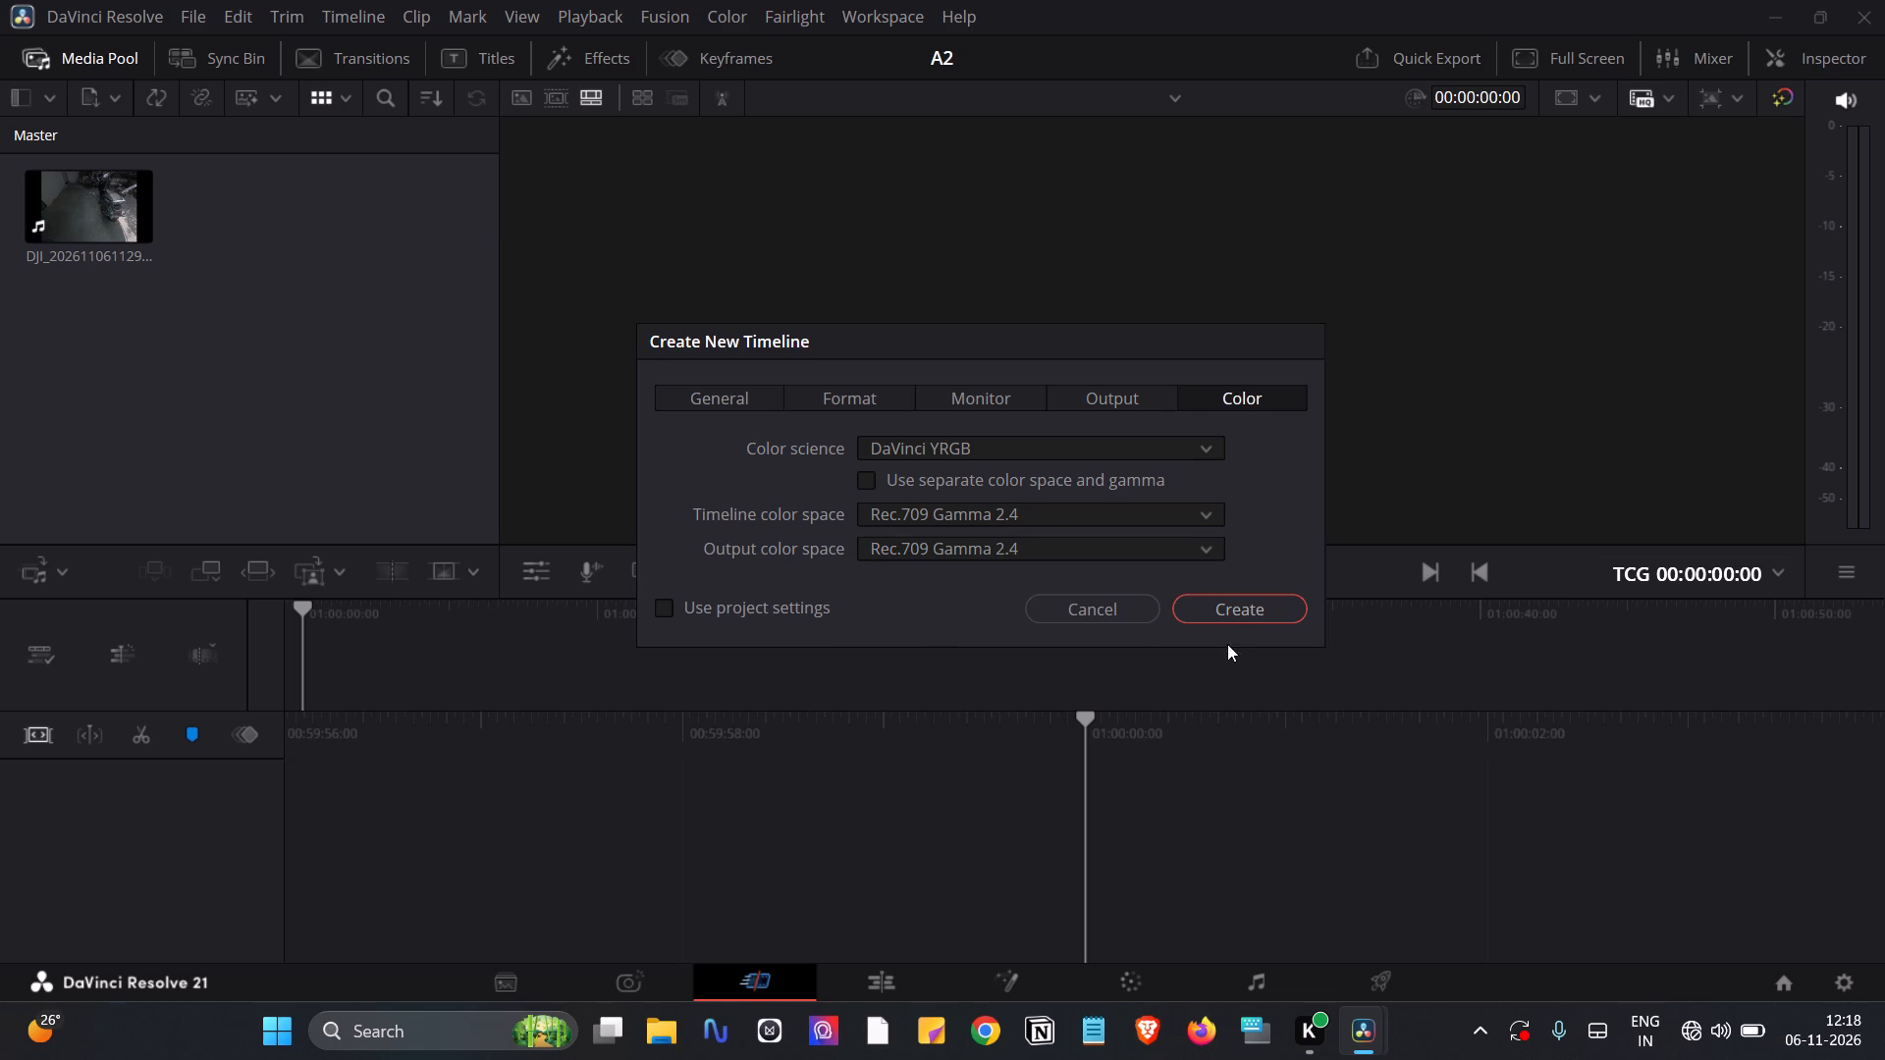
left_click(1274, 616)
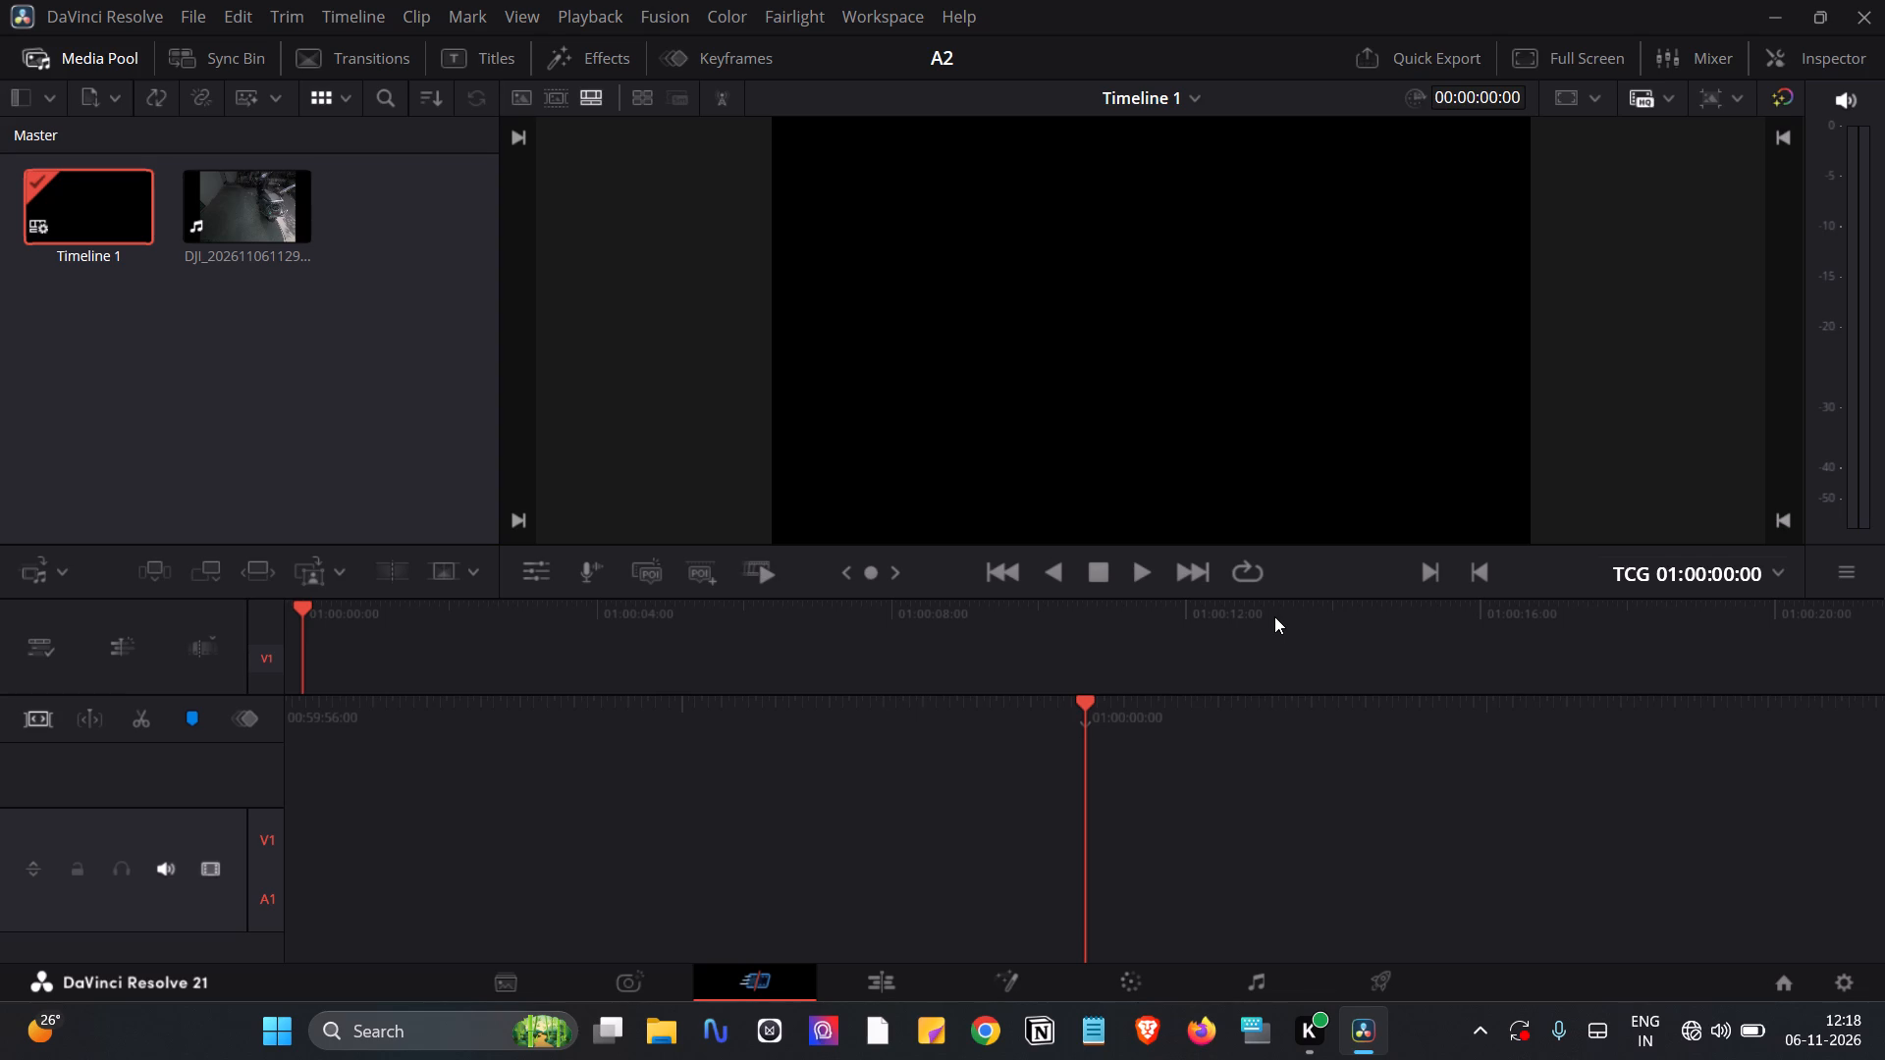
Place the DJI clip from the media pool at the start of Timeline 1.
left_click_drag(255, 197, 355, 635)
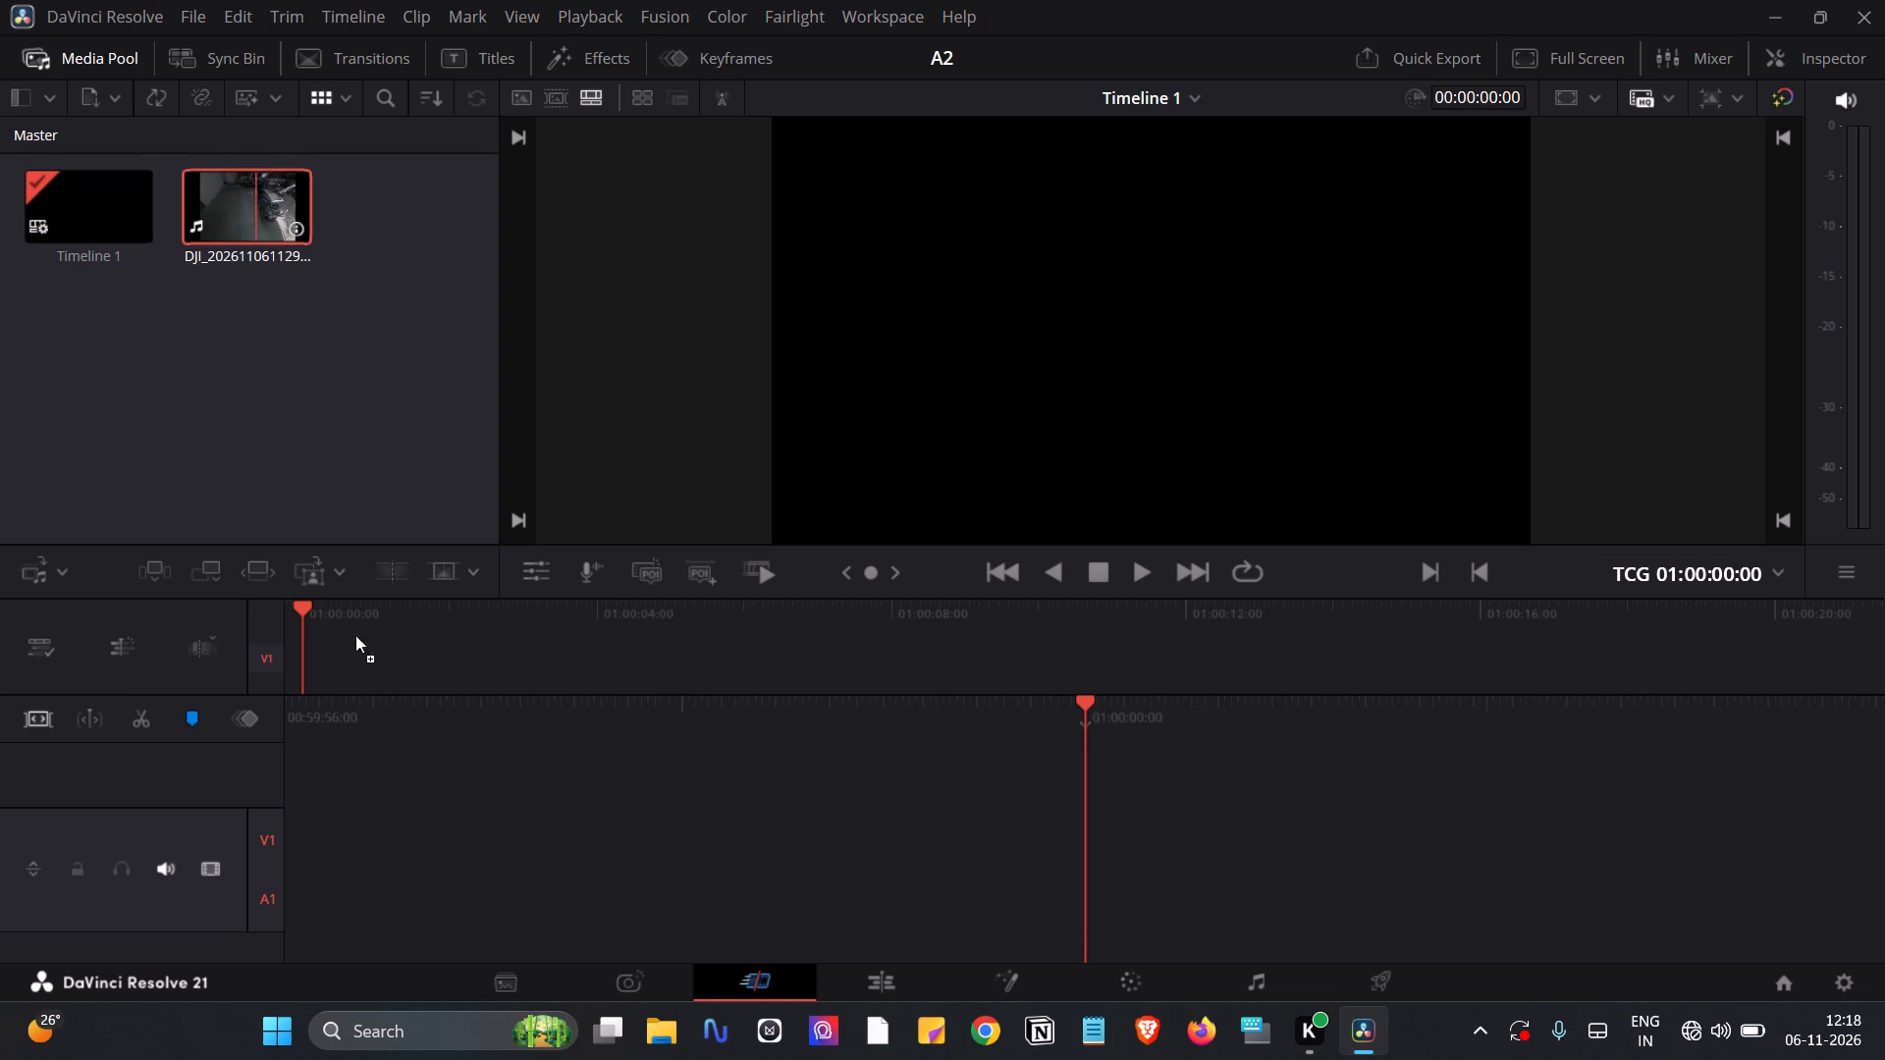
left_click_drag(355, 635, 334, 651)
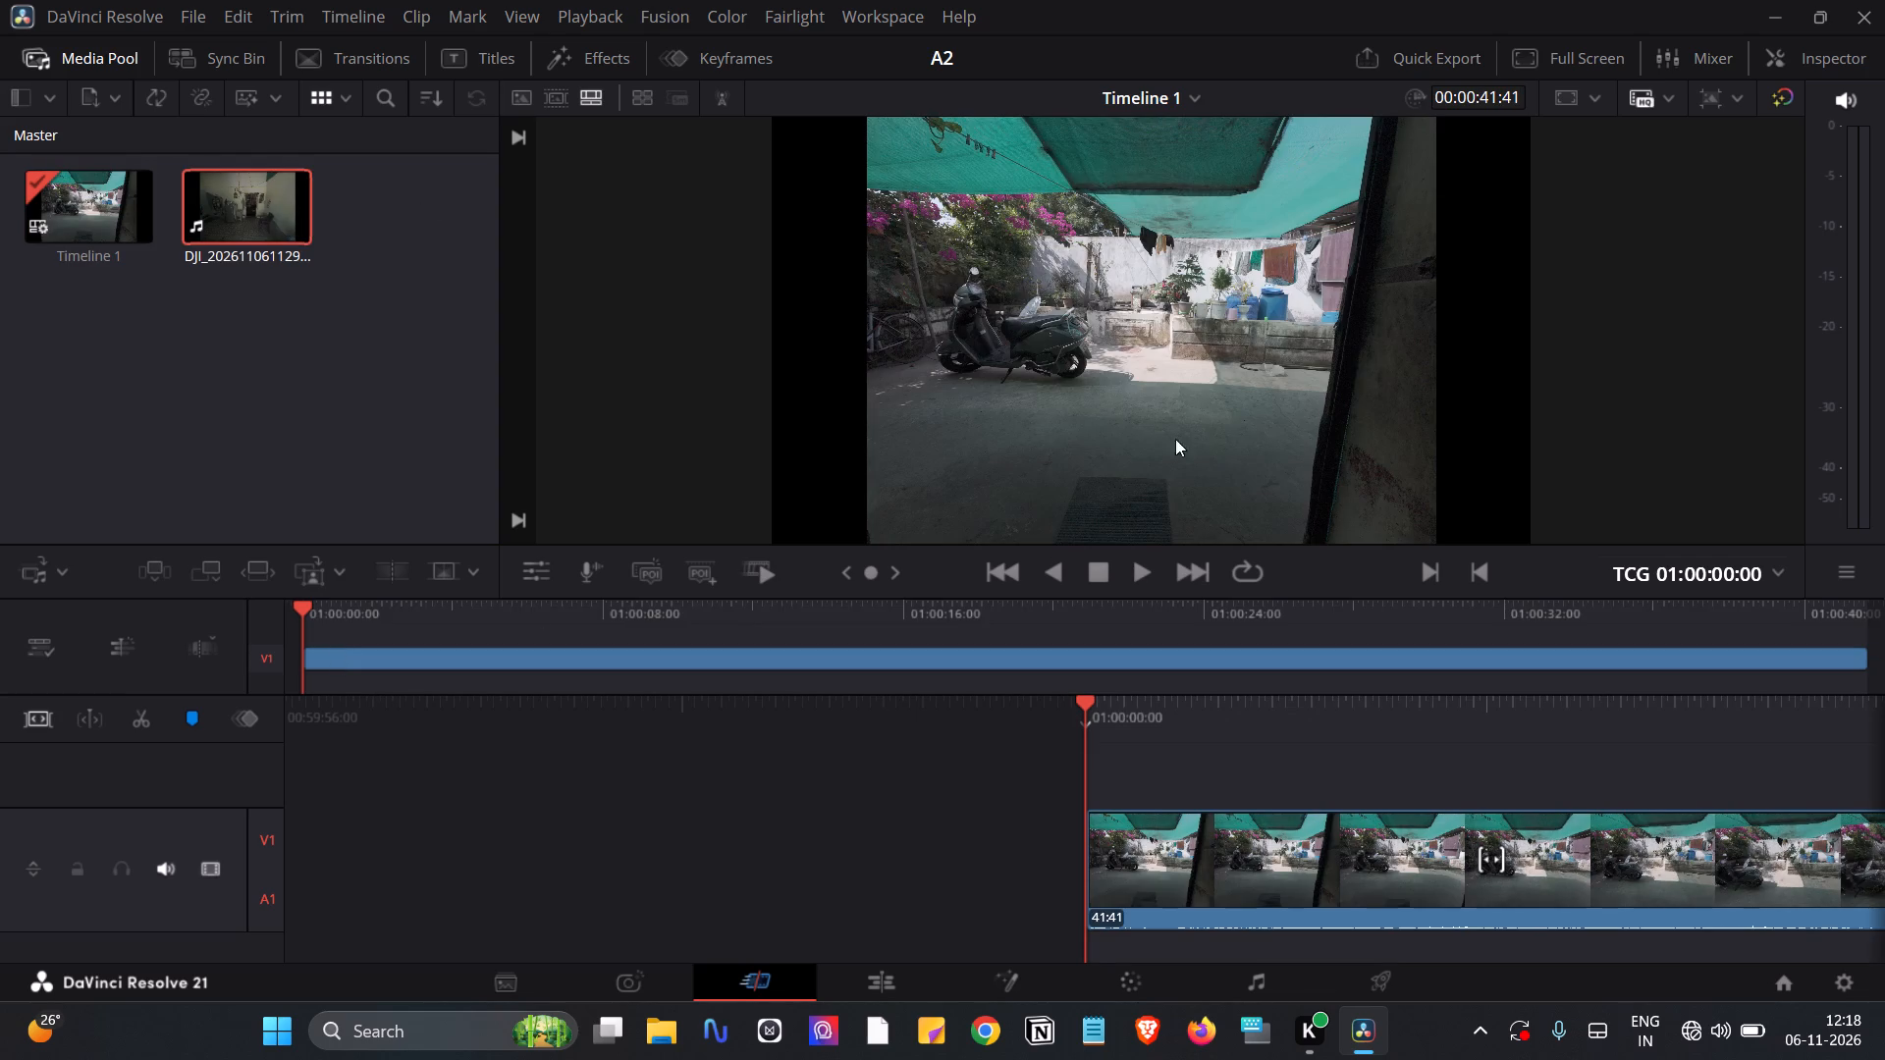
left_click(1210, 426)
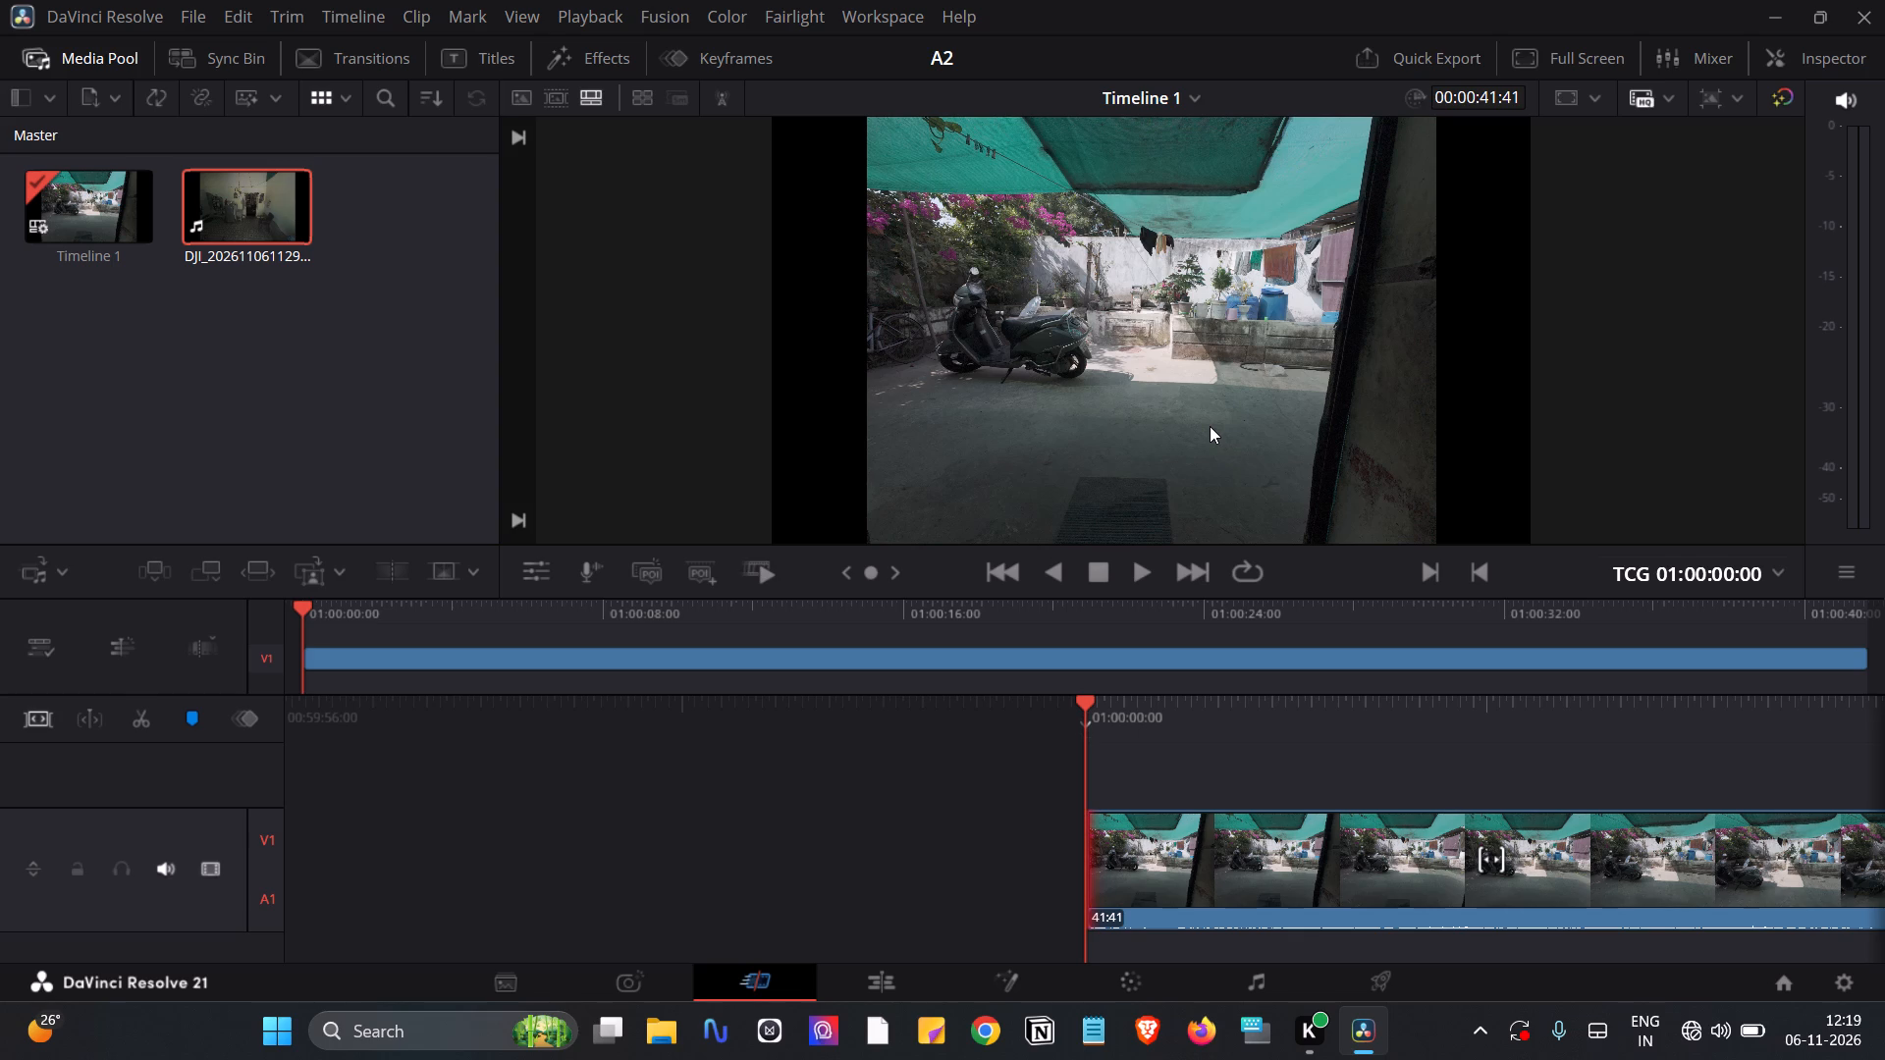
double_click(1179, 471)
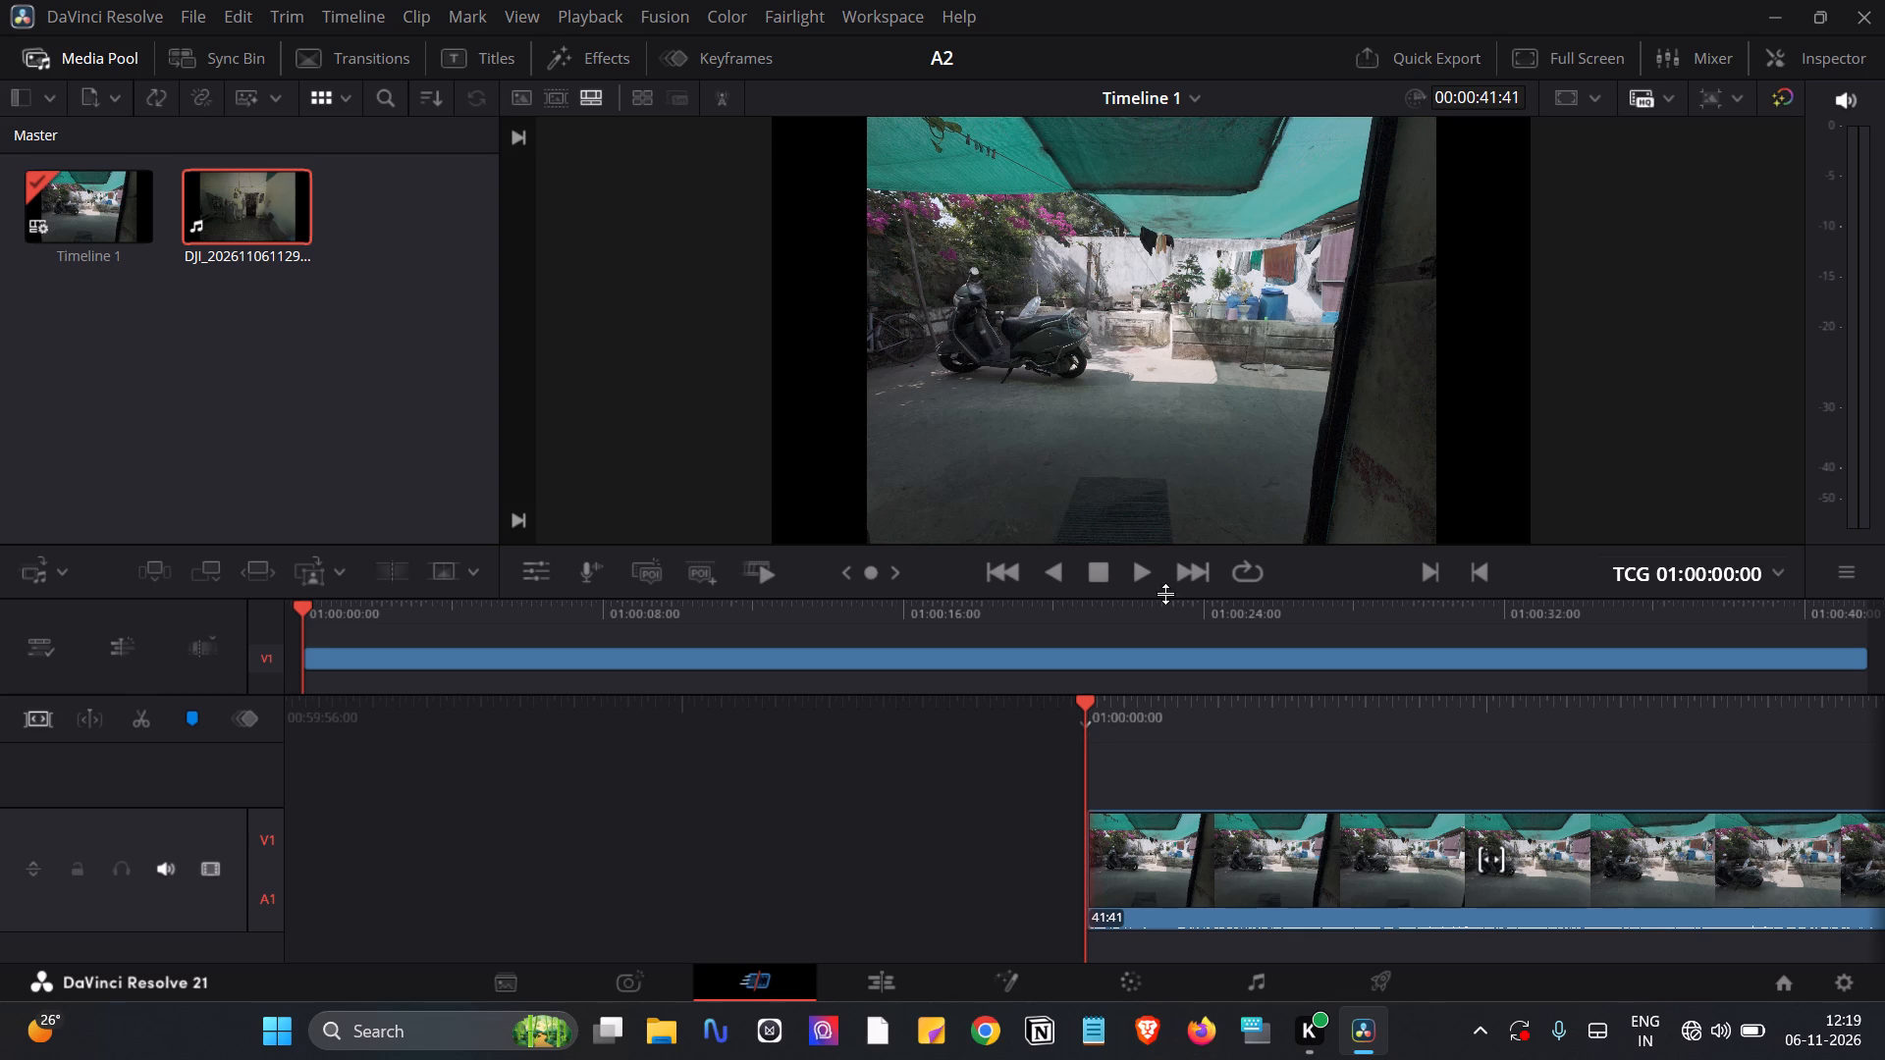
Switch to the Color page, shift node 01 slightly toward the source input, and add two serial nodes after it.
left_click(1126, 974)
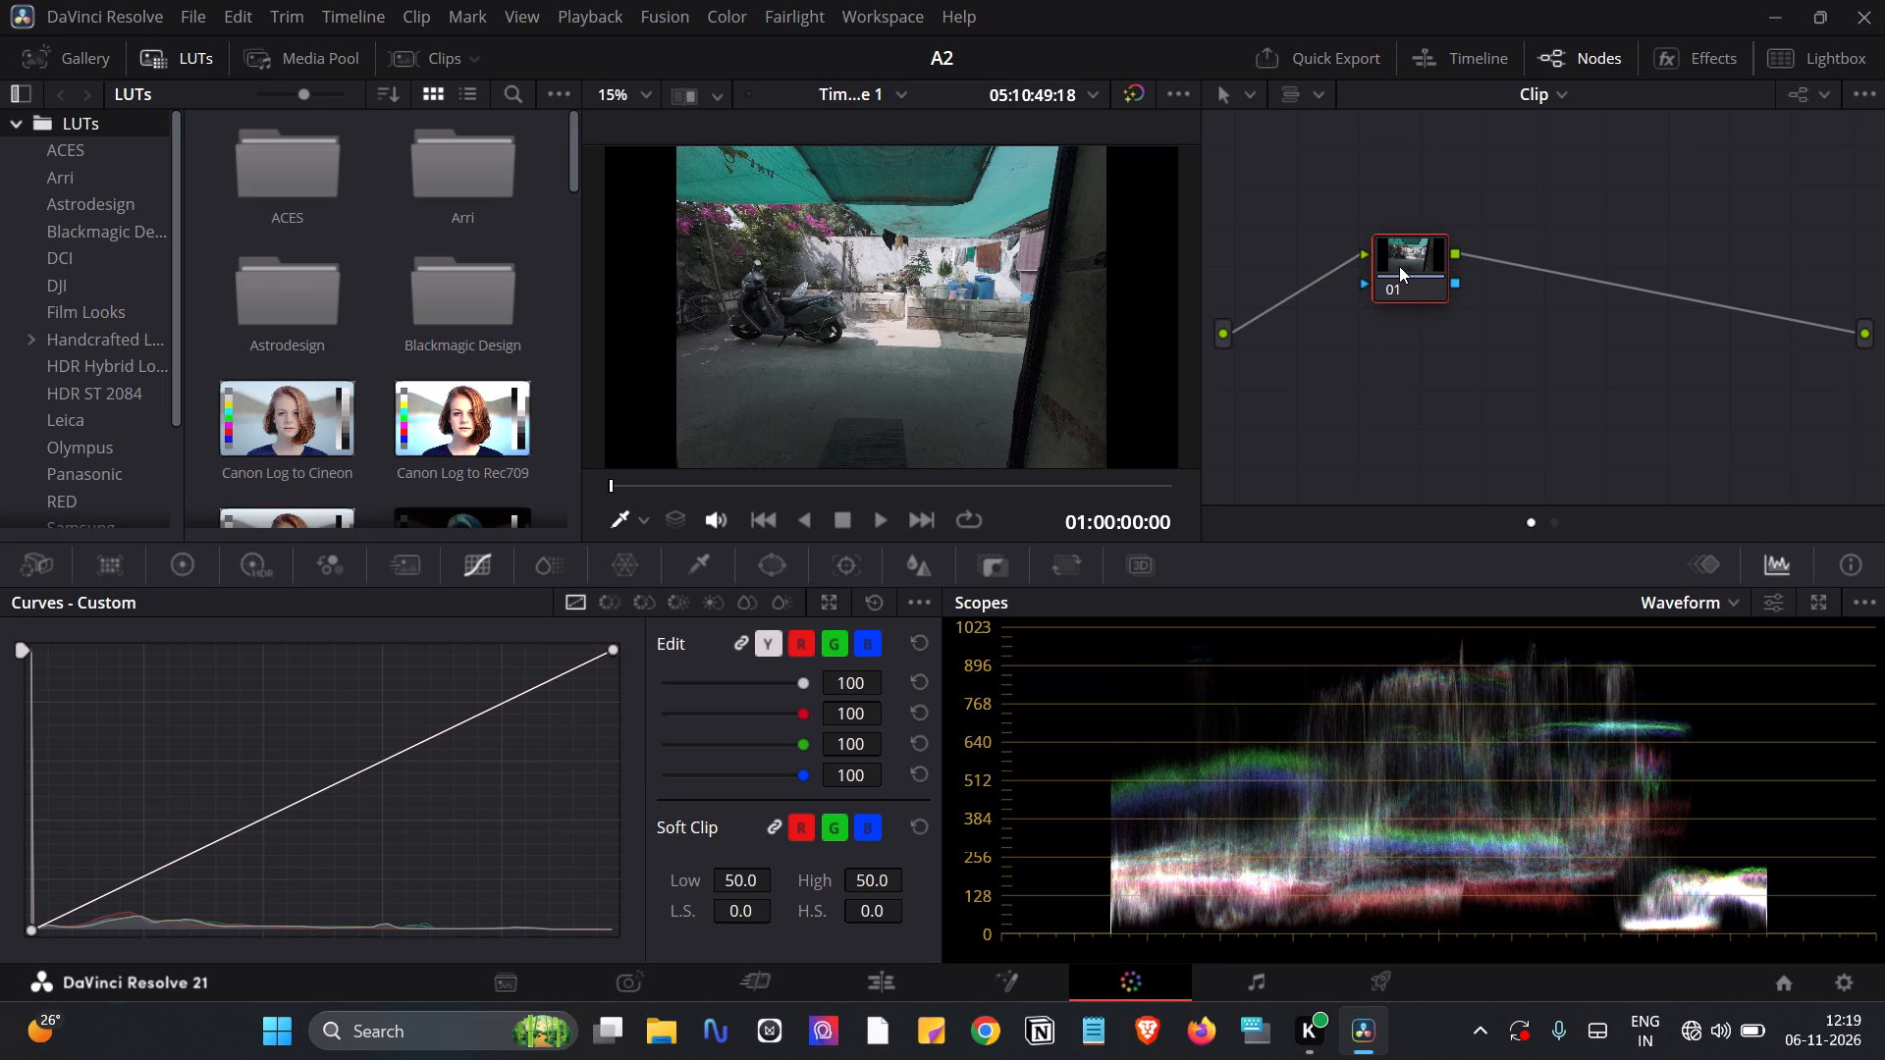
left_click_drag(1404, 266, 1368, 265)
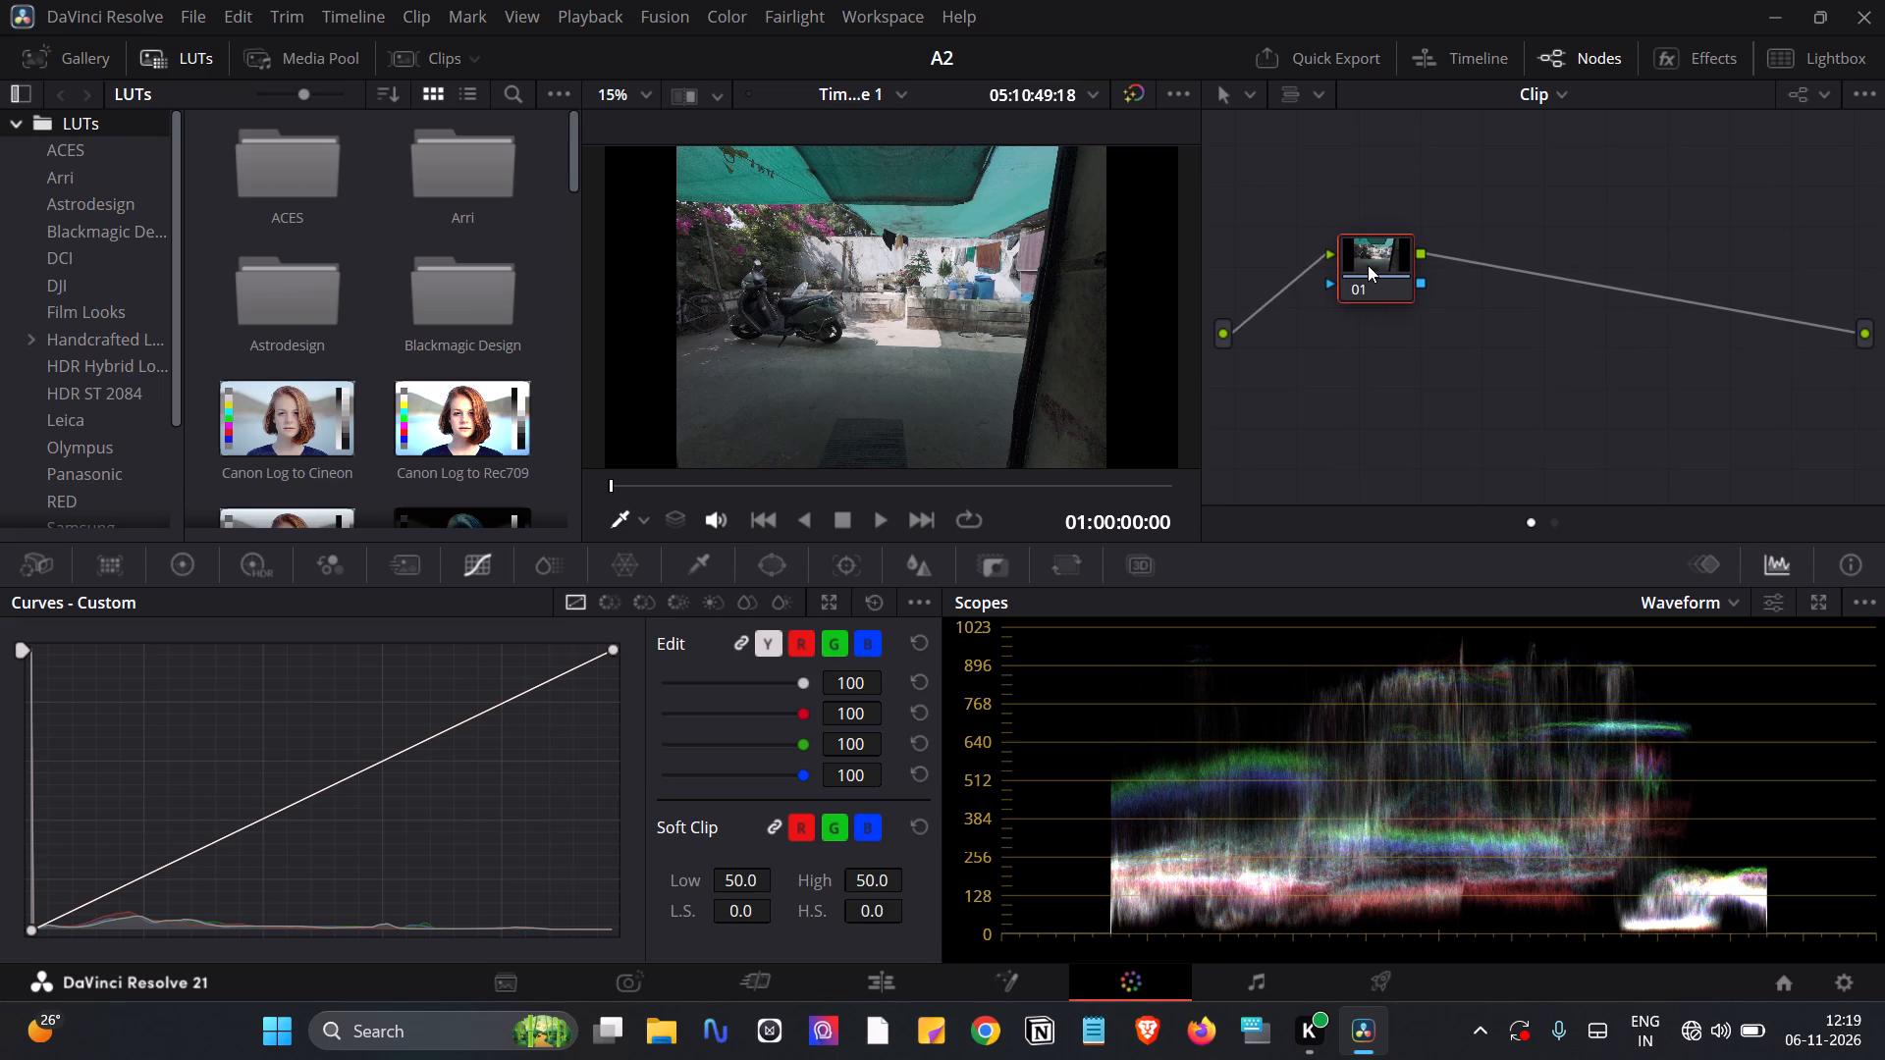
left_click_drag(1368, 265, 1367, 265)
key("alt+s")
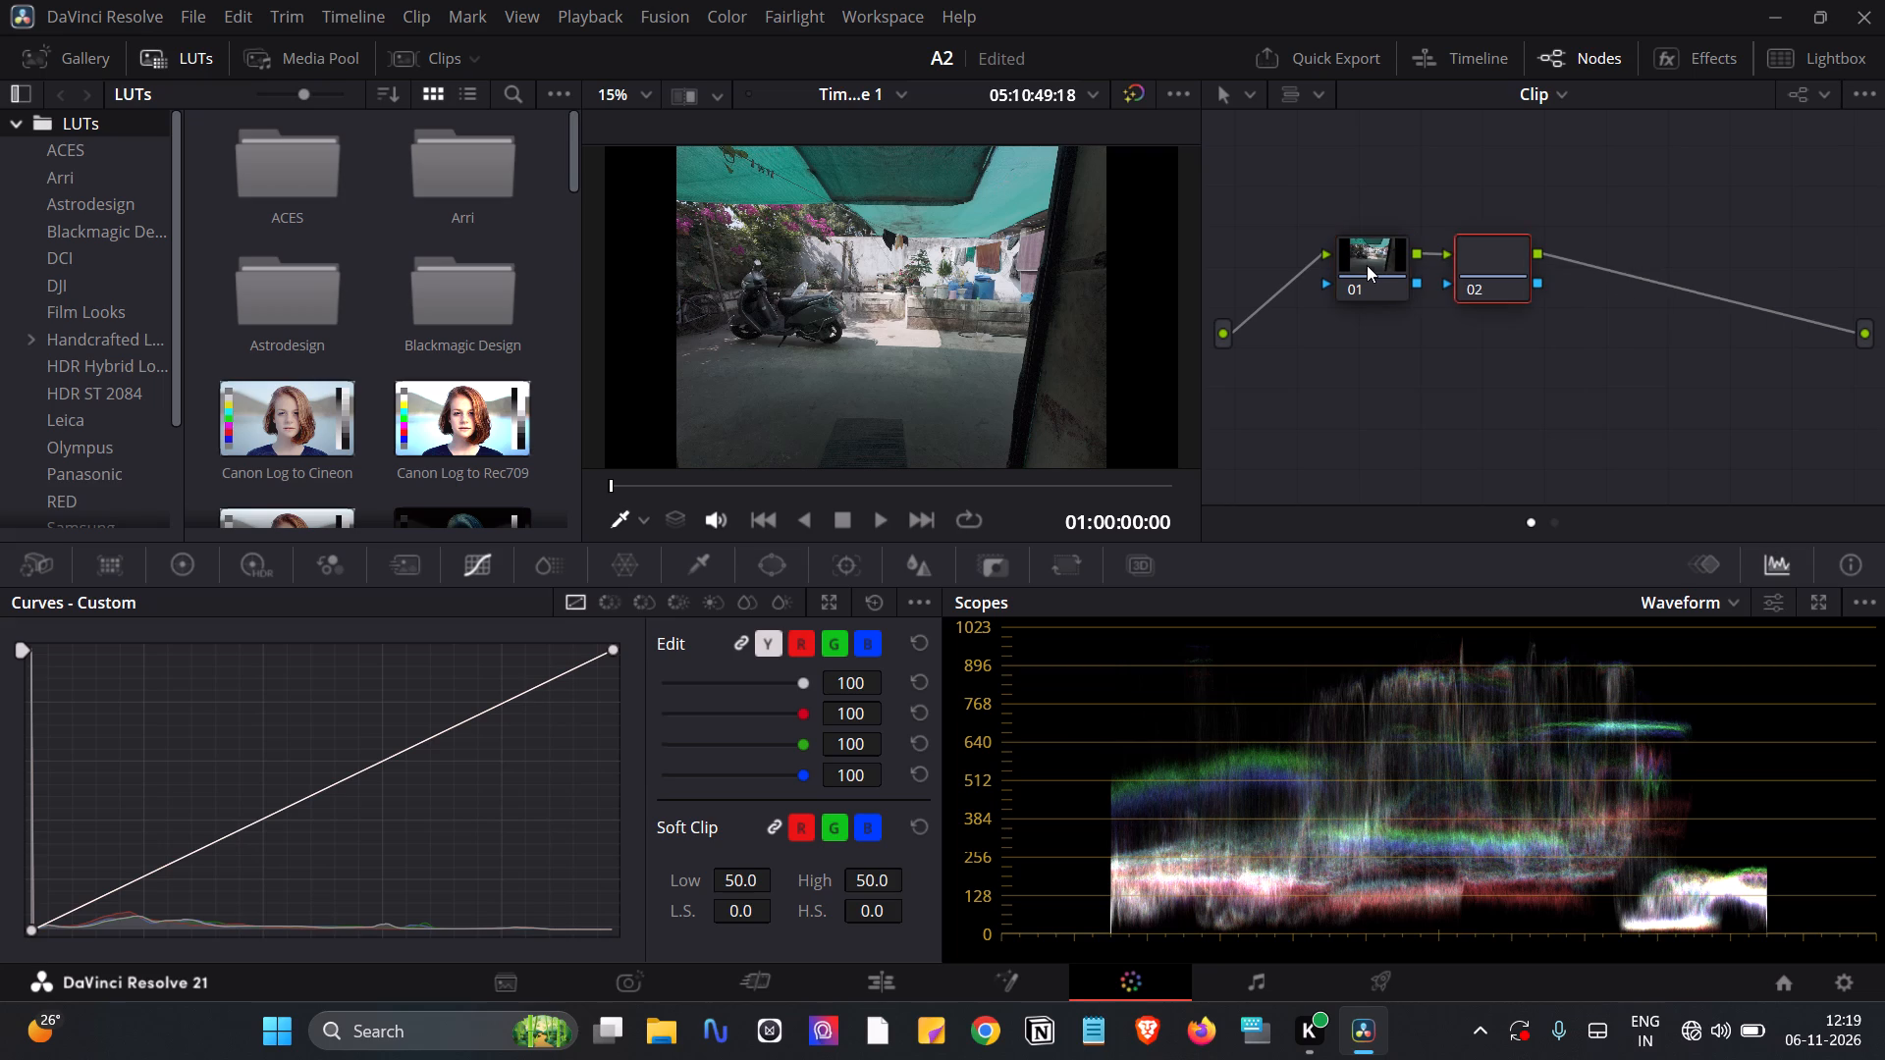
key("alt+s")
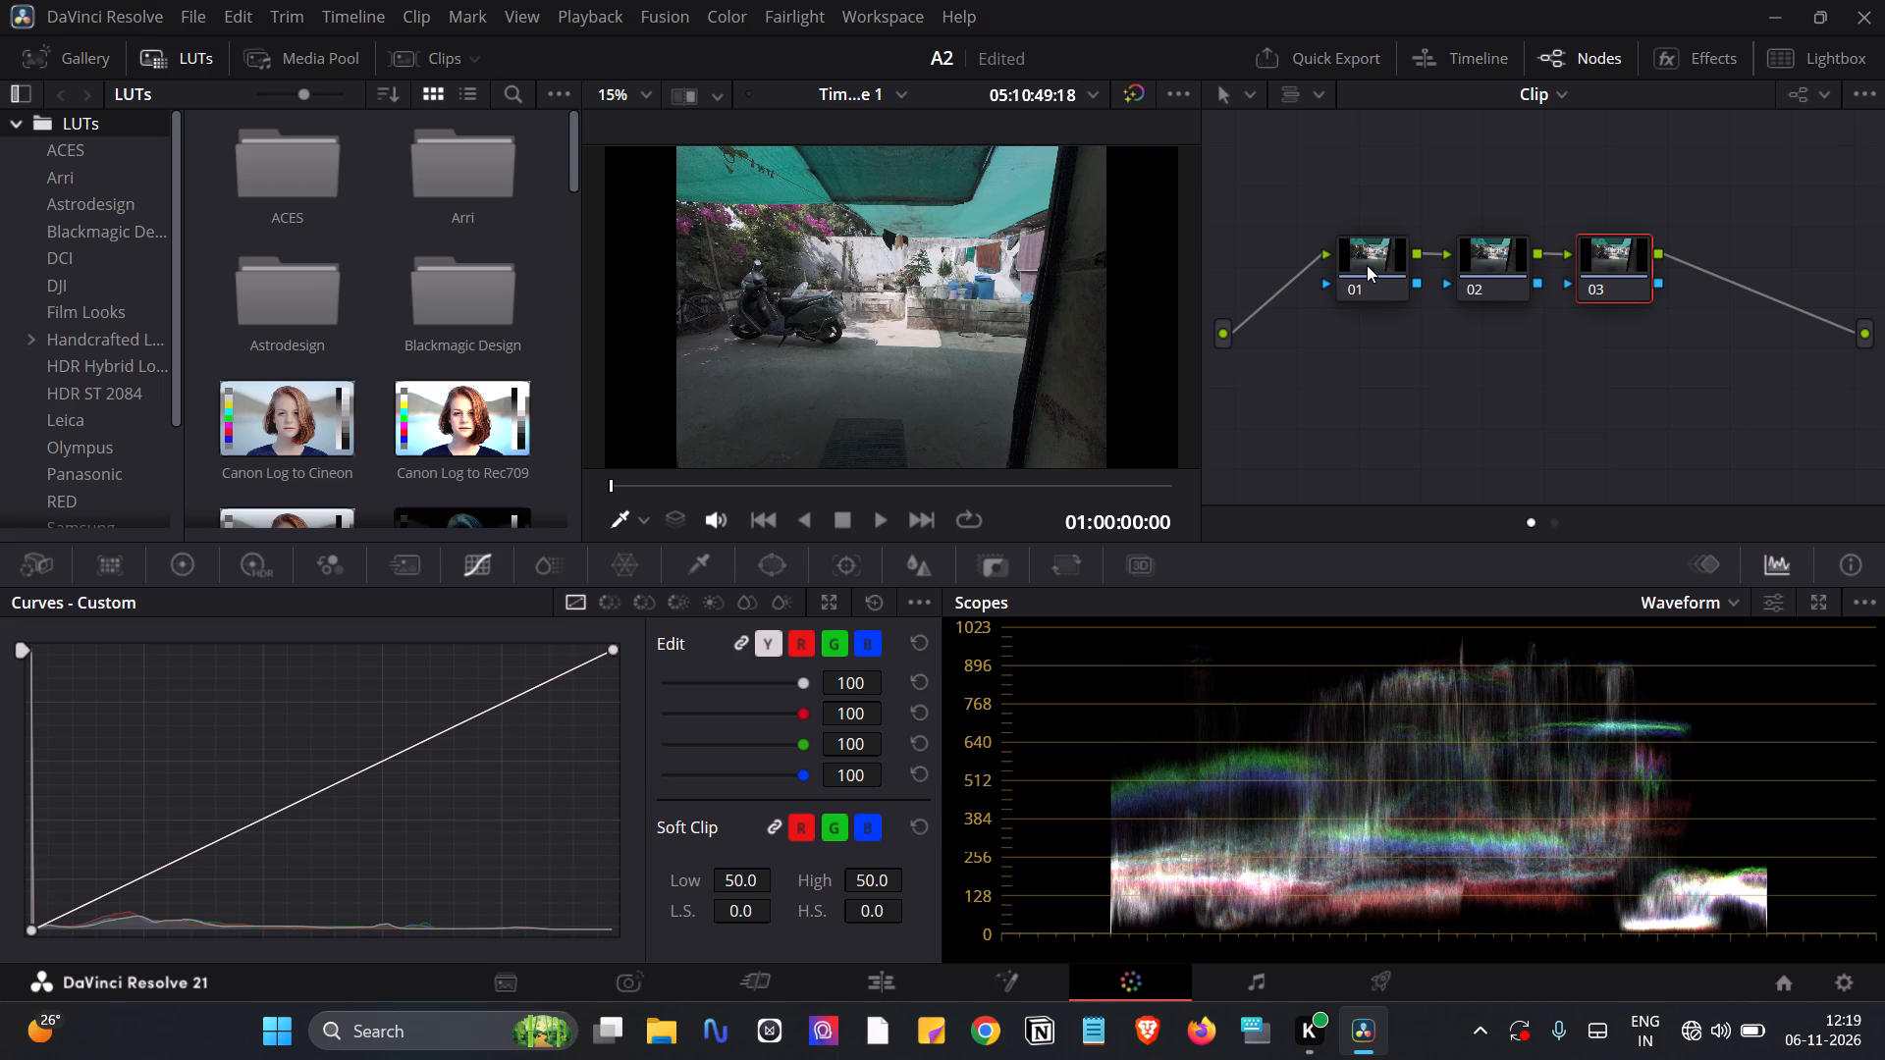
Label node 01 as EXP.
left_click(1387, 256)
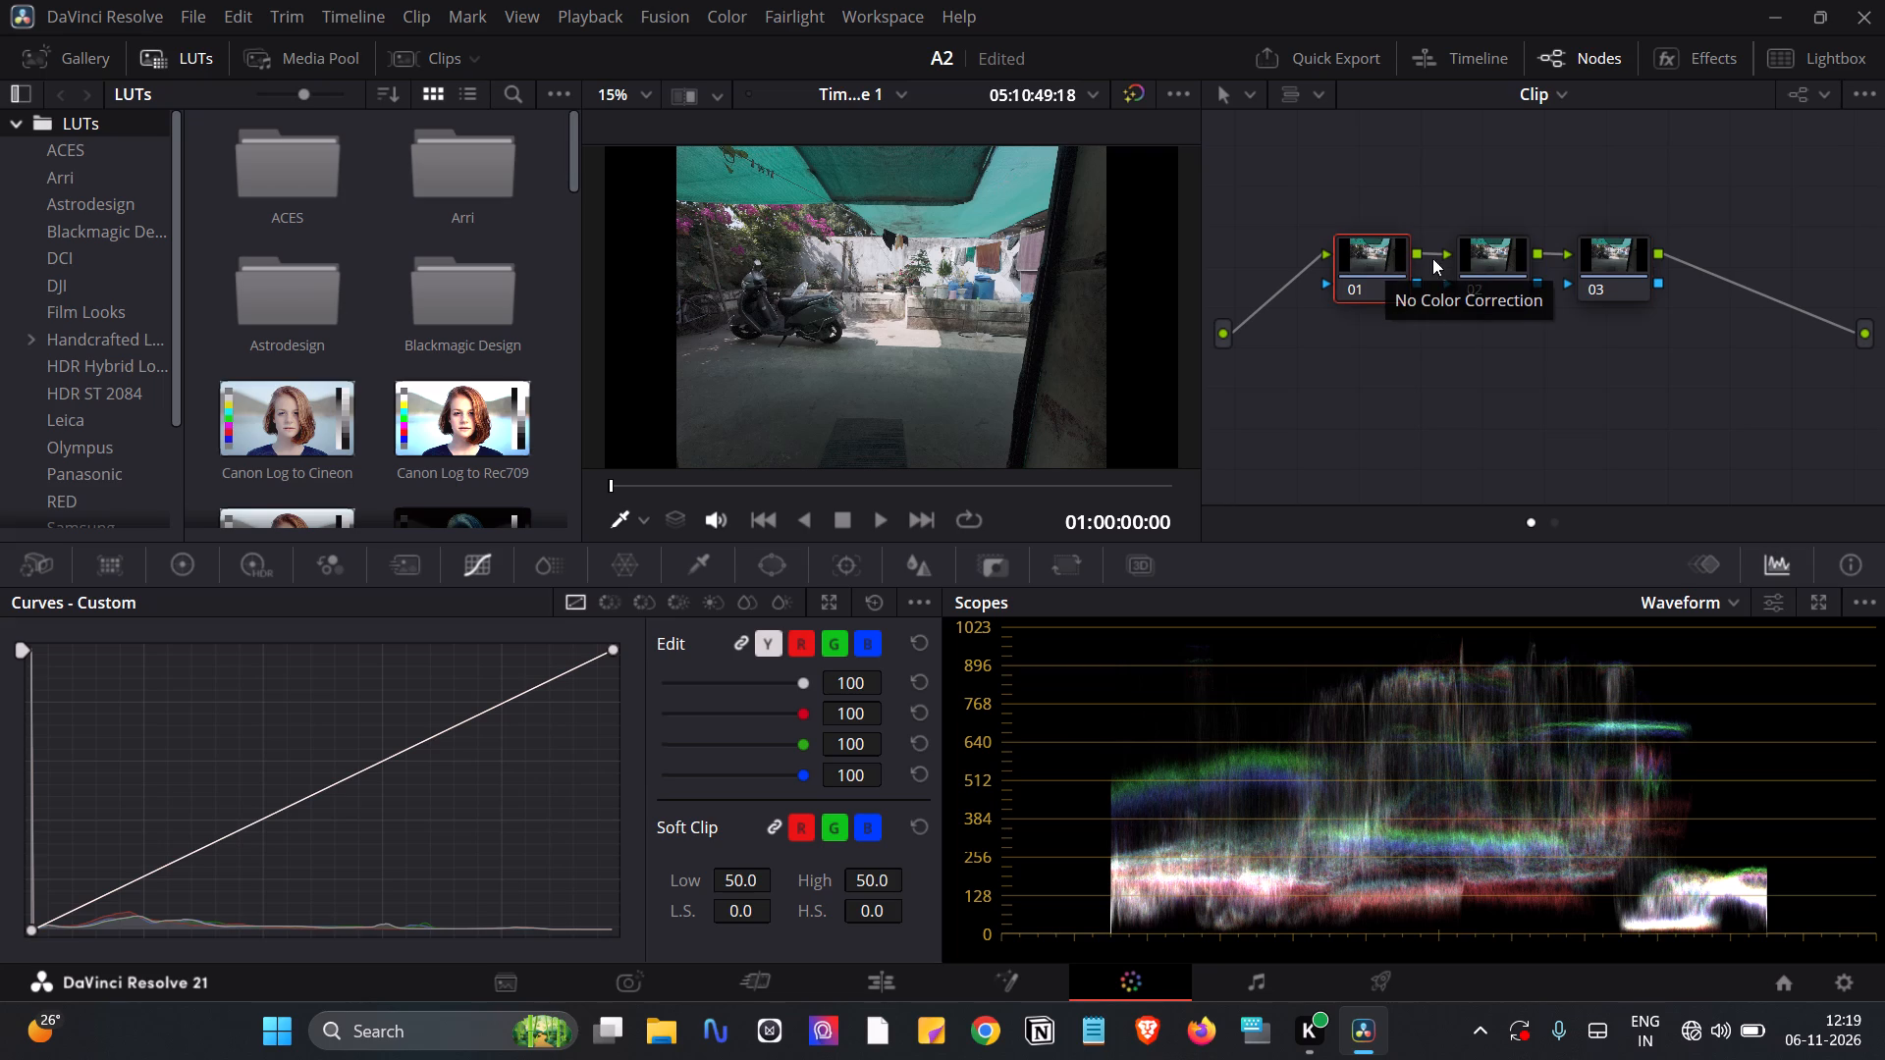
right_click(1376, 267)
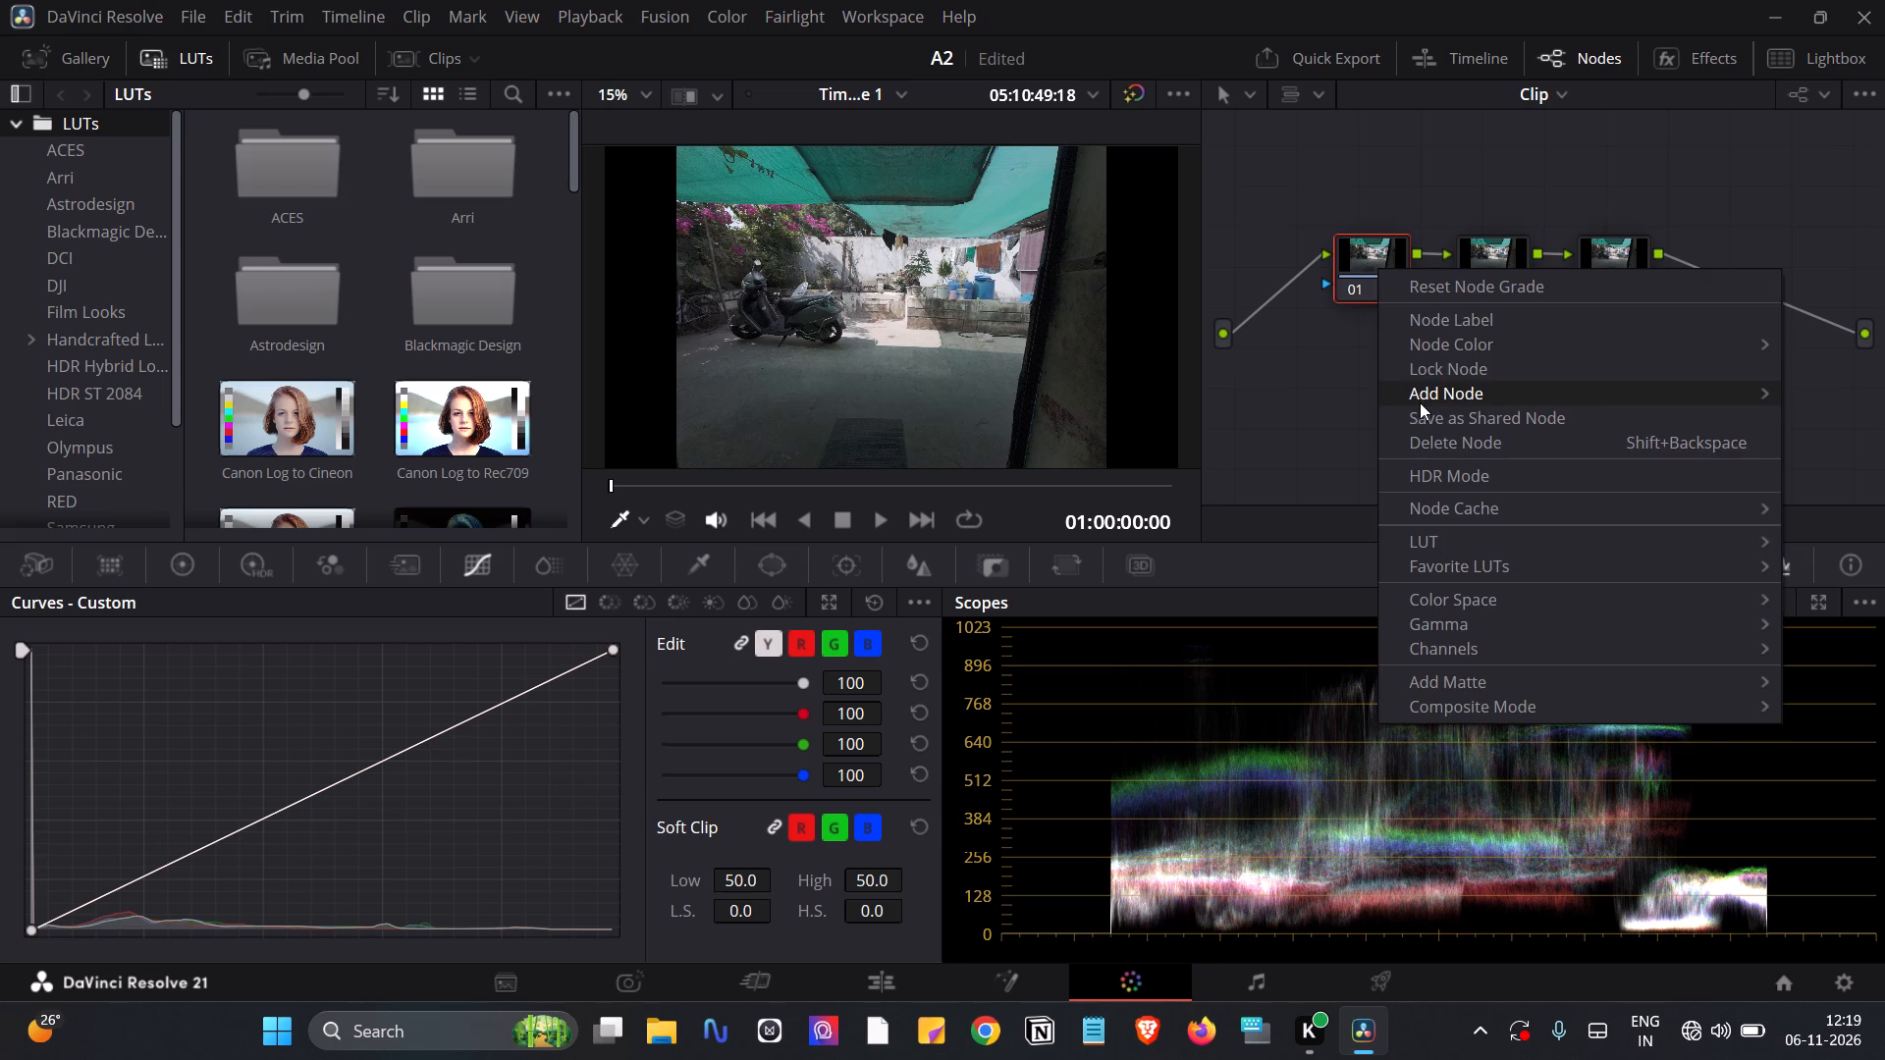
left_click(1463, 318)
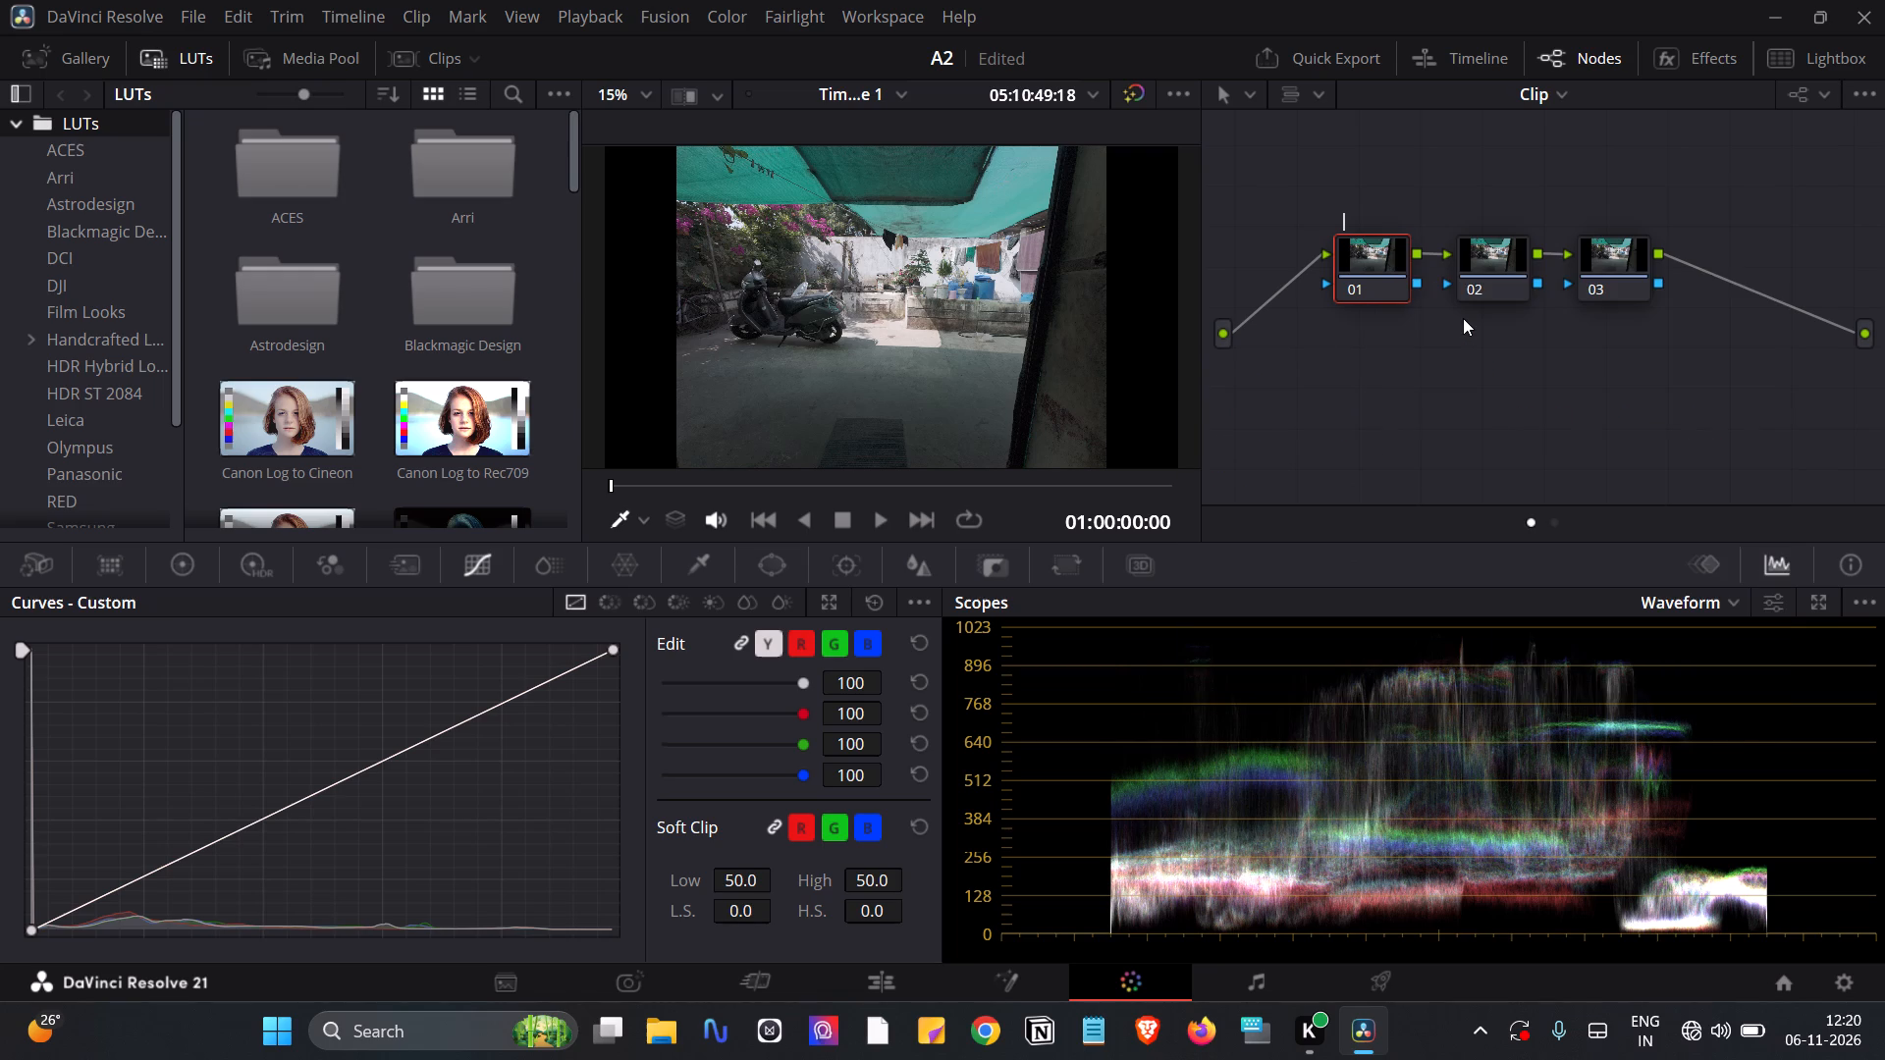
key("shift+e")
type("XP")
Label node 02 as WB.
left_click(1476, 276)
right_click(1476, 276)
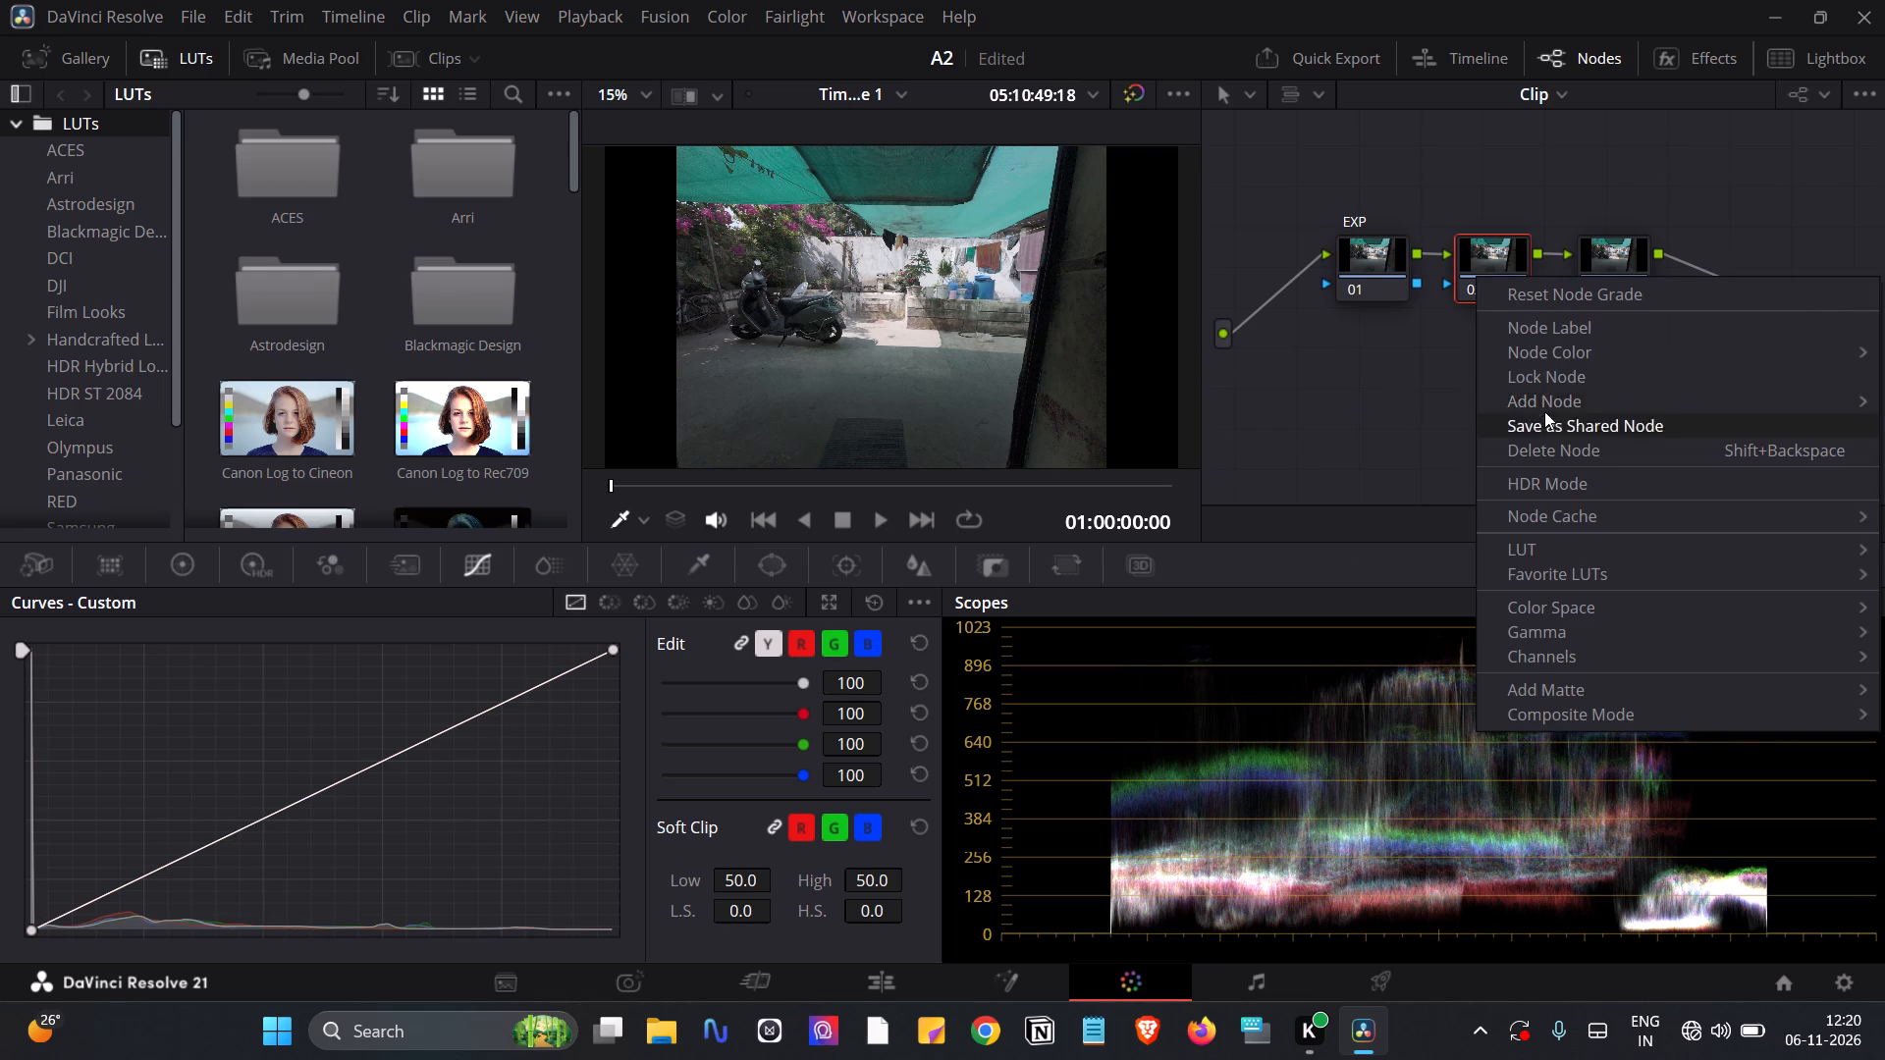
left_click(1550, 333)
type("WB")
Label node 03 as CON.
left_click(1616, 258)
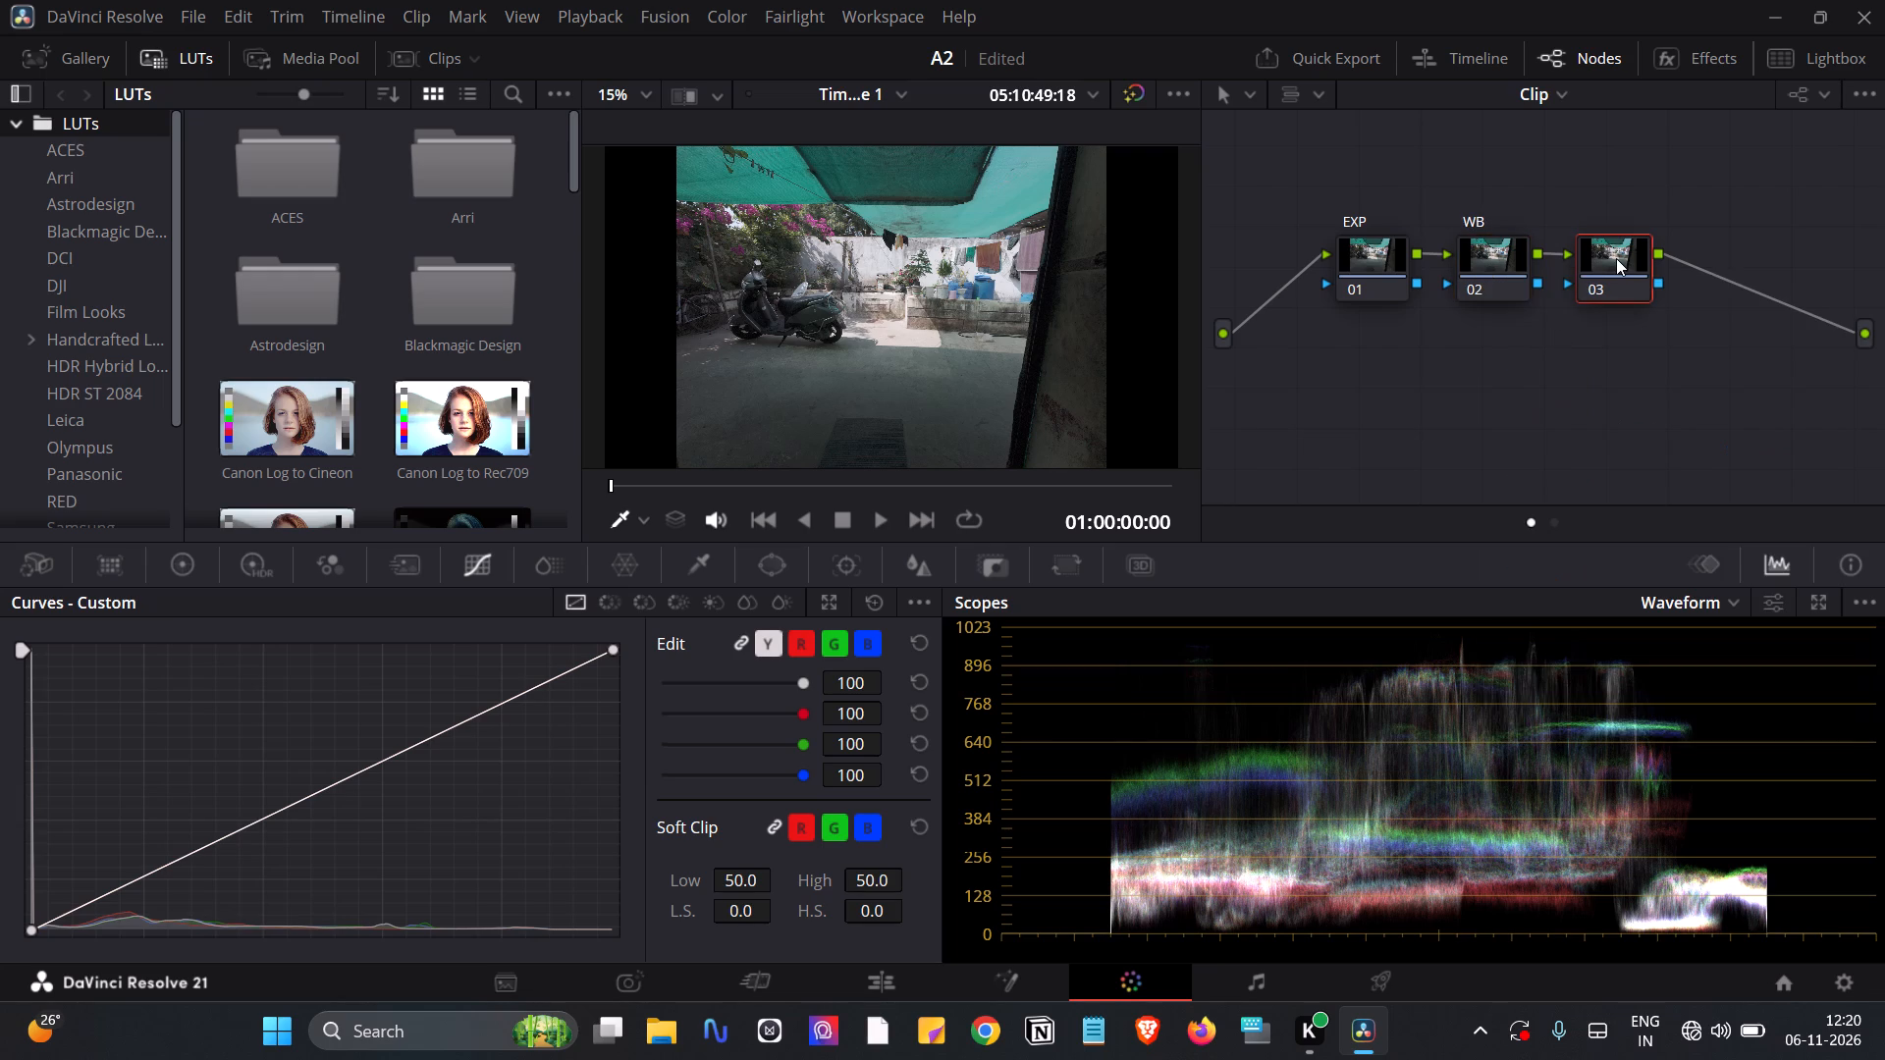
right_click(1616, 258)
left_click(1601, 318)
type("CON")
left_click(1493, 373)
Move the EXP, WB and CON nodes together up toward the upper corner of the node graph, above the source input.
left_click_drag(1392, 377, 1504, 366)
left_click_drag(1737, 344, 1319, 227)
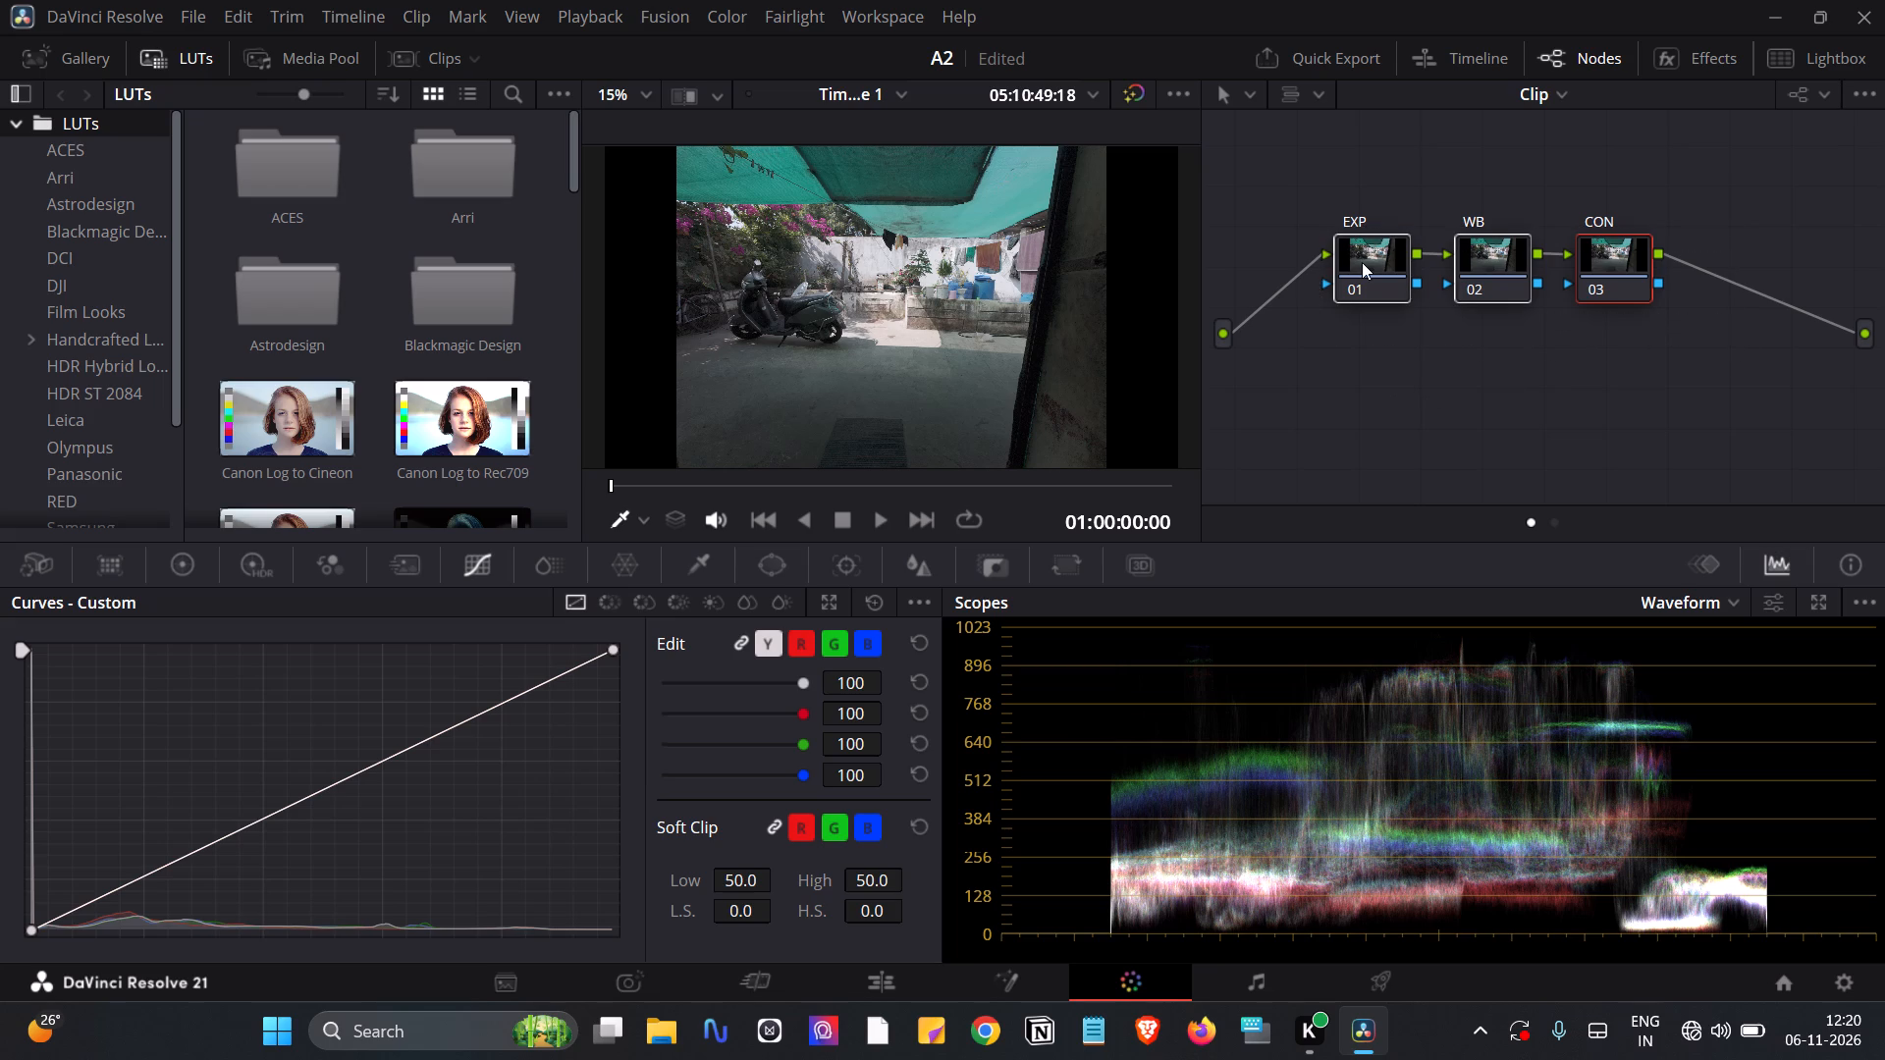
left_click_drag(1362, 262, 1293, 195)
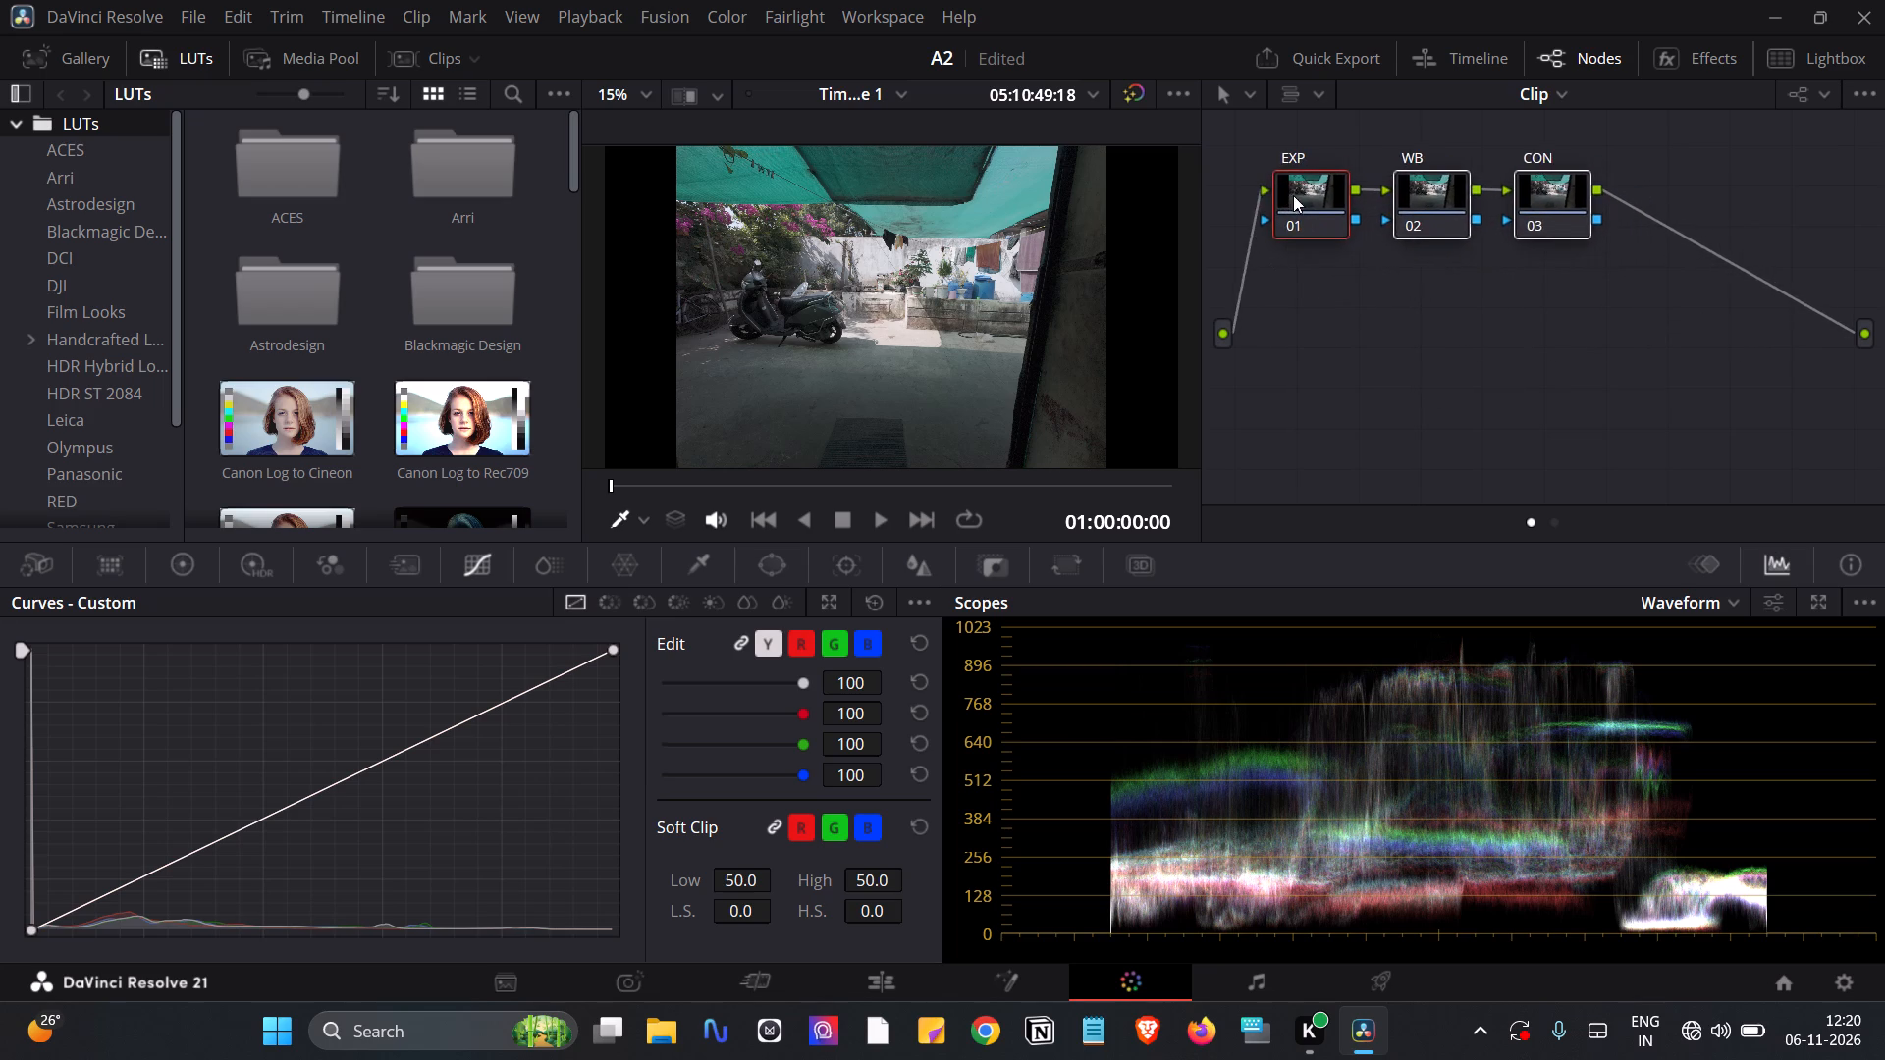
left_click_drag(1293, 195, 1272, 190)
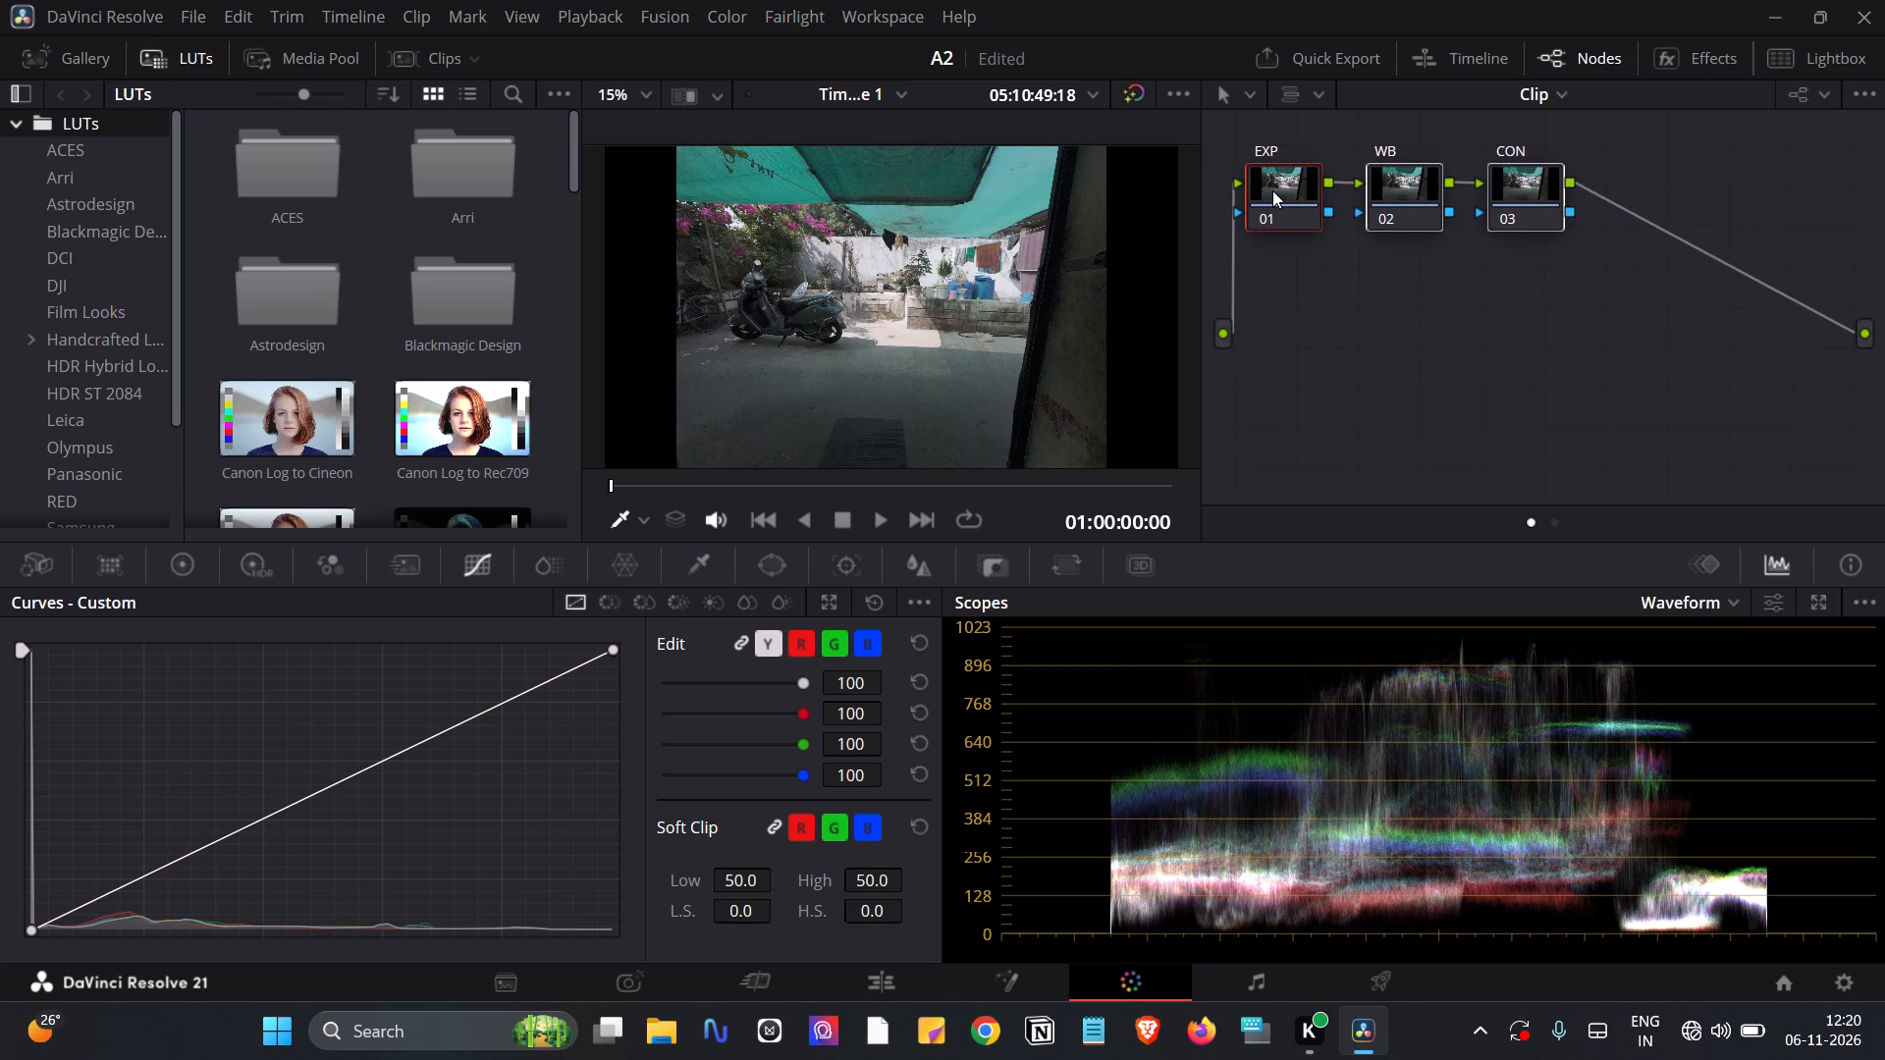
left_click(1437, 365)
Add four serial nodes after the CON node.
left_click(1525, 194)
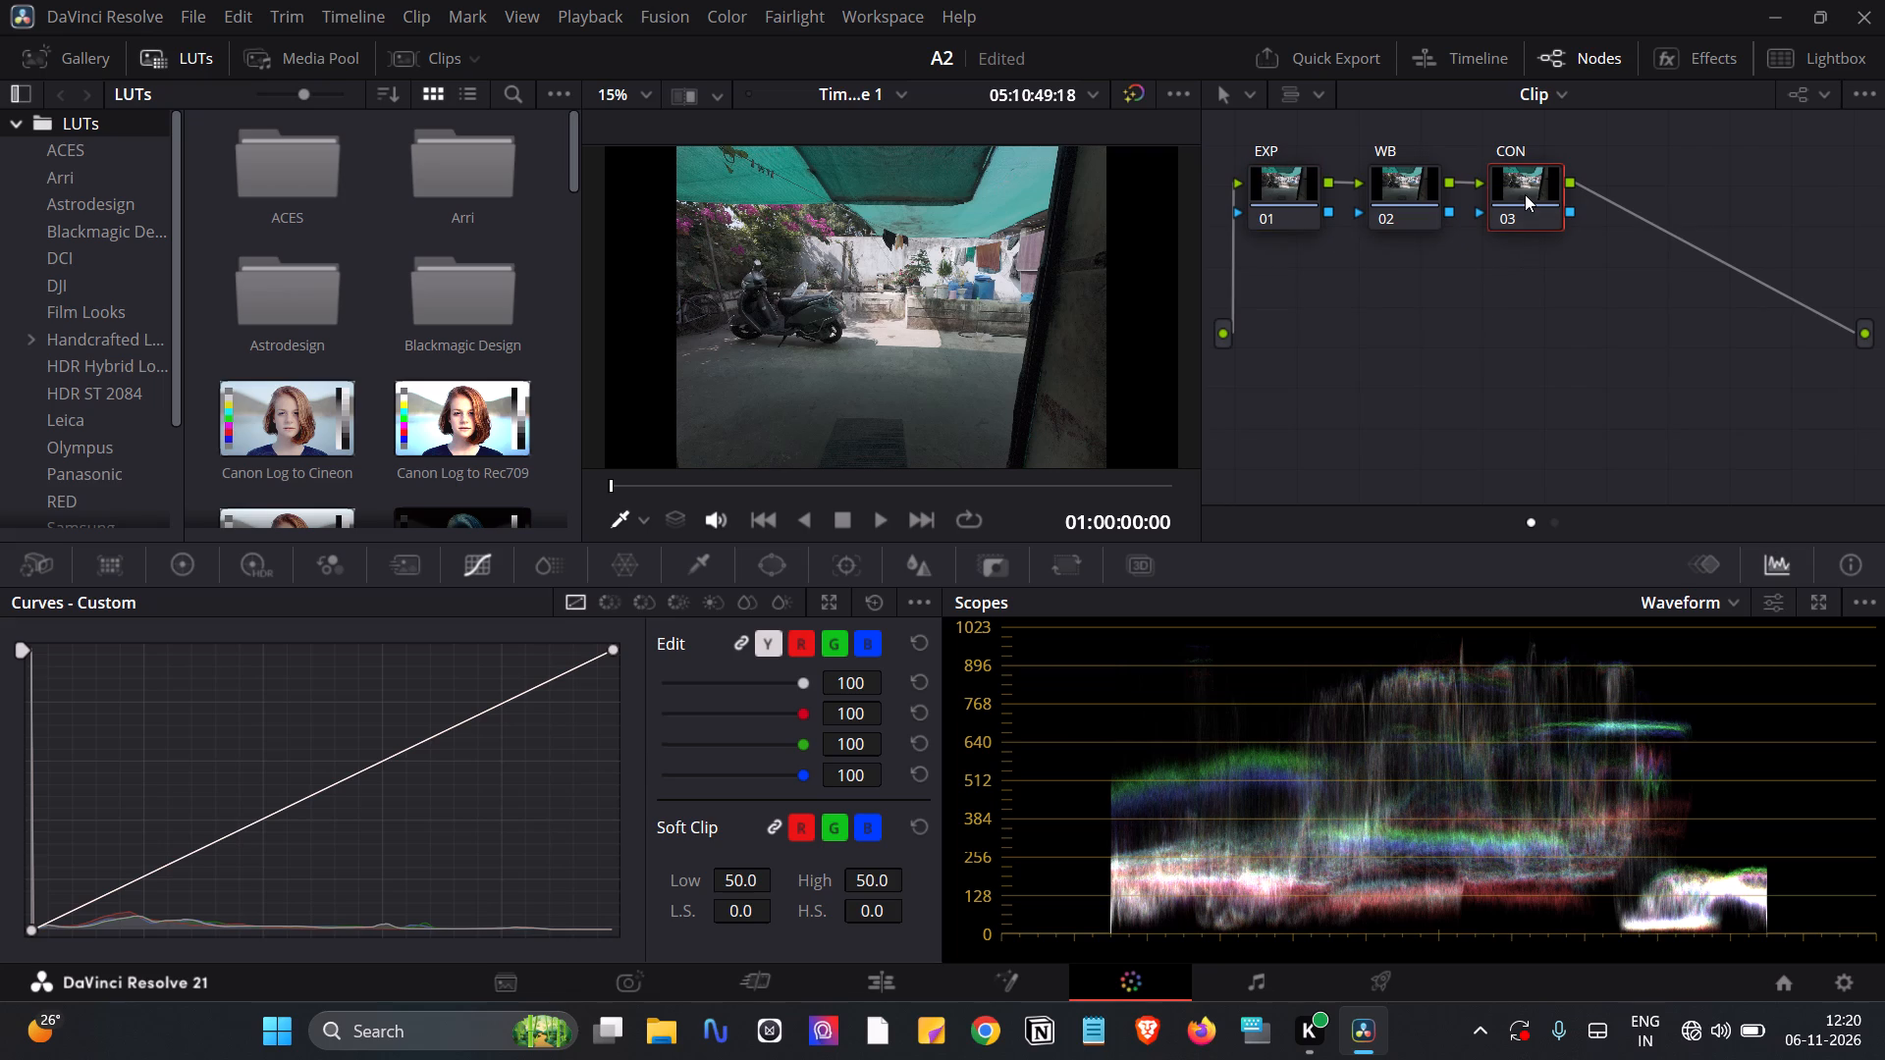
key("alt+s")
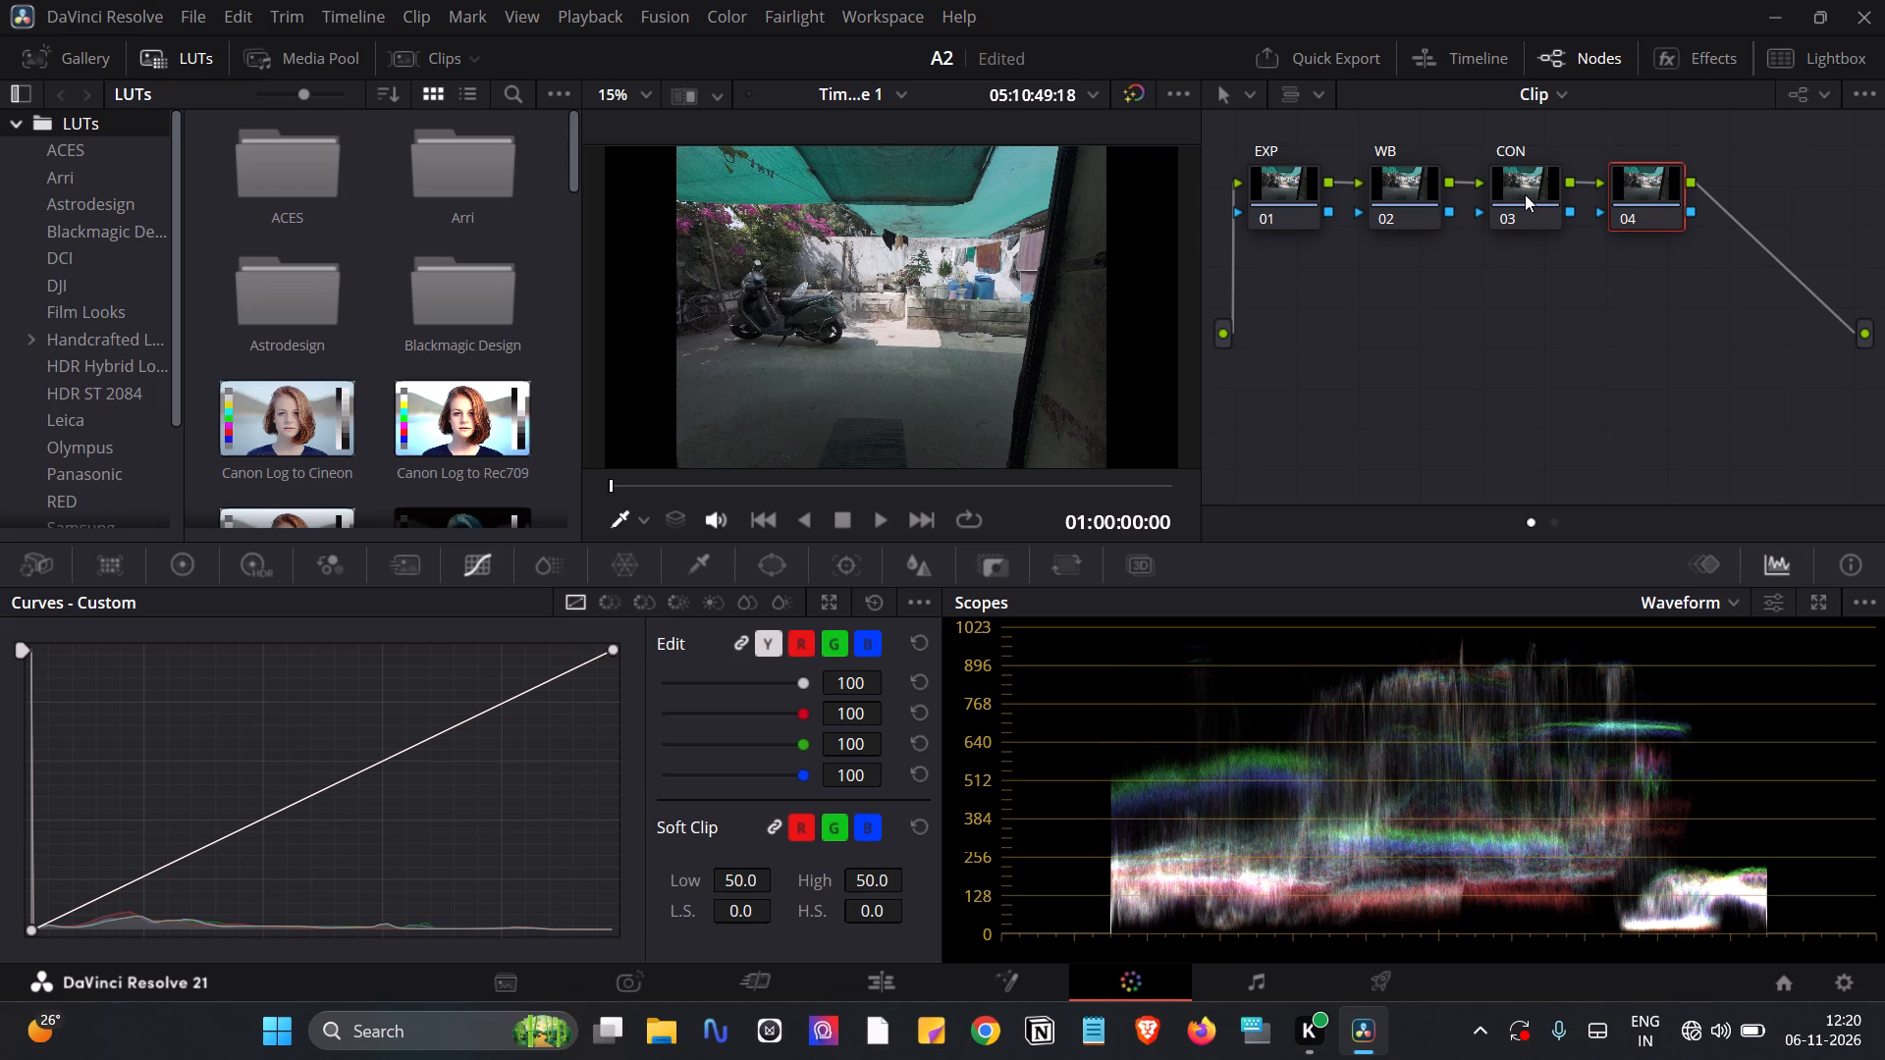
key("alt+s")
key("alt+s")
key("alt+s")
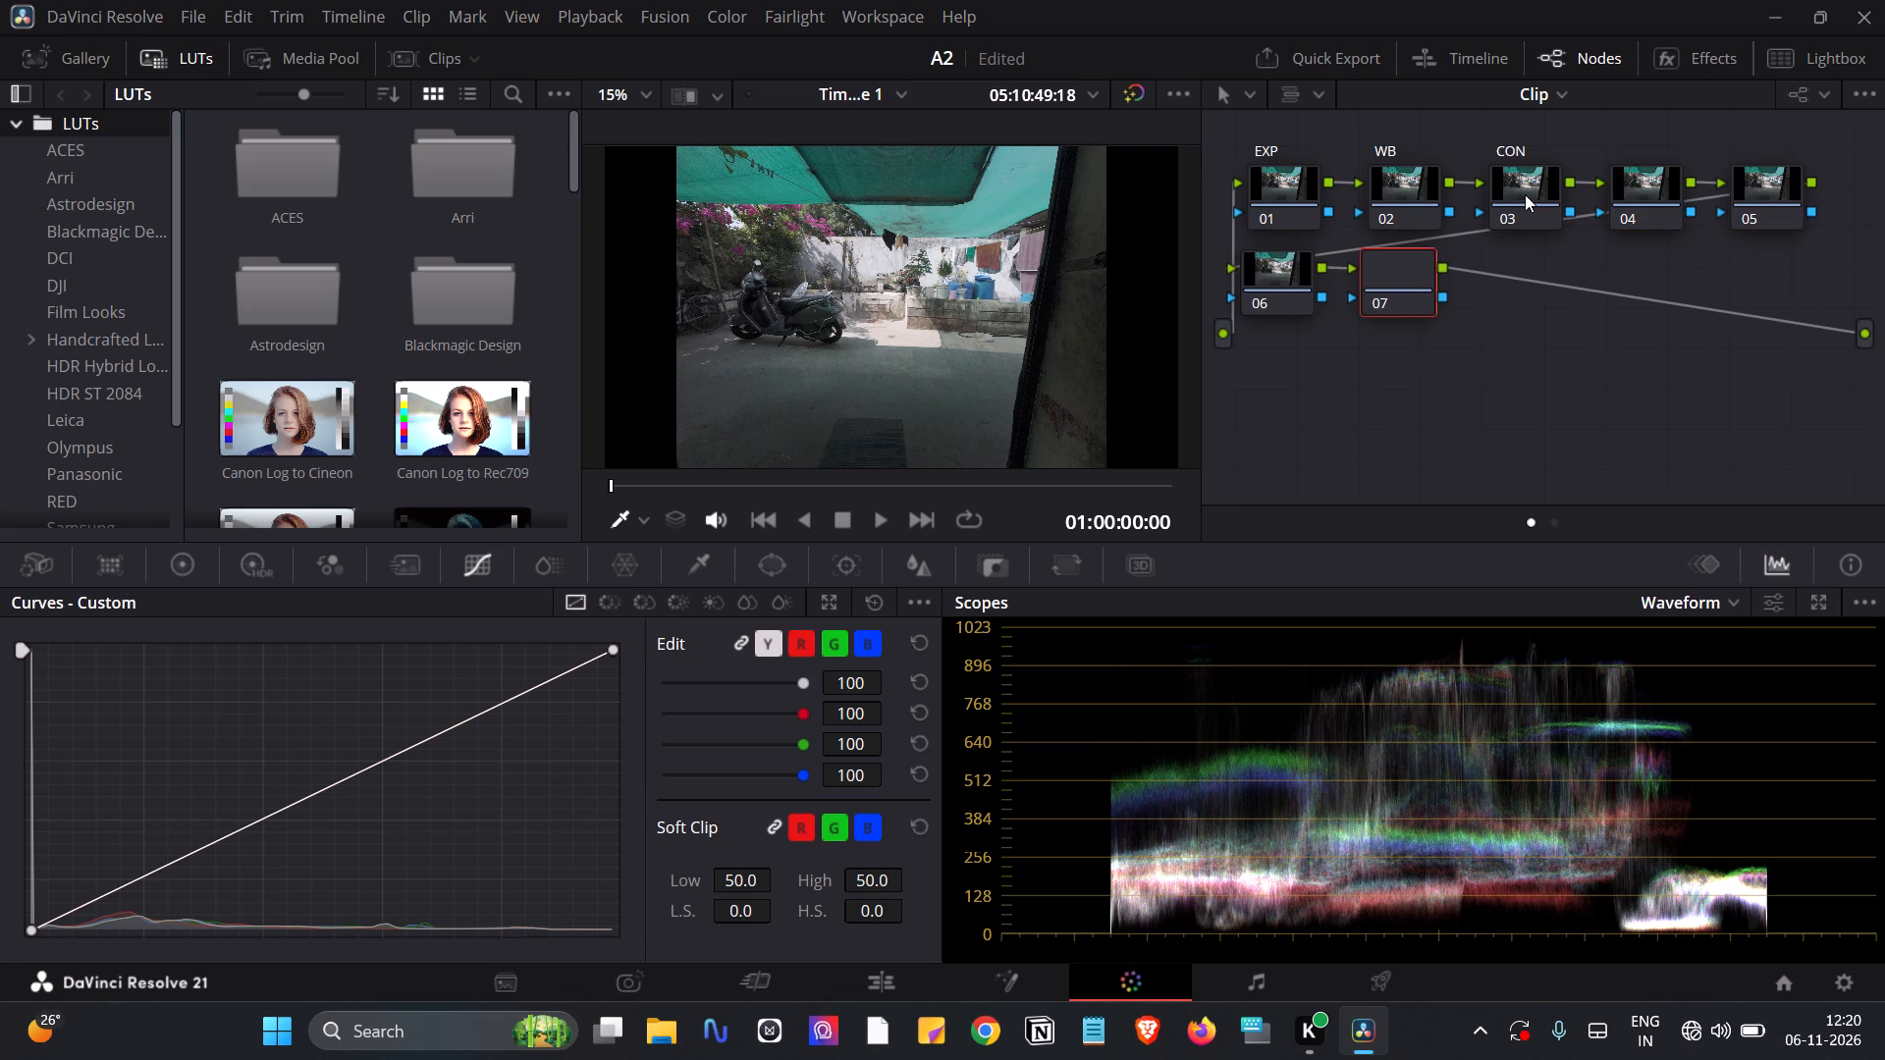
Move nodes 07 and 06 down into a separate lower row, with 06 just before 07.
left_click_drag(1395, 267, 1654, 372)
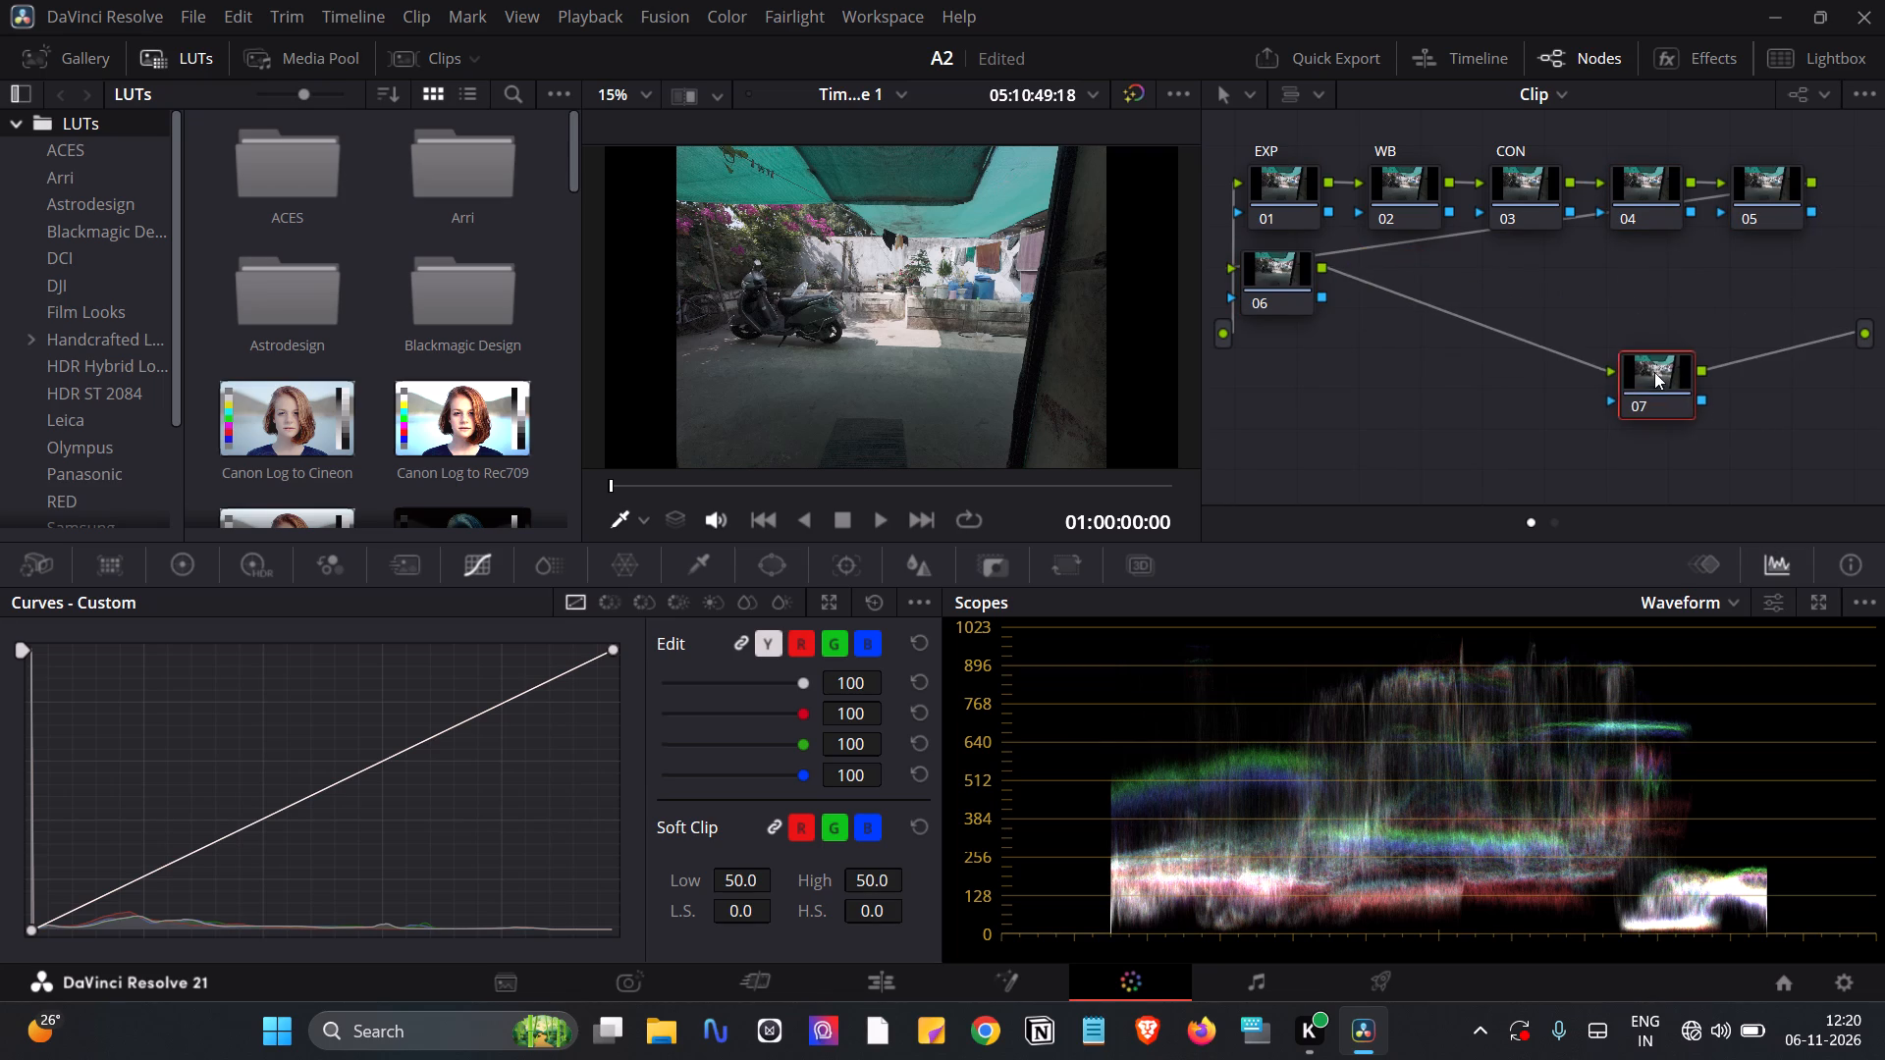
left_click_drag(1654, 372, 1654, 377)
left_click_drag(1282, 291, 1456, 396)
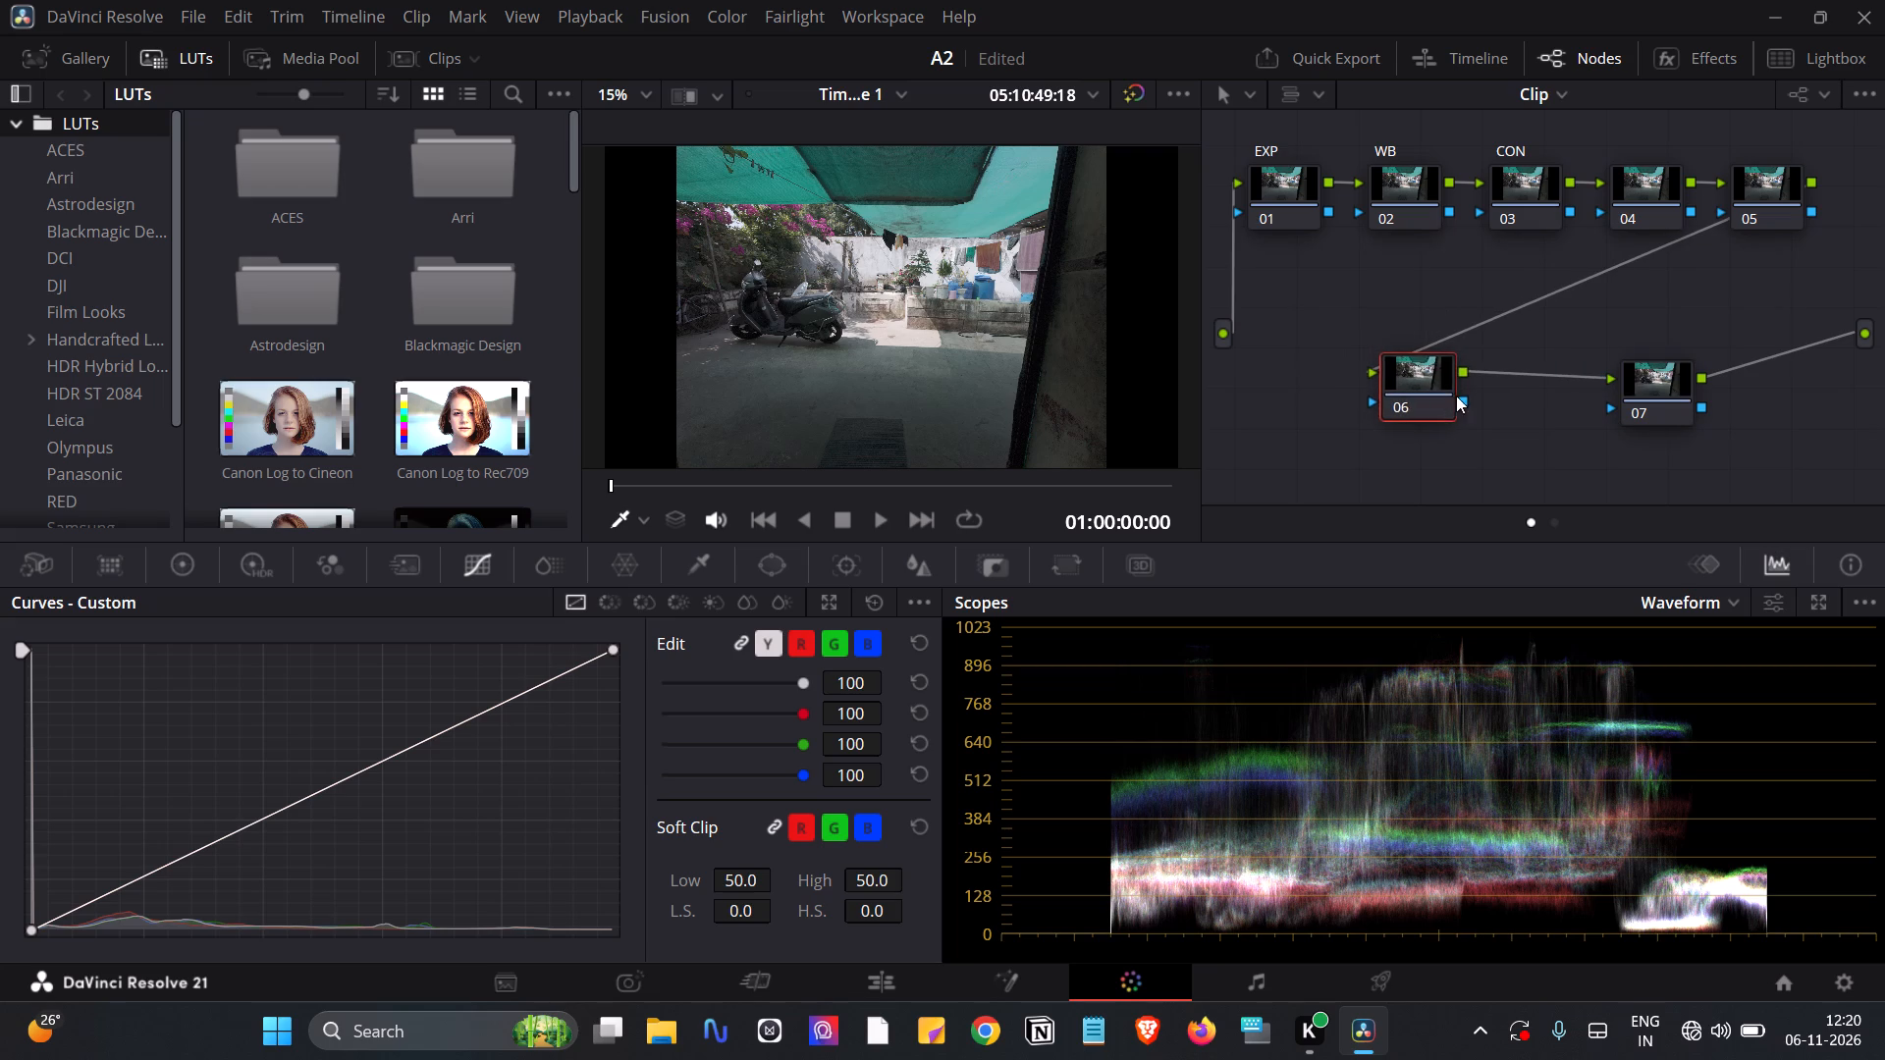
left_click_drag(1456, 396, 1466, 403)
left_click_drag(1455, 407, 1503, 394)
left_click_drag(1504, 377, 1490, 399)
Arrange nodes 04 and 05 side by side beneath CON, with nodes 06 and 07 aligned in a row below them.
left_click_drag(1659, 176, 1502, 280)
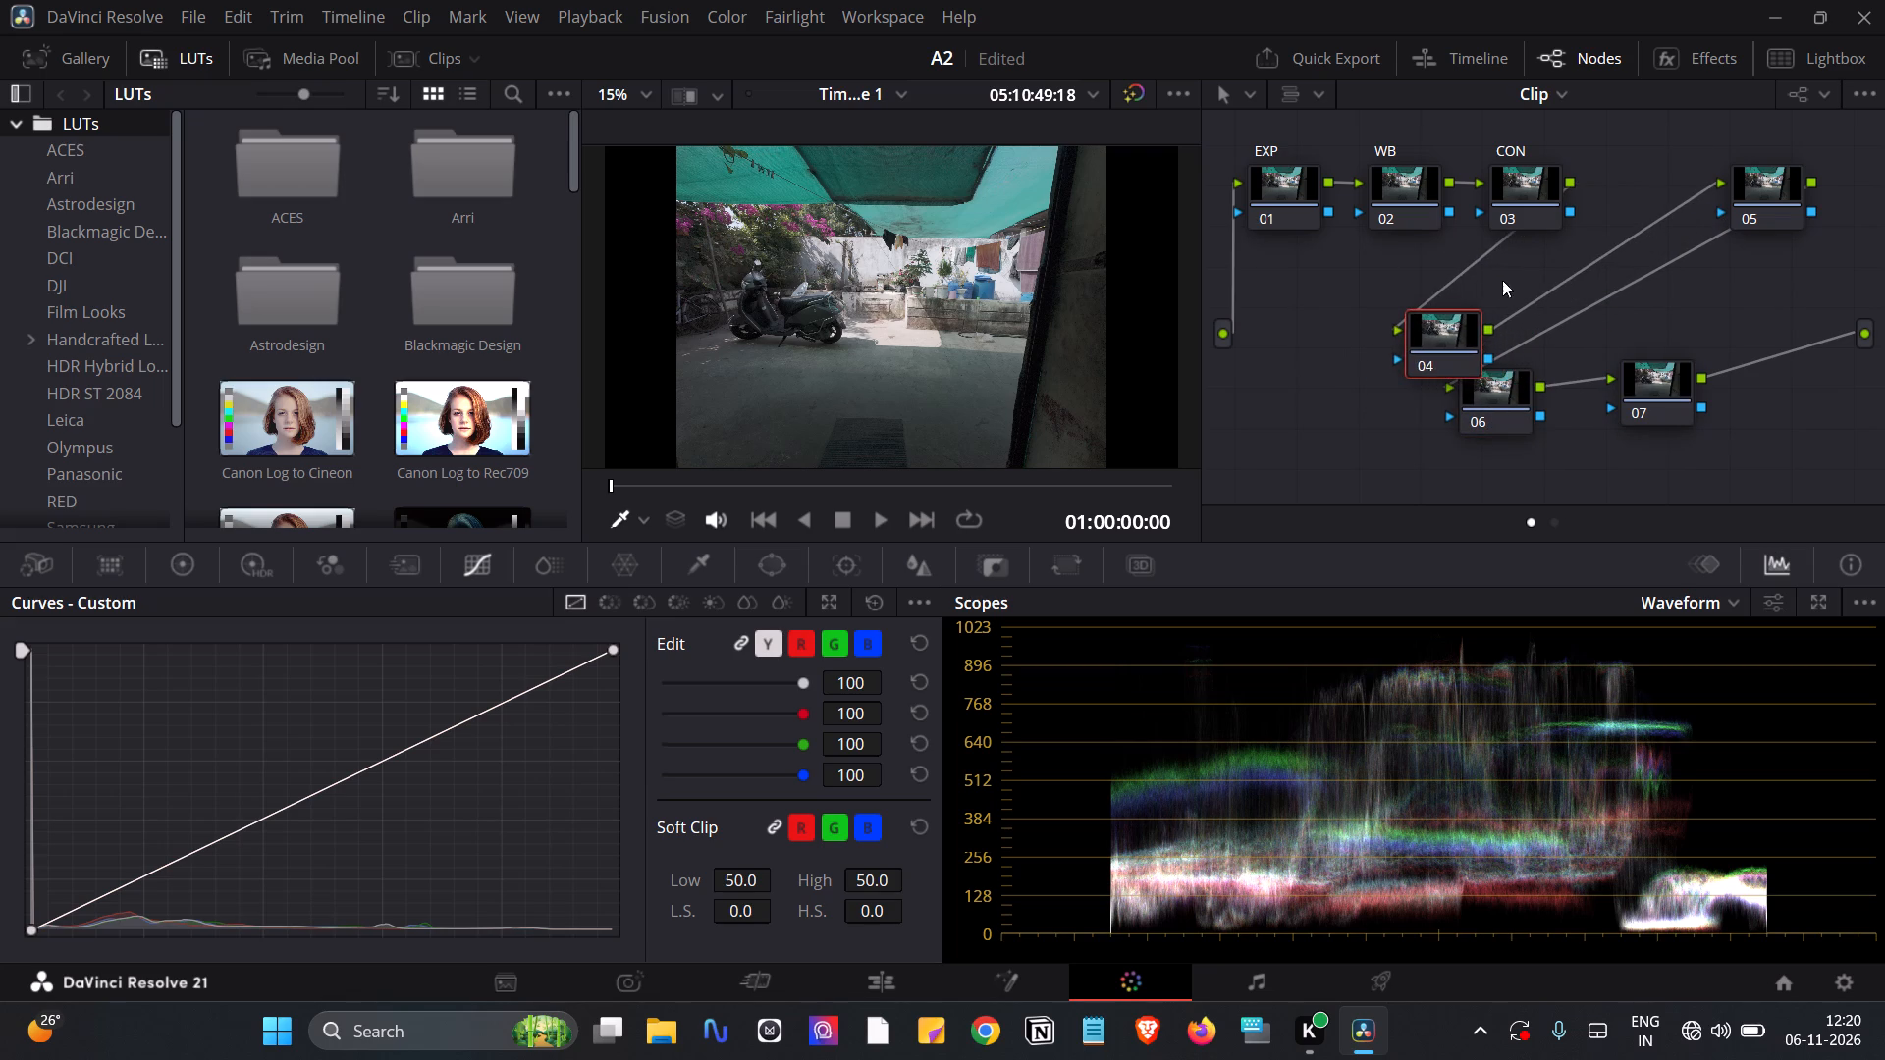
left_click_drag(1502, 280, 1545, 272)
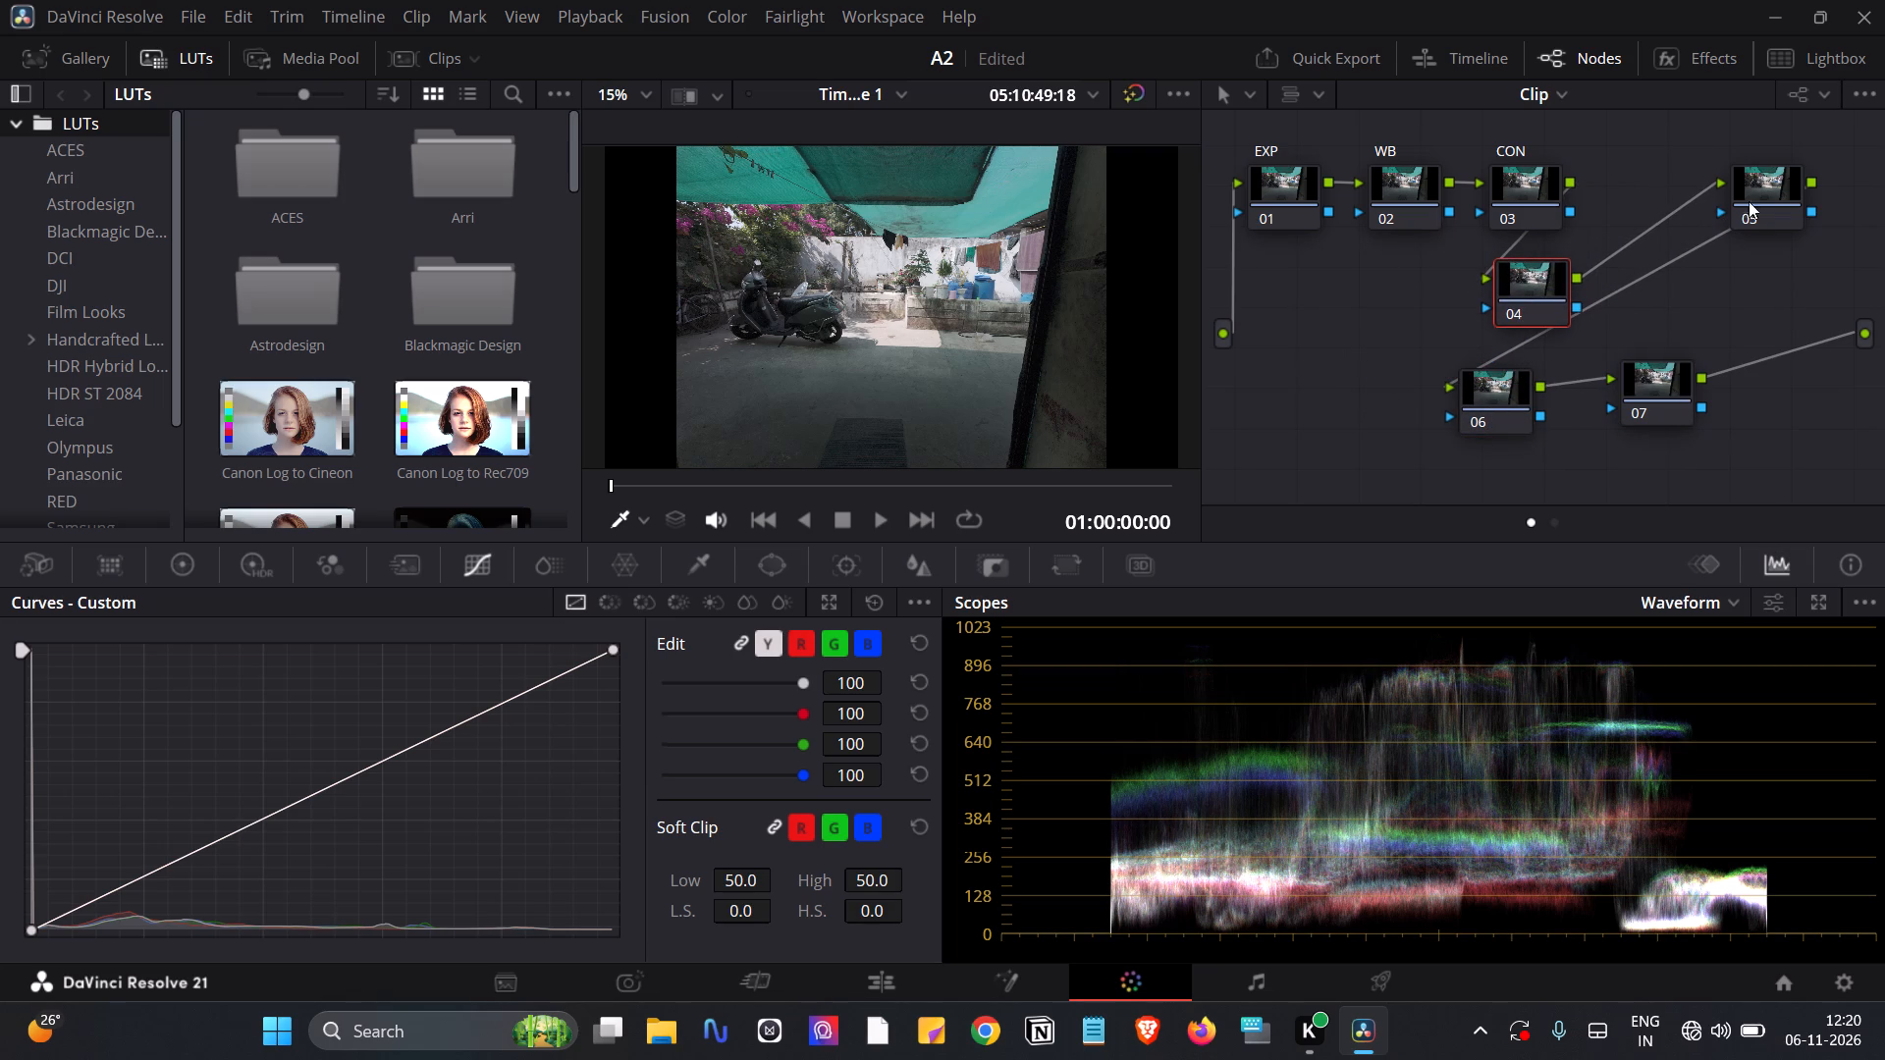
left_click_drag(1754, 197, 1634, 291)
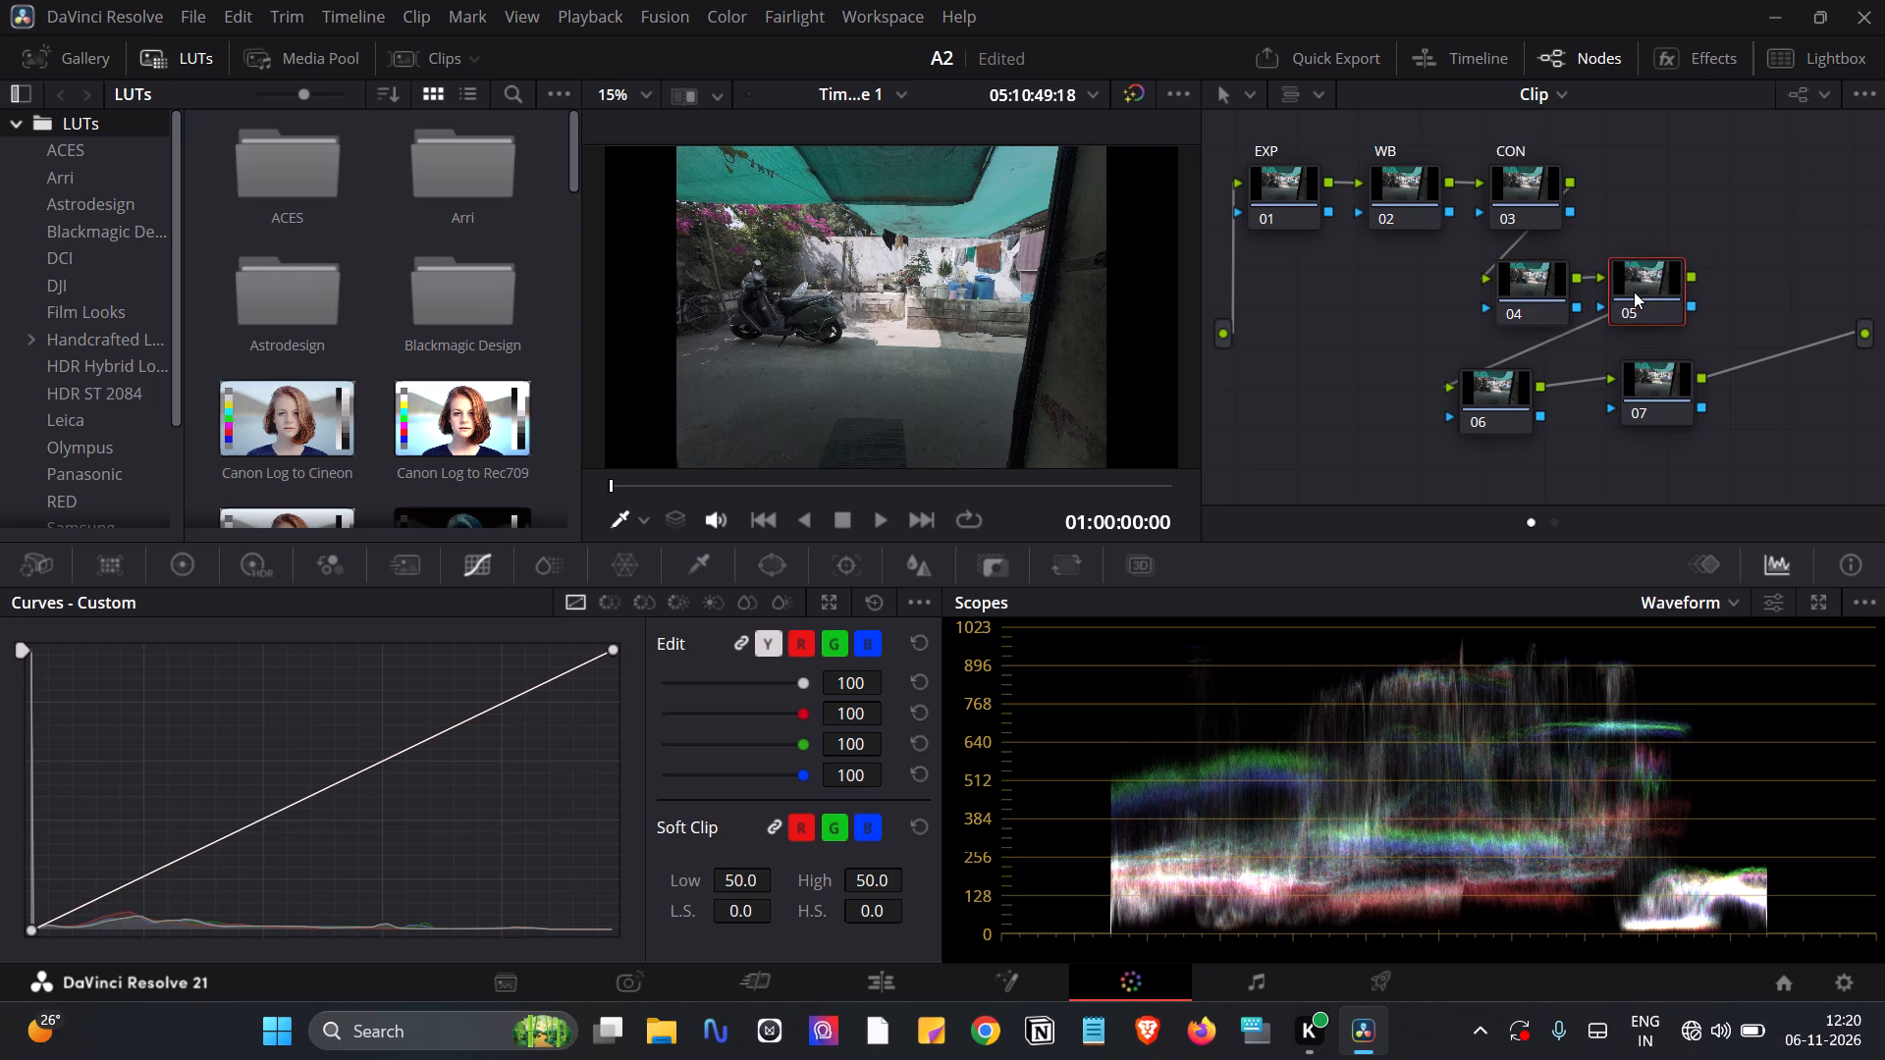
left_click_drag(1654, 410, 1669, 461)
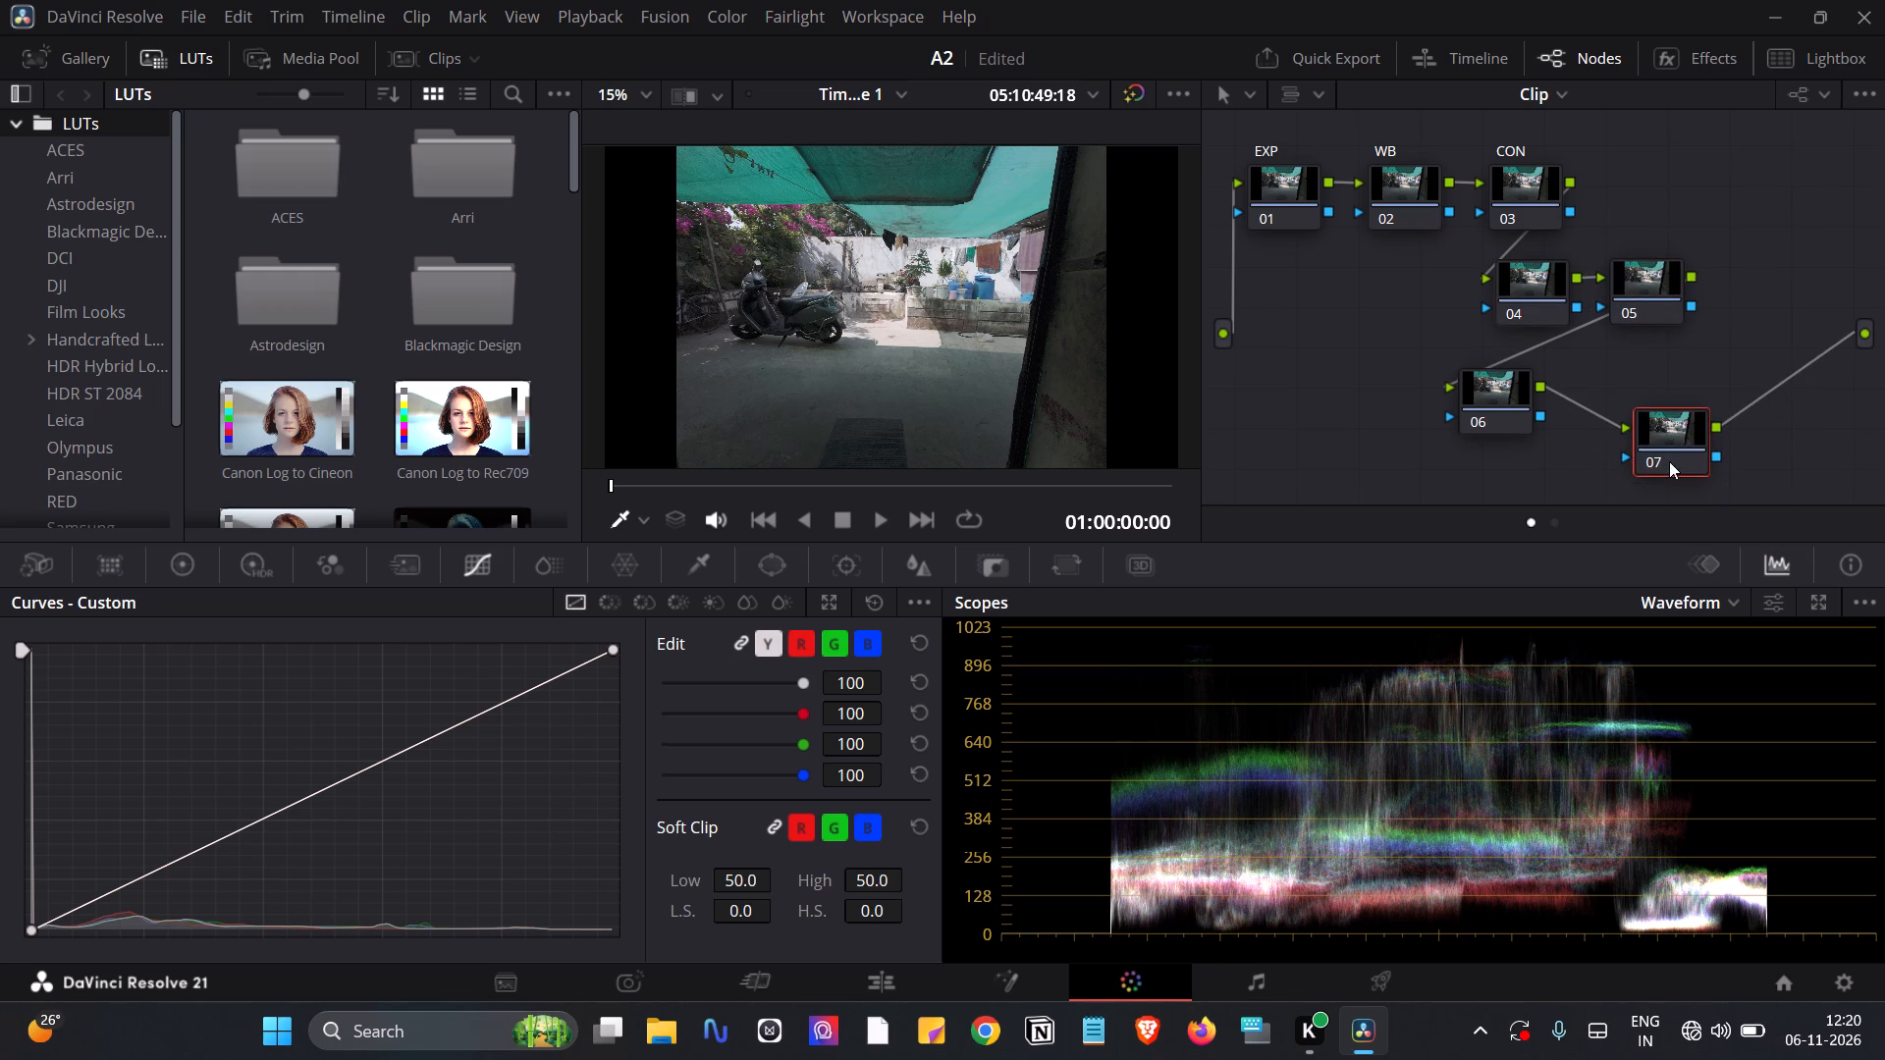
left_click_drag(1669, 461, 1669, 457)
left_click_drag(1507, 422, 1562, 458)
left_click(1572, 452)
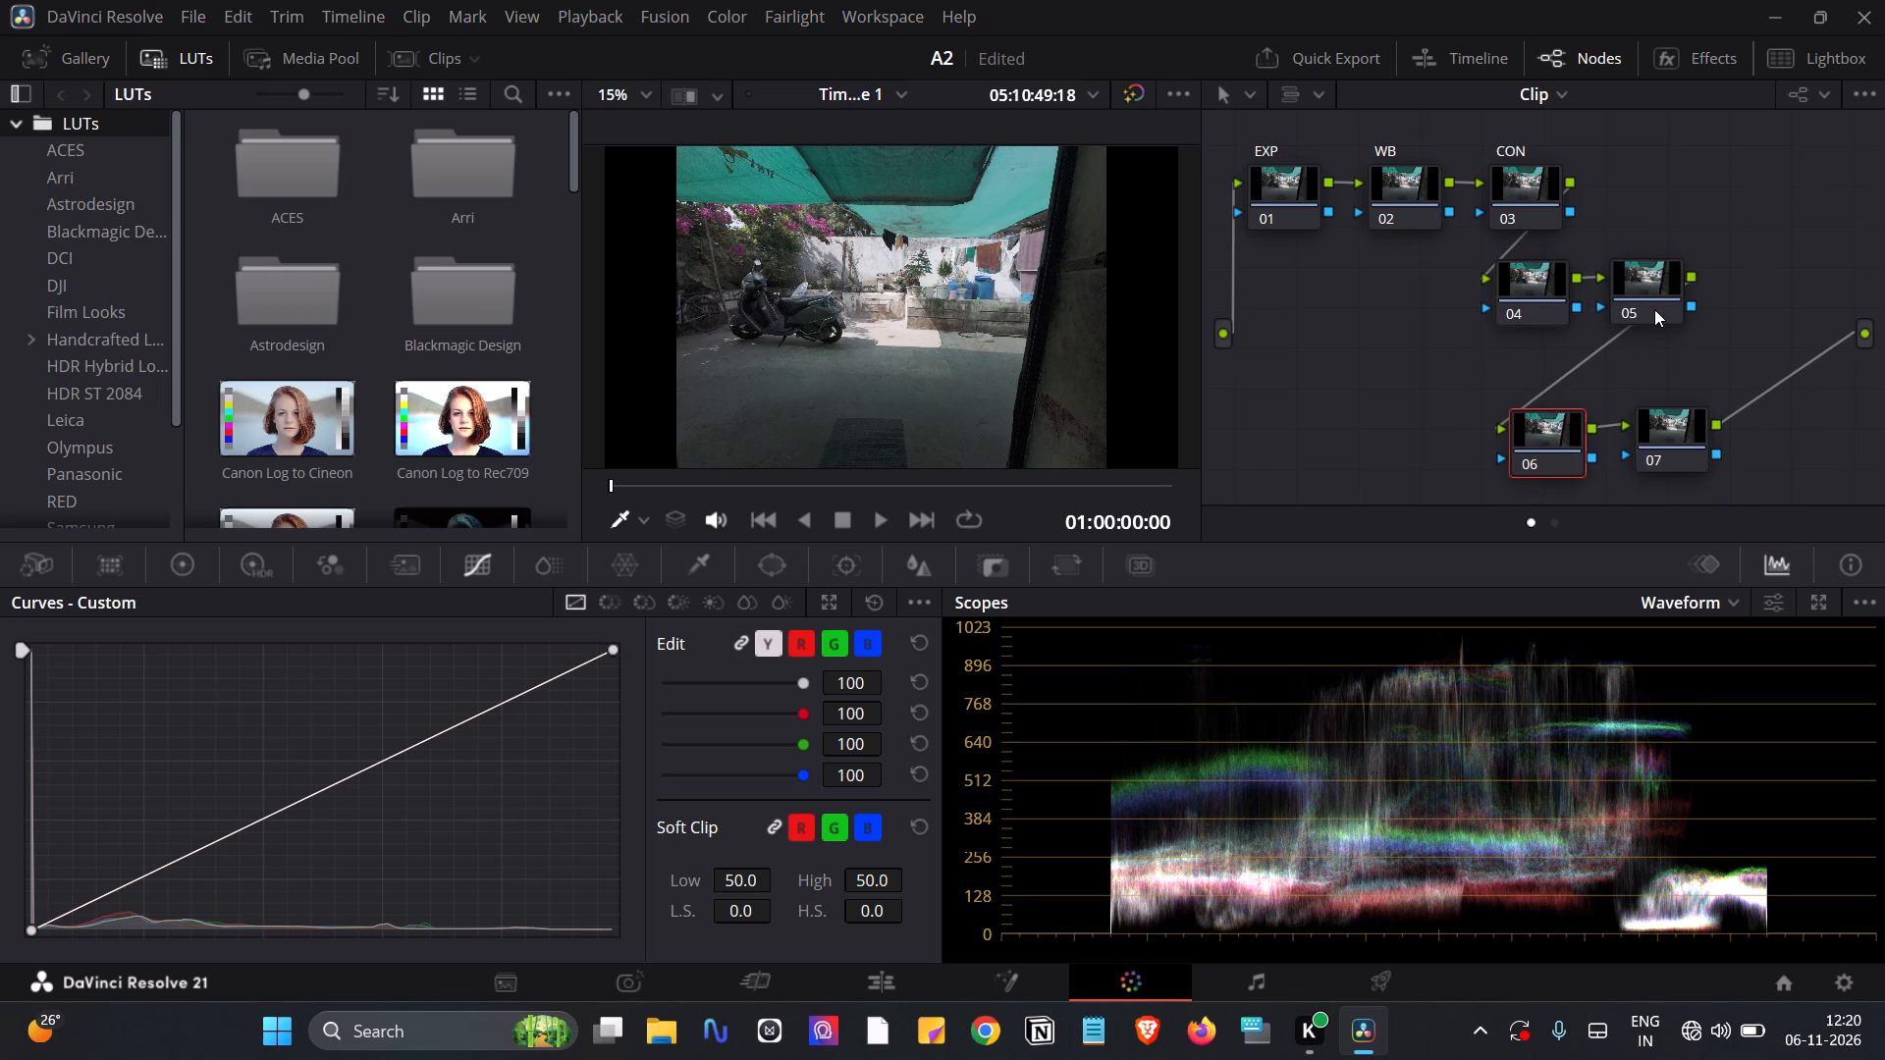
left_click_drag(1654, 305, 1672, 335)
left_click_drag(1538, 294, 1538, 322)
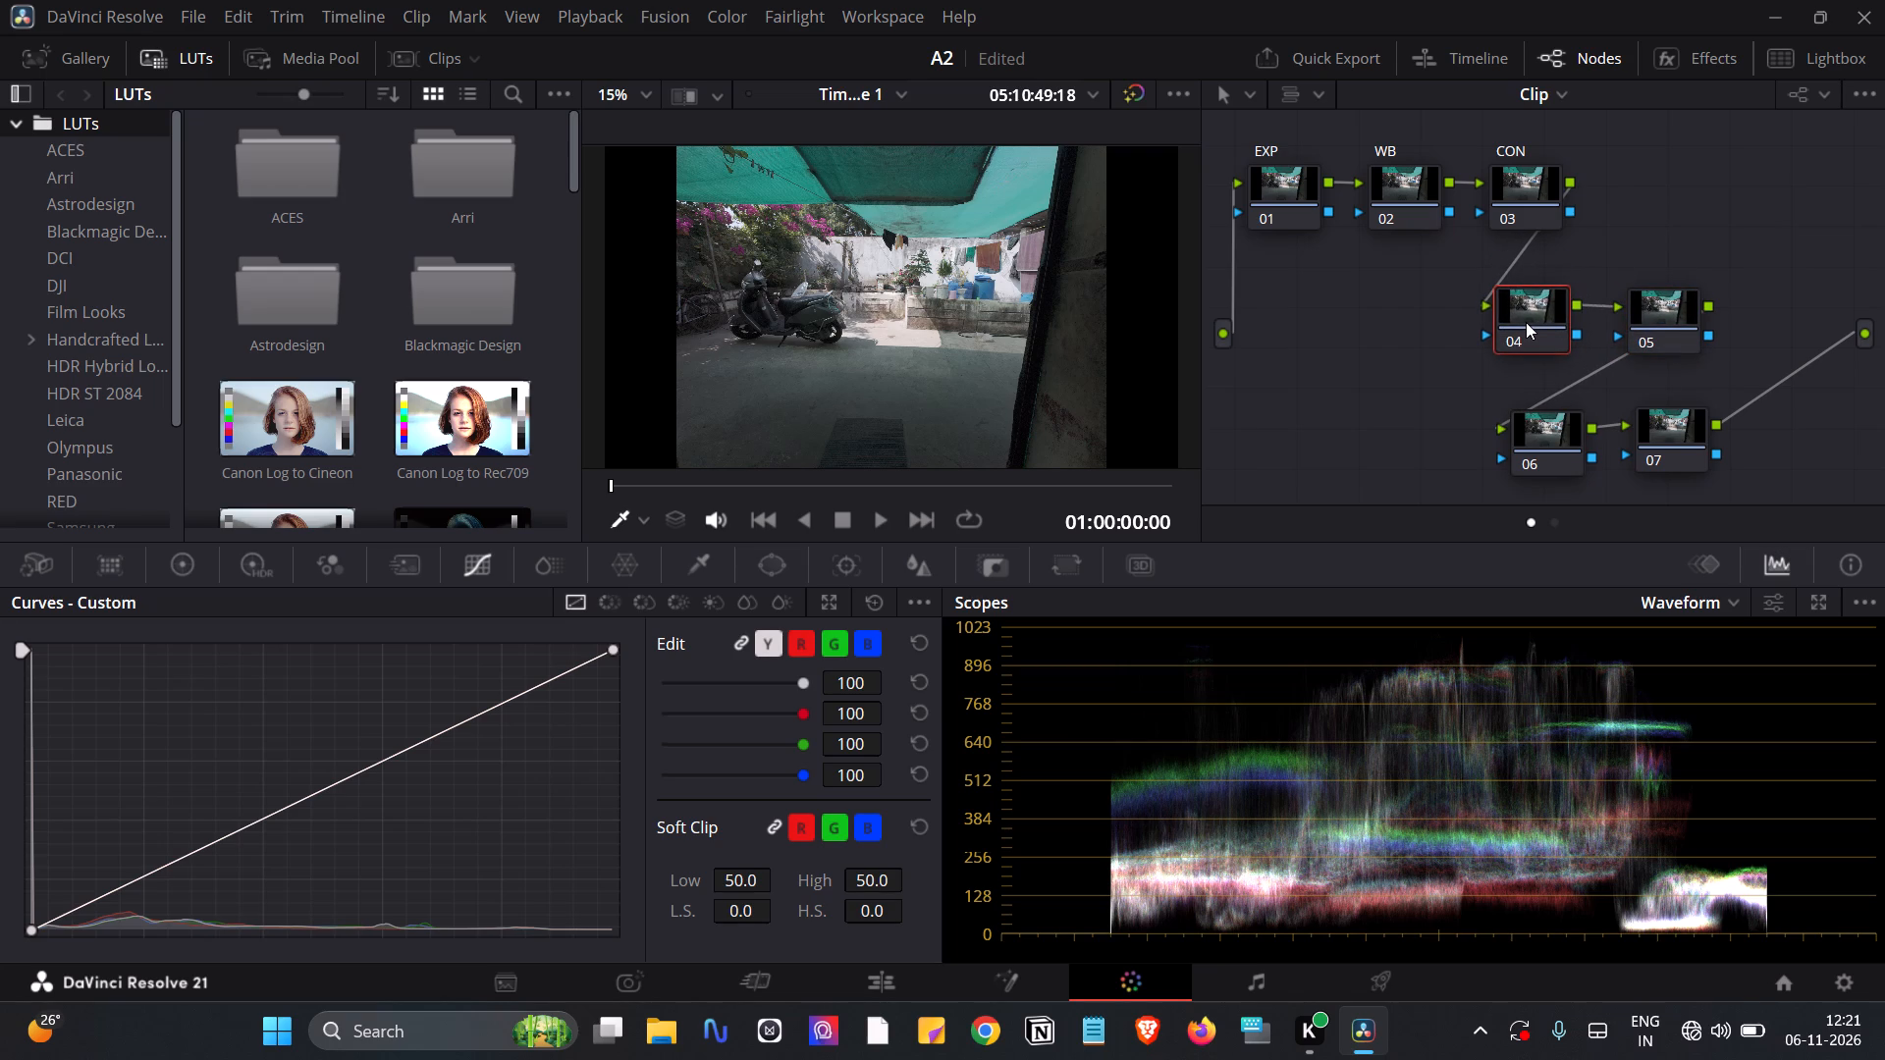
Label node 04 as LUT.
right_click(1526, 322)
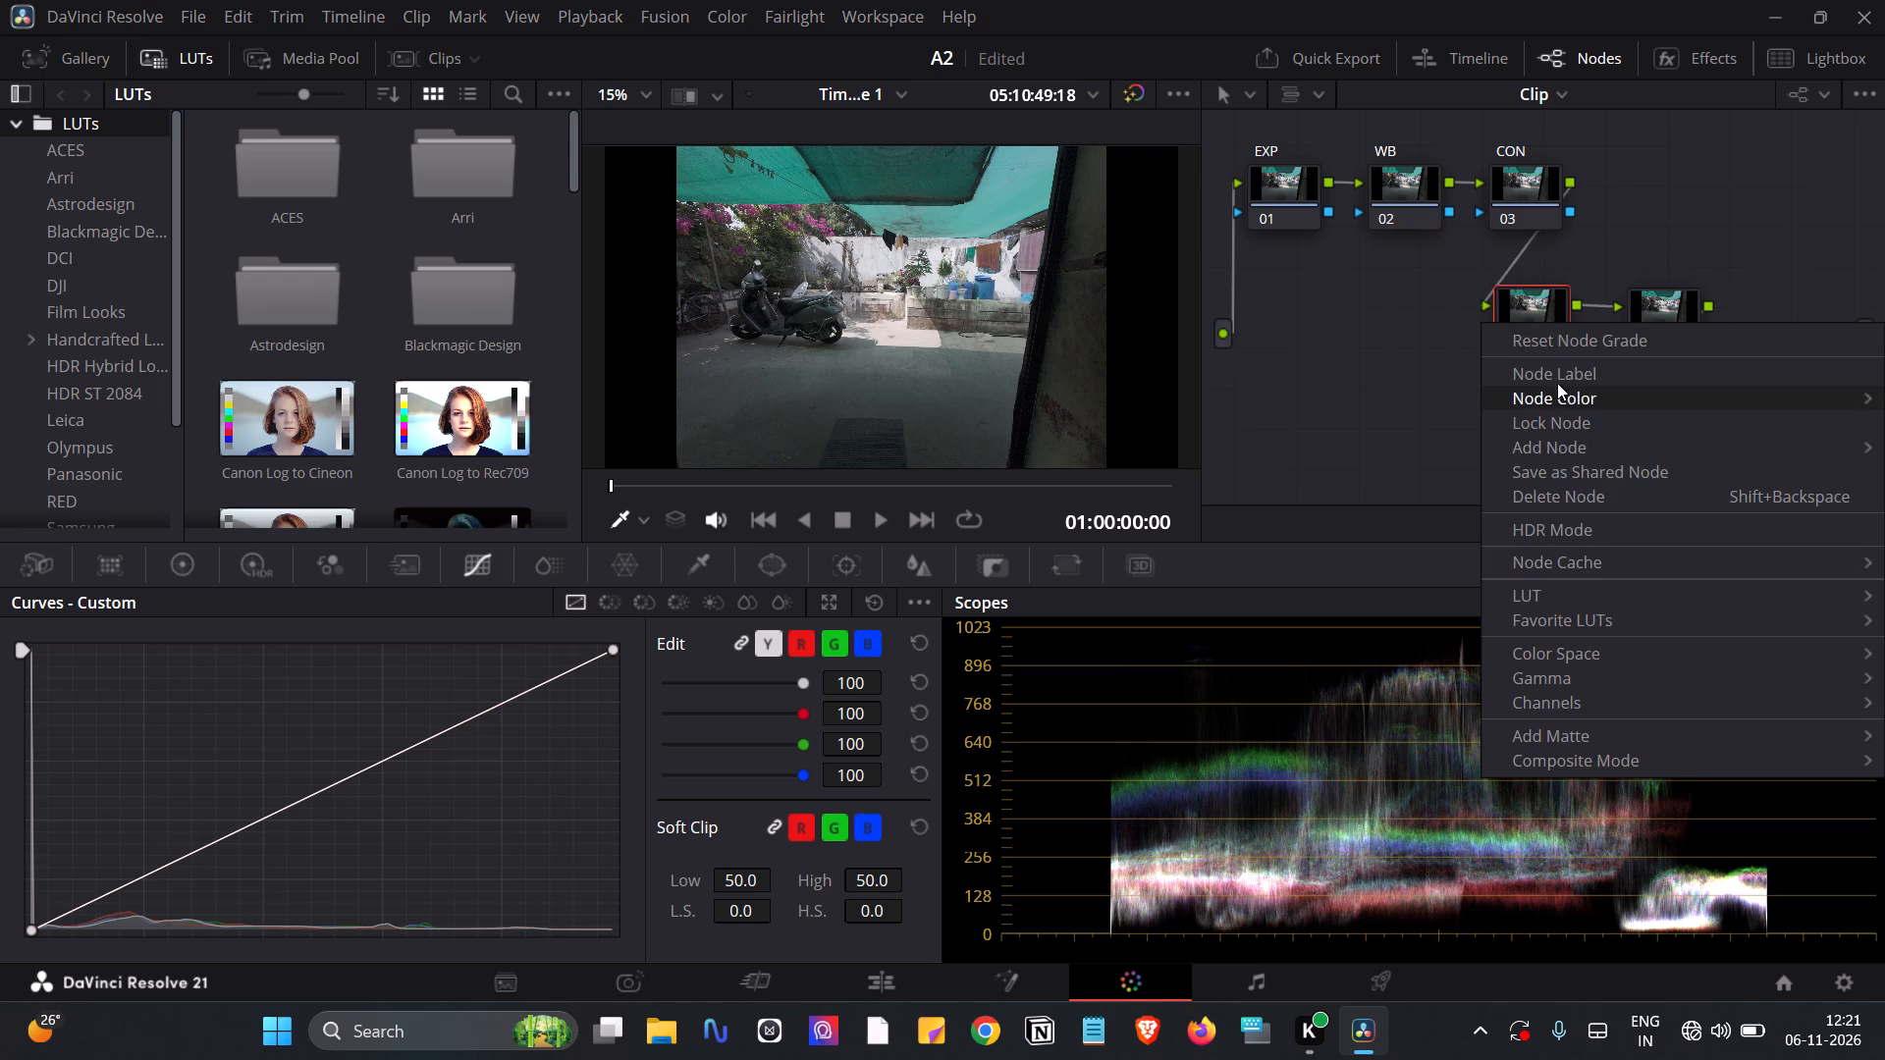
left_click(1557, 377)
type("LUT")
left_click(1639, 244)
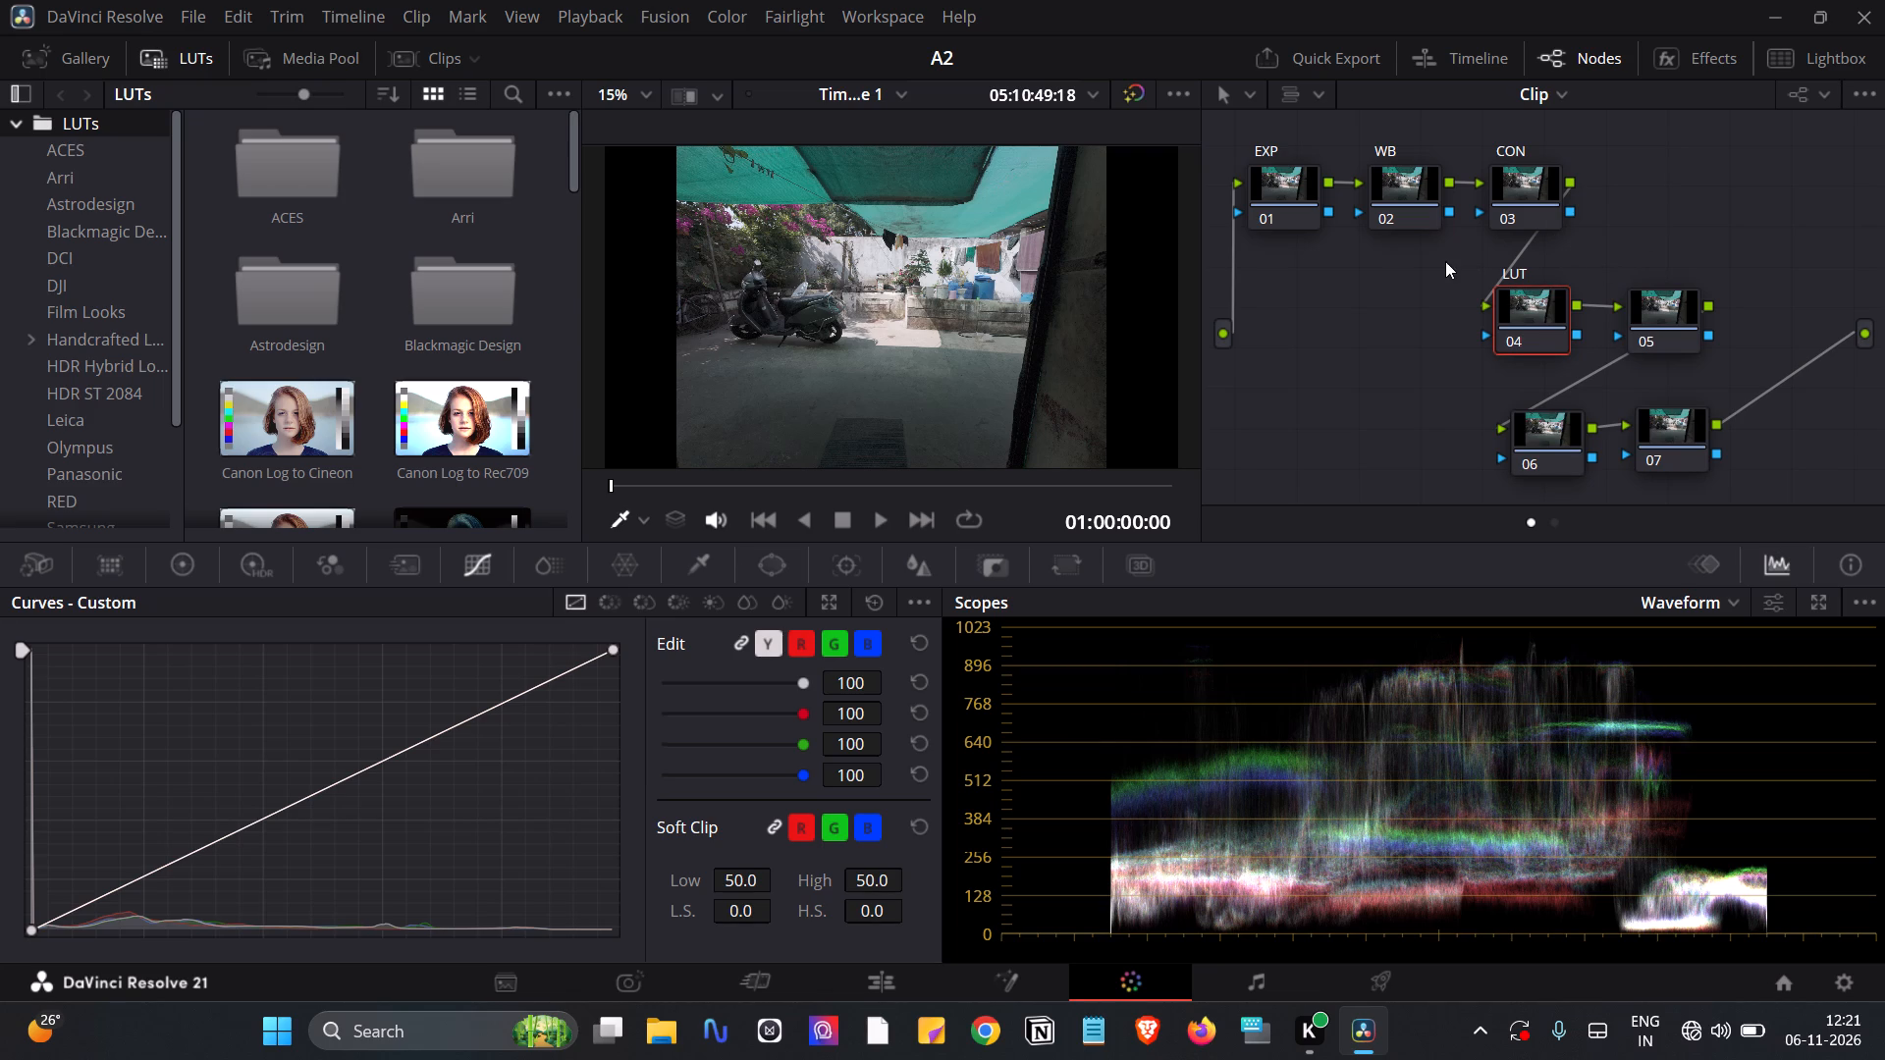
Move node 05 into the lowest row ahead of node 06, and place the LUT node alone diagonally below CON.
left_click(1536, 324)
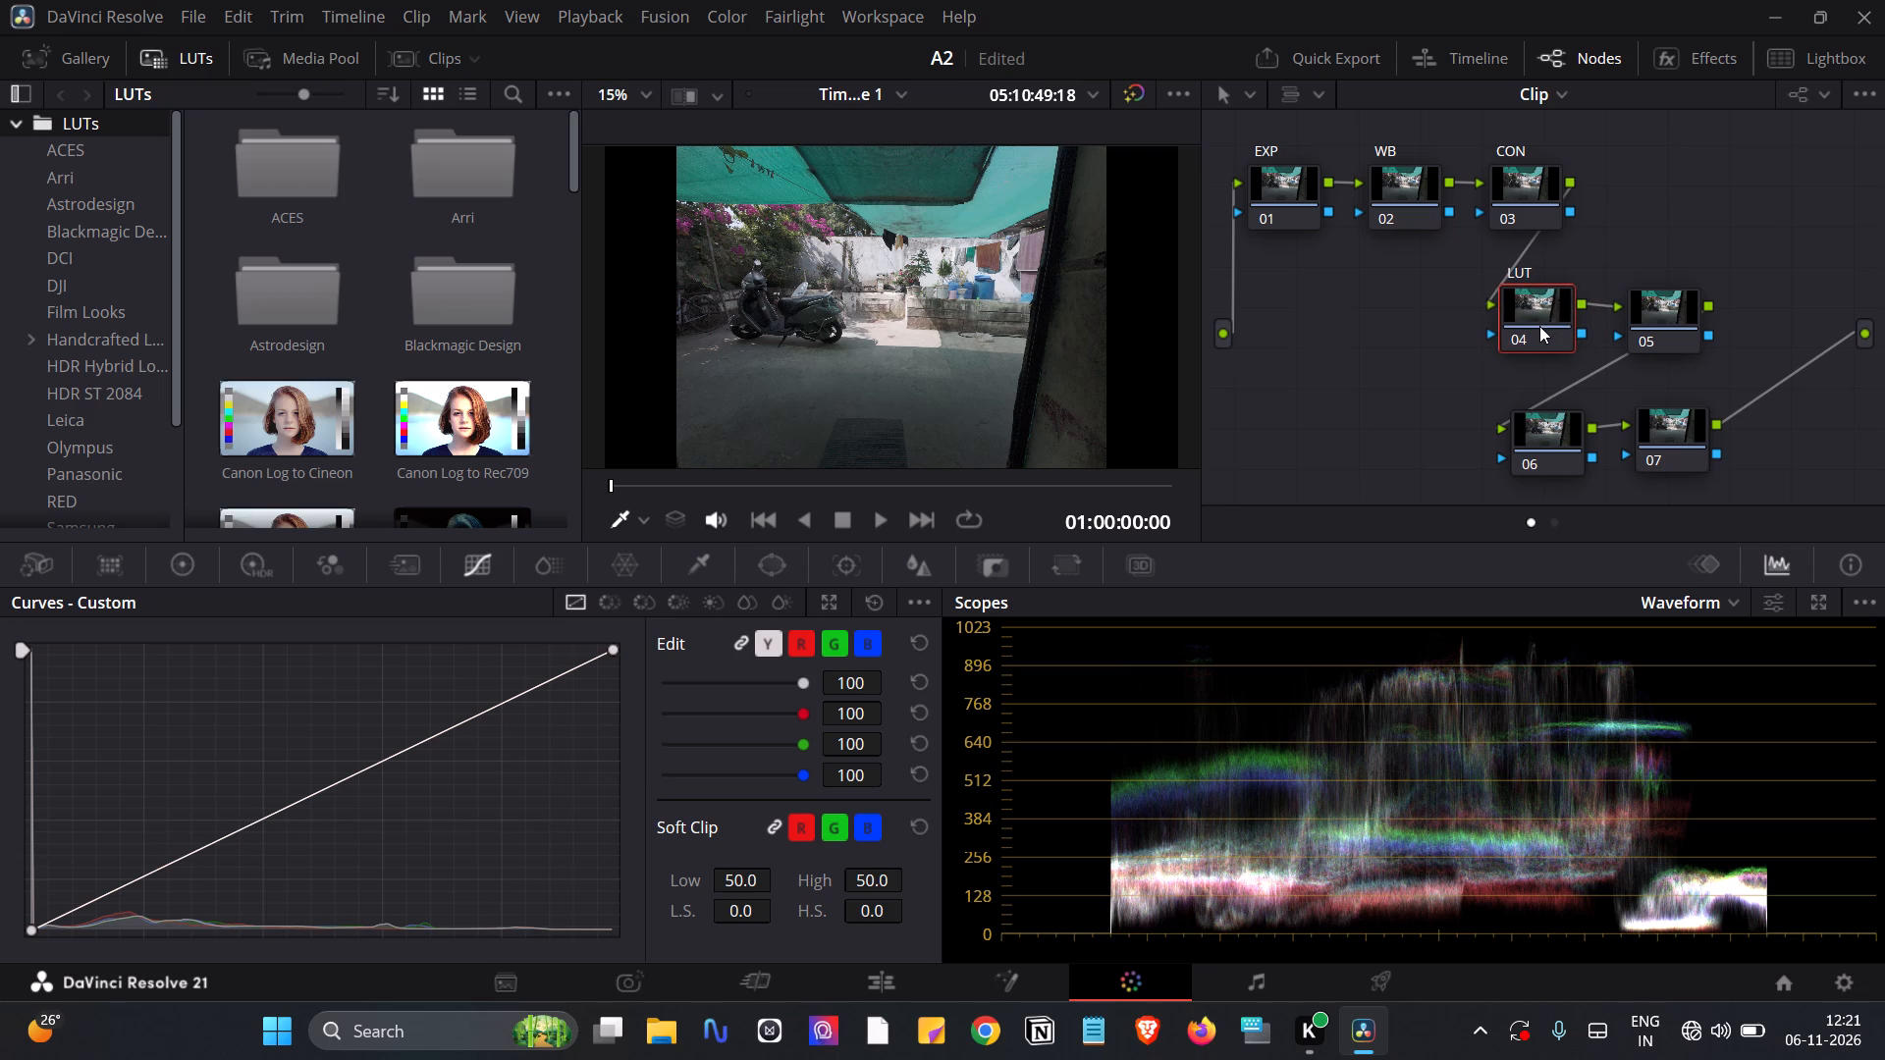
left_click_drag(1663, 311, 1419, 438)
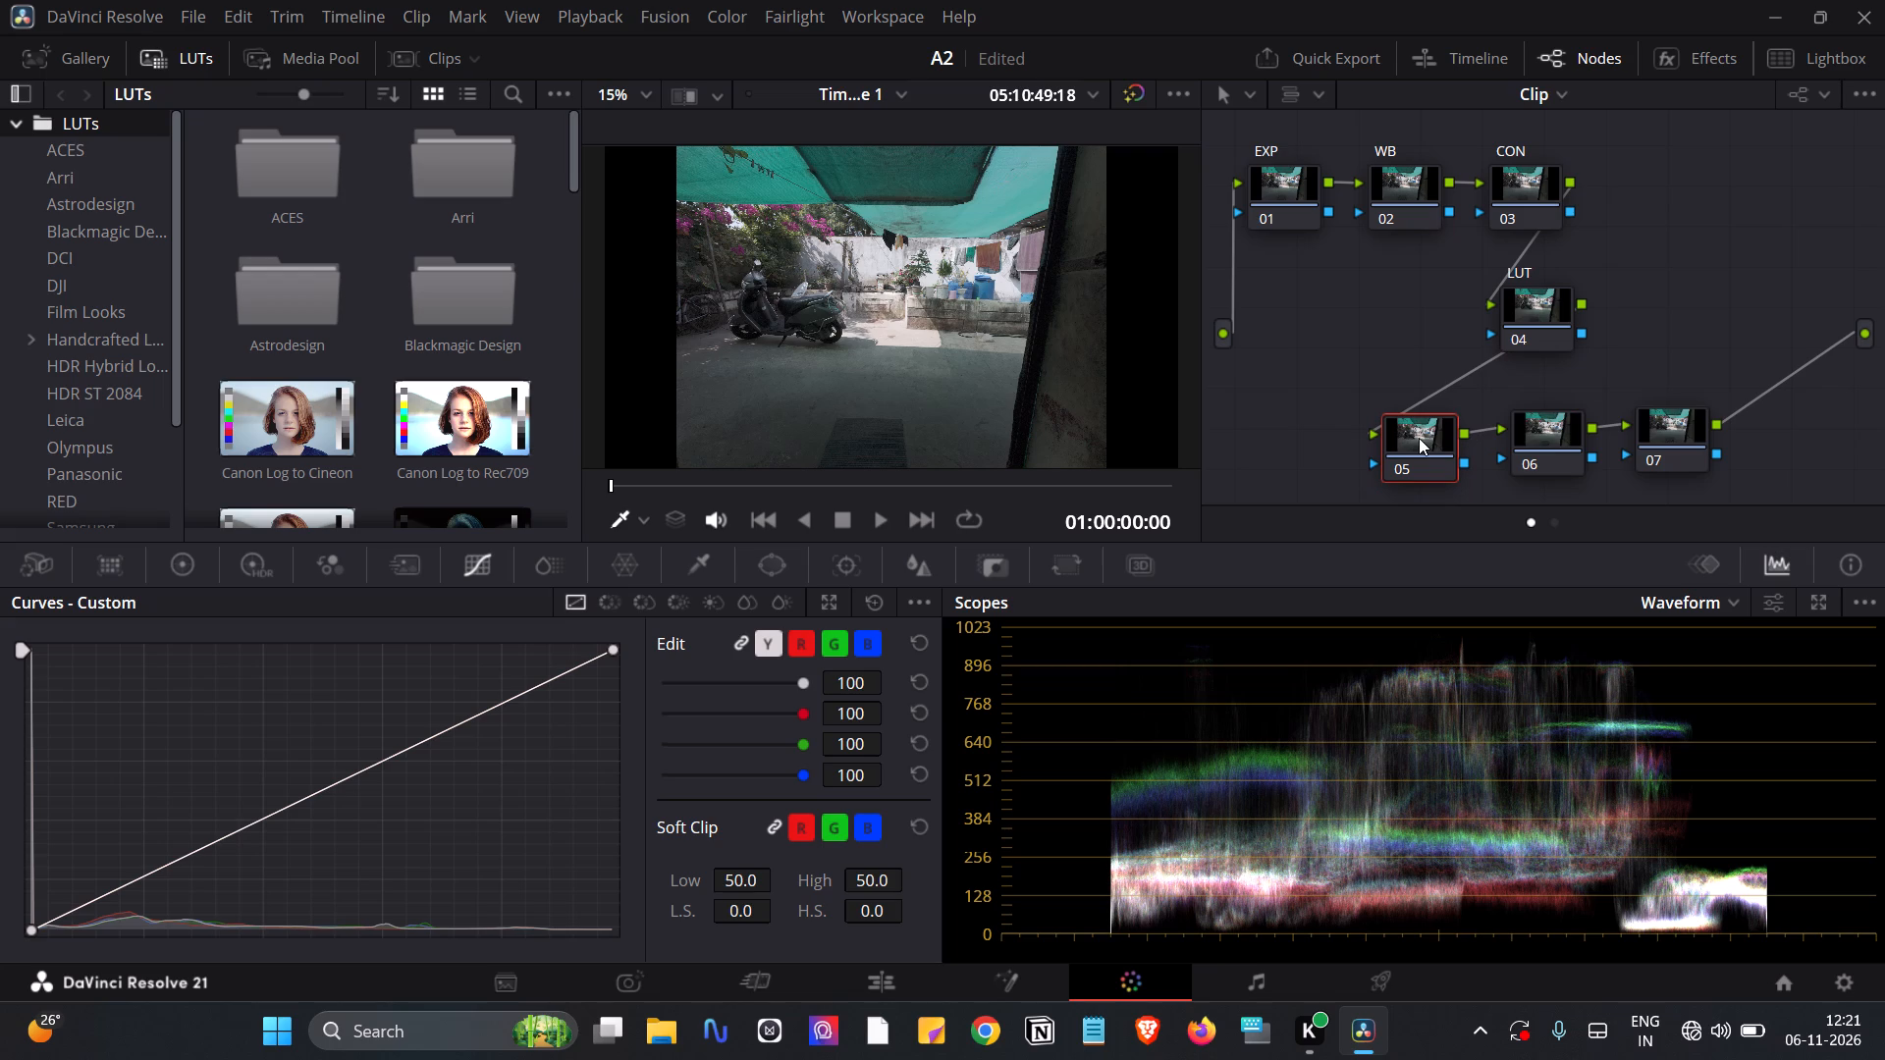
left_click_drag(1536, 303, 1673, 284)
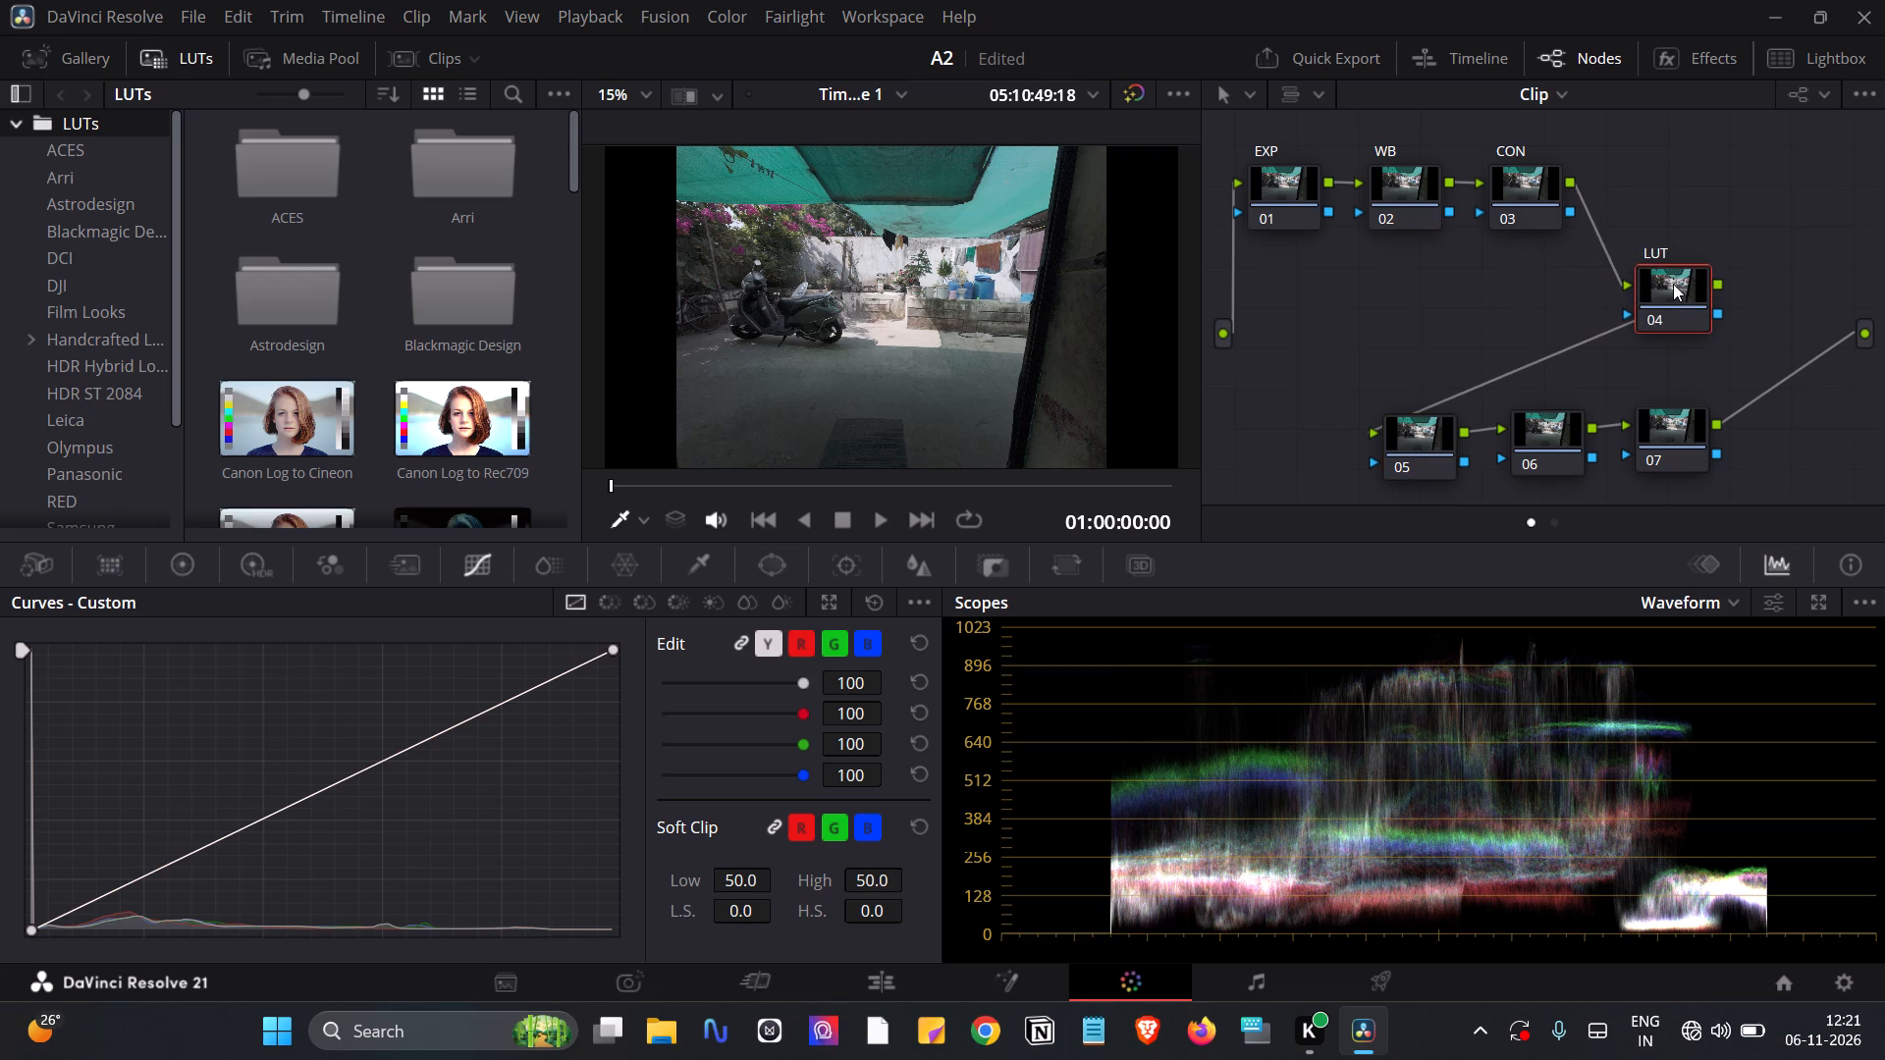
left_click_drag(1673, 284, 1635, 265)
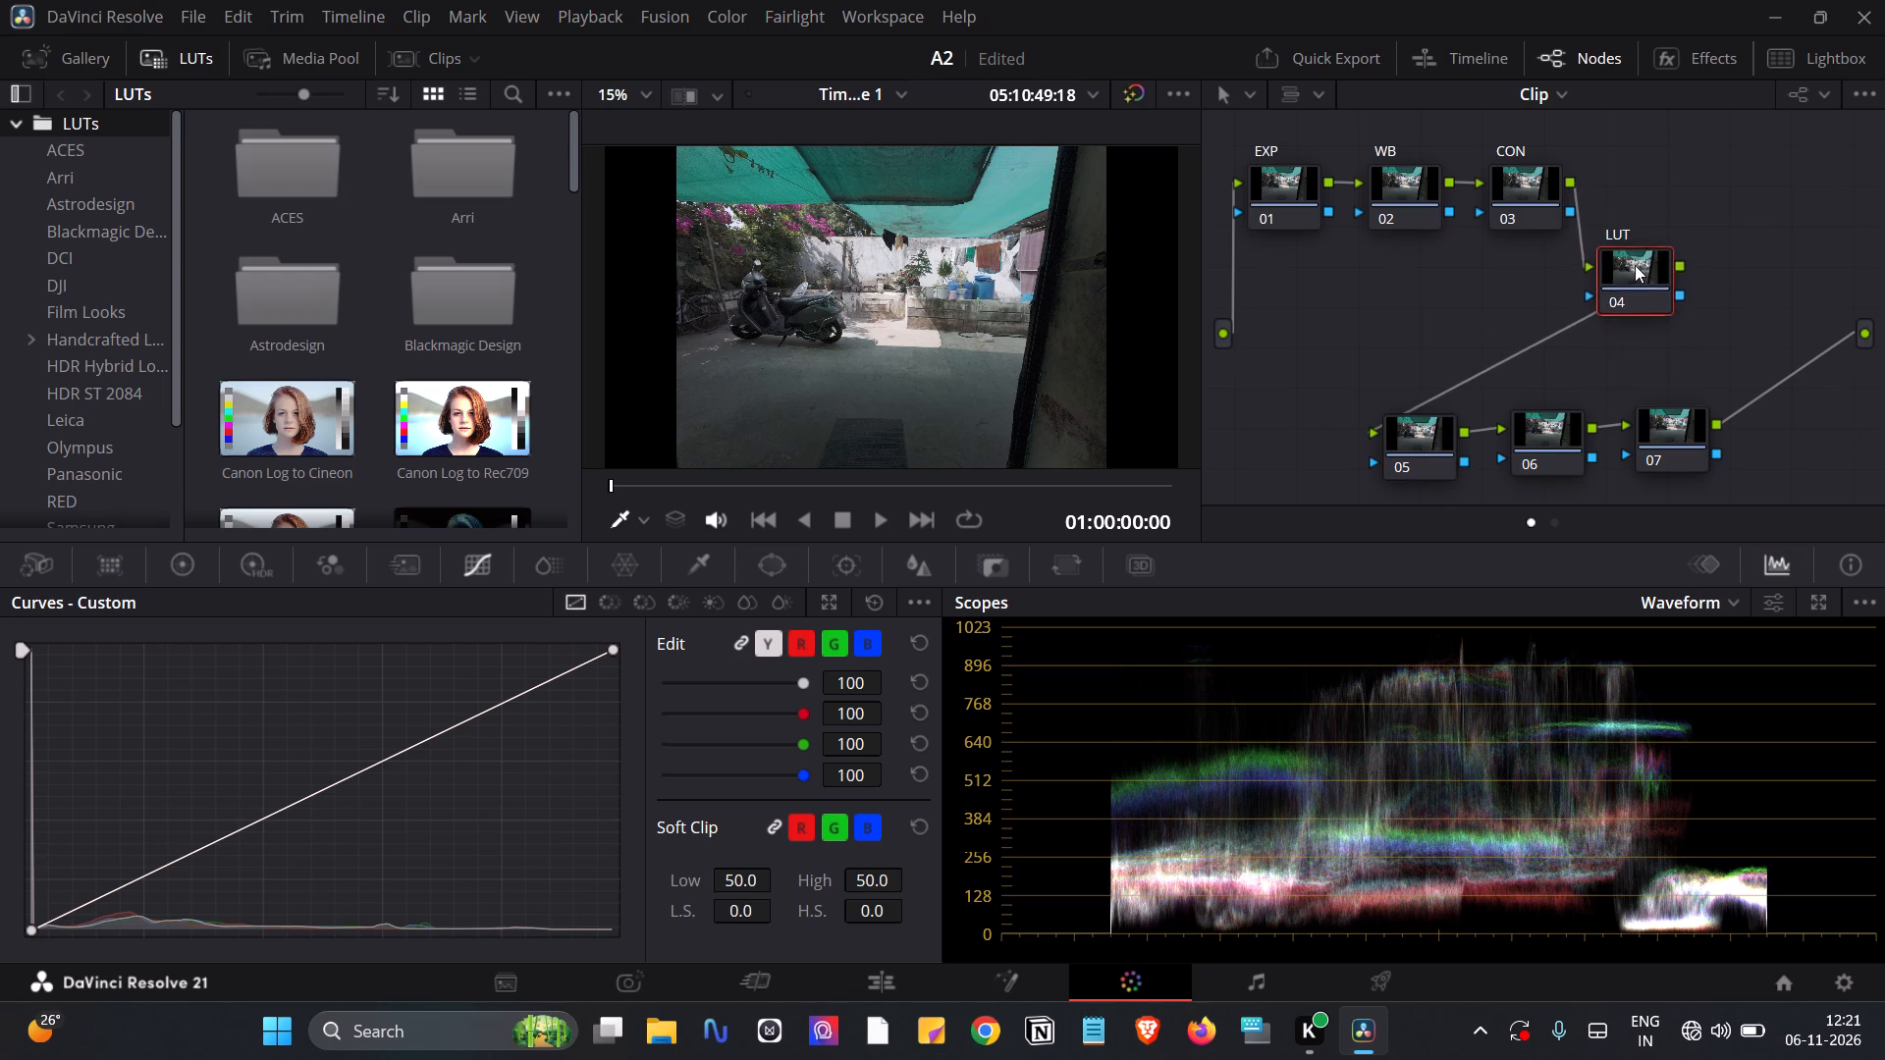
left_click_drag(1635, 265, 1648, 252)
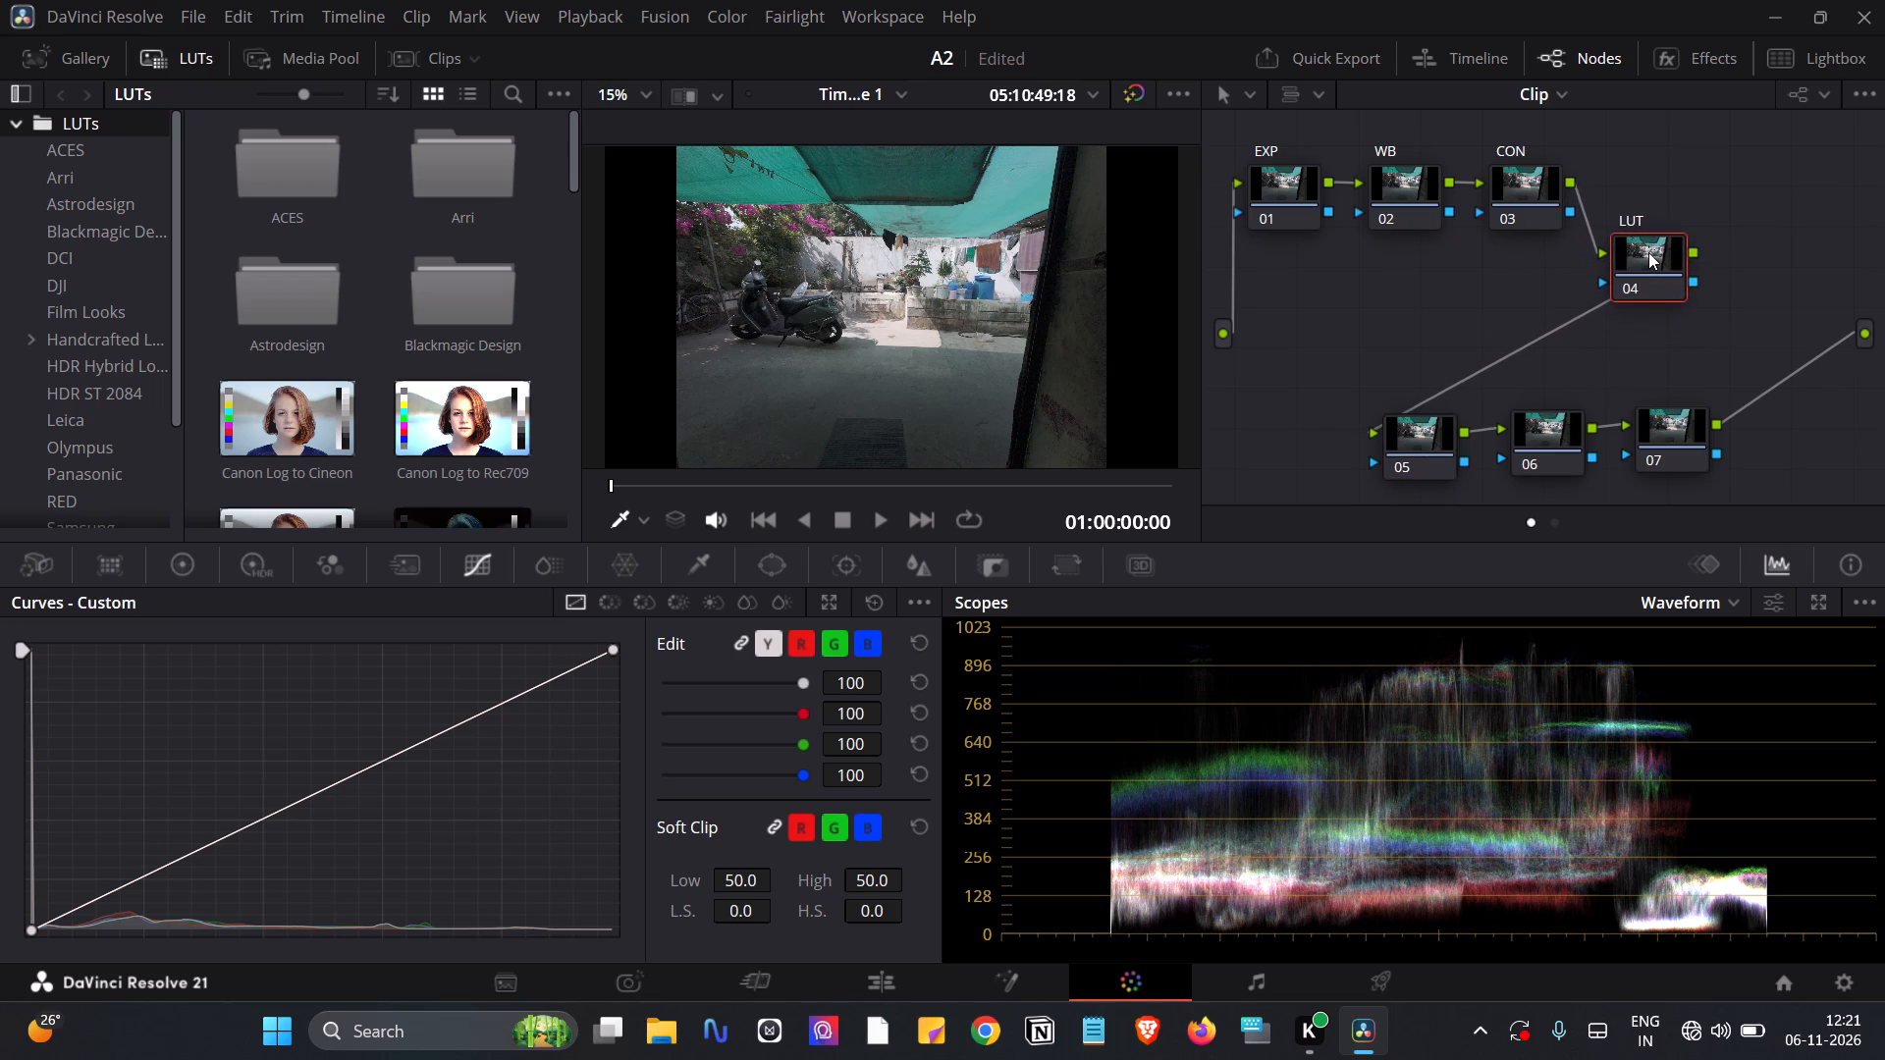
left_click_drag(1641, 265, 1626, 274)
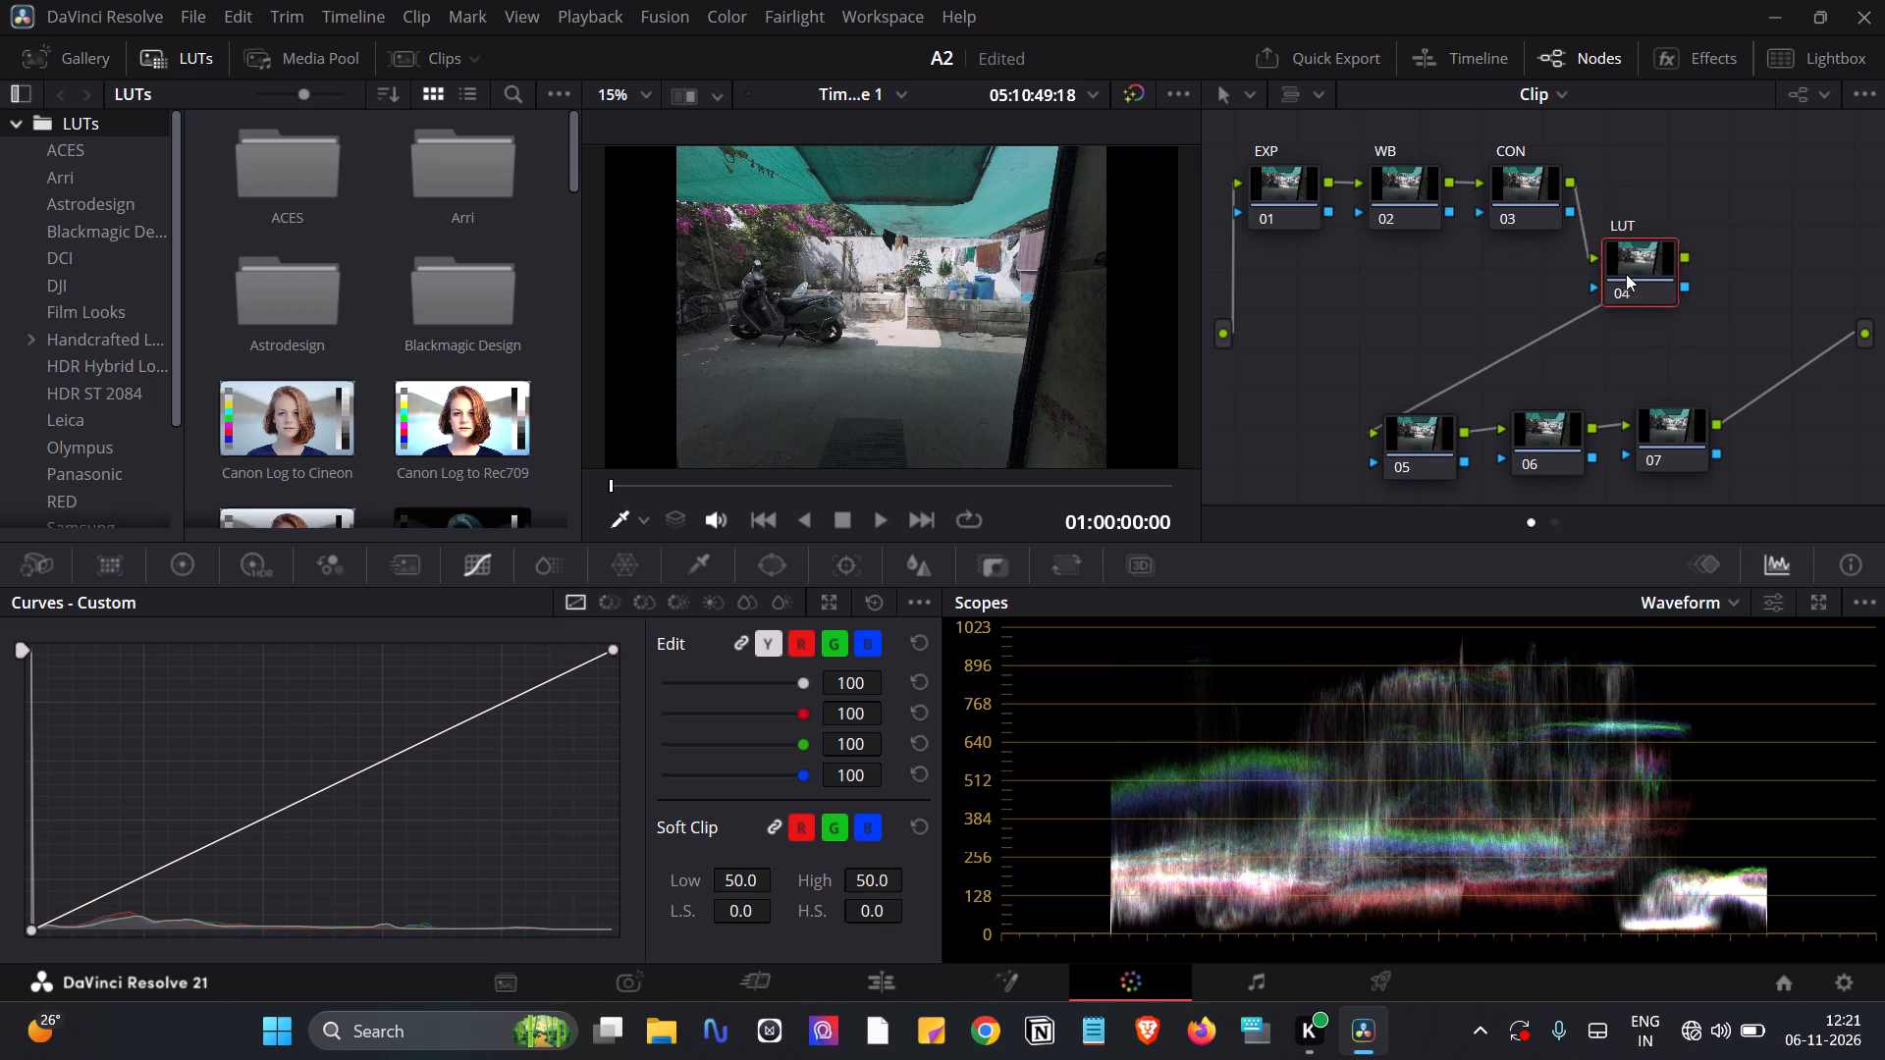
left_click_drag(1626, 274, 1615, 273)
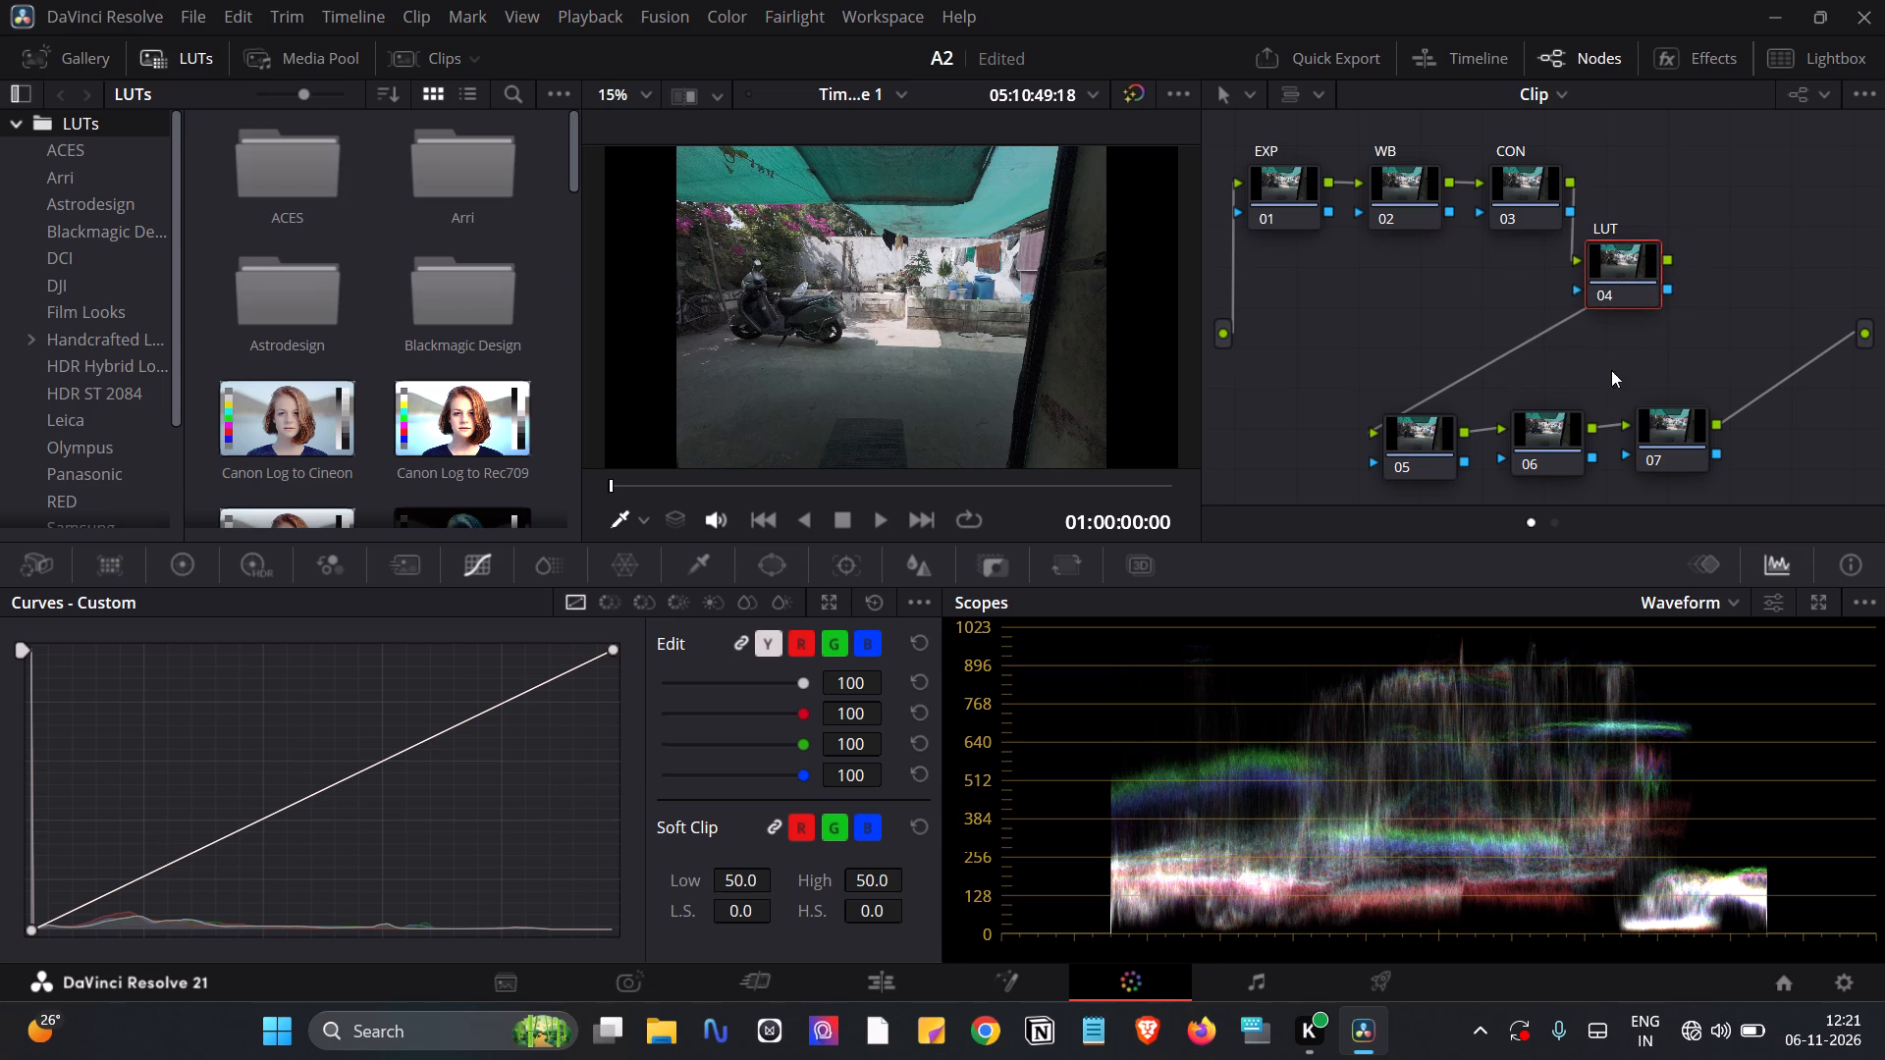
Shift nodes 05, 06 and 07 along their lowest row toward the output, level and evenly spaced beneath the LUT node.
left_click_drag(1689, 417, 1775, 406)
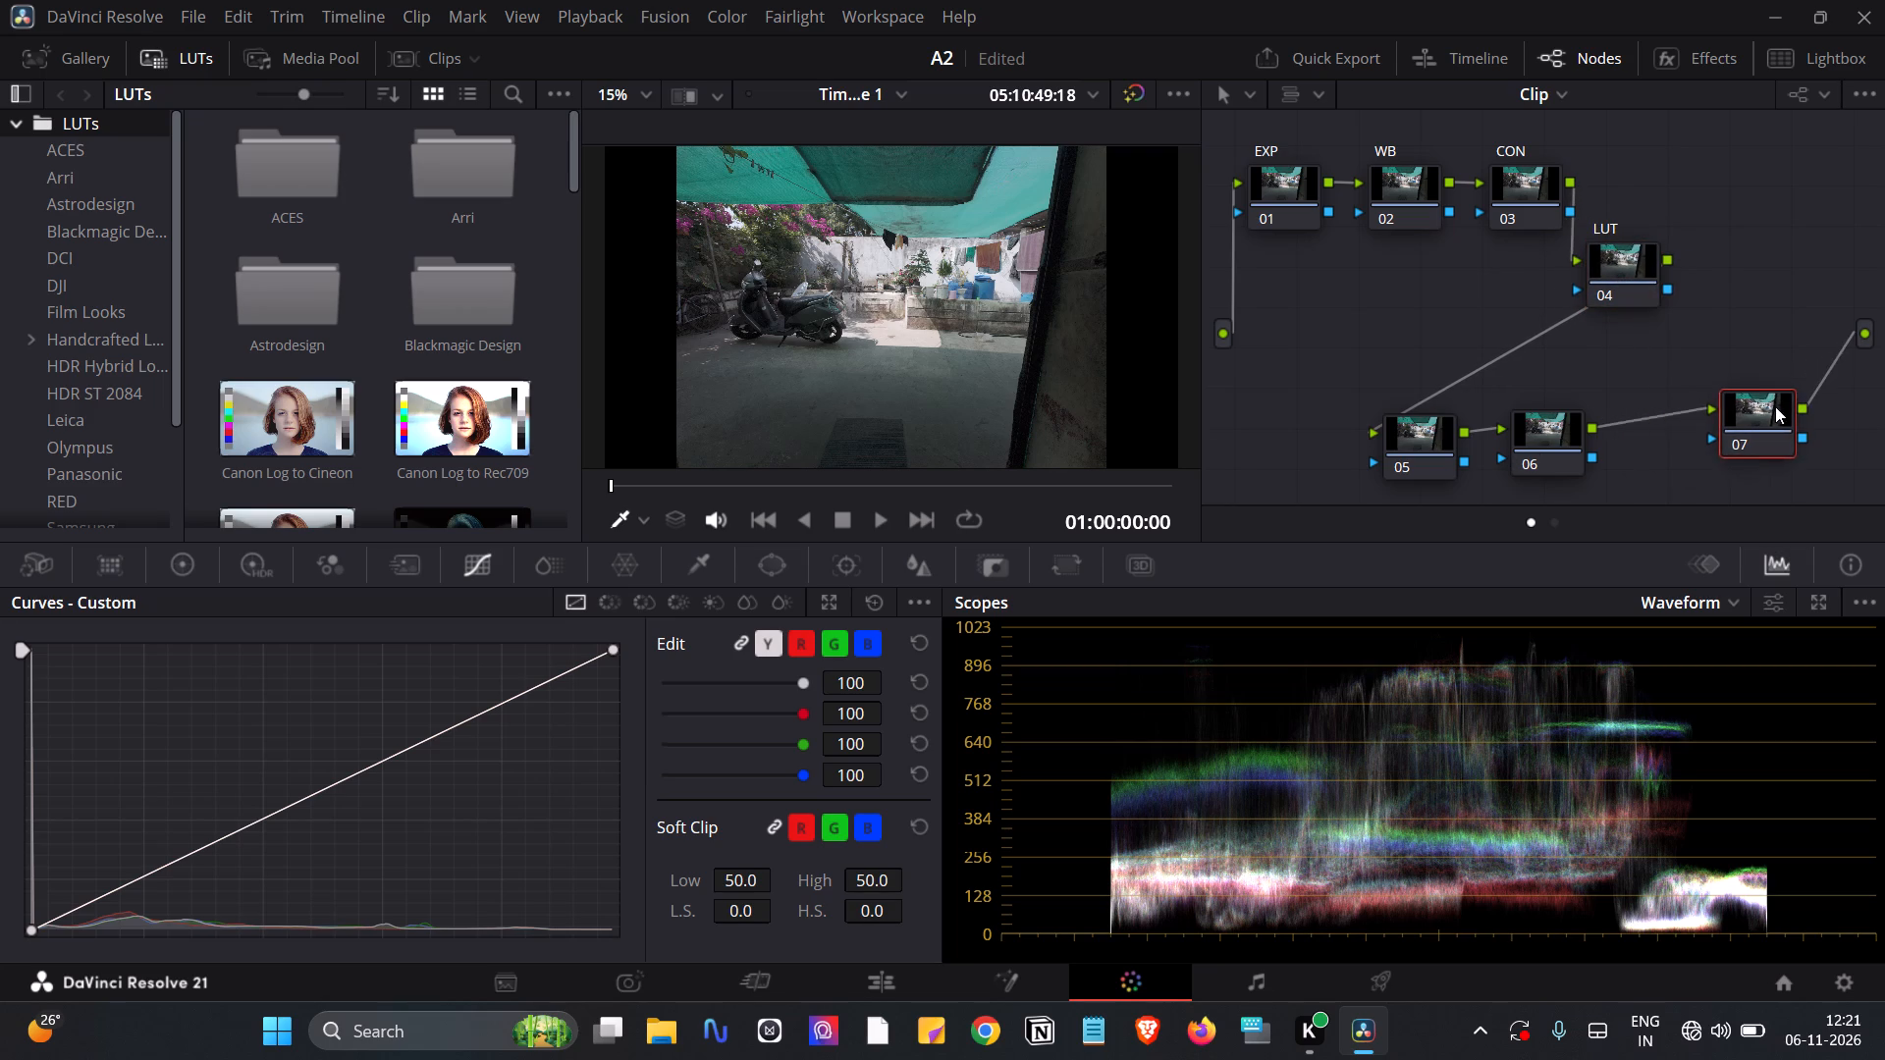
left_click_drag(1775, 406, 1775, 413)
left_click_drag(1554, 439, 1639, 433)
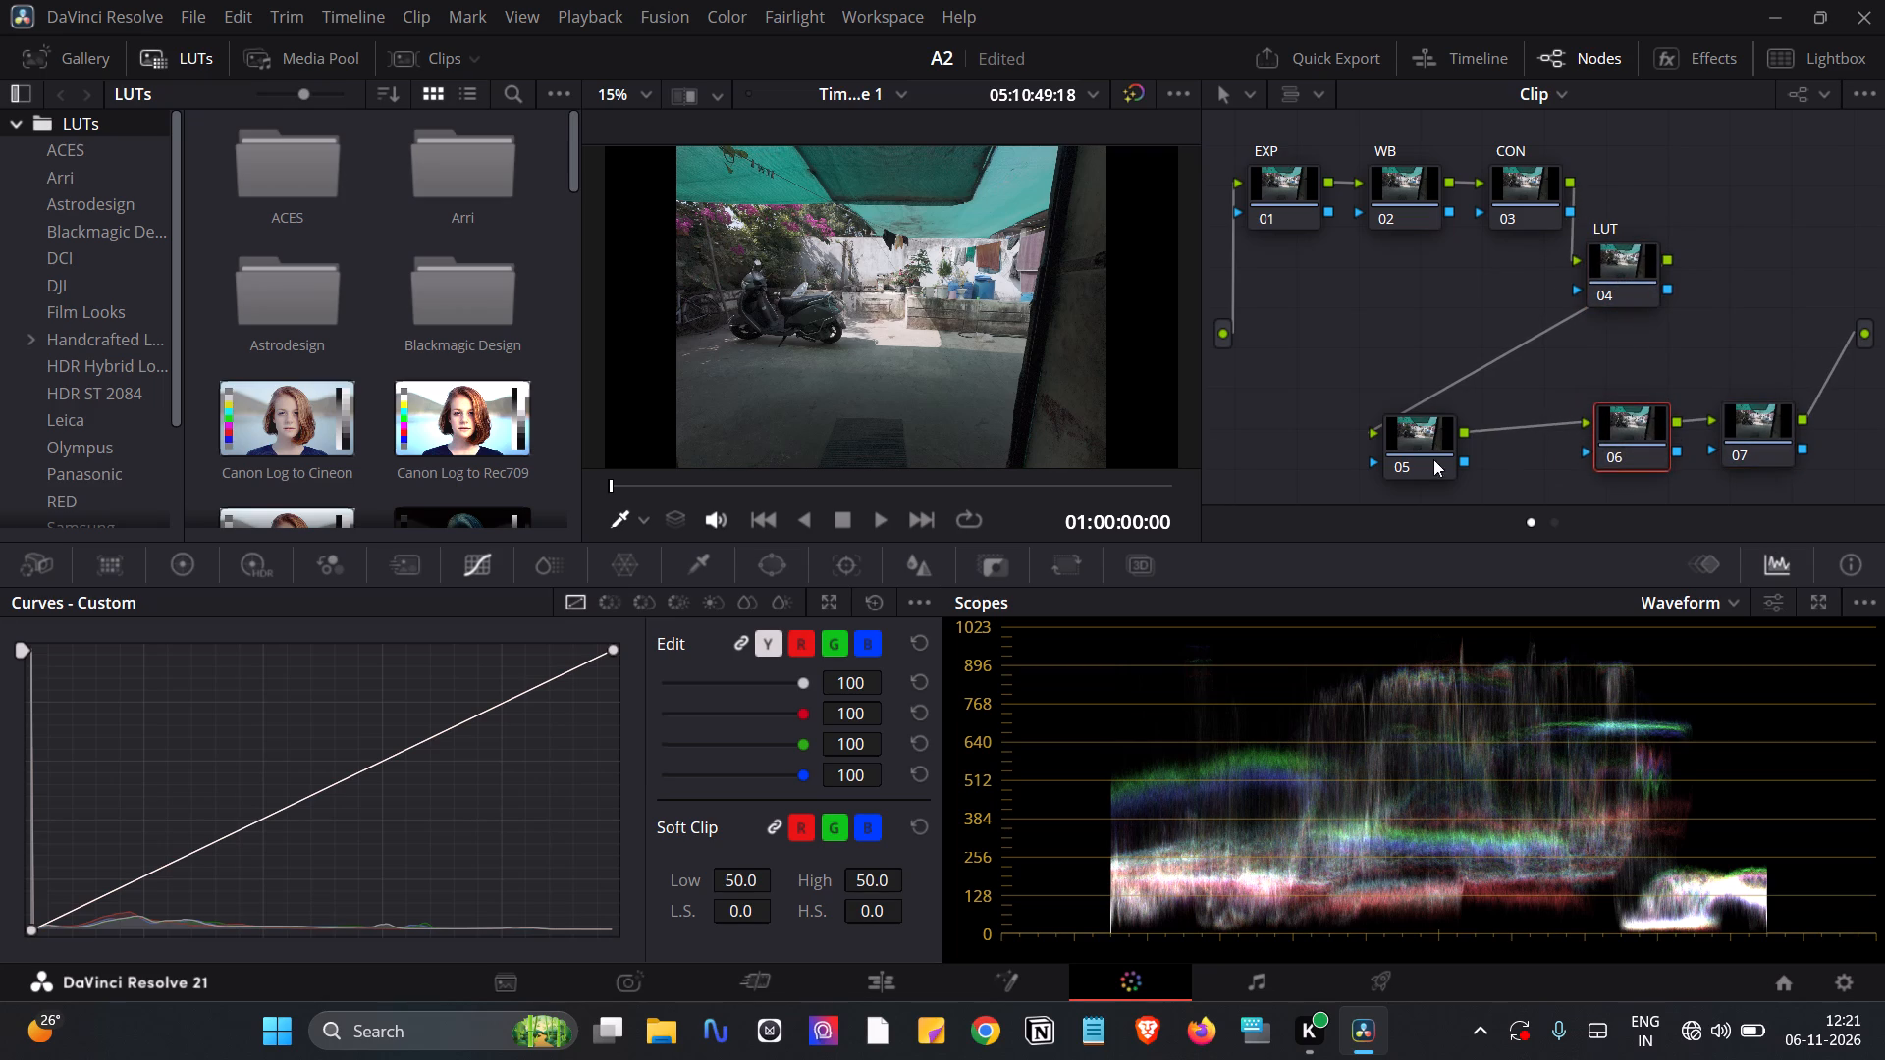
left_click_drag(1422, 448, 1498, 440)
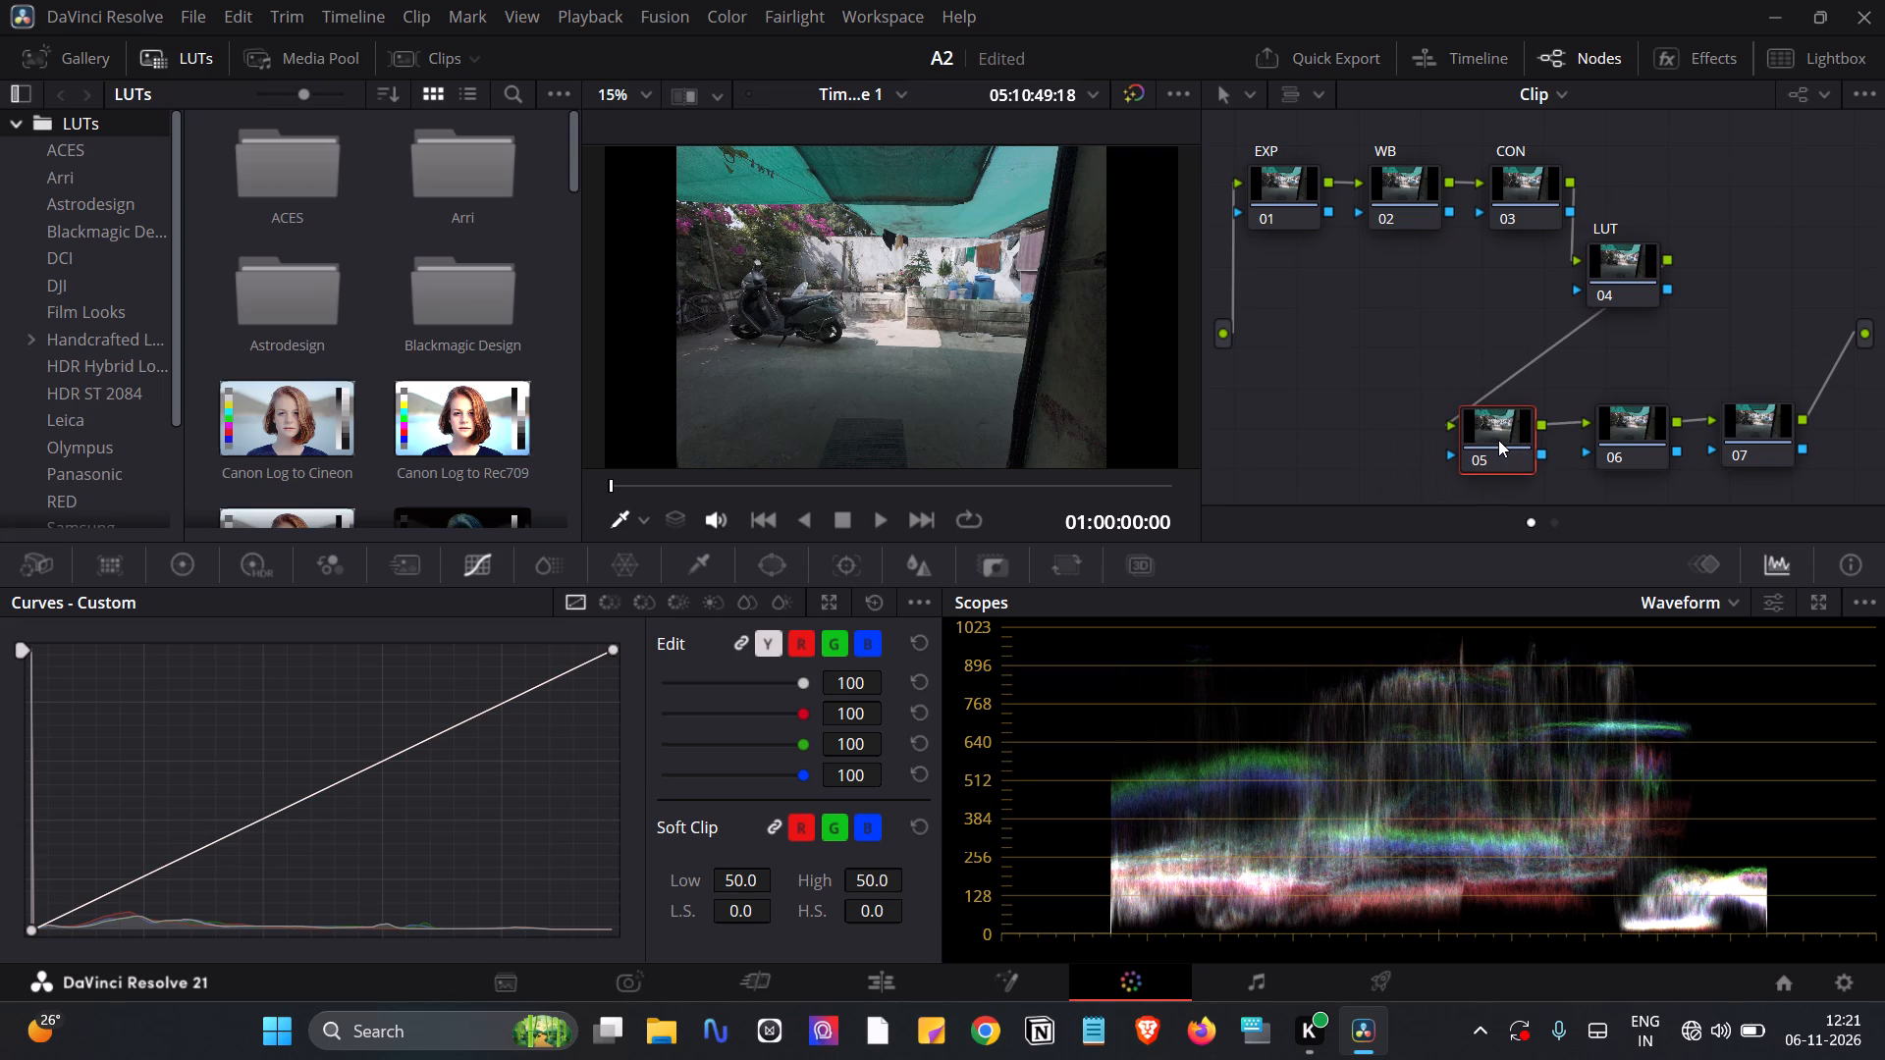
left_click_drag(1498, 440, 1498, 436)
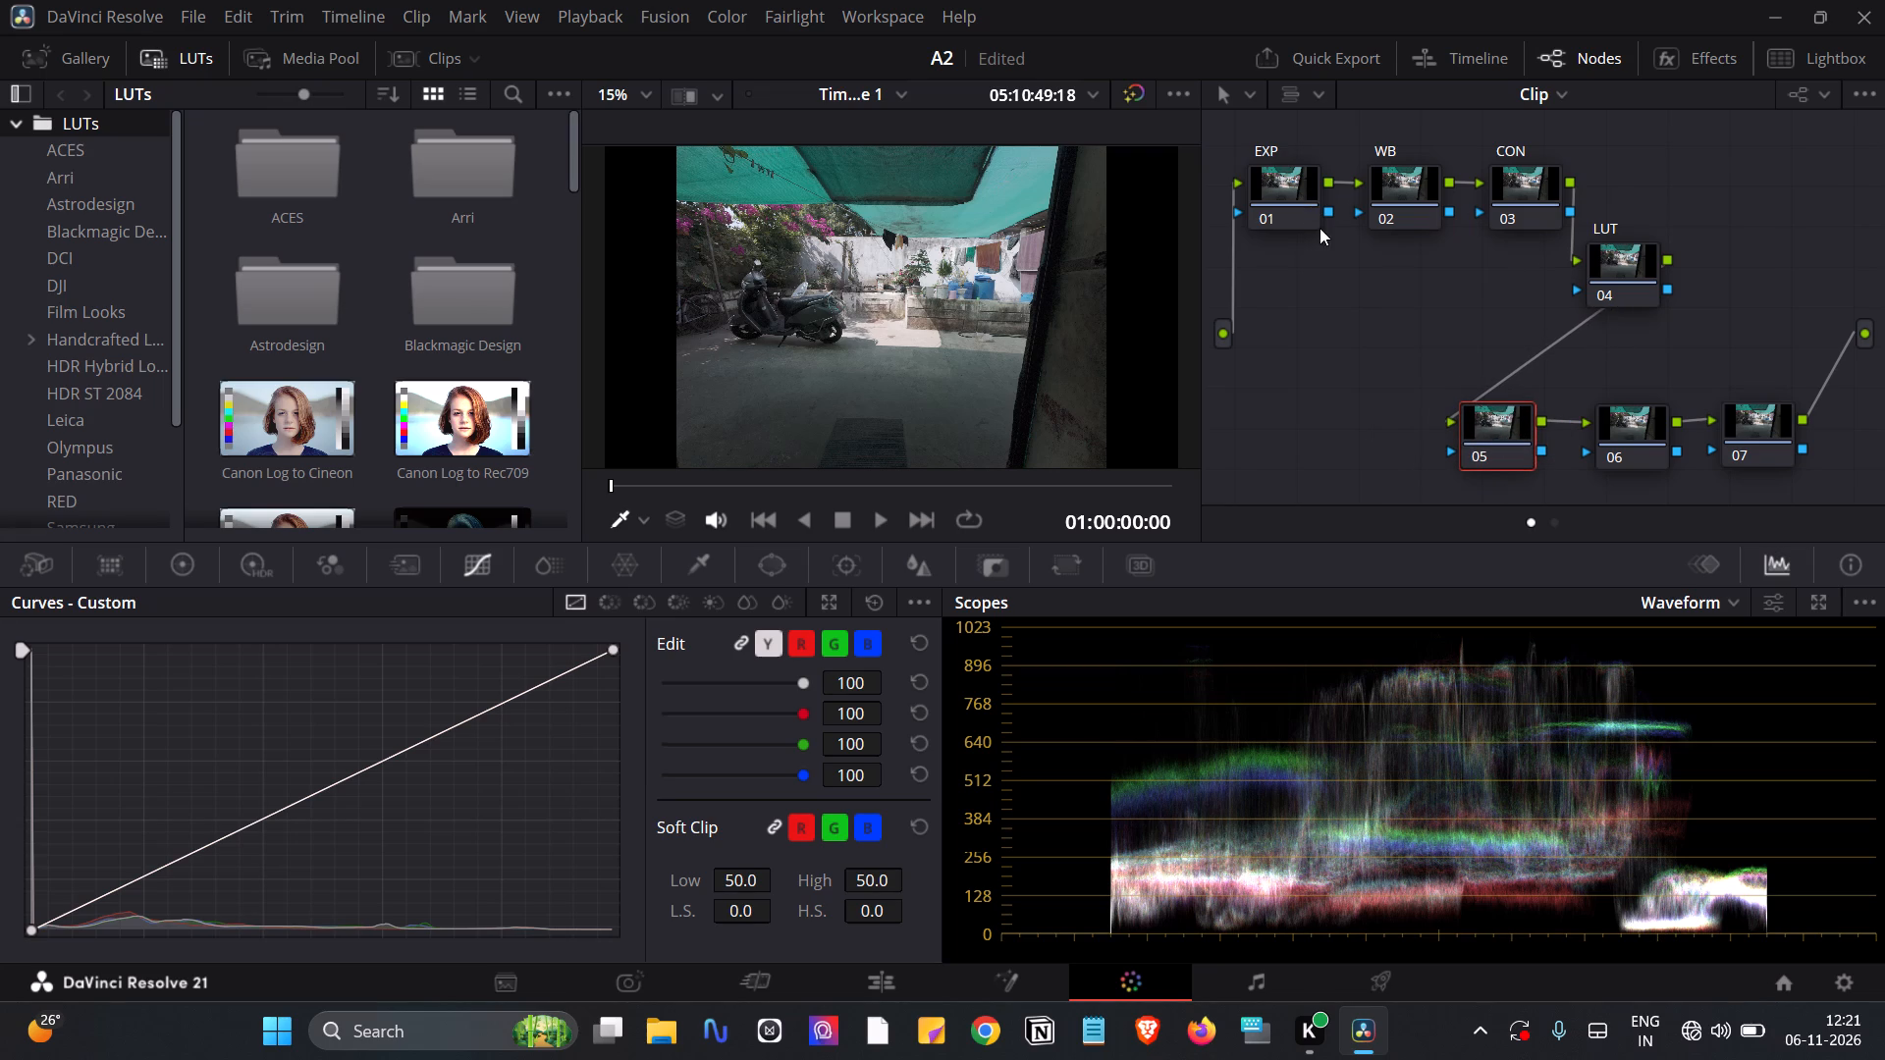
left_click(1613, 278)
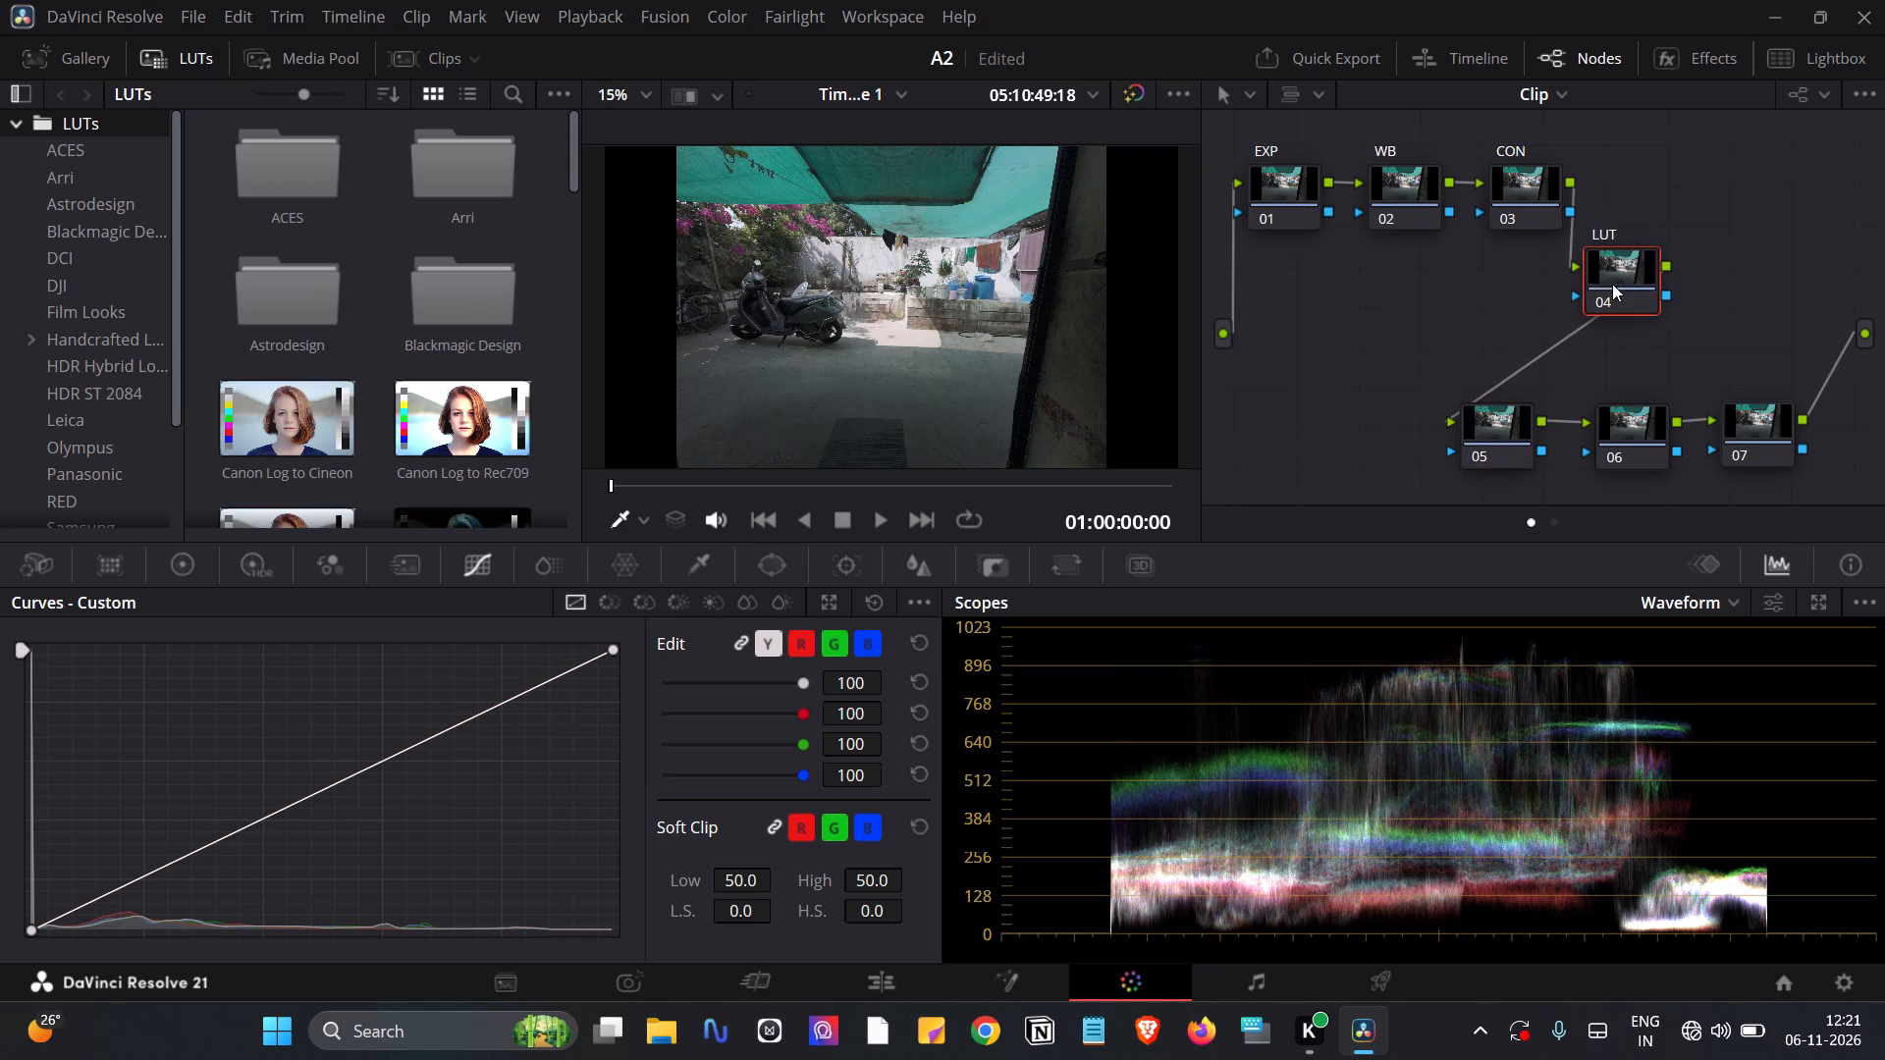
Label node 05 as CL.
left_click(1482, 438)
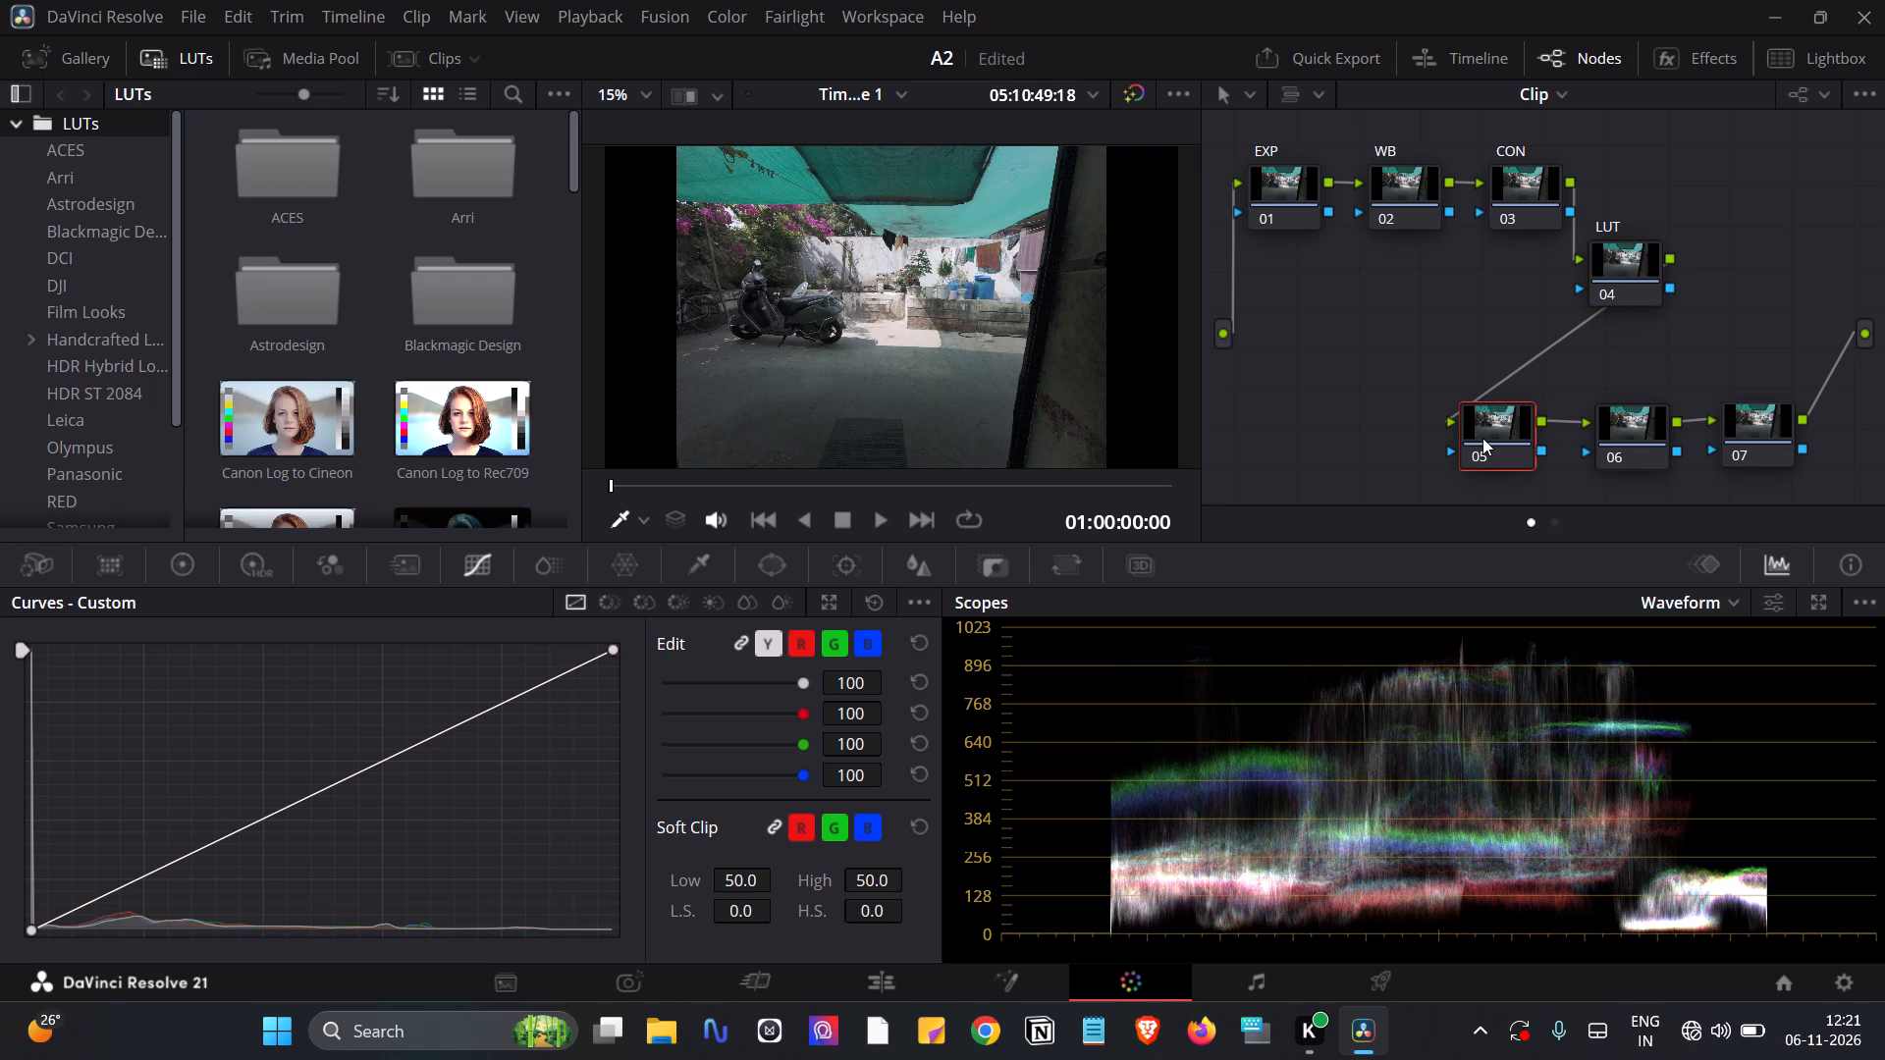
right_click(1482, 438)
left_click(1507, 479)
key("shift+c")
key("shift+l")
Label node 06 as SAT.
left_click(1643, 422)
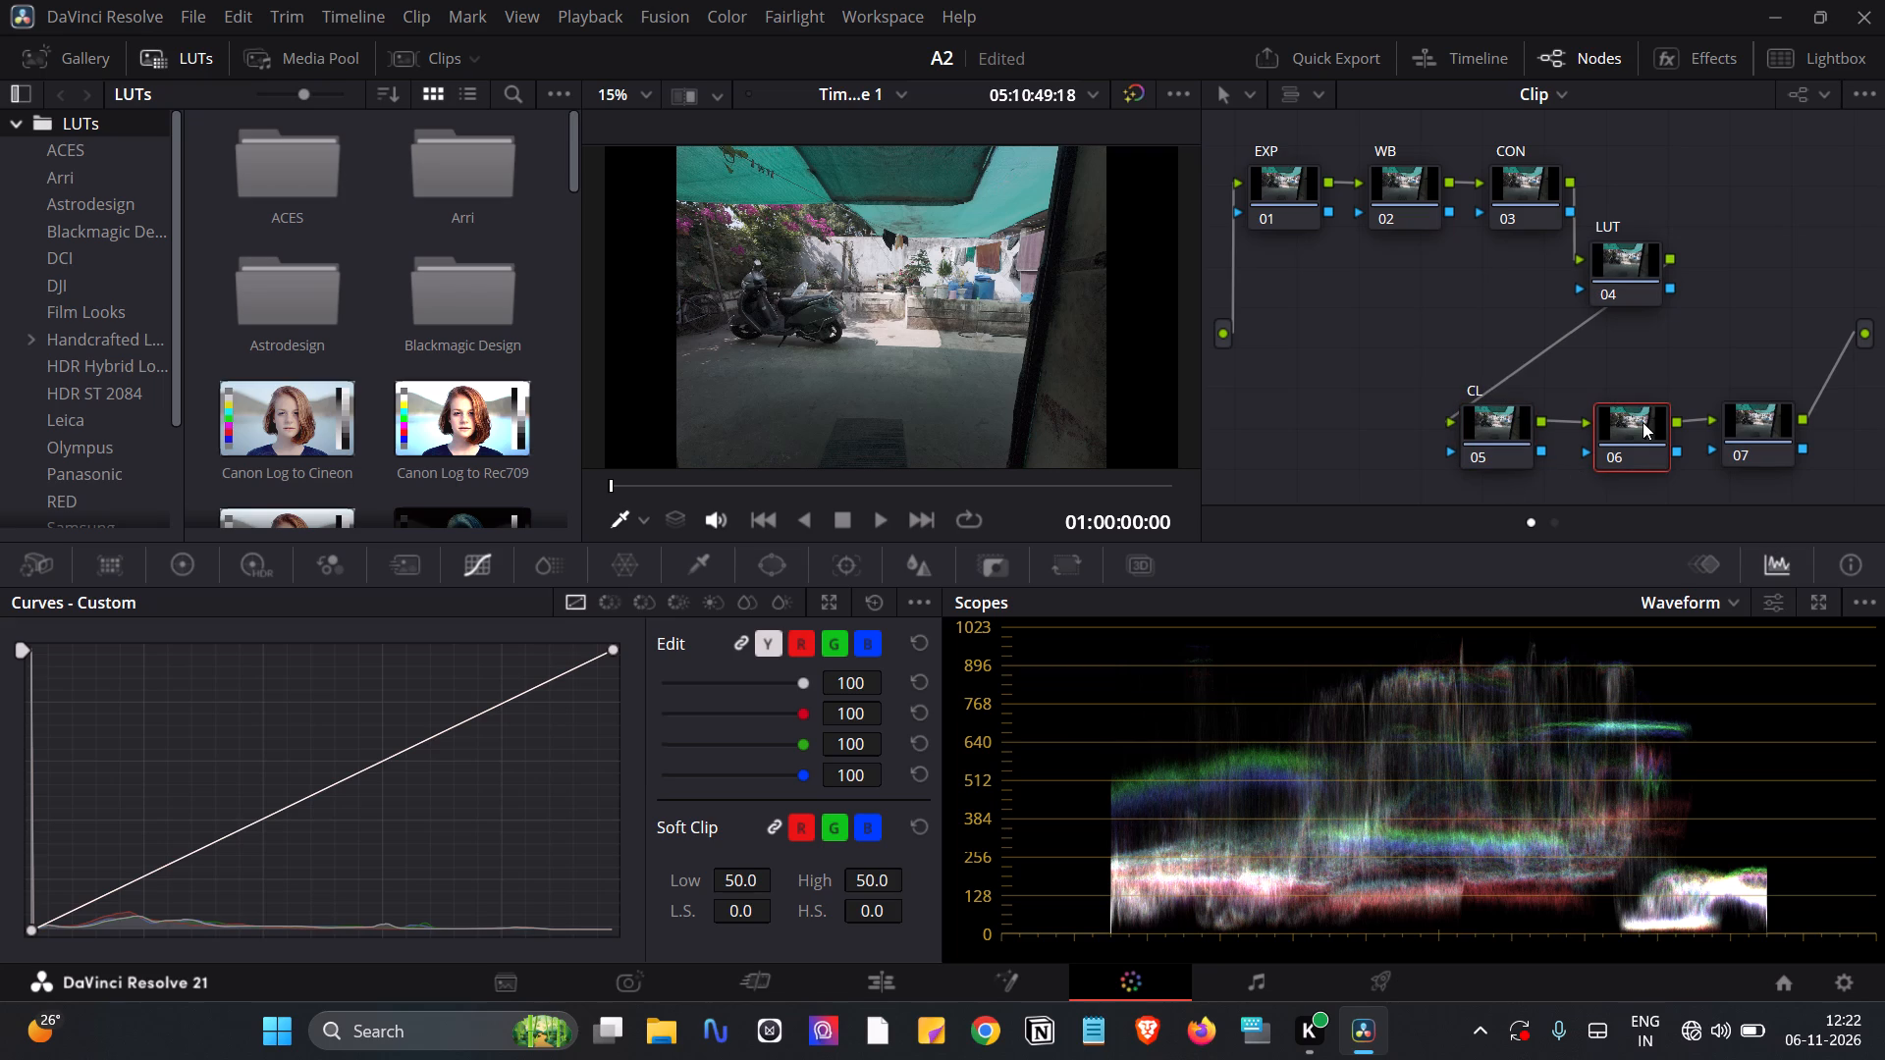
right_click(1643, 422)
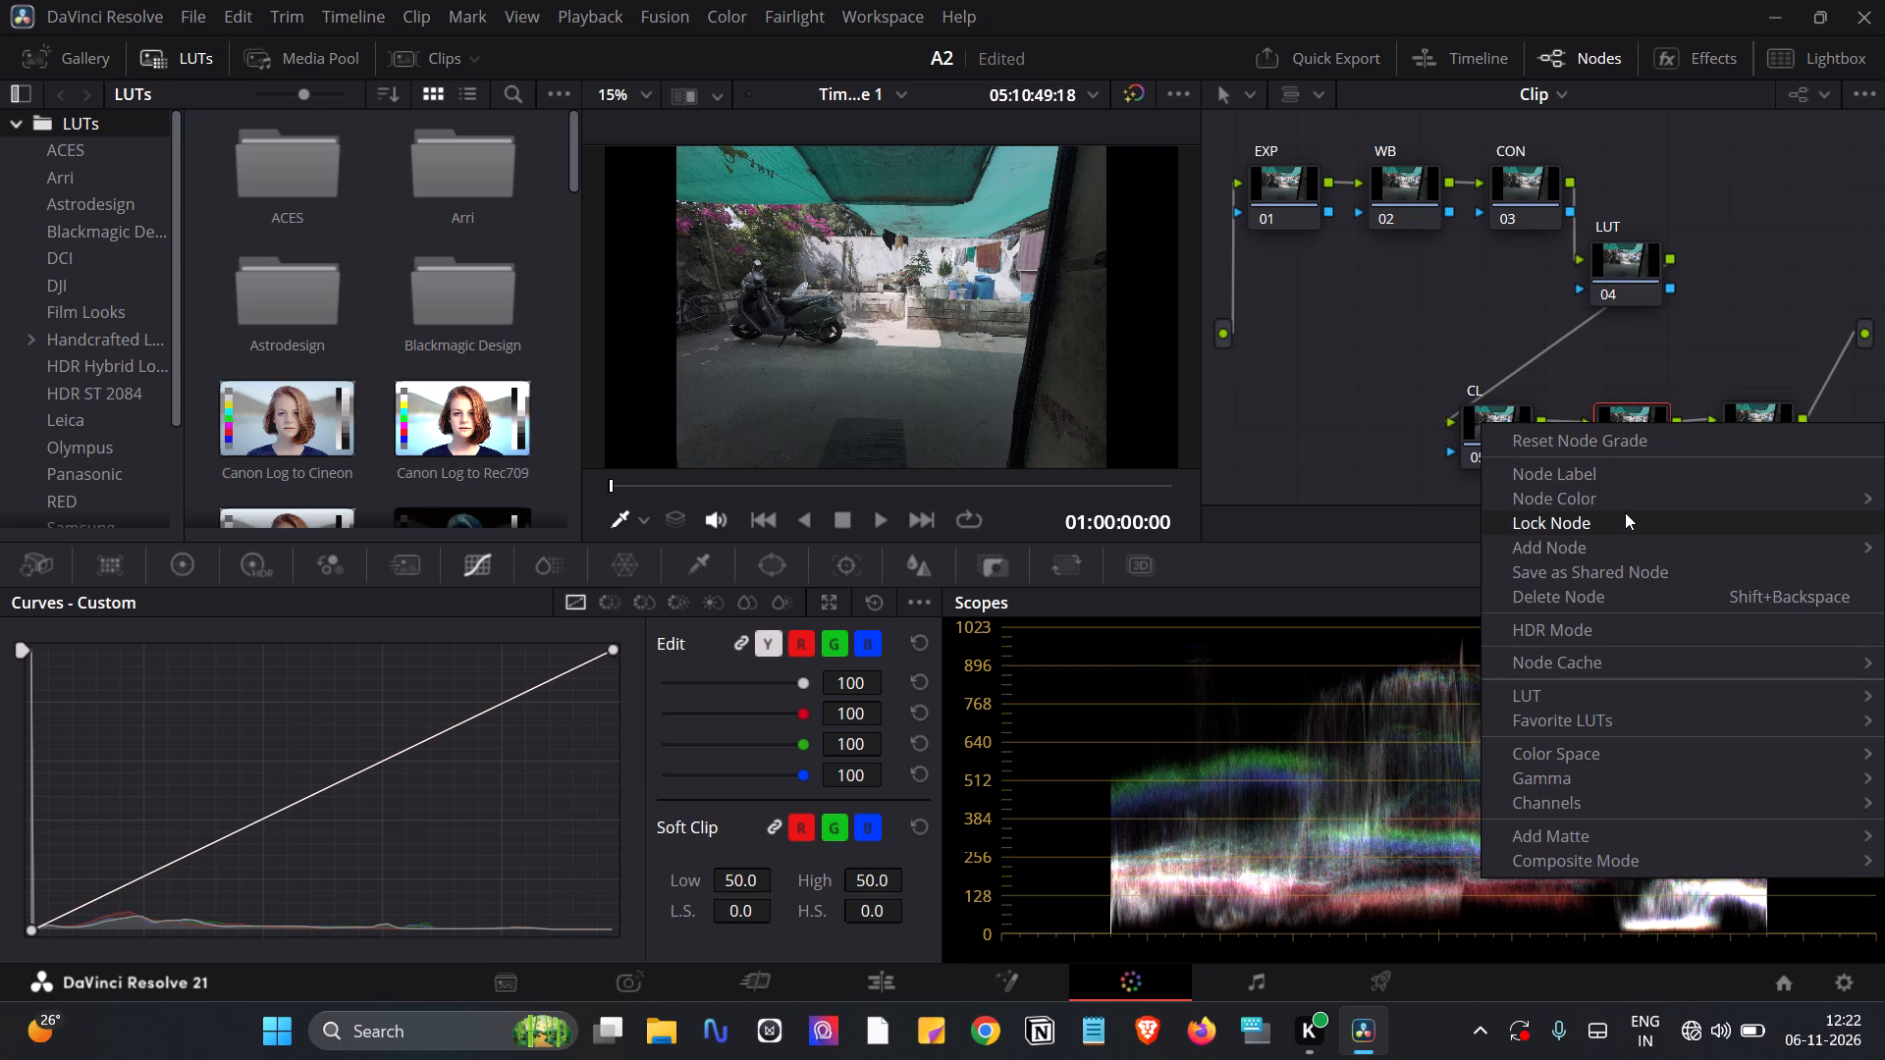
left_click(1593, 477)
type("SA")
key("shift+t")
key("Return")
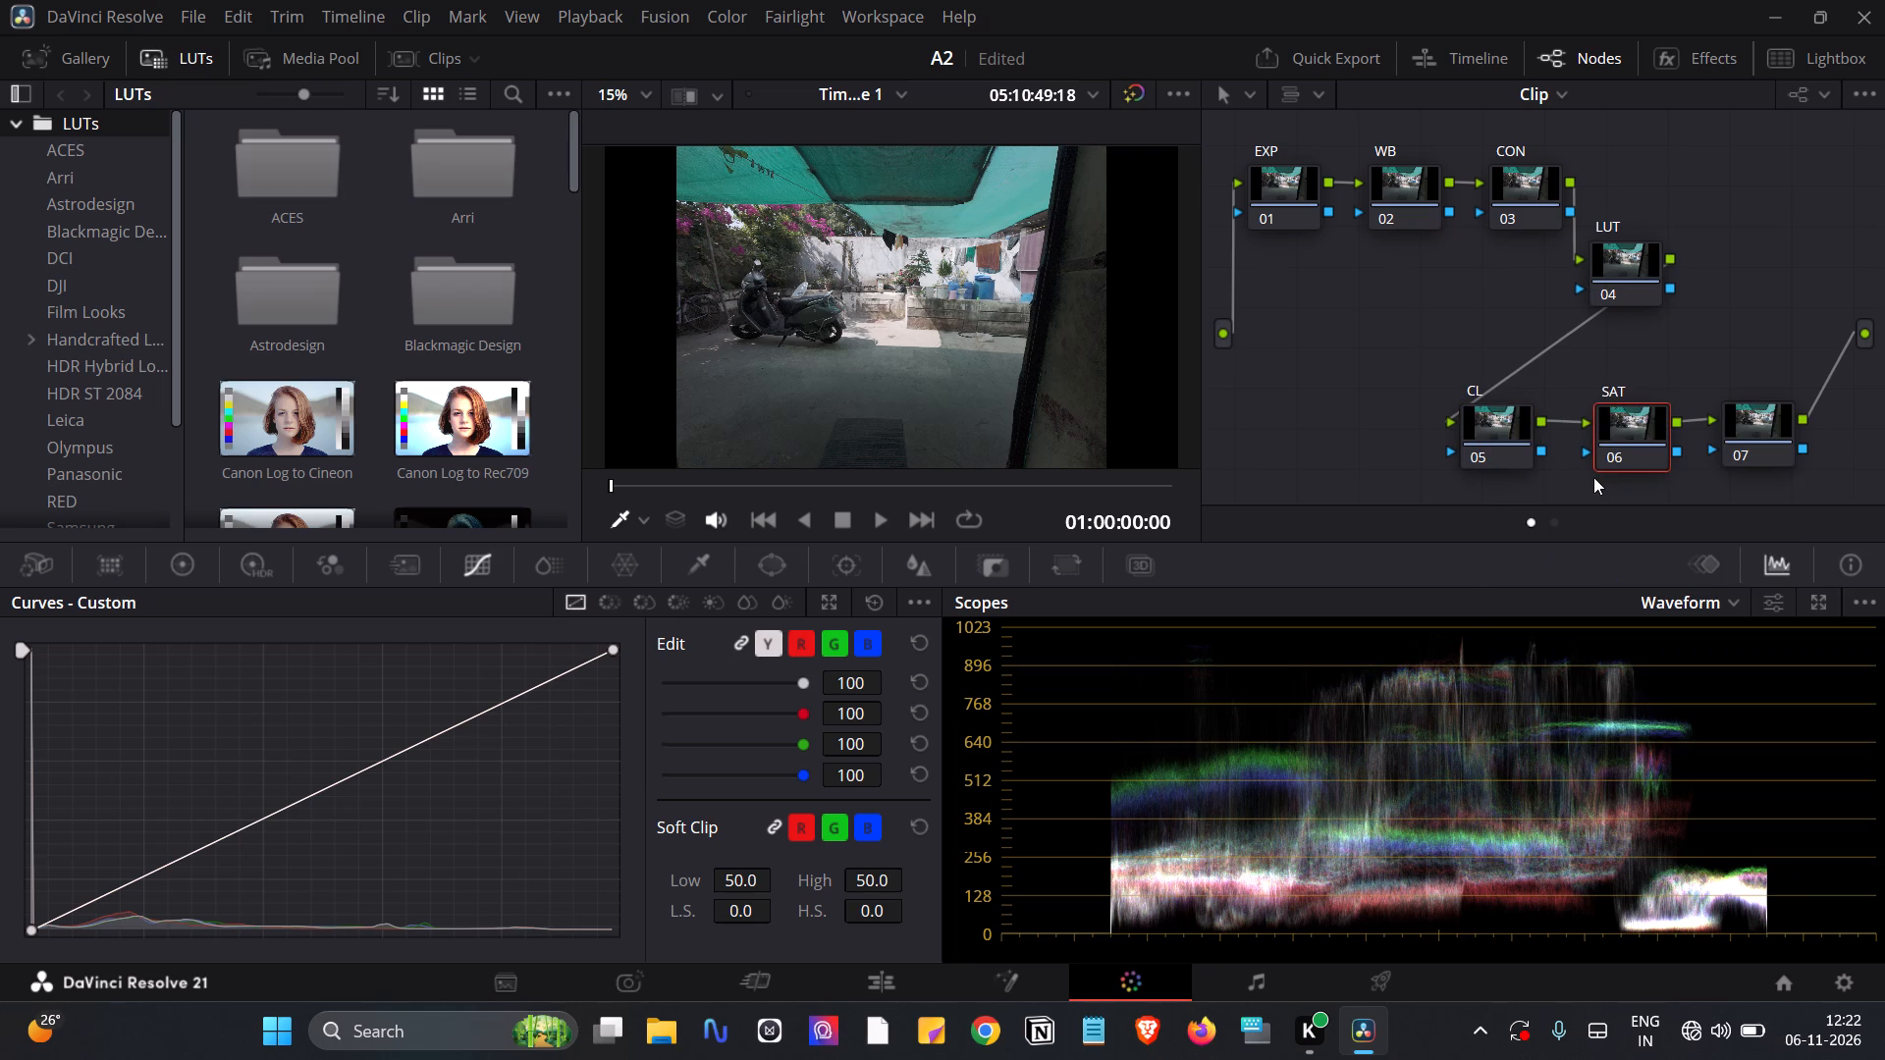
Label node 07 as CS.
left_click(1760, 427)
right_click(1760, 427)
left_click(1646, 474)
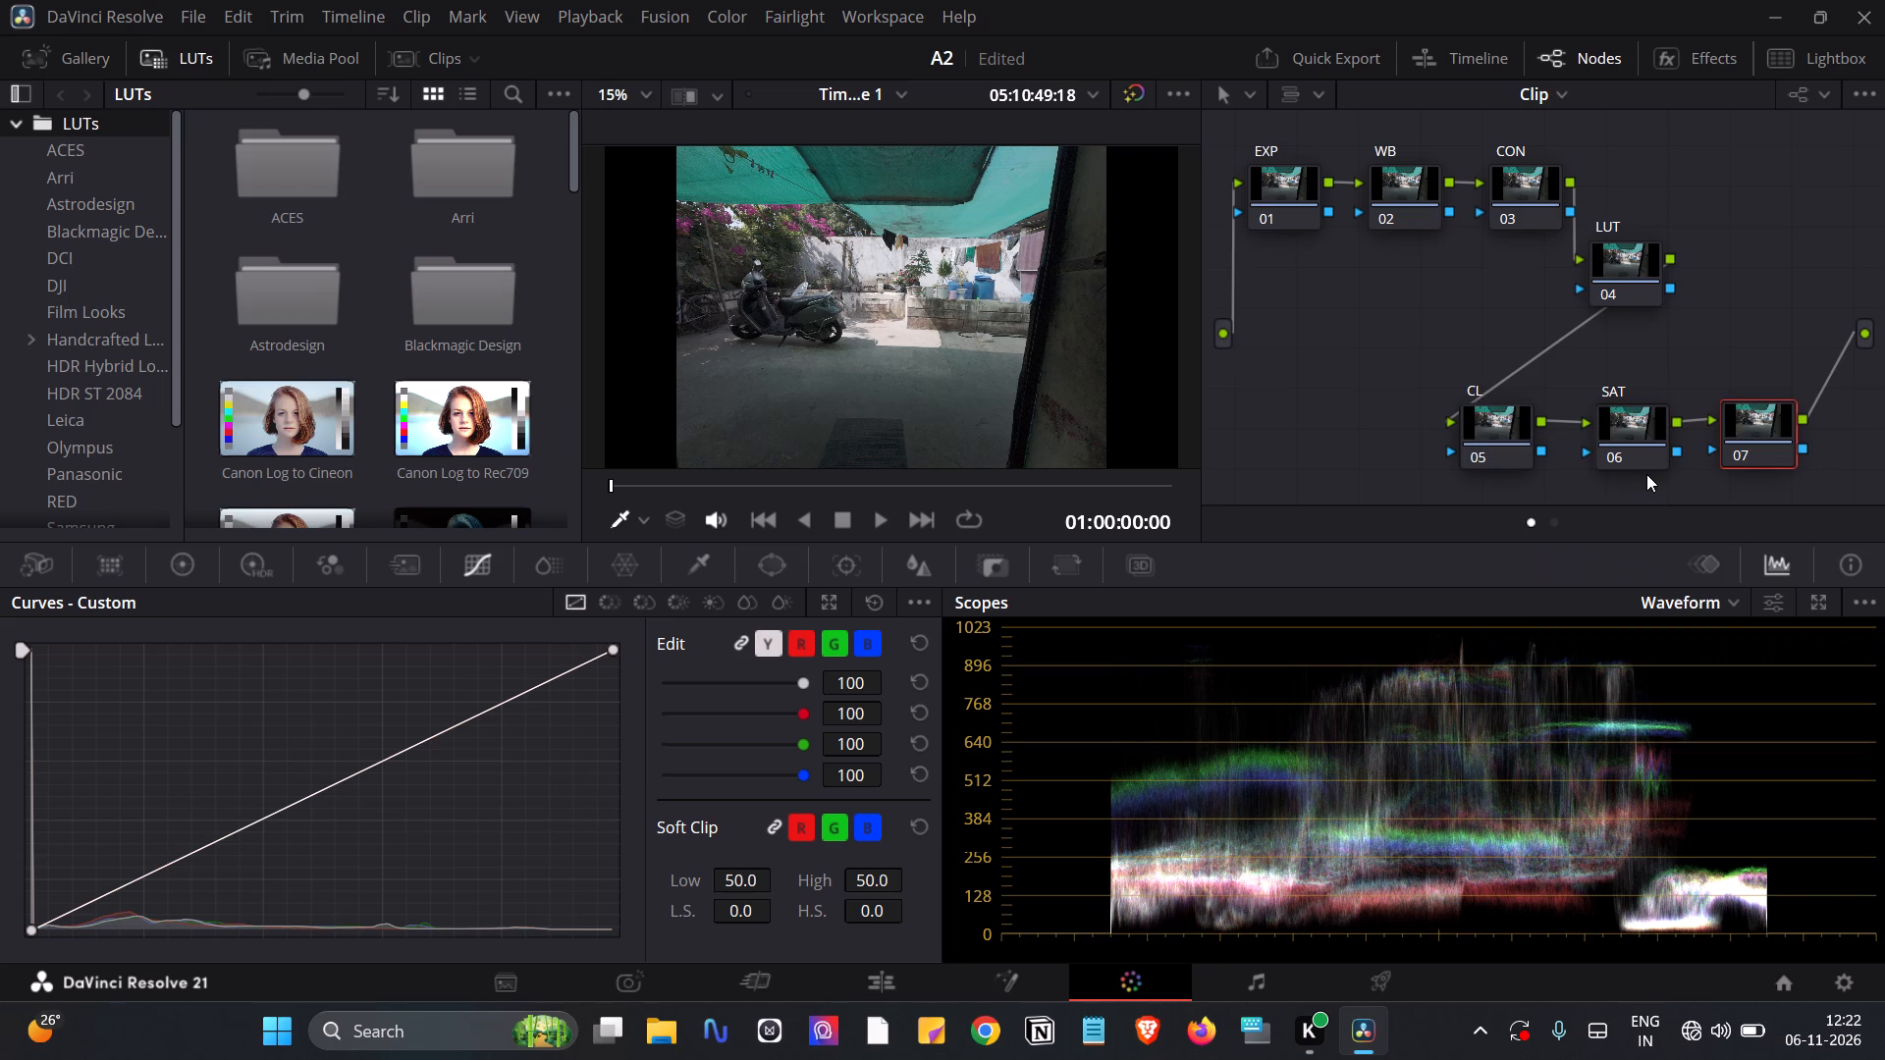
type("CS")
key("Return")
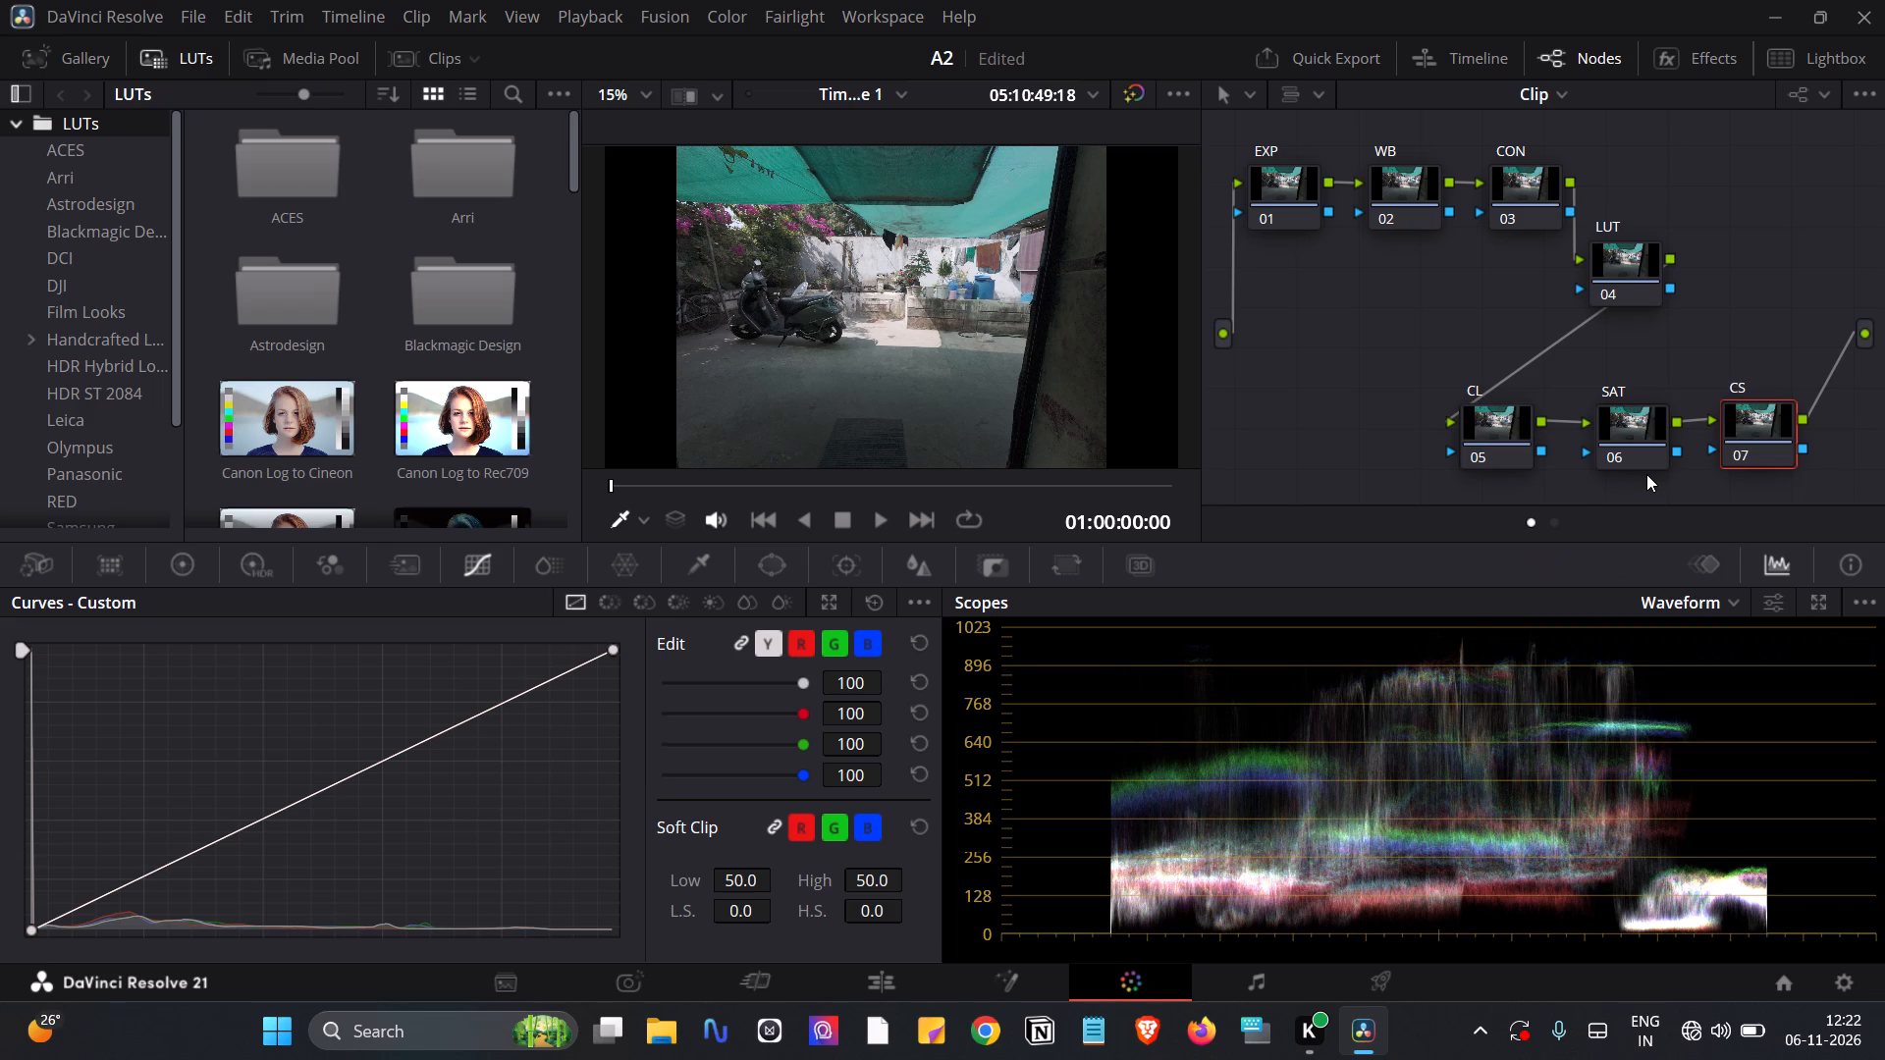
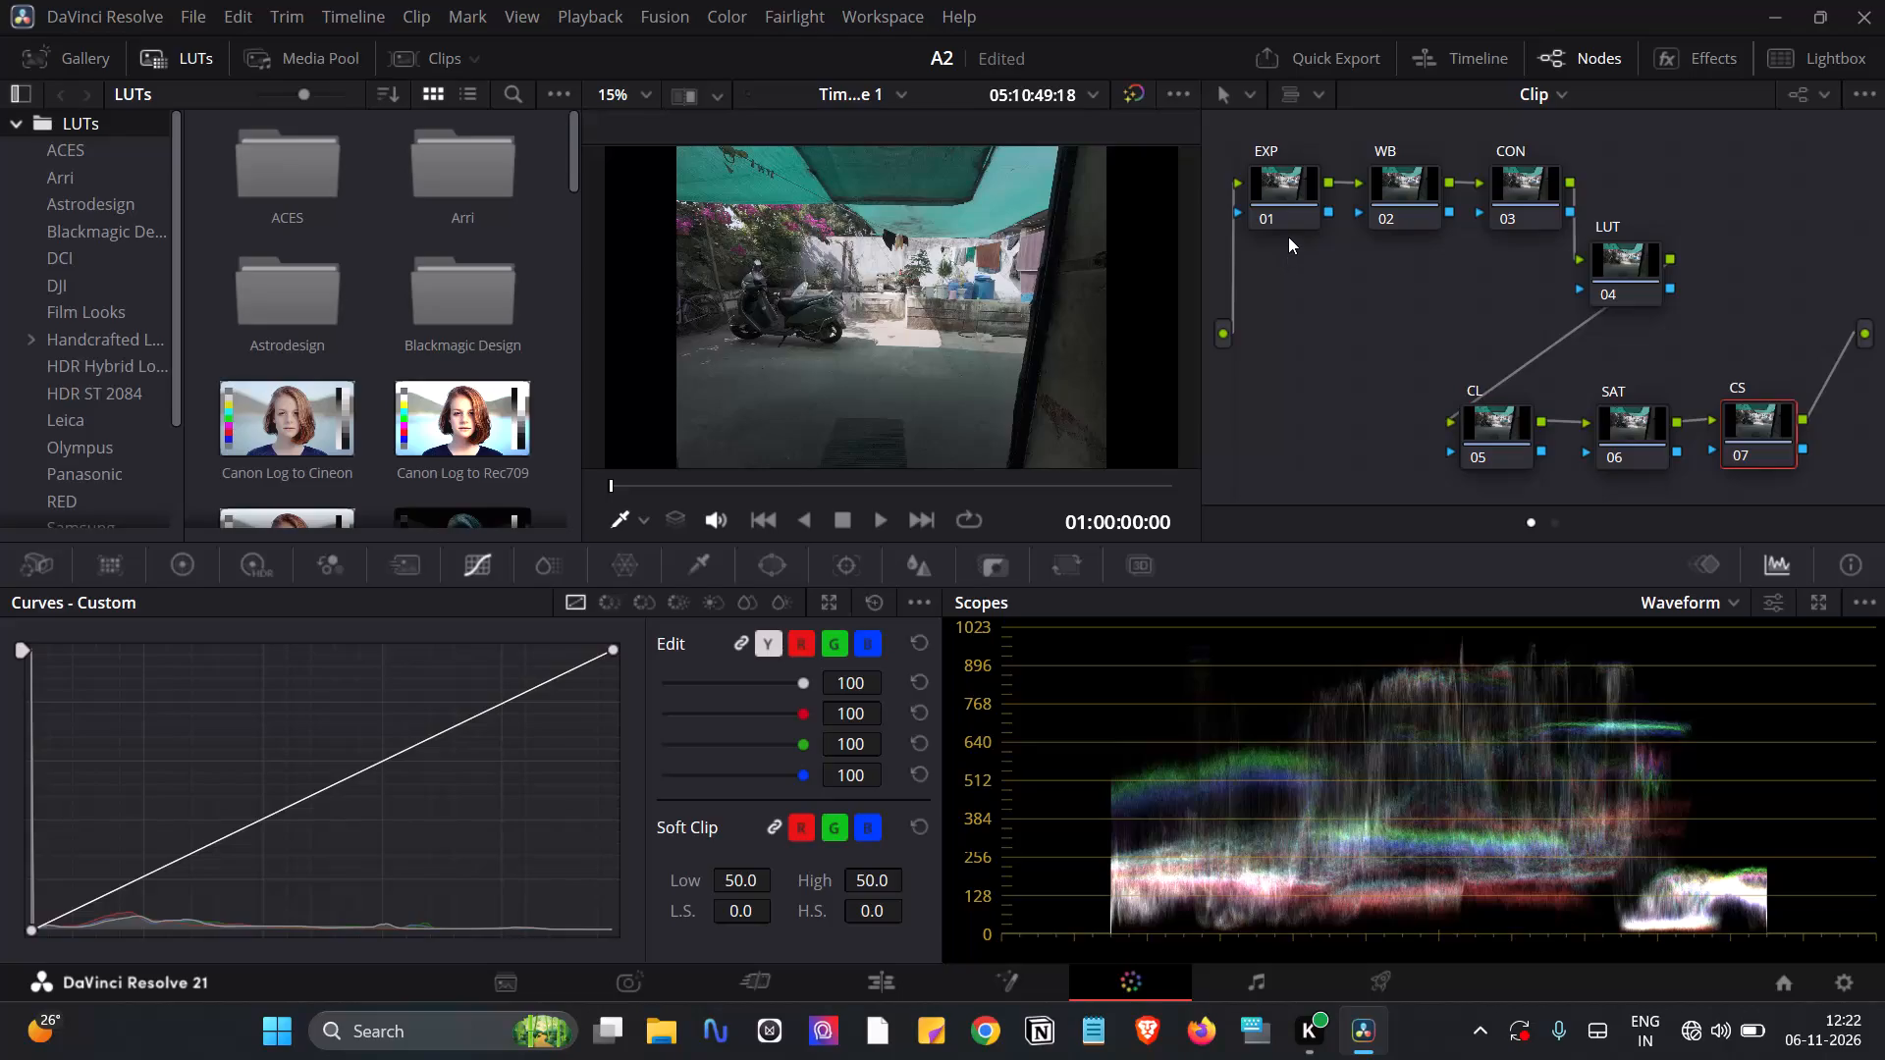
Show the primaries color wheels for the EXP node, close the LUT browser, and select the WB node.
left_click(1276, 186)
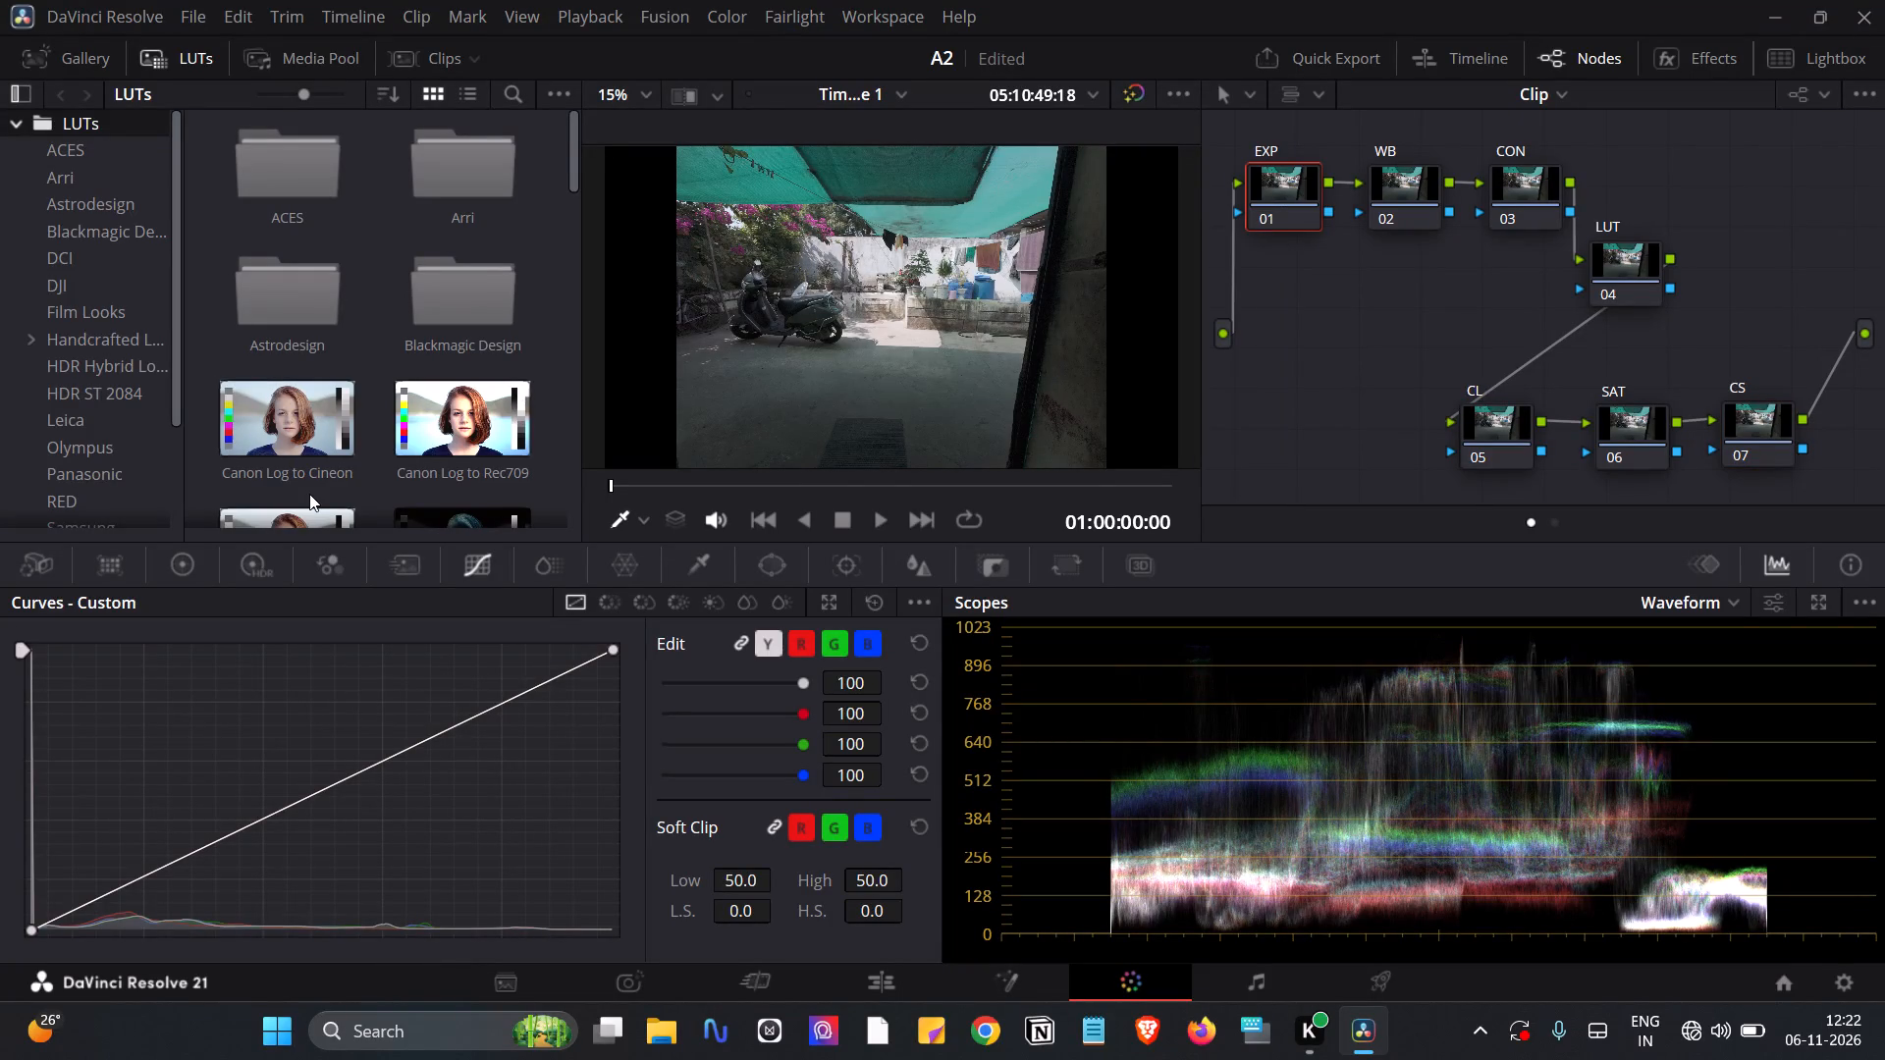
left_click(168, 564)
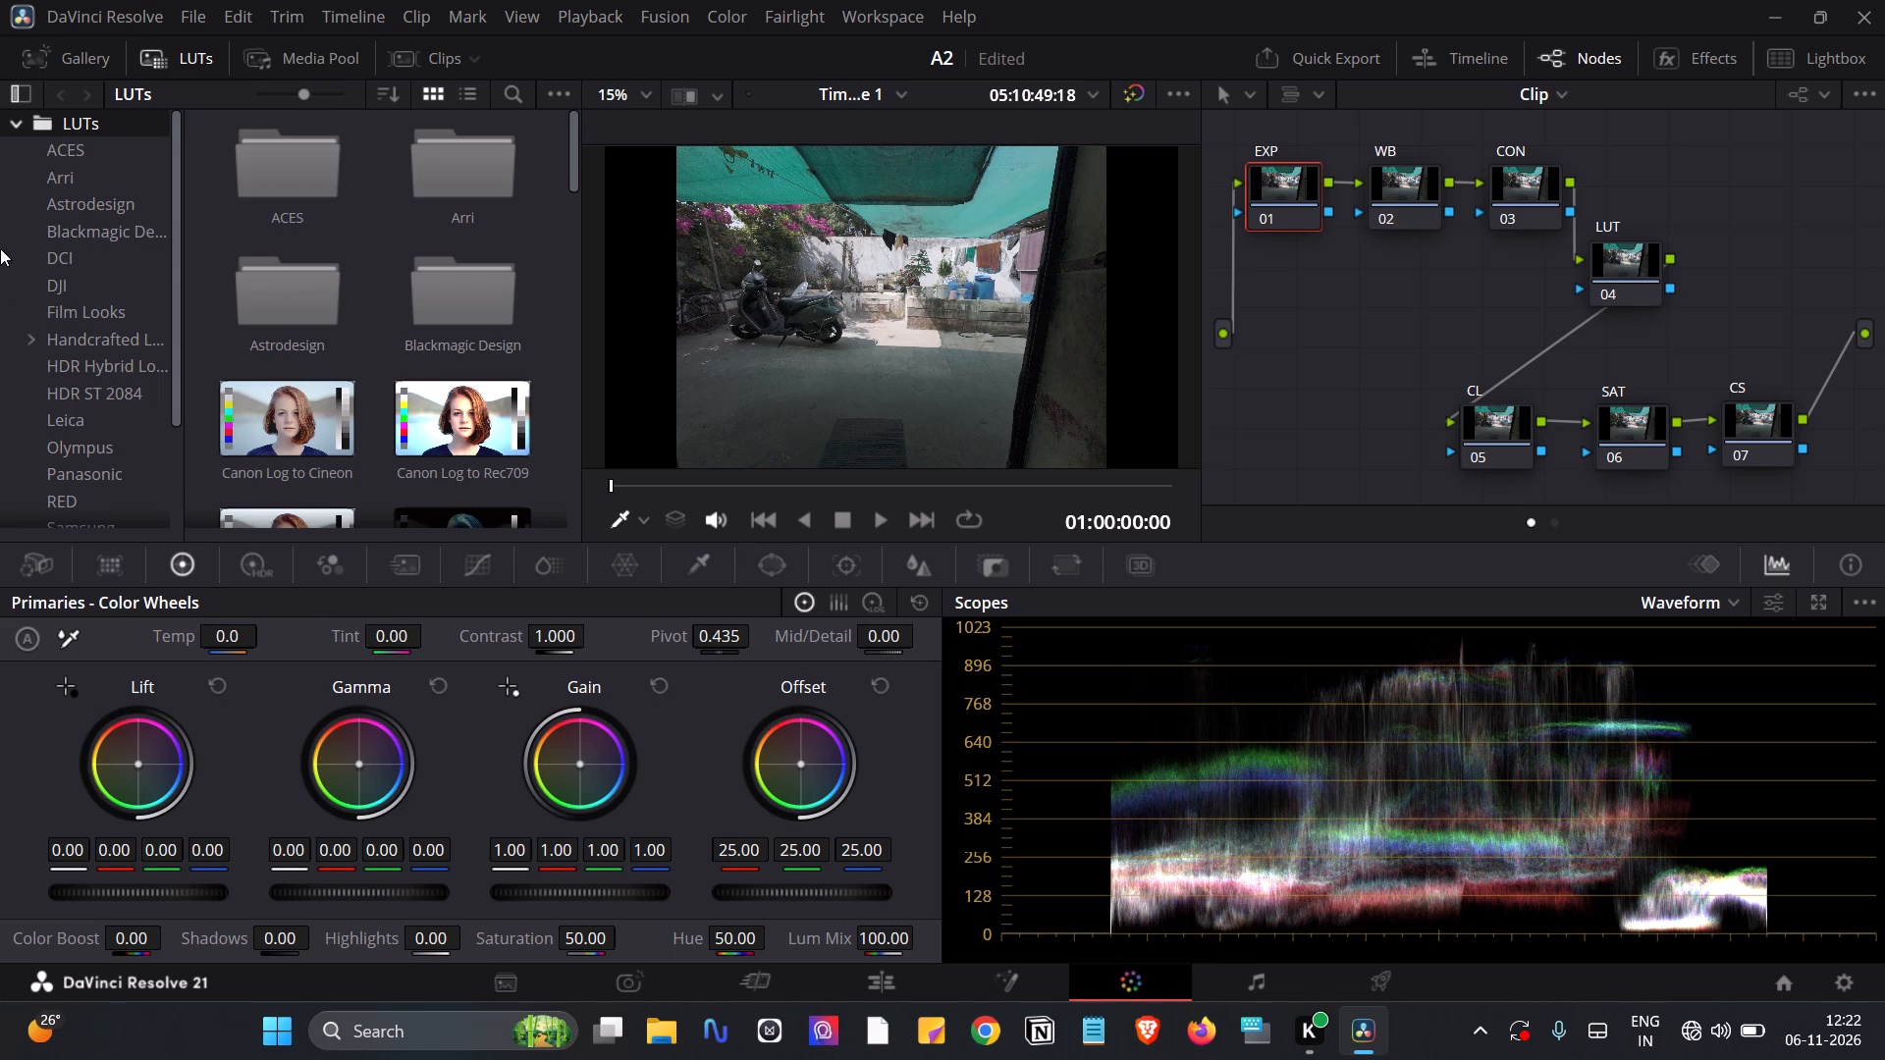
left_click(177, 67)
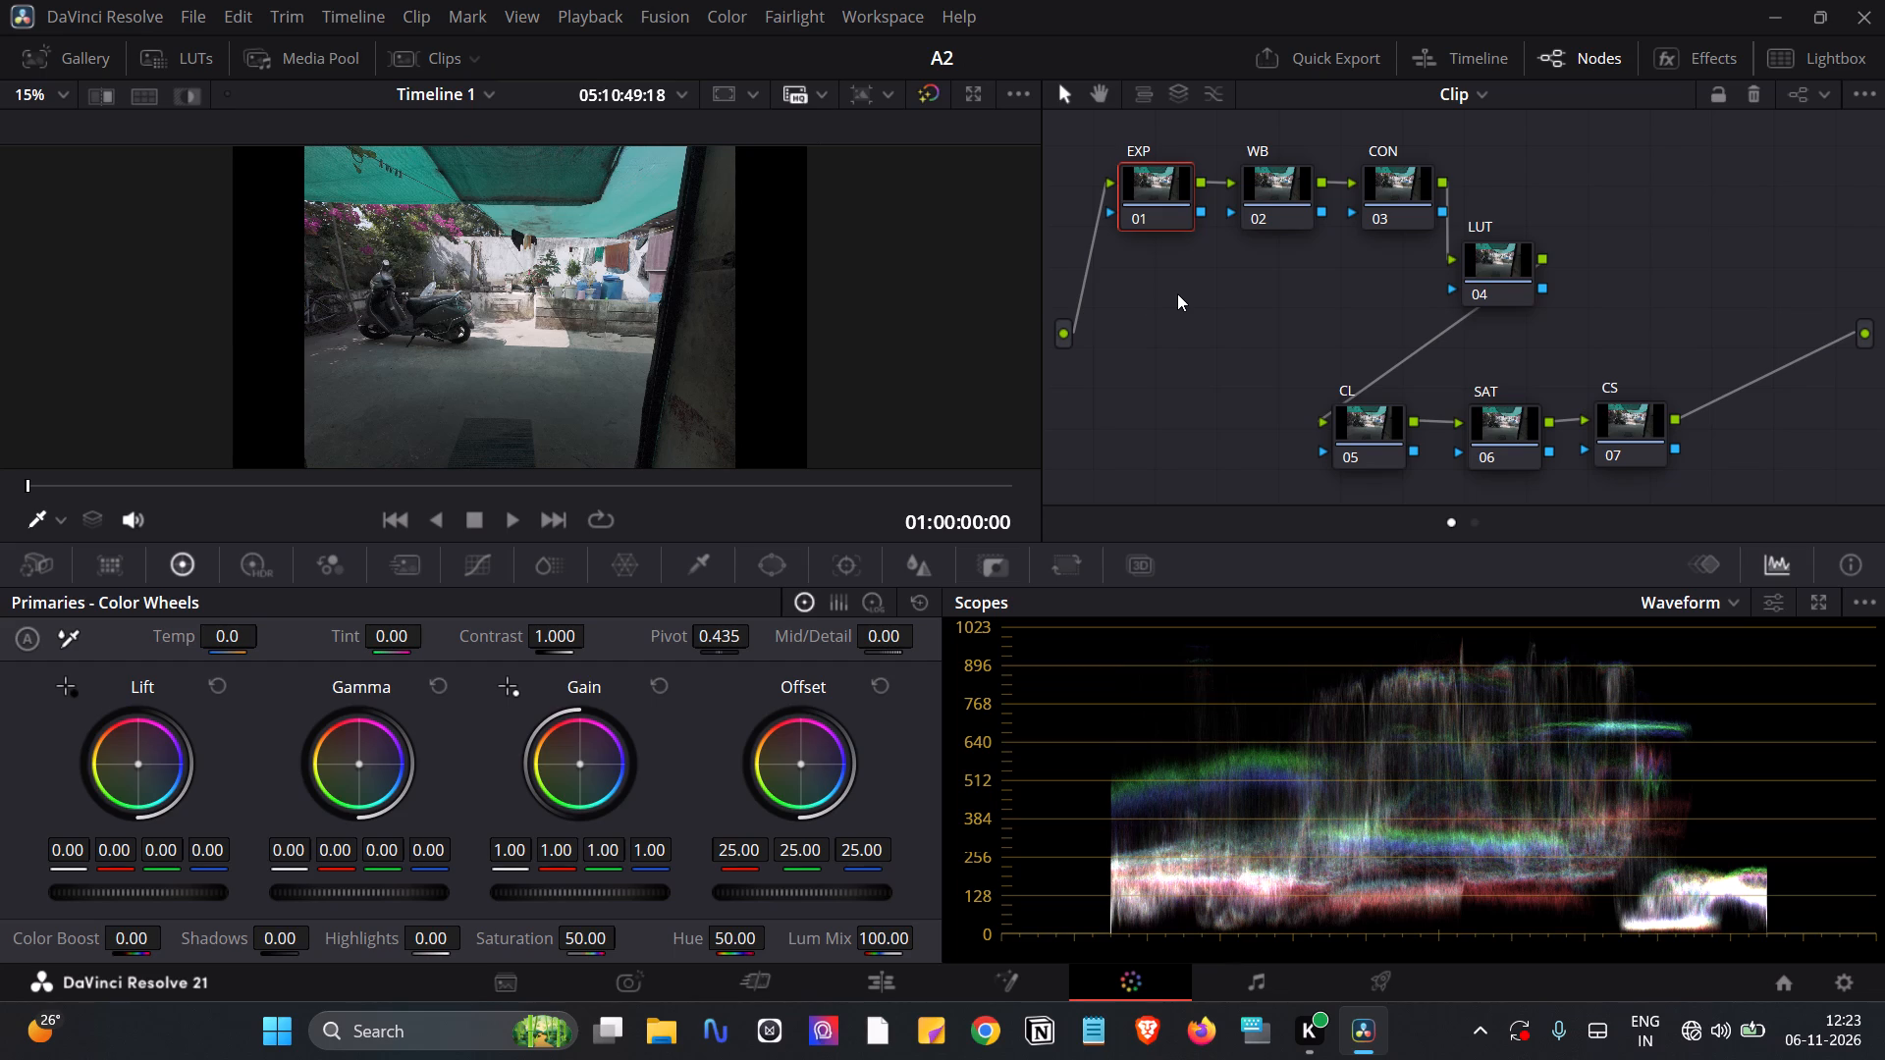
left_click(1274, 204)
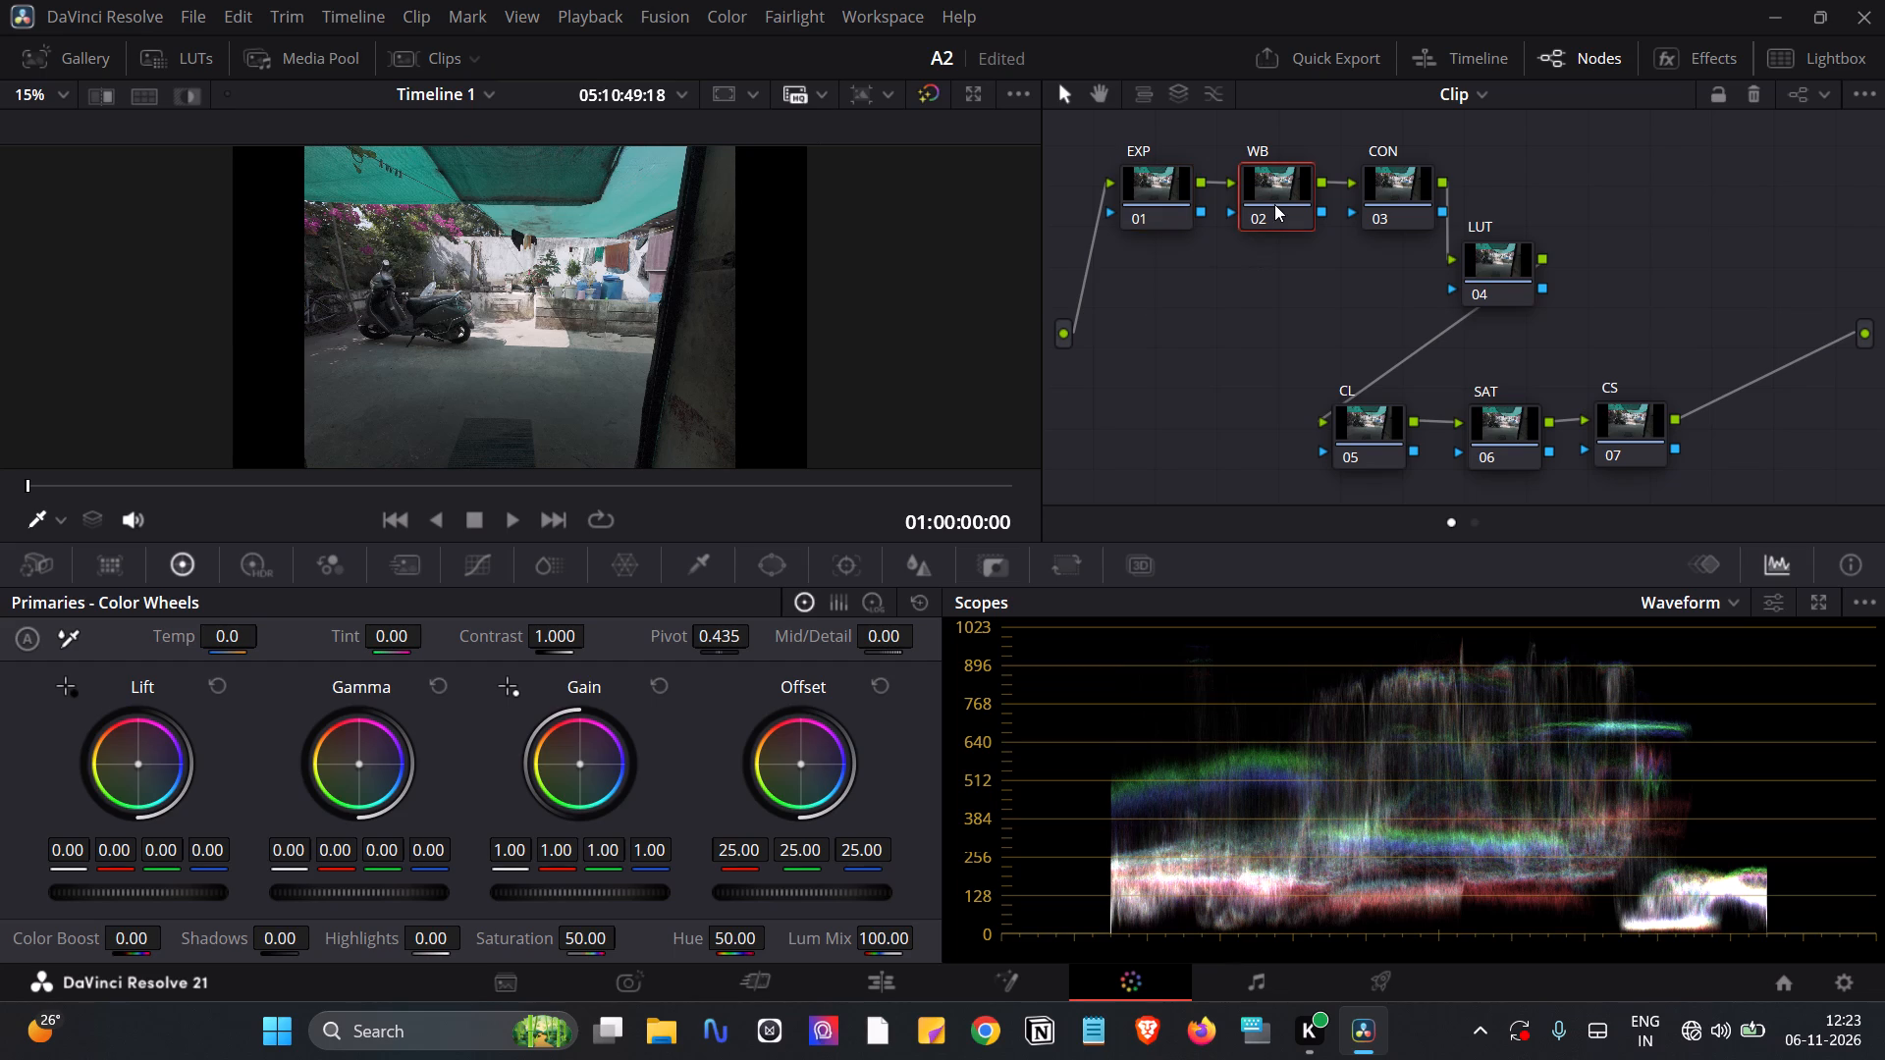
Set the display brightness to about the middle of its range in the system quick settings.
left_click(1746, 1048)
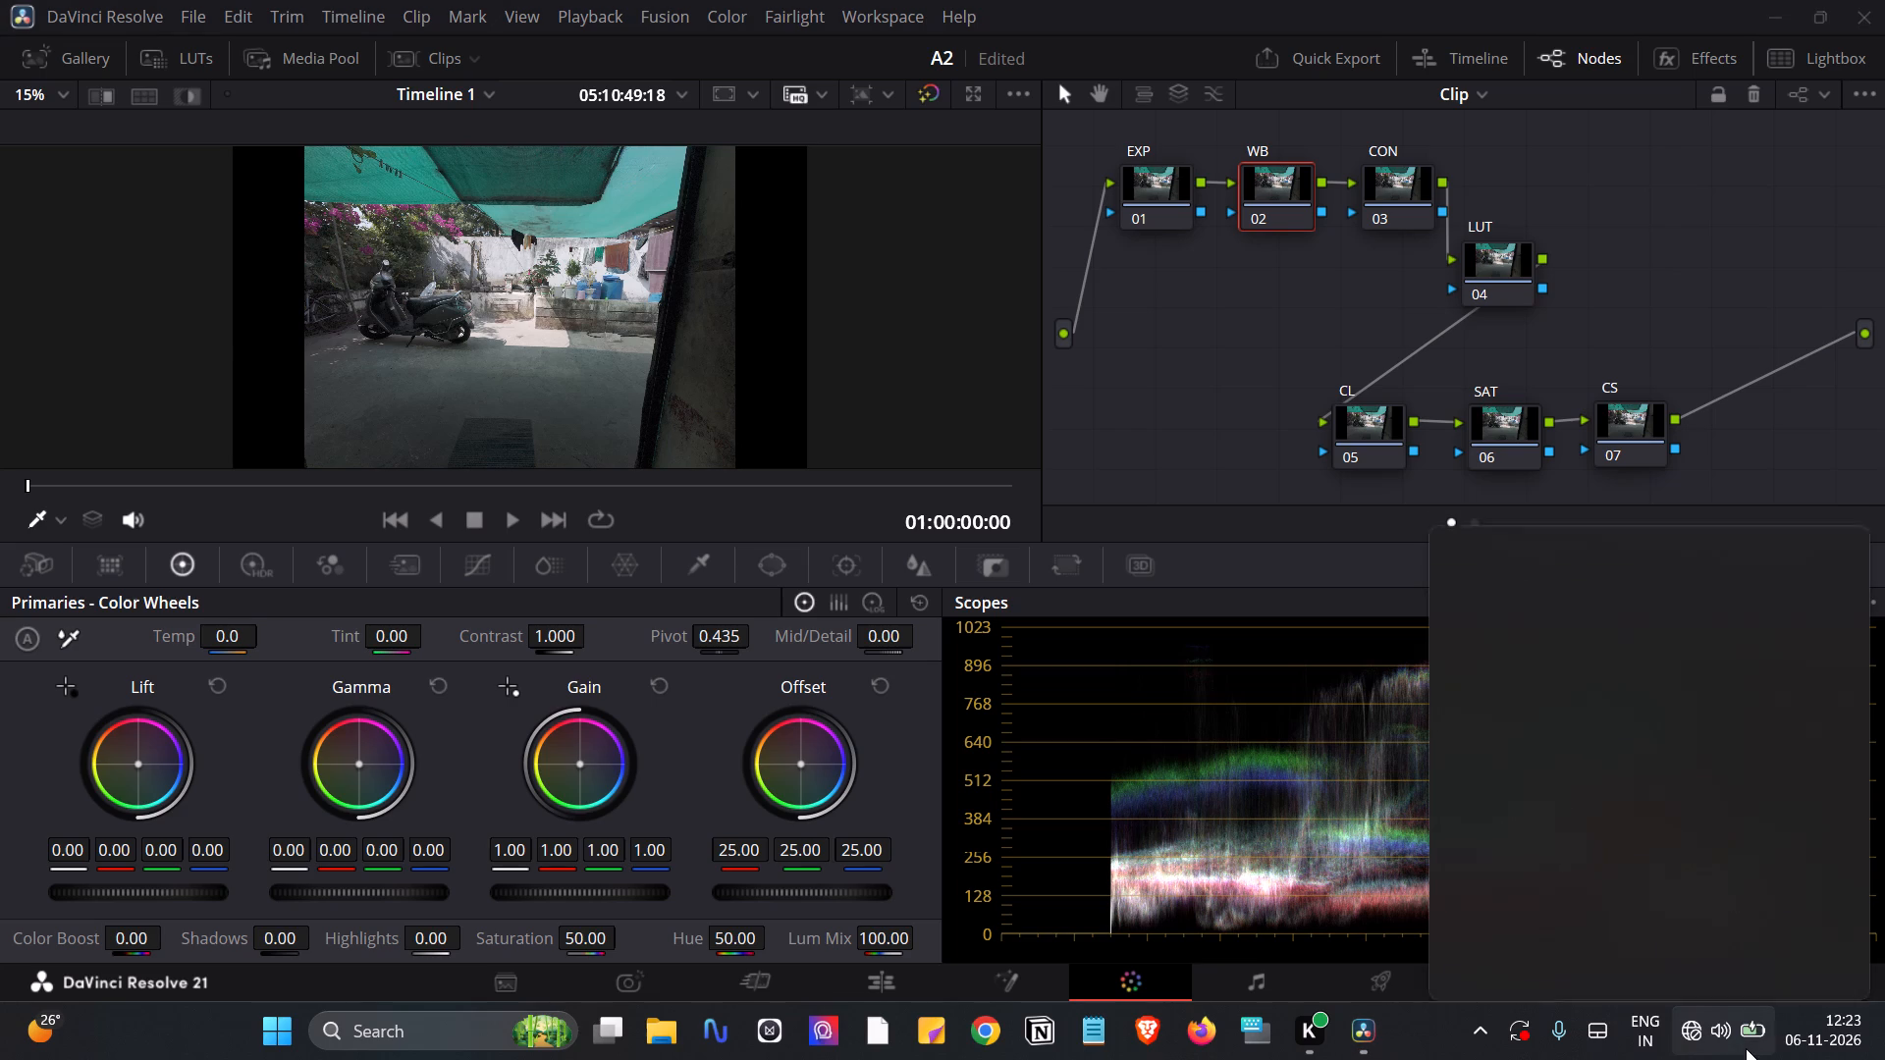
left_click(1657, 826)
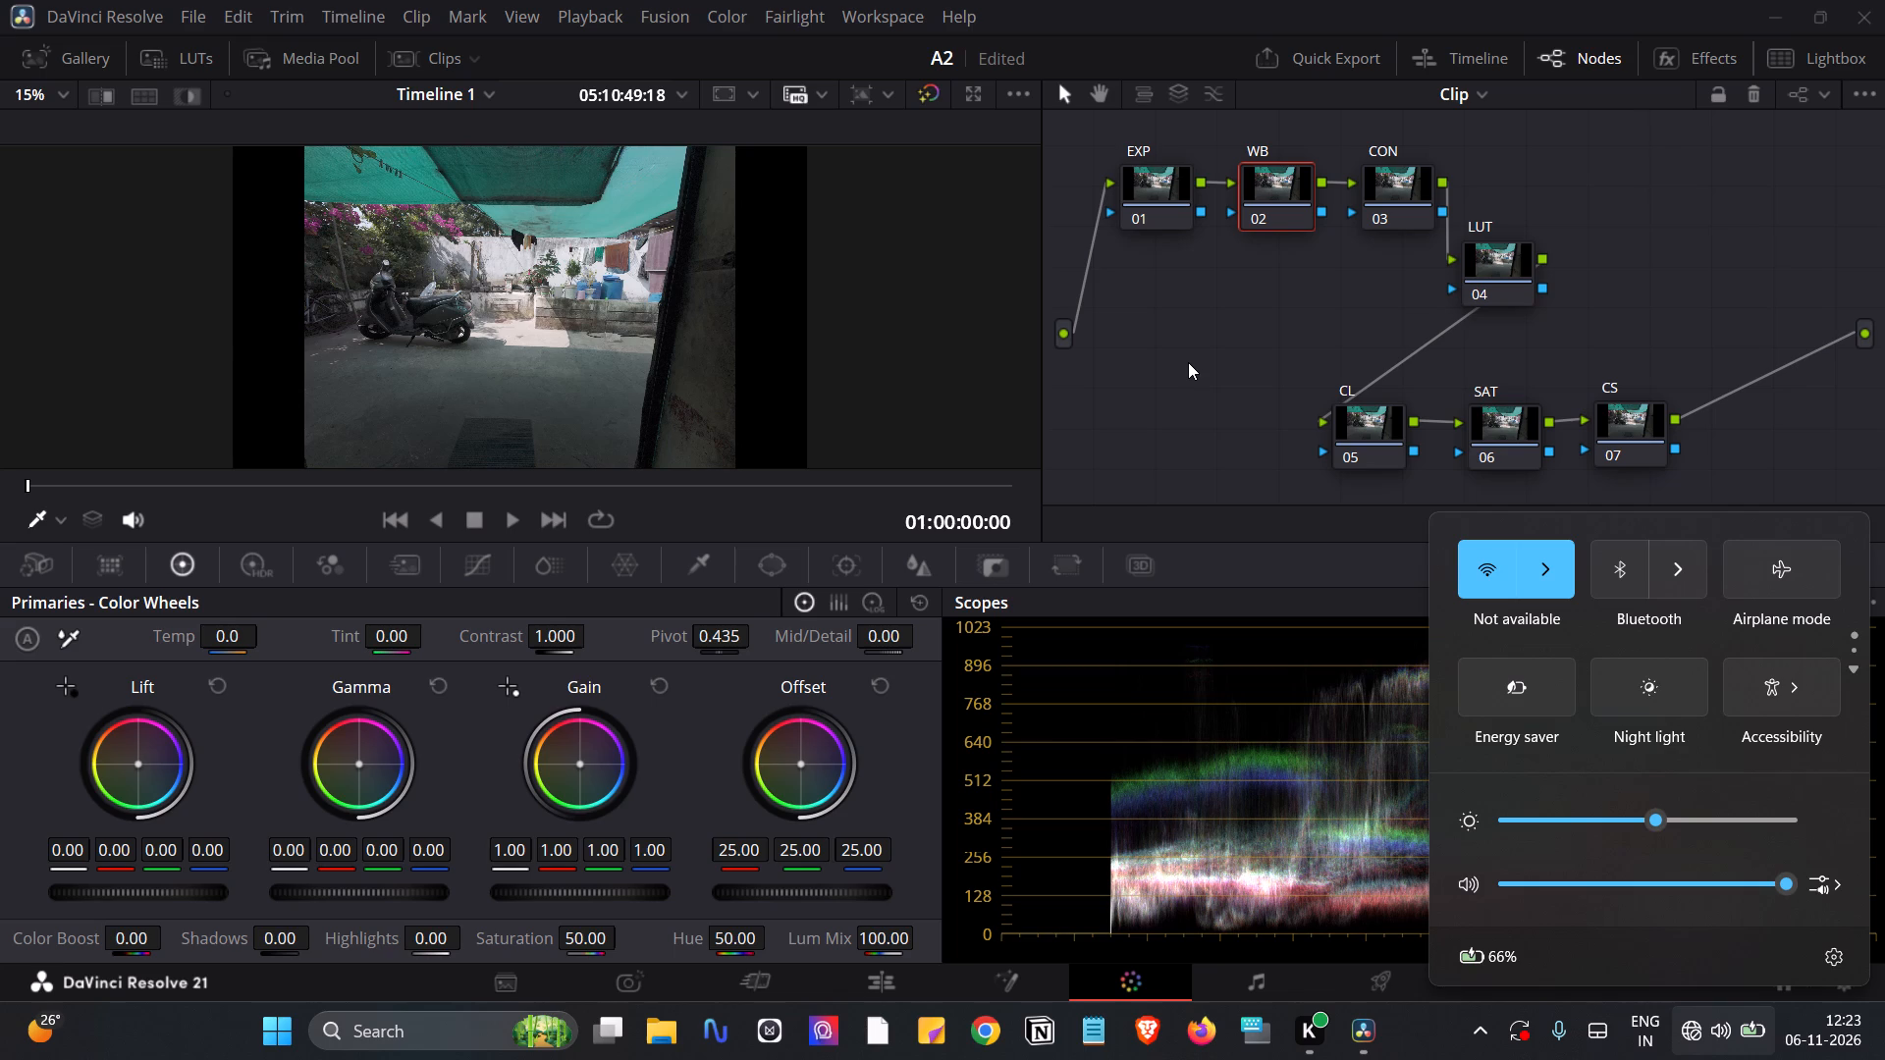
Apply the DJI OSMO Action 4 D-Log M to Rec.709 V1 LUT to the LUT node.
left_click(1513, 250)
right_click(1513, 250)
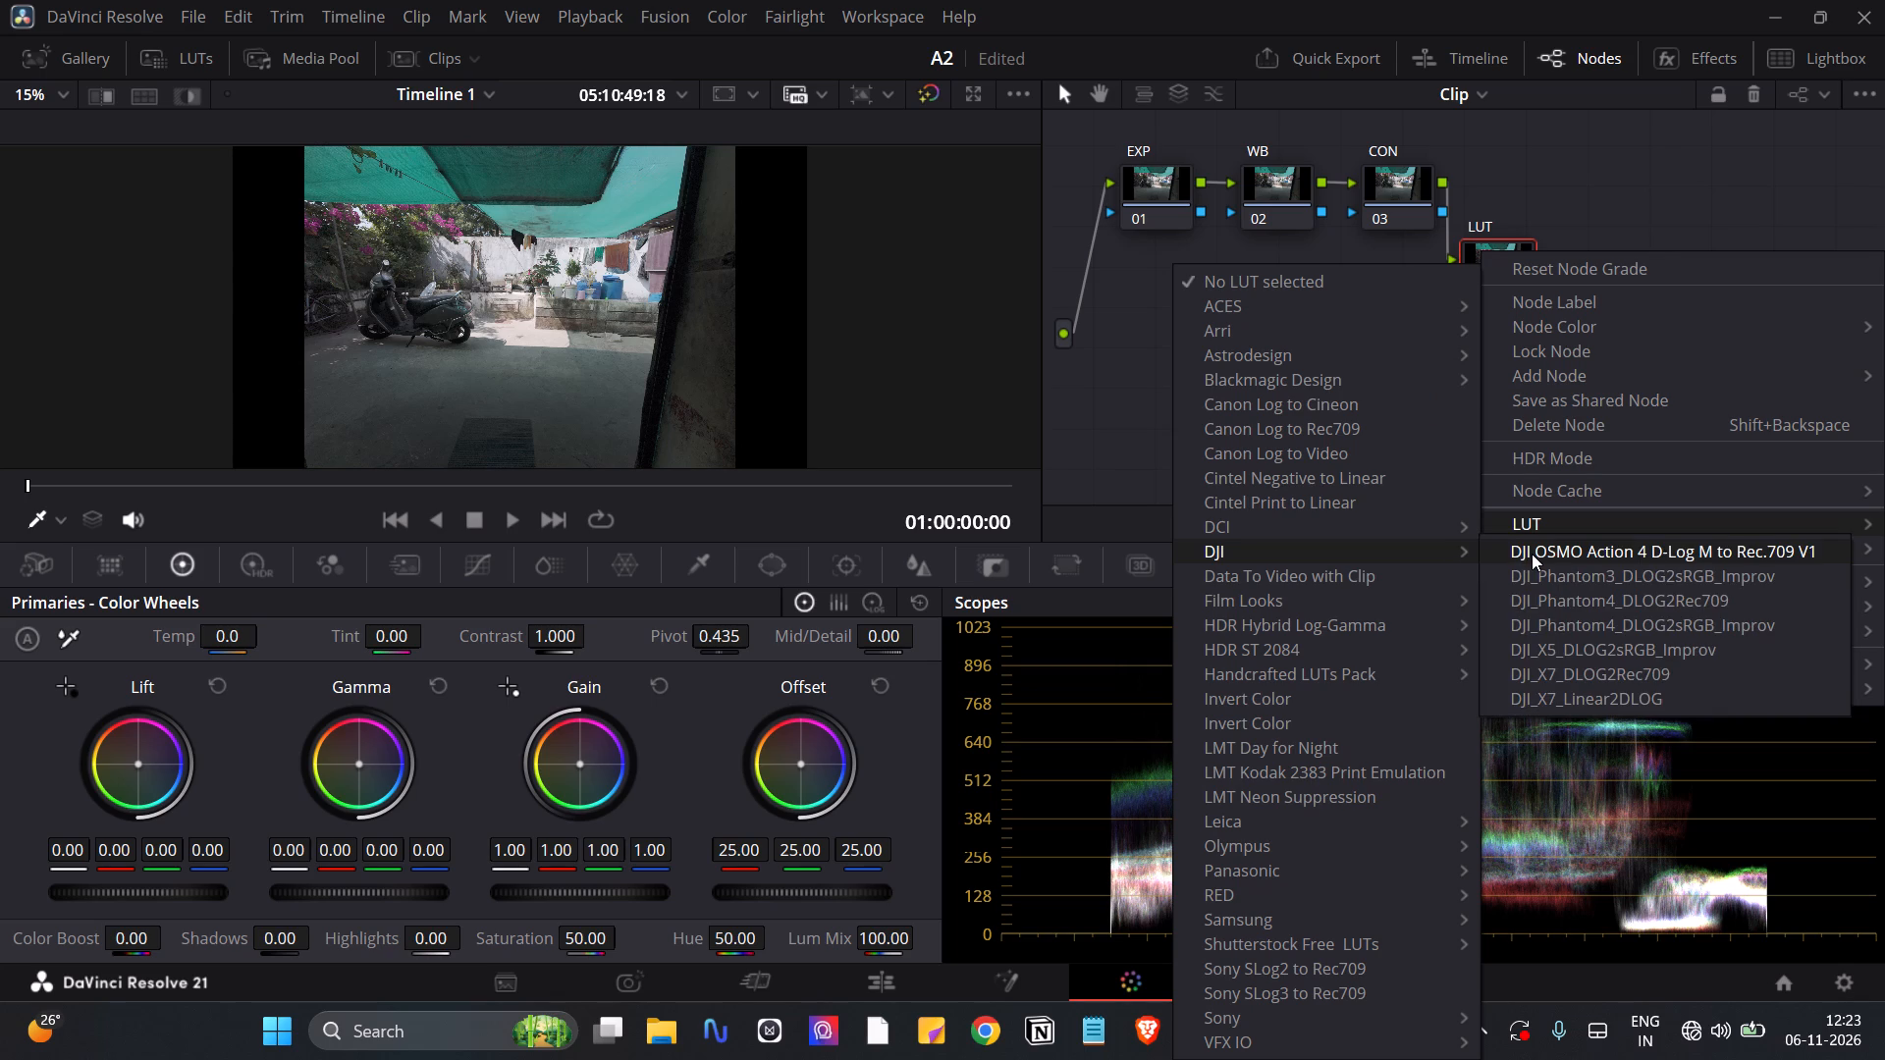
left_click(1532, 554)
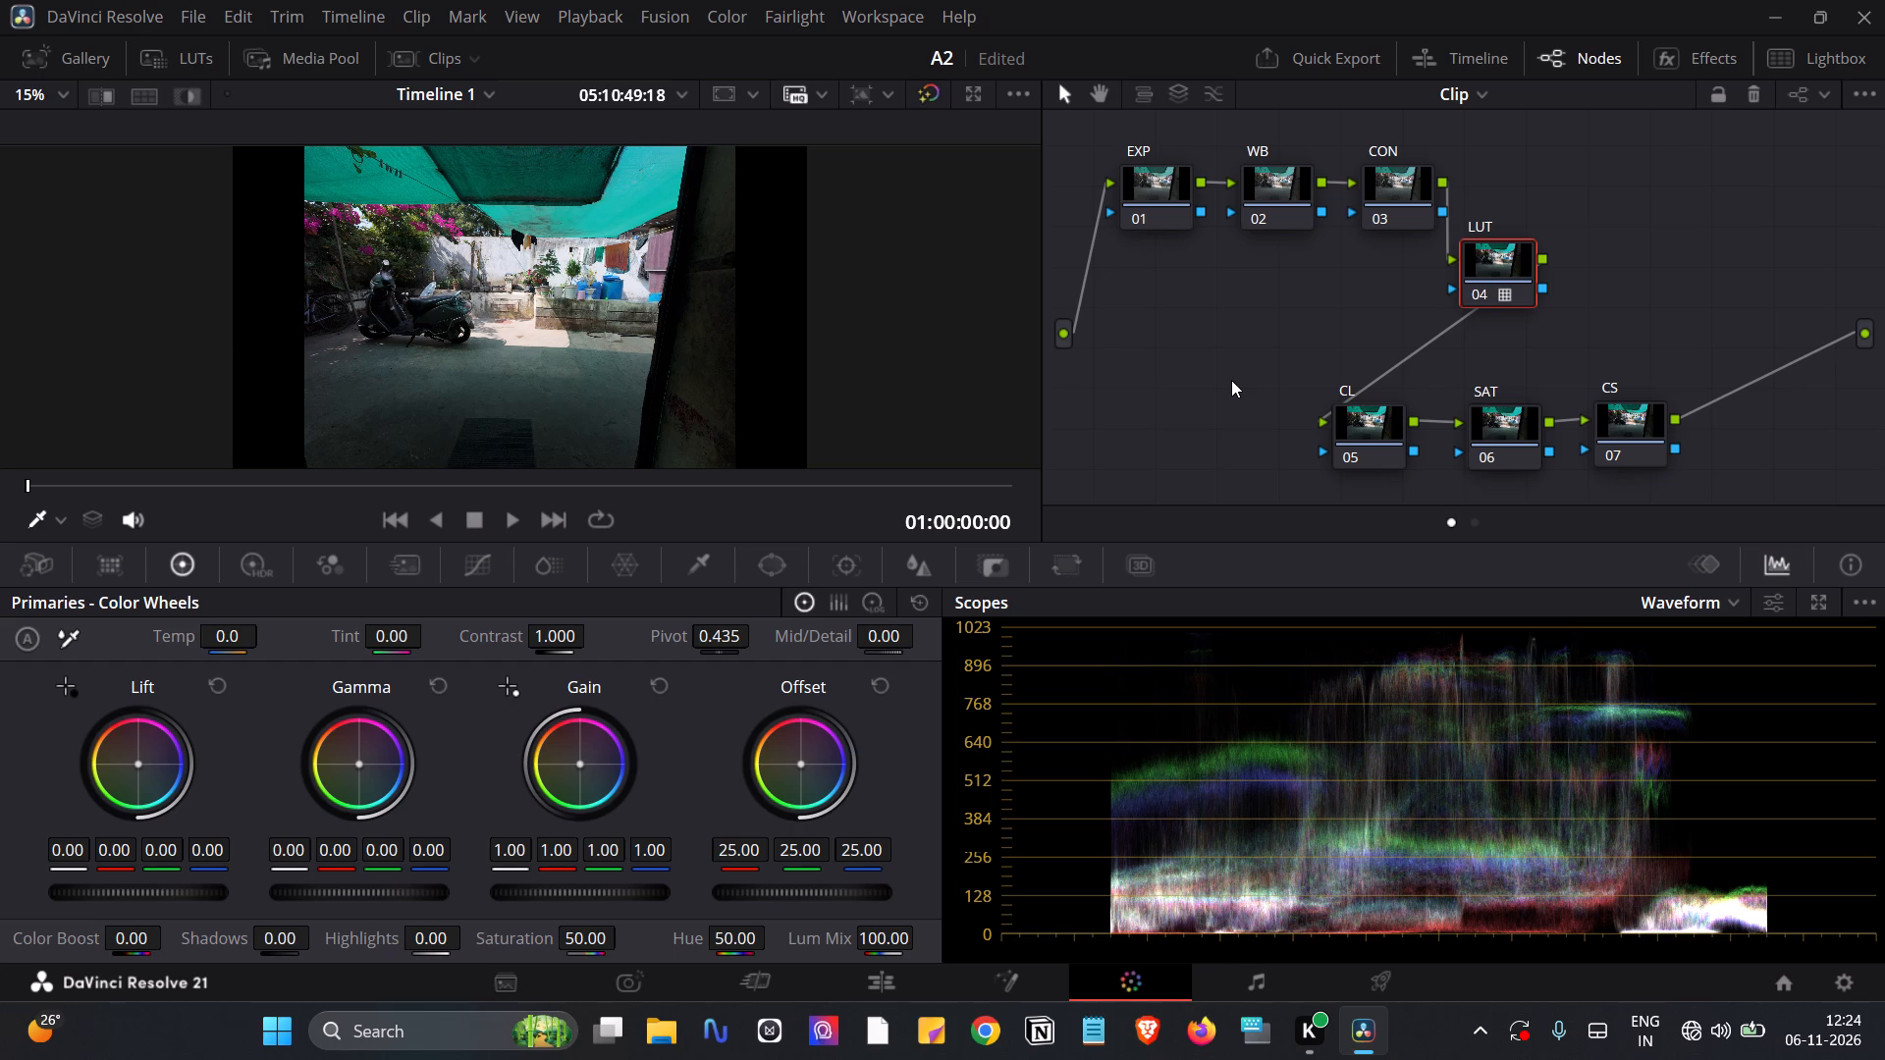
Disable the LUT node to compare the image without the conversion LUT.
left_click(1482, 224)
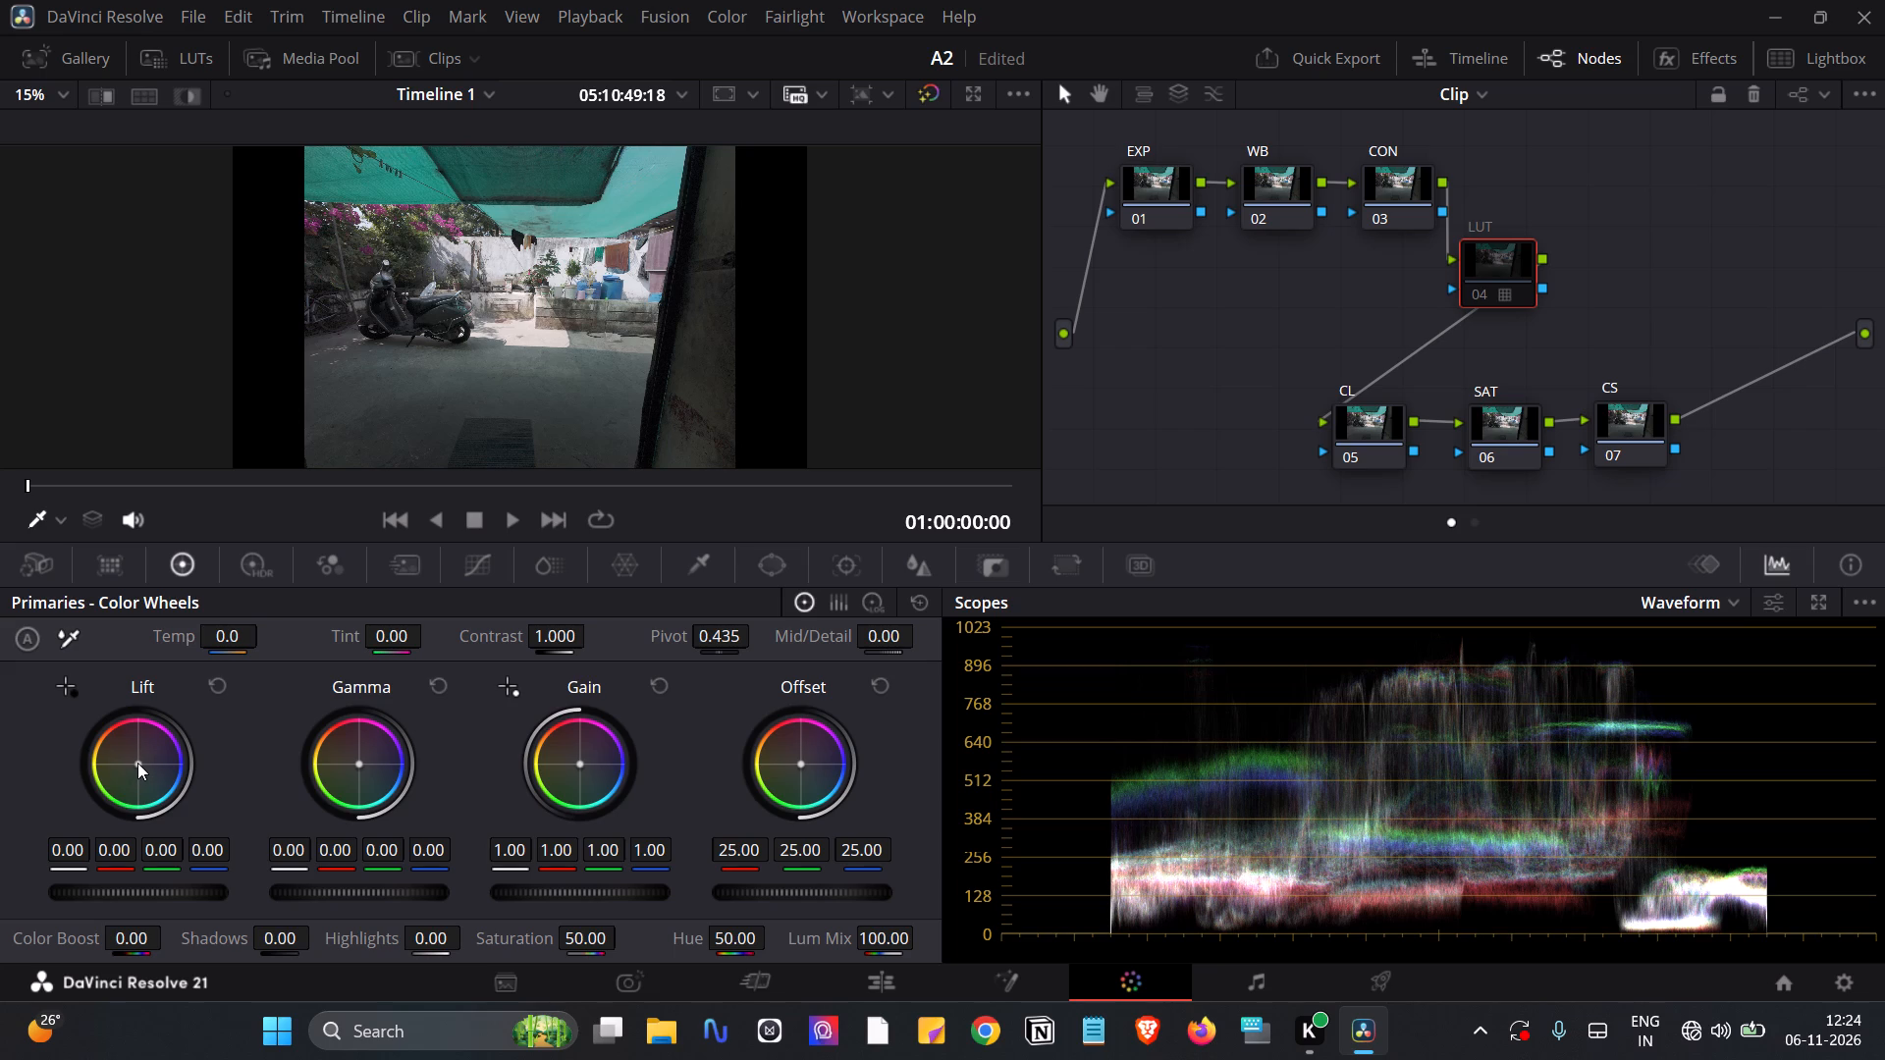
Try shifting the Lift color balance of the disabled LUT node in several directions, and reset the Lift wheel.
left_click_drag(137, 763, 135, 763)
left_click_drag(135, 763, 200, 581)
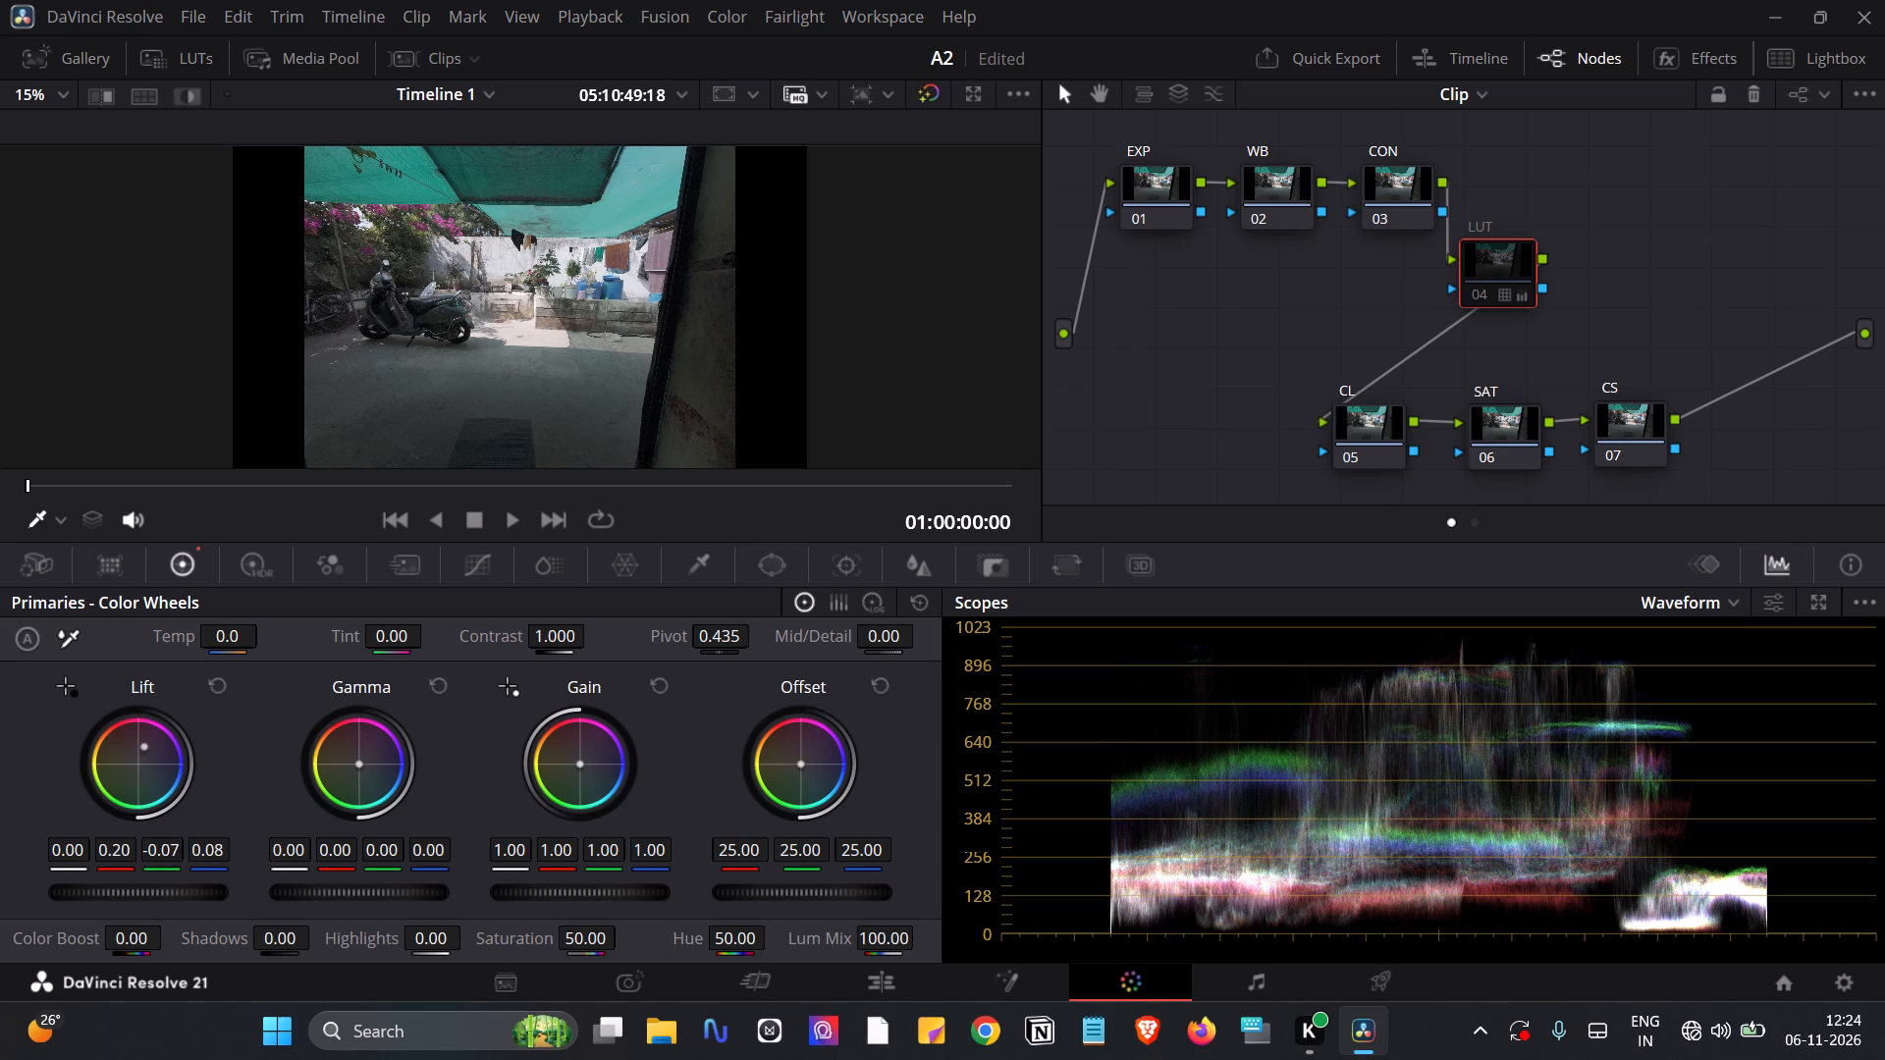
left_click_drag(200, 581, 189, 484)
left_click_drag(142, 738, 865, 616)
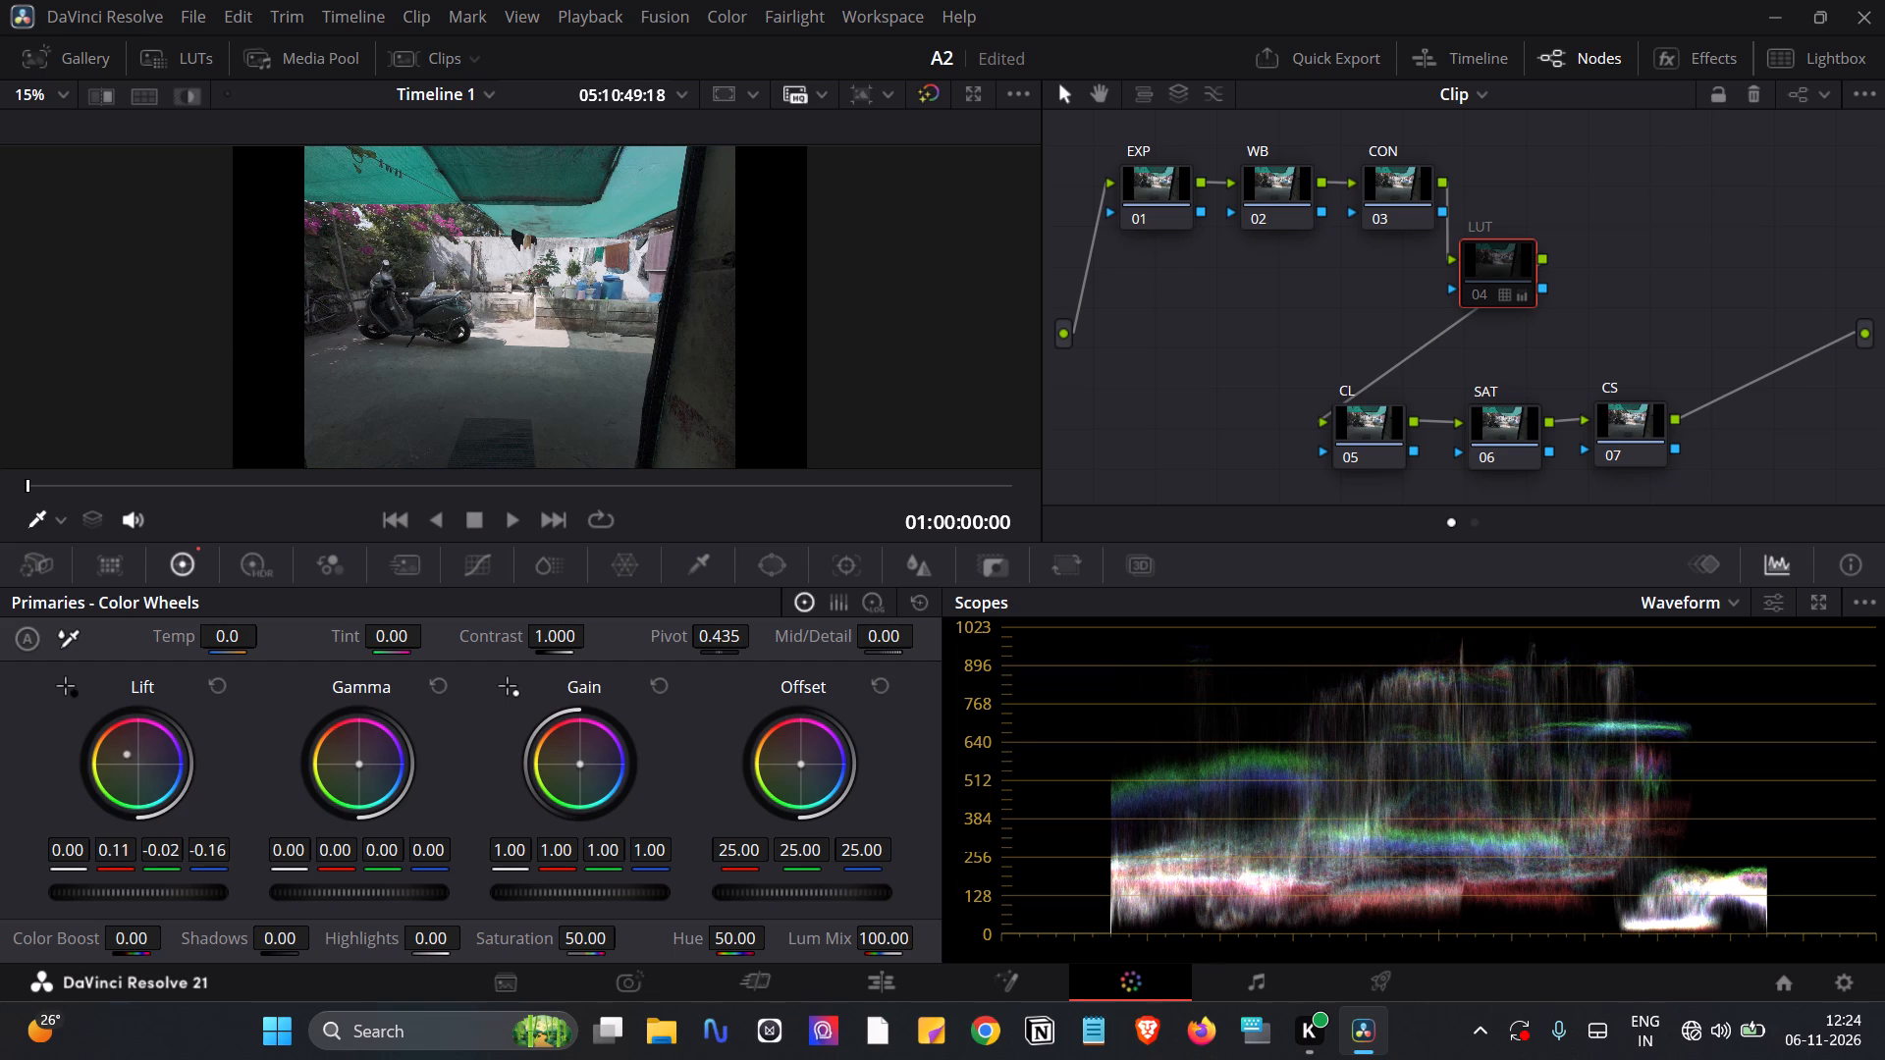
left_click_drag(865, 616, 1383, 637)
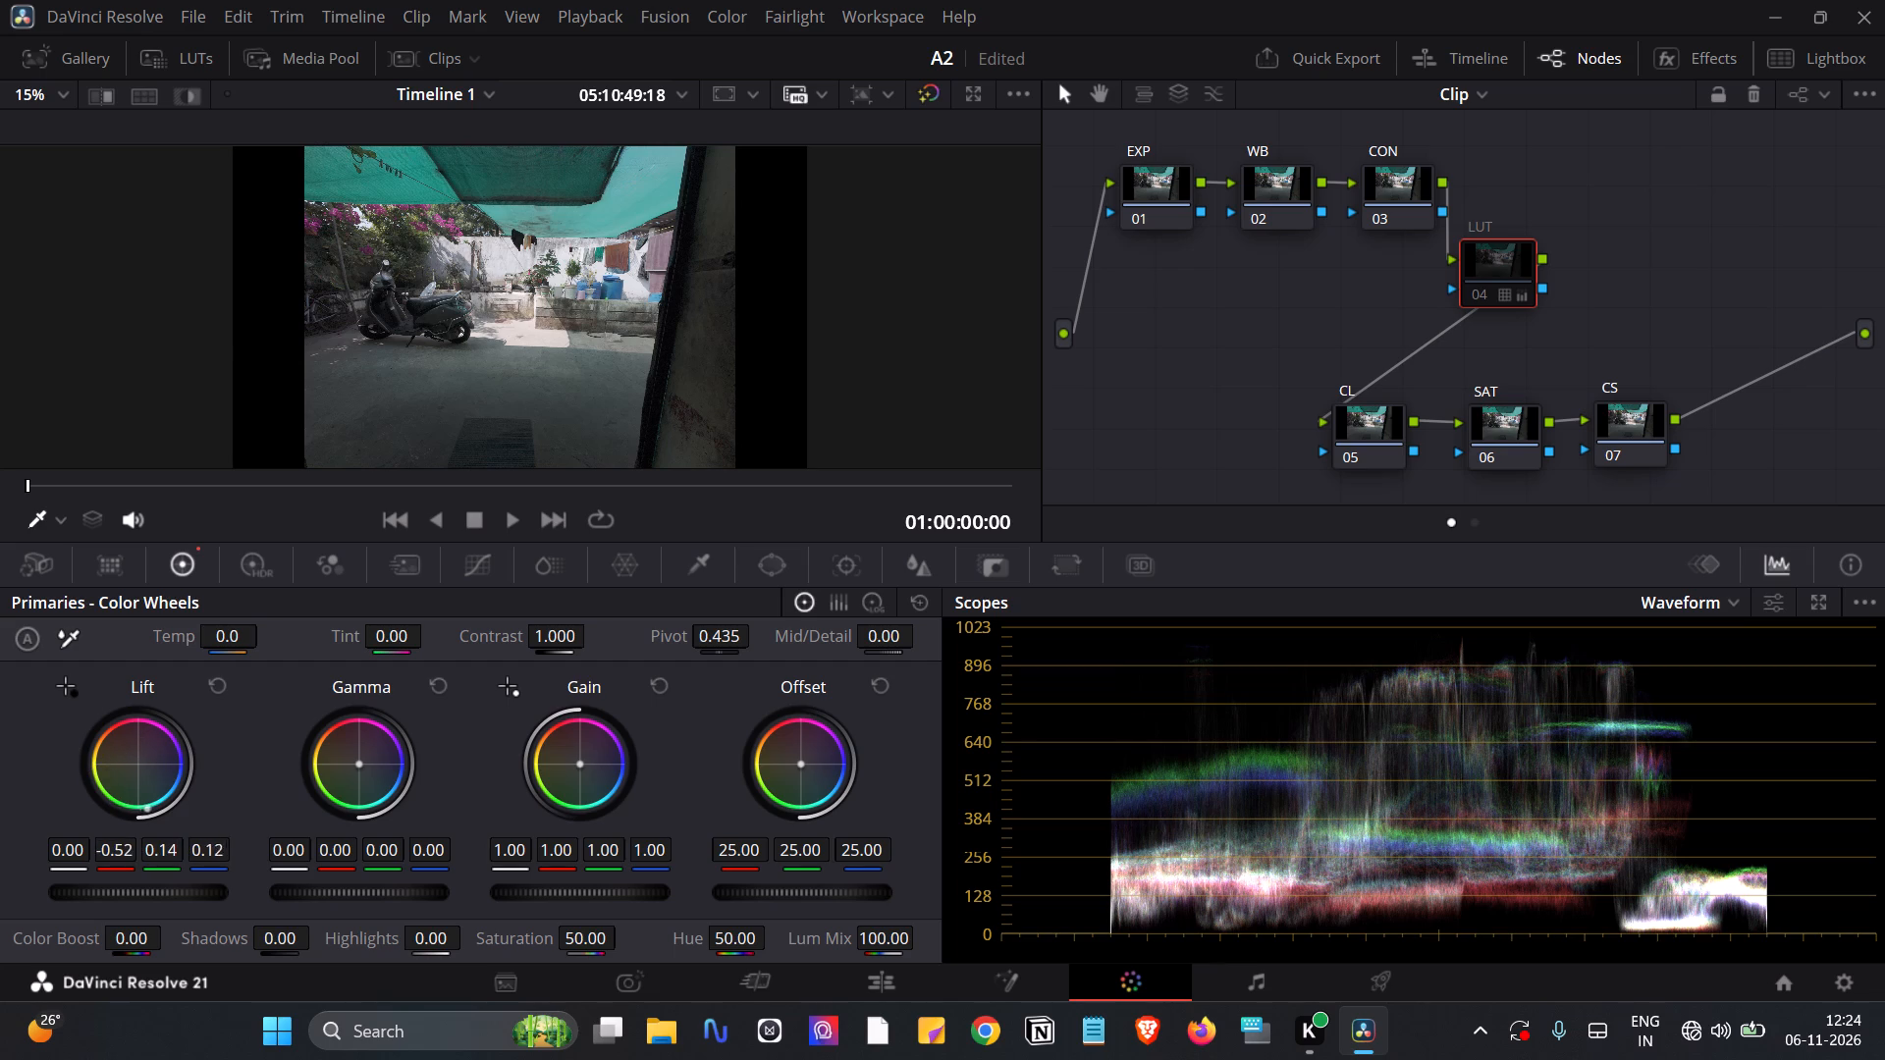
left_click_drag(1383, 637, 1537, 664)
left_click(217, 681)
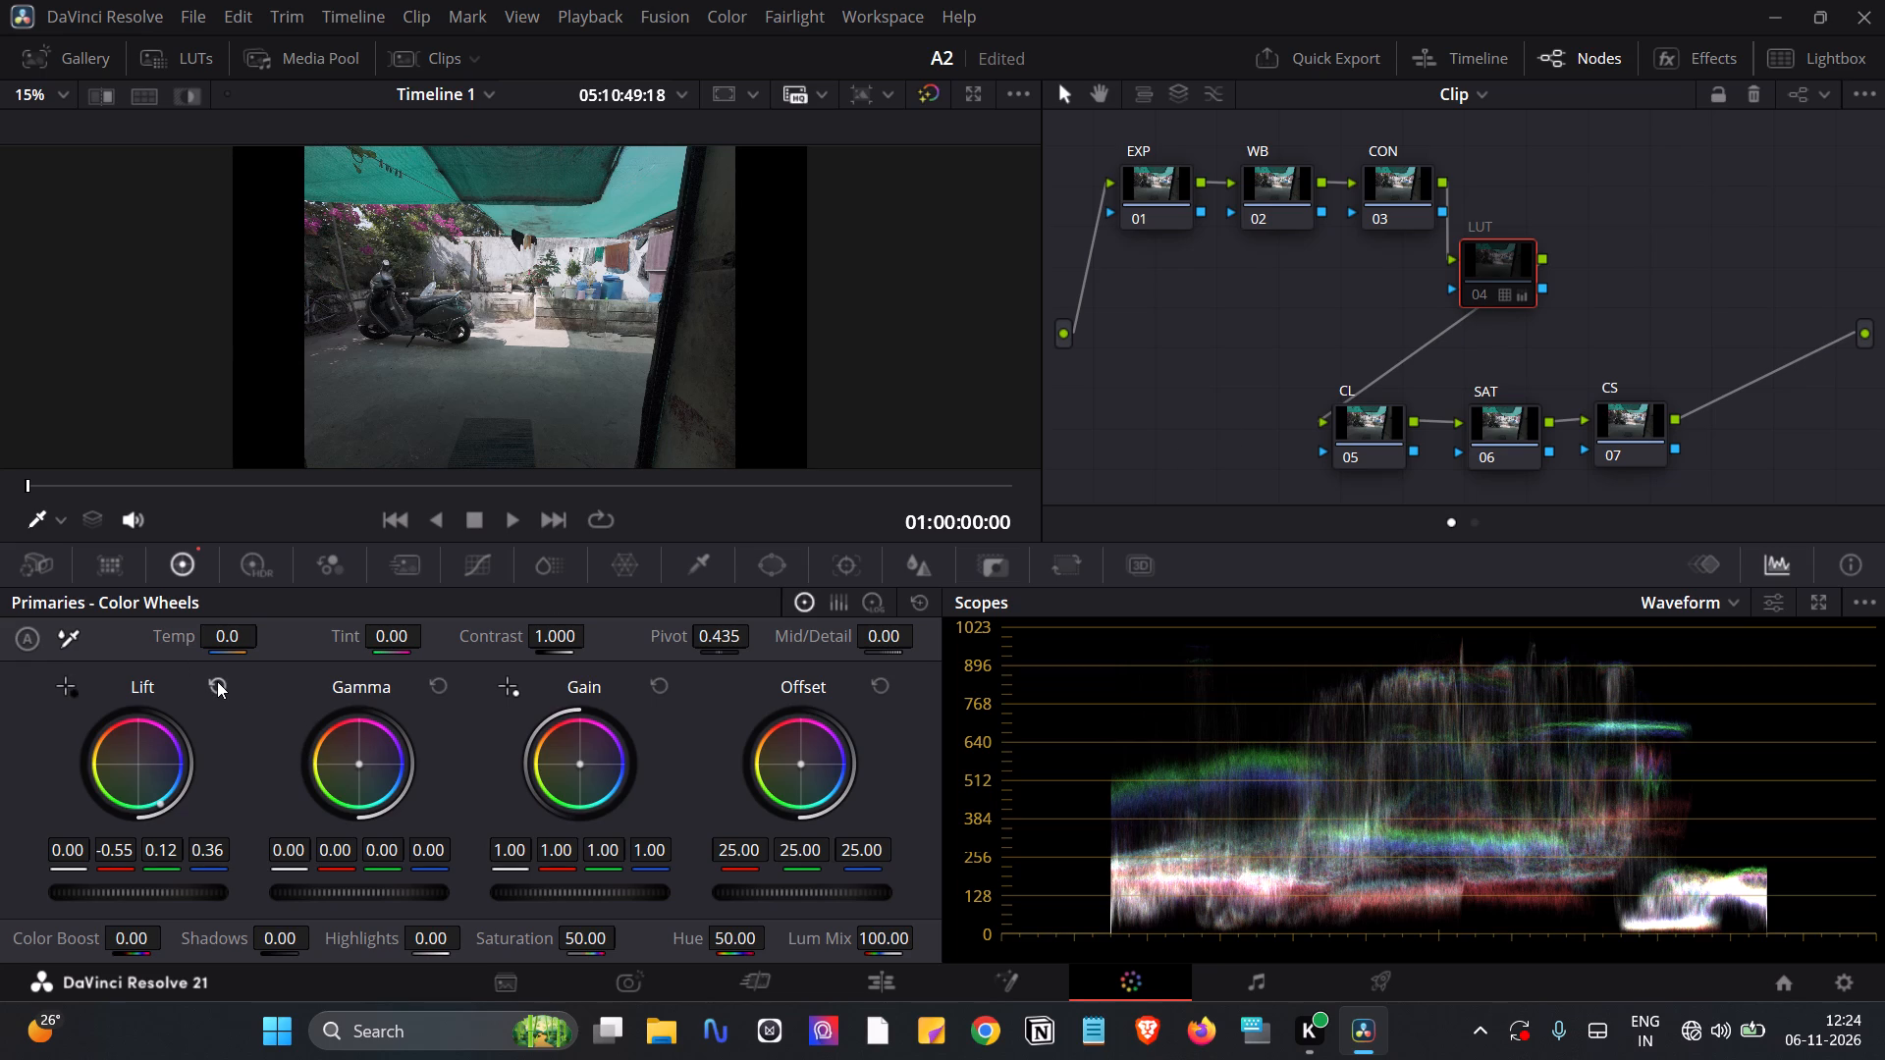
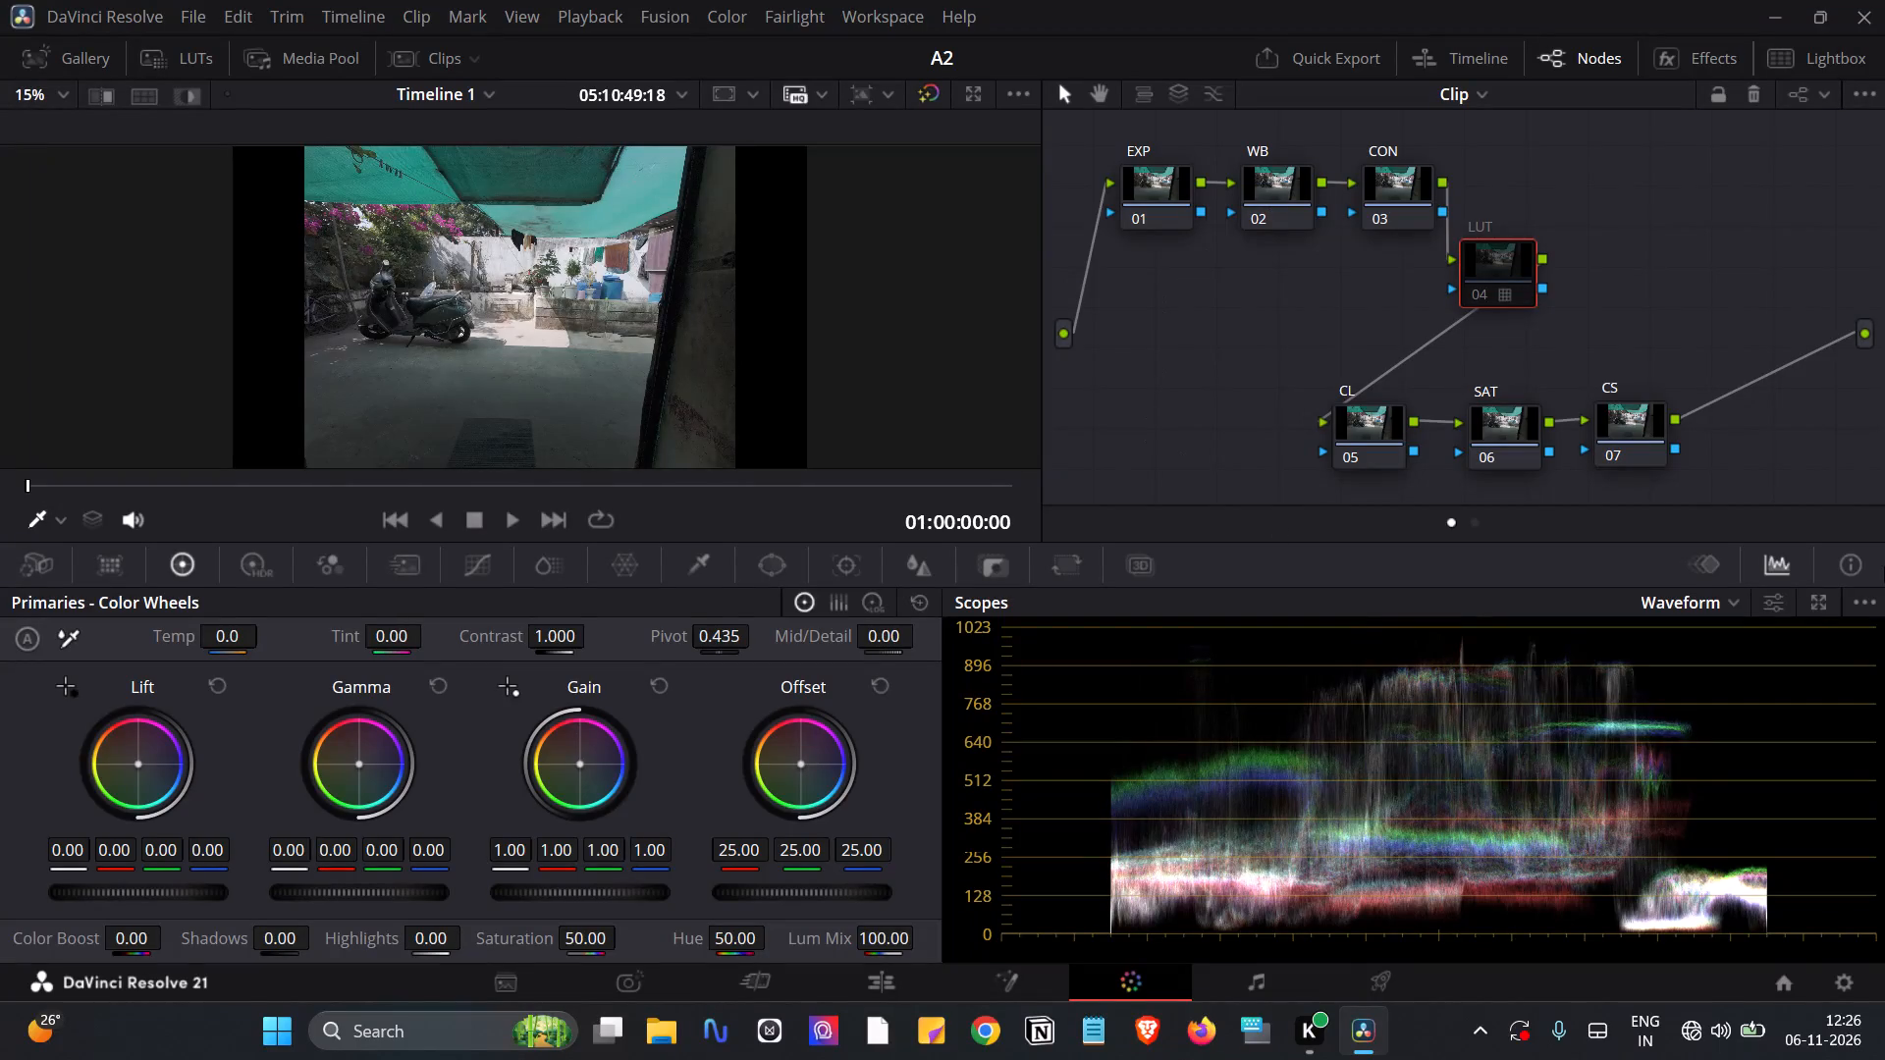
View the scopes in a separate floating window with the two-scope layout, and close the window.
left_click(1762, 601)
left_click(1762, 601)
left_click_drag(1699, 597, 1657, 609)
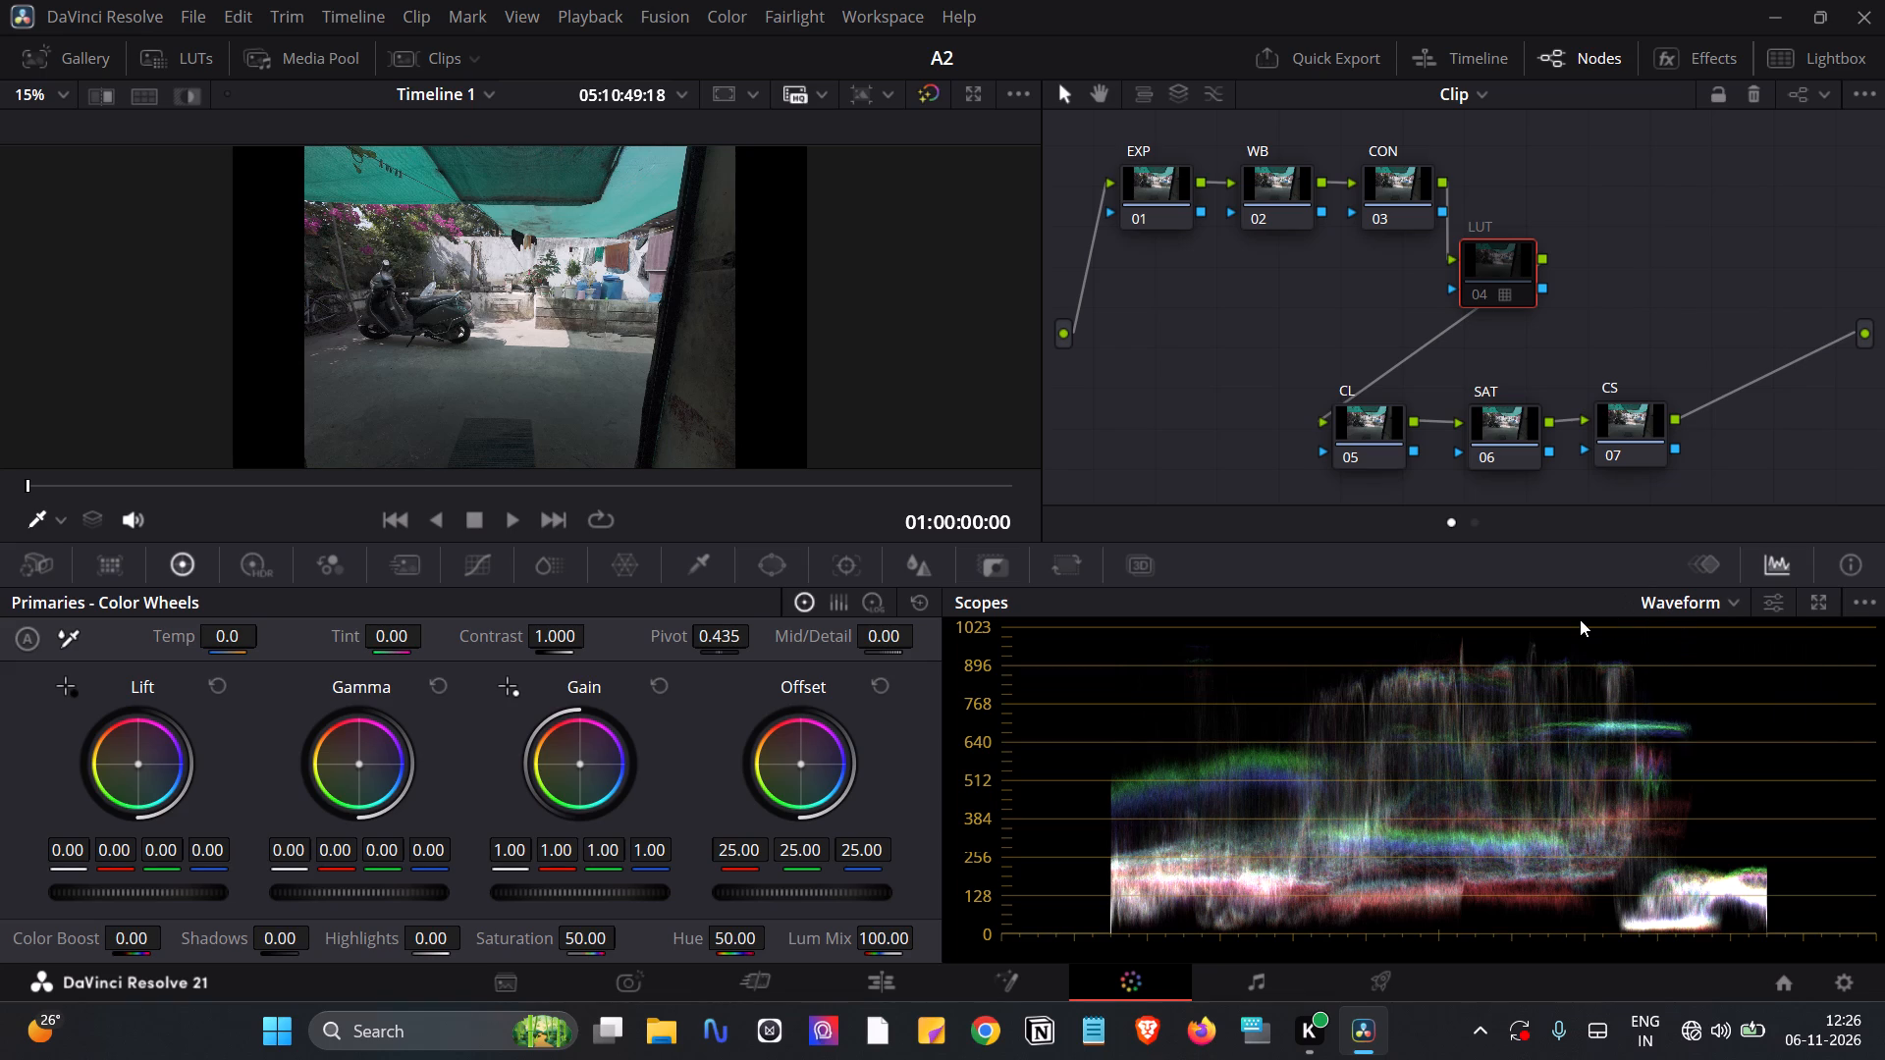
left_click(1815, 594)
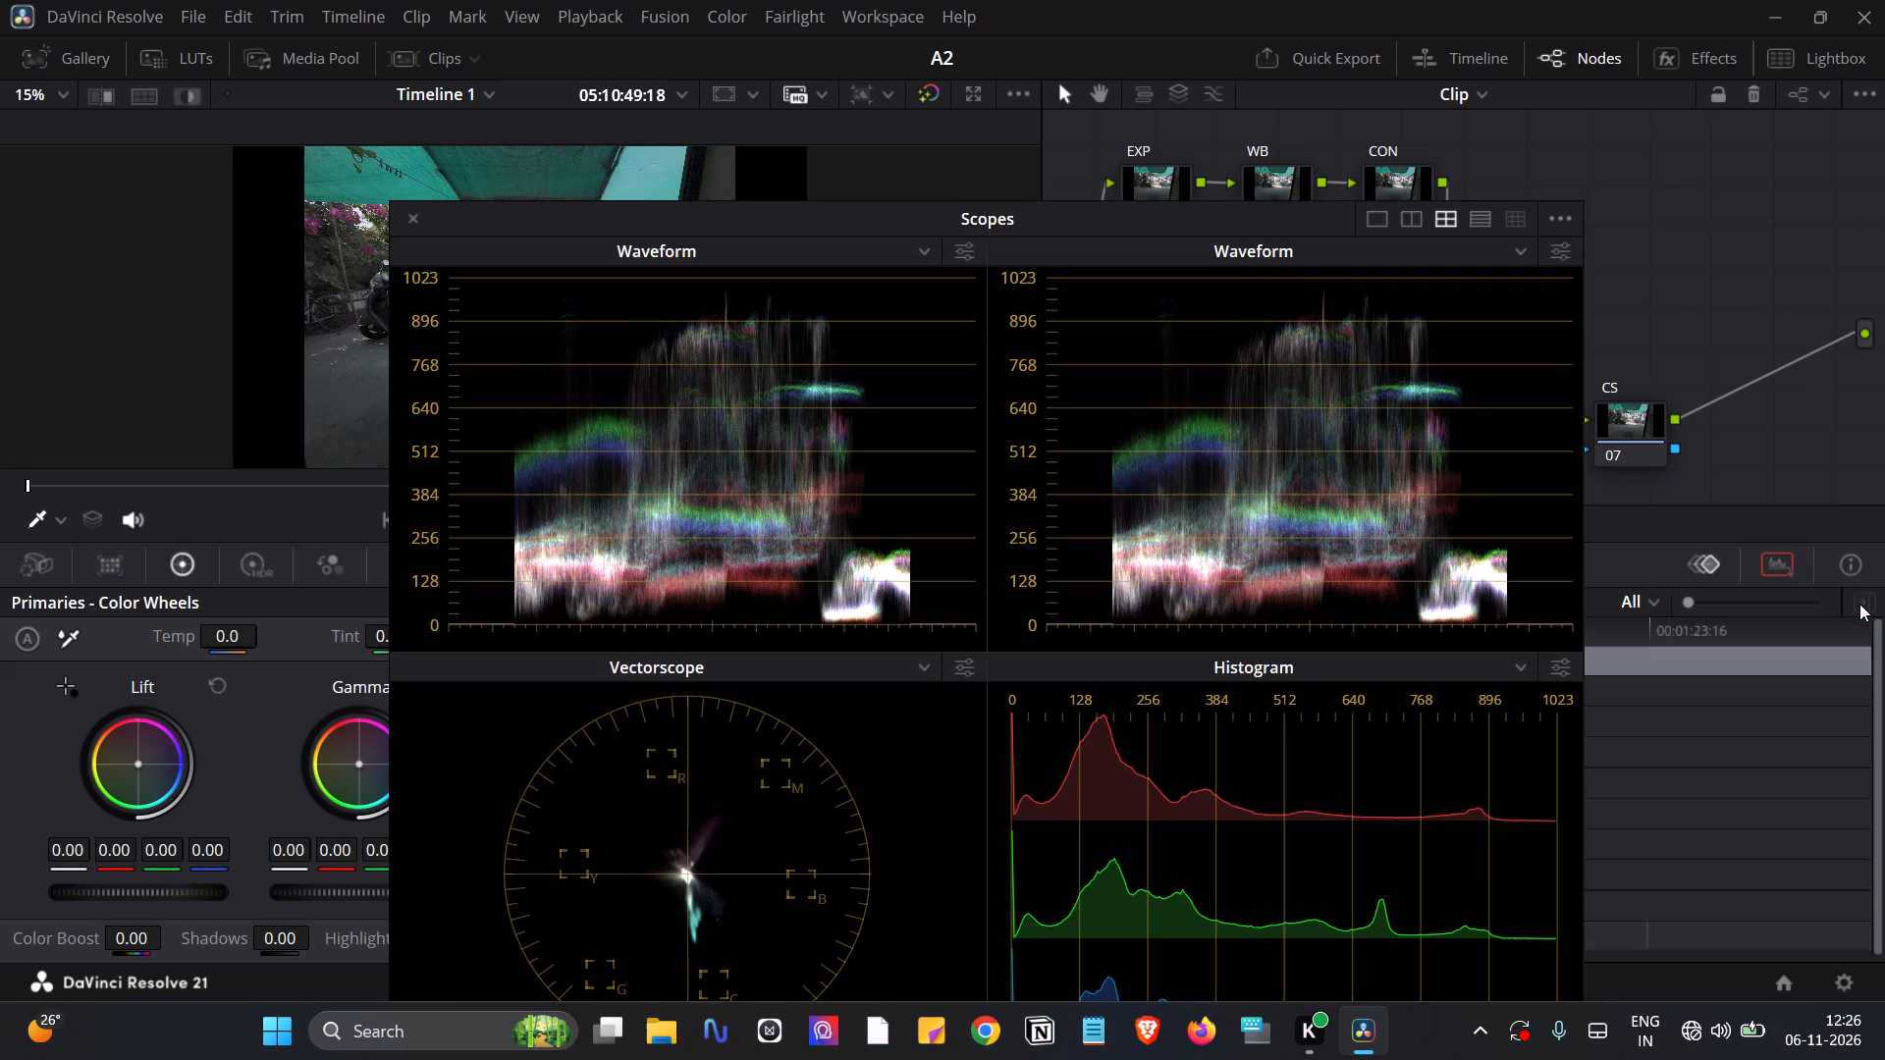
left_click(1405, 220)
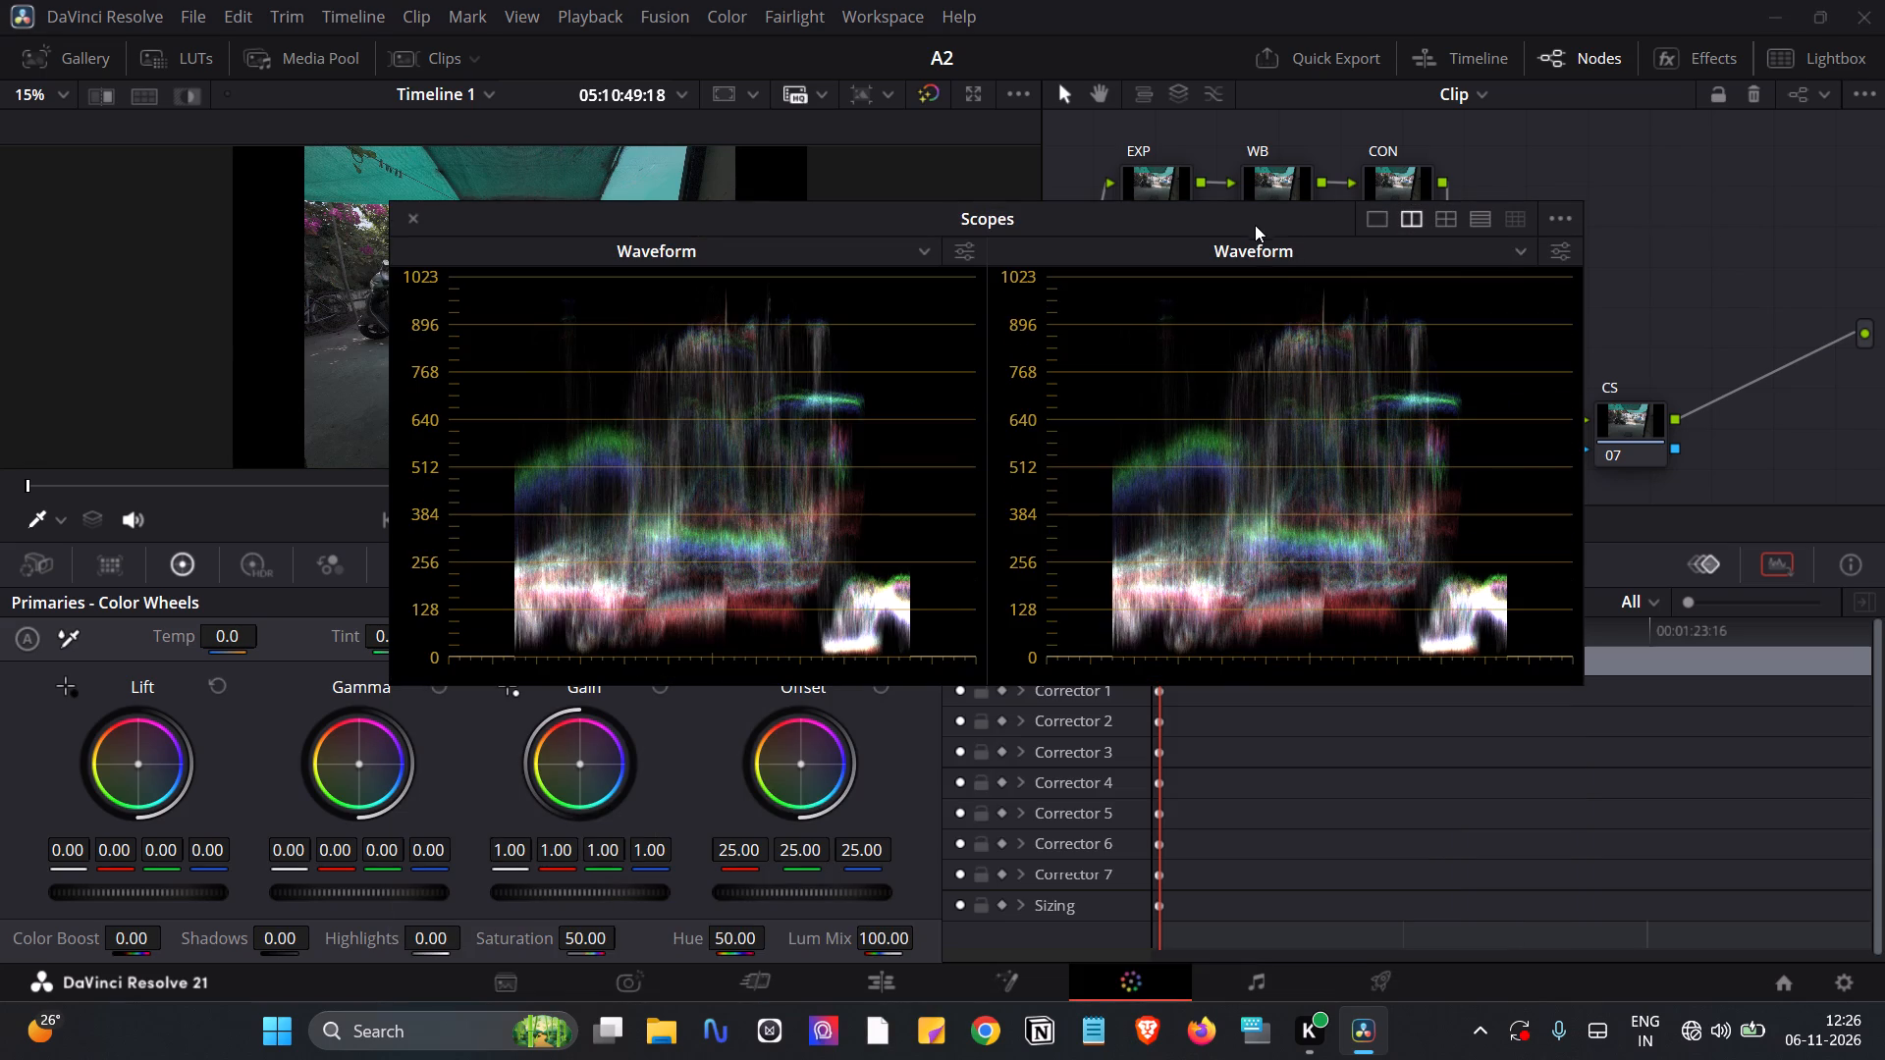
left_click_drag(1255, 219, 1497, 587)
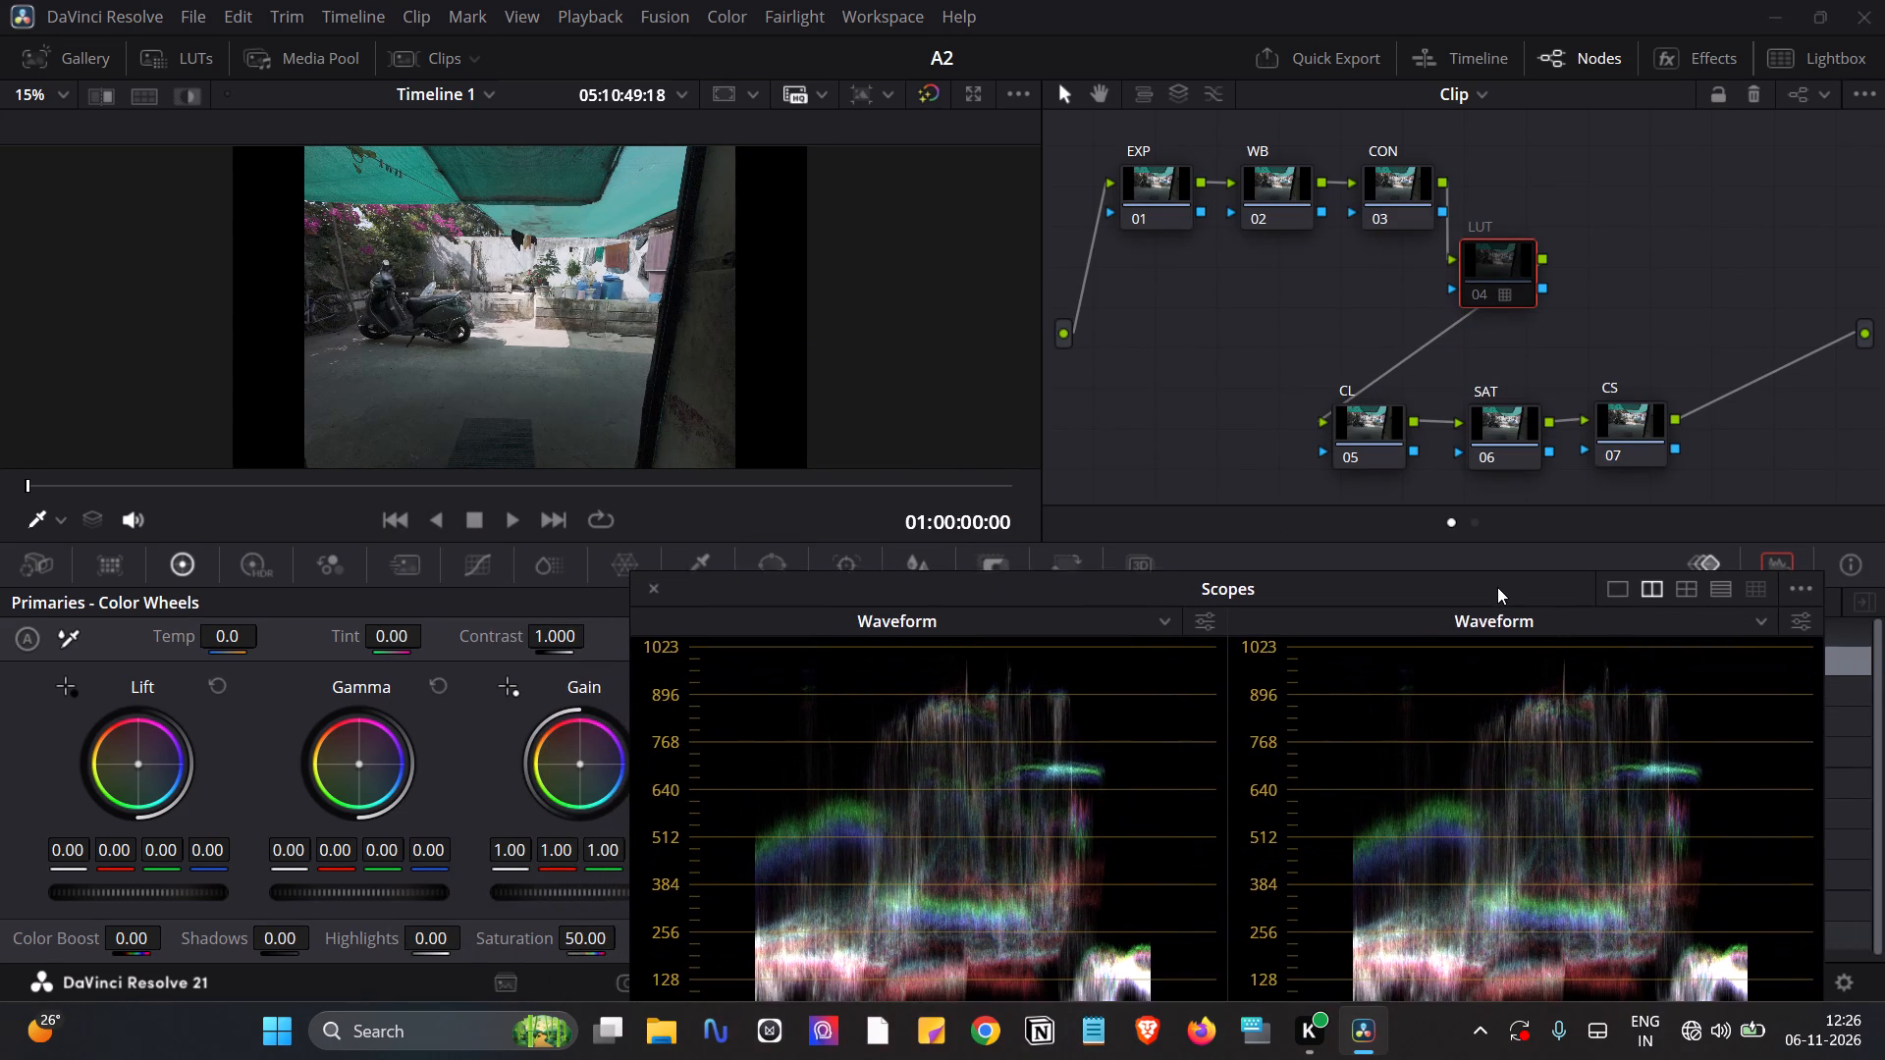
left_click_drag(1497, 587, 1497, 583)
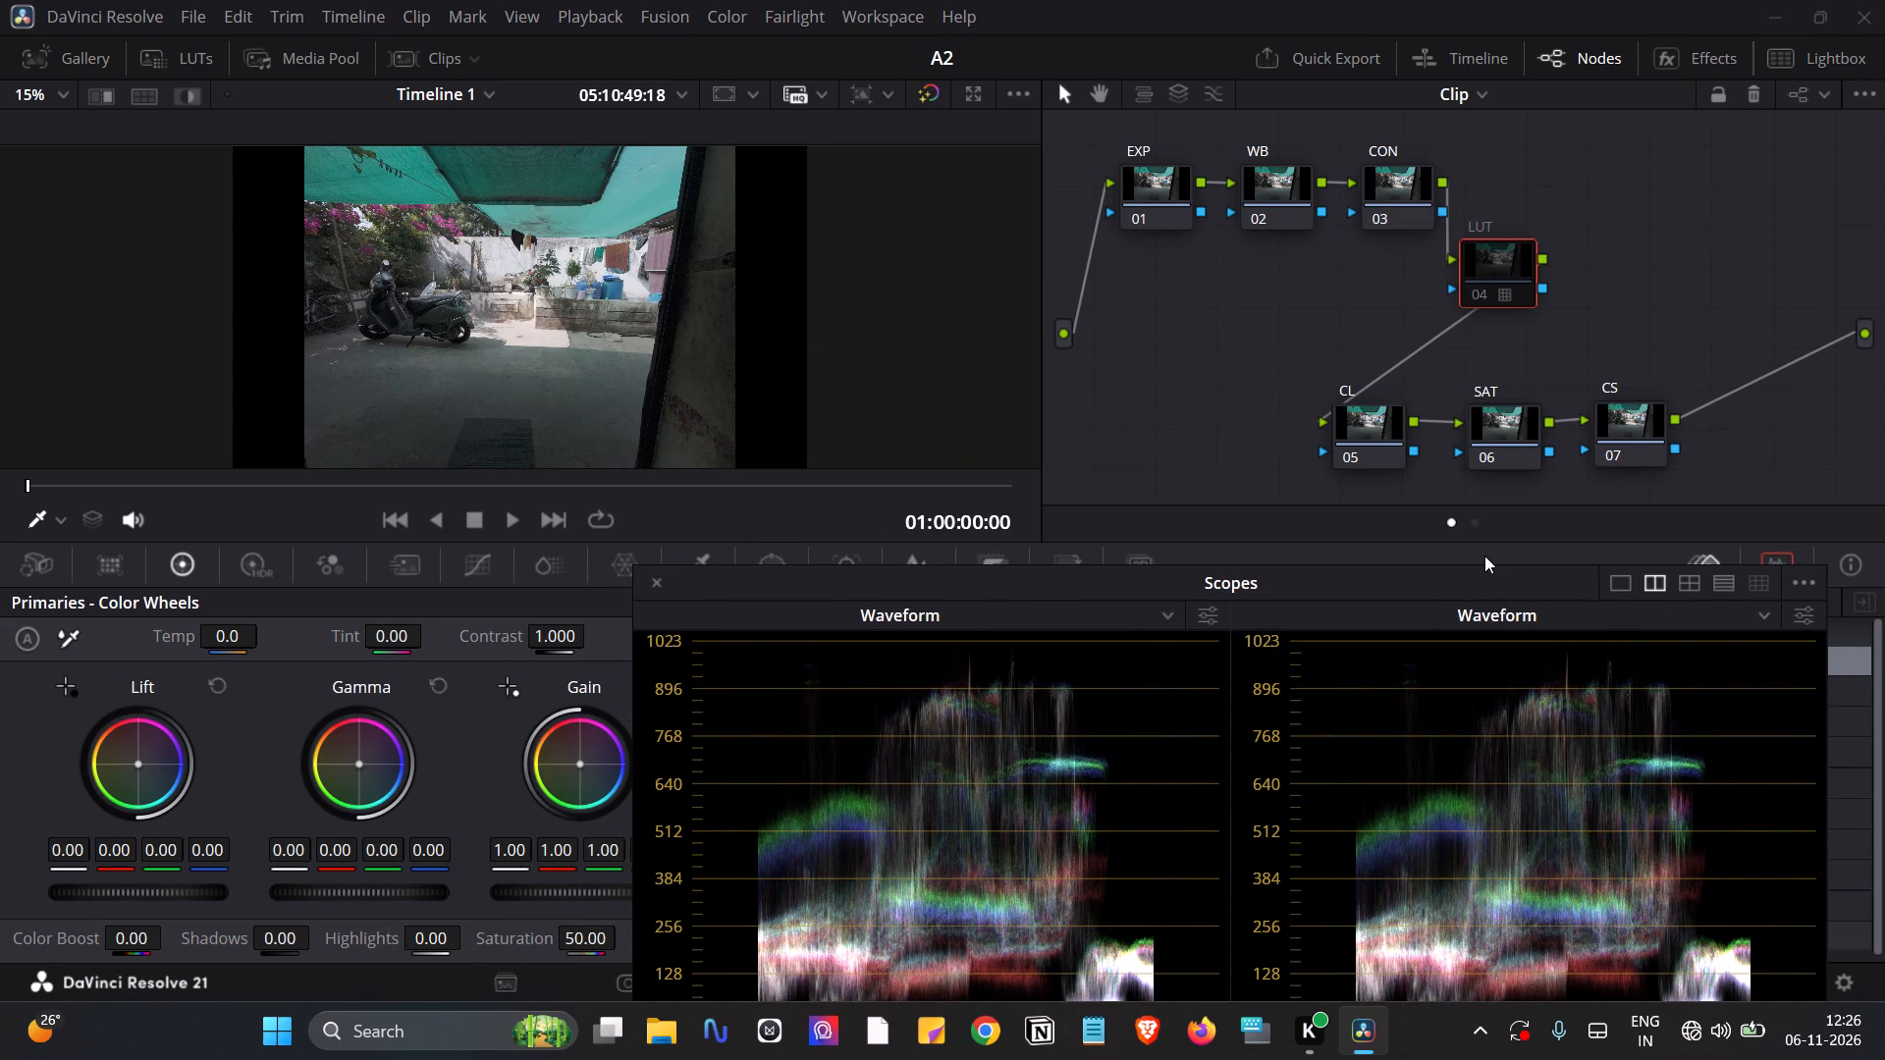
left_click_drag(1506, 592, 1528, 562)
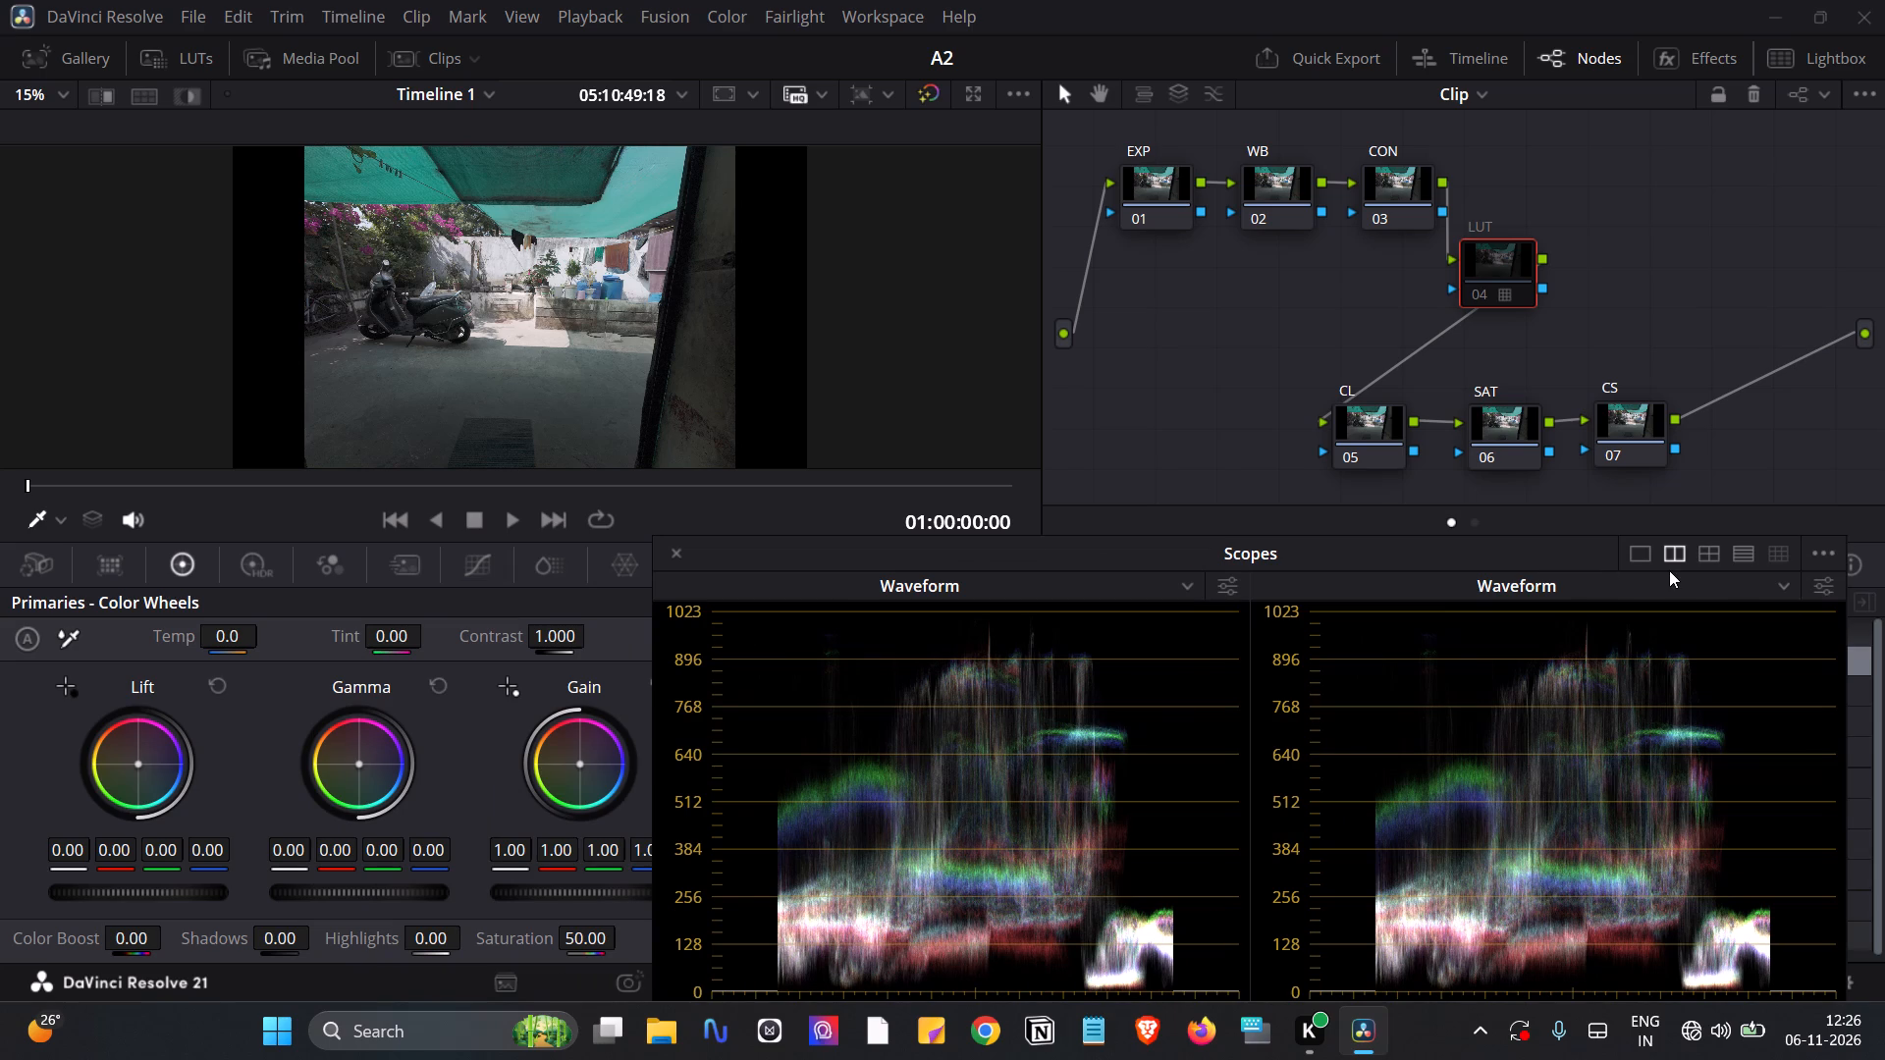
left_click(1844, 551)
left_click(1837, 554)
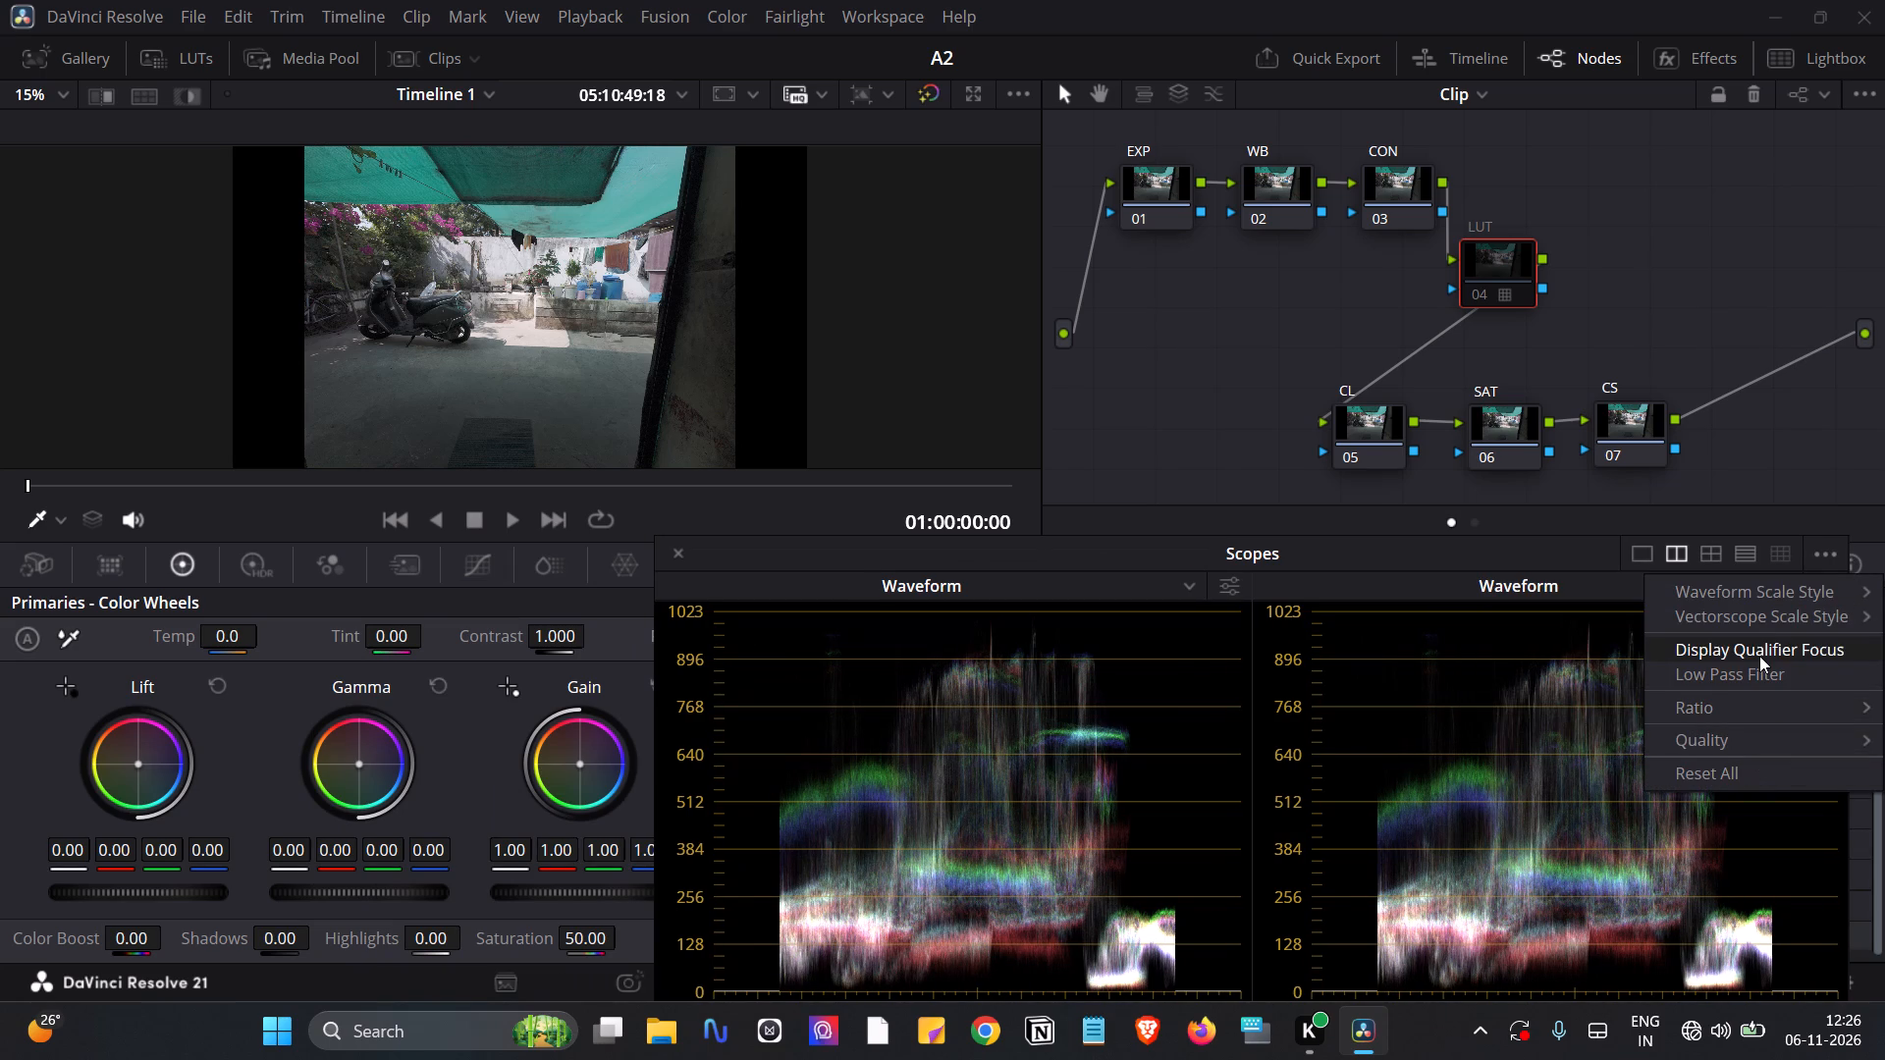
left_click(681, 551)
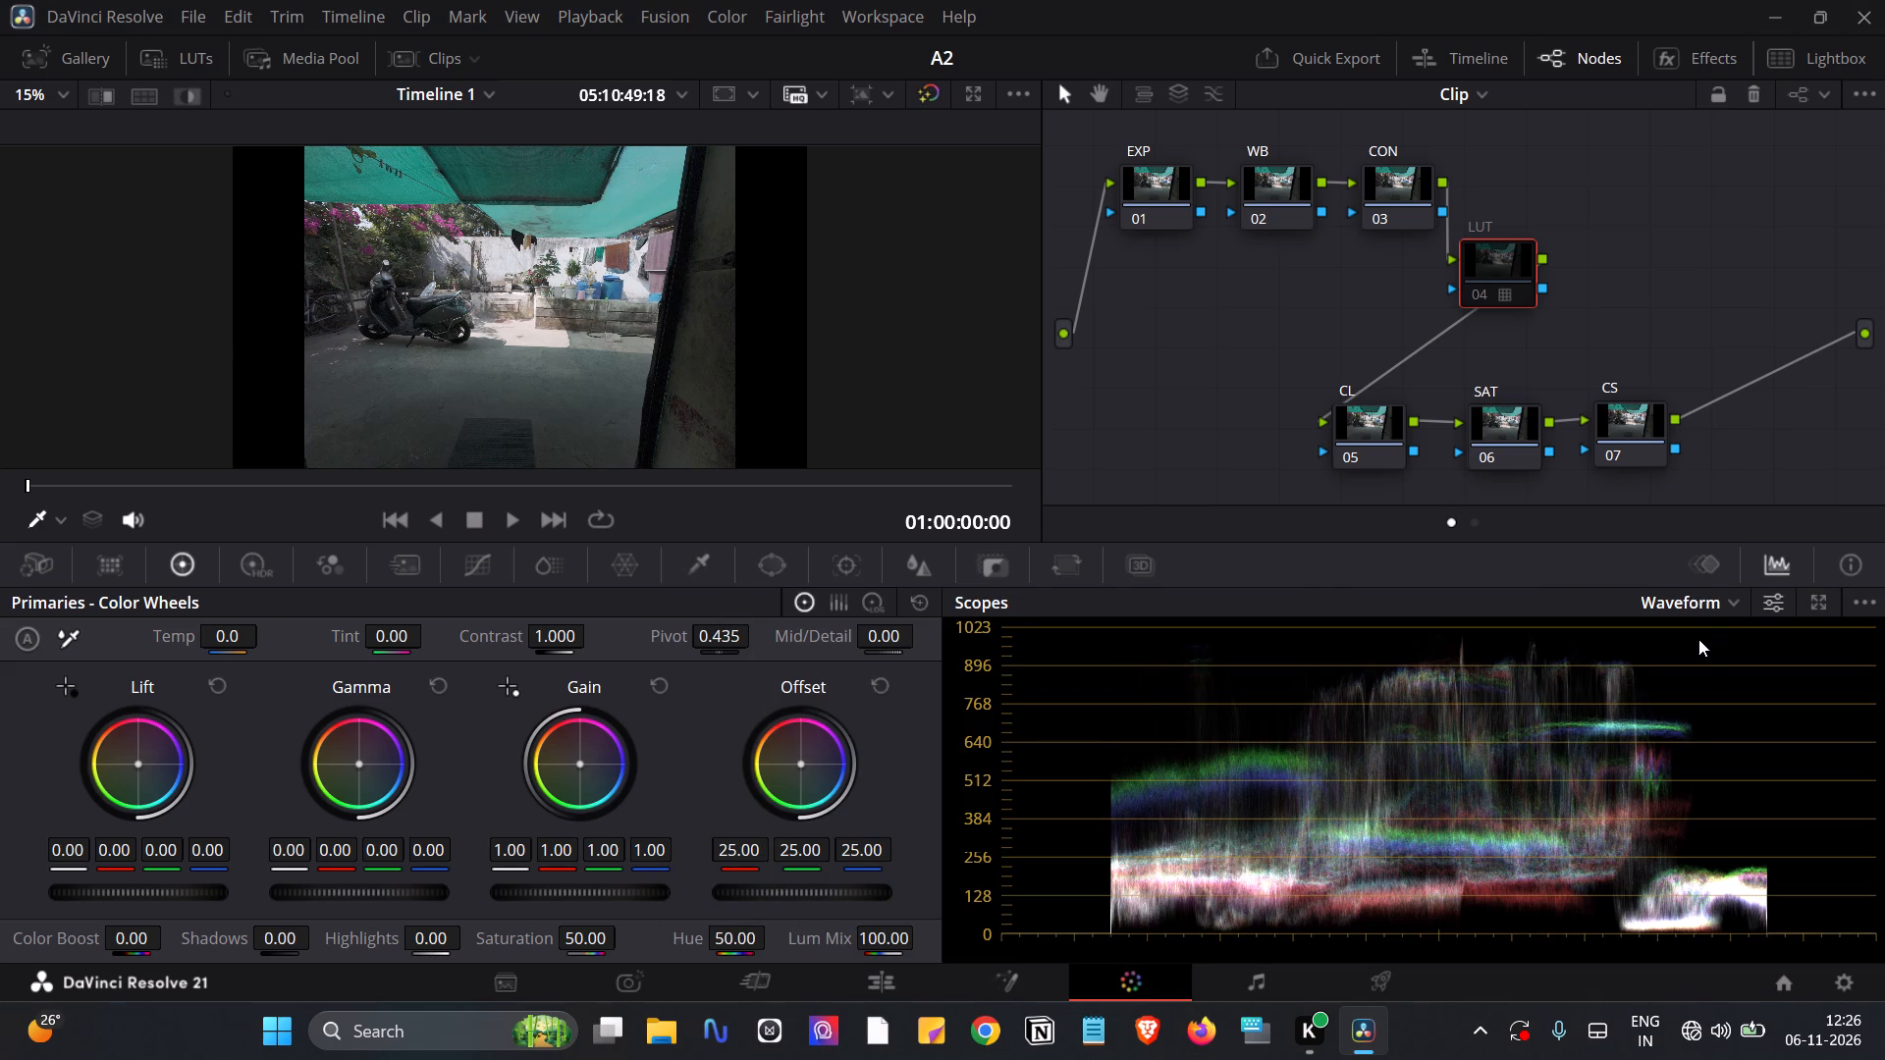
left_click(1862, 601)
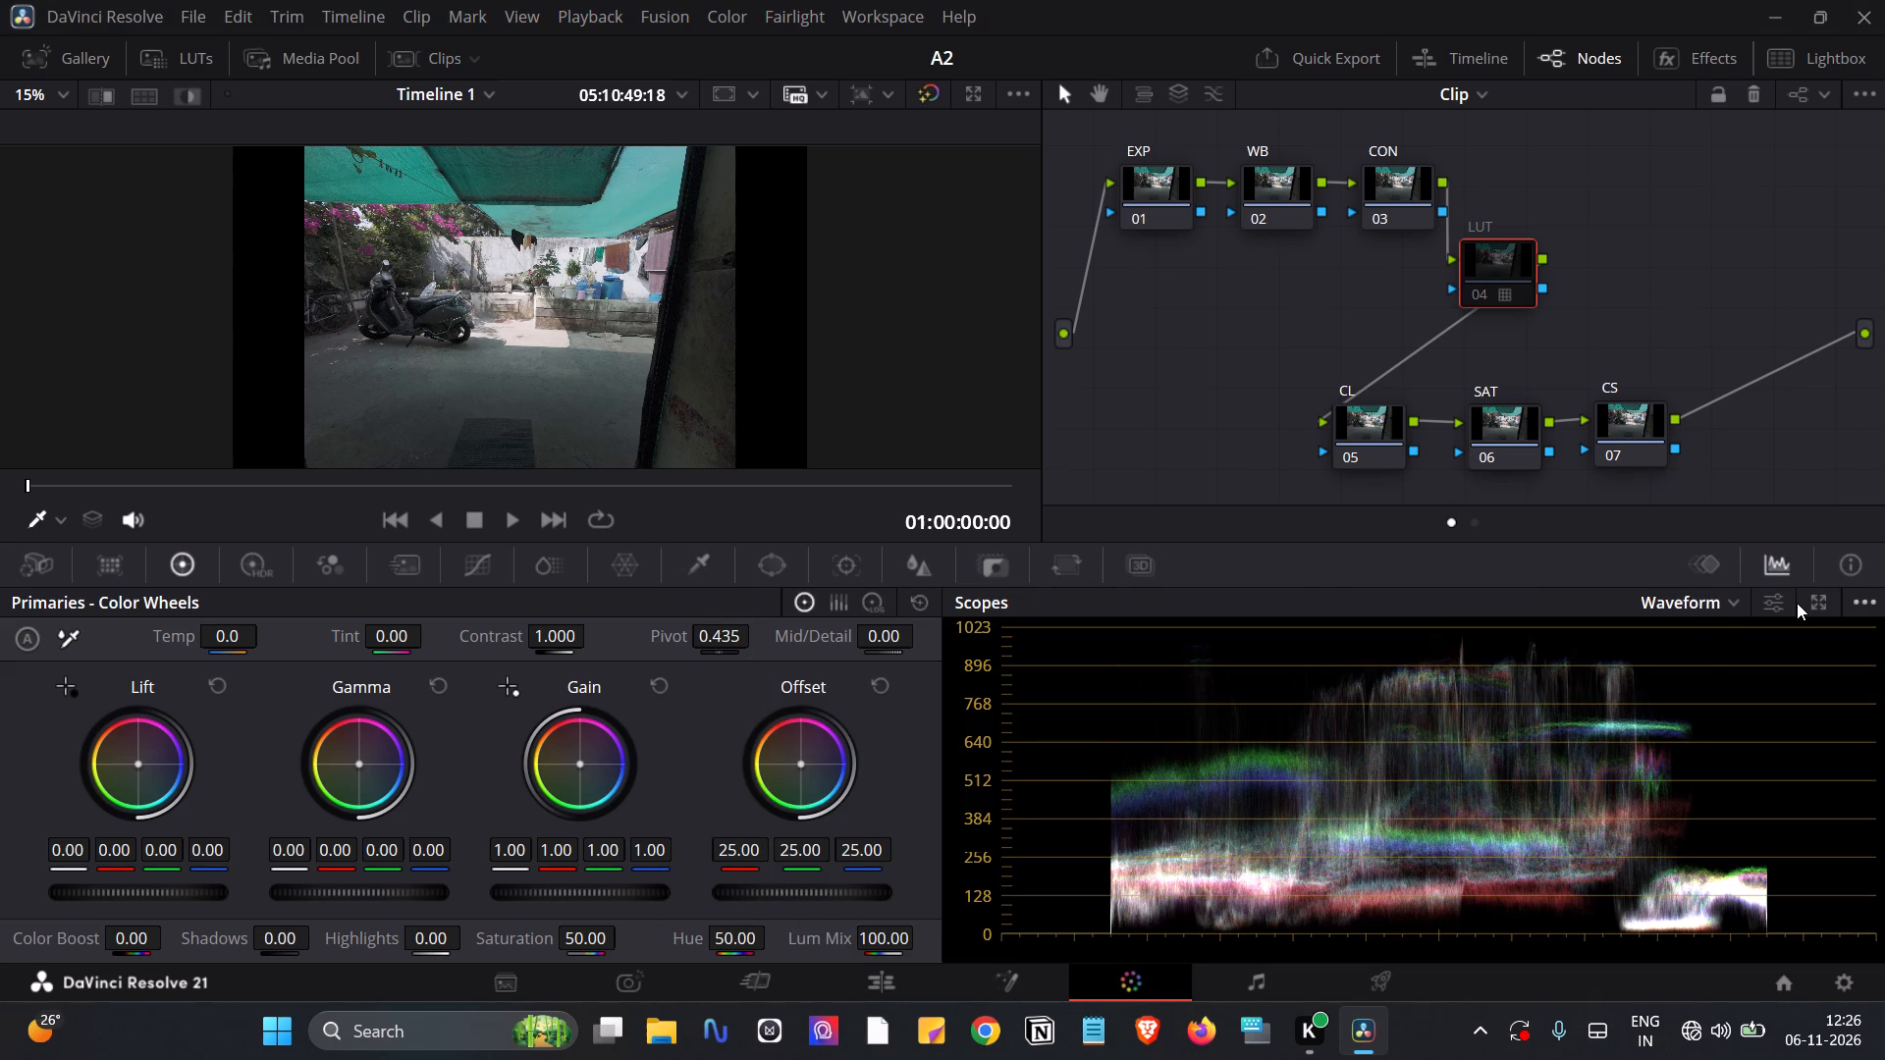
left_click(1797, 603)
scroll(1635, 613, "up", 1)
Delete the EXP, WB and CON nodes from the node graph.
left_click(1145, 182)
left_click(1270, 183)
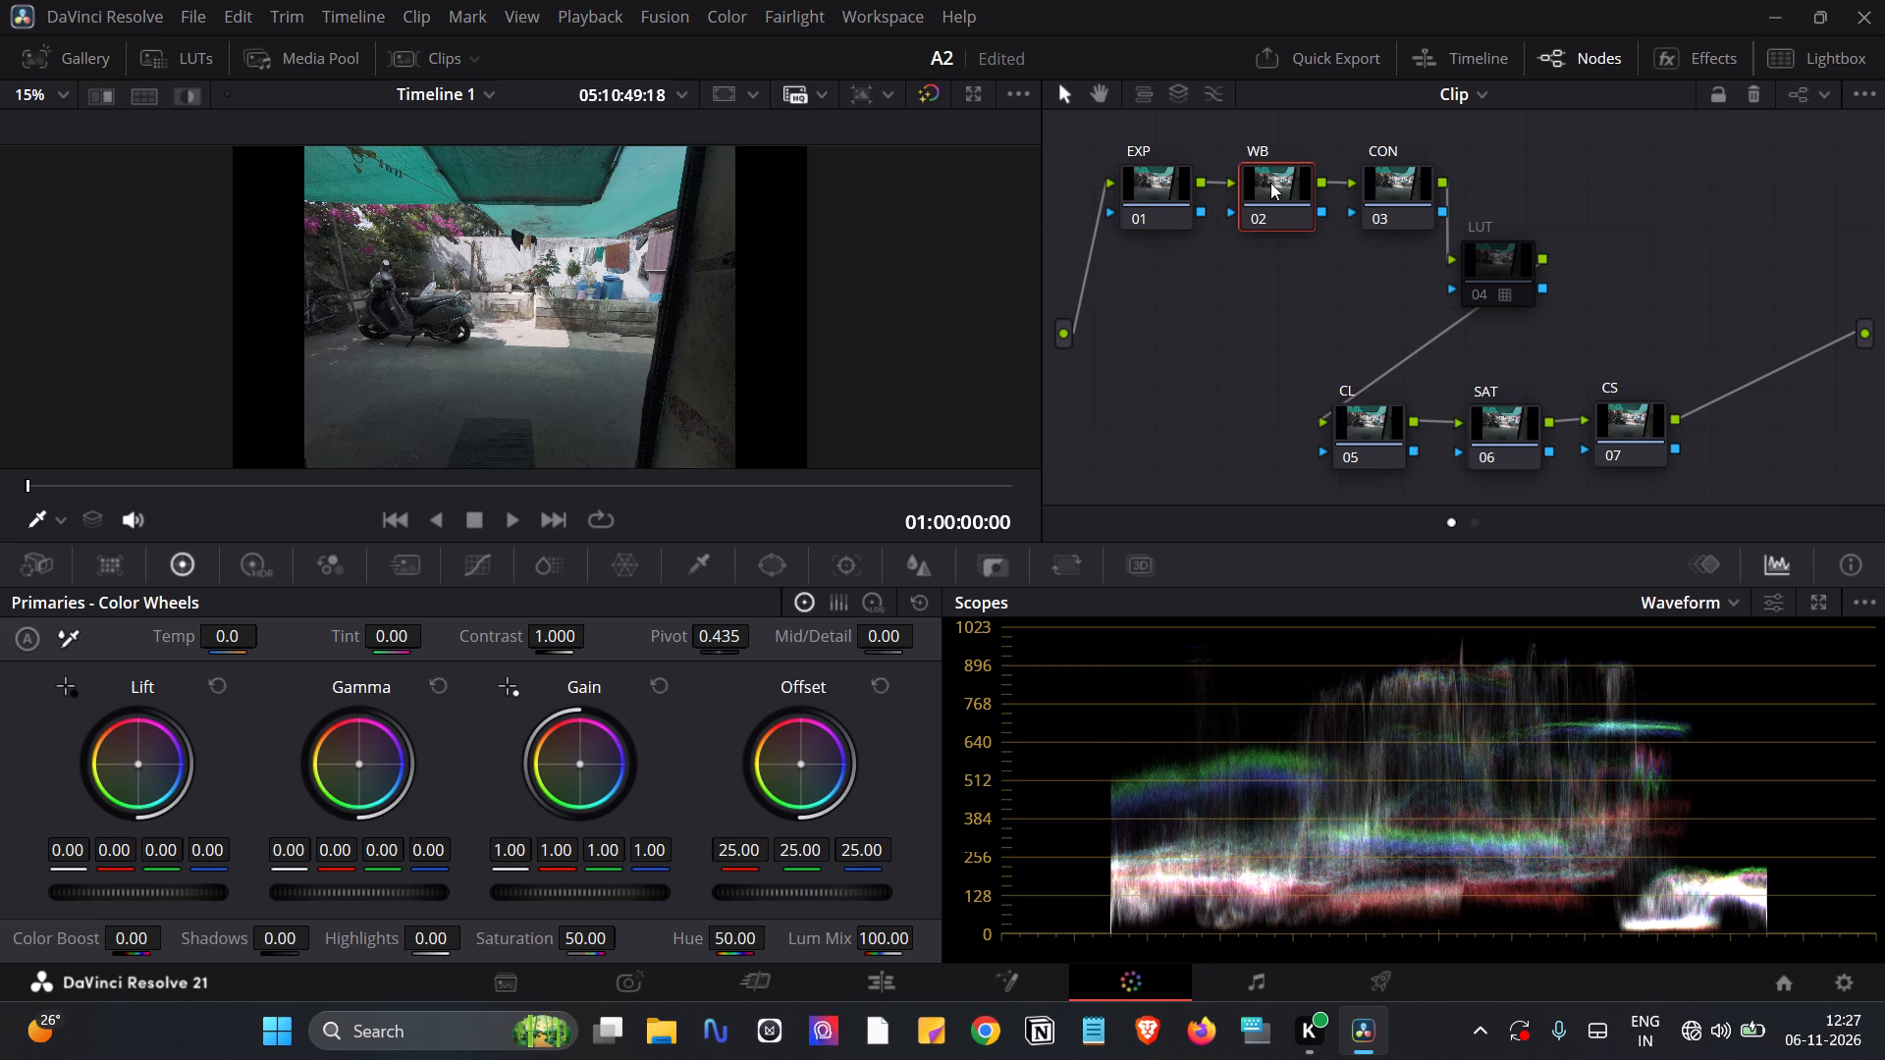
left_click_drag(1144, 260, 1267, 224)
left_click_drag(1267, 224, 1391, 152)
key("Delete")
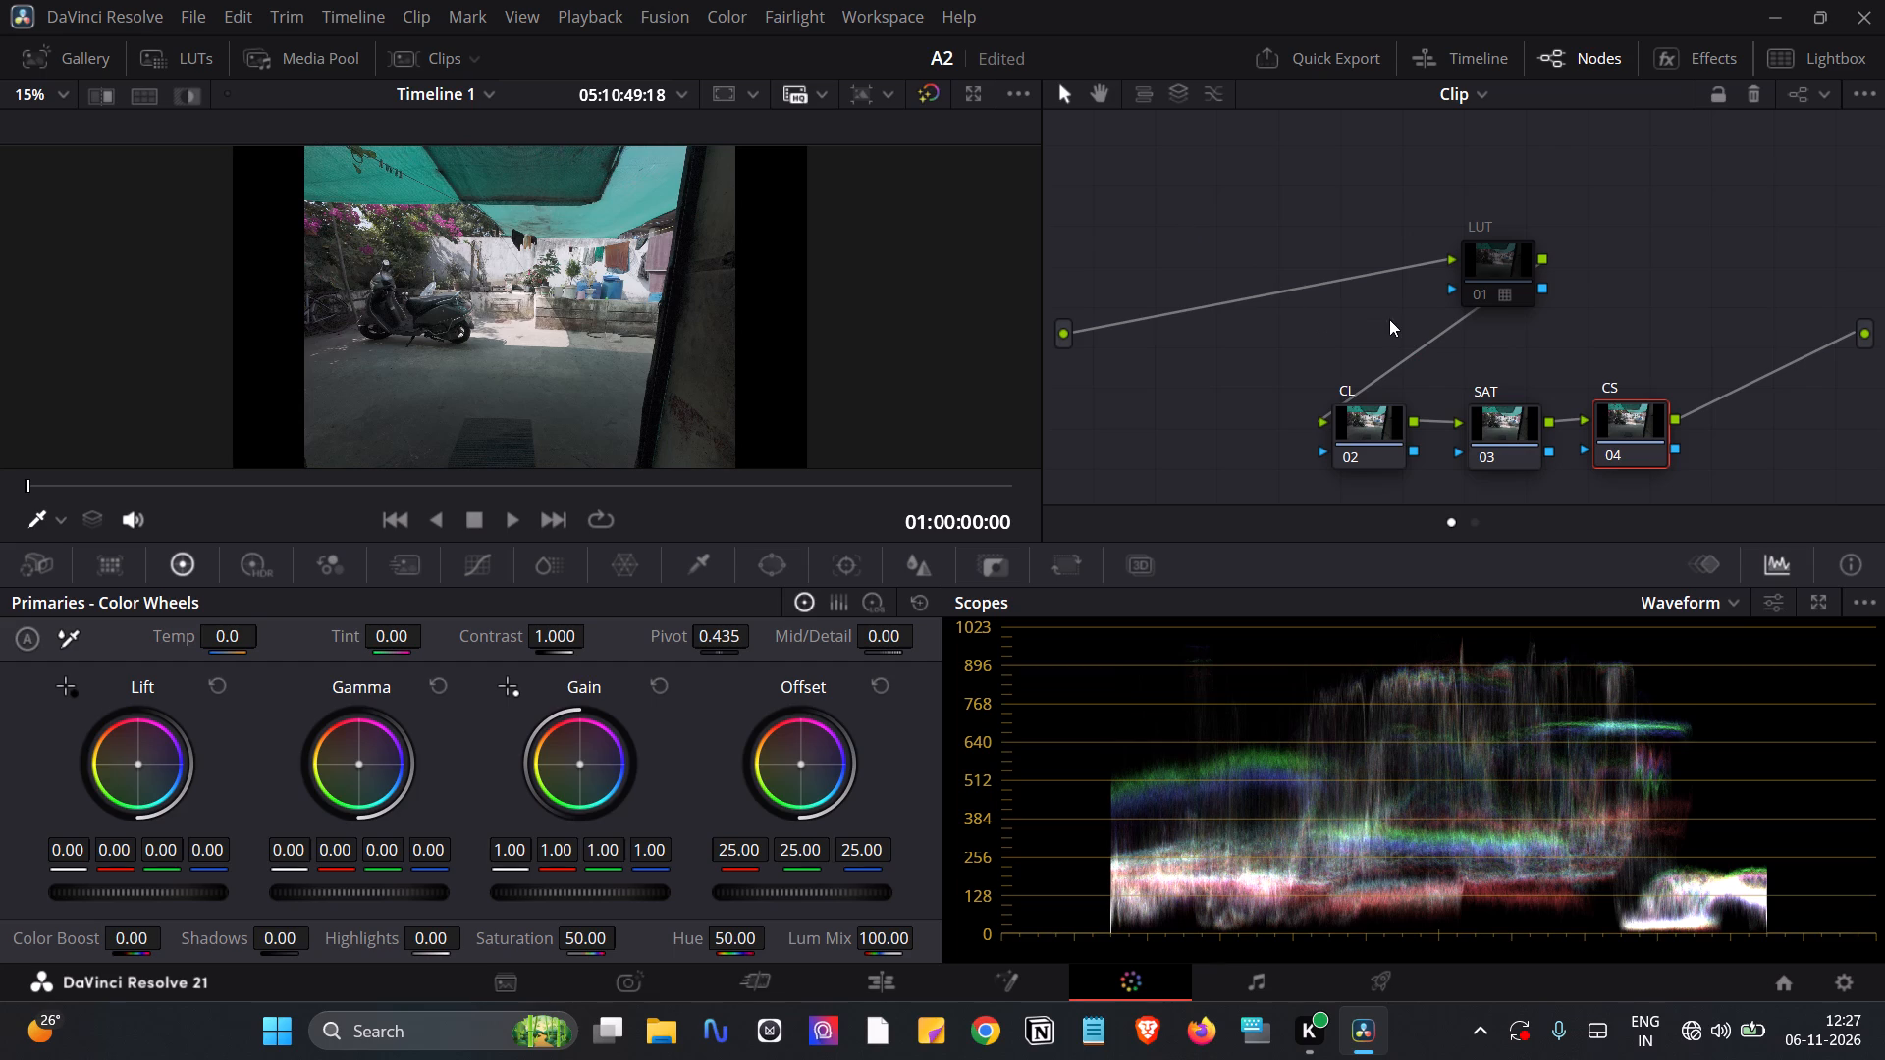
Add a new serial node and place it between the source input and the LUT node.
left_click(1358, 283)
left_click(1065, 331)
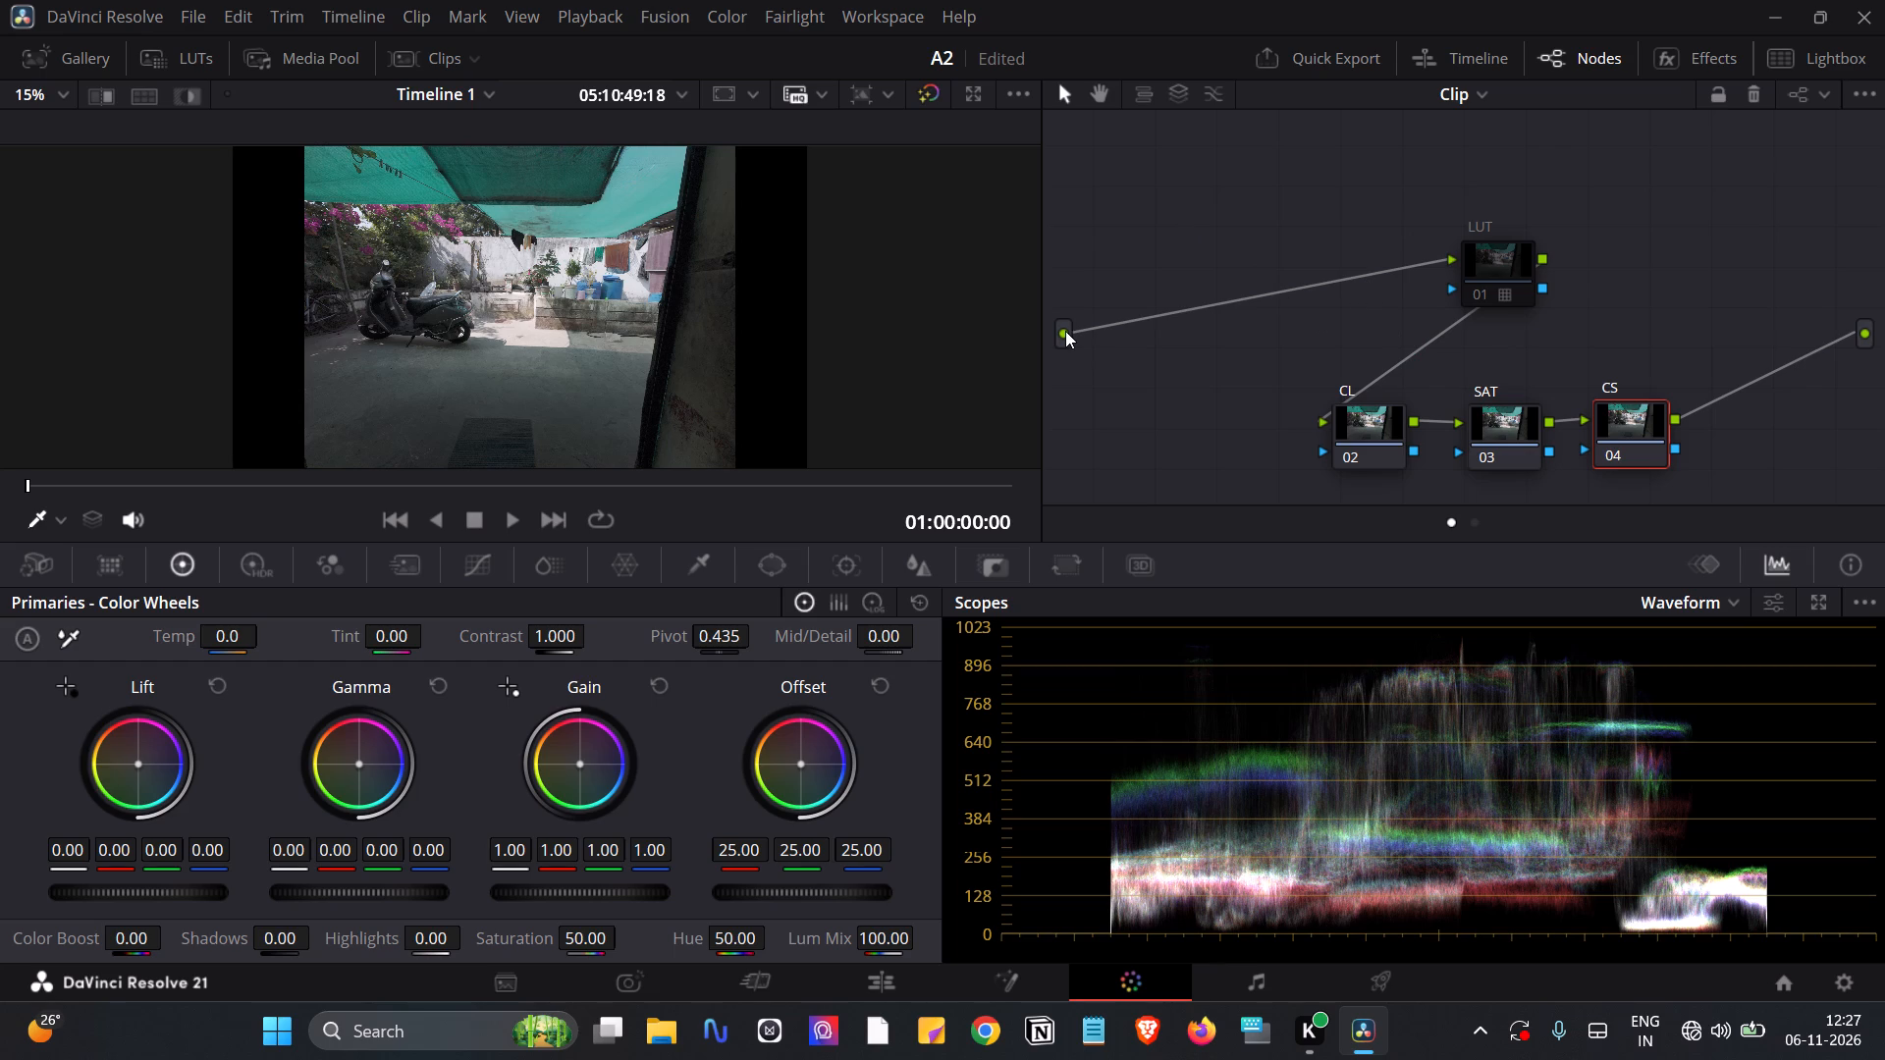
left_click(1065, 331)
key("alt+s")
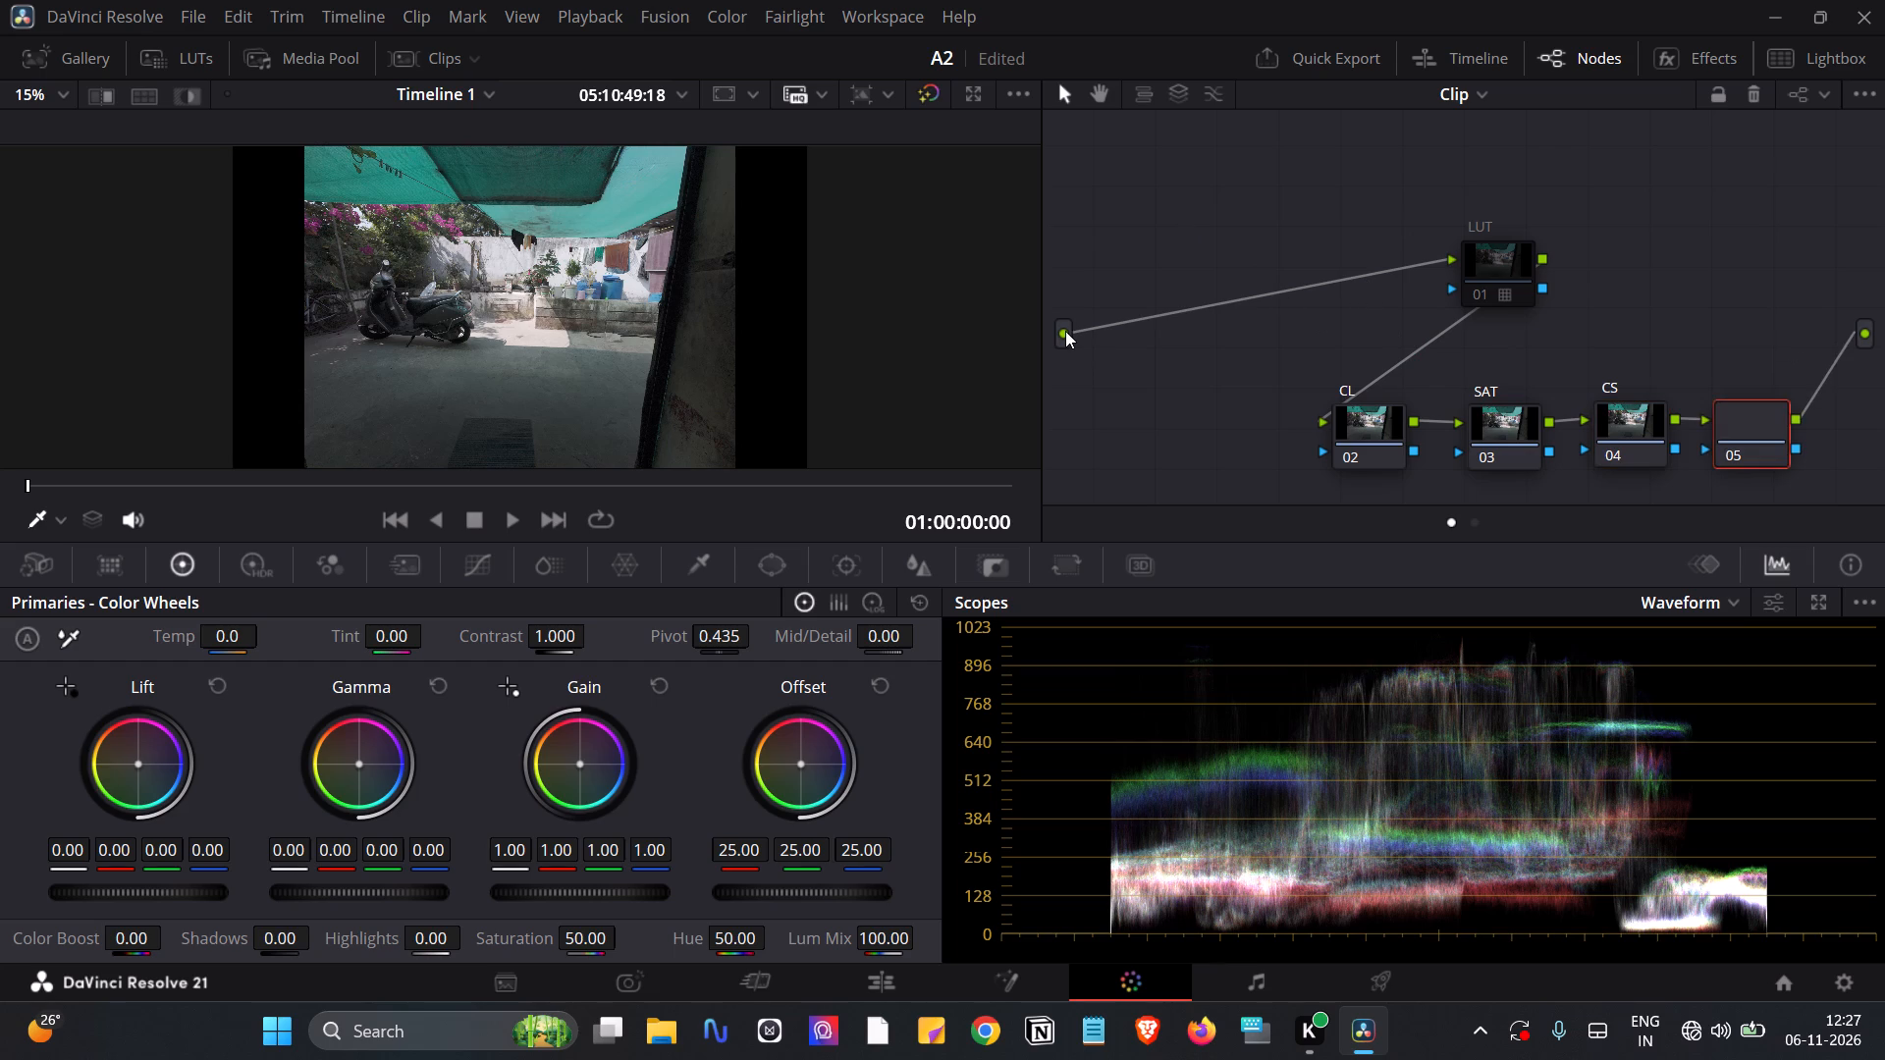
left_click_drag(1755, 417, 1206, 332)
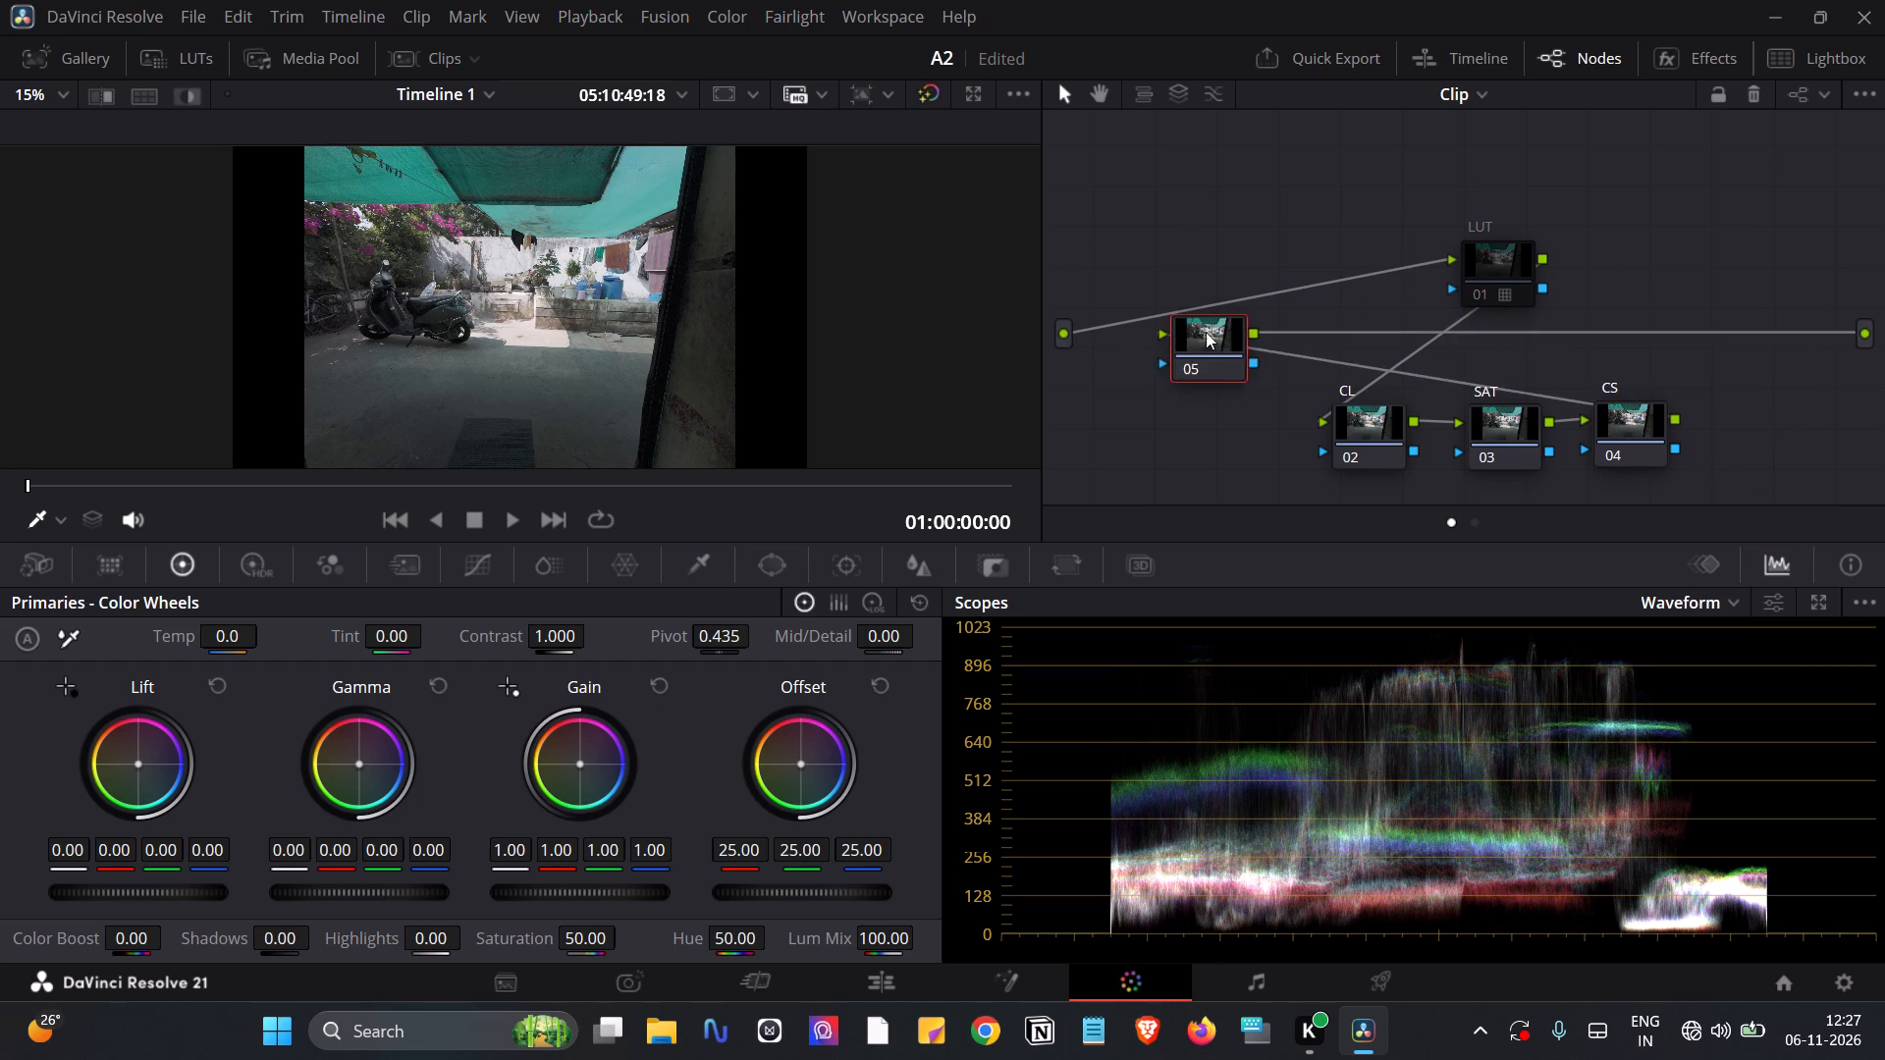
left_click_drag(1206, 332, 1184, 299)
Rewire the graph so the source feeds the new node, the new node feeds LUT, and CS feeds the output.
left_click_drag(1135, 300, 1066, 334)
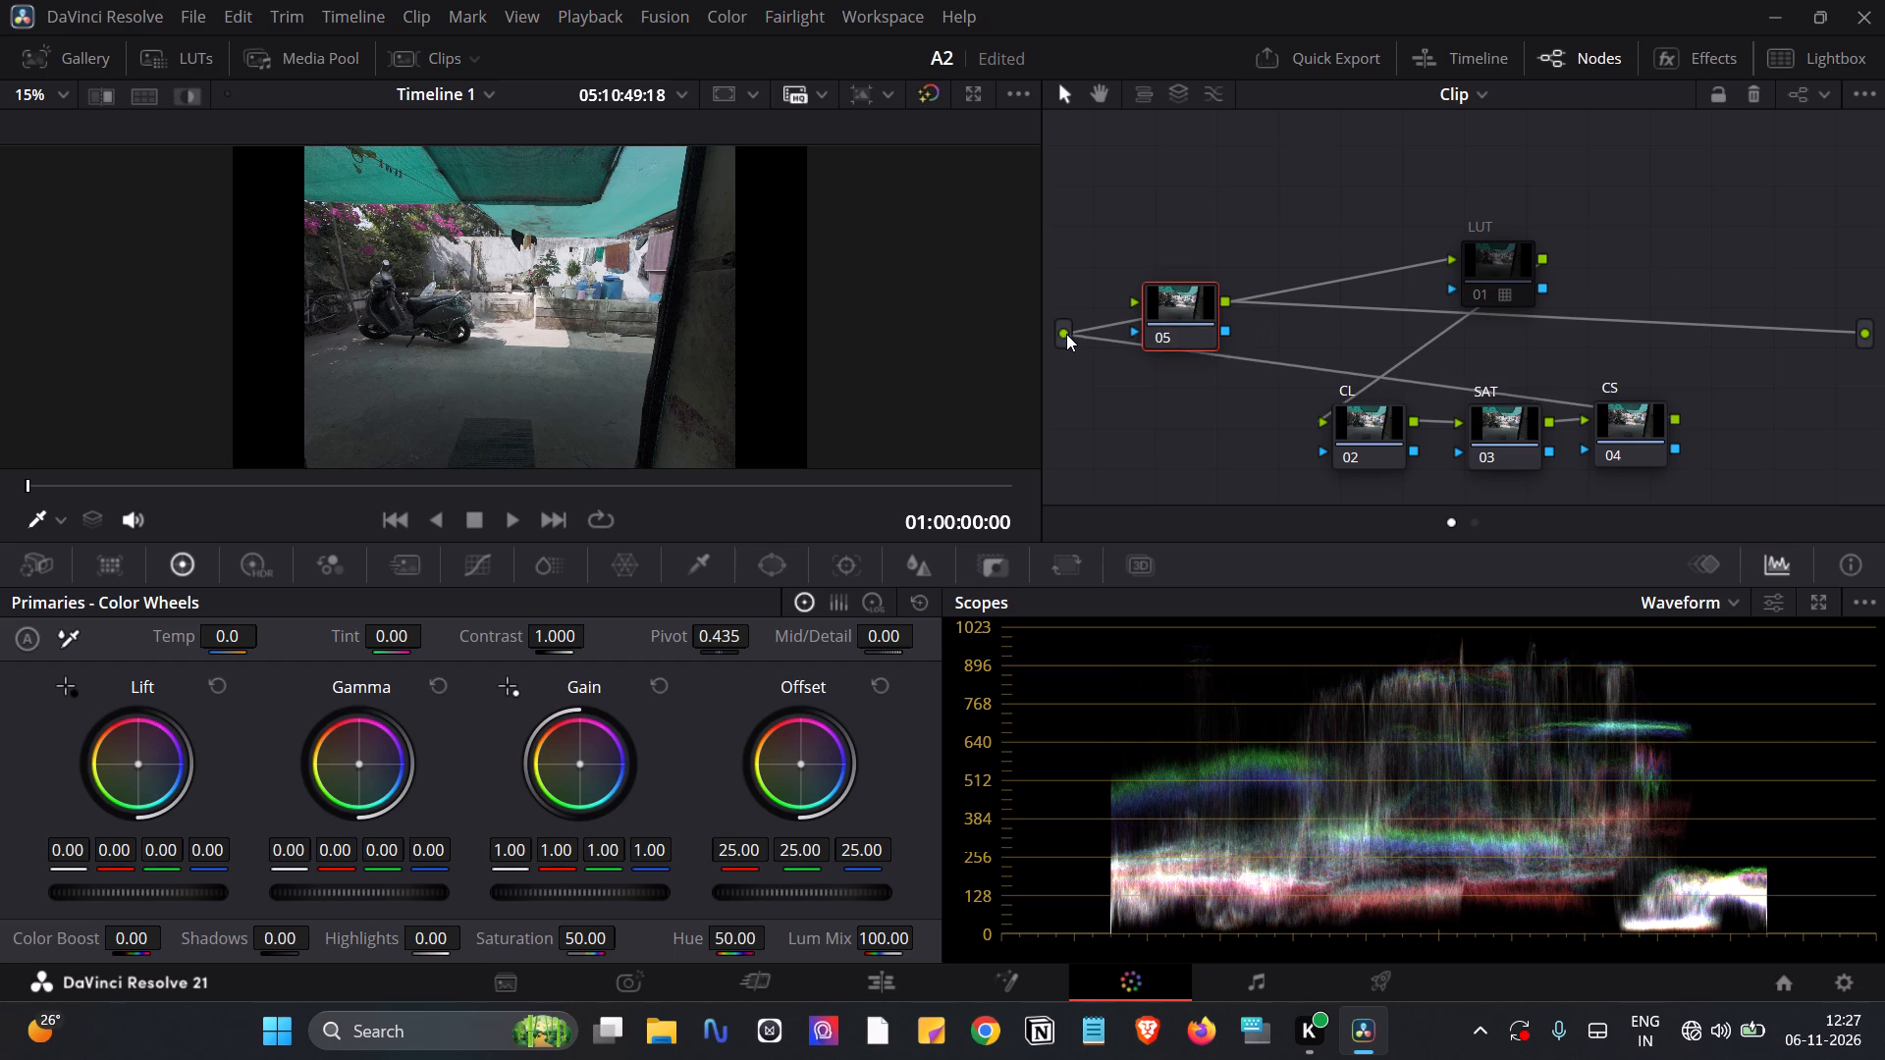
left_click_drag(1066, 334, 1069, 334)
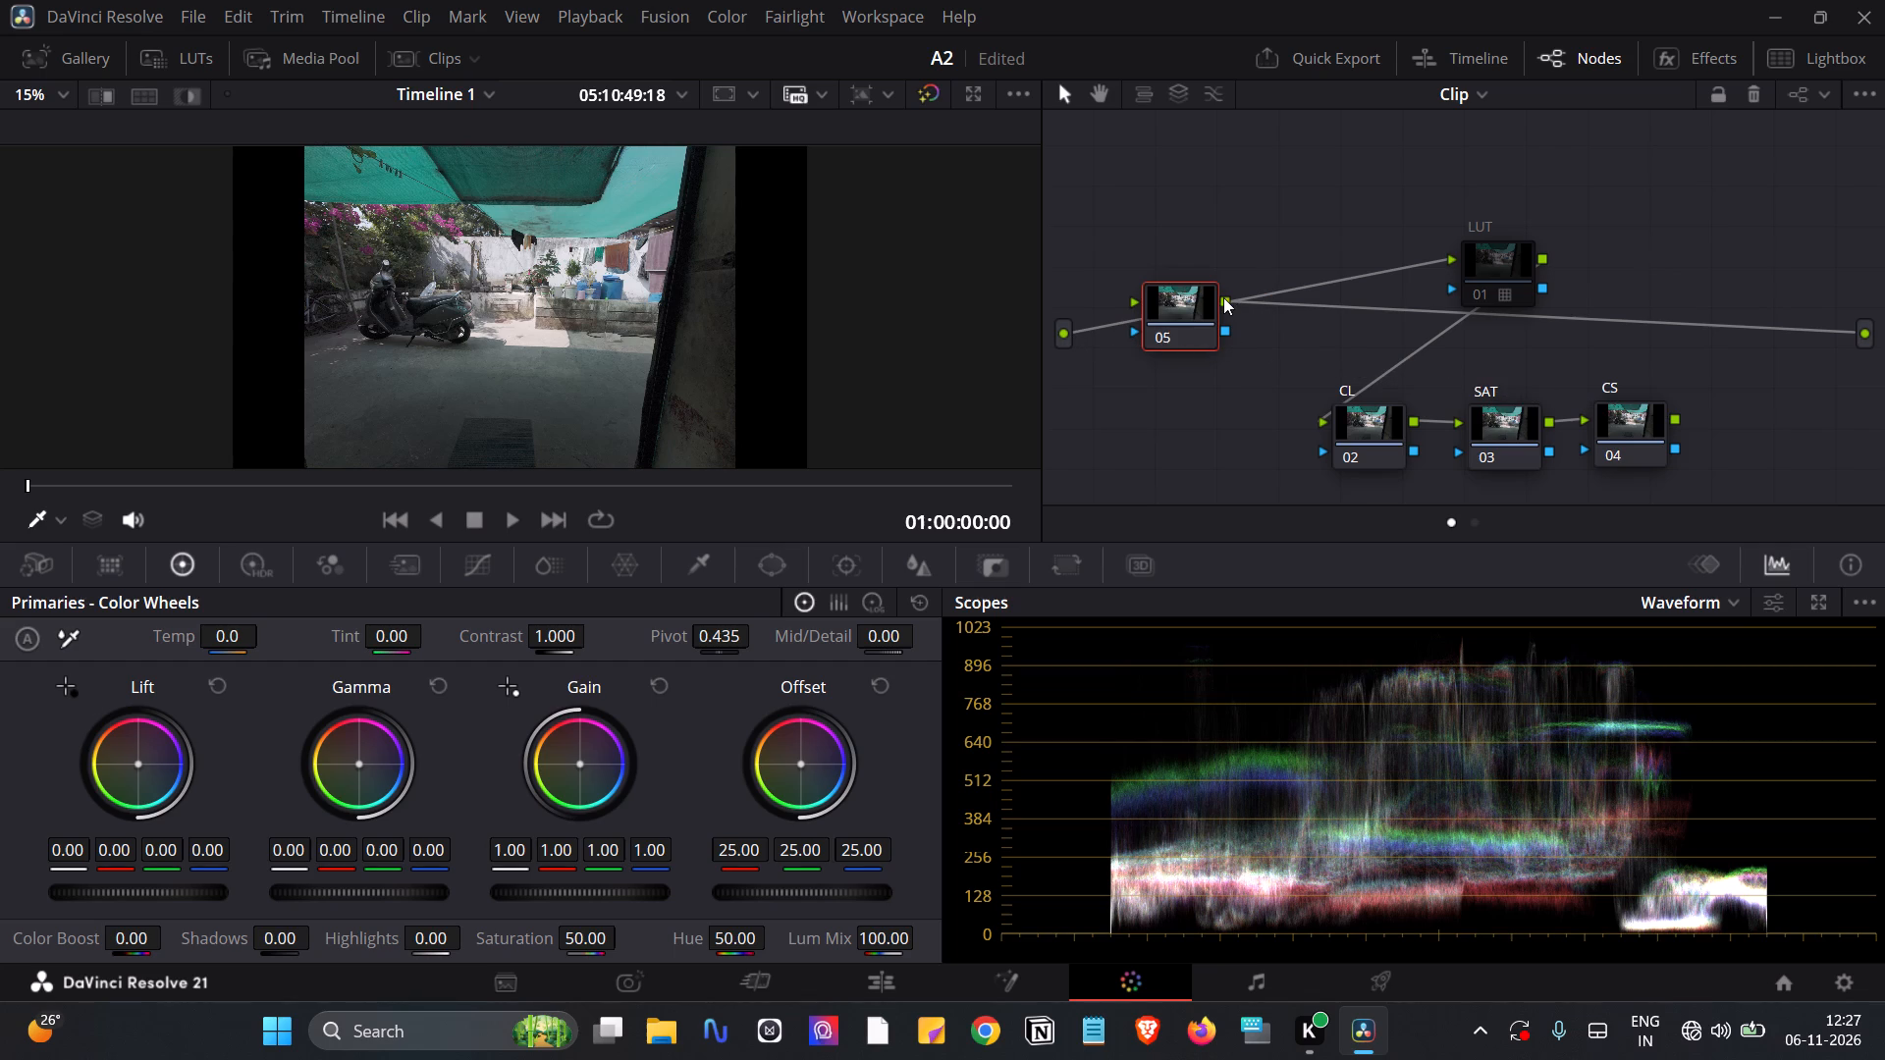
left_click_drag(1223, 297, 1275, 330)
left_click_drag(1136, 300, 1135, 287)
left_click_drag(1135, 287, 1135, 286)
left_click_drag(1062, 335, 1134, 304)
left_click_drag(1226, 301, 1457, 252)
left_click_drag(1168, 302, 1170, 360)
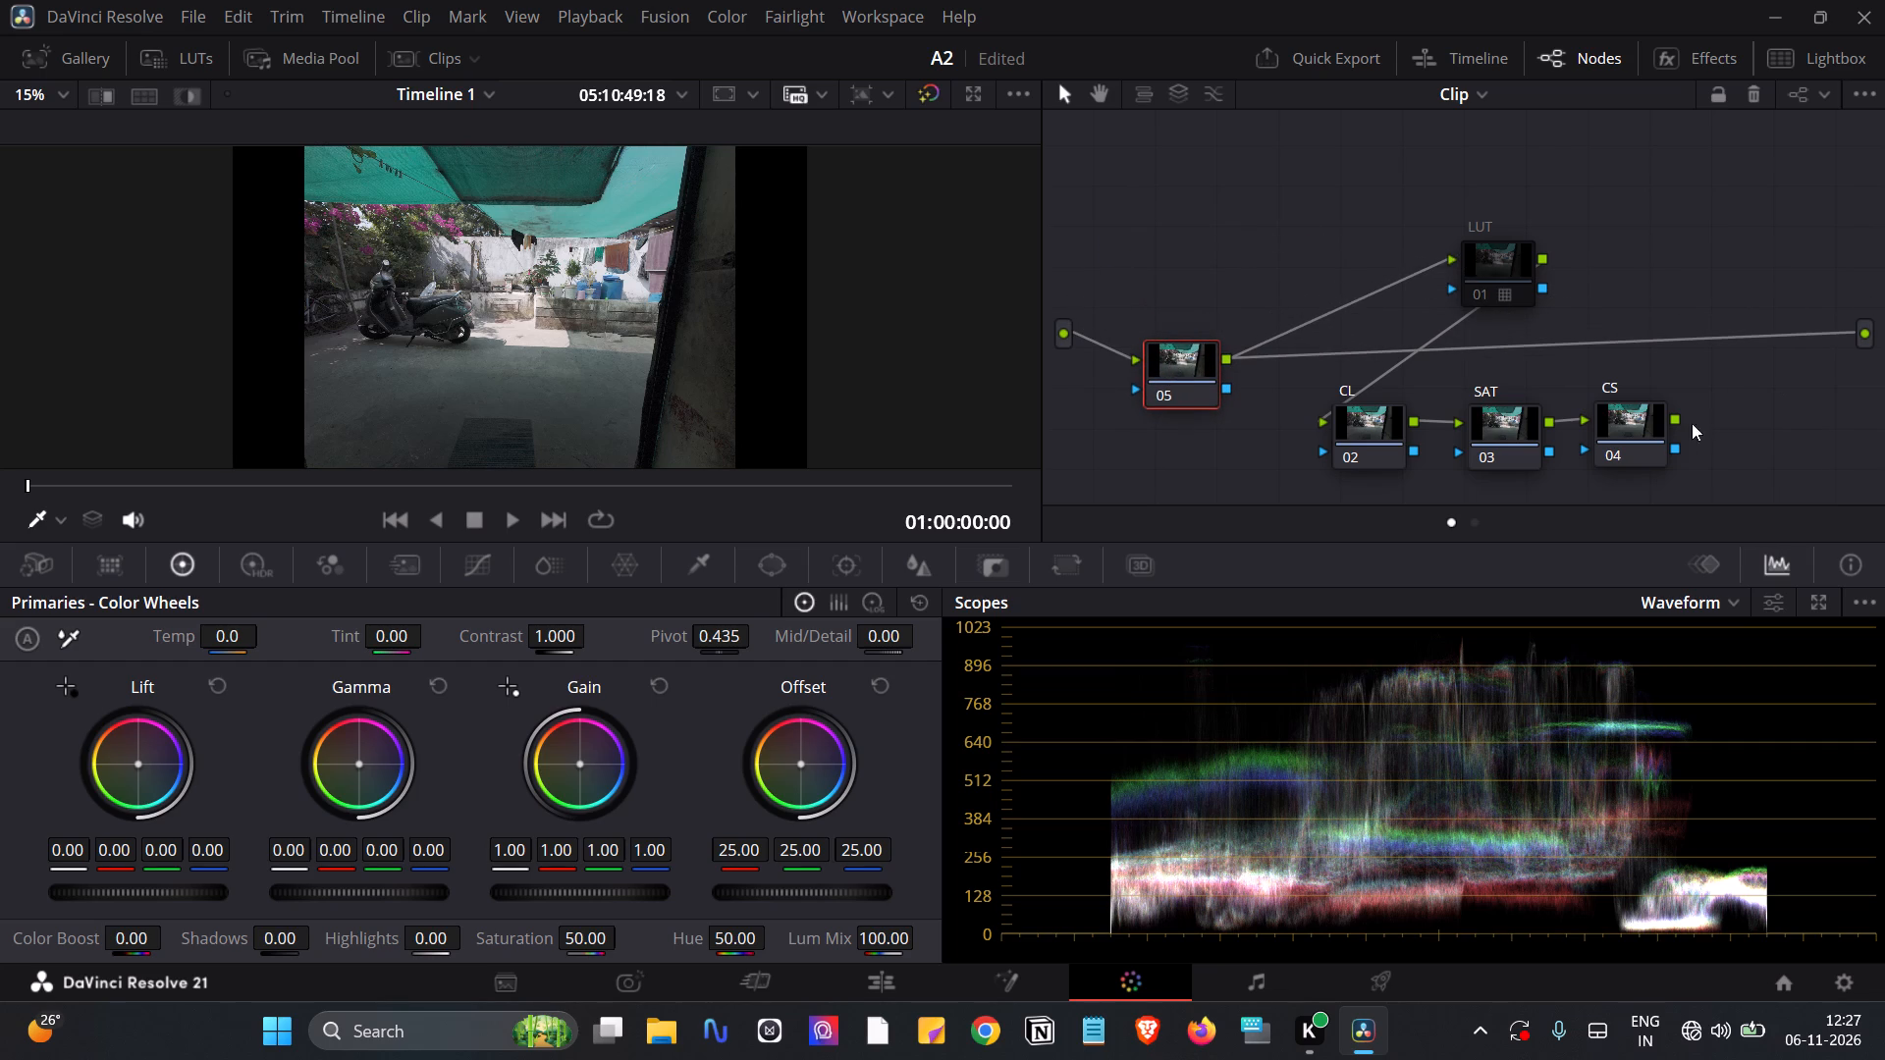
left_click_drag(1673, 421, 1868, 331)
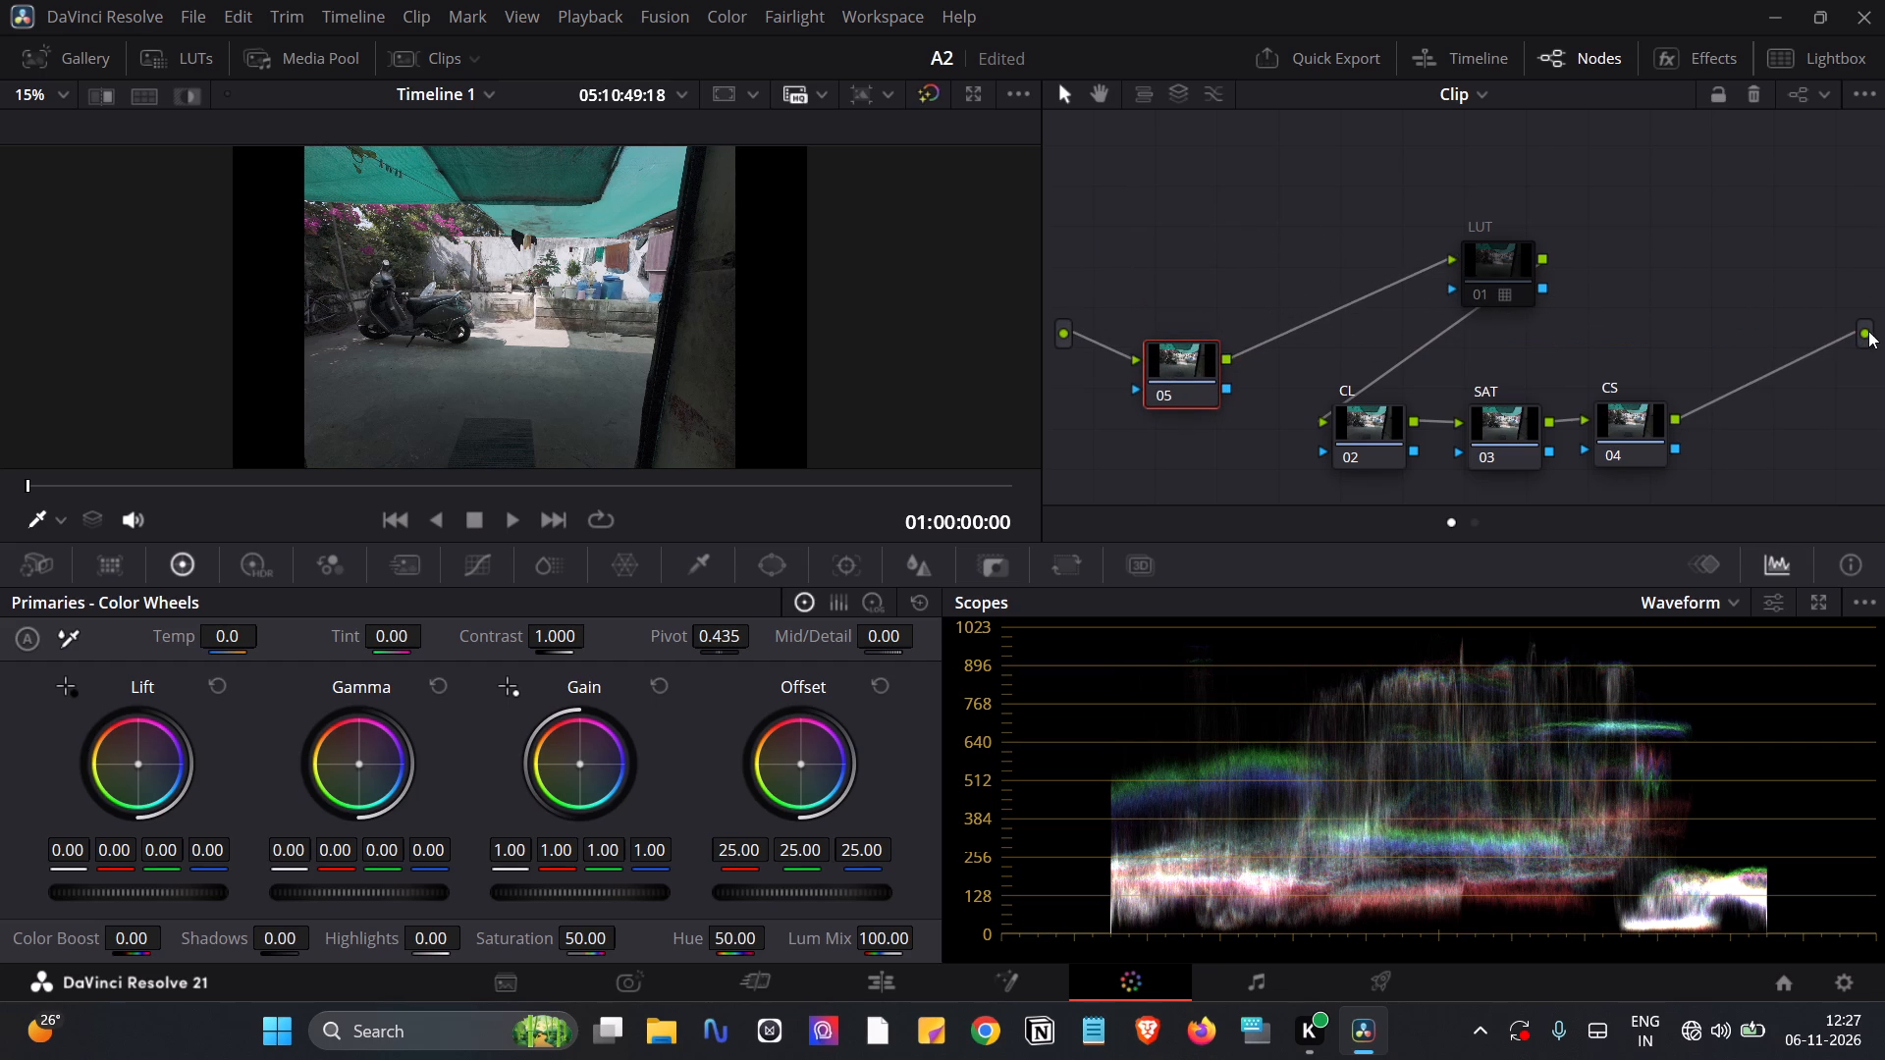
Arrange the new unlabelled node and the LUT node side by side above the CL, SAT and CS row.
left_click_drag(1191, 389, 1179, 346)
double_click(1179, 346)
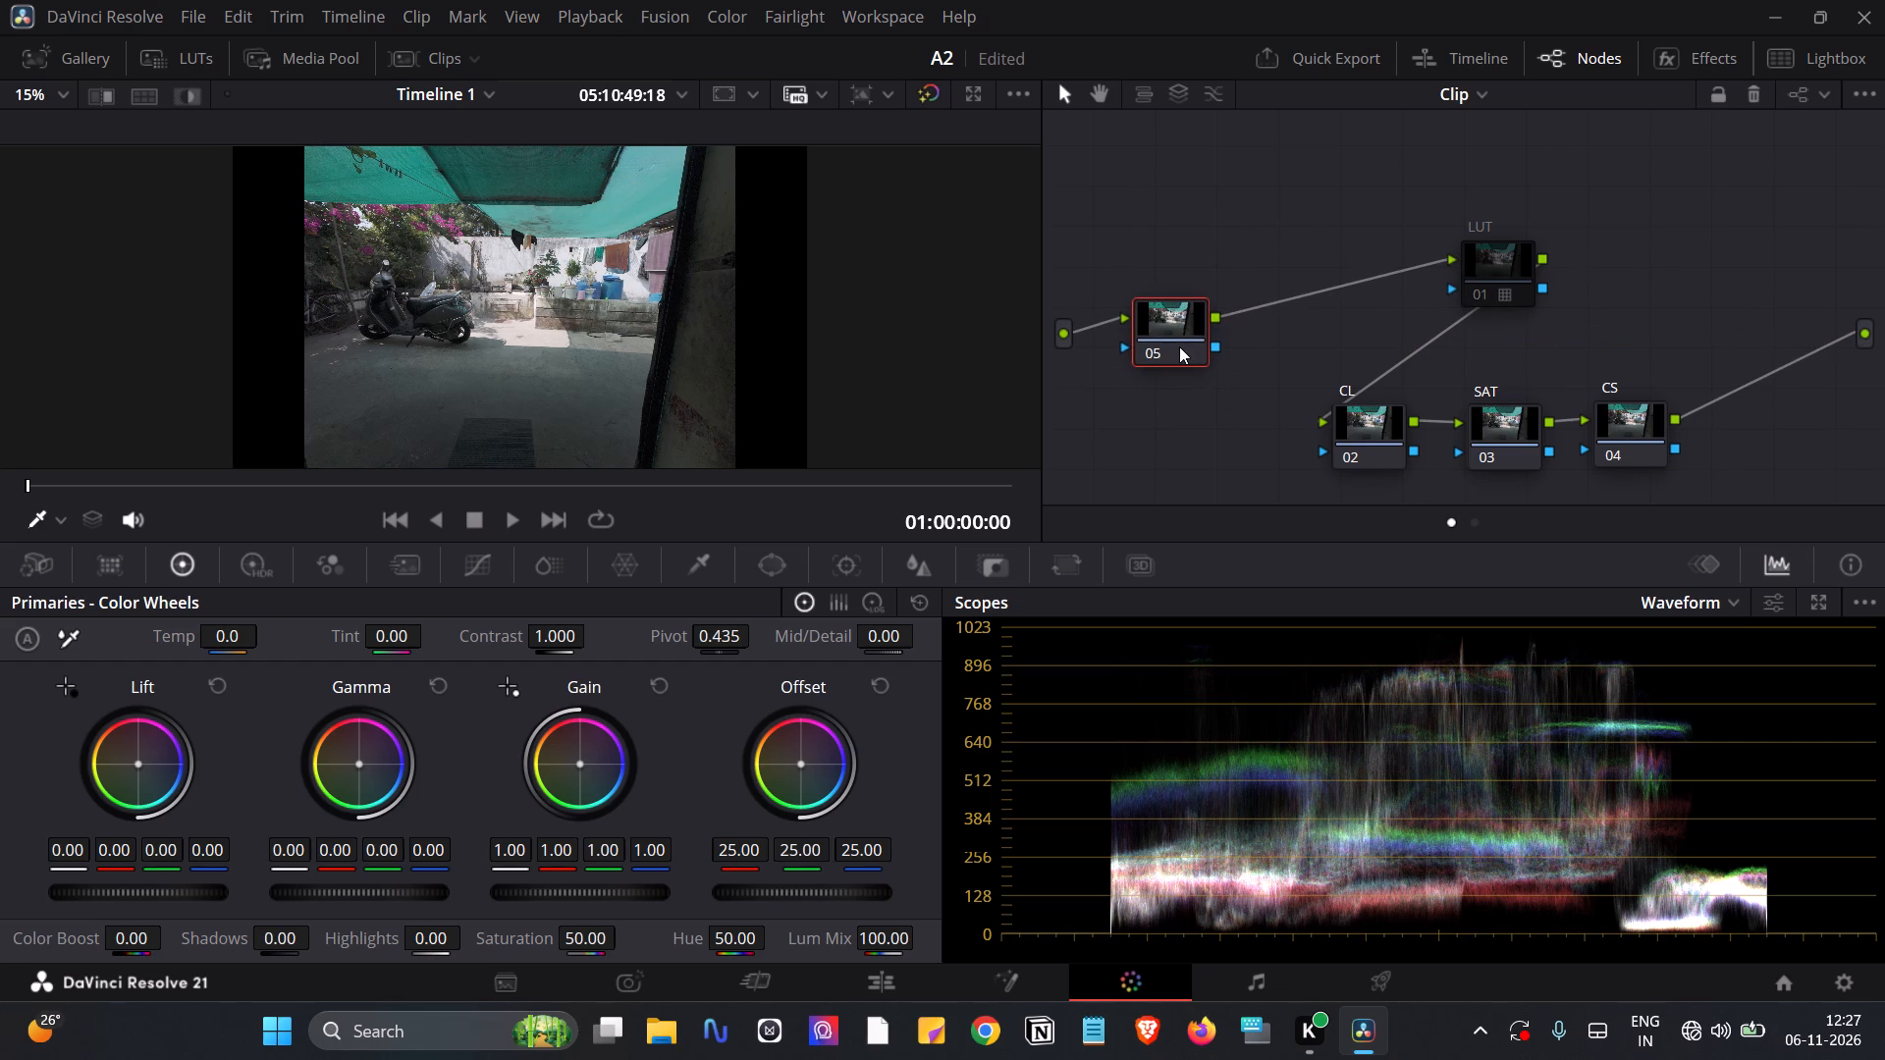
left_click_drag(1483, 275, 1322, 317)
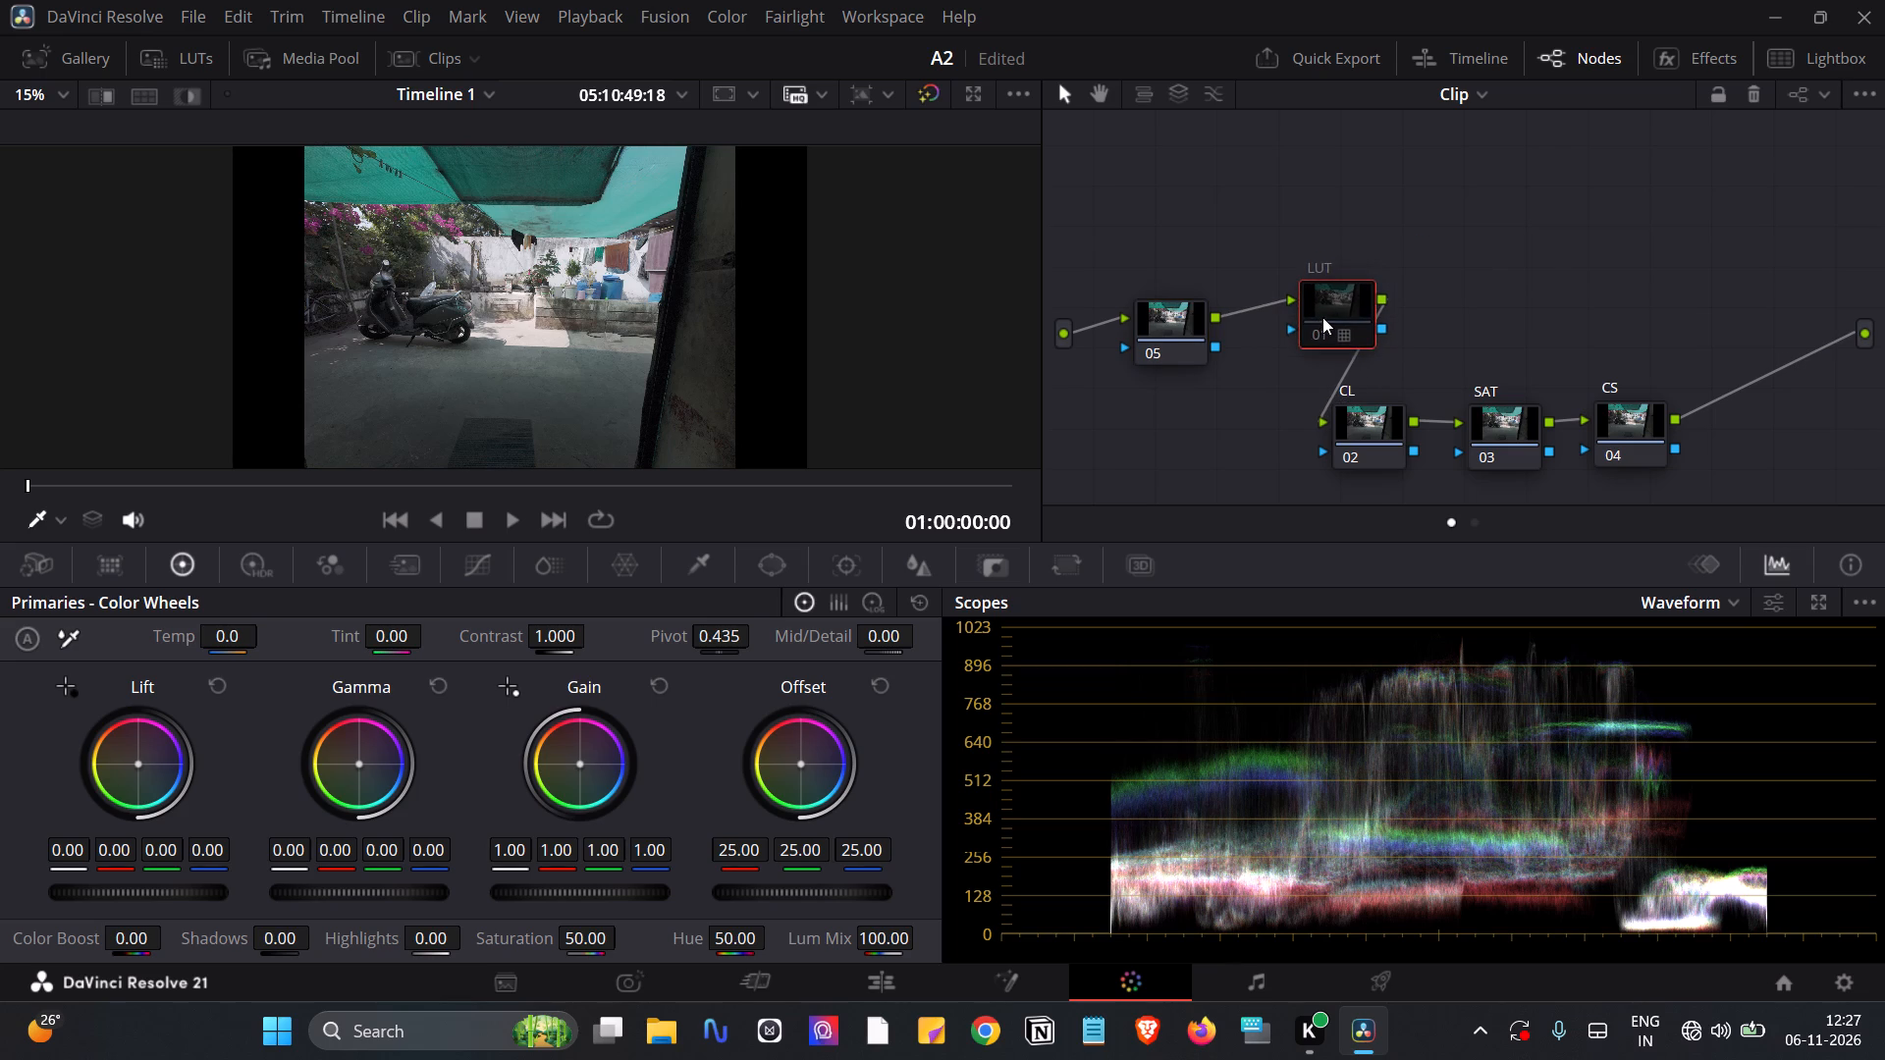
left_click_drag(1183, 321, 1168, 317)
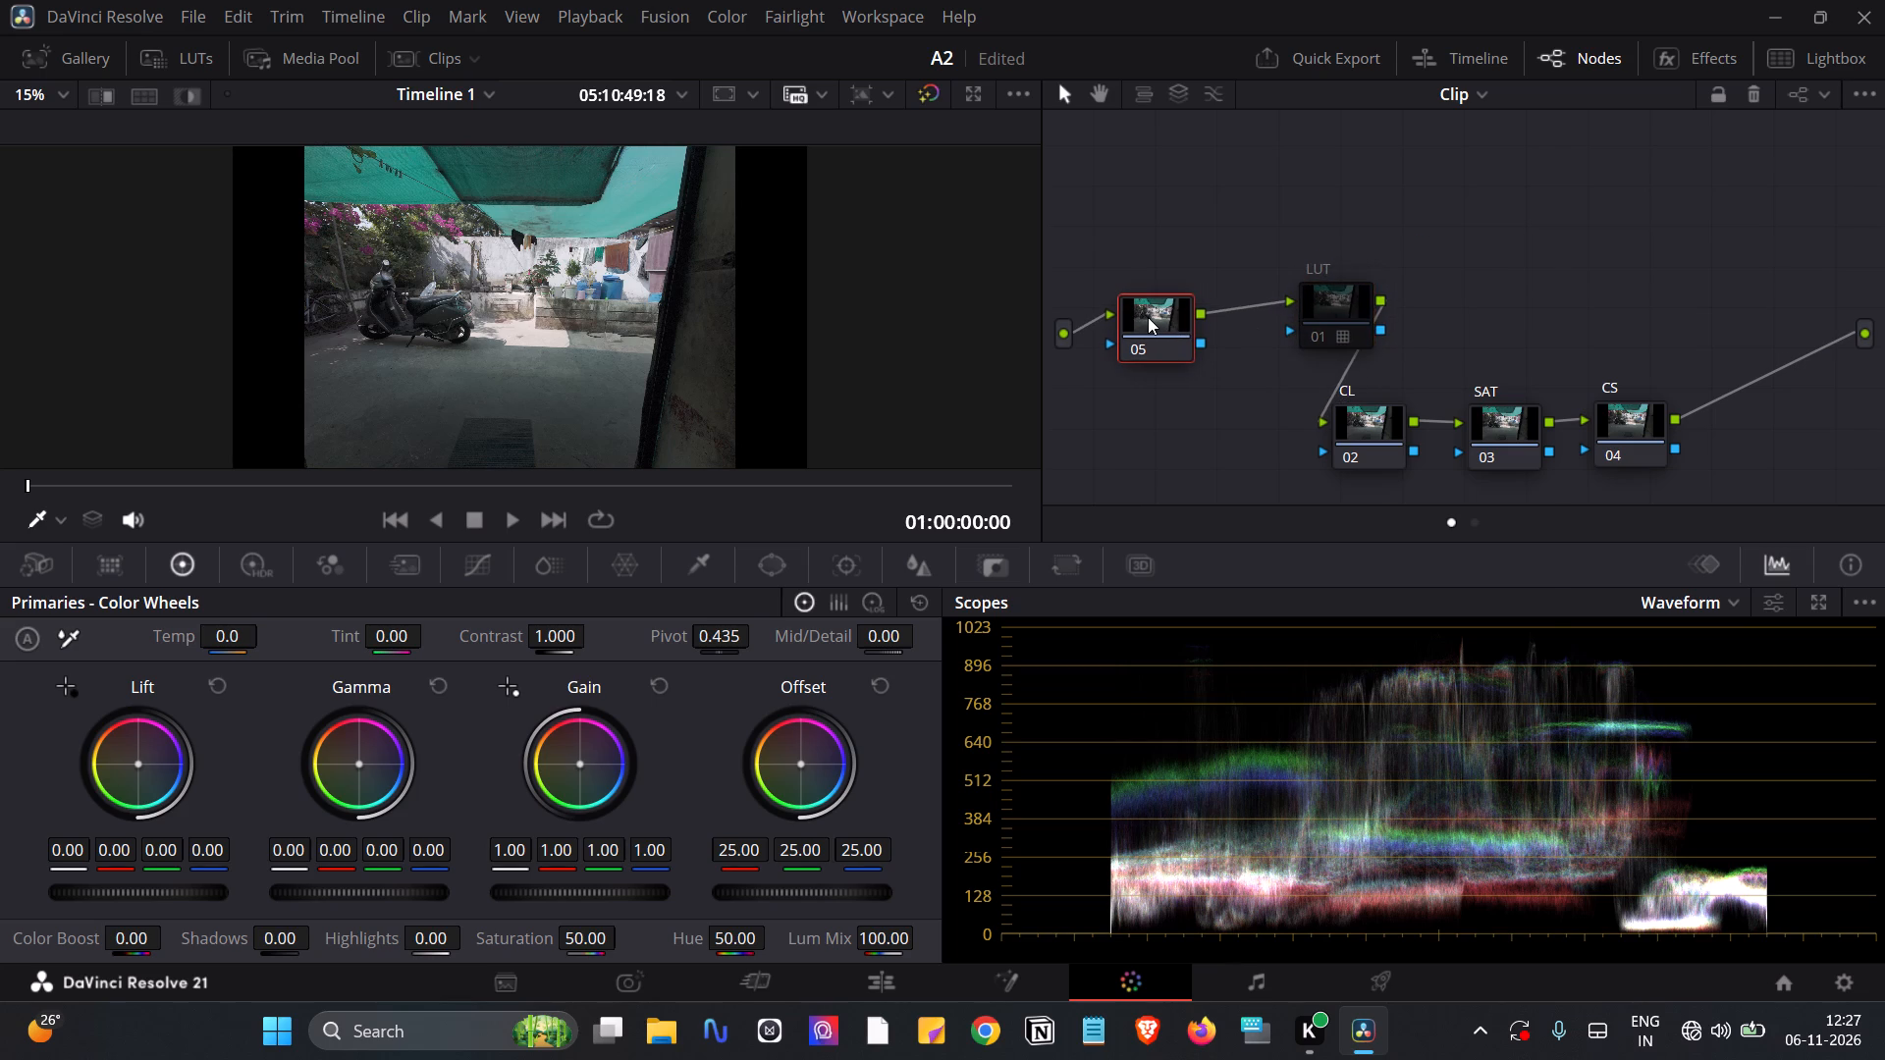
Label the new first node "Correction".
right_click(1148, 317)
left_click(1209, 373)
type("Cp")
key("BackSpace")
type("orrection")
key("Return")
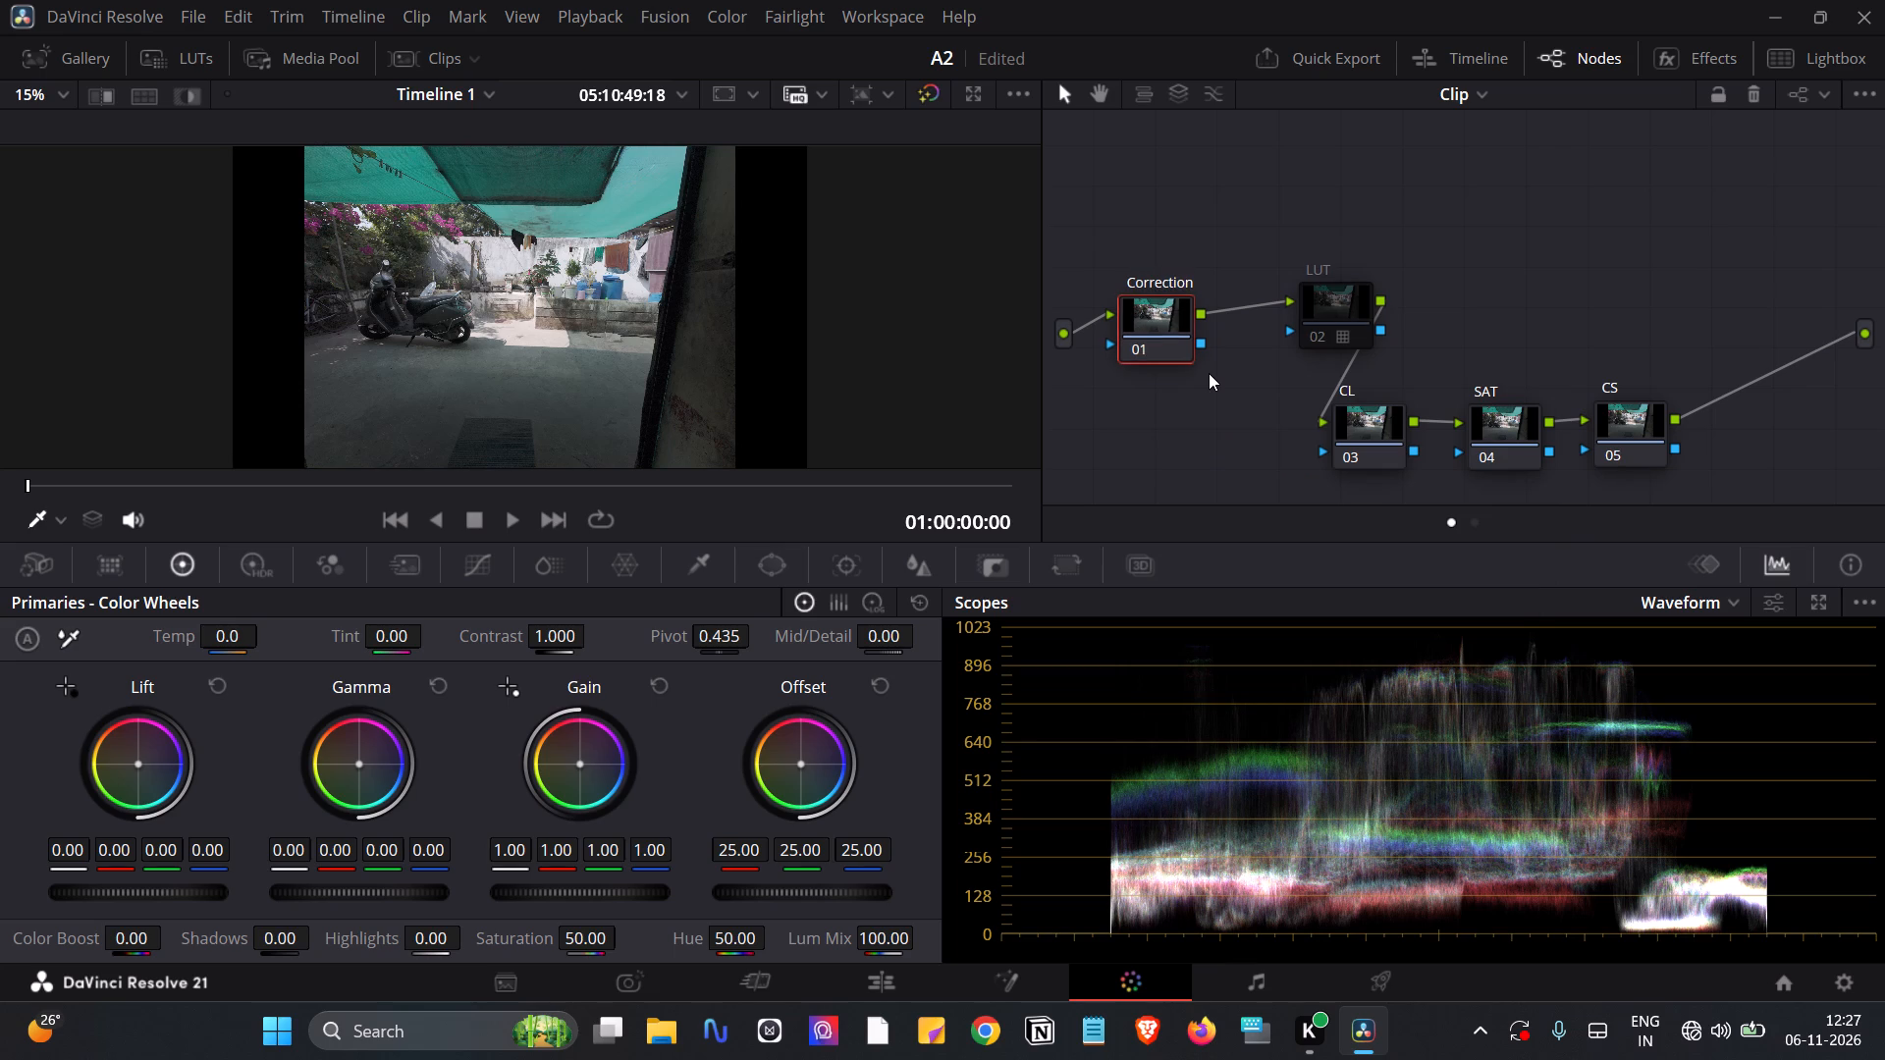
Move the Correction and LUT nodes upward and space them farther apart.
left_click_drag(1157, 314, 1152, 287)
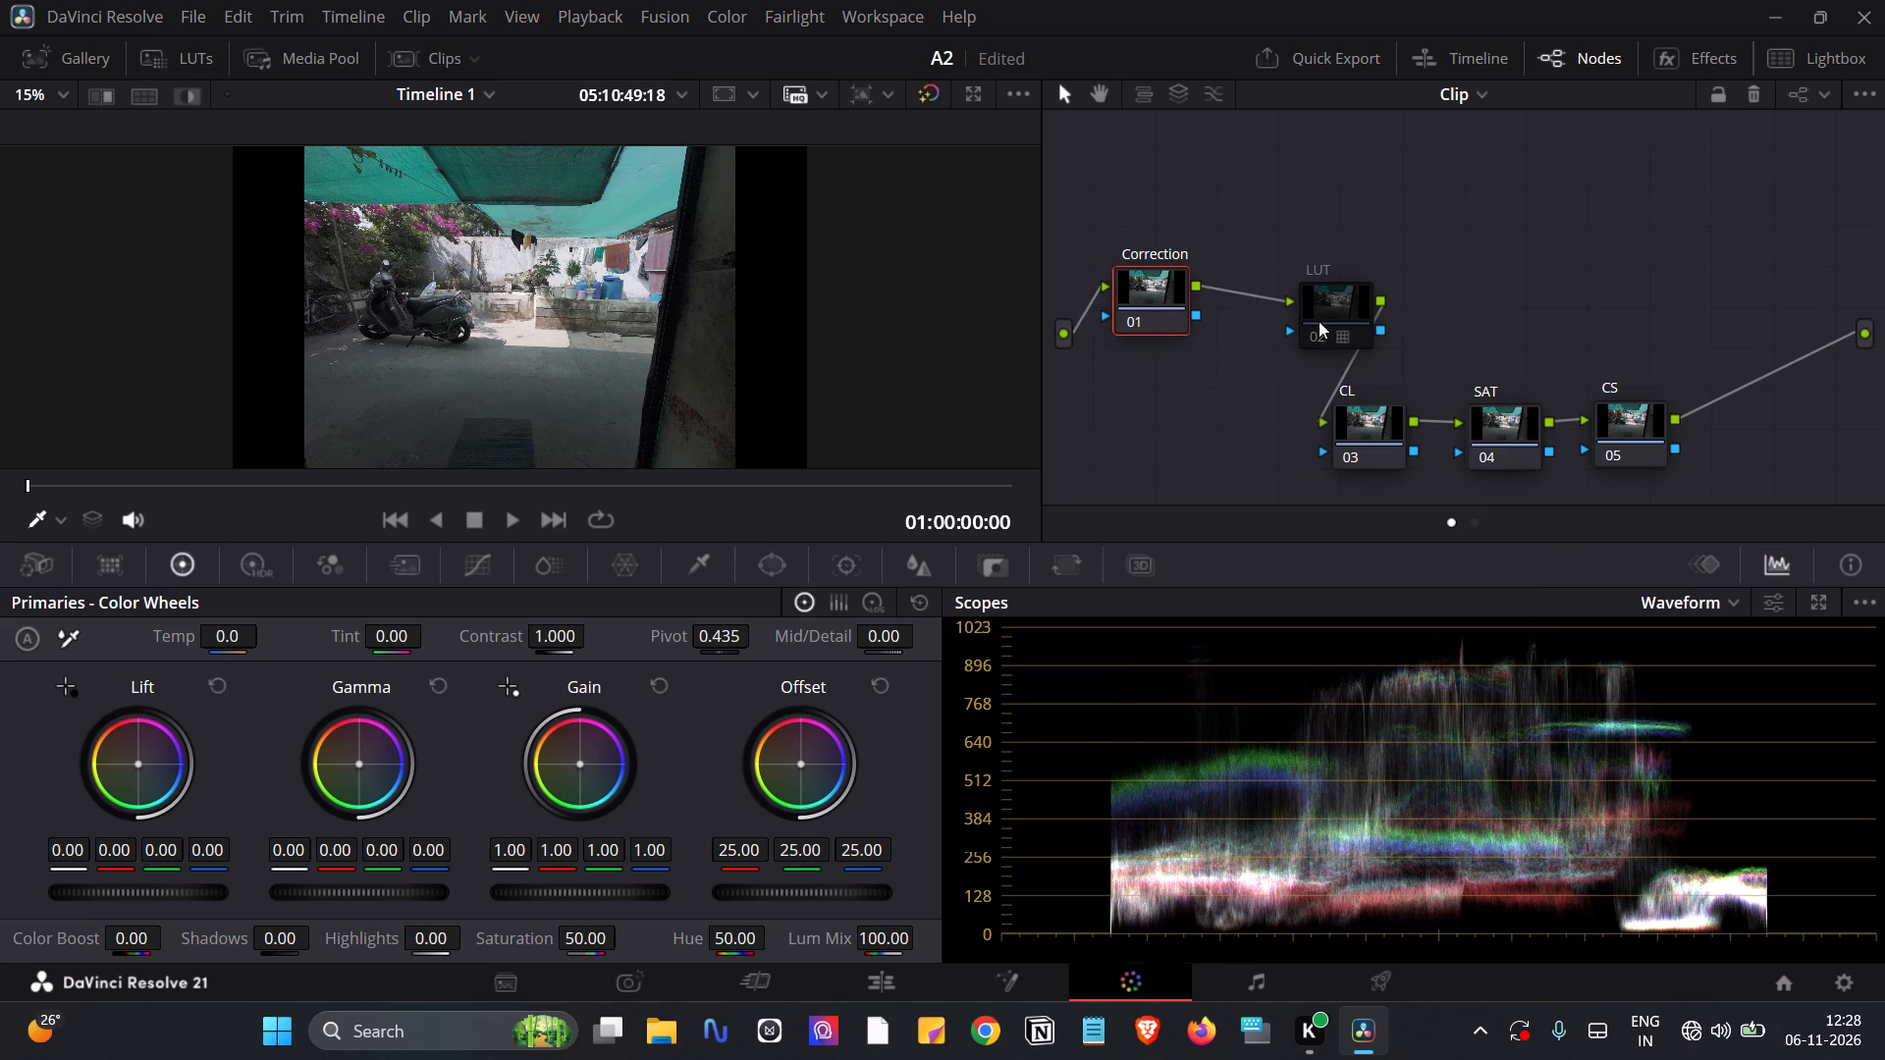
left_click_drag(1328, 317, 1396, 291)
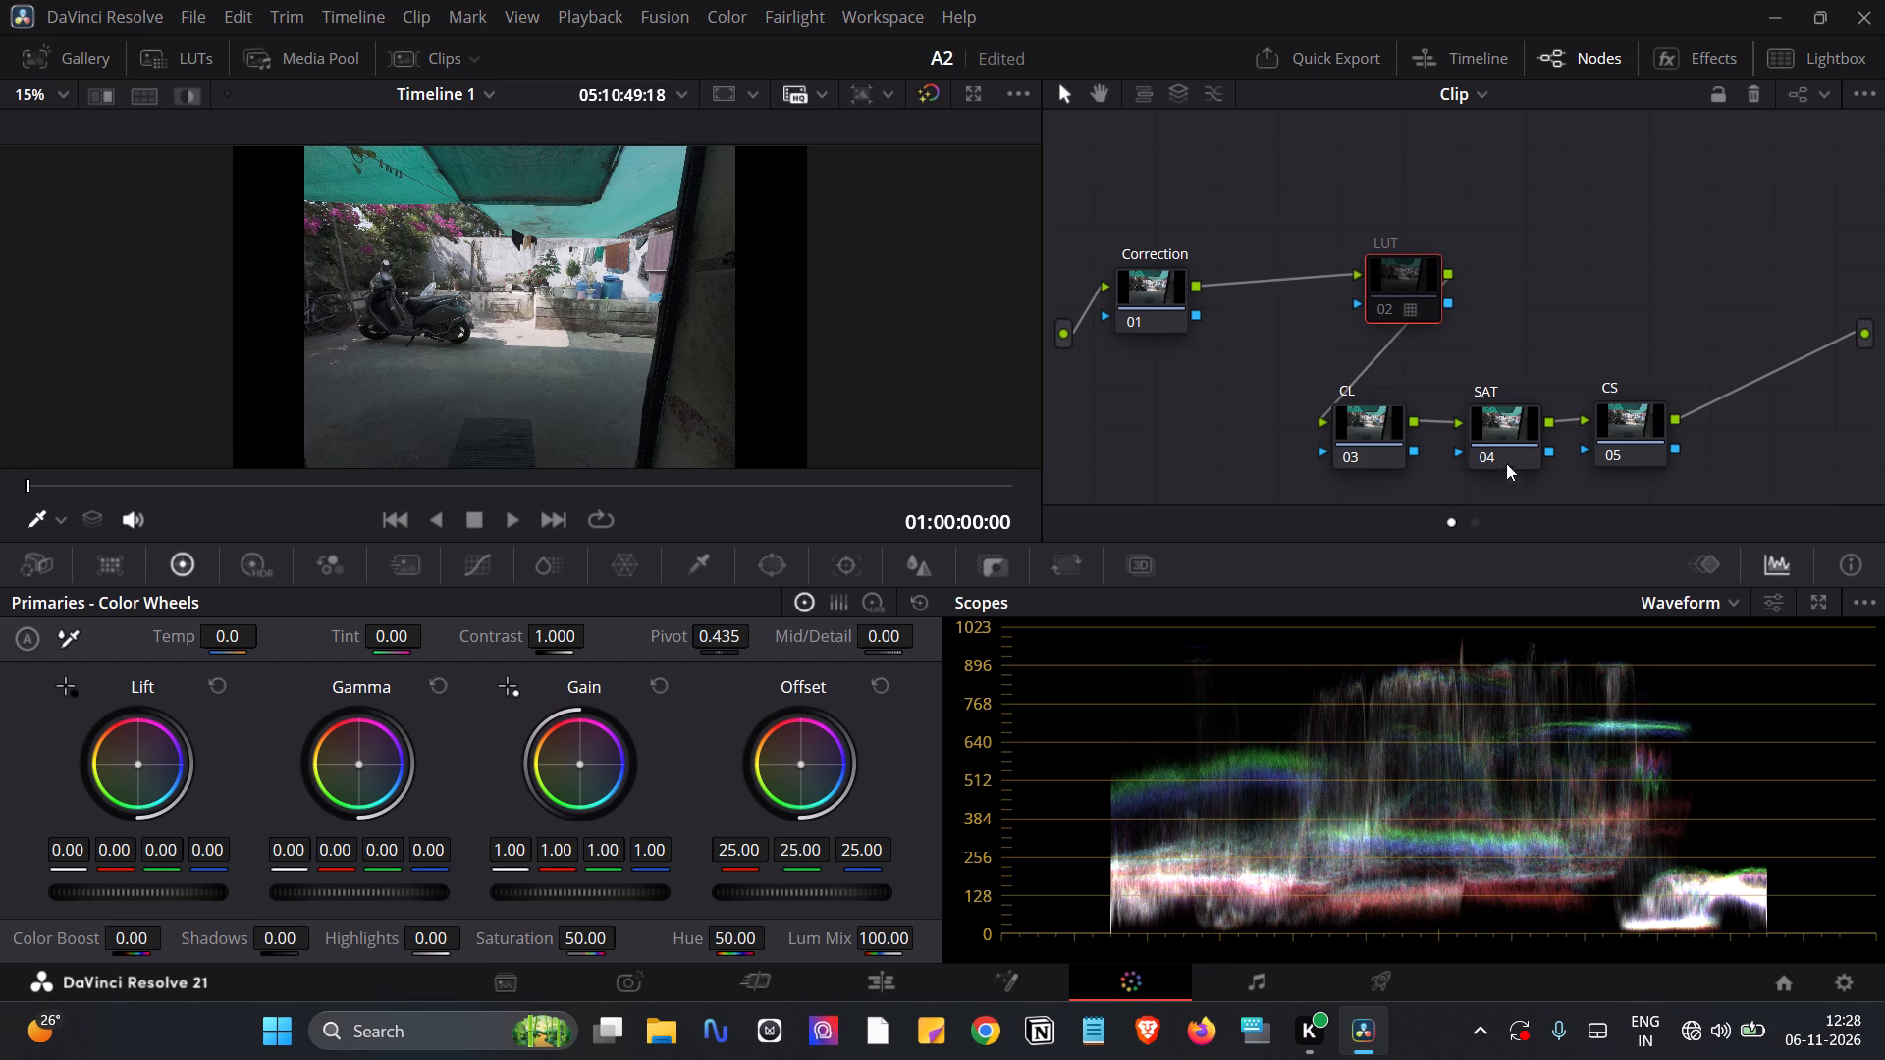
Delete the SAT and CS nodes from the node graph.
left_click_drag(1508, 347, 1769, 452)
key("Delete")
Move the CL node up into line with Correction and LUT, just before the output.
left_click_drag(1356, 424, 1686, 289)
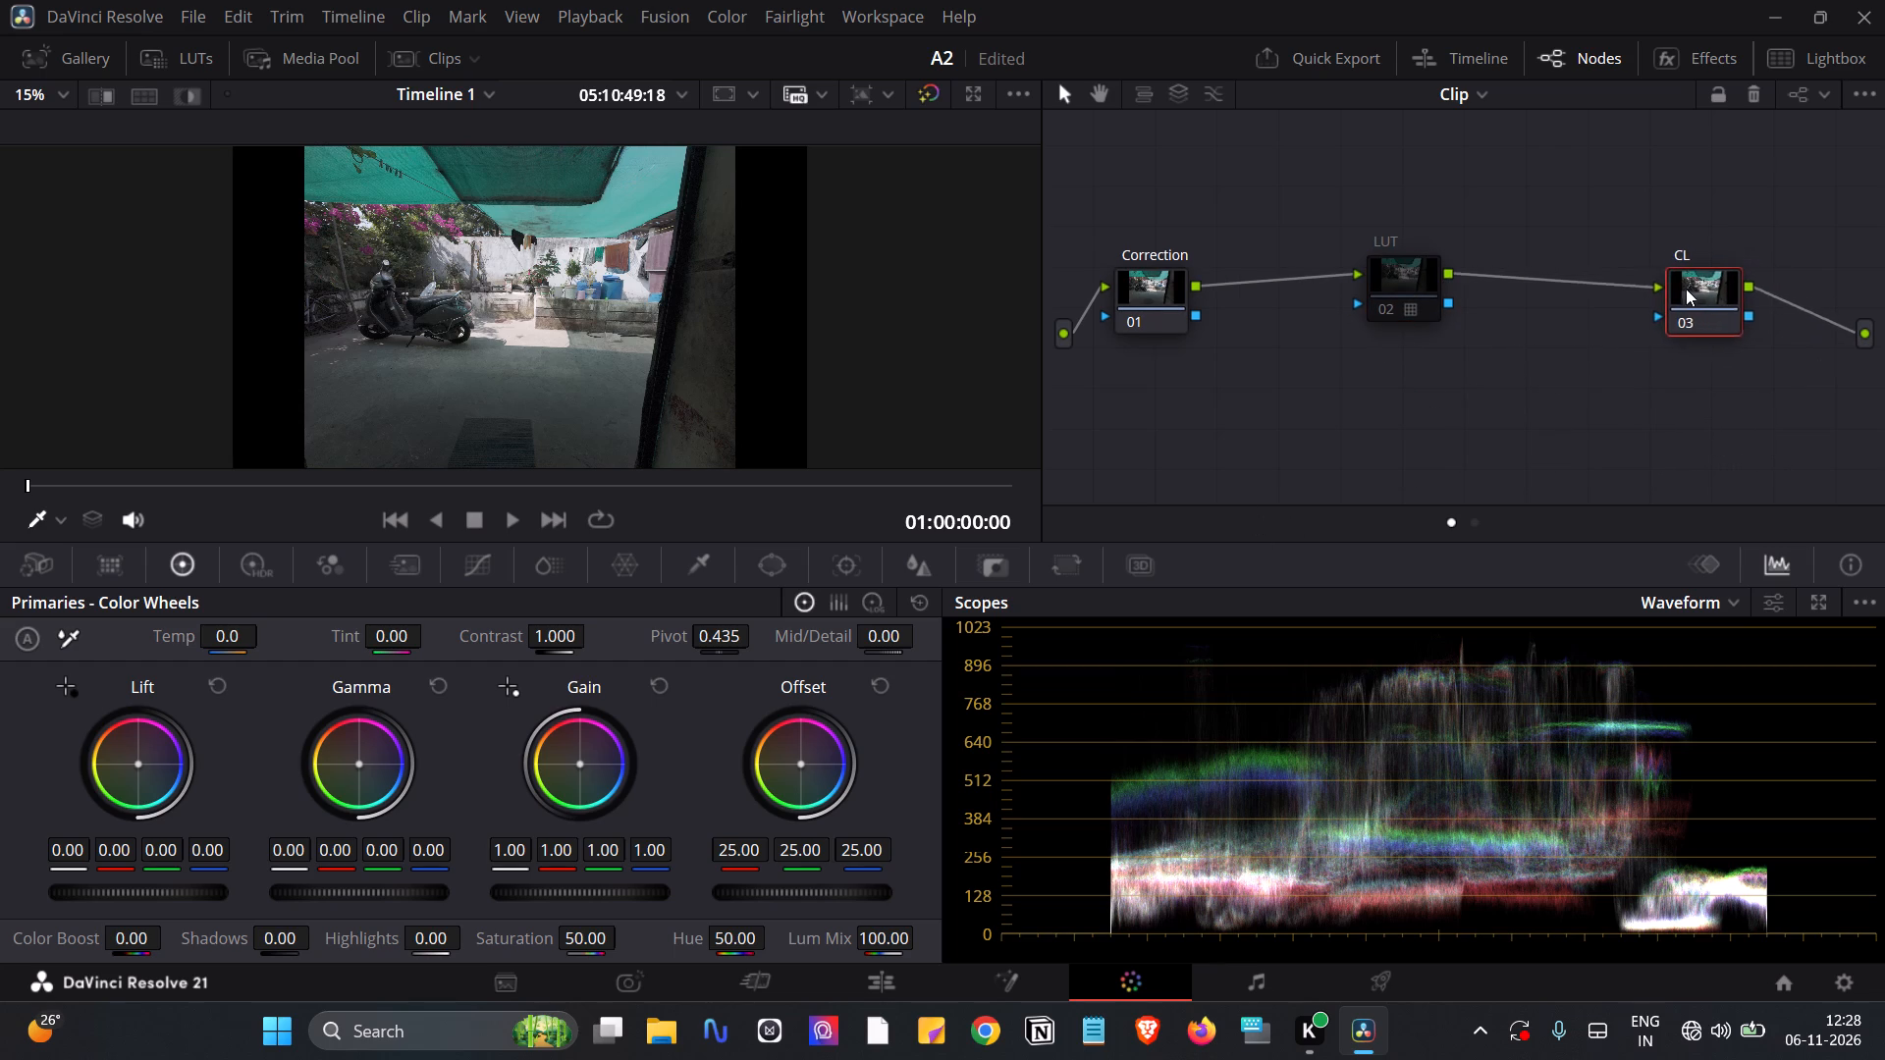
left_click_drag(1686, 289, 1666, 277)
Rename the CL node at the end of the chain to "Grading".
right_click(1666, 277)
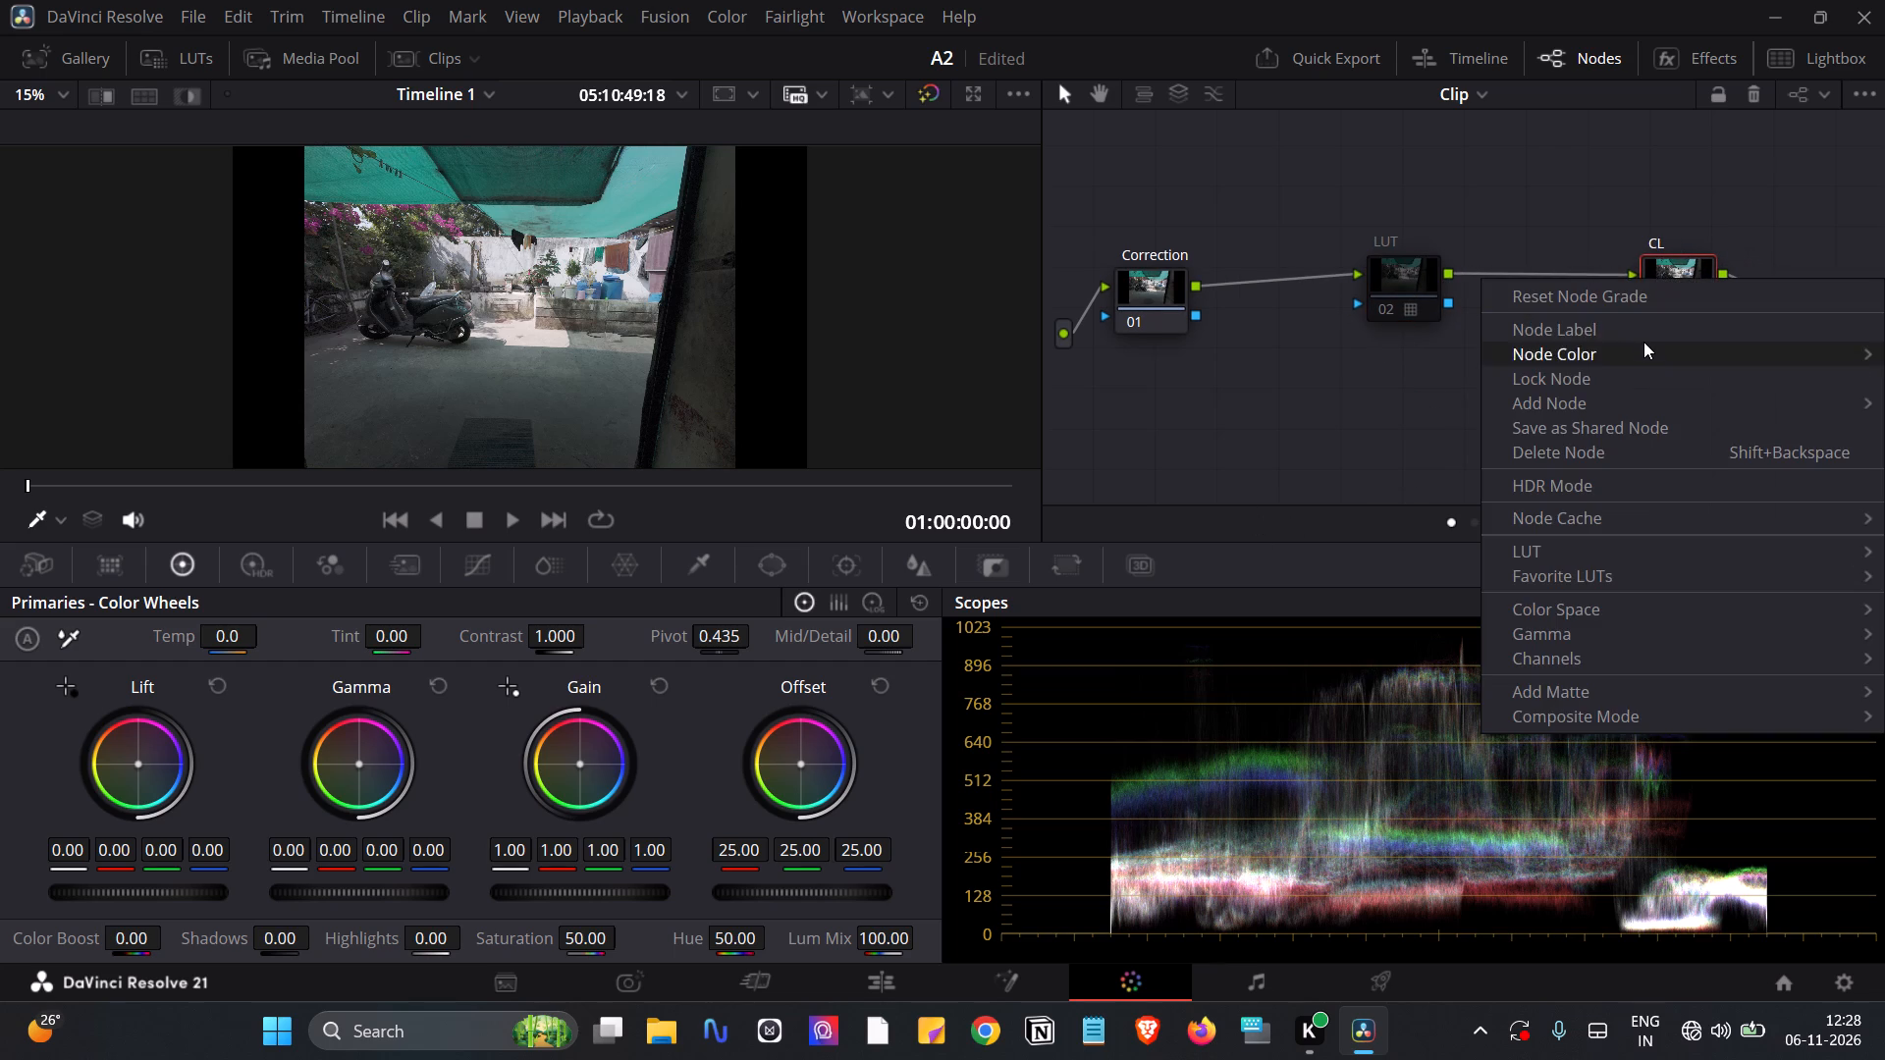
left_click(1643, 331)
type("Fra")
key("BackSpace")
key("BackSpace")
key("BackSpace")
key("BackSpace")
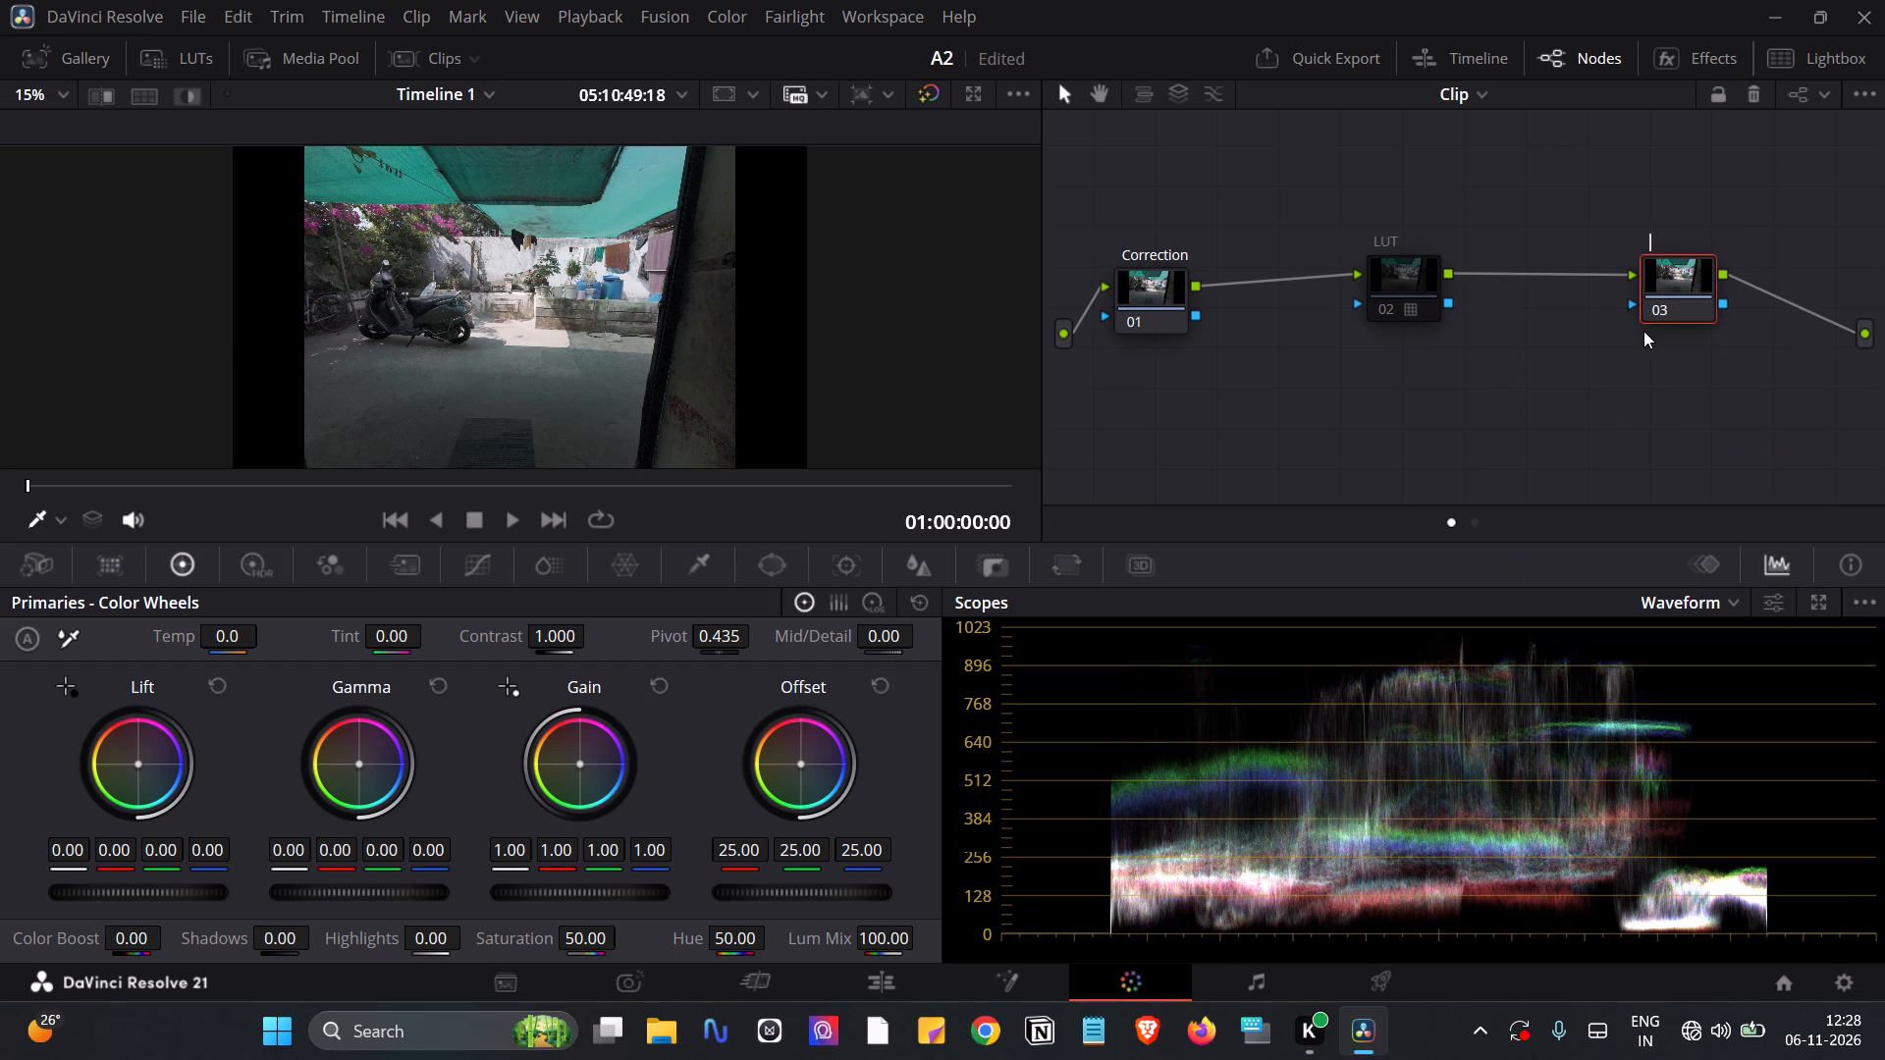
key("z")
key("BackSpace")
type("Grading")
key("Return")
Line up the Correction, LUT and Grading nodes in one row with closer spacing, leaving a gap before the output.
left_click(1153, 300)
left_click_drag(1153, 300, 1175, 295)
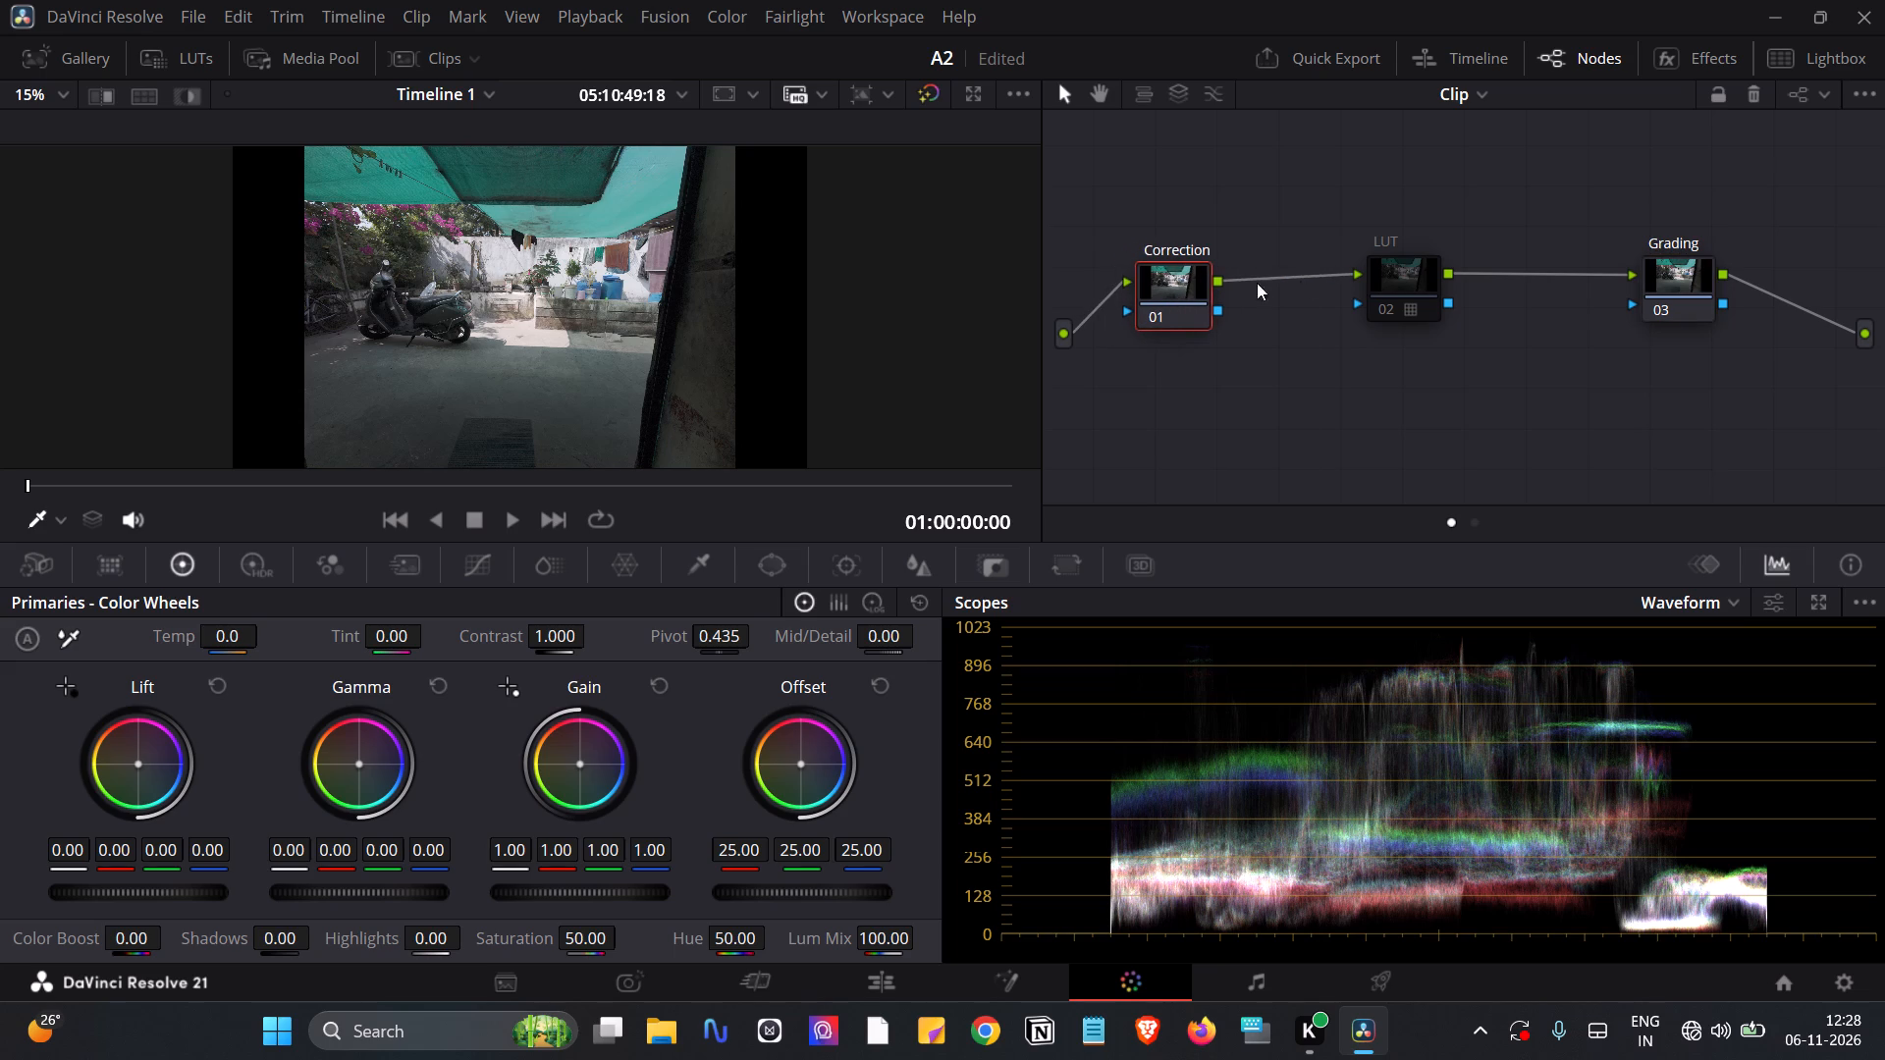
left_click(1385, 274)
left_click(1385, 238)
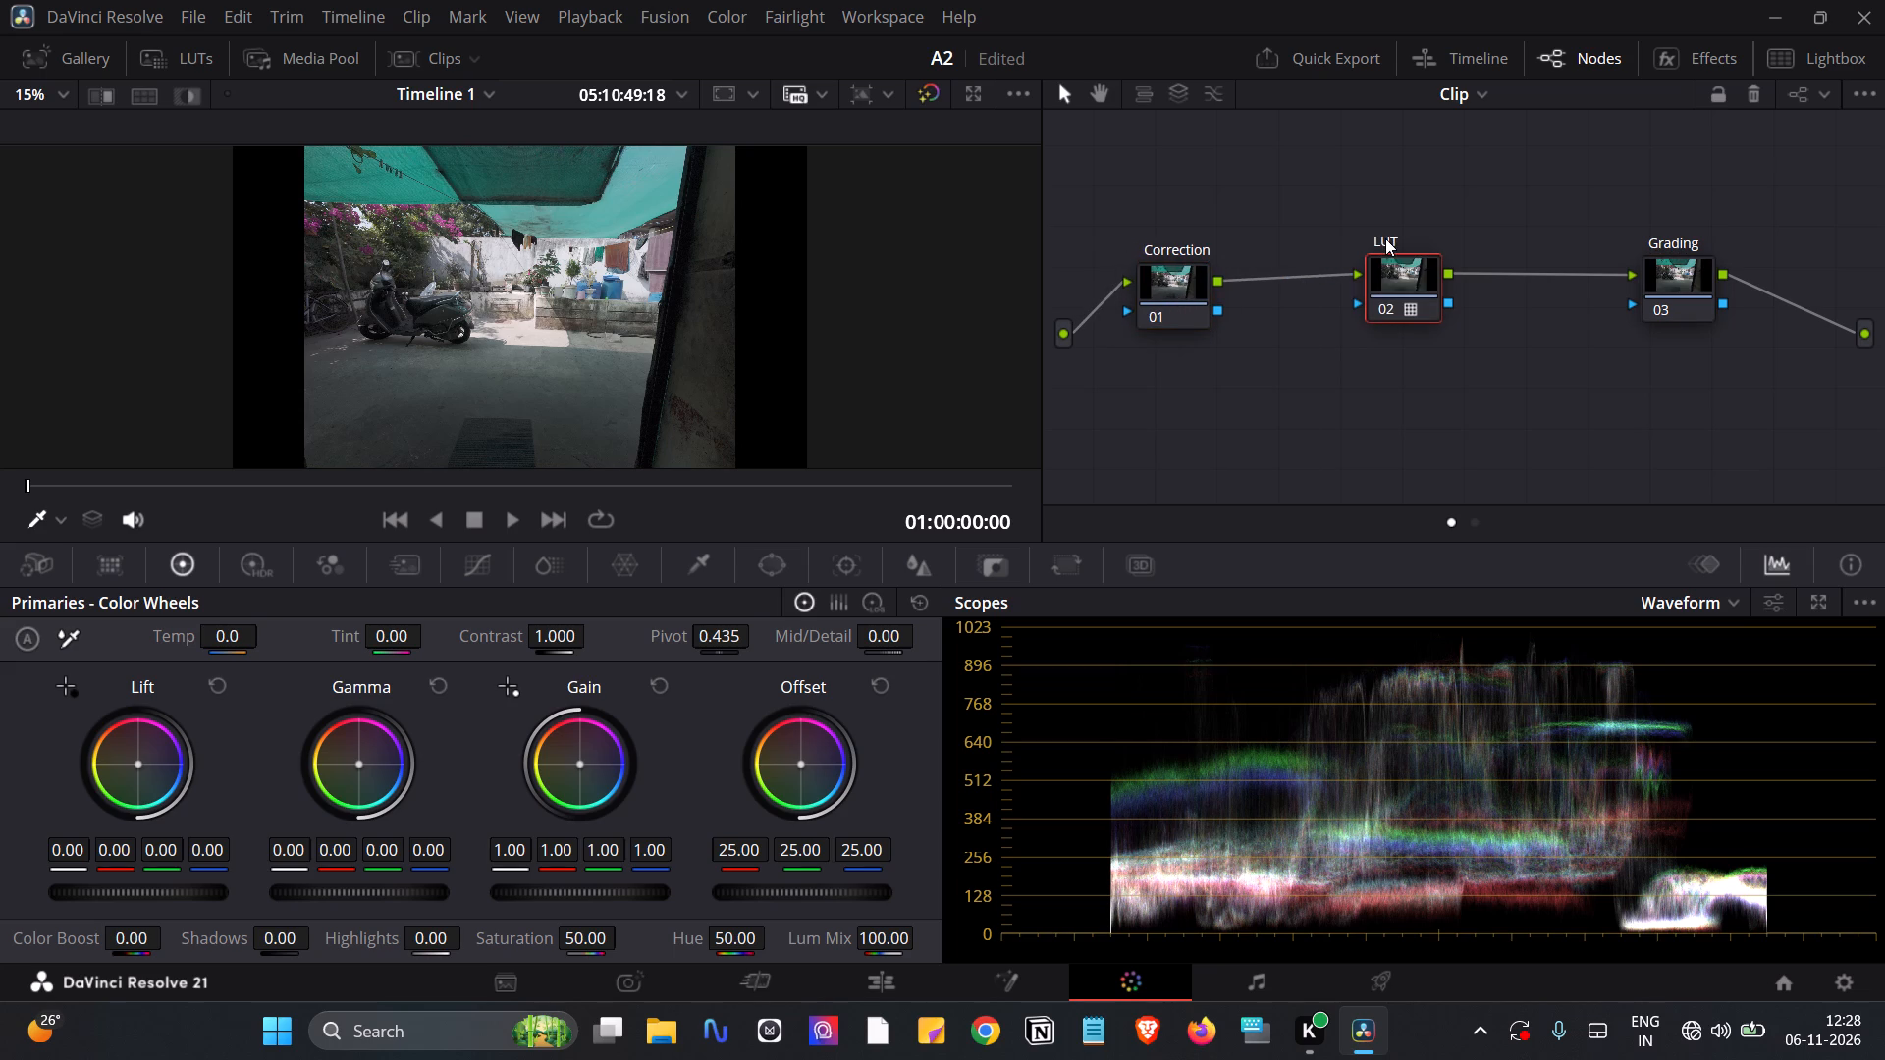
left_click(1385, 238)
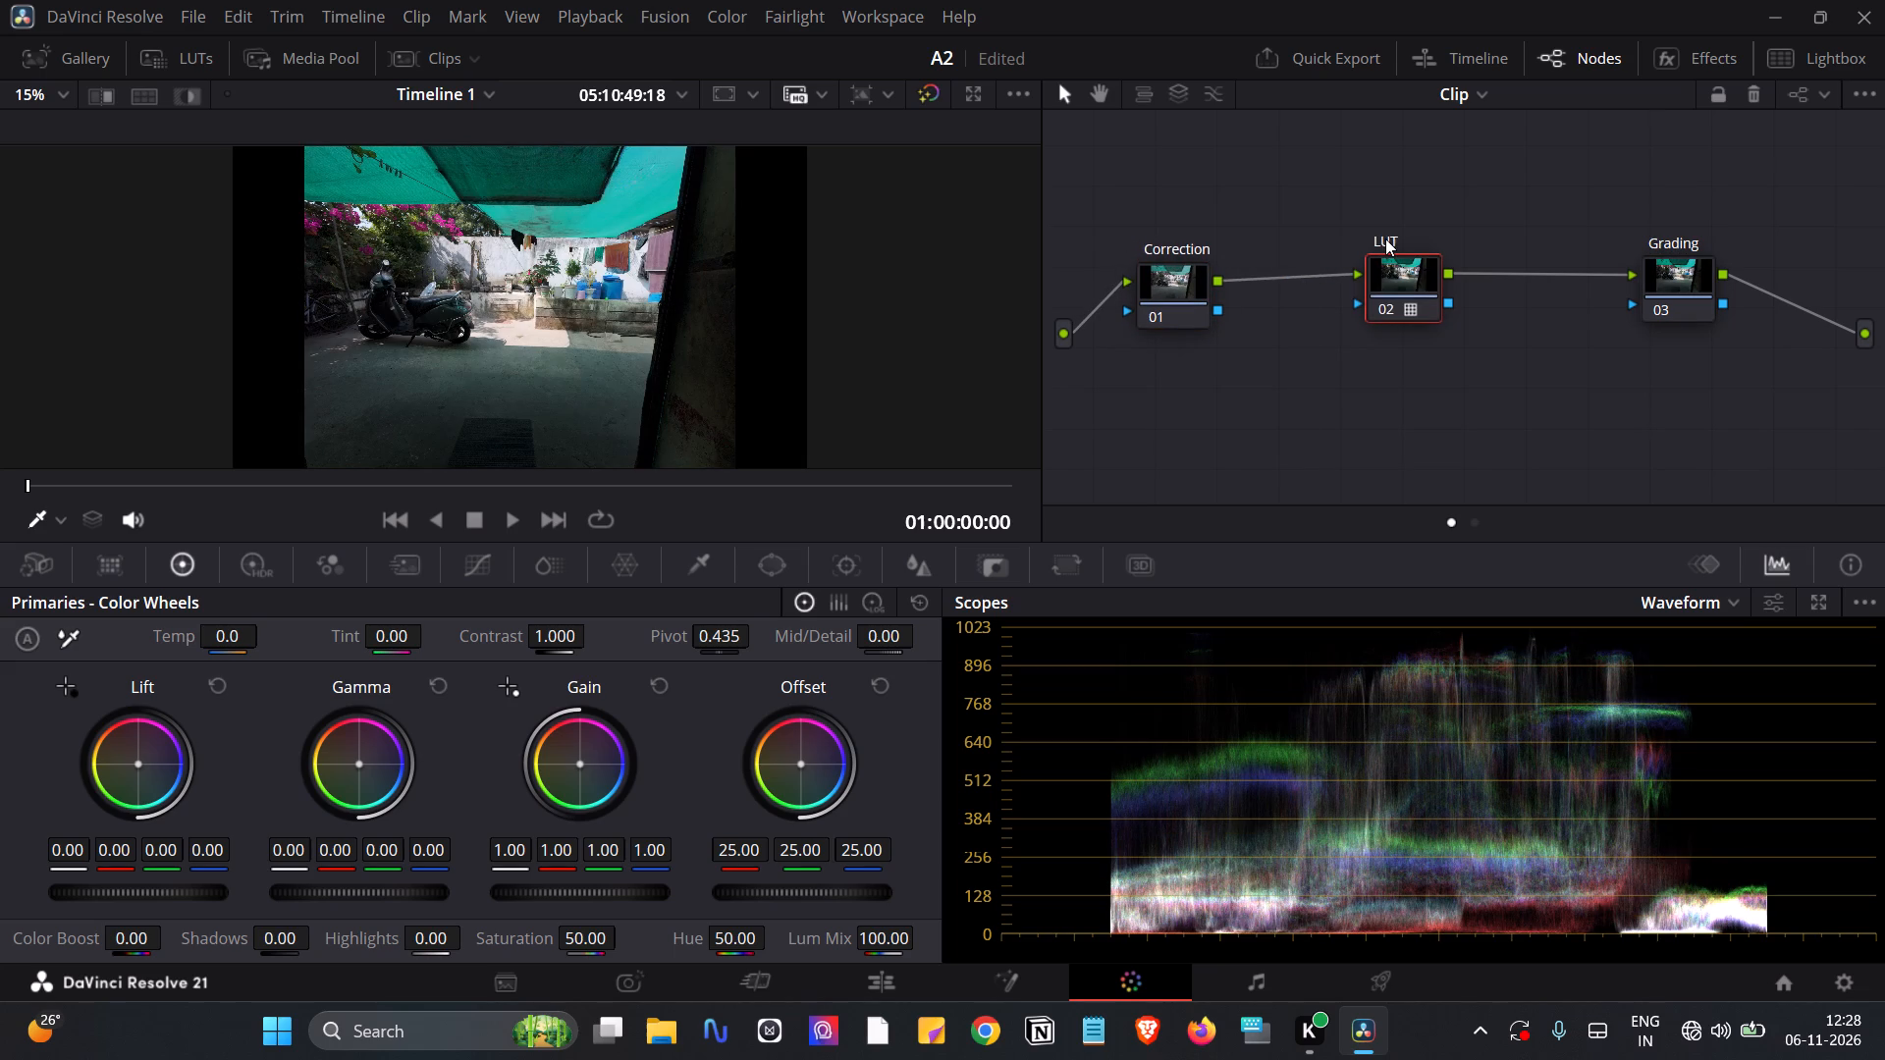
left_click(1173, 293)
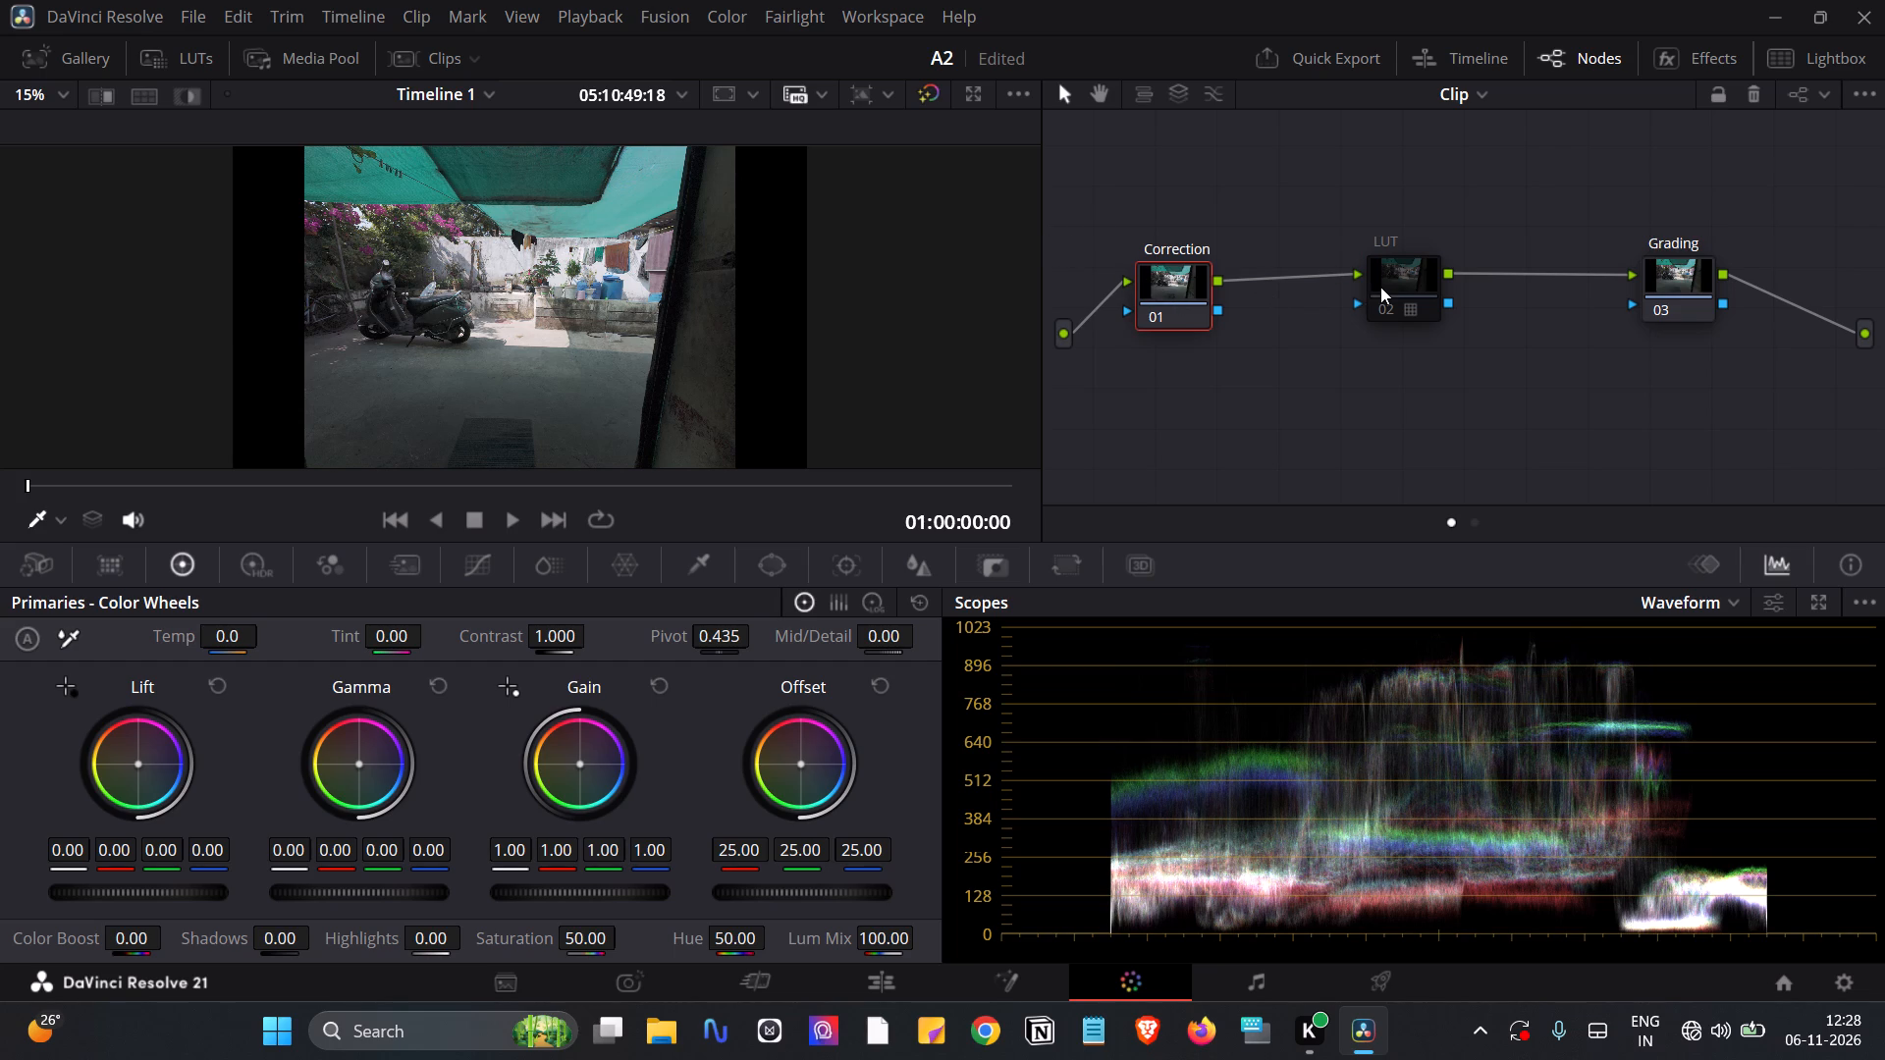
left_click_drag(1365, 287, 1362, 275)
left_click_drag(1403, 281, 1361, 284)
left_click_drag(1701, 272, 1617, 278)
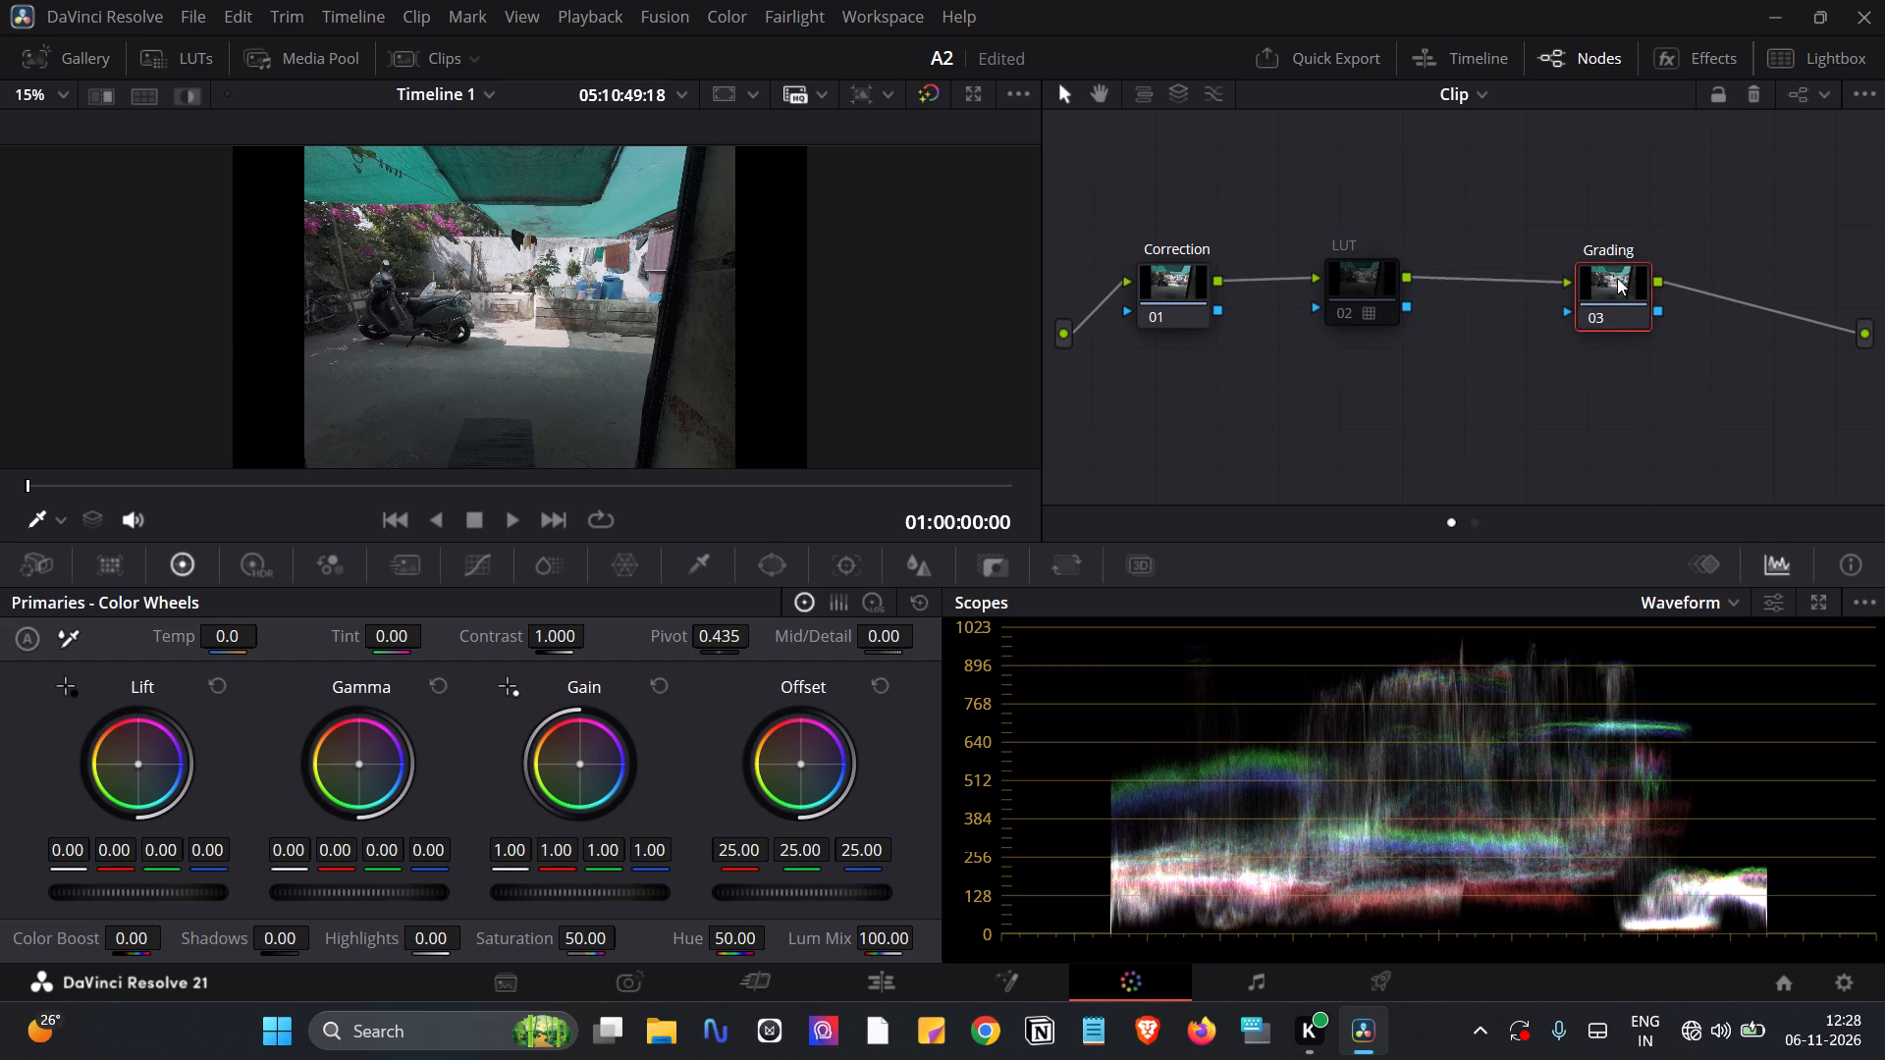
left_click_drag(1617, 278, 1572, 275)
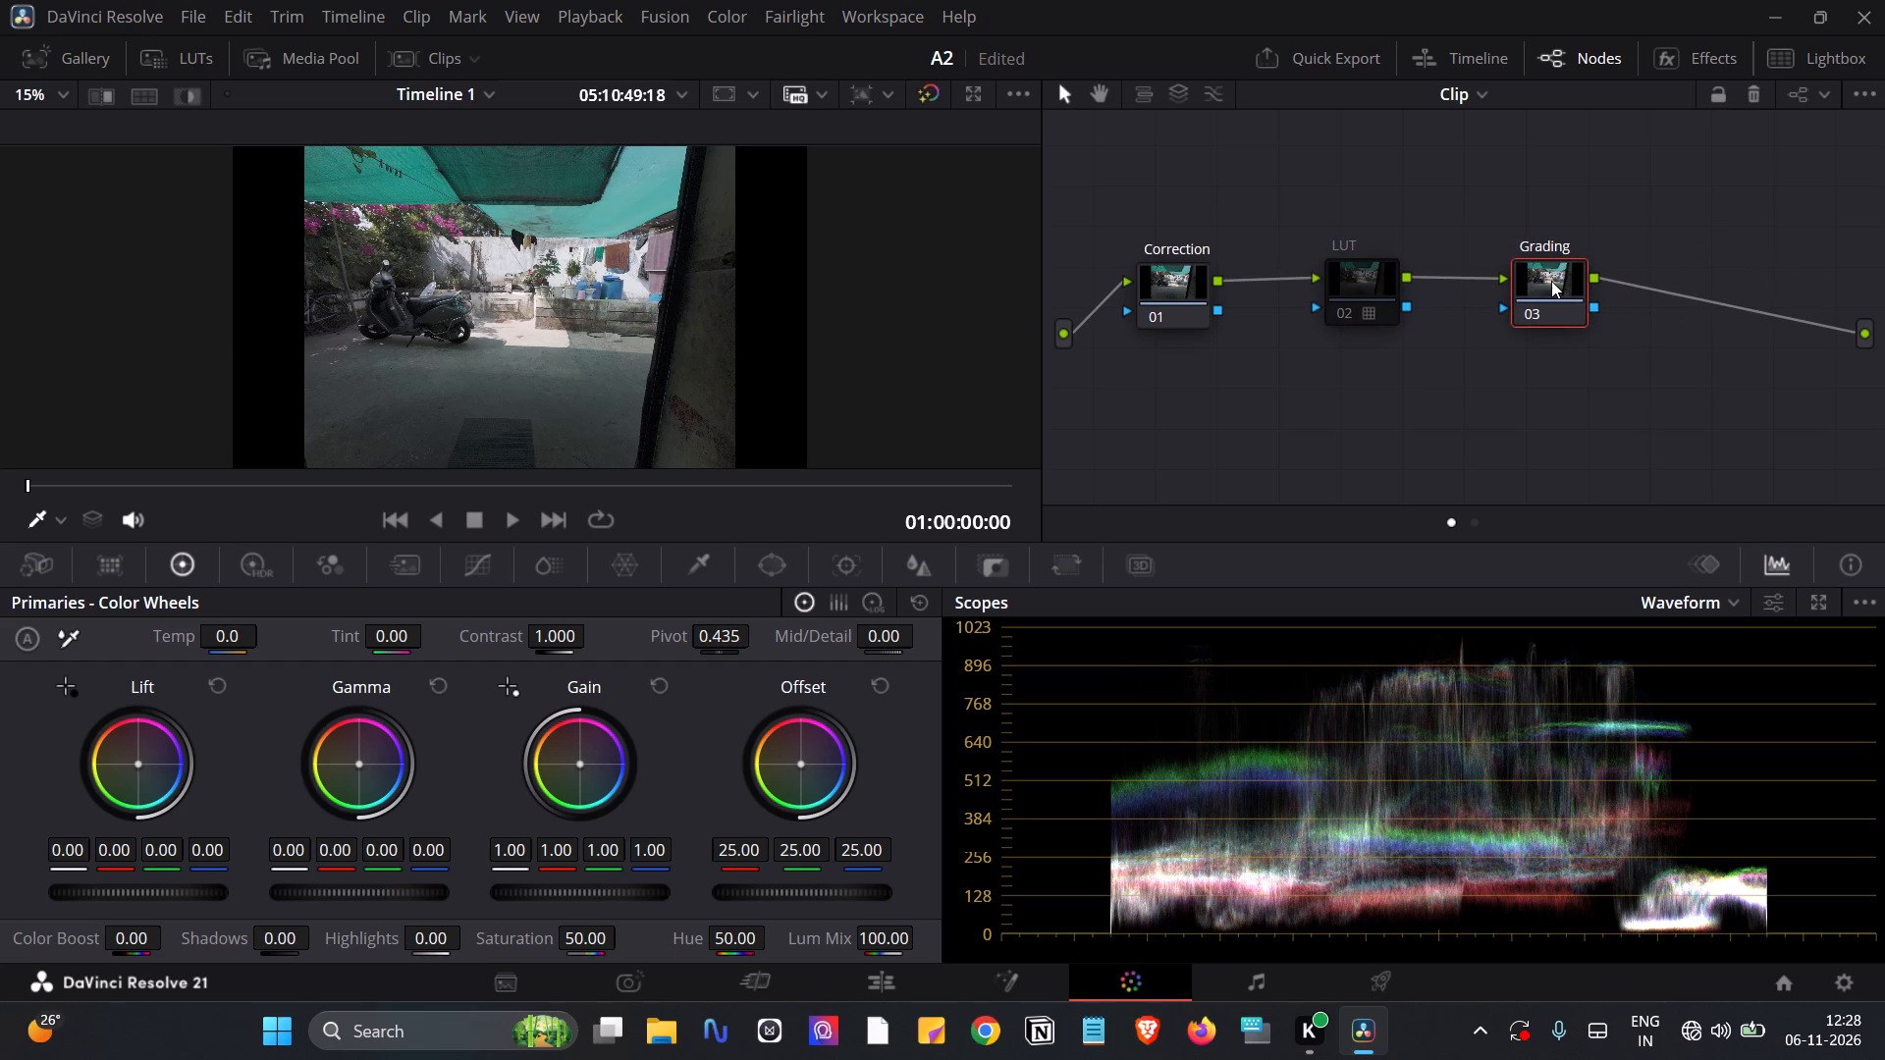
Add a serial node after Grading and label it "Adjustments".
key("alt+s")
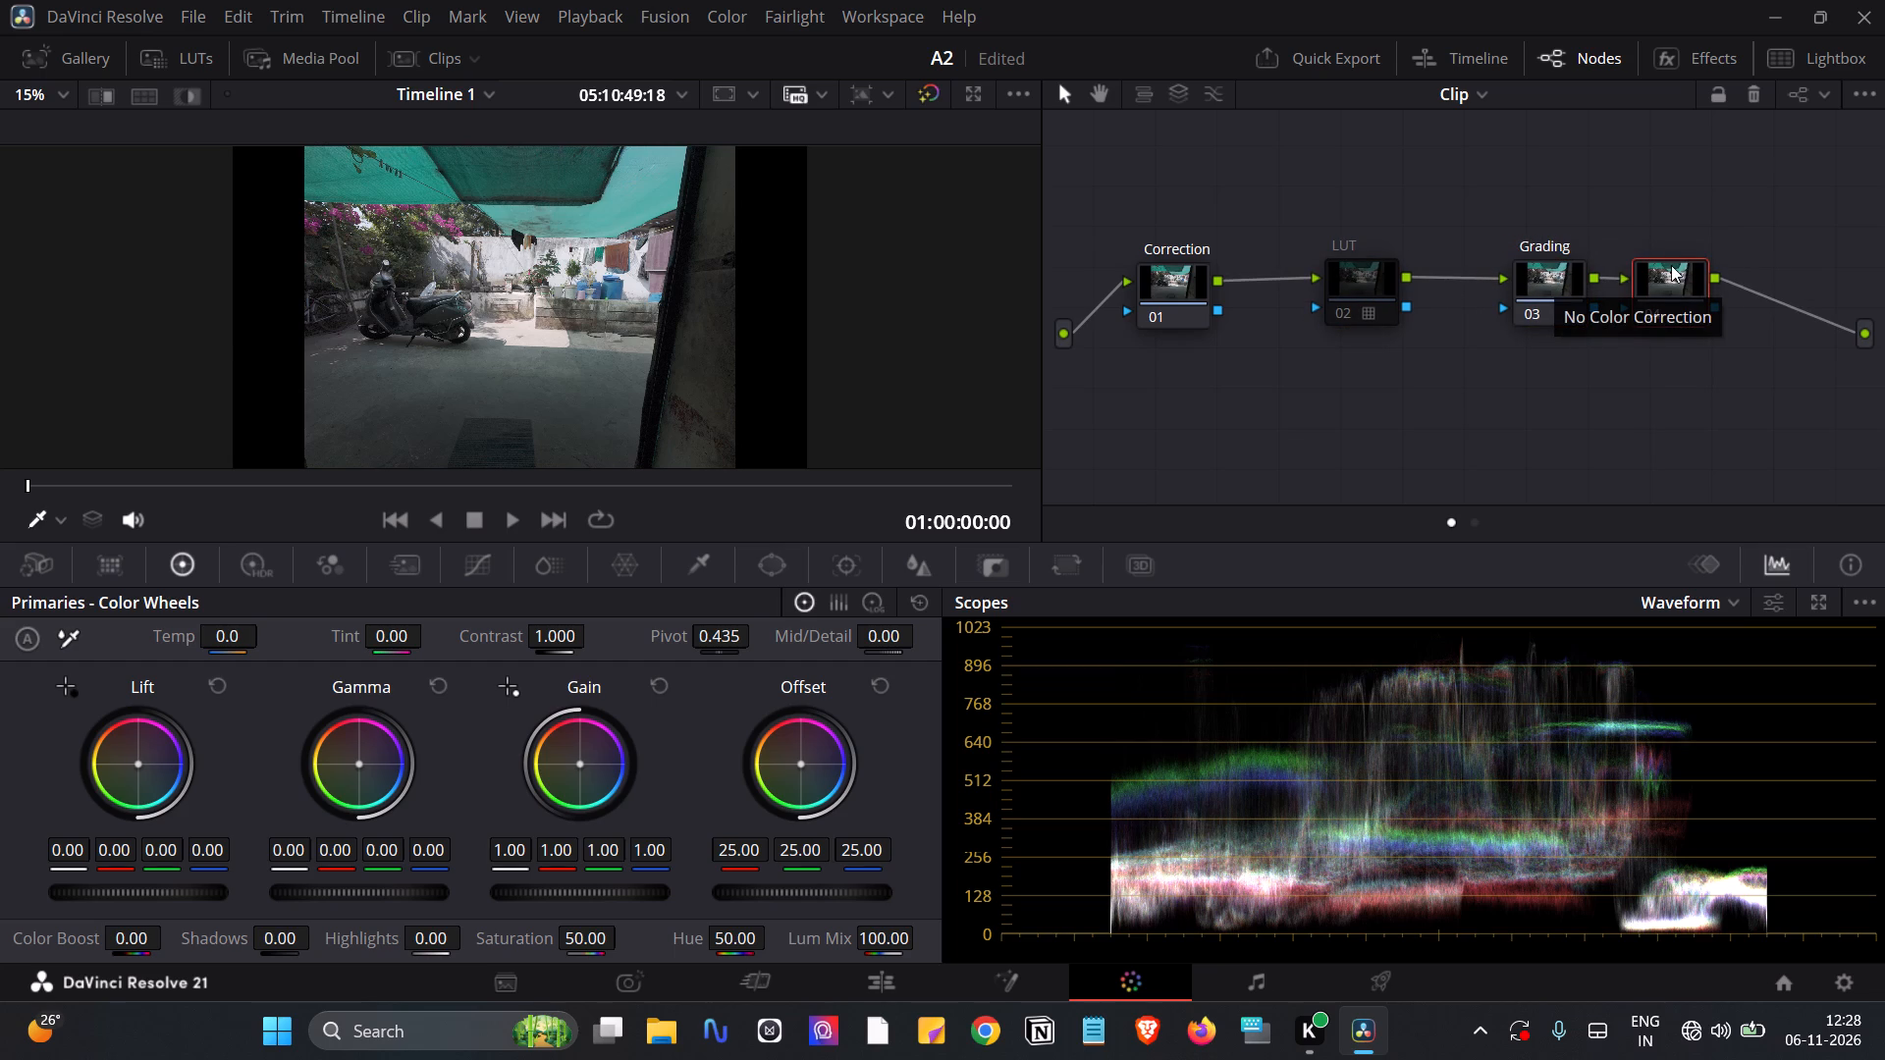
left_click_drag(1671, 265, 1701, 261)
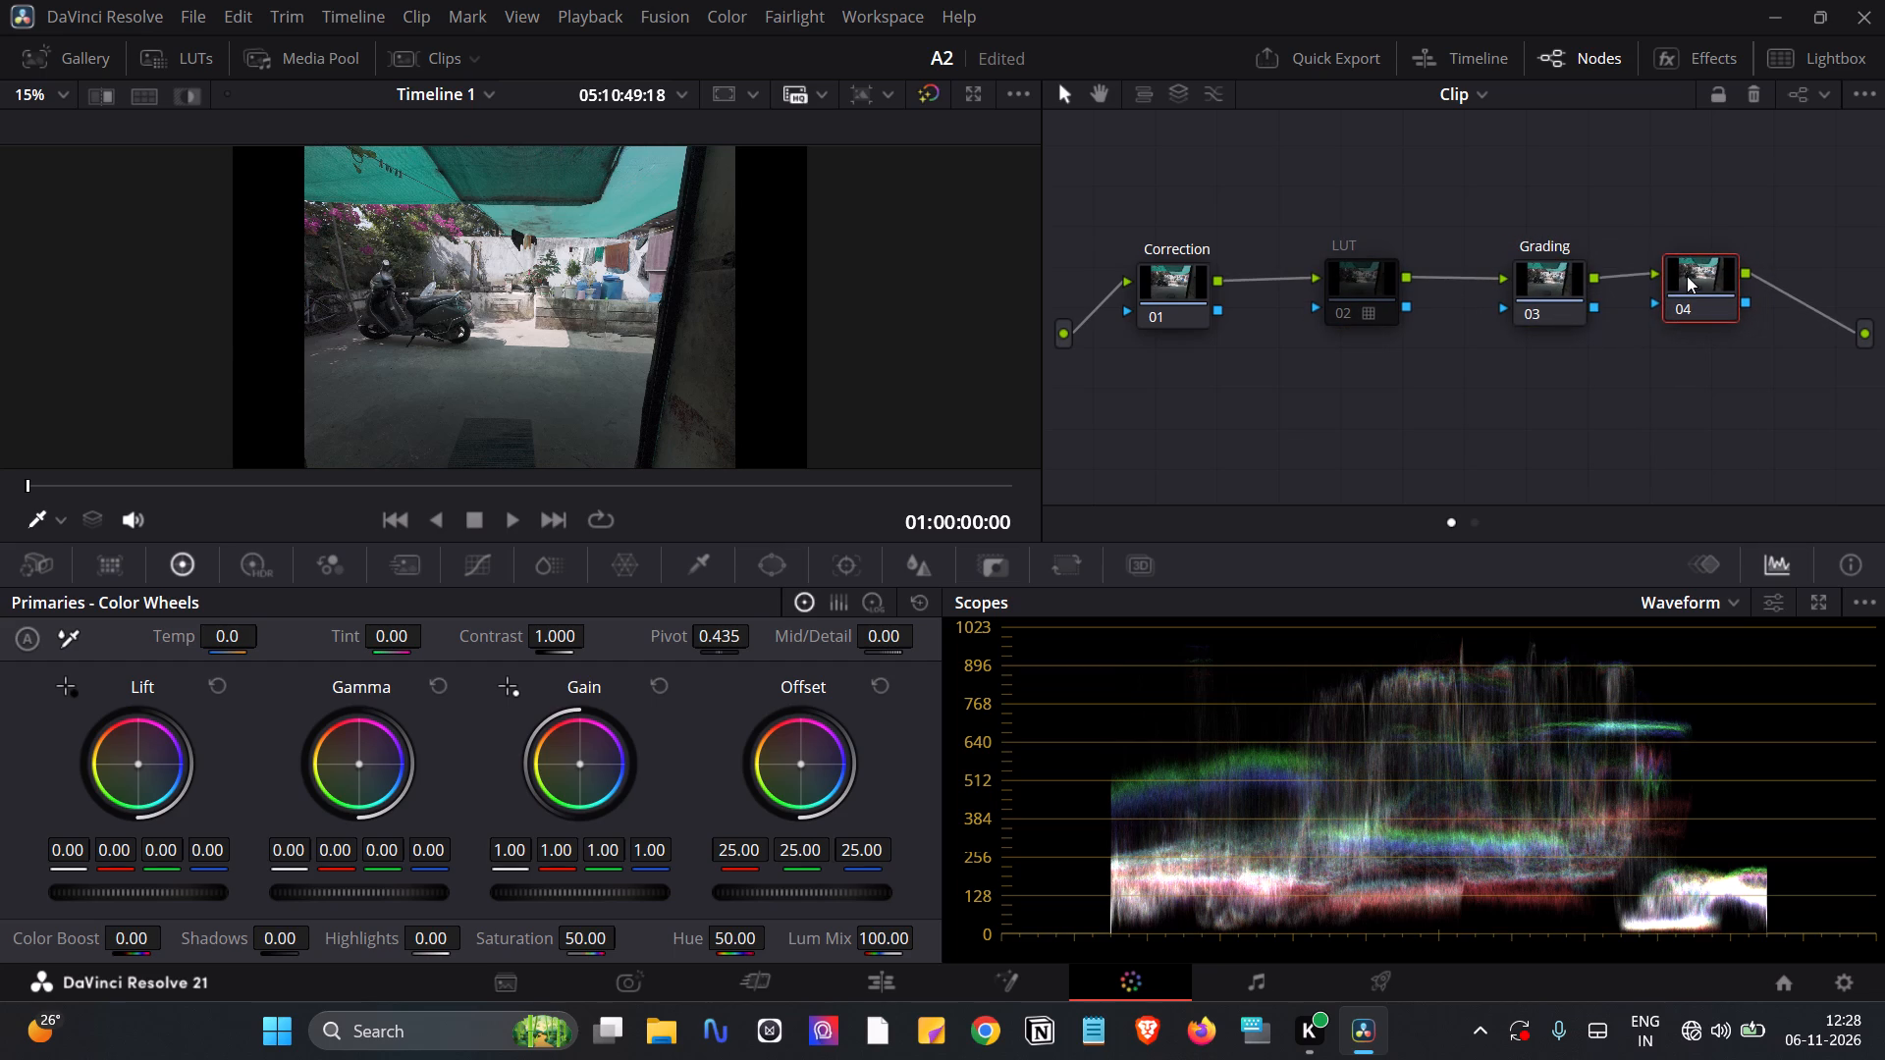
right_click(1684, 279)
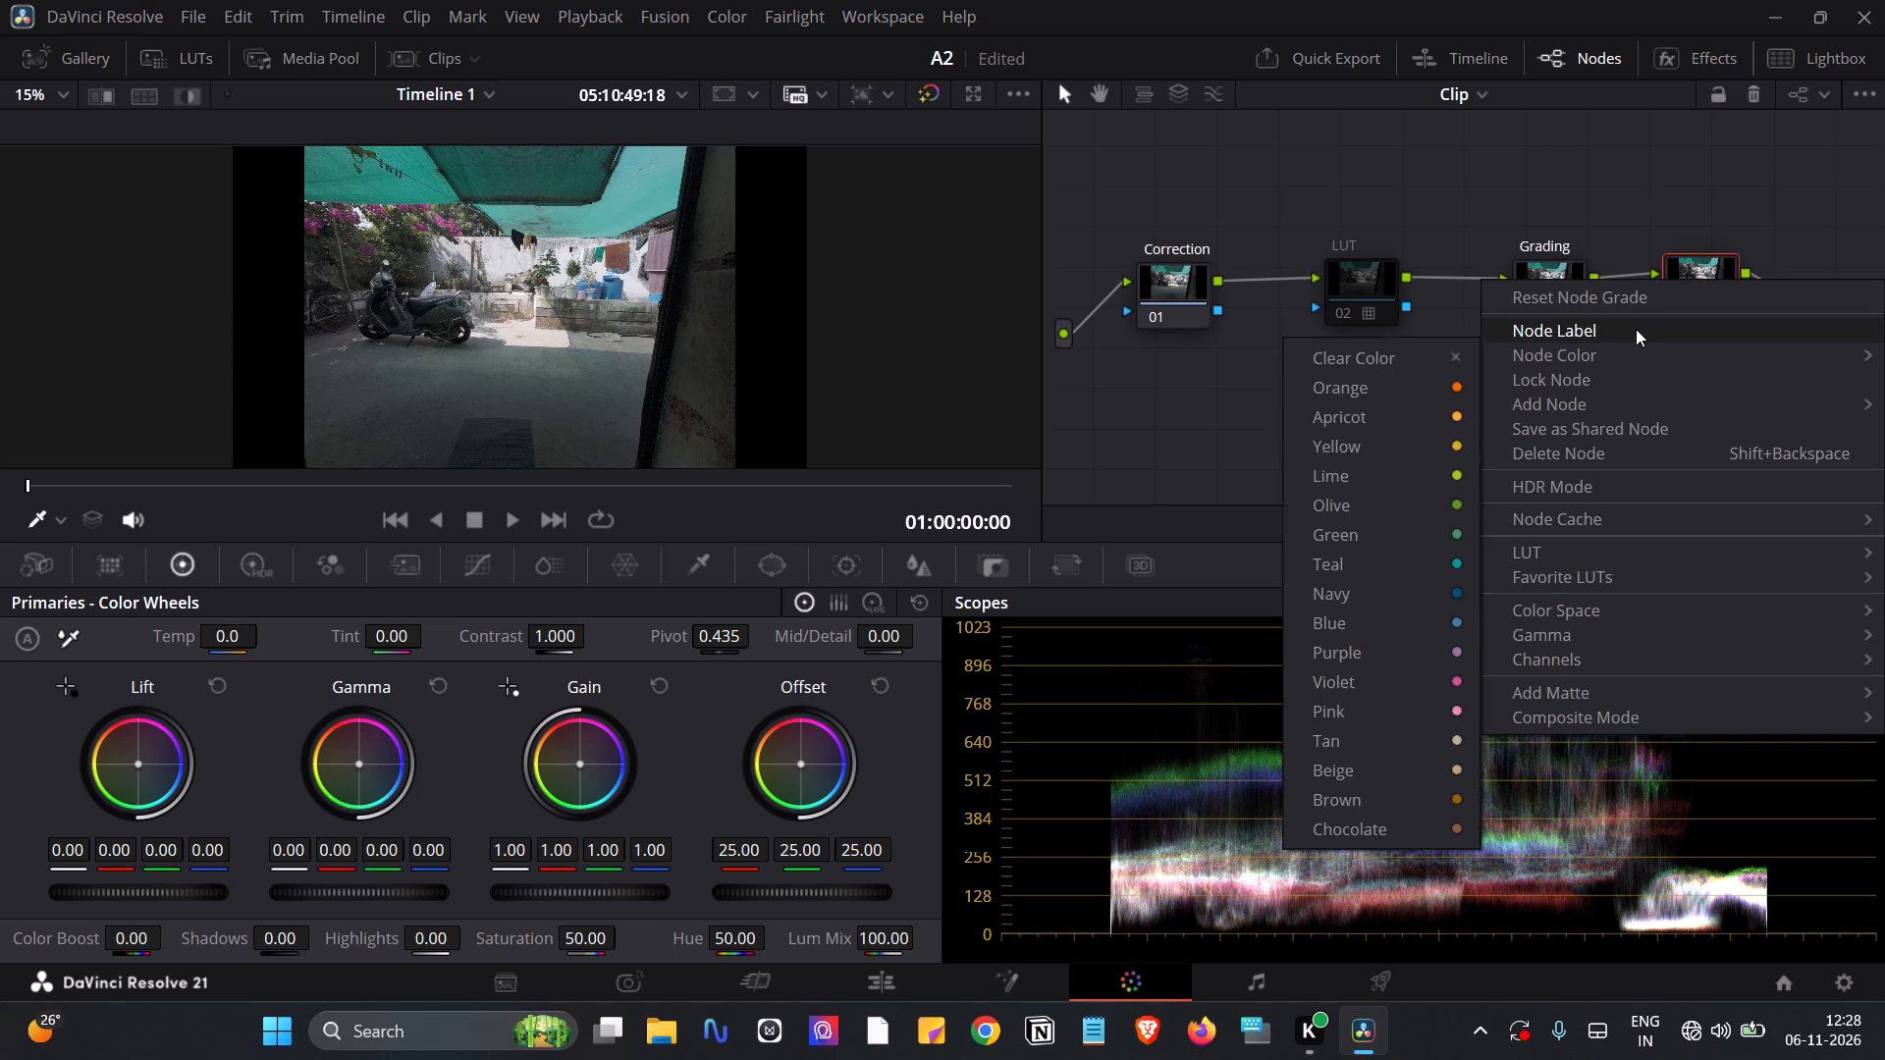
left_click(1636, 329)
type("Ad")
type("just")
key("m")
type("ents")
key("Return")
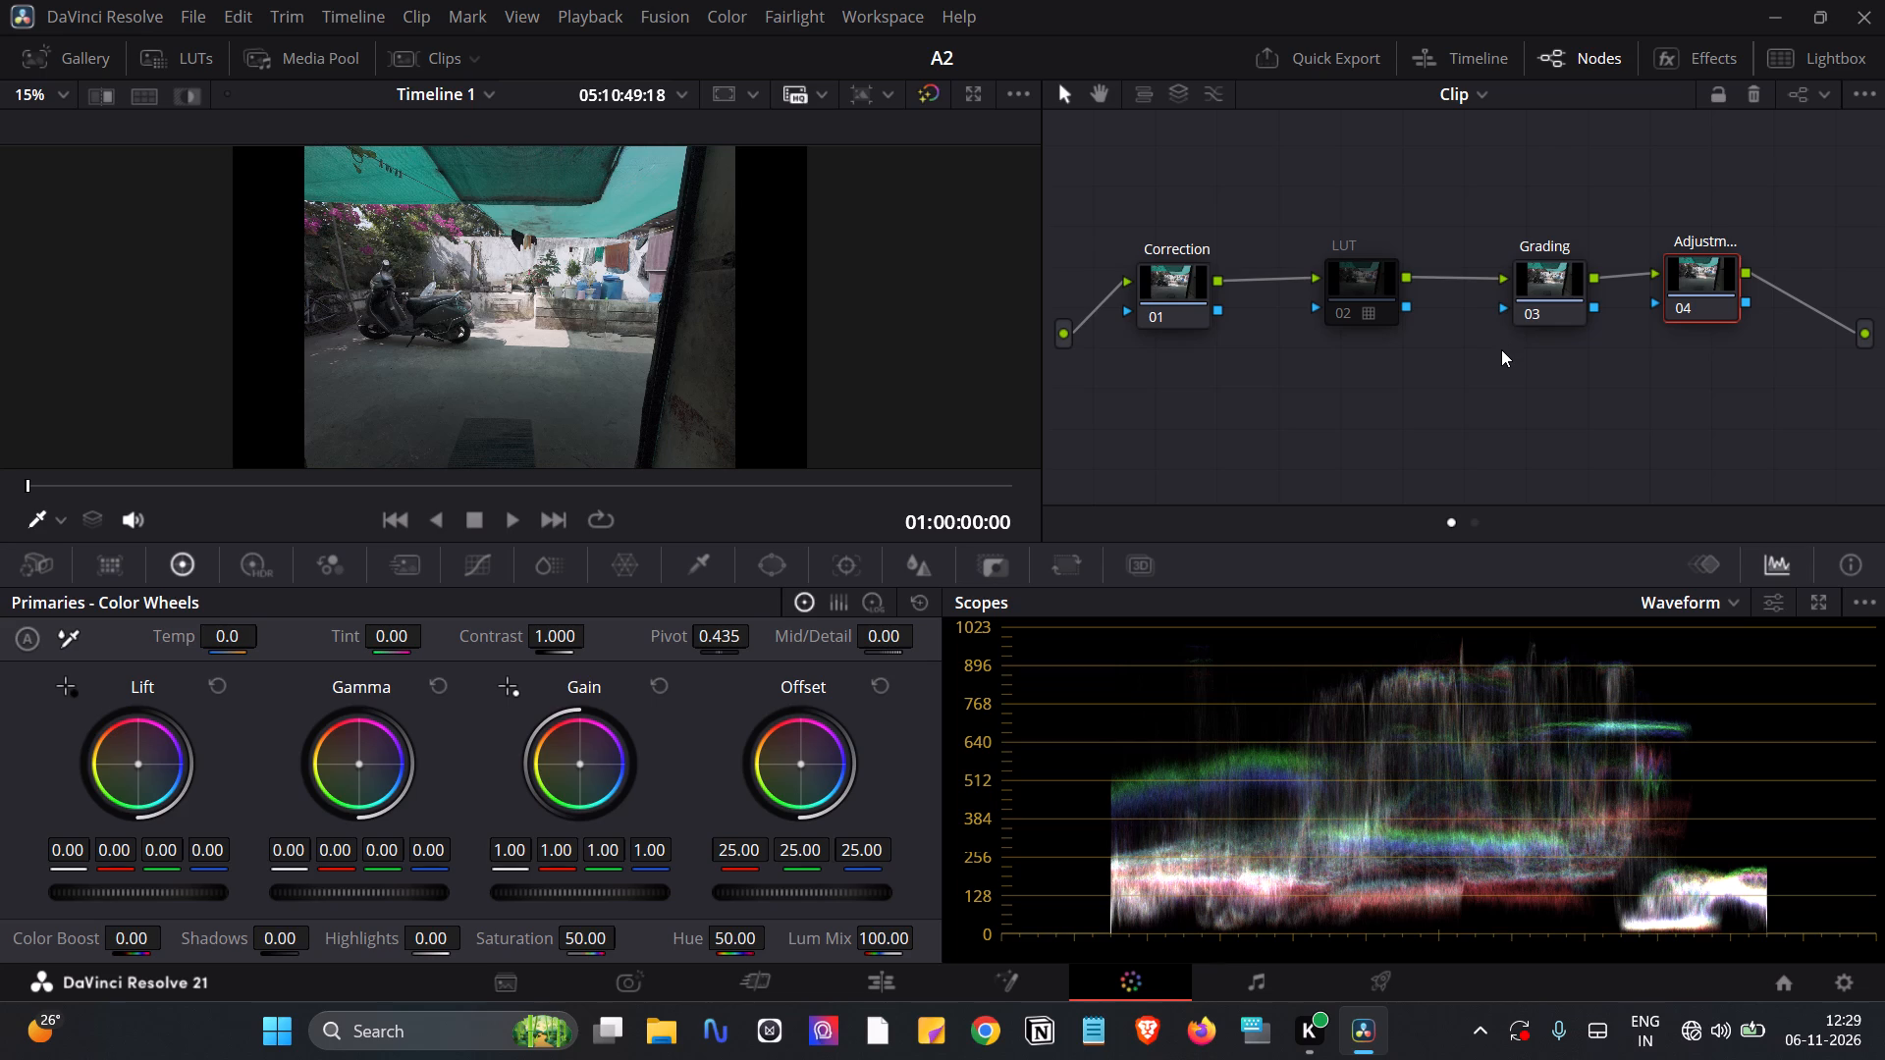
Select the Correction node and set the scope type to Waveform.
left_click(1170, 269)
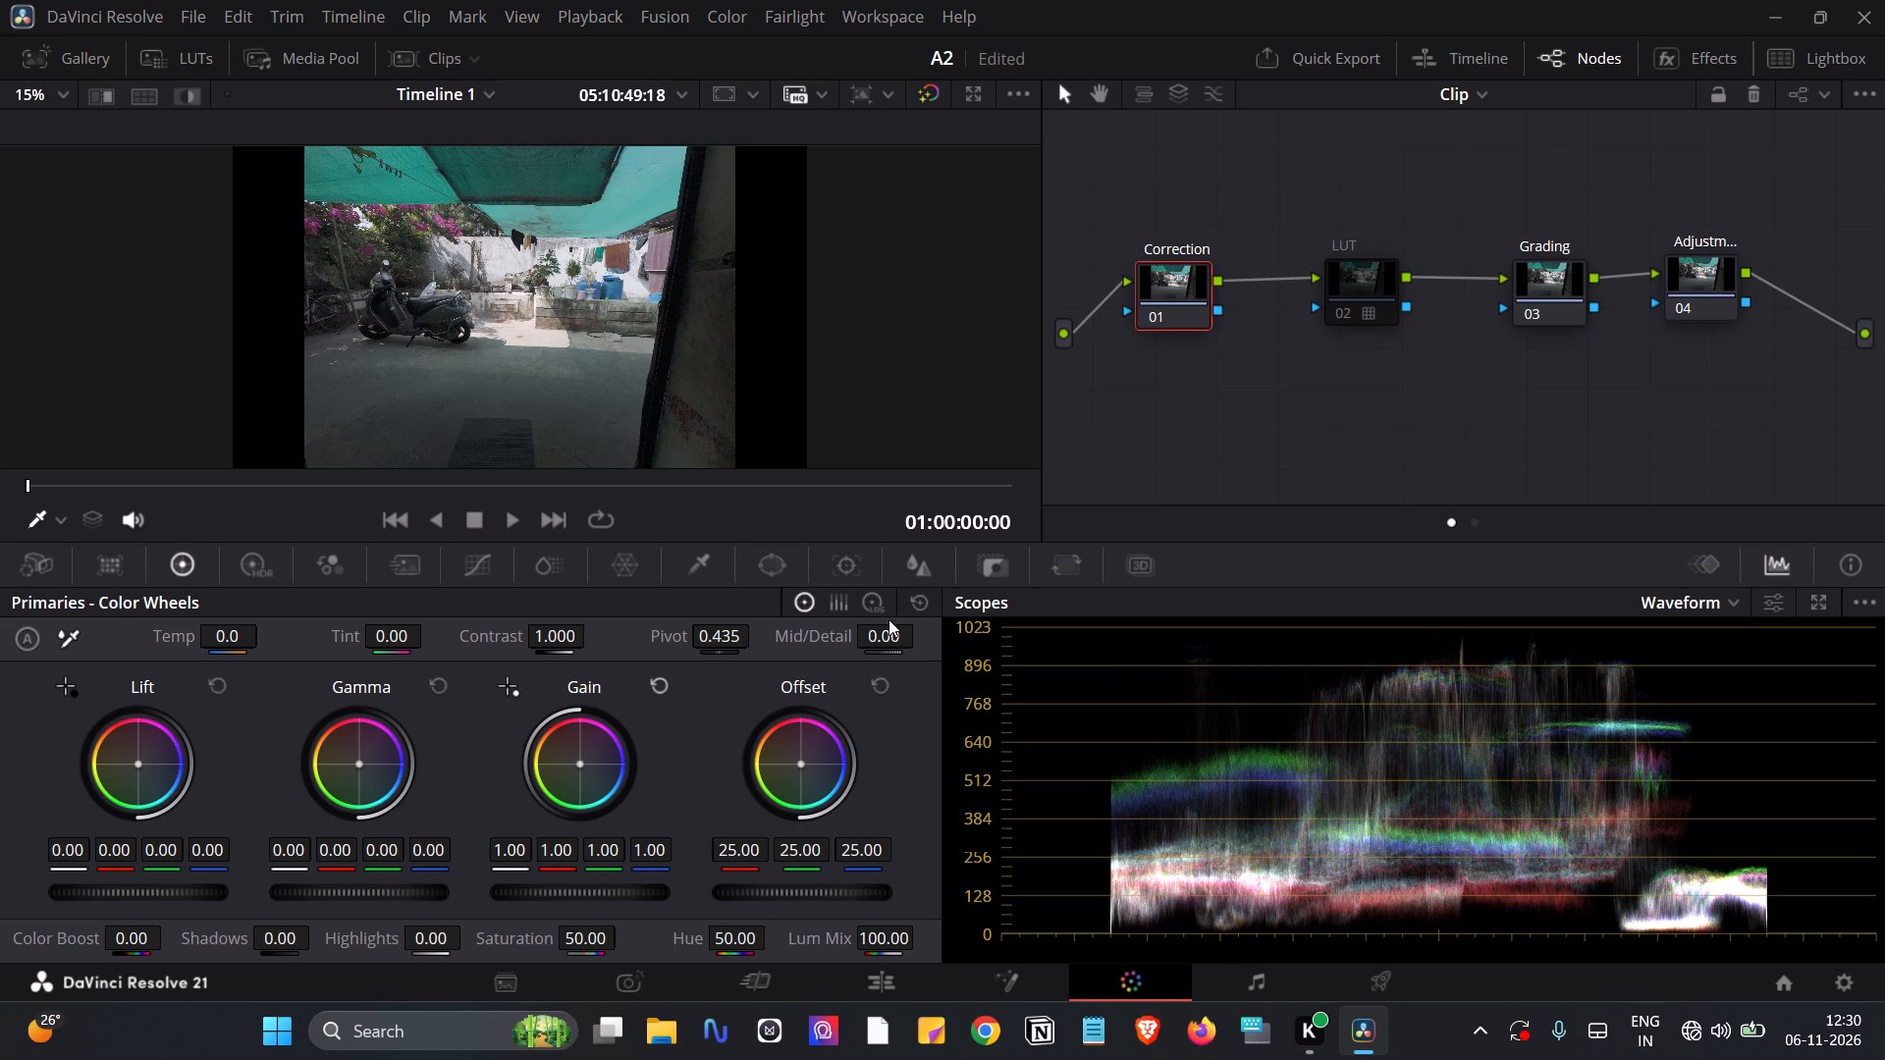
left_click(1677, 596)
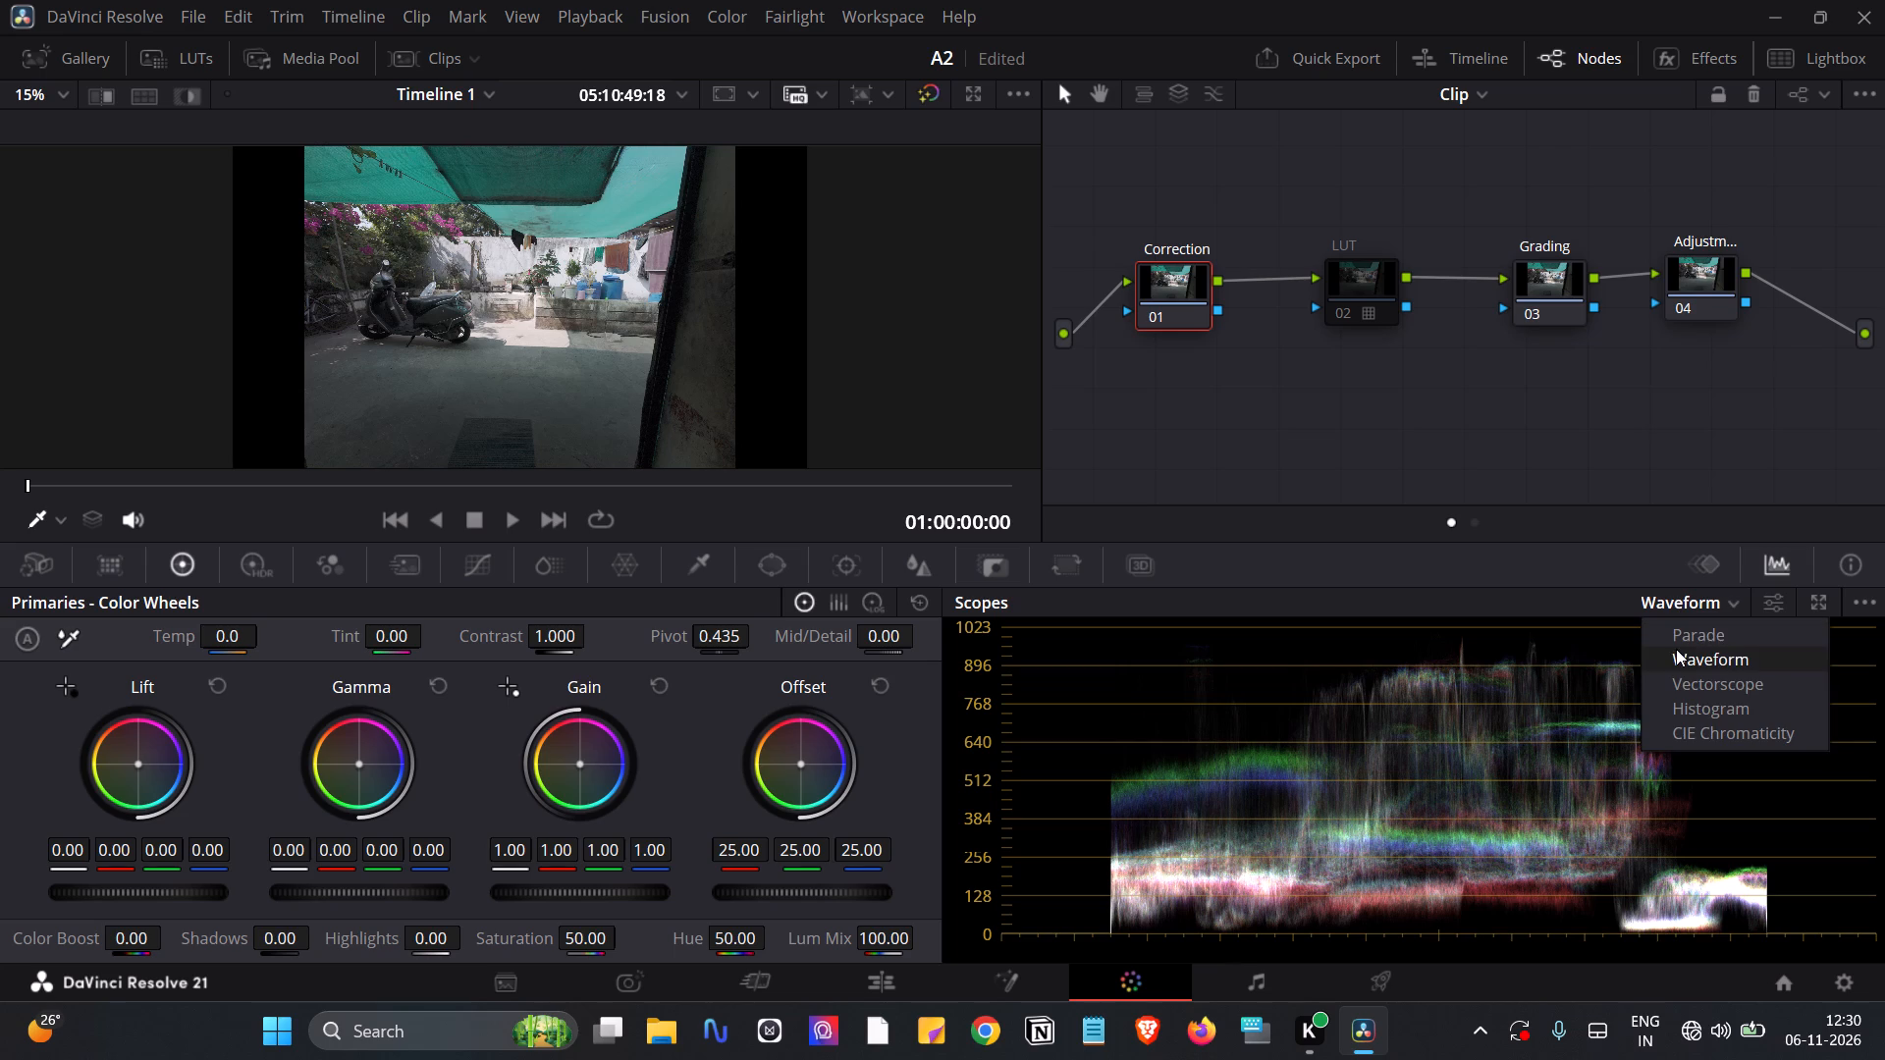
left_click(1676, 649)
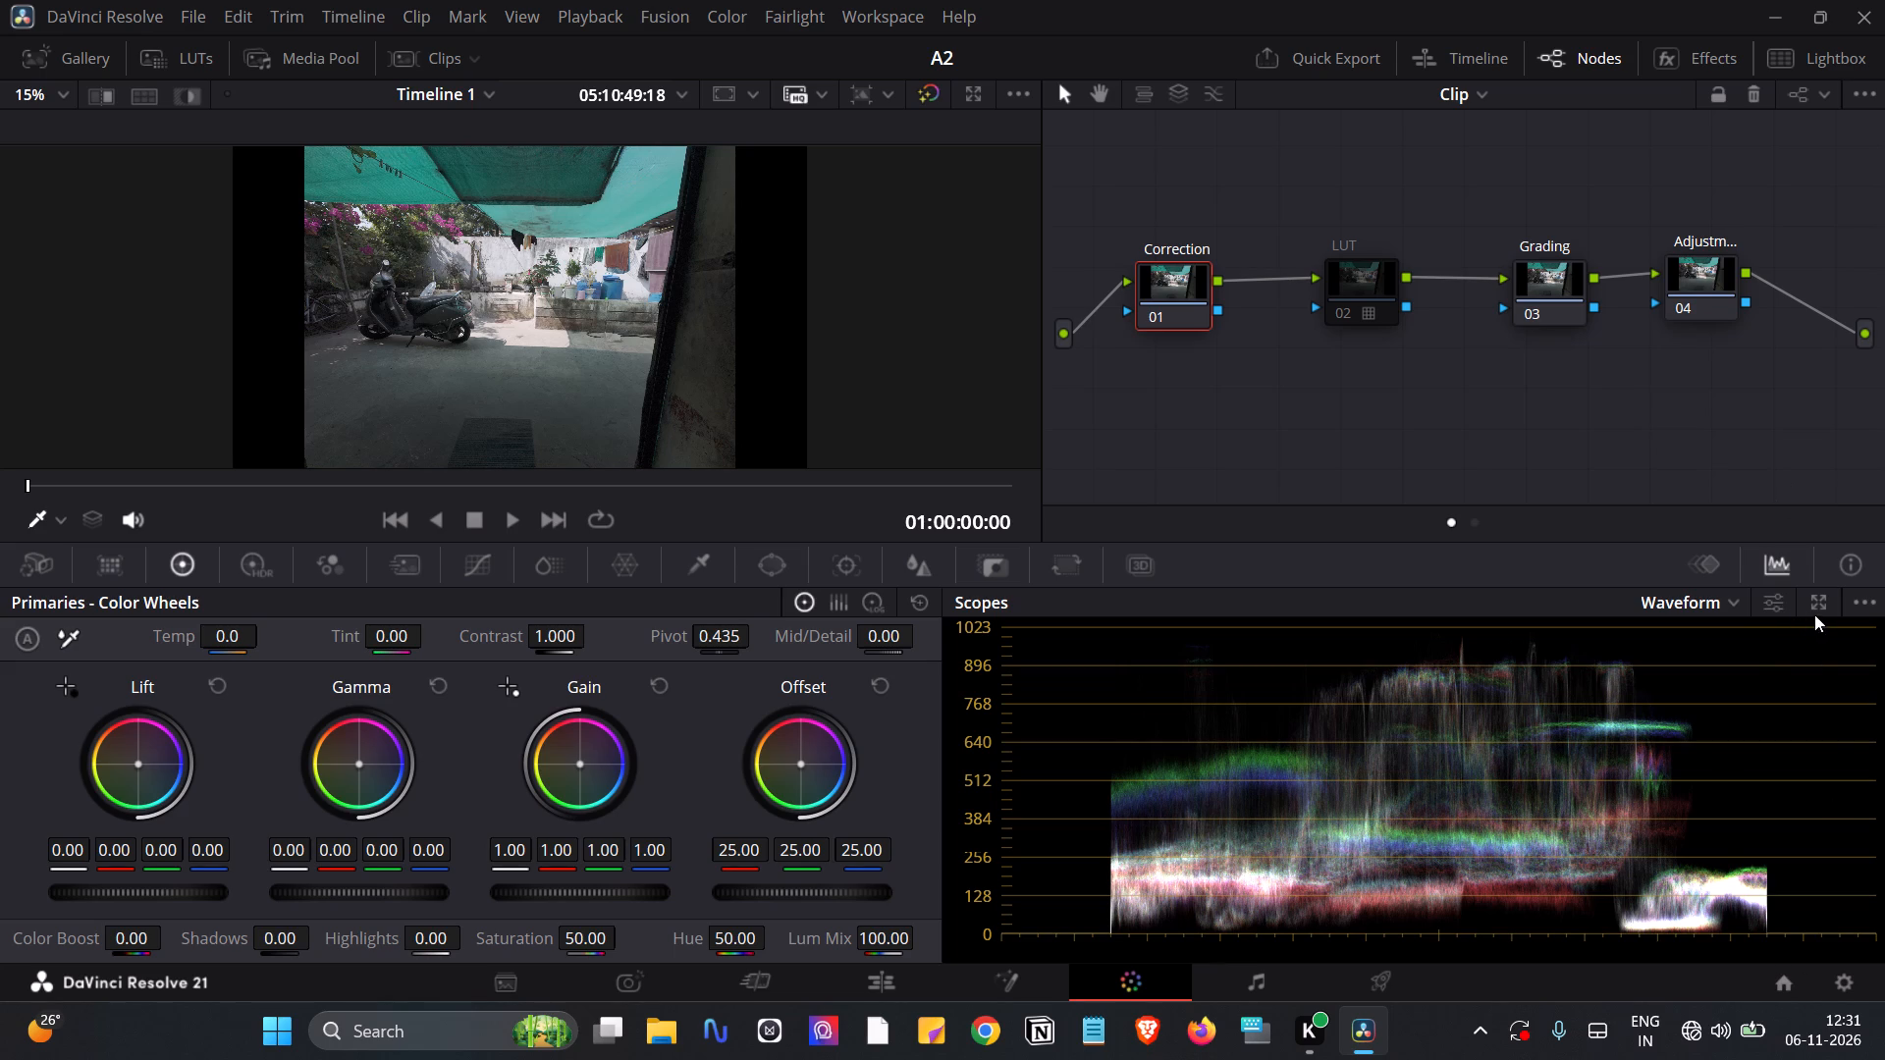
Compare the waveform's CbCr, Y and RGB modes and try its Extents and Colorize options, ending in colorized RGB.
left_click(1764, 596)
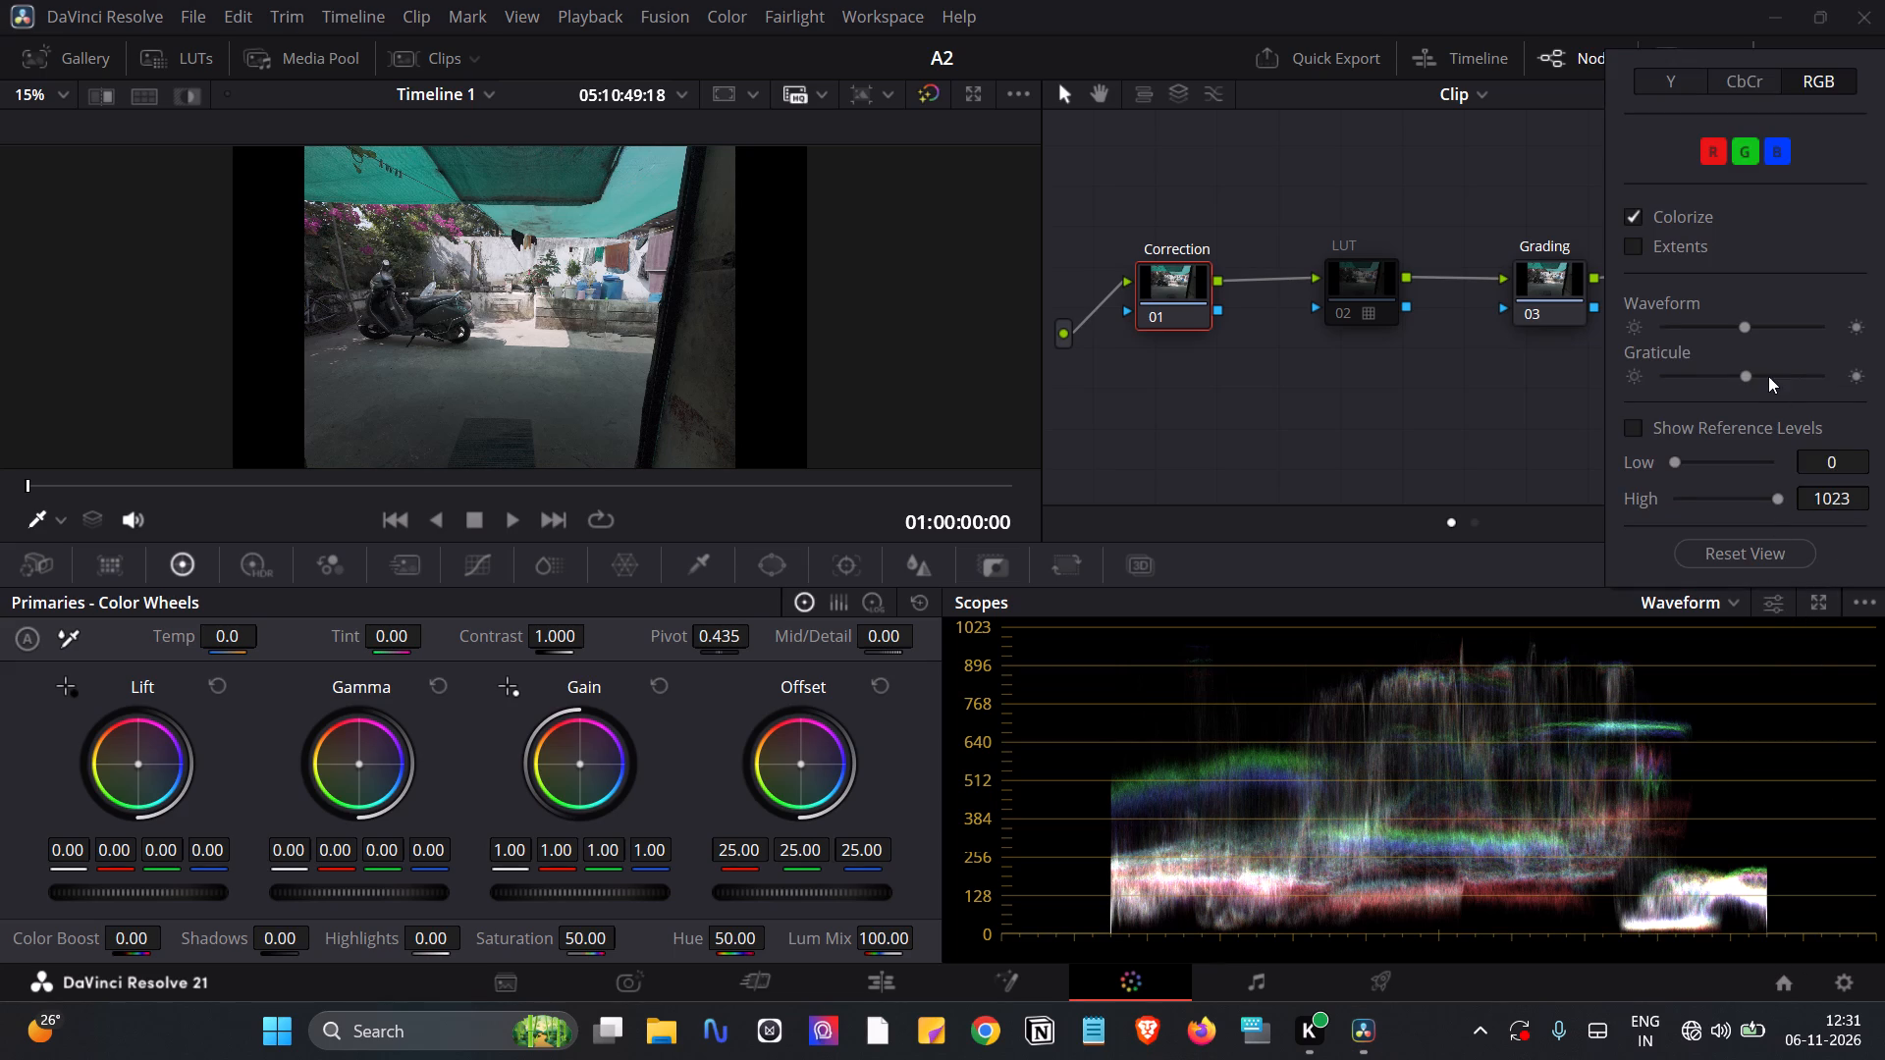
left_click(1747, 80)
left_click(1686, 80)
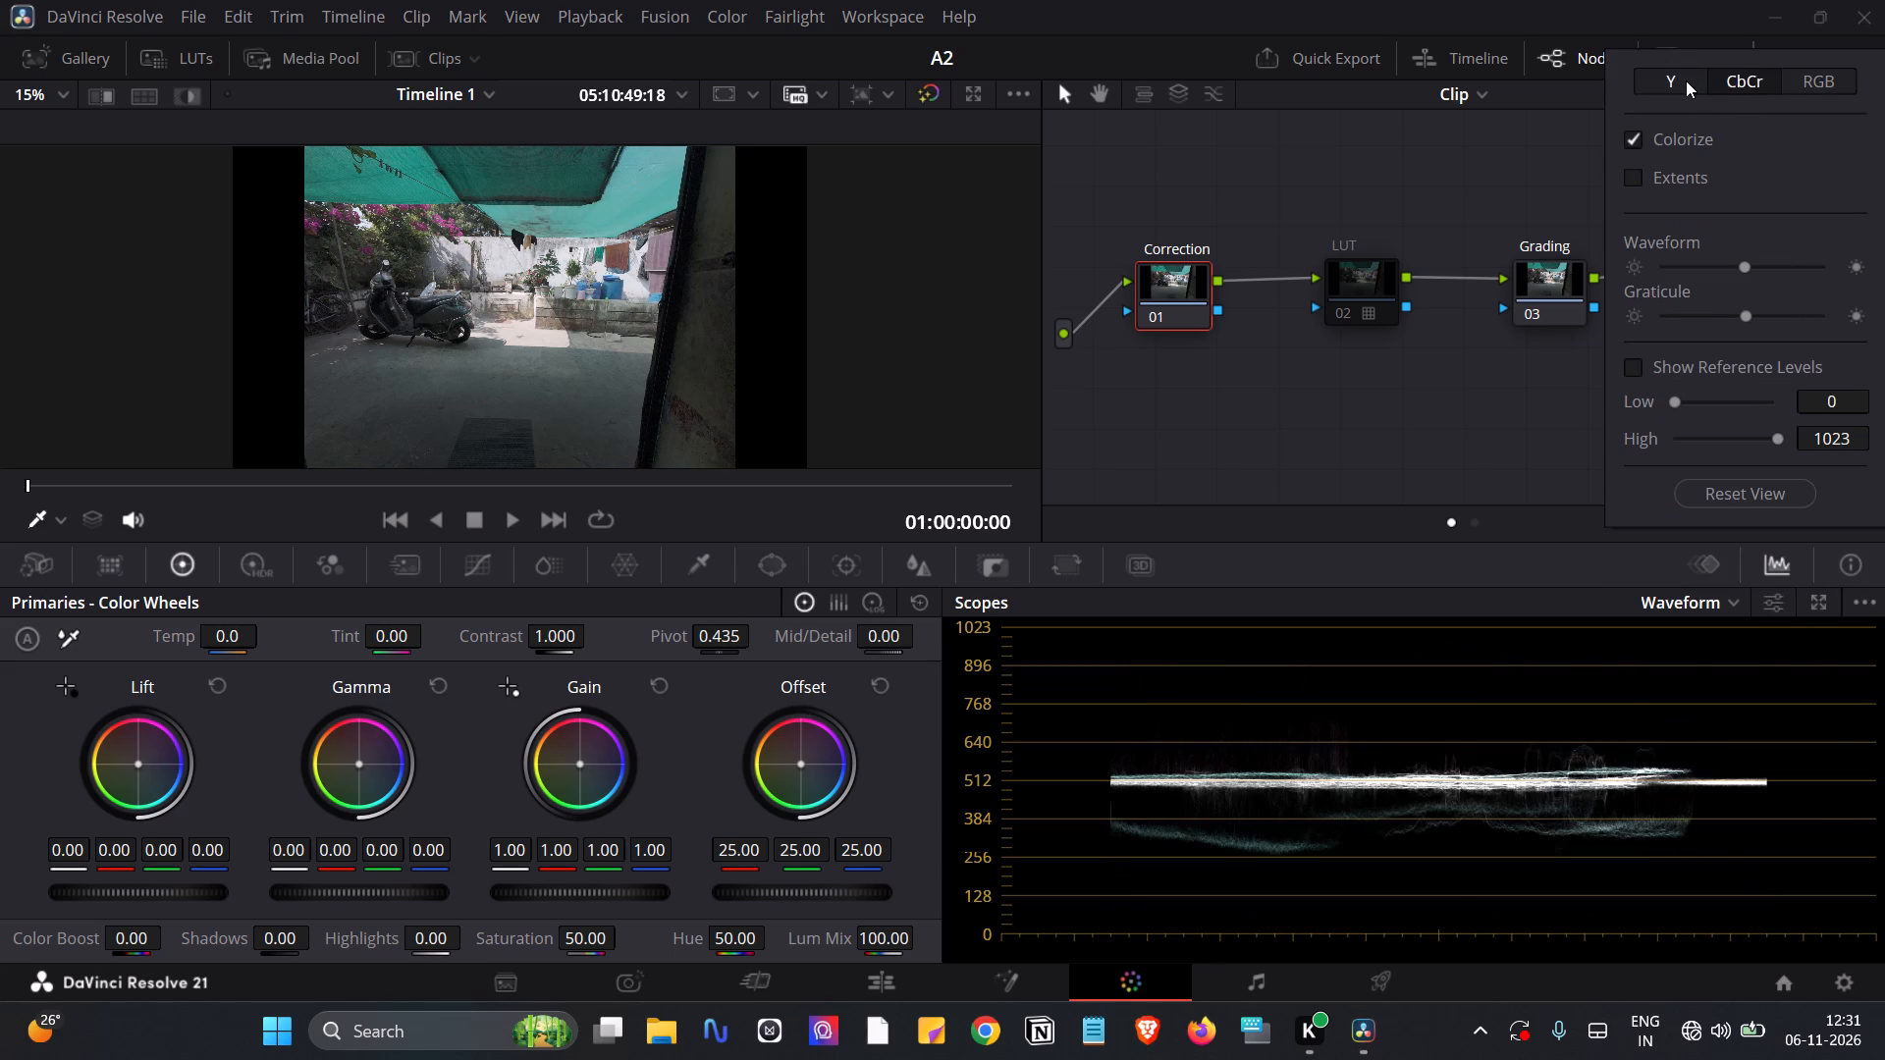
left_click(1744, 85)
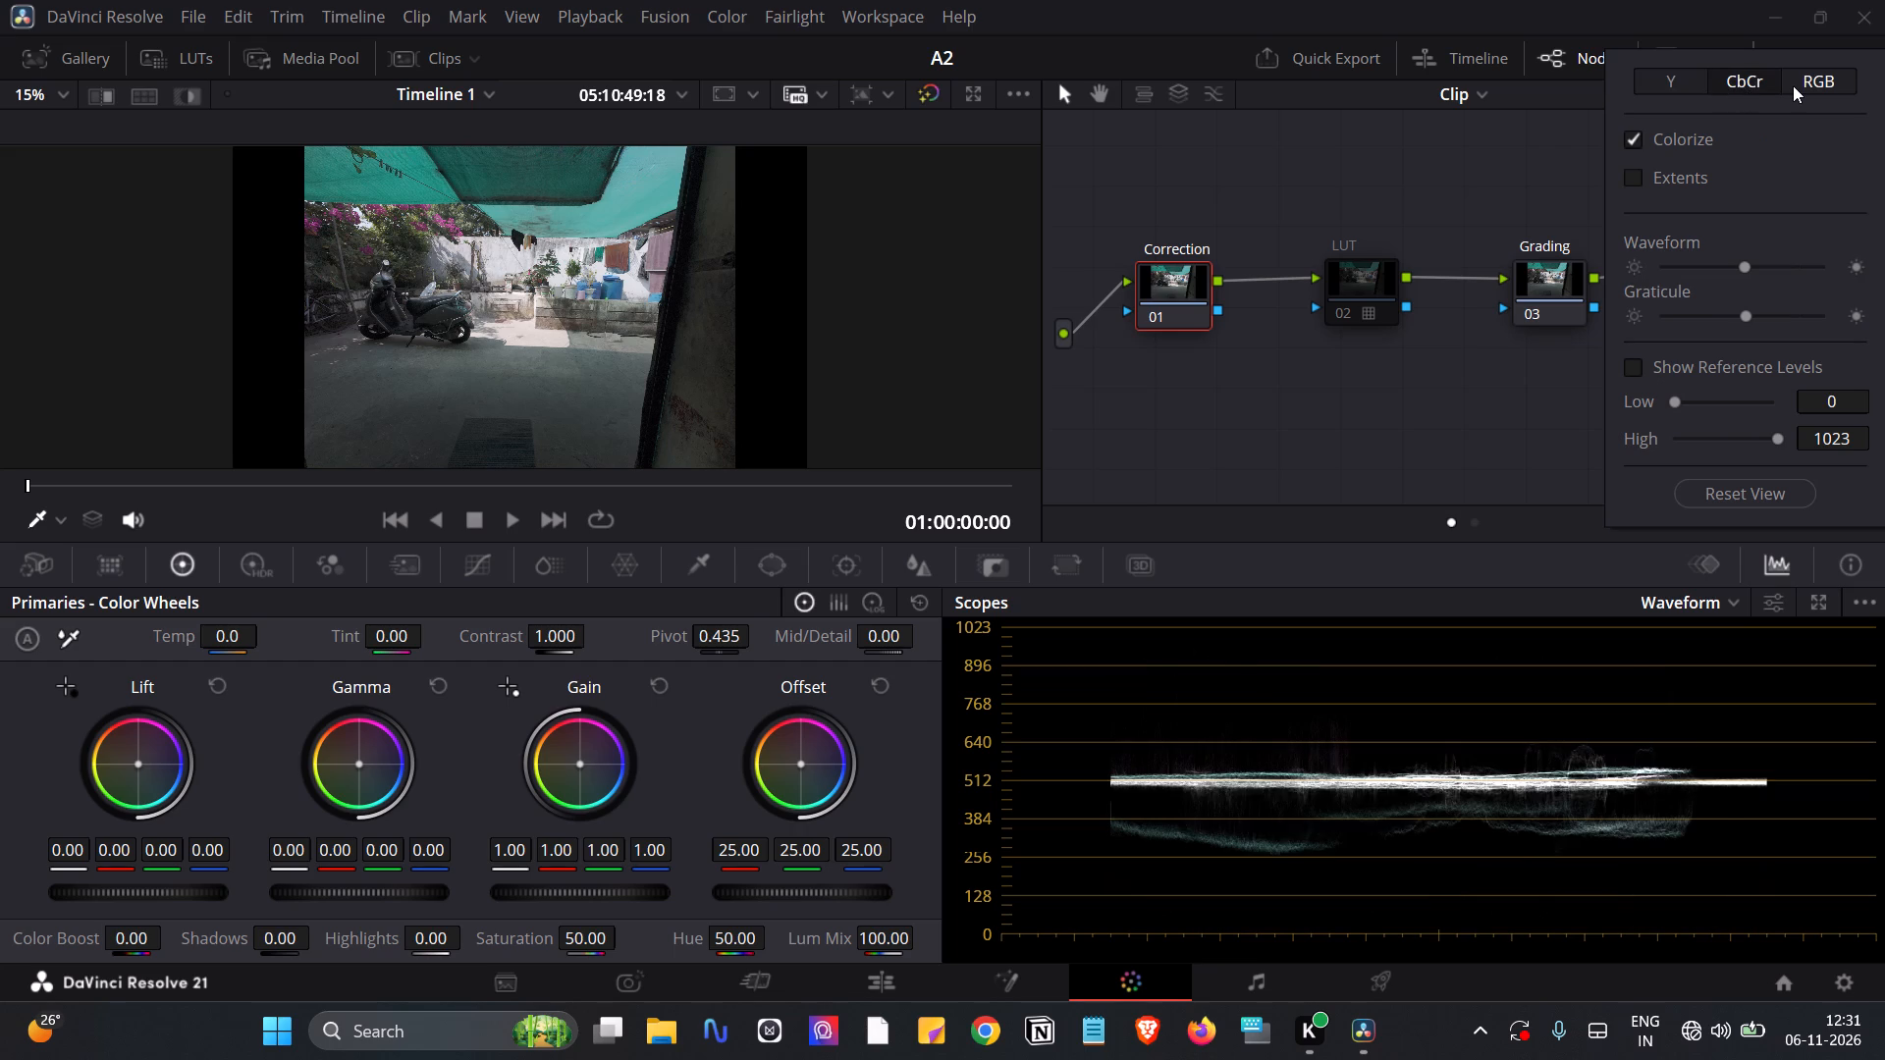
left_click(1793, 85)
left_click(1638, 243)
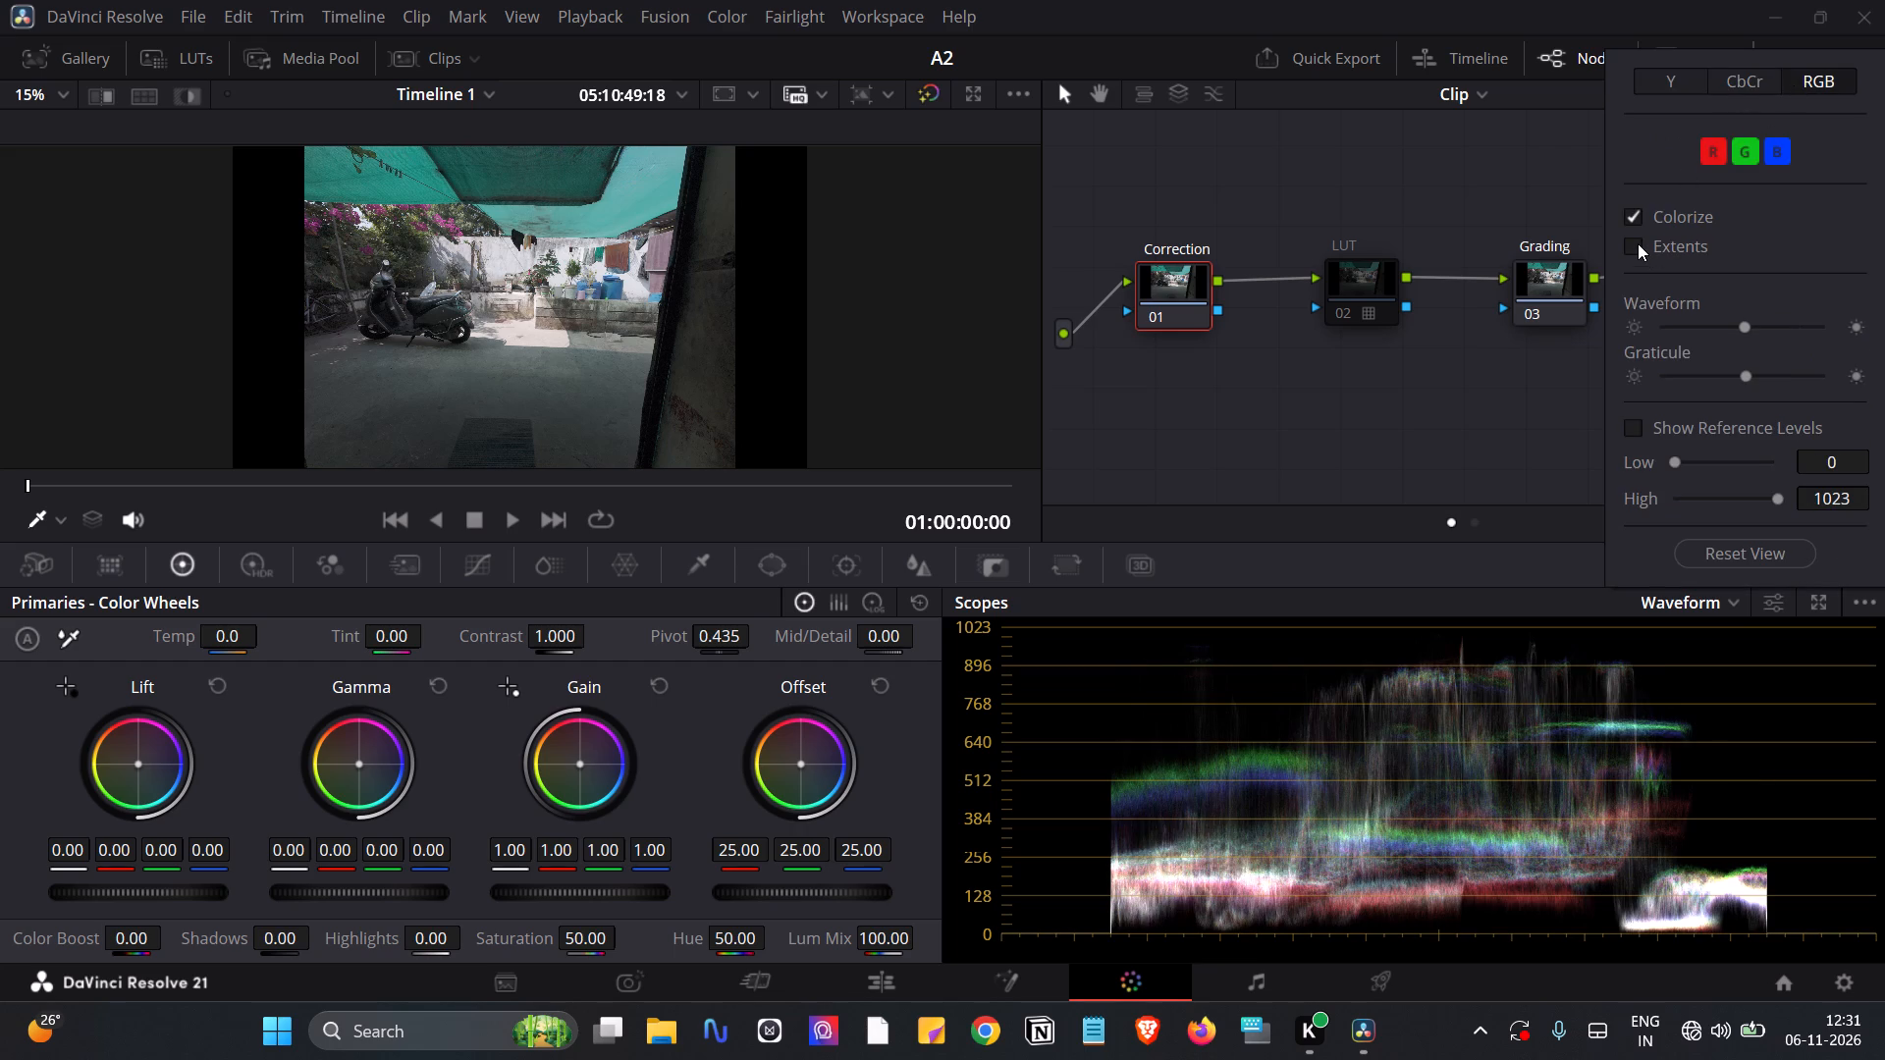
left_click(1638, 243)
left_click(1633, 218)
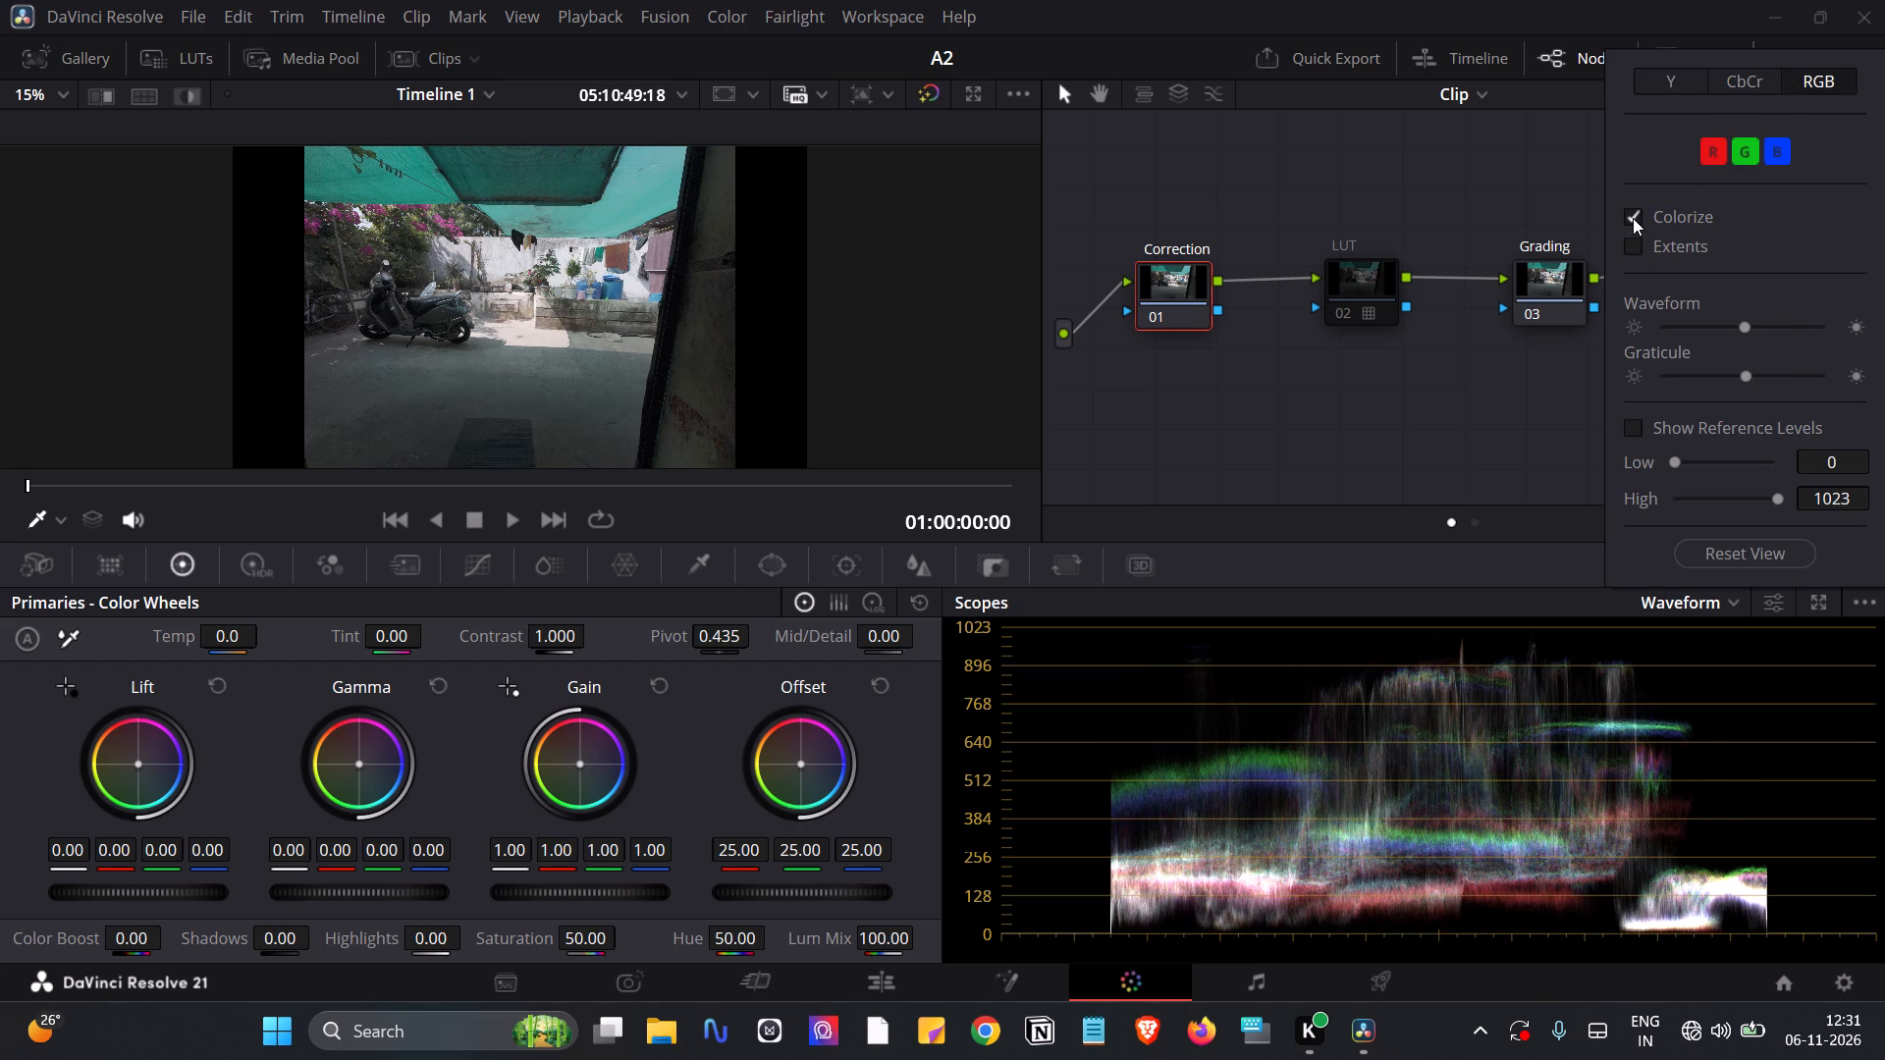
left_click(1633, 218)
Fine-tune the waveform trace brightness and make the scope's graticule slightly brighter.
left_click_drag(1746, 323, 1742, 336)
left_click_drag(1742, 336, 1747, 336)
left_click_drag(1746, 376, 1765, 379)
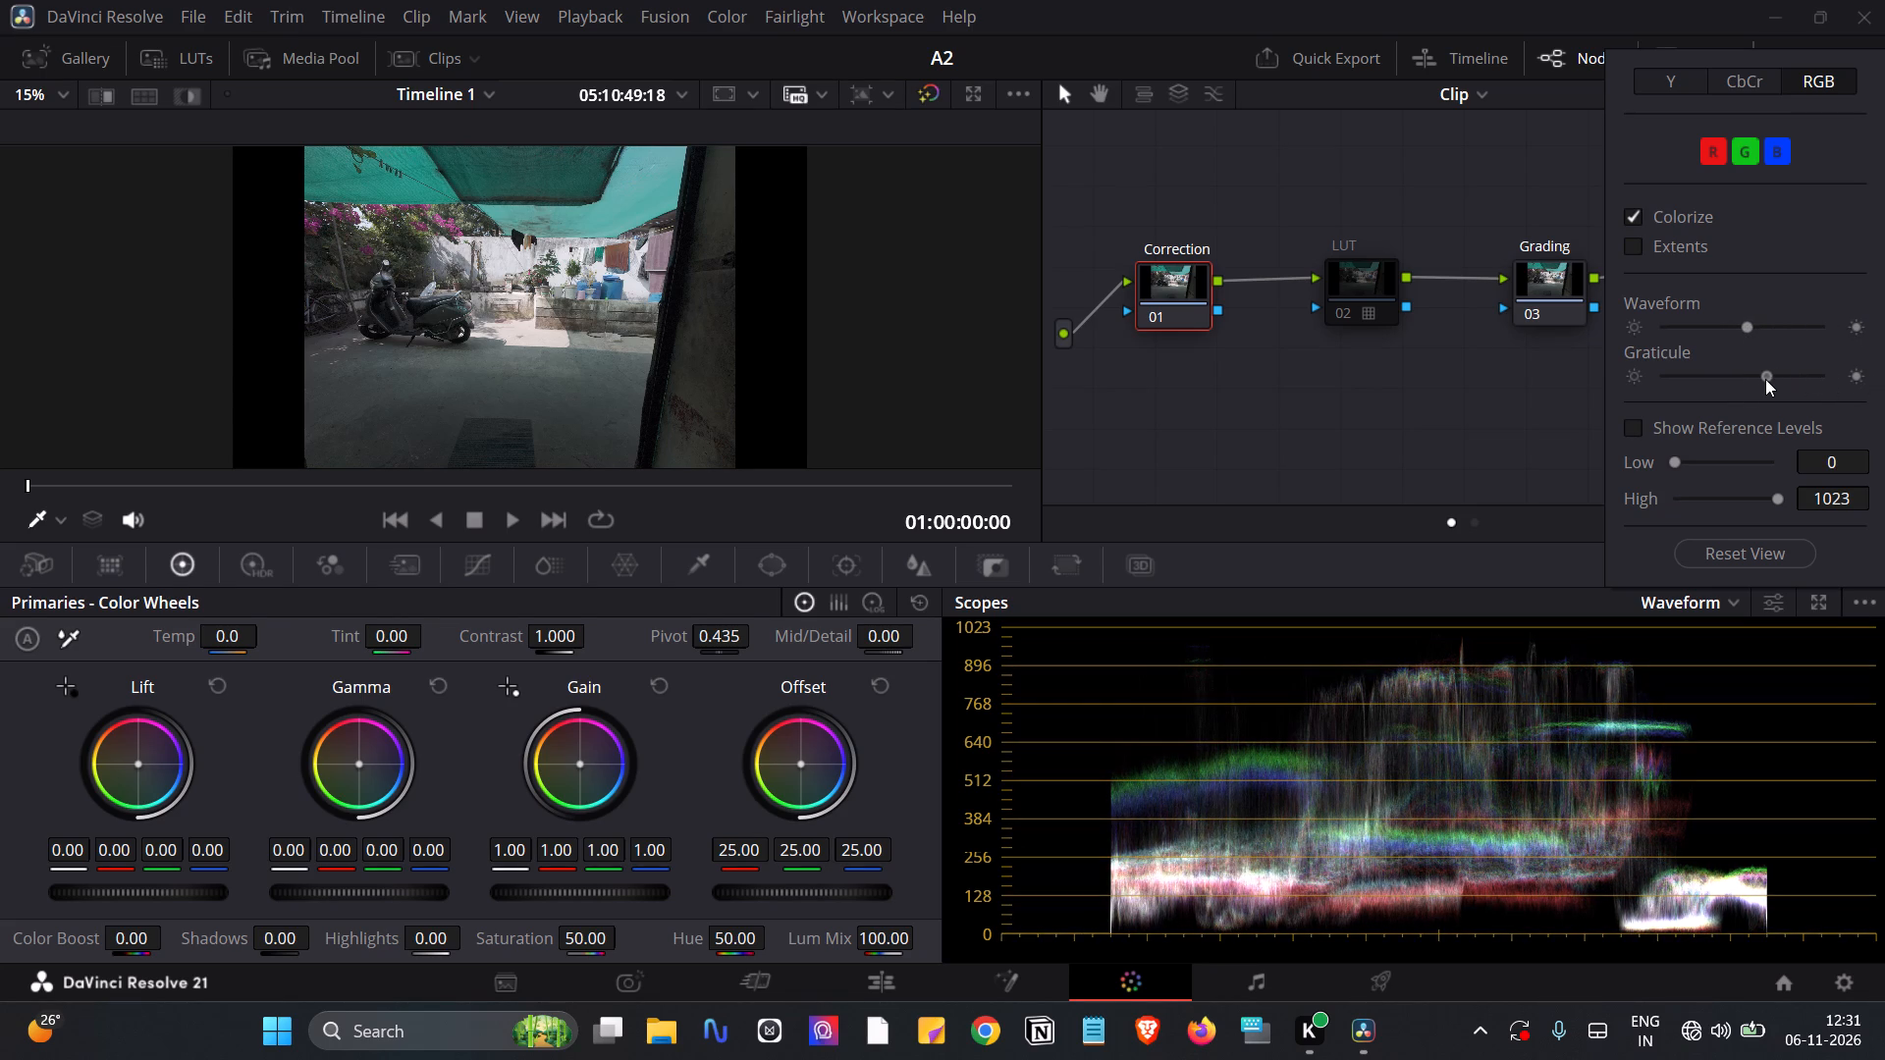
left_click_drag(1765, 379, 1754, 379)
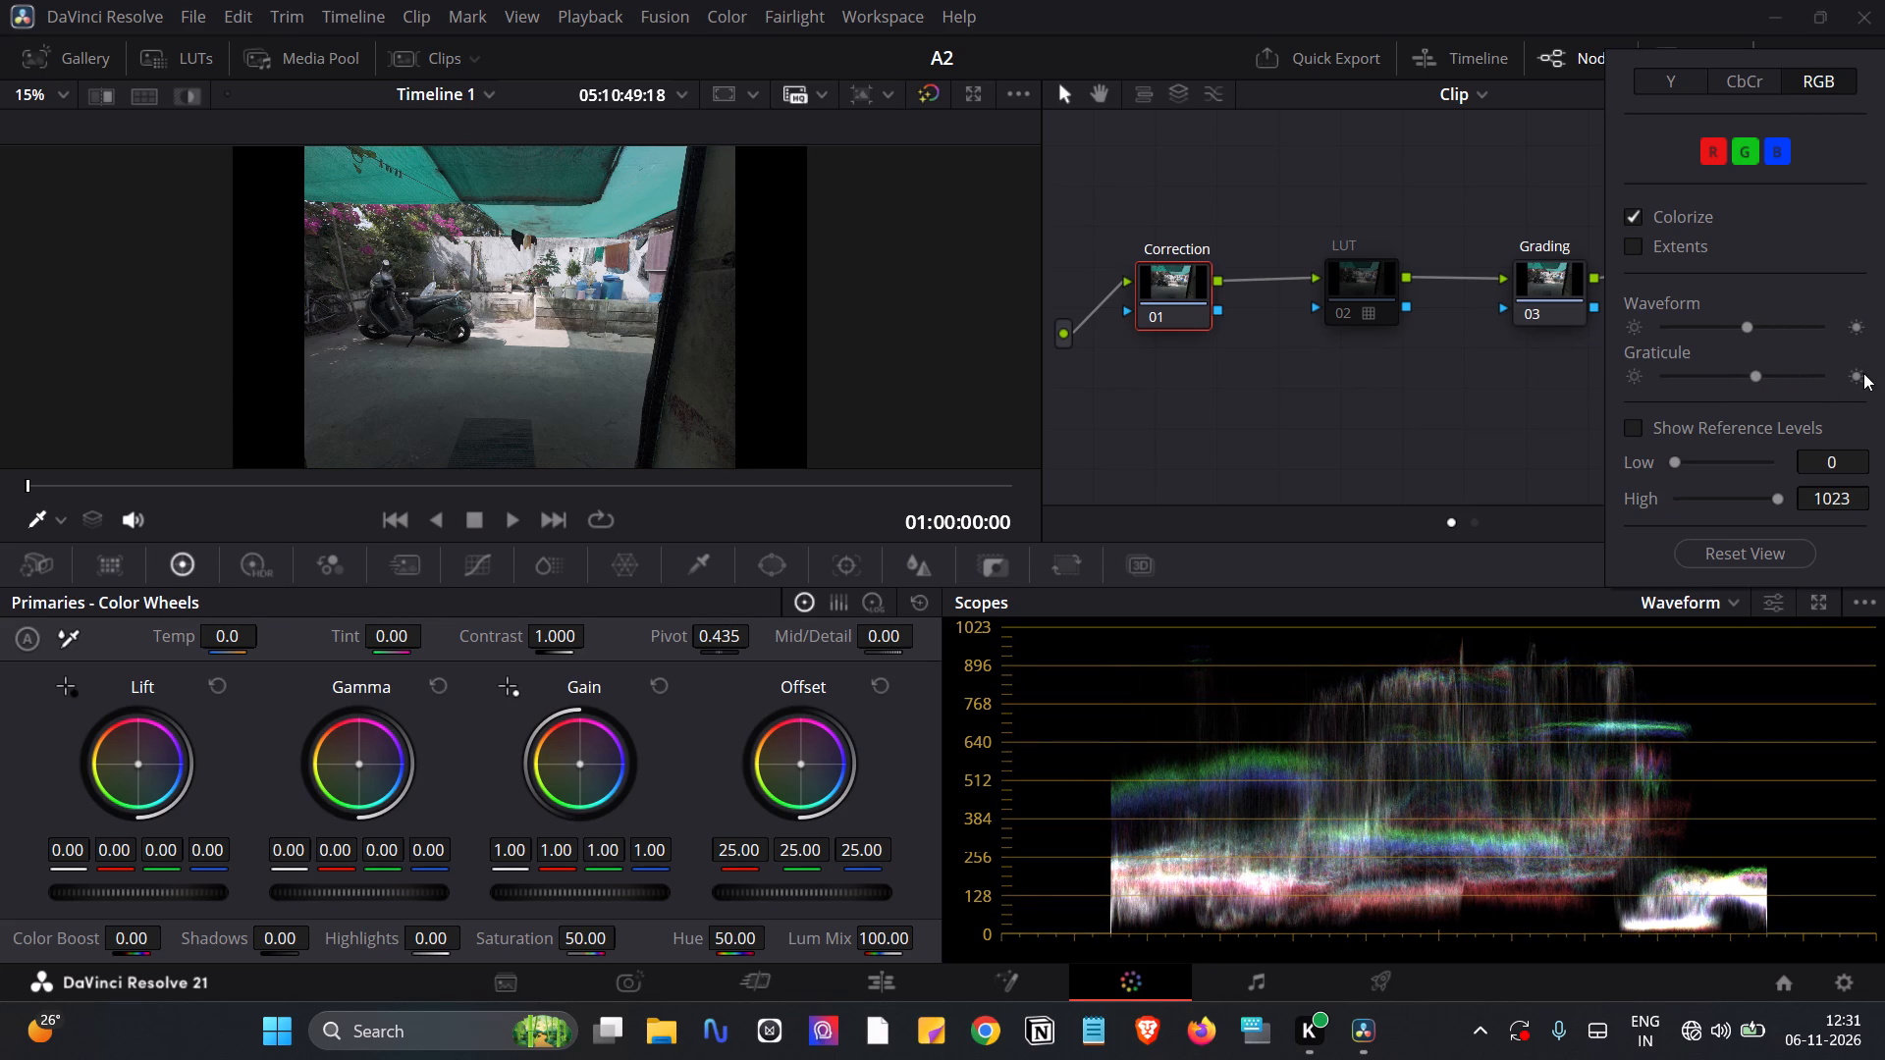
left_click(1860, 374)
Show the waveform's reference levels, try Low at 438 and High at 560 and 865, and set them to 0 and 1023.
left_click(1684, 433)
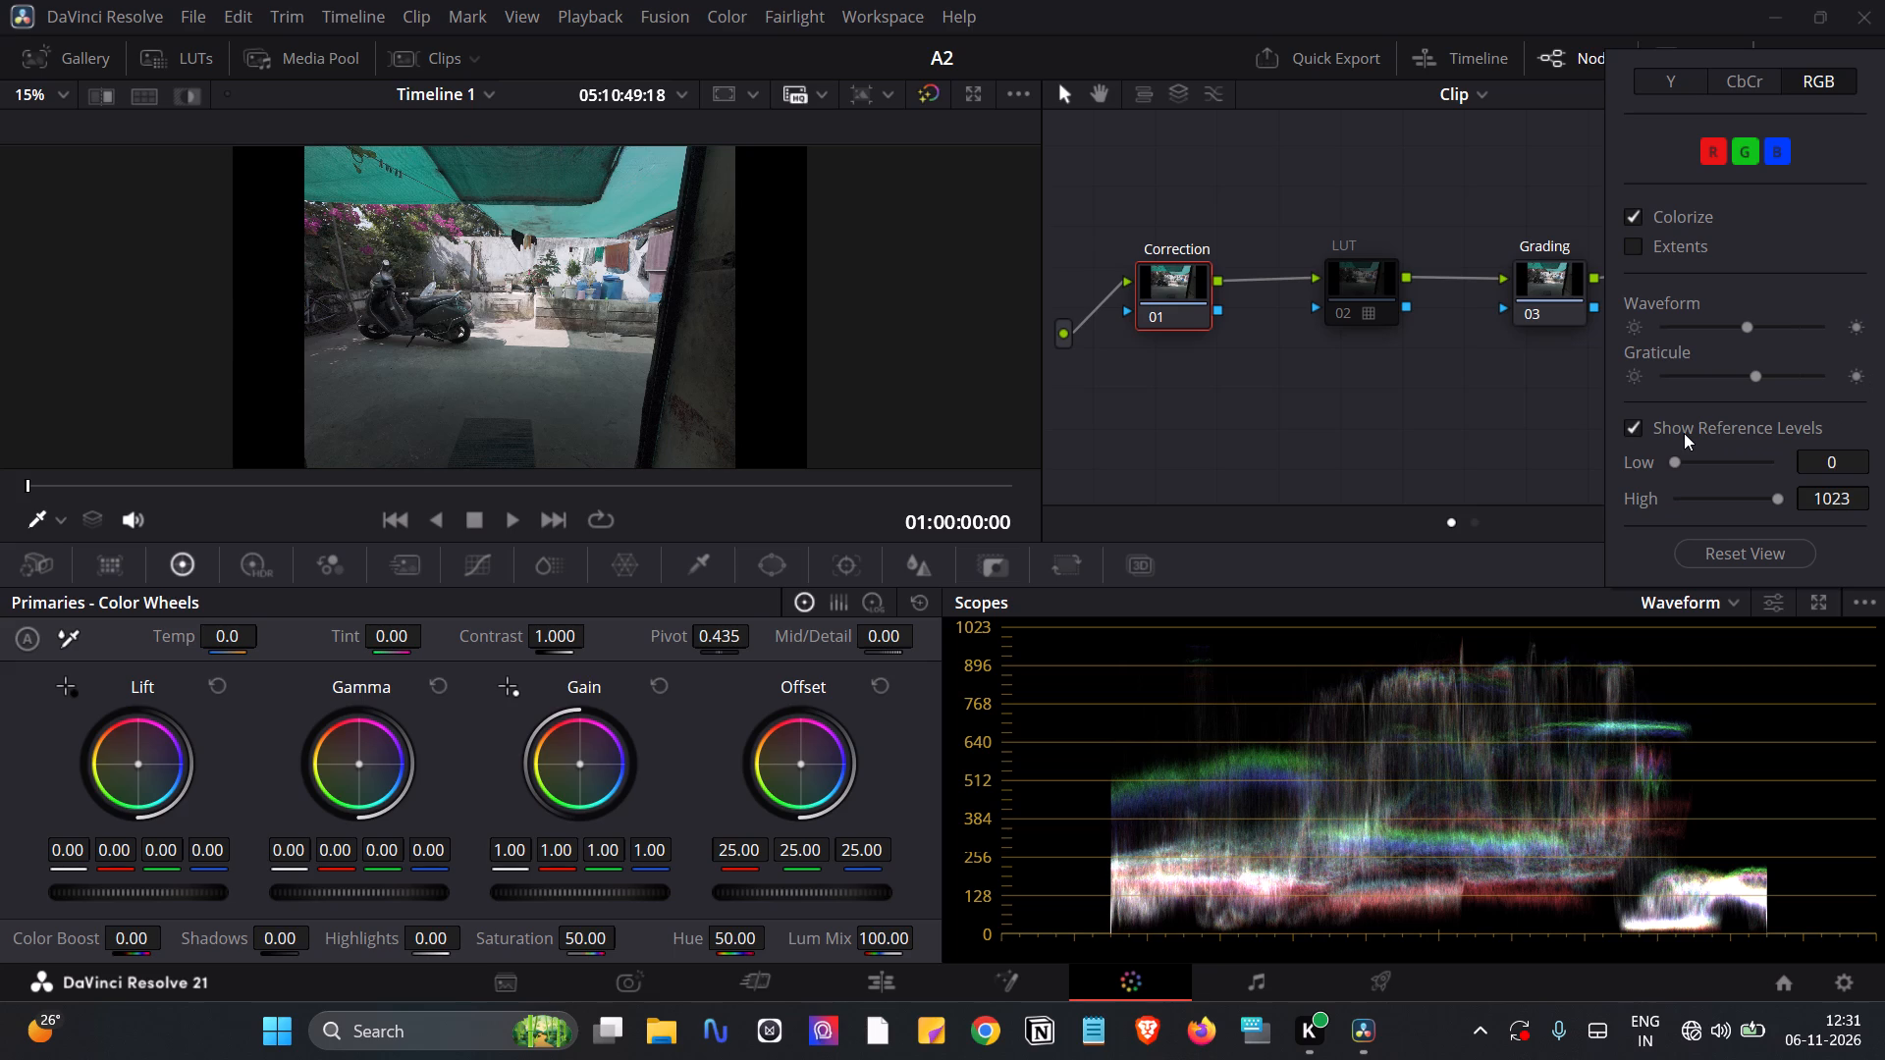
left_click(1684, 433)
left_click(1685, 432)
left_click_drag(1668, 456, 1718, 463)
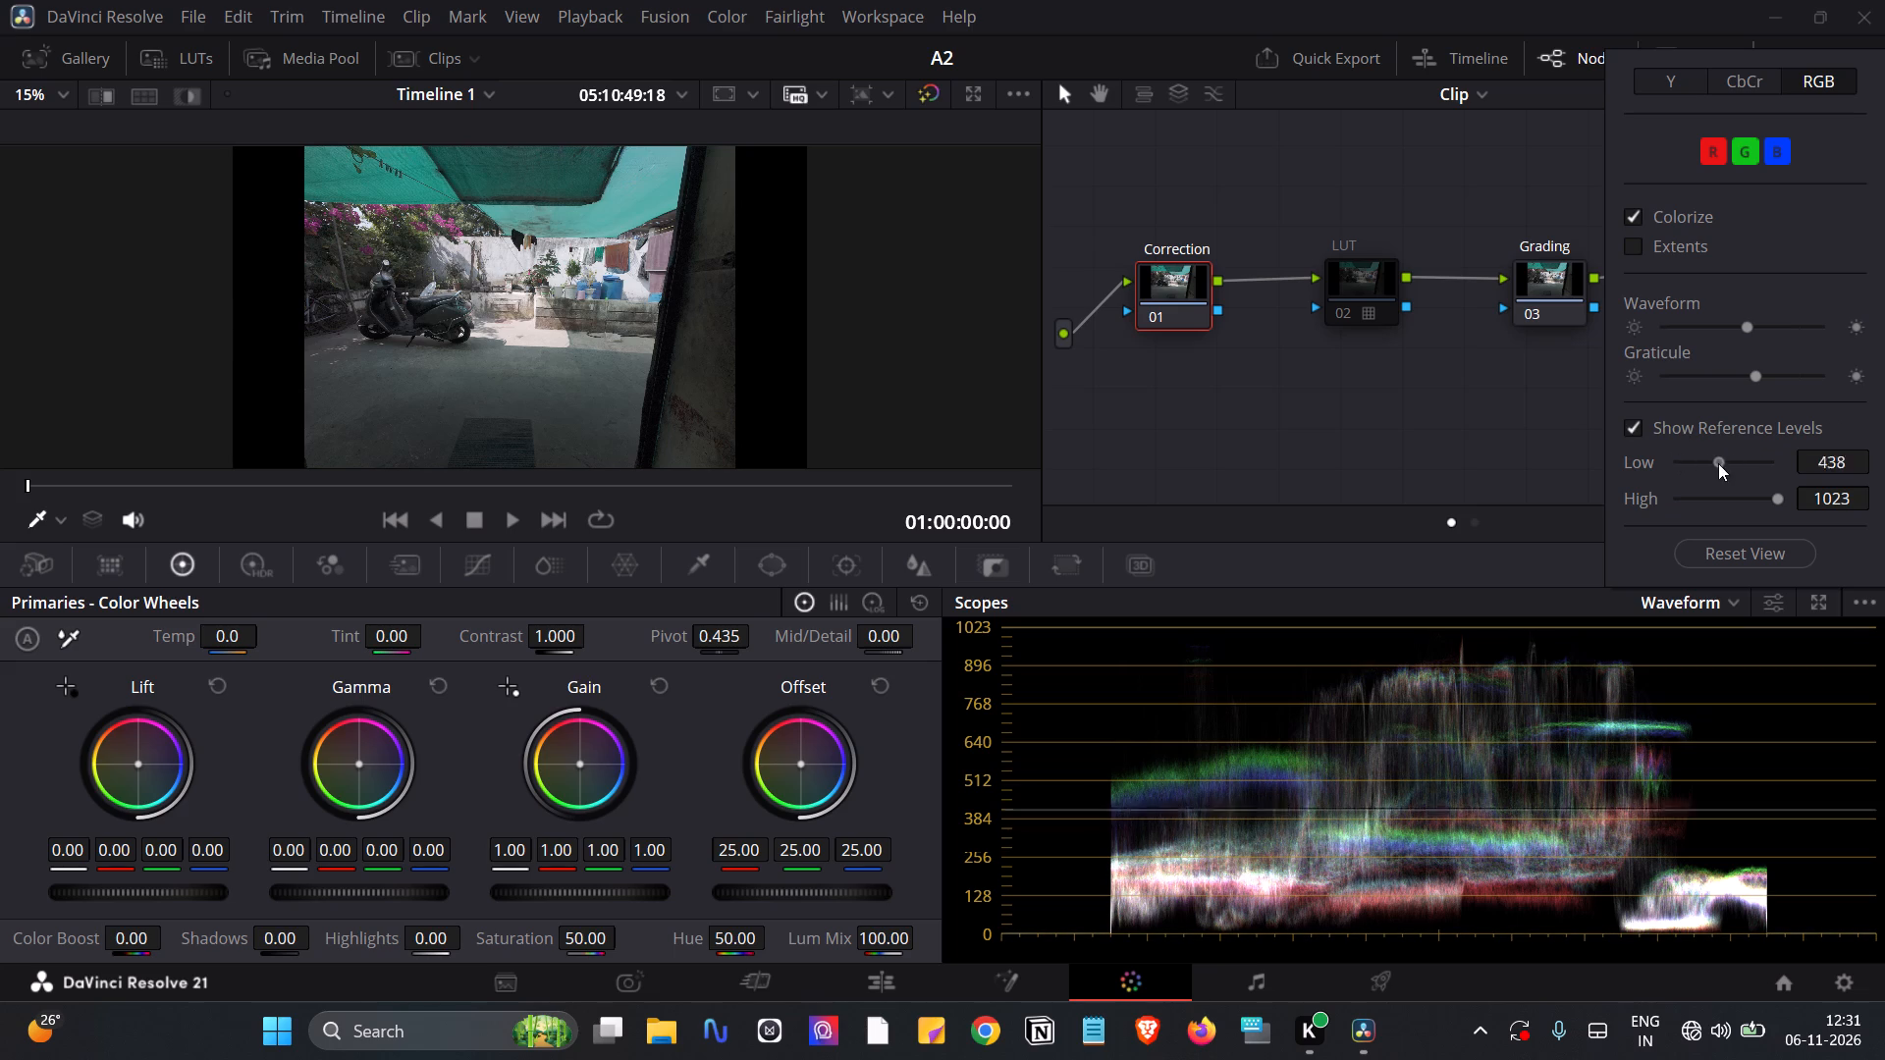
left_click_drag(1718, 463, 1648, 463)
left_click_drag(1782, 503, 1731, 513)
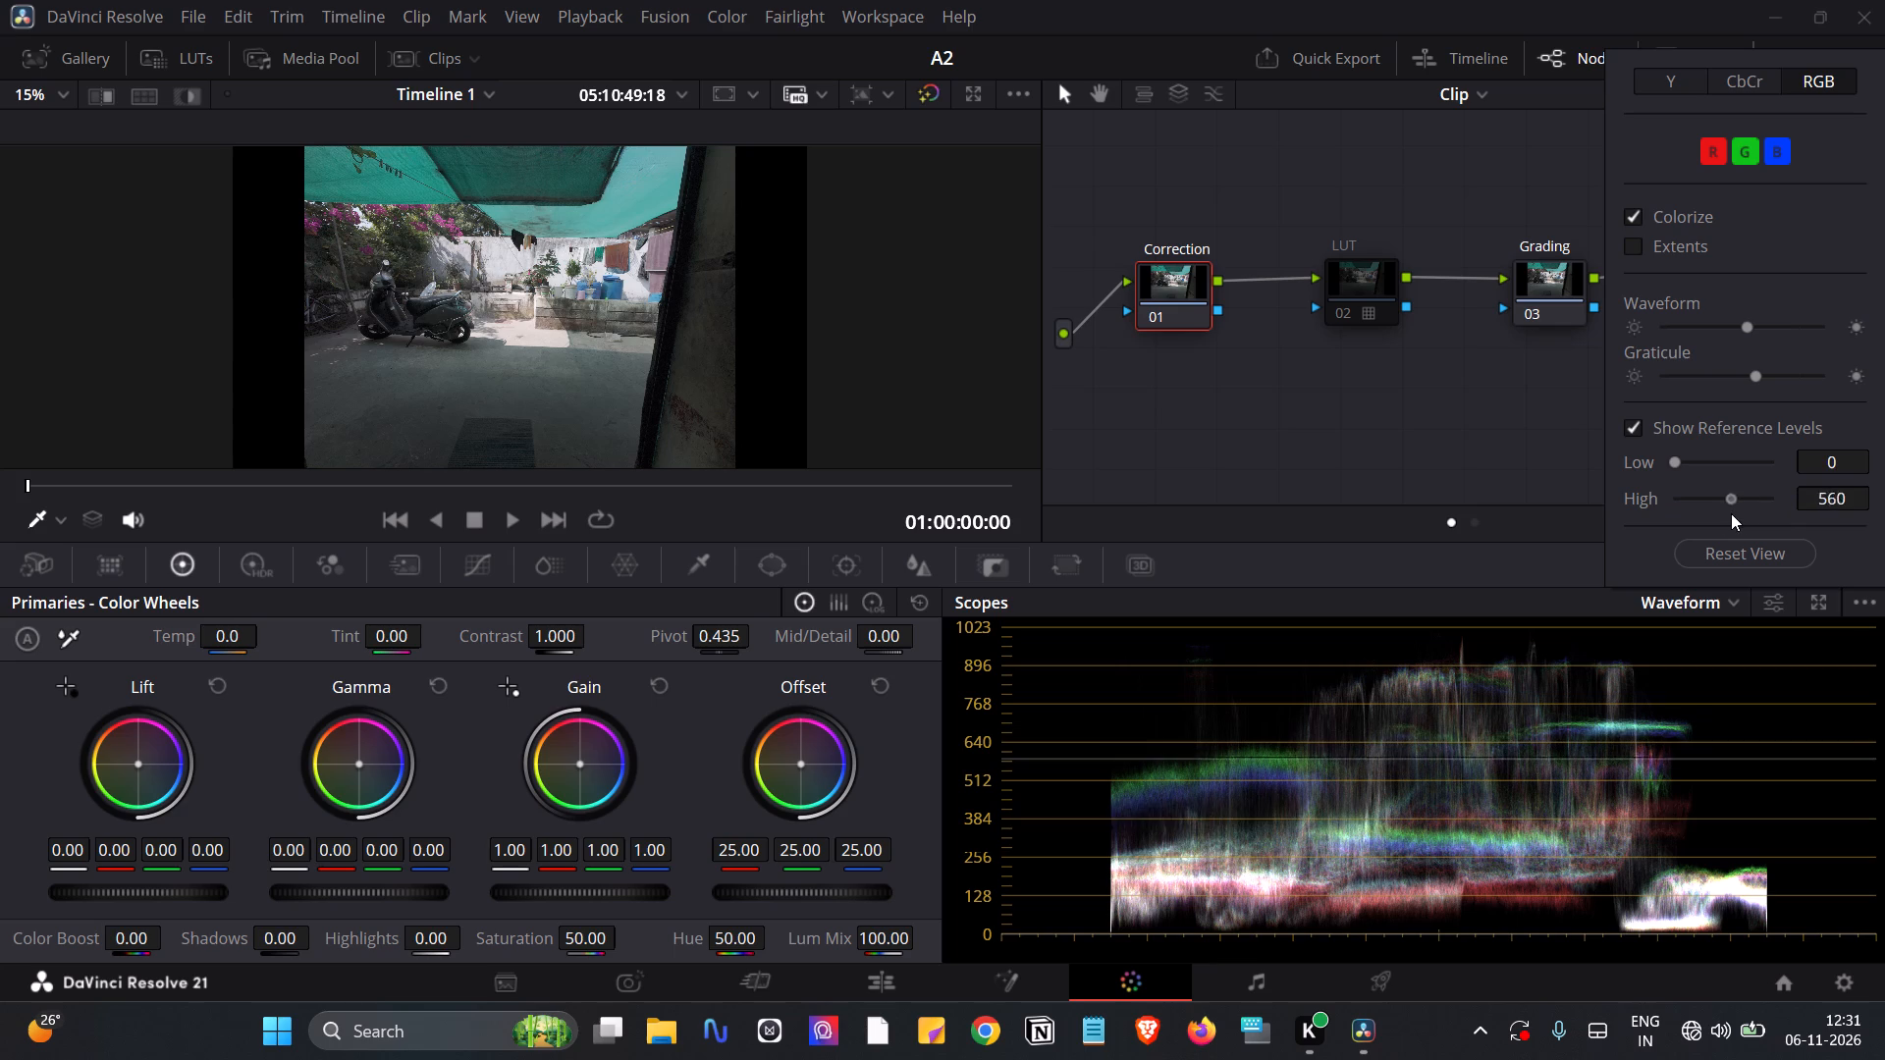
left_click_drag(1731, 513, 1766, 516)
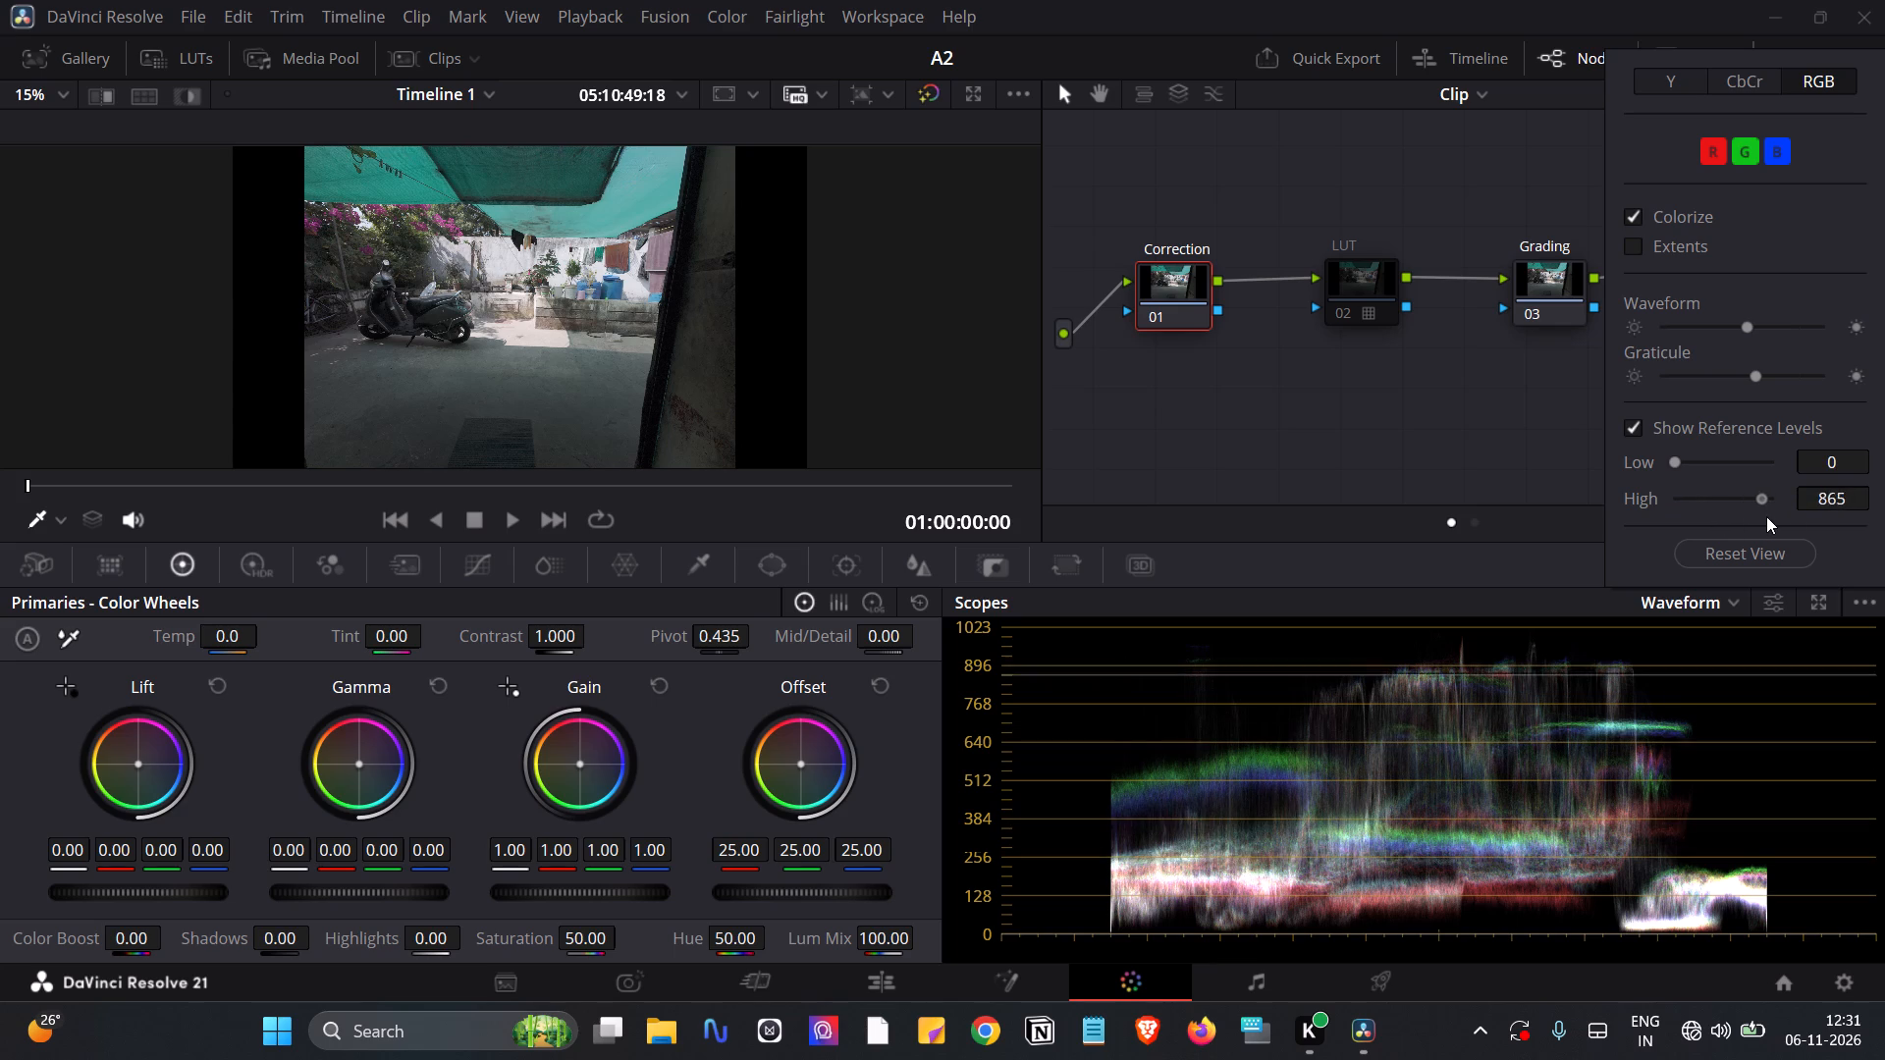
left_click_drag(1766, 516, 1828, 510)
scroll(1735, 508, "down", 1)
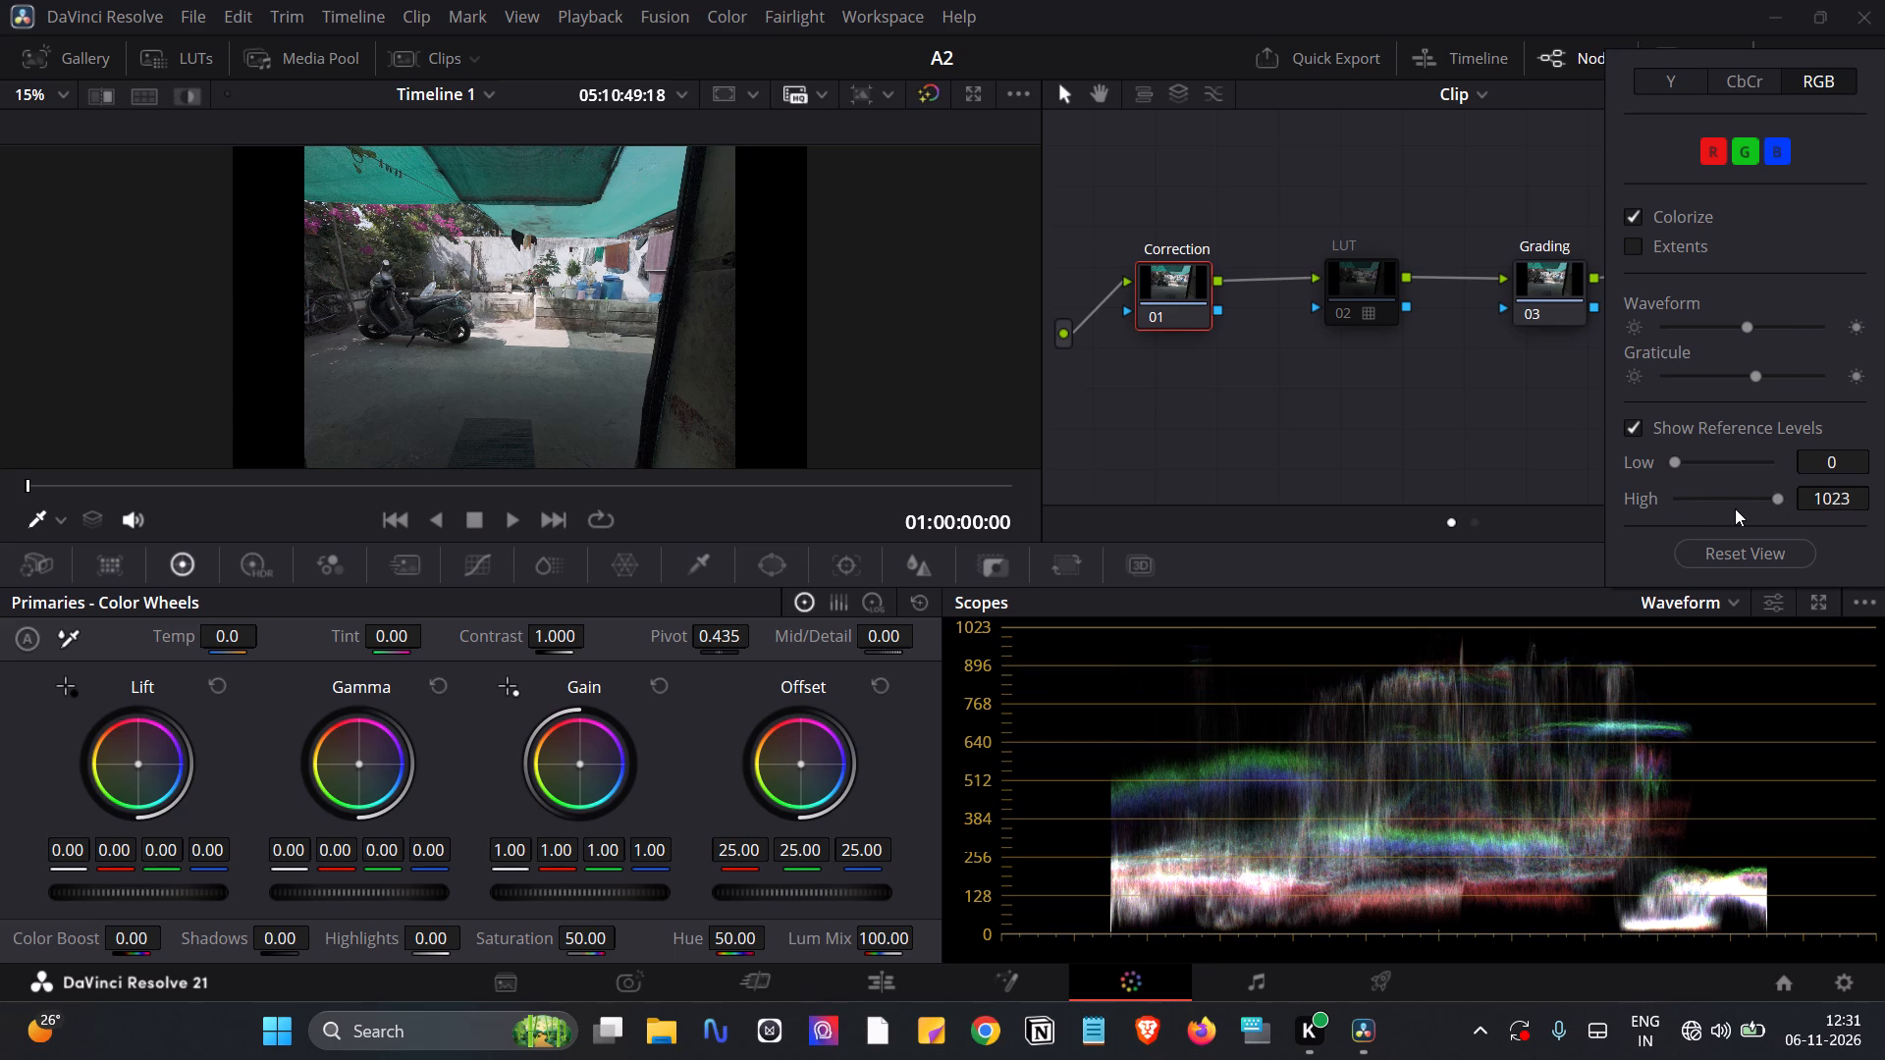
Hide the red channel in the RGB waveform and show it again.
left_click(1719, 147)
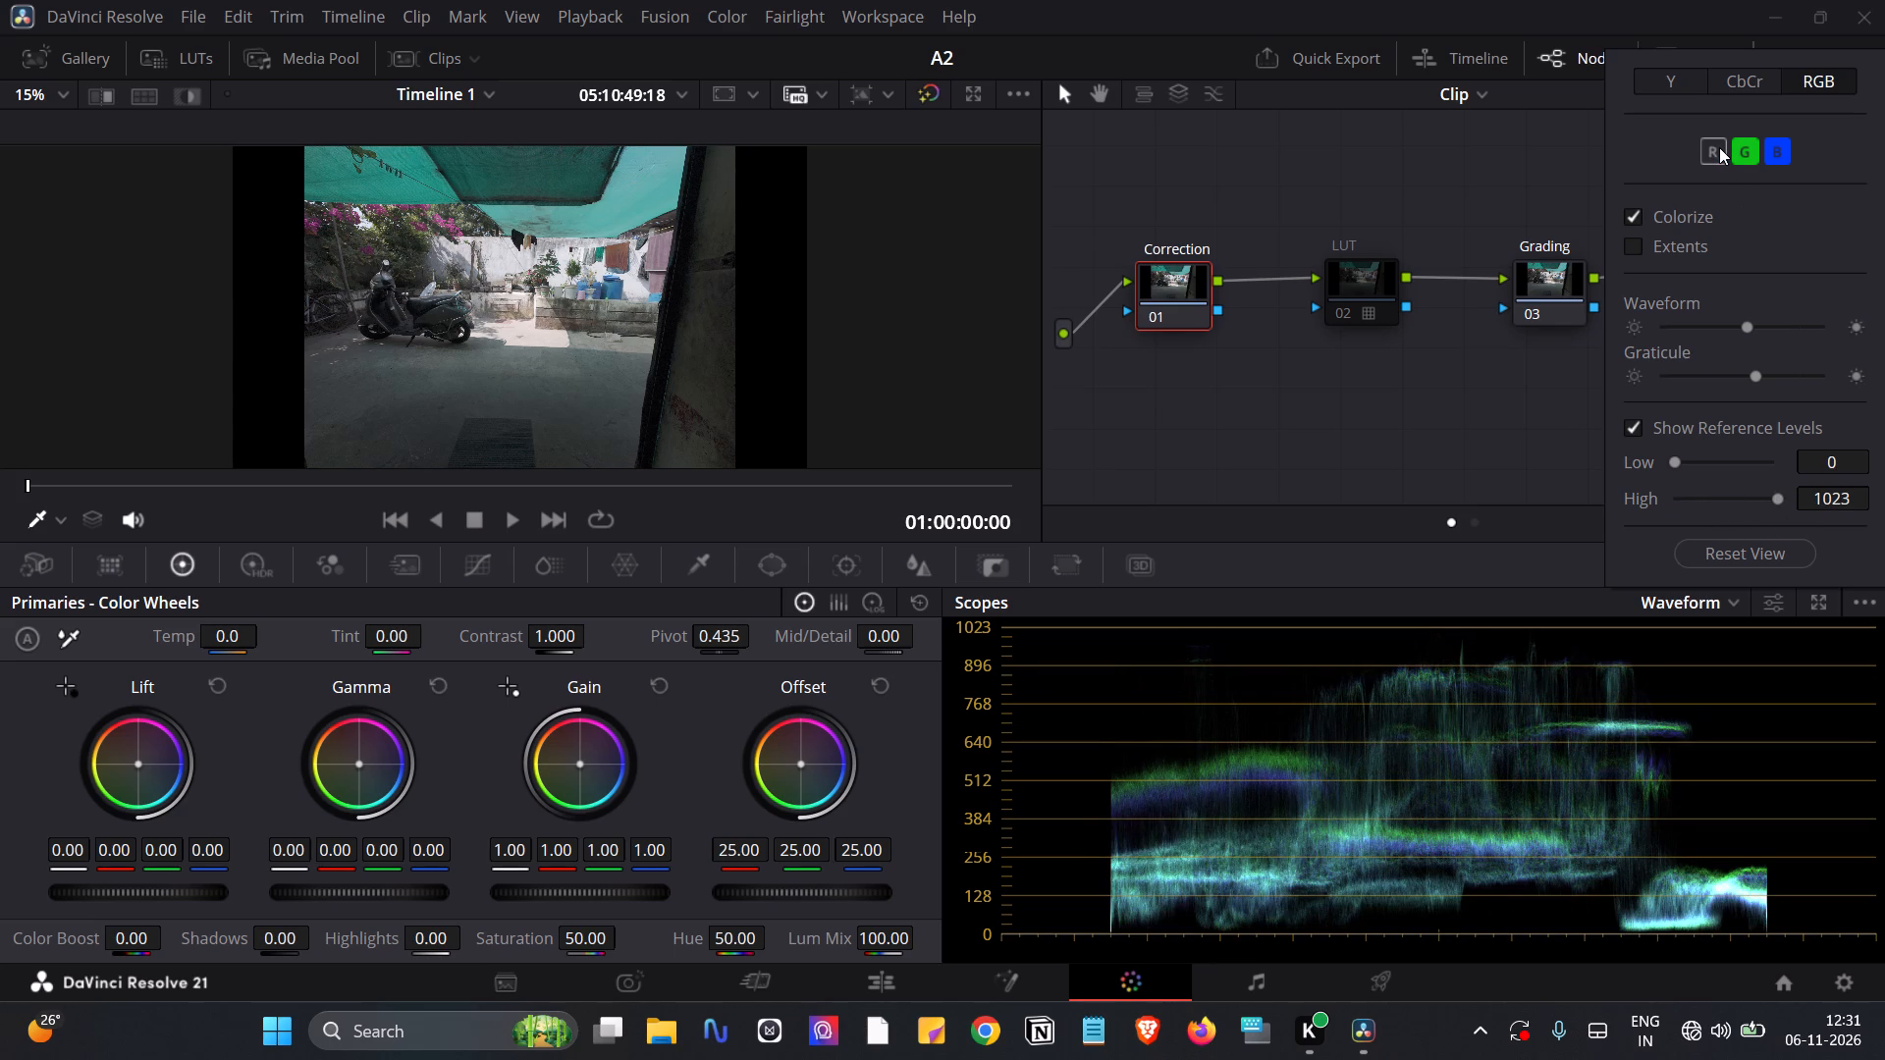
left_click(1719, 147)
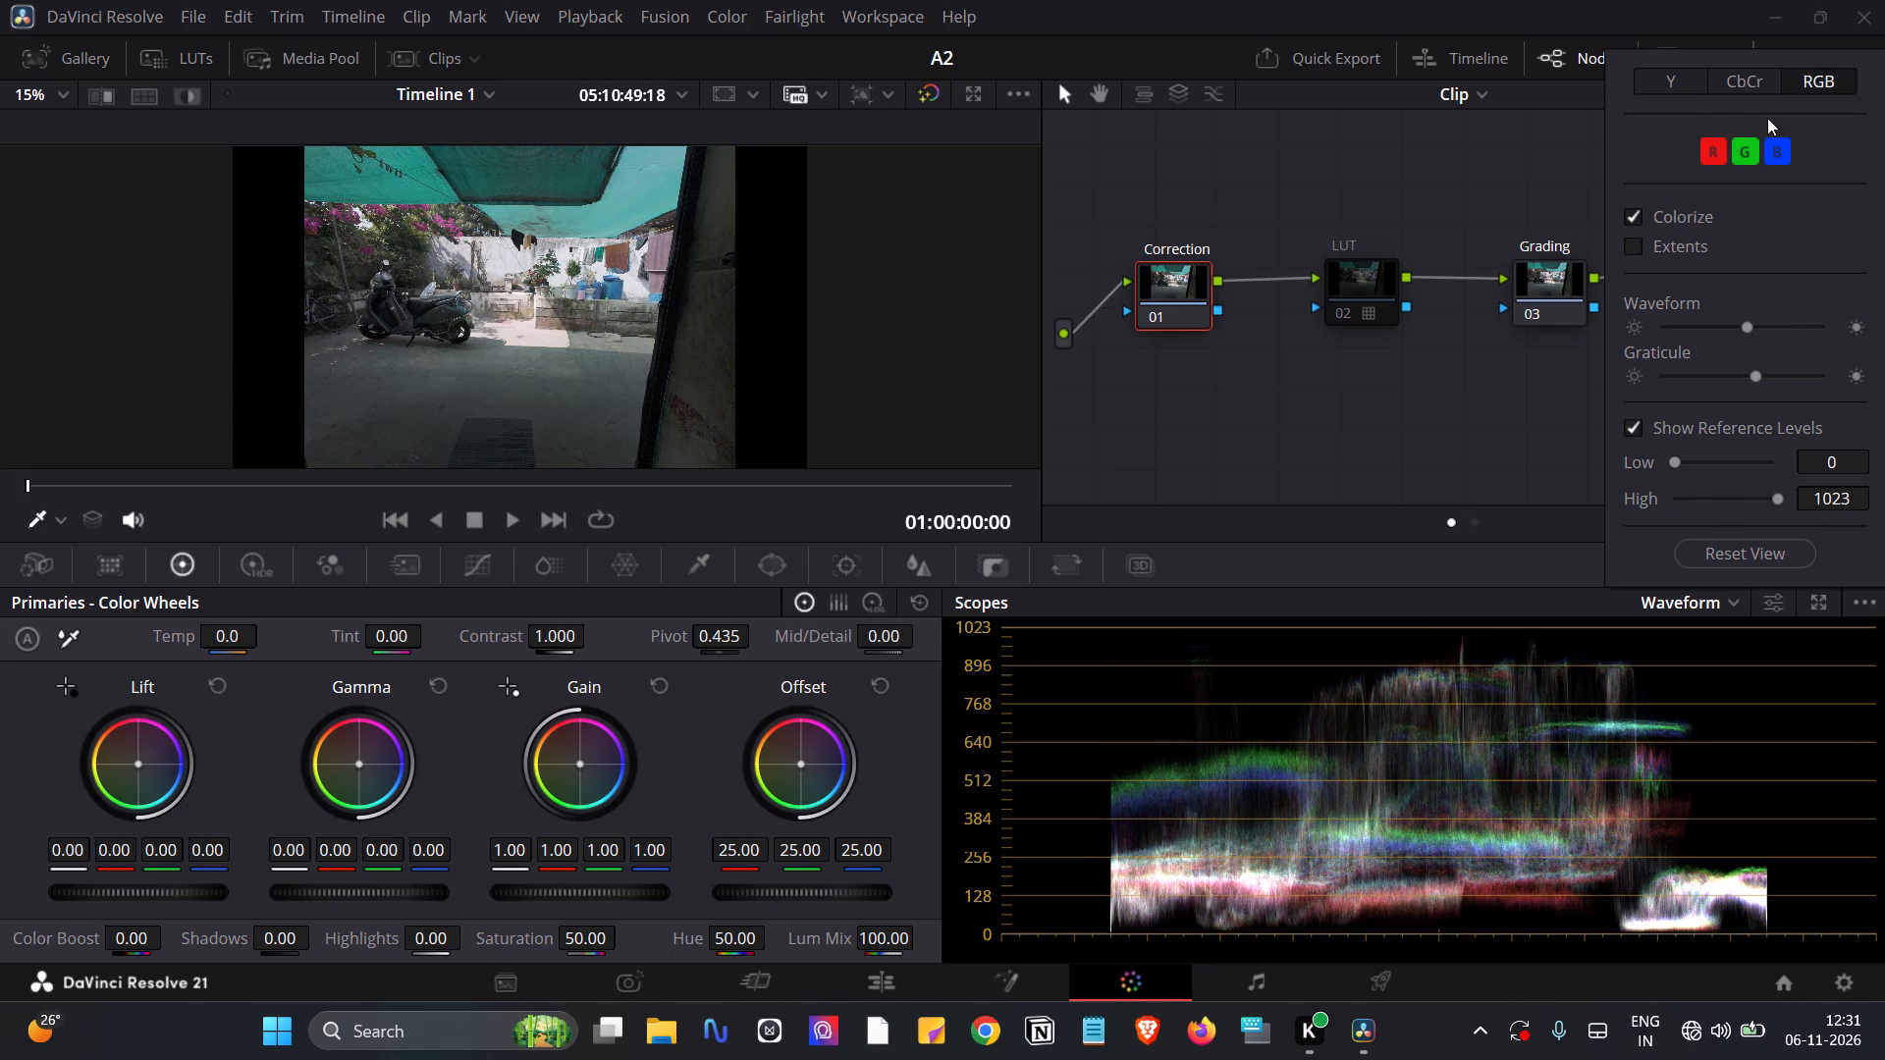
Close the waveform's display settings.
left_click(1634, 150)
left_click(1580, 147)
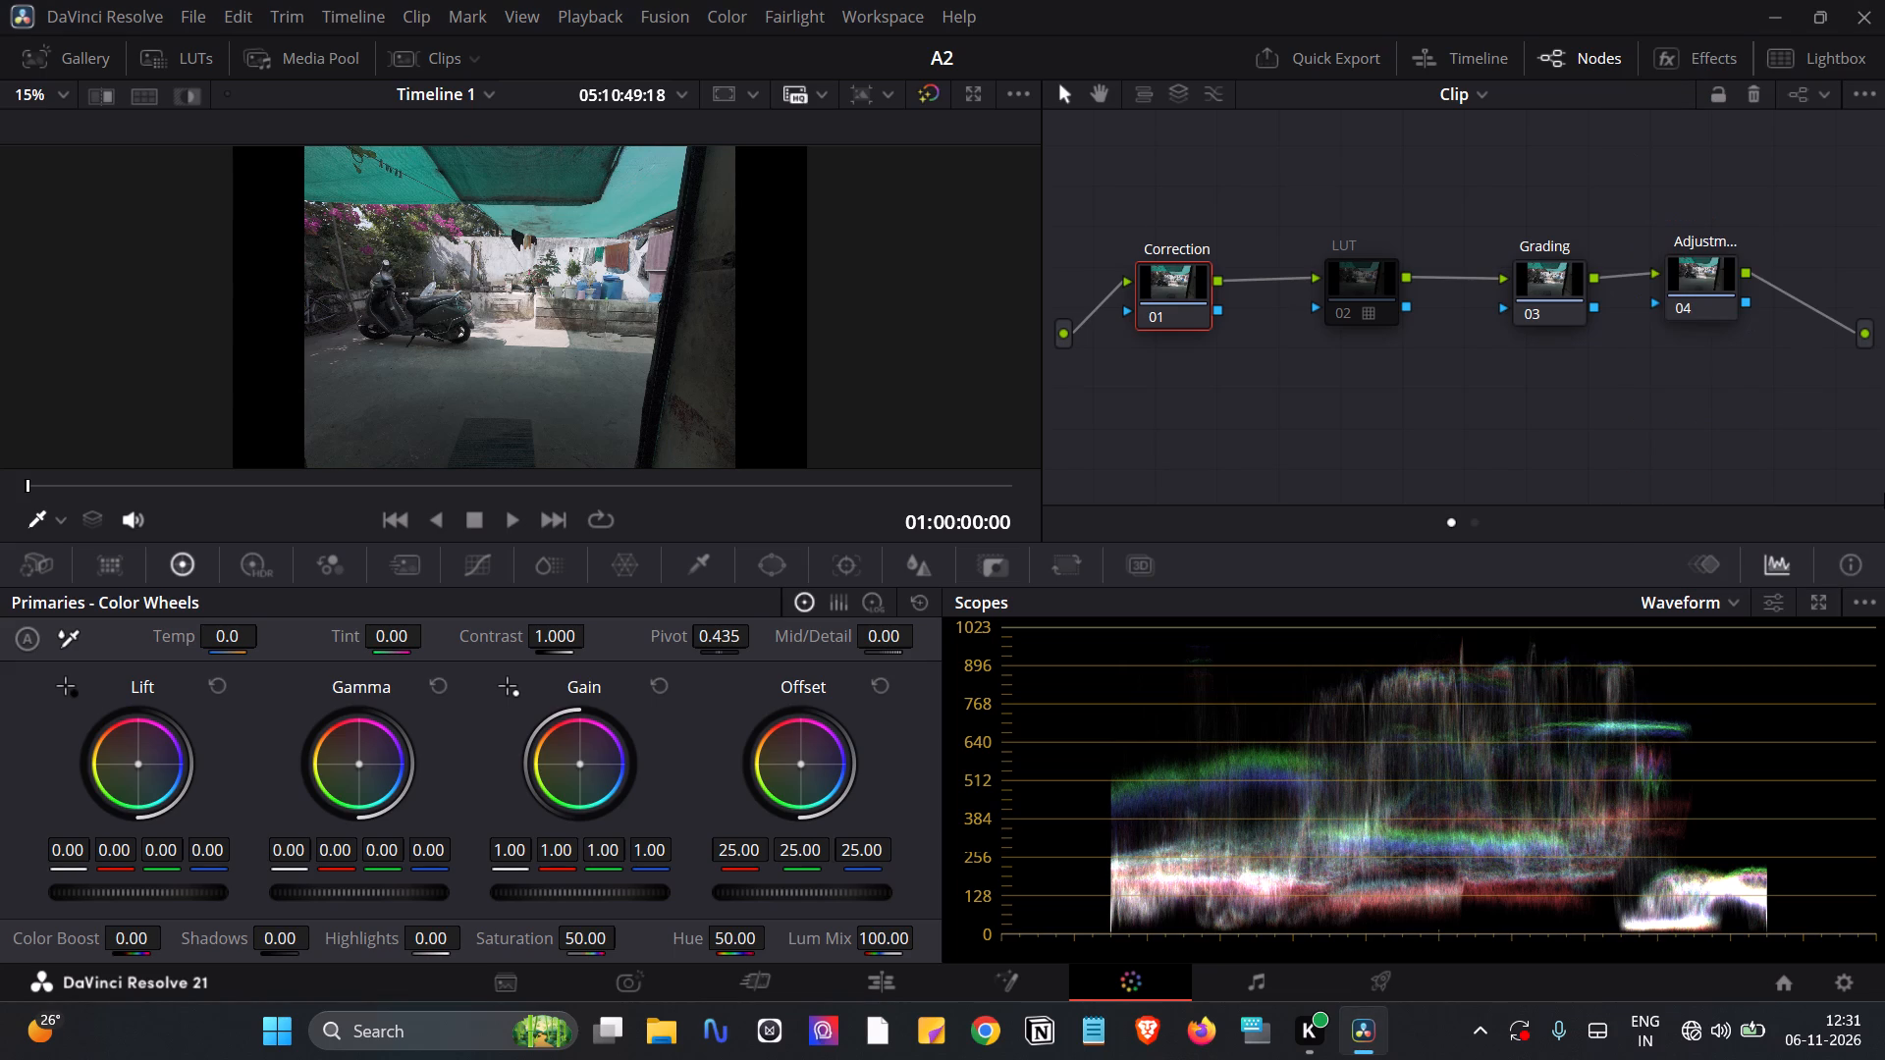
Try the Simplified and Hue Vectors scale styles for the vectorscope, and set its scale style to Off.
left_click(1862, 592)
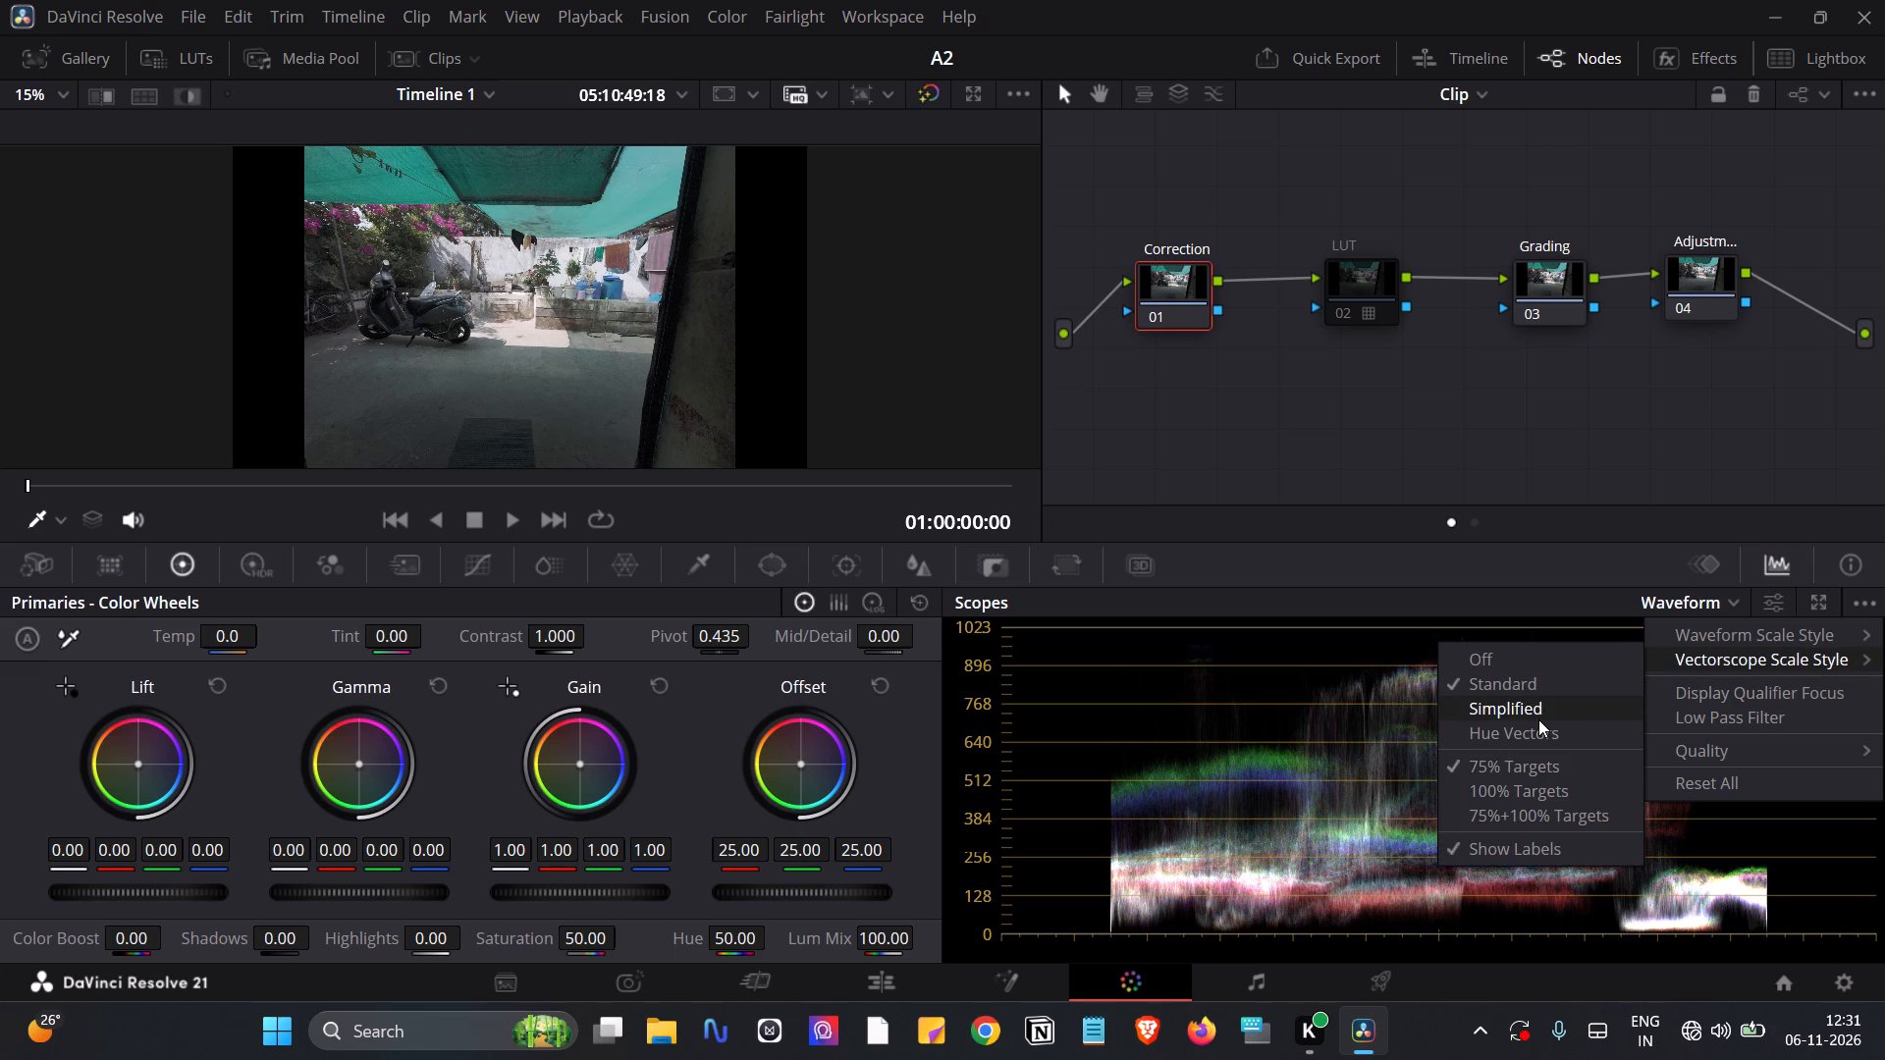
left_click(1538, 719)
left_click(1858, 608)
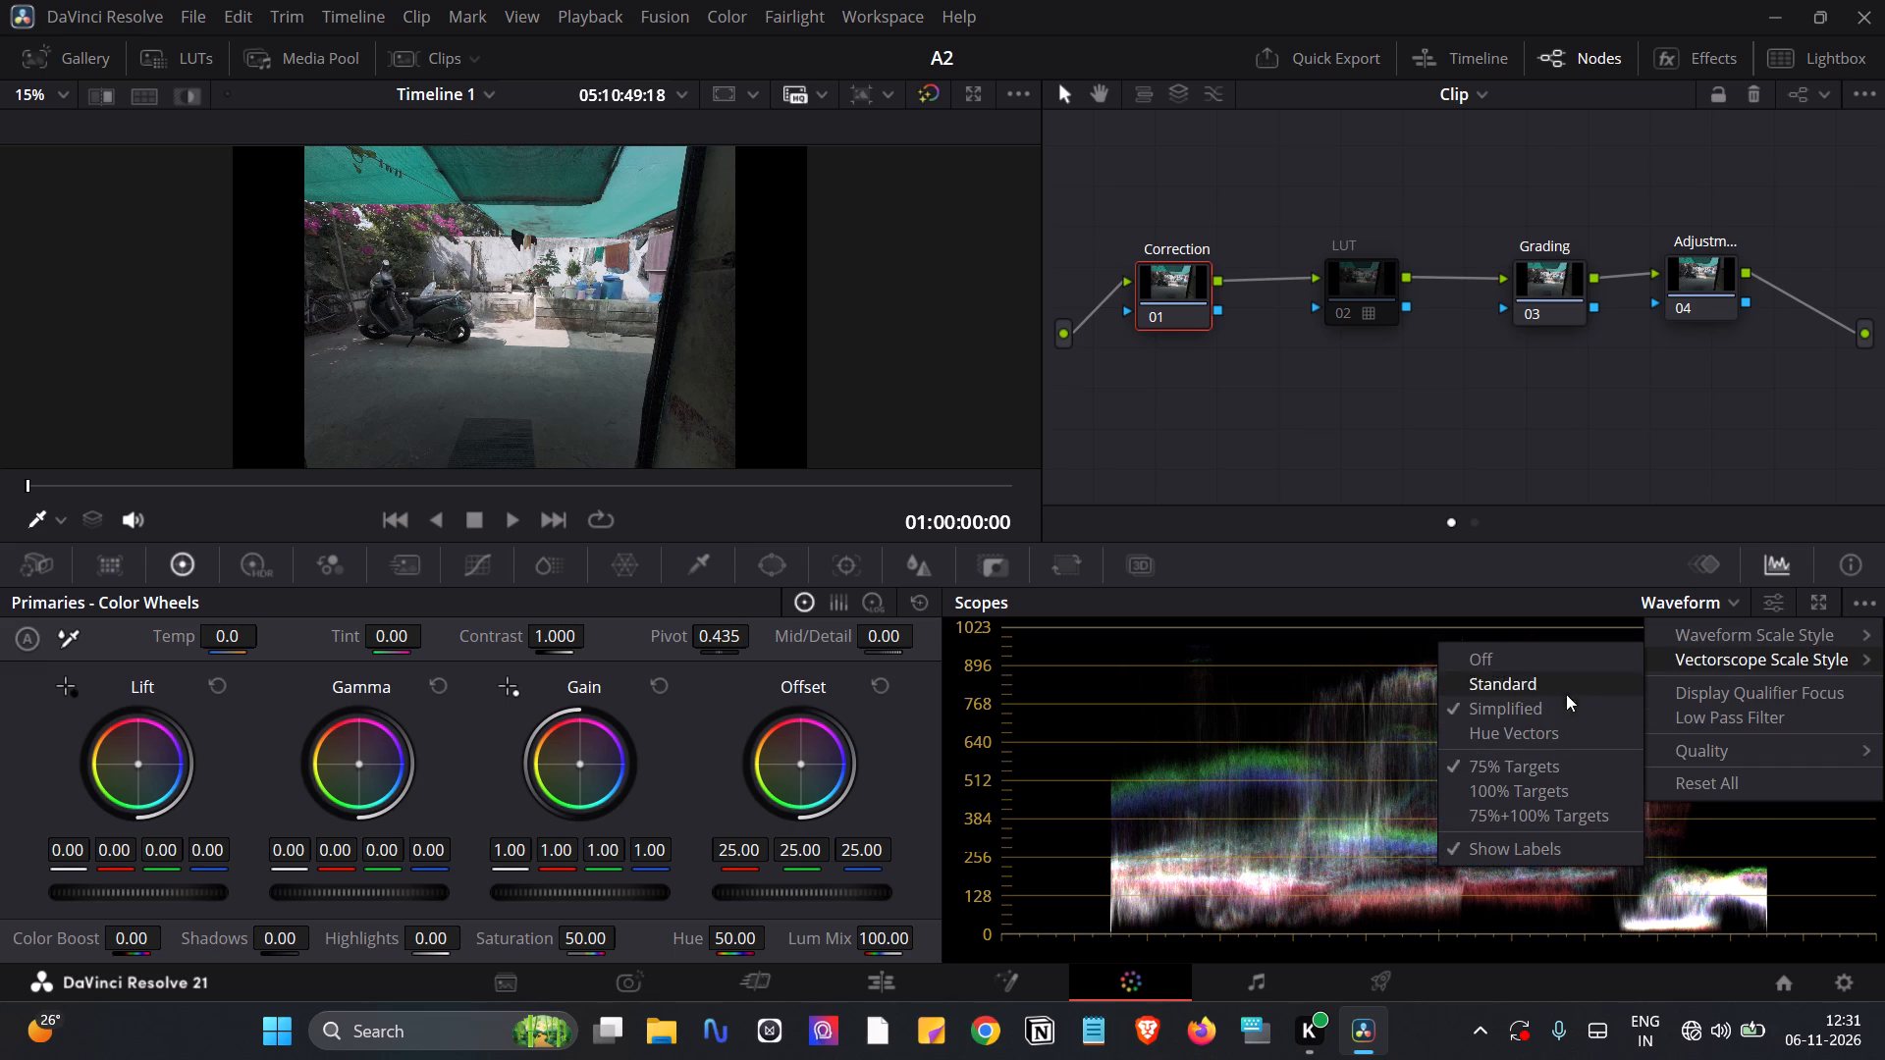
left_click(1556, 729)
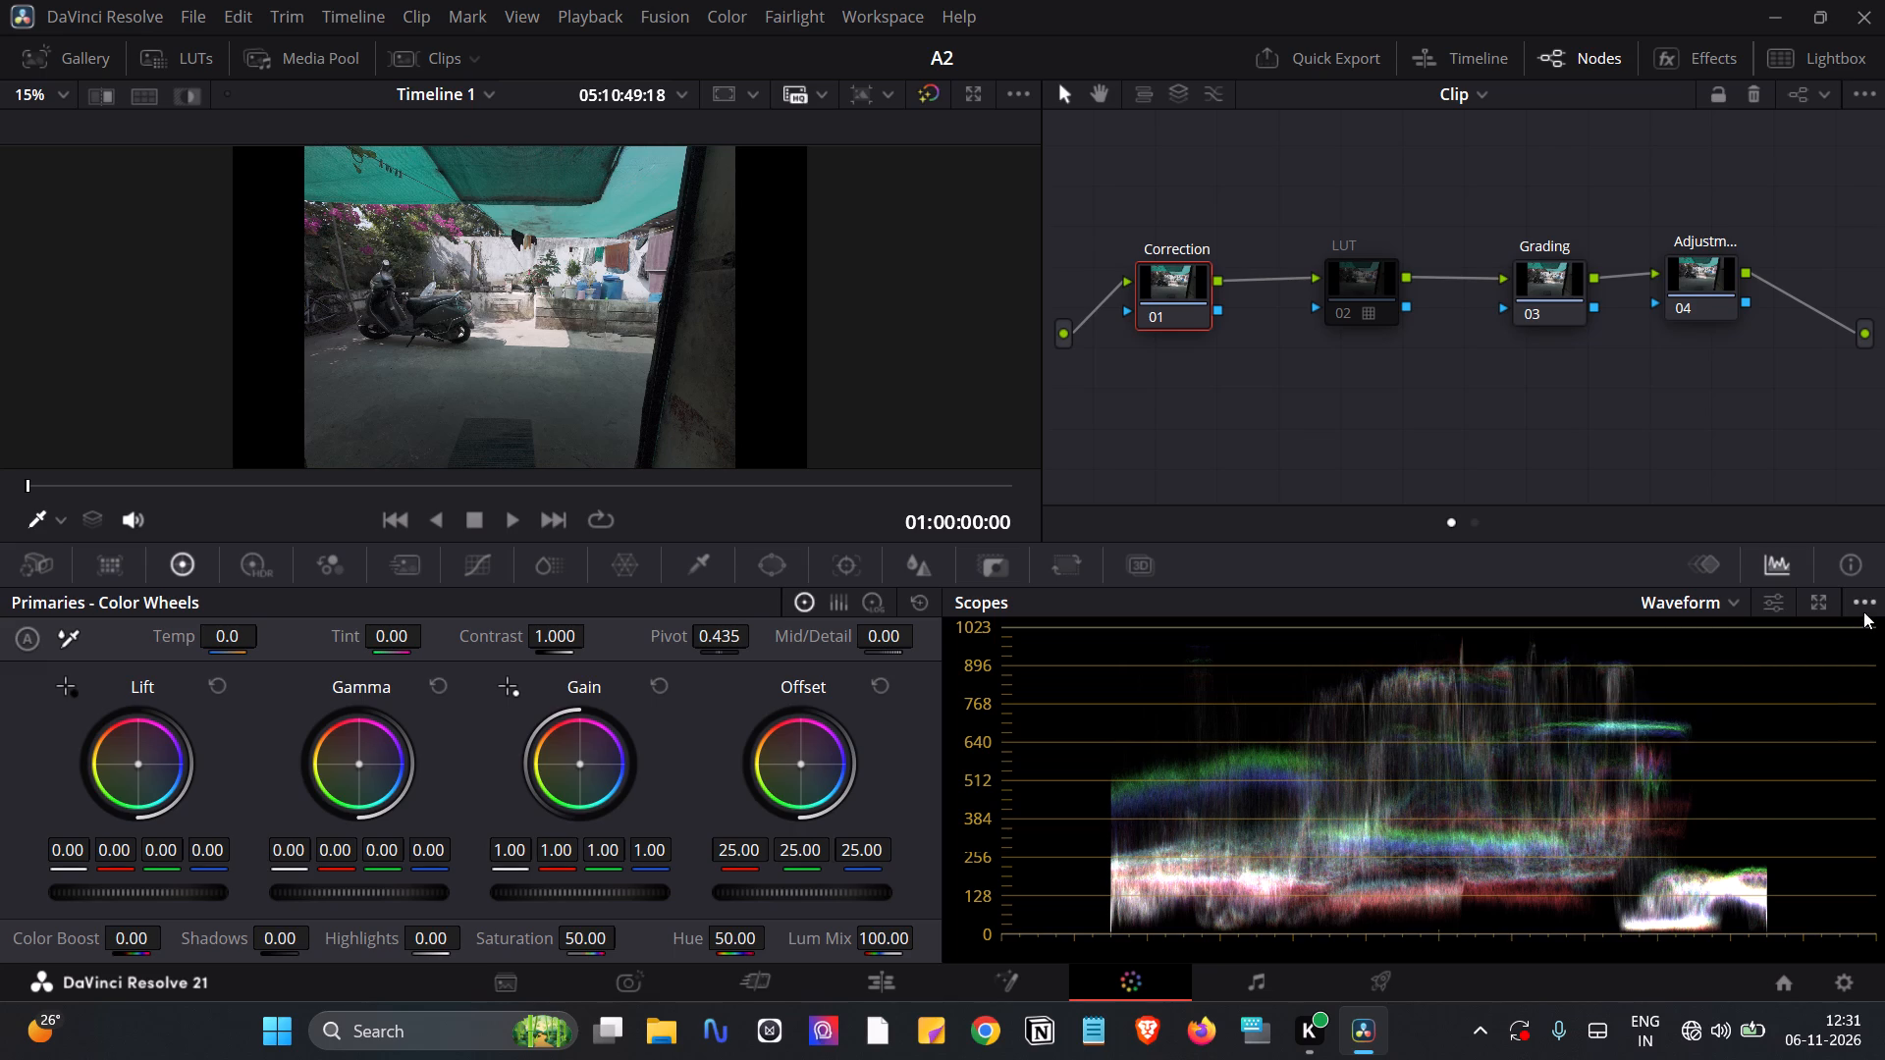
left_click(1863, 611)
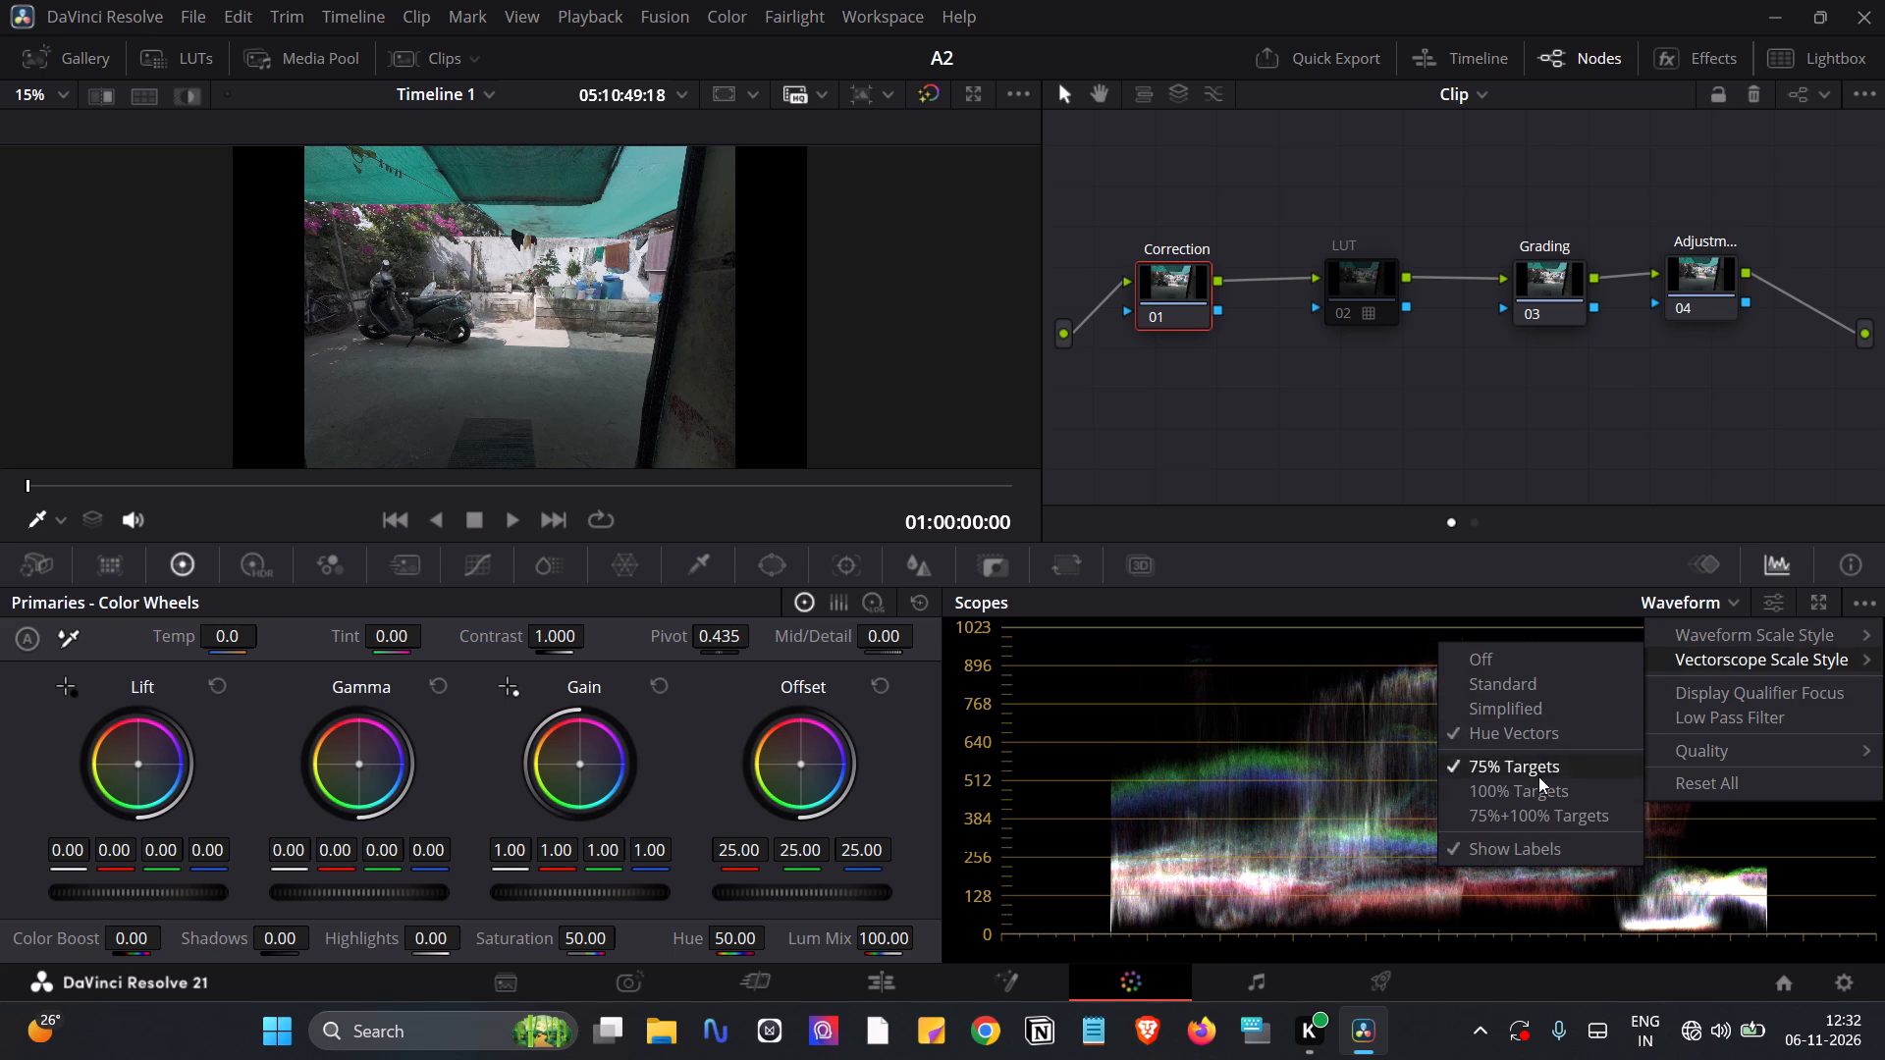
left_click(1487, 656)
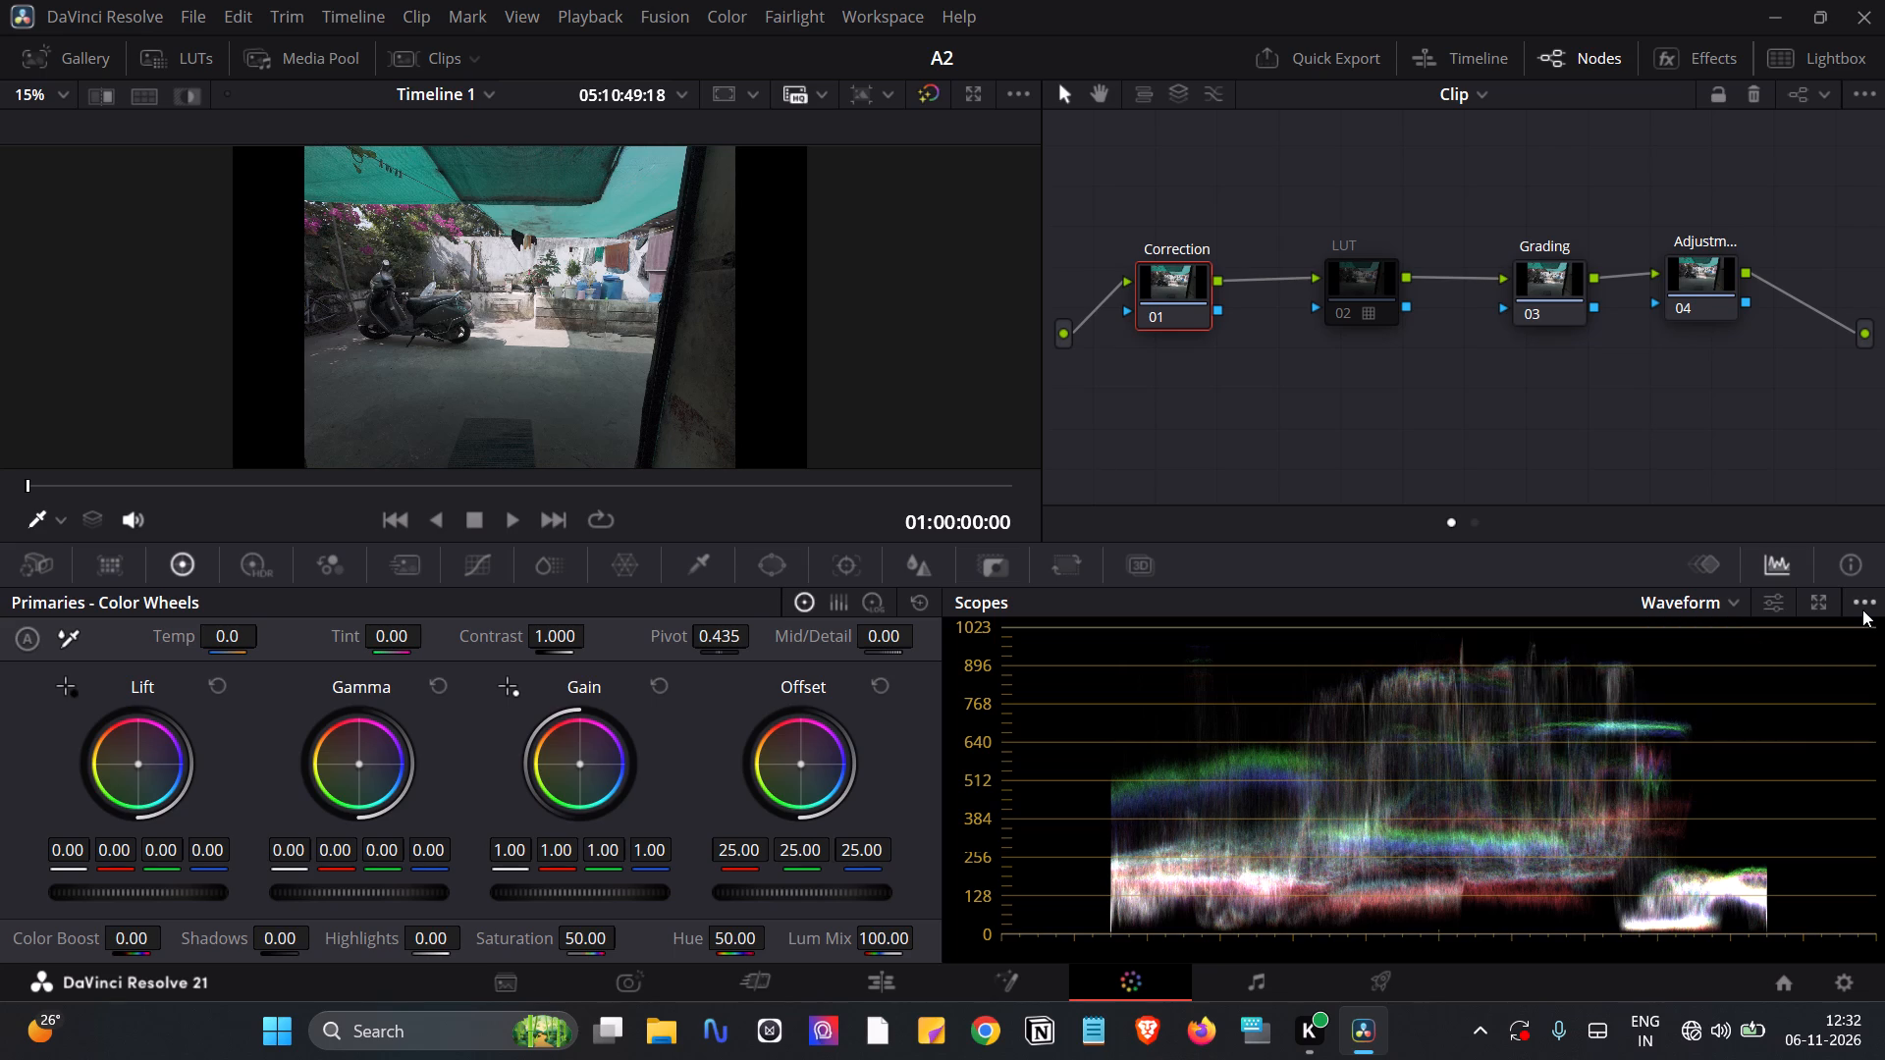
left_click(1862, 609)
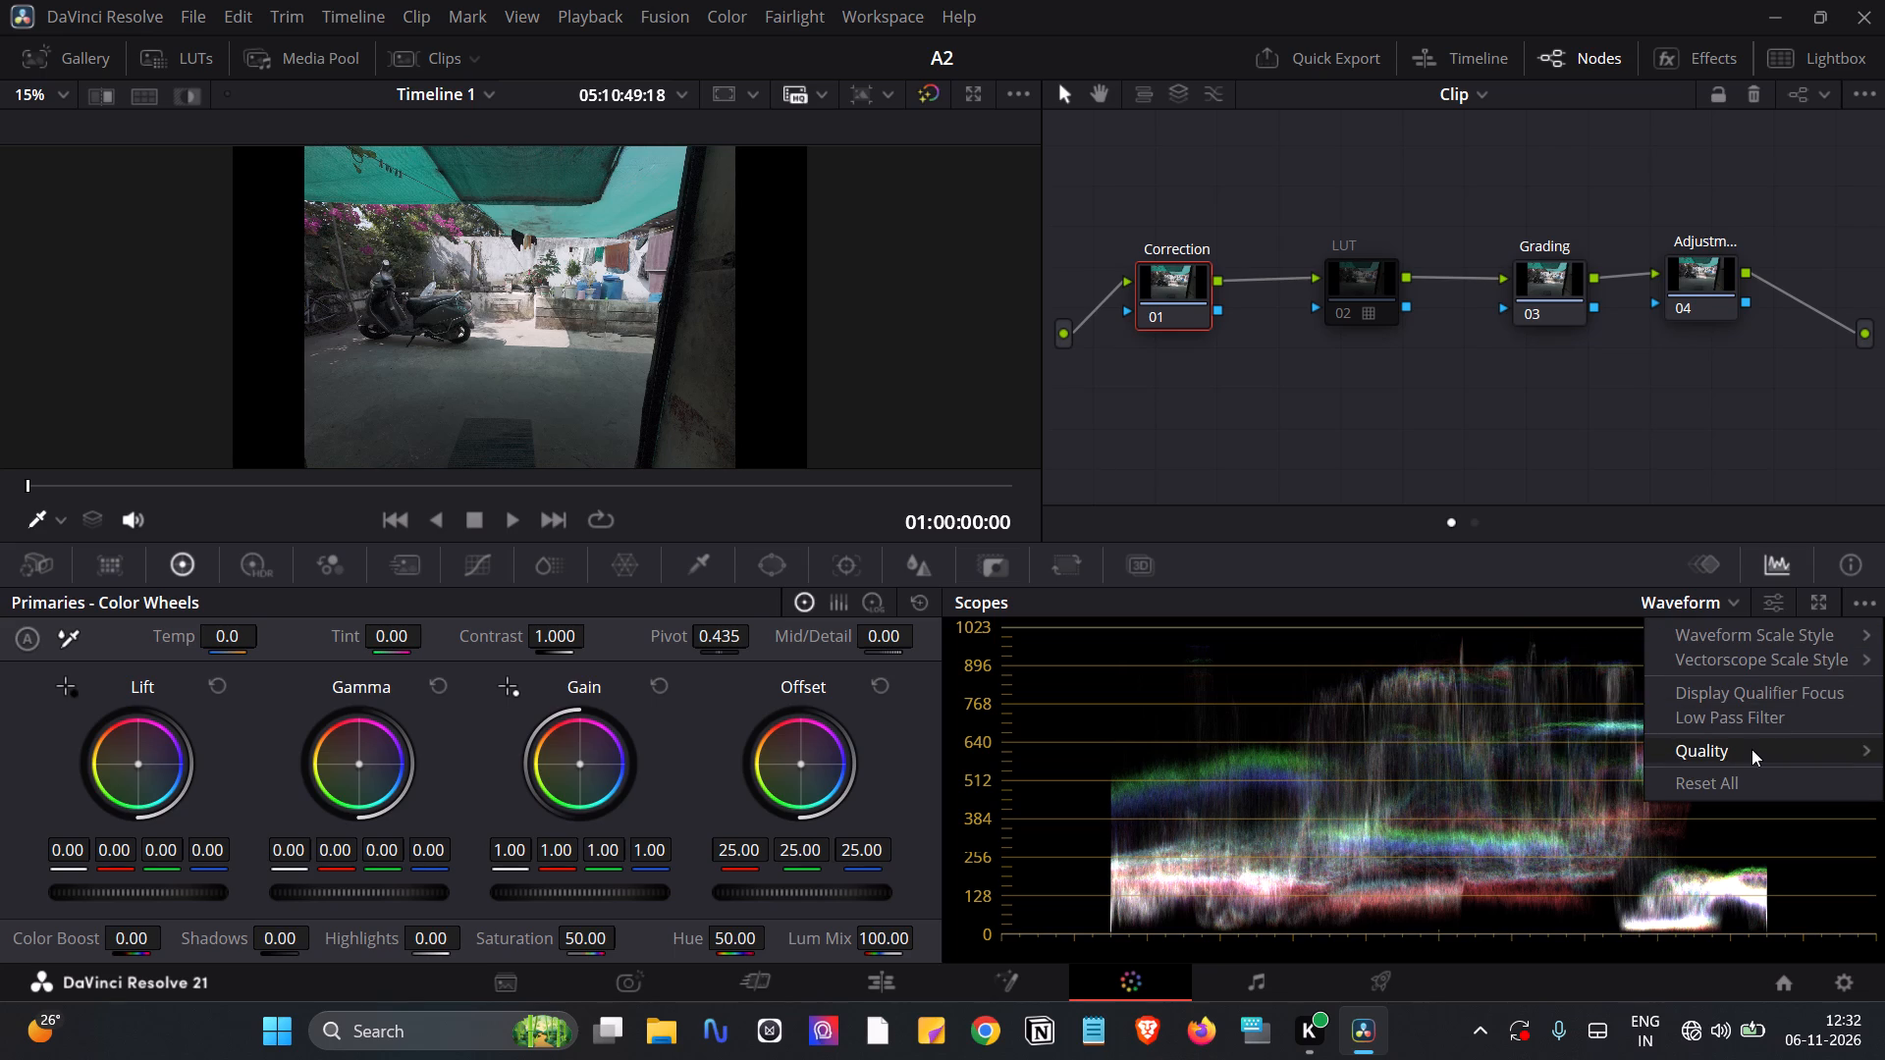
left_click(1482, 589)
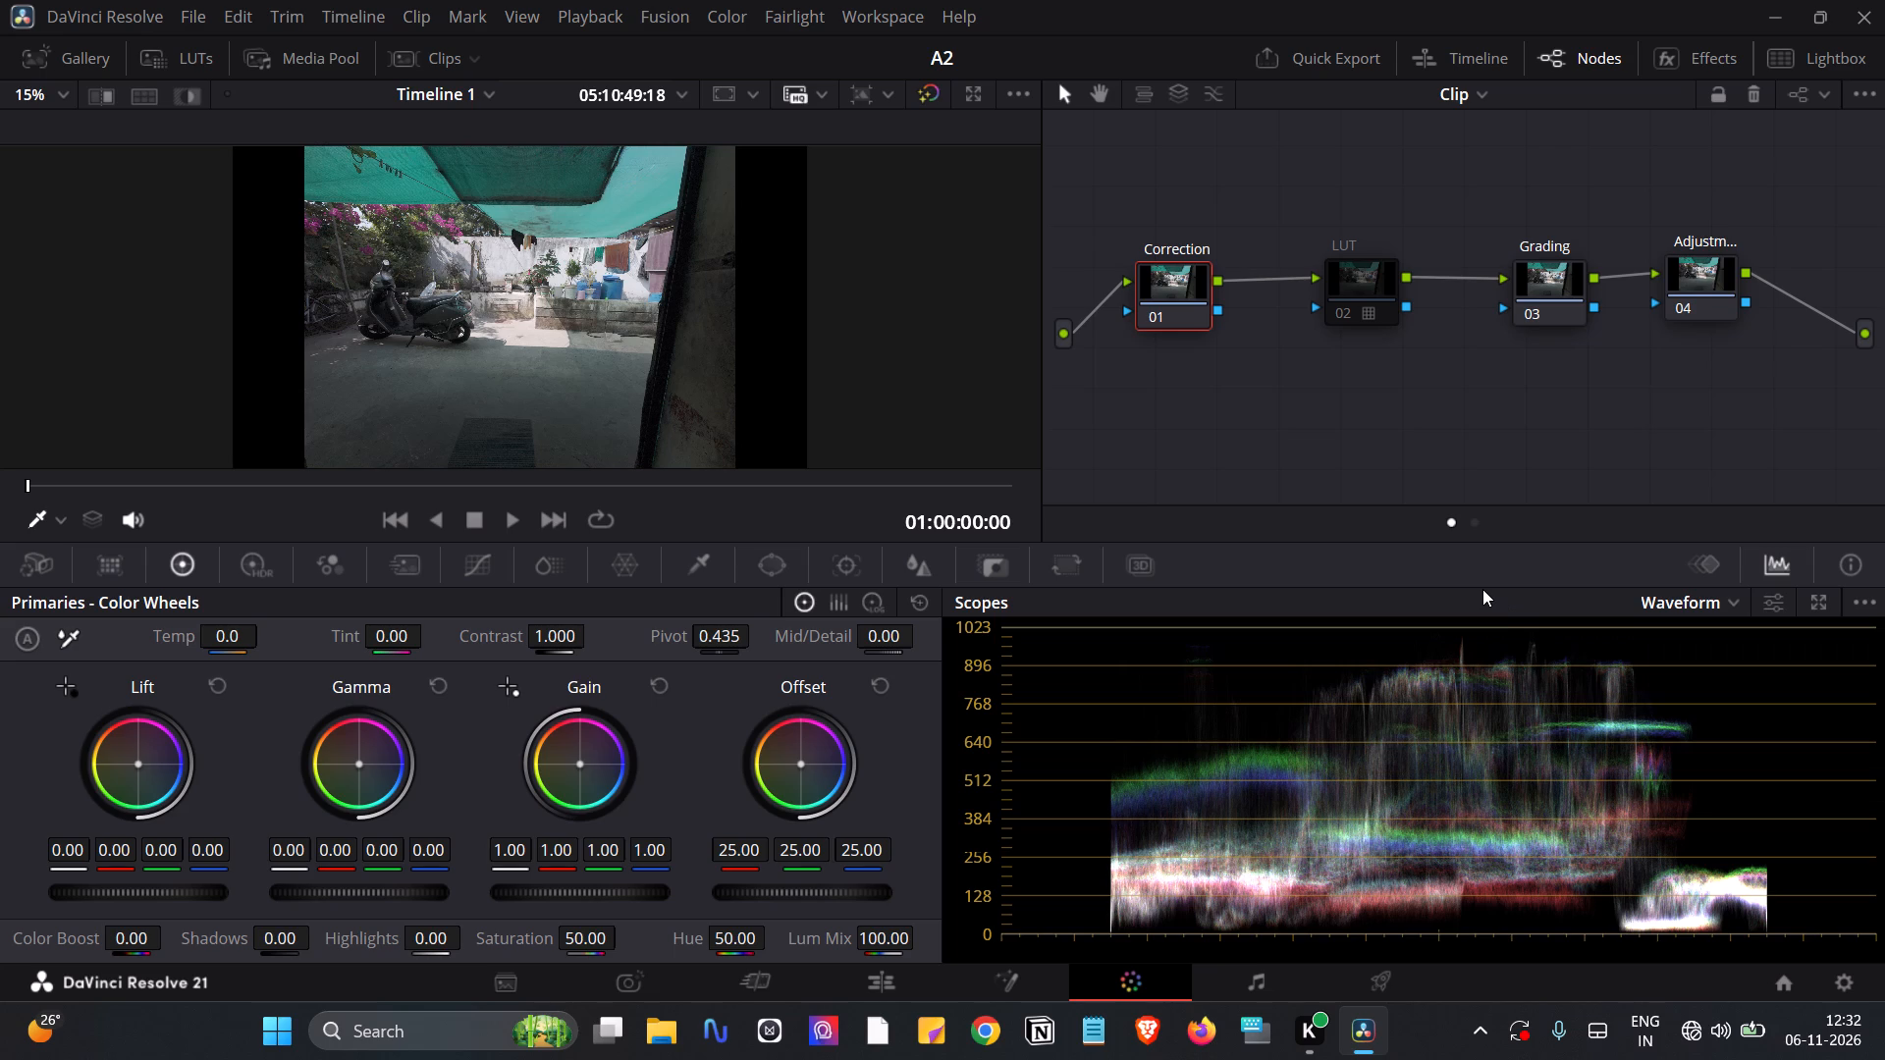
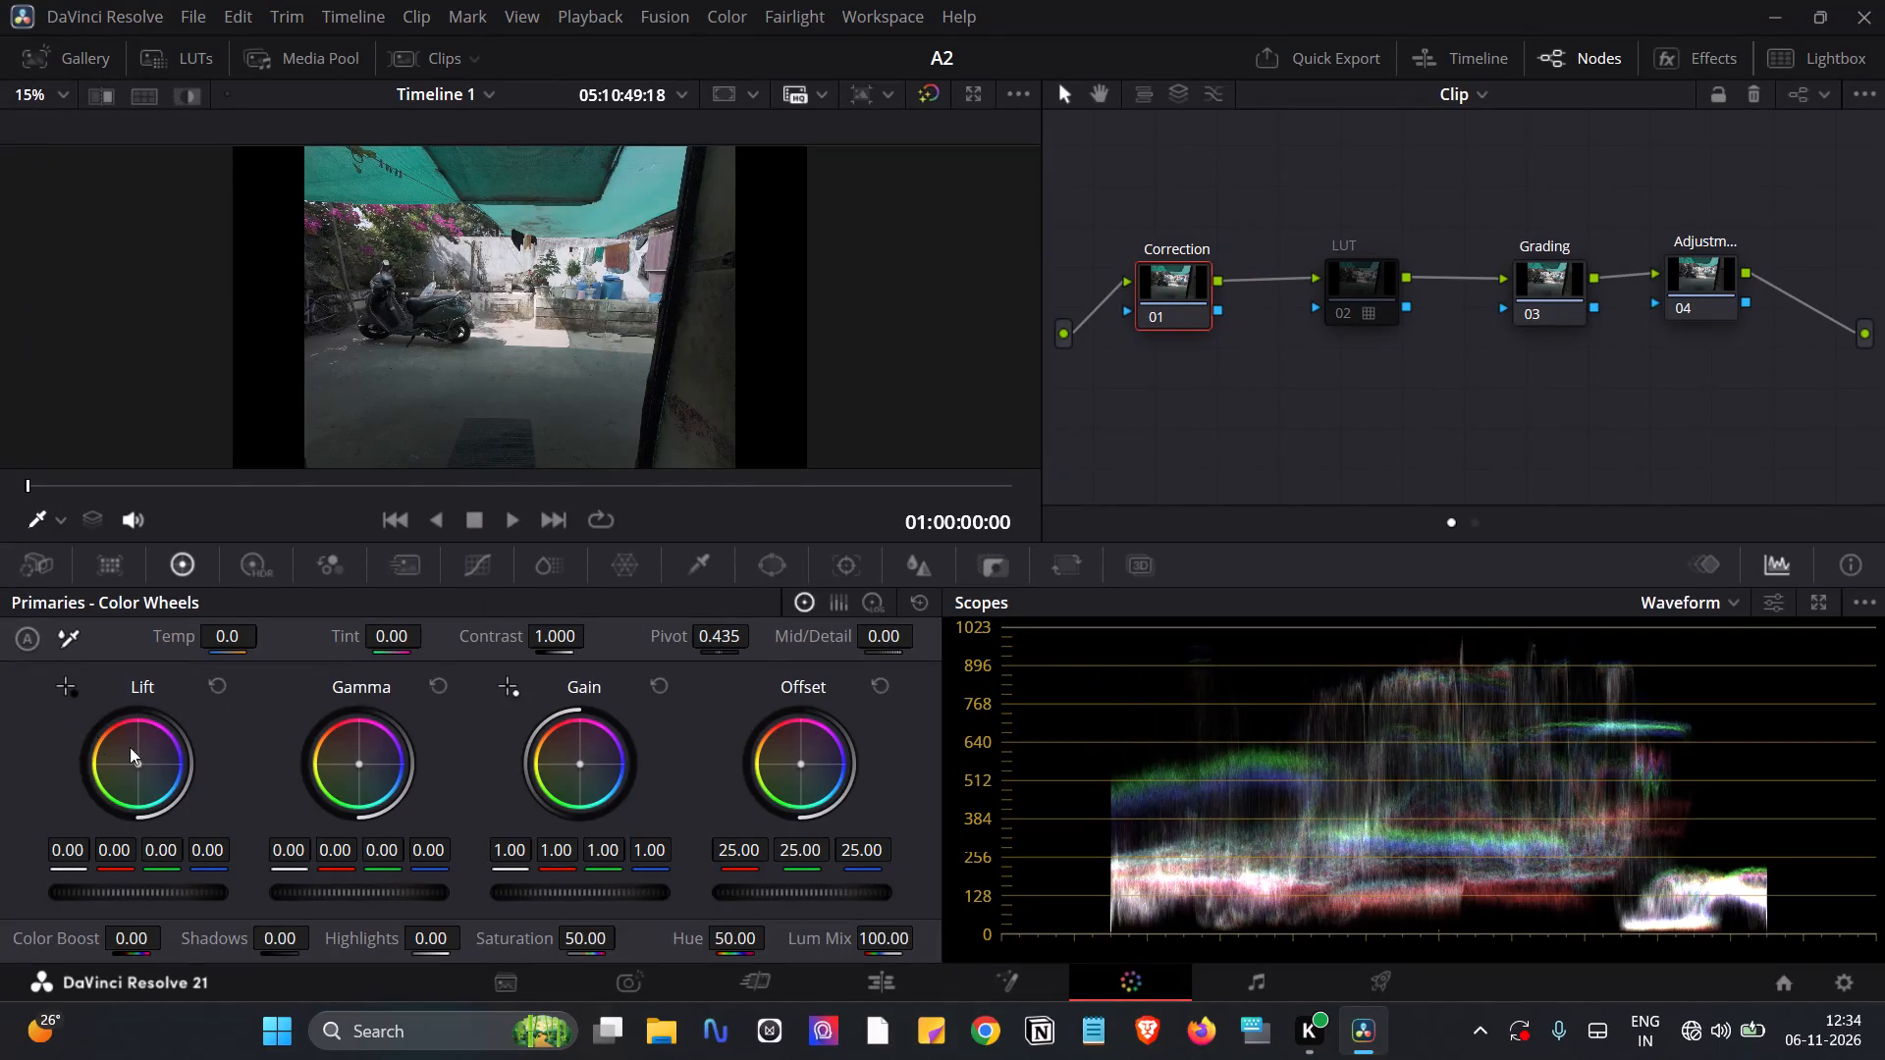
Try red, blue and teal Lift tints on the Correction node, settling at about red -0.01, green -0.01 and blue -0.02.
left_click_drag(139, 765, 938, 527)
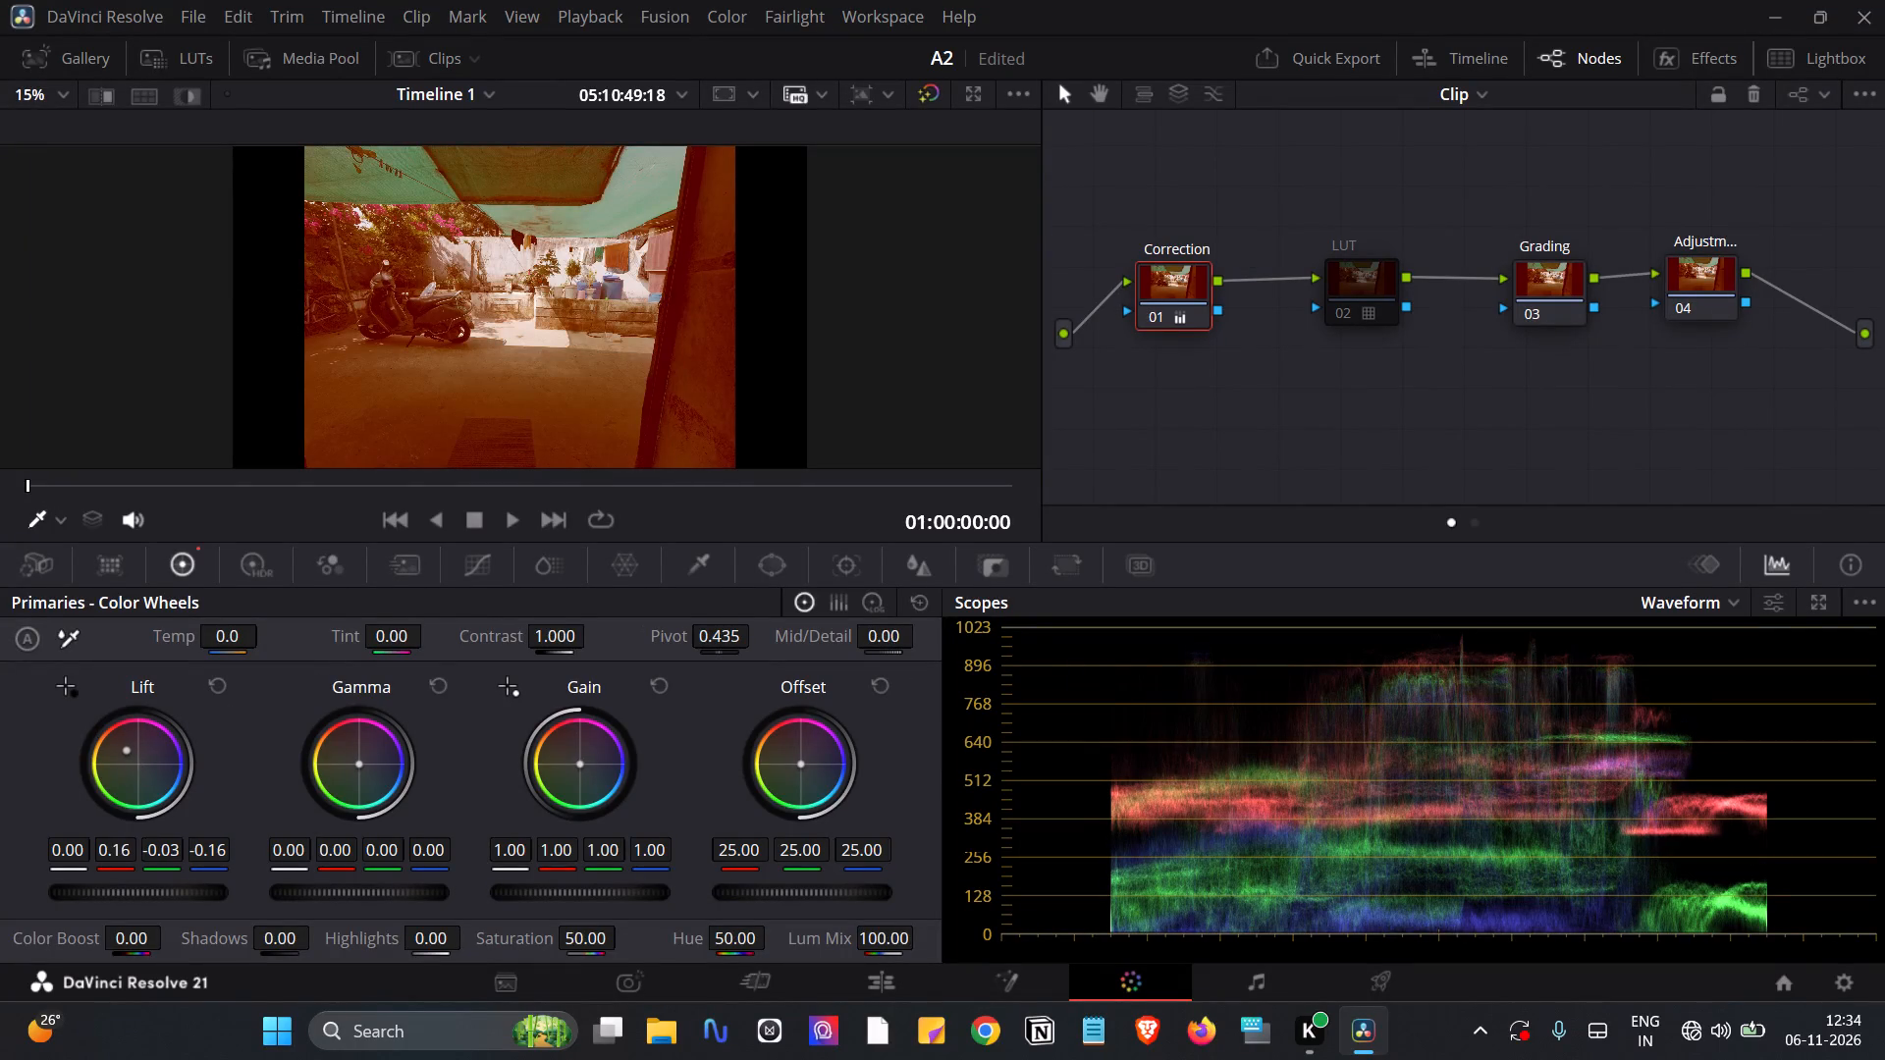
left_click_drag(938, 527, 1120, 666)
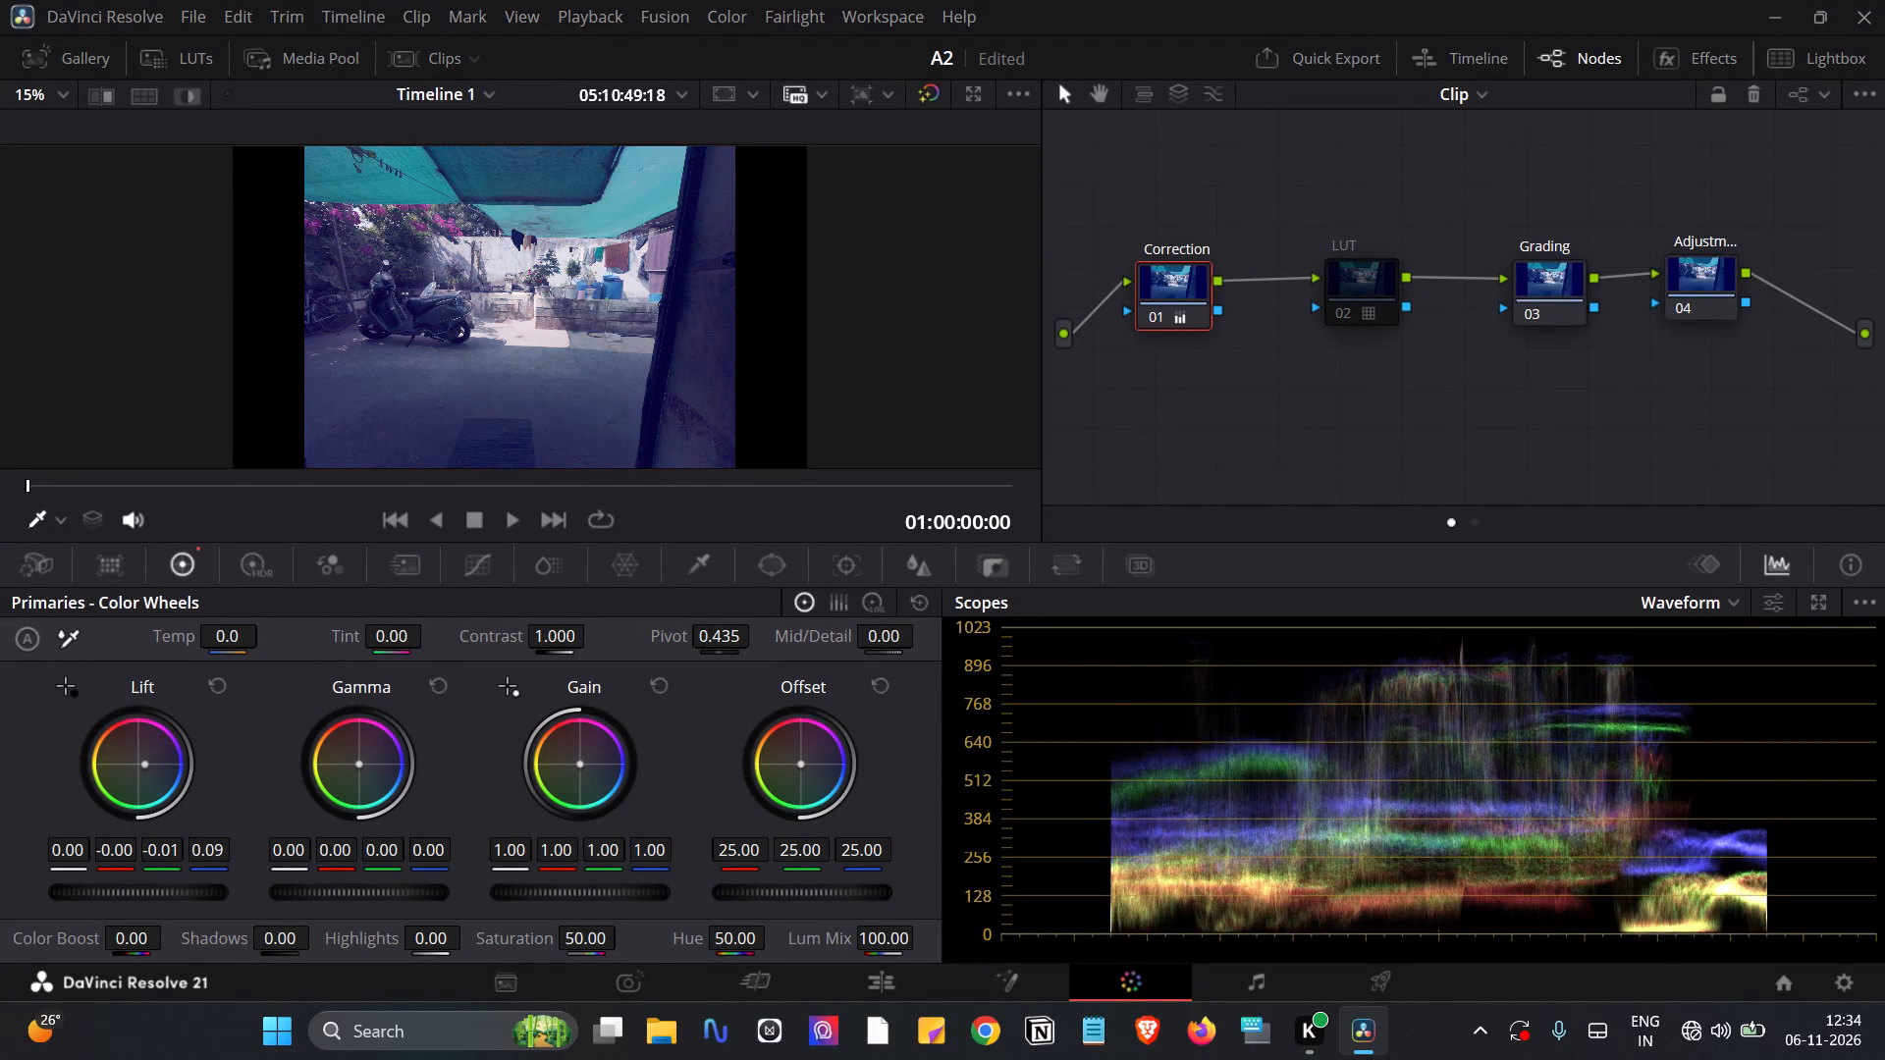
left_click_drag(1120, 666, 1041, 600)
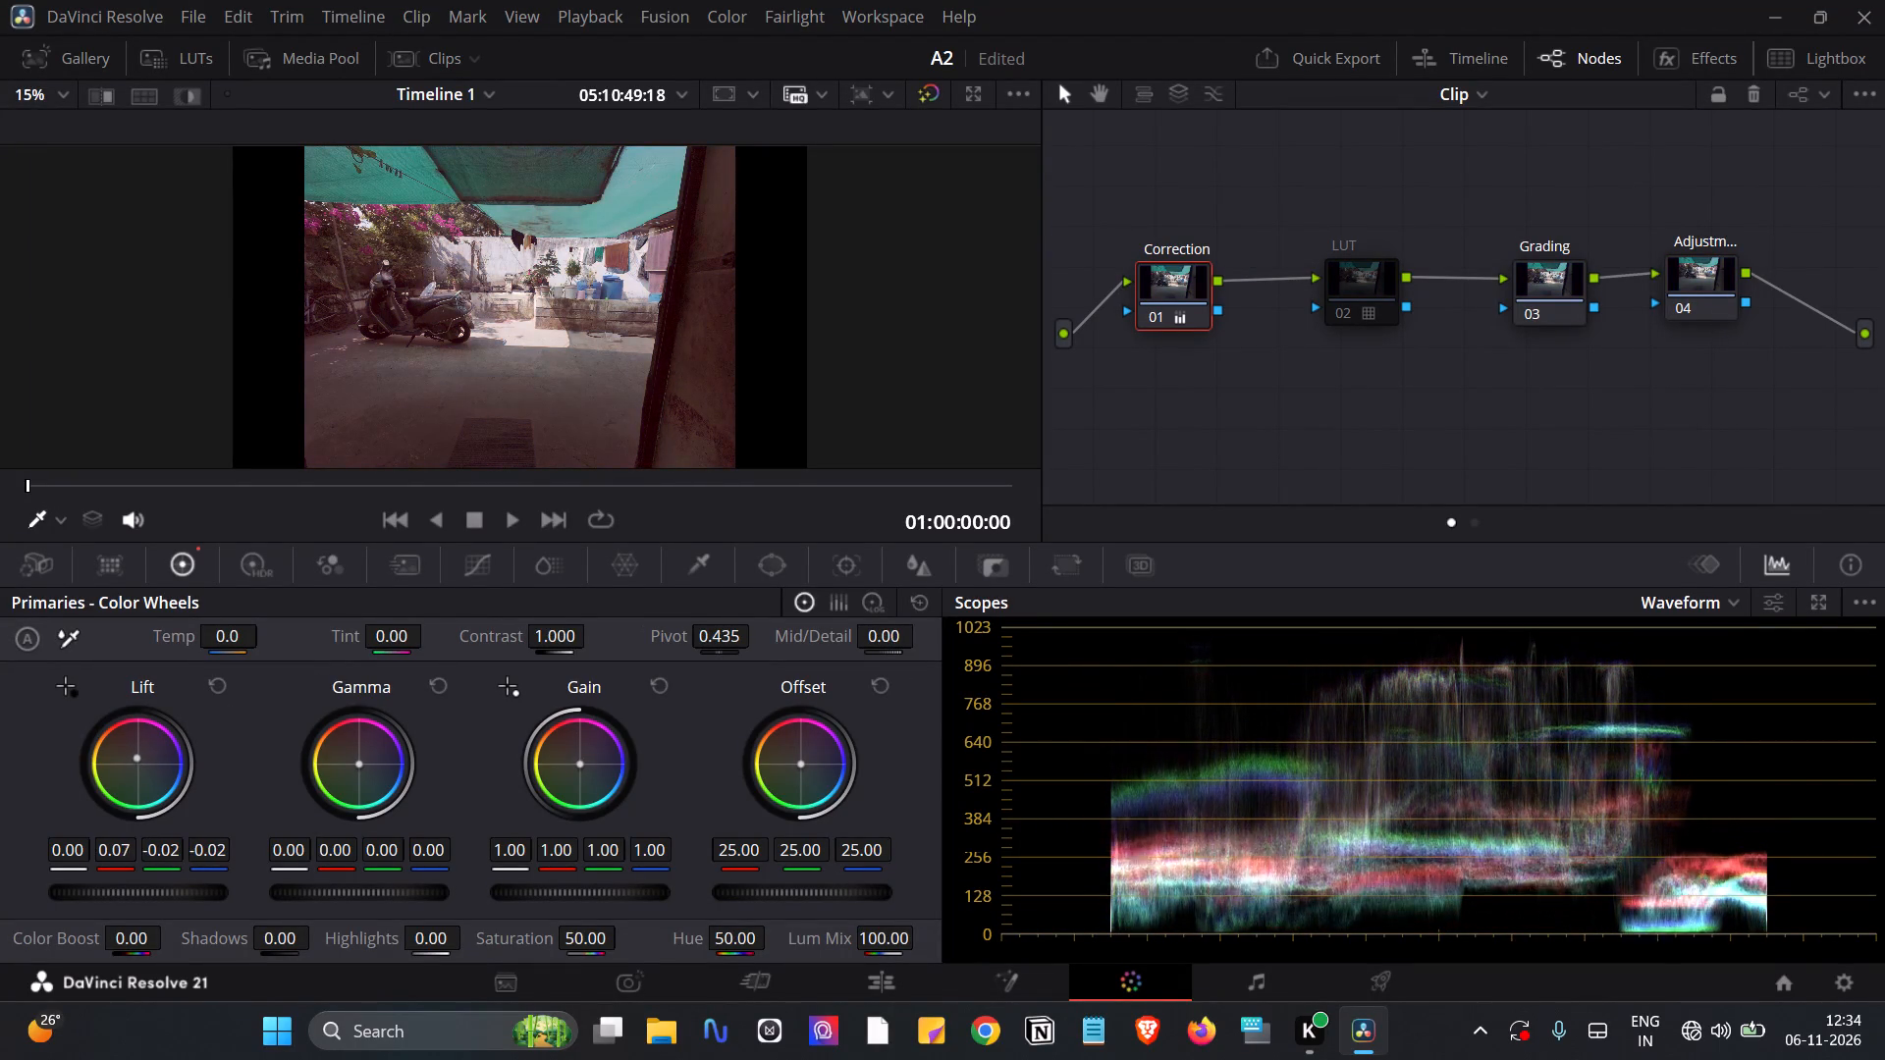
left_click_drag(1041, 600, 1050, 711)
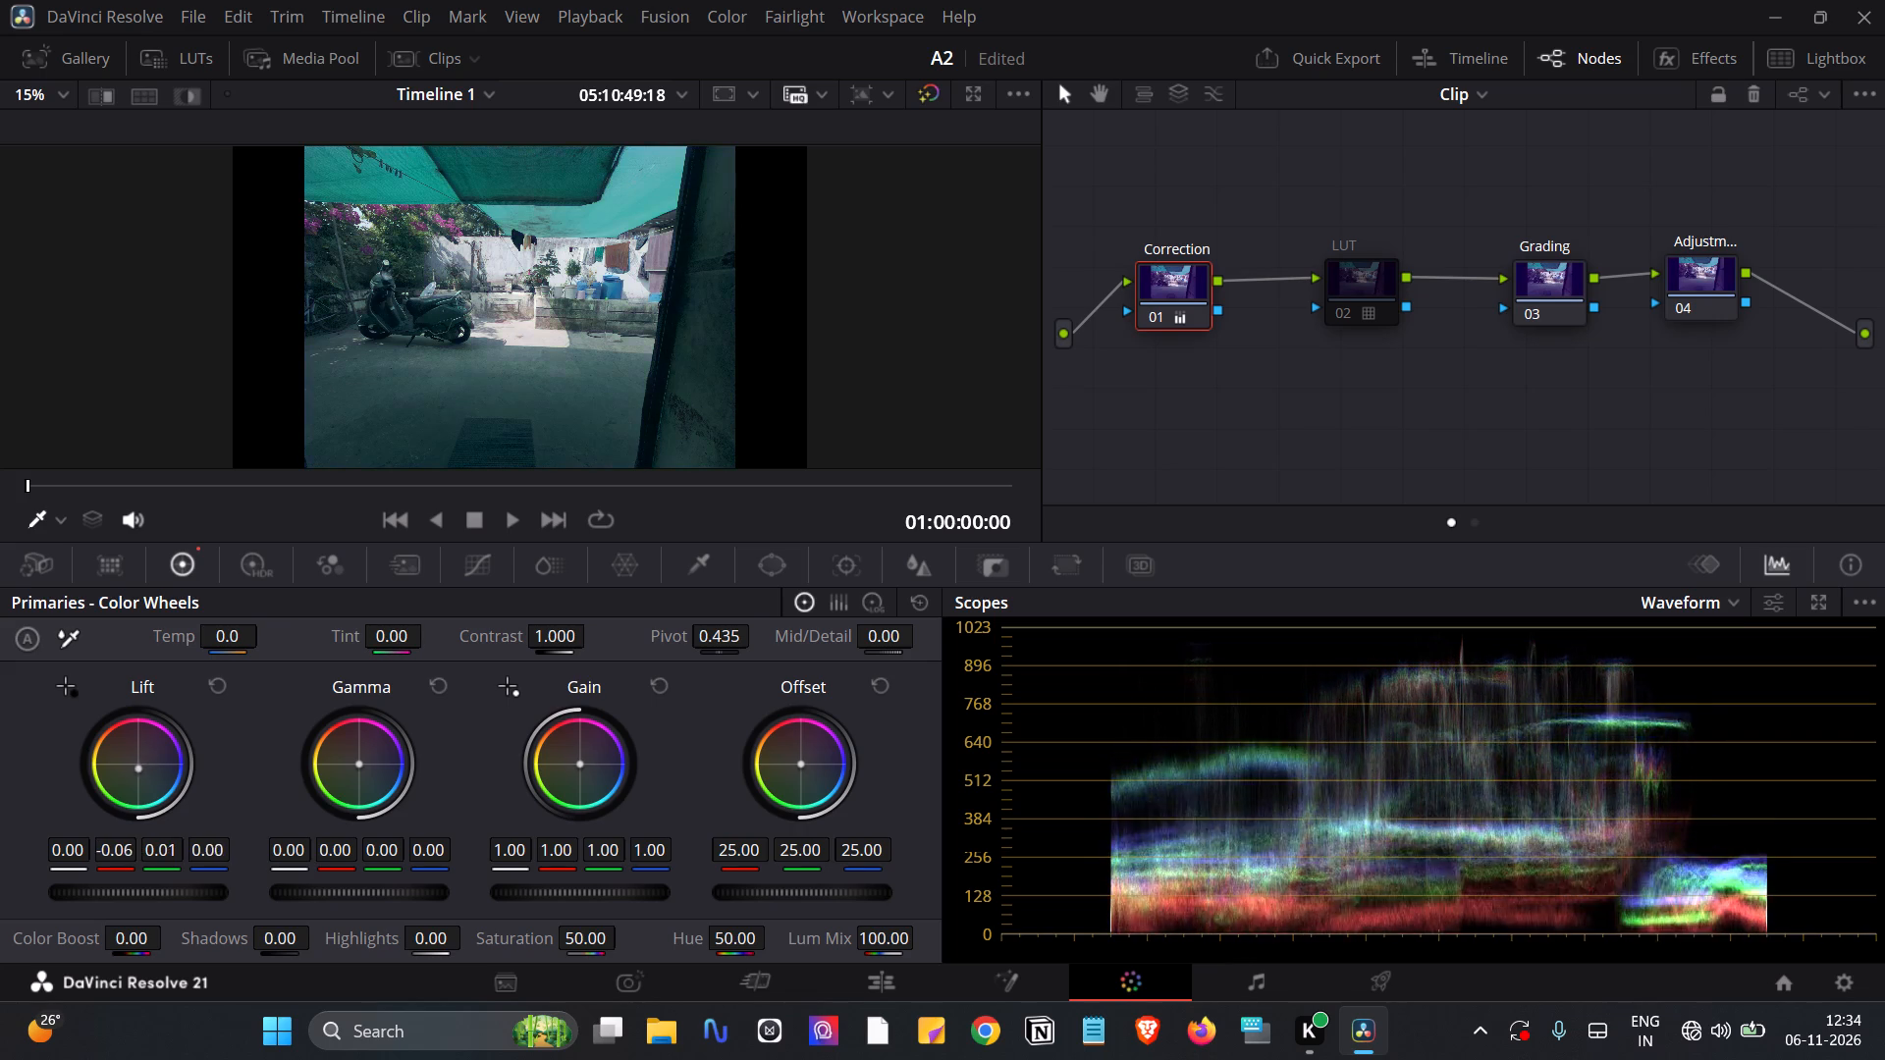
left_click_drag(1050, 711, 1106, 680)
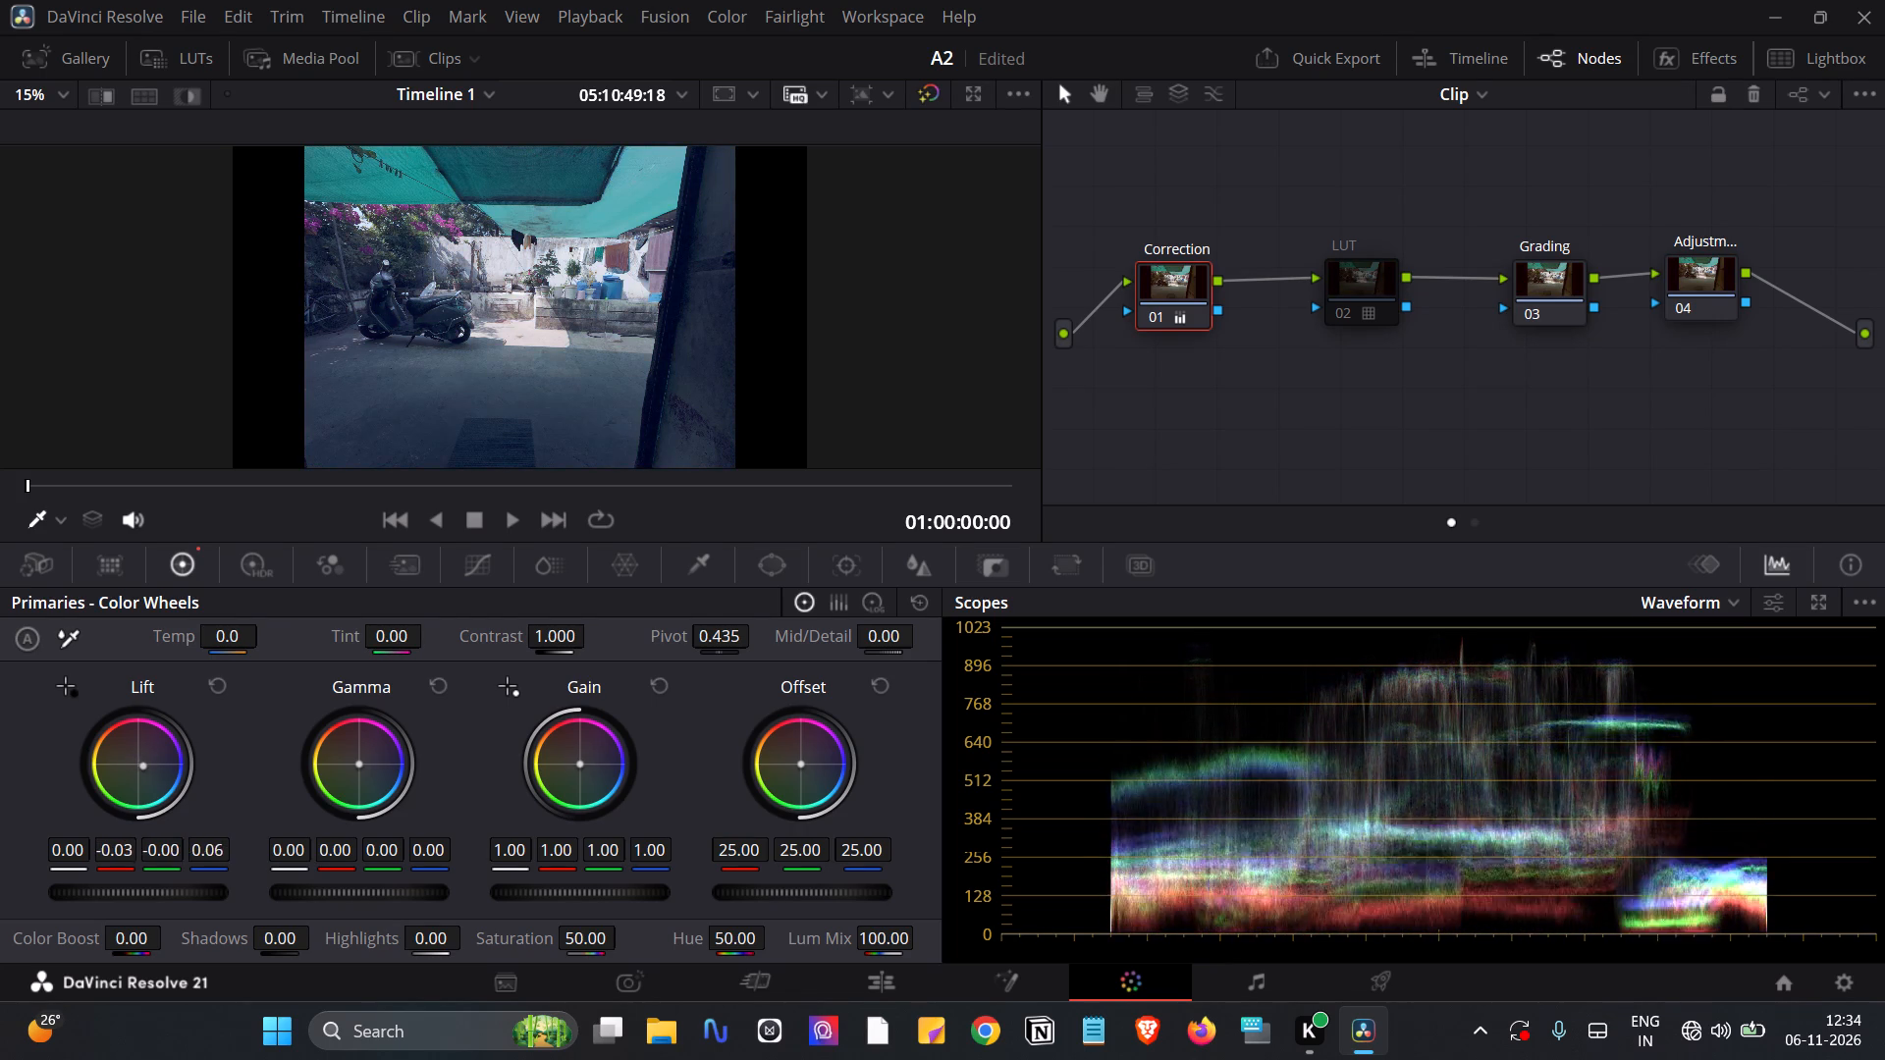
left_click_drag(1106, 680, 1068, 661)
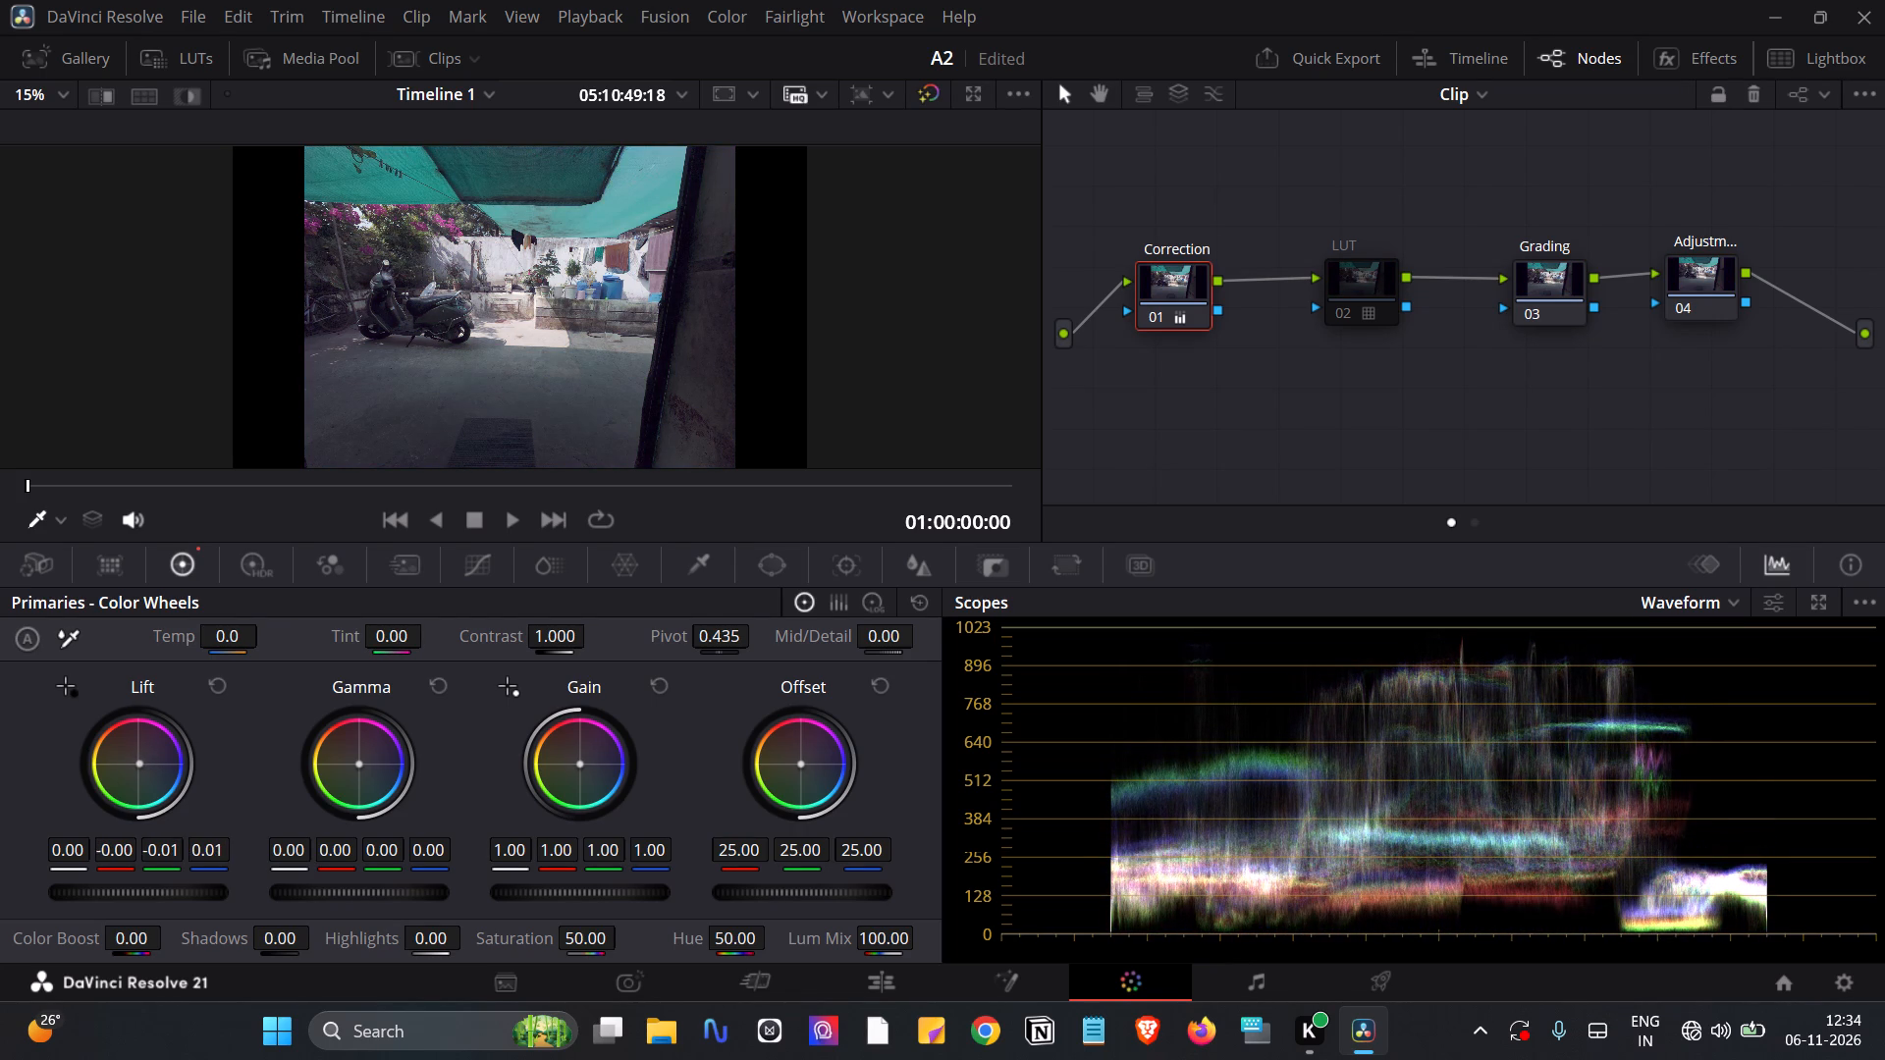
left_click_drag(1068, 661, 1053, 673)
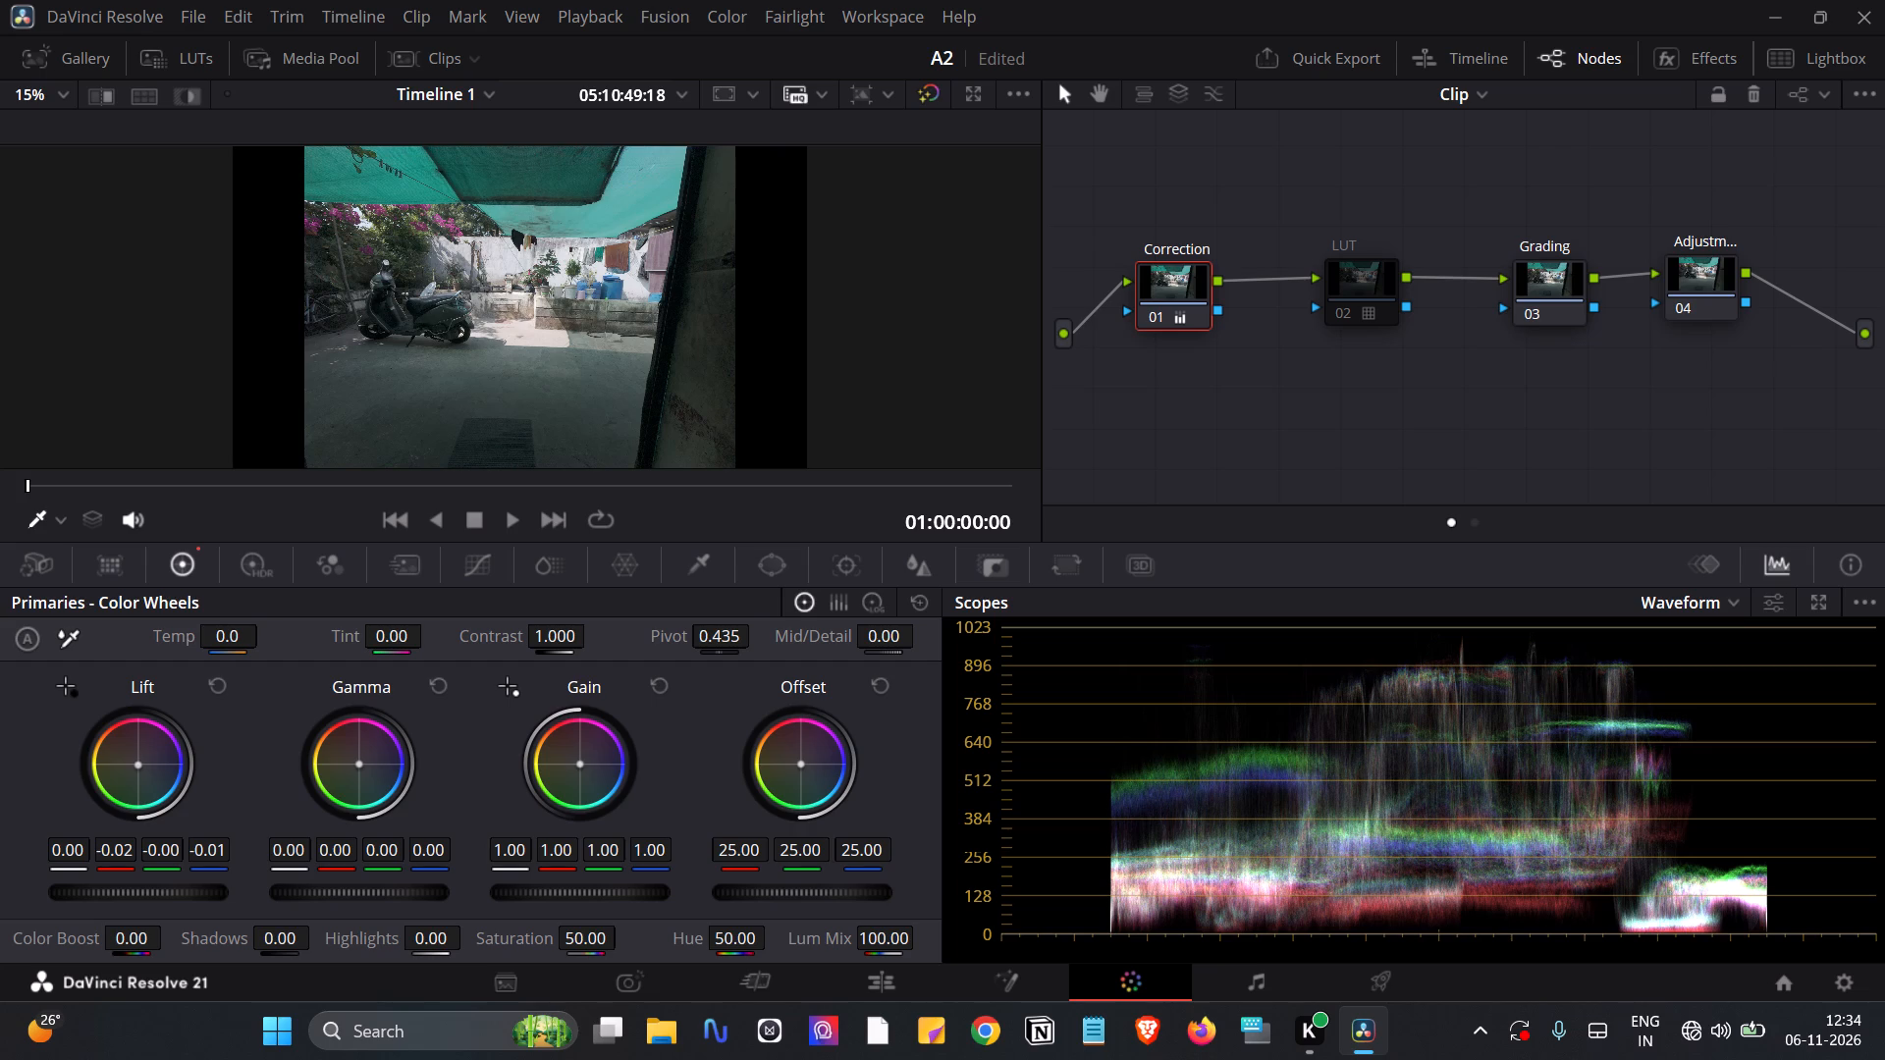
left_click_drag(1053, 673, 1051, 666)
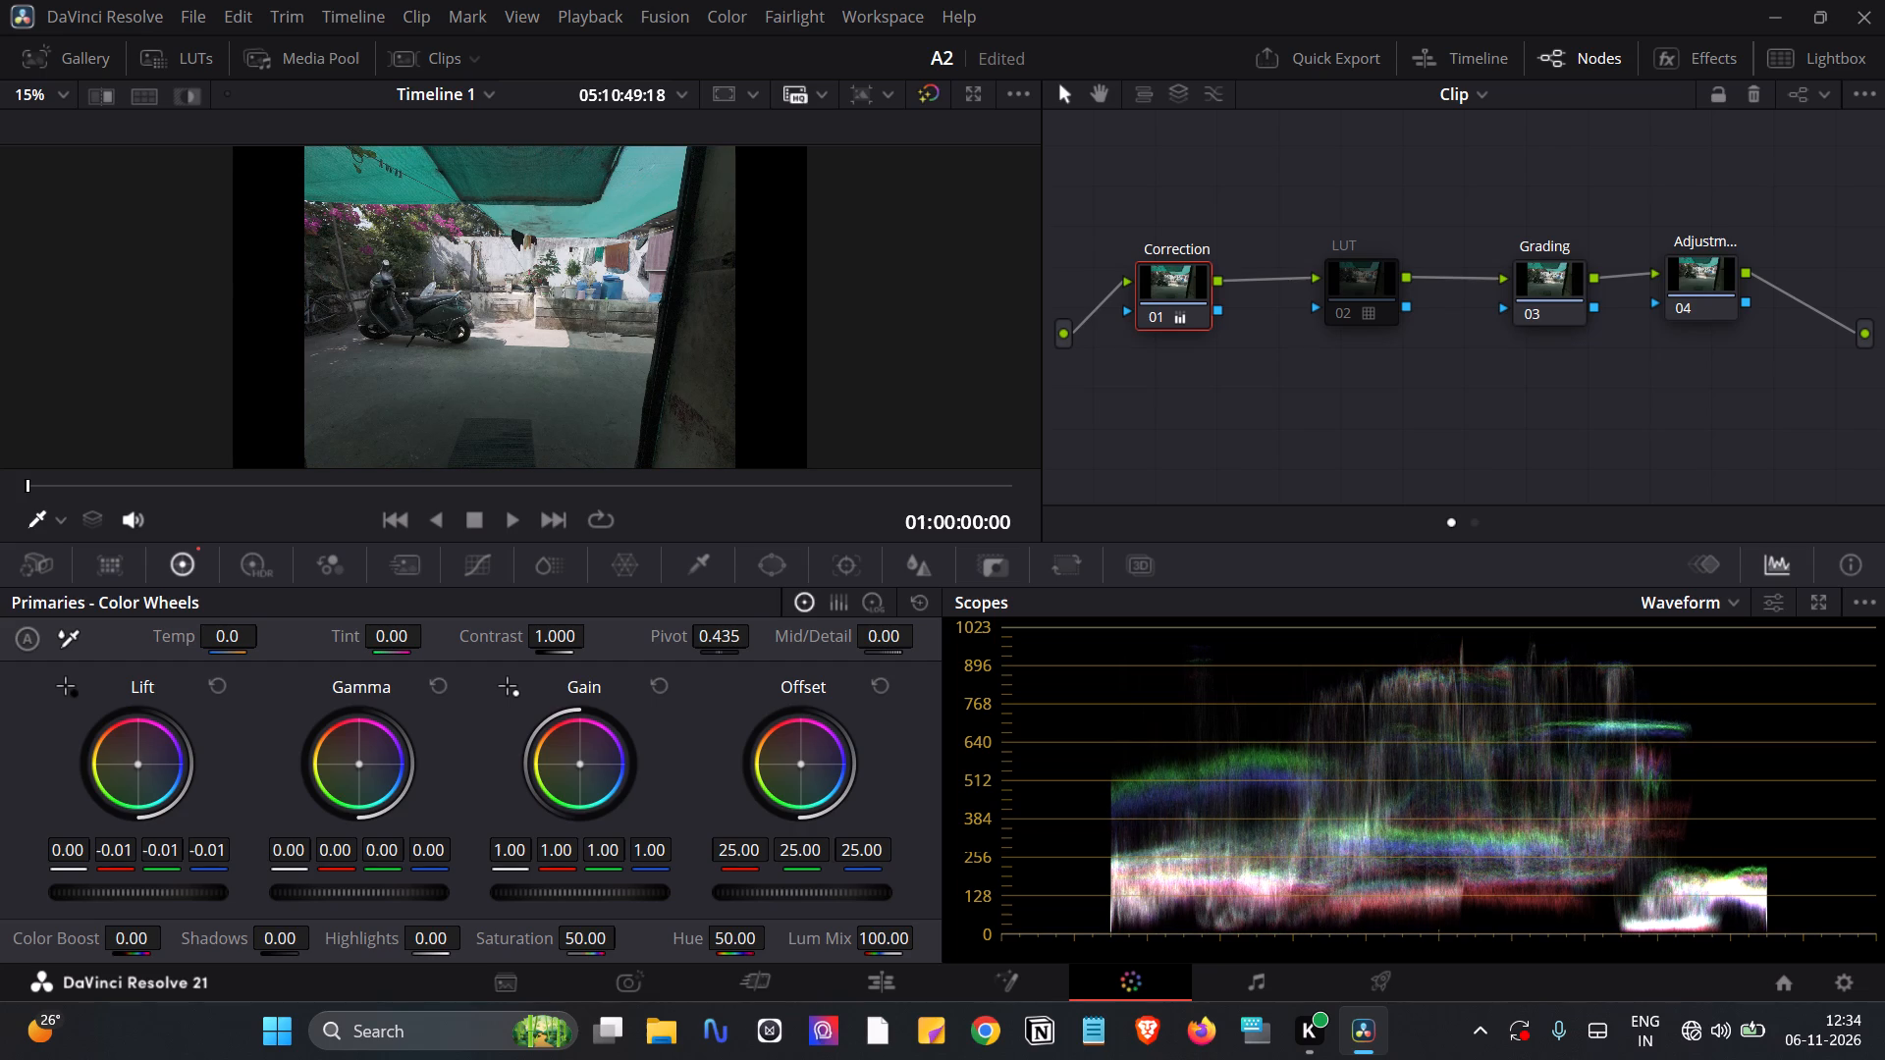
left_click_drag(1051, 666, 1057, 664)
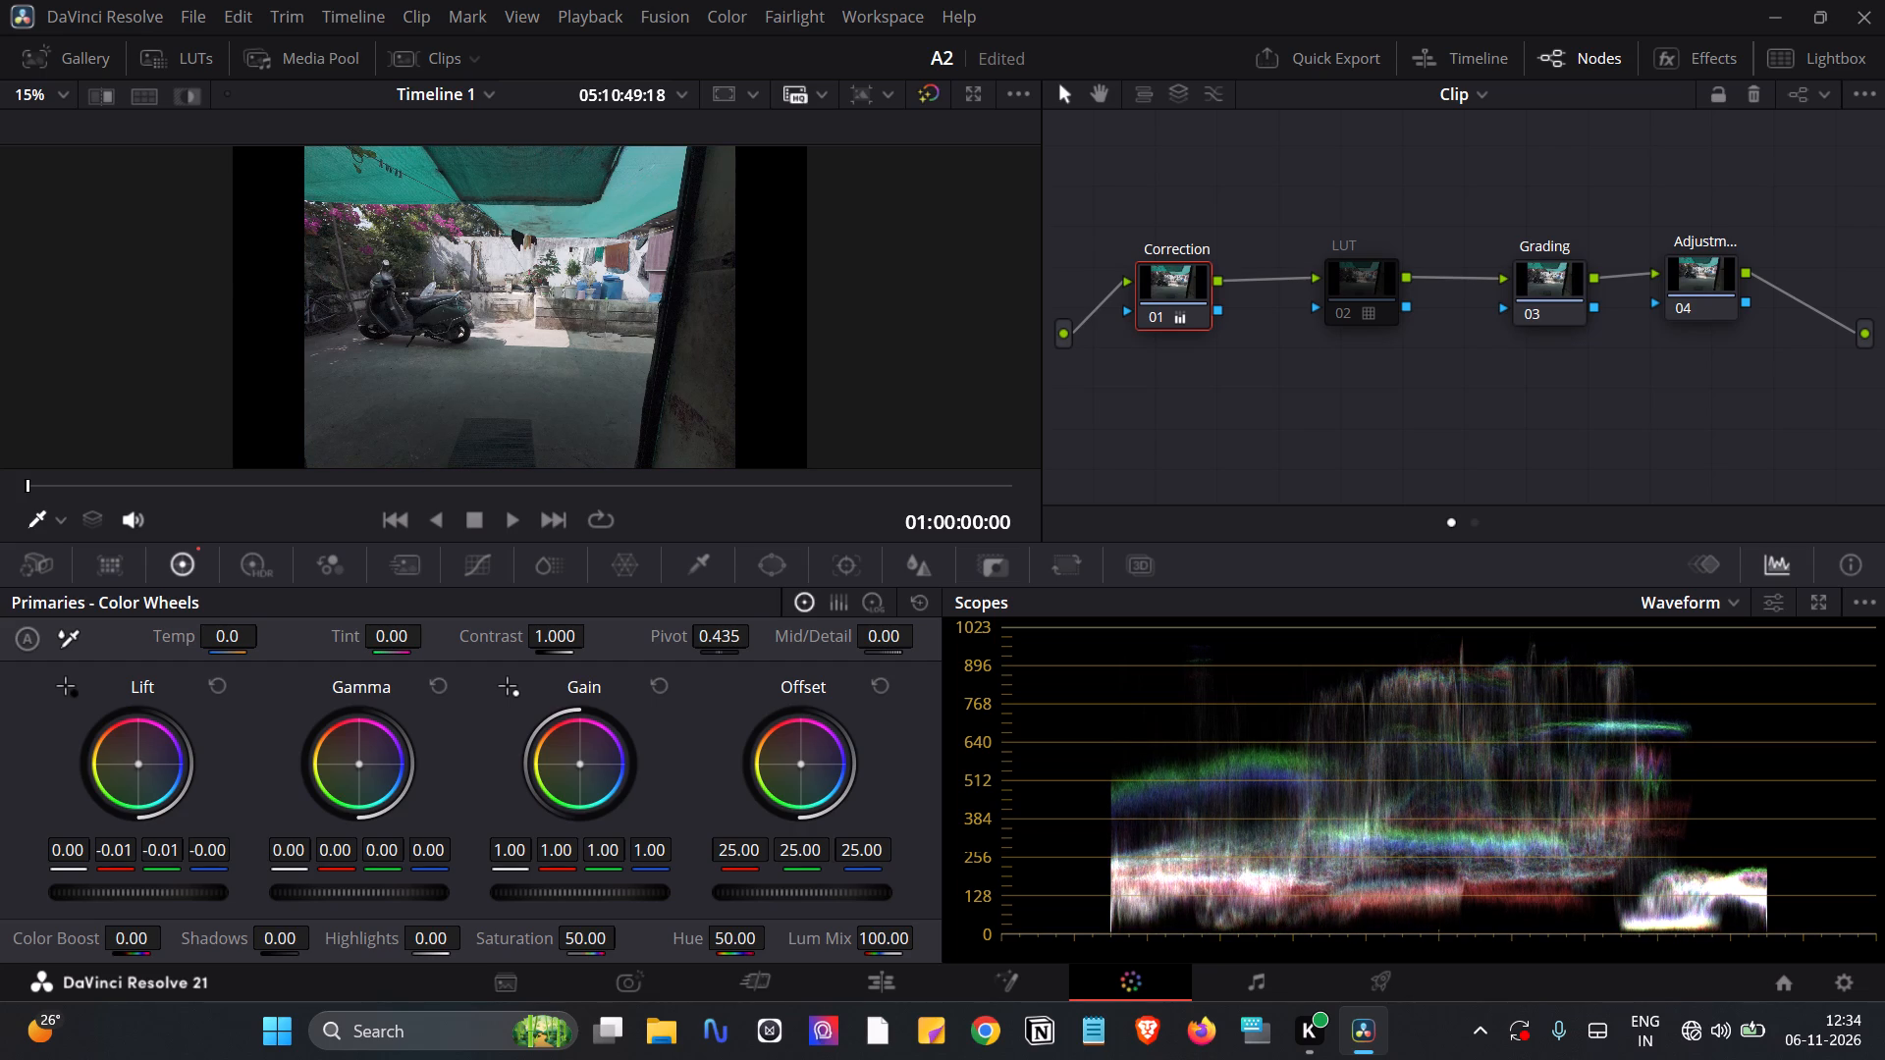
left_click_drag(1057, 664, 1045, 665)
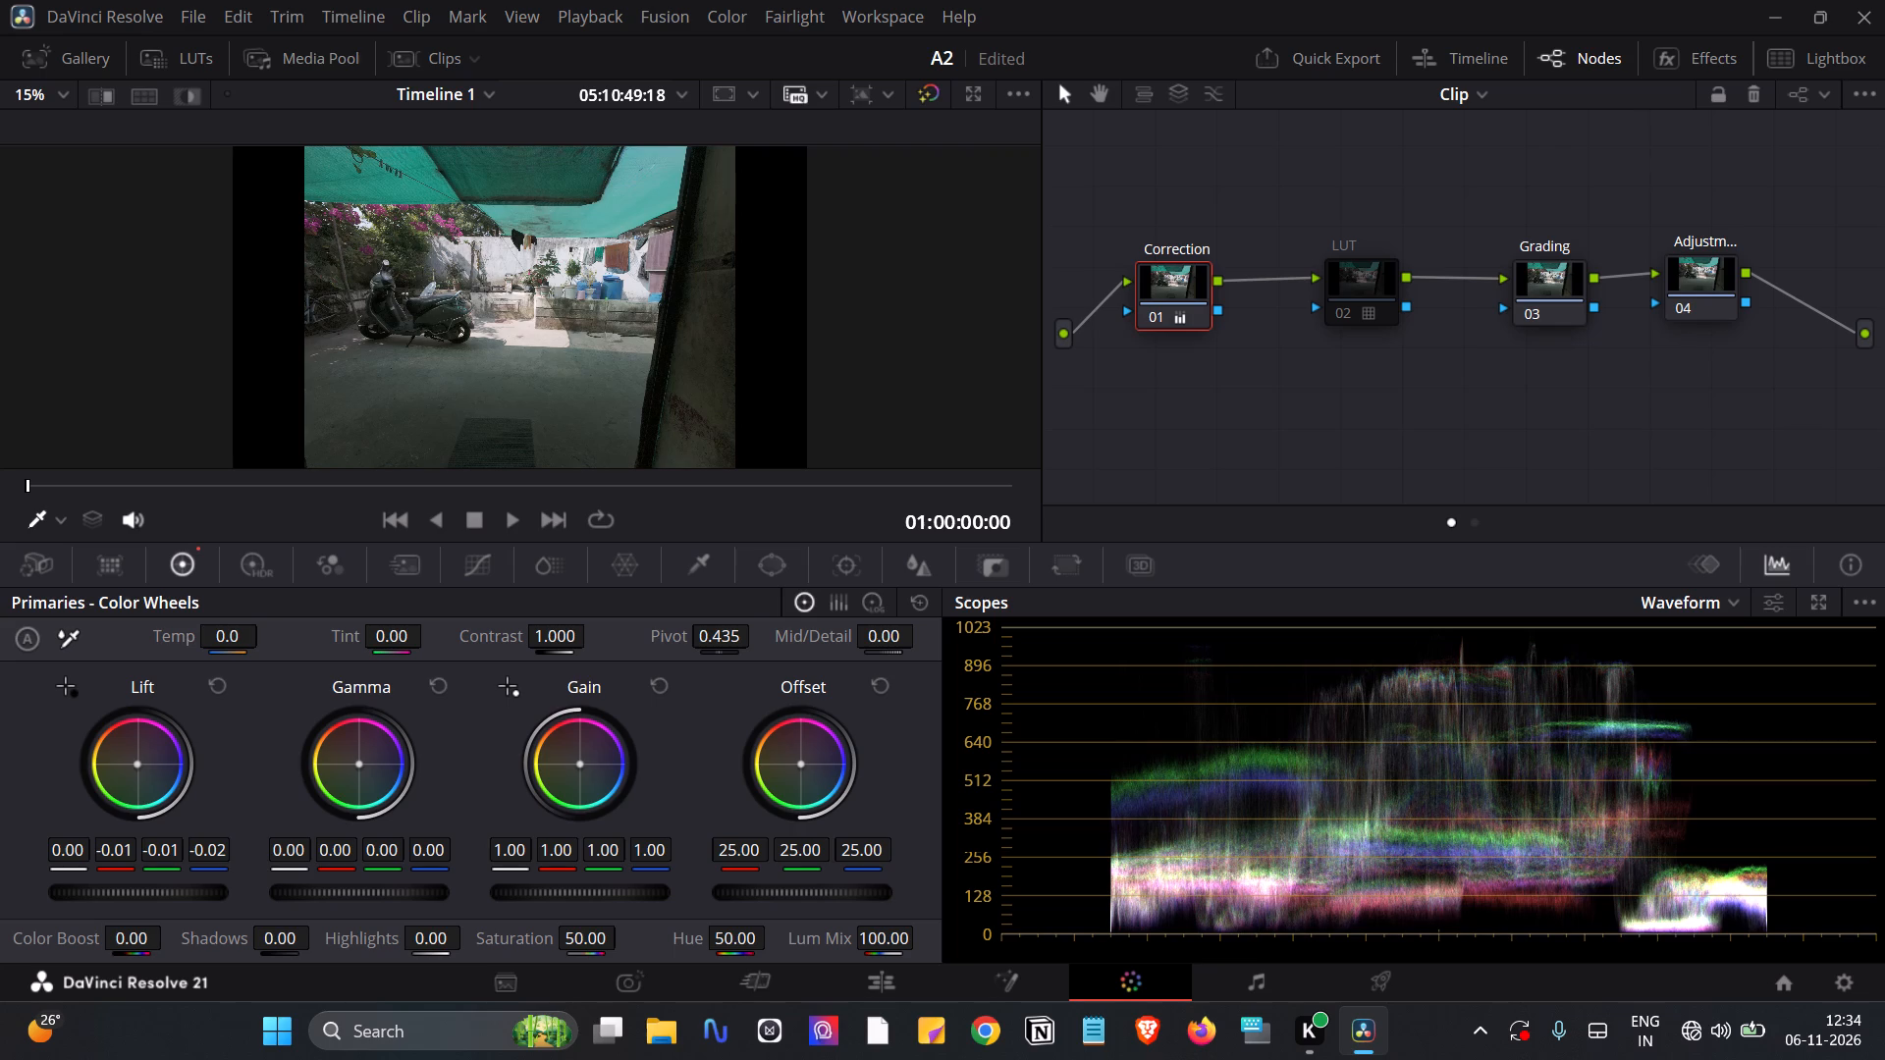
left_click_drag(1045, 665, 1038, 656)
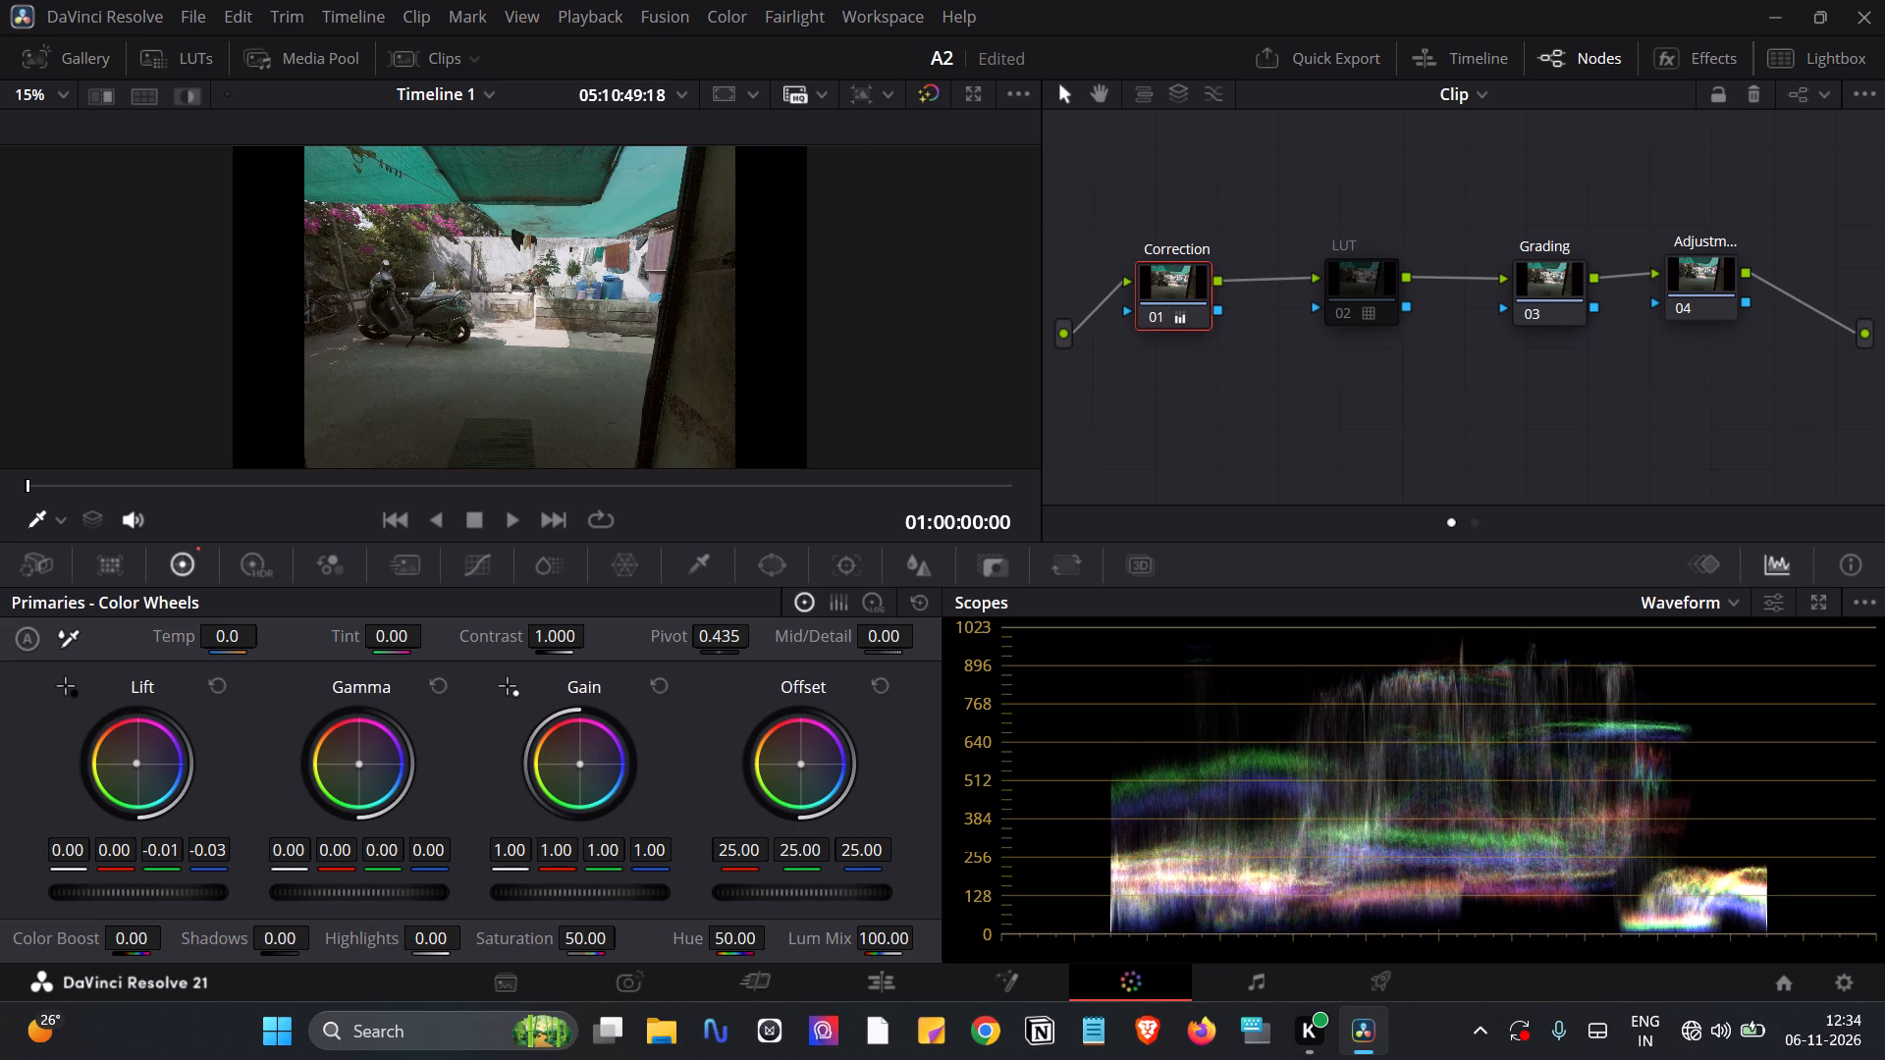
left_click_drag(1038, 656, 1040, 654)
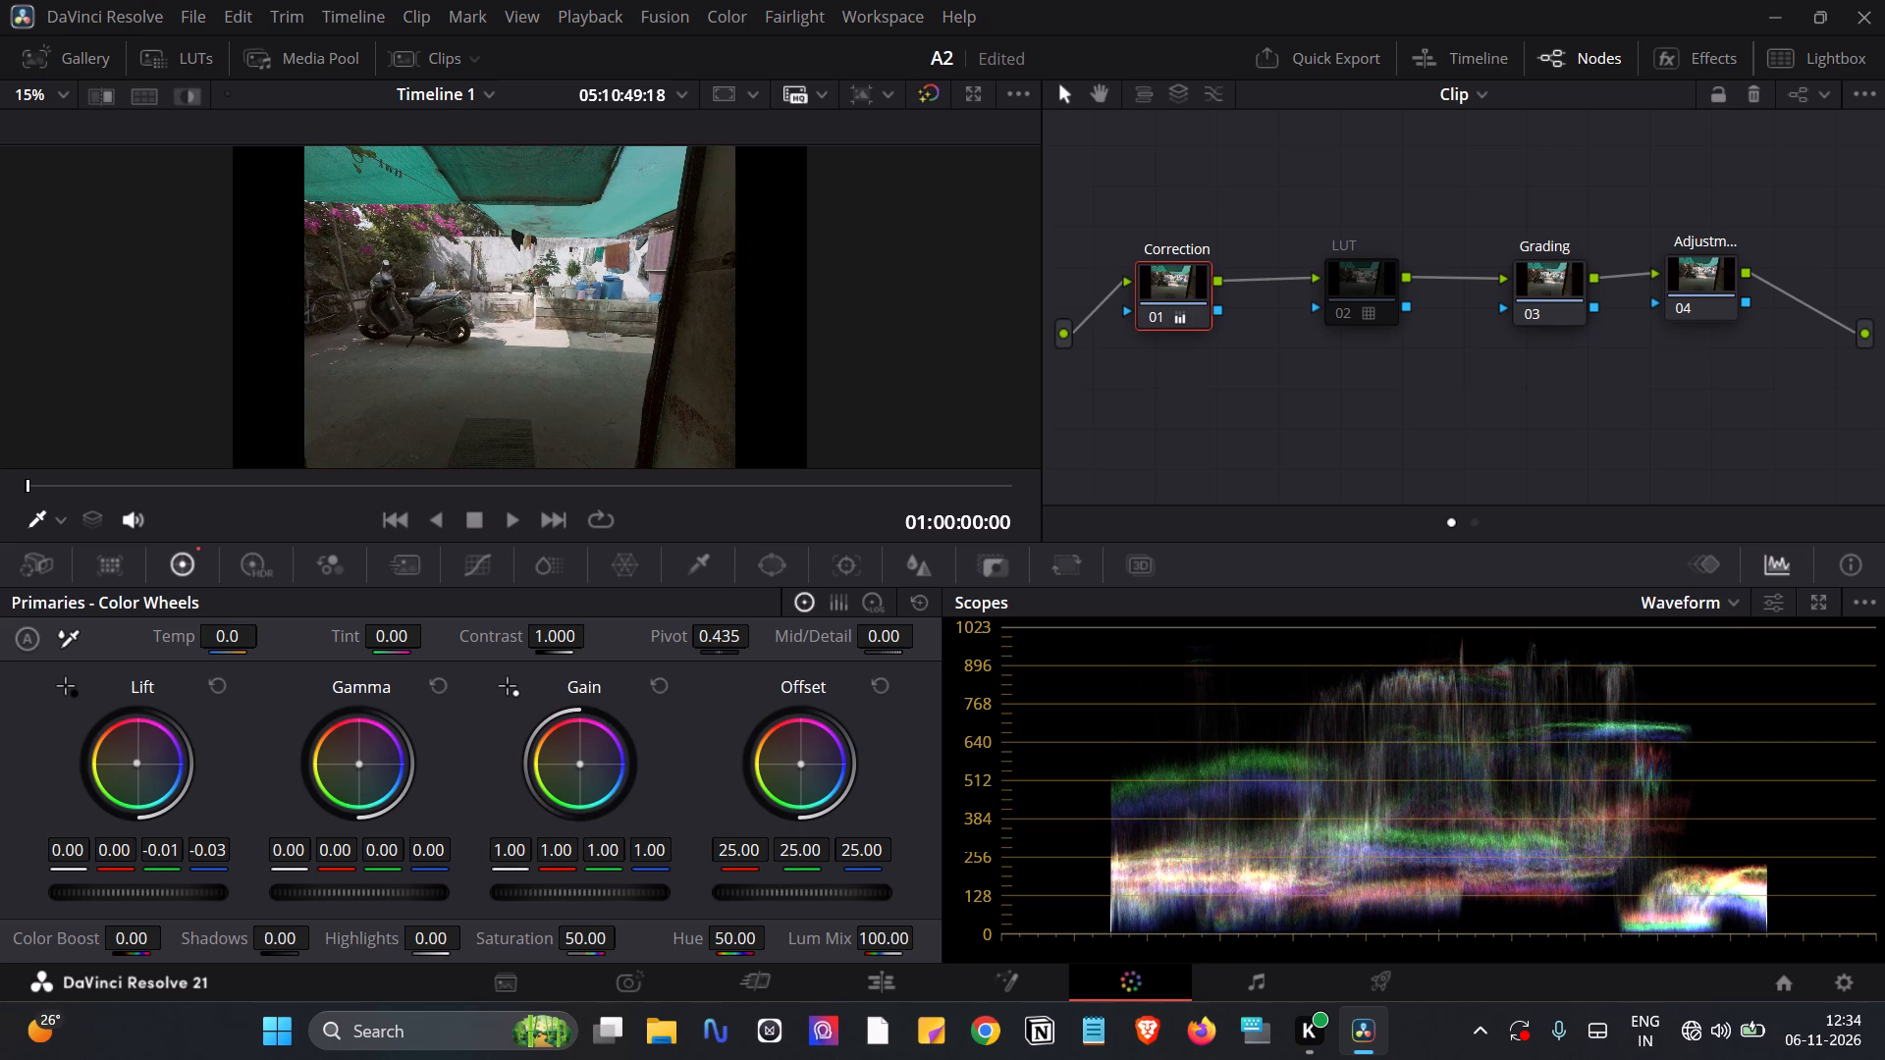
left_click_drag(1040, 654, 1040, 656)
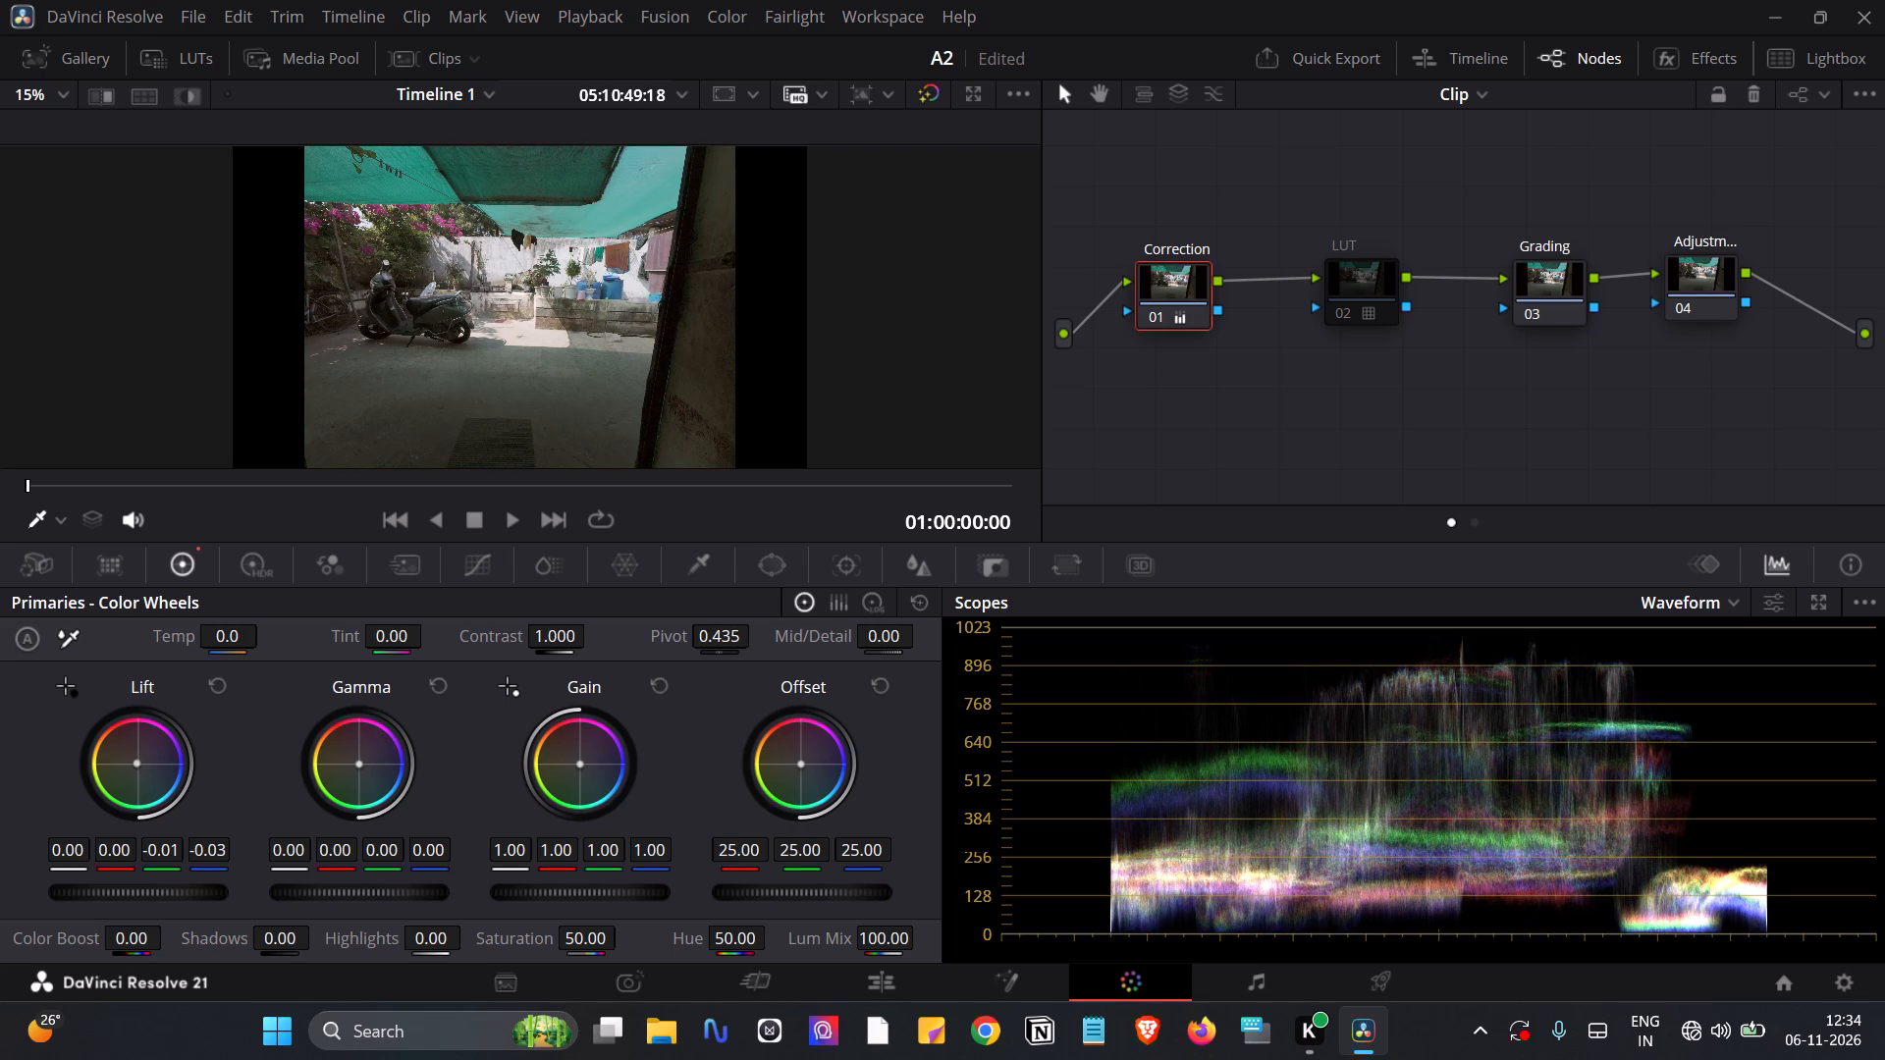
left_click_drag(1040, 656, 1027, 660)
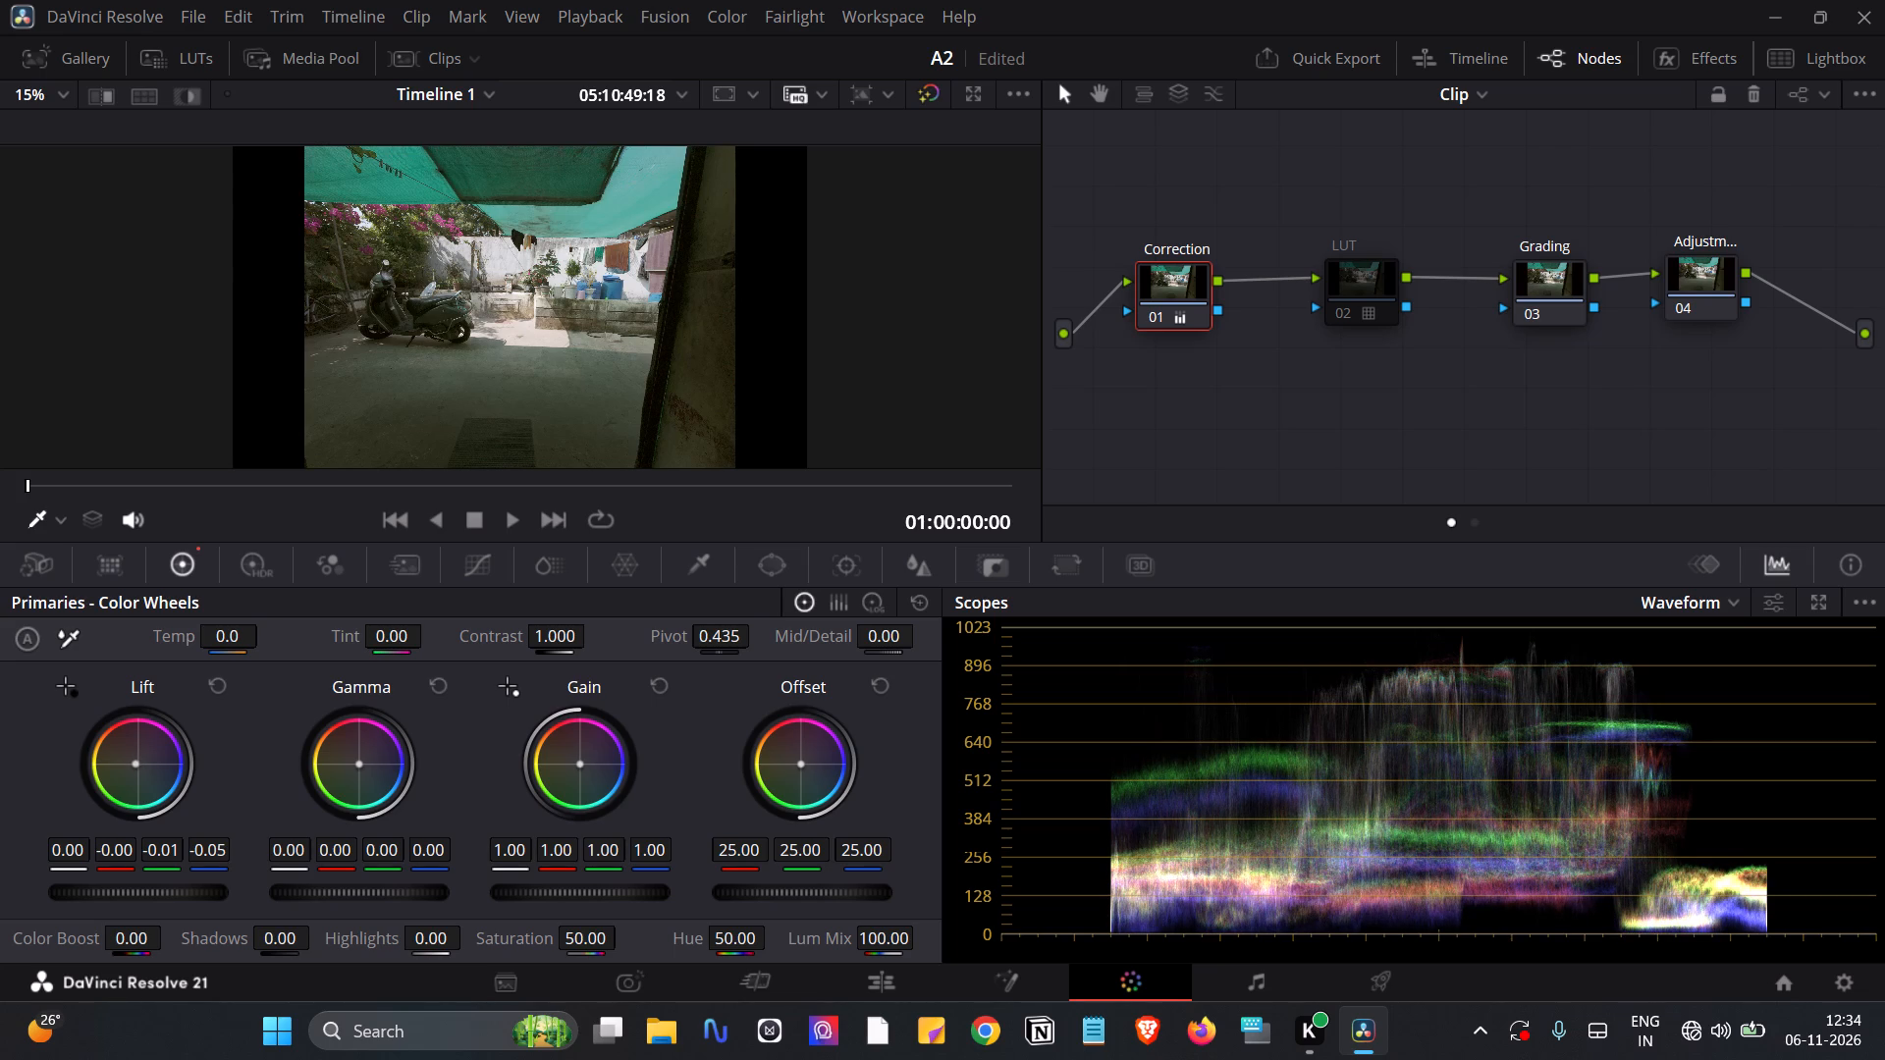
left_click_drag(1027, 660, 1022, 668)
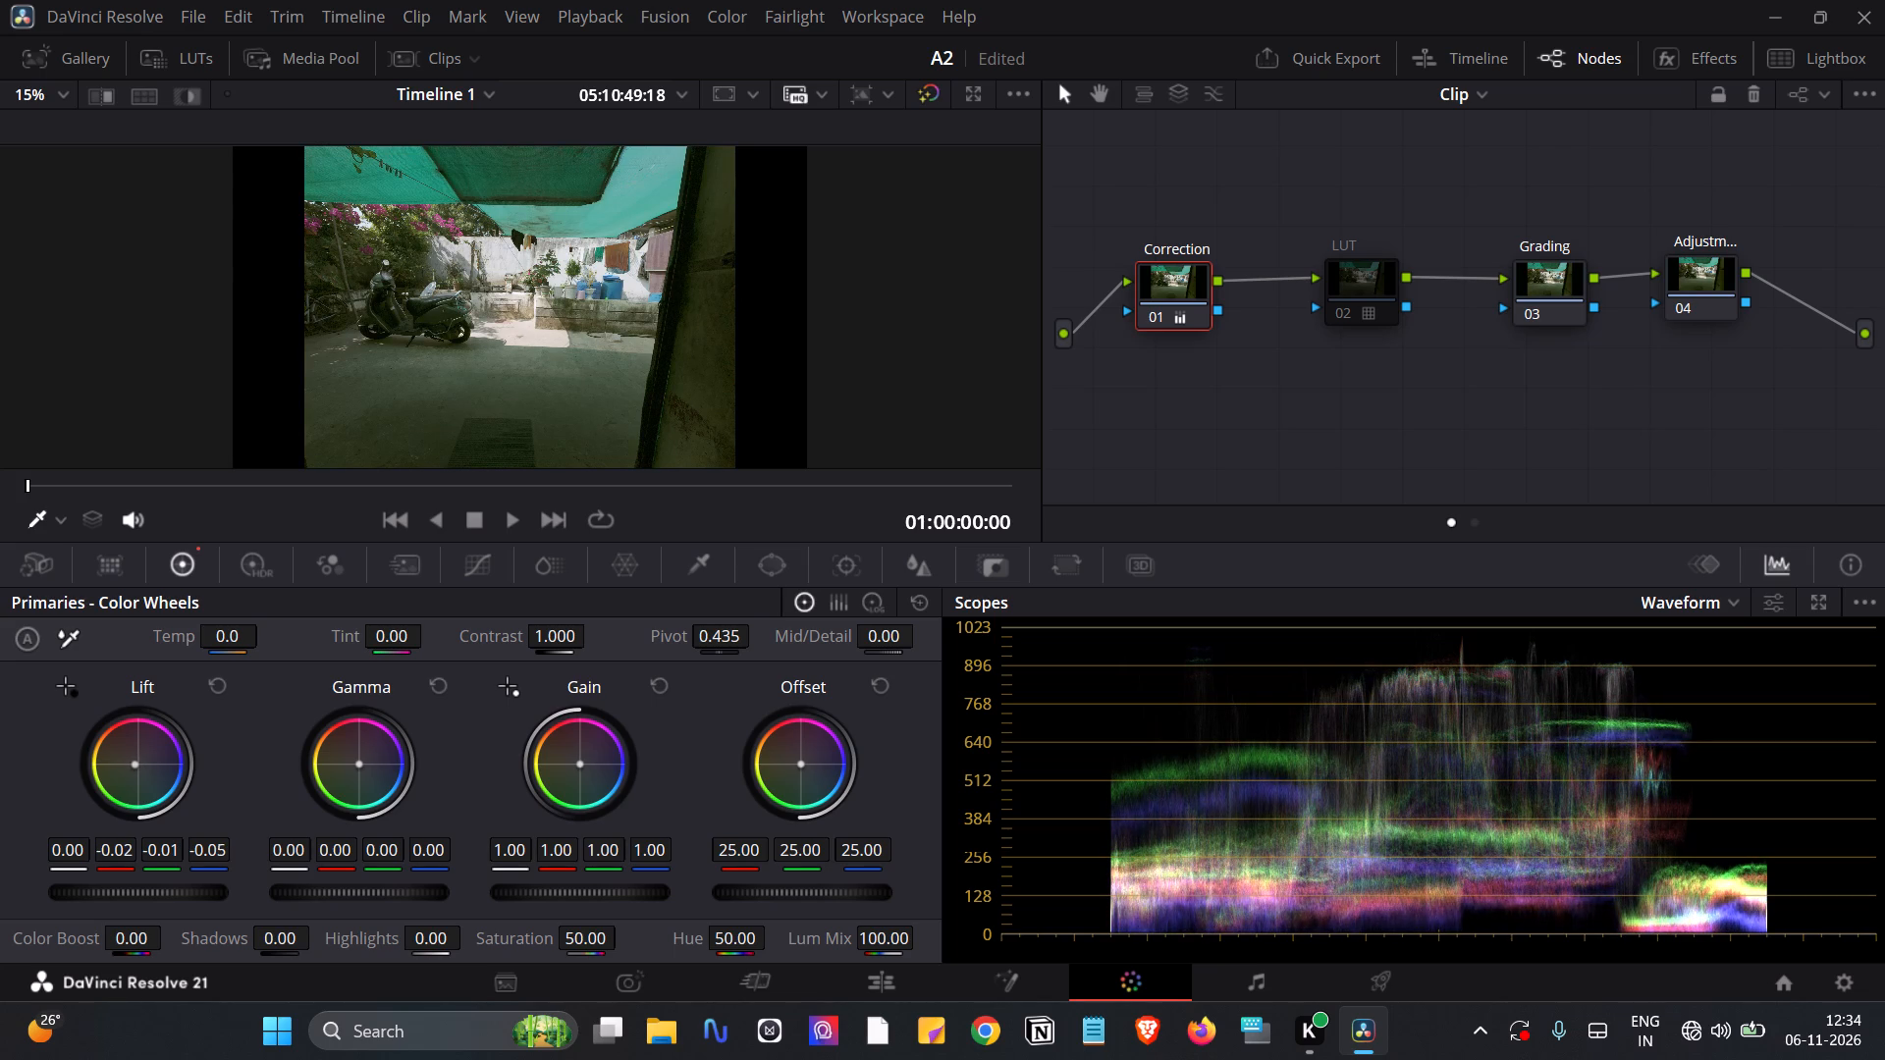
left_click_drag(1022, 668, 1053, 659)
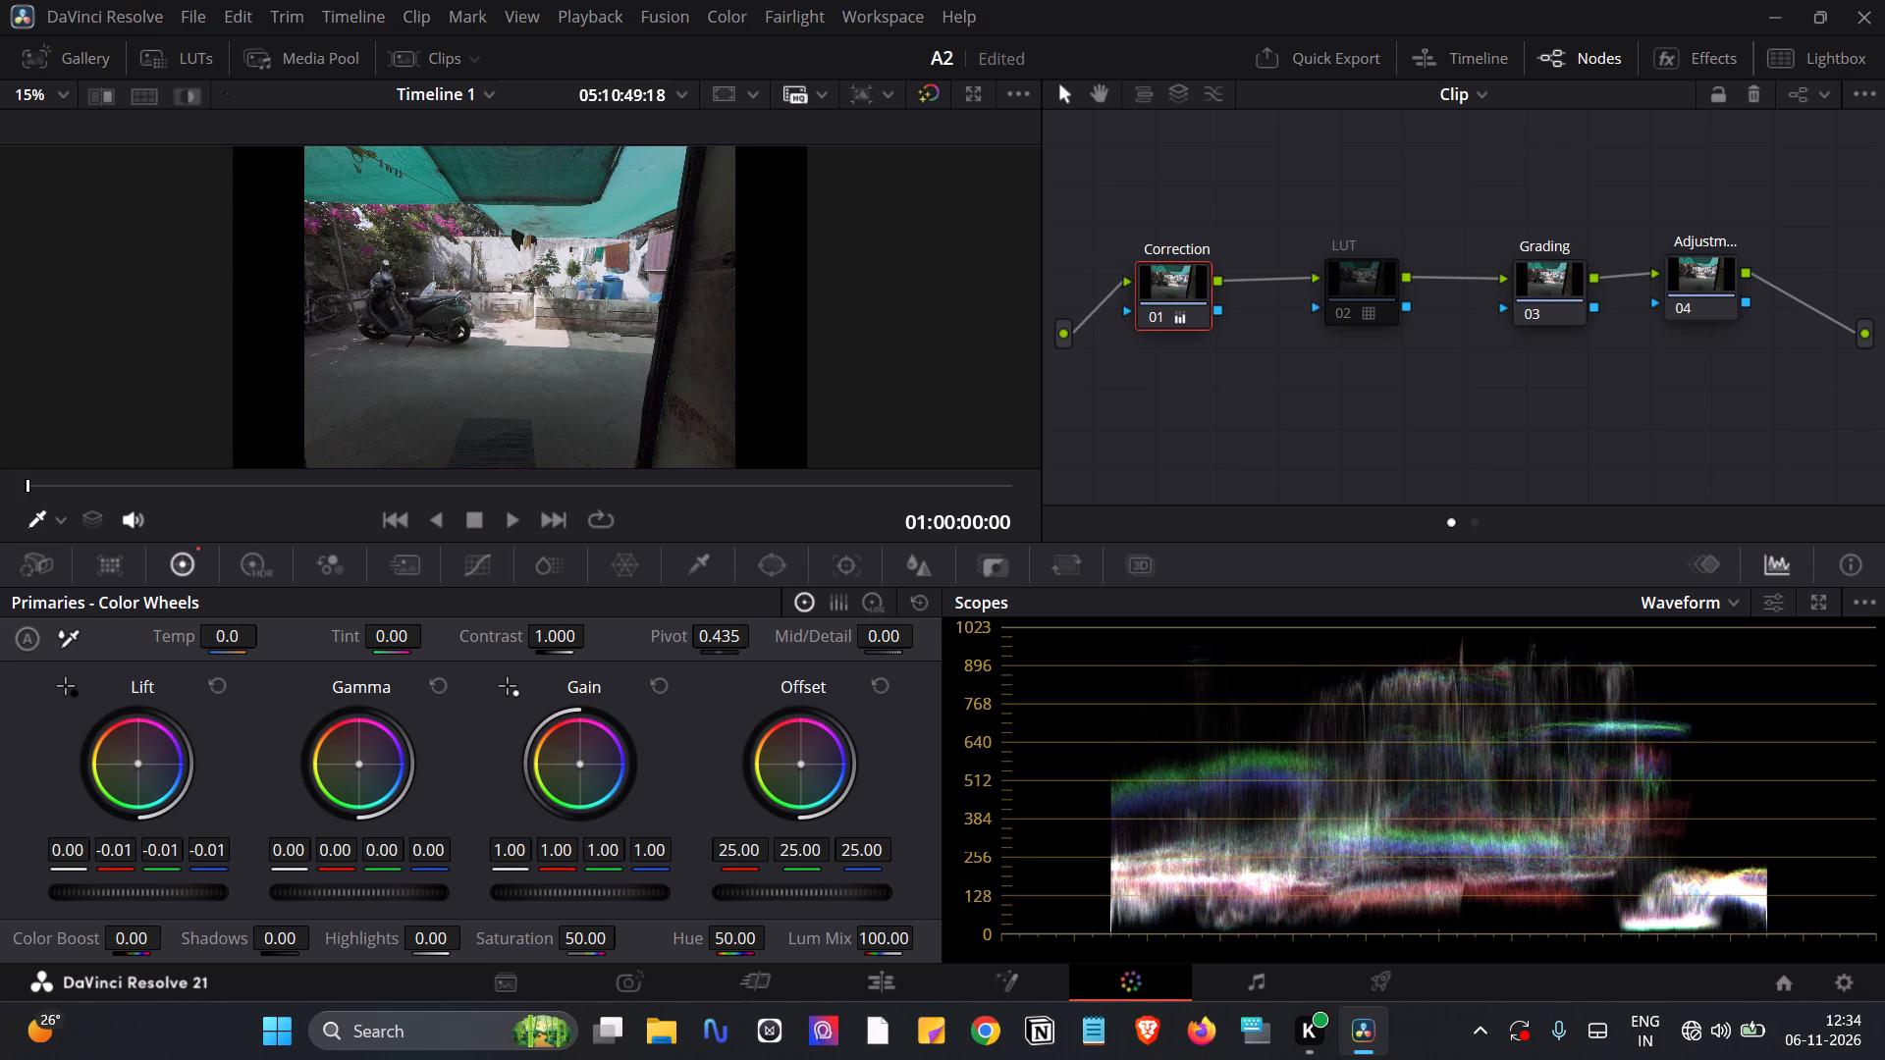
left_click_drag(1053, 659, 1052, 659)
Shift the Correction node's Lift colour balance towards cyan, to about red -0.04, green -0.01 and blue 0.00.
left_click_drag(137, 764, 154, 782)
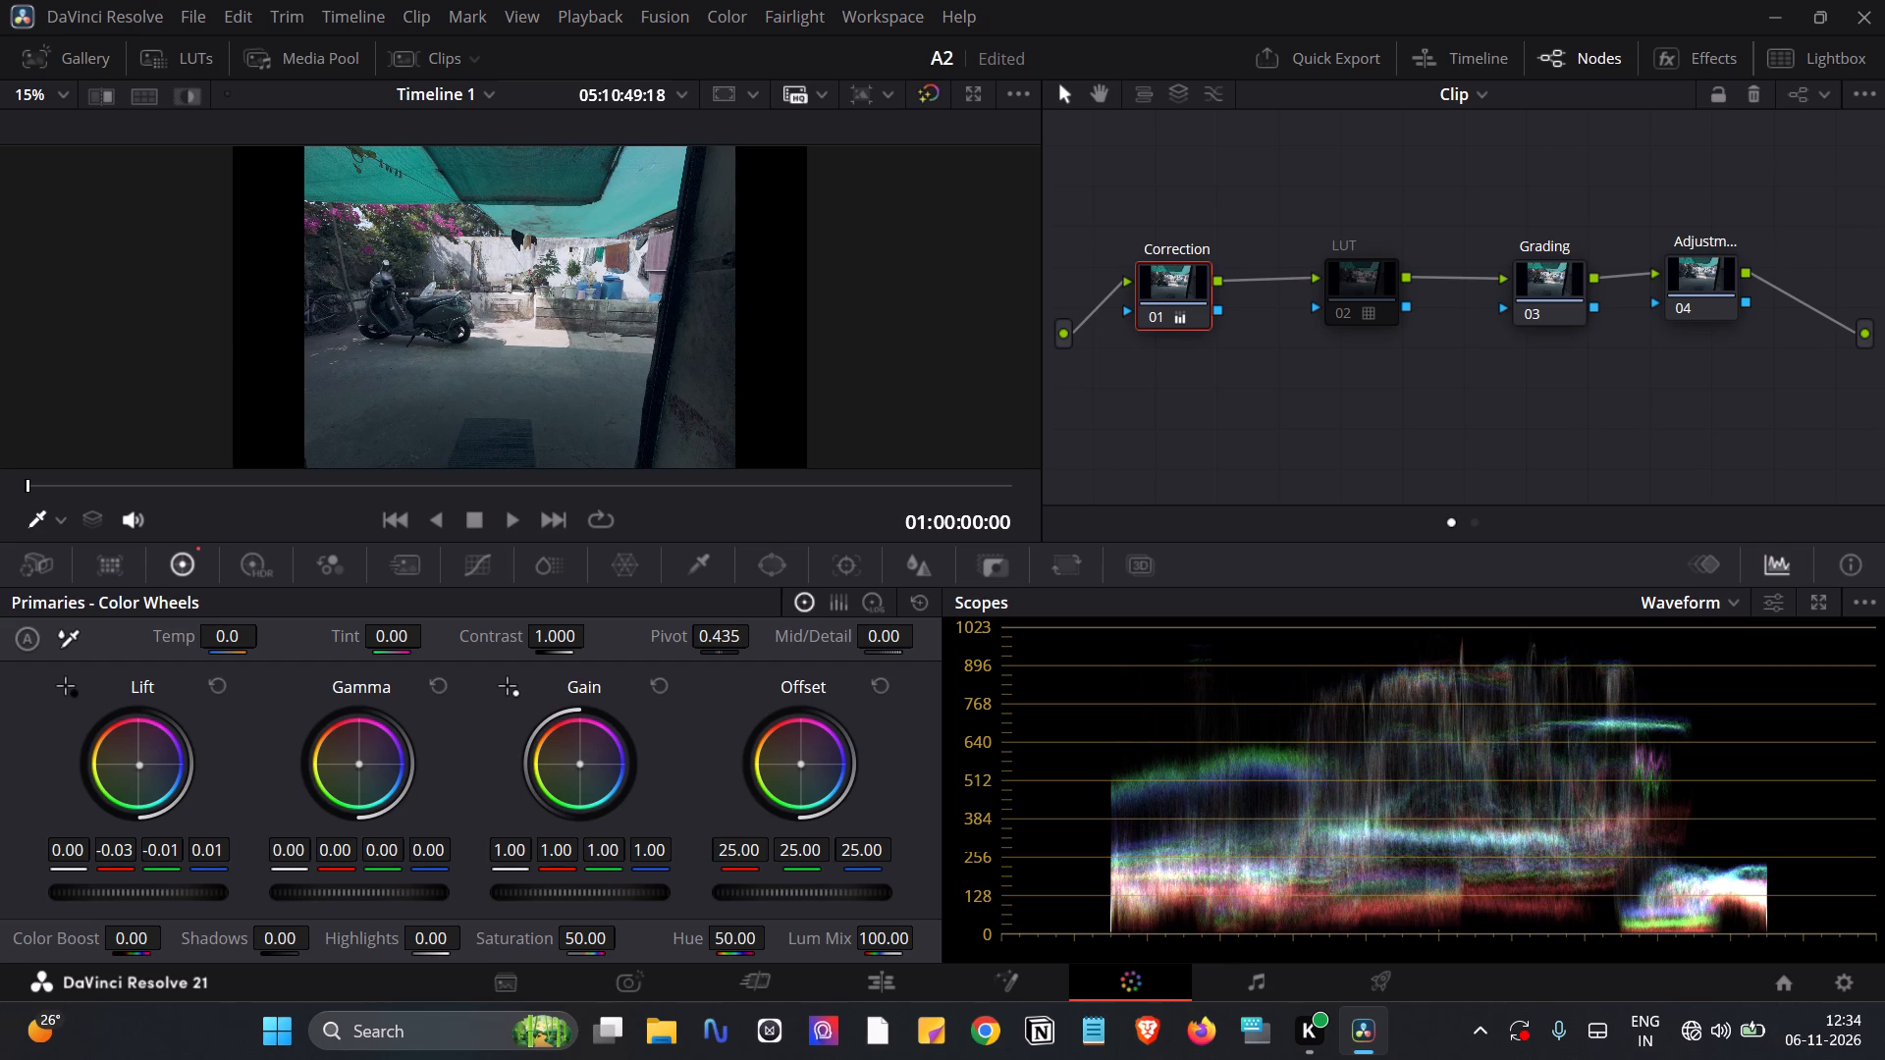
left_click_drag(154, 782, 97, 772)
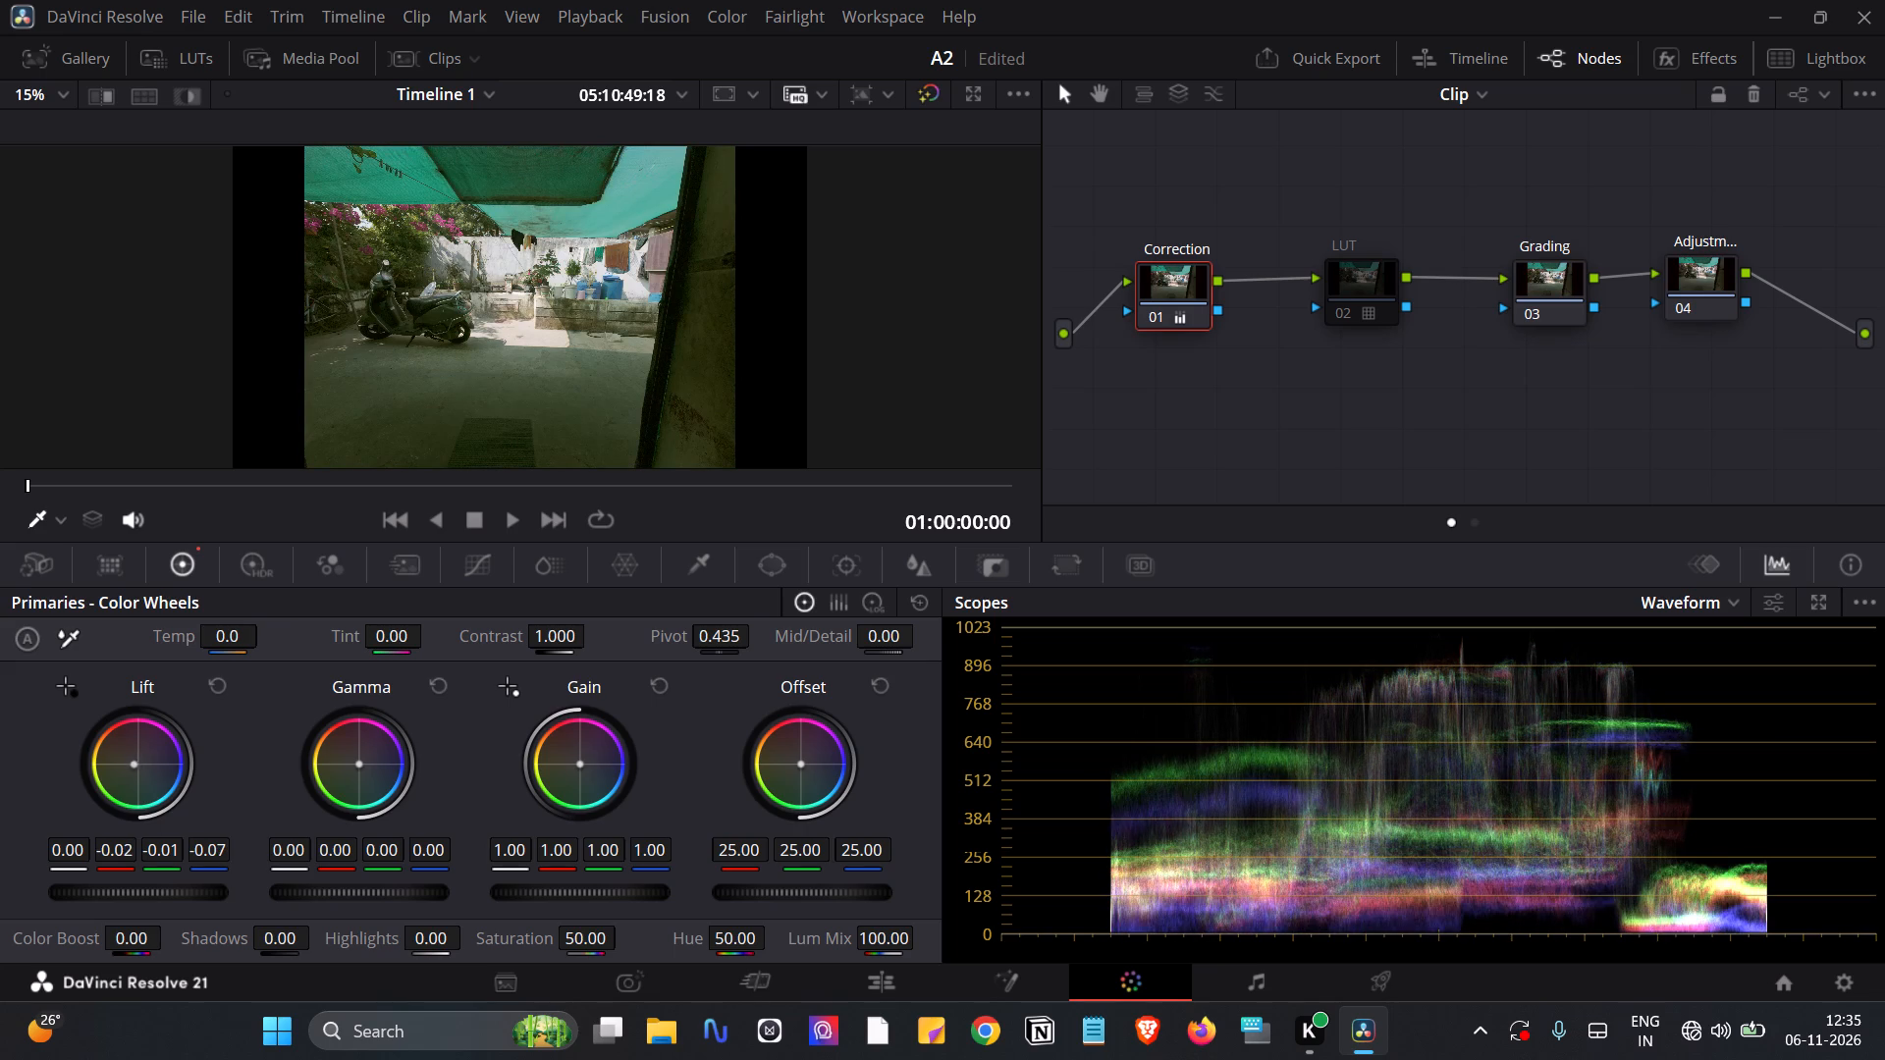
left_click_drag(97, 772, 148, 768)
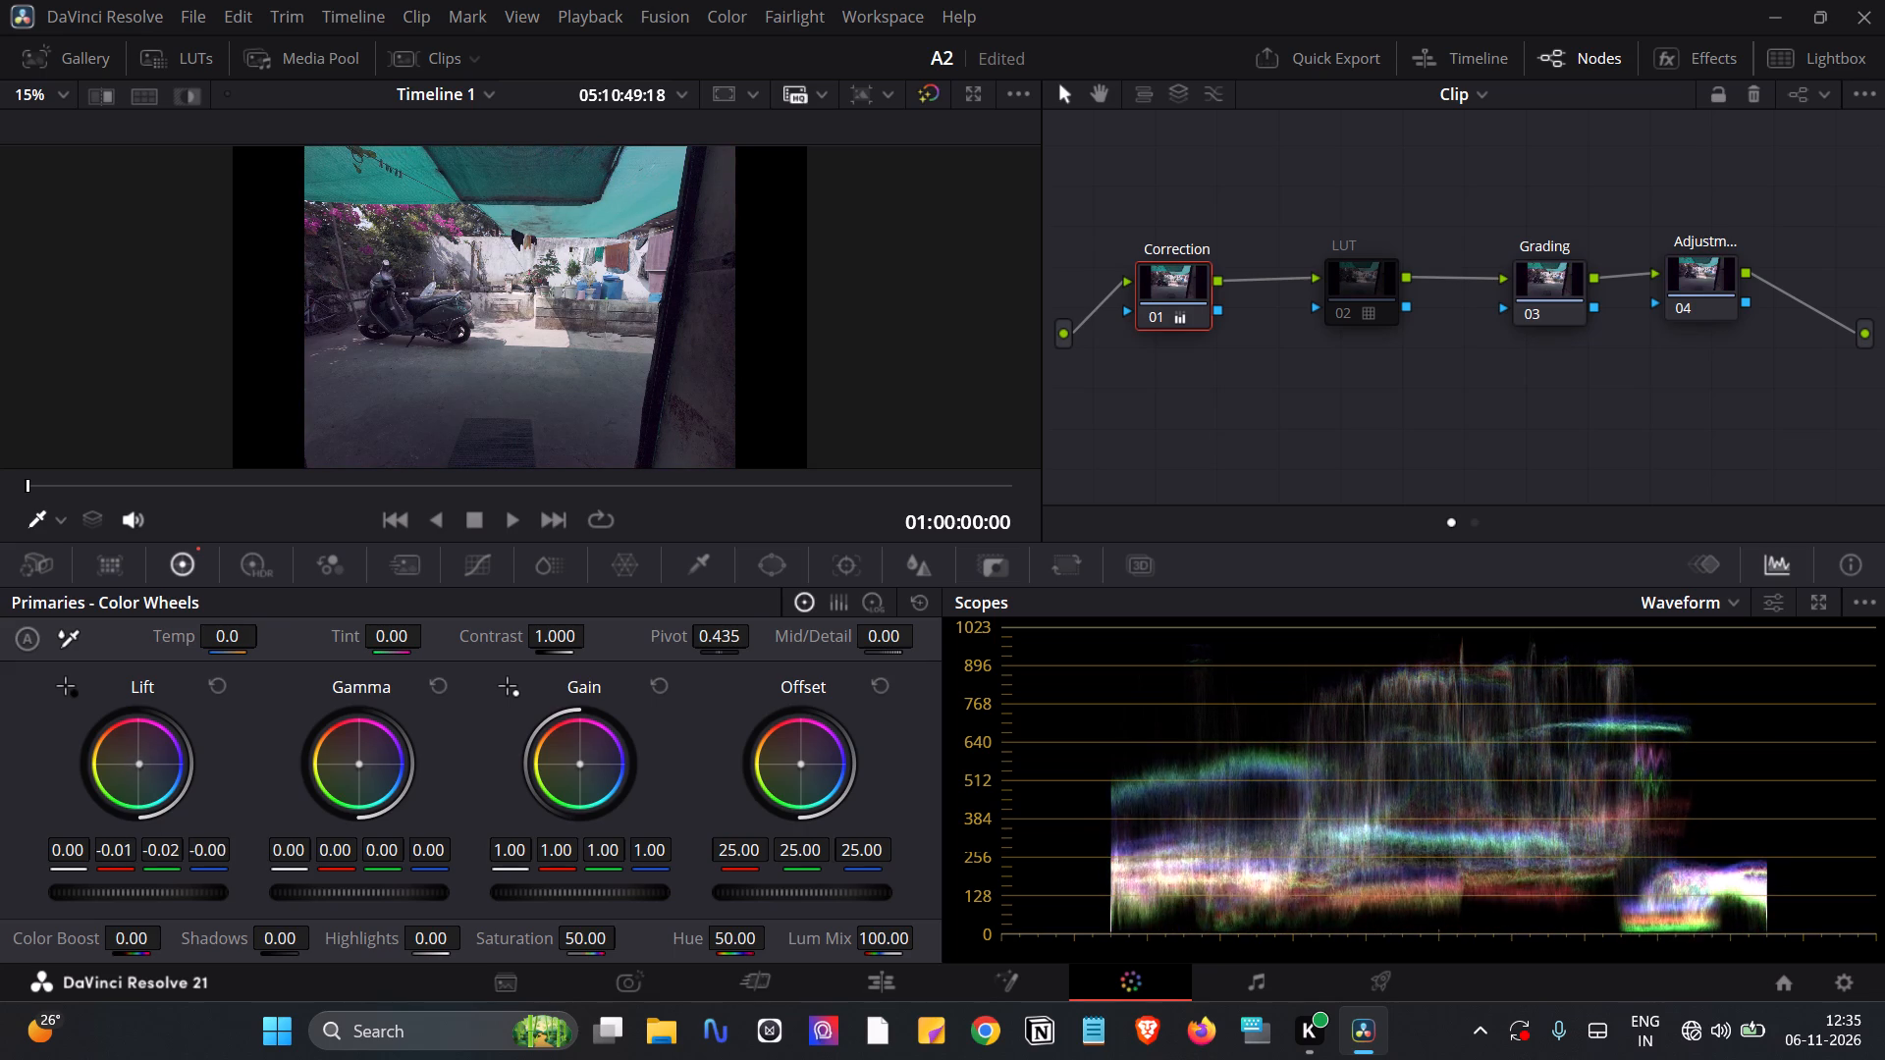
left_click_drag(148, 768, 153, 788)
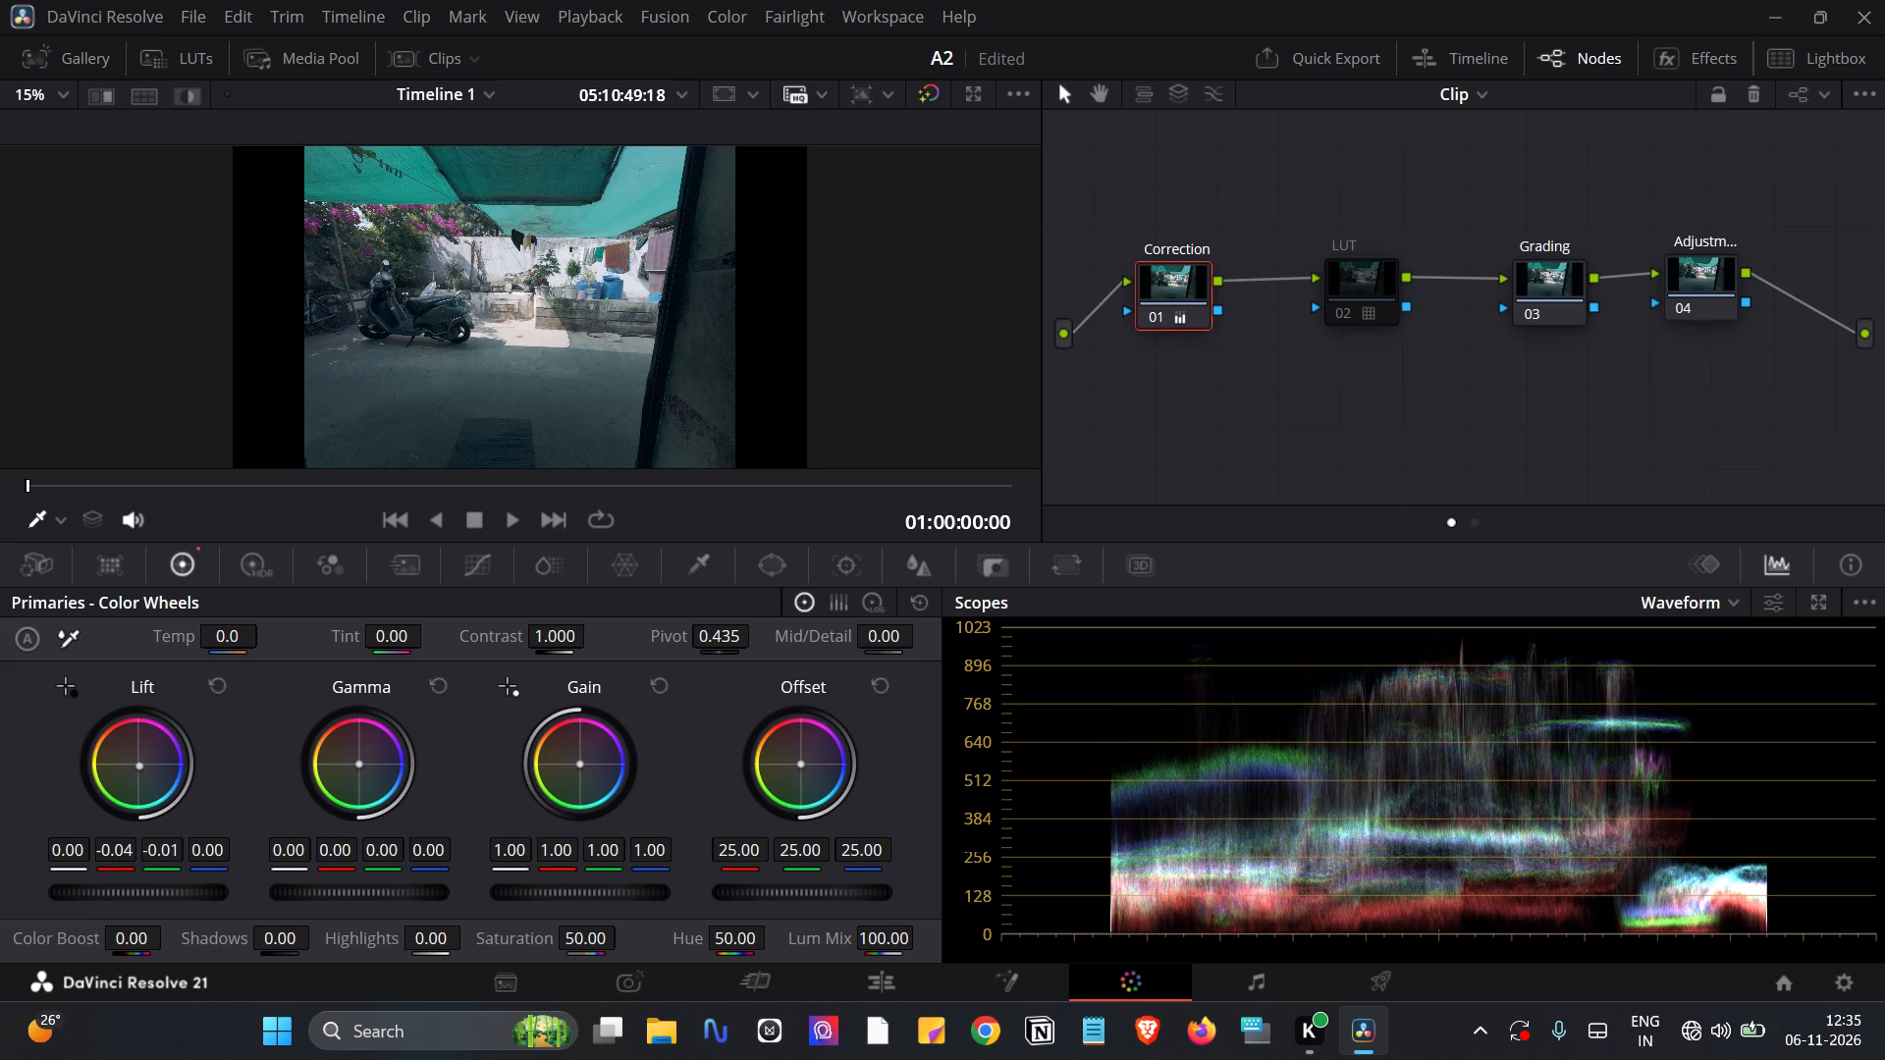
left_click_drag(153, 788, 155, 788)
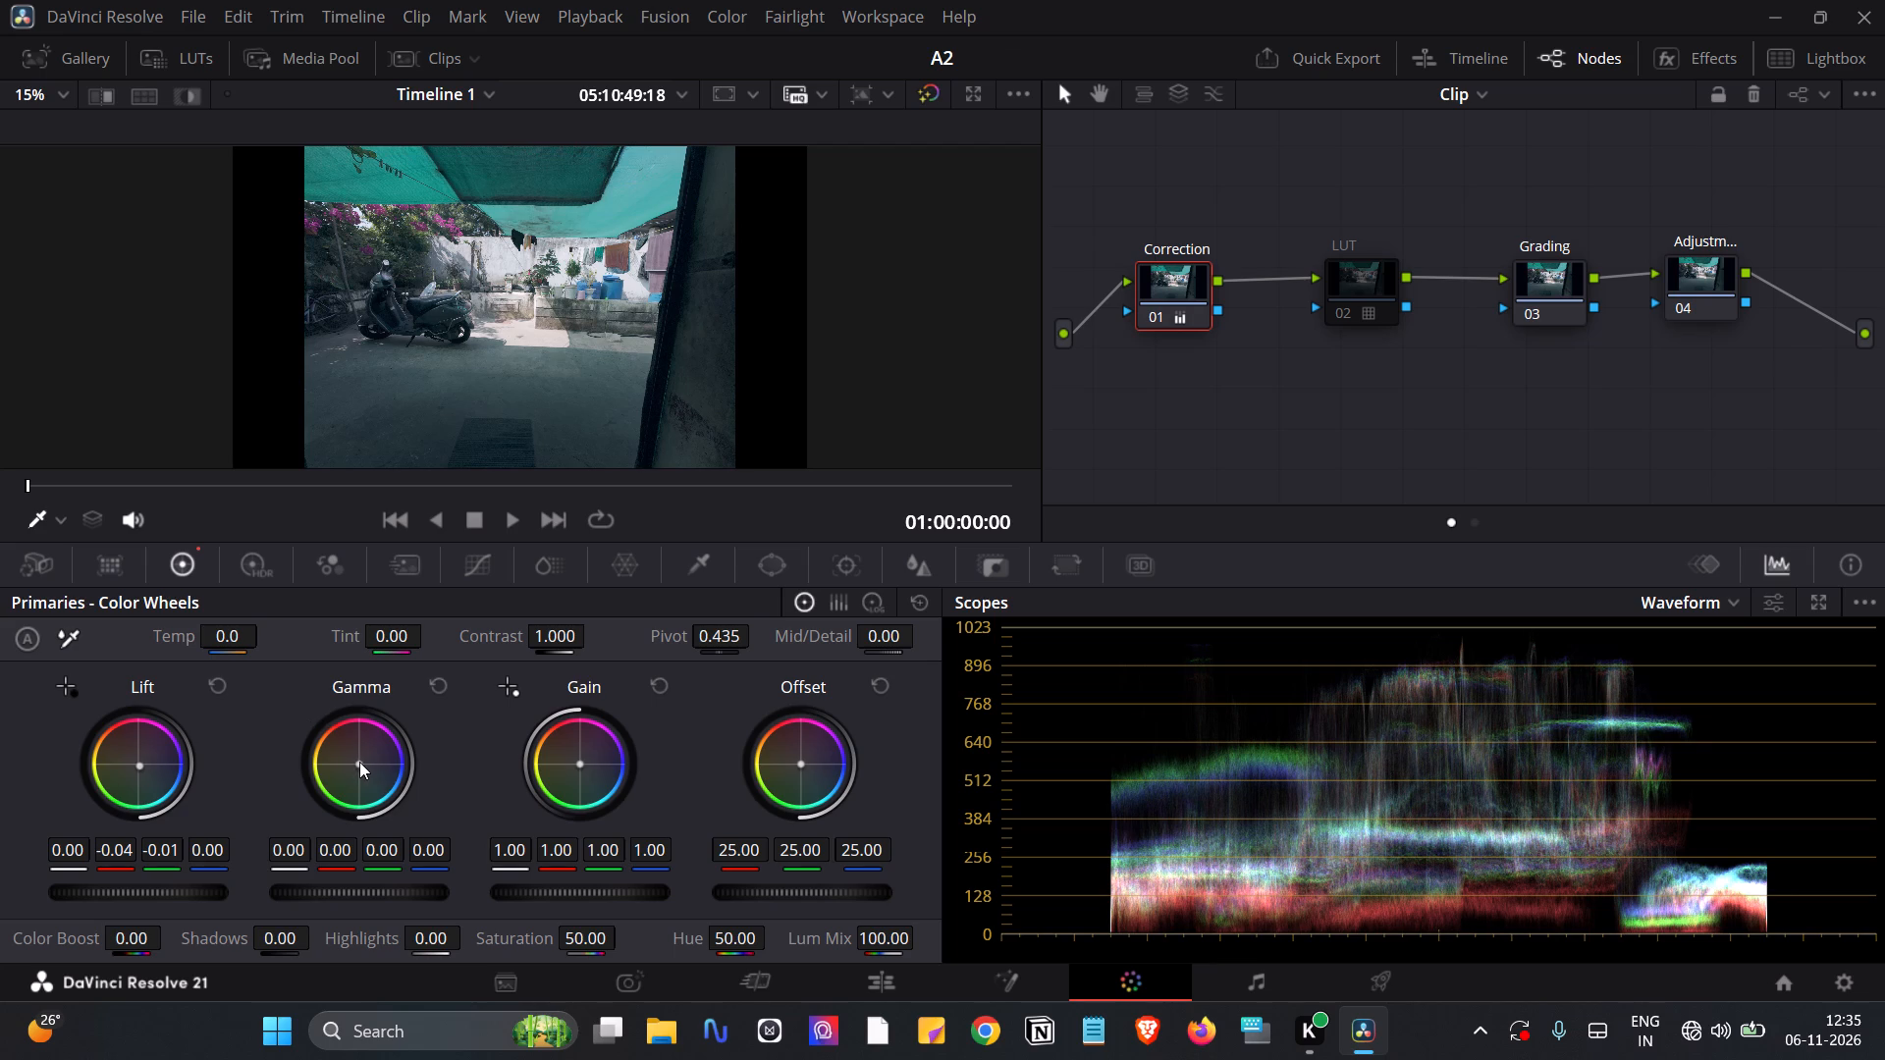
Warm the Correction node's Gamma colour balance to about red 0.03, green -0.01 and blue -0.03.
left_click_drag(359, 762, 350, 750)
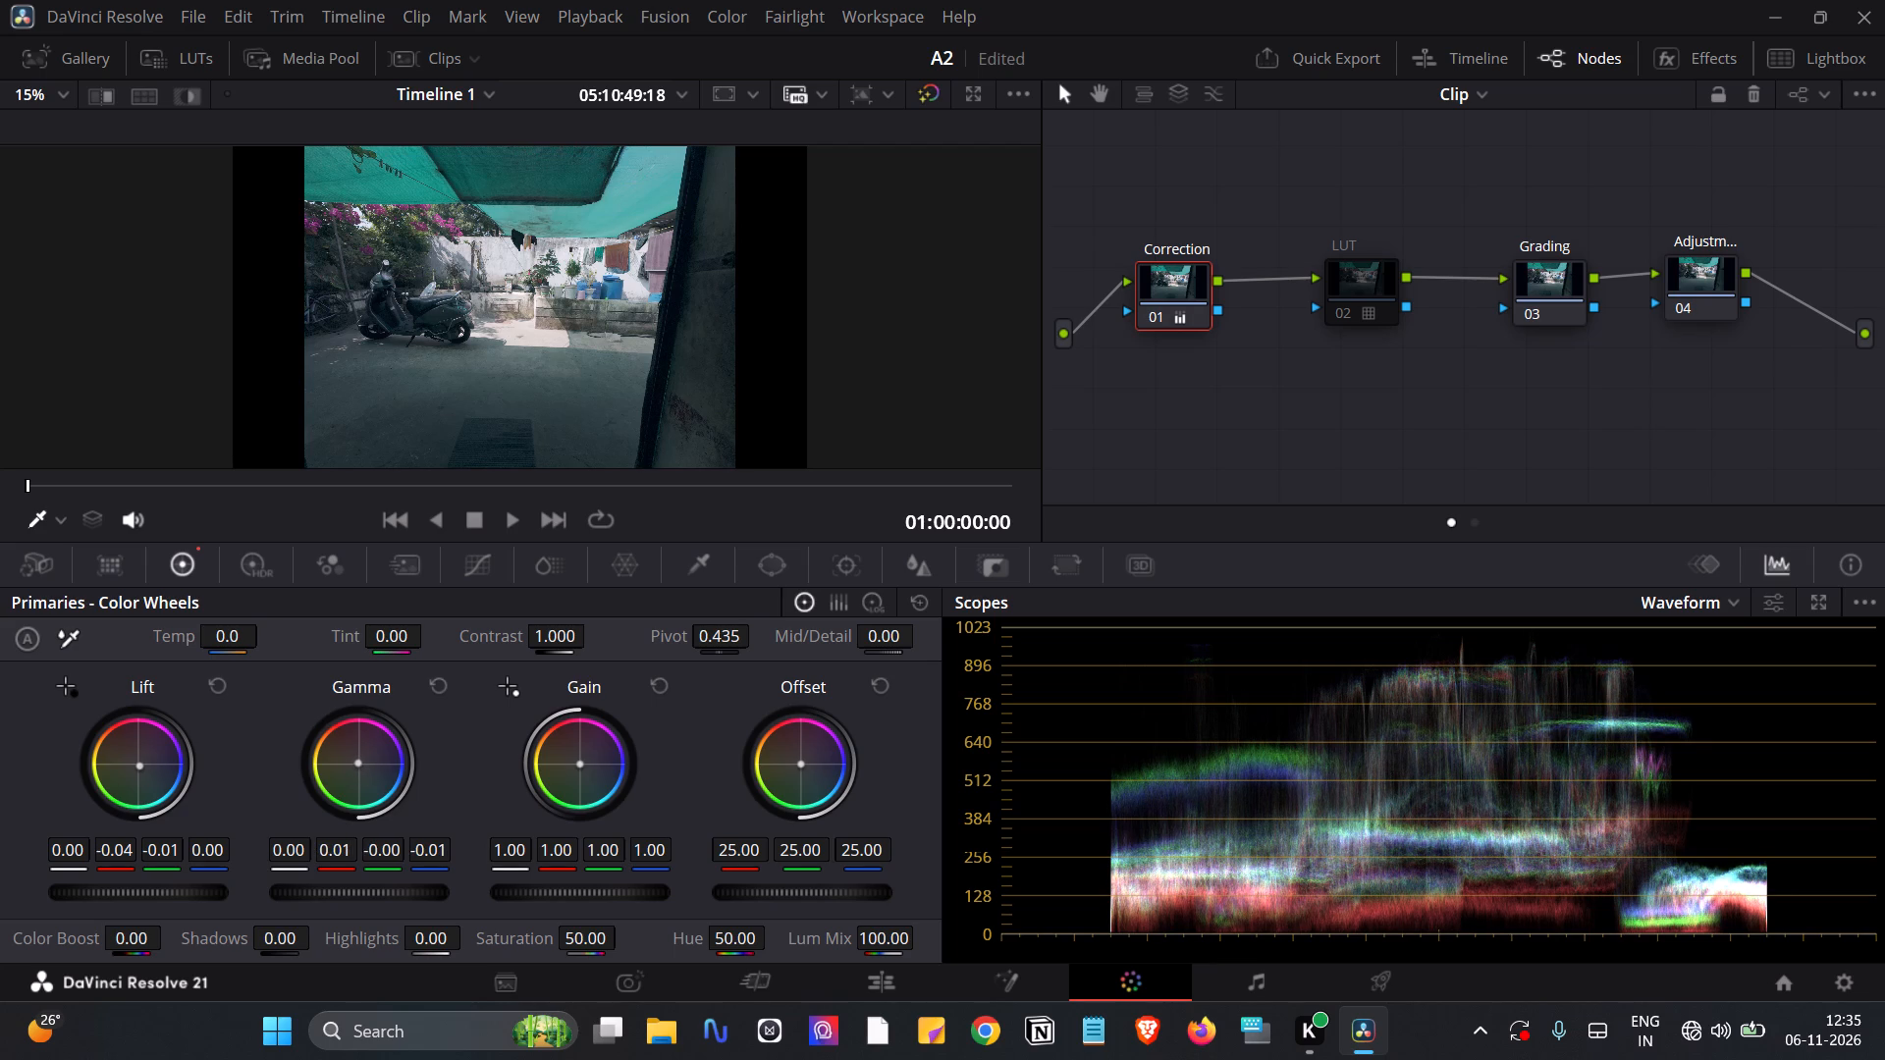
left_click_drag(350, 750, 322, 731)
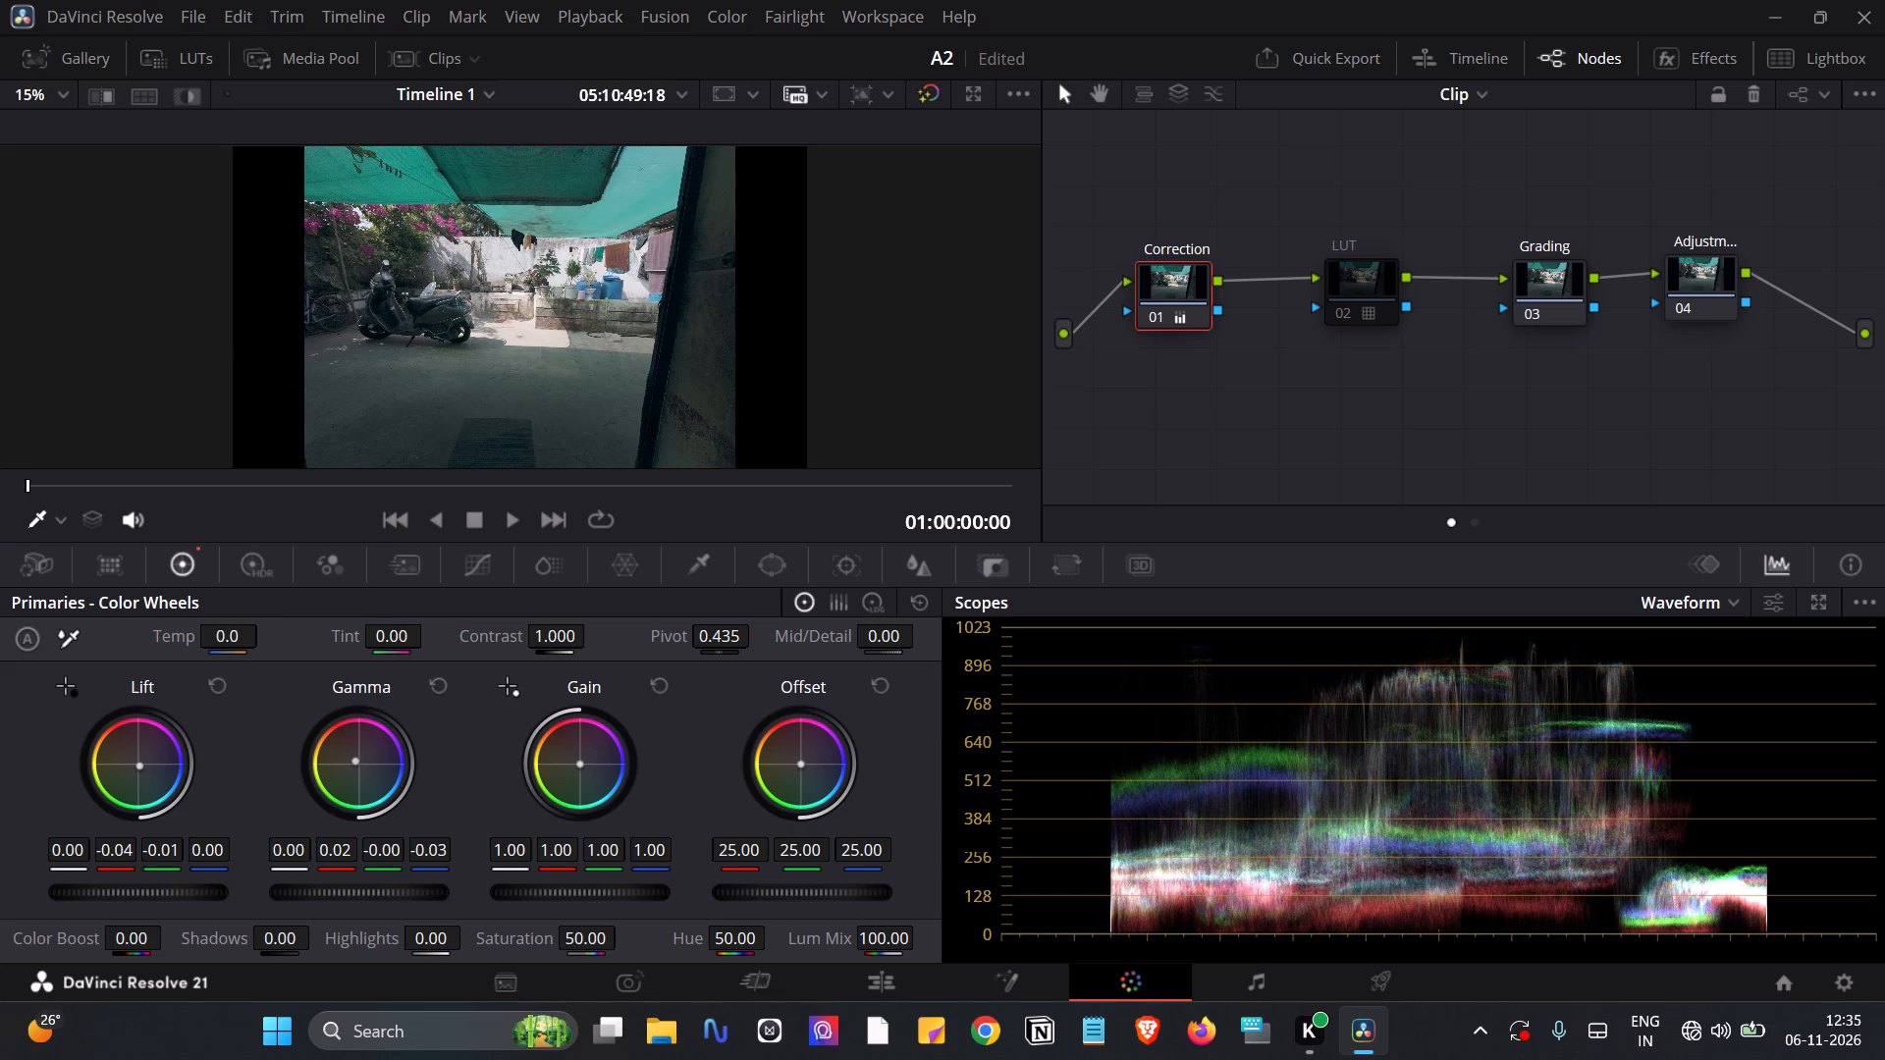
left_click_drag(322, 731, 320, 731)
left_click_drag(320, 731, 316, 717)
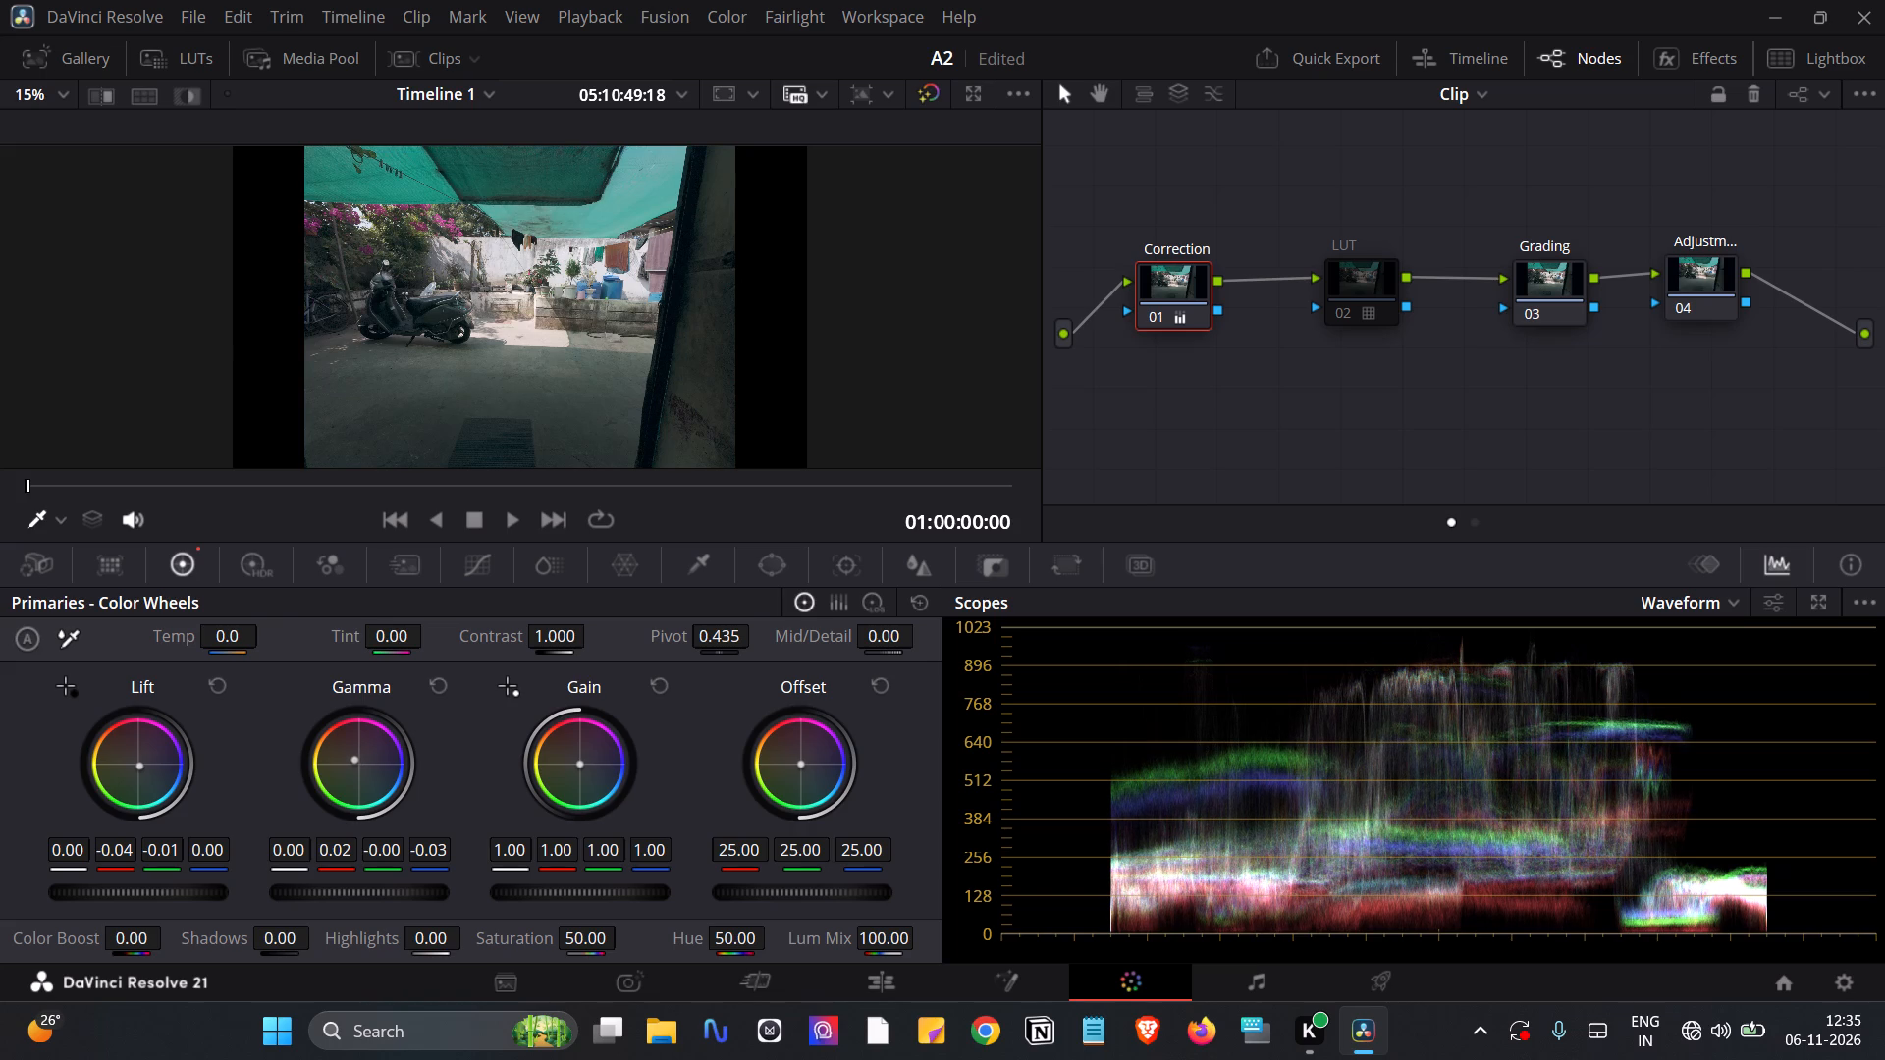
left_click_drag(316, 717, 323, 758)
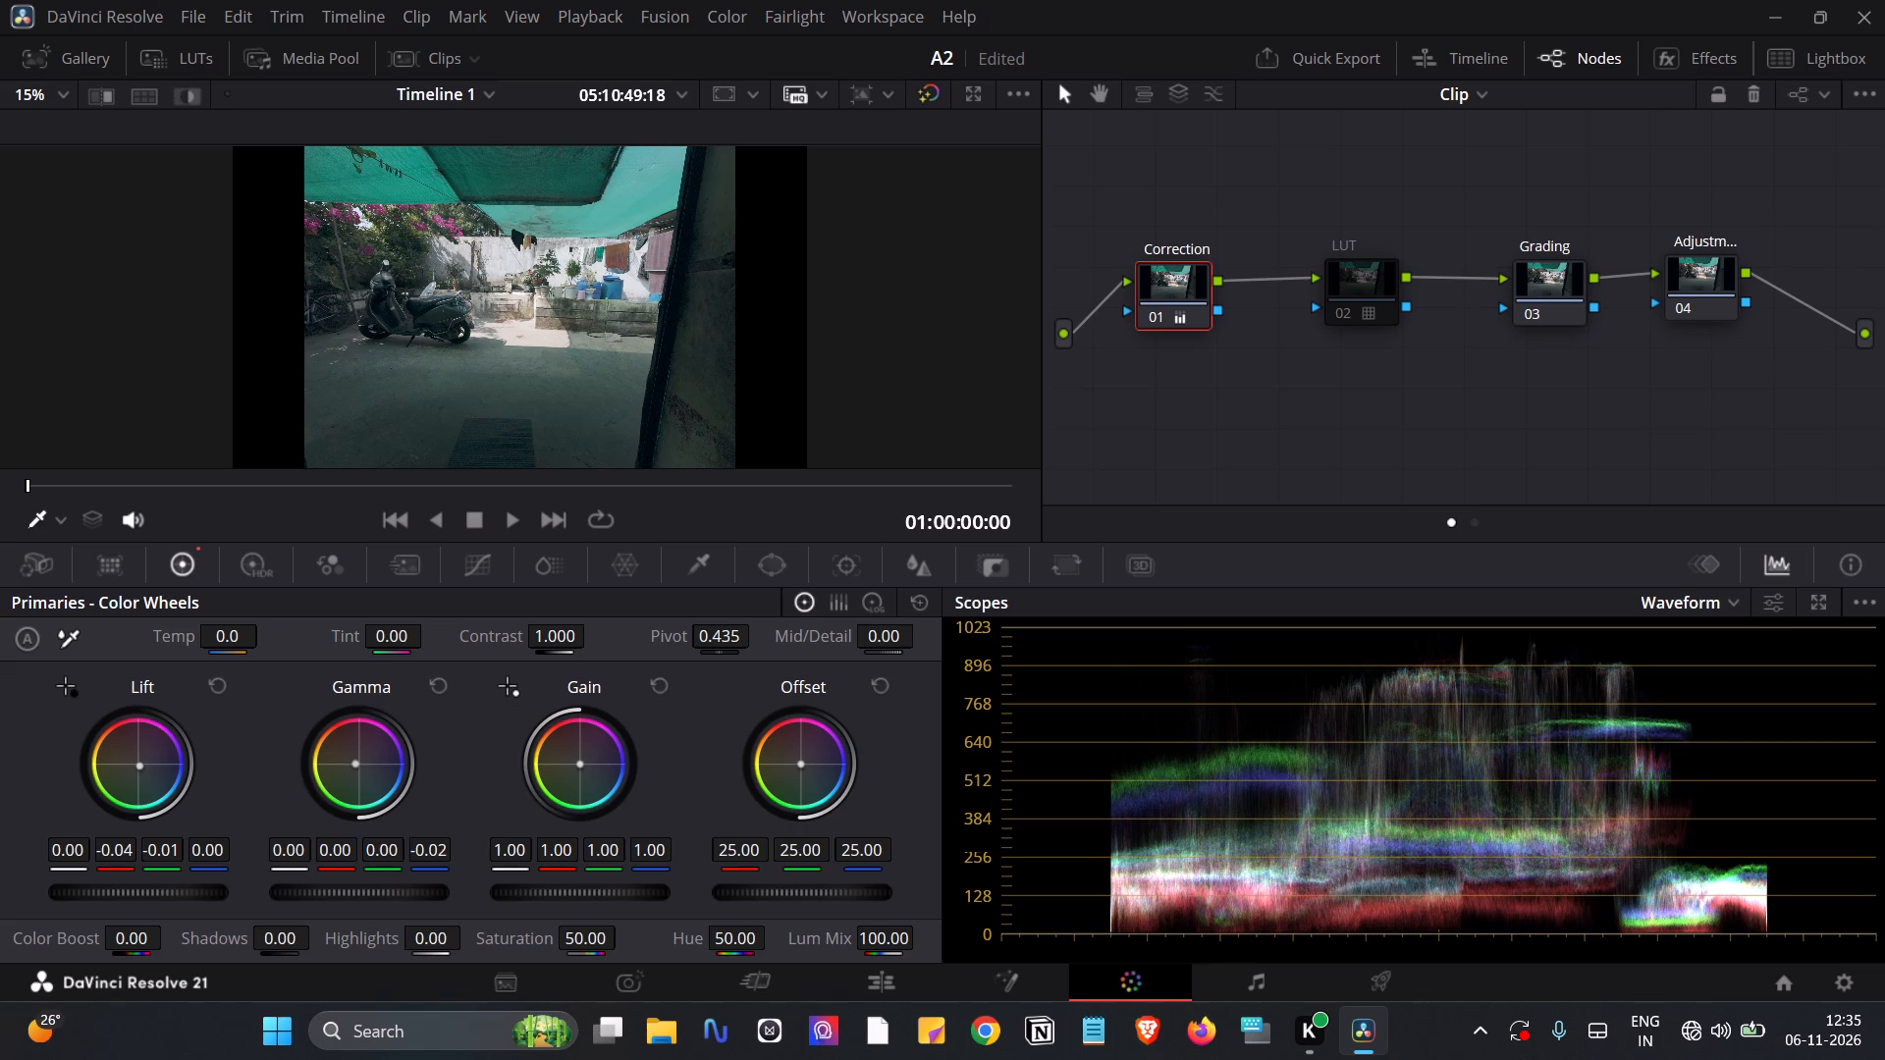
left_click_drag(323, 758, 322, 729)
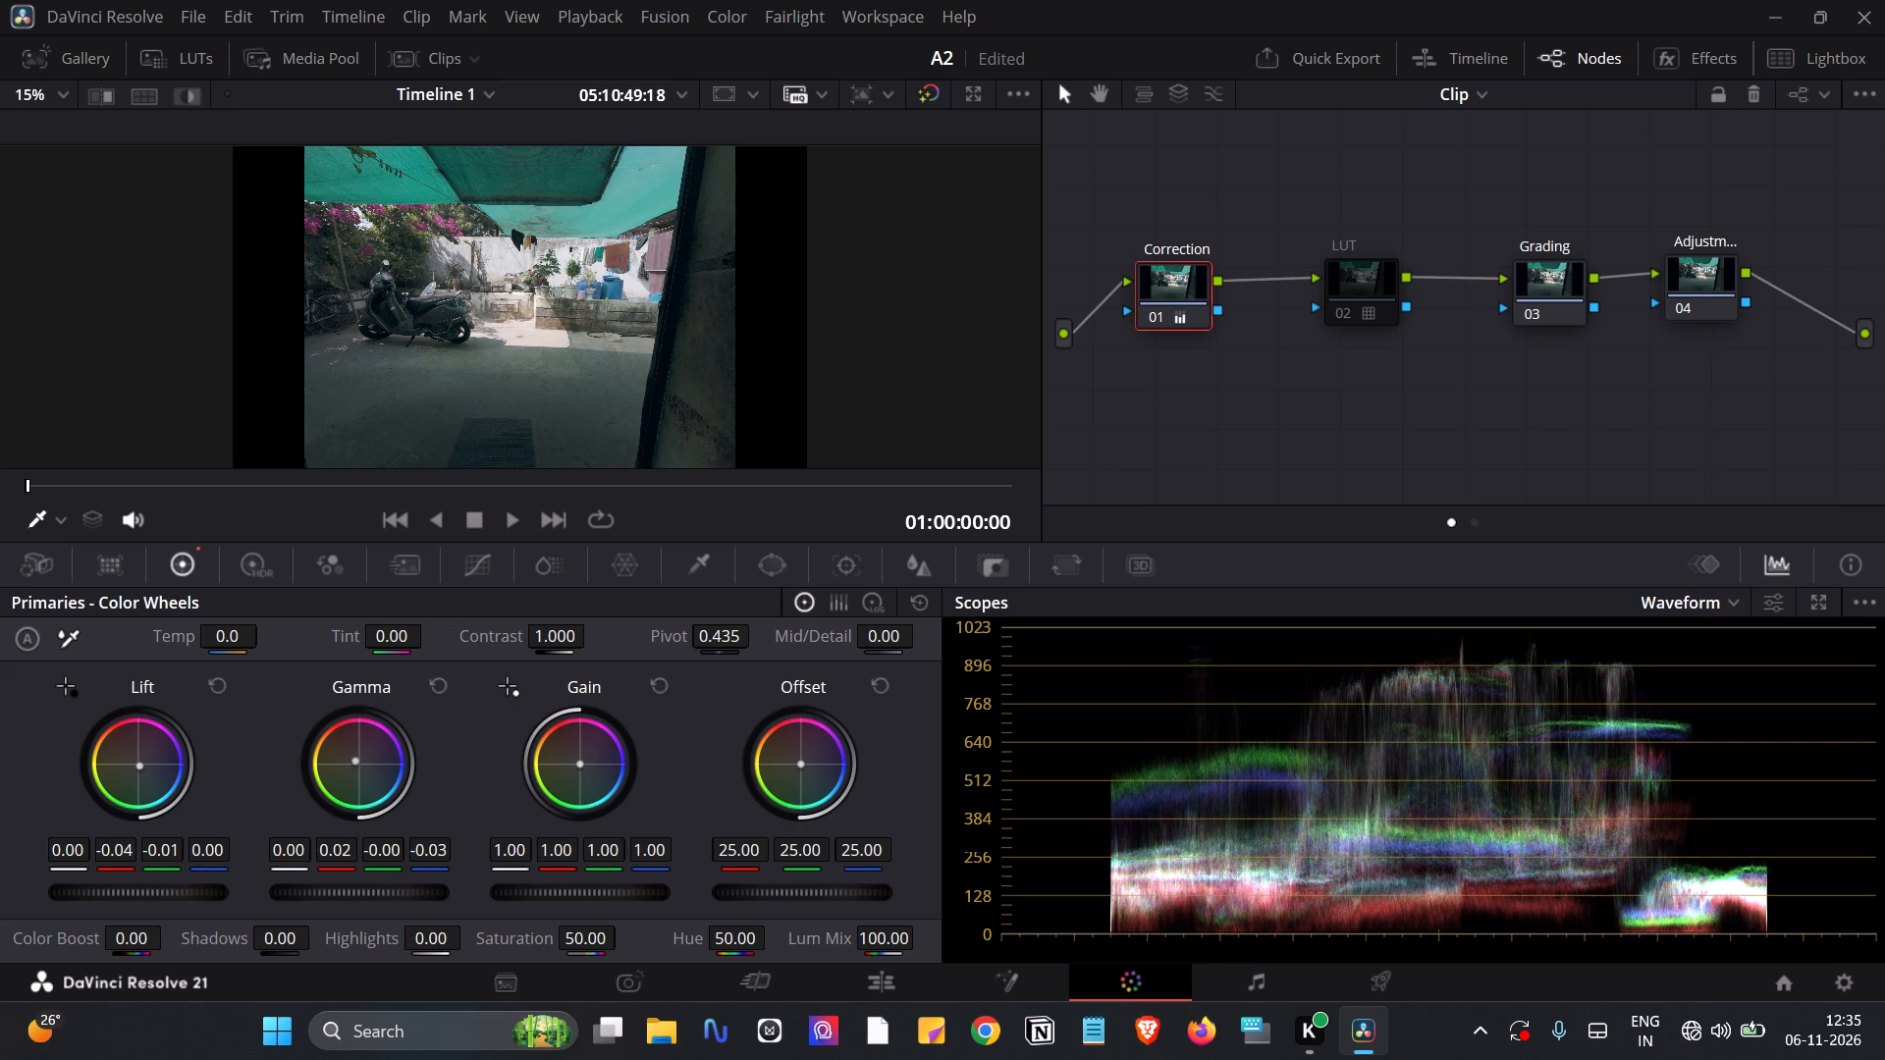
left_click_drag(322, 729, 320, 720)
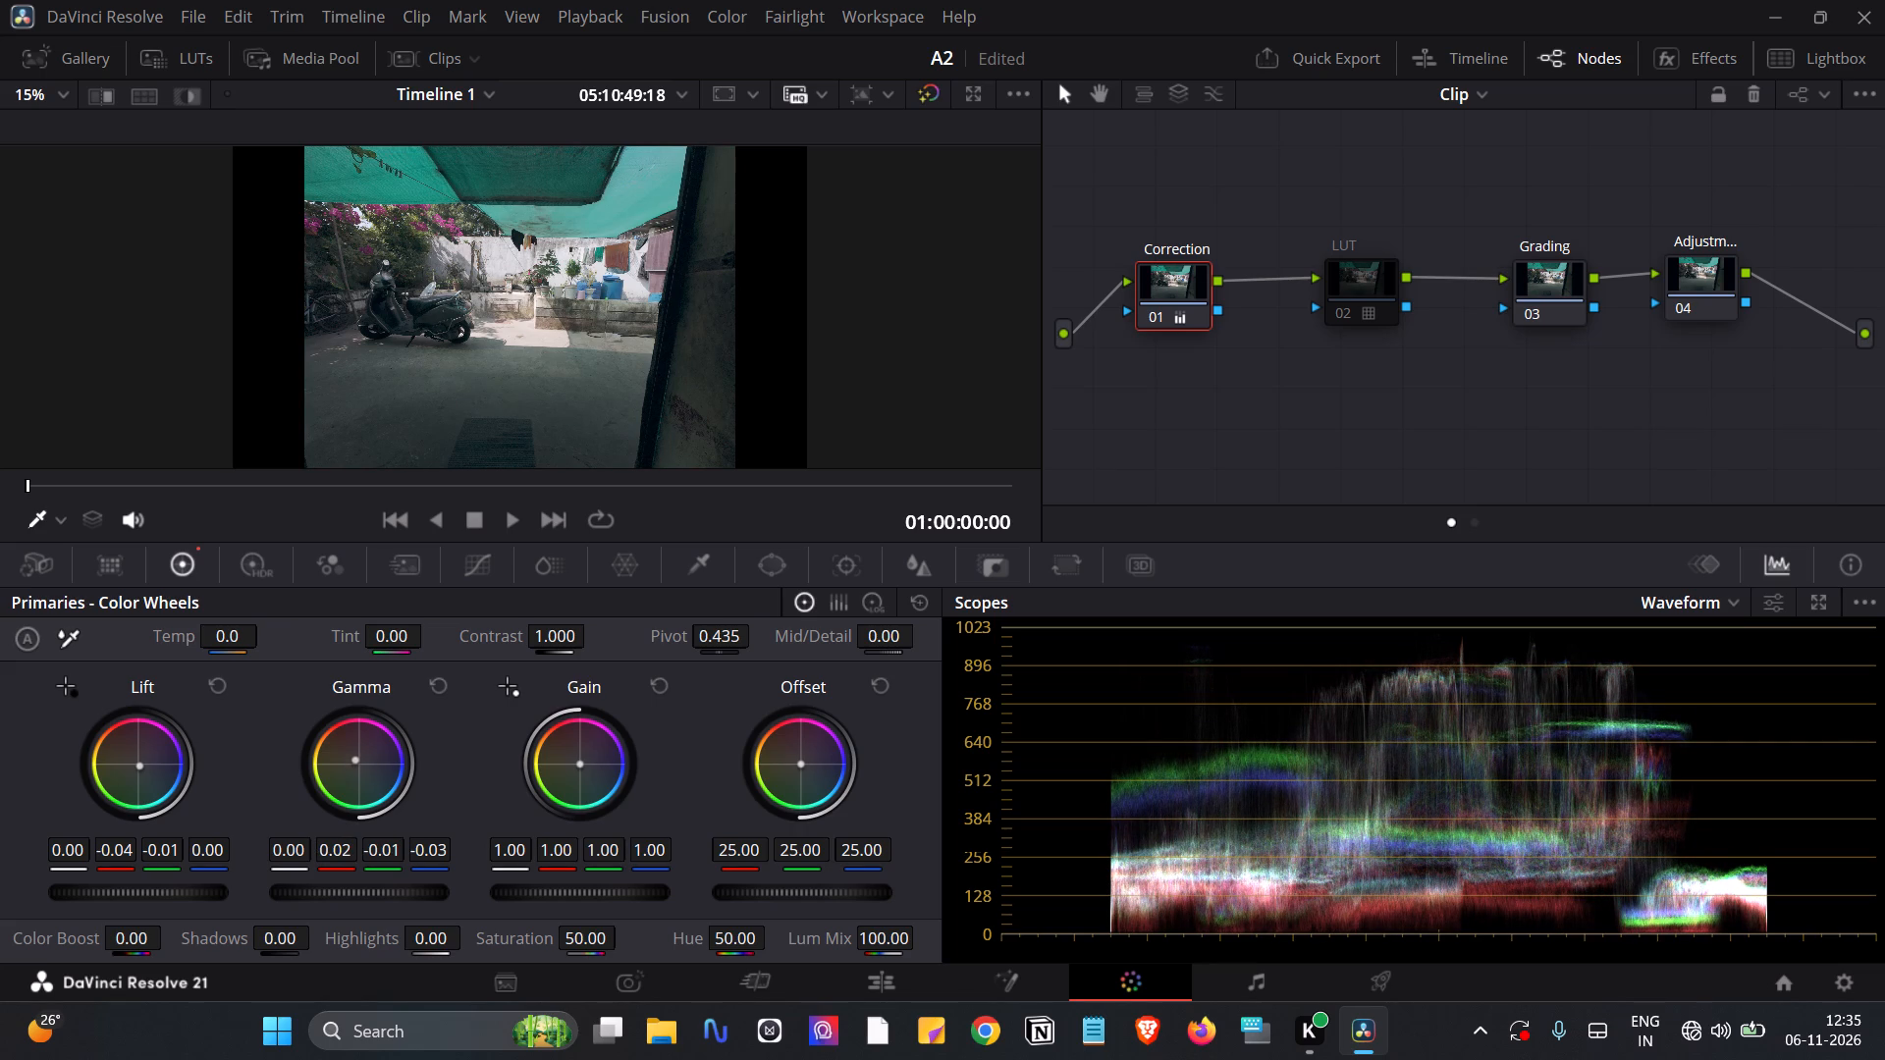
left_click_drag(320, 720, 322, 711)
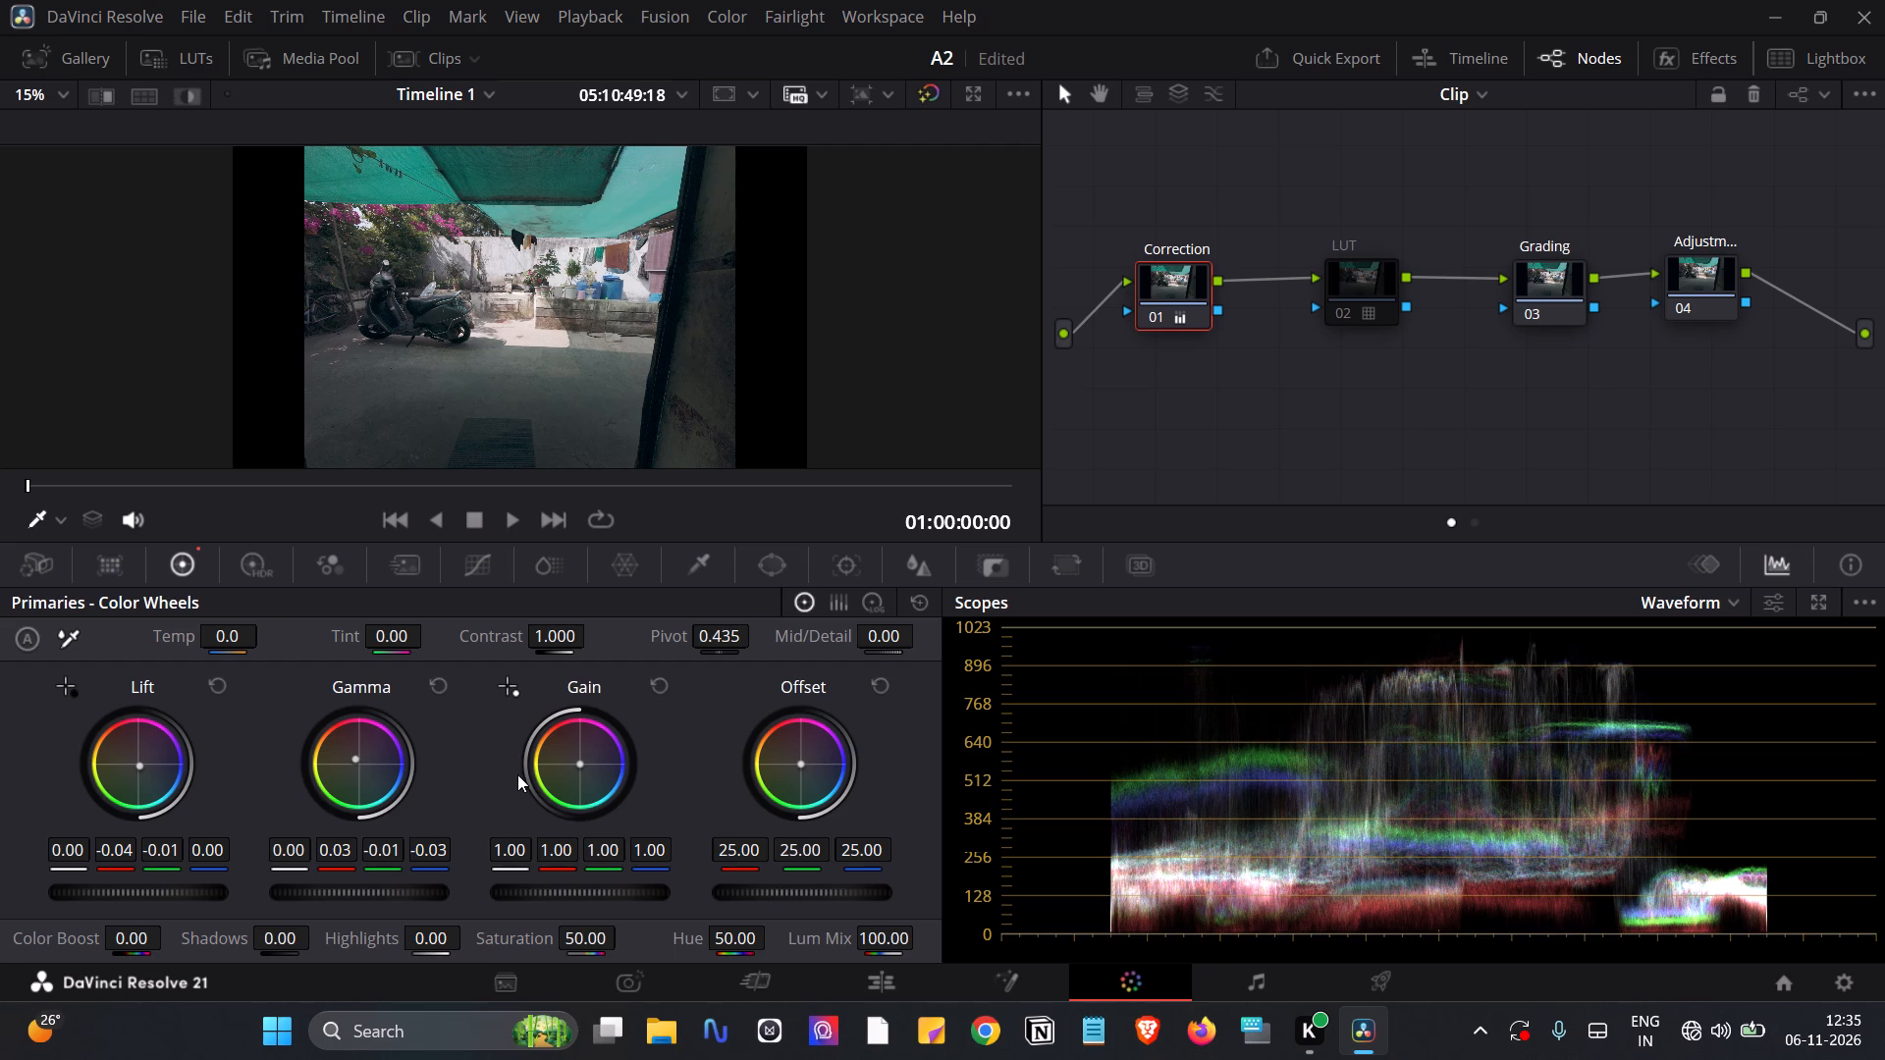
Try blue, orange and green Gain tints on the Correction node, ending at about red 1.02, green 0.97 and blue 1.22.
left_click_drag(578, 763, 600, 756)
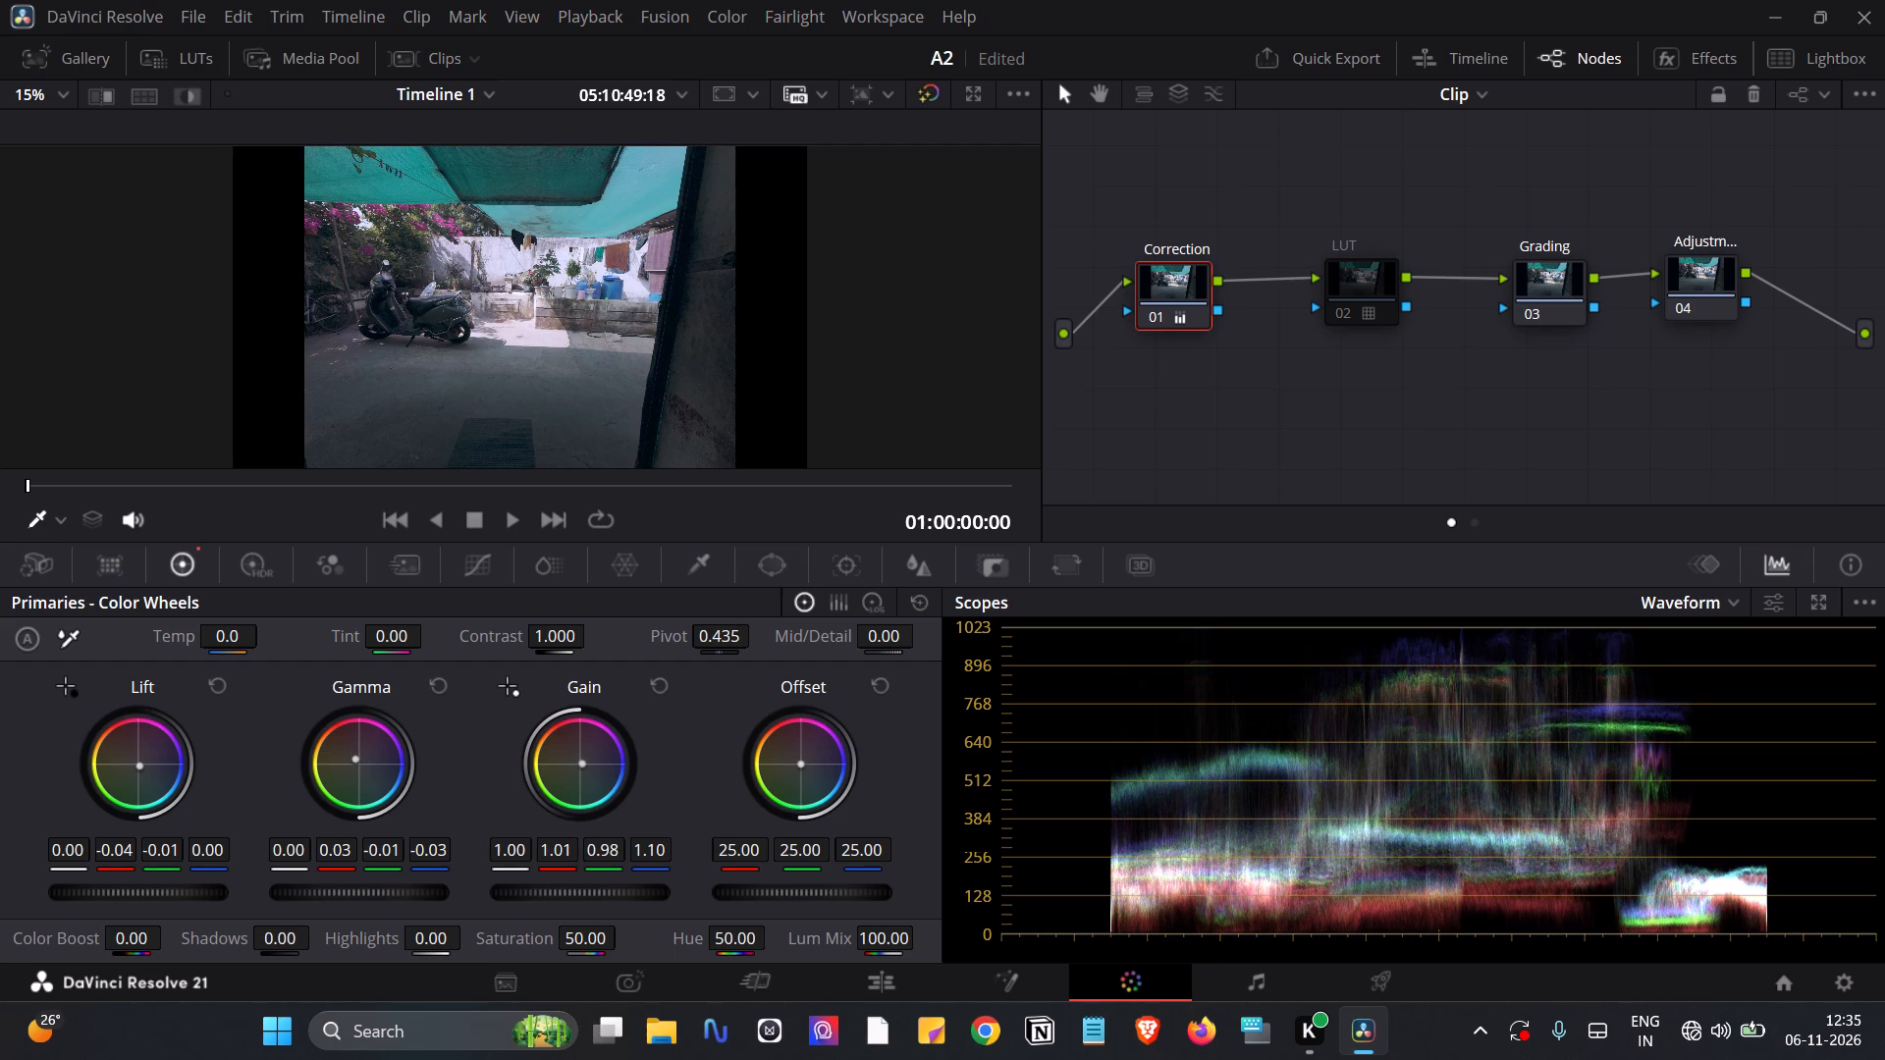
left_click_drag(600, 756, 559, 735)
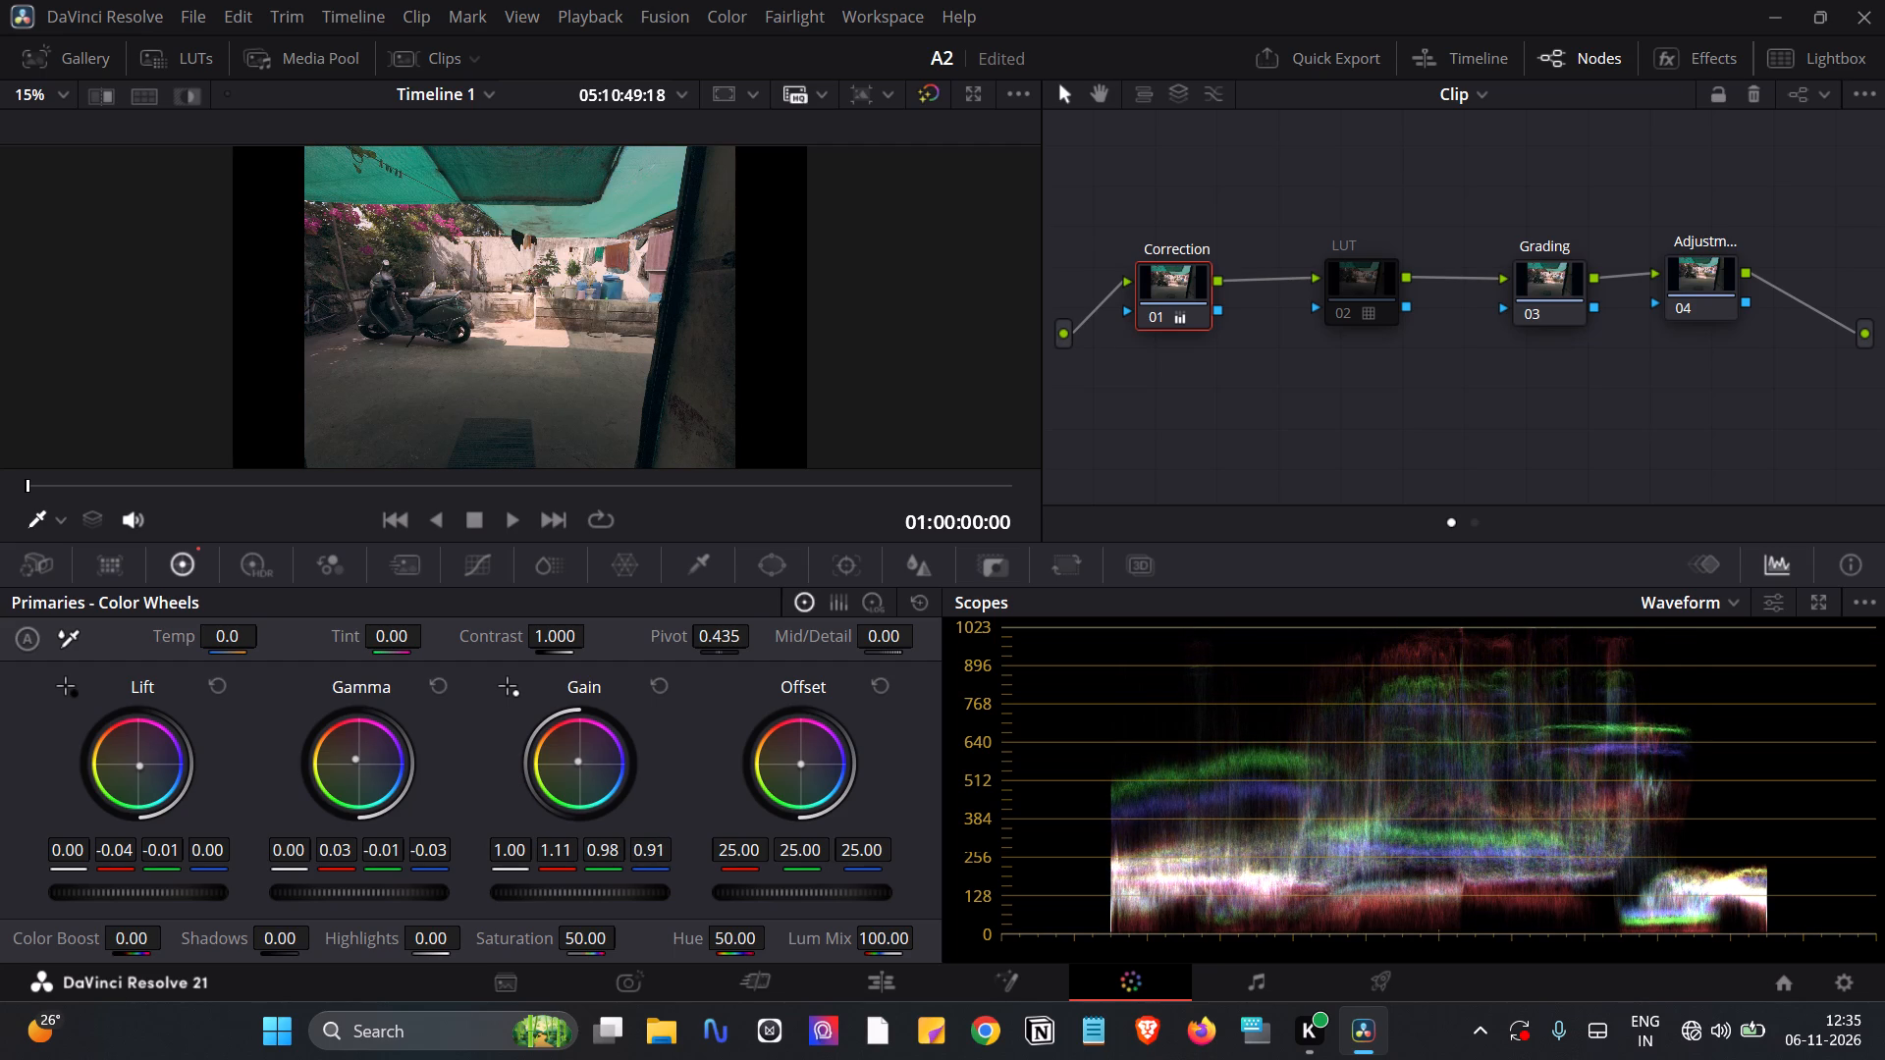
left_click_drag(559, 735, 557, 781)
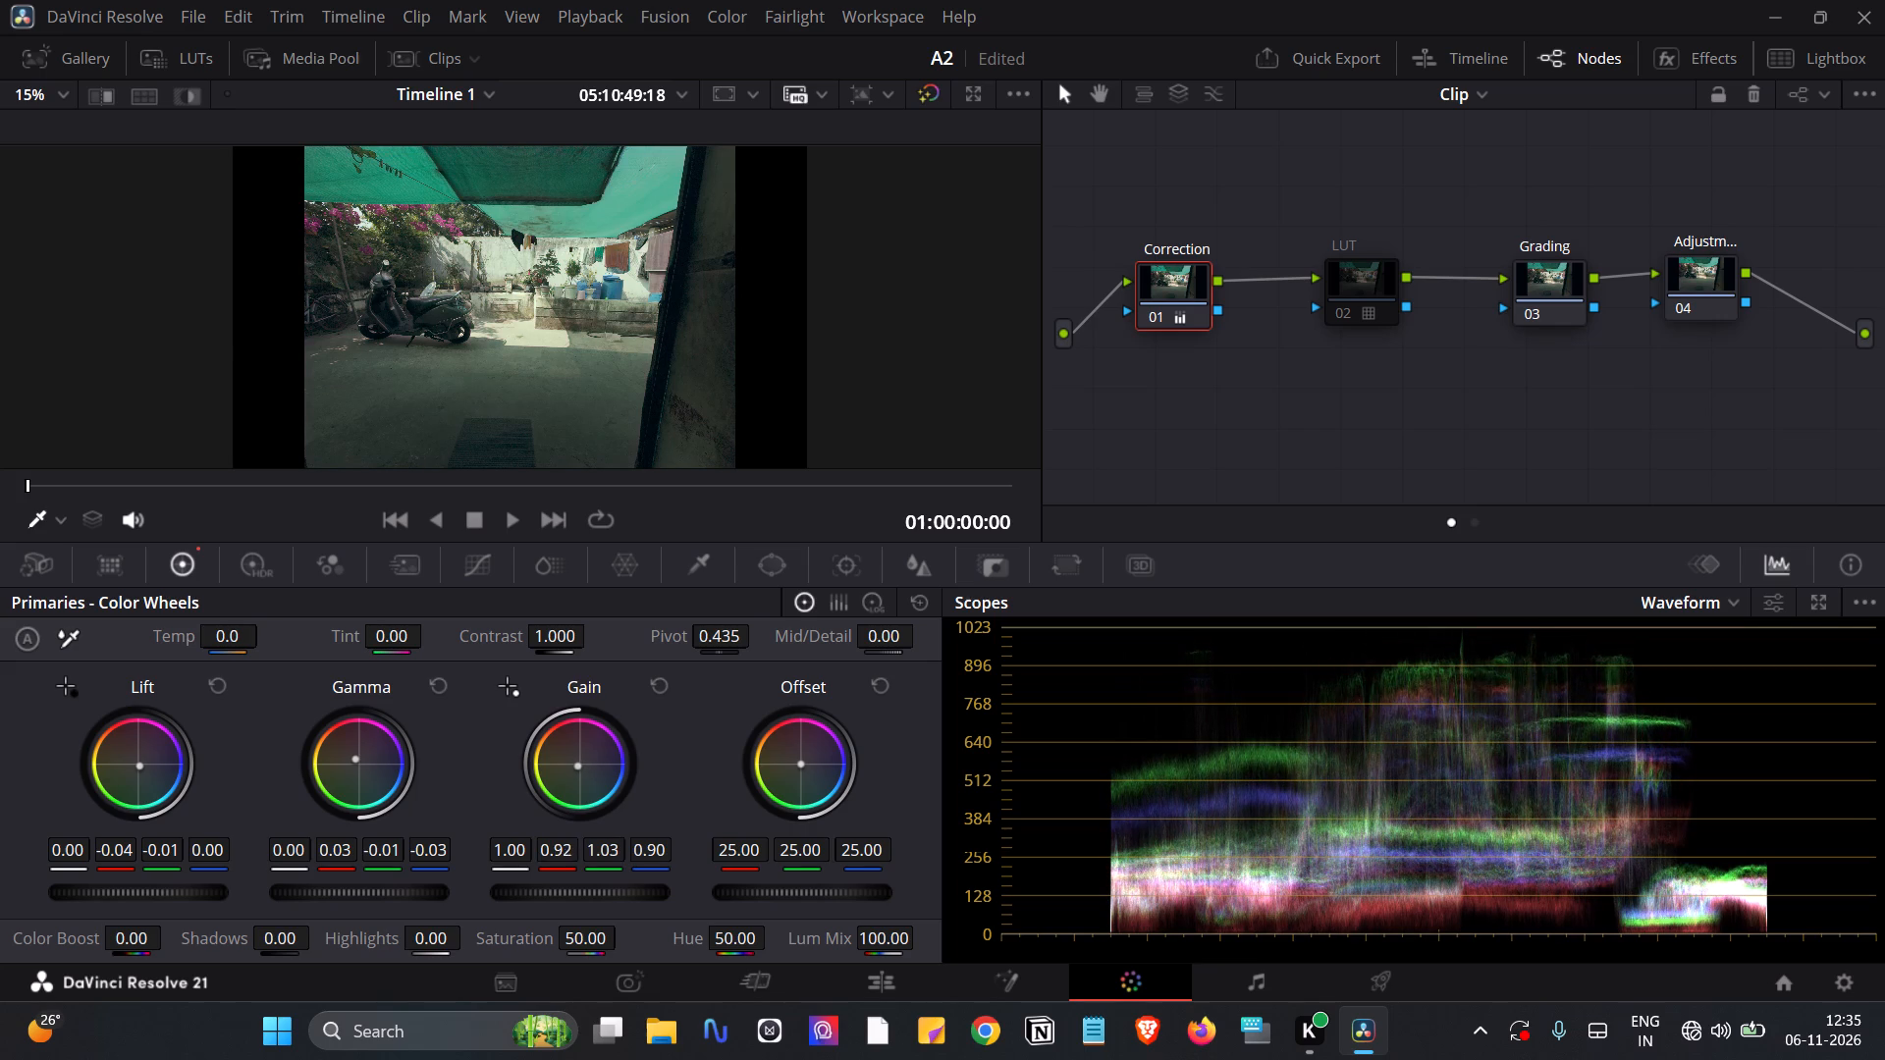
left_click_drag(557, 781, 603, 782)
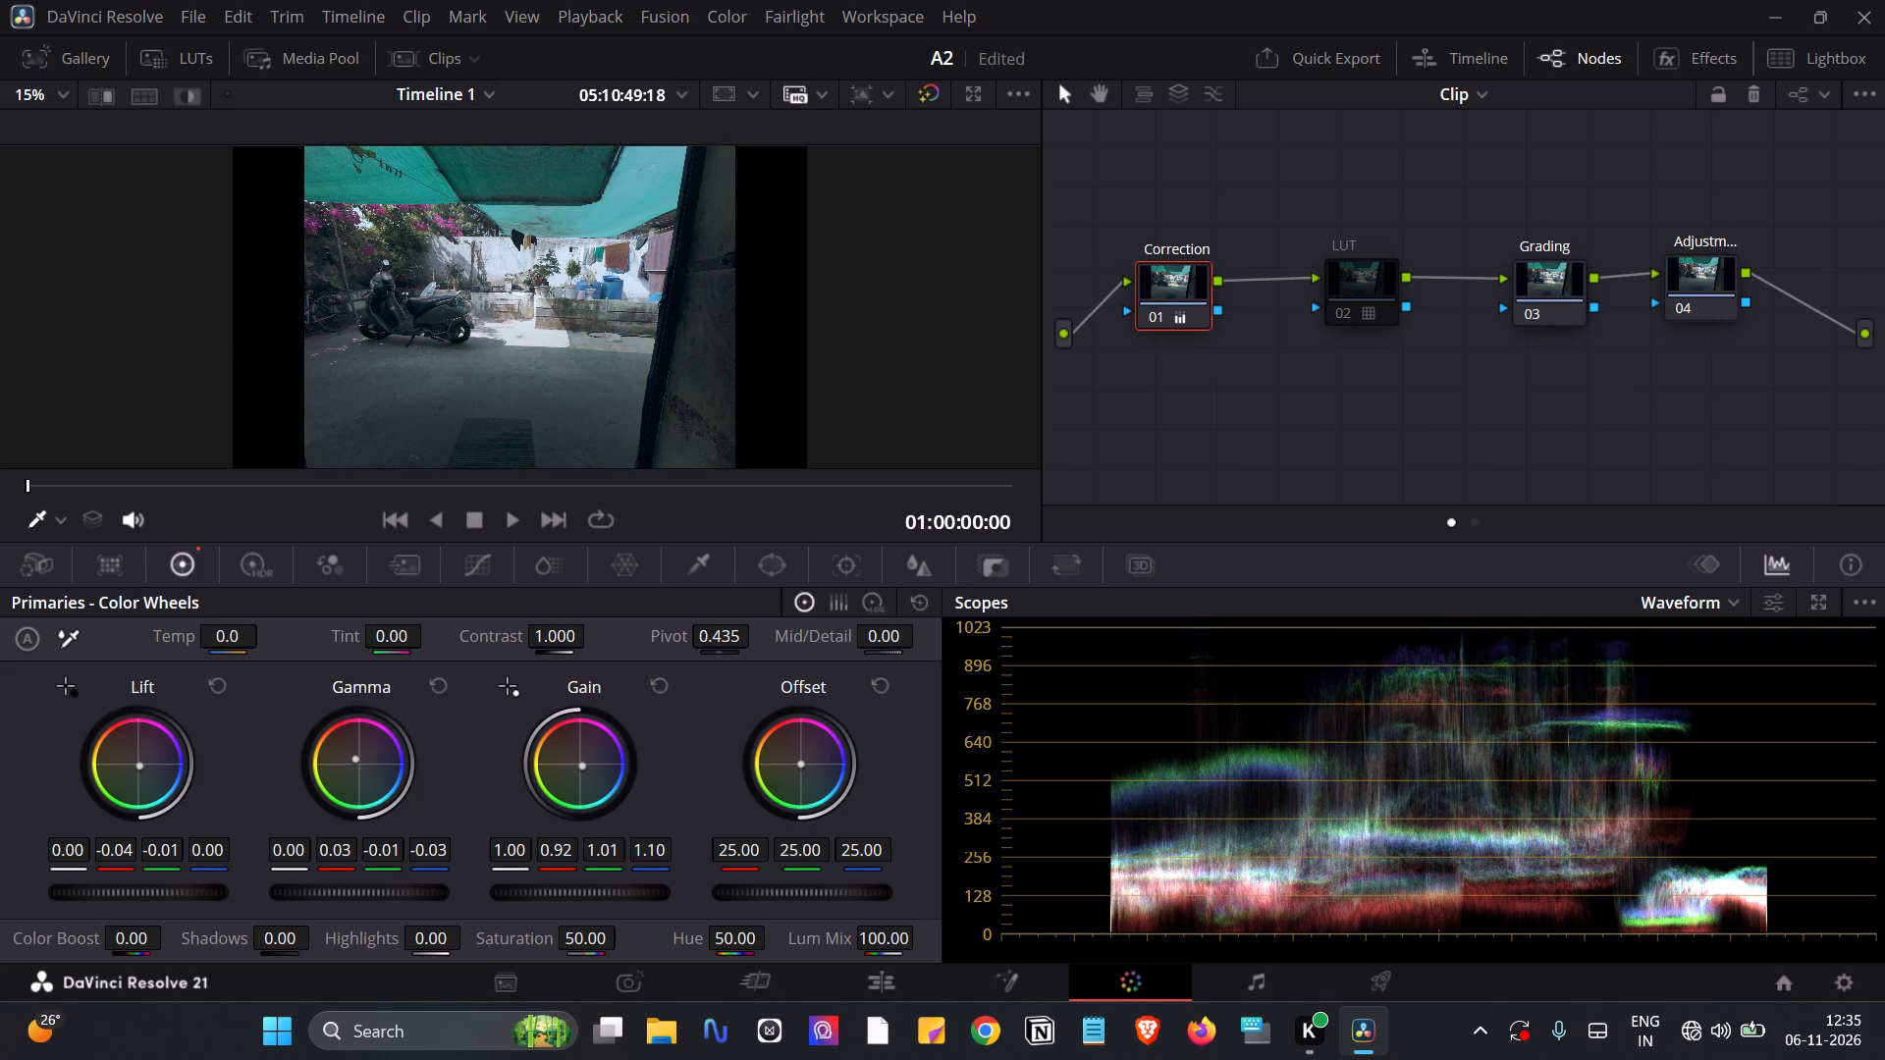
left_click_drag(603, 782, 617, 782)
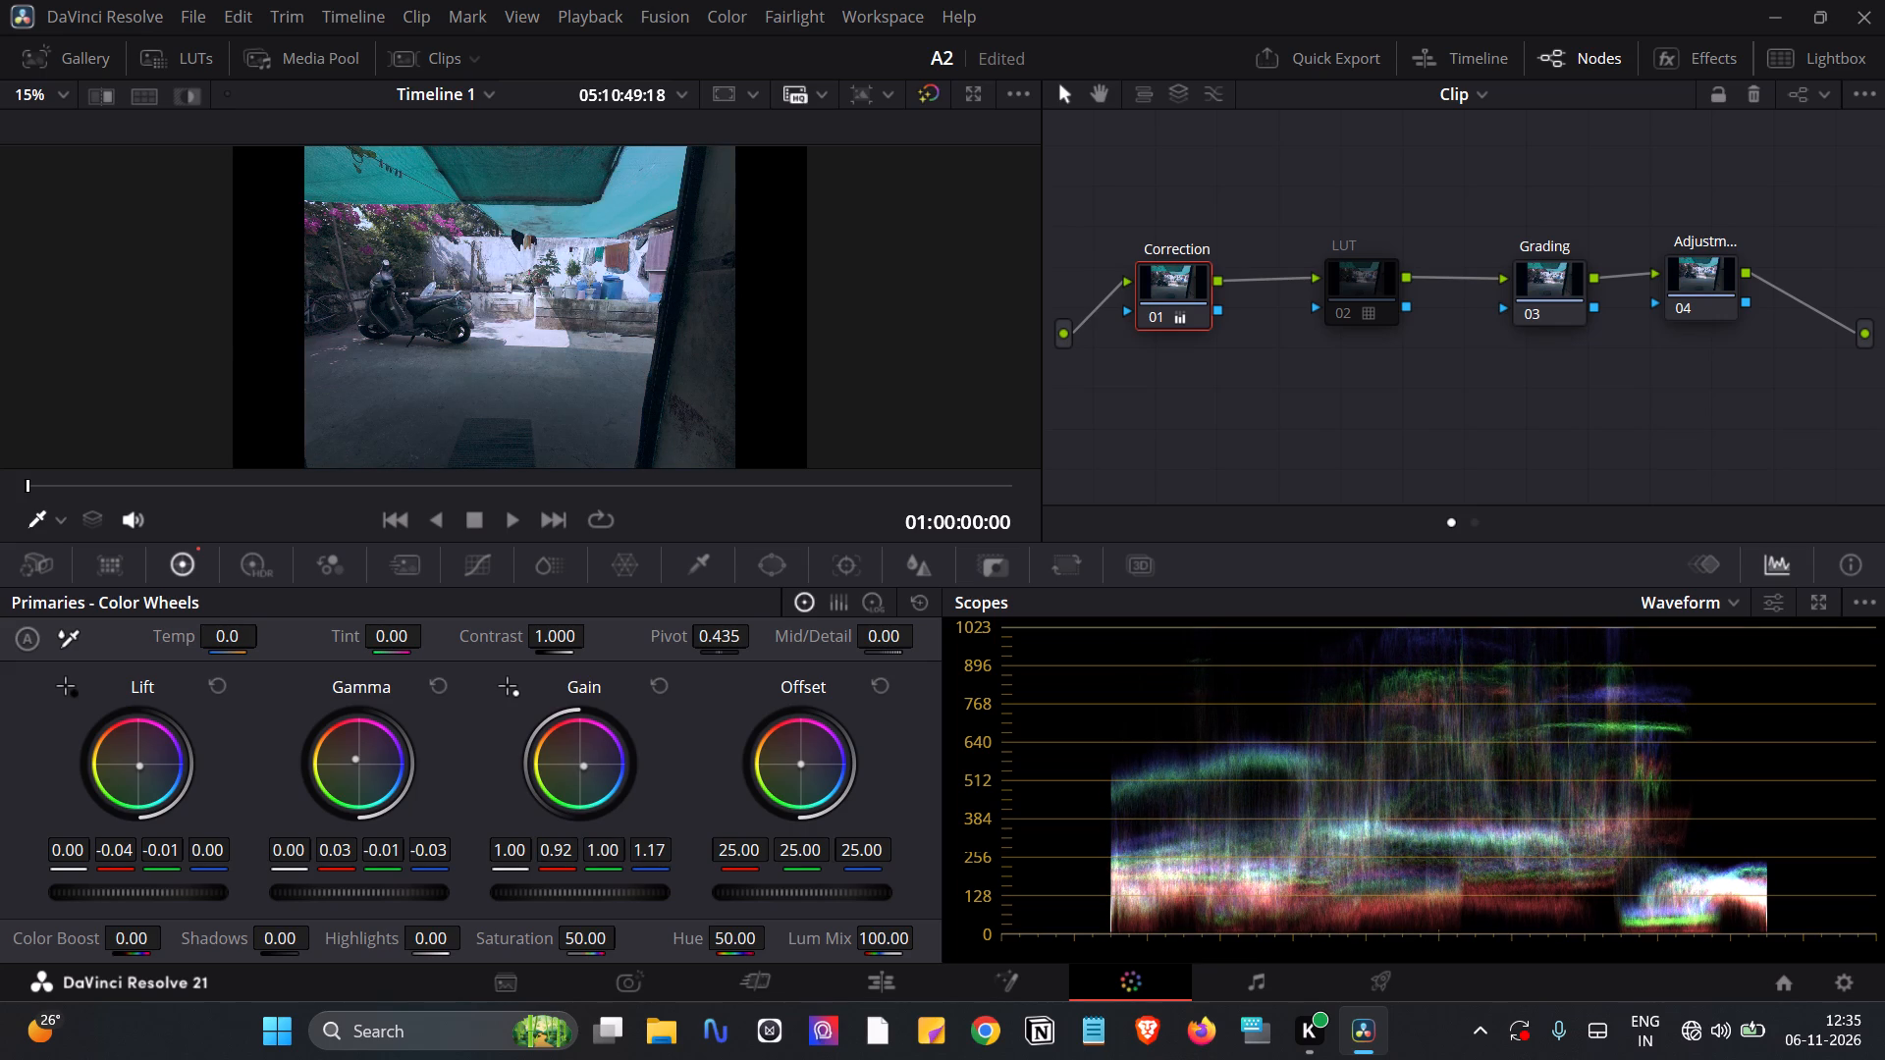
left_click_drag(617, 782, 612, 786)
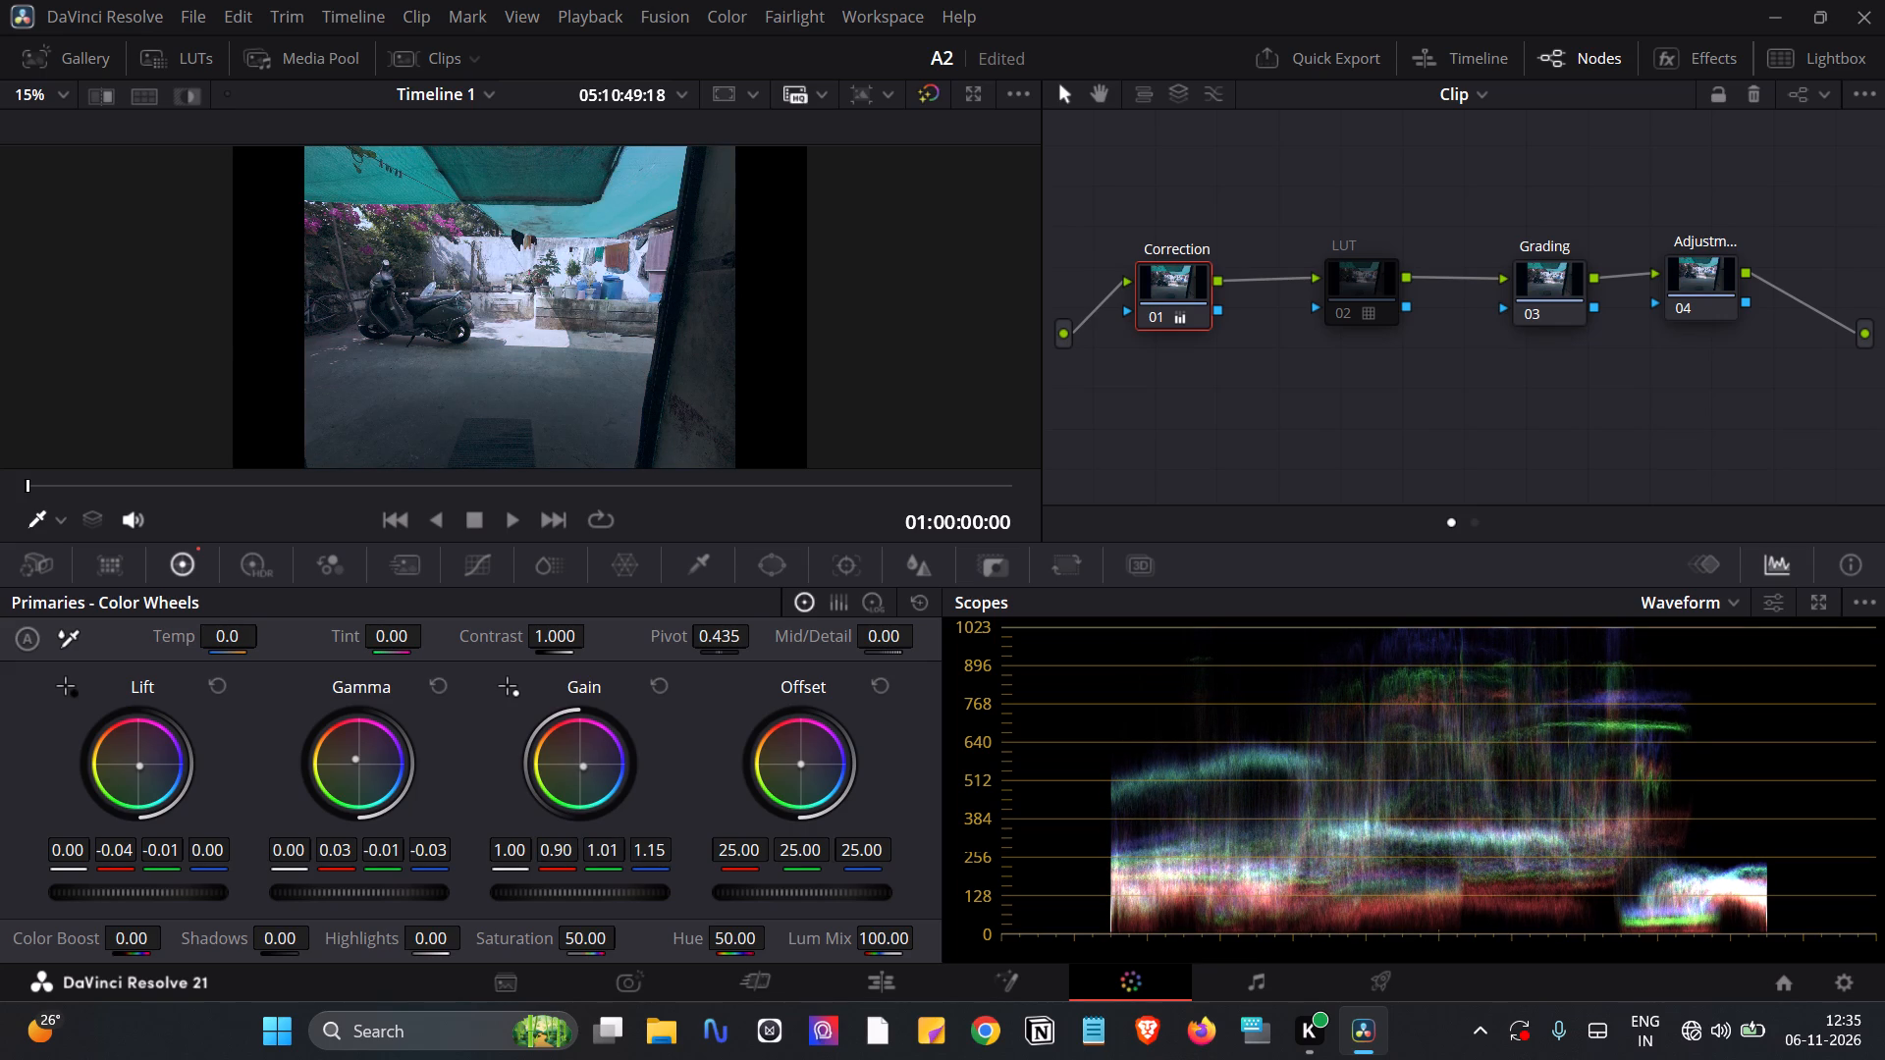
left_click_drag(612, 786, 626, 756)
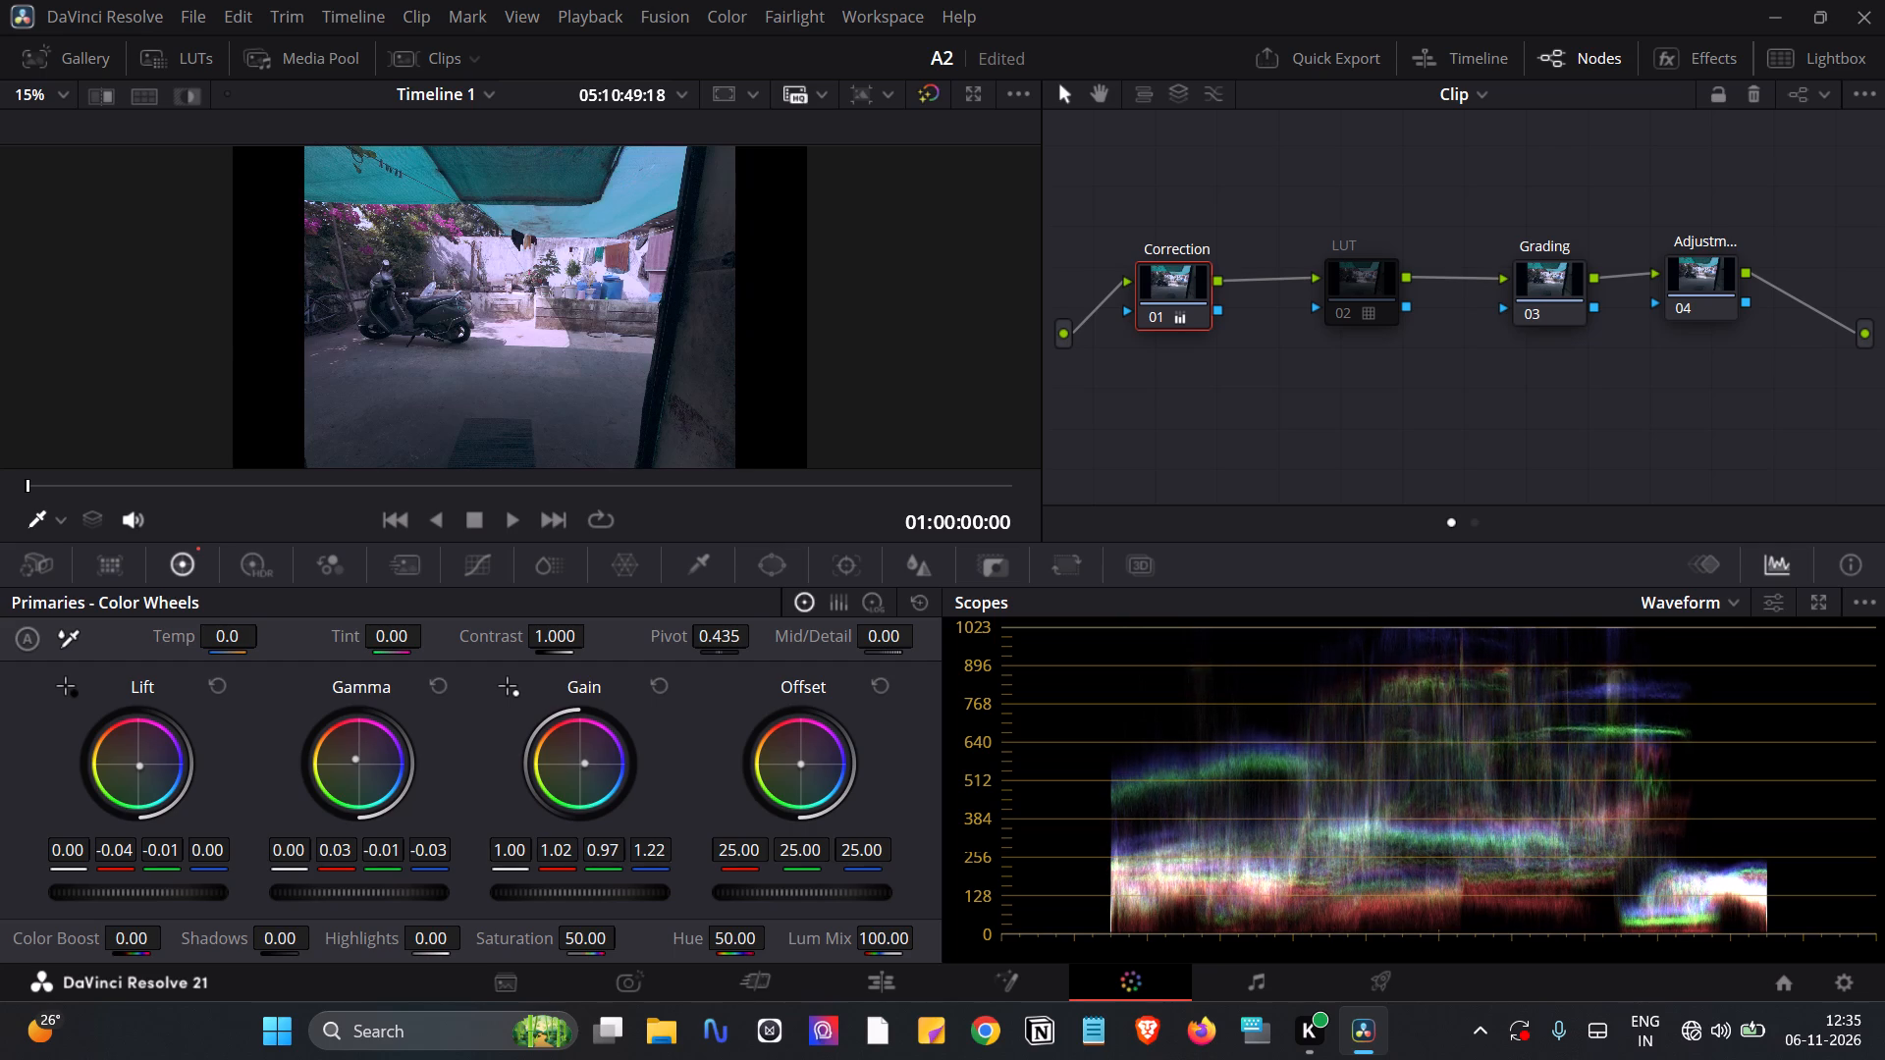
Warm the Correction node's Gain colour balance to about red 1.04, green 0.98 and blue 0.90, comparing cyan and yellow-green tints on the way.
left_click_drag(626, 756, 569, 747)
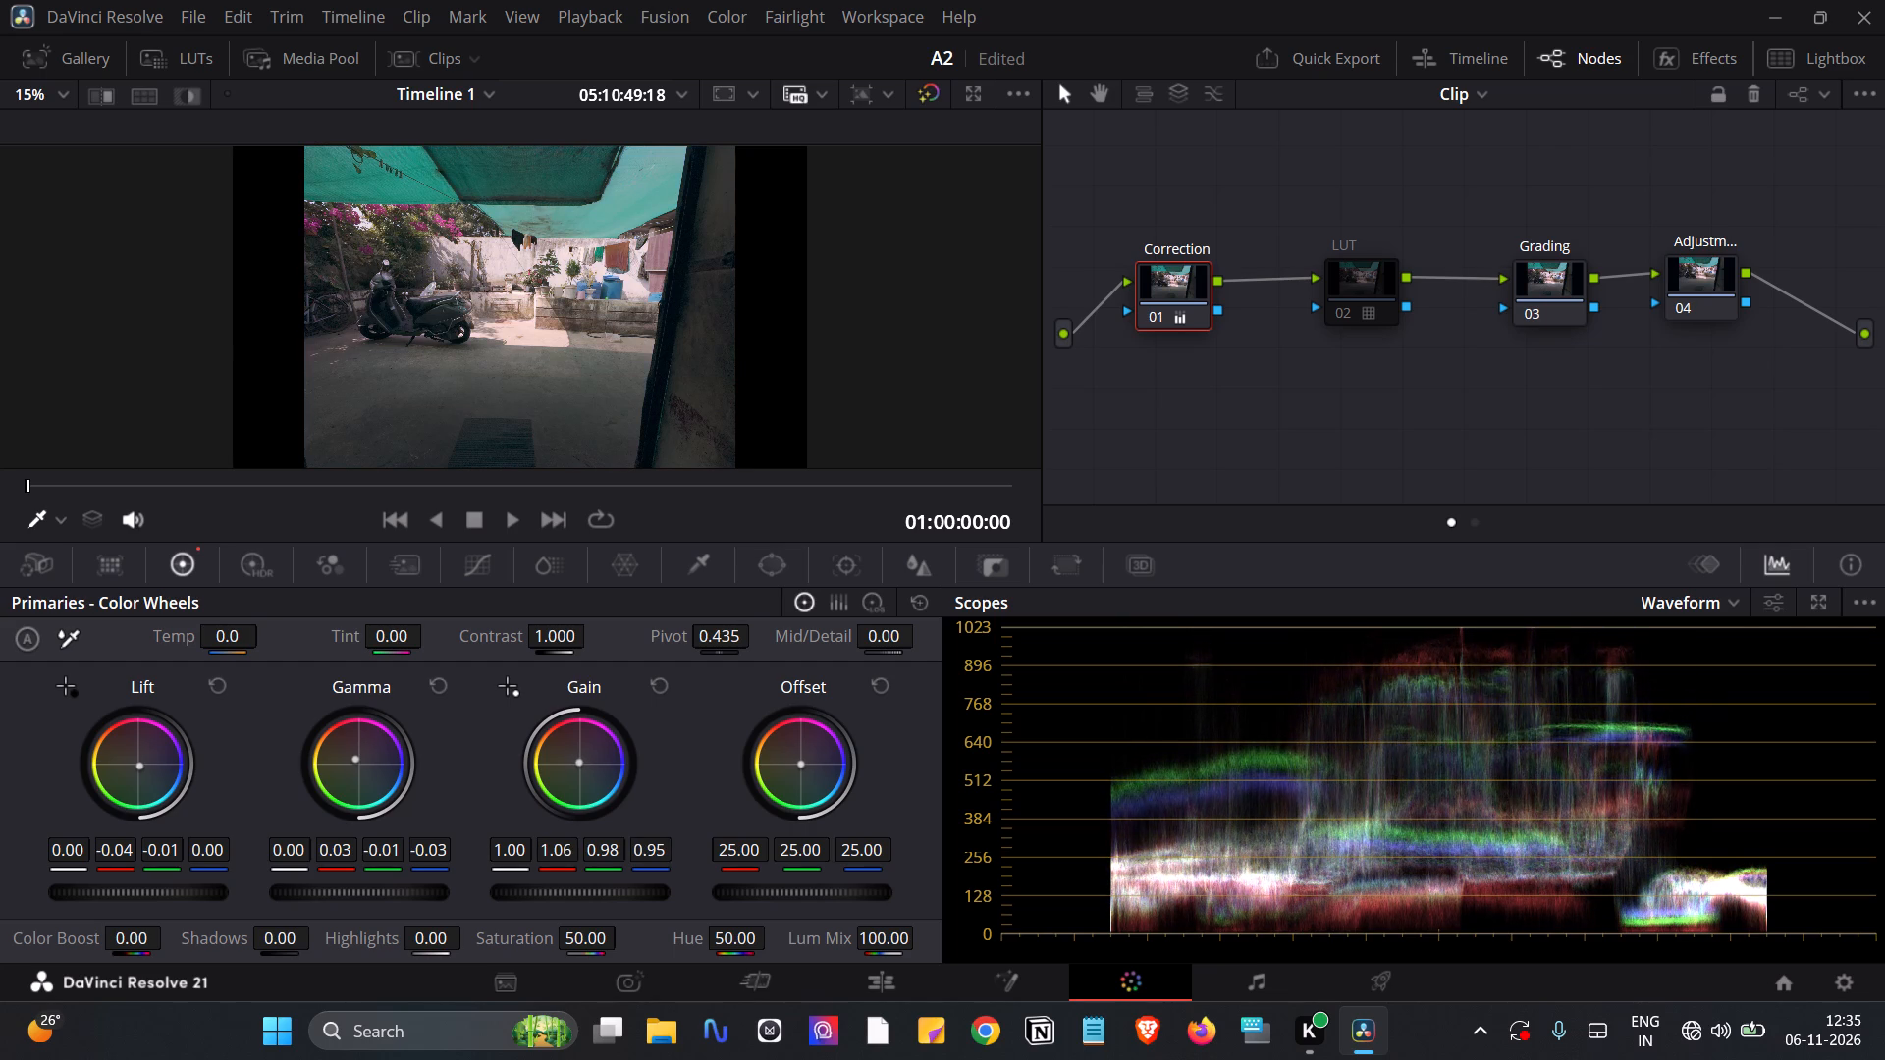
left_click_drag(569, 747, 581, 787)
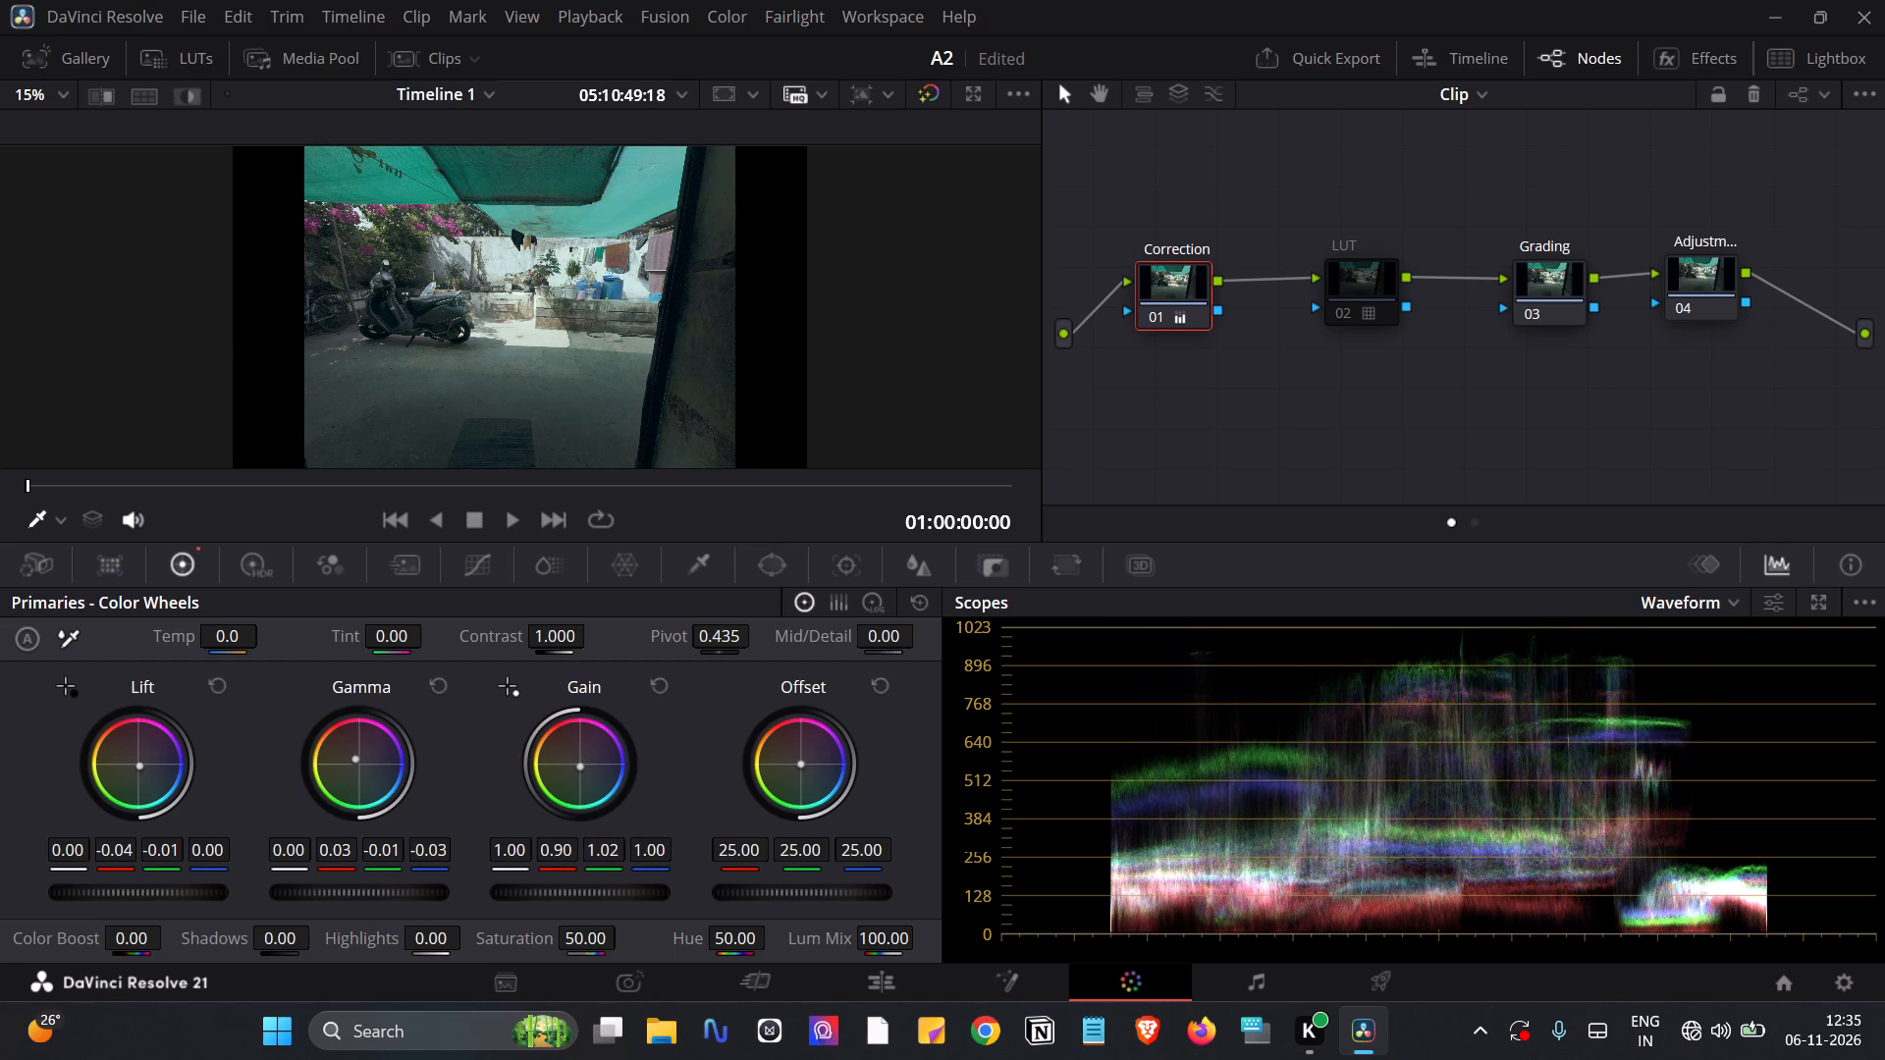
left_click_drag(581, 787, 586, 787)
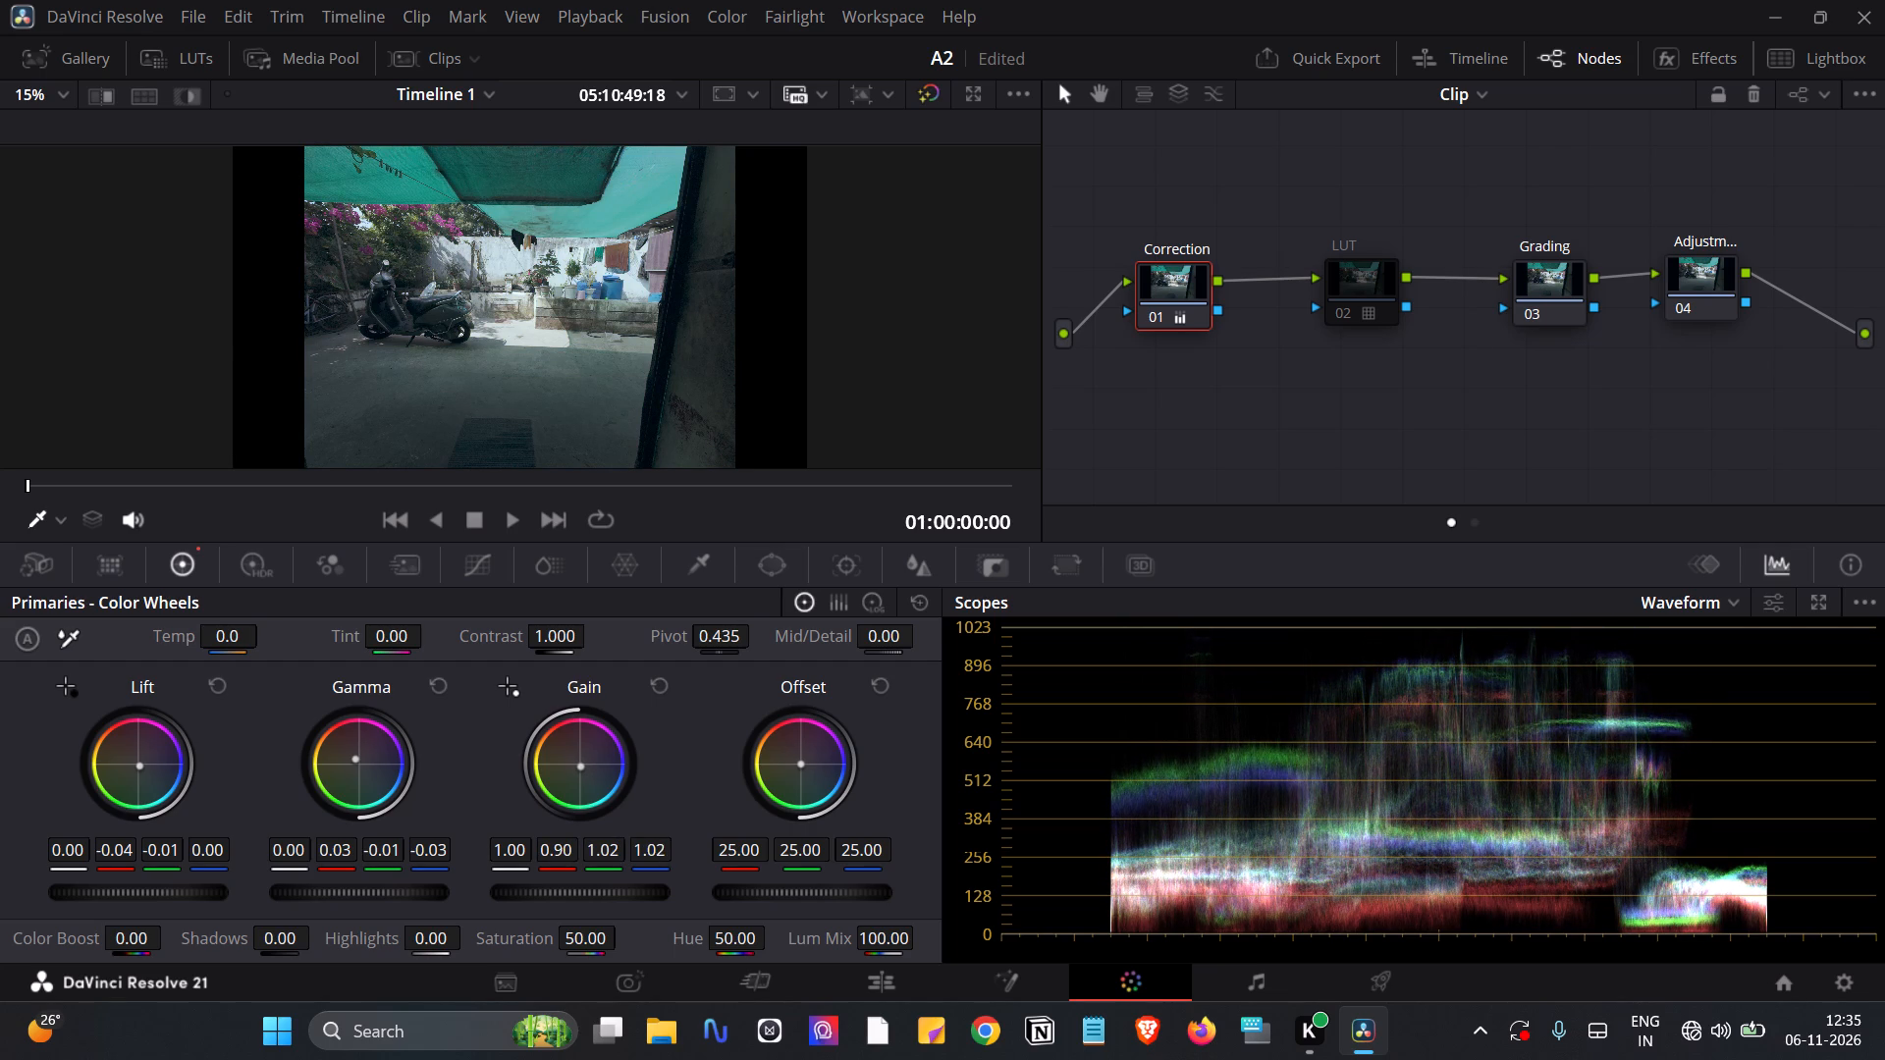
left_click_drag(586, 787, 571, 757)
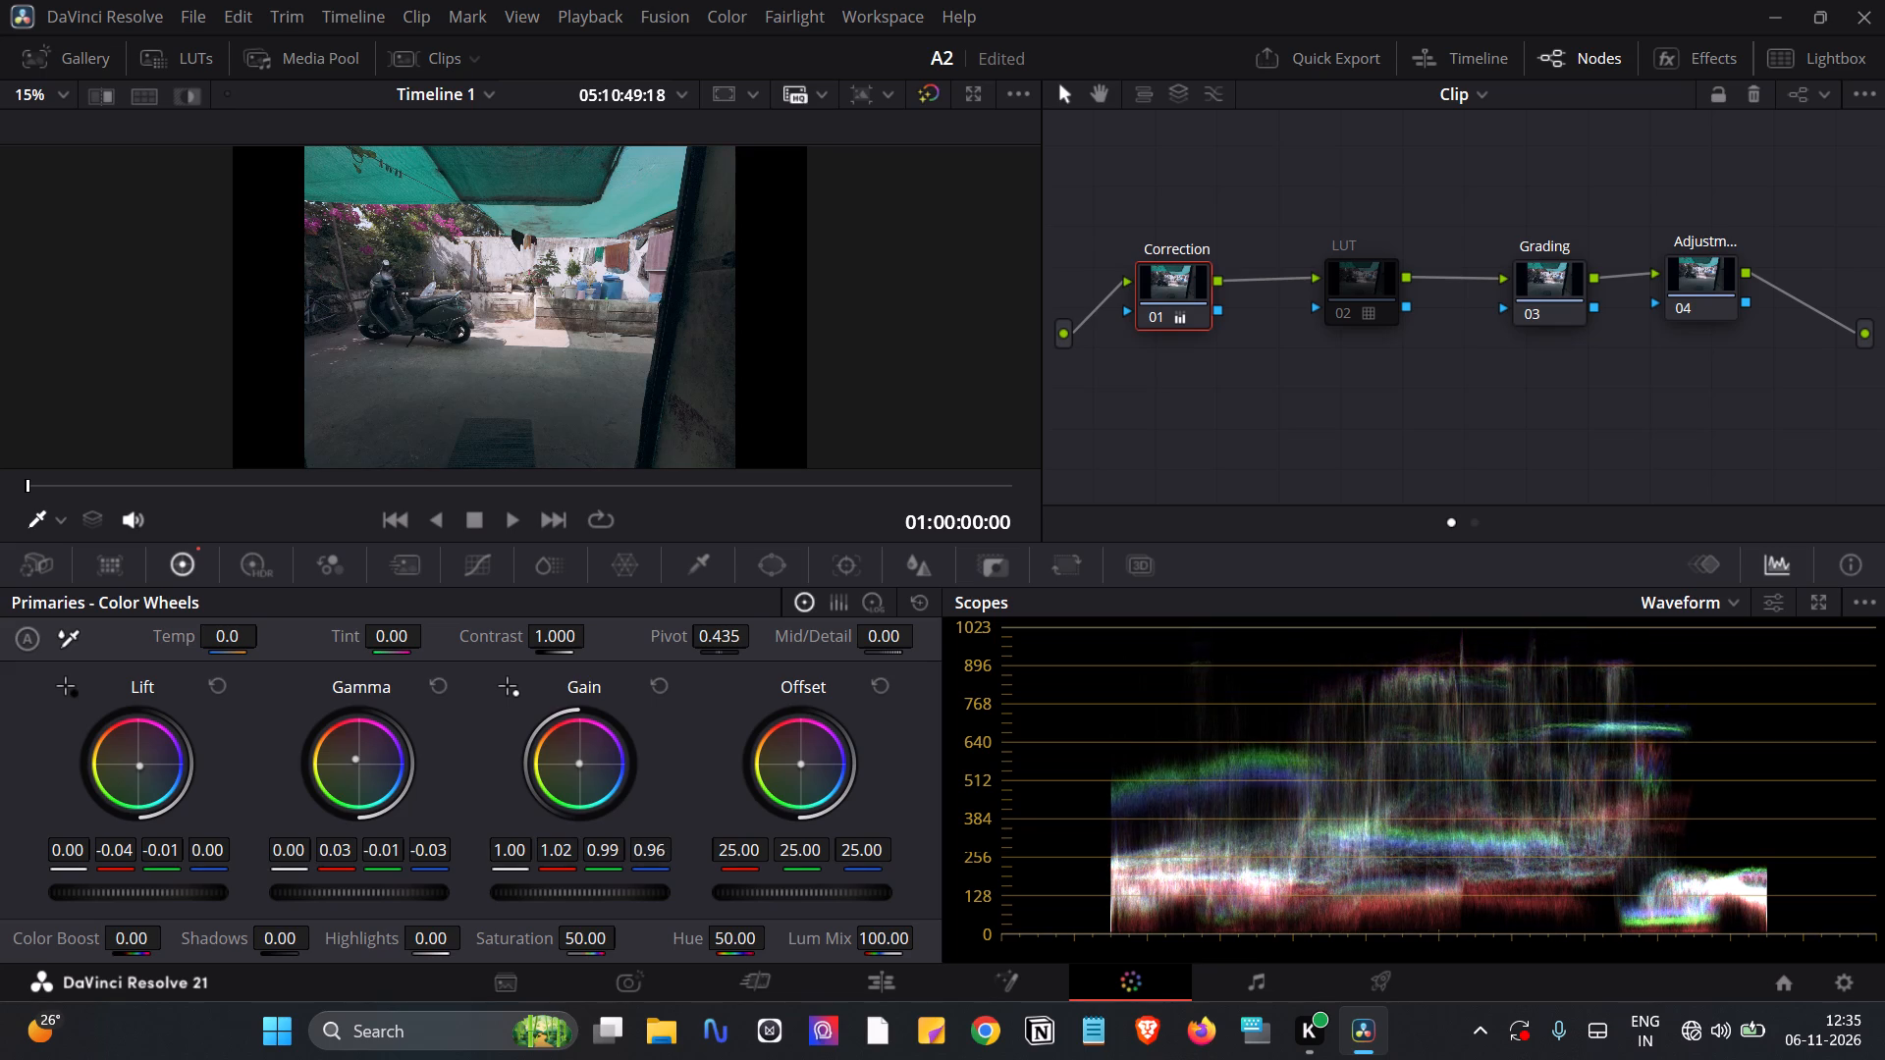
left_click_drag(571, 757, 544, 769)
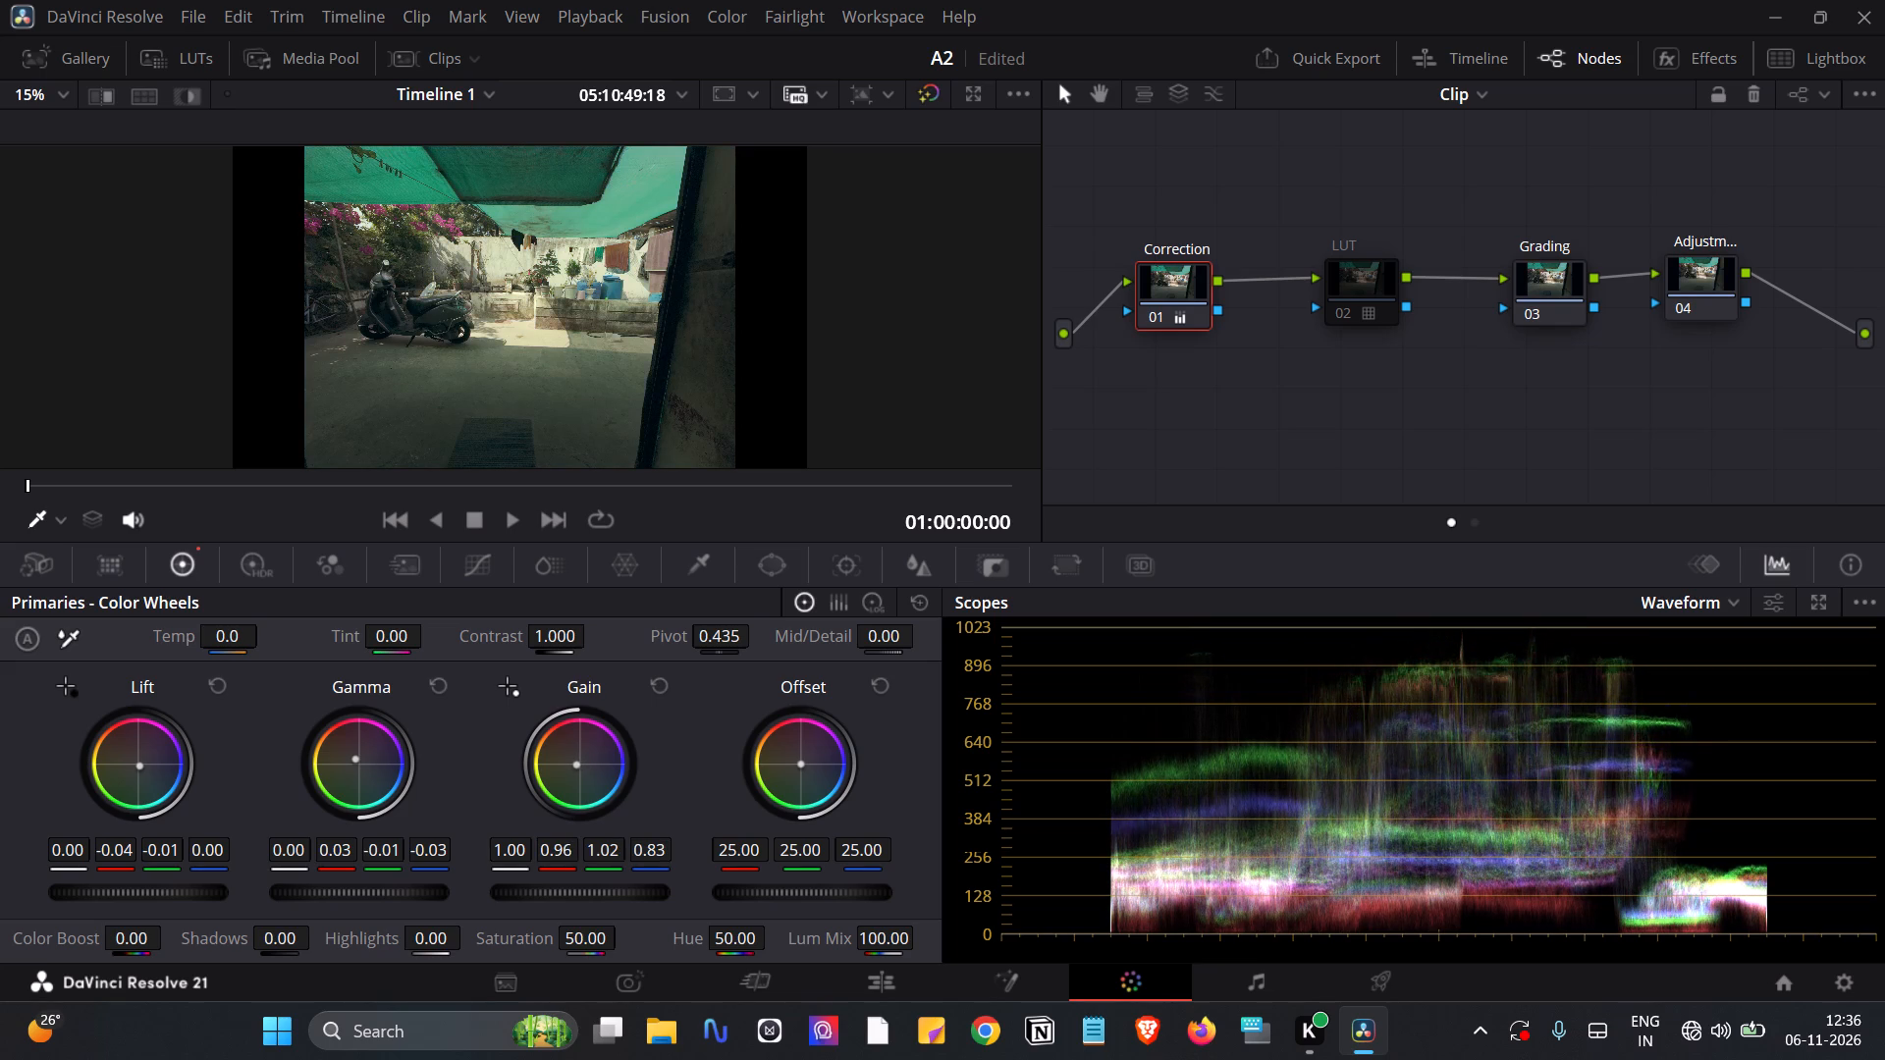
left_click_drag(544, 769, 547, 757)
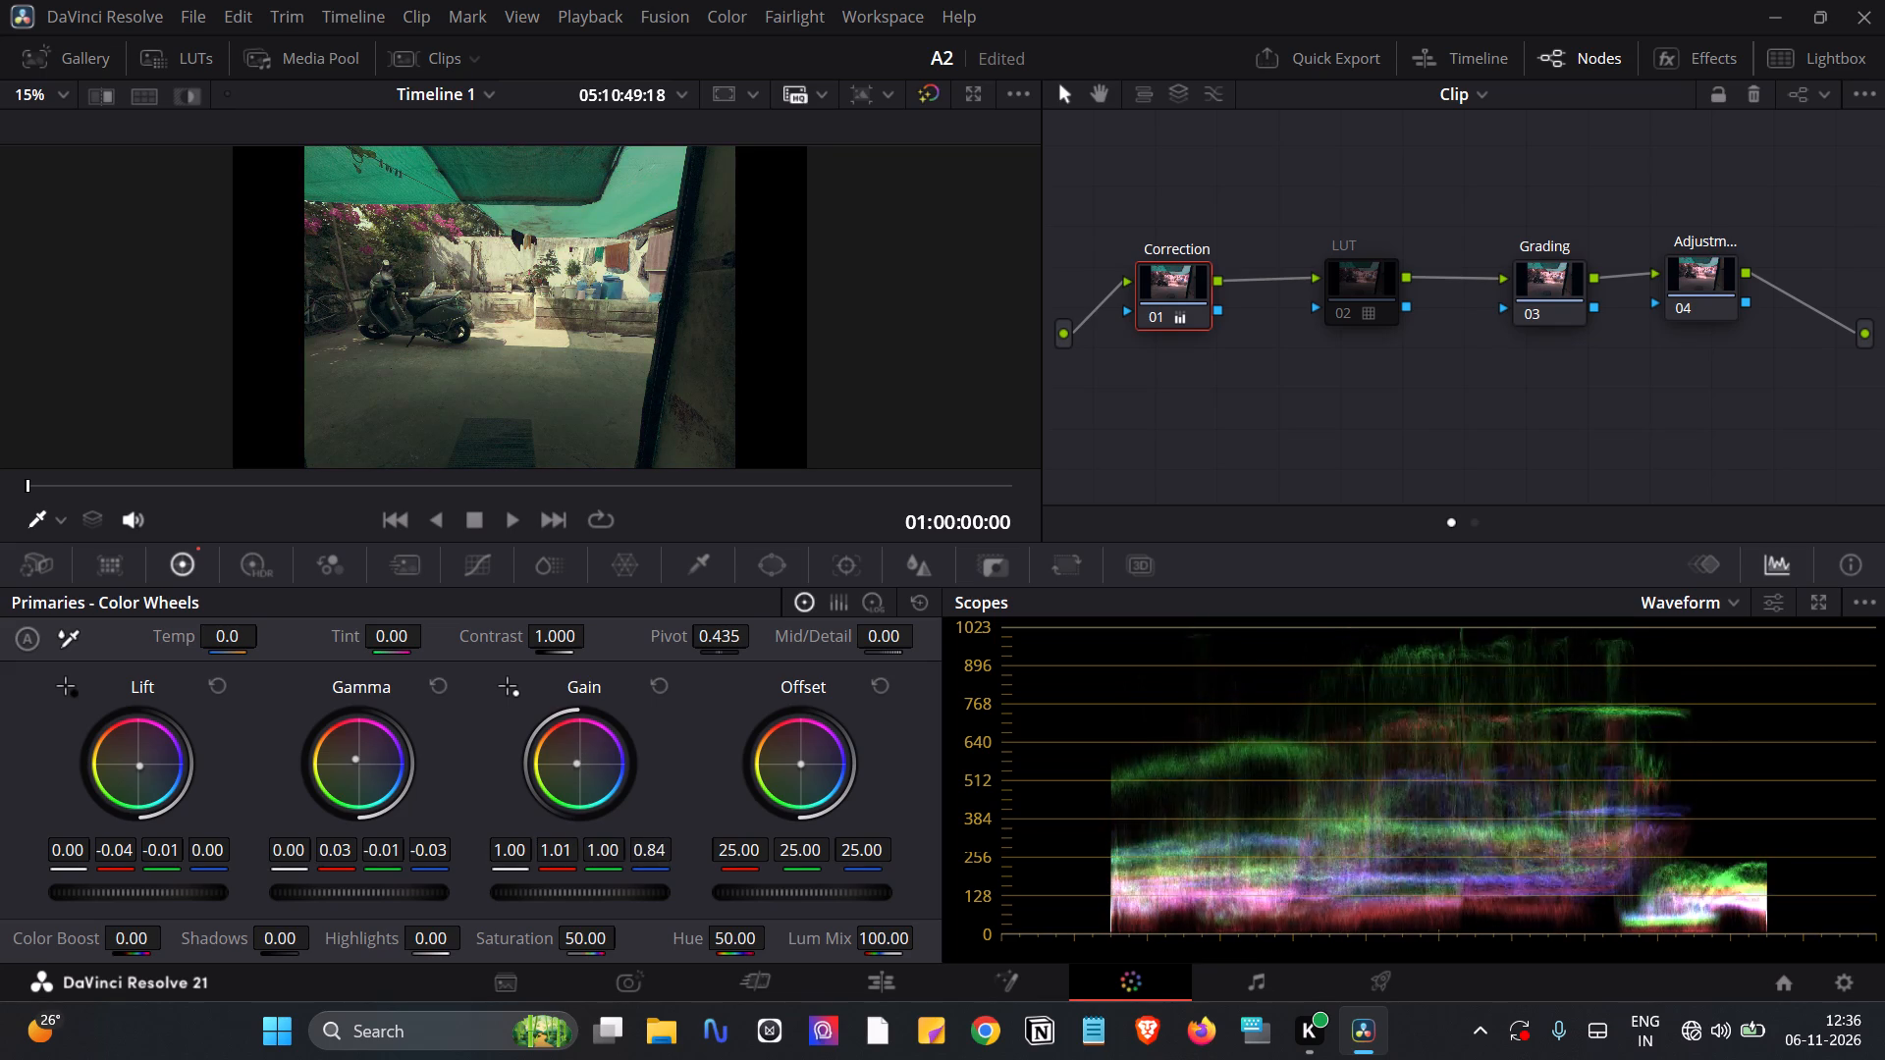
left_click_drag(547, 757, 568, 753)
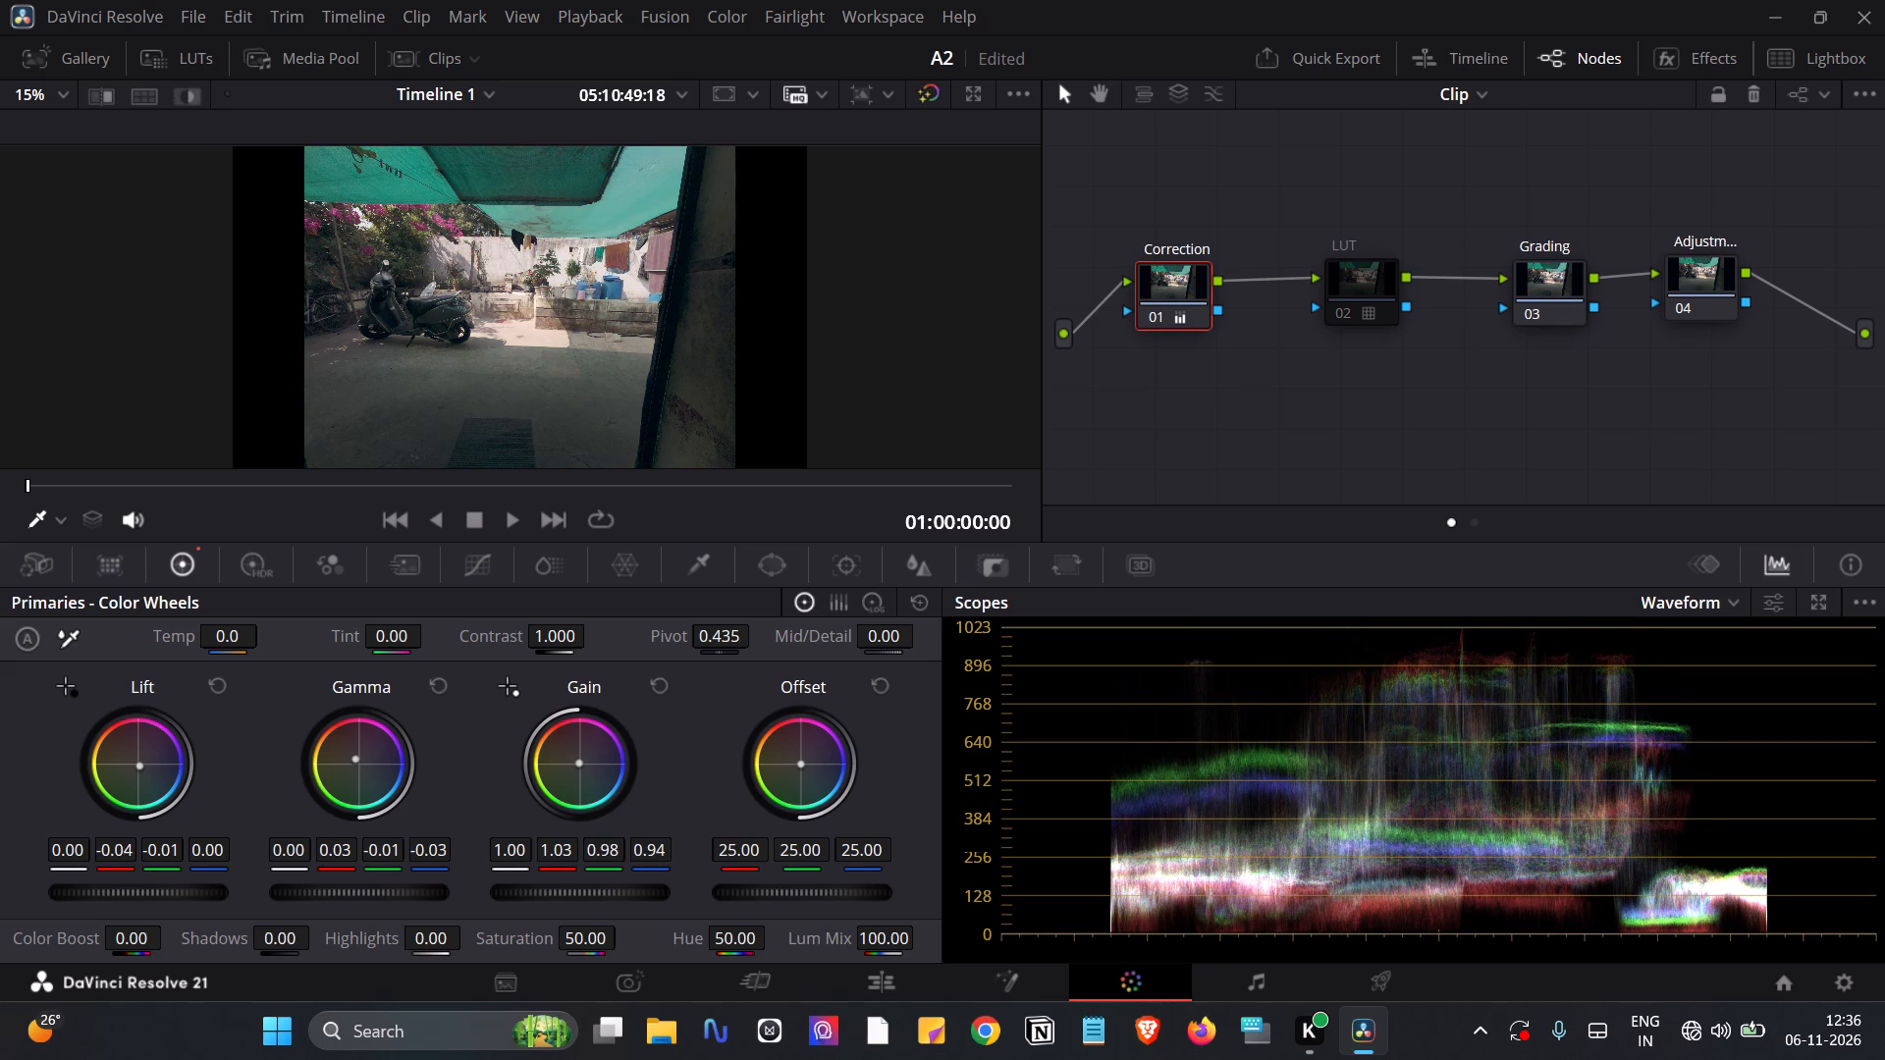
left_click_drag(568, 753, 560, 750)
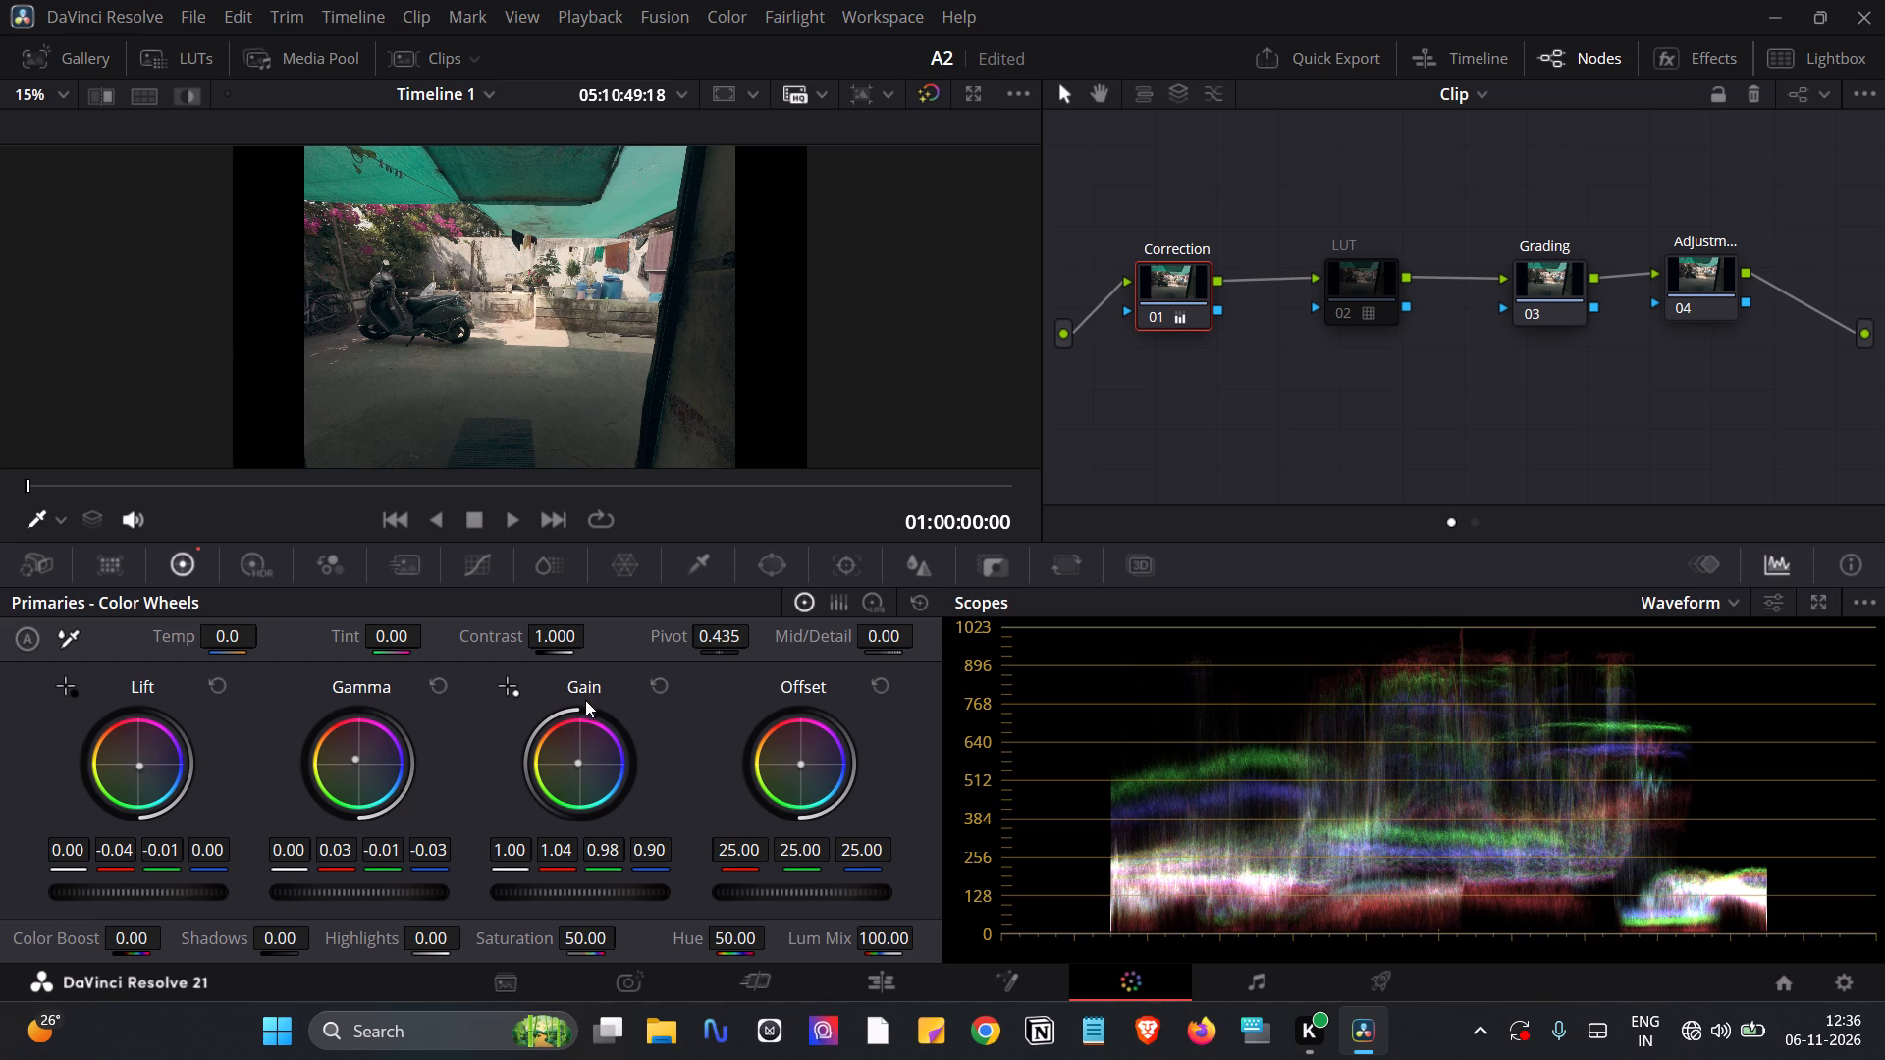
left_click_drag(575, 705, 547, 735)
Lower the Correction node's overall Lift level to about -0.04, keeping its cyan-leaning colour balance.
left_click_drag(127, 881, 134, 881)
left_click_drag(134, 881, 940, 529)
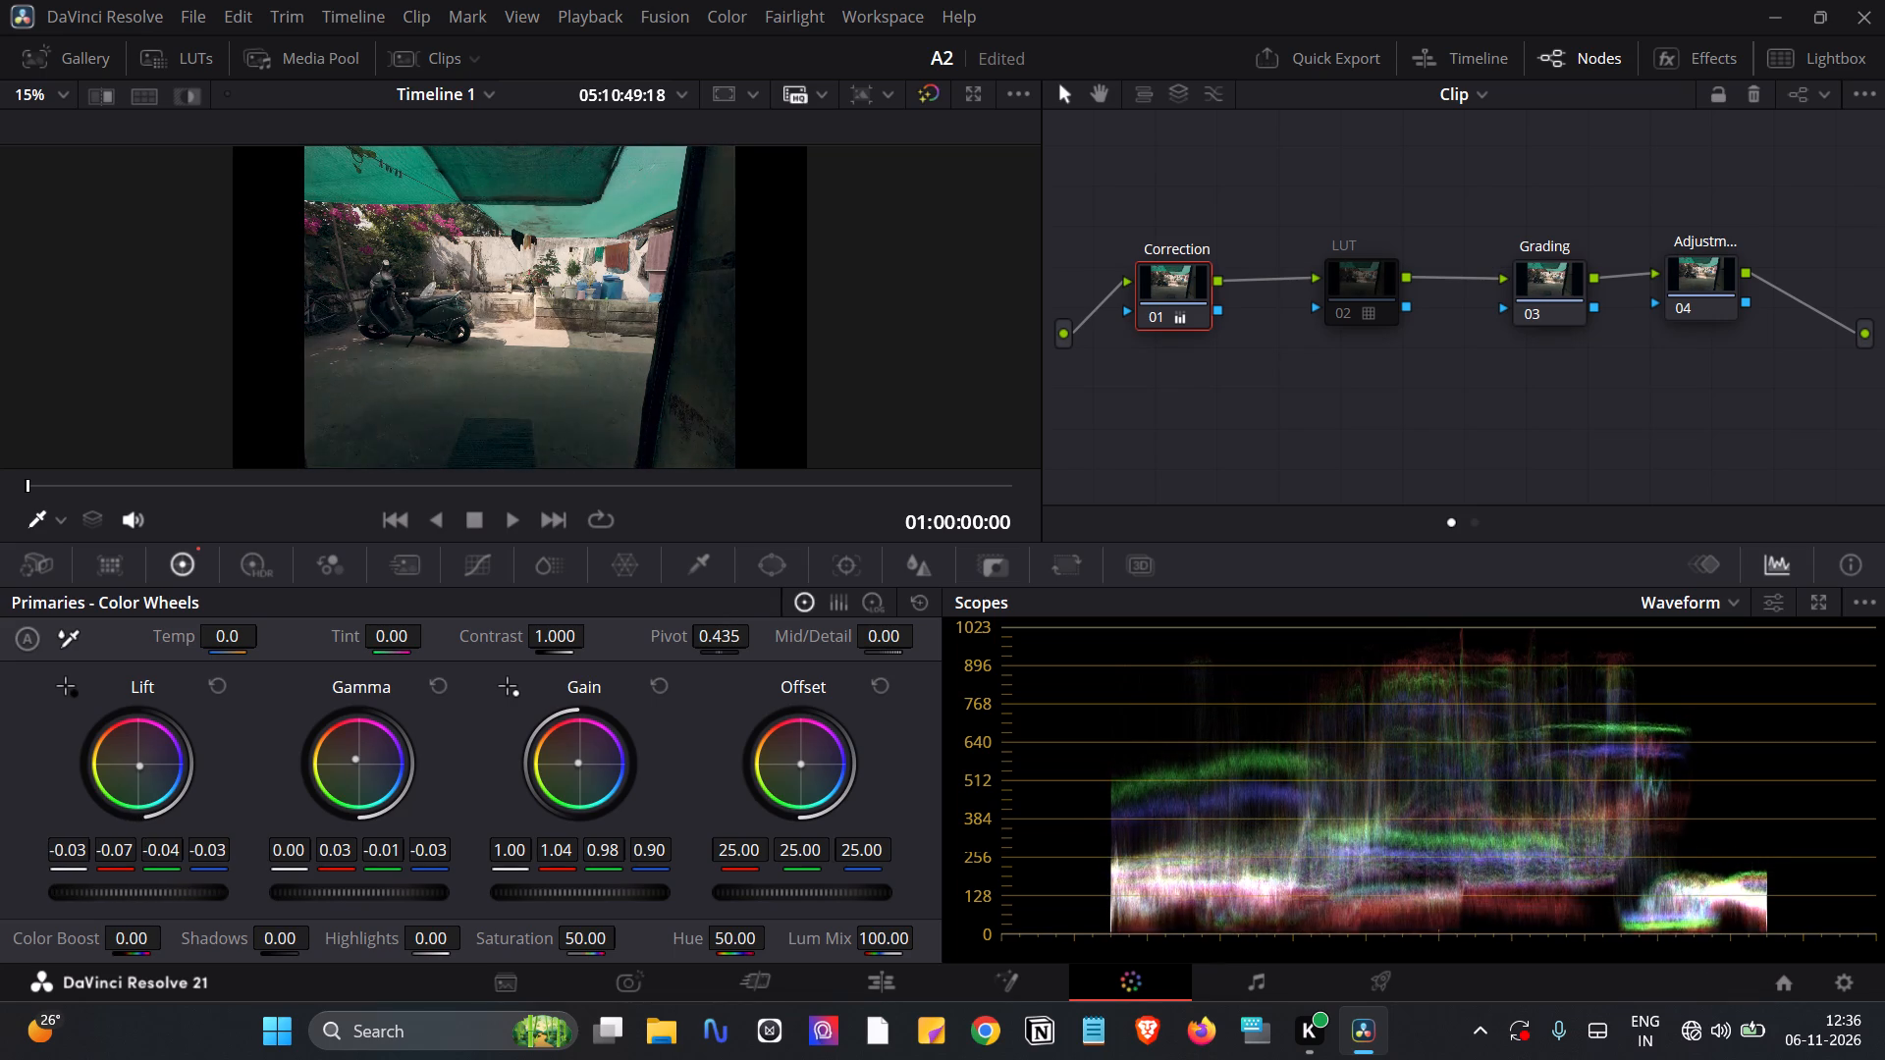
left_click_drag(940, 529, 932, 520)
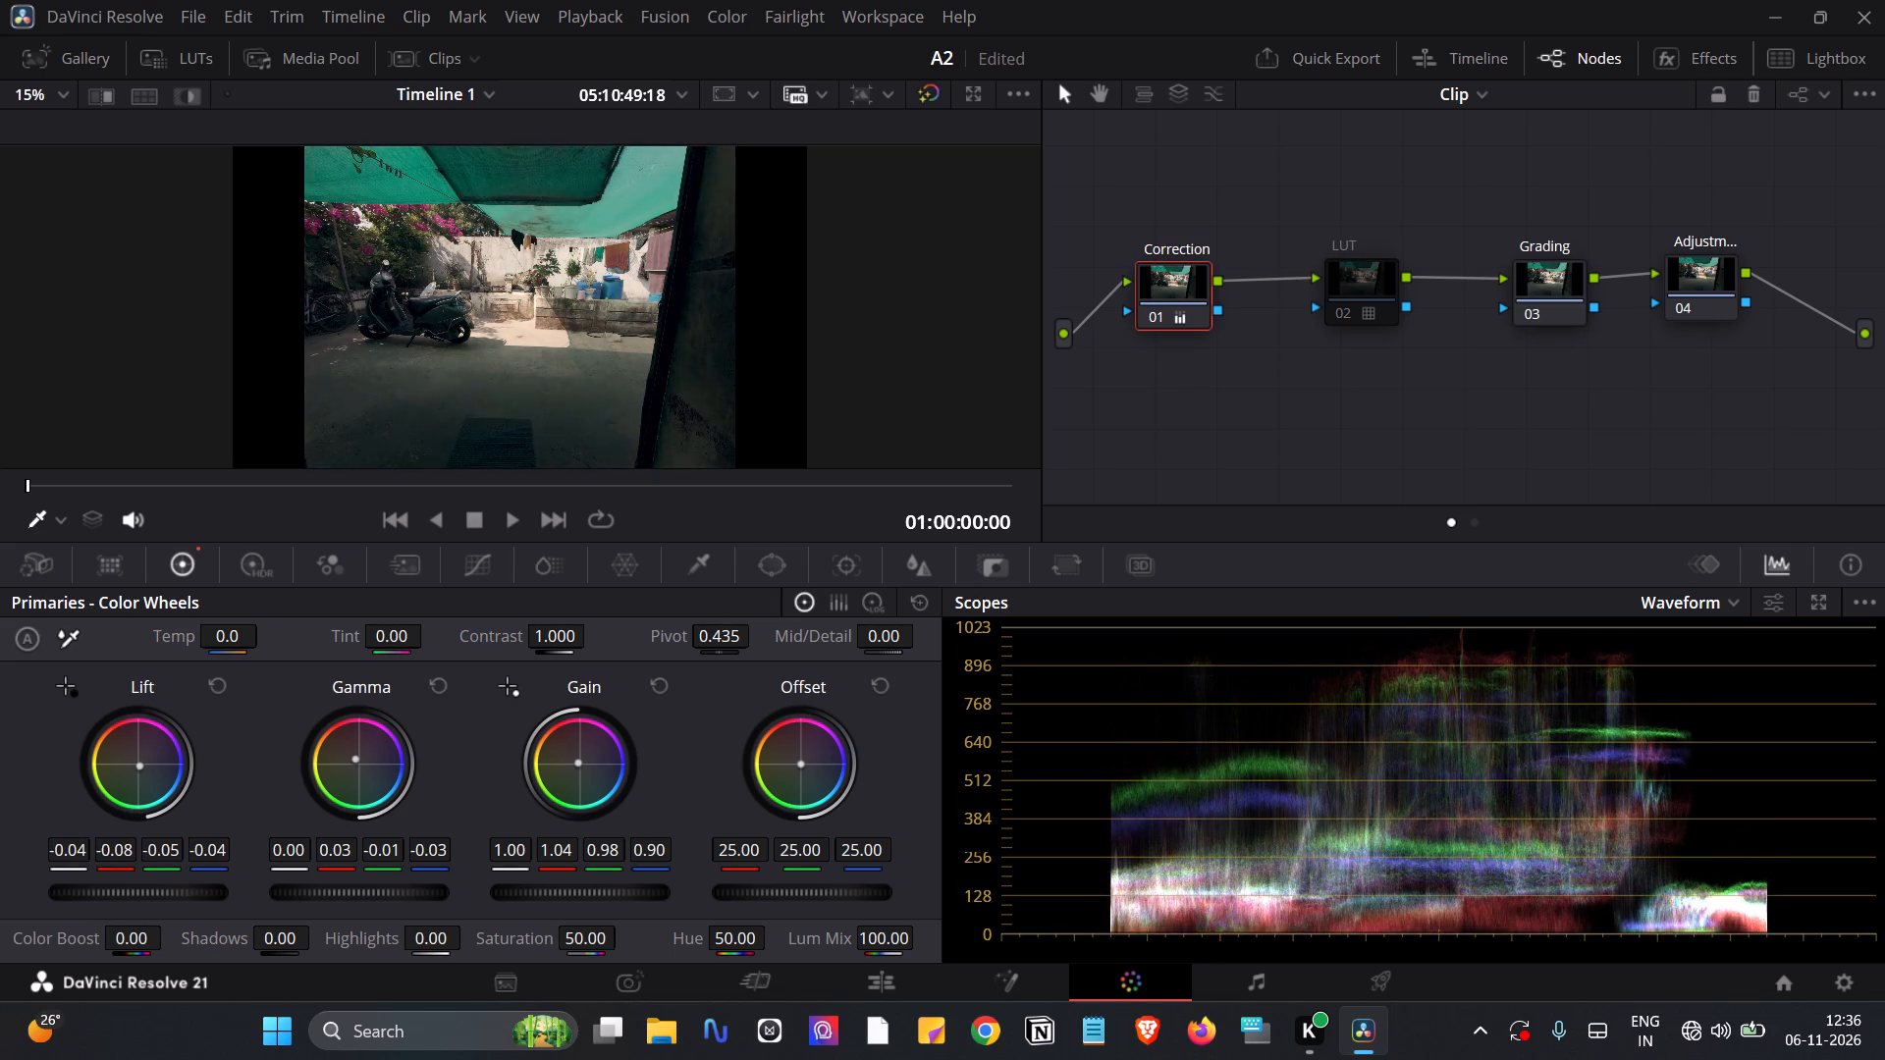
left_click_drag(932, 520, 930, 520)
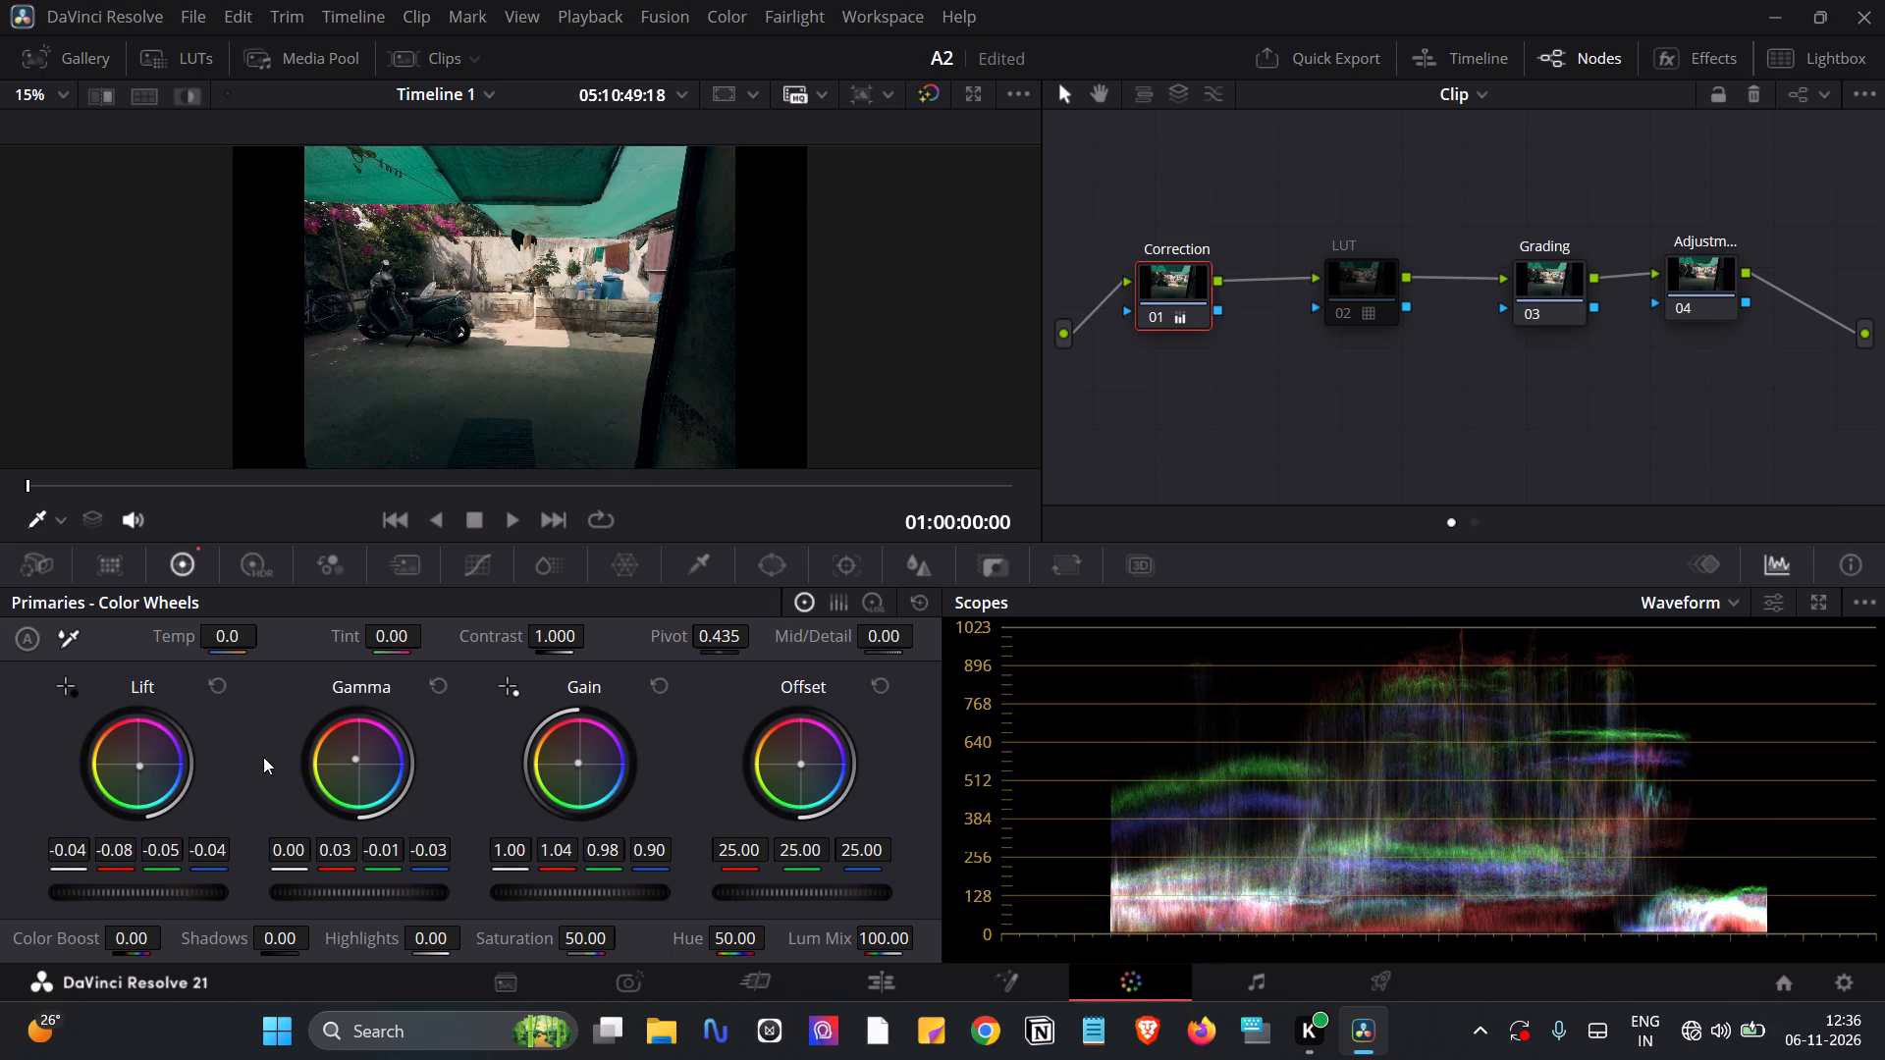
Reset the Lift, Gamma, Gain and Offset wheels on the Correction node to their defaults.
left_click(212, 683)
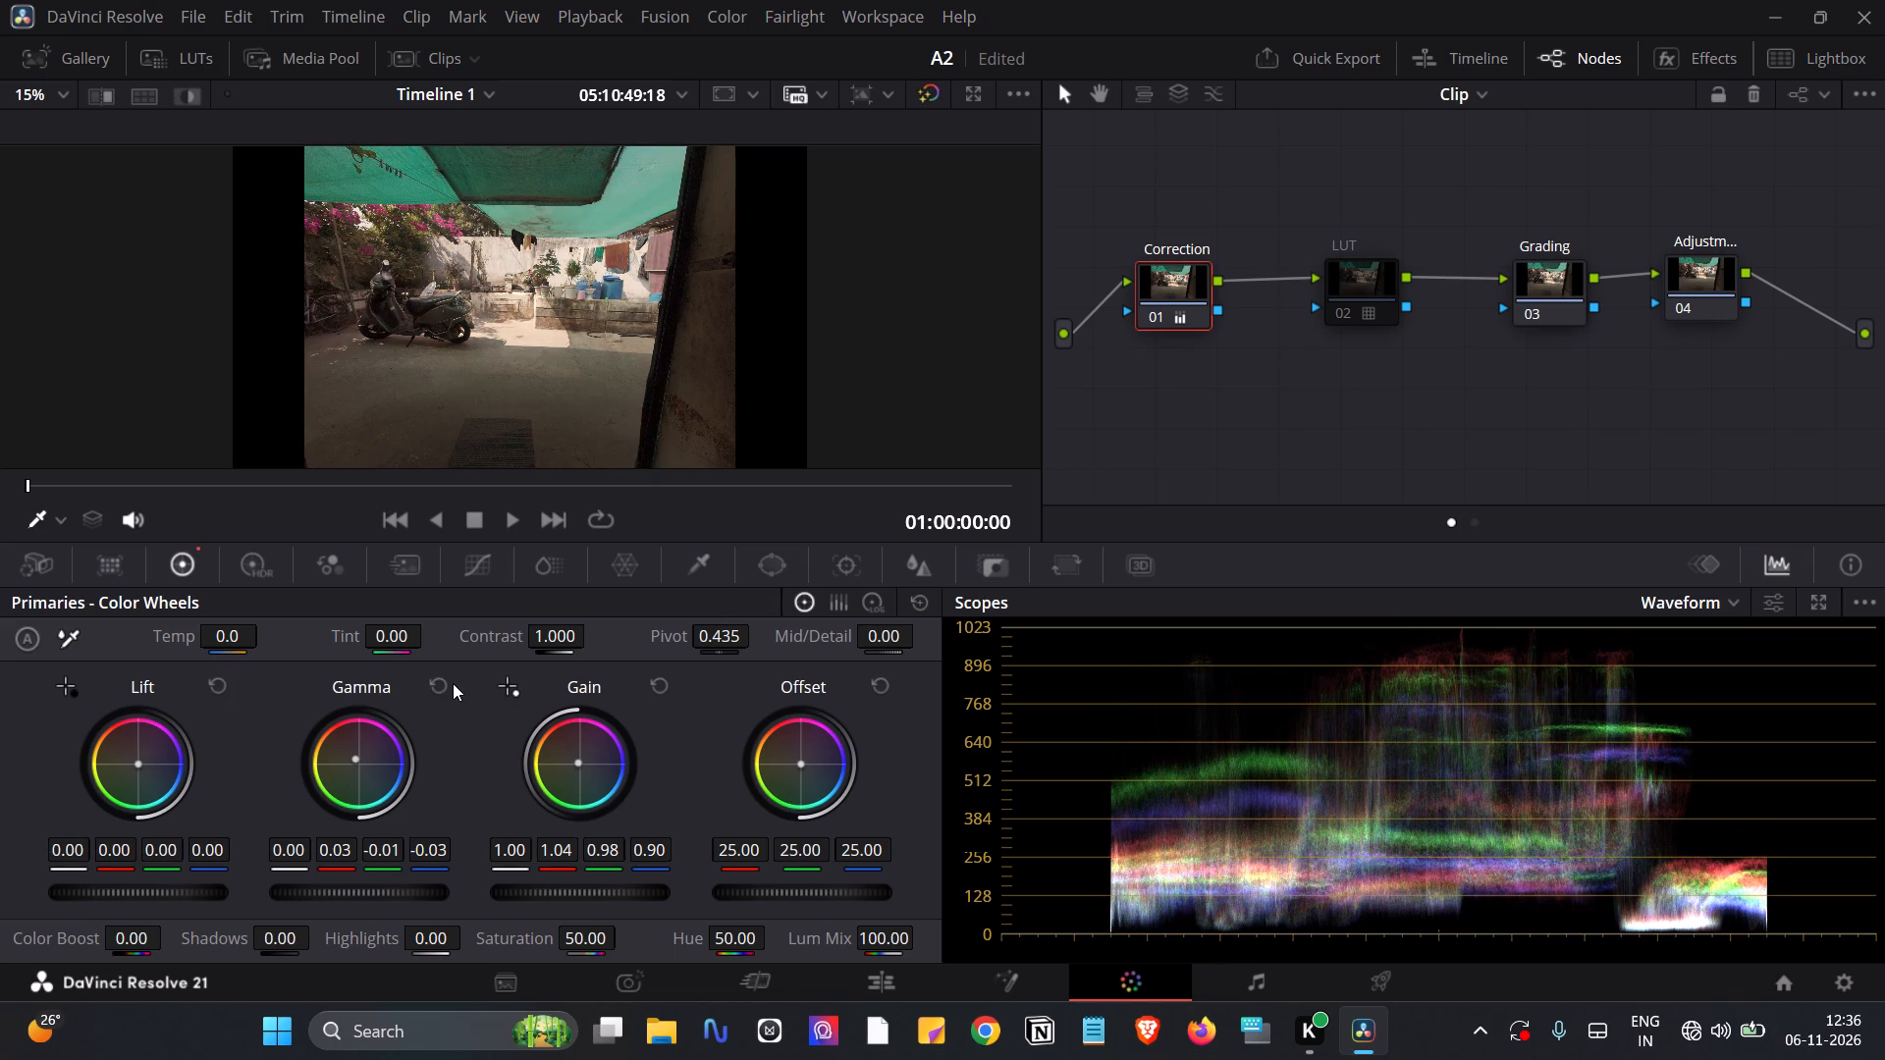
left_click(433, 683)
left_click_drag(671, 679, 646, 681)
left_click(646, 681)
left_click(658, 684)
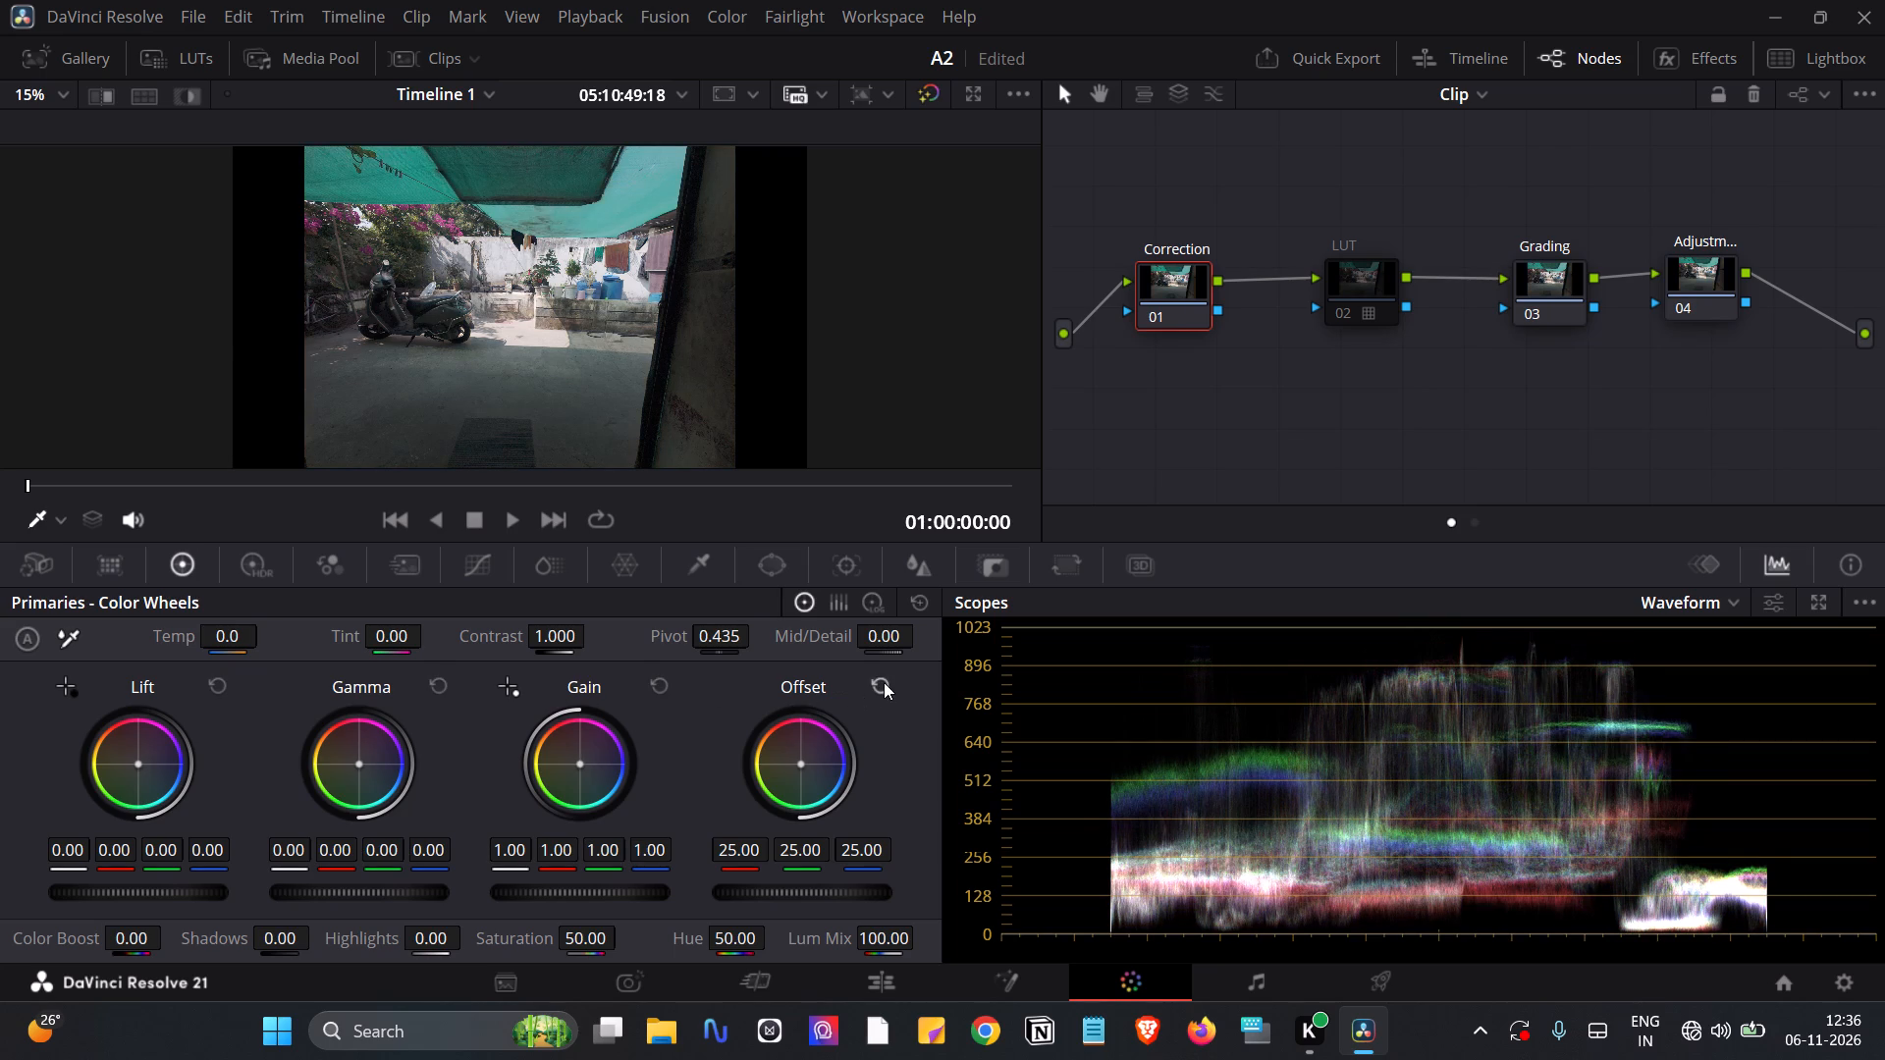
left_click(884, 682)
left_click(501, 681)
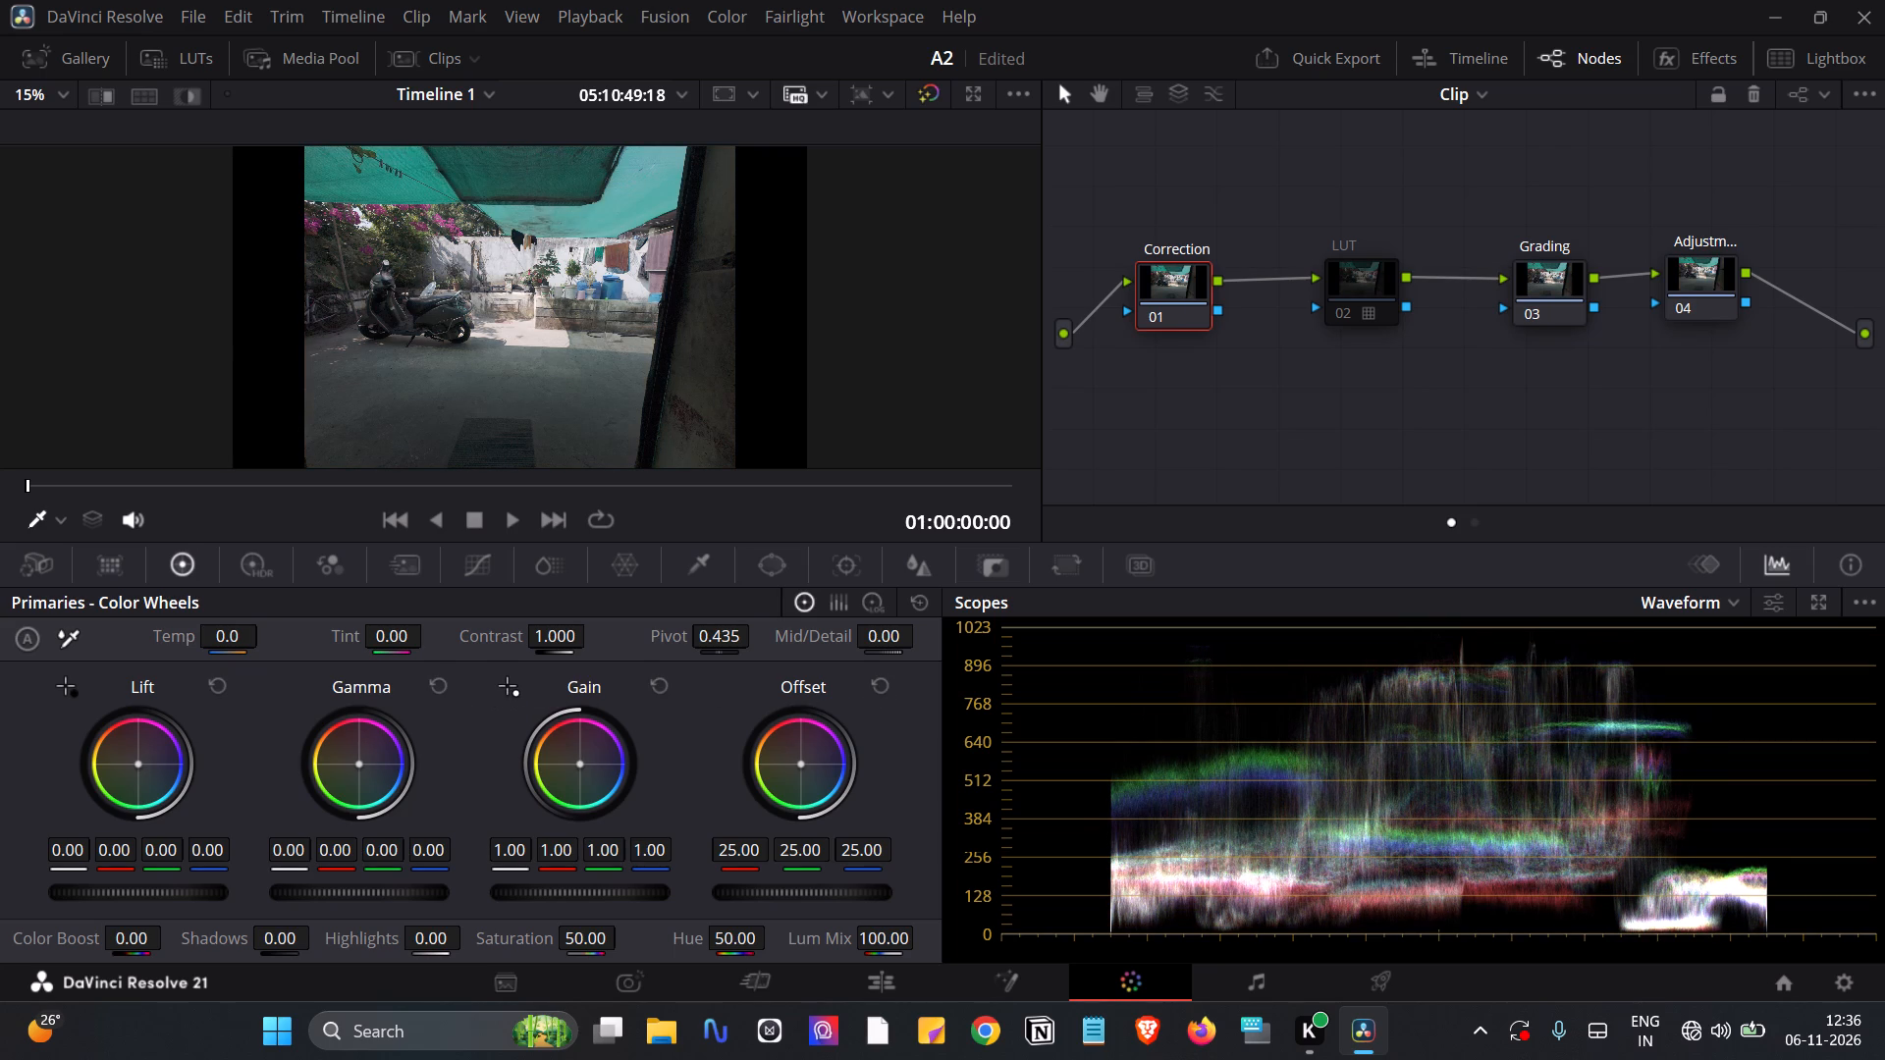
left_click(484, 685)
Set the Correction node's overall Lift level to about -0.04, testing raised levels up to about 0.06 against the waveform.
left_click_drag(138, 894, 30, 912)
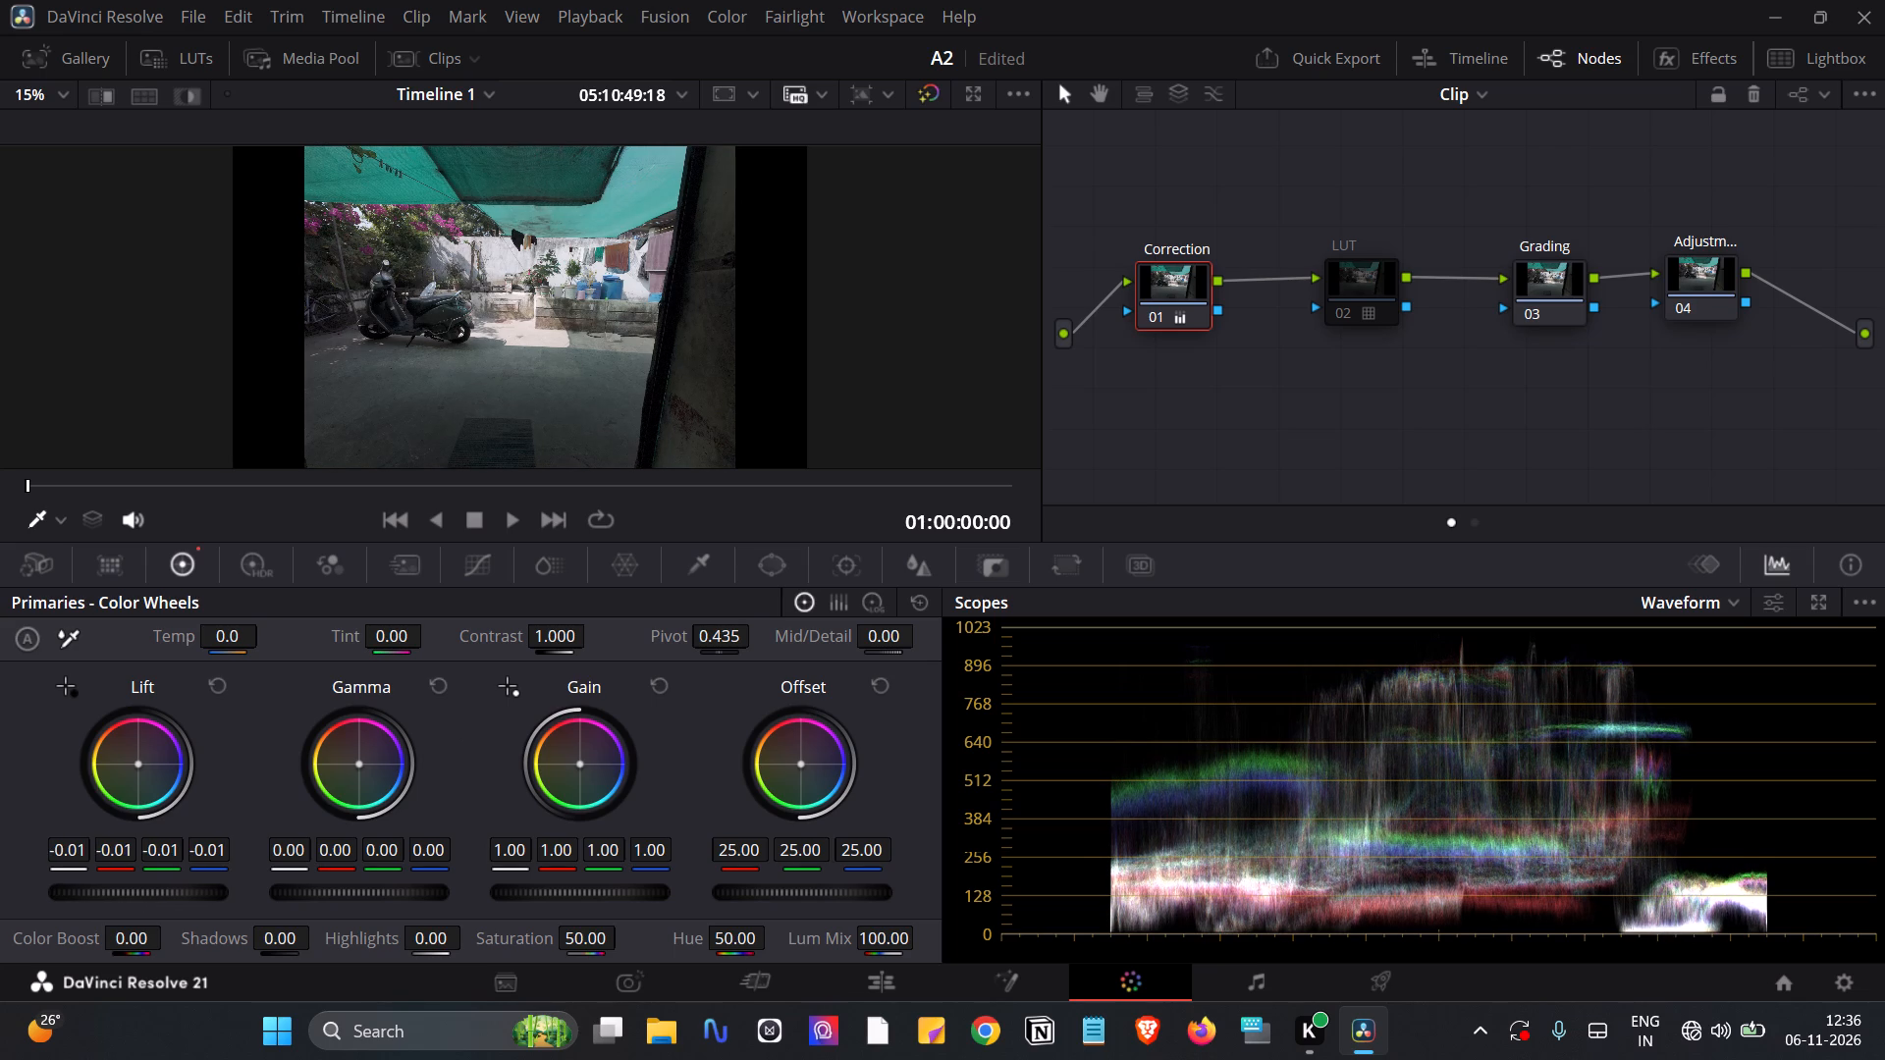
left_click_drag(30, 912, 927, 535)
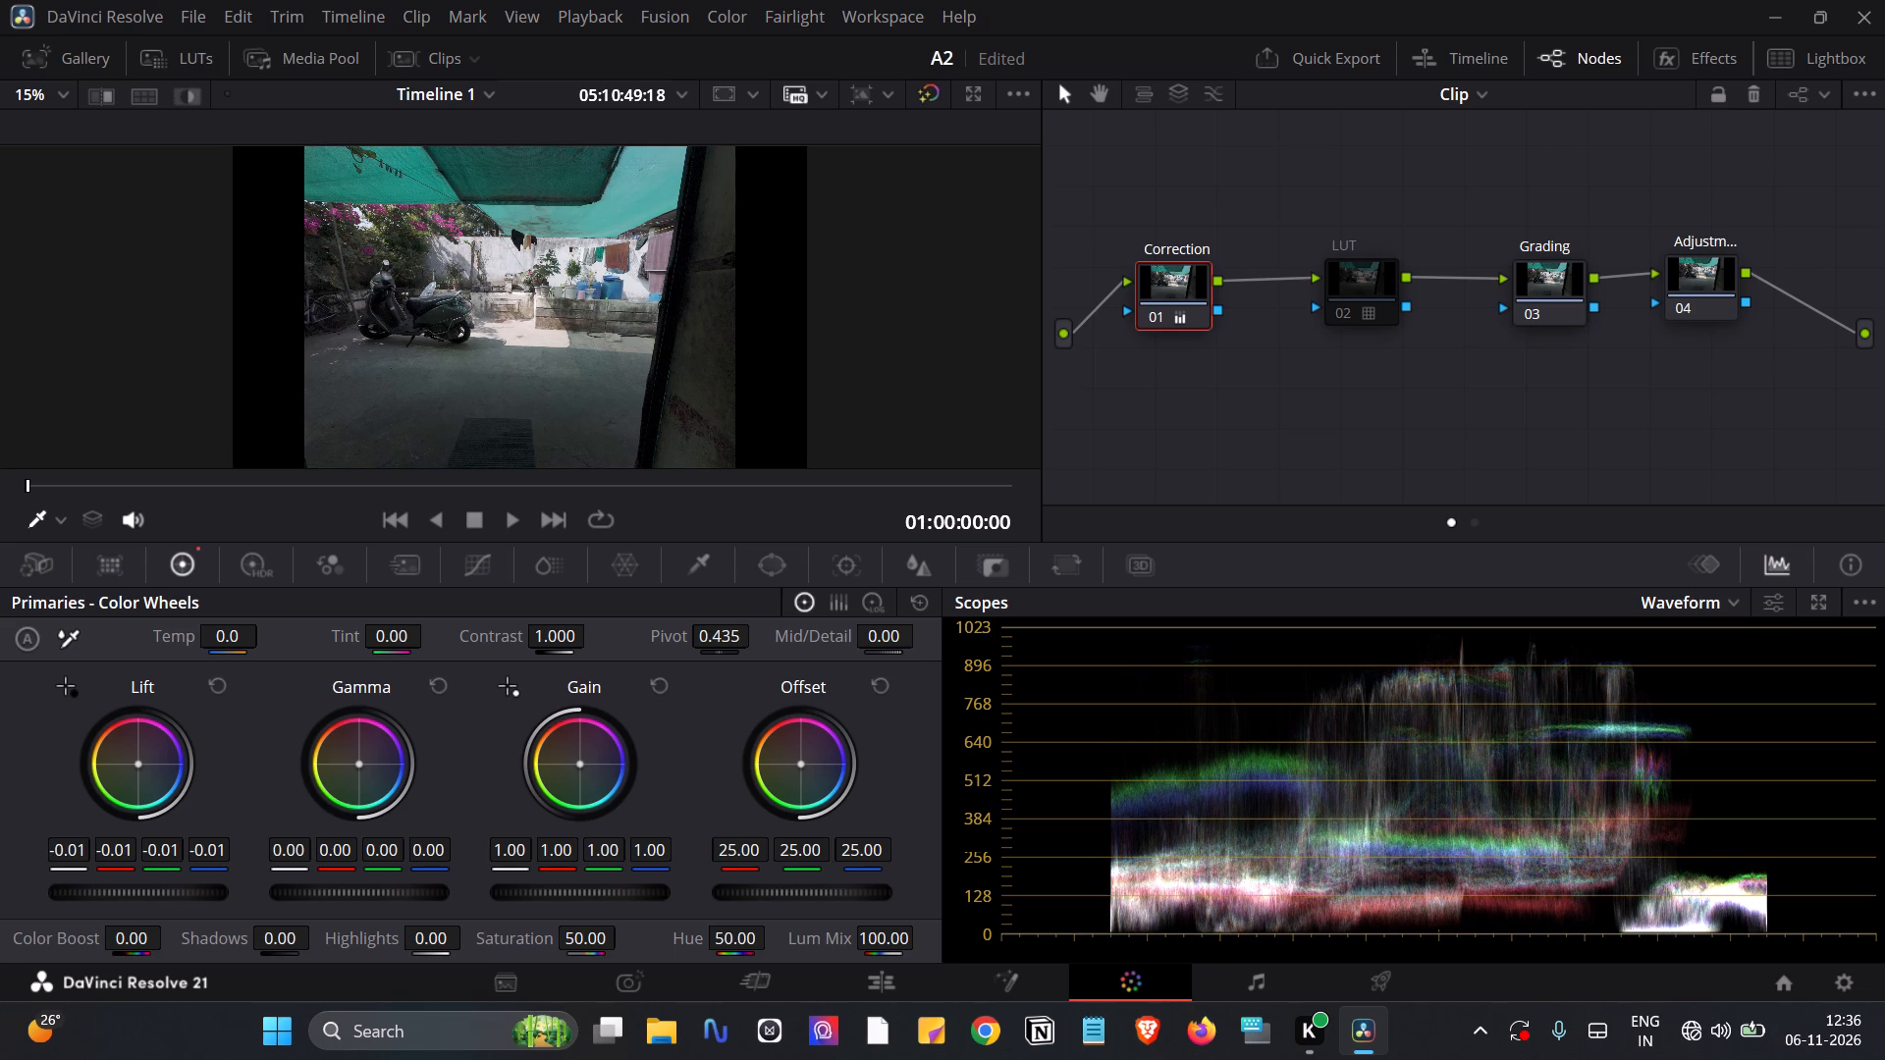
left_click_drag(927, 535, 861, 556)
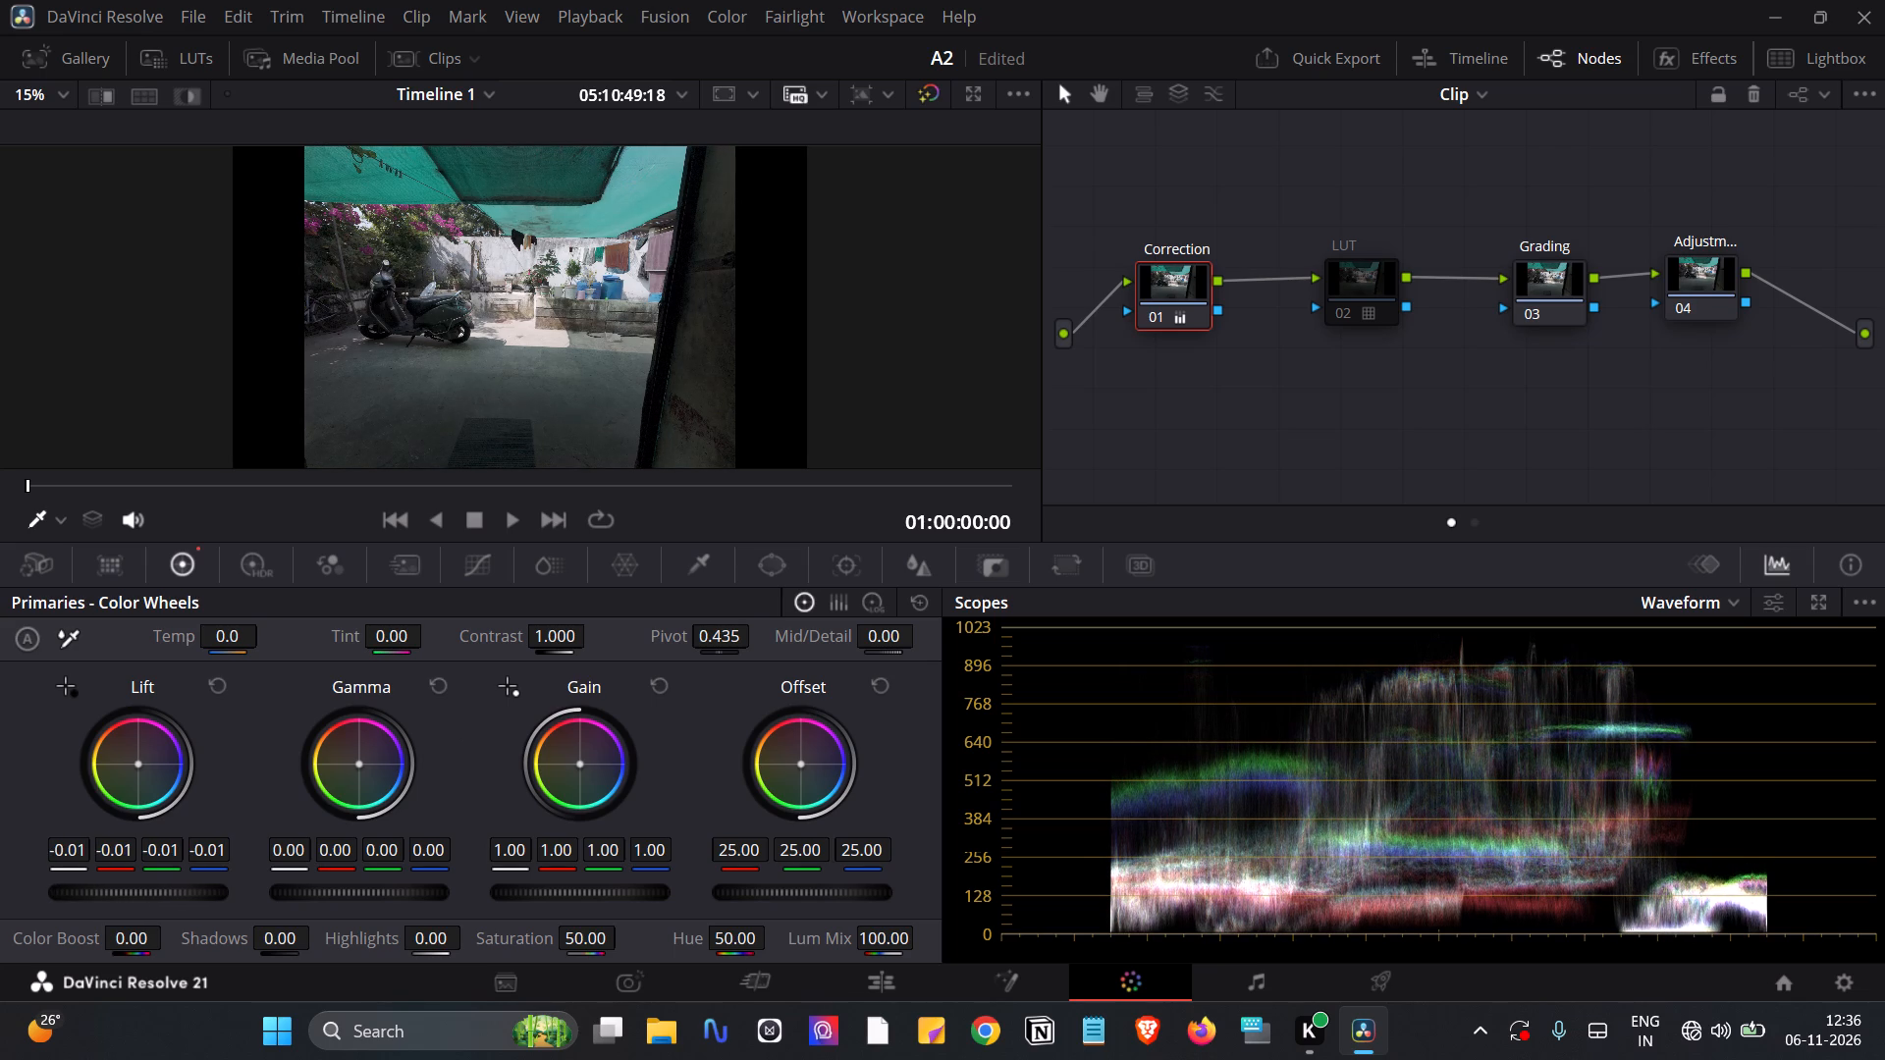
left_click_drag(861, 556, 1083, 521)
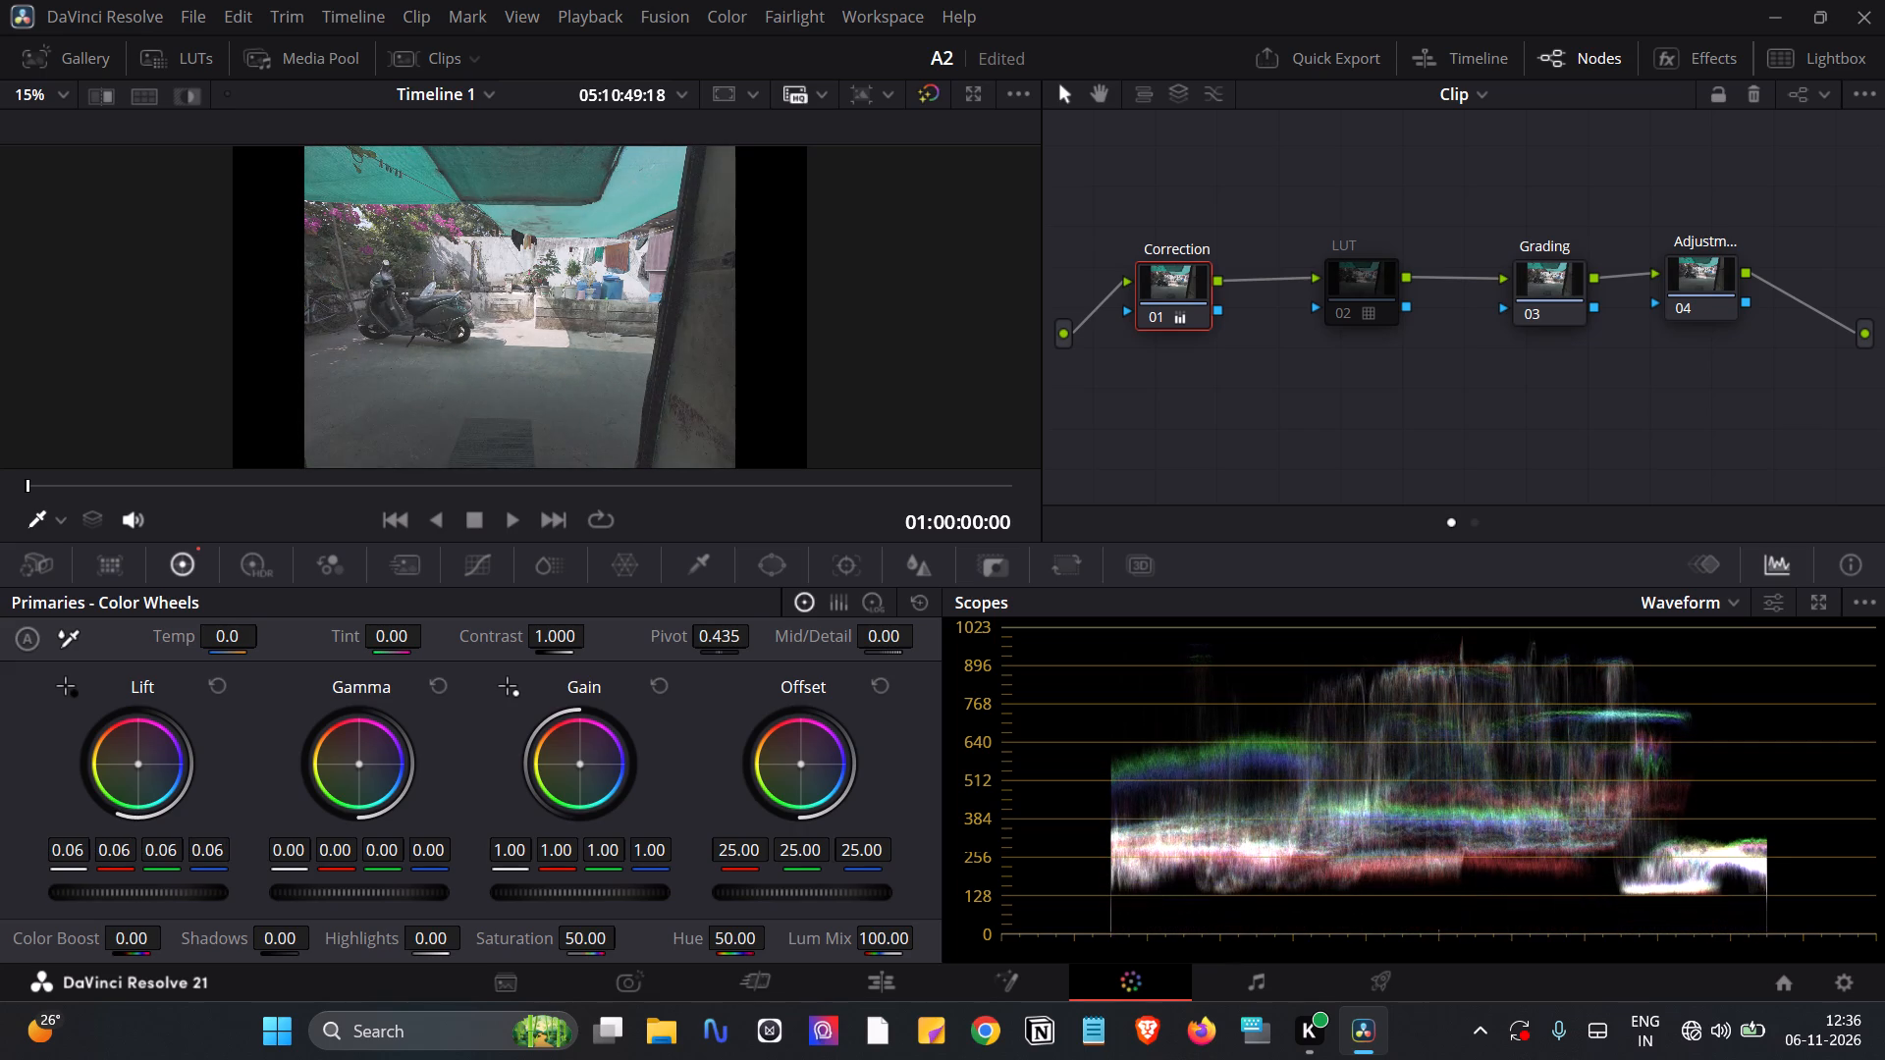
left_click_drag(1083, 521, 942, 534)
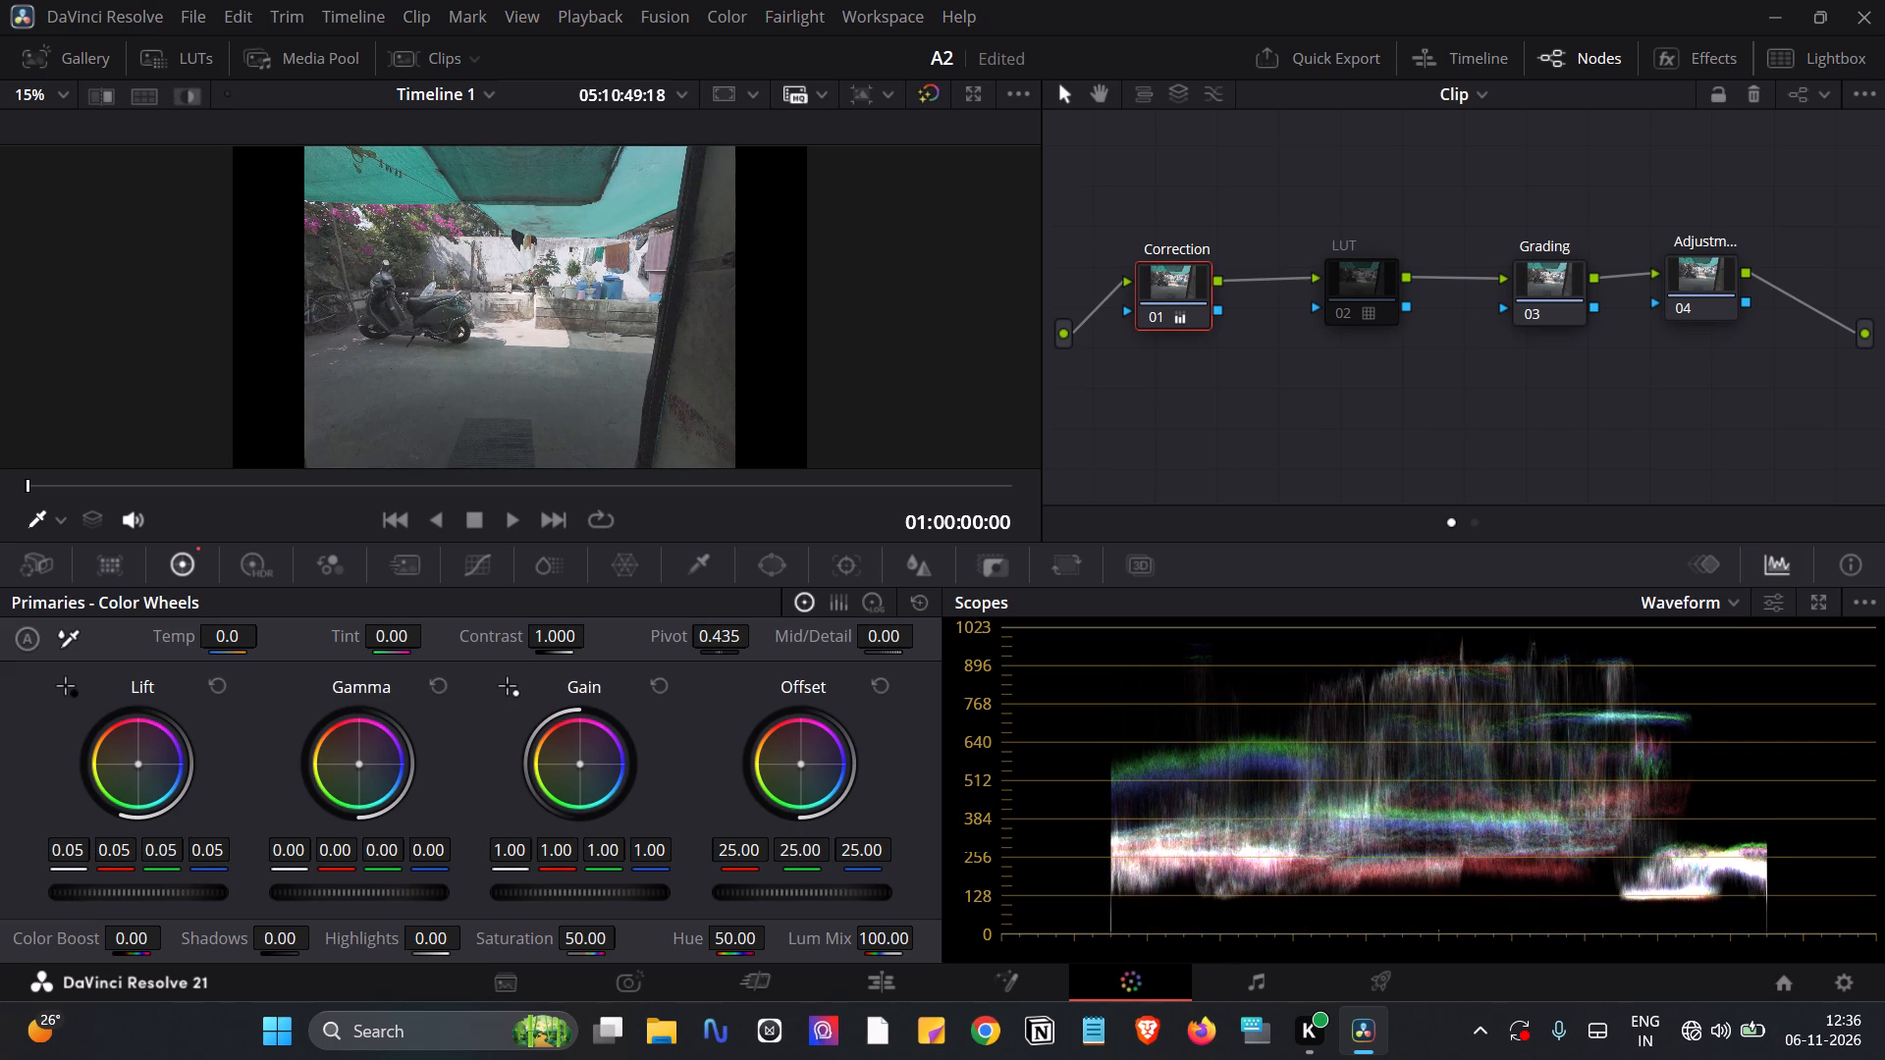
left_click_drag(942, 534, 792, 545)
left_click_drag(170, 889, 122, 899)
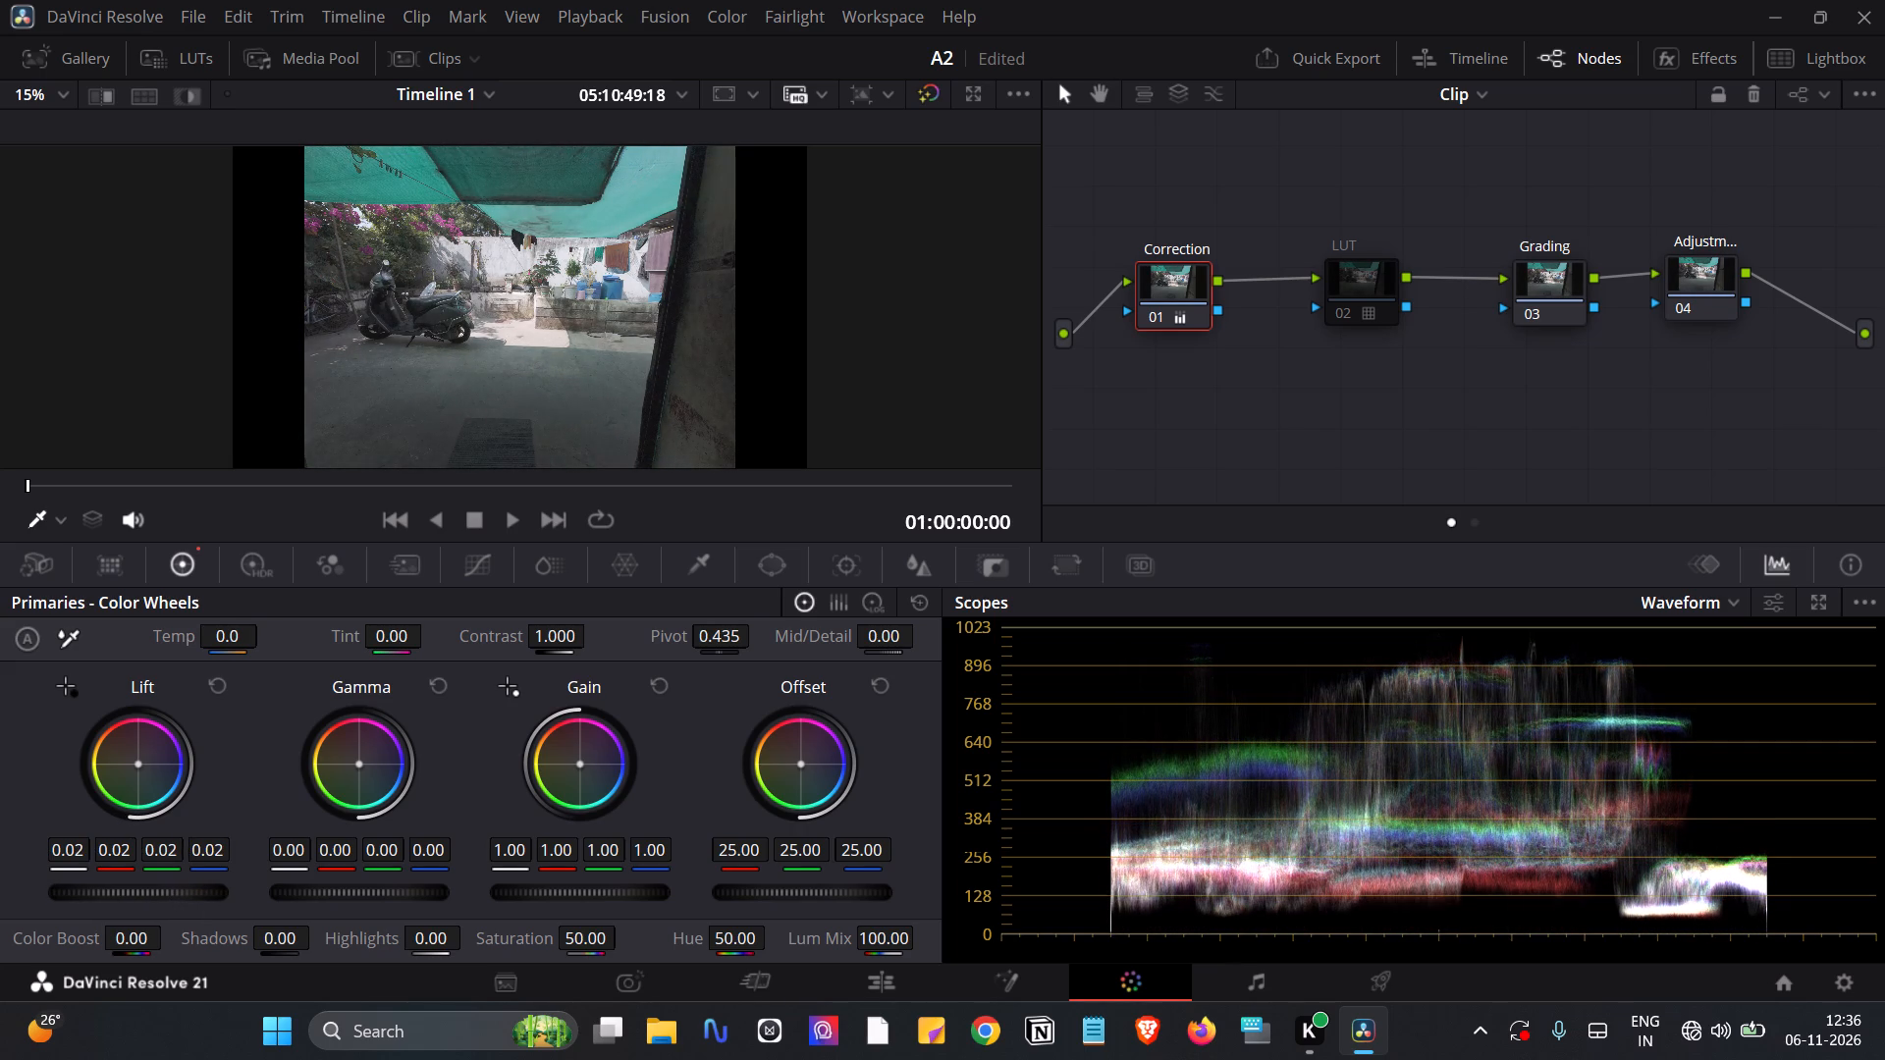
left_click_drag(122, 899, 901, 532)
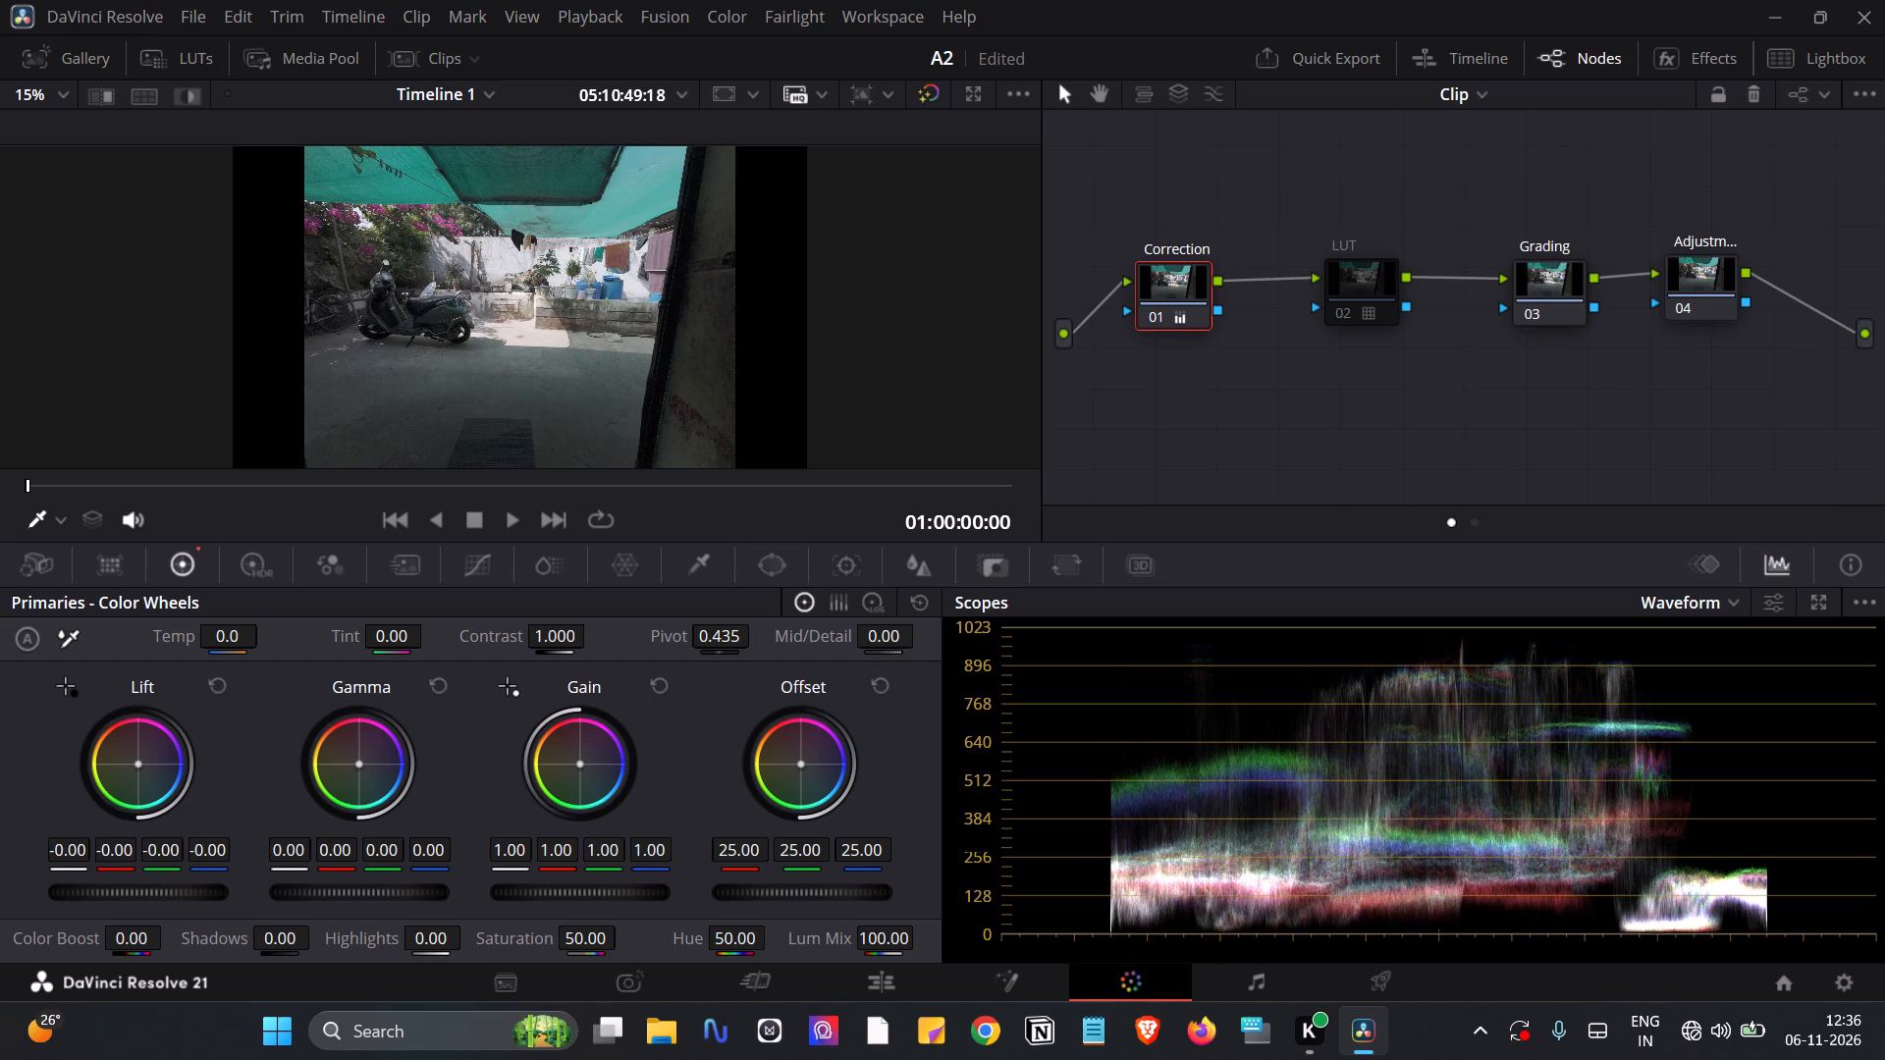
left_click_drag(901, 532, 787, 533)
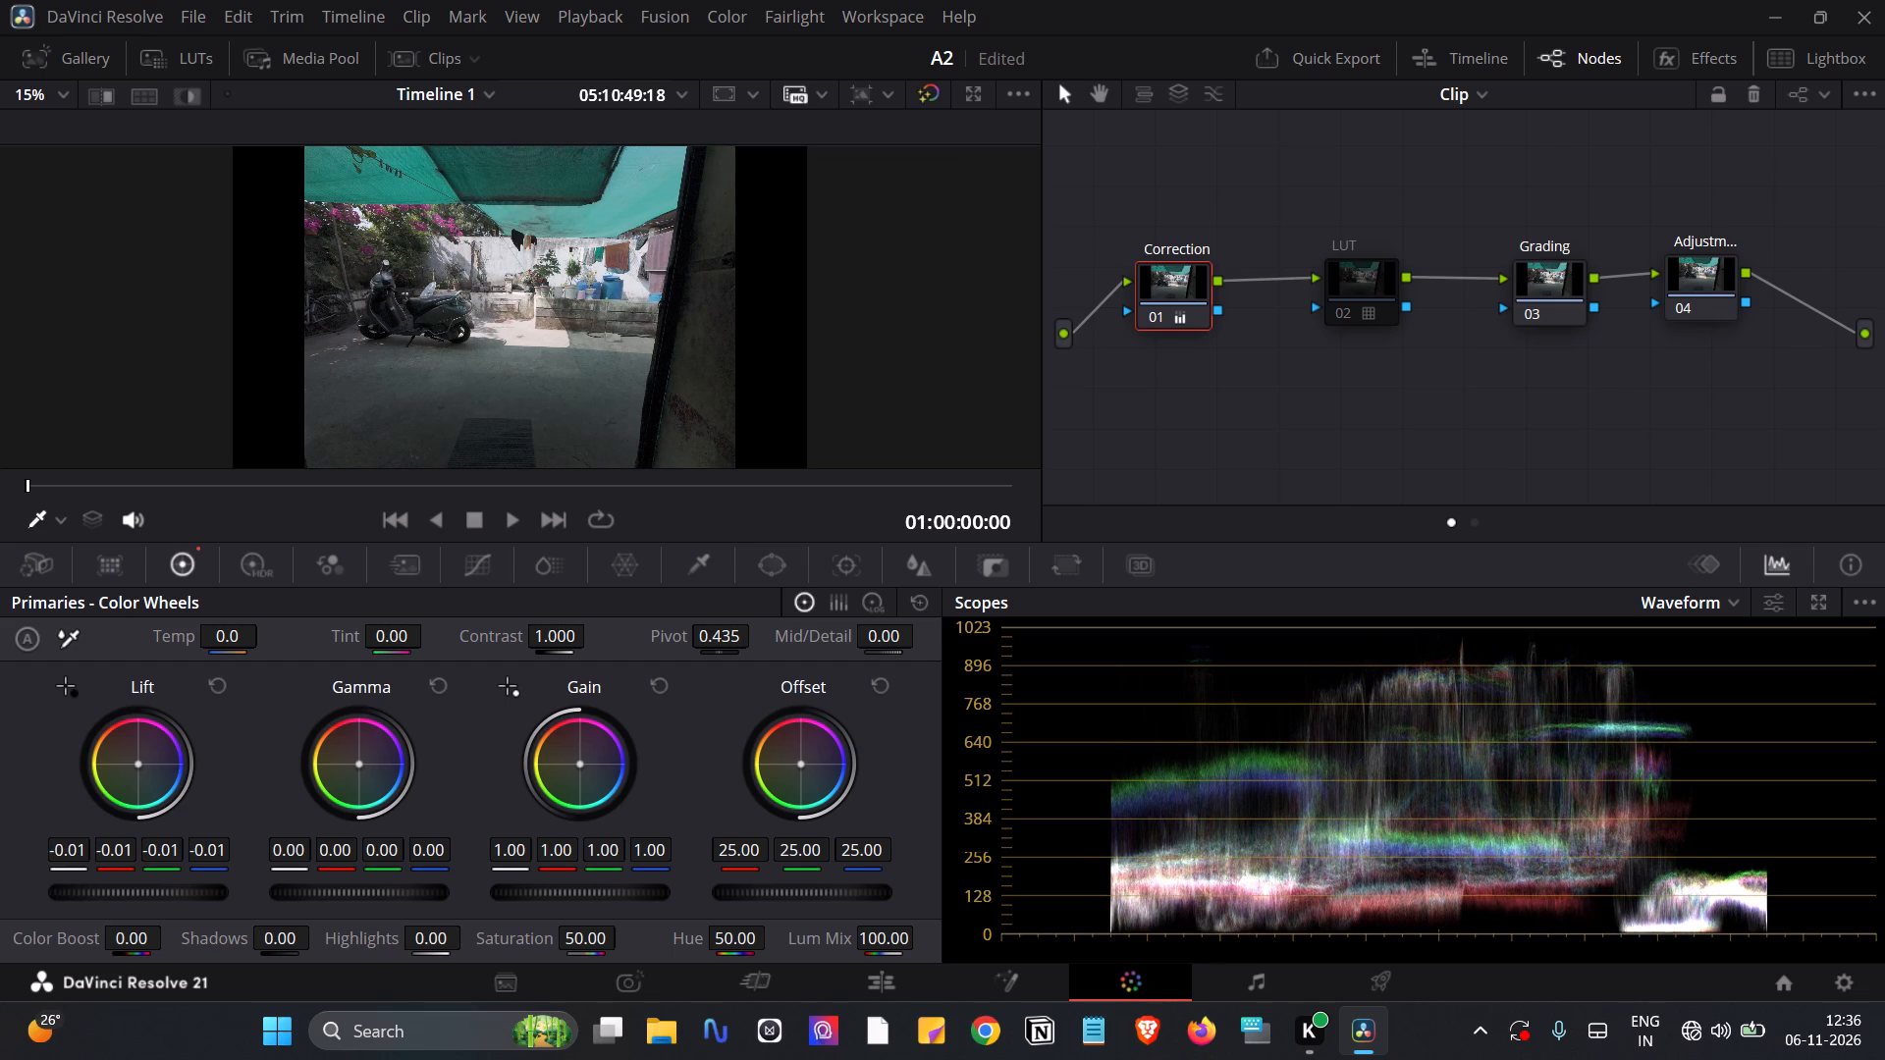
left_click_drag(787, 533, 699, 533)
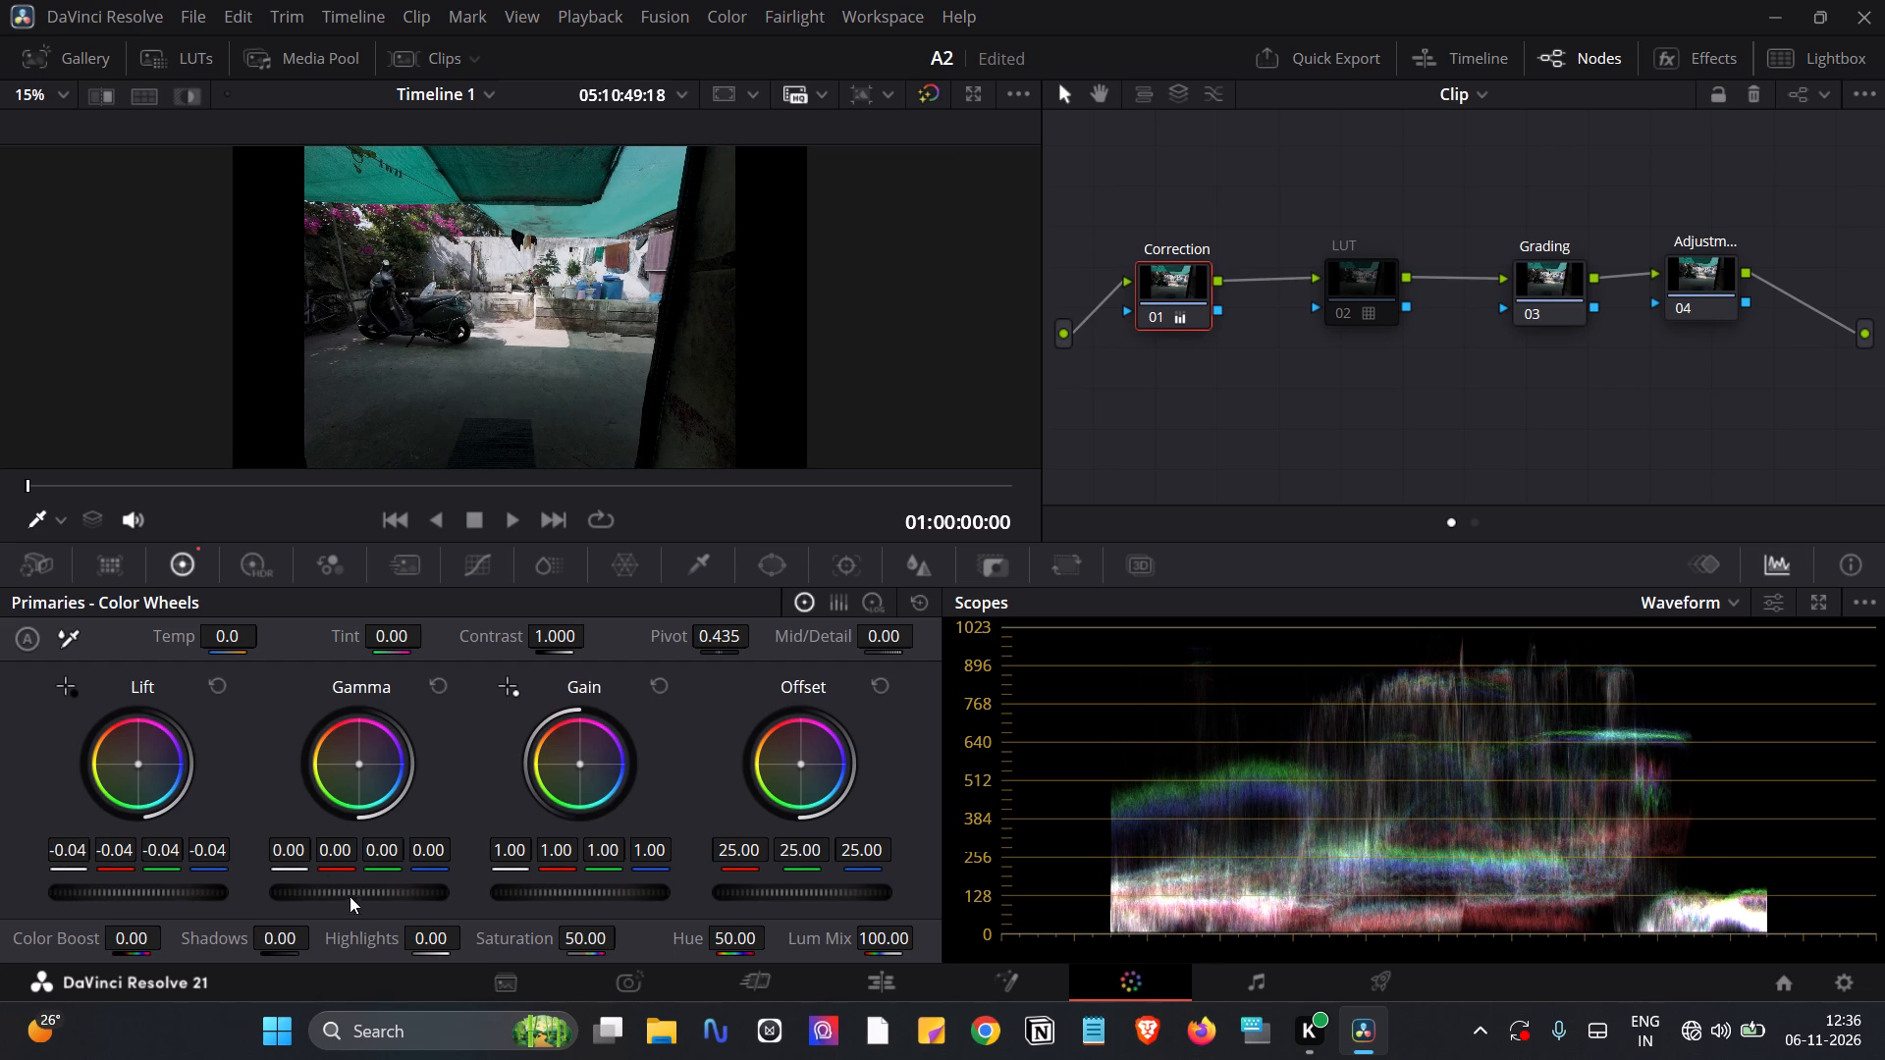
Set the Correction node's overall Gamma level to about 0.03, testing levels between about -0.05 and 0.04 against the waveform.
left_click_drag(354, 895, 406, 891)
left_click_drag(406, 891, 218, 920)
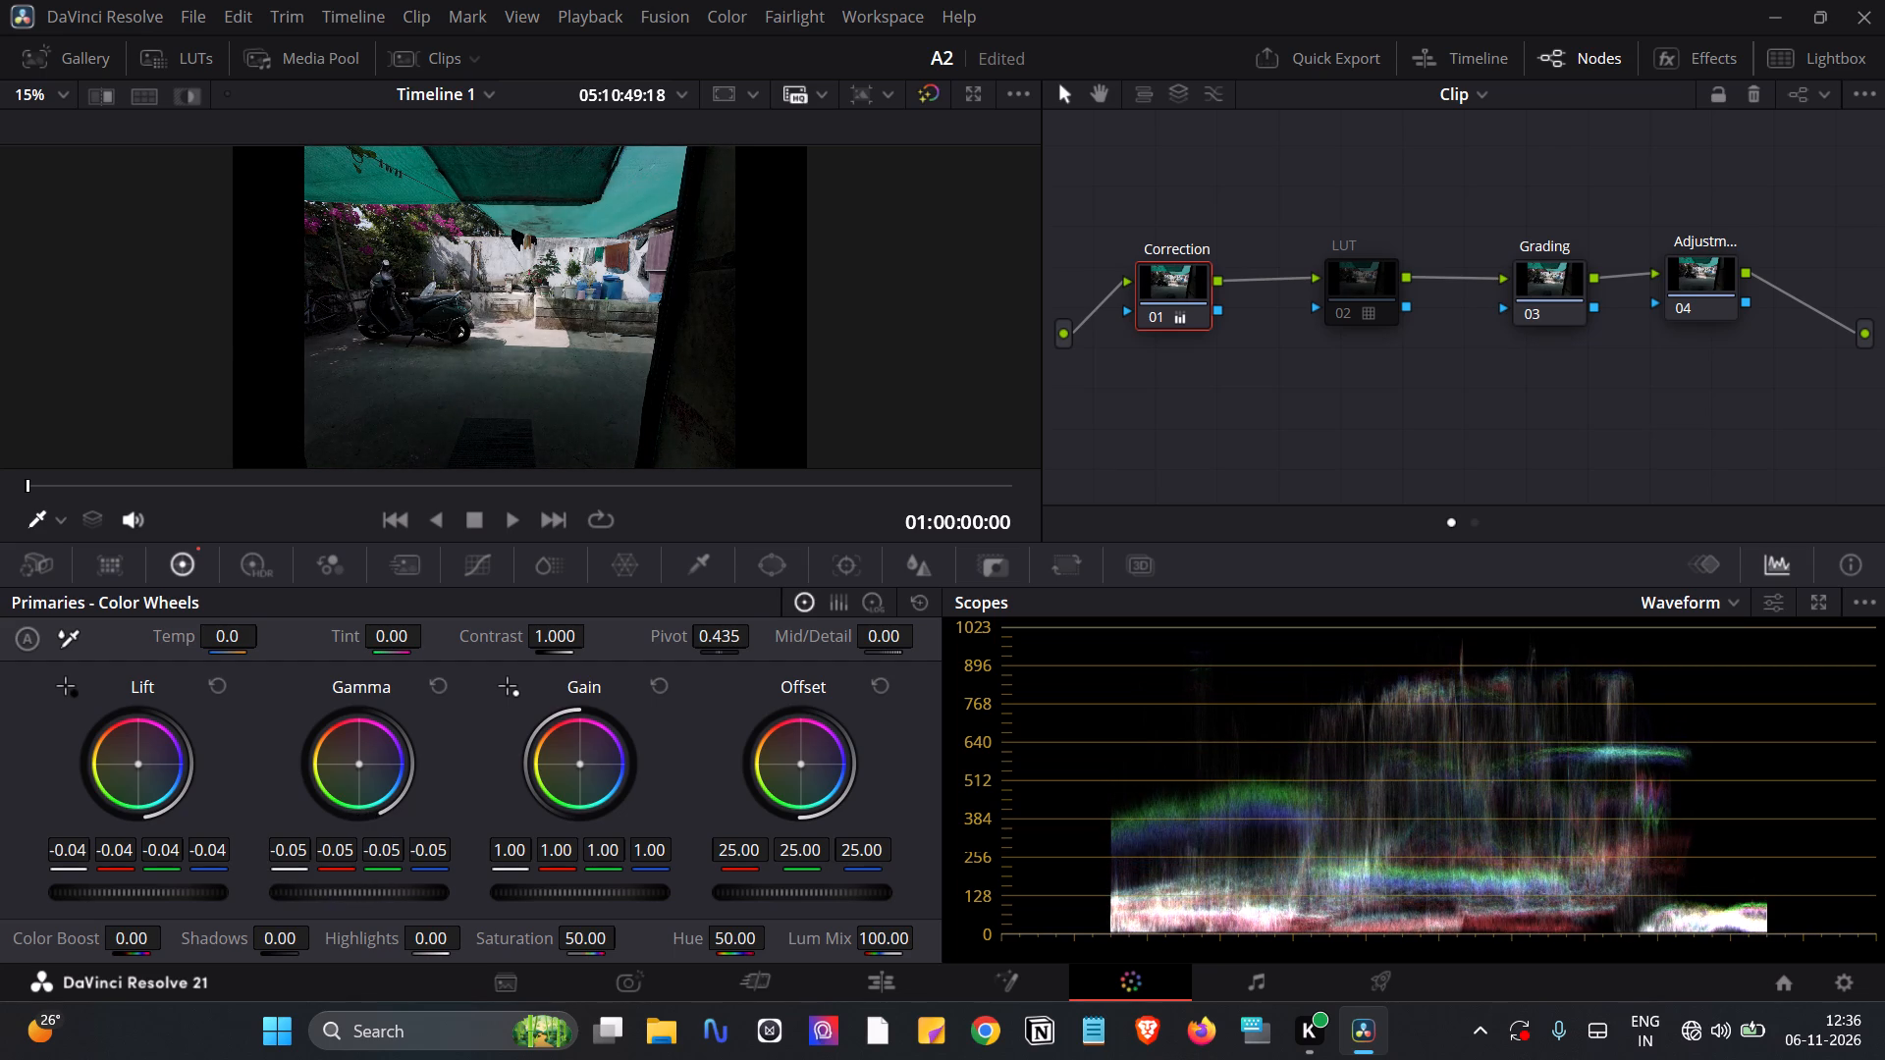
left_click_drag(218, 920, 625, 867)
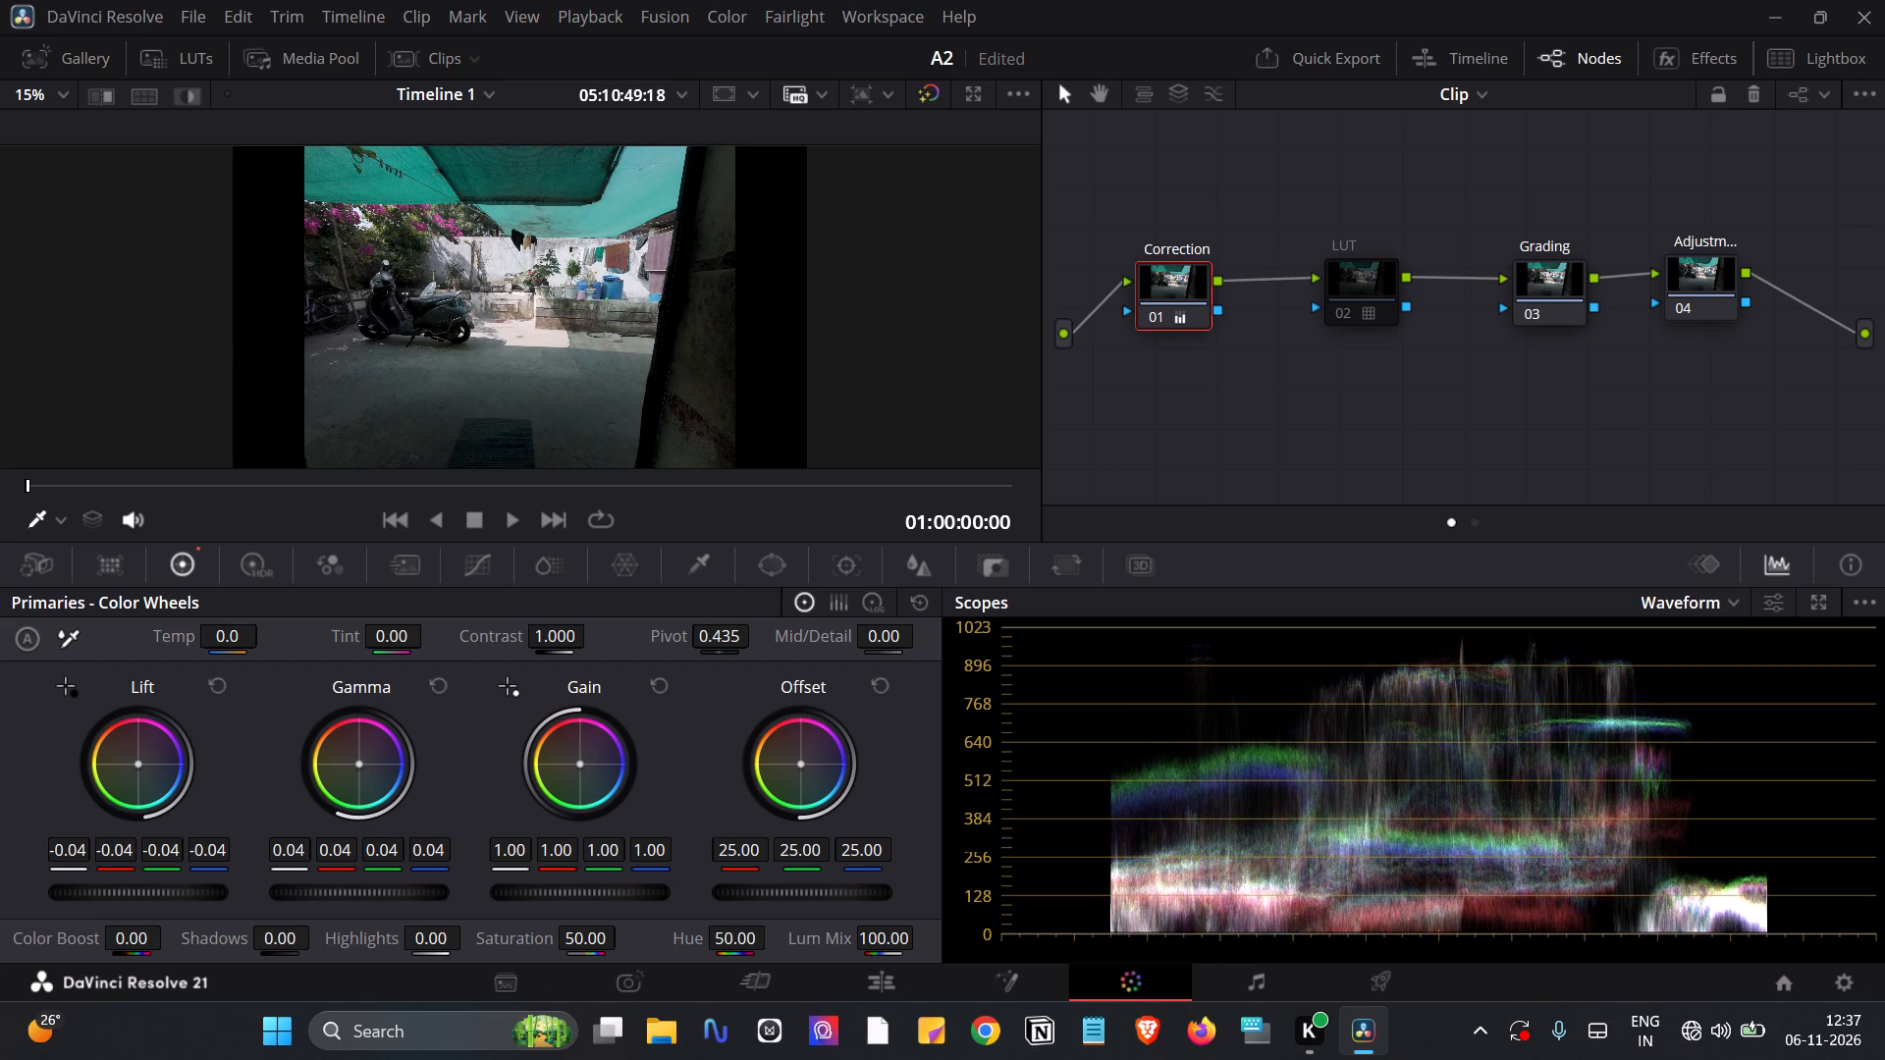
left_click_drag(625, 867, 485, 876)
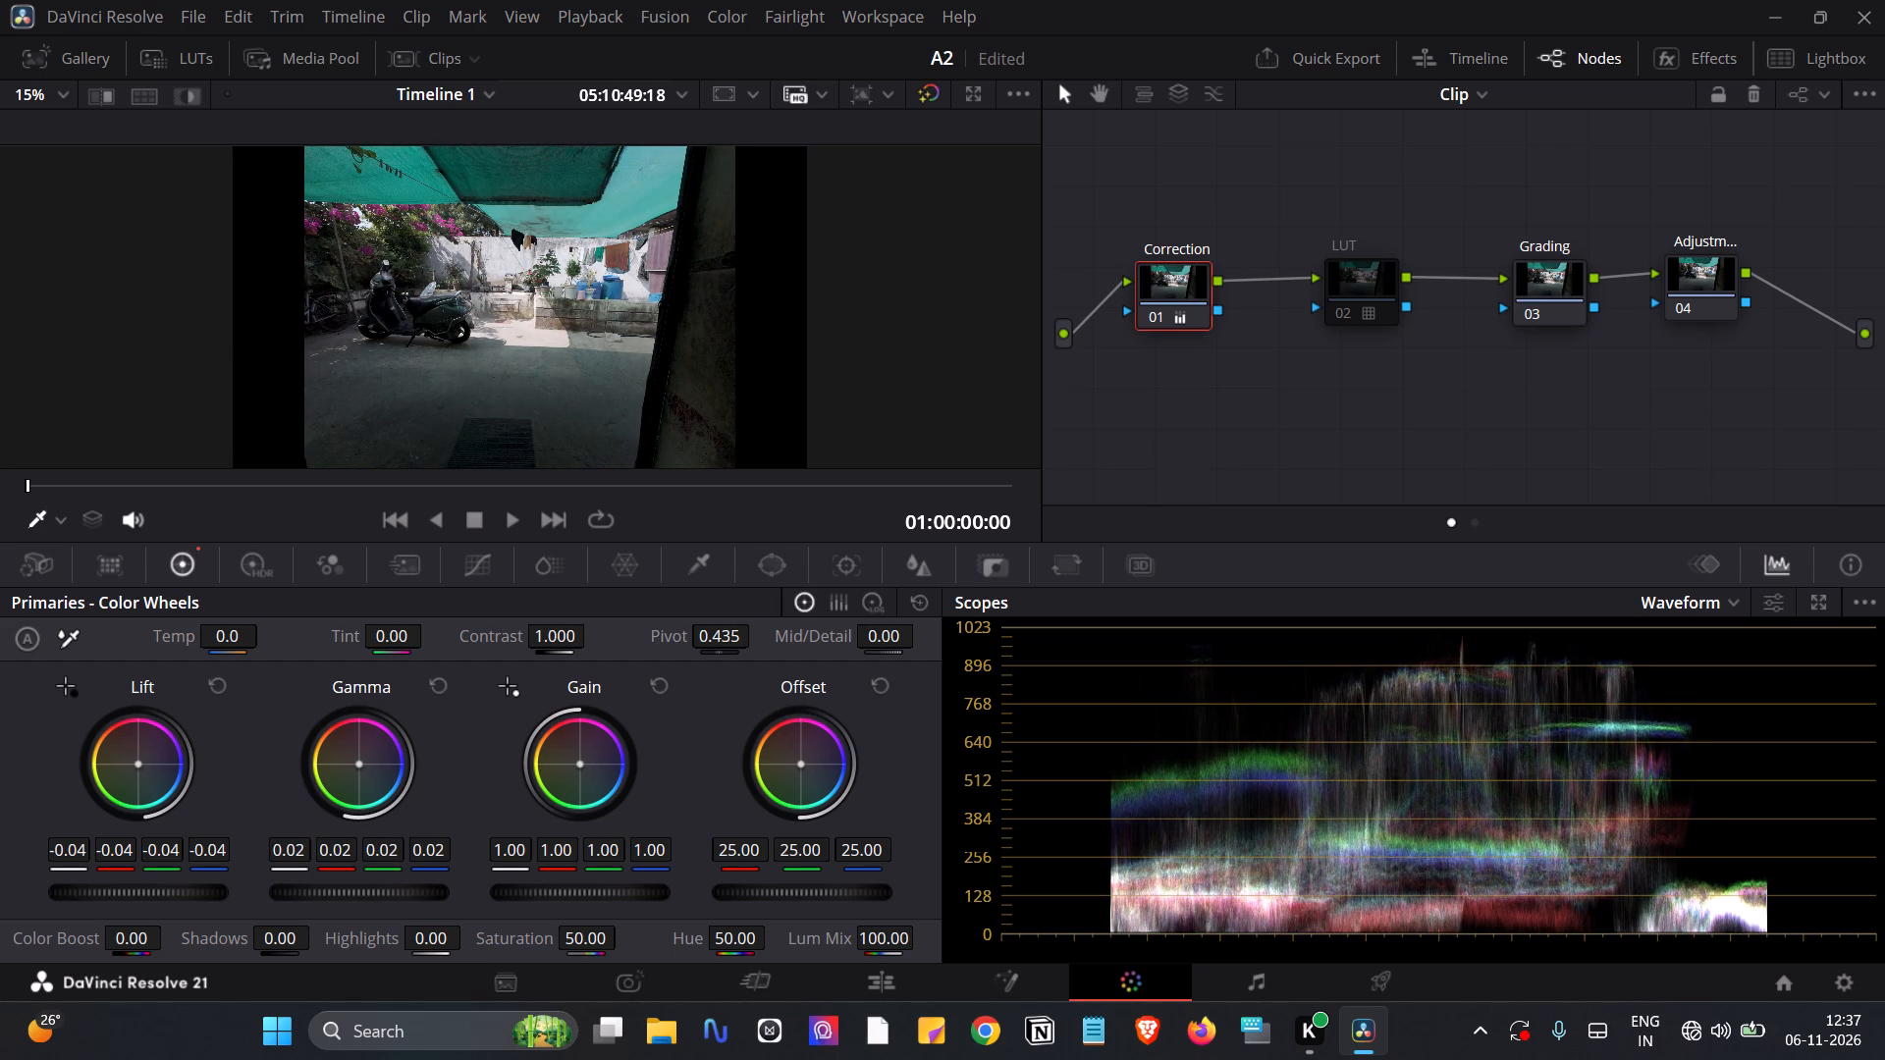
left_click_drag(485, 876, 567, 873)
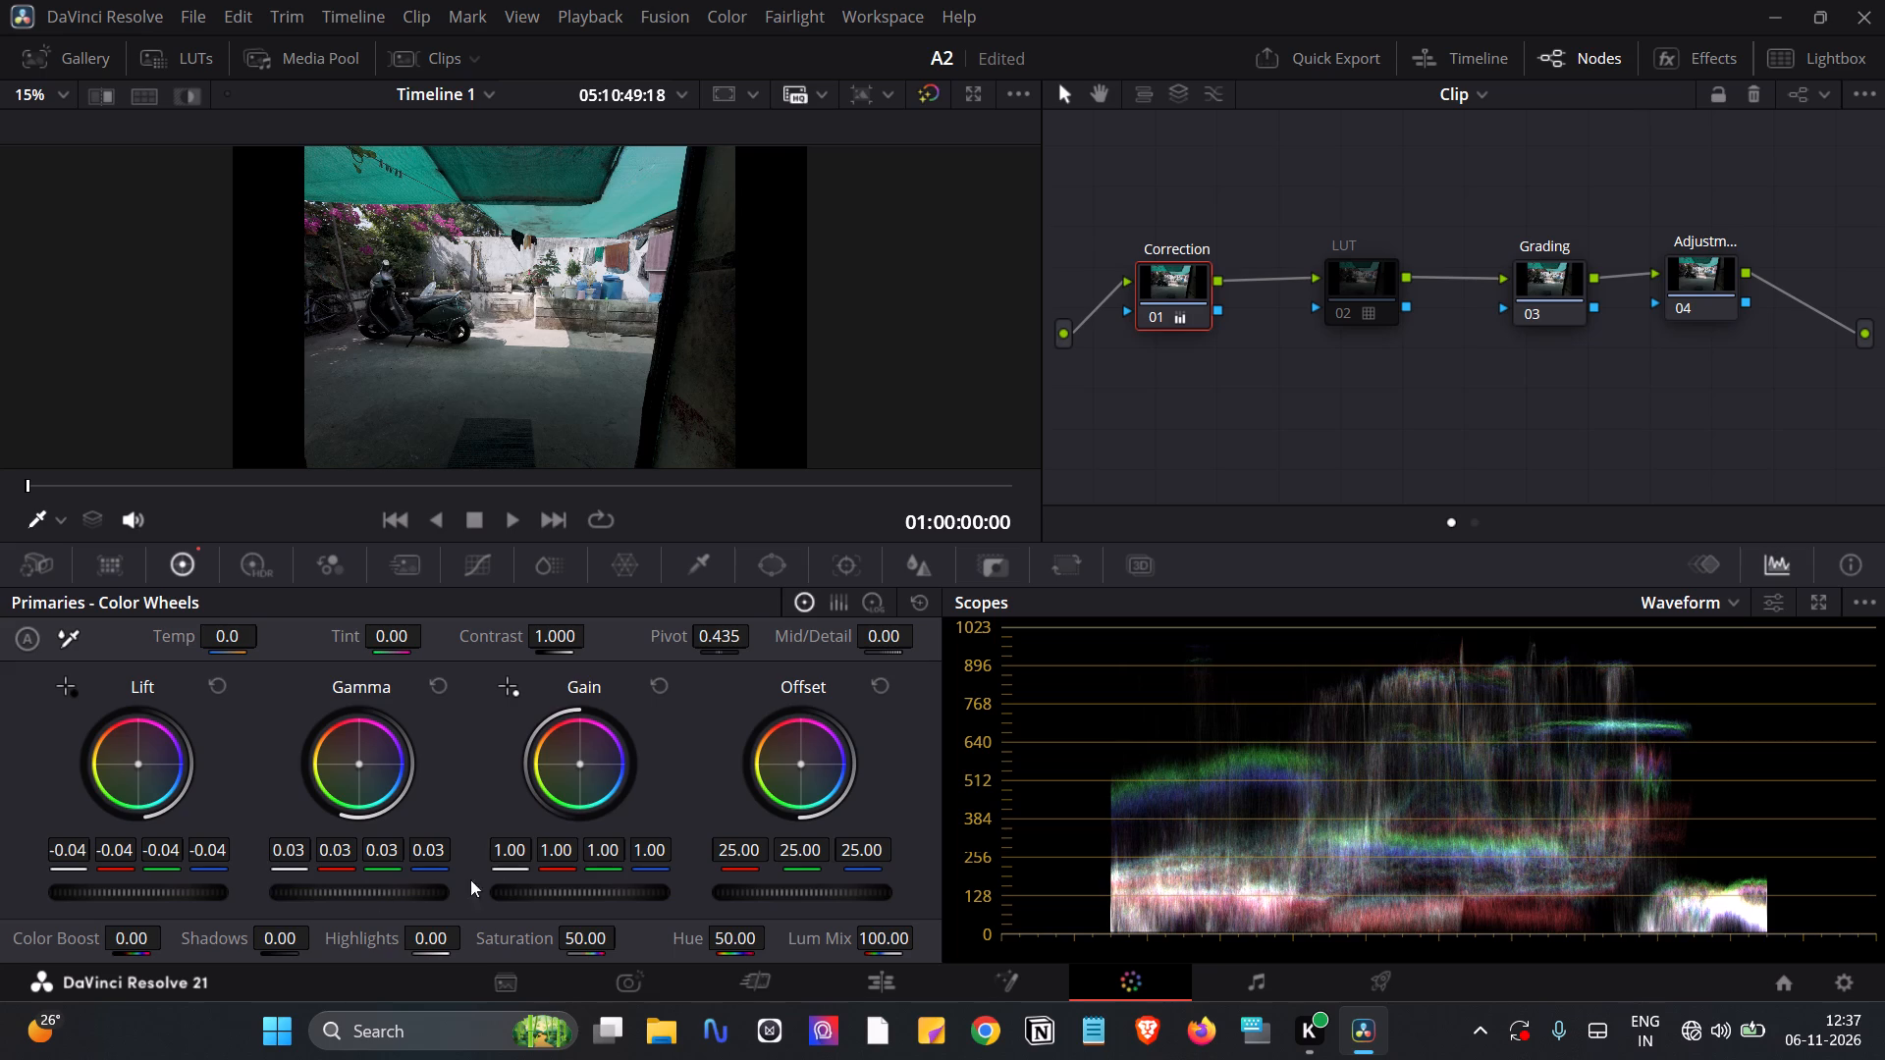
Lower the Correction node's overall Gain level to about 0.85, comparing it with a raised level of about 1.10 on the way.
left_click_drag(595, 888, 576, 894)
left_click_drag(576, 894, 238, 963)
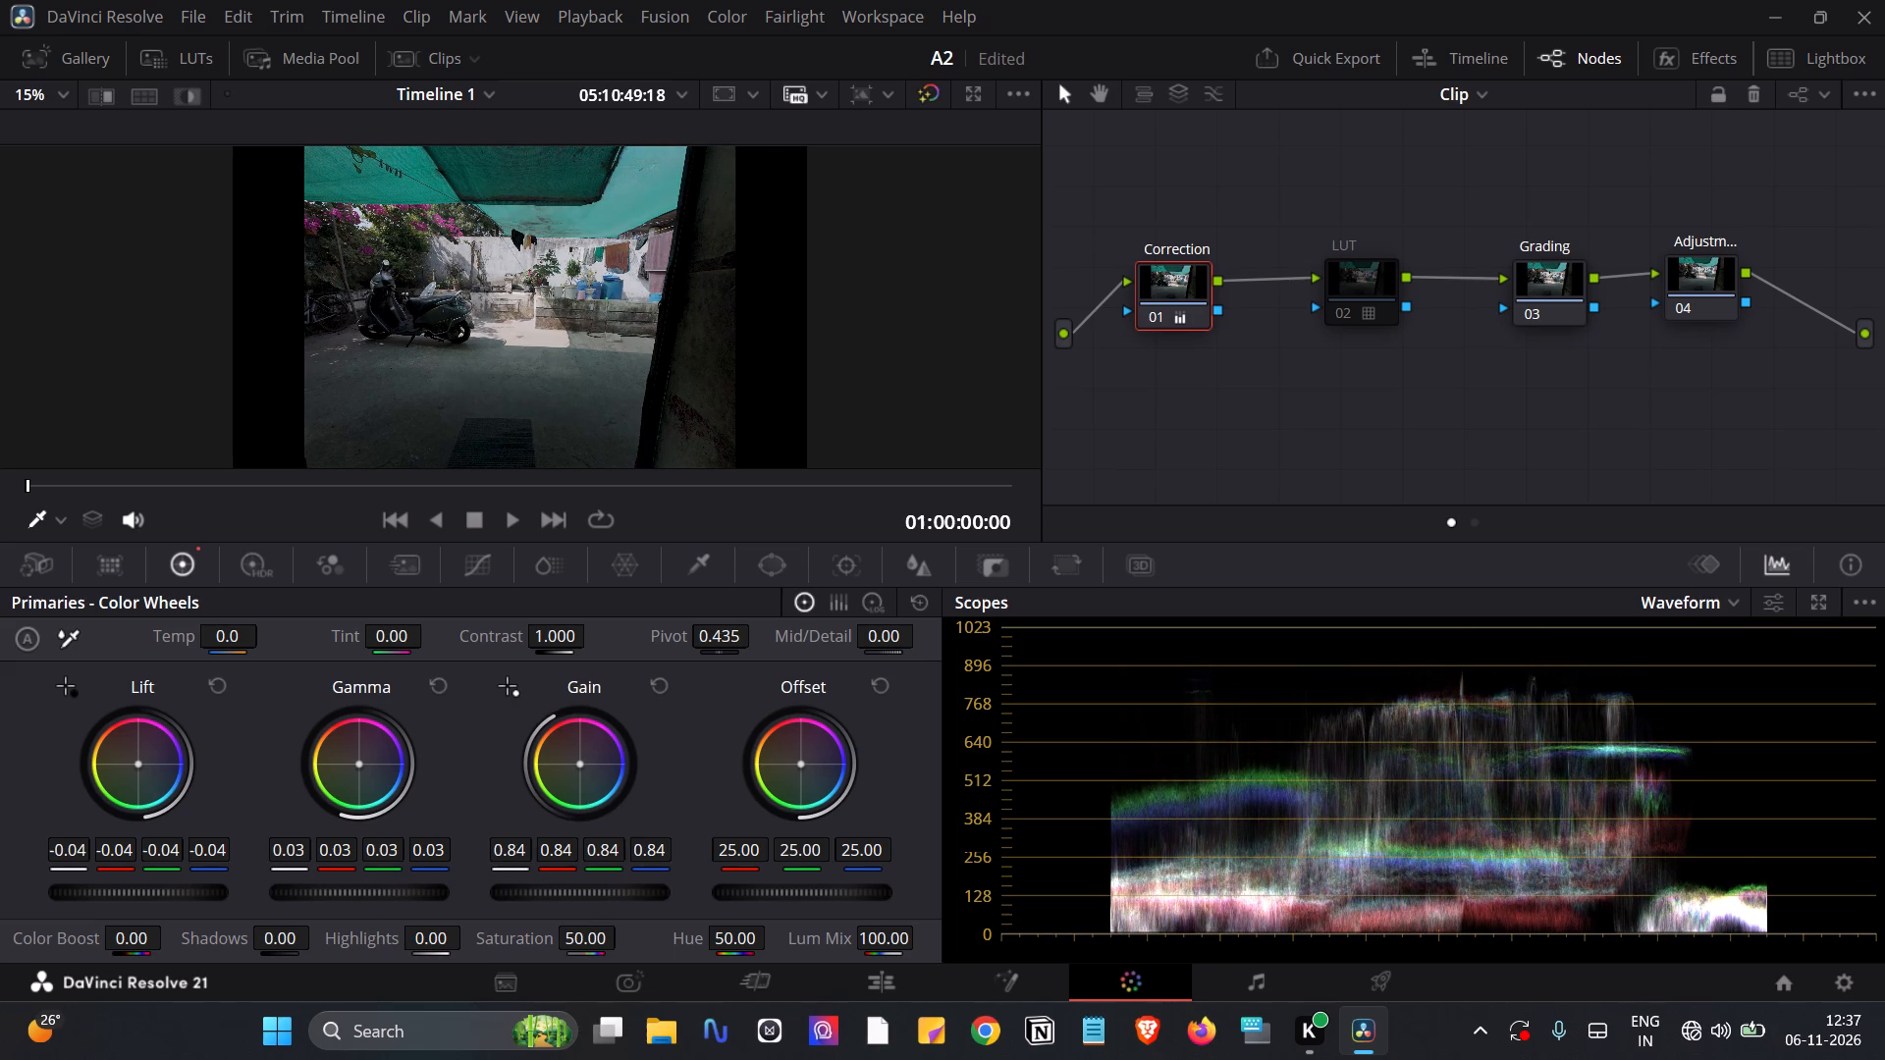
left_click_drag(238, 963, 439, 929)
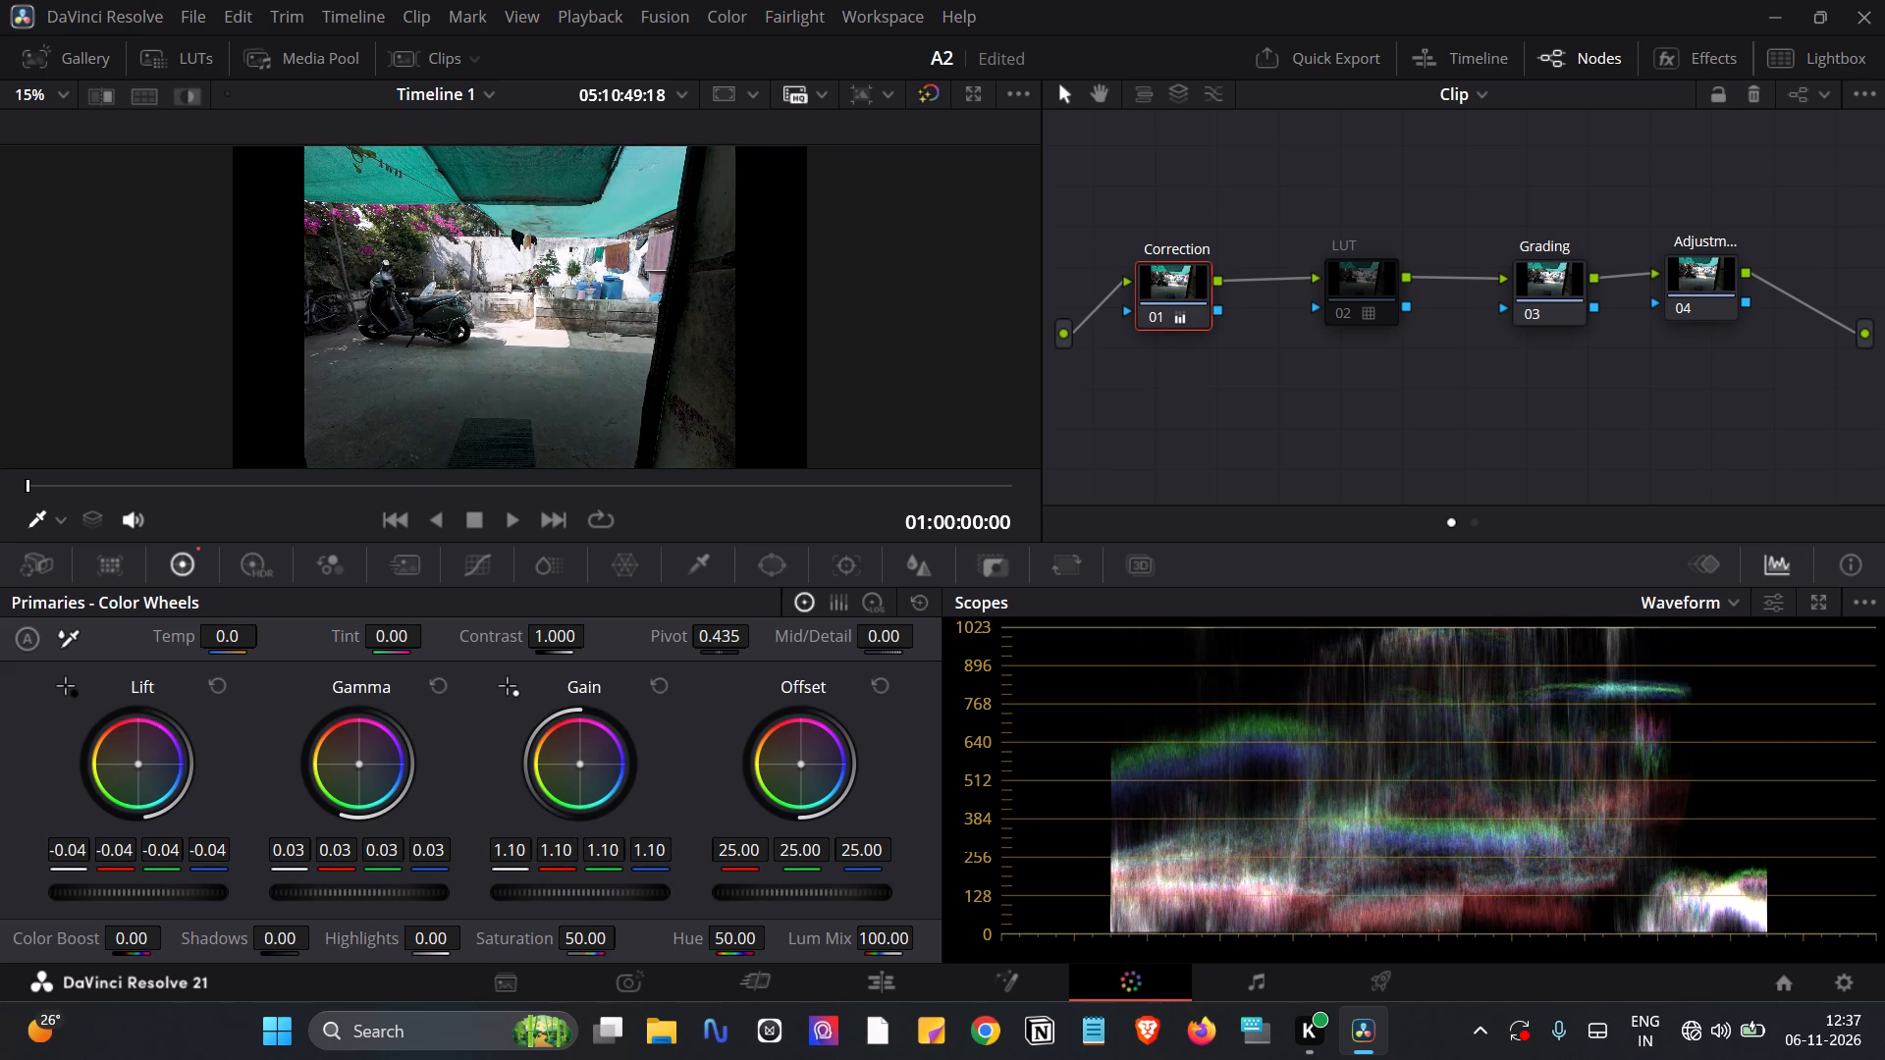
left_click_drag(439, 929, 229, 966)
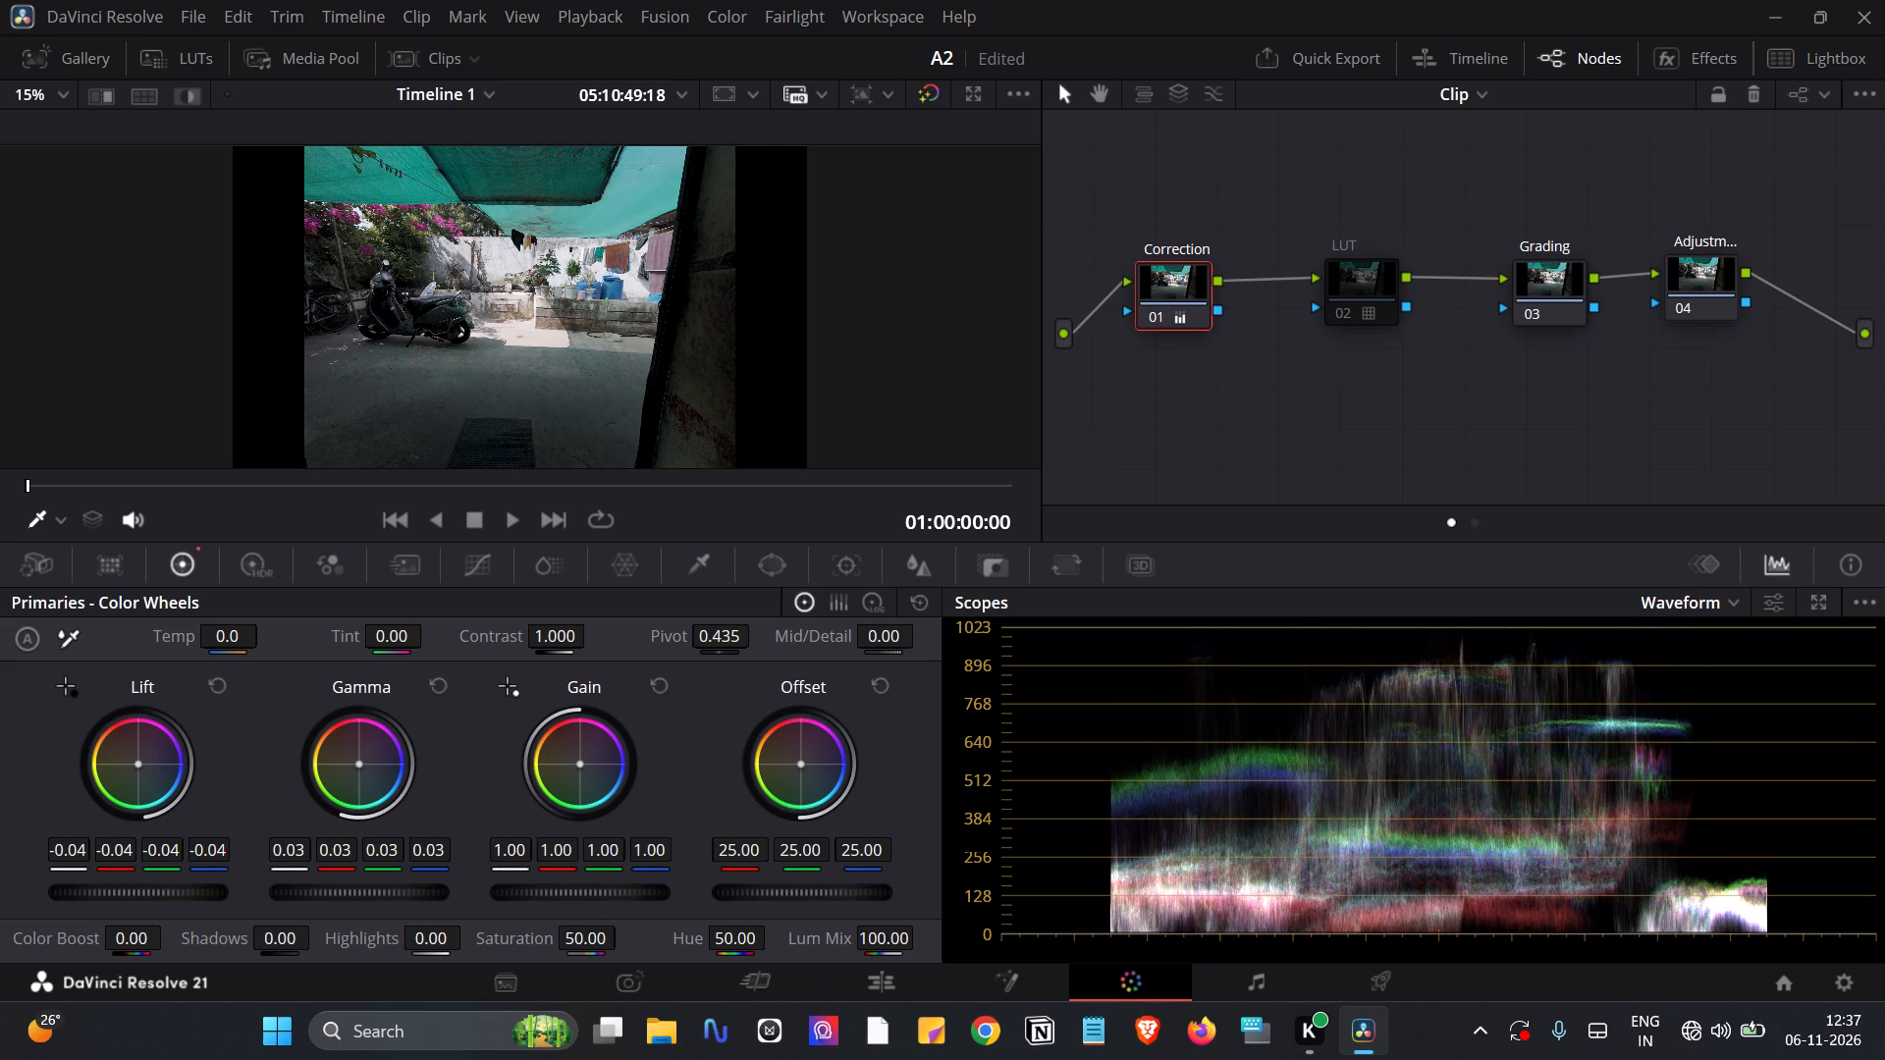
left_click_drag(229, 966, 127, 980)
left_click_drag(647, 893, 478, 918)
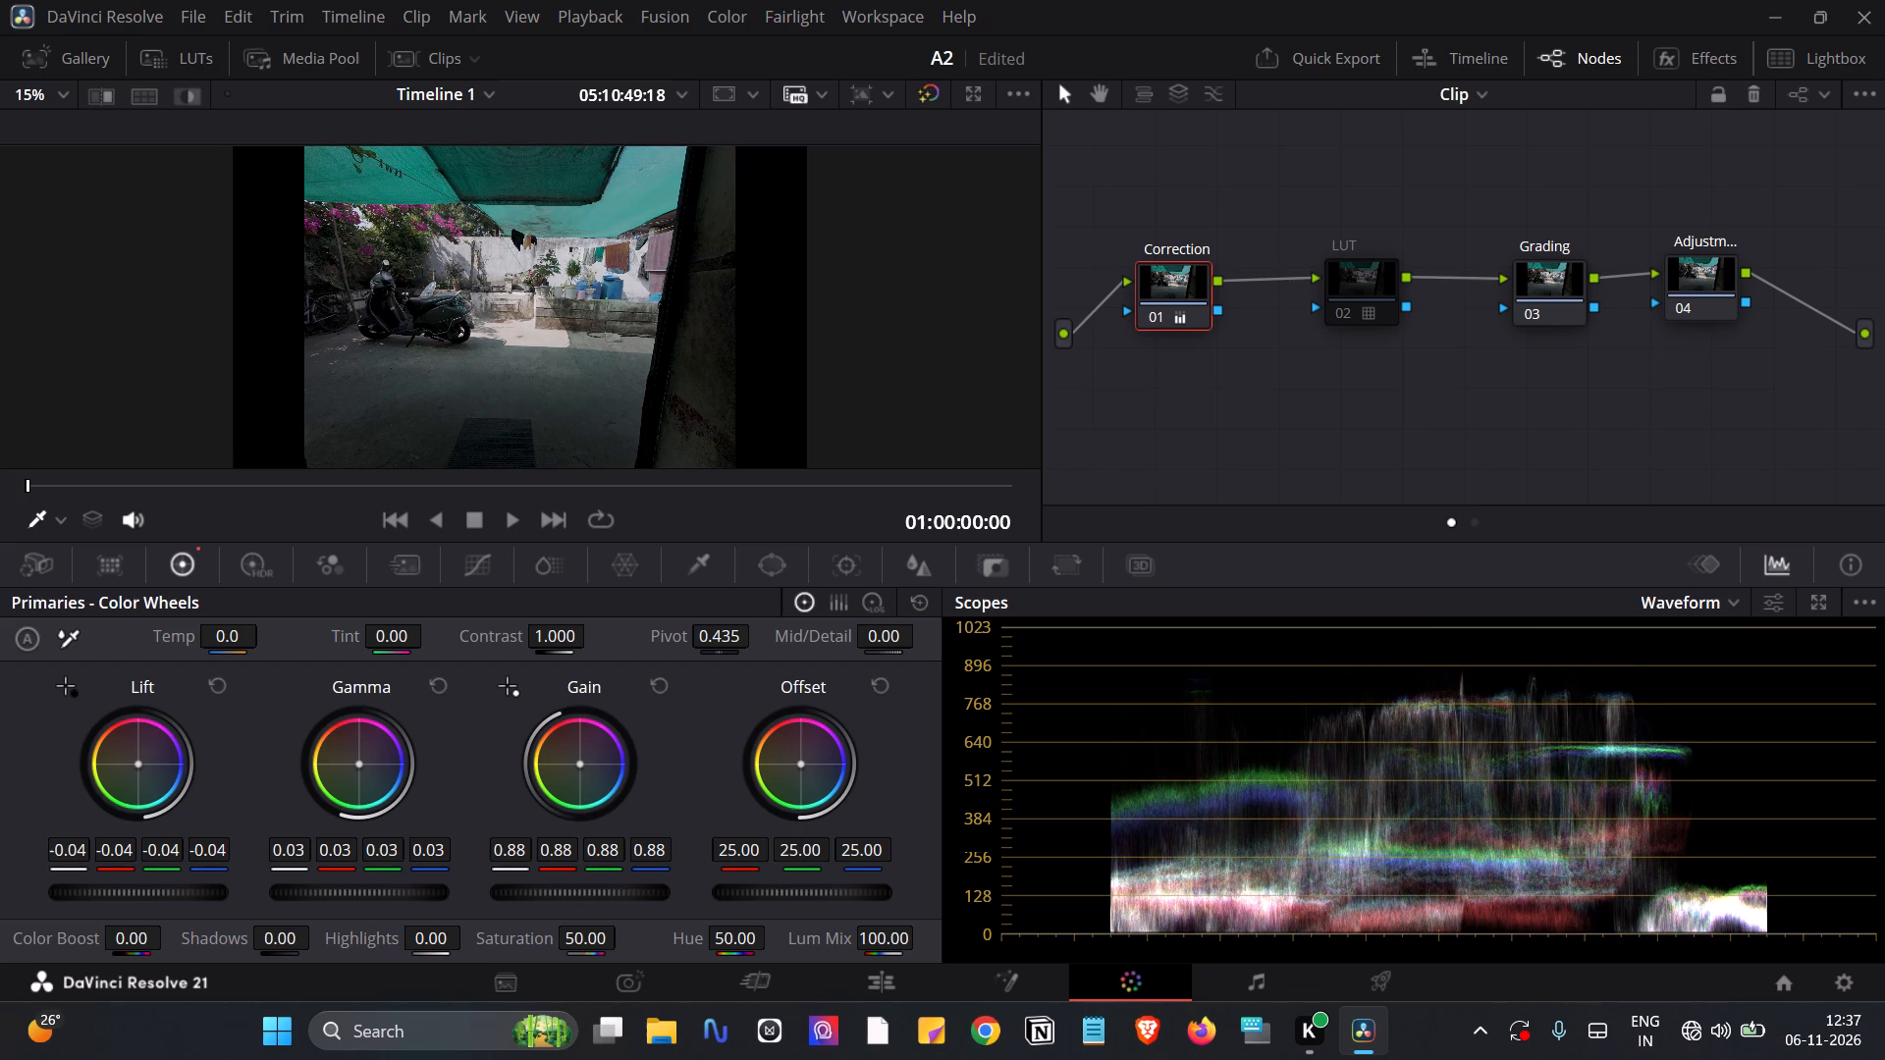
left_click_drag(478, 918, 410, 945)
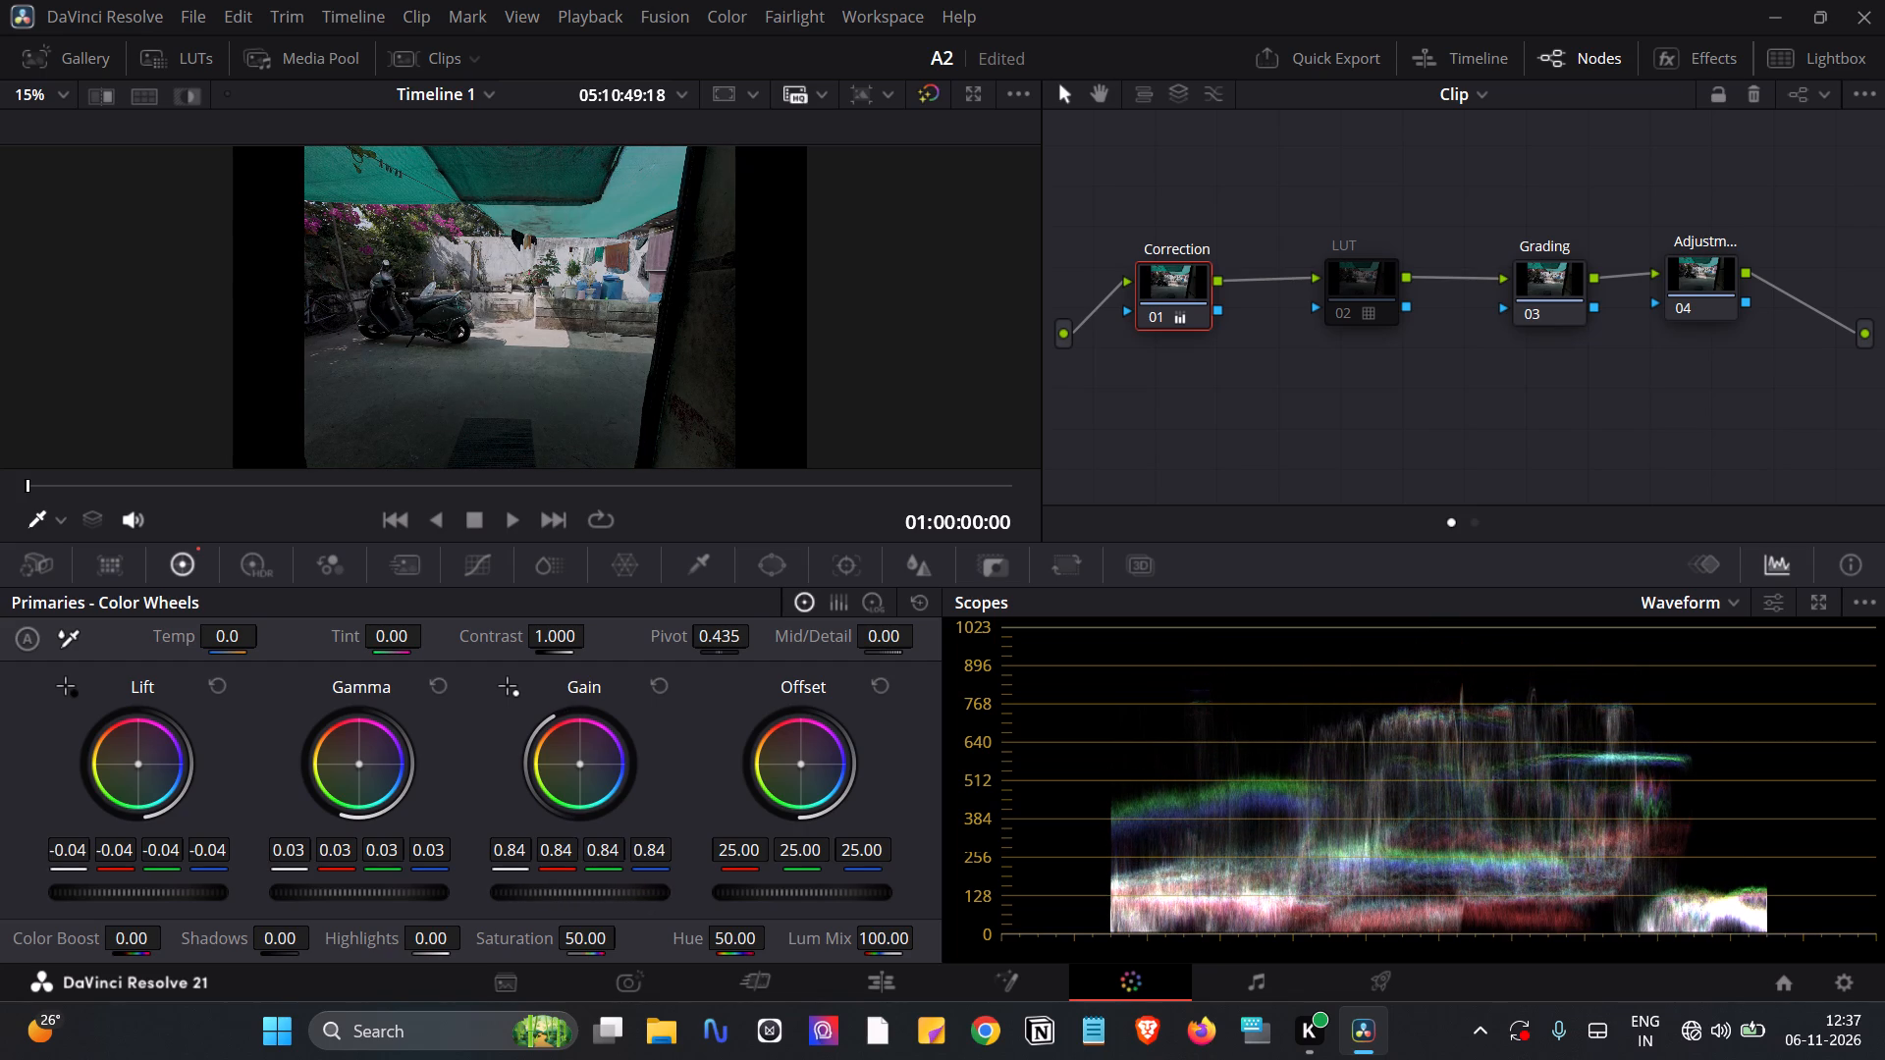
left_click_drag(410, 945, 450, 943)
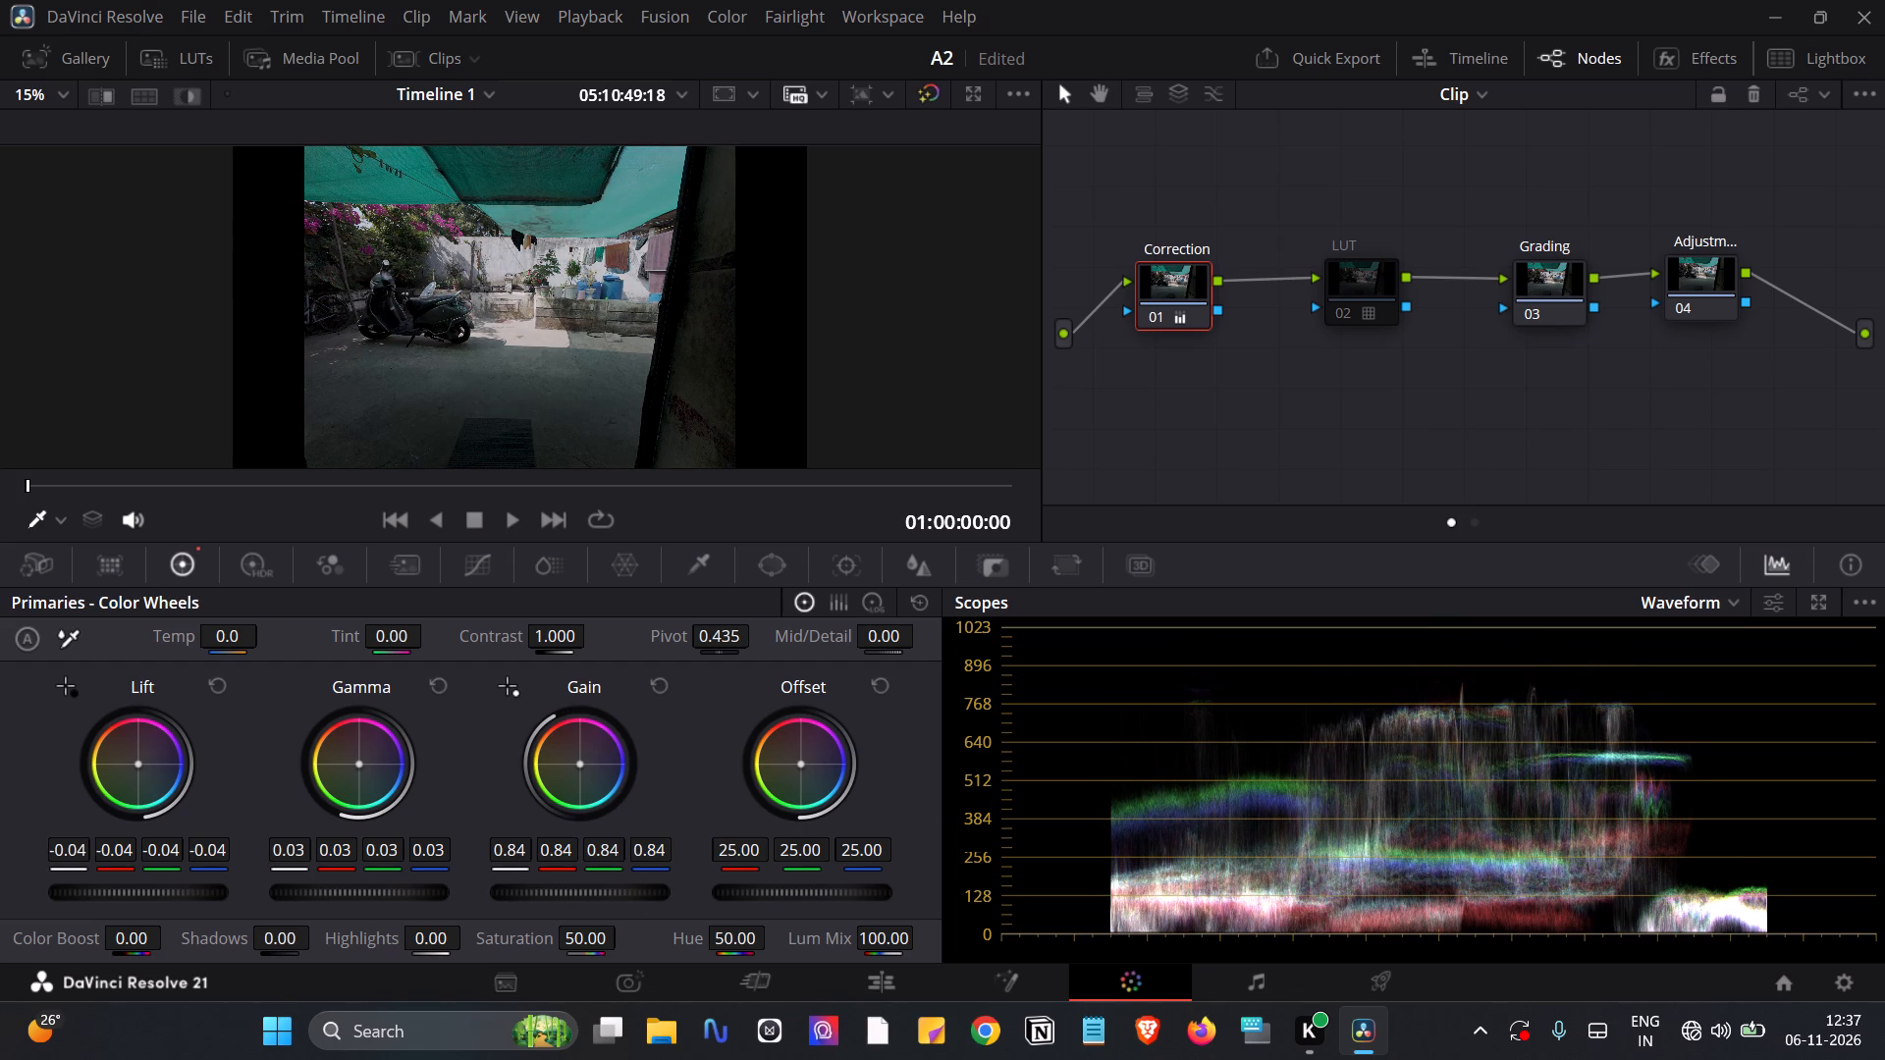
left_click_drag(450, 943, 495, 930)
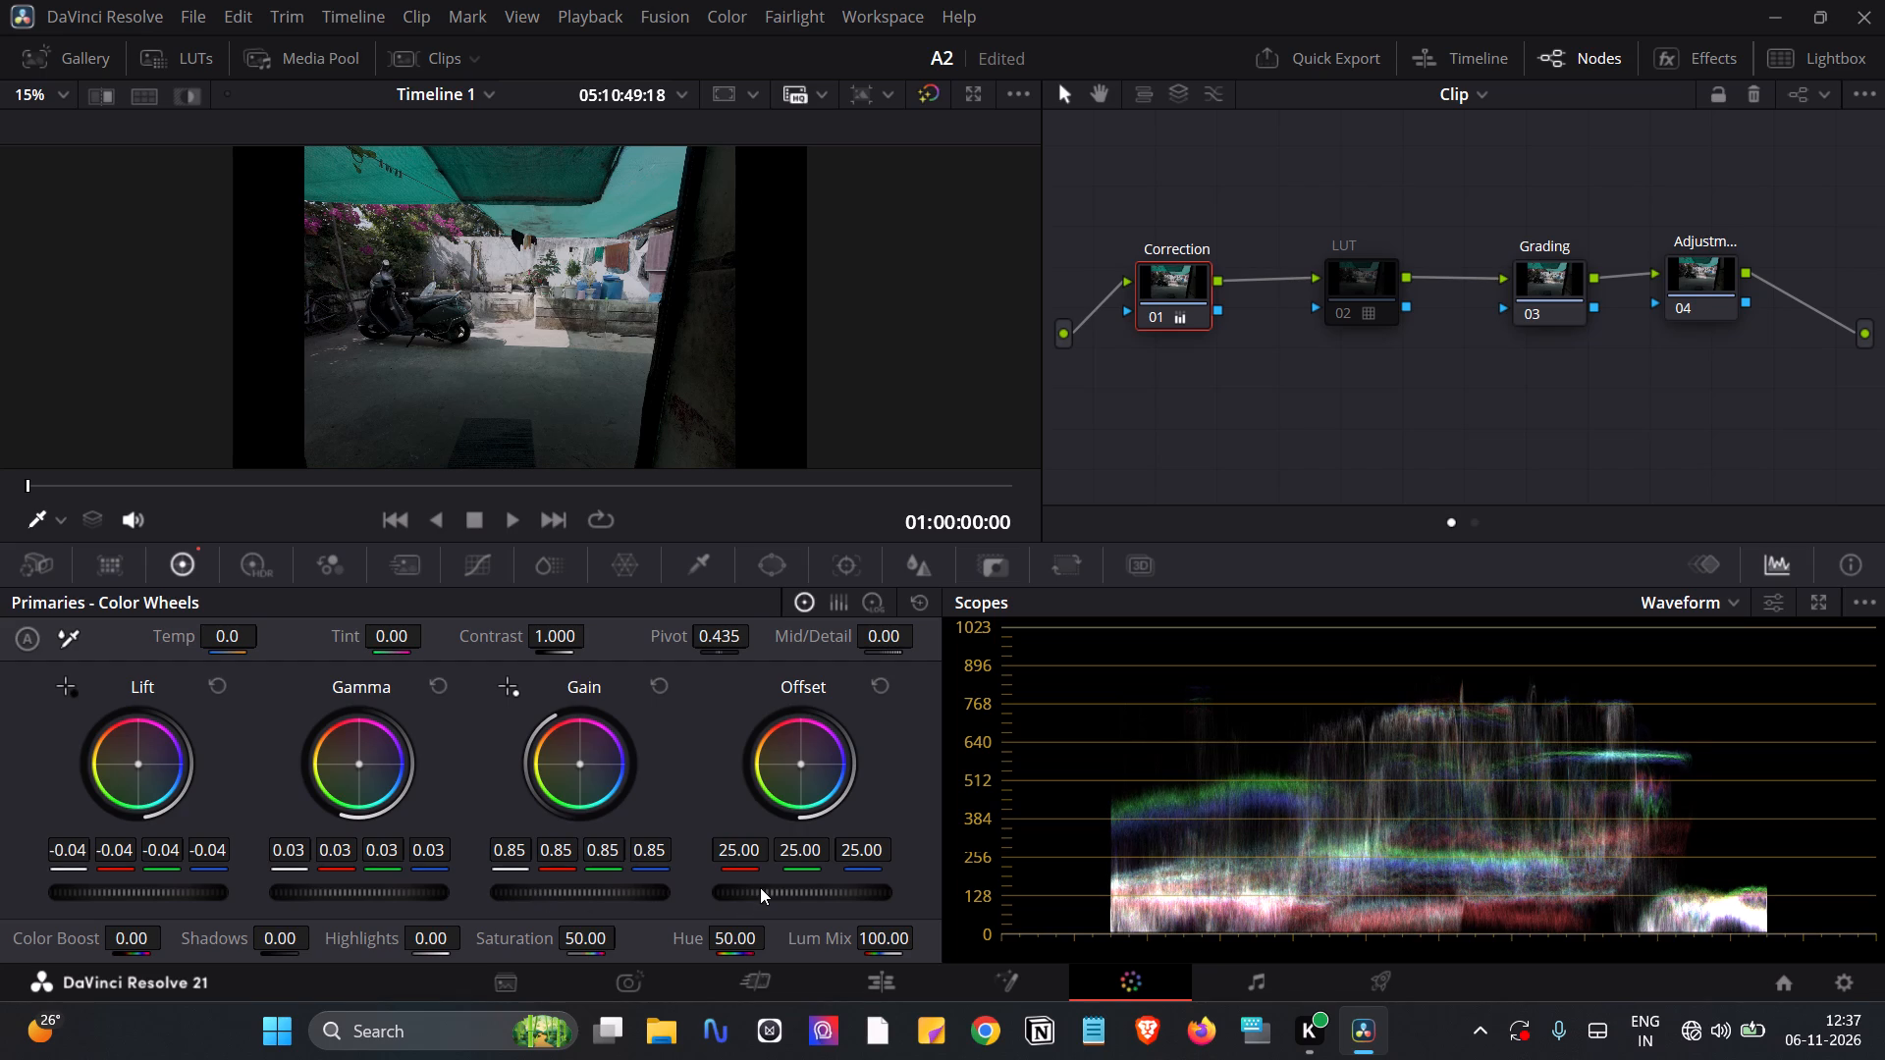
Raise the Correction node's overall Offset level to about 30.05, testing levels between about 16.95 and 31.00 against the waveform.
left_click_drag(760, 887, 1130, 857)
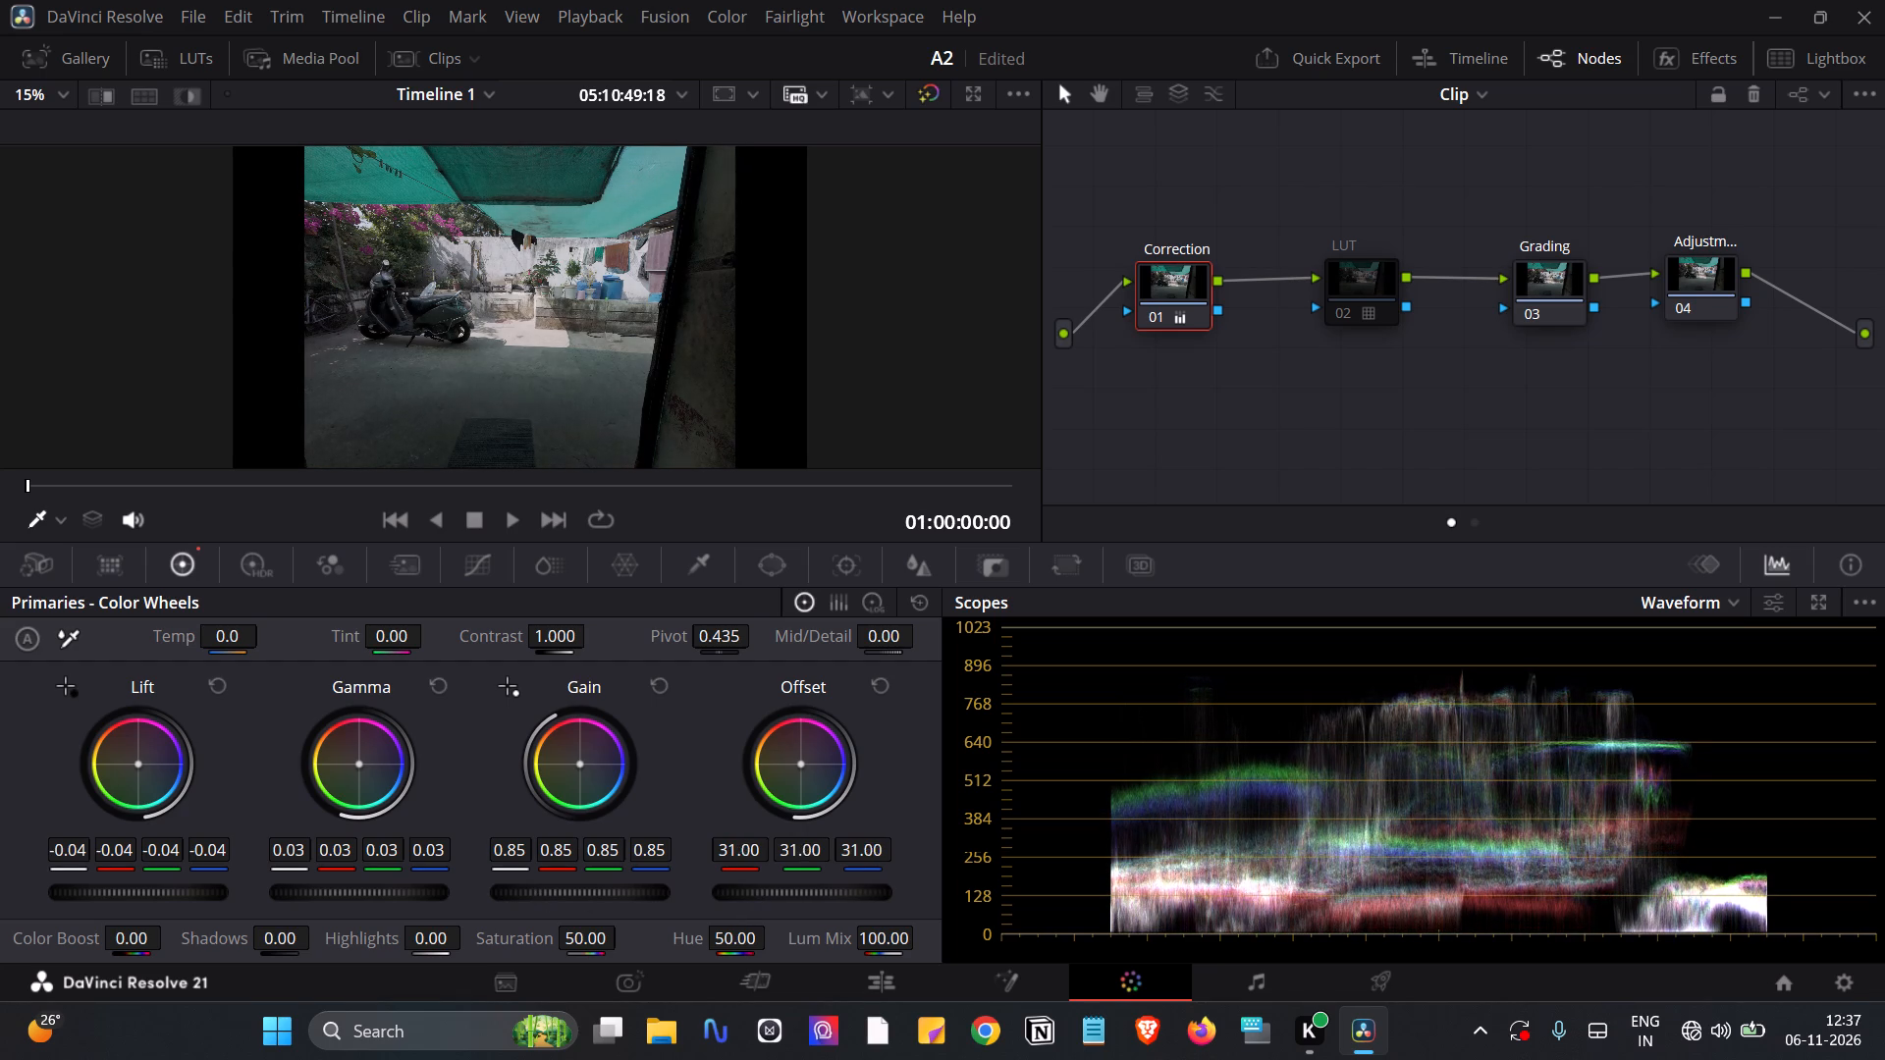
left_click_drag(1130, 857, 592, 880)
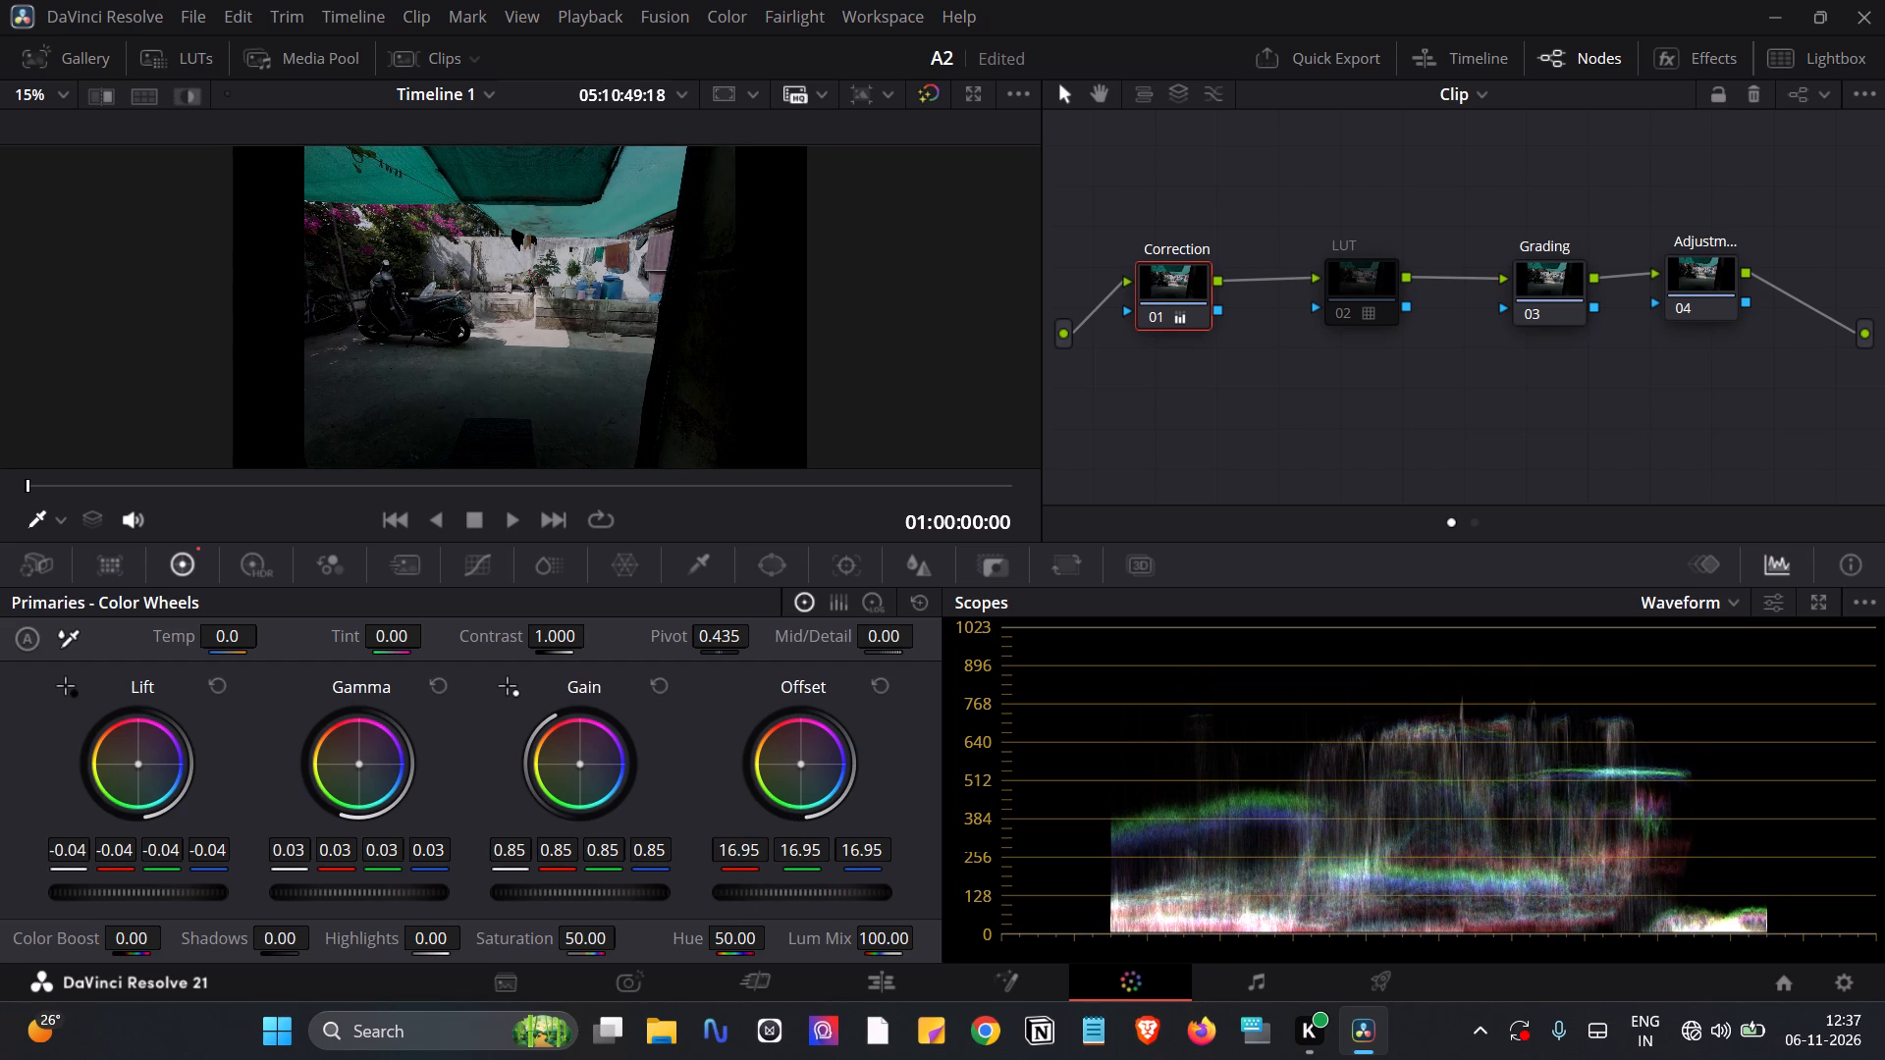
left_click_drag(592, 880, 975, 862)
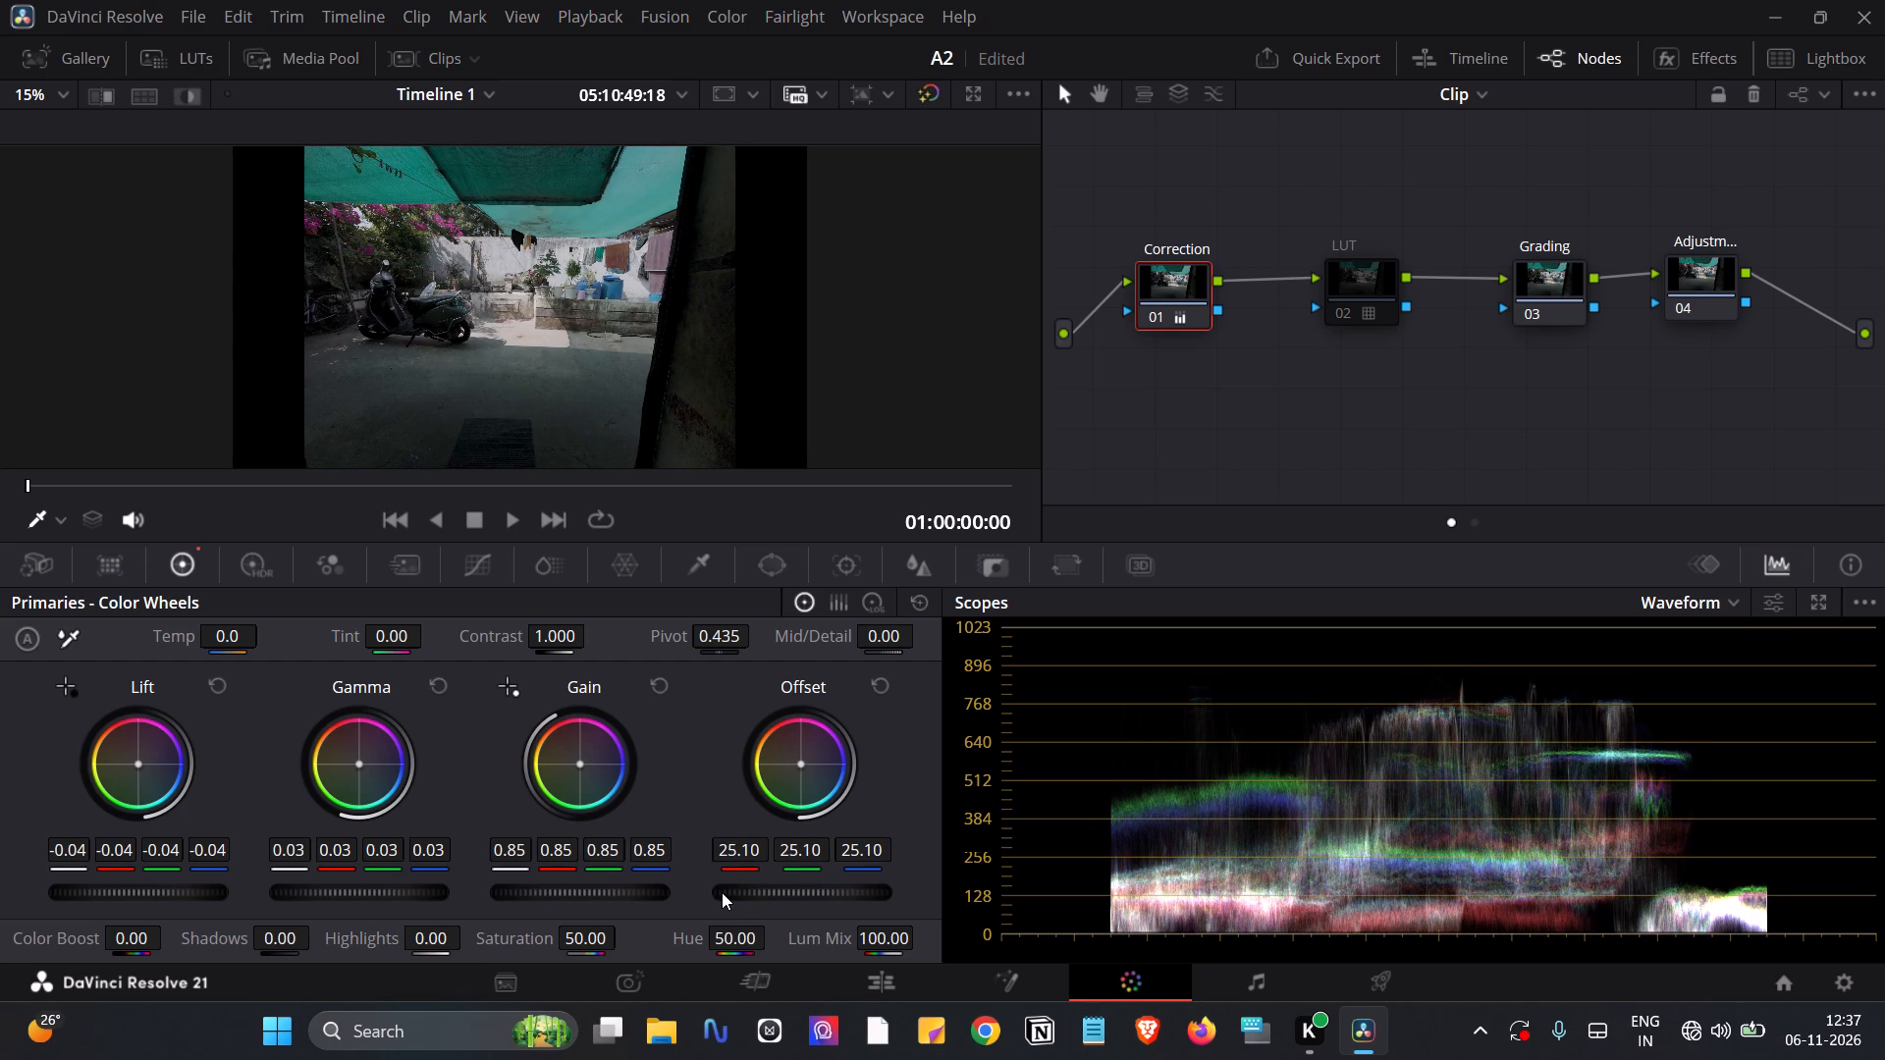
left_click_drag(767, 892, 968, 874)
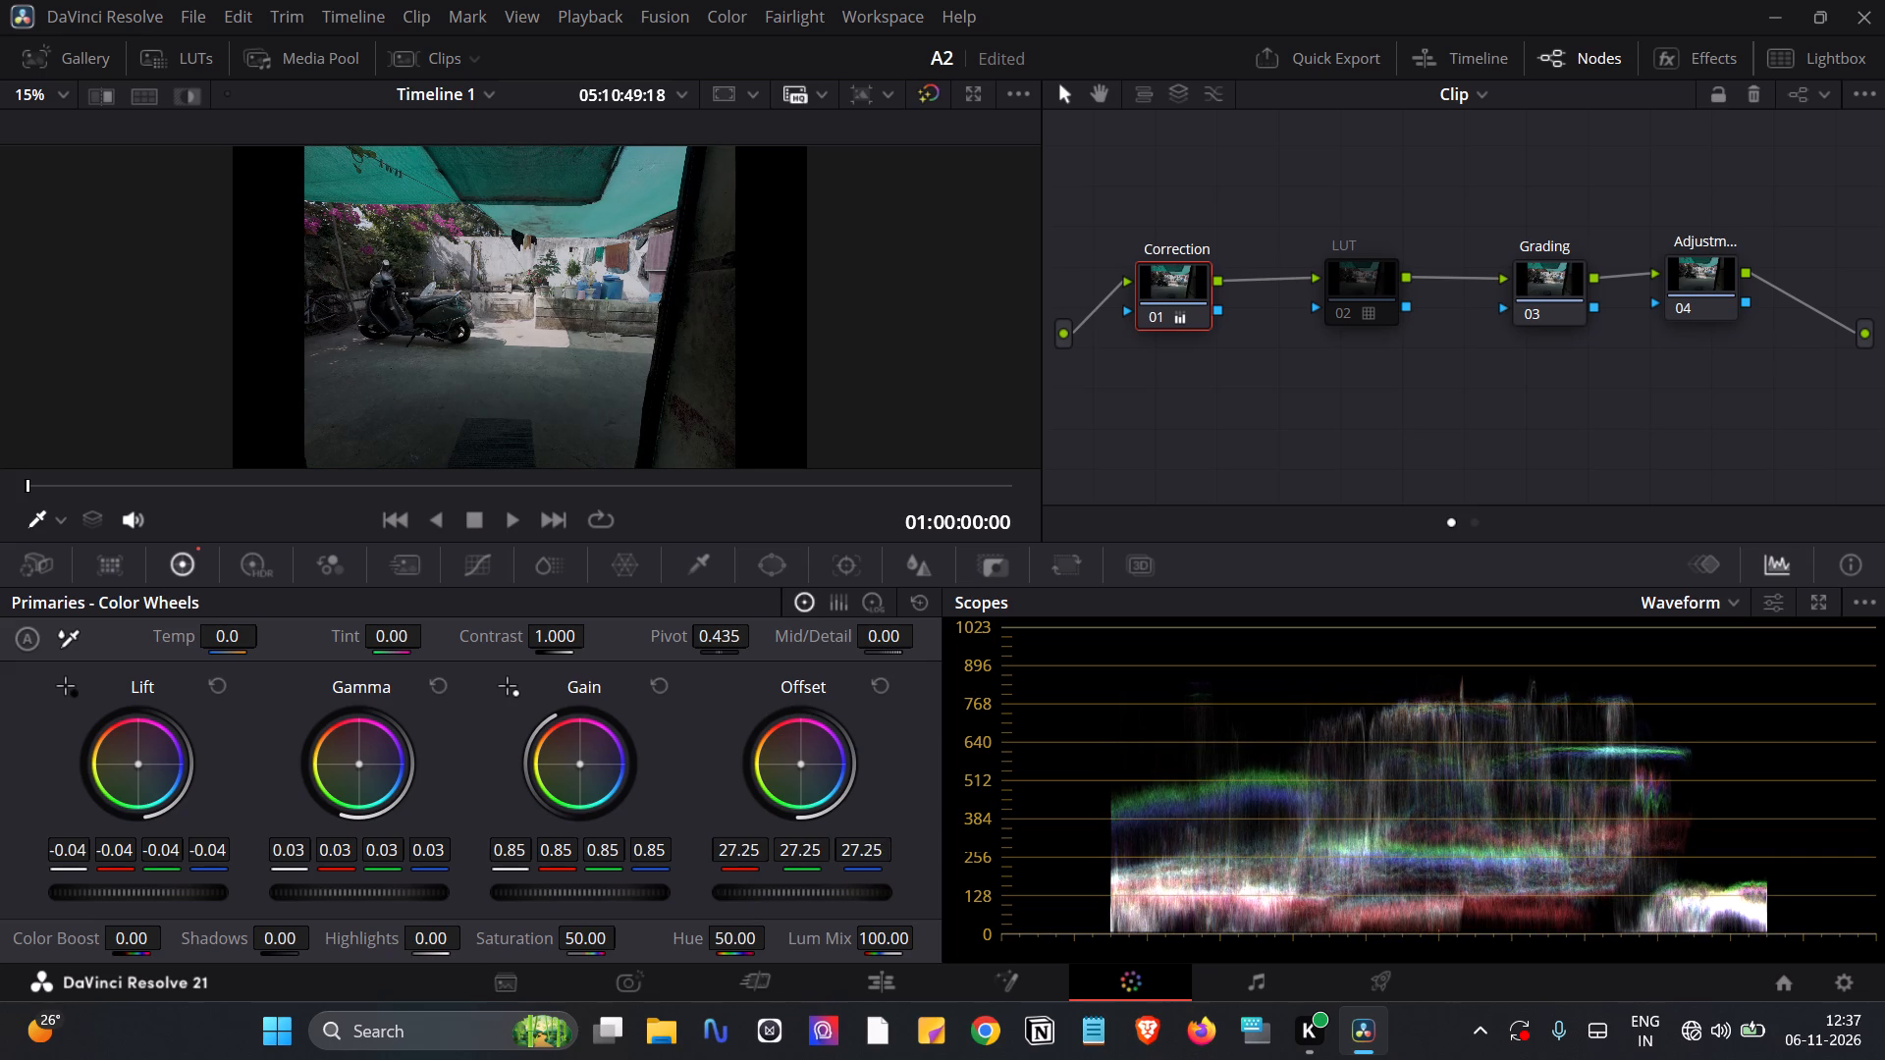
left_click_drag(968, 874, 1158, 856)
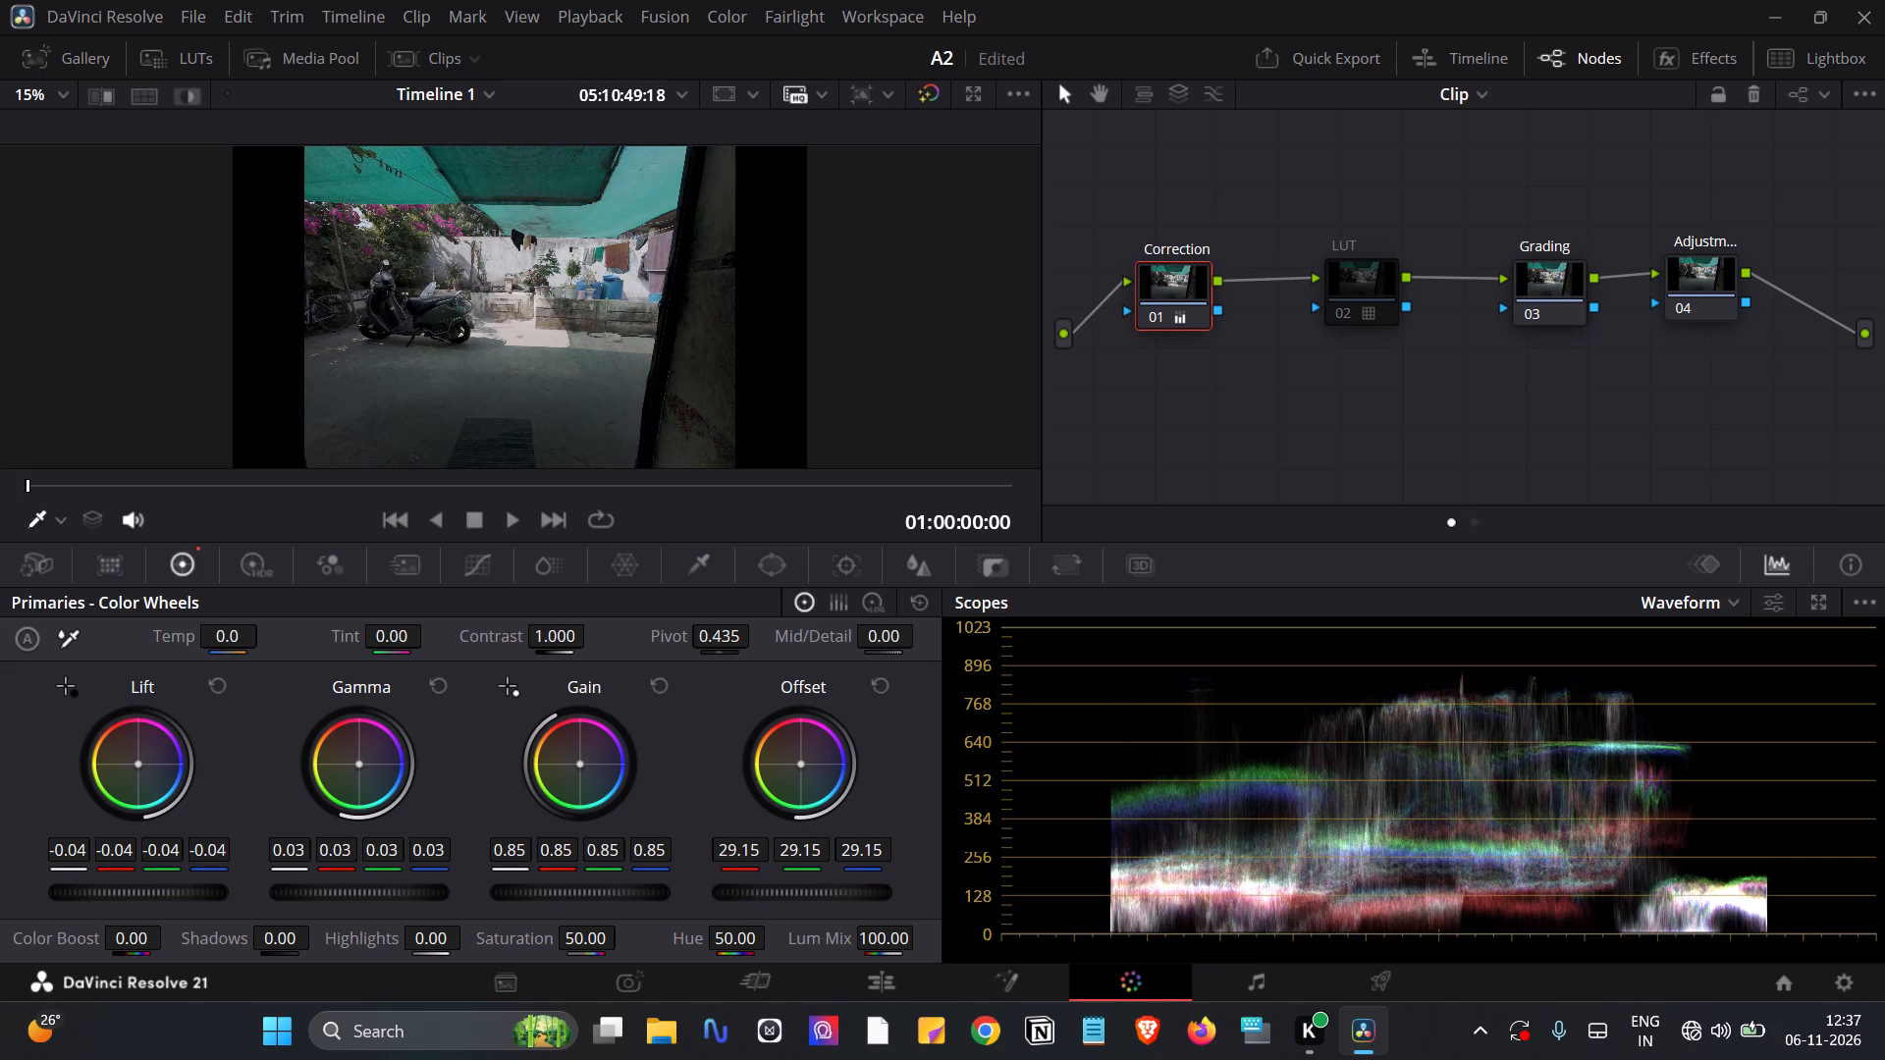
left_click_drag(1158, 856, 1227, 850)
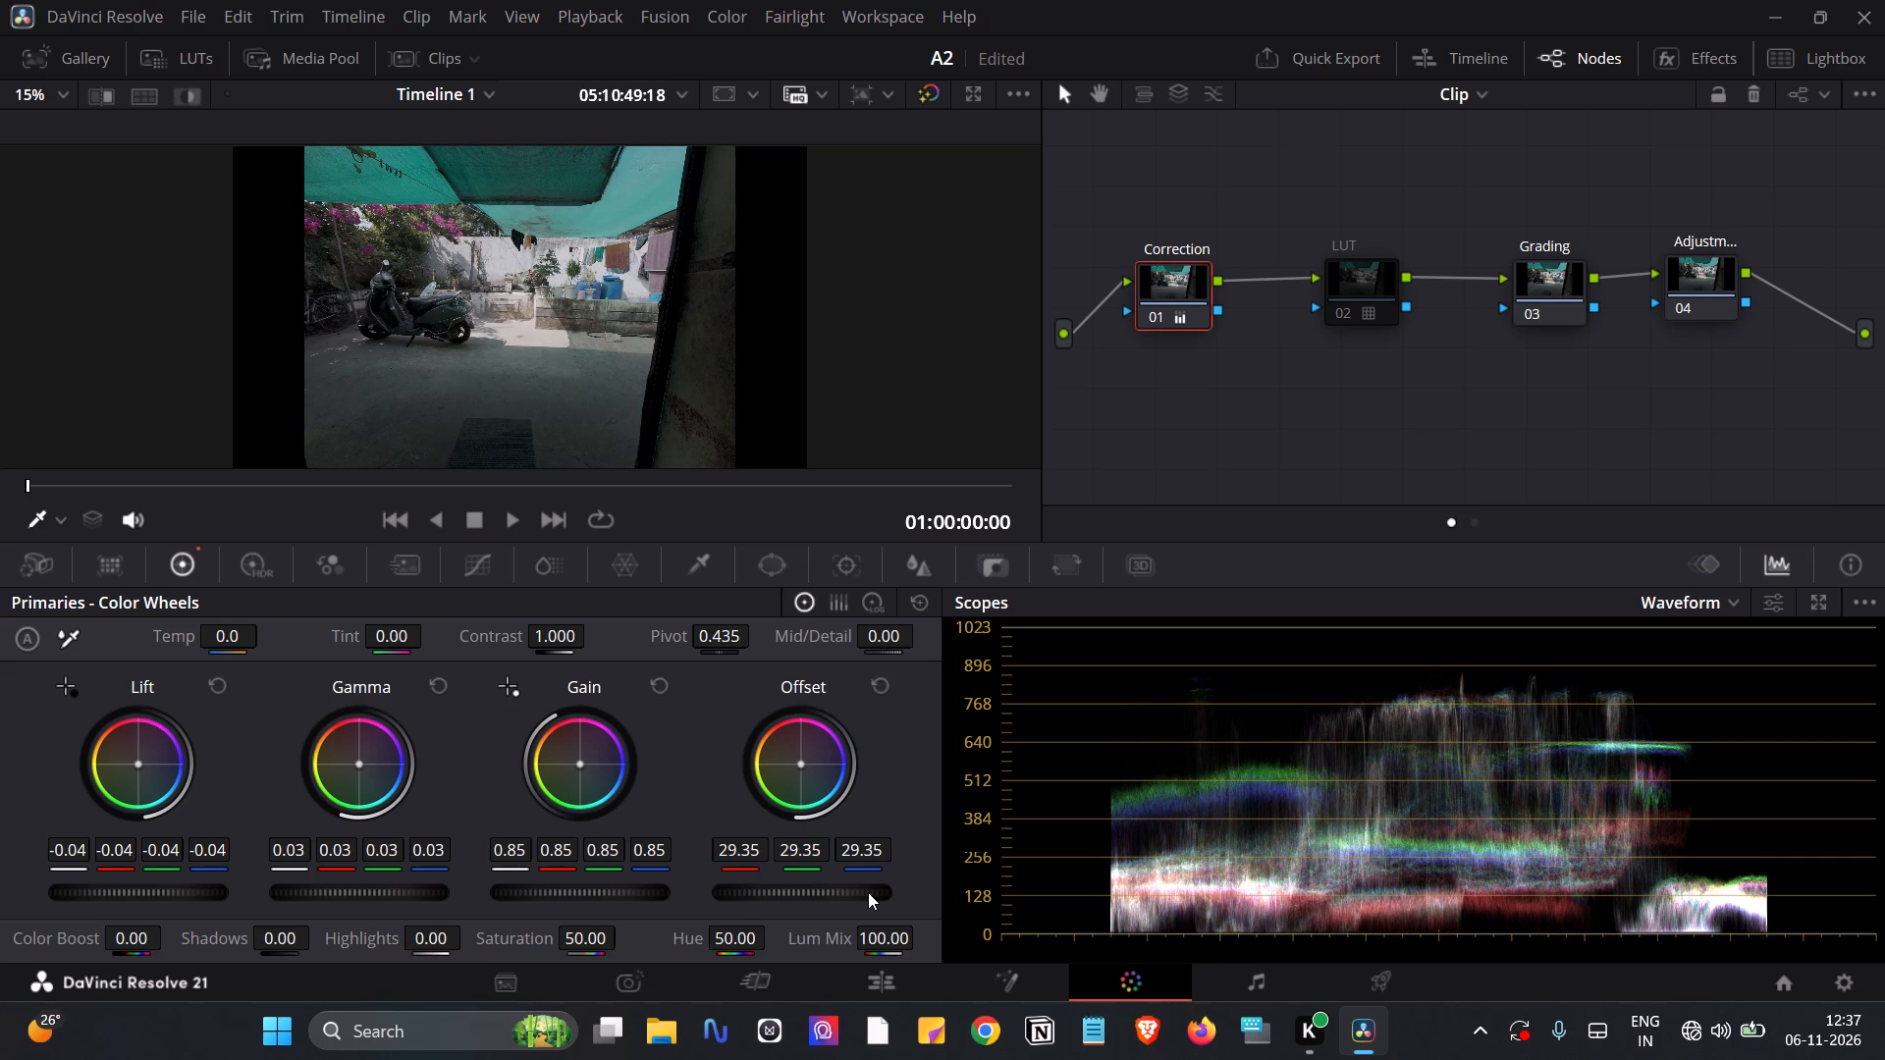
left_click_drag(825, 892, 843, 889)
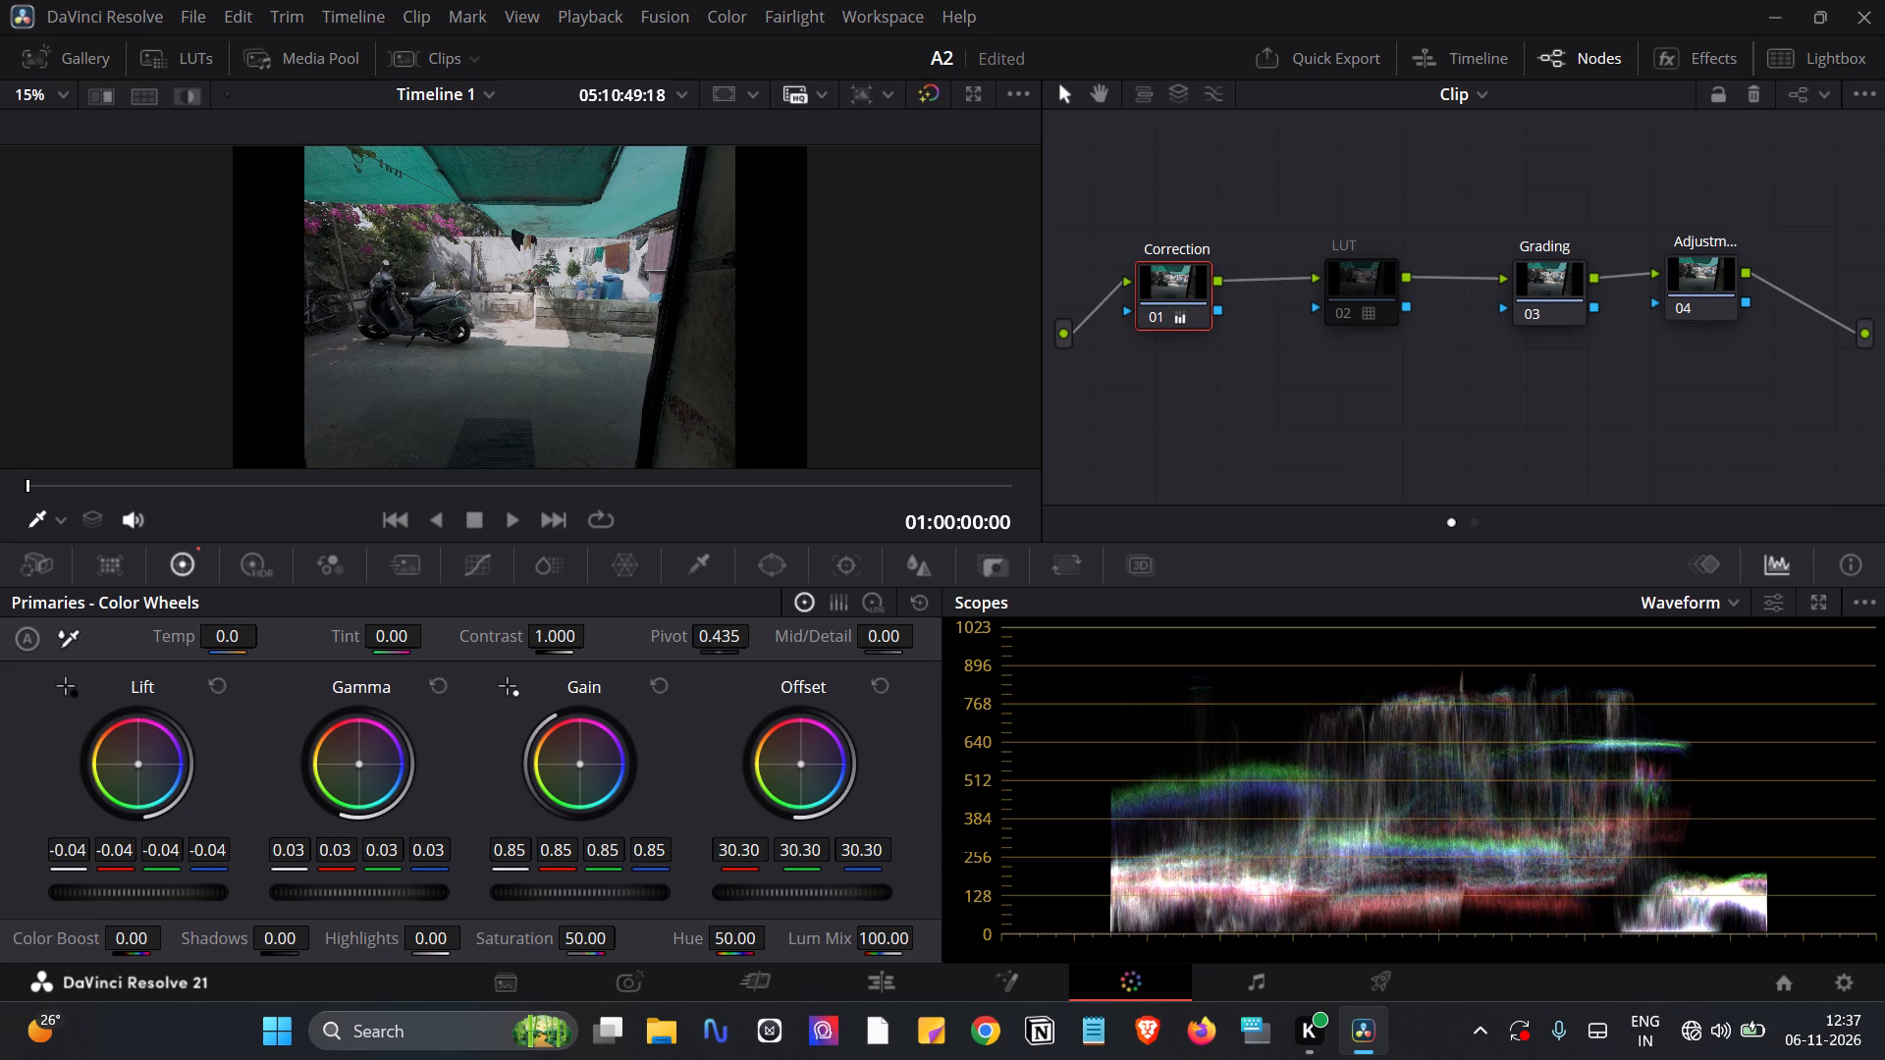
left_click_drag(843, 889, 779, 895)
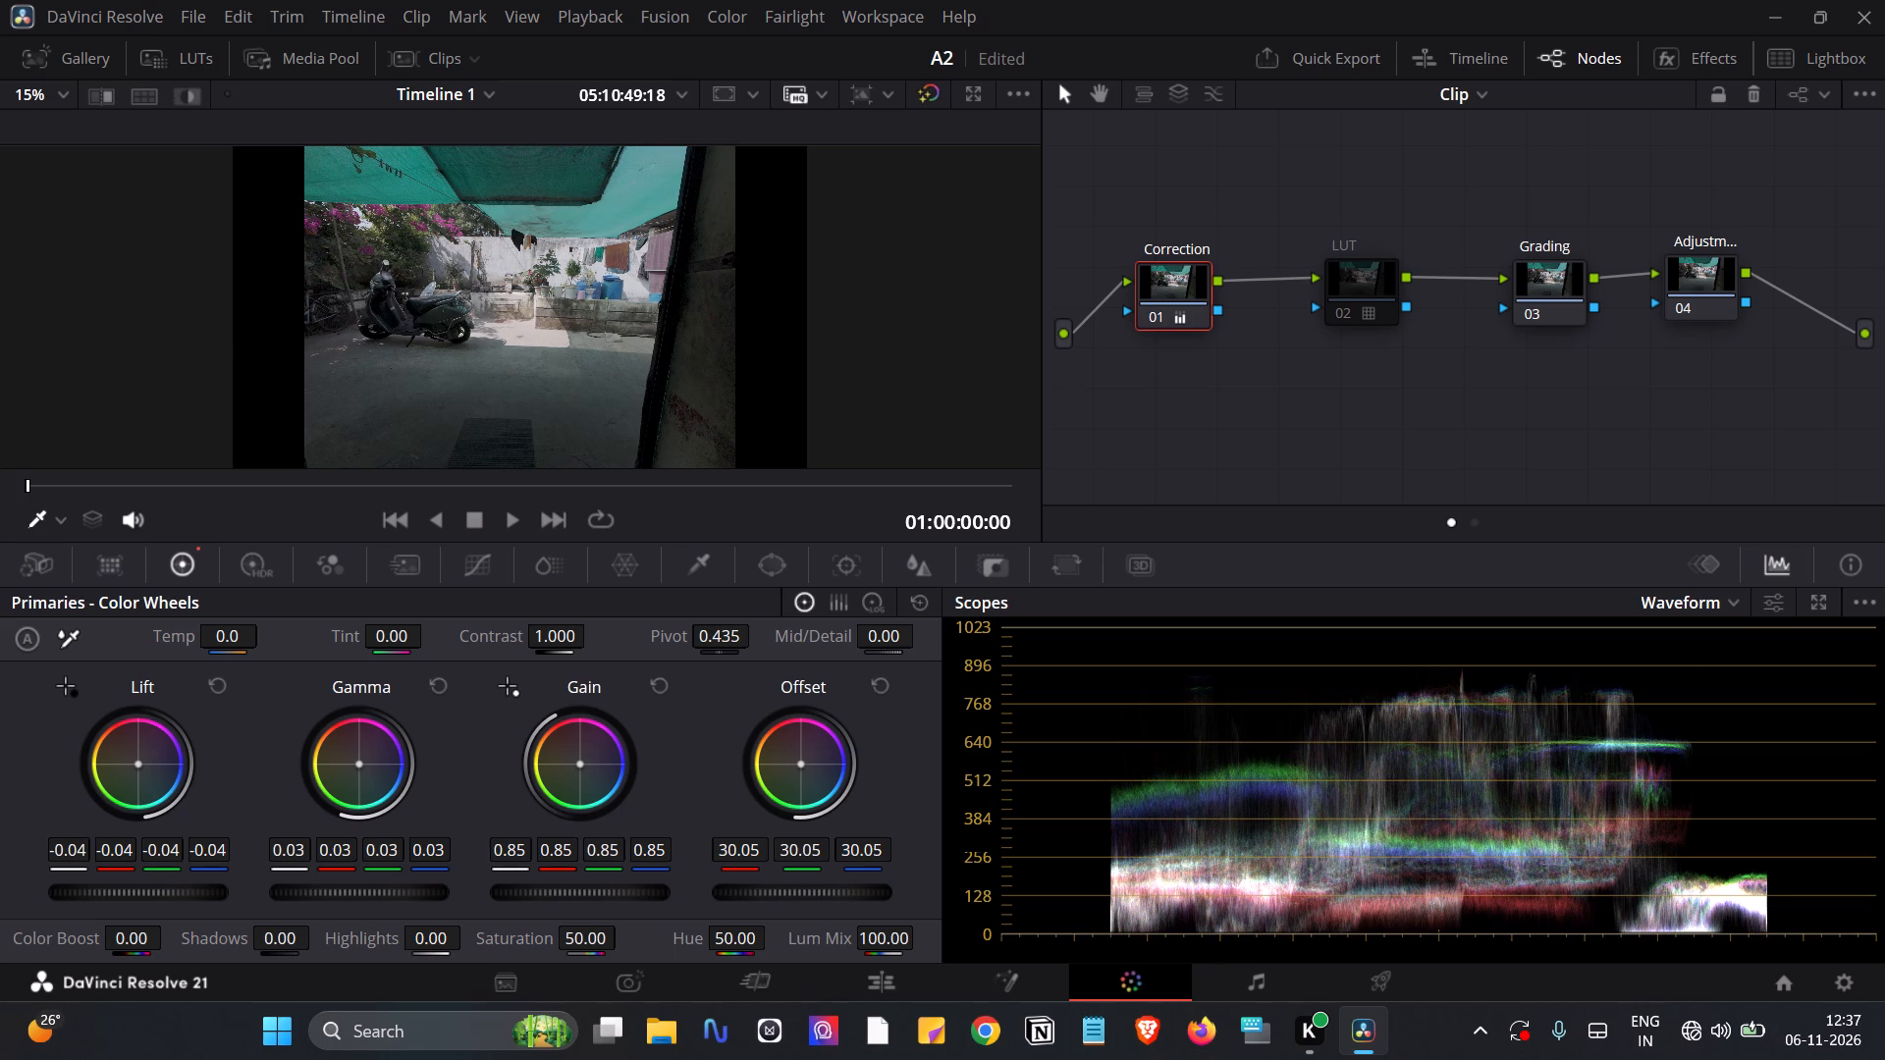
left_click_drag(779, 895, 783, 895)
left_click_drag(783, 895, 739, 890)
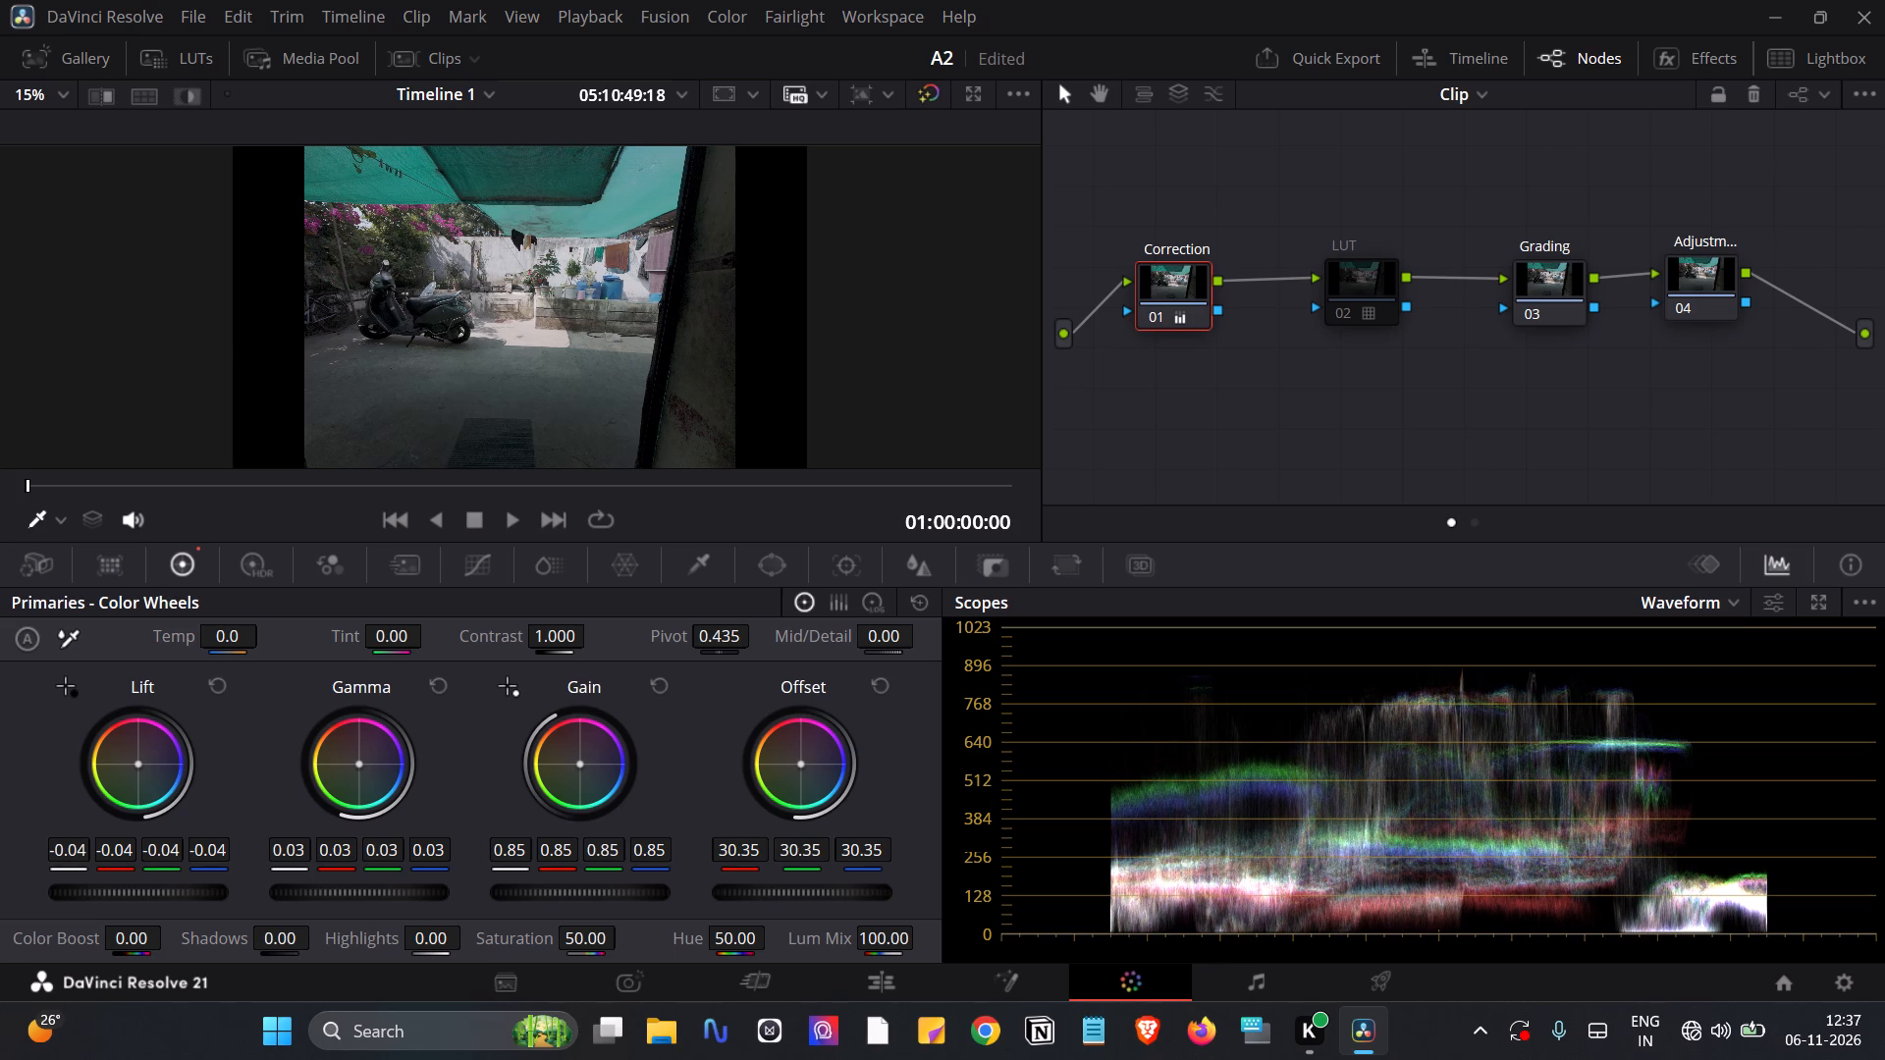
left_click_drag(739, 890, 660, 907)
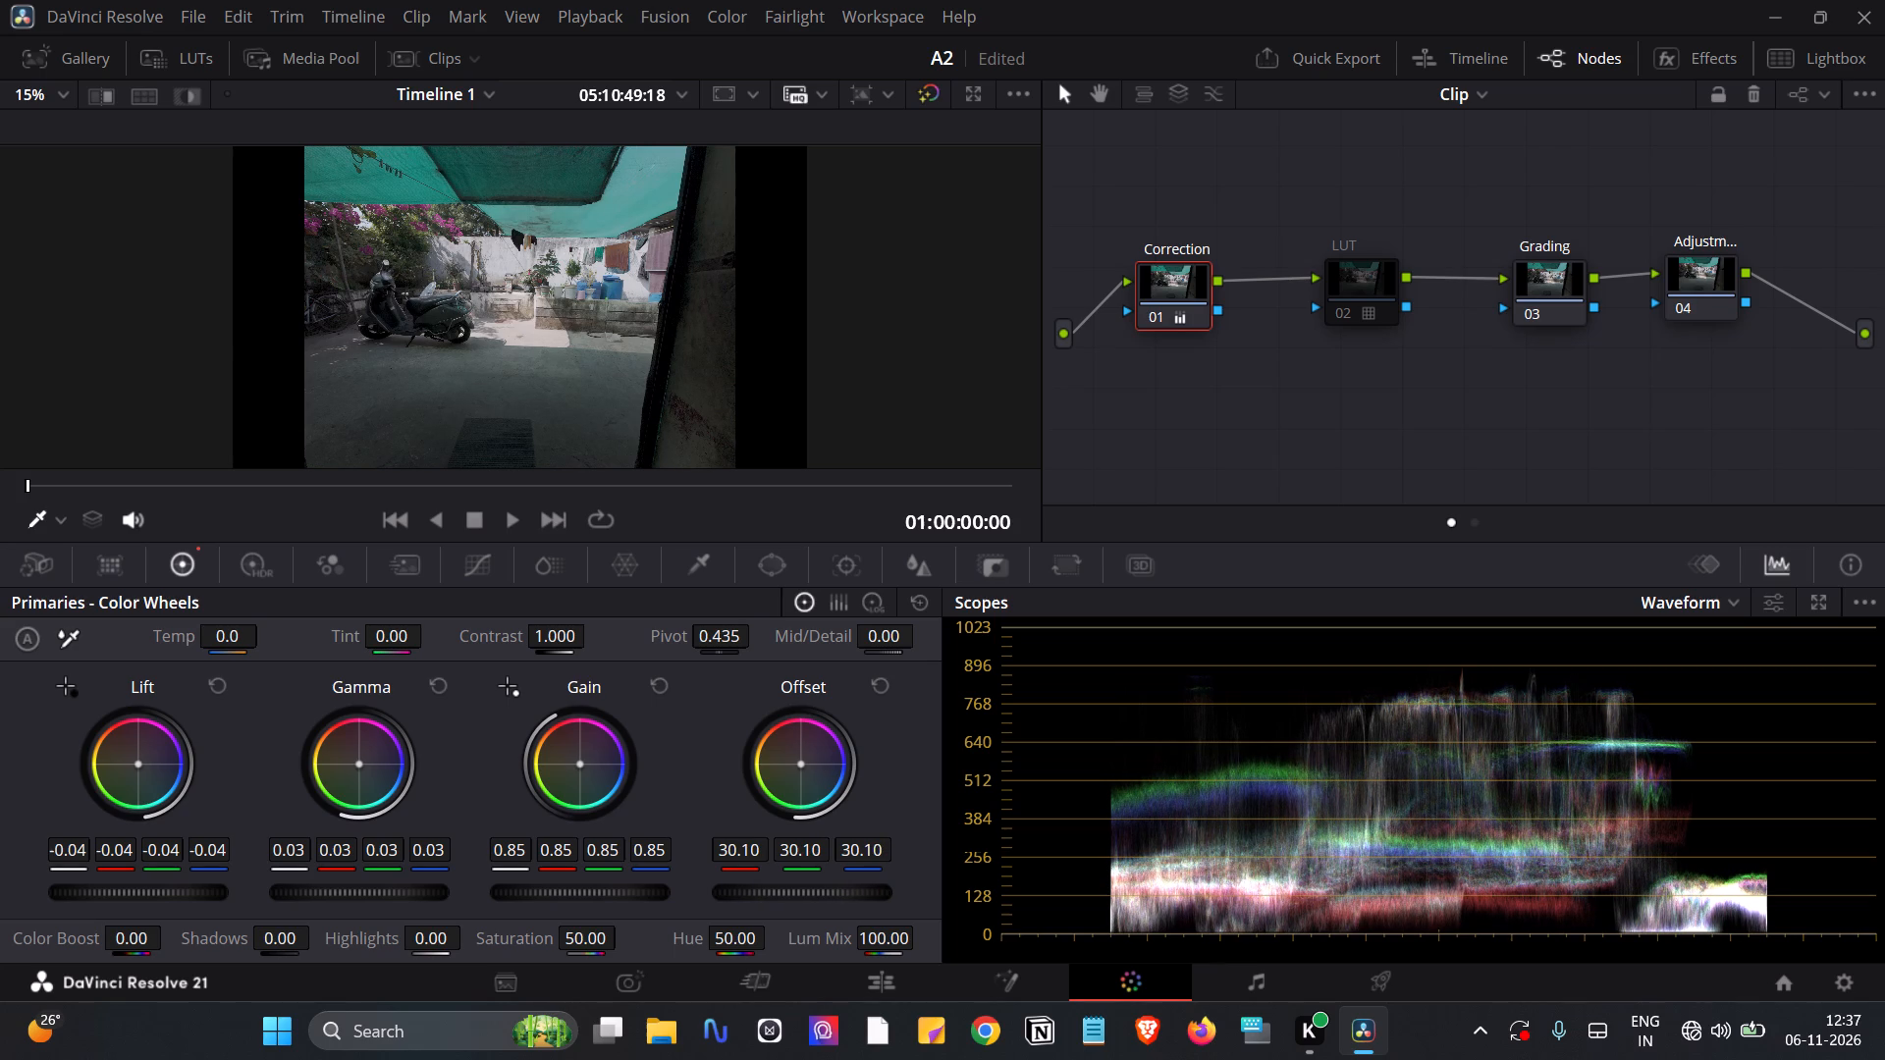
left_click_drag(660, 907, 633, 907)
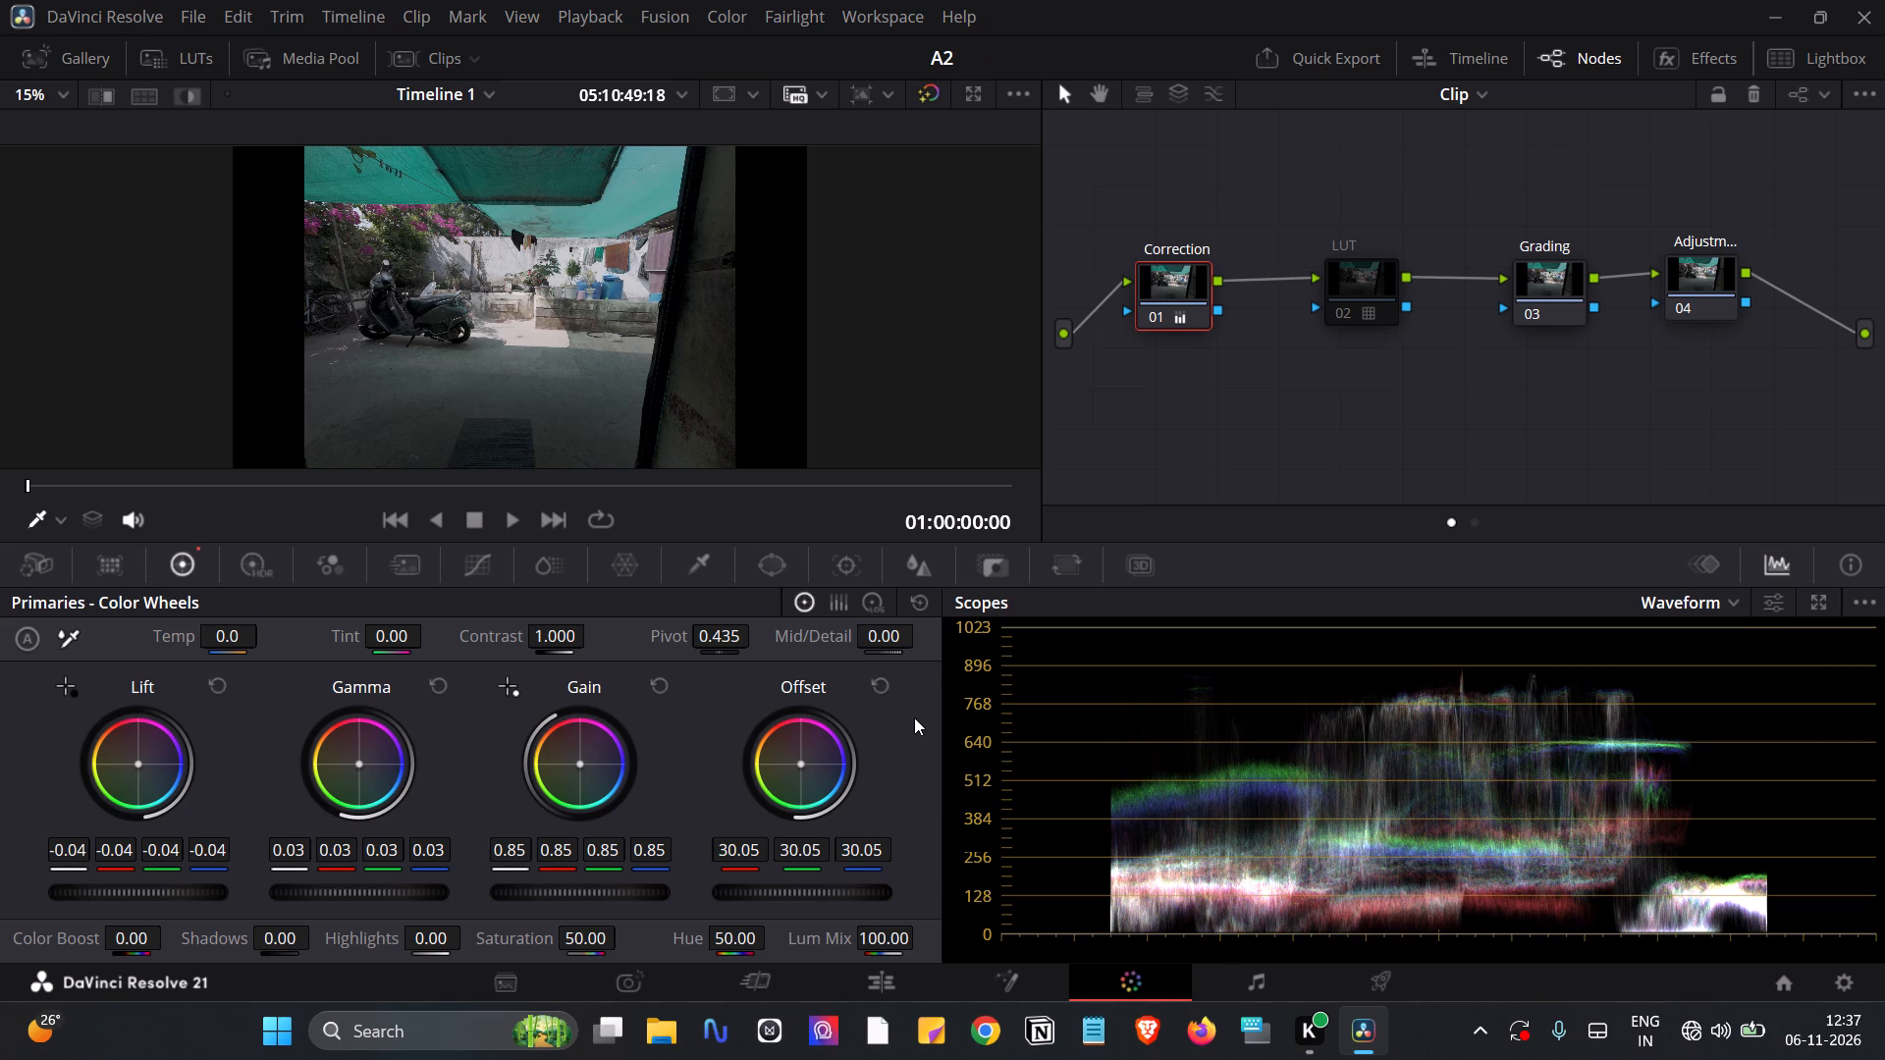
Re-enable the bypassed LUT node in the clip's node graph.
left_click(1345, 238)
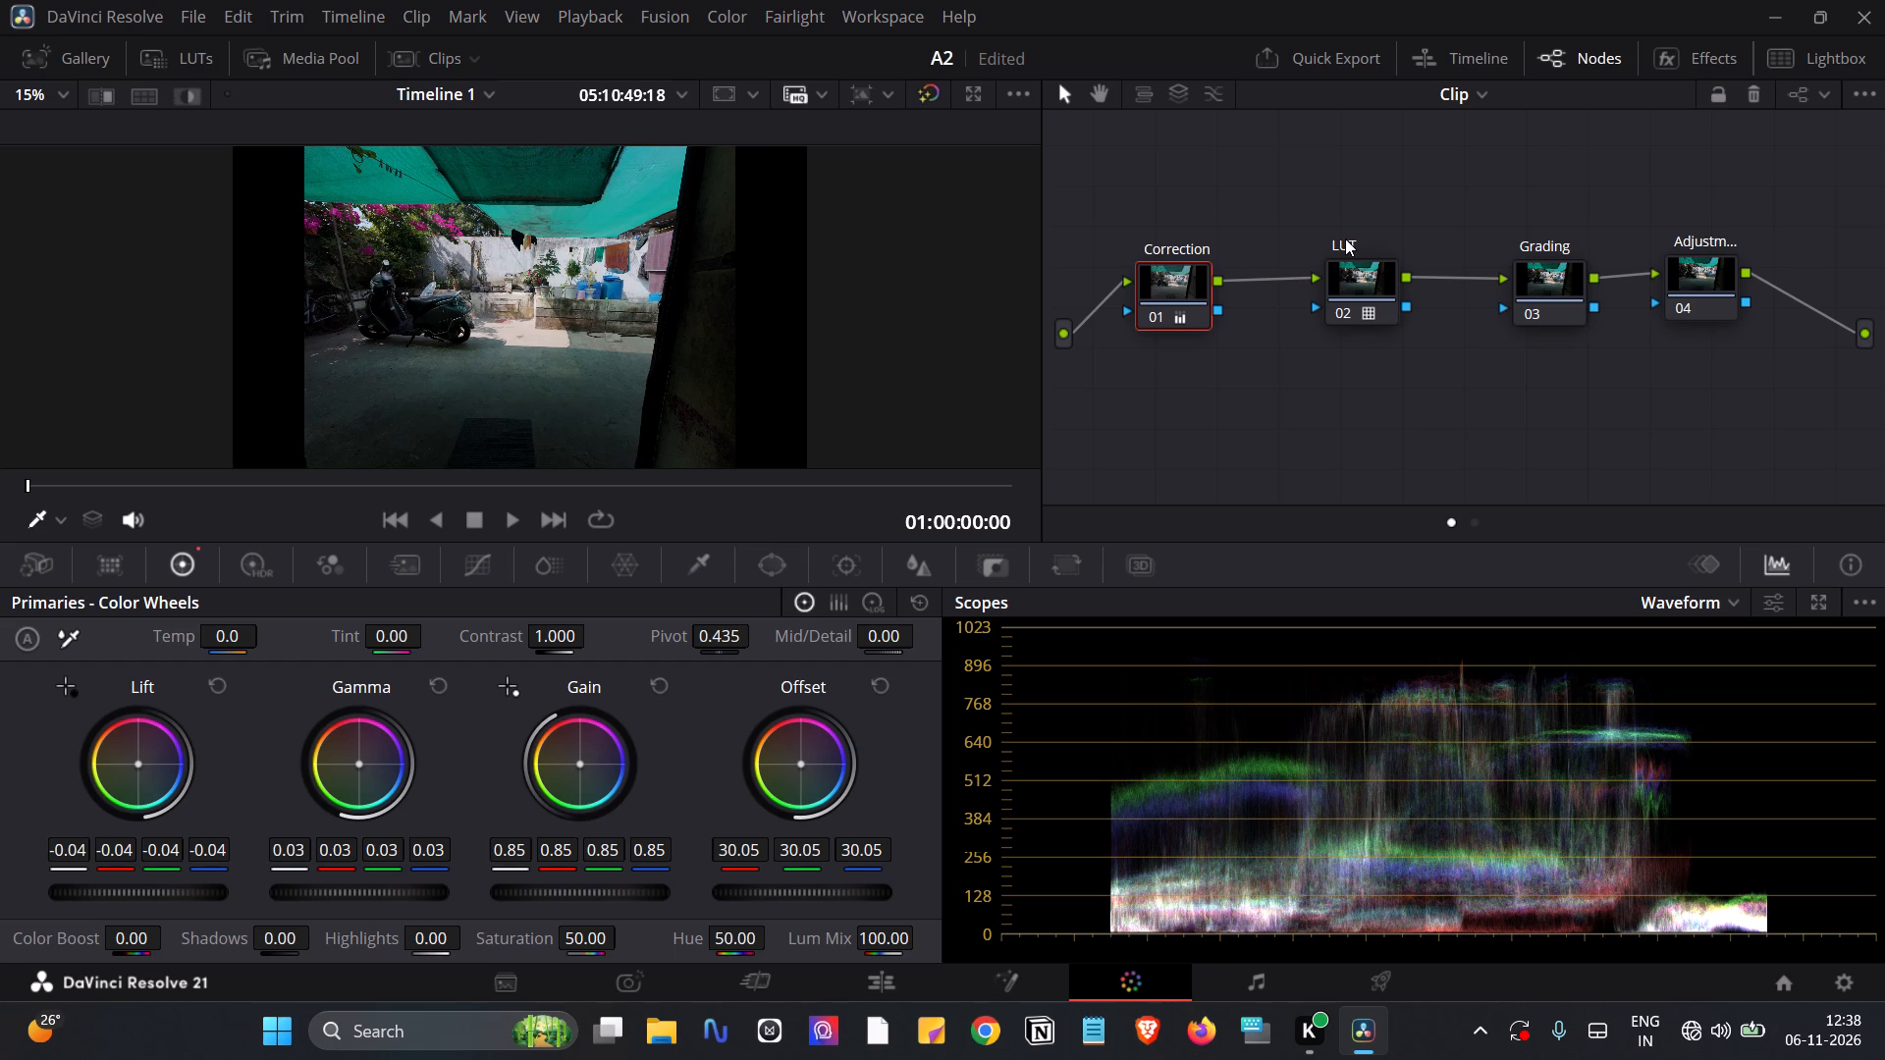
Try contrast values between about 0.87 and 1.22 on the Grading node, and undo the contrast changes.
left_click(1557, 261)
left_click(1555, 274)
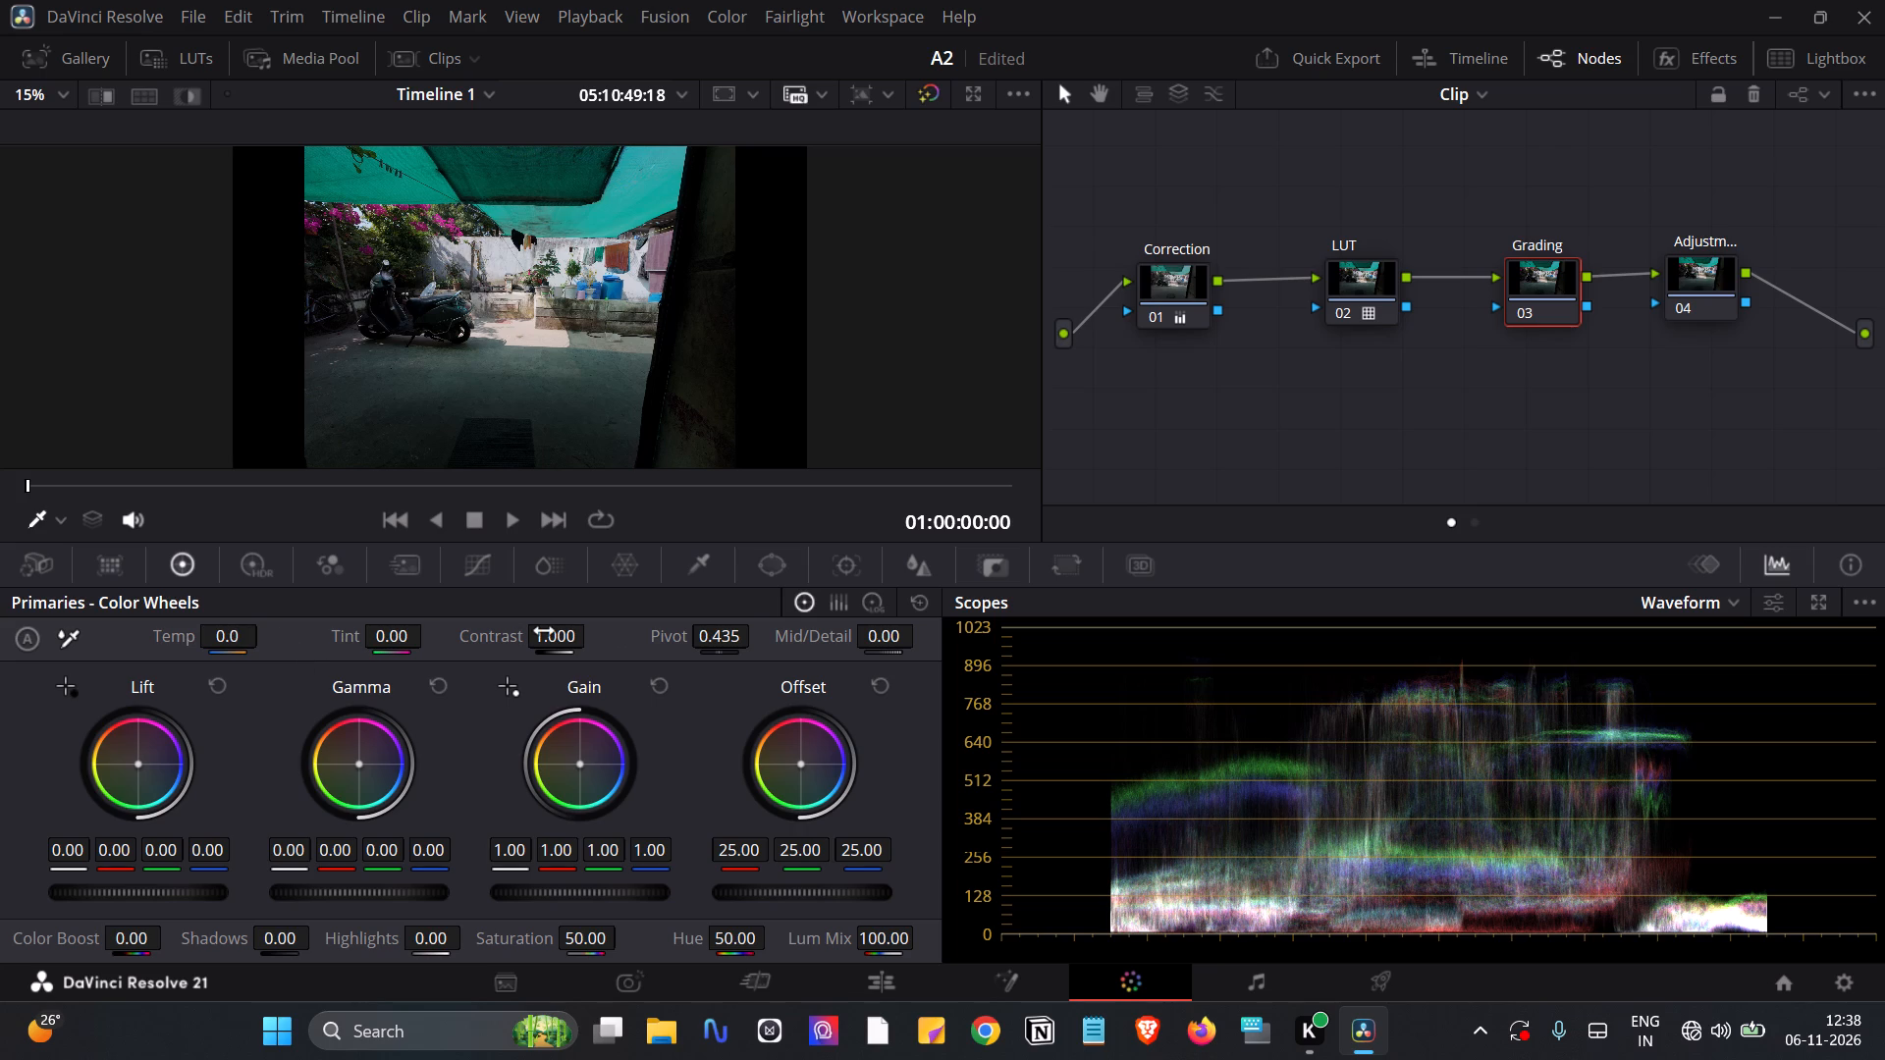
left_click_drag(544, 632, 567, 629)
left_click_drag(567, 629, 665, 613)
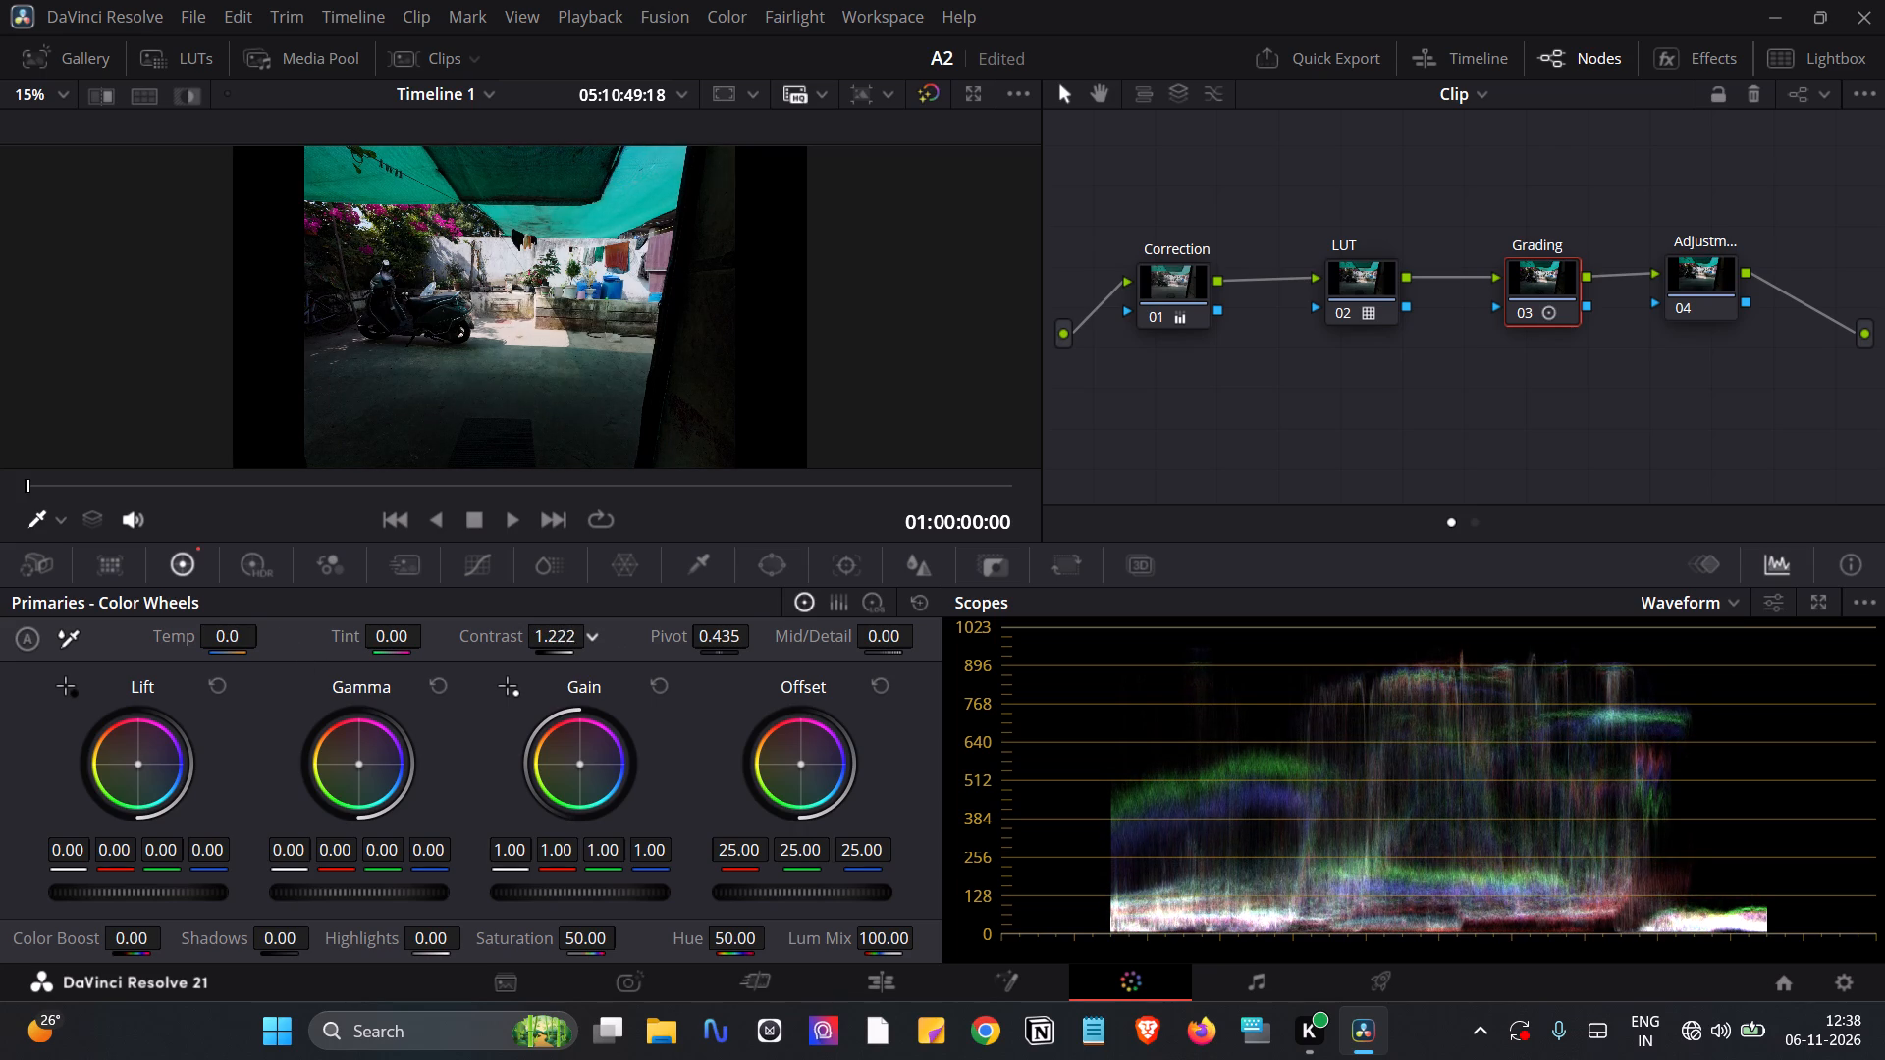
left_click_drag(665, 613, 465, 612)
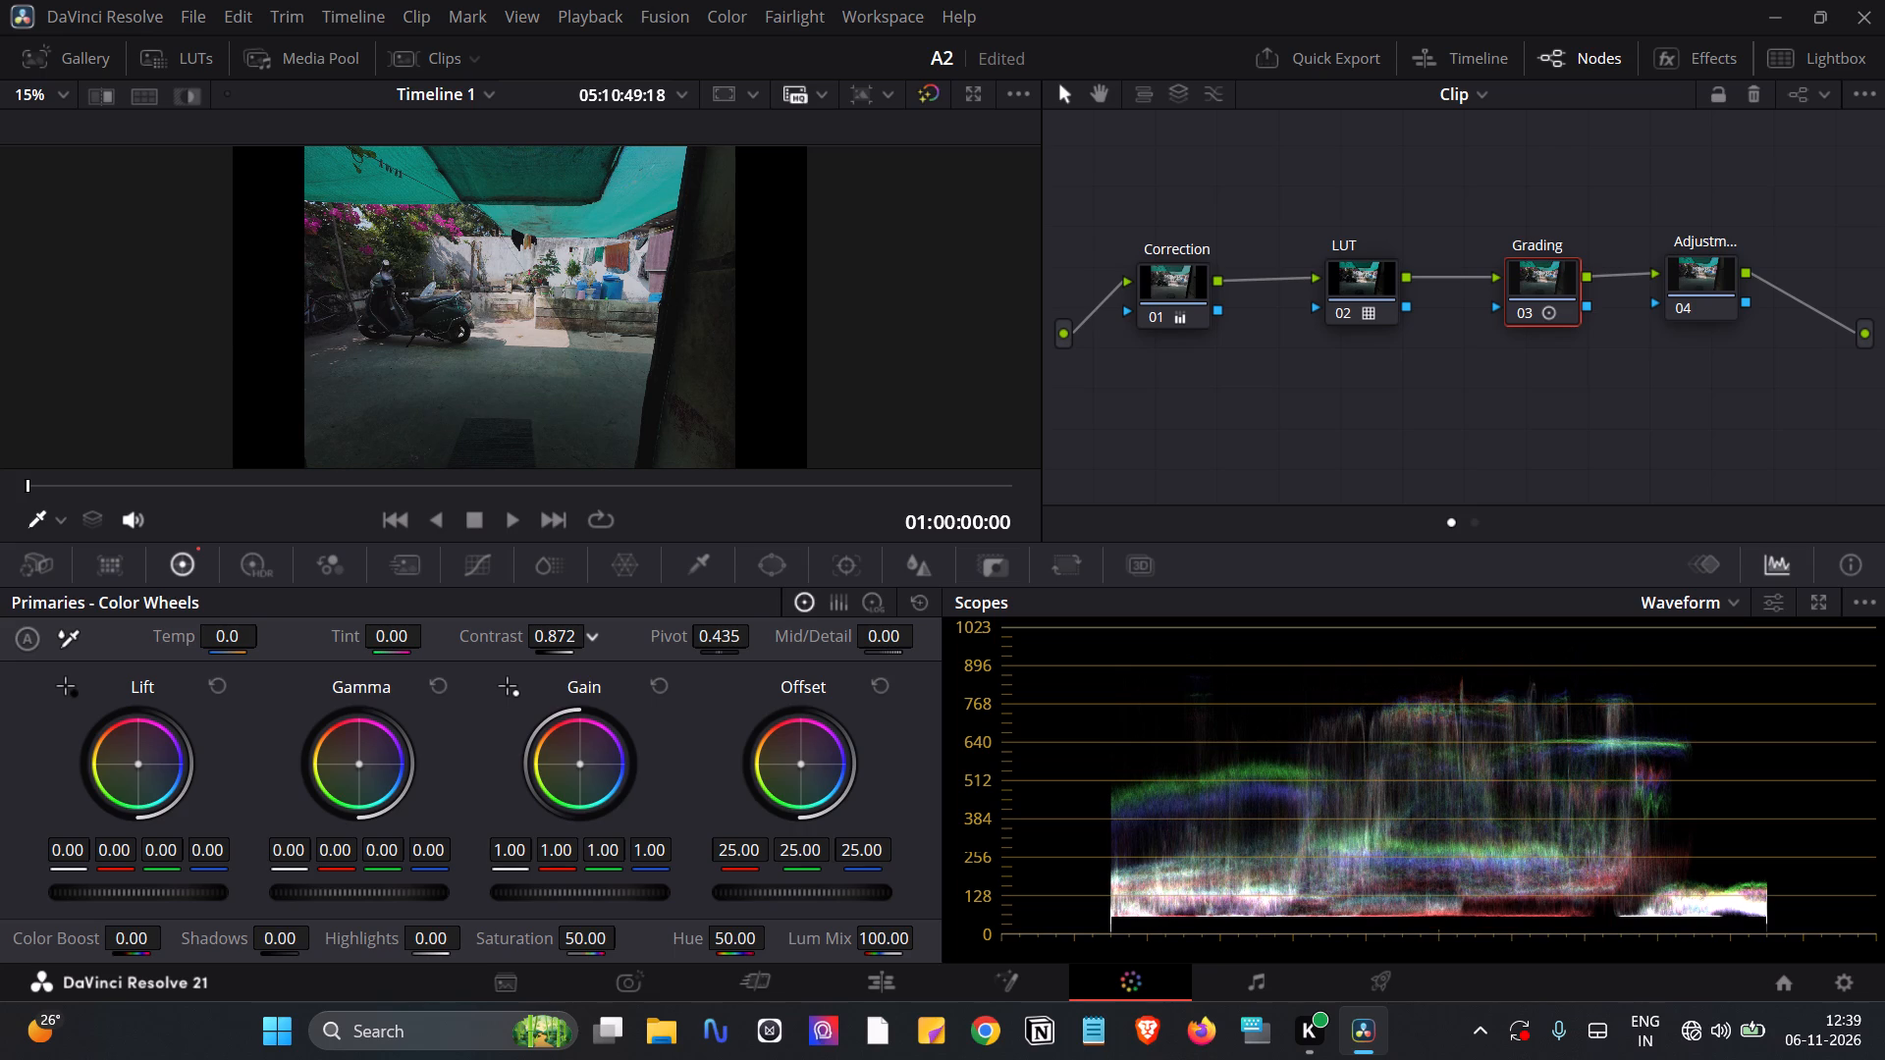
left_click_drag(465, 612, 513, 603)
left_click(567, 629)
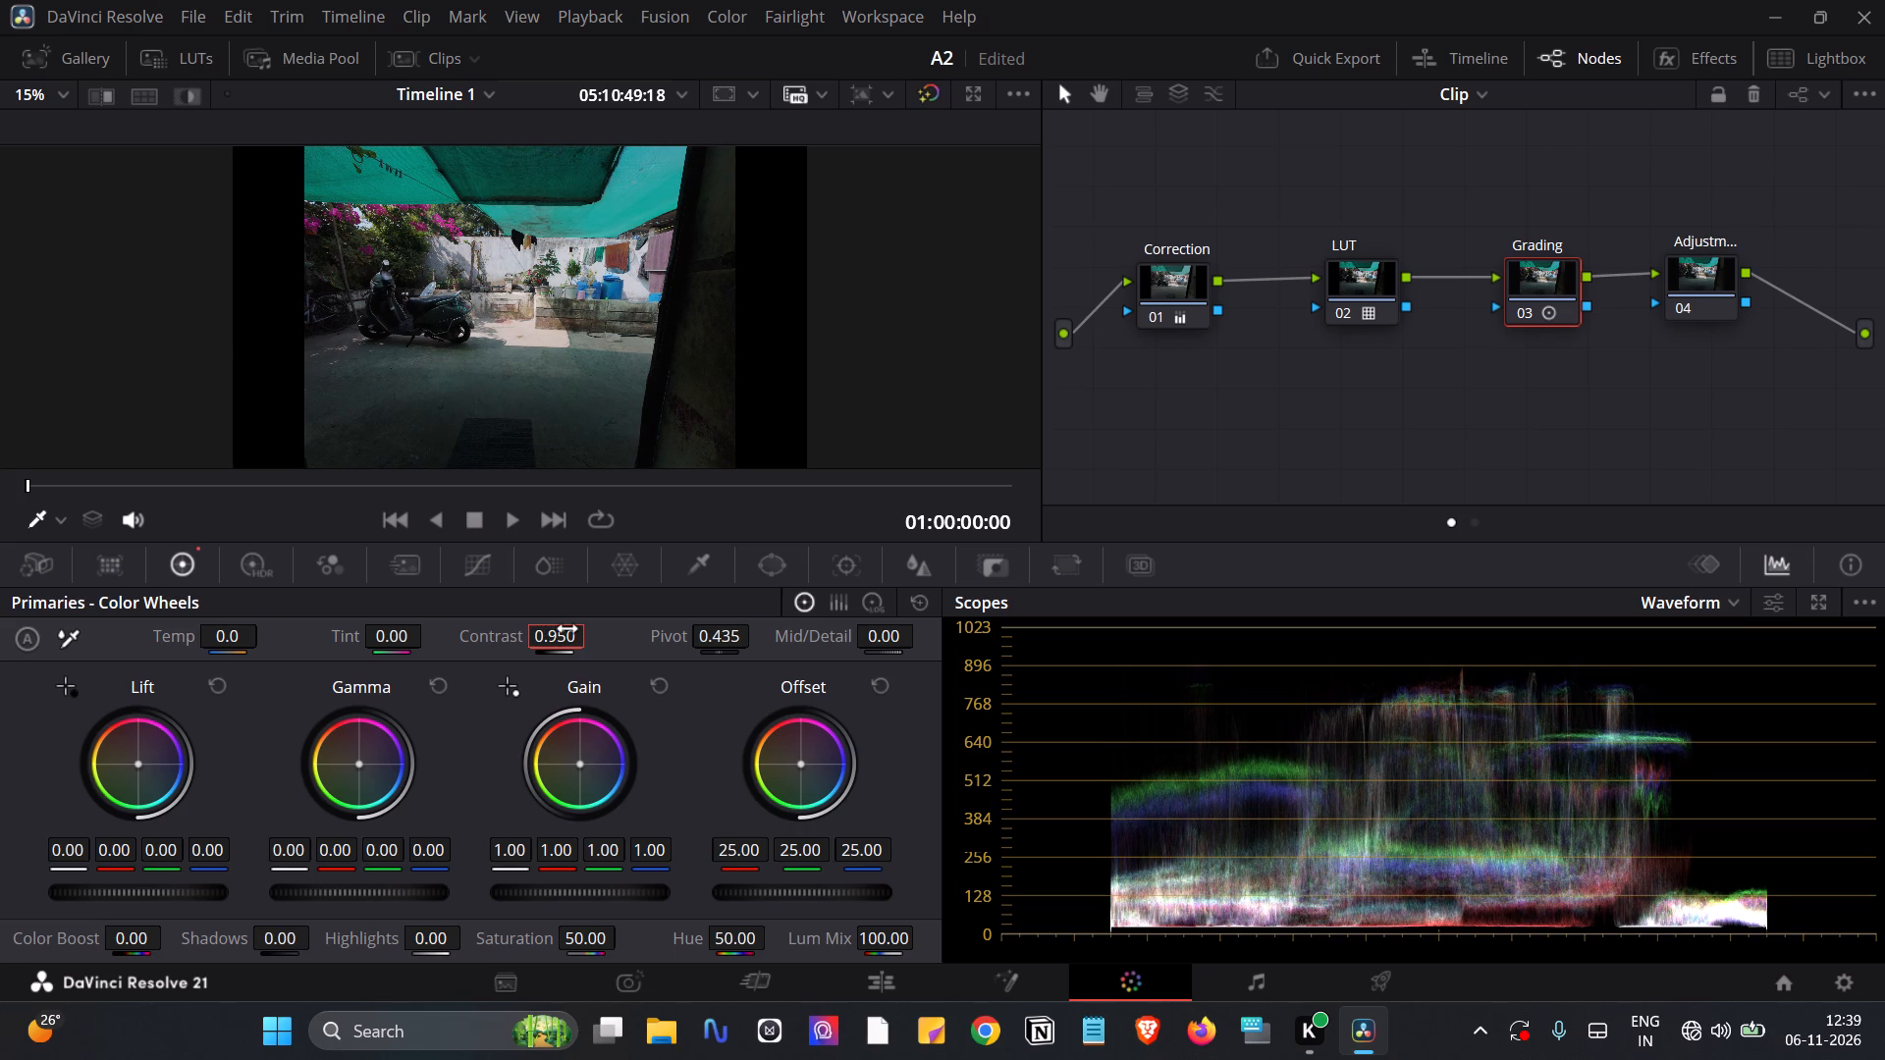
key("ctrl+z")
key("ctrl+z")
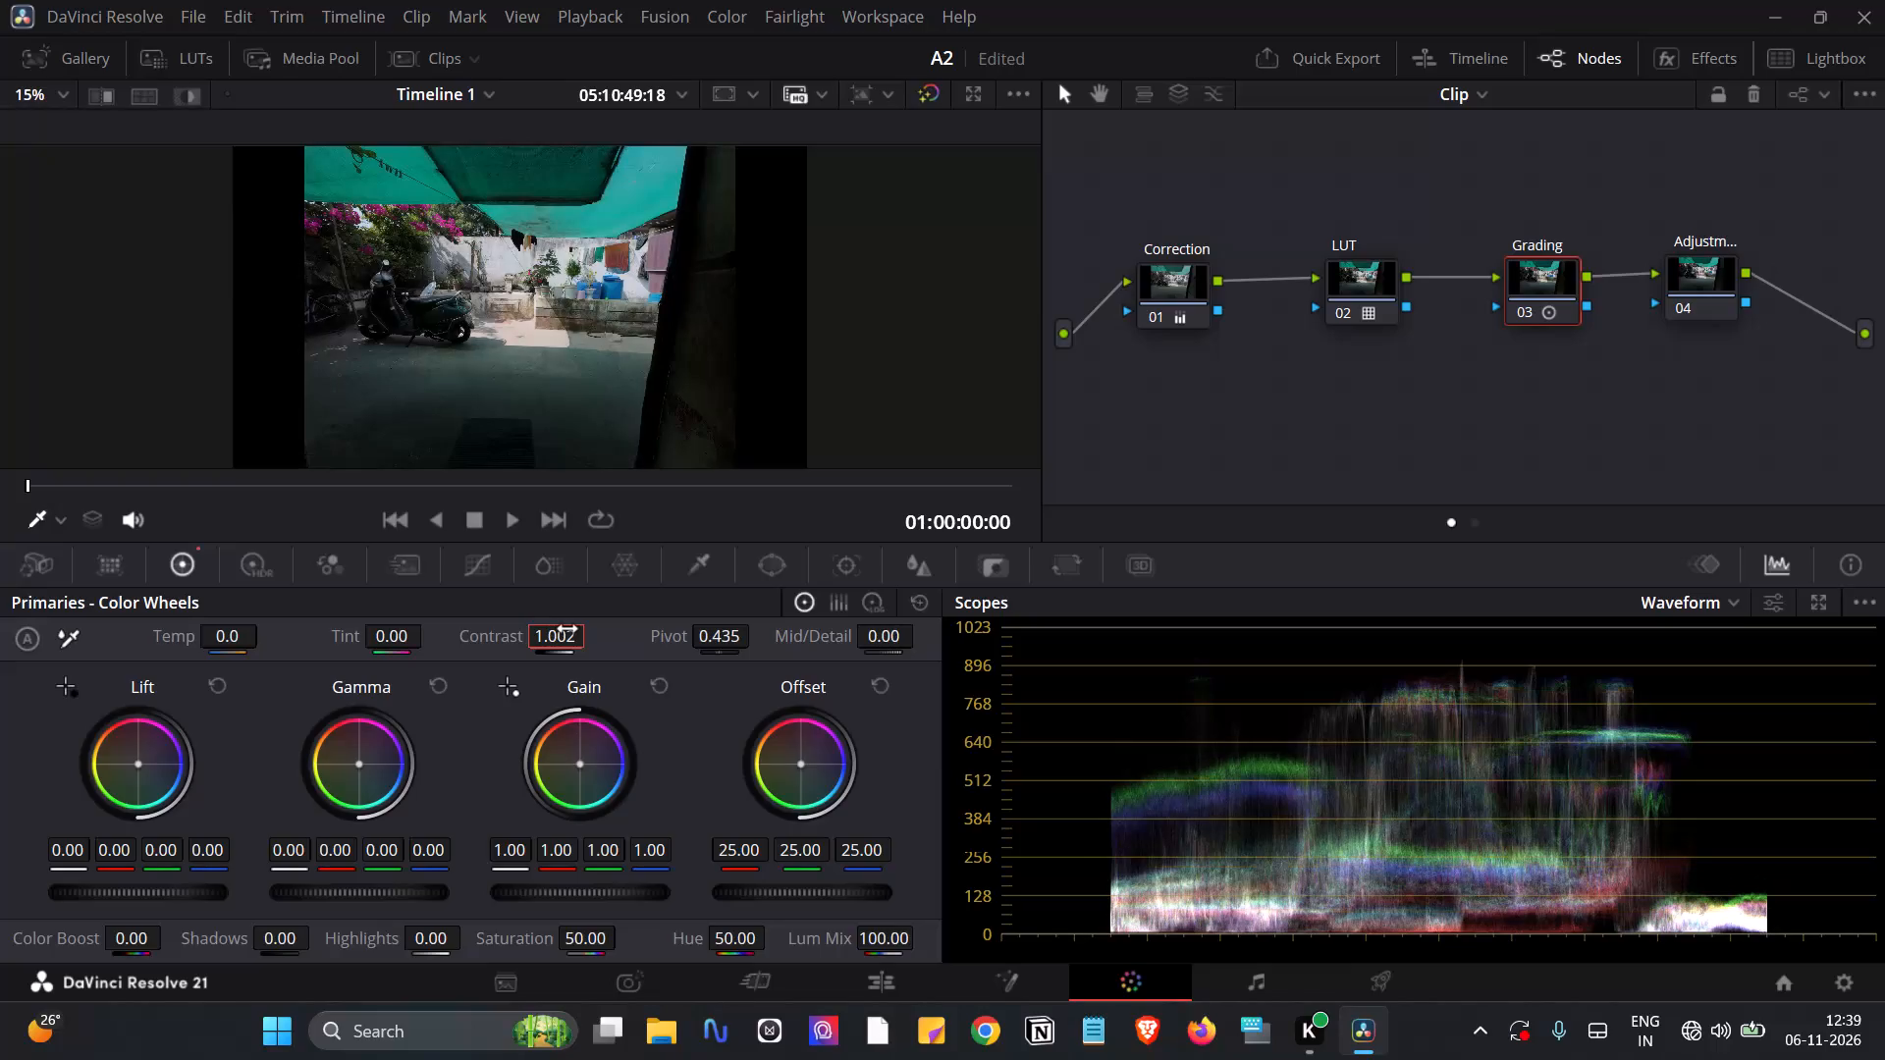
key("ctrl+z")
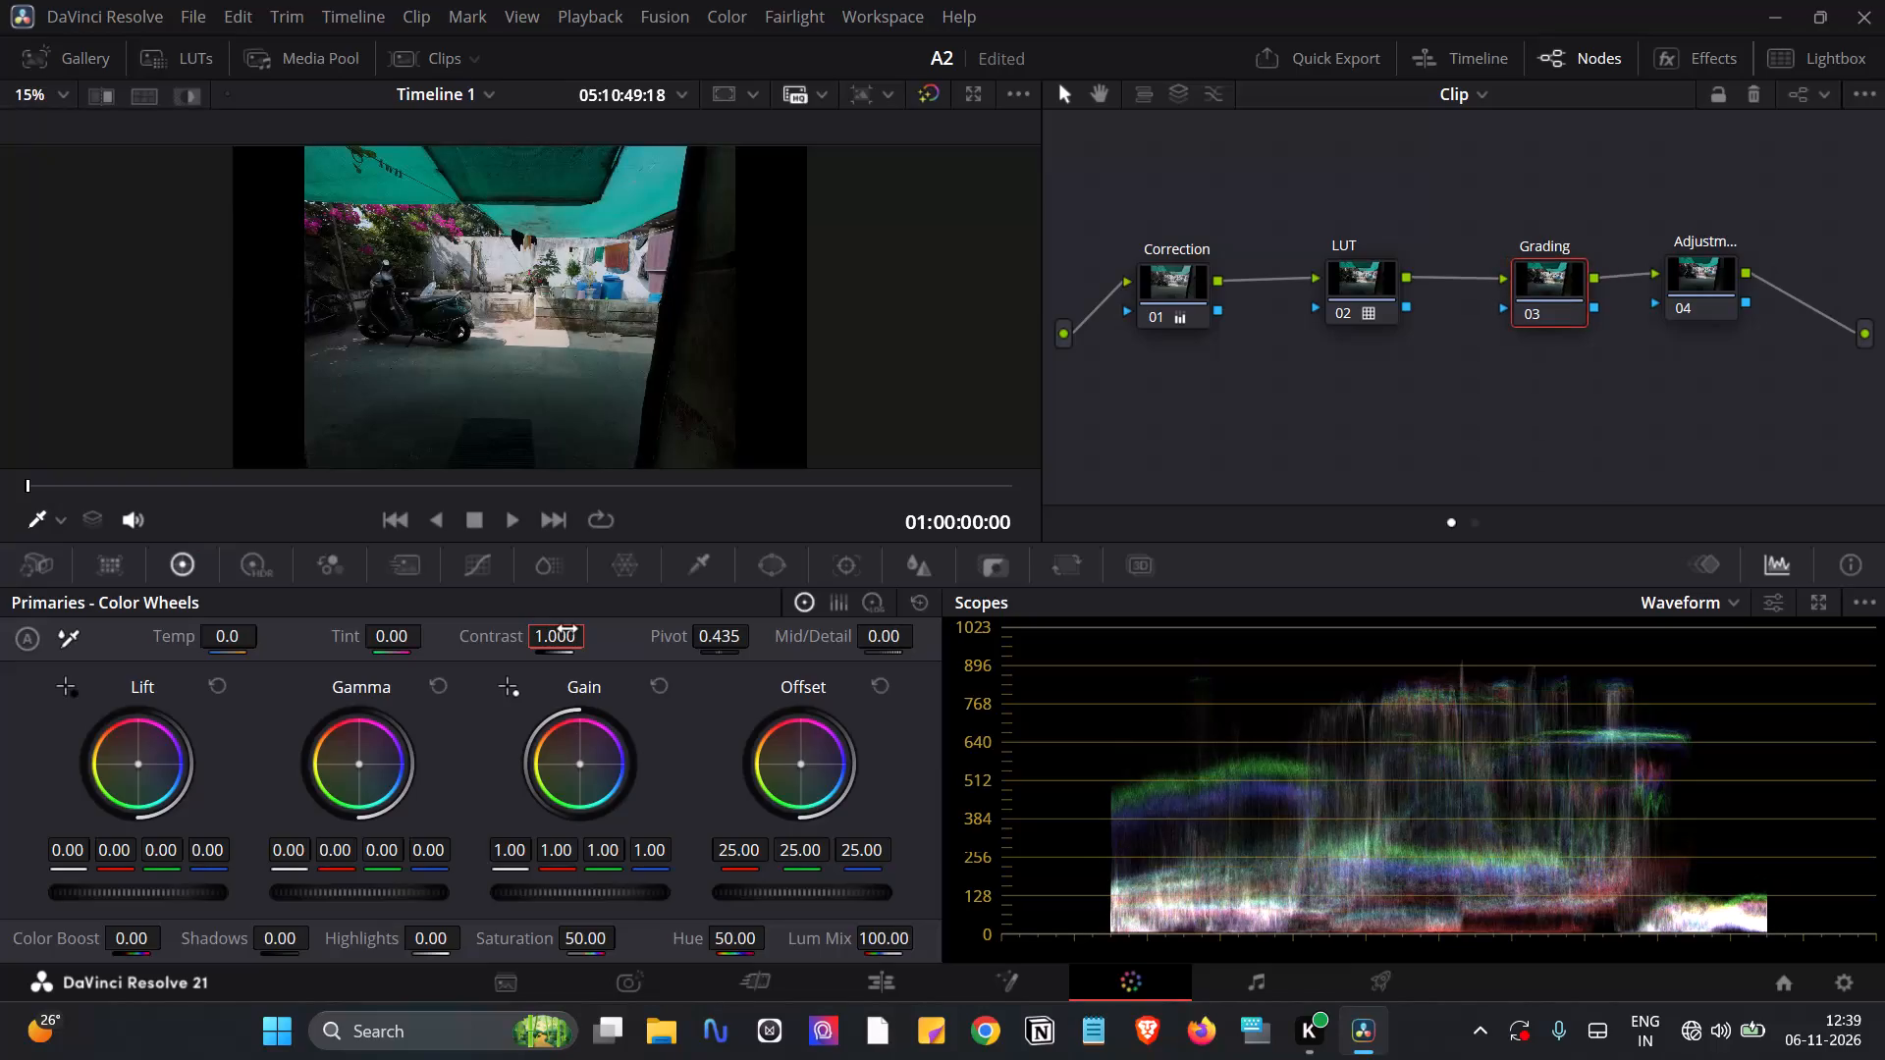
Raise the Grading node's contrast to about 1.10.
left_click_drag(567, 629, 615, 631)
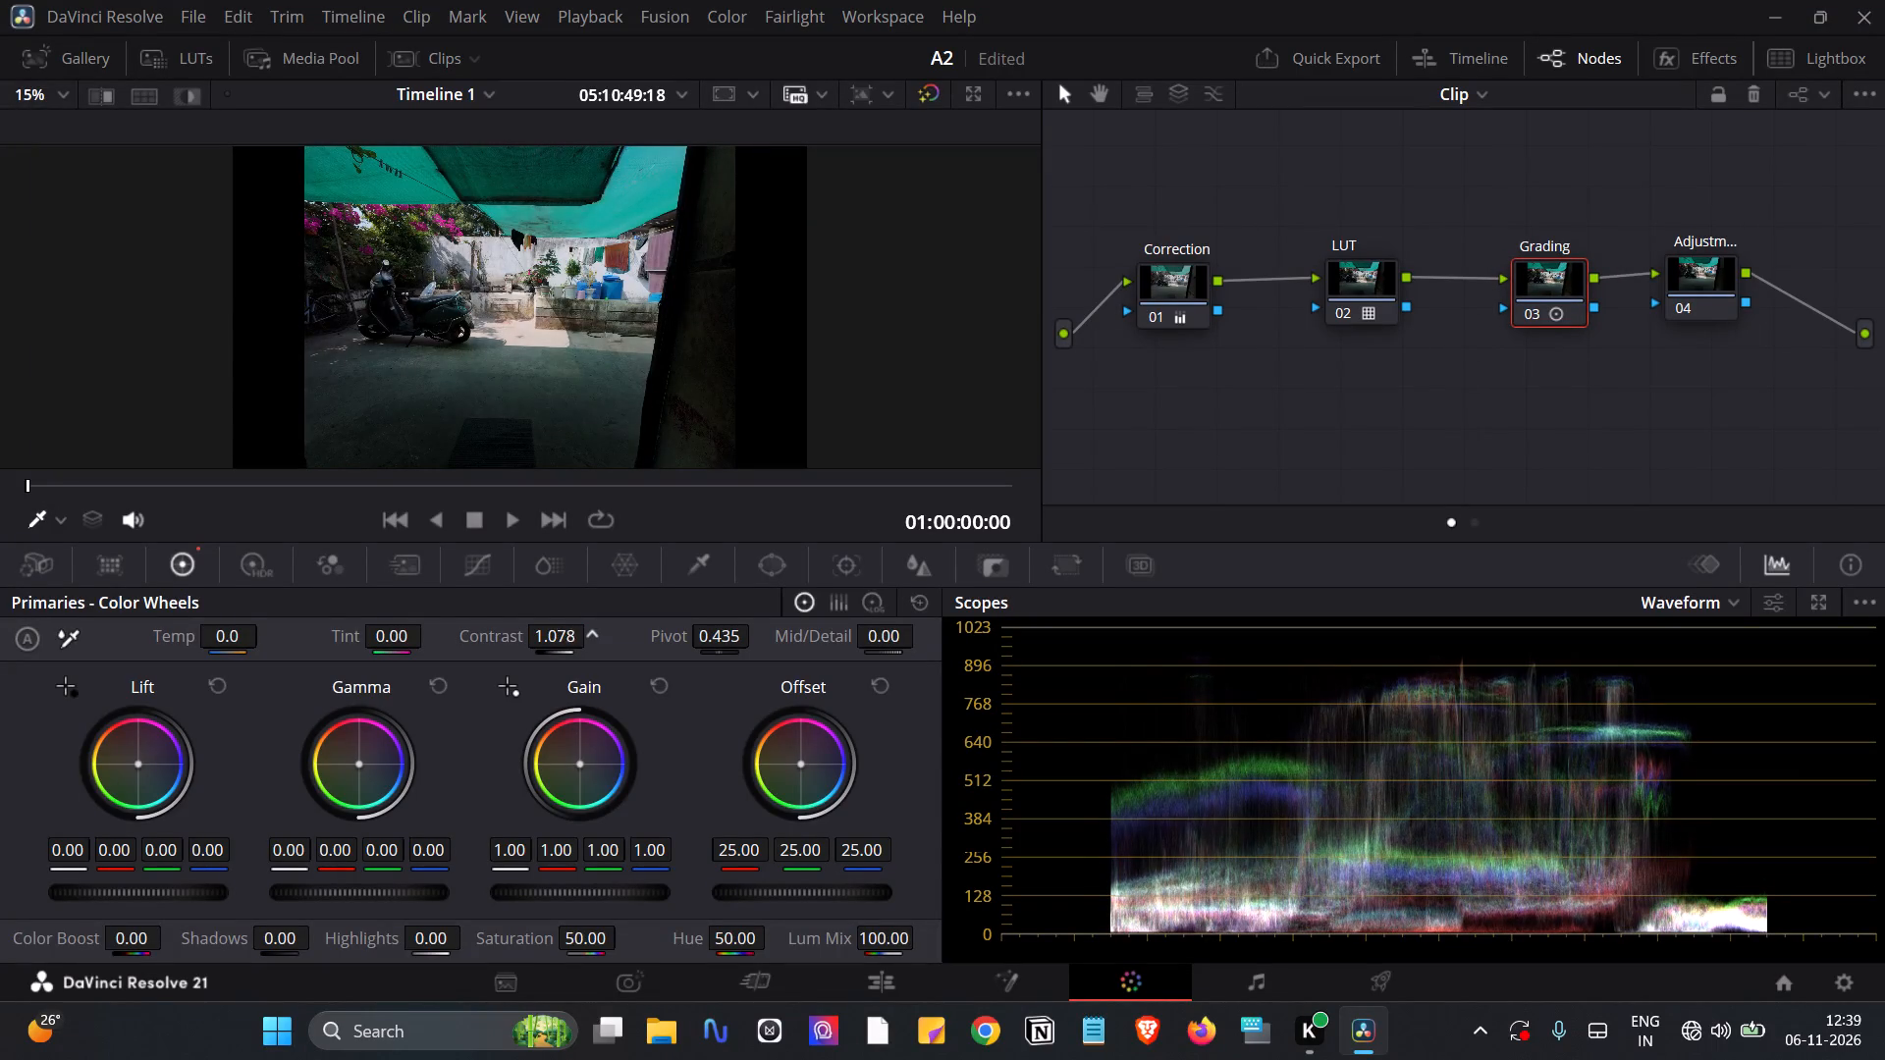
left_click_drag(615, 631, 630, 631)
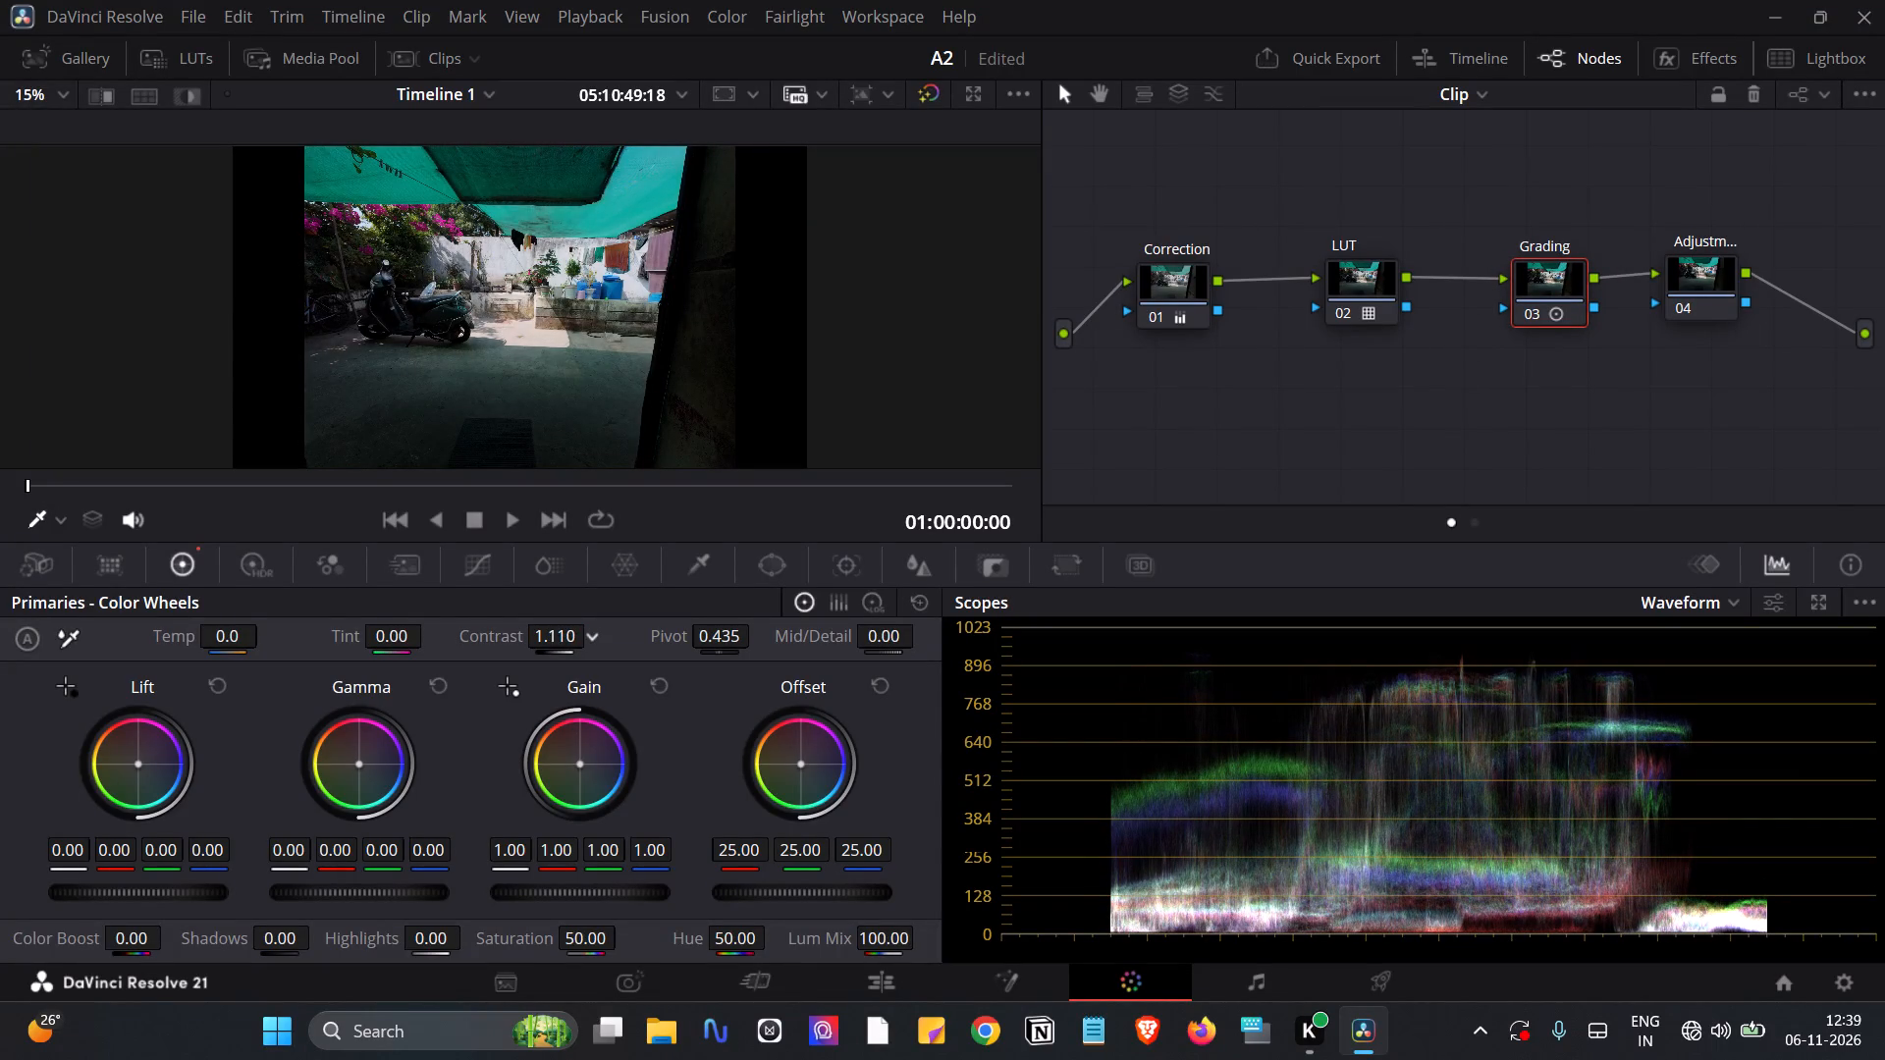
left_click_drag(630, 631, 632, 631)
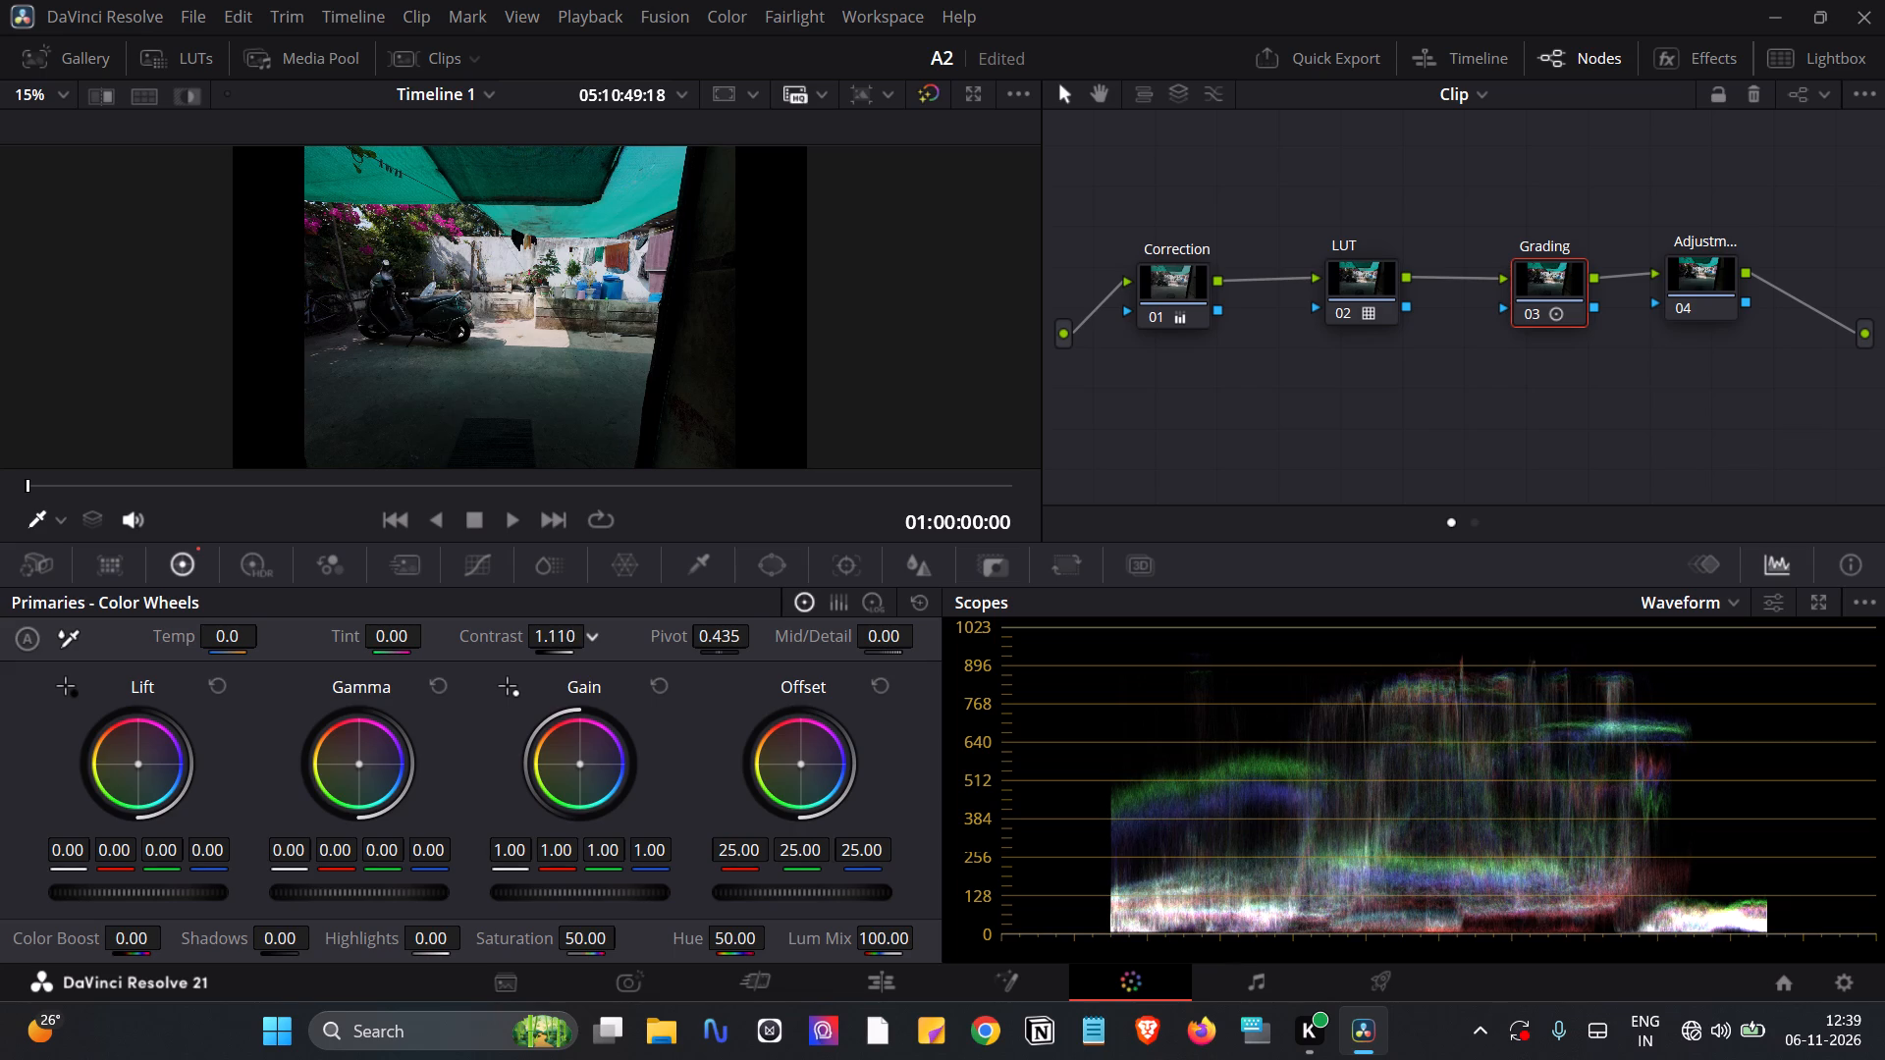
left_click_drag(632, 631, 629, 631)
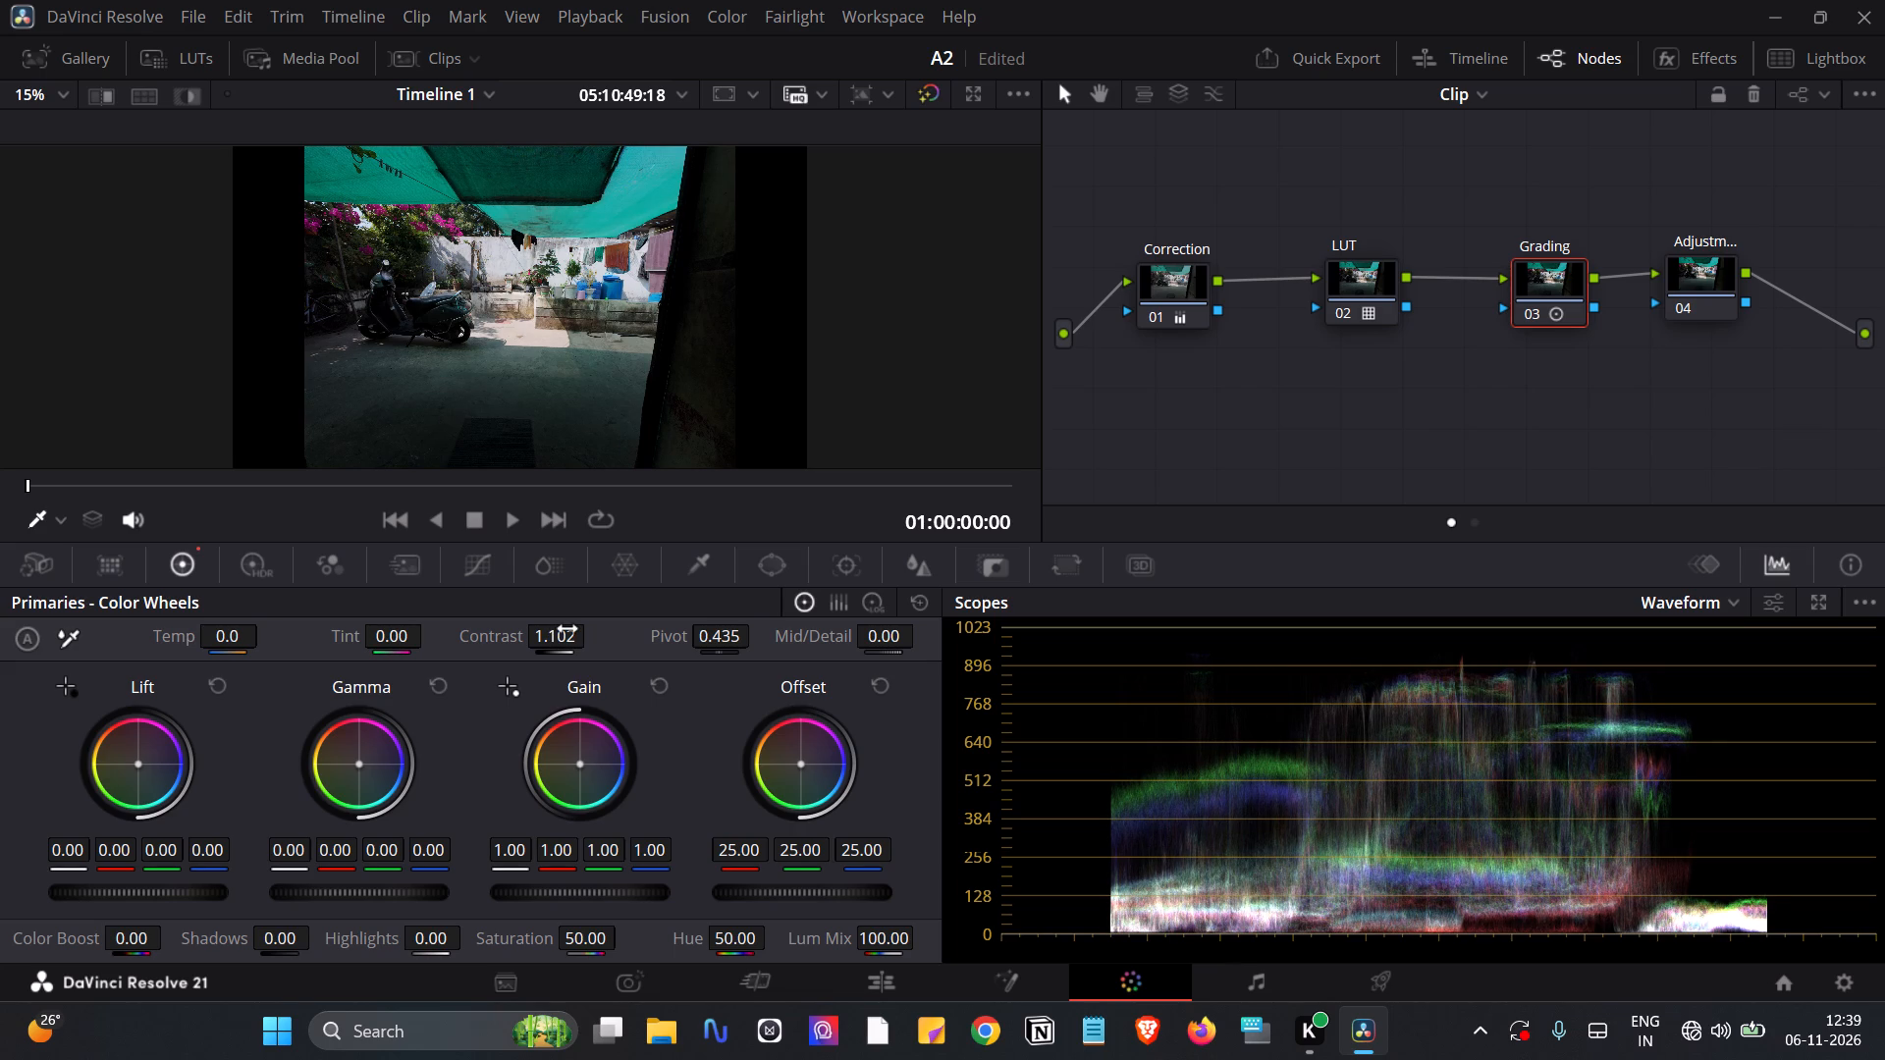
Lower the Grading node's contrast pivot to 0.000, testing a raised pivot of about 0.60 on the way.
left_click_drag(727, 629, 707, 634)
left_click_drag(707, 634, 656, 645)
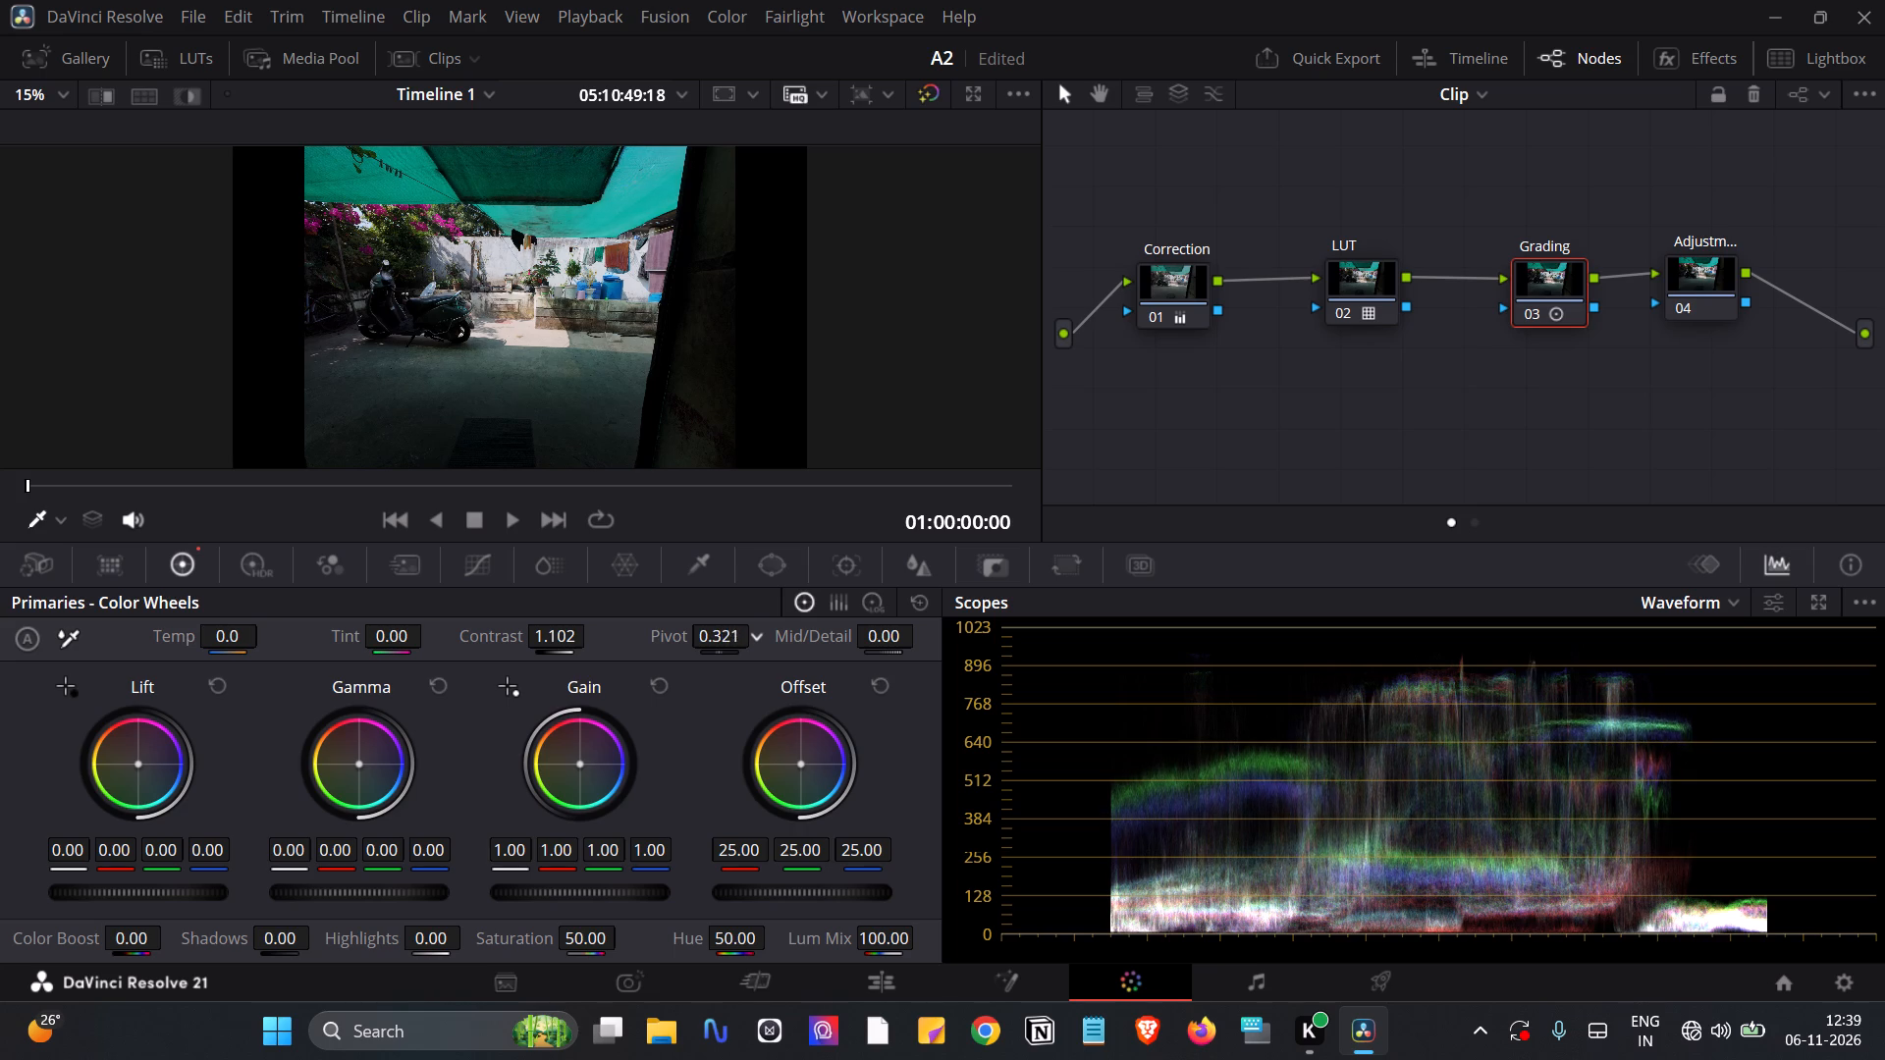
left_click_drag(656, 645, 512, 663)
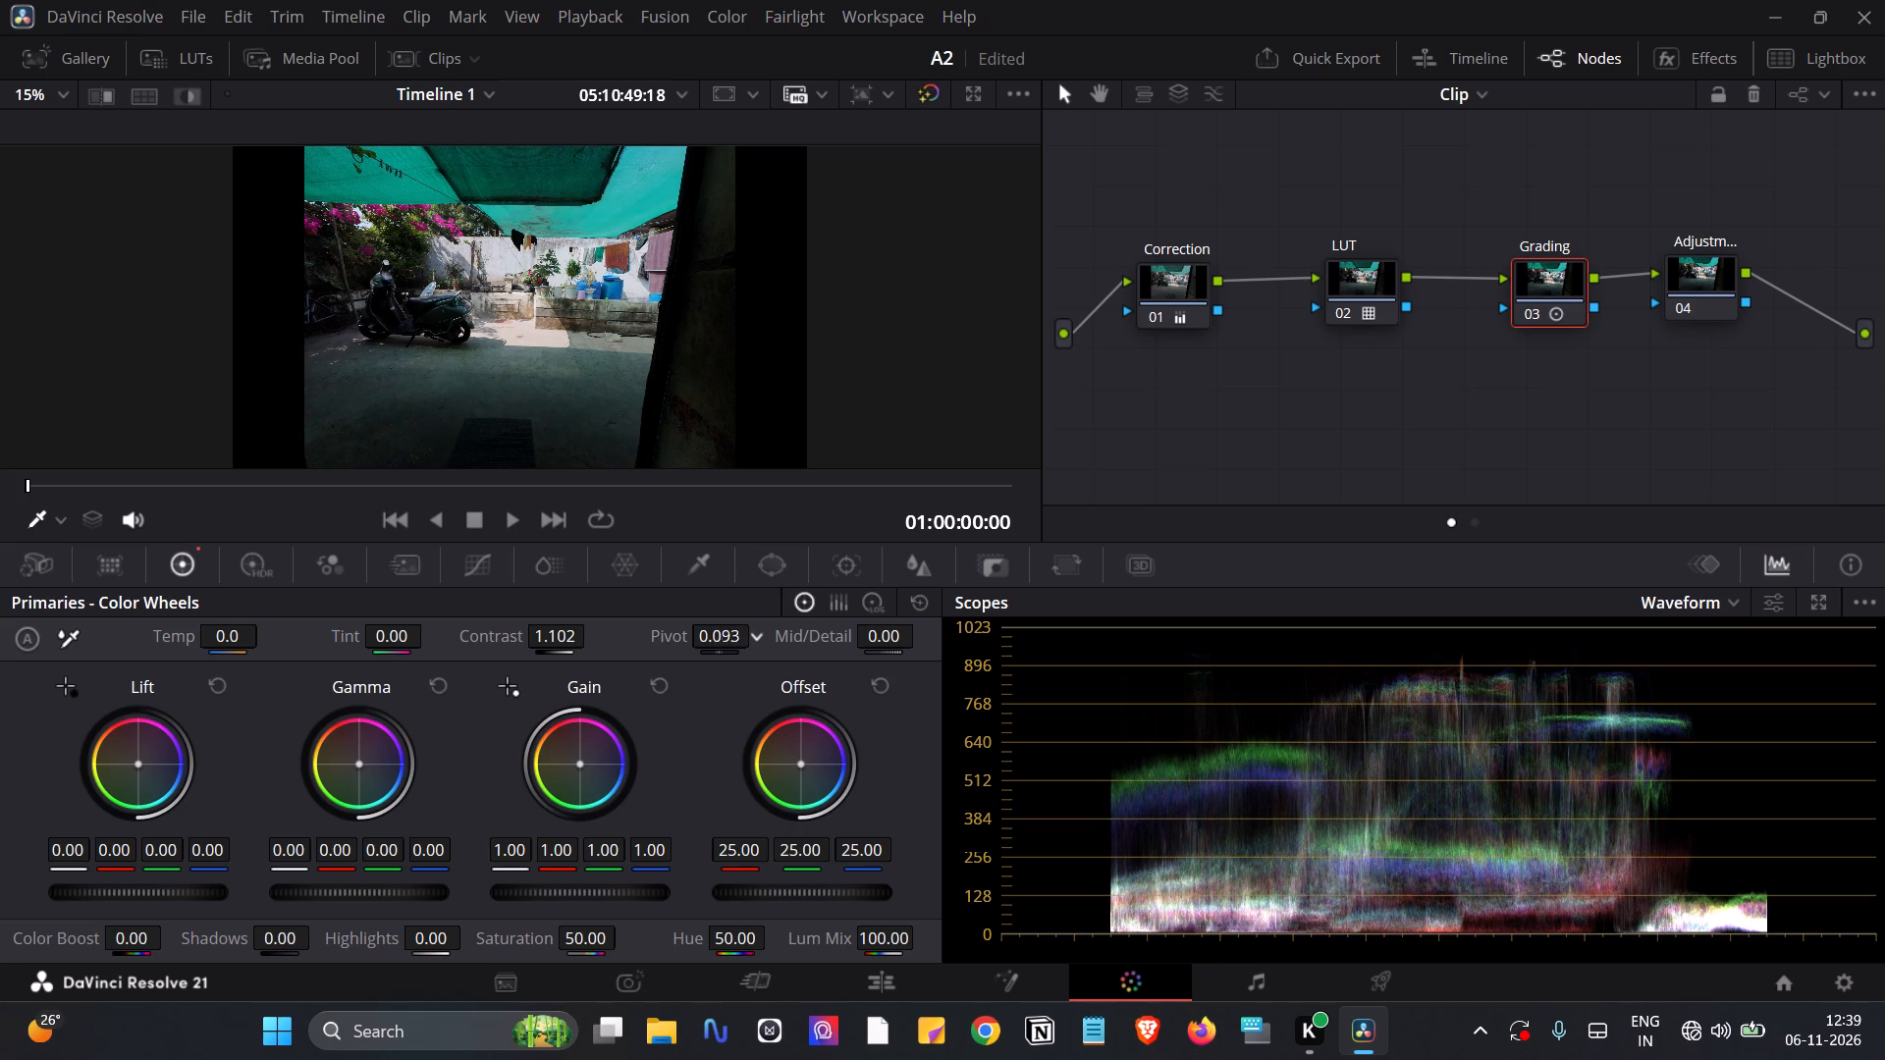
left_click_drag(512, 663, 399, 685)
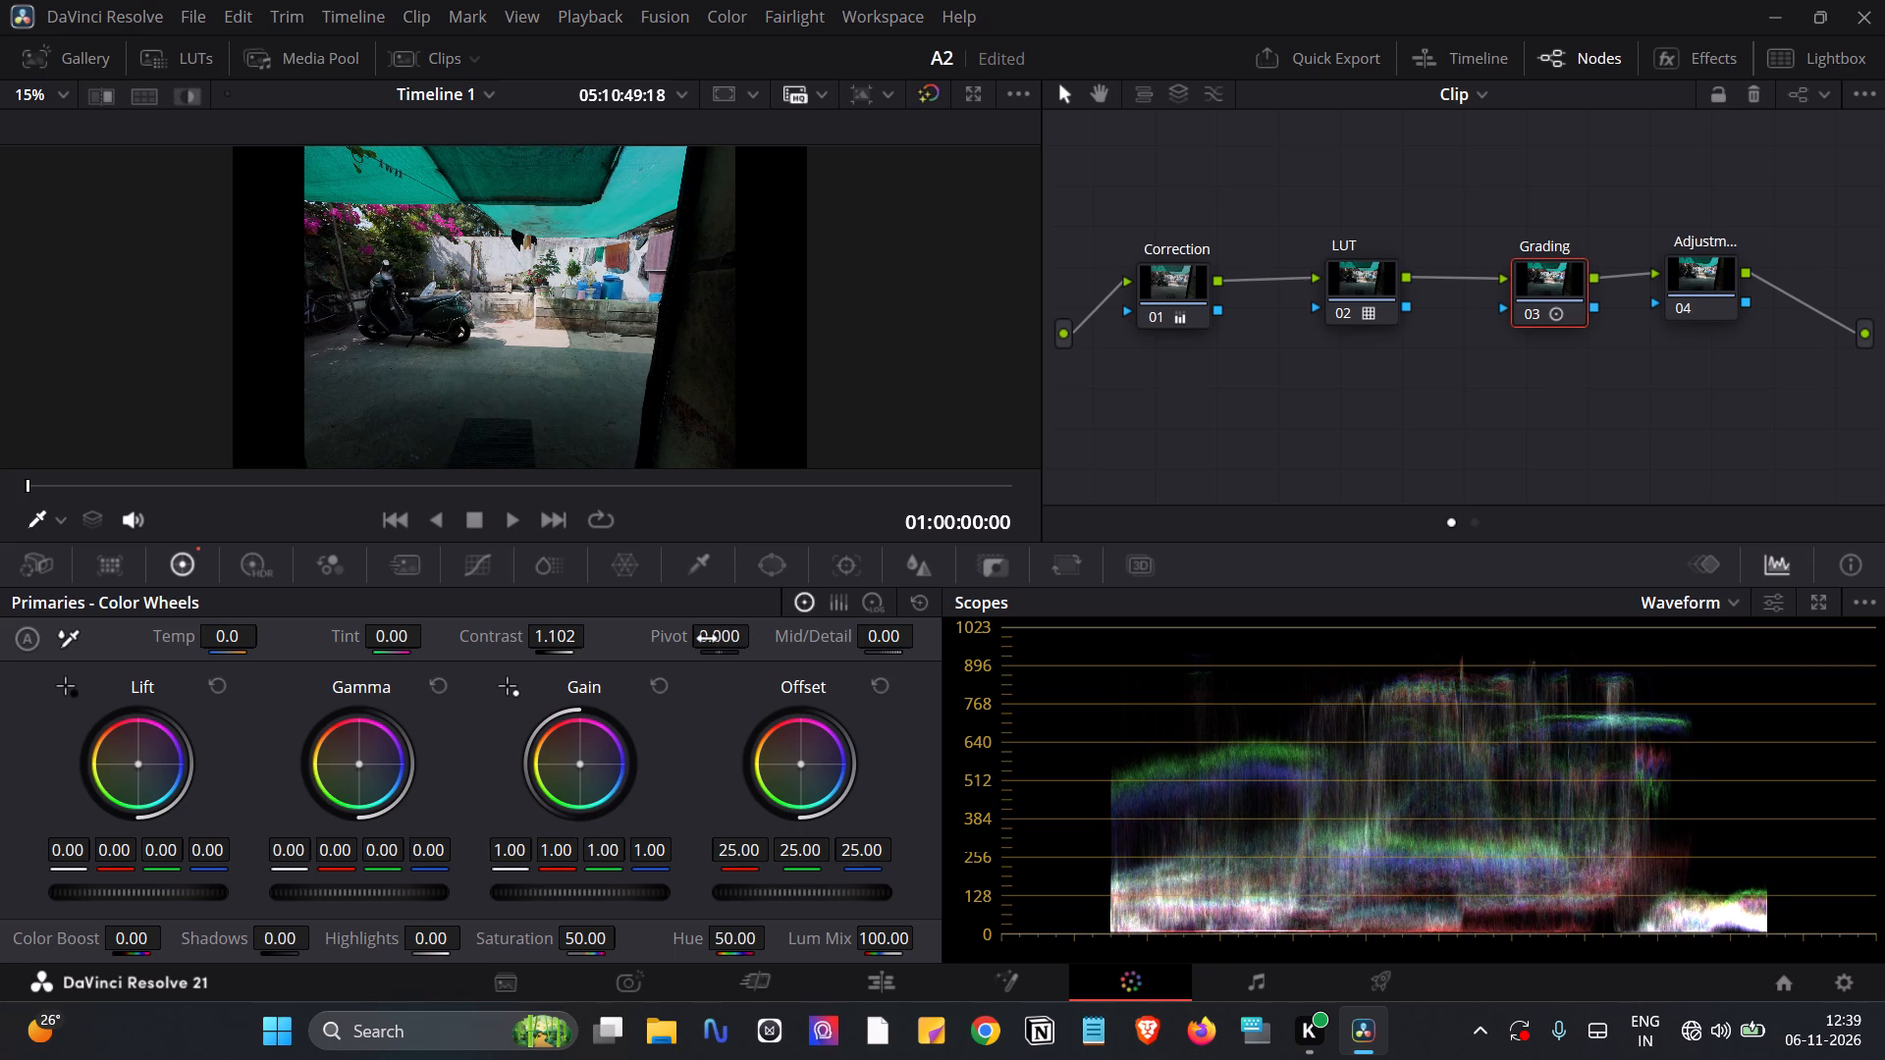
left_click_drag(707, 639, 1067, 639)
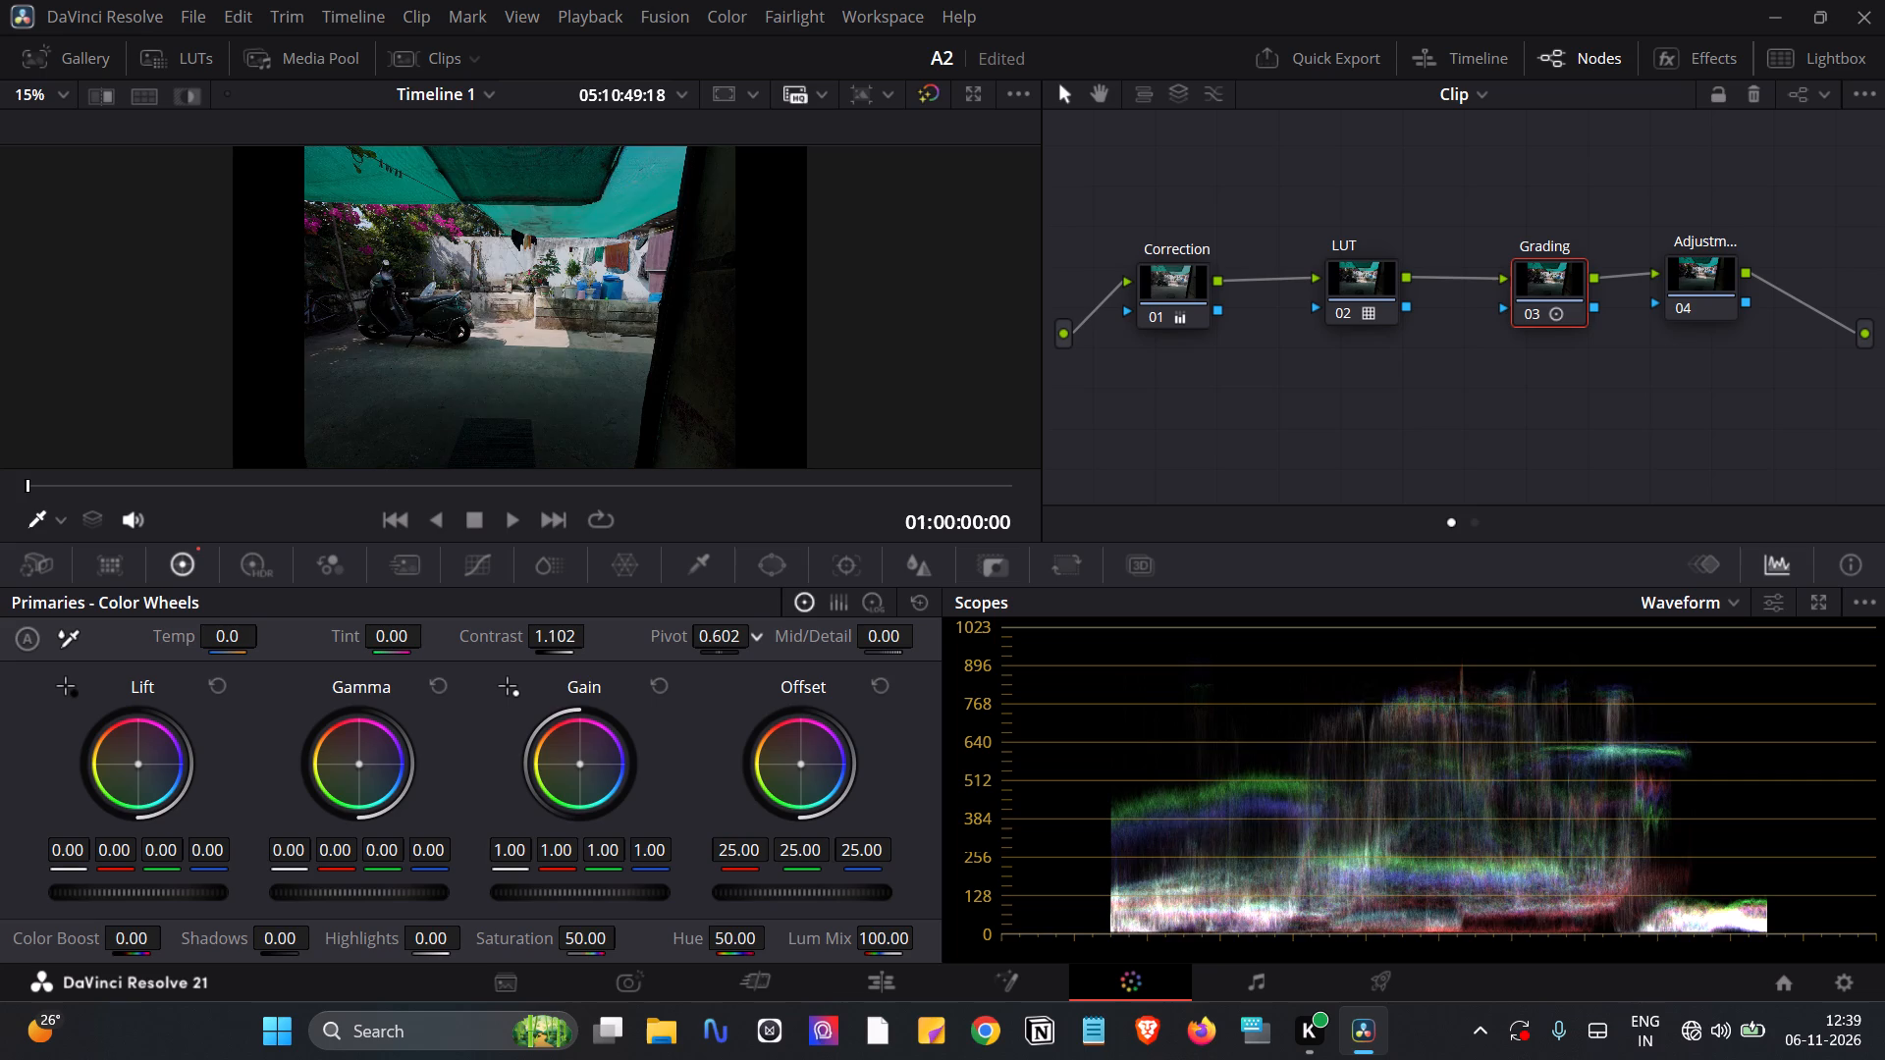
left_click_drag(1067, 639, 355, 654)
Reduce the Grading node's contrast to 1.020.
left_click_drag(557, 638, 507, 651)
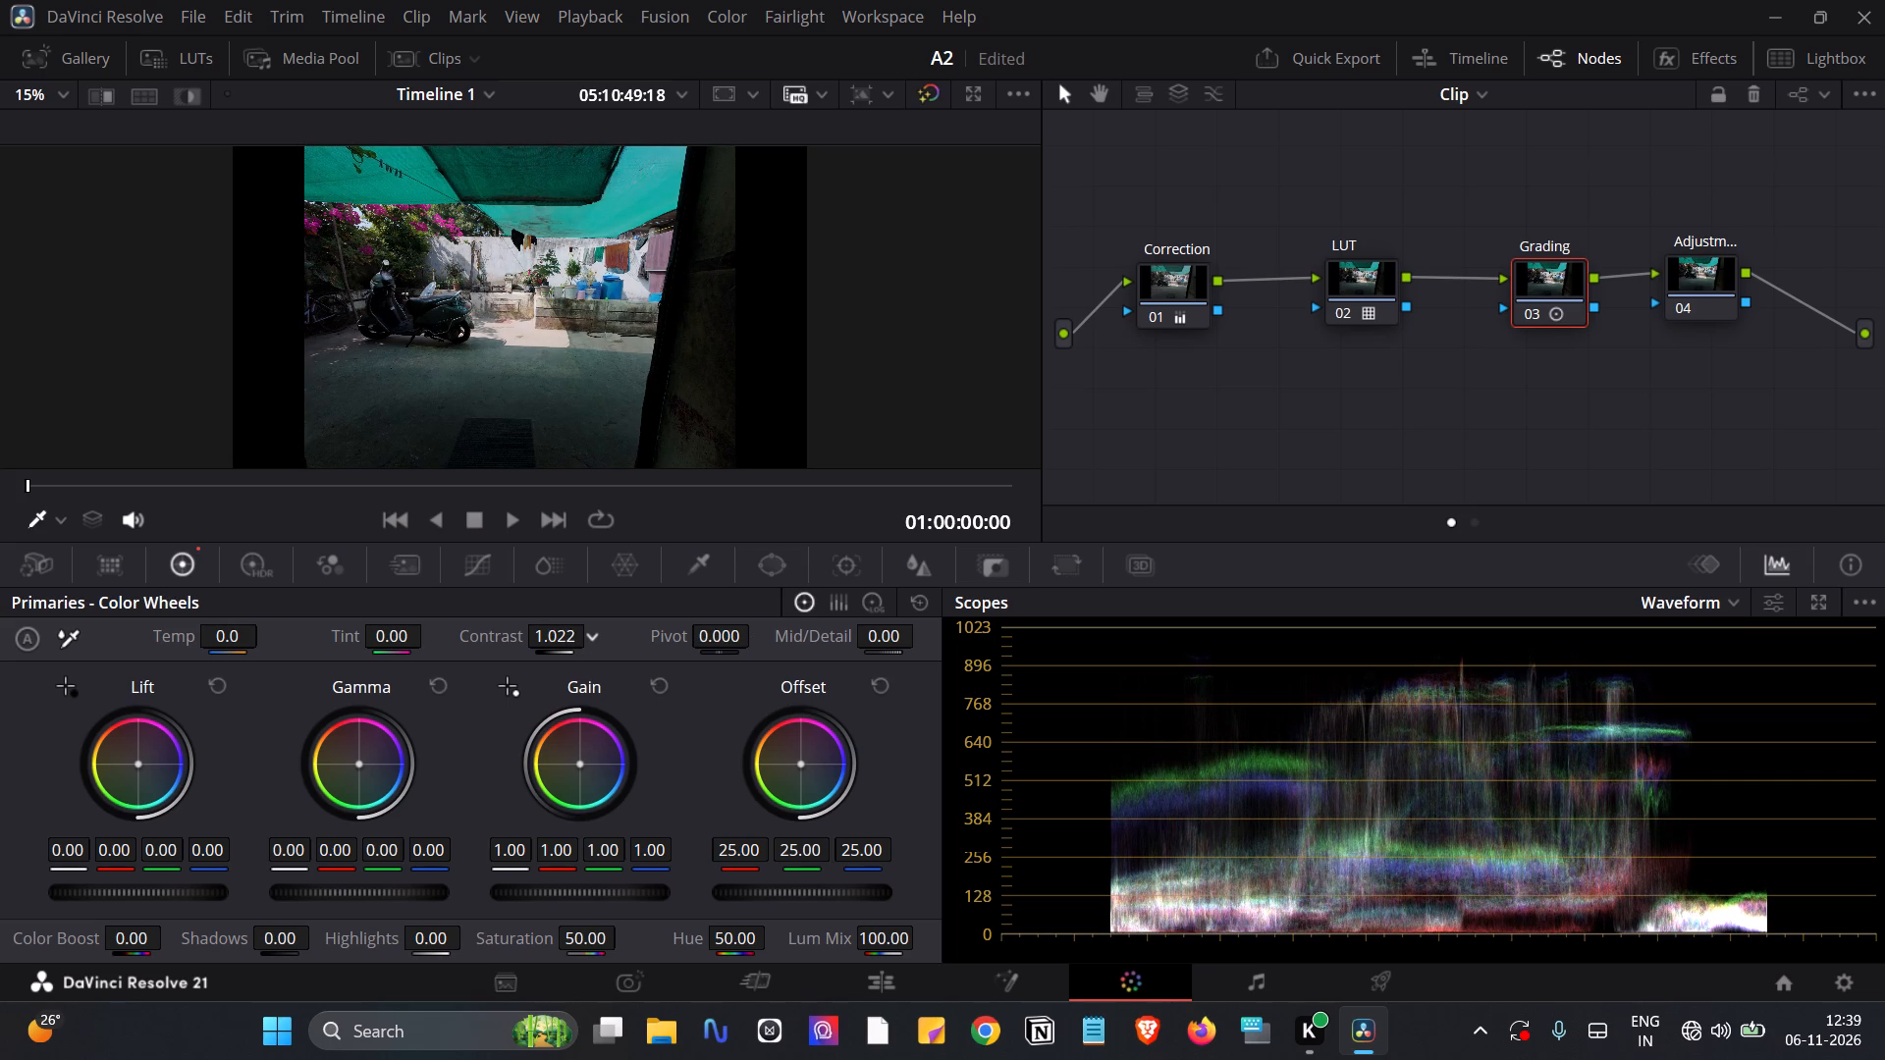
left_click_drag(507, 651, 507, 653)
Set the Grading node's pivot to about 0.244, testing values up to about 0.41 against the image.
left_click_drag(707, 633, 749, 633)
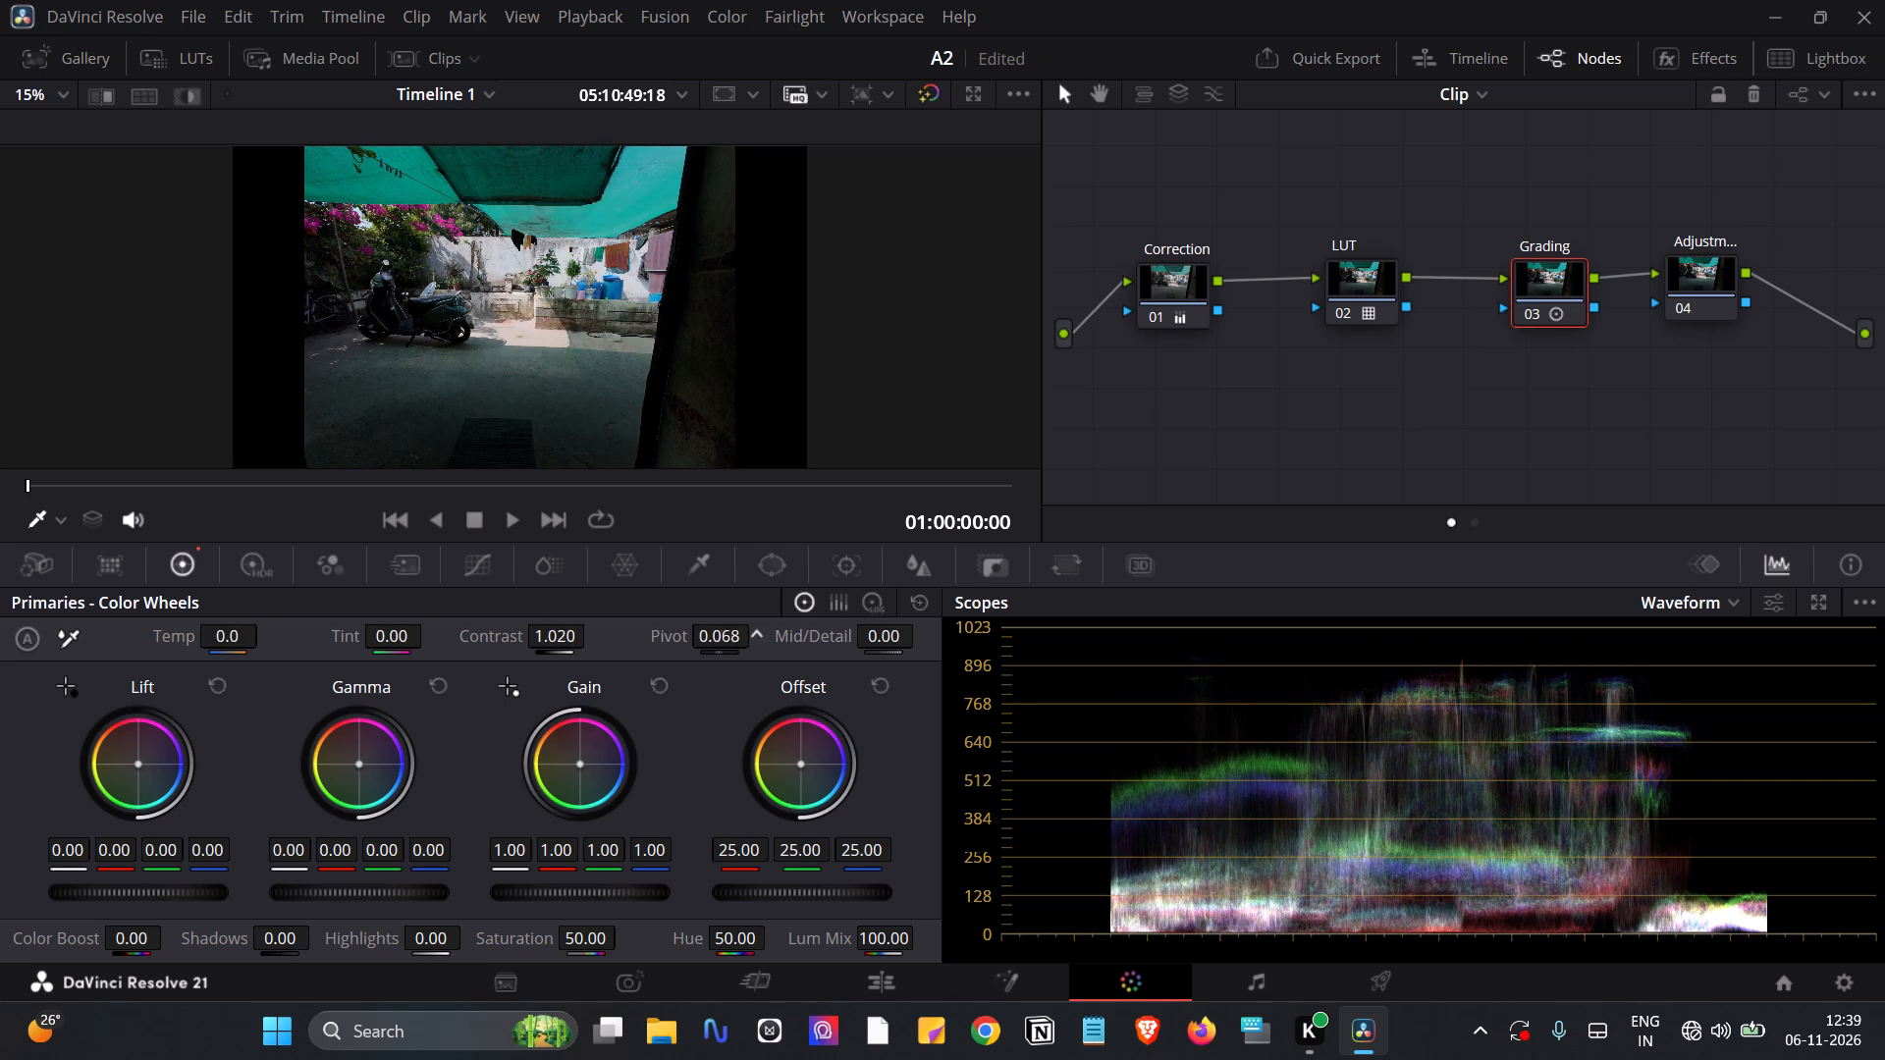
left_click_drag(749, 633, 861, 626)
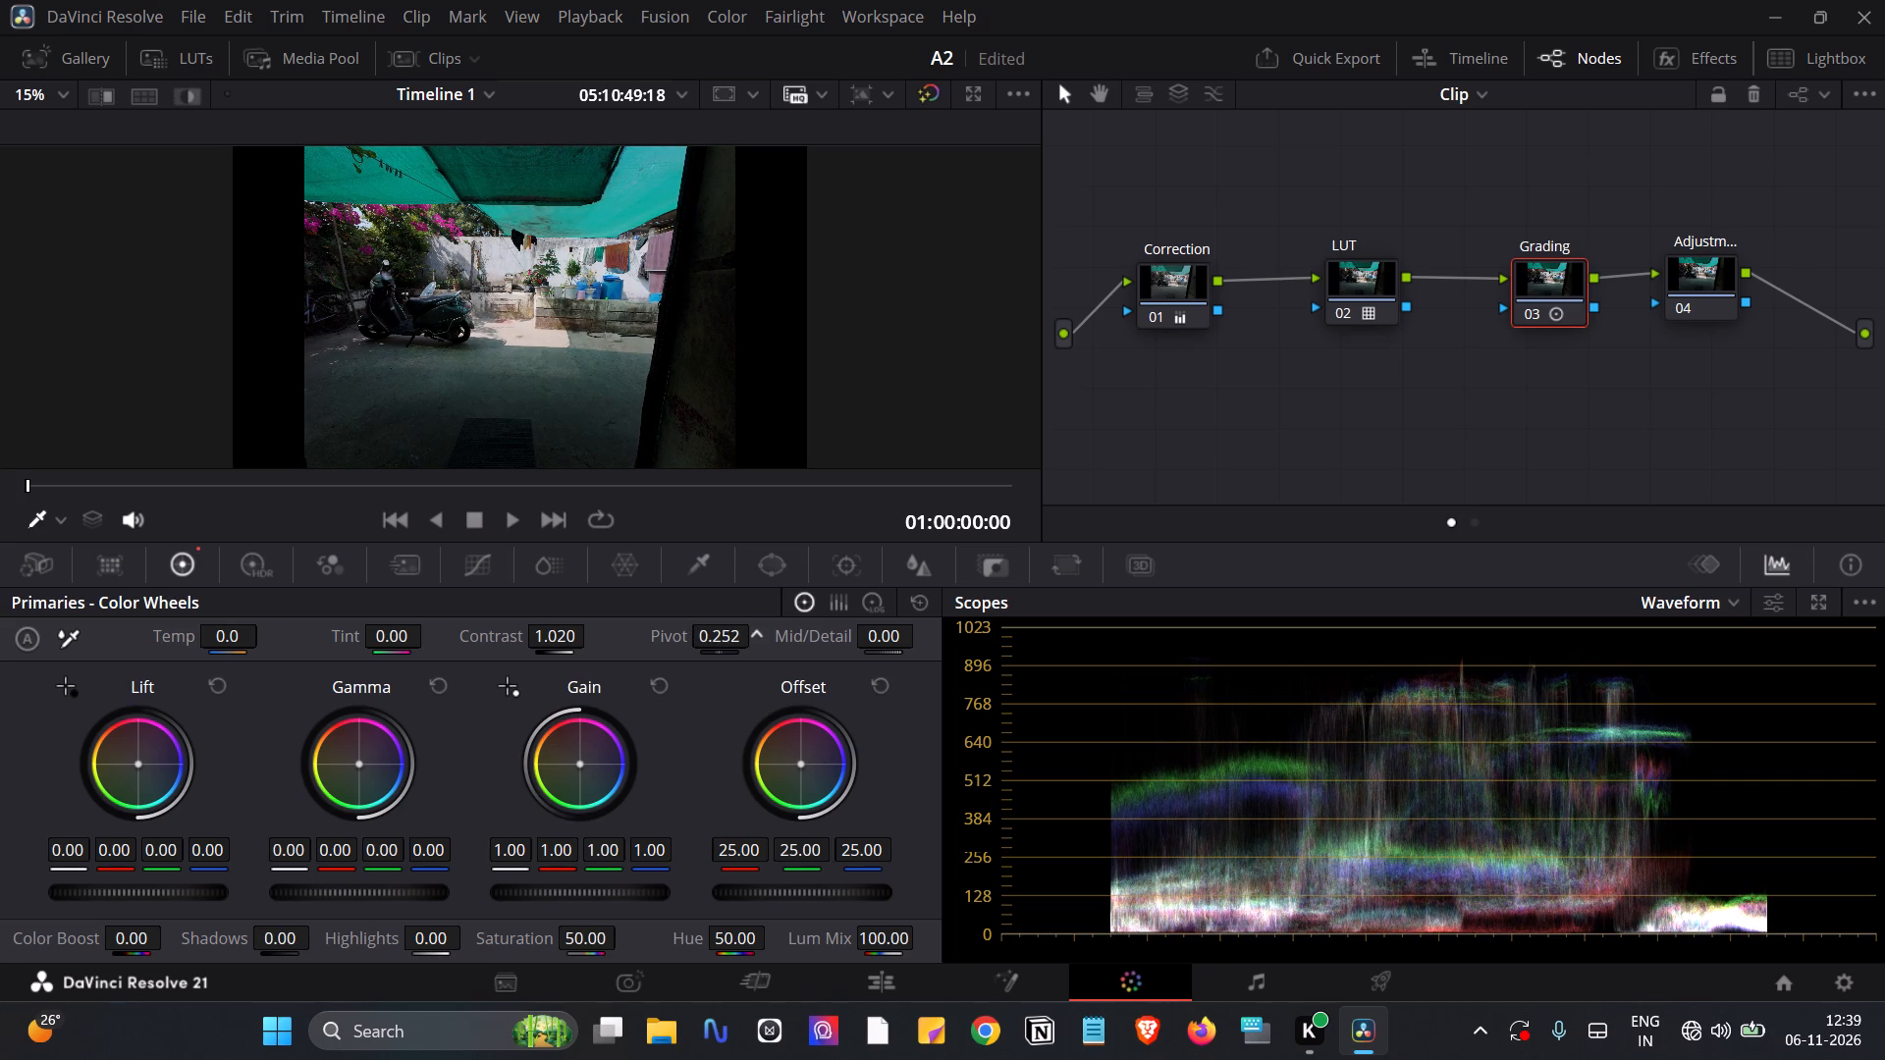
left_click_drag(861, 626, 903, 625)
left_click_drag(903, 625, 962, 615)
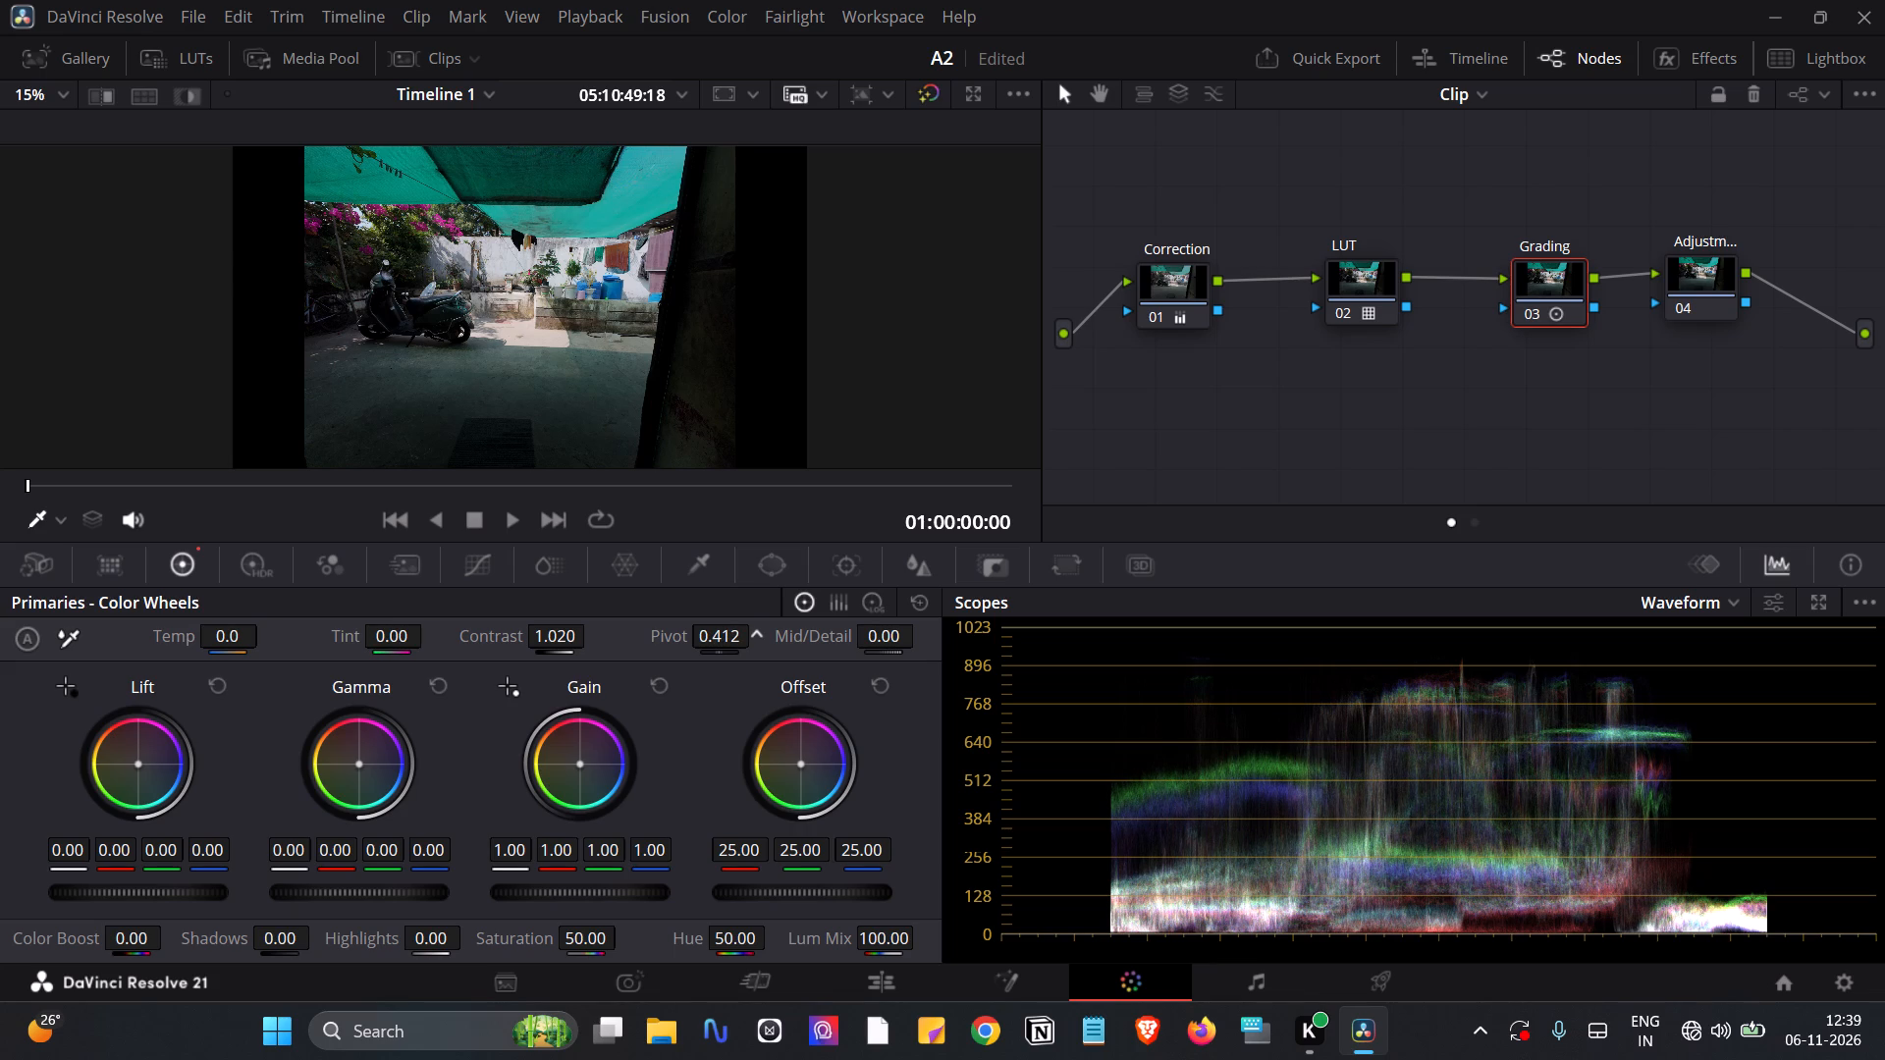
left_click_drag(962, 615, 857, 617)
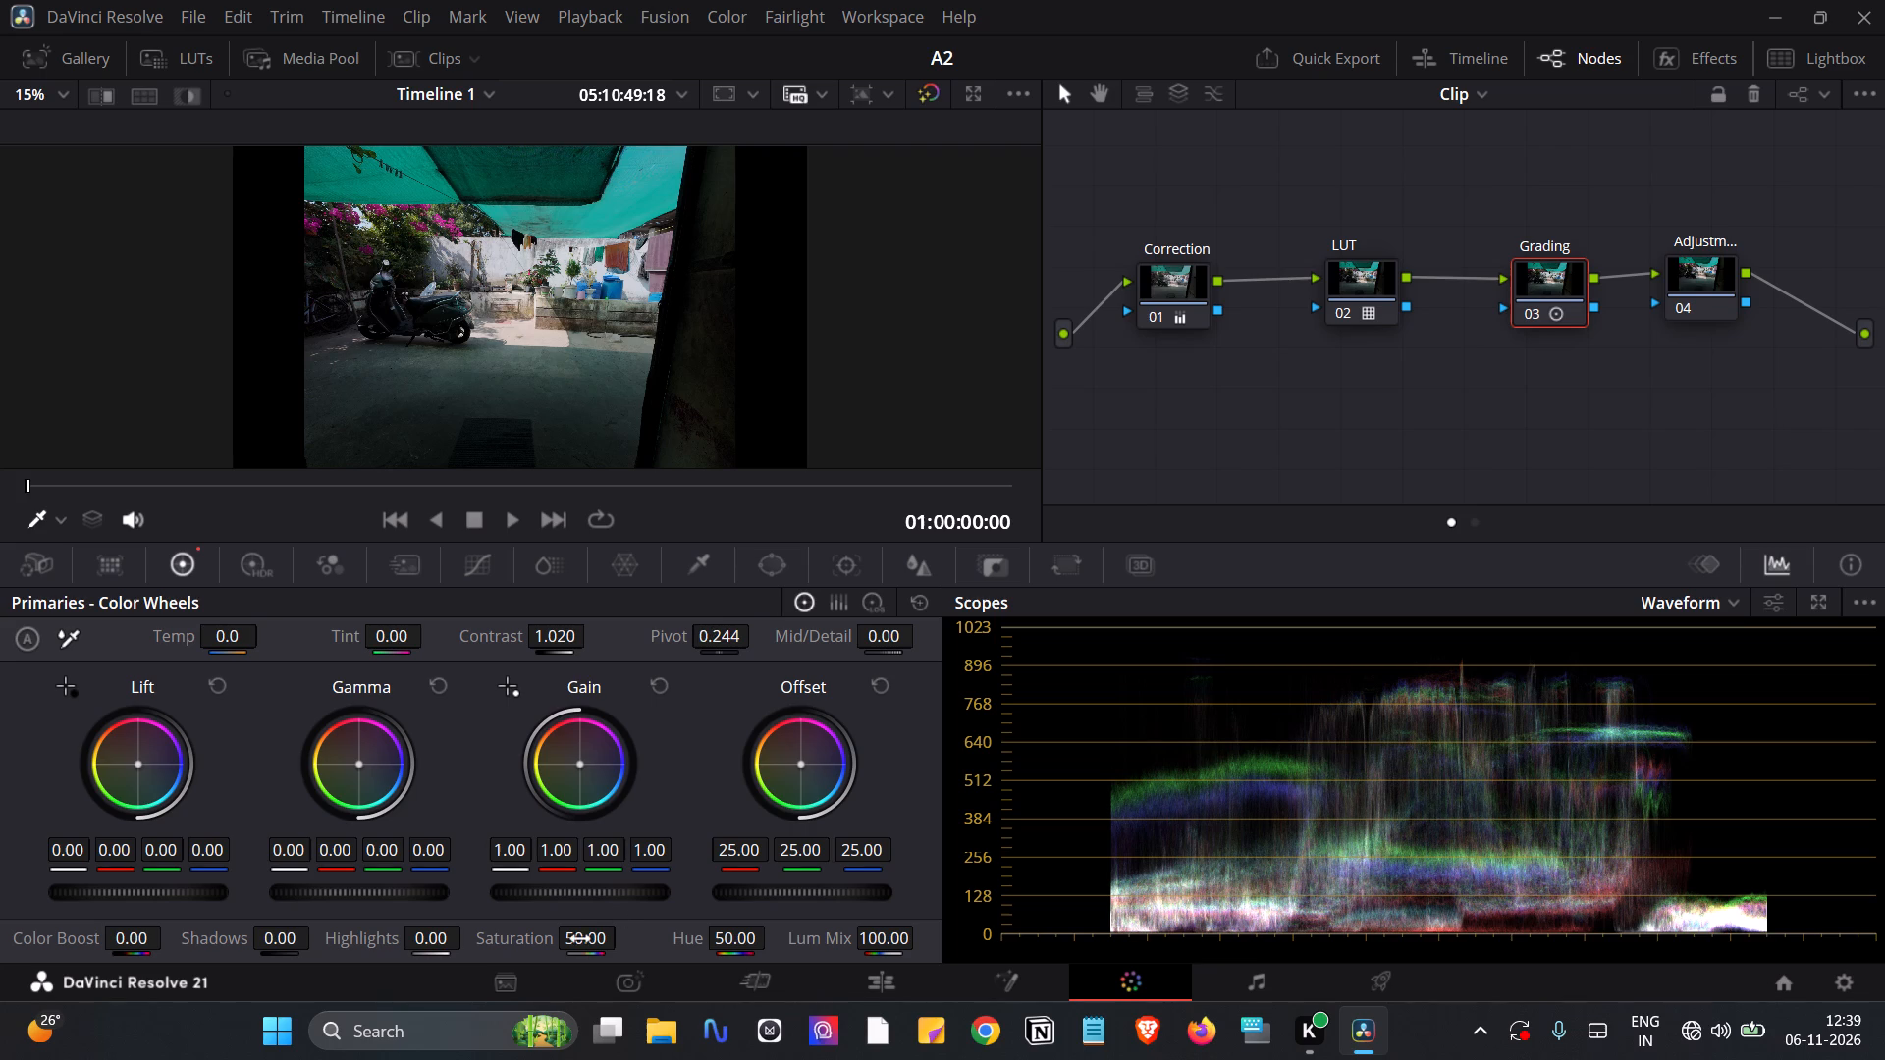
Raise the Grading node's saturation to 60.00.
left_click_drag(580, 939, 634, 937)
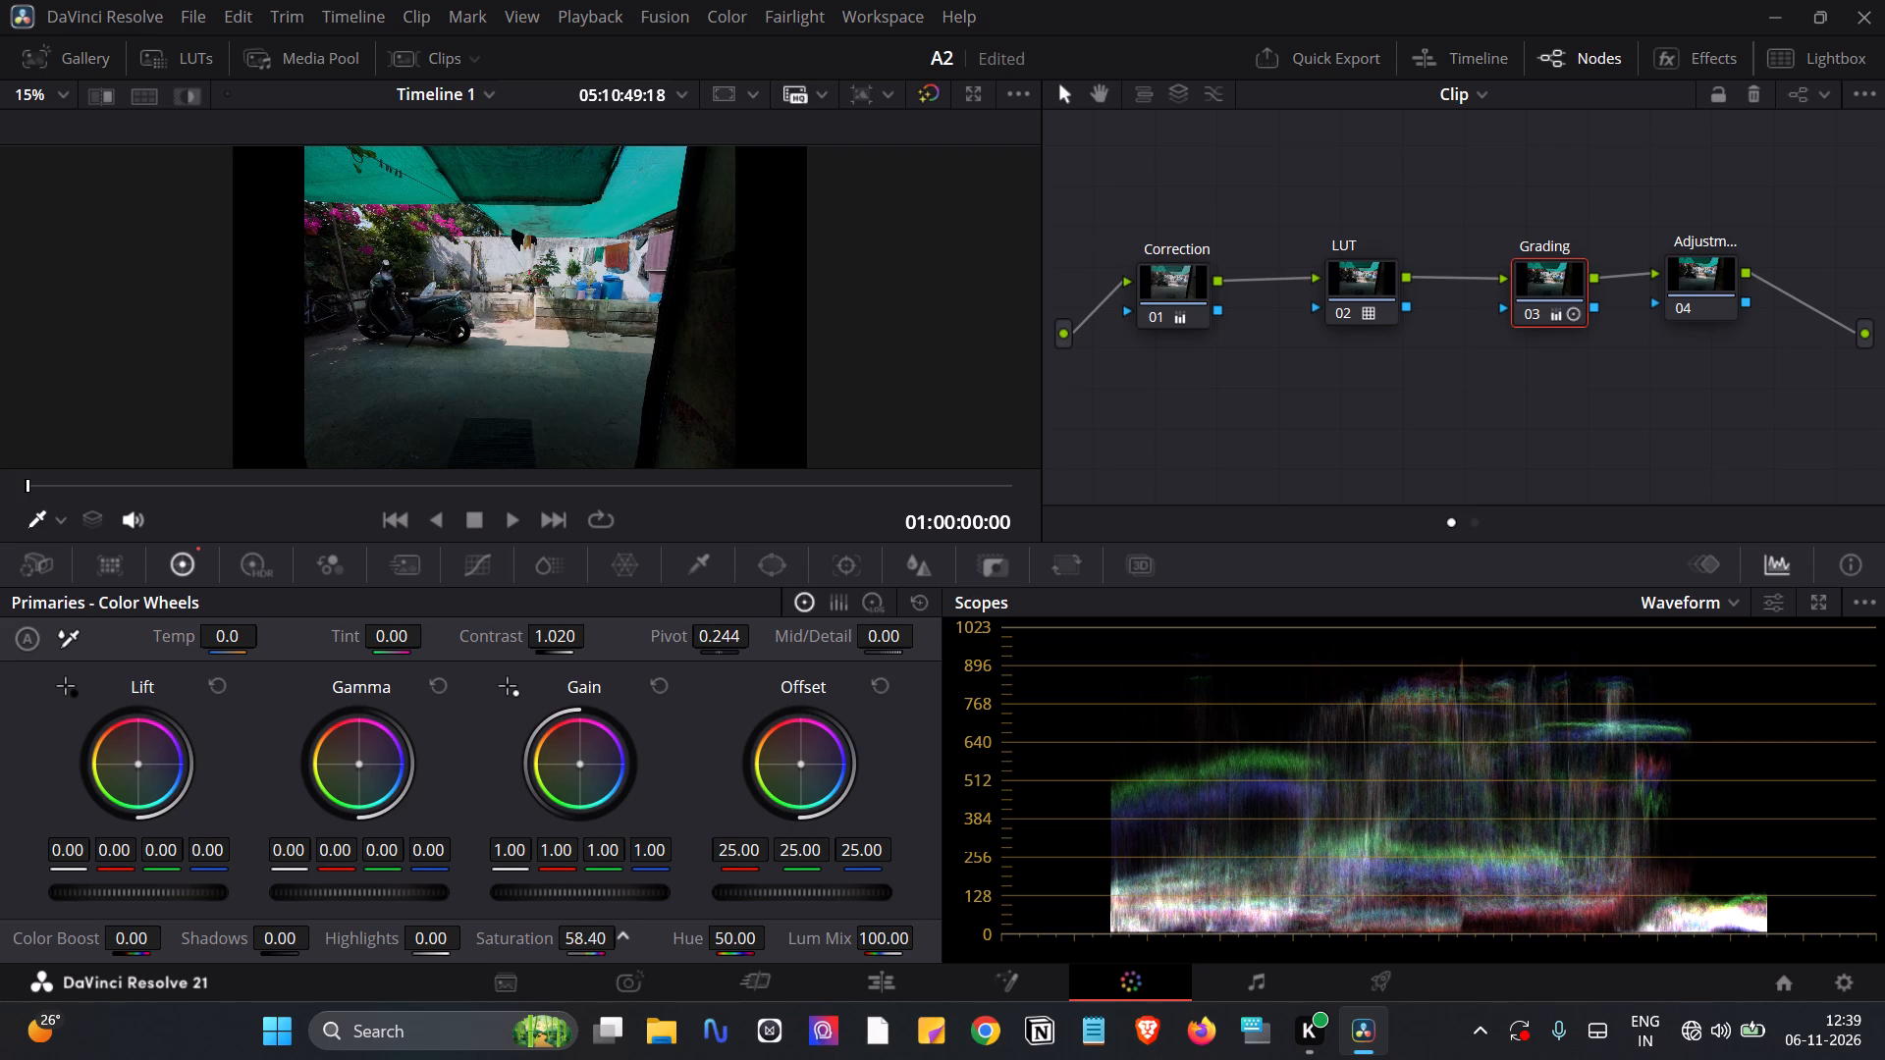
left_click_drag(634, 937, 642, 935)
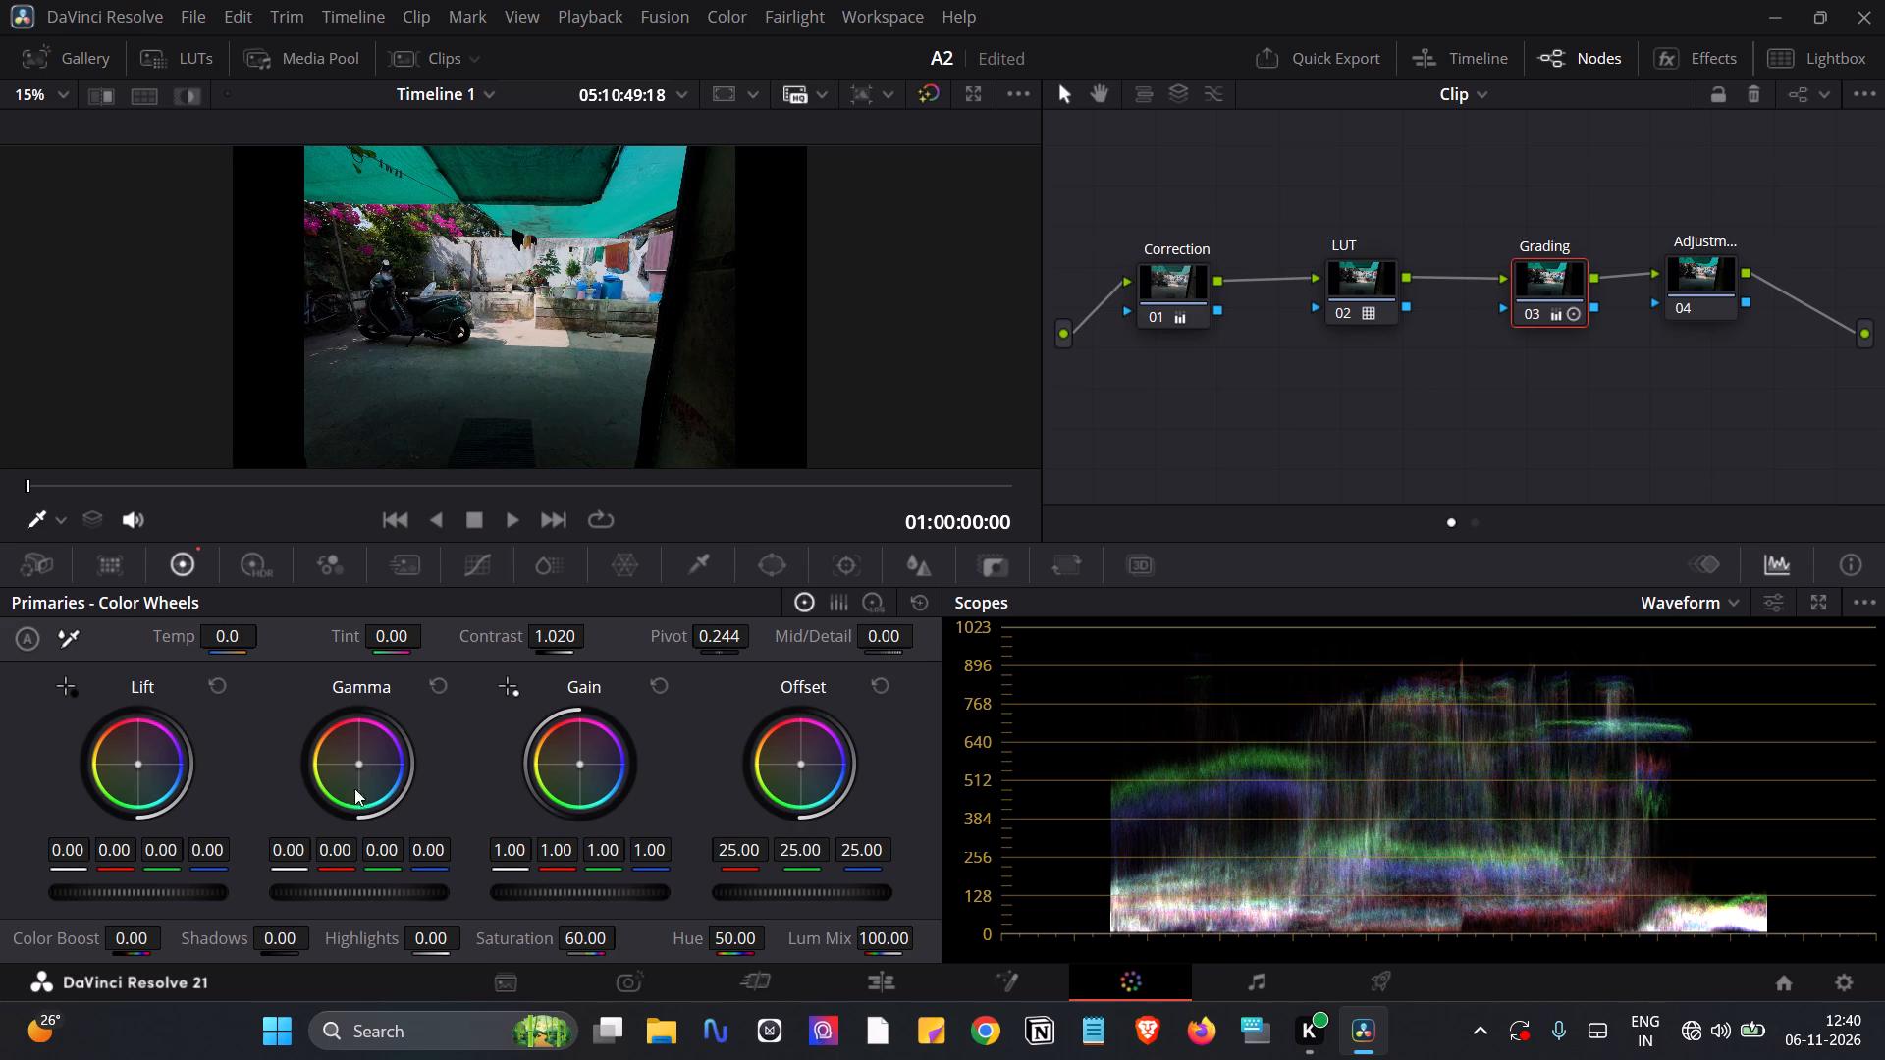
Warm the Grading node's color temperature to 110.0, testing values between about 90 and 170.
left_click(232, 636)
left_click_drag(232, 636, 250, 637)
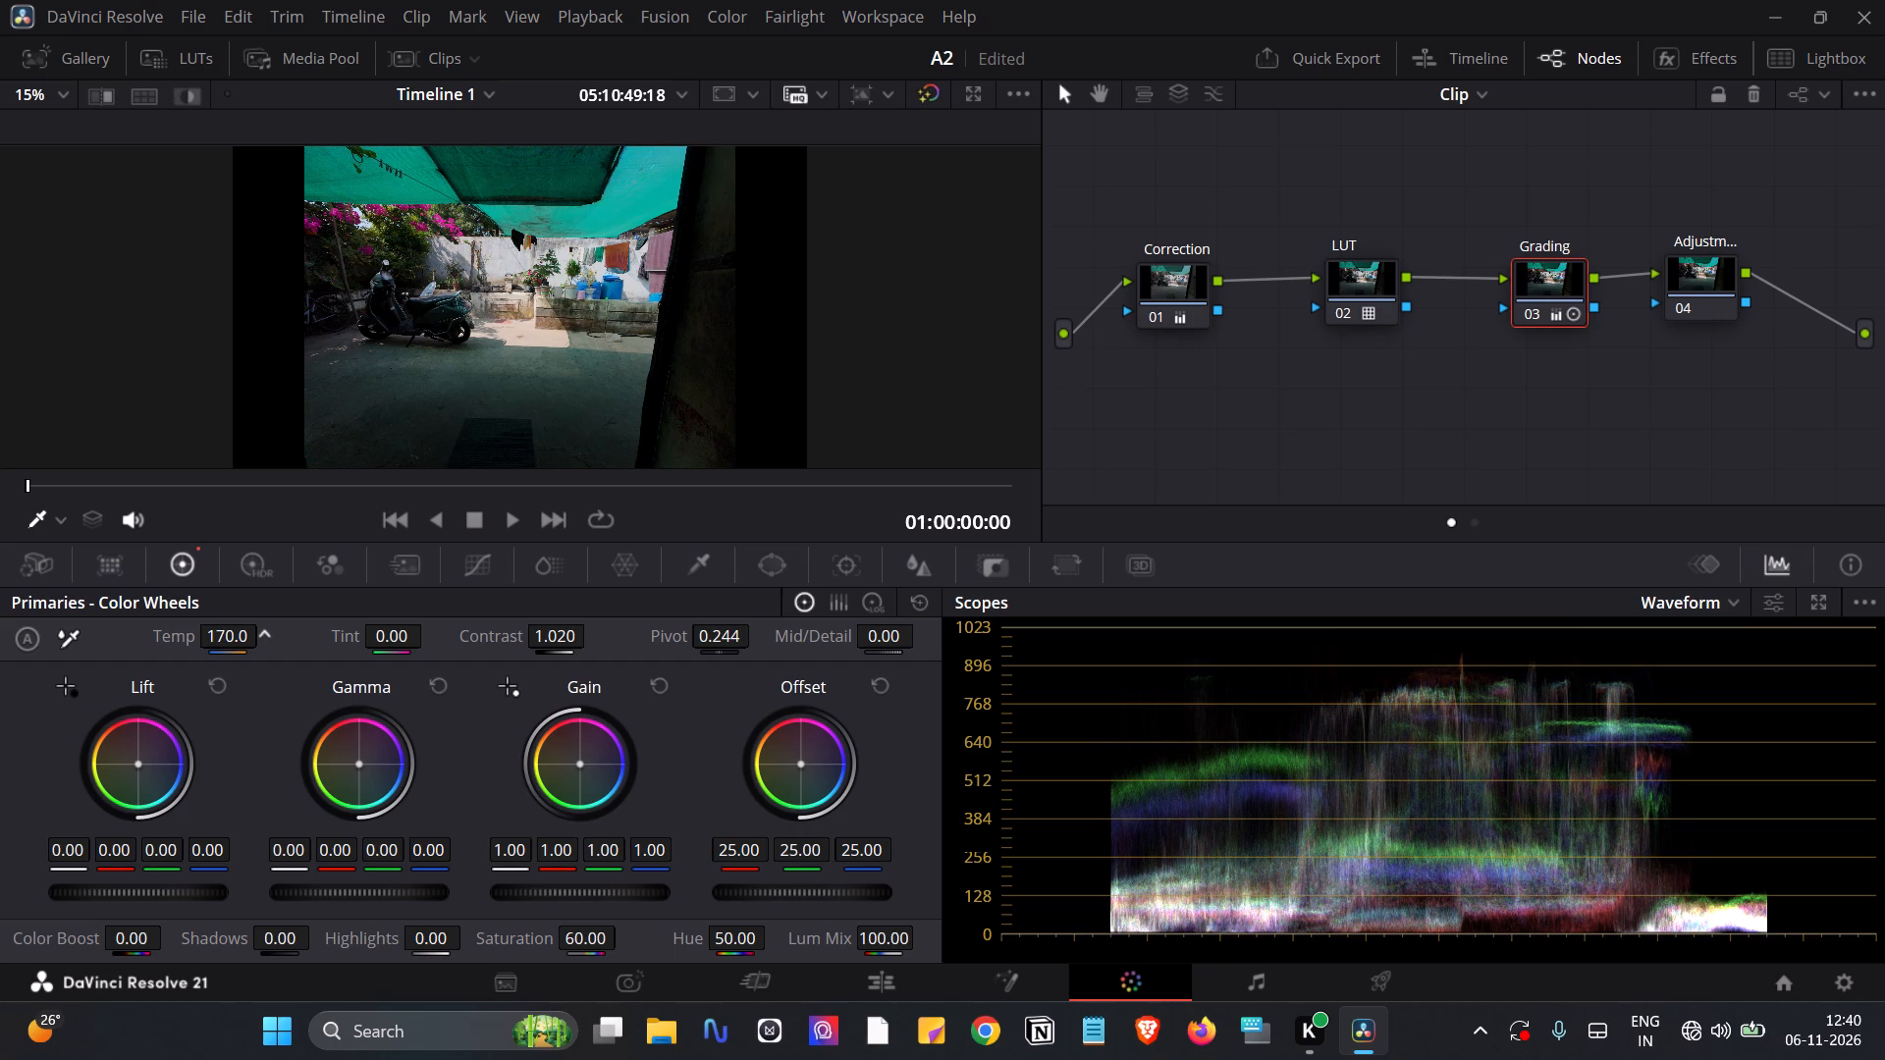
left_click_drag(250, 637, 241, 635)
left_click_drag(241, 635, 242, 635)
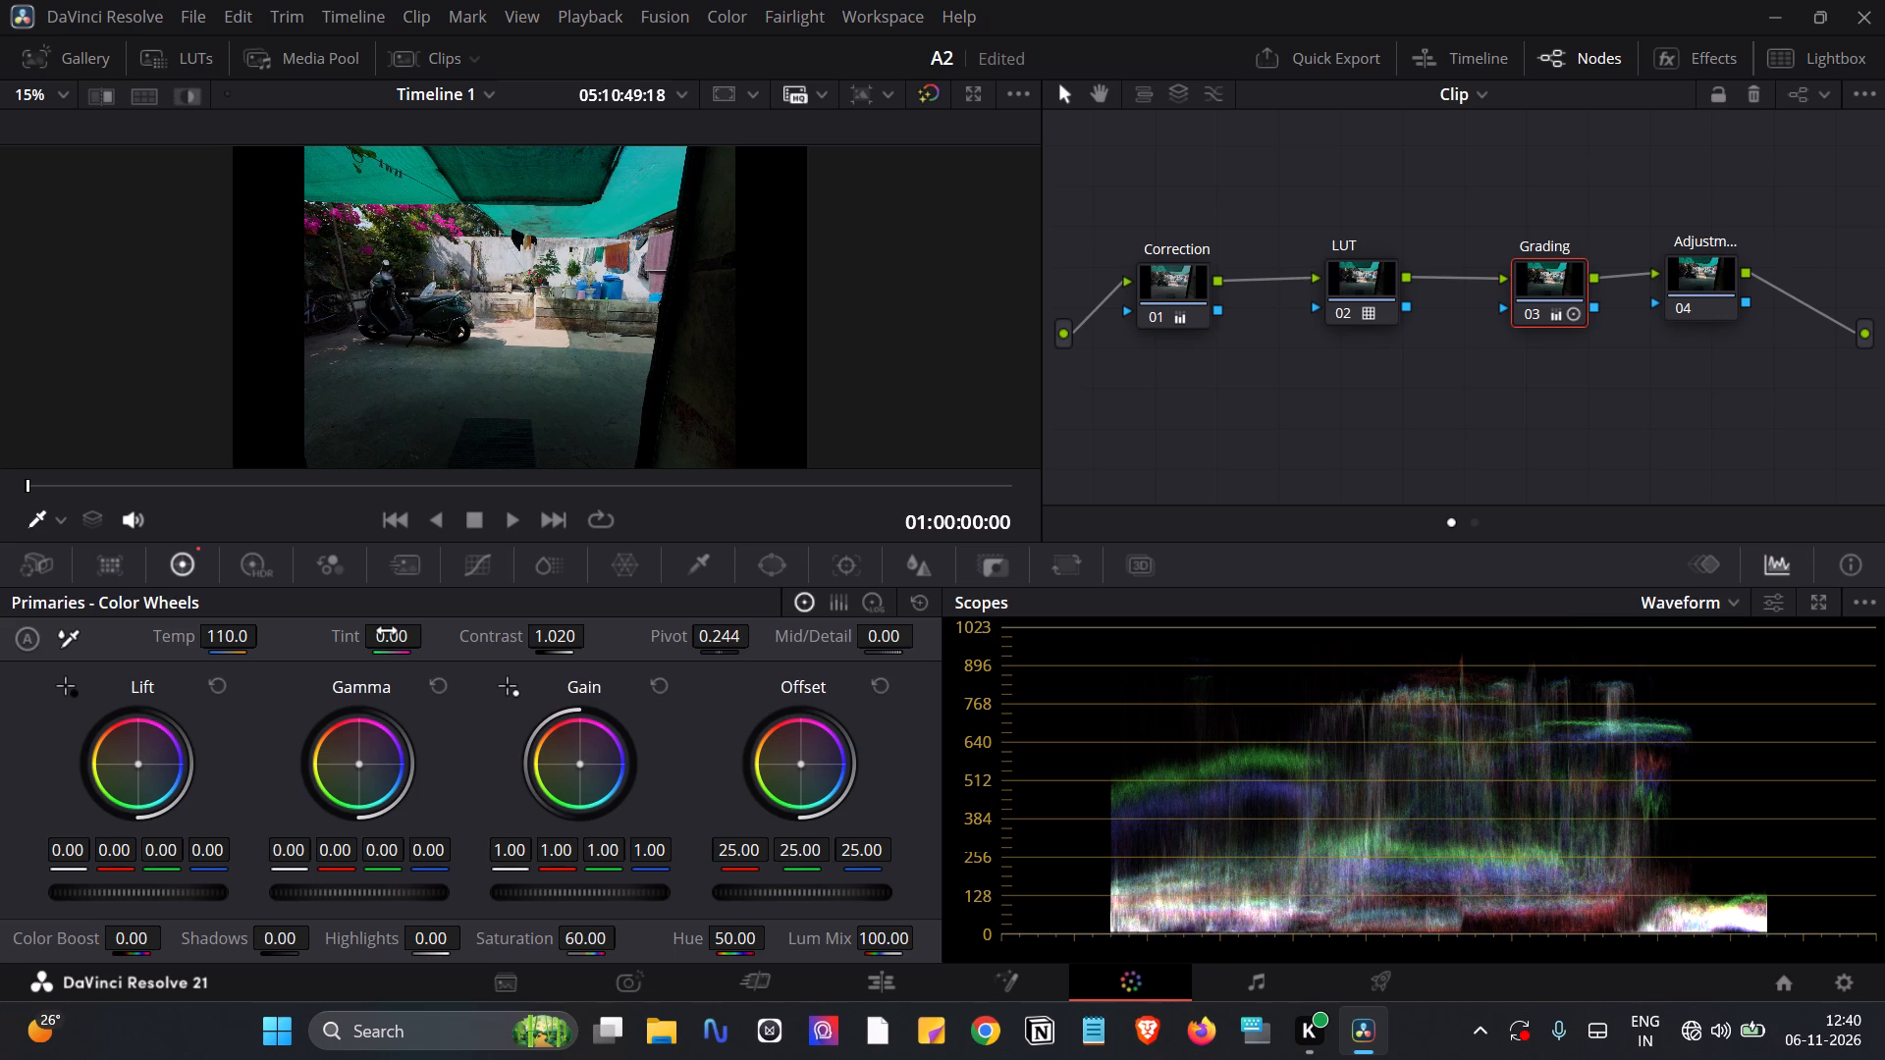
Raise the Grading node's tint to 18.50.
left_click_drag(387, 631, 389, 632)
left_click_drag(389, 632, 414, 633)
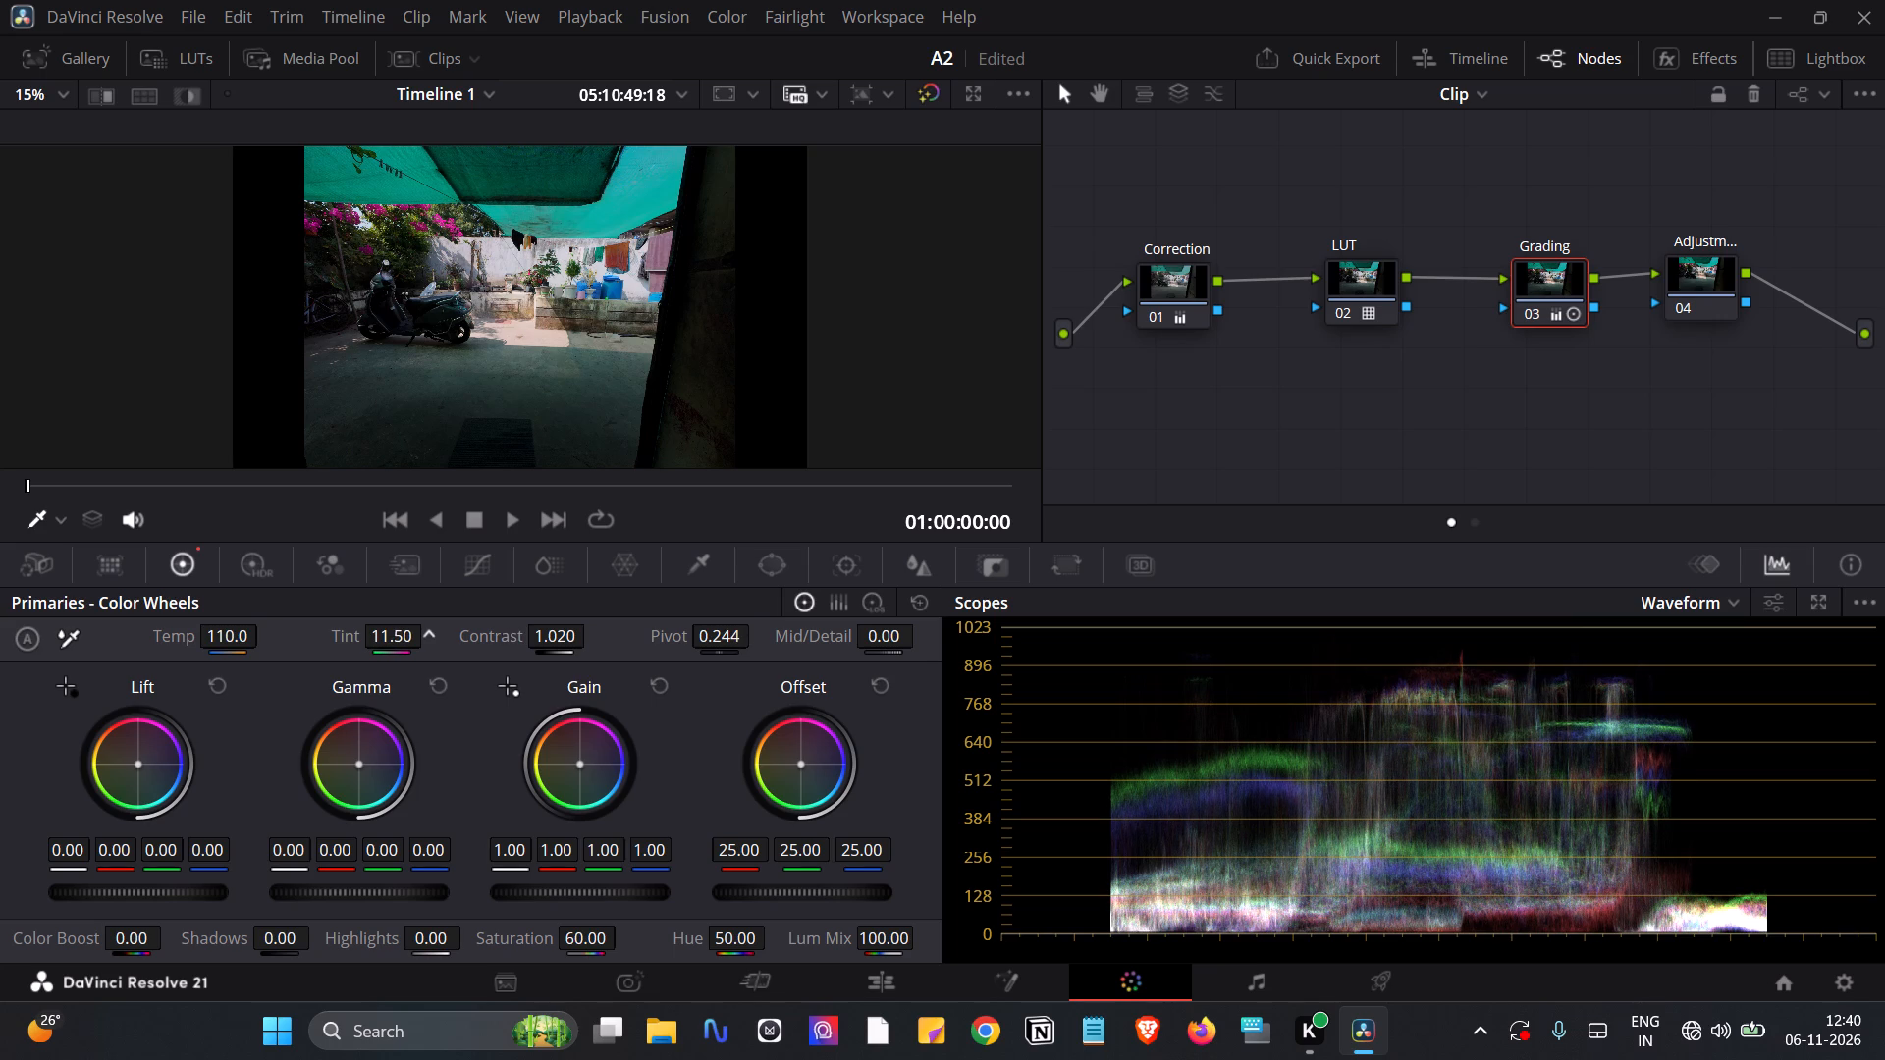
left_click_drag(414, 633, 432, 633)
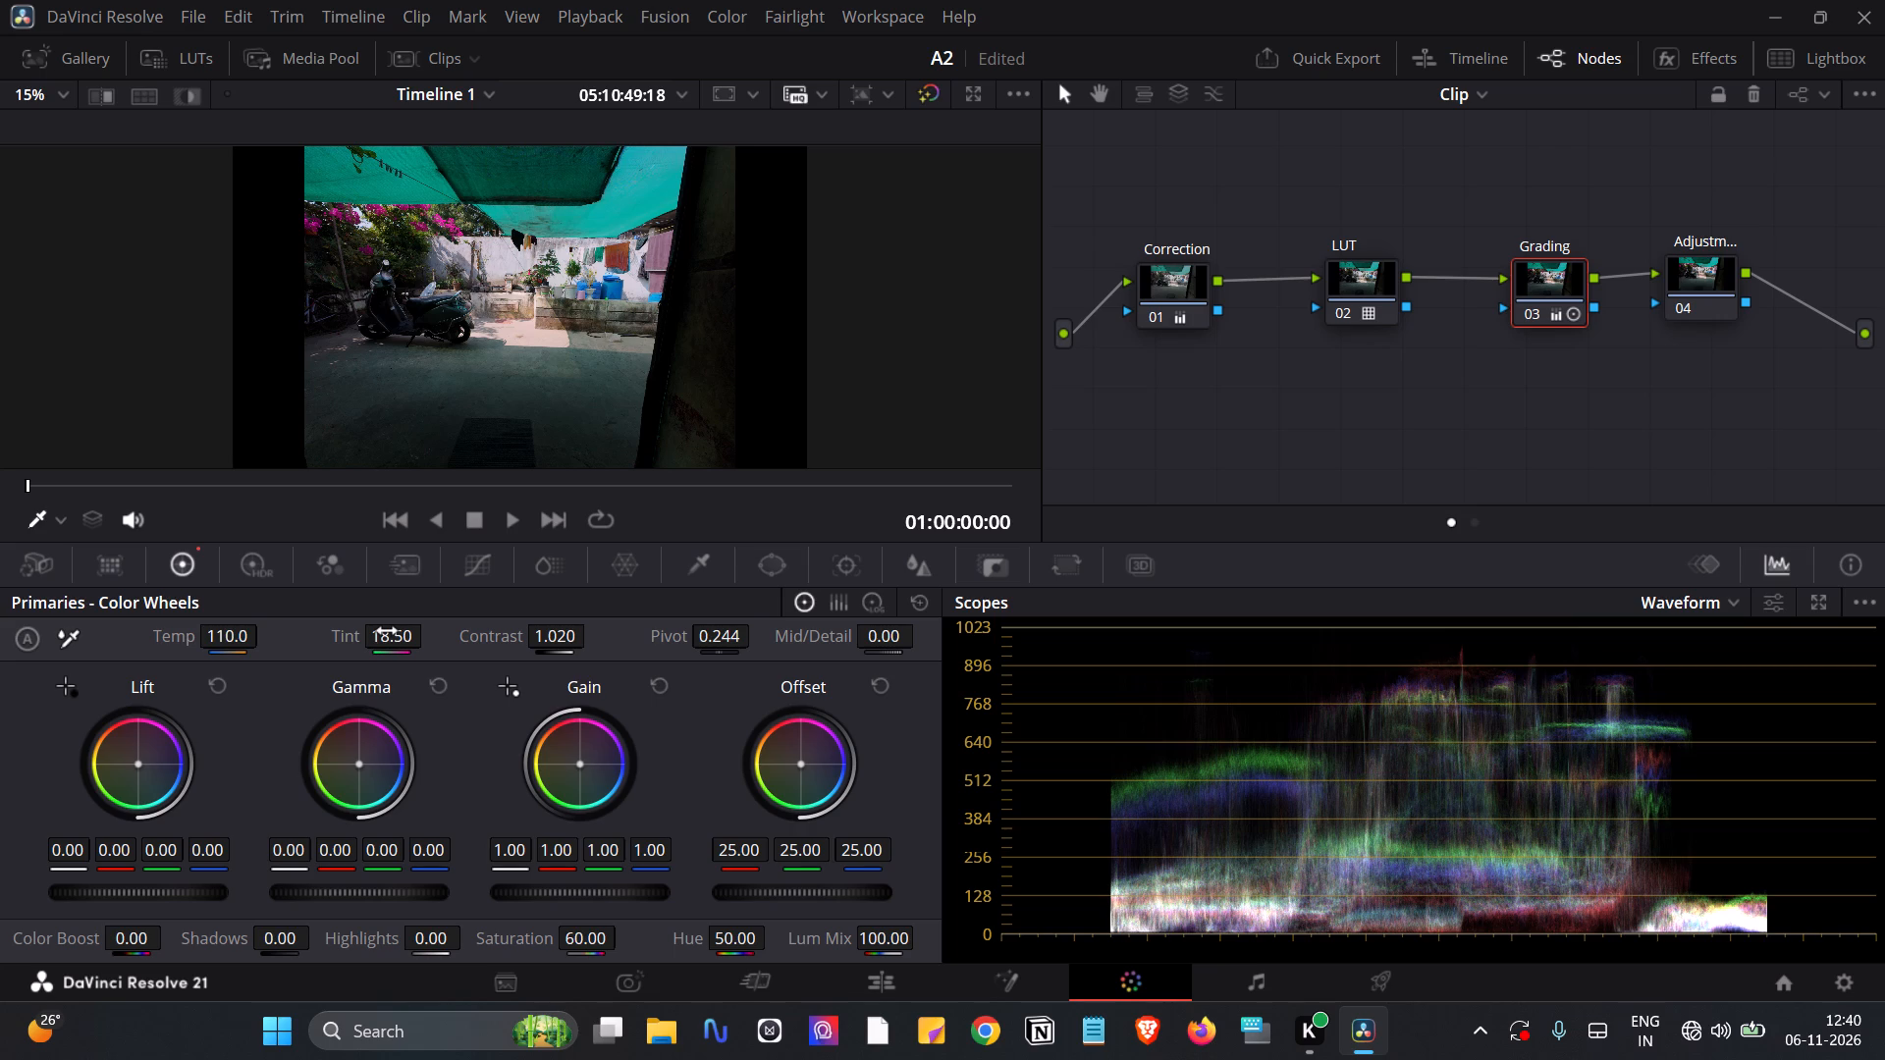
Compare the clip before and after grading by repeatedly bypassing and restoring all color grades.
key("shift+d")
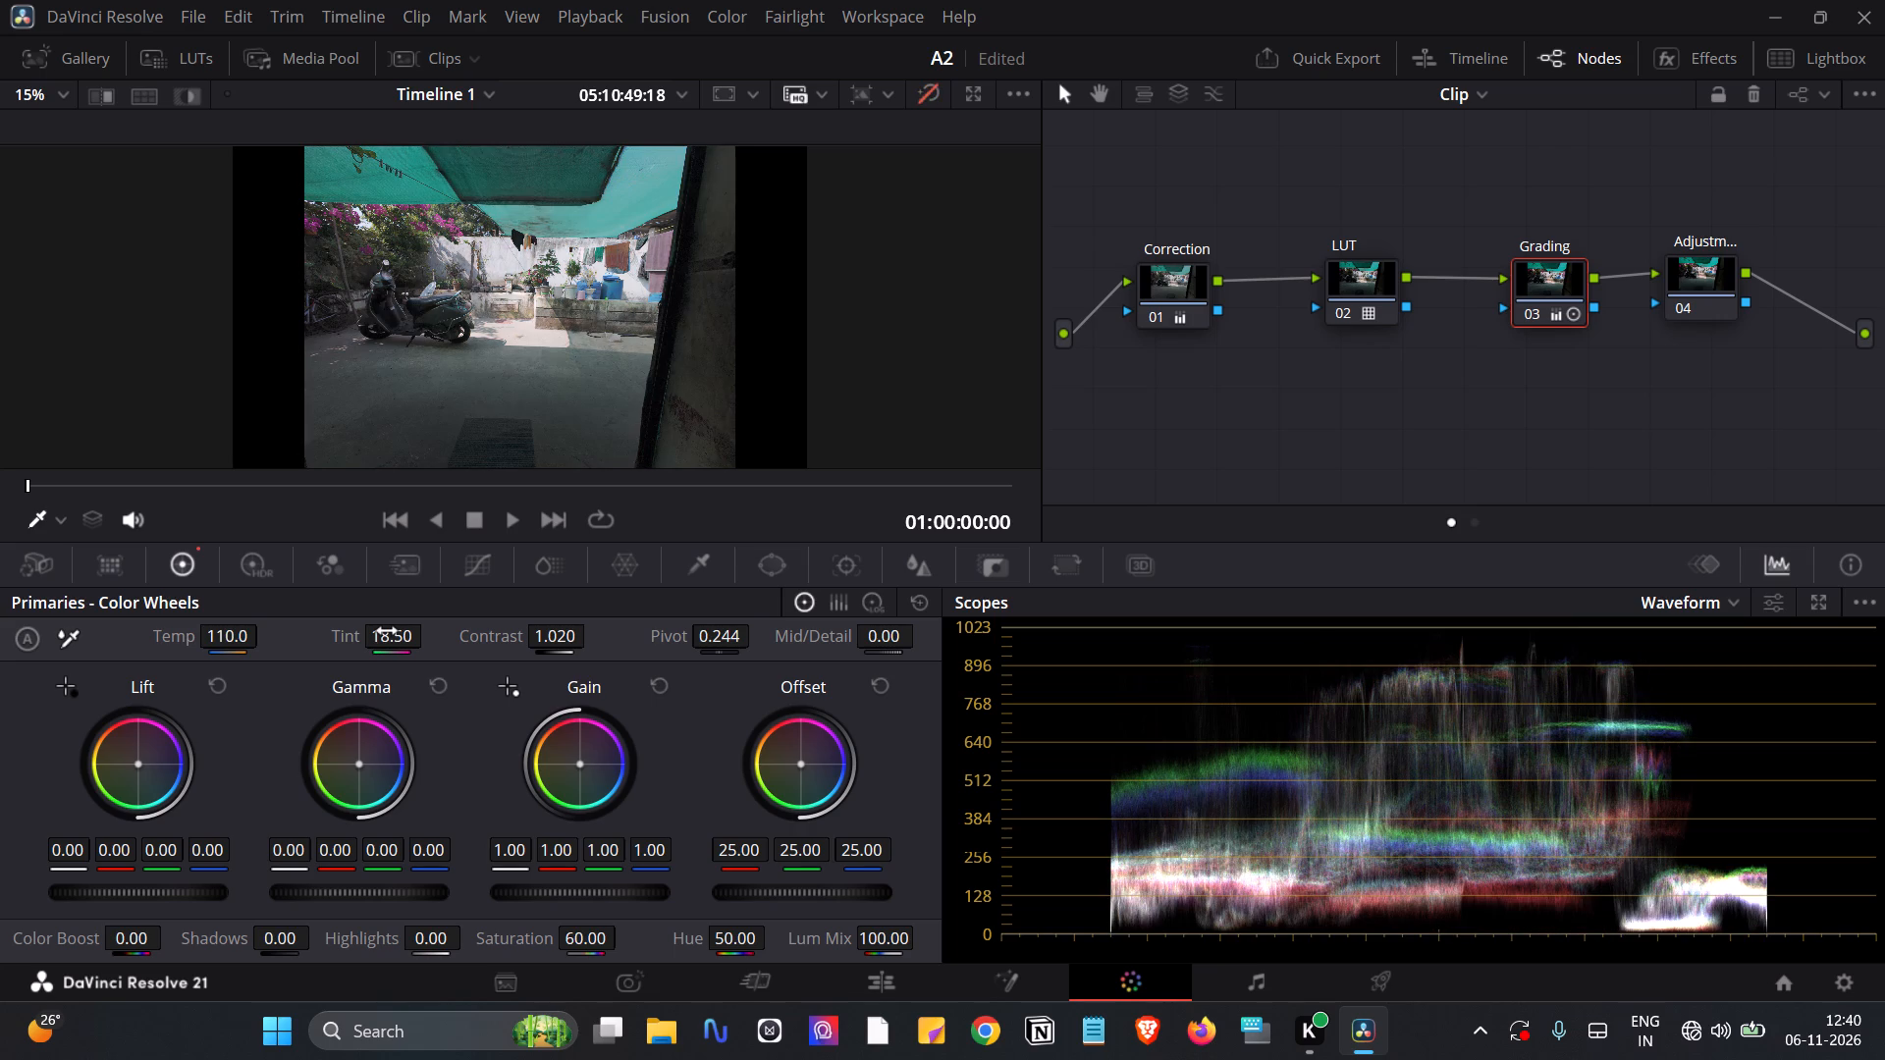
key("shift+d")
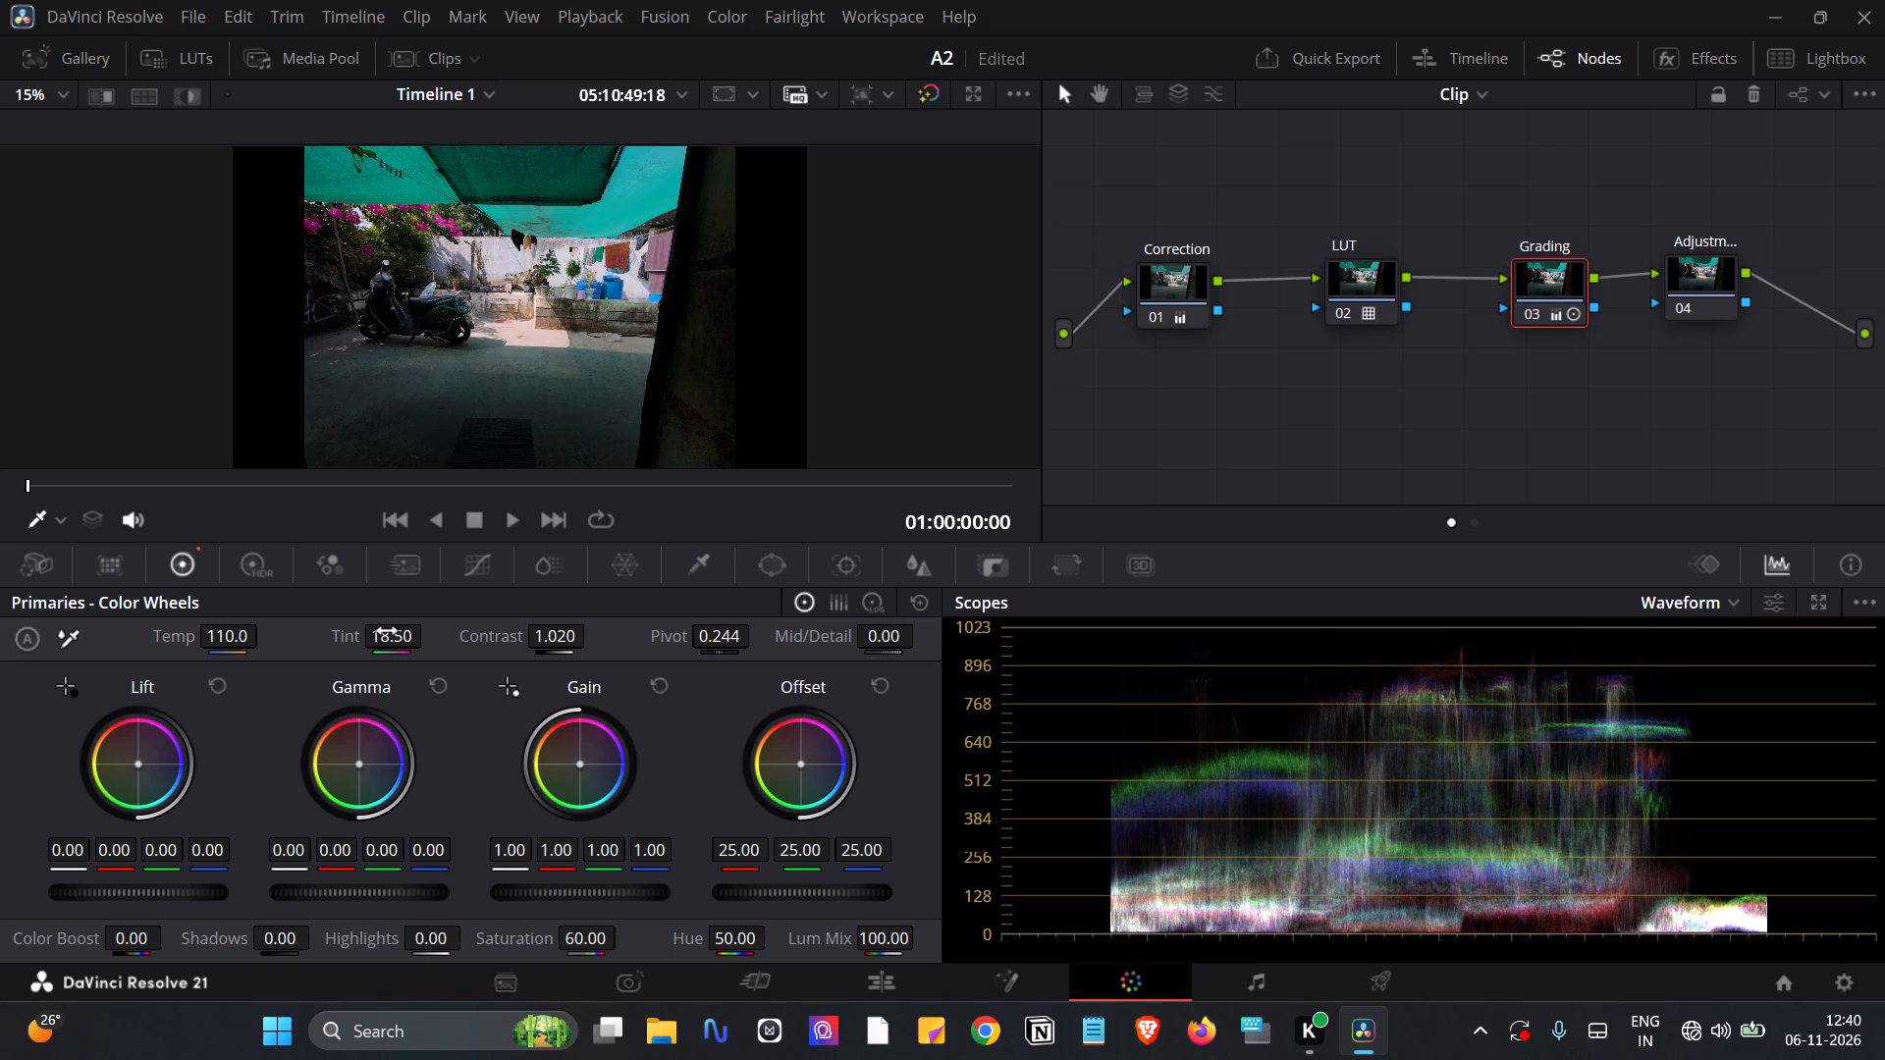
key("shift+d")
key("shift+d")
type("DD")
Select the Correction node and review the HDR wheels, RGB Mixer and ColorSlice tools, then return to its primary color wheels.
left_click(1156, 293)
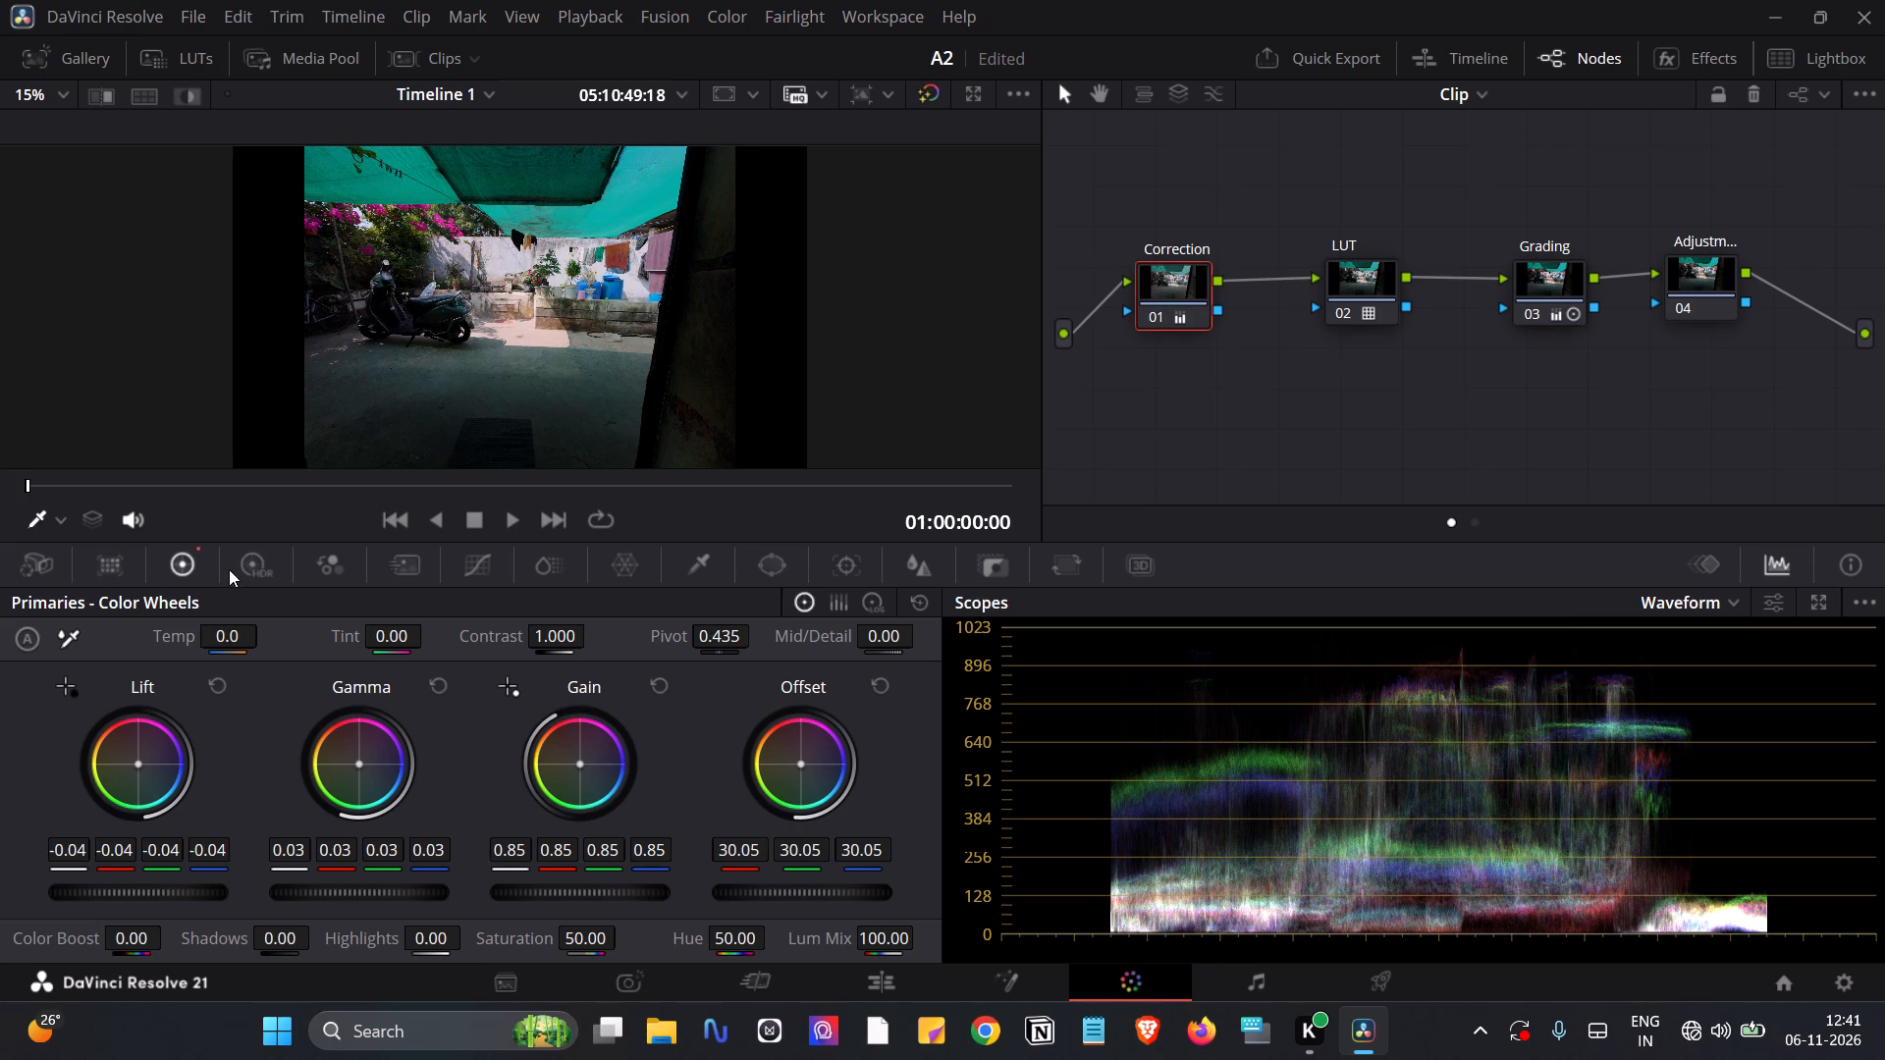
double_click(1155, 284)
left_click(270, 563)
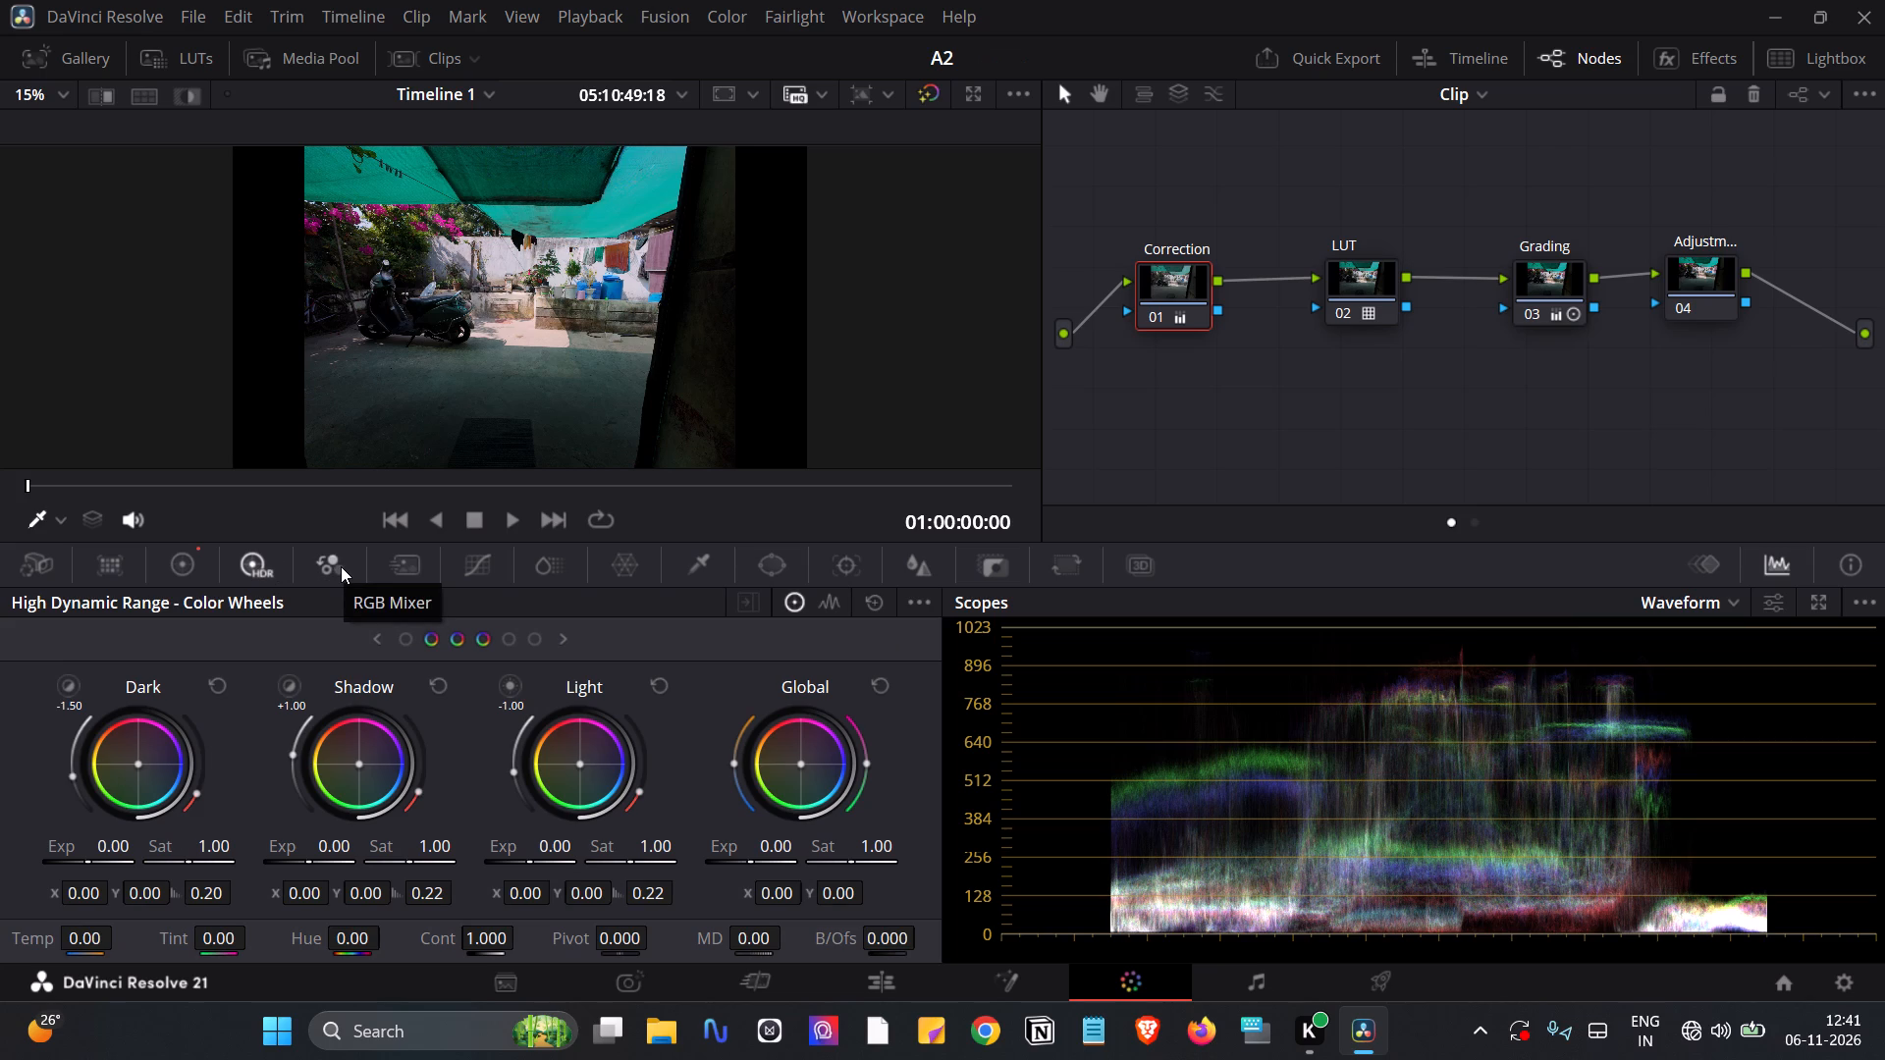
left_click(341, 566)
left_click(415, 565)
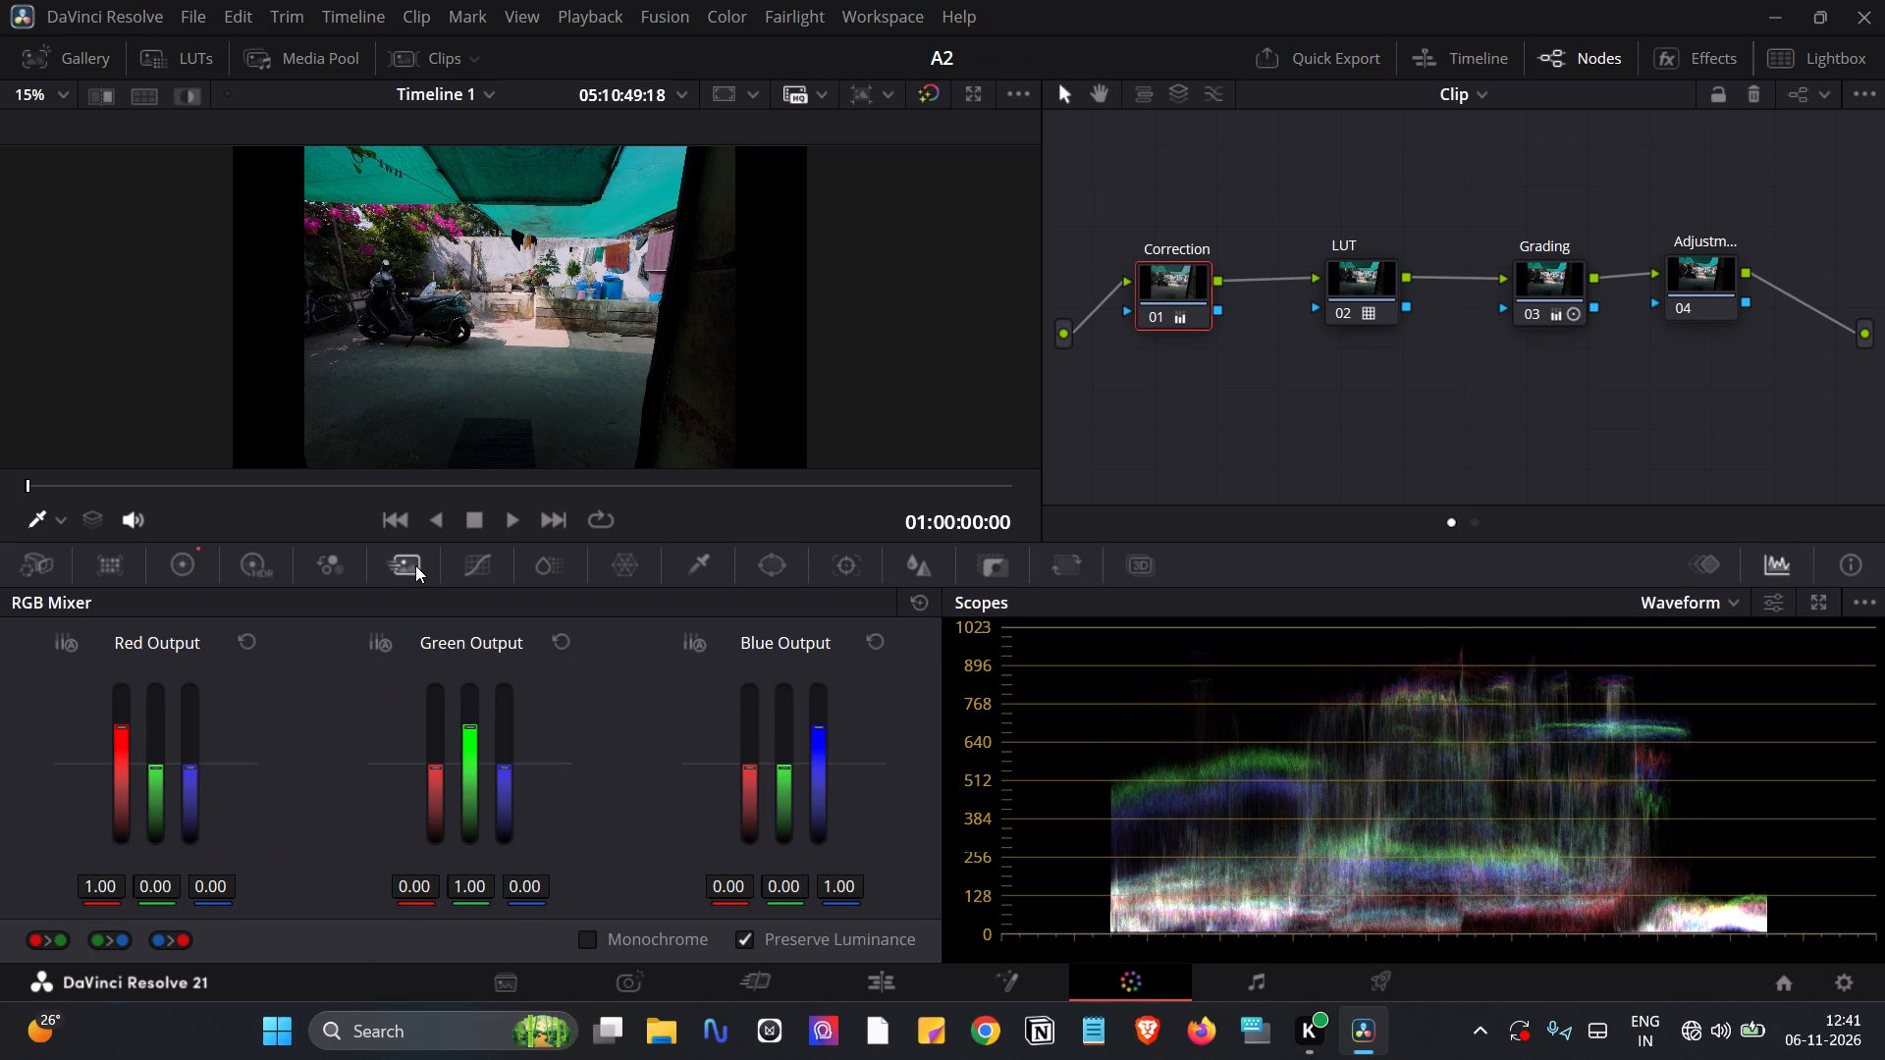
left_click(484, 565)
left_click(544, 567)
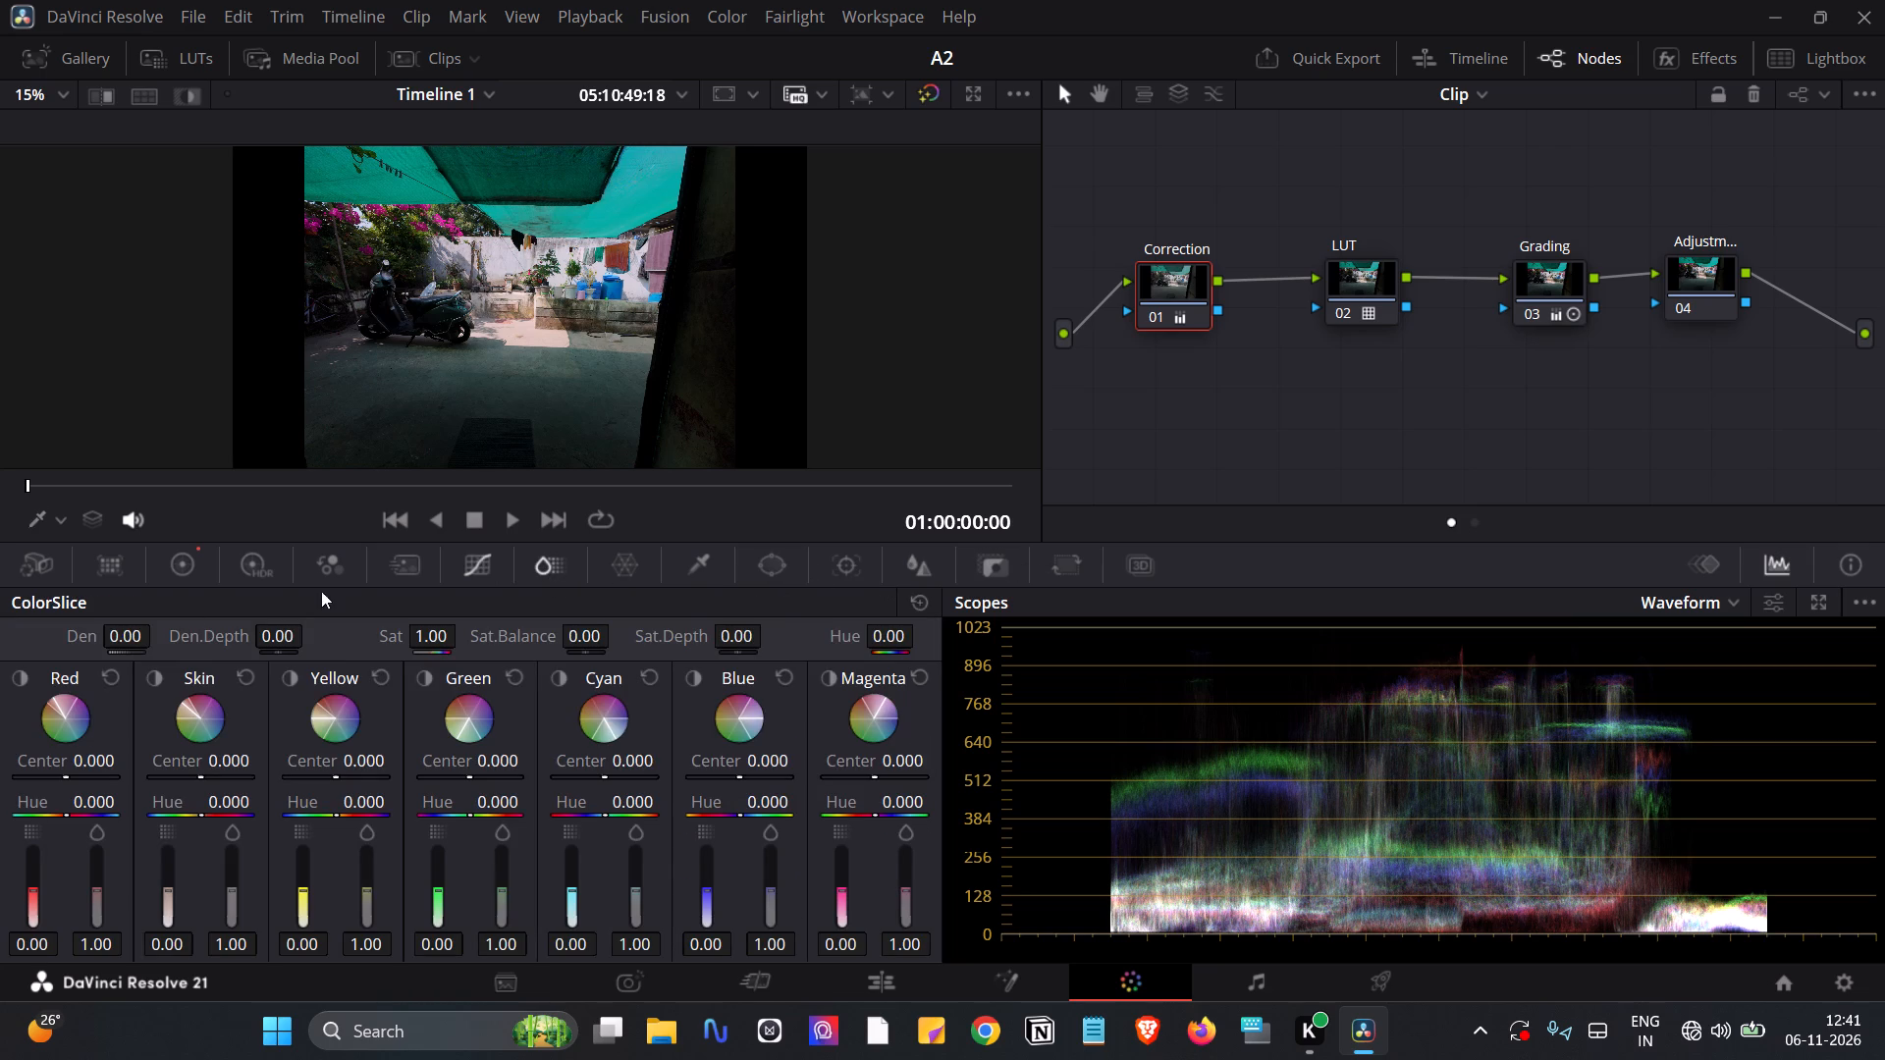
left_click(194, 561)
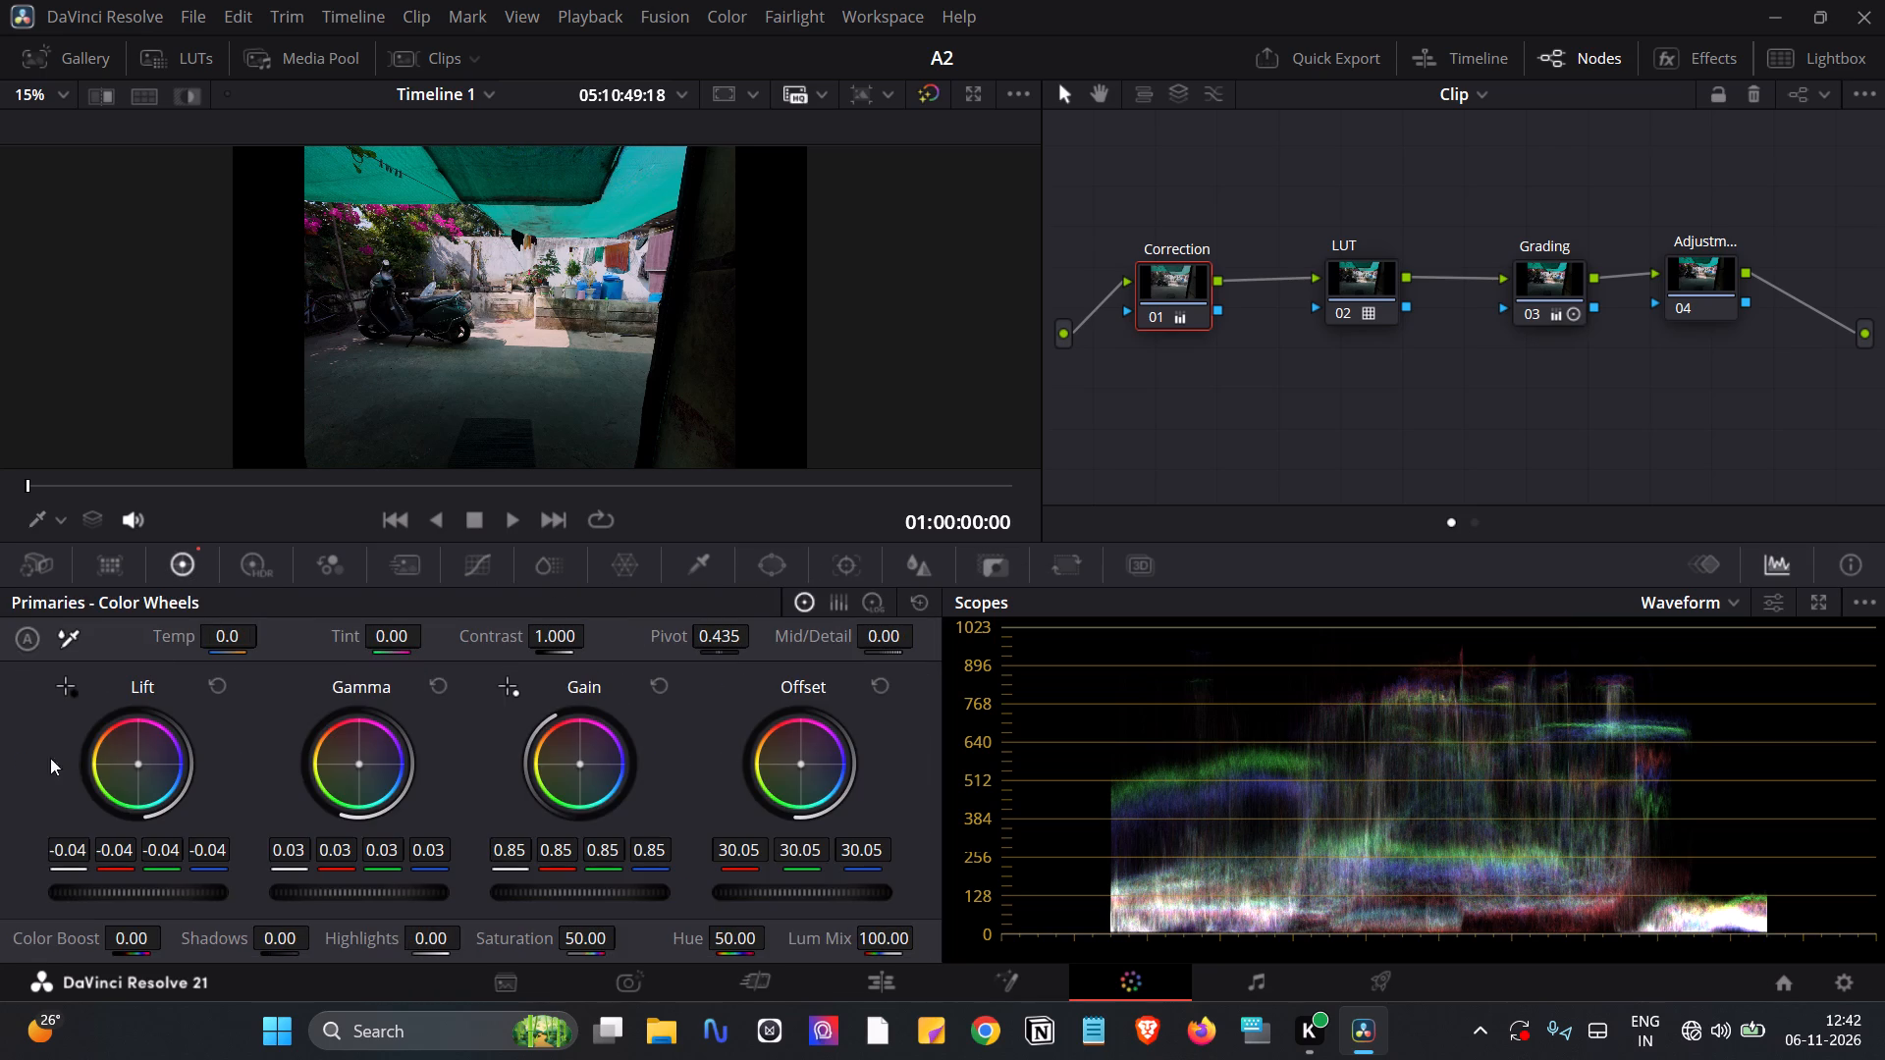
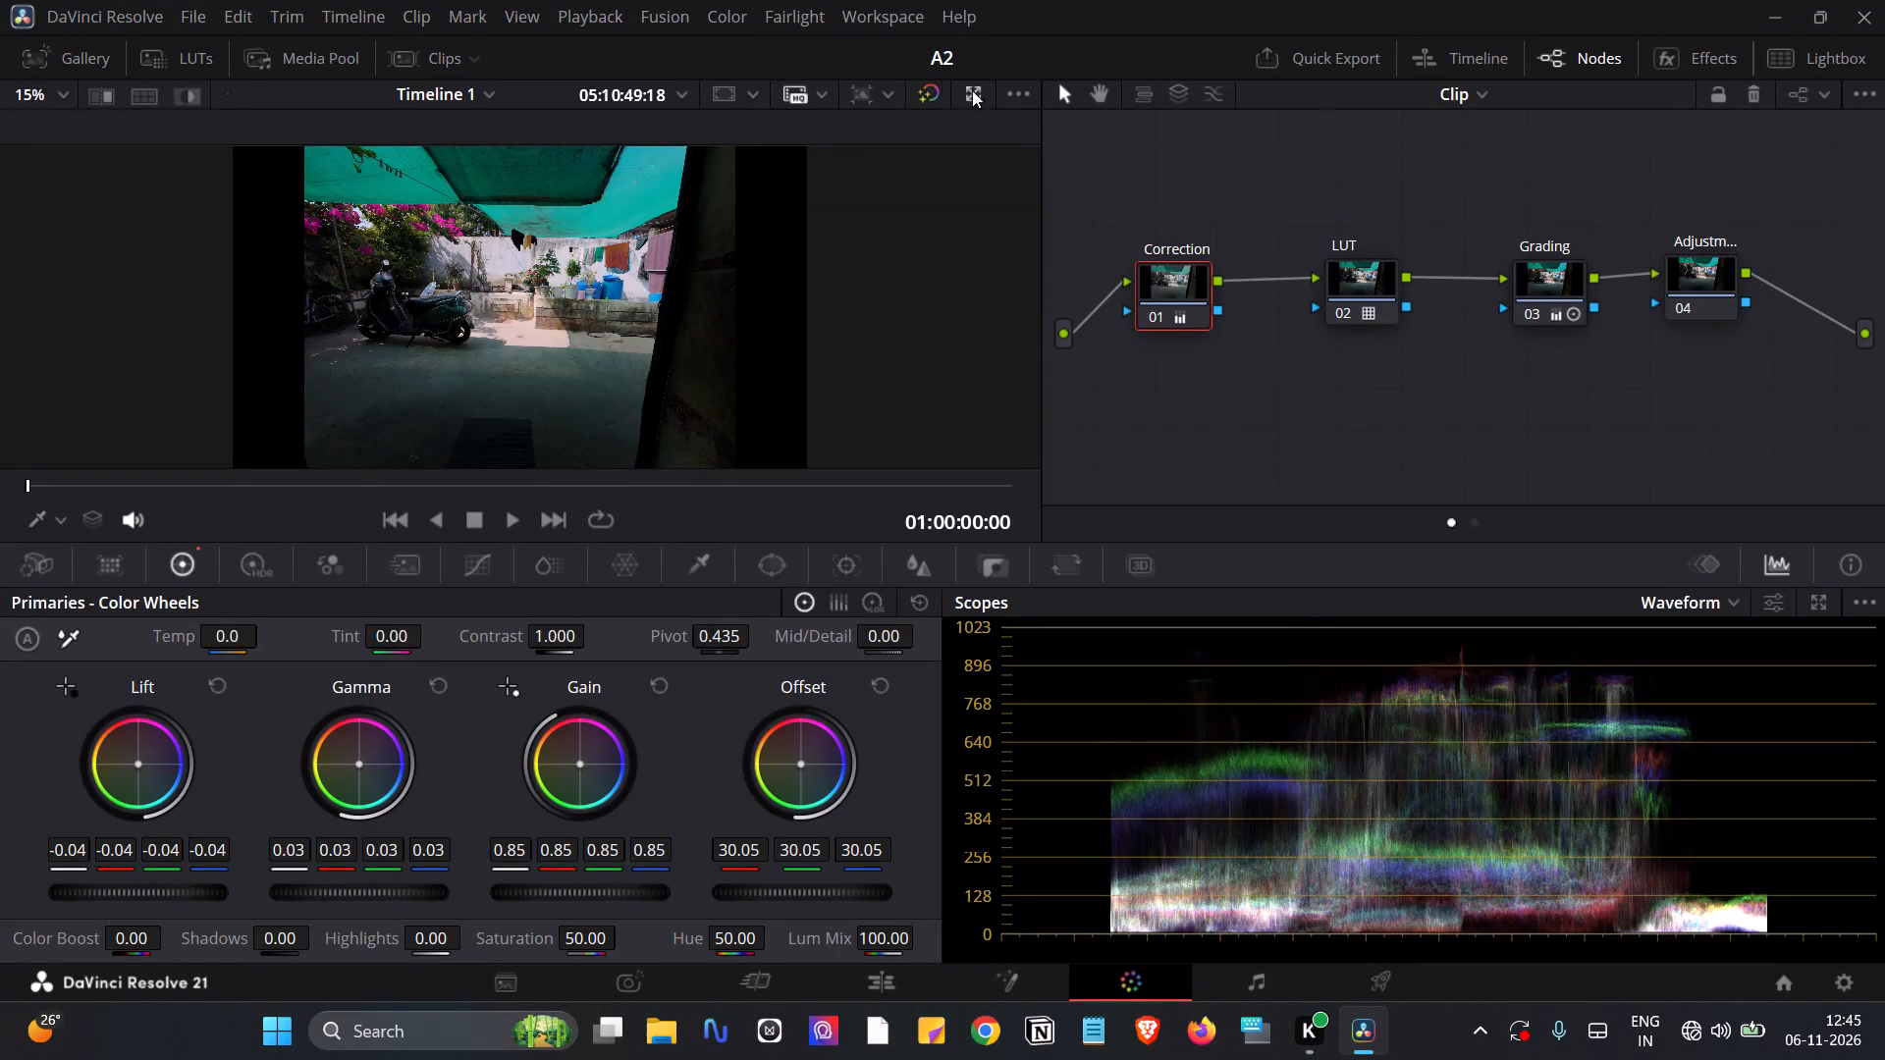
Compare the clip with its color grade bypassed, including in the Enhanced Viewer, and restore the grade.
left_click(924, 95)
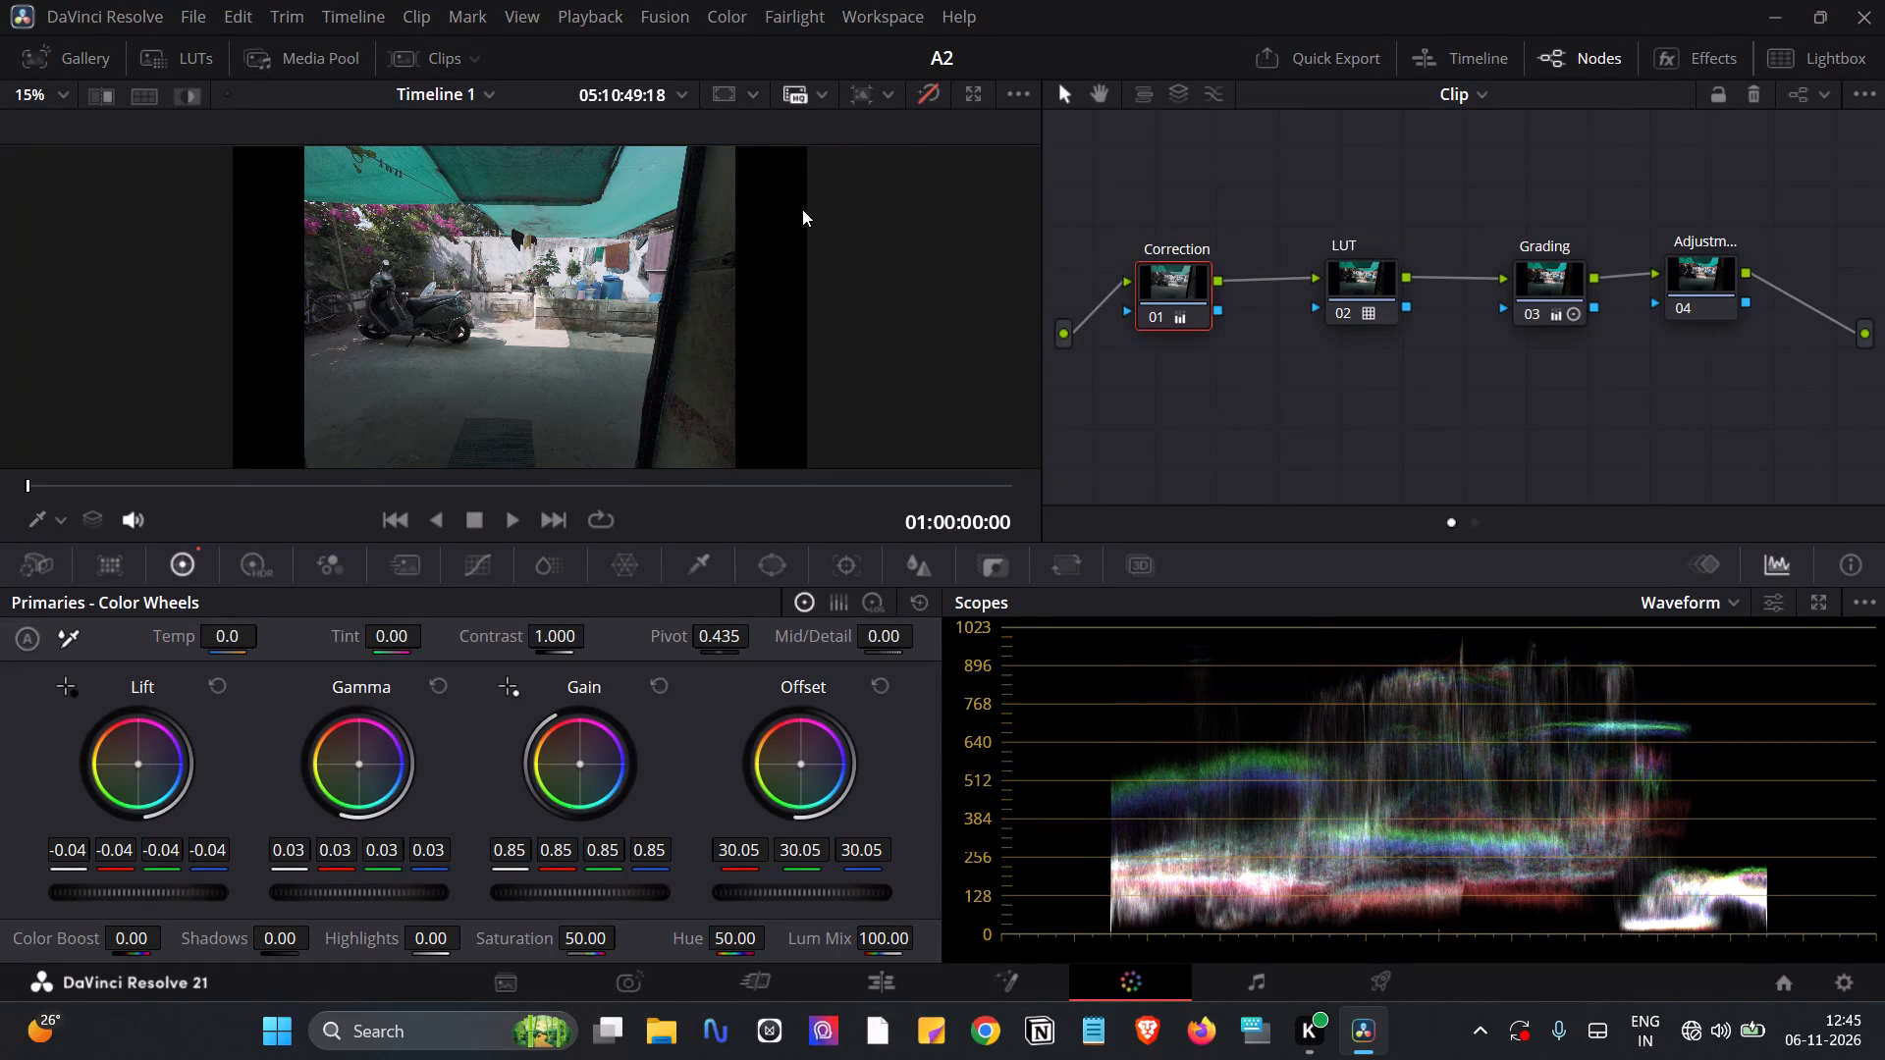
left_click(961, 95)
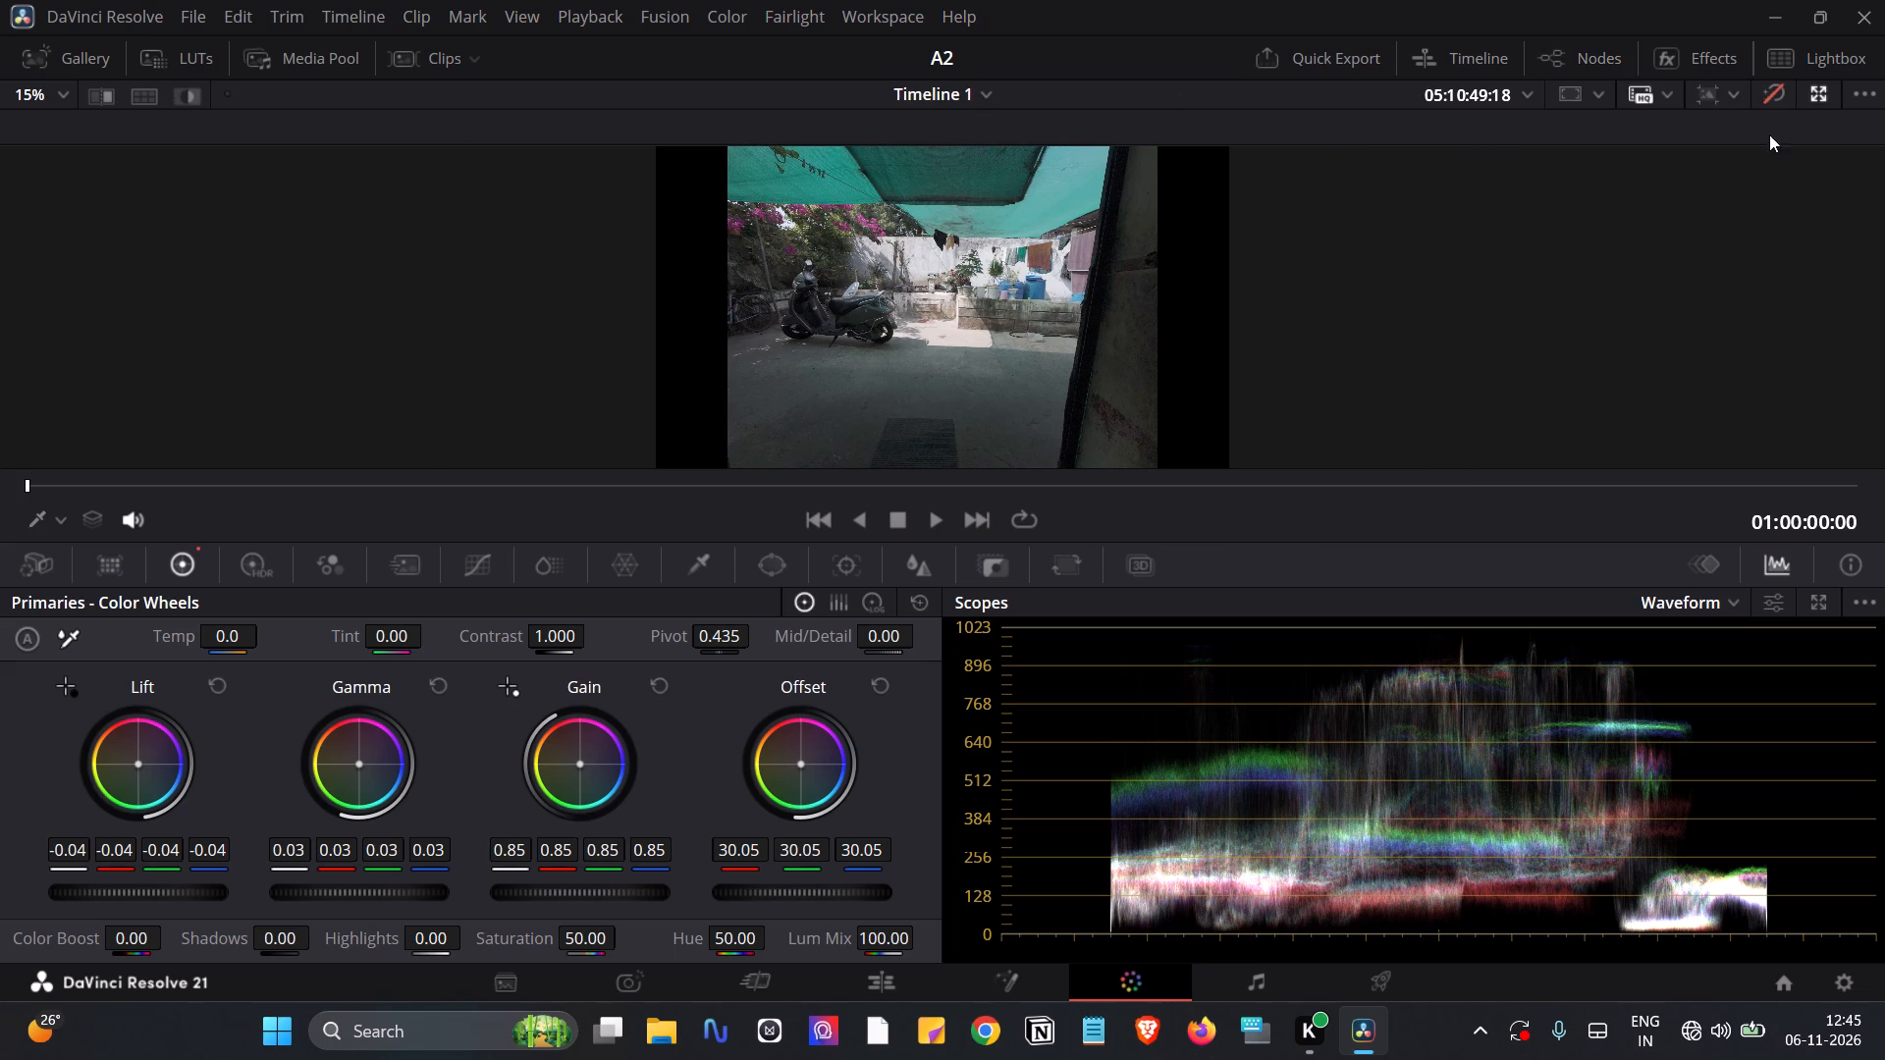
left_click(1814, 94)
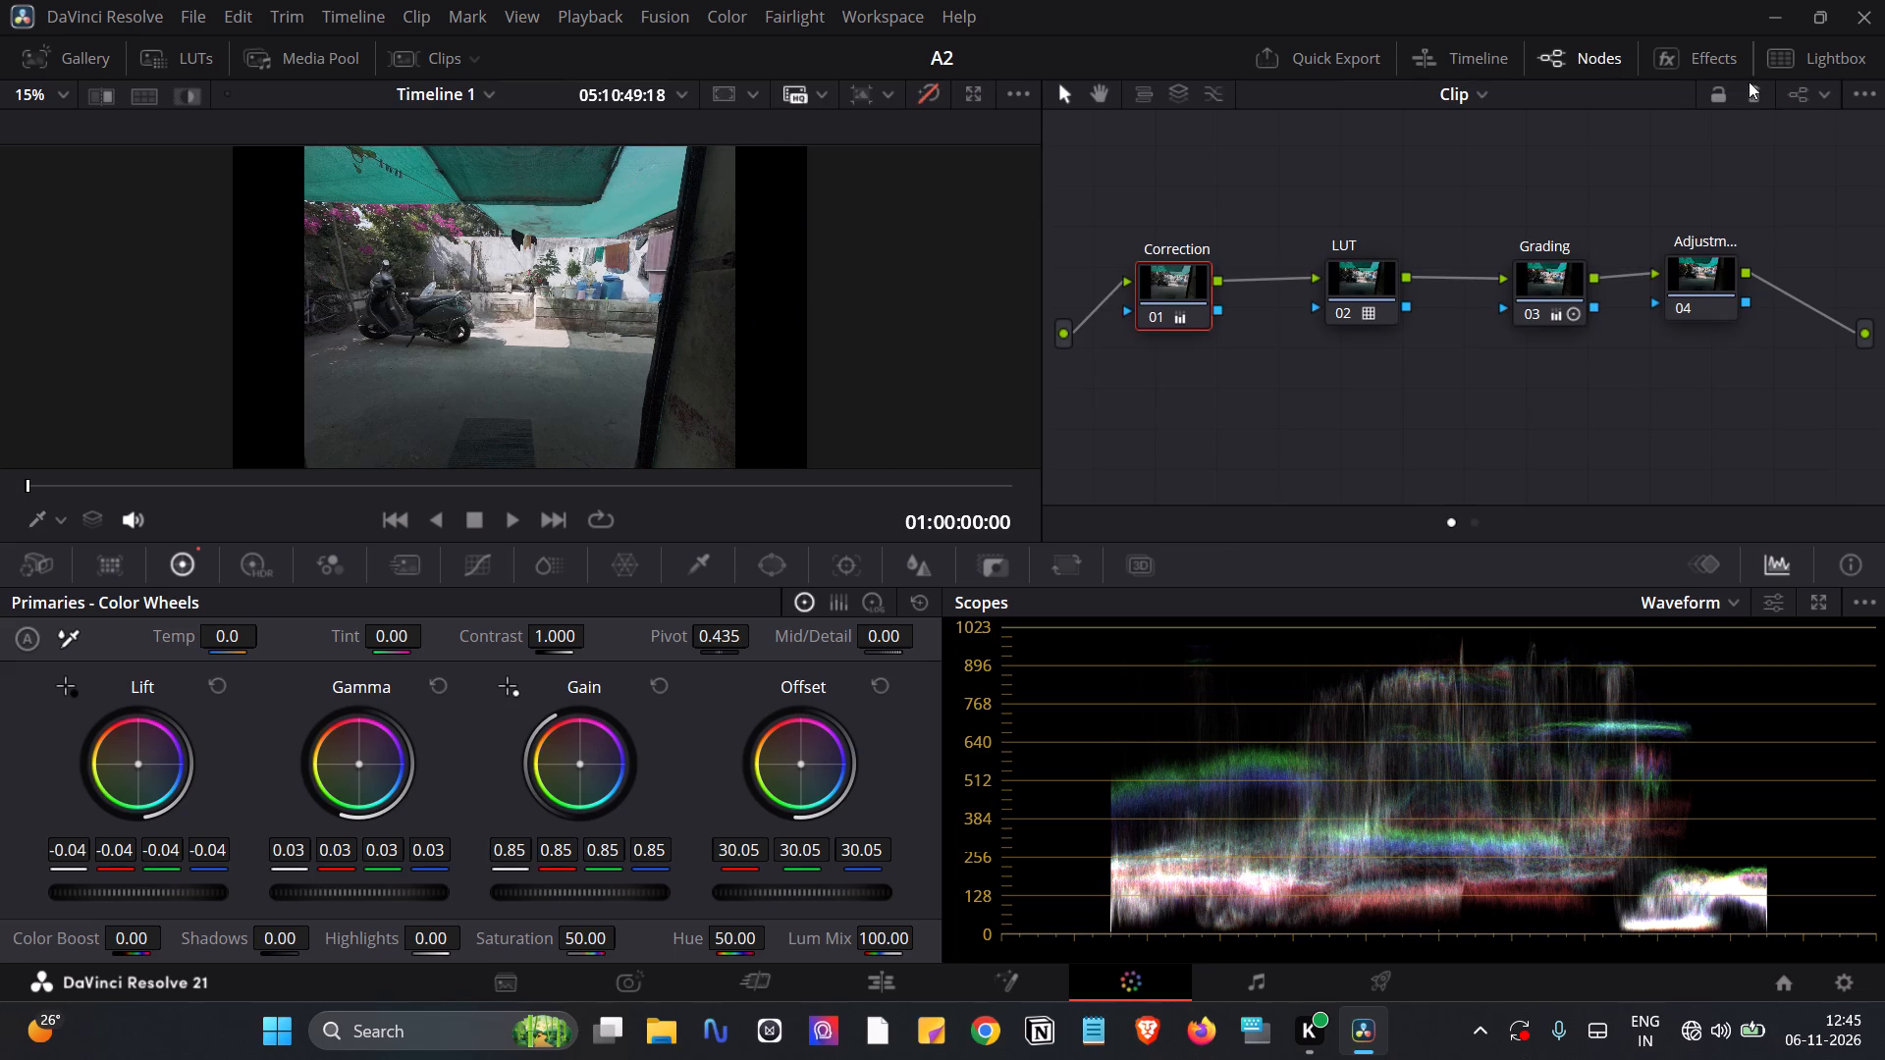
left_click(939, 99)
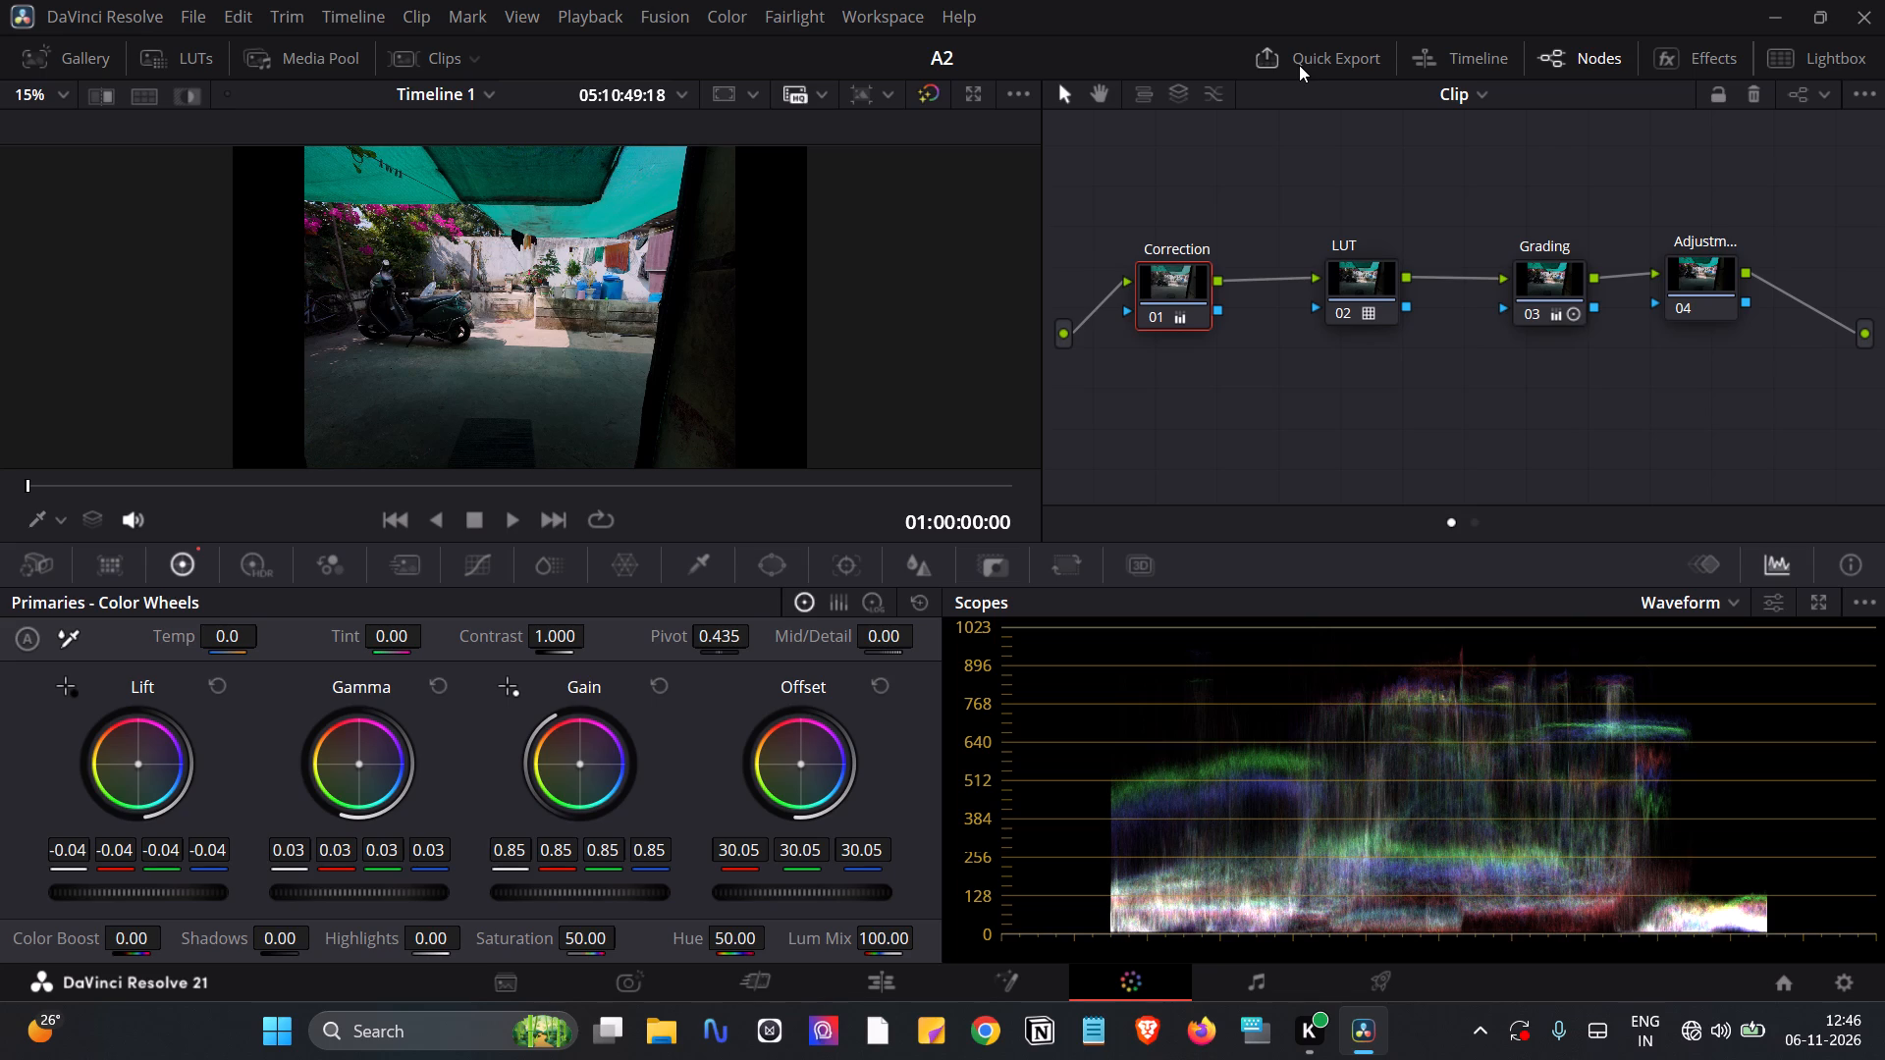
Turn on the viewer's safe area guides with only the Default aspect ratio and Extents enabled.
left_click(728, 99)
left_click(759, 95)
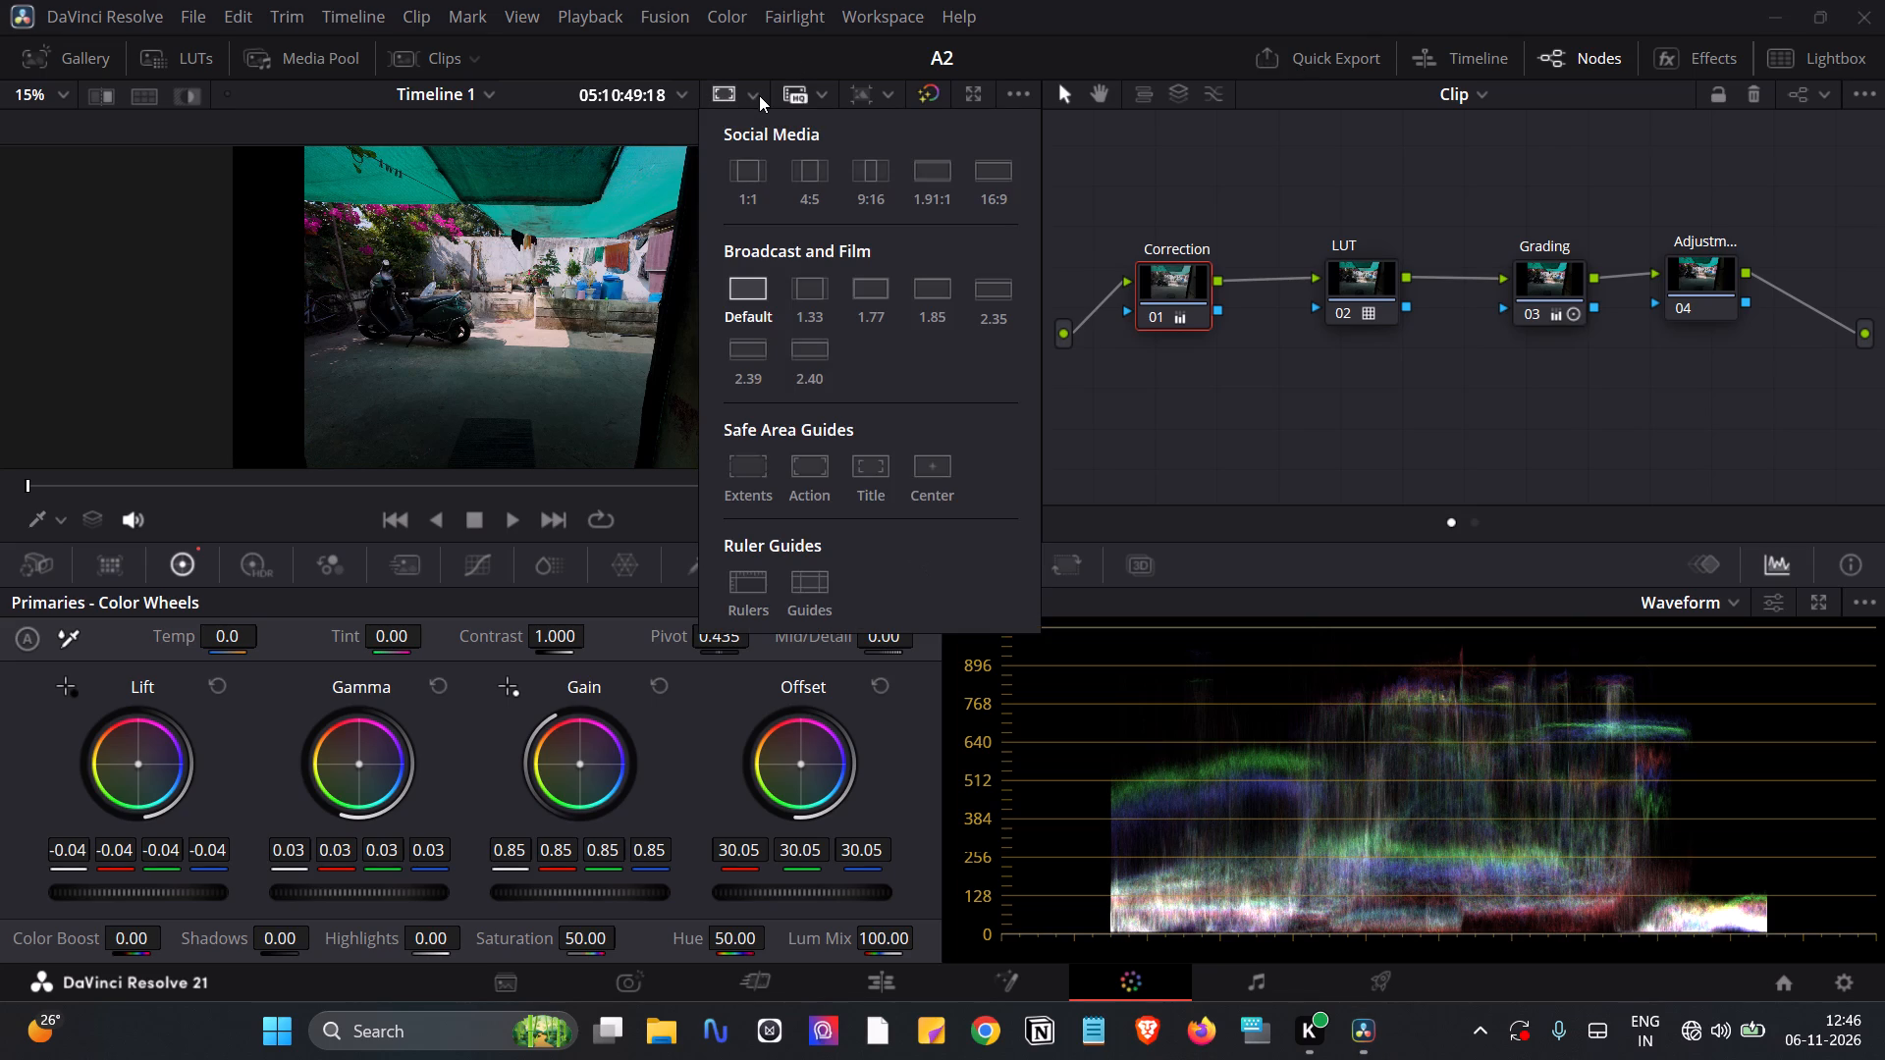
left_click(811, 275)
left_click(753, 290)
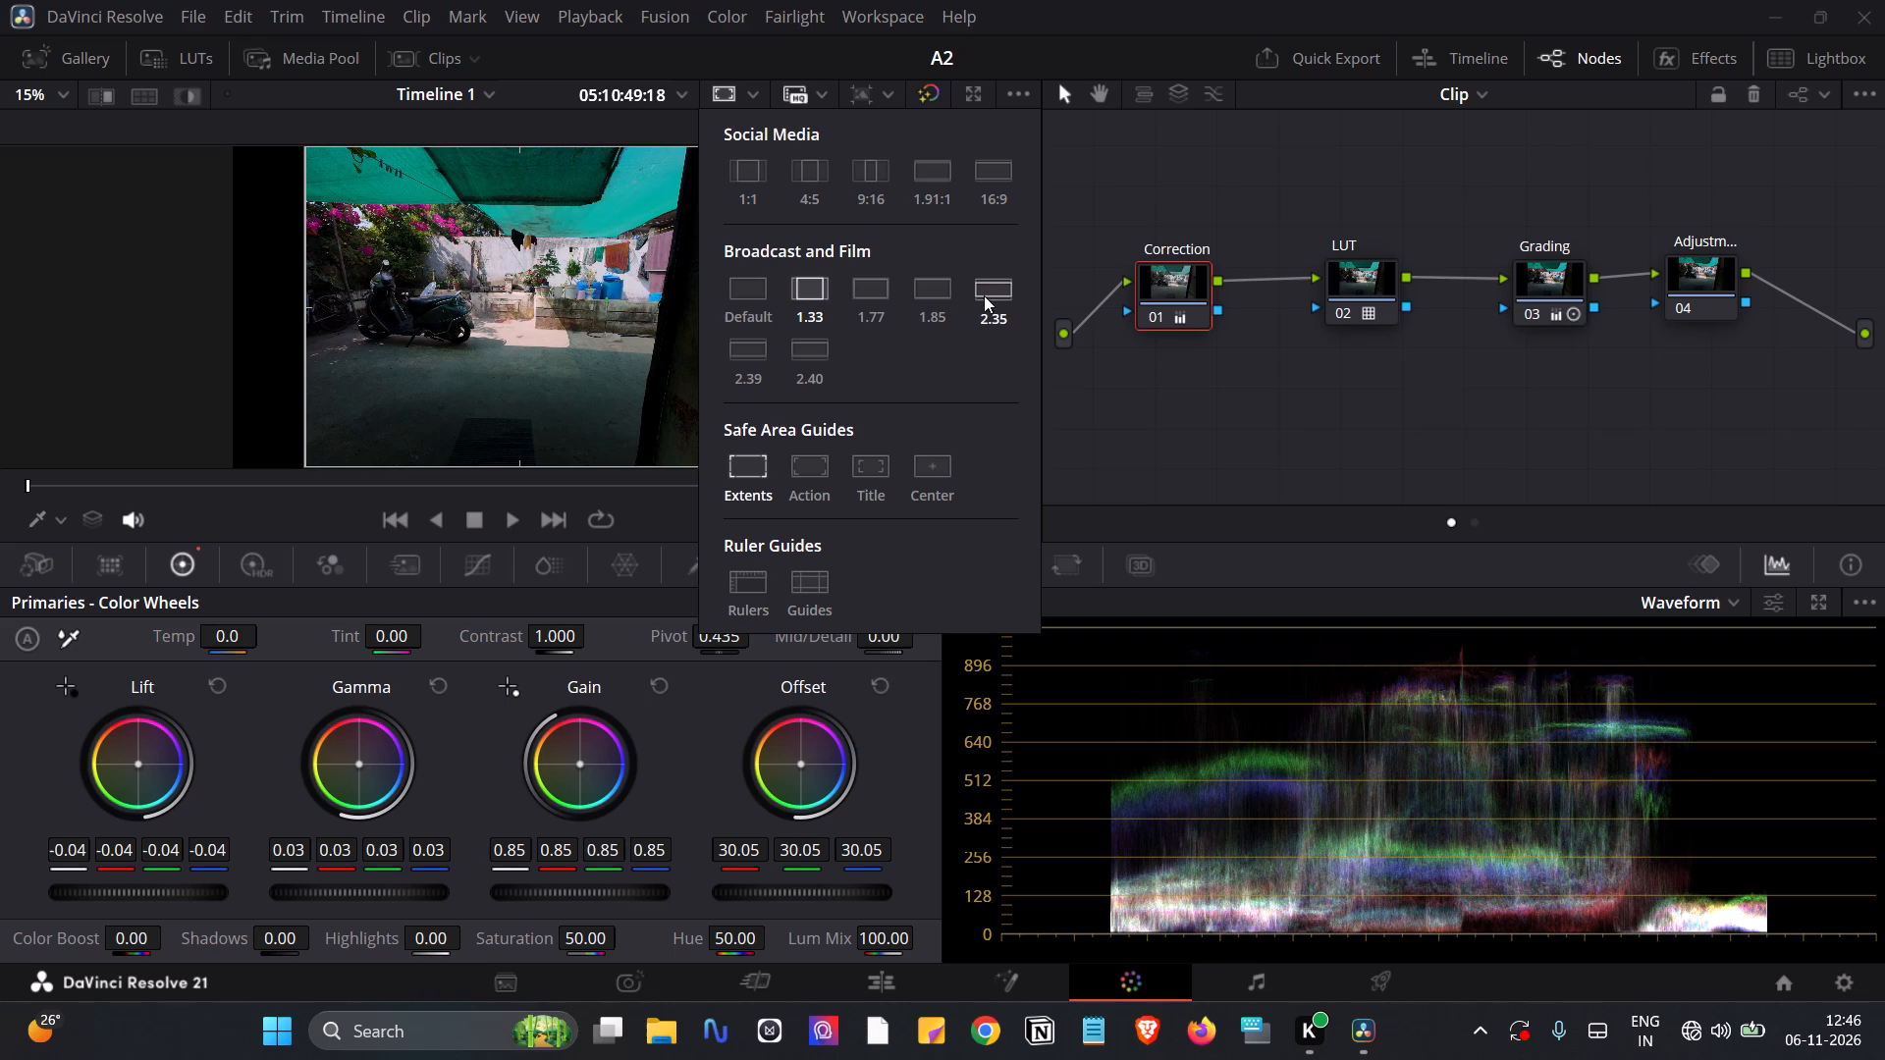
left_click(904, 287)
left_click(875, 288)
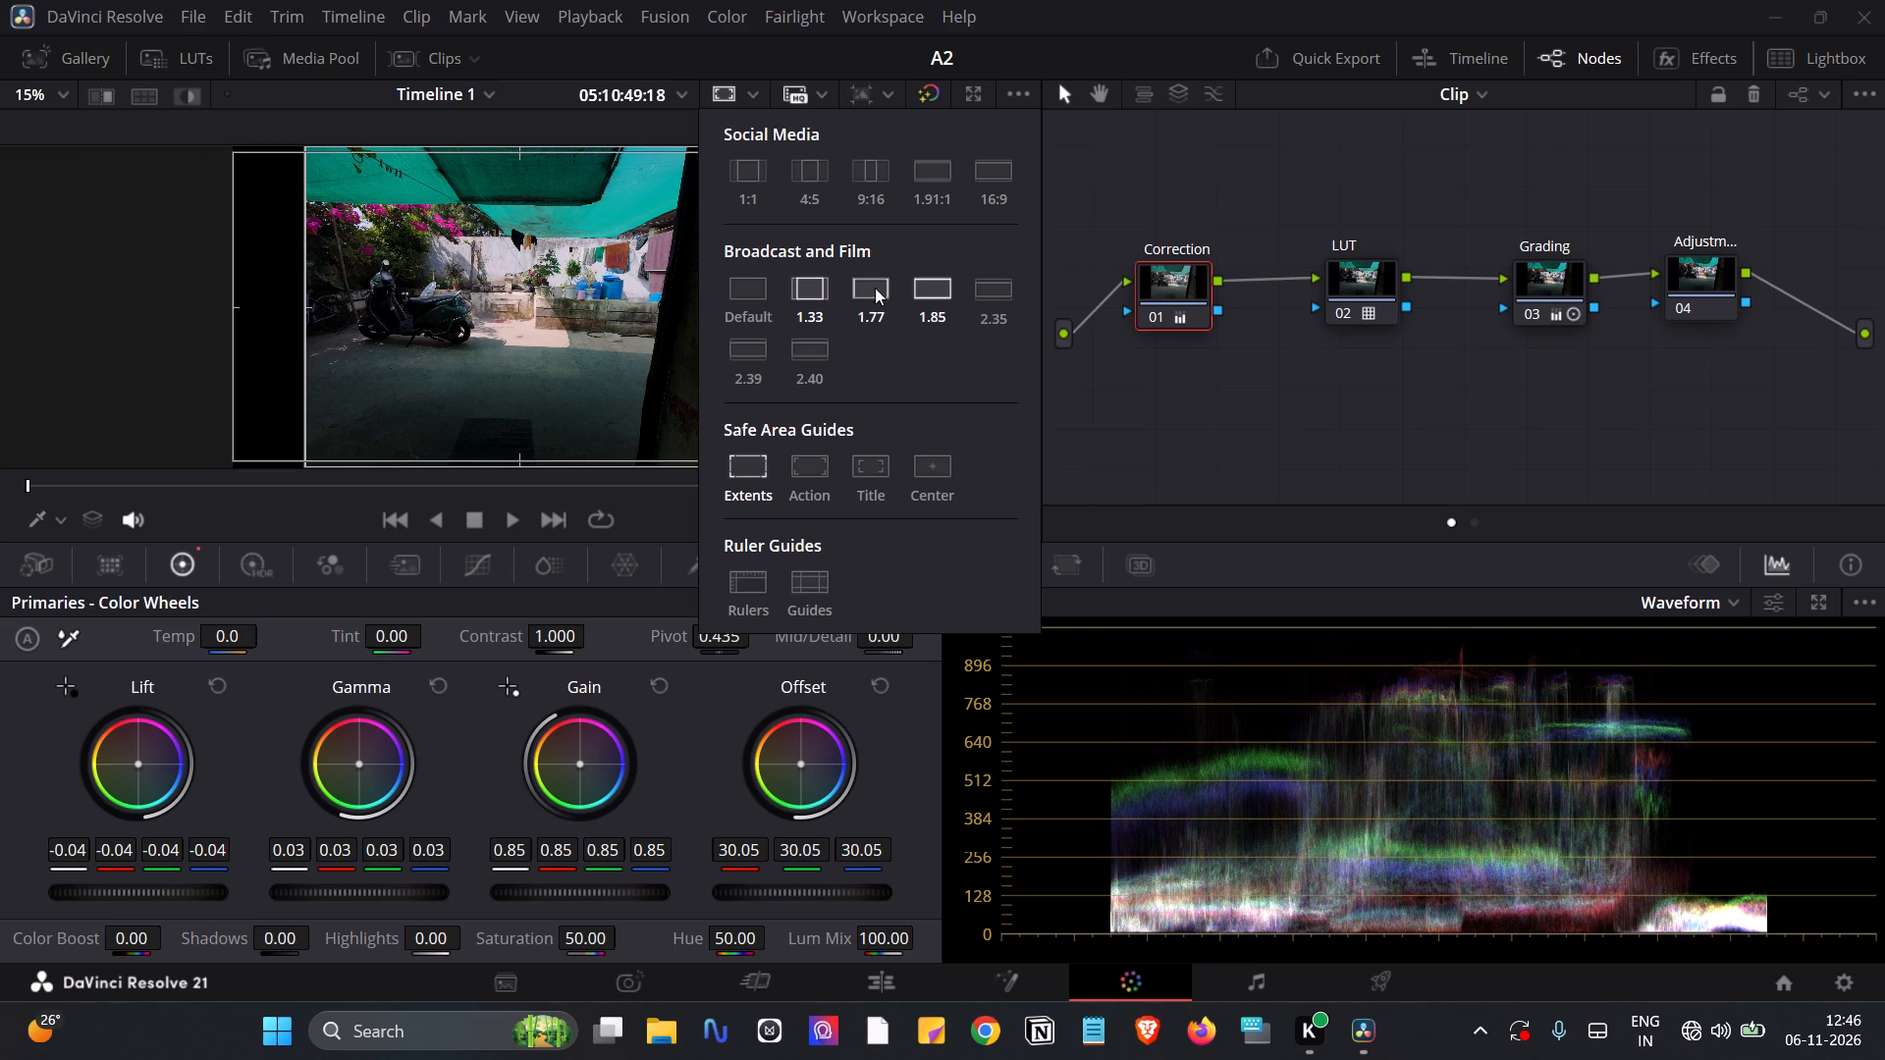
left_click(807, 289)
left_click(958, 177)
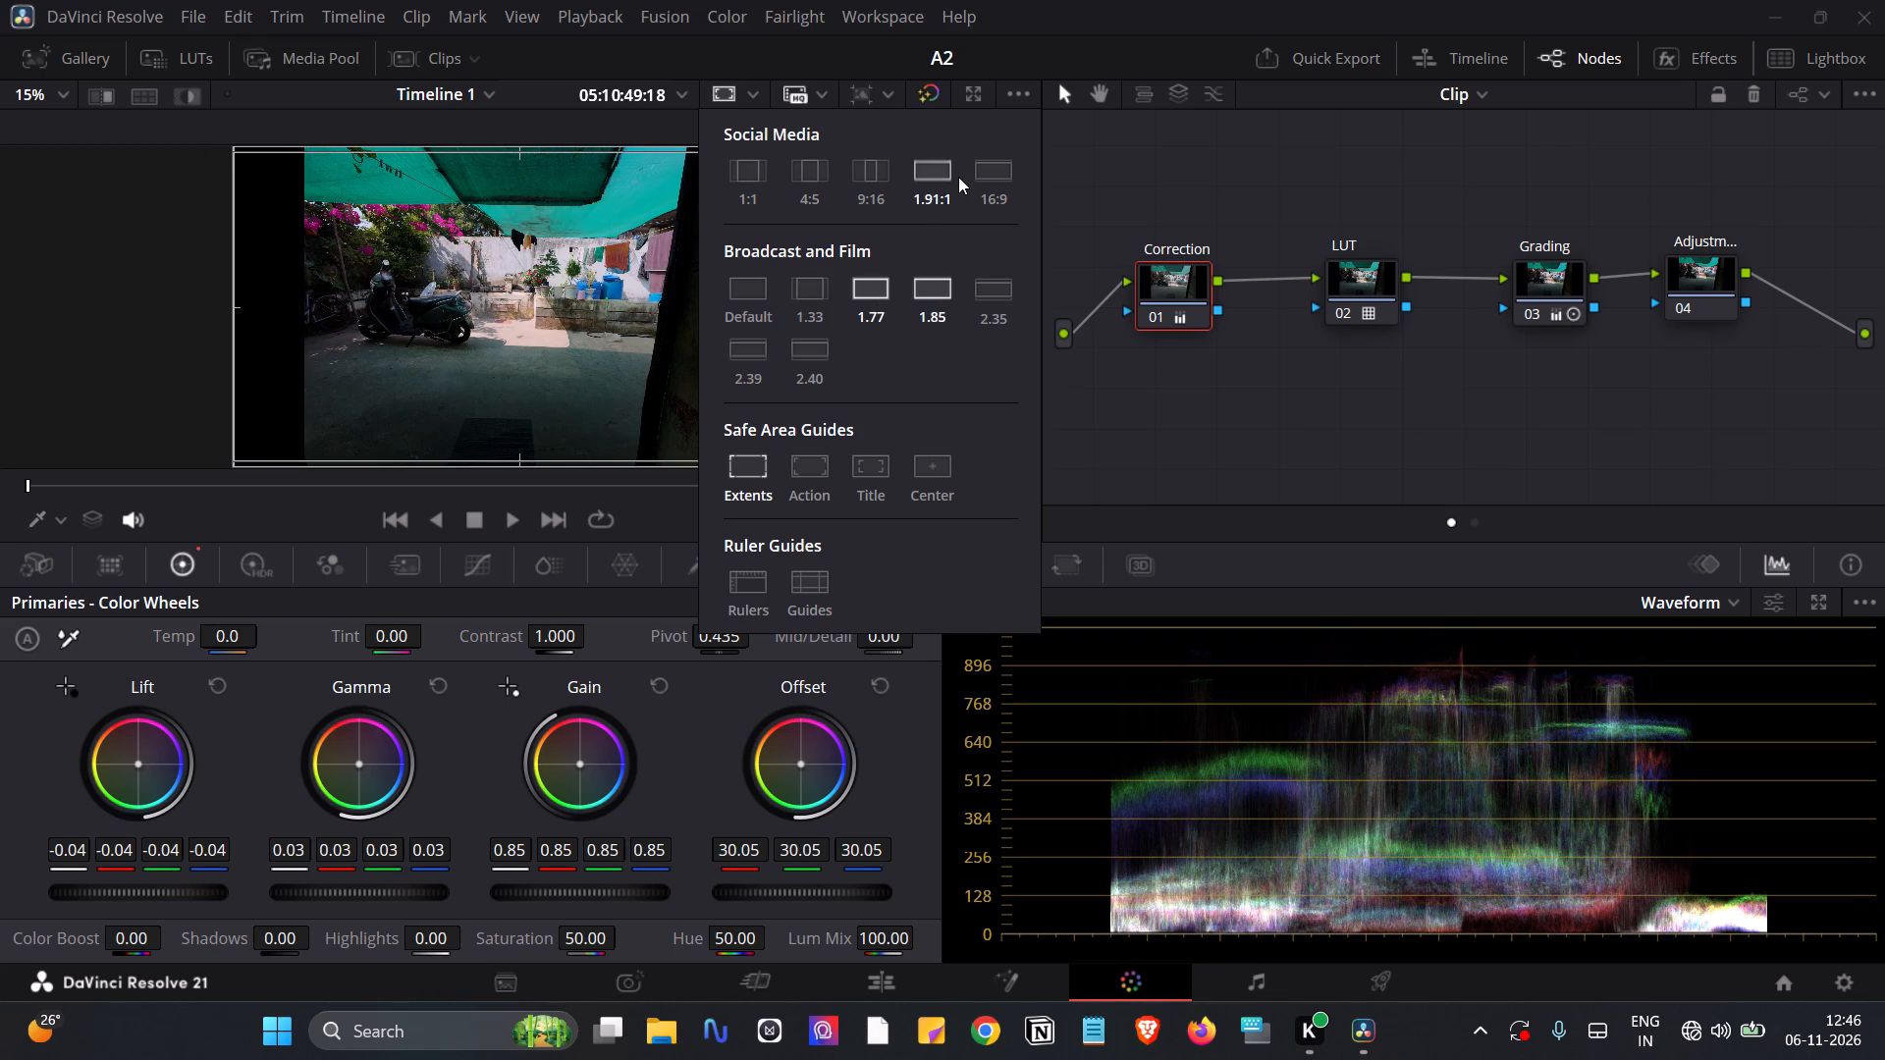
left_click(750, 282)
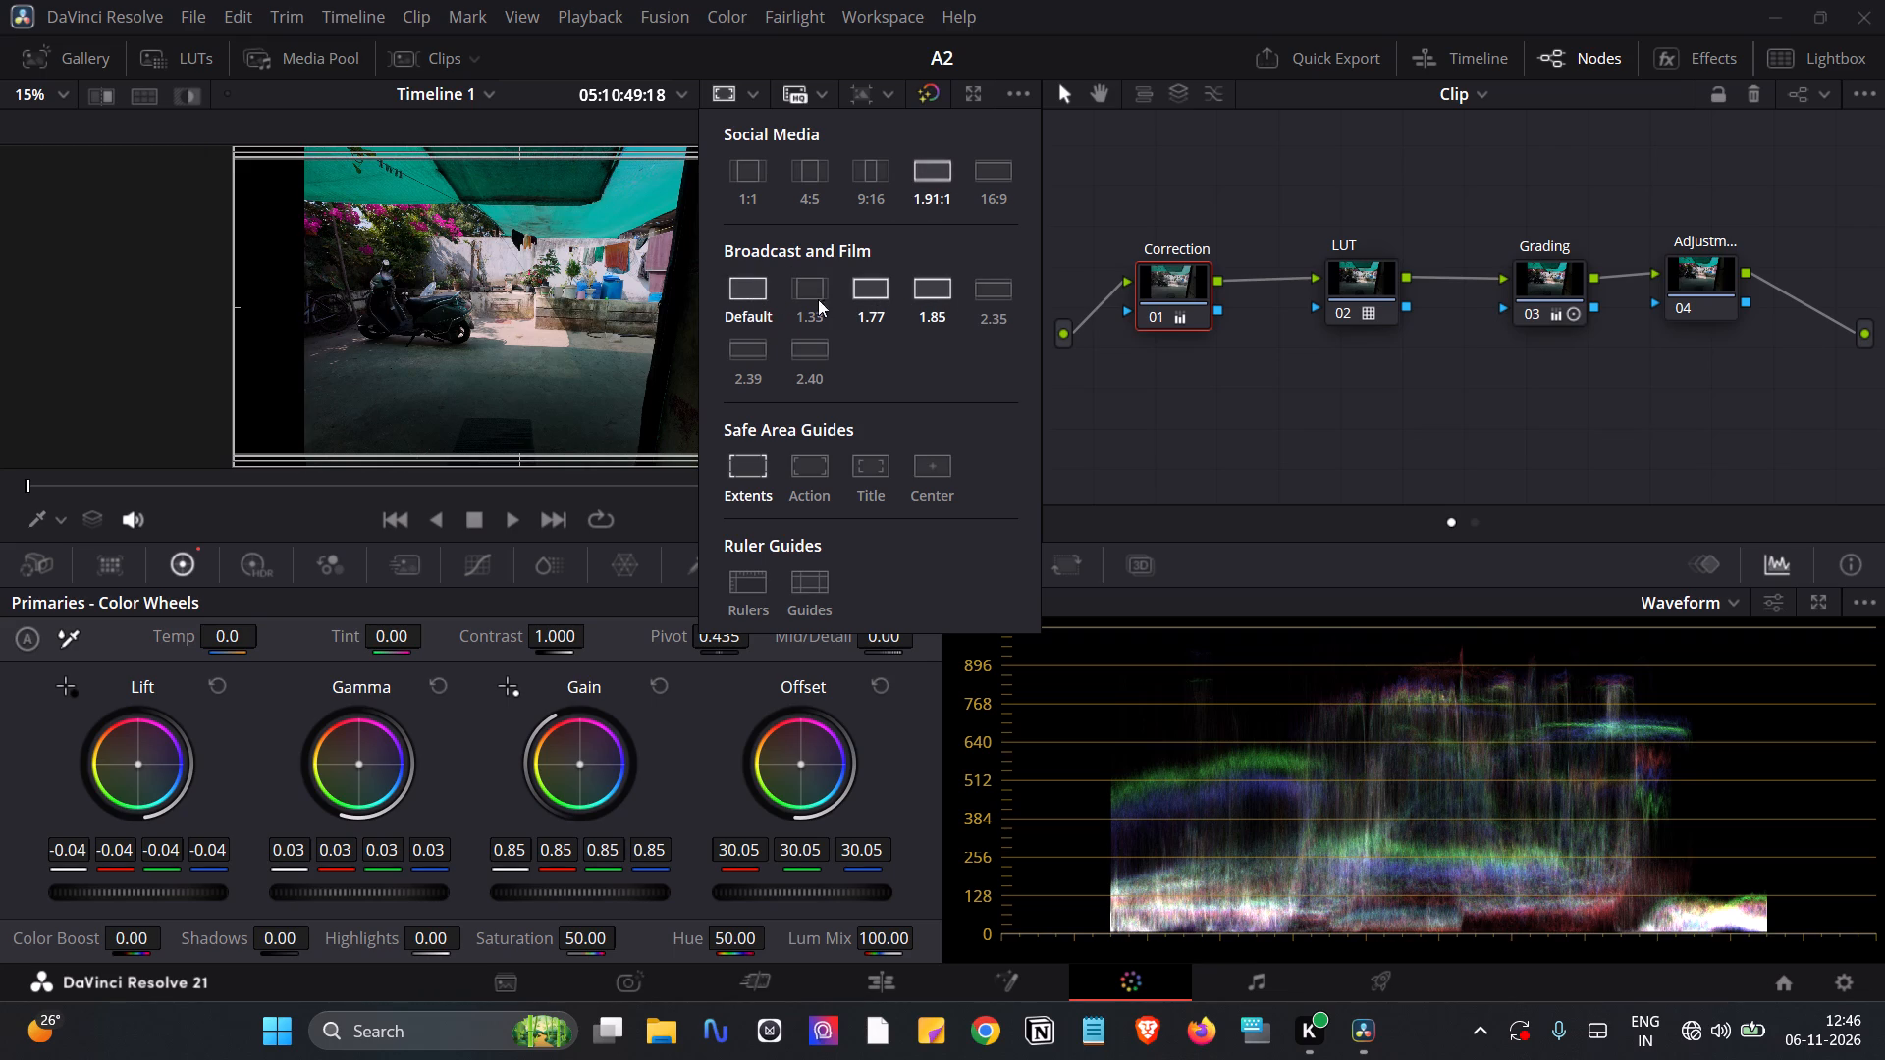
left_click(878, 297)
left_click(943, 295)
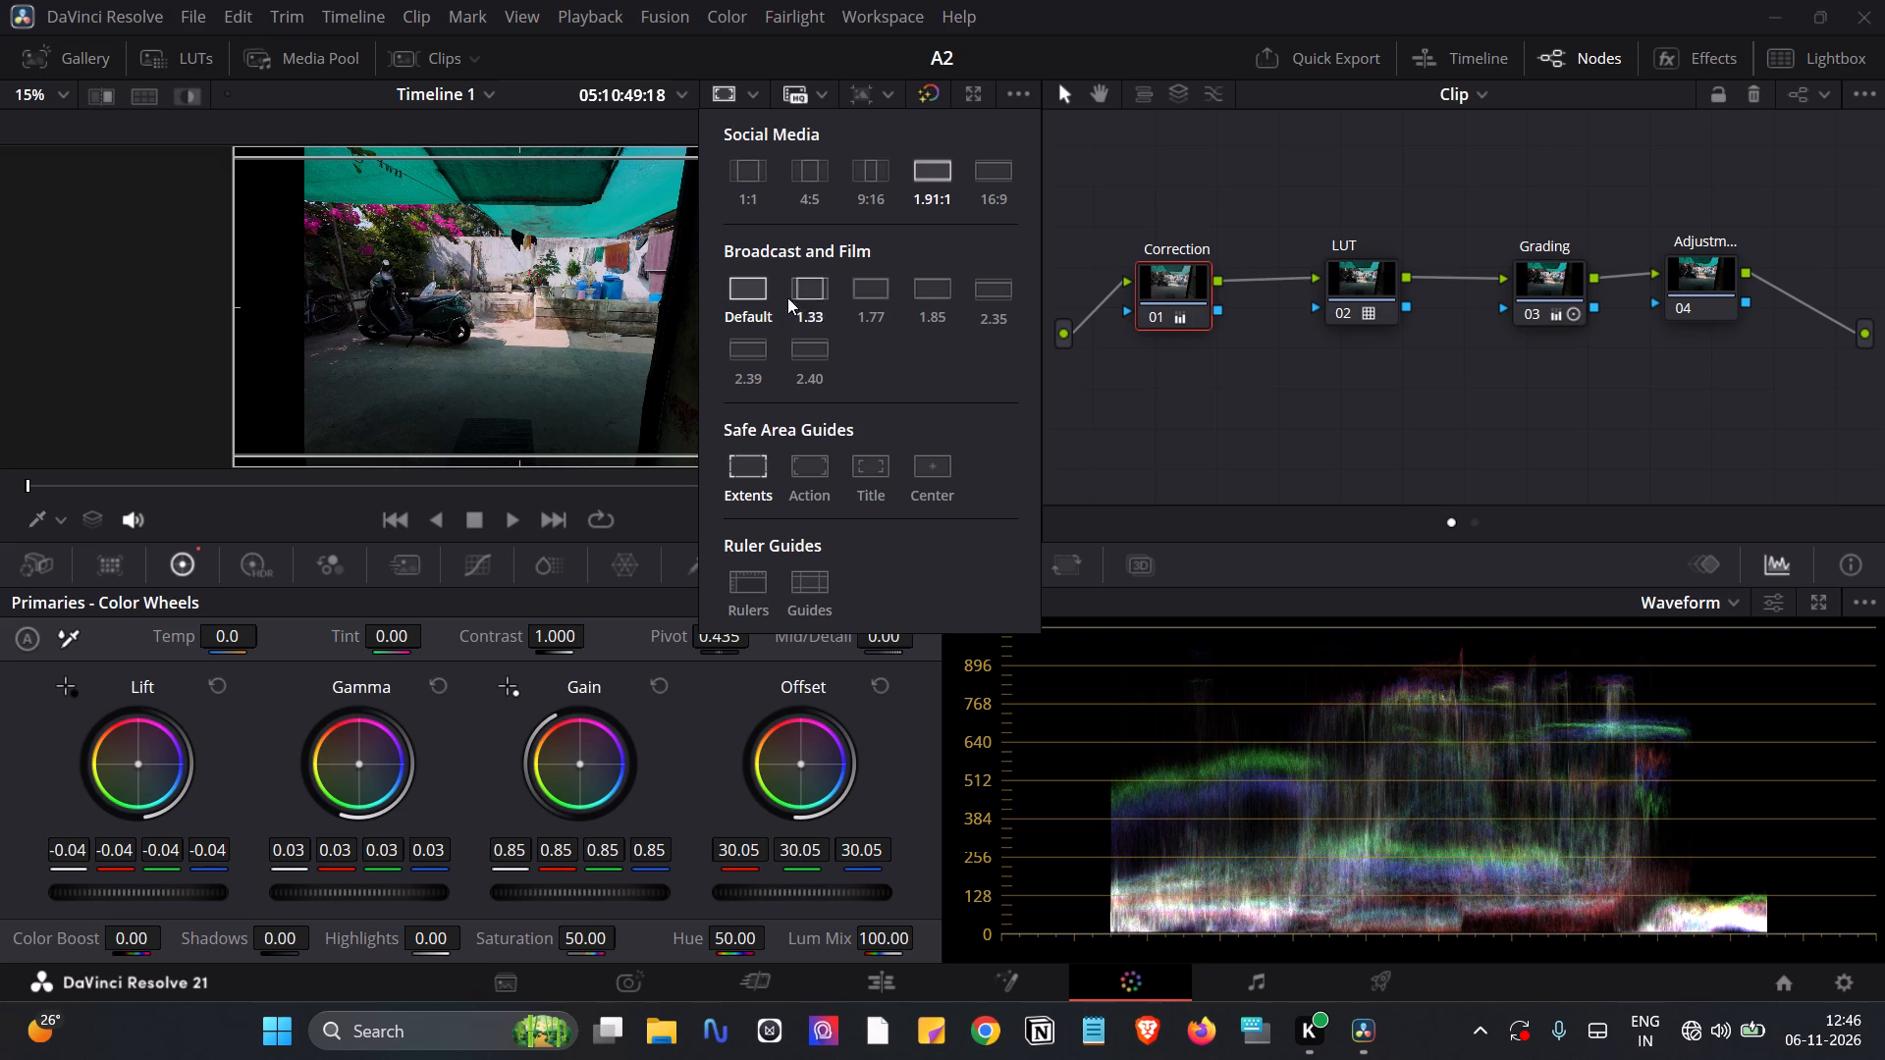
left_click(754, 292)
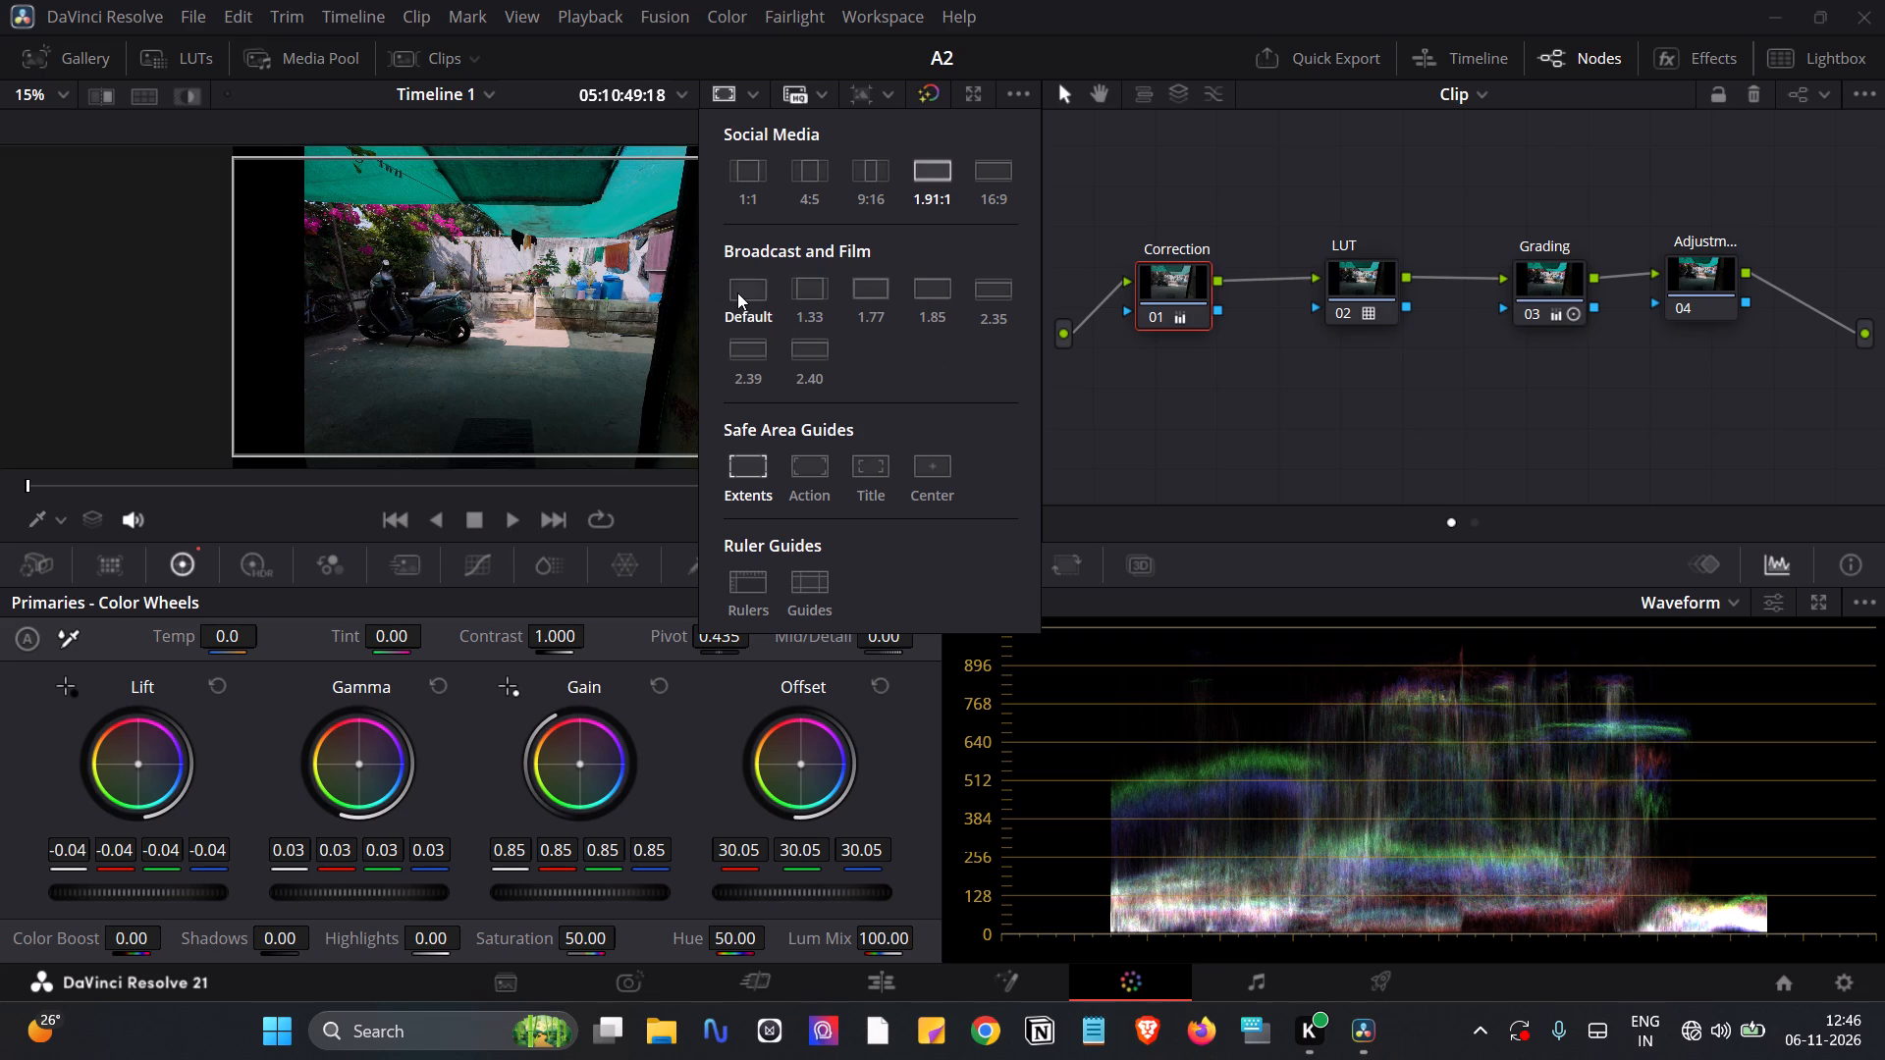
left_click(737, 292)
left_click(934, 174)
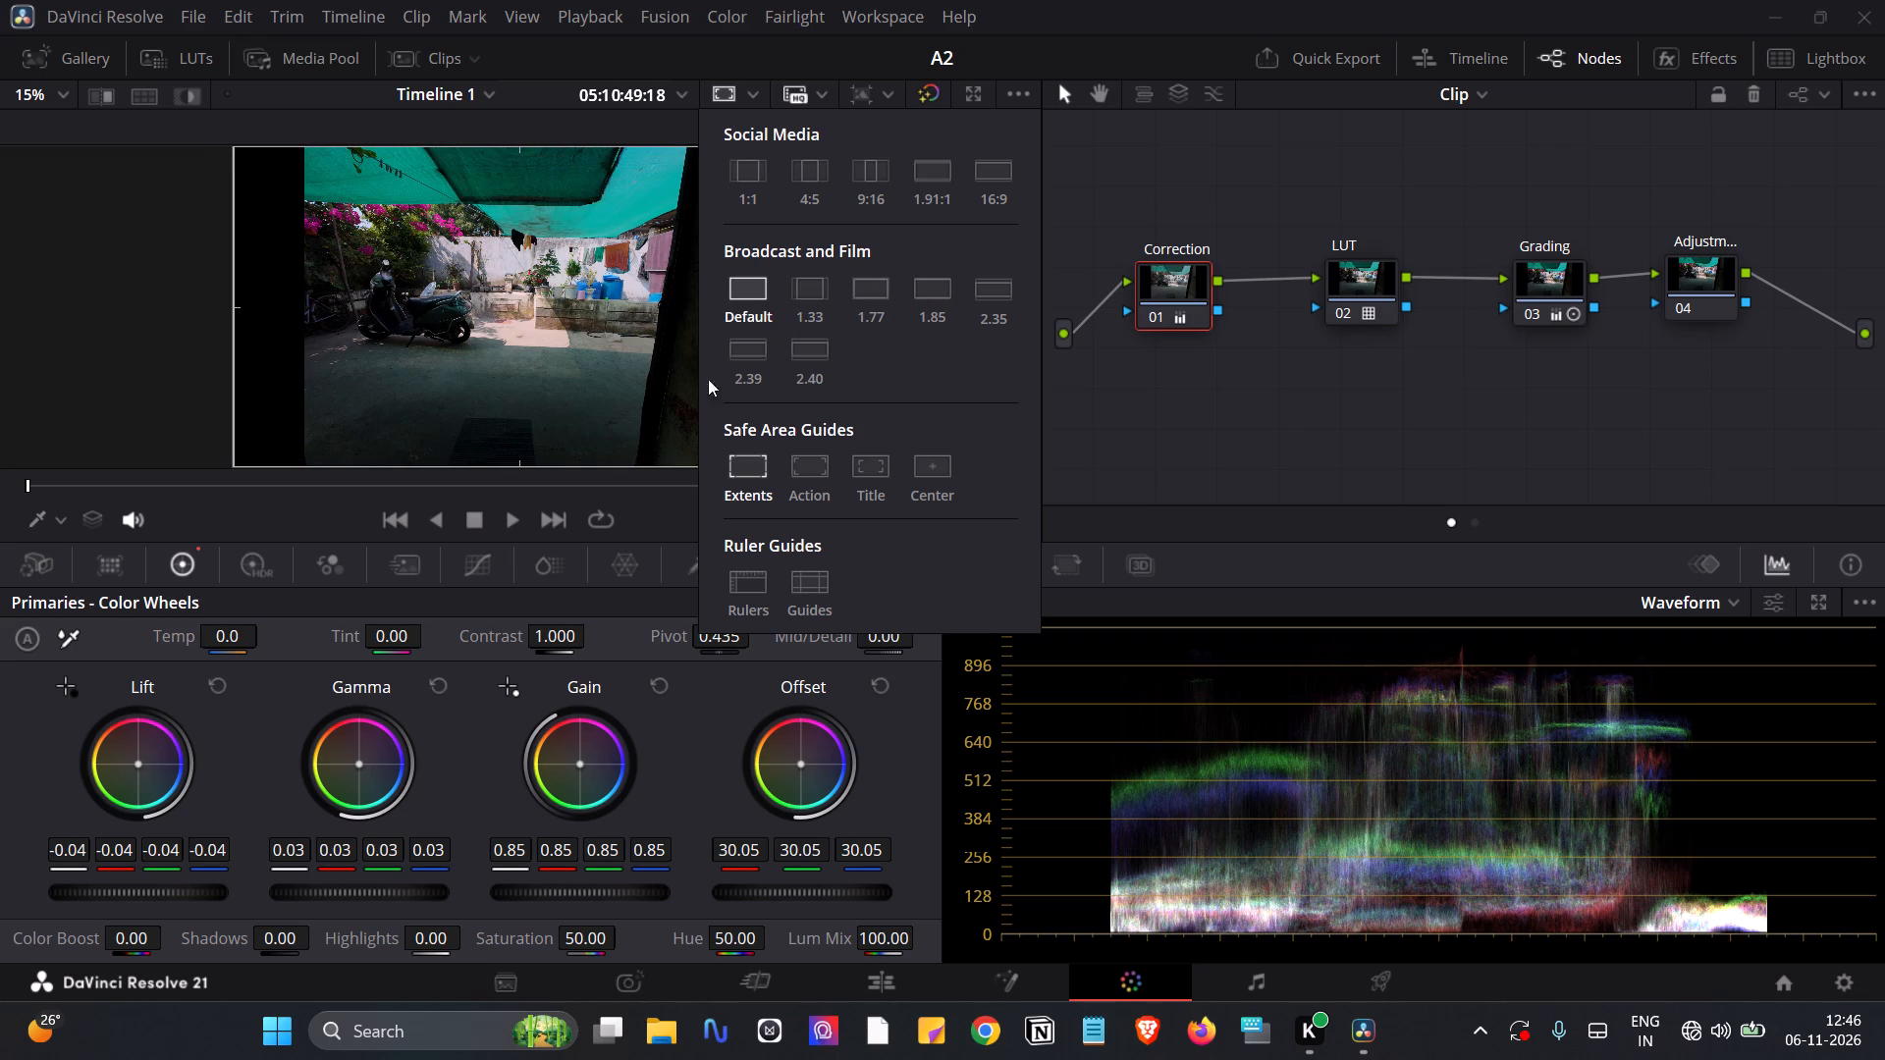
left_click(81, 367)
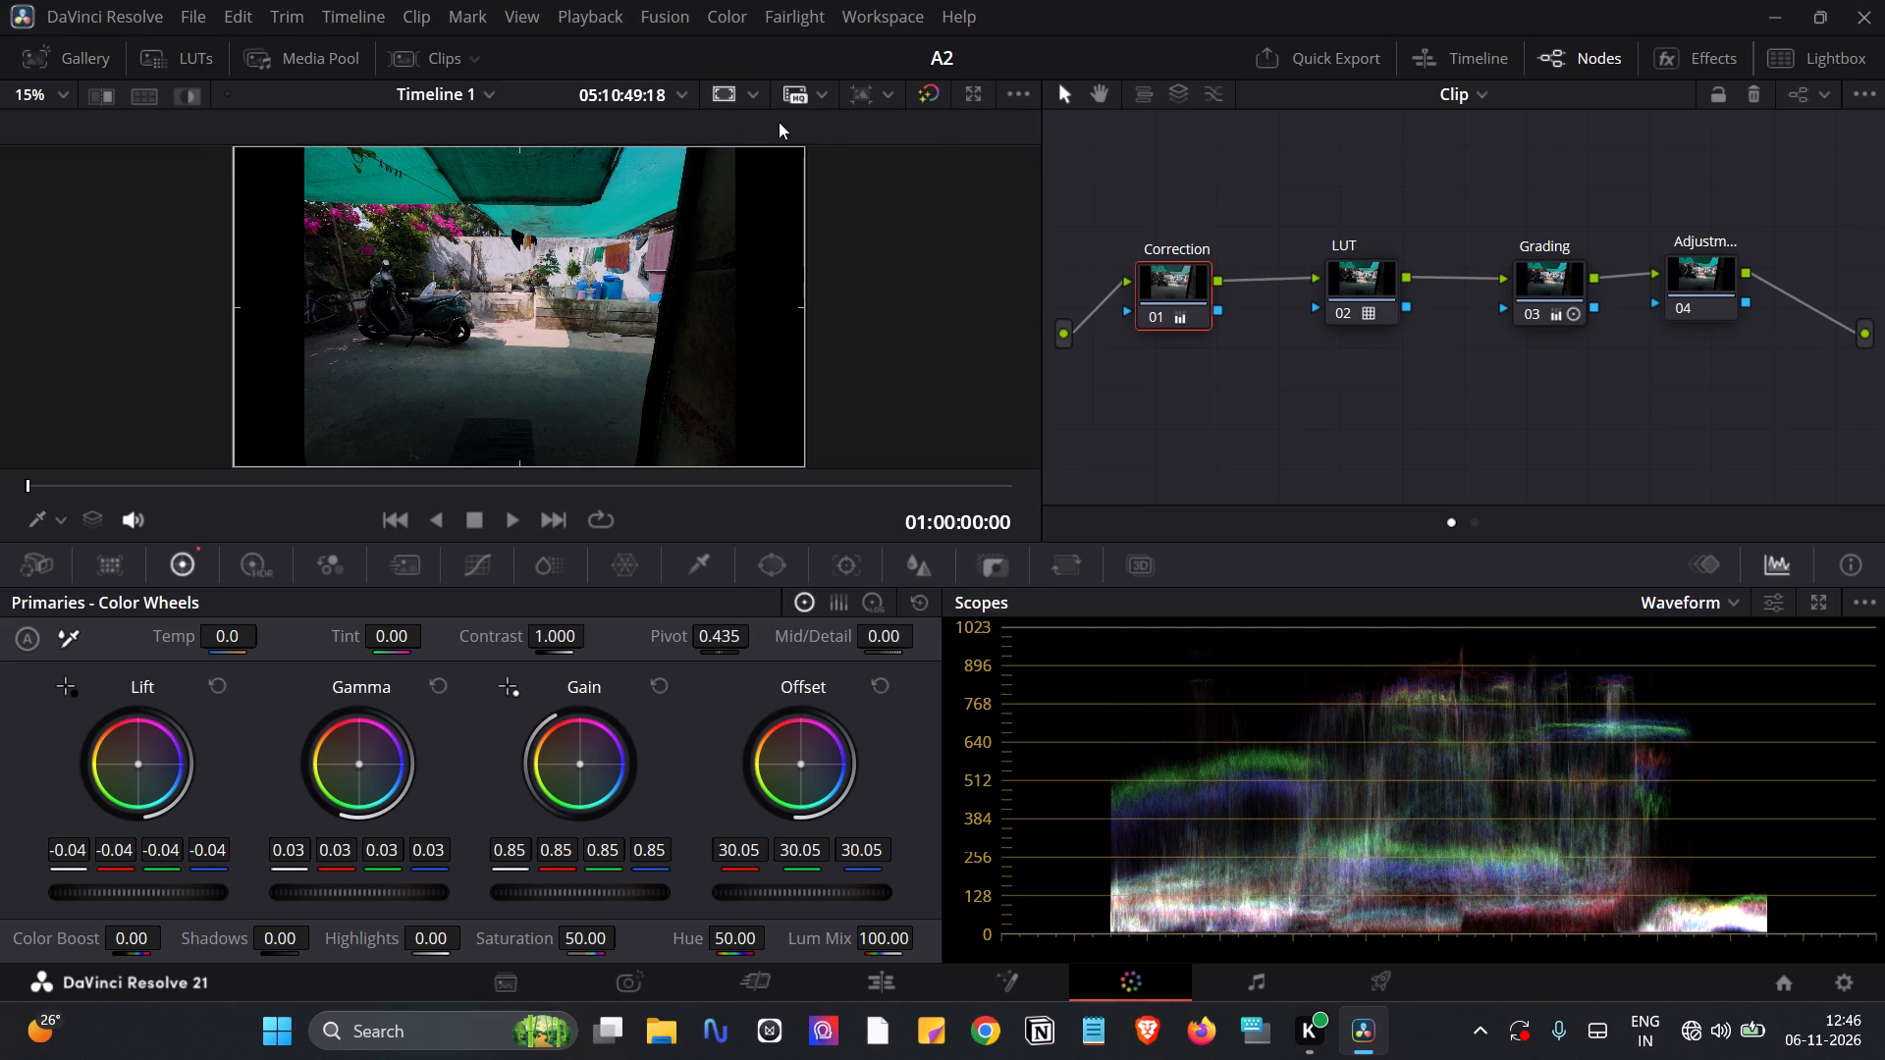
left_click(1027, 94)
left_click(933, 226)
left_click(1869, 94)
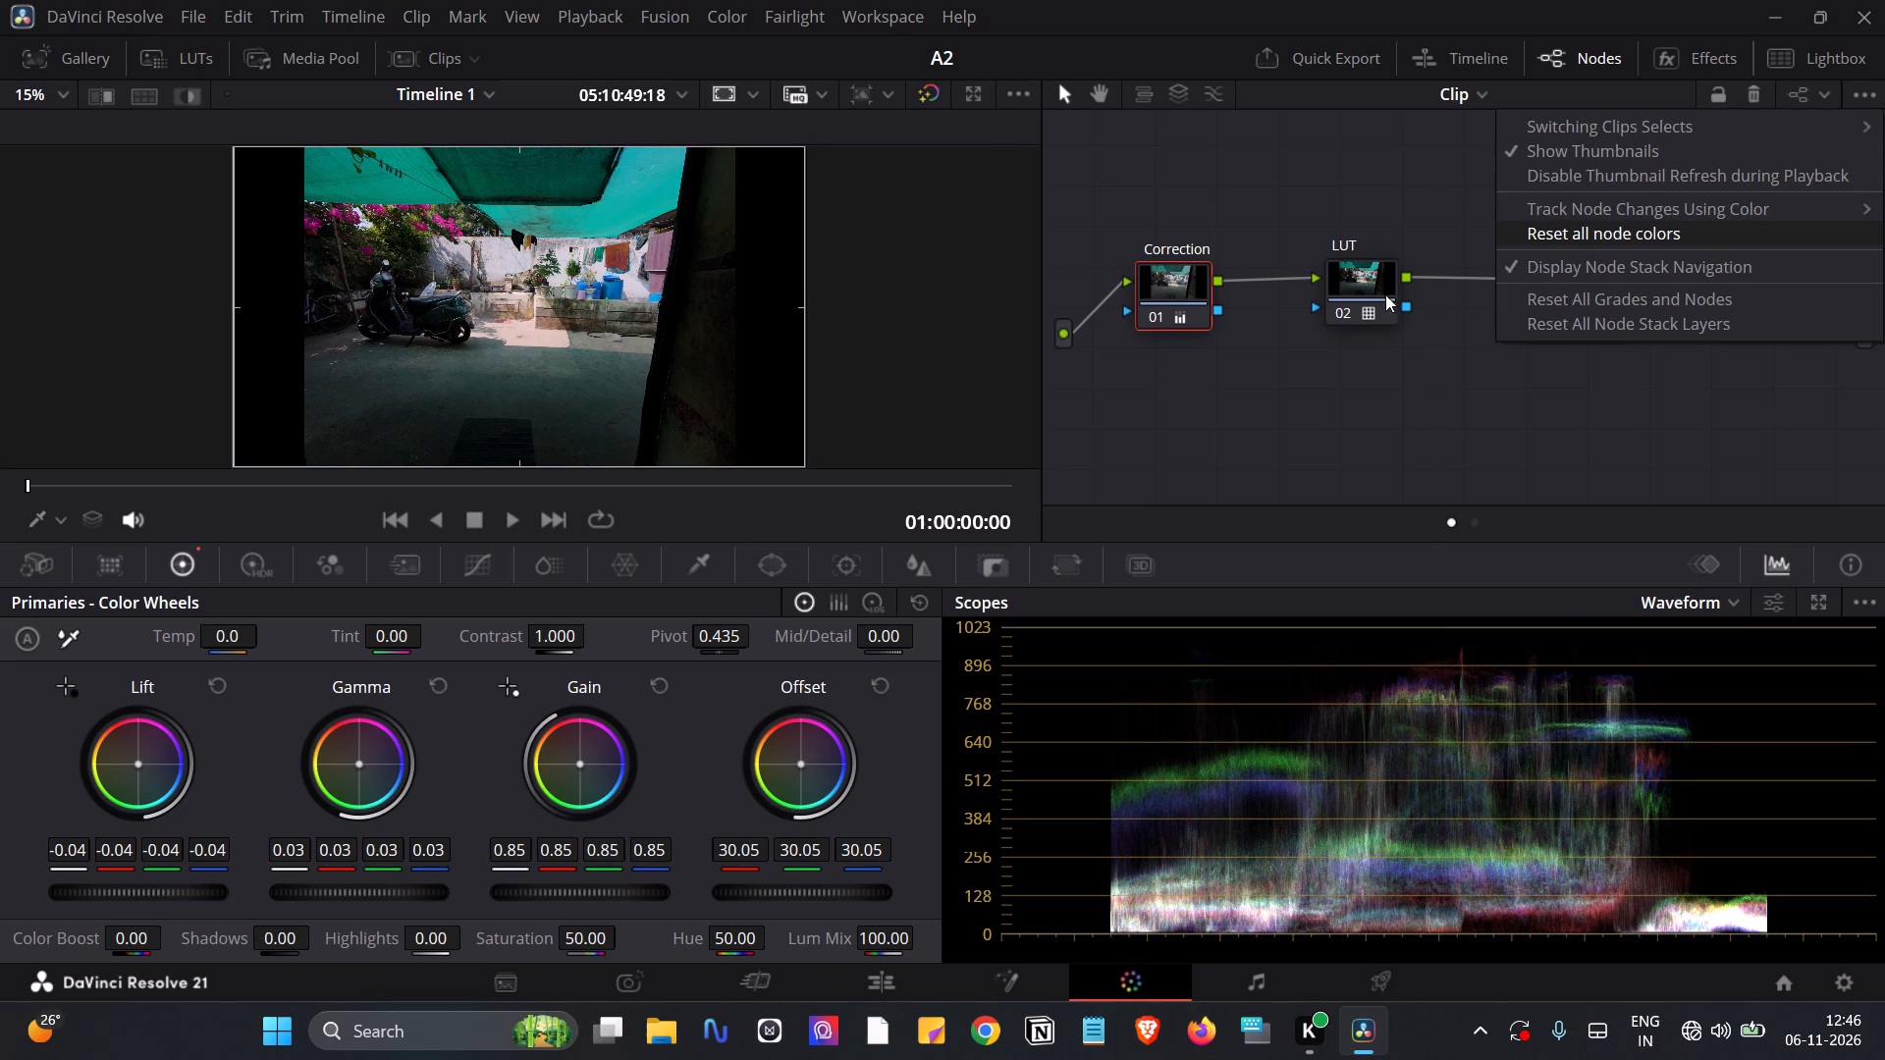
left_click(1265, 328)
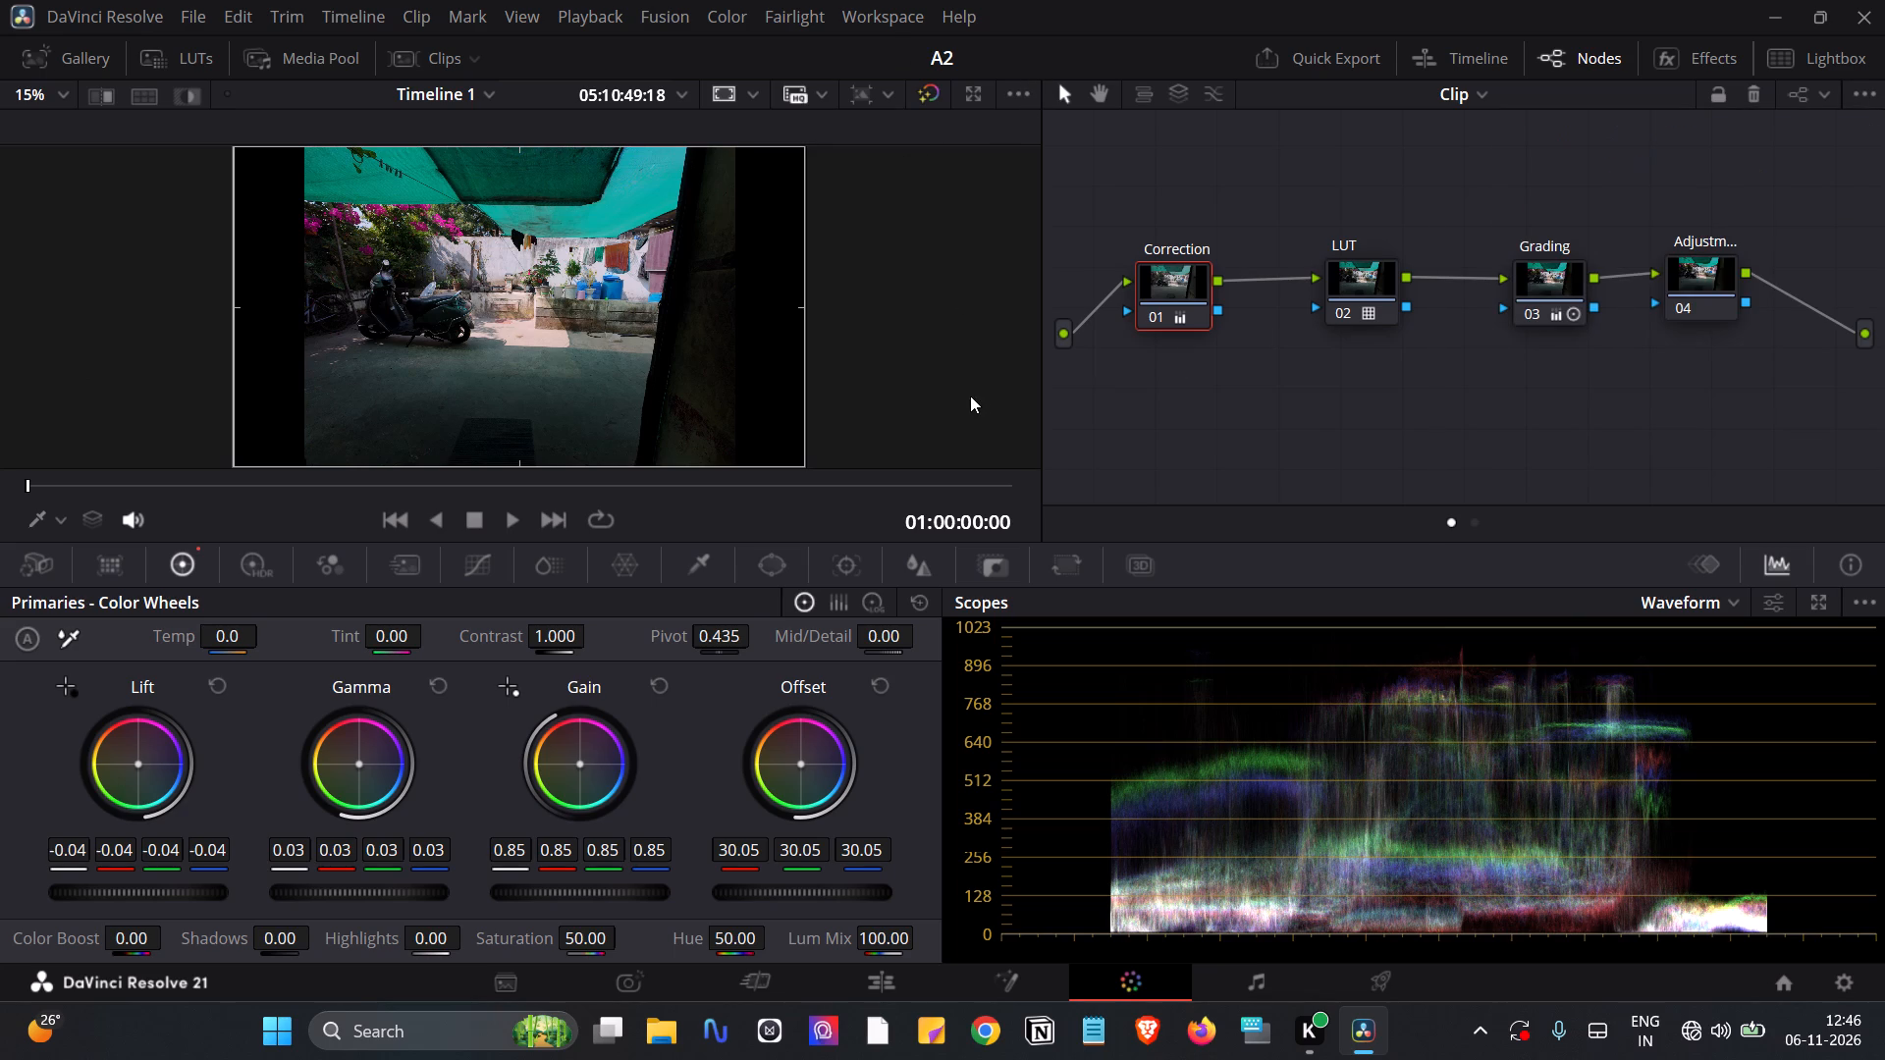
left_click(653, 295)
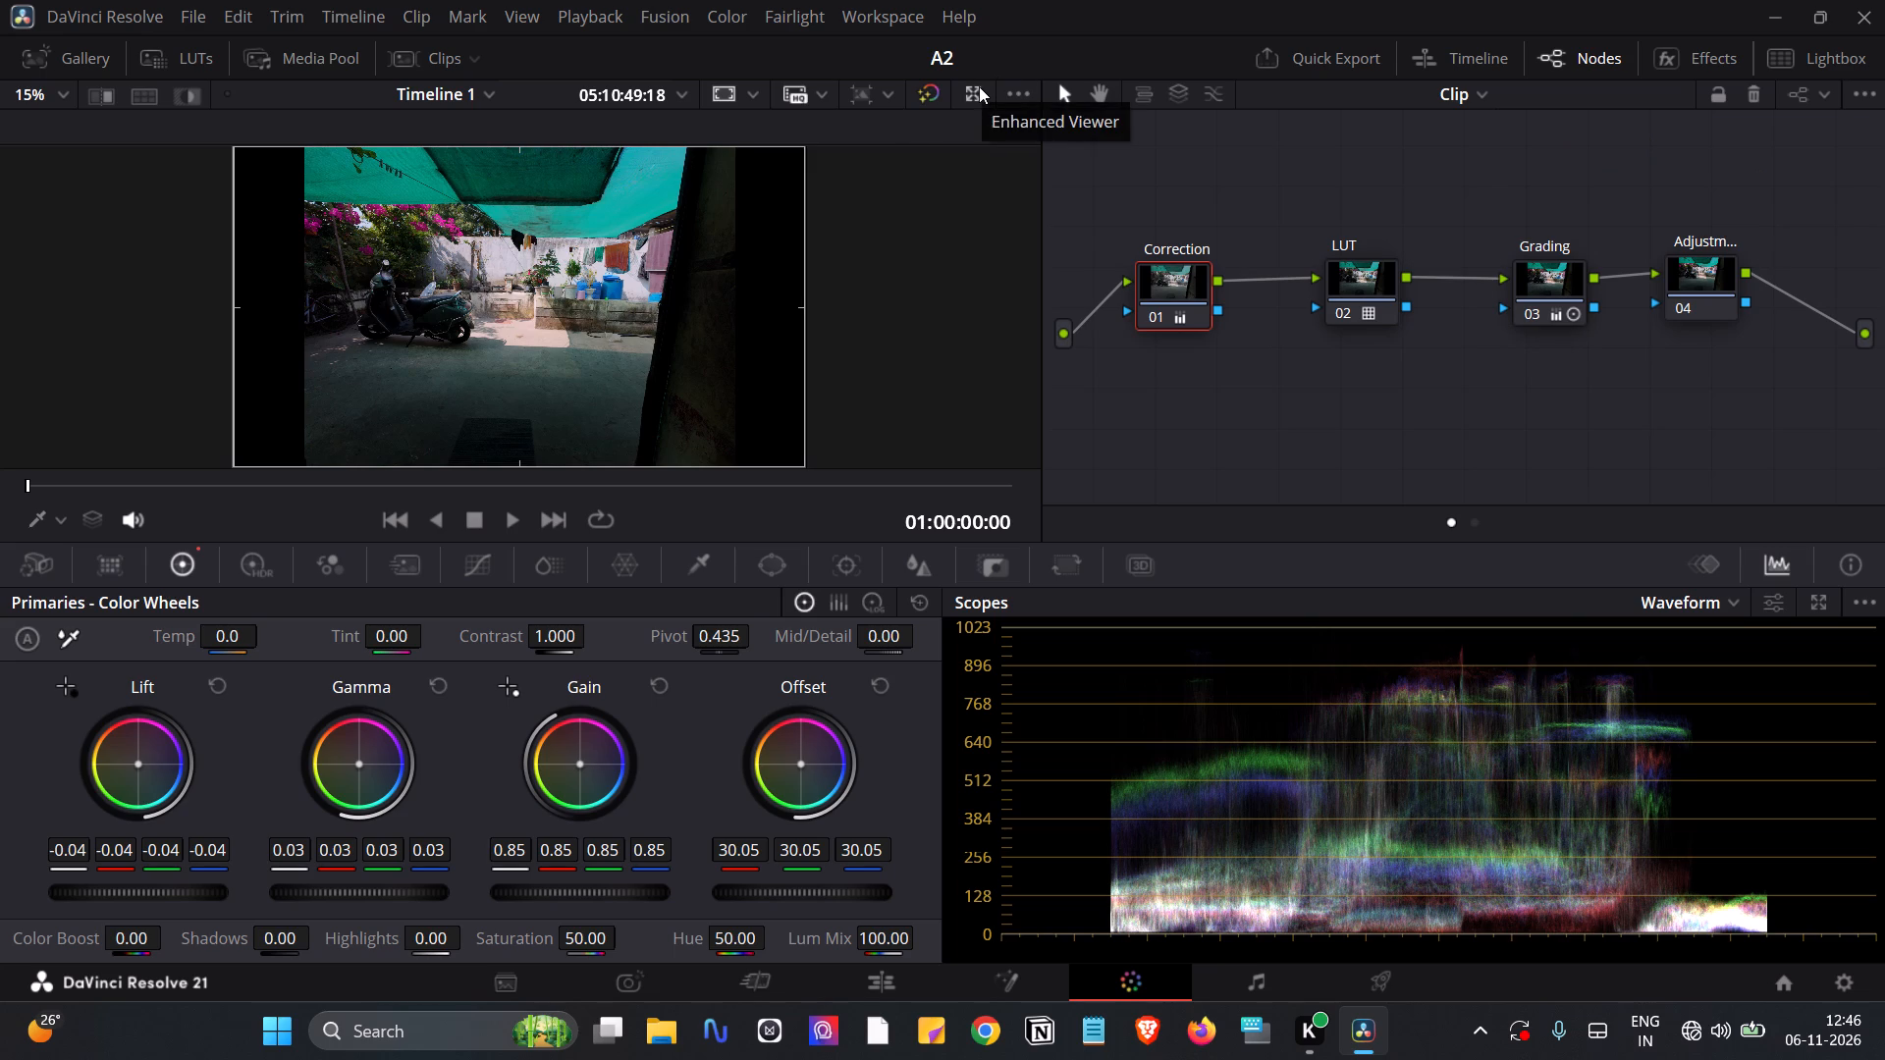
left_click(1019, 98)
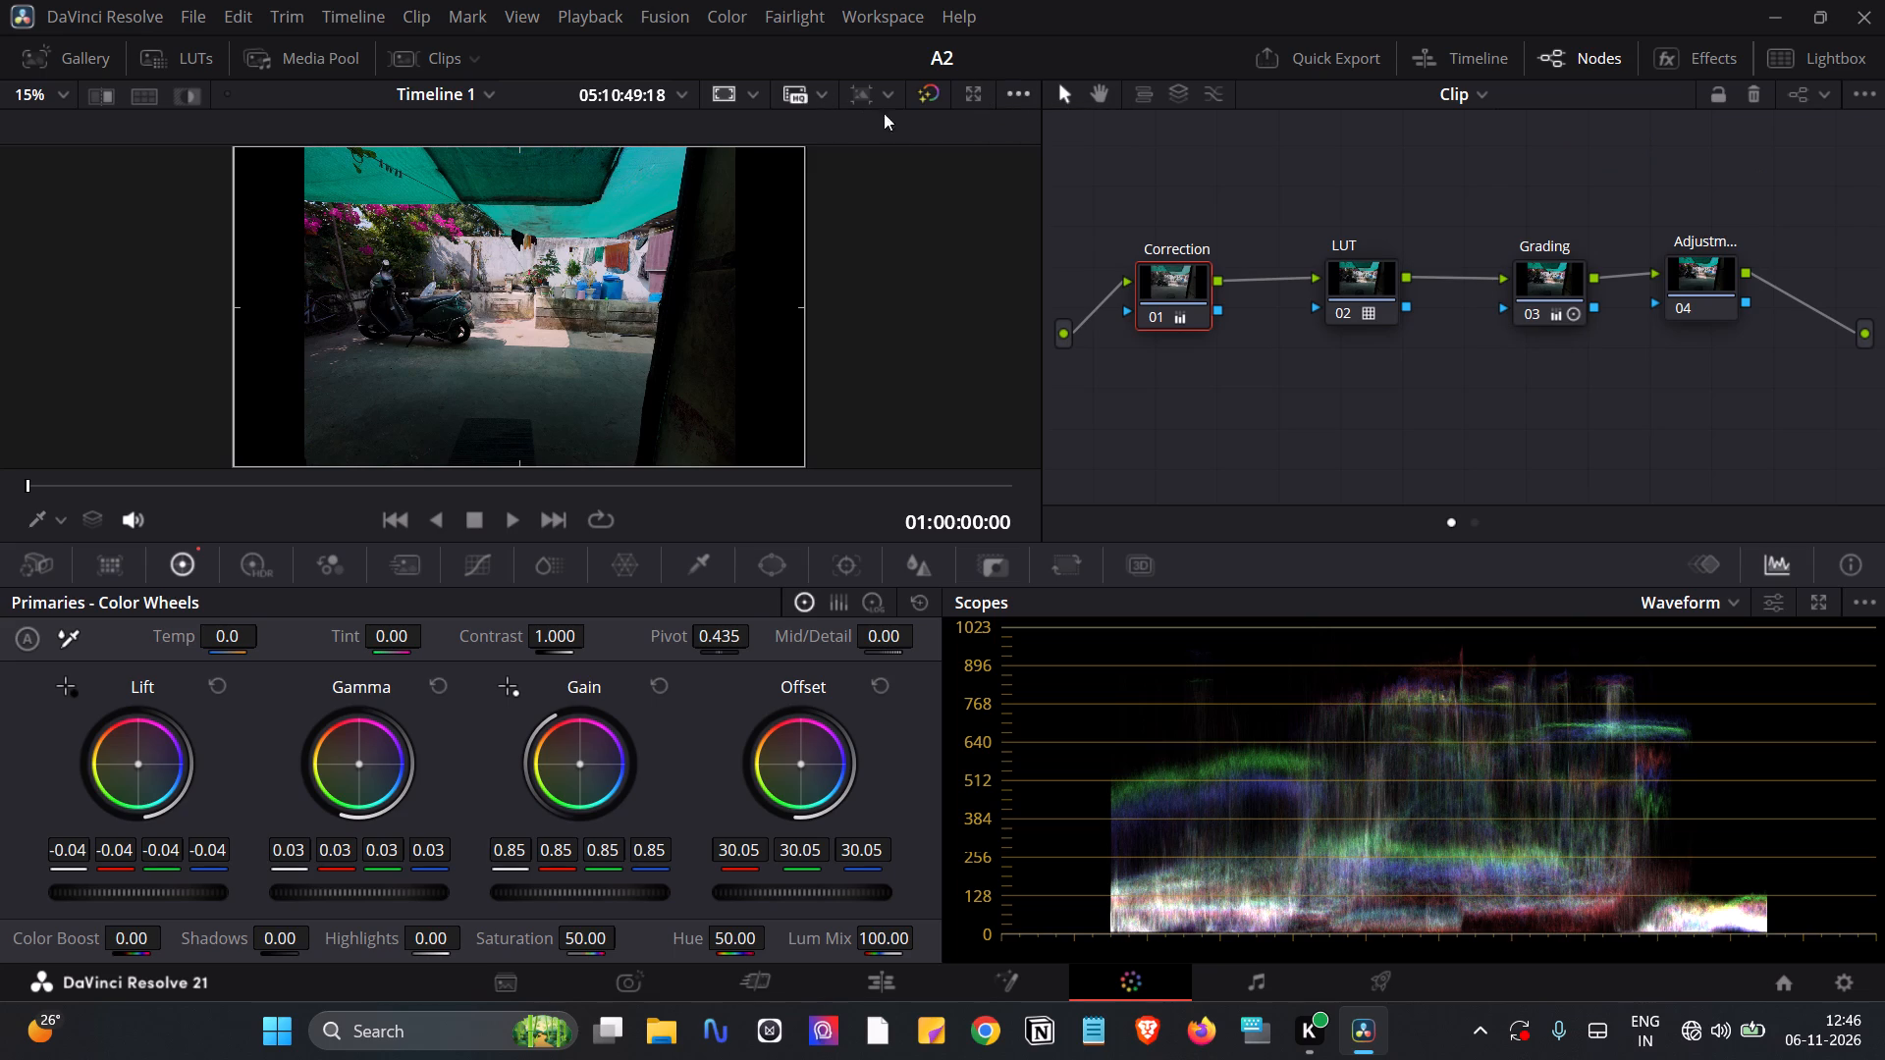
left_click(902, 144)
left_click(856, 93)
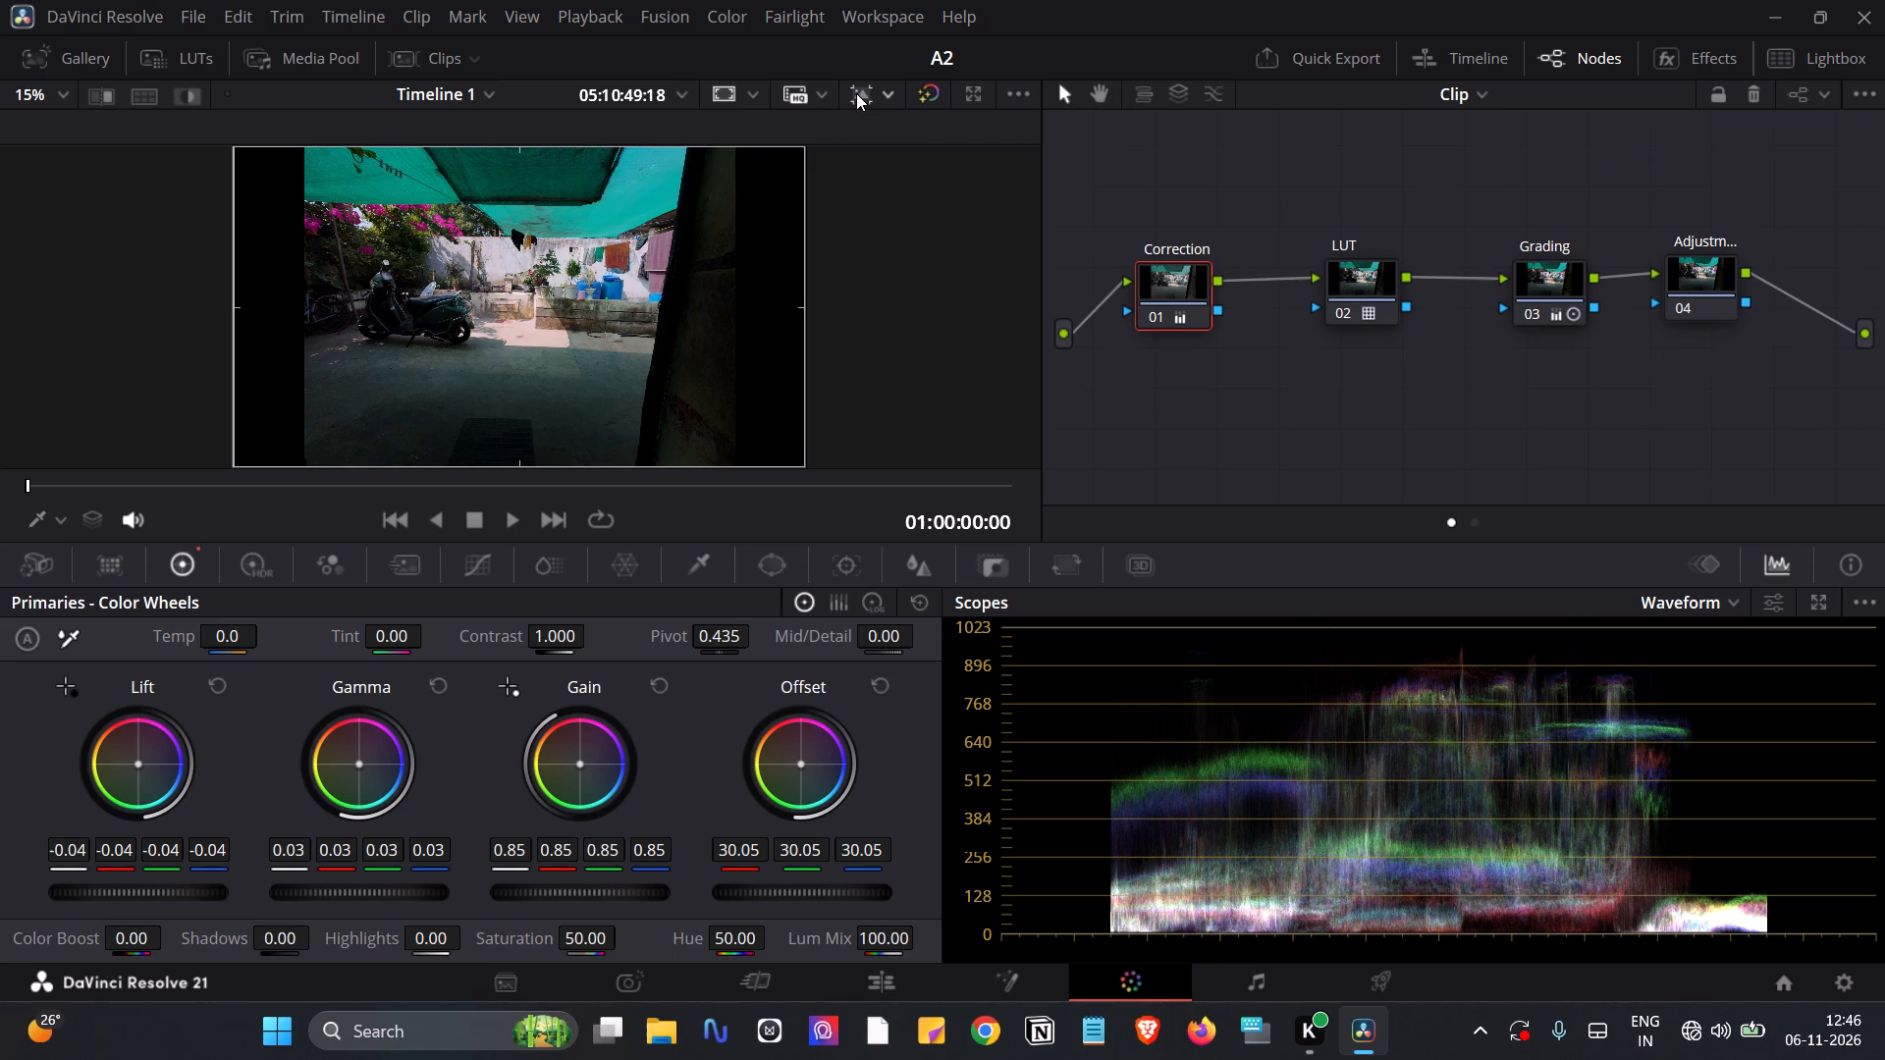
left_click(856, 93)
Examine the graded opening frame of Timeline 1 full screen from the Cut page.
left_click(759, 972)
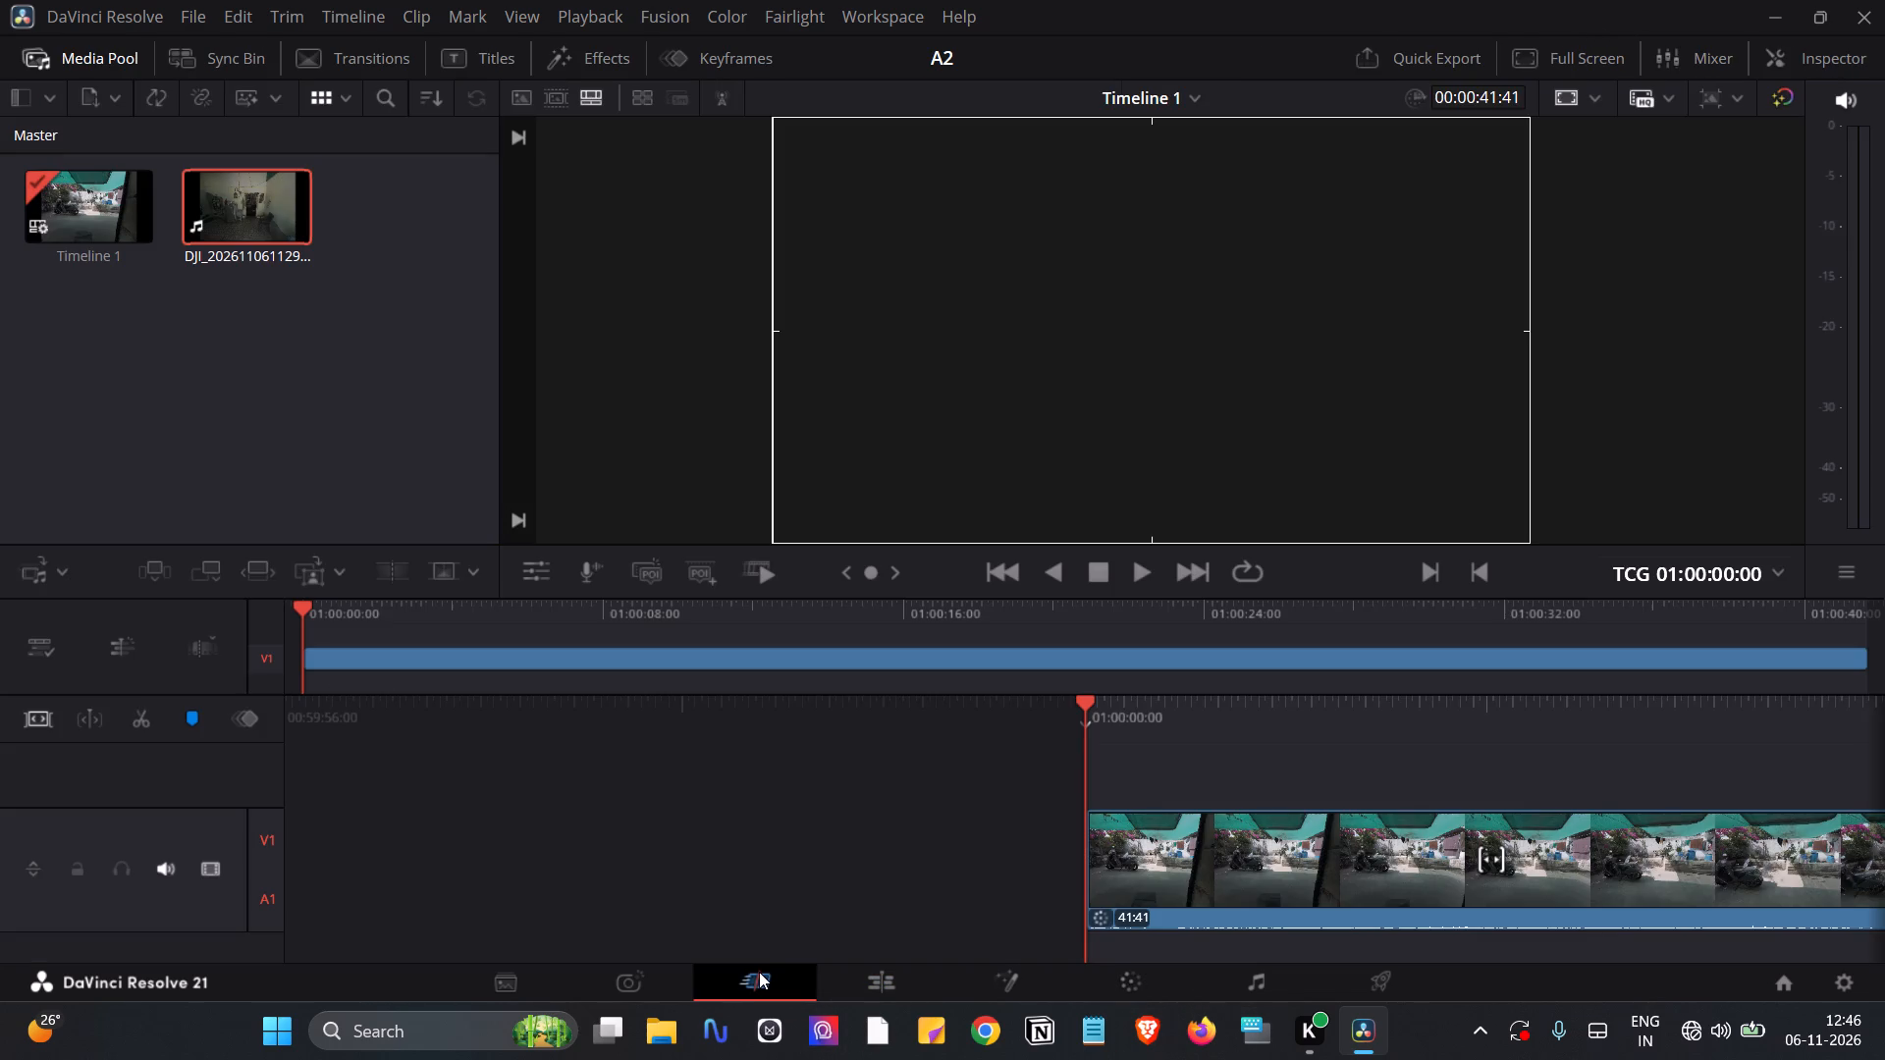
left_click(1583, 55)
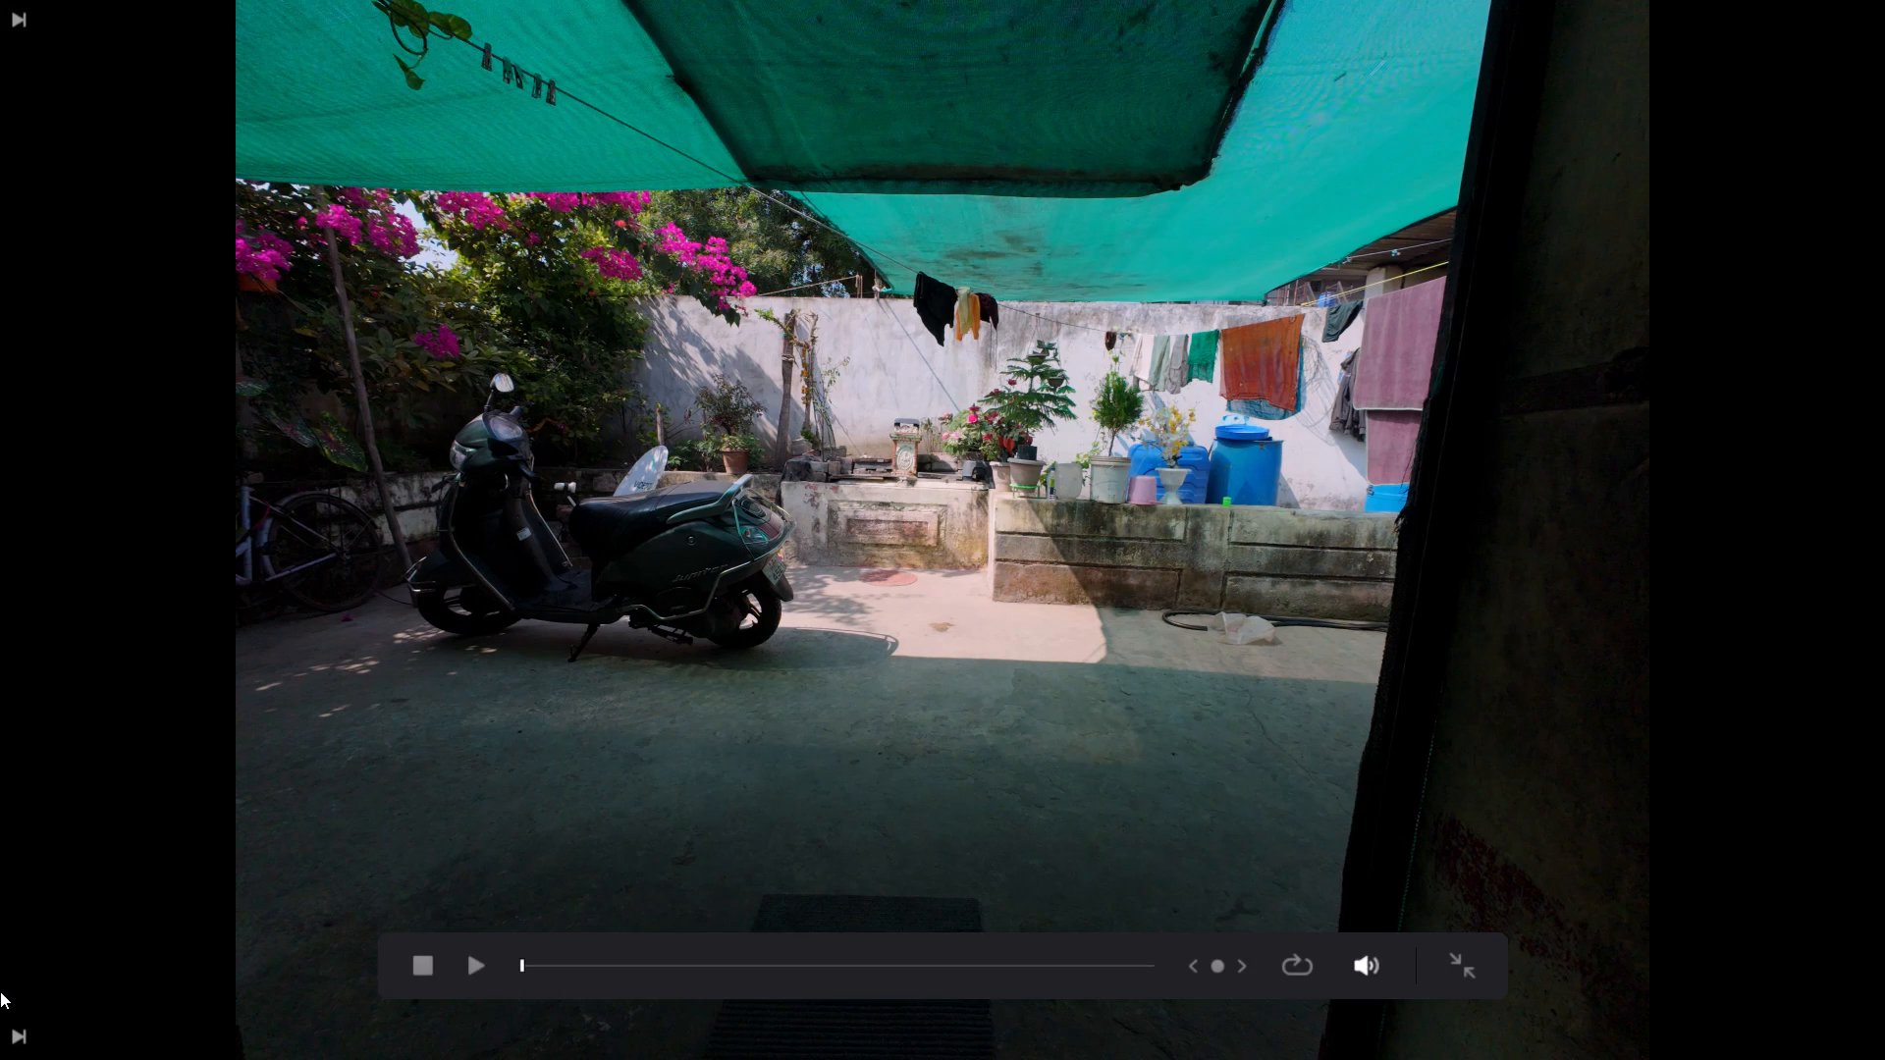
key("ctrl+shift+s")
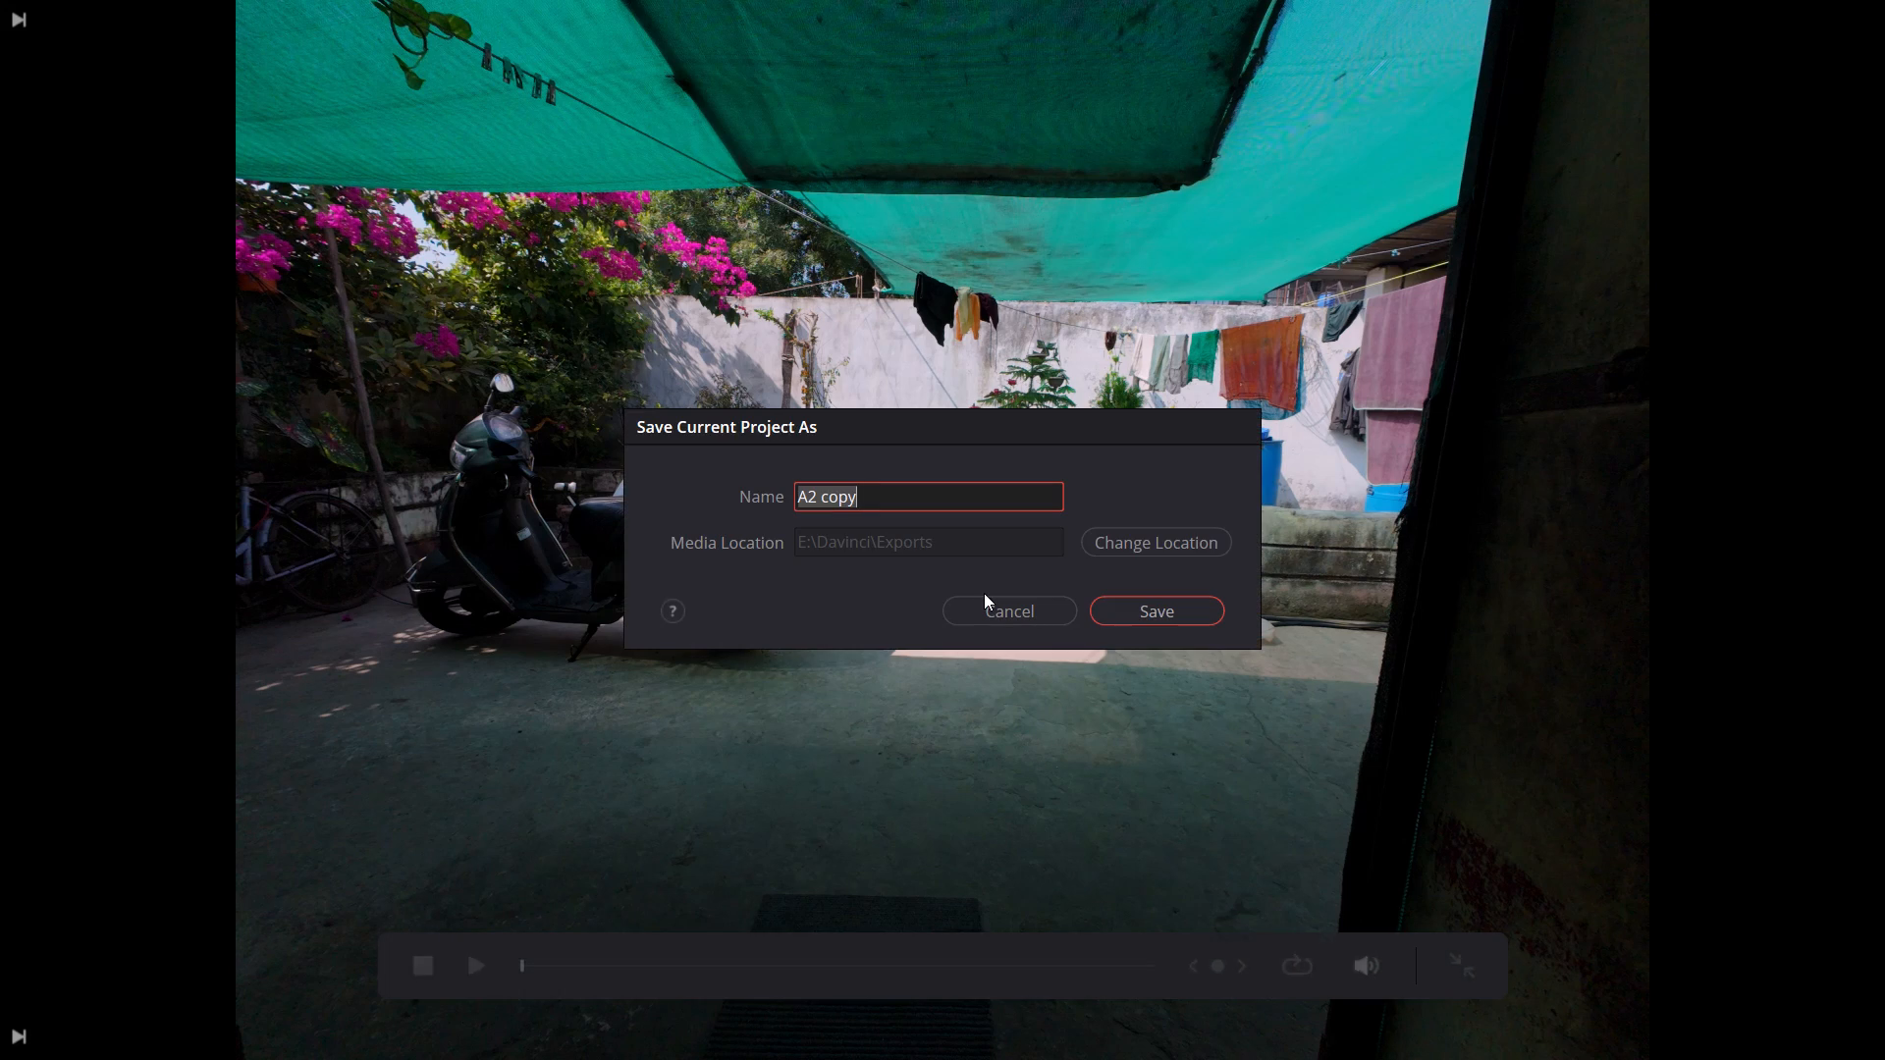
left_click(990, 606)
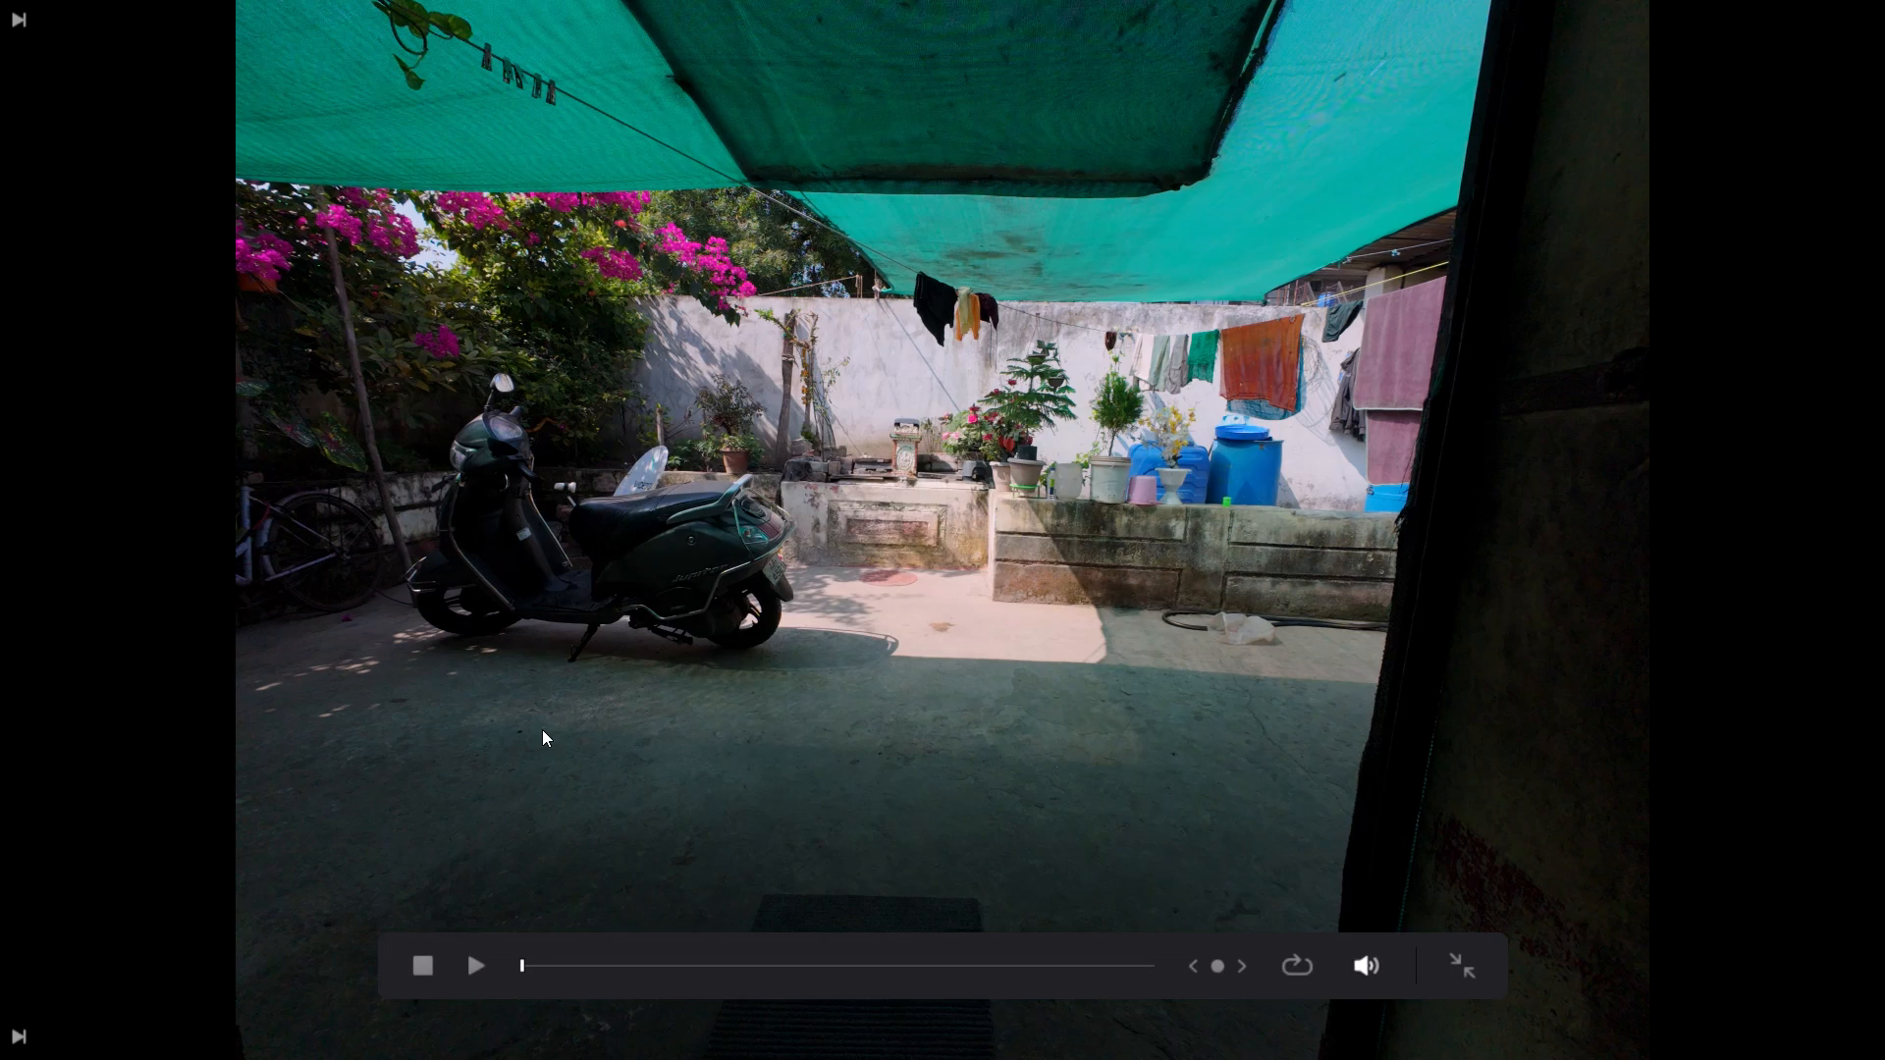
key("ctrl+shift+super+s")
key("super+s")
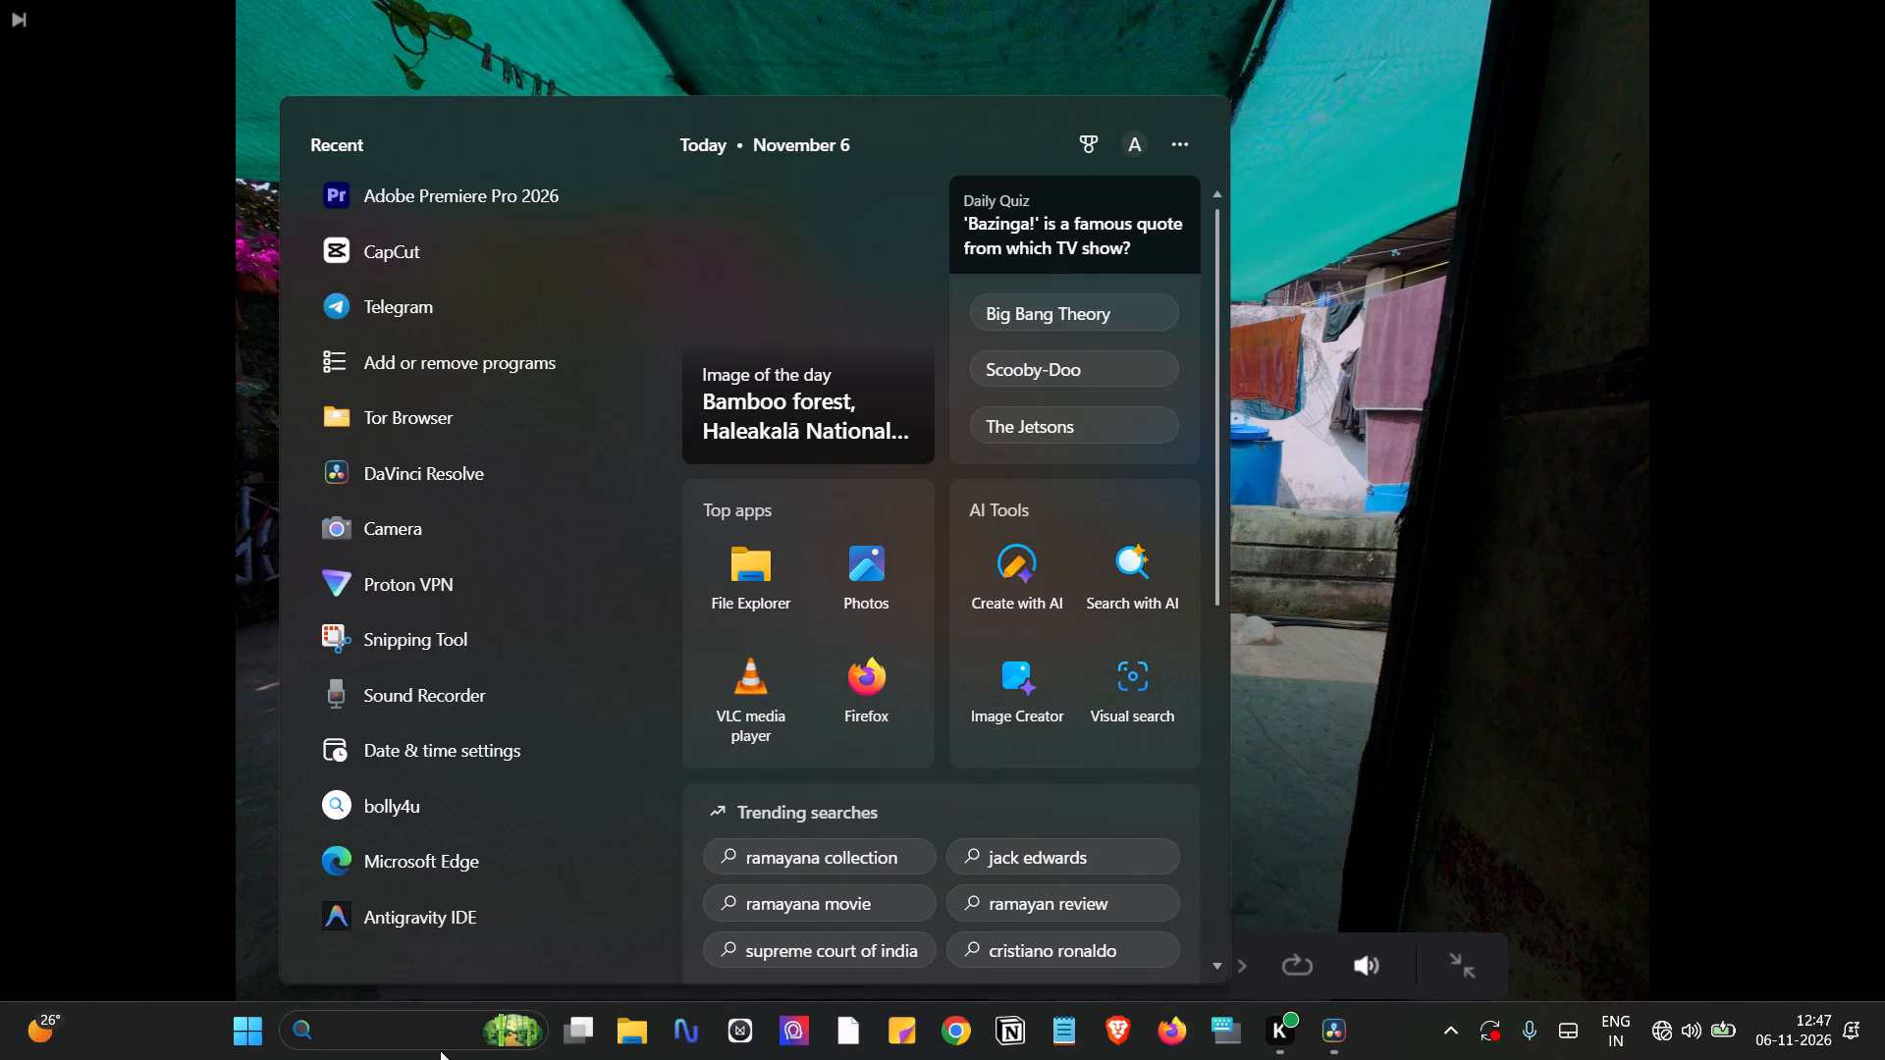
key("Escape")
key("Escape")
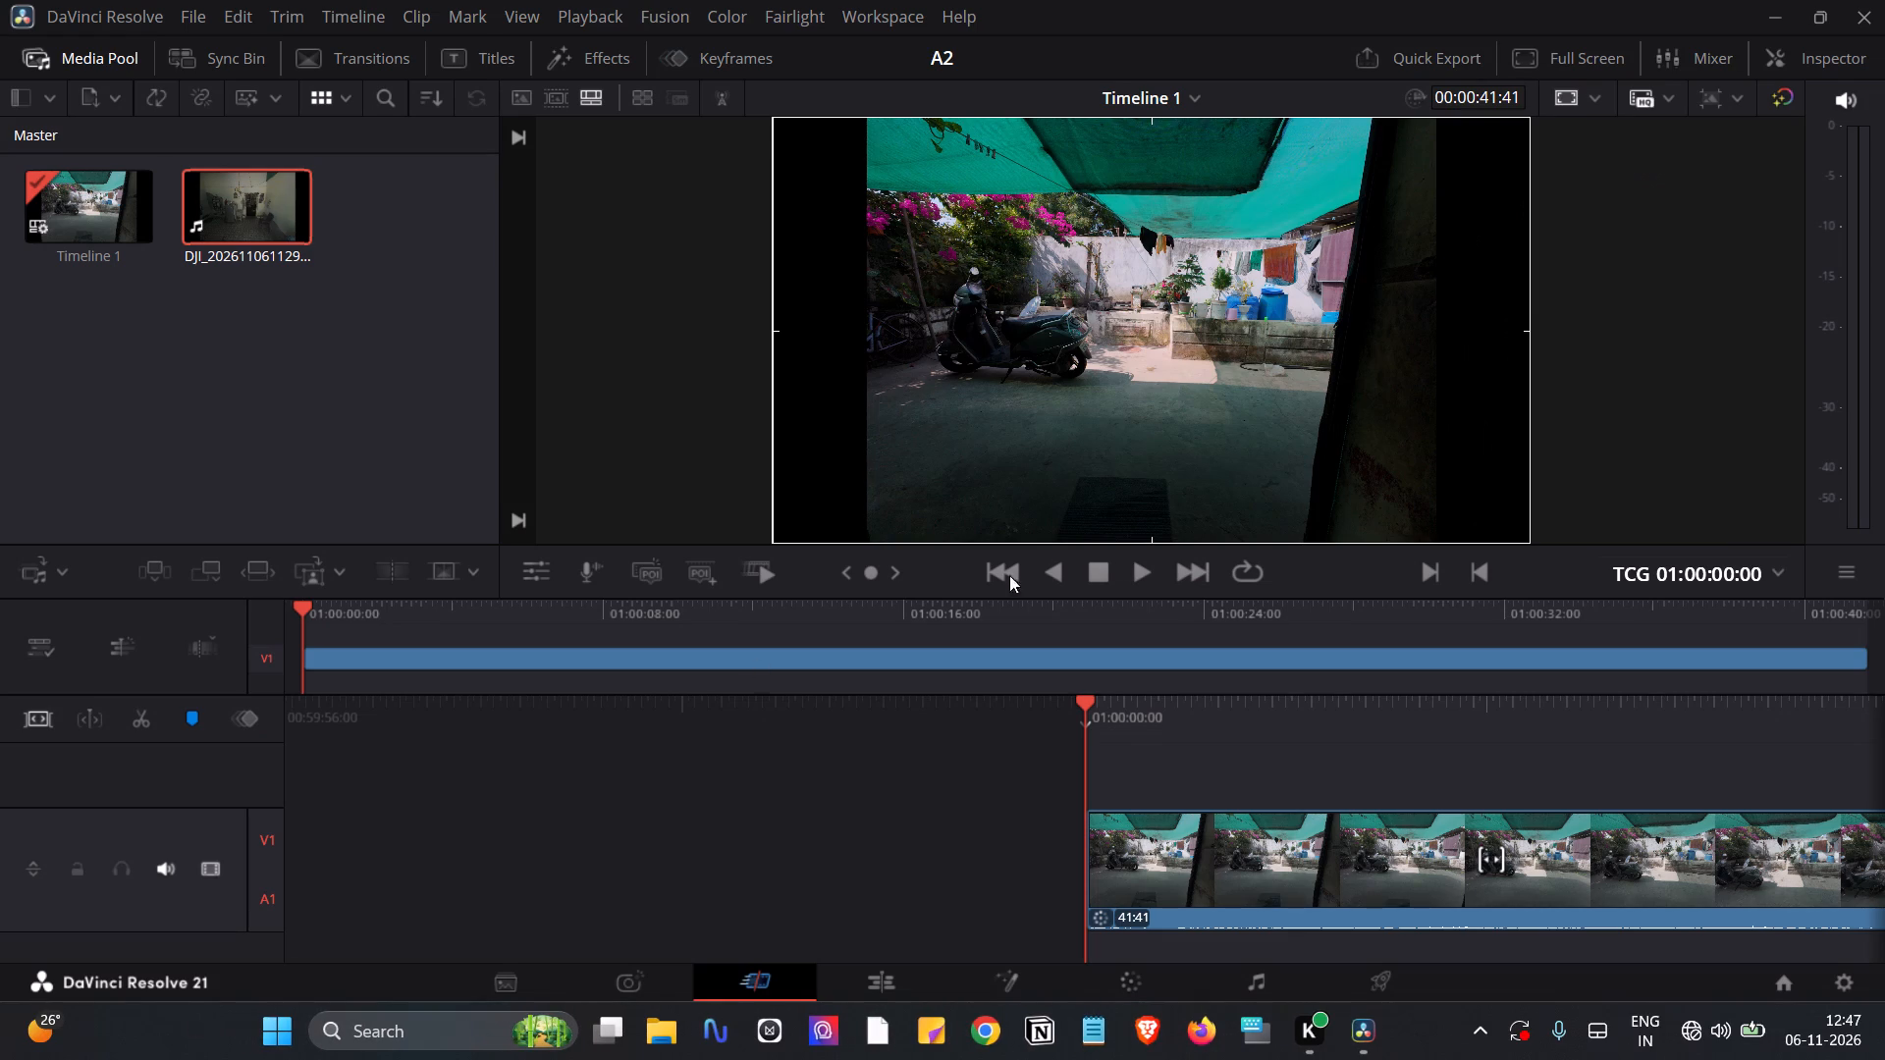
Bypass the color grade for Timeline 1 in the Cut page viewer.
left_click(1146, 966)
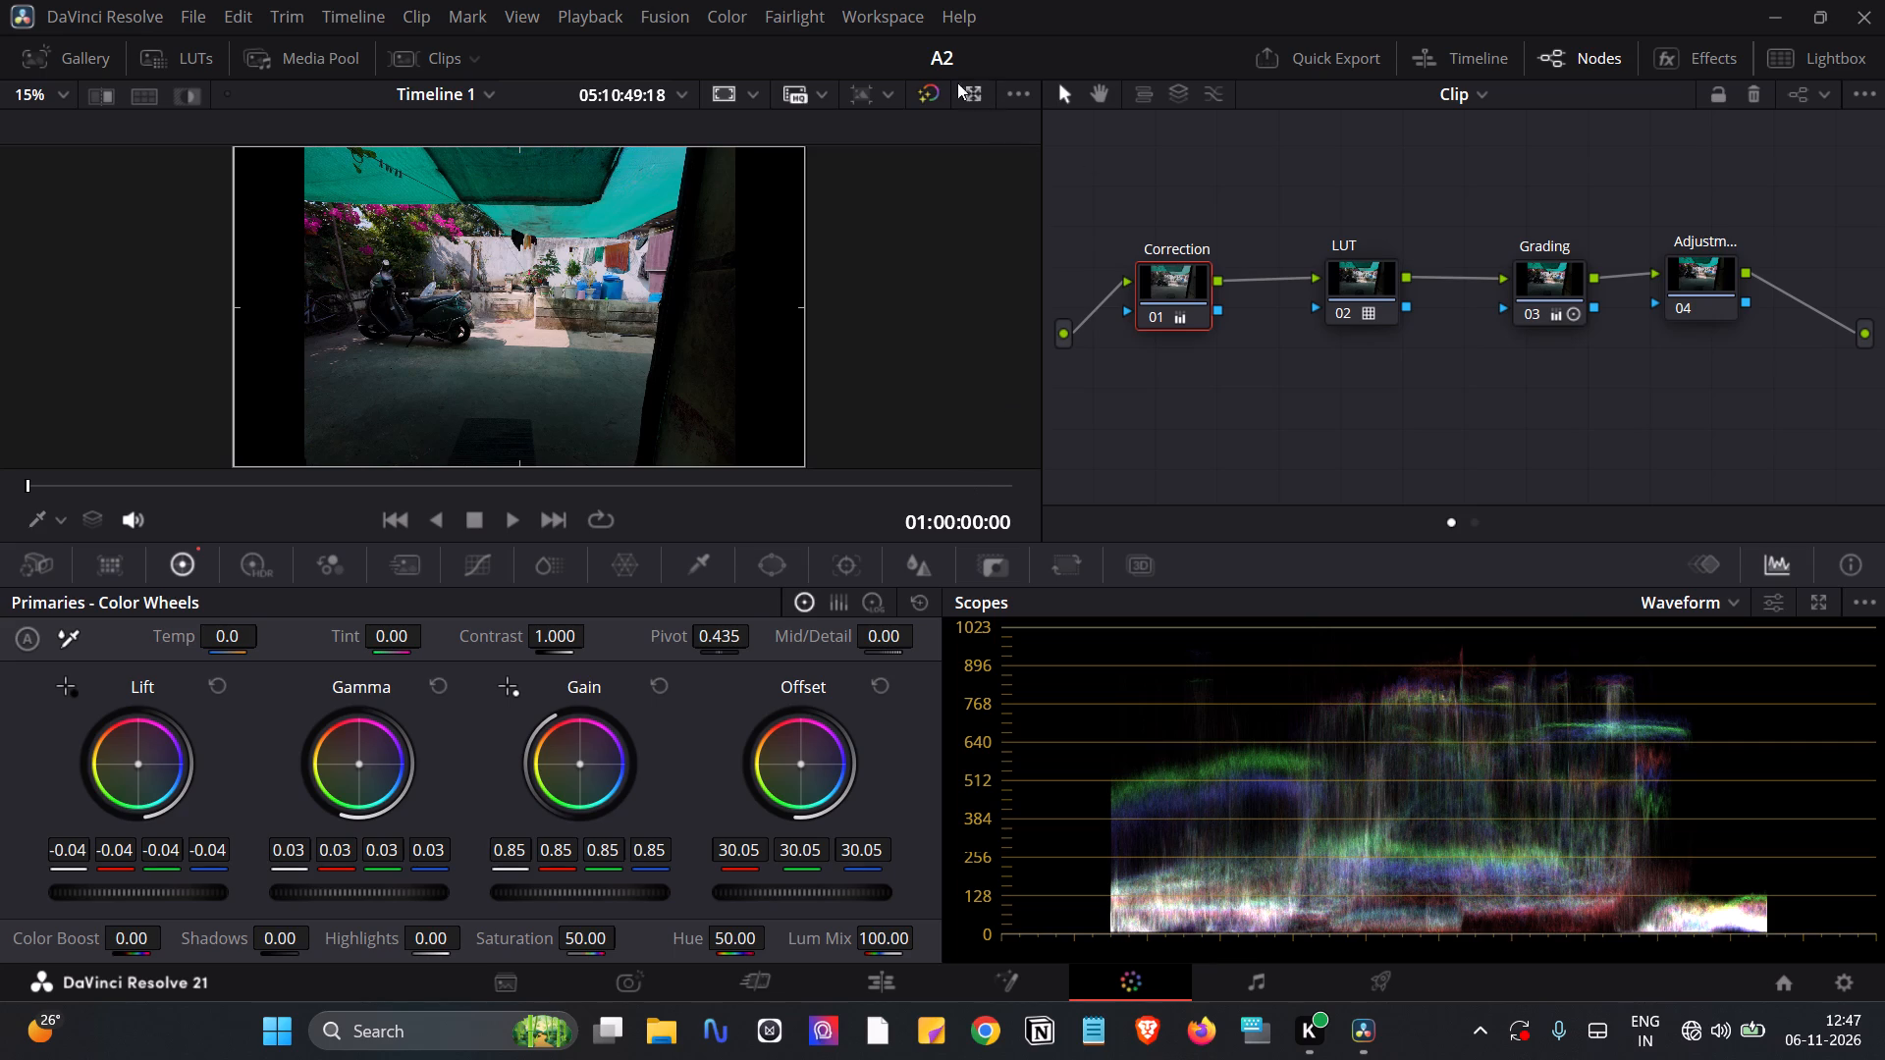
left_click(779, 990)
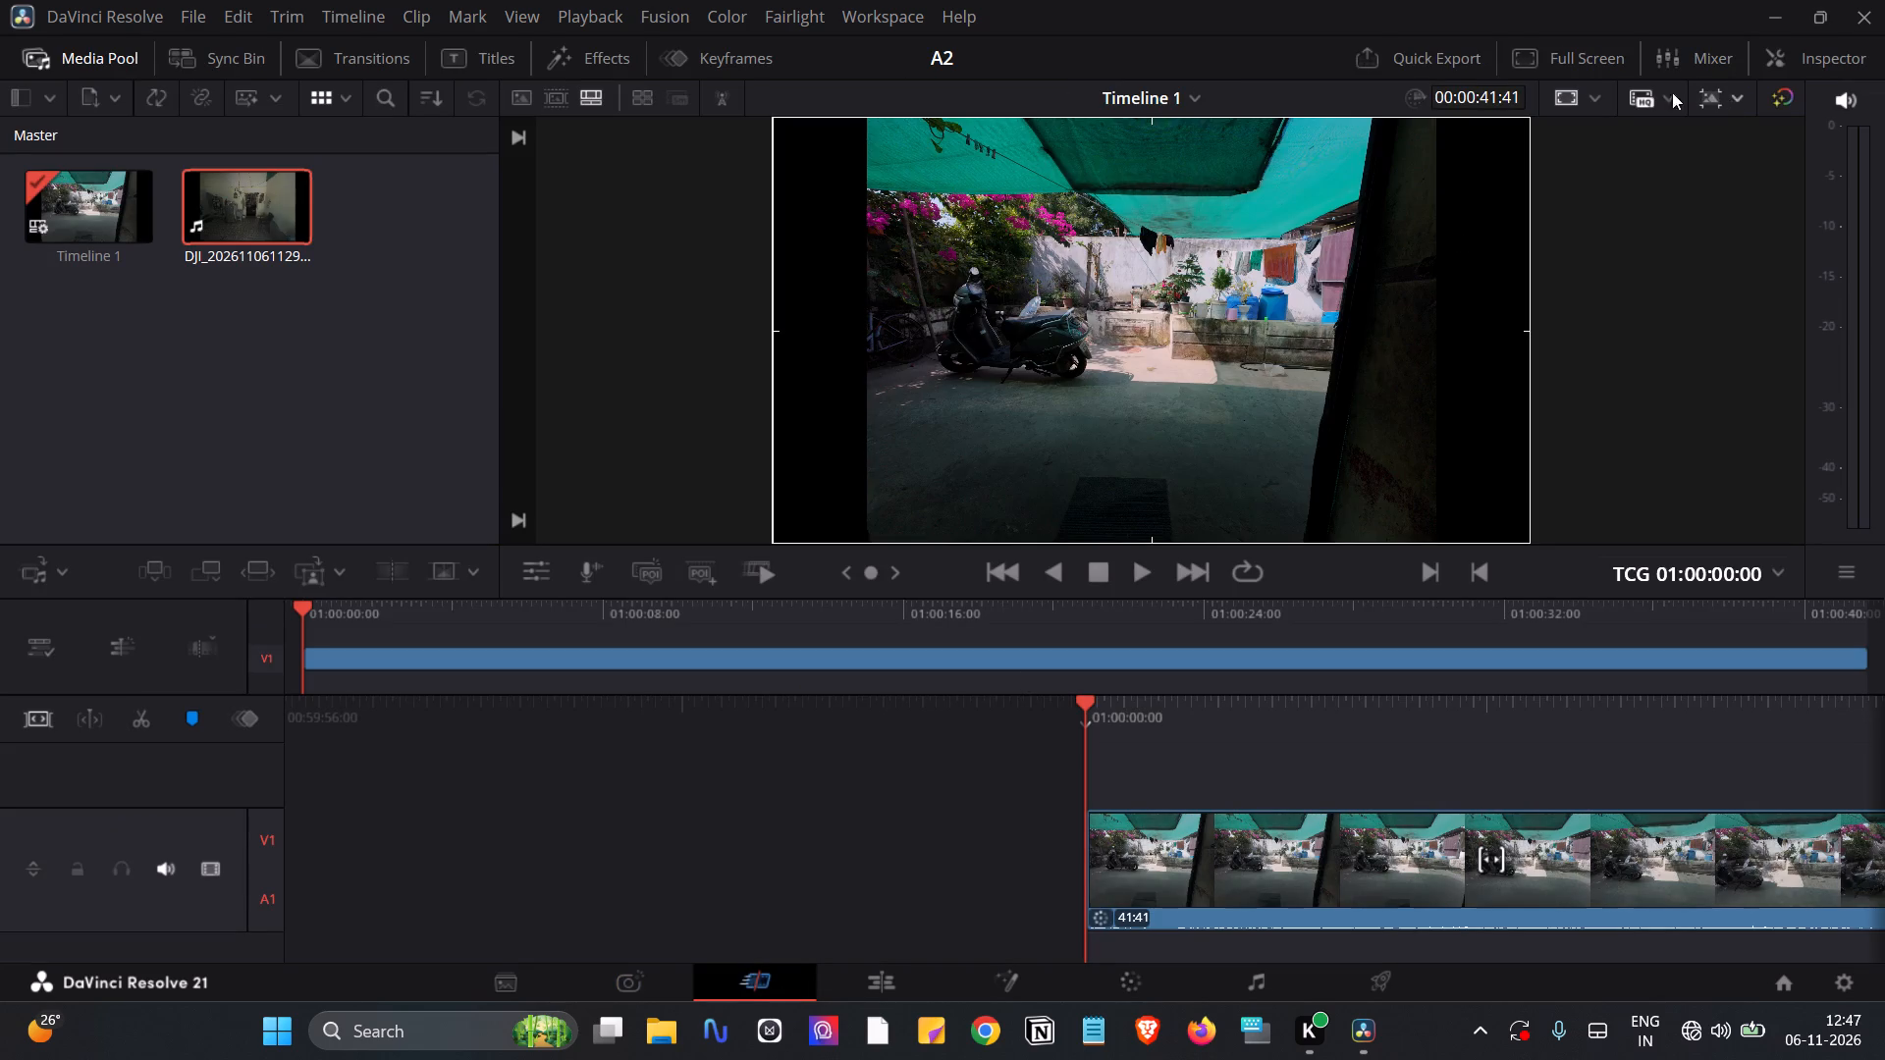
left_click(1774, 100)
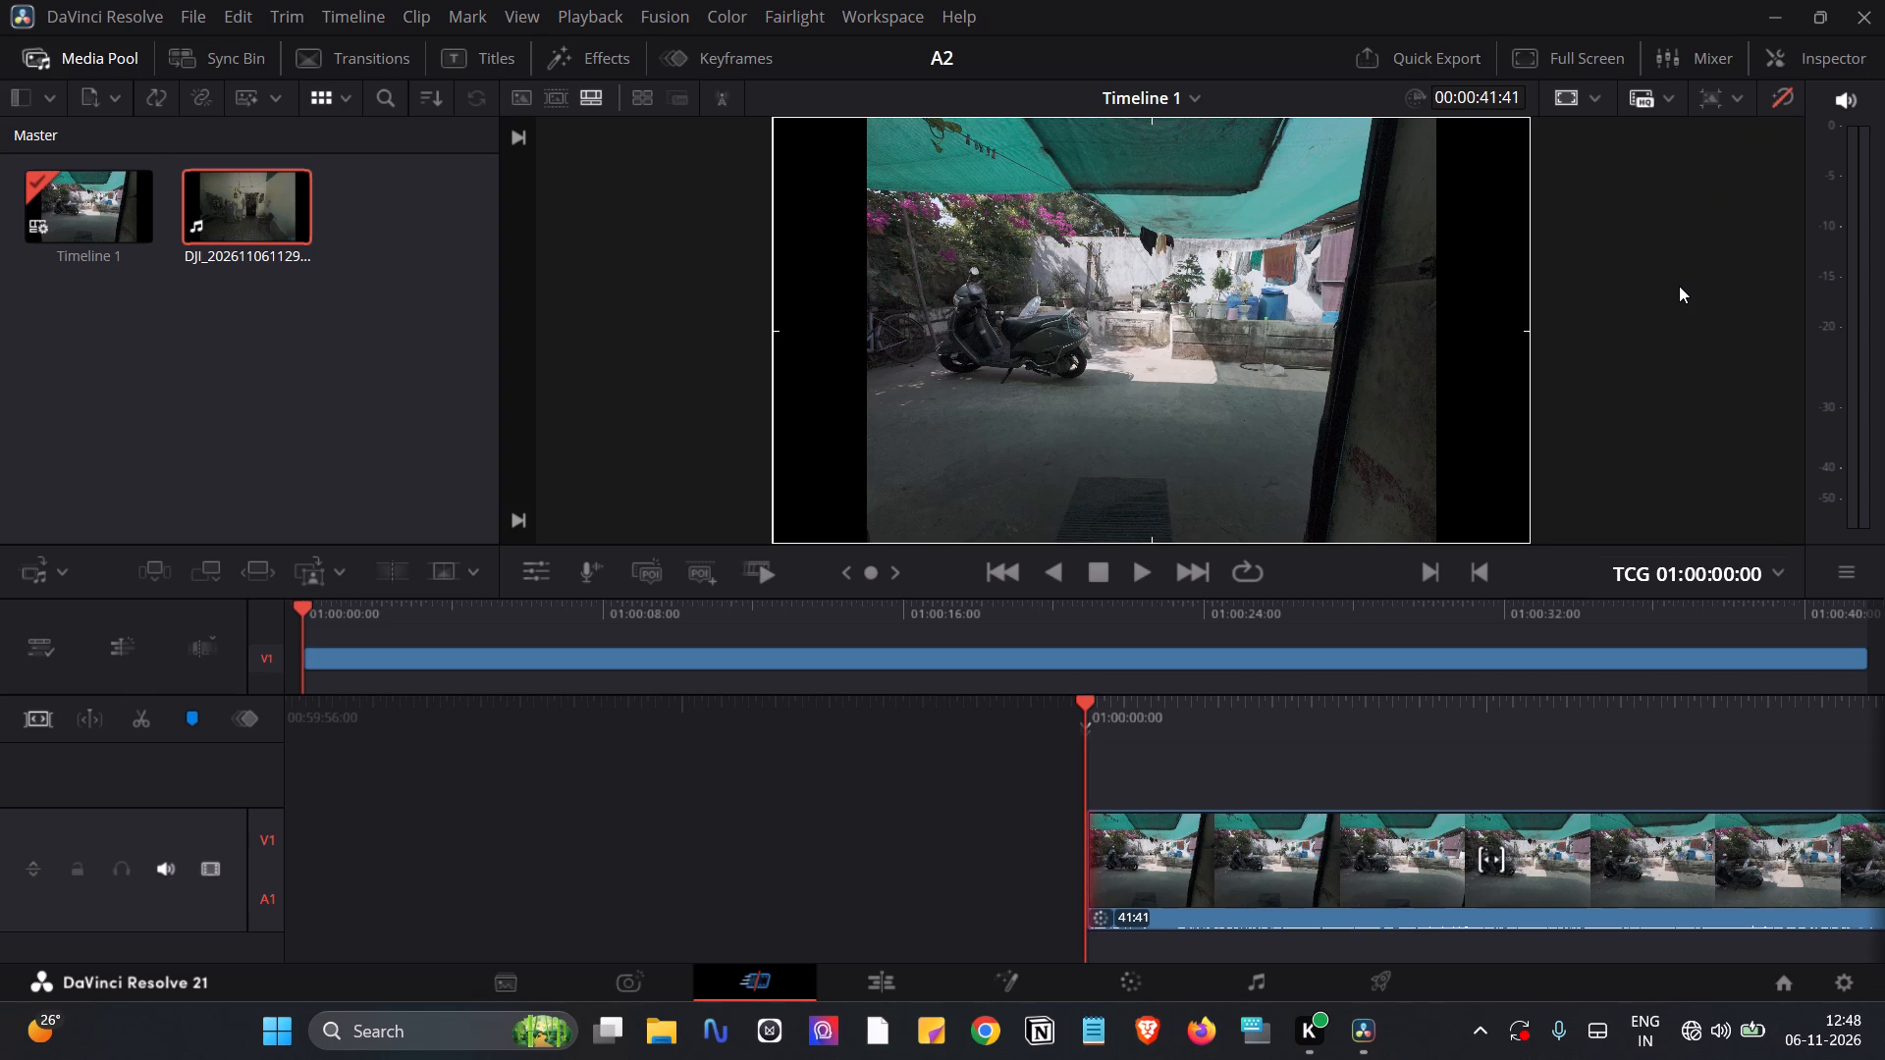
Search the system for "sn" and open the Snipping Tool.
type("sn")
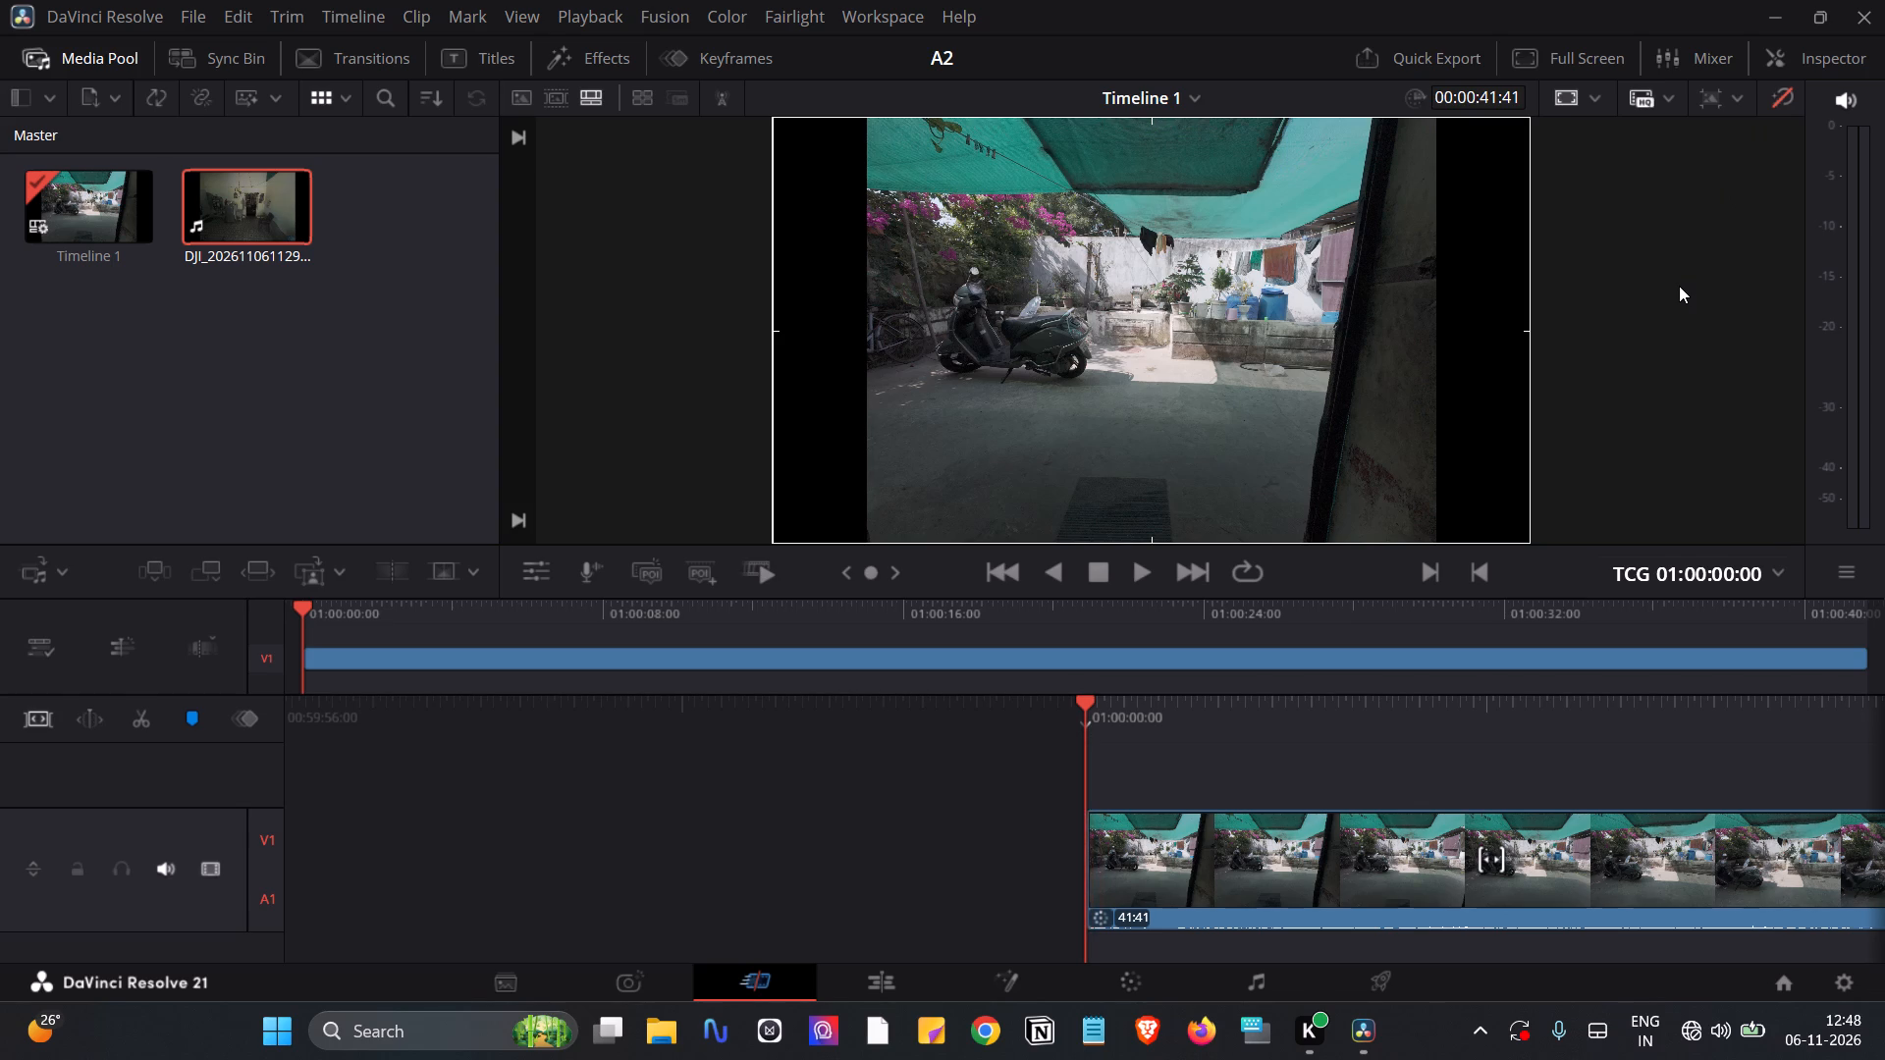
type("sn")
key("Return")
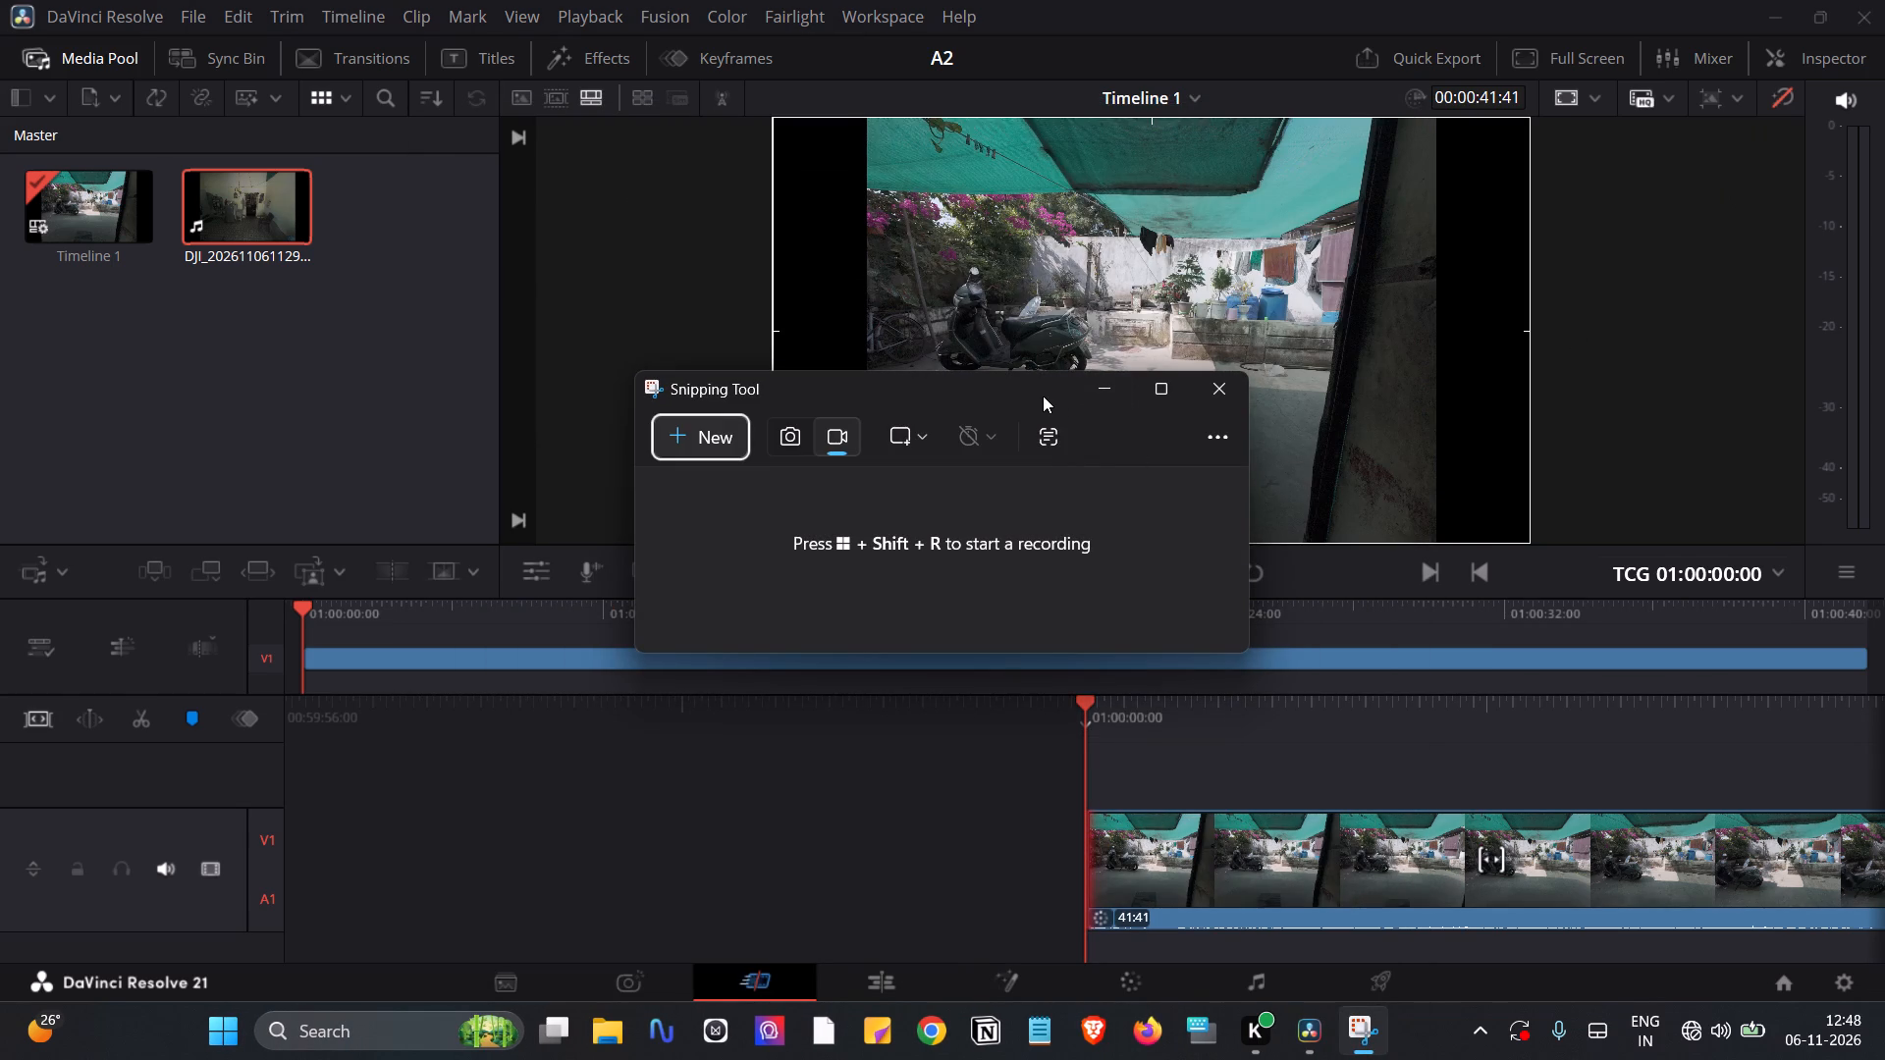
Switch back to DaVinci Resolve and show the ungraded opening frame of Timeline 1 full screen.
left_click(1557, 101)
left_click(1557, 101)
left_click(1593, 50)
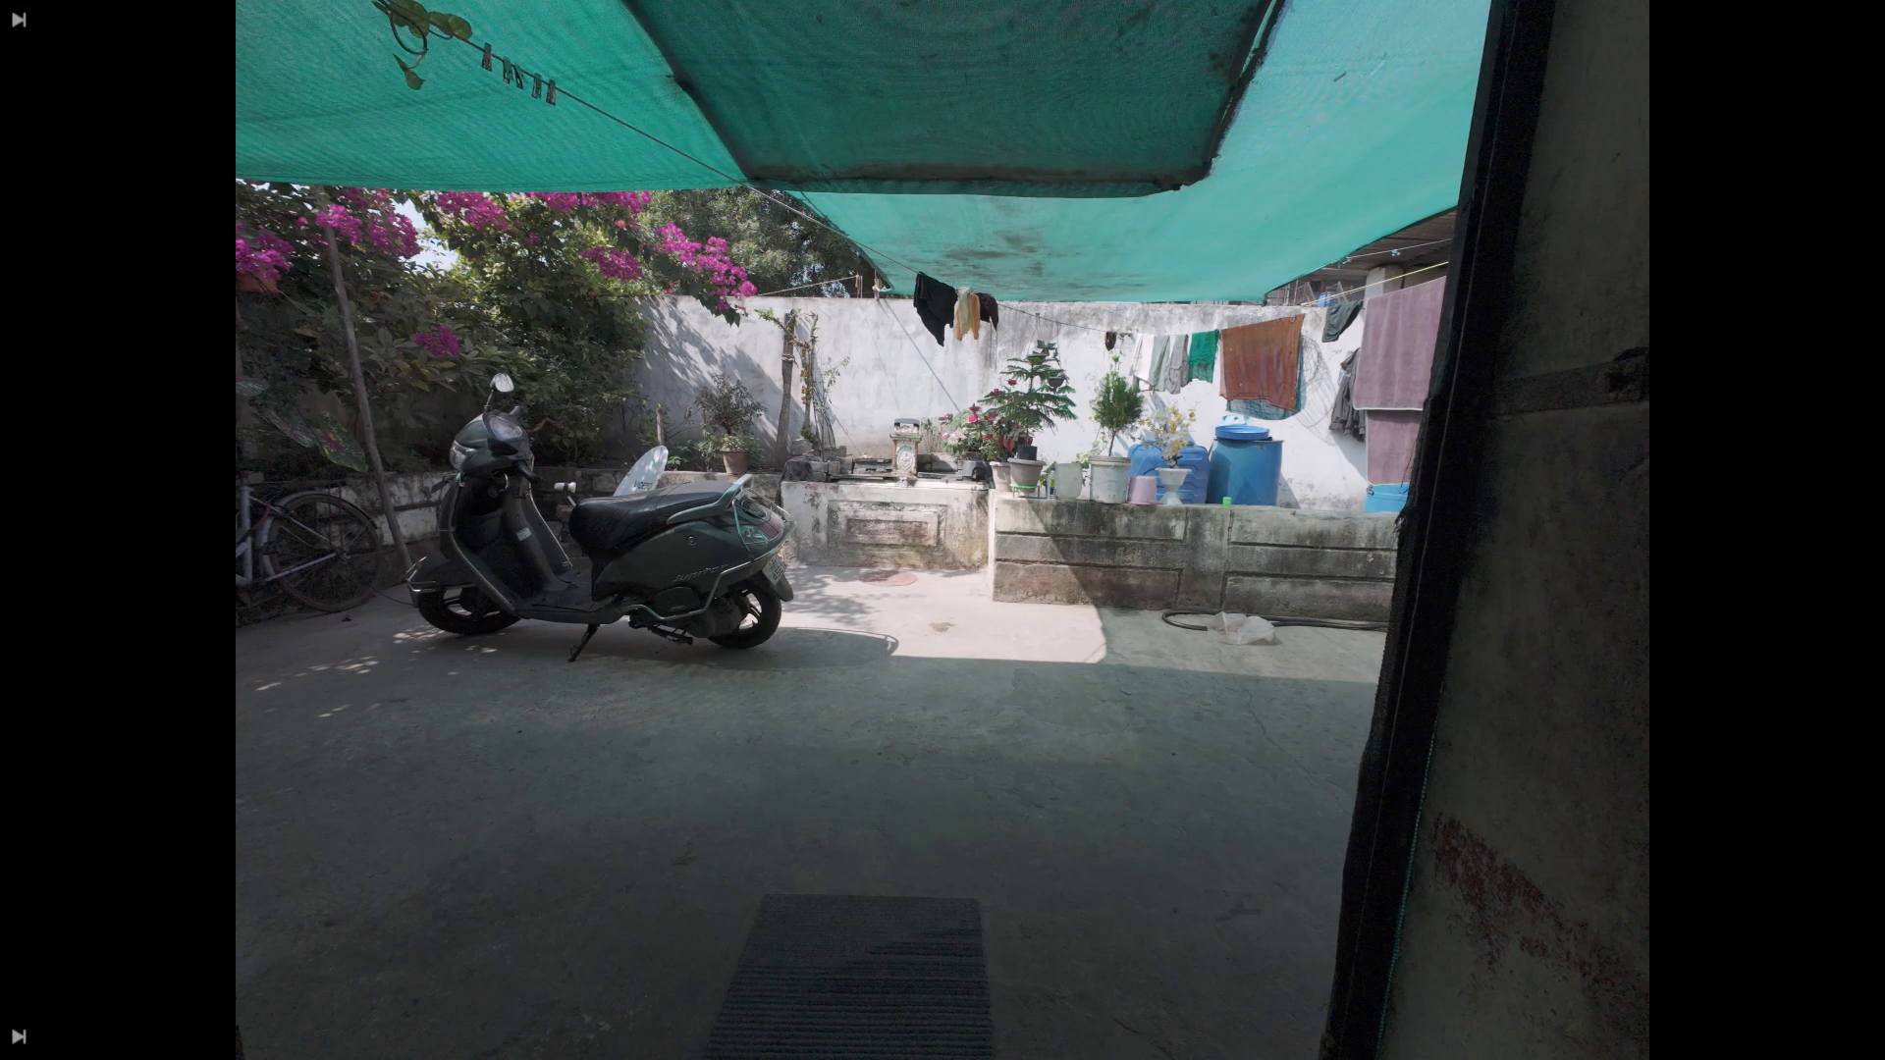
key("Print")
Switch to the Snipping Tool and take a Window-area screenshot of the ungraded full-screen frame.
left_click(1311, 1030)
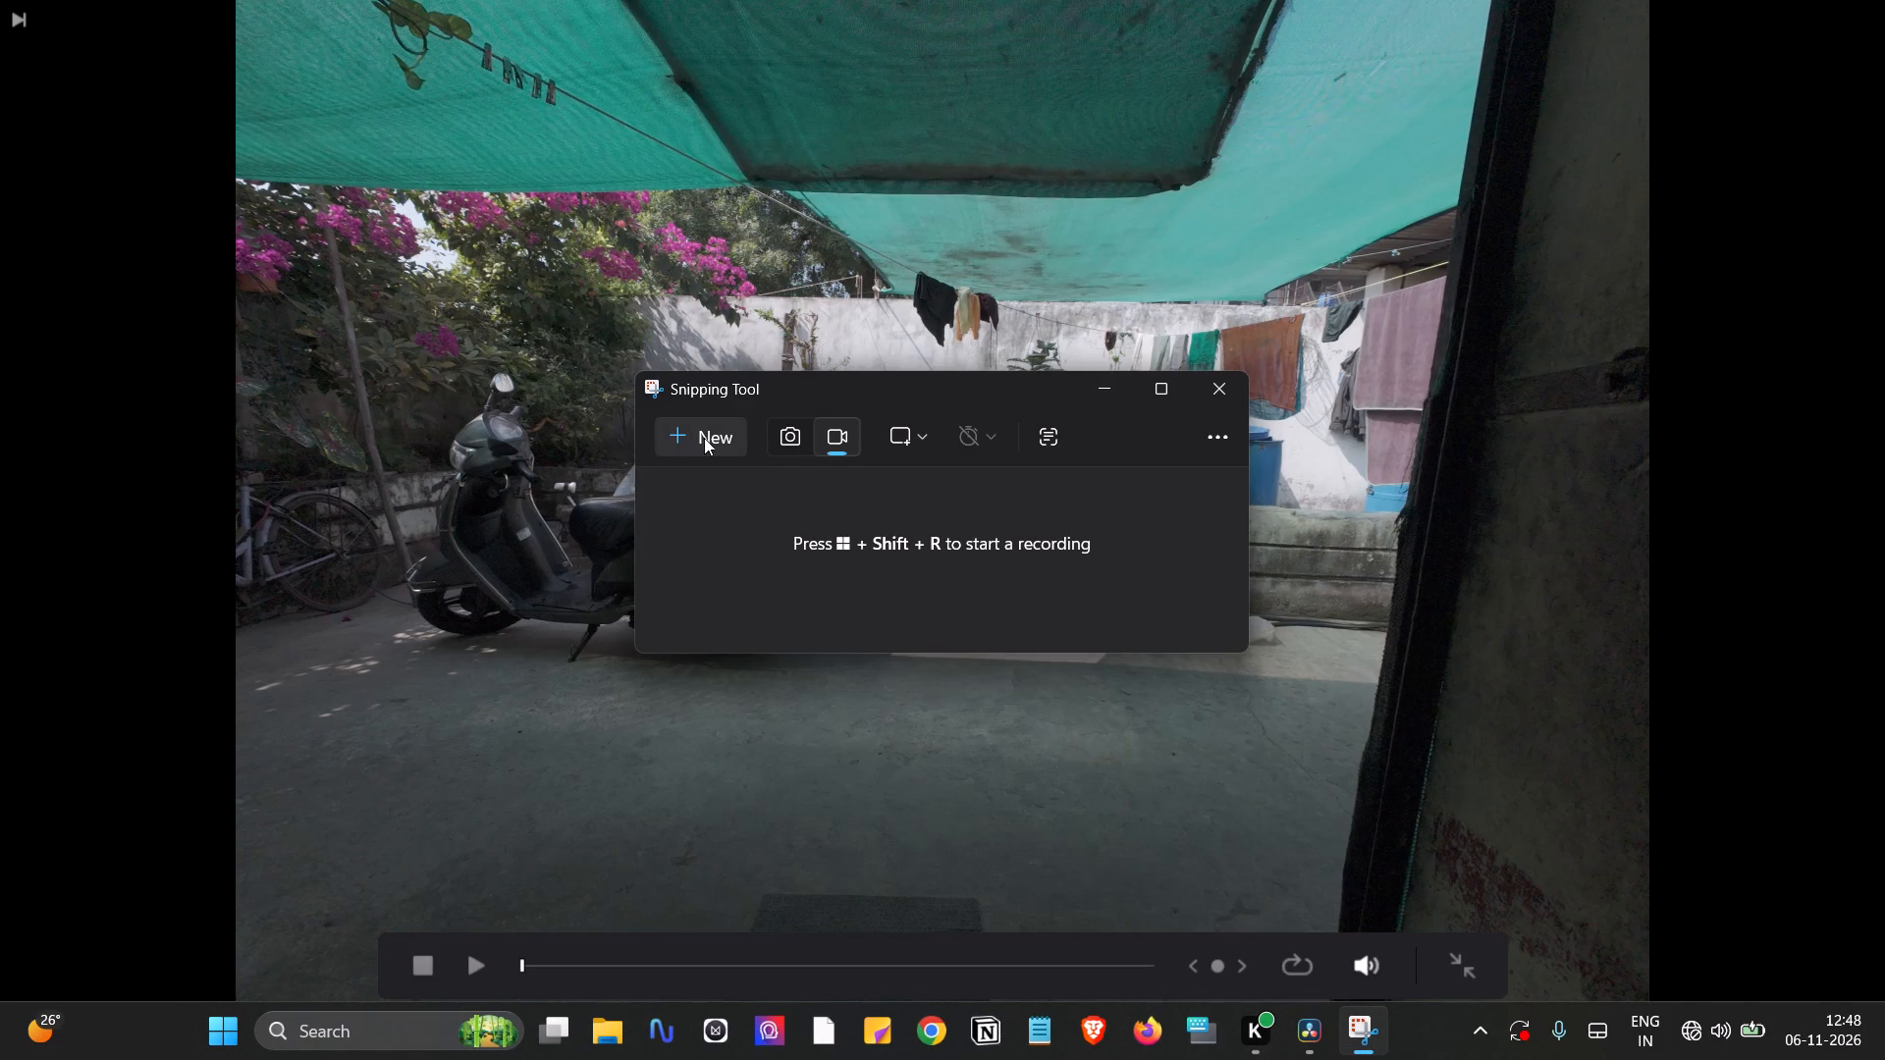
left_click(789, 439)
left_click(887, 439)
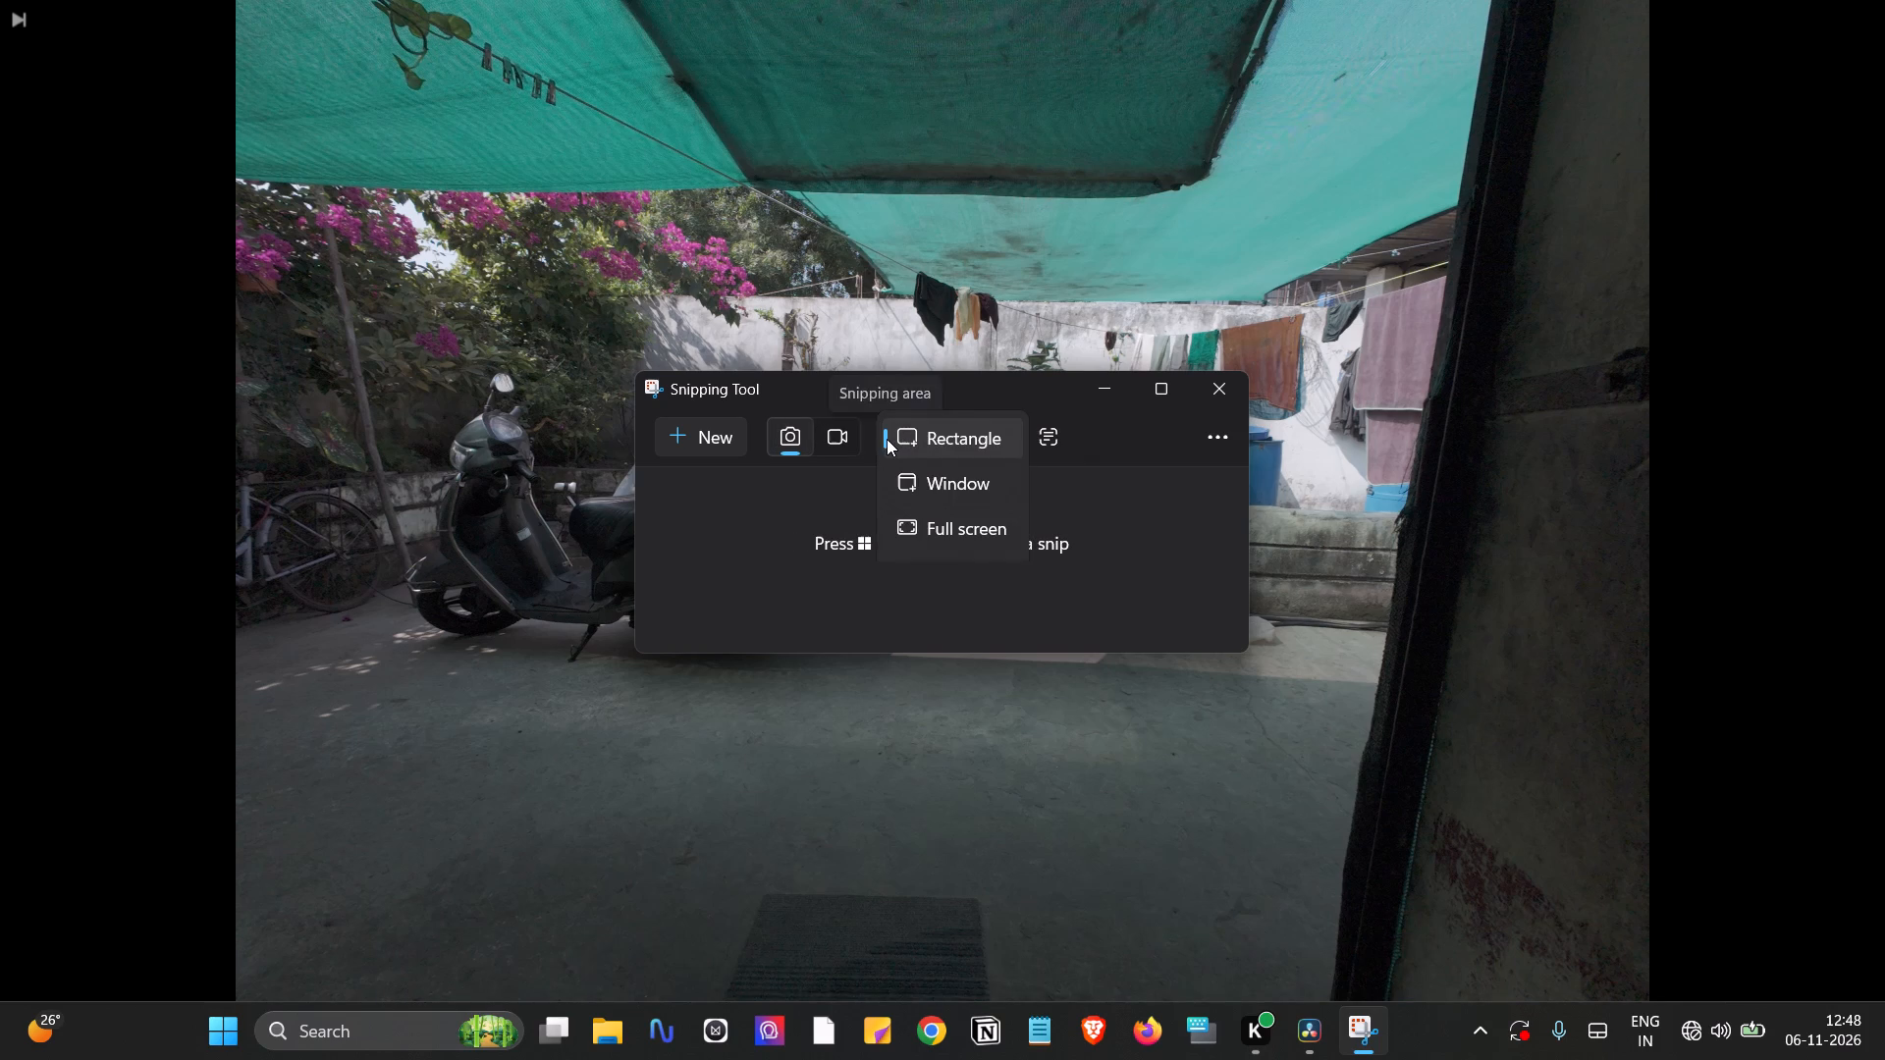
left_click(805, 523)
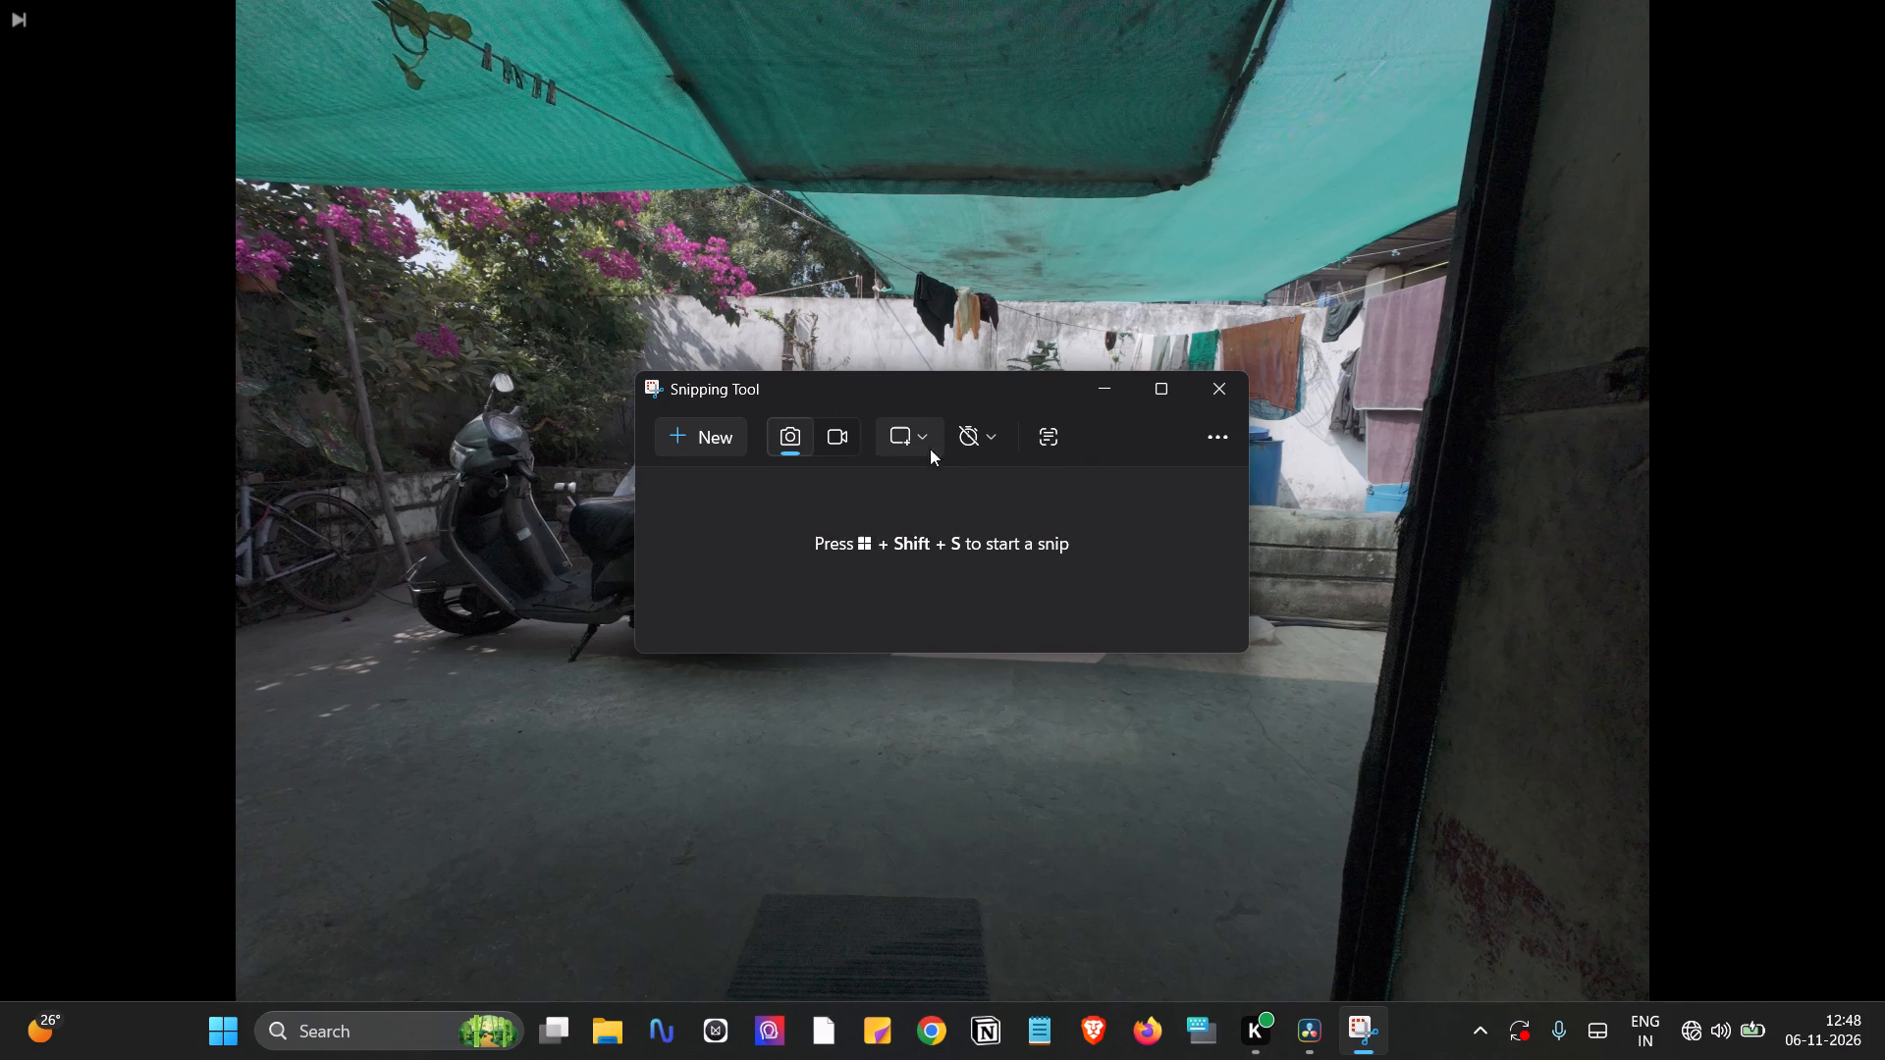
left_click(905, 431)
left_click(927, 480)
left_click(670, 431)
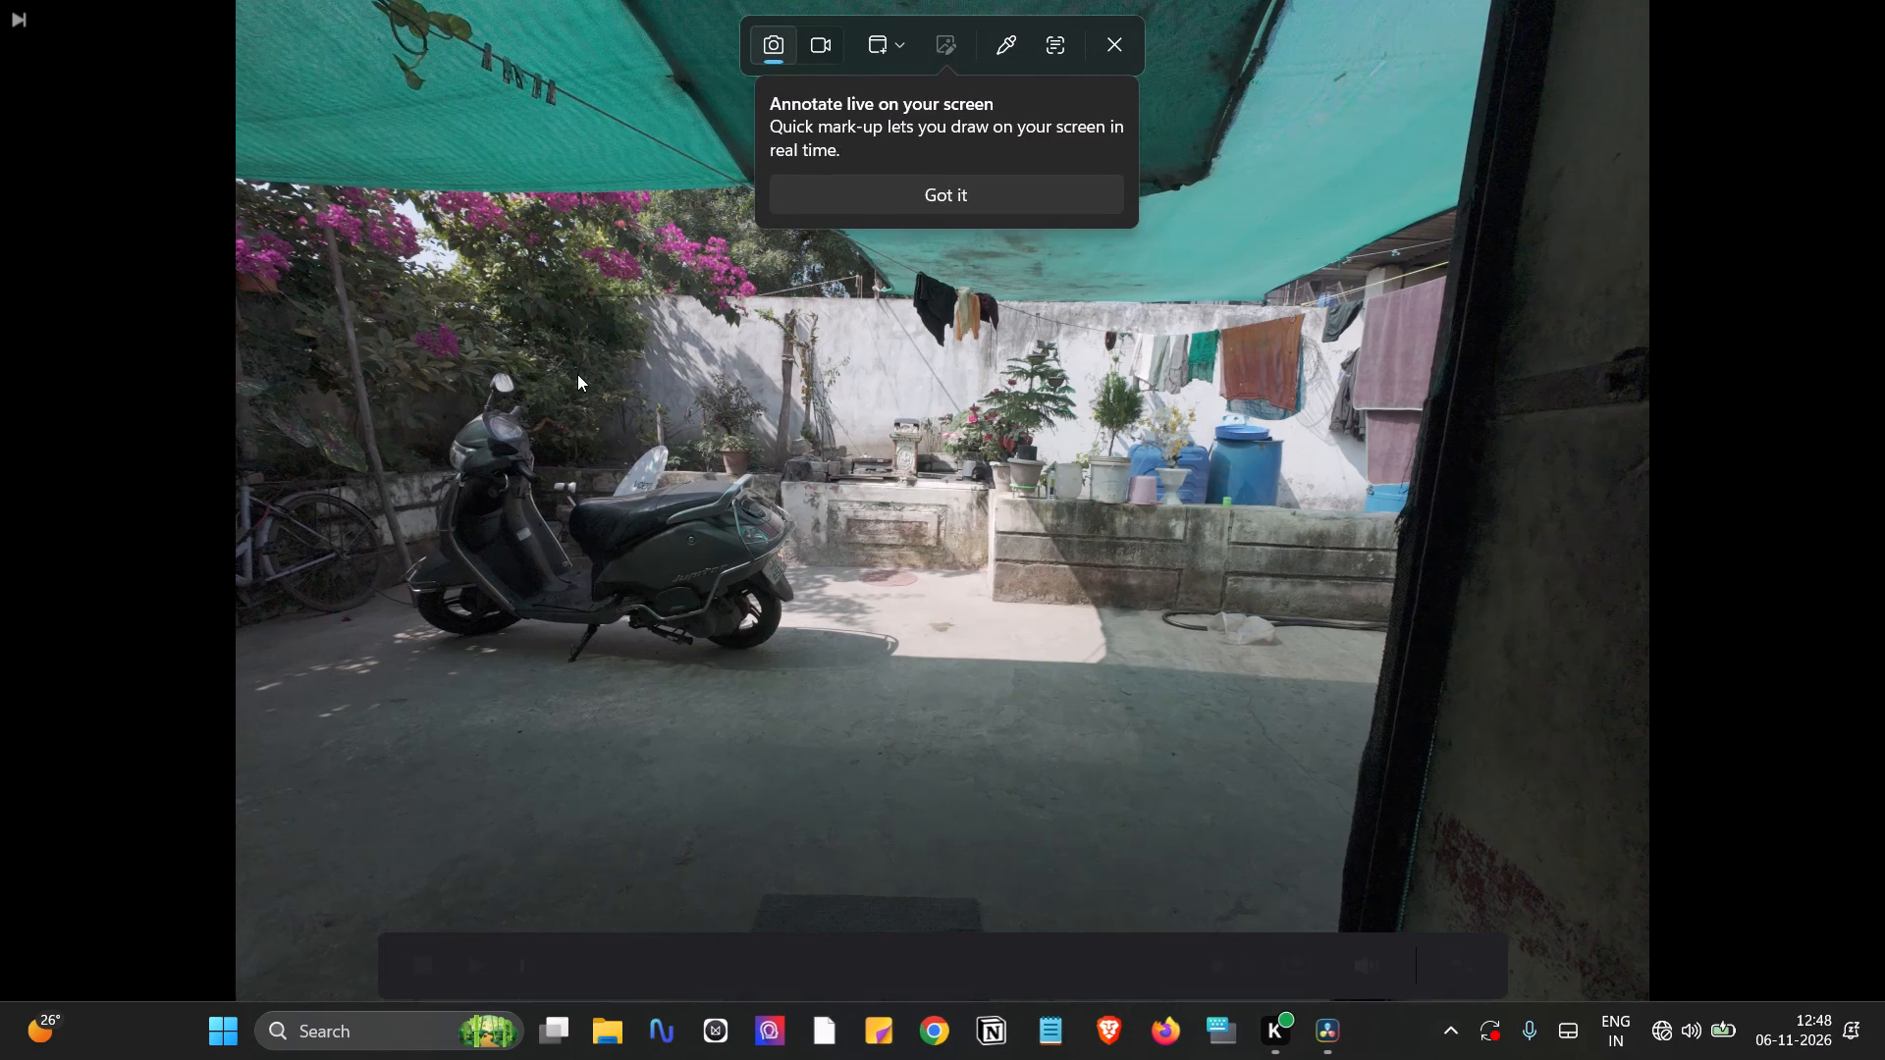
left_click(942, 185)
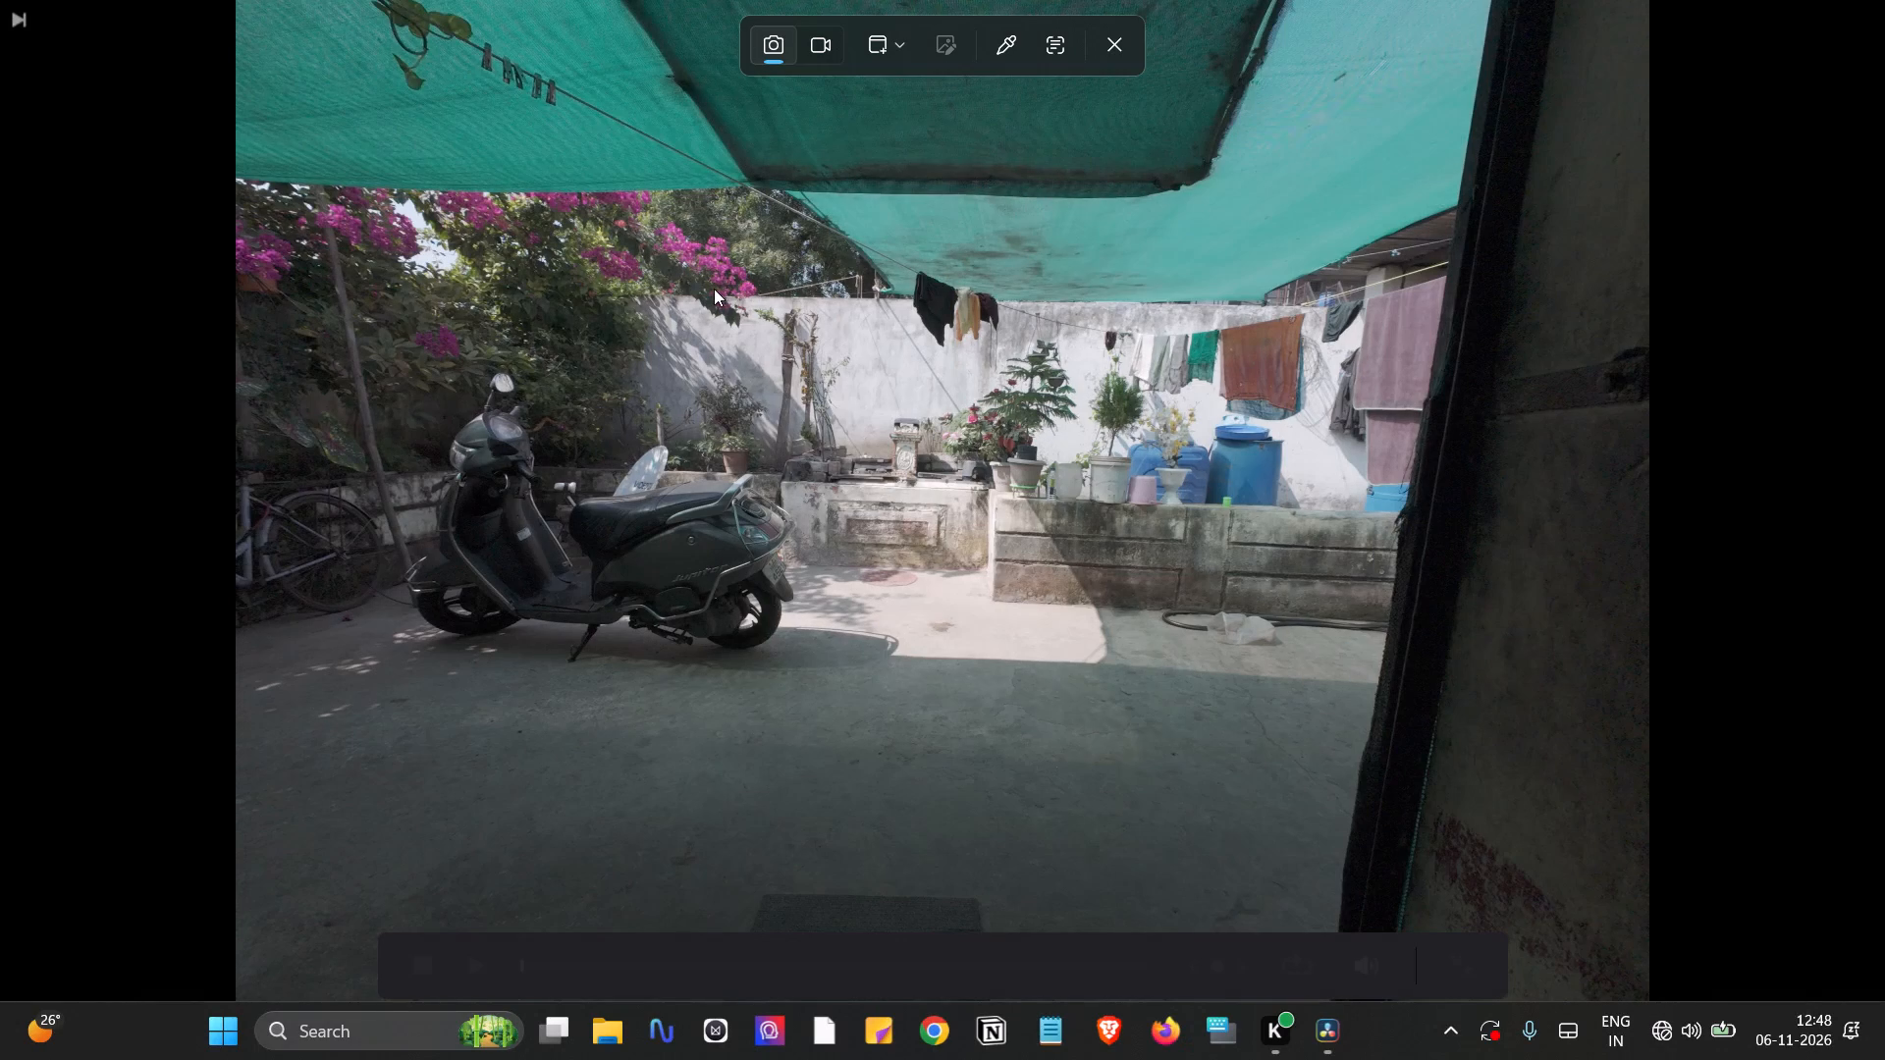
left_click(714, 289)
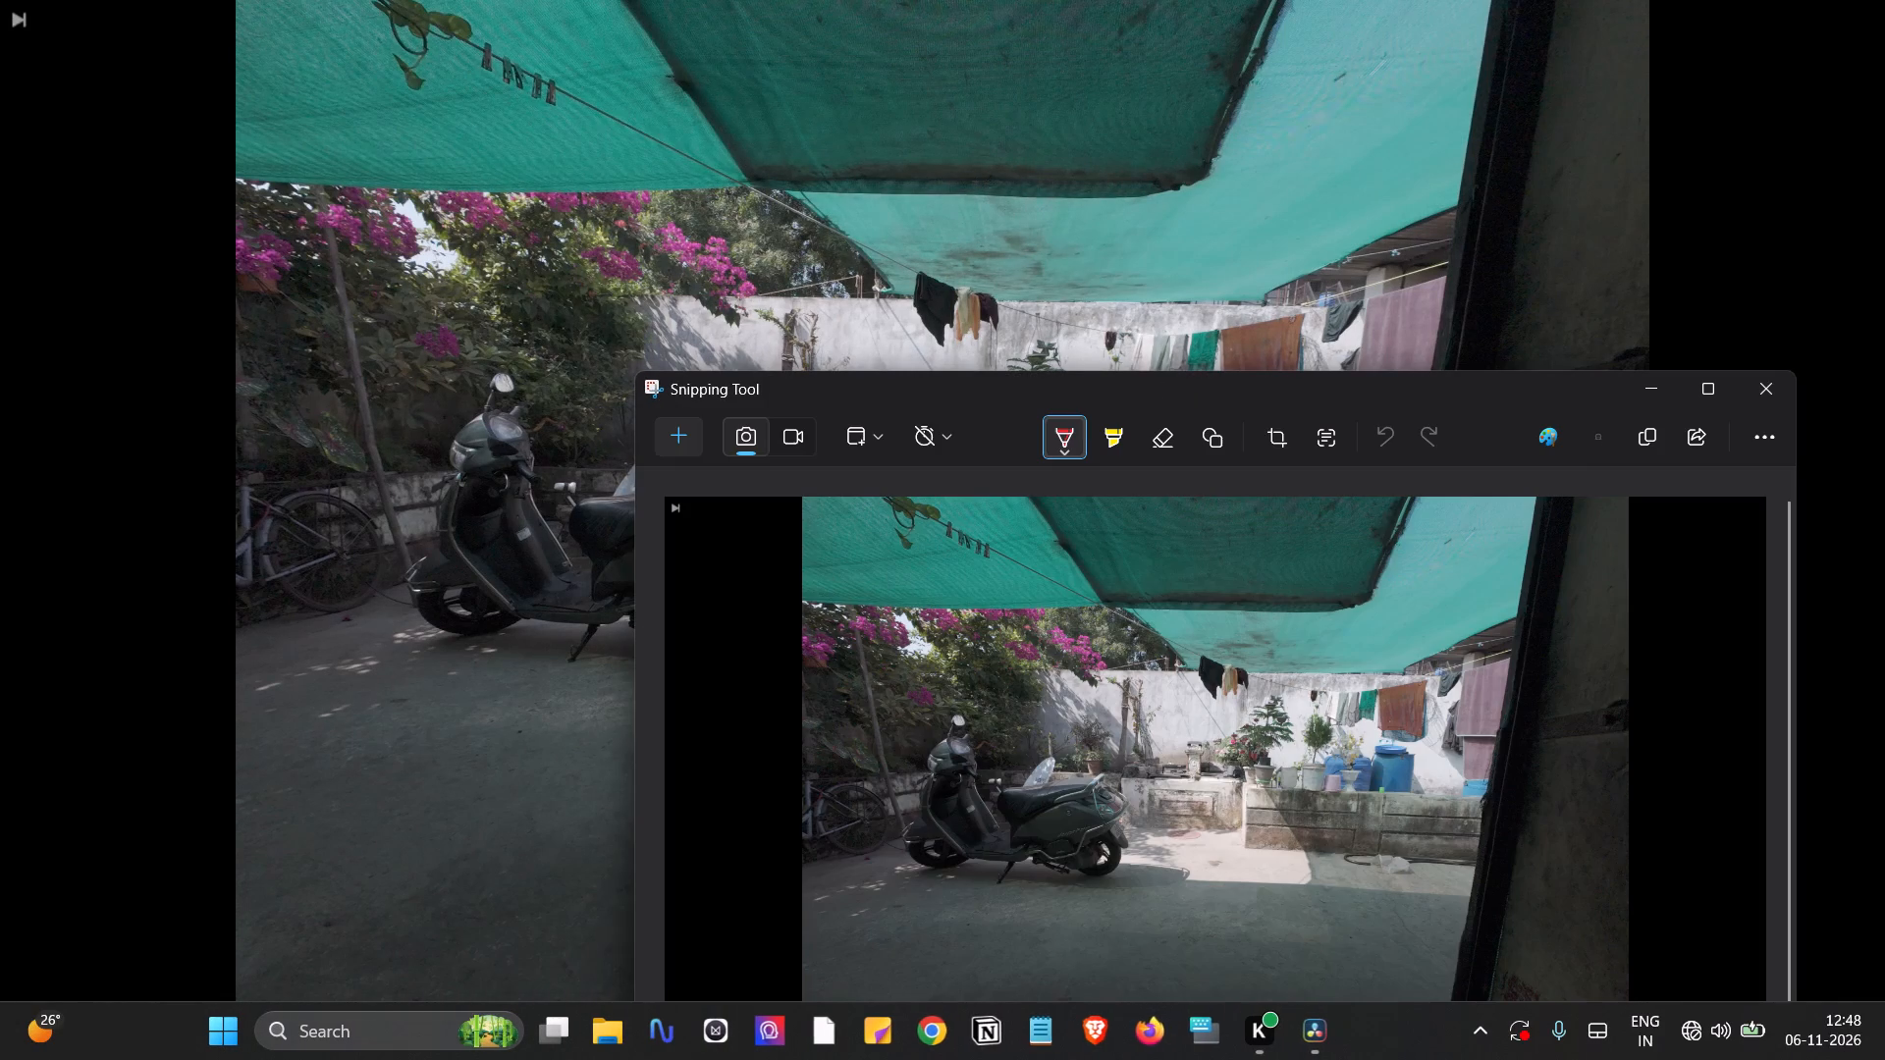
Save the ungraded screenshot as a PNG named Raw1 in Downloads, and close the Snipping Tool.
left_click_drag(1461, 384, 1060, 157)
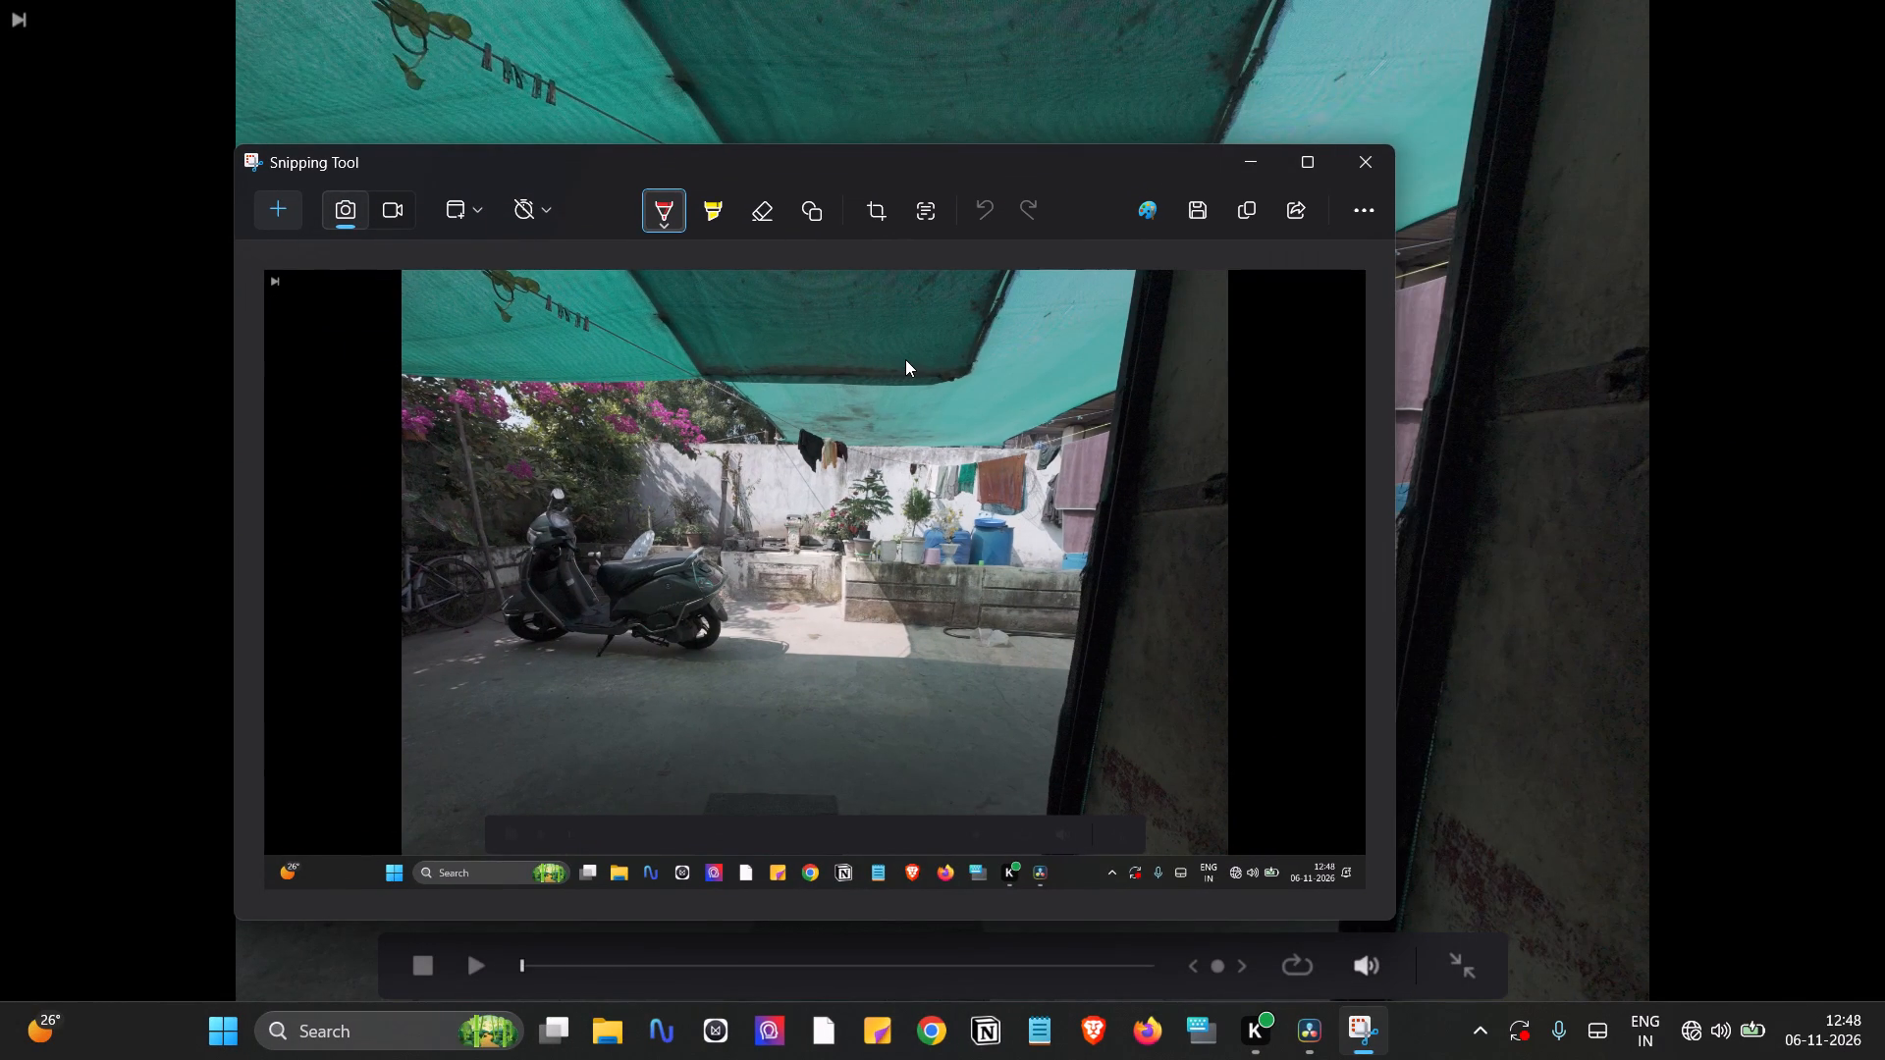
left_click(1205, 210)
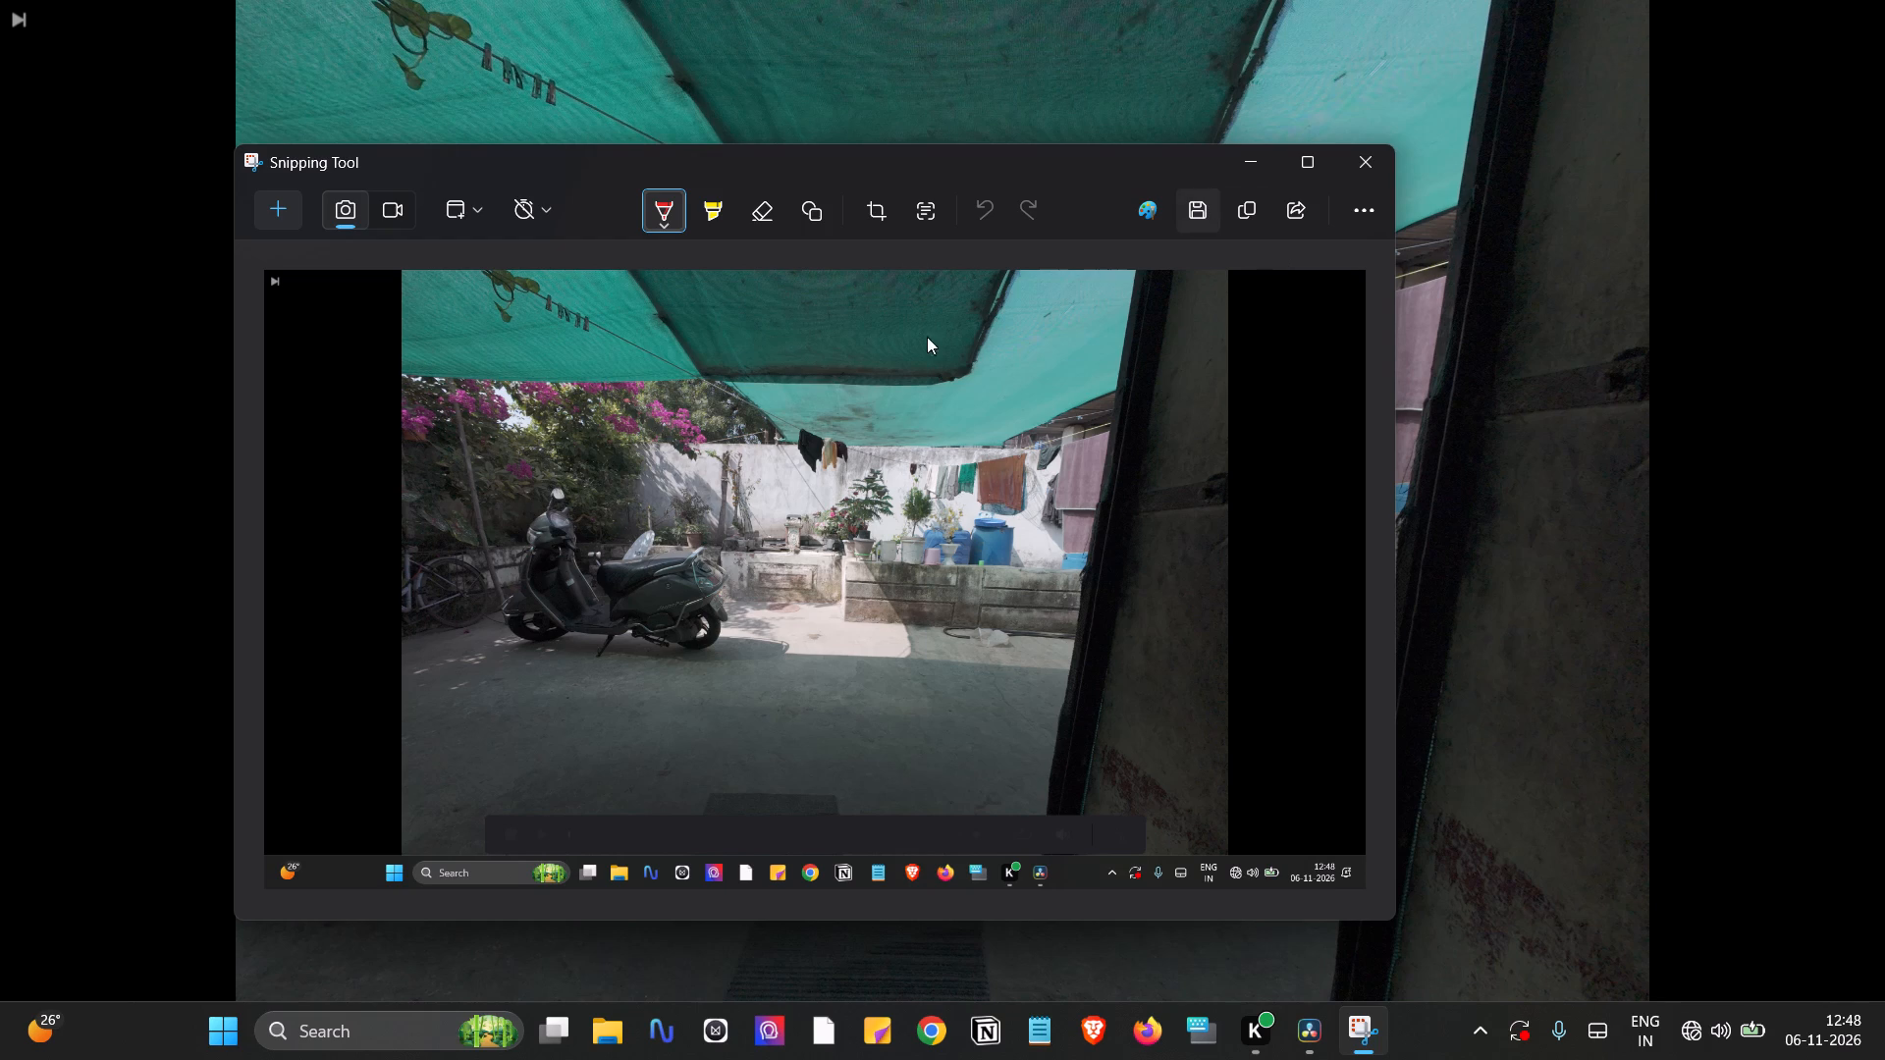
left_click(348, 404)
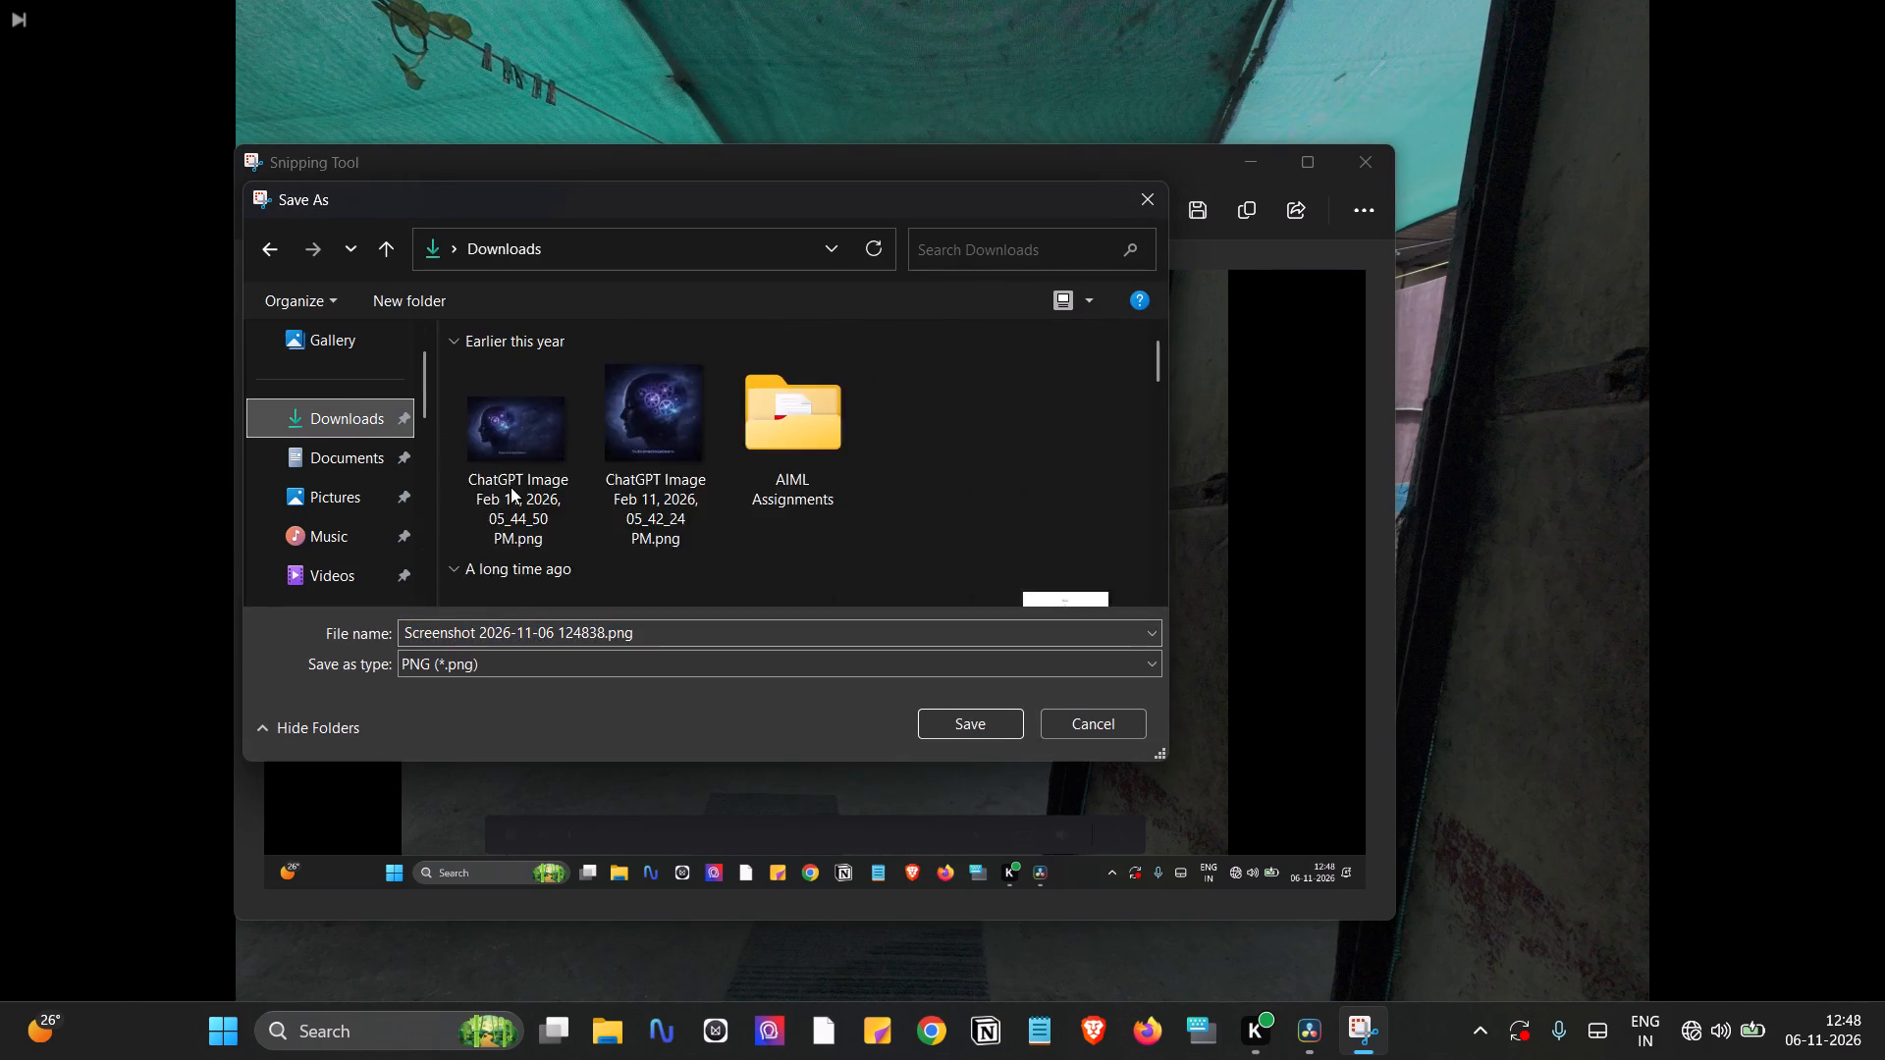
left_click(512, 627)
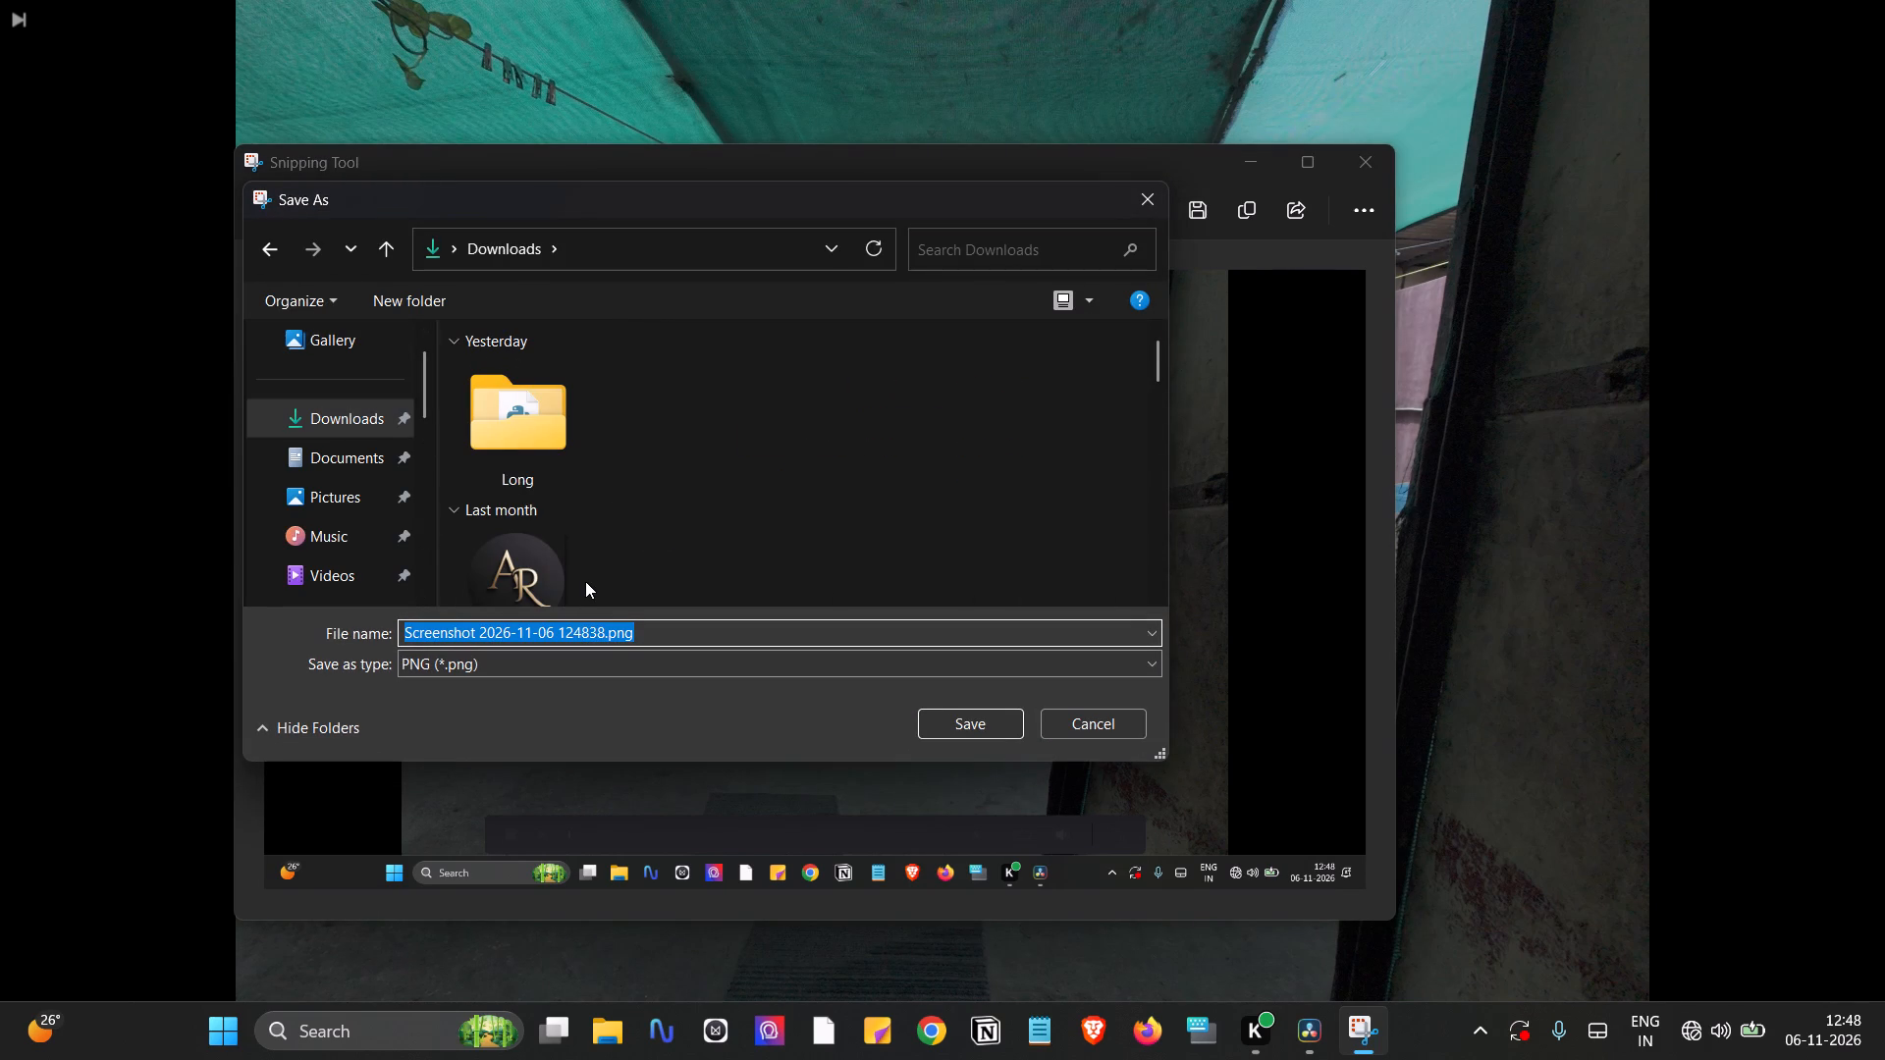
type("Raw")
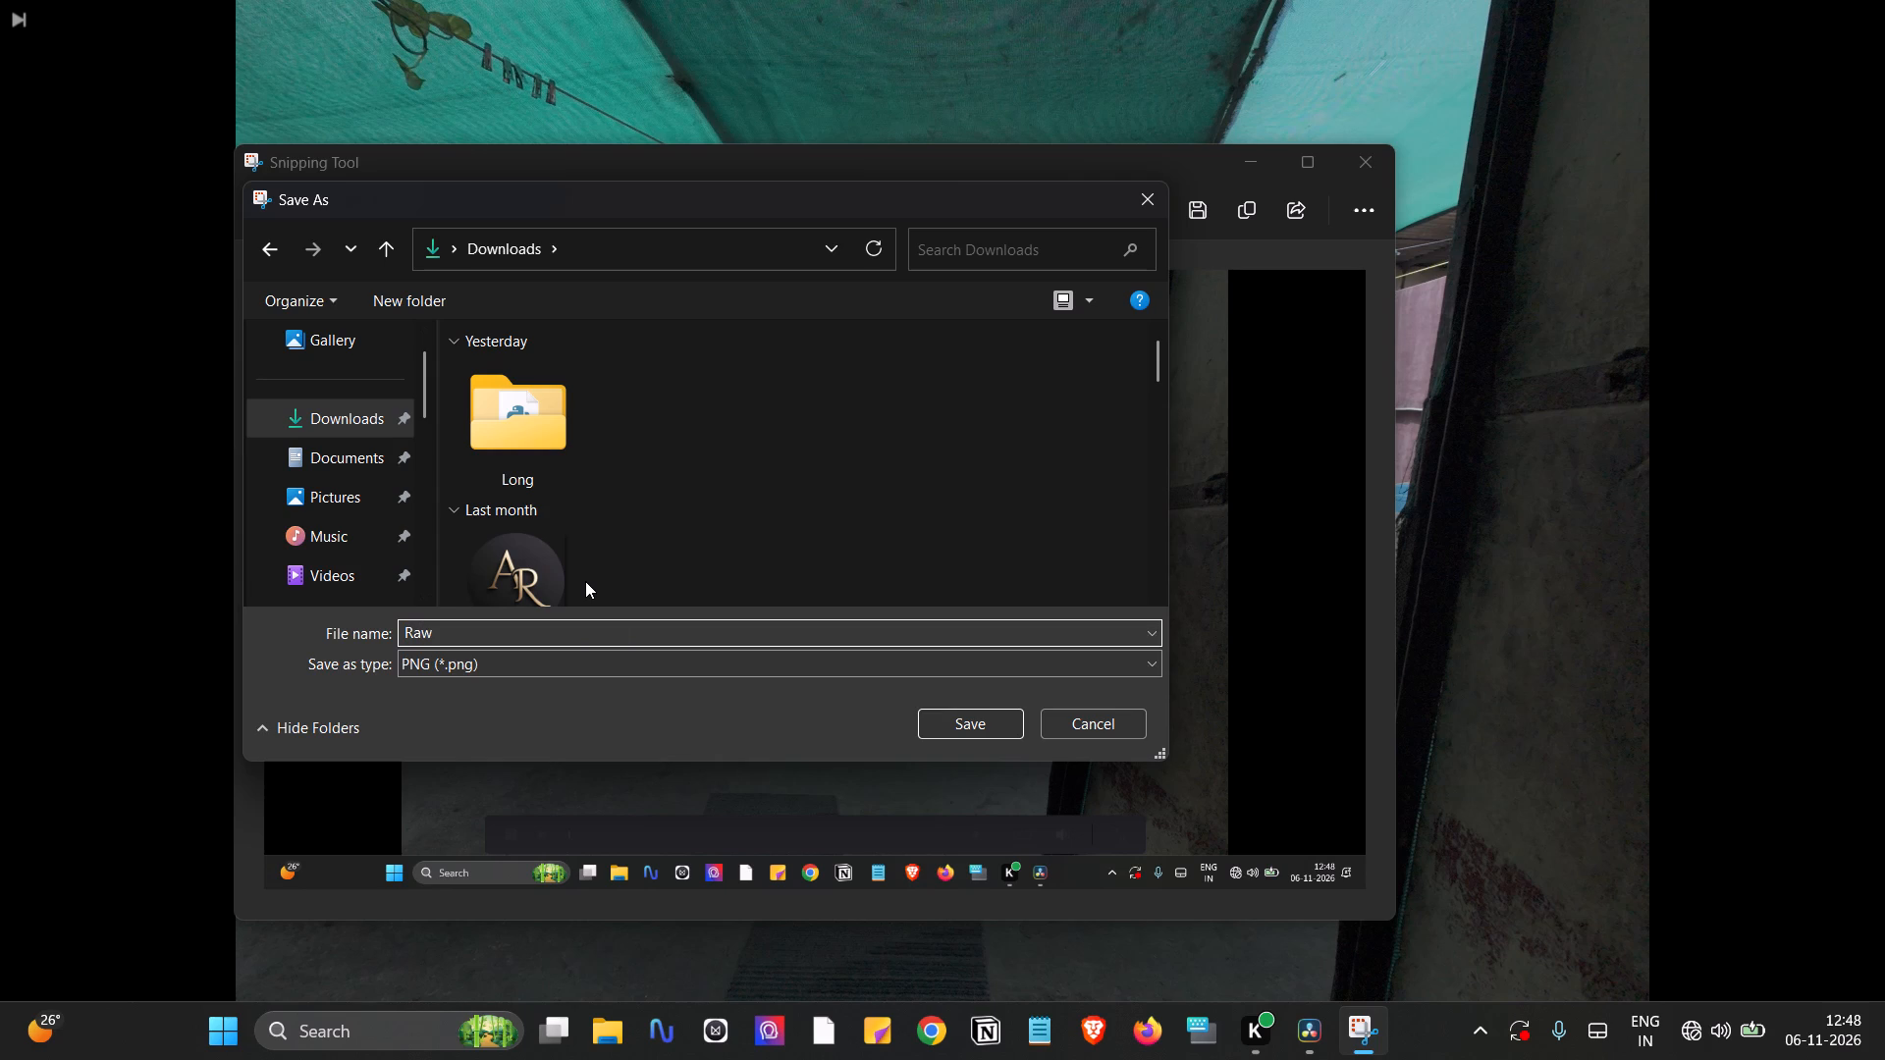
key("1")
key("Return")
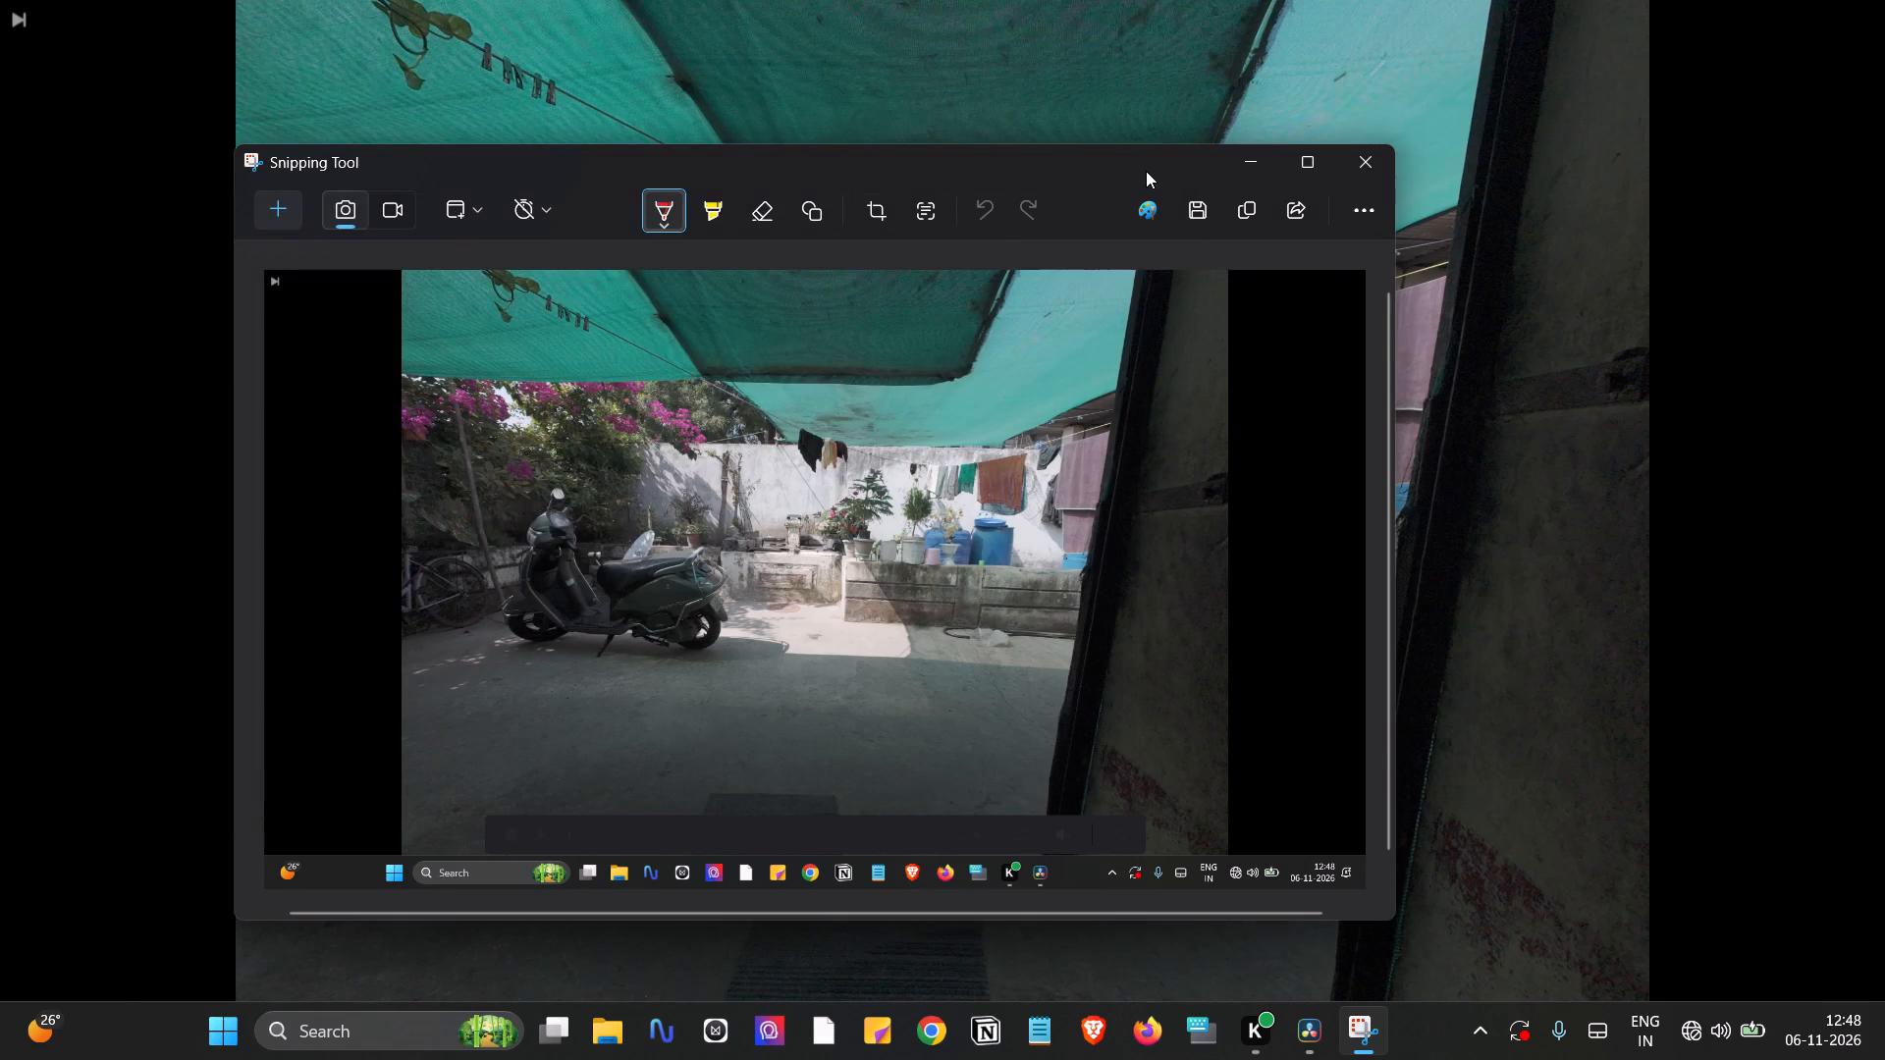
left_click(1369, 157)
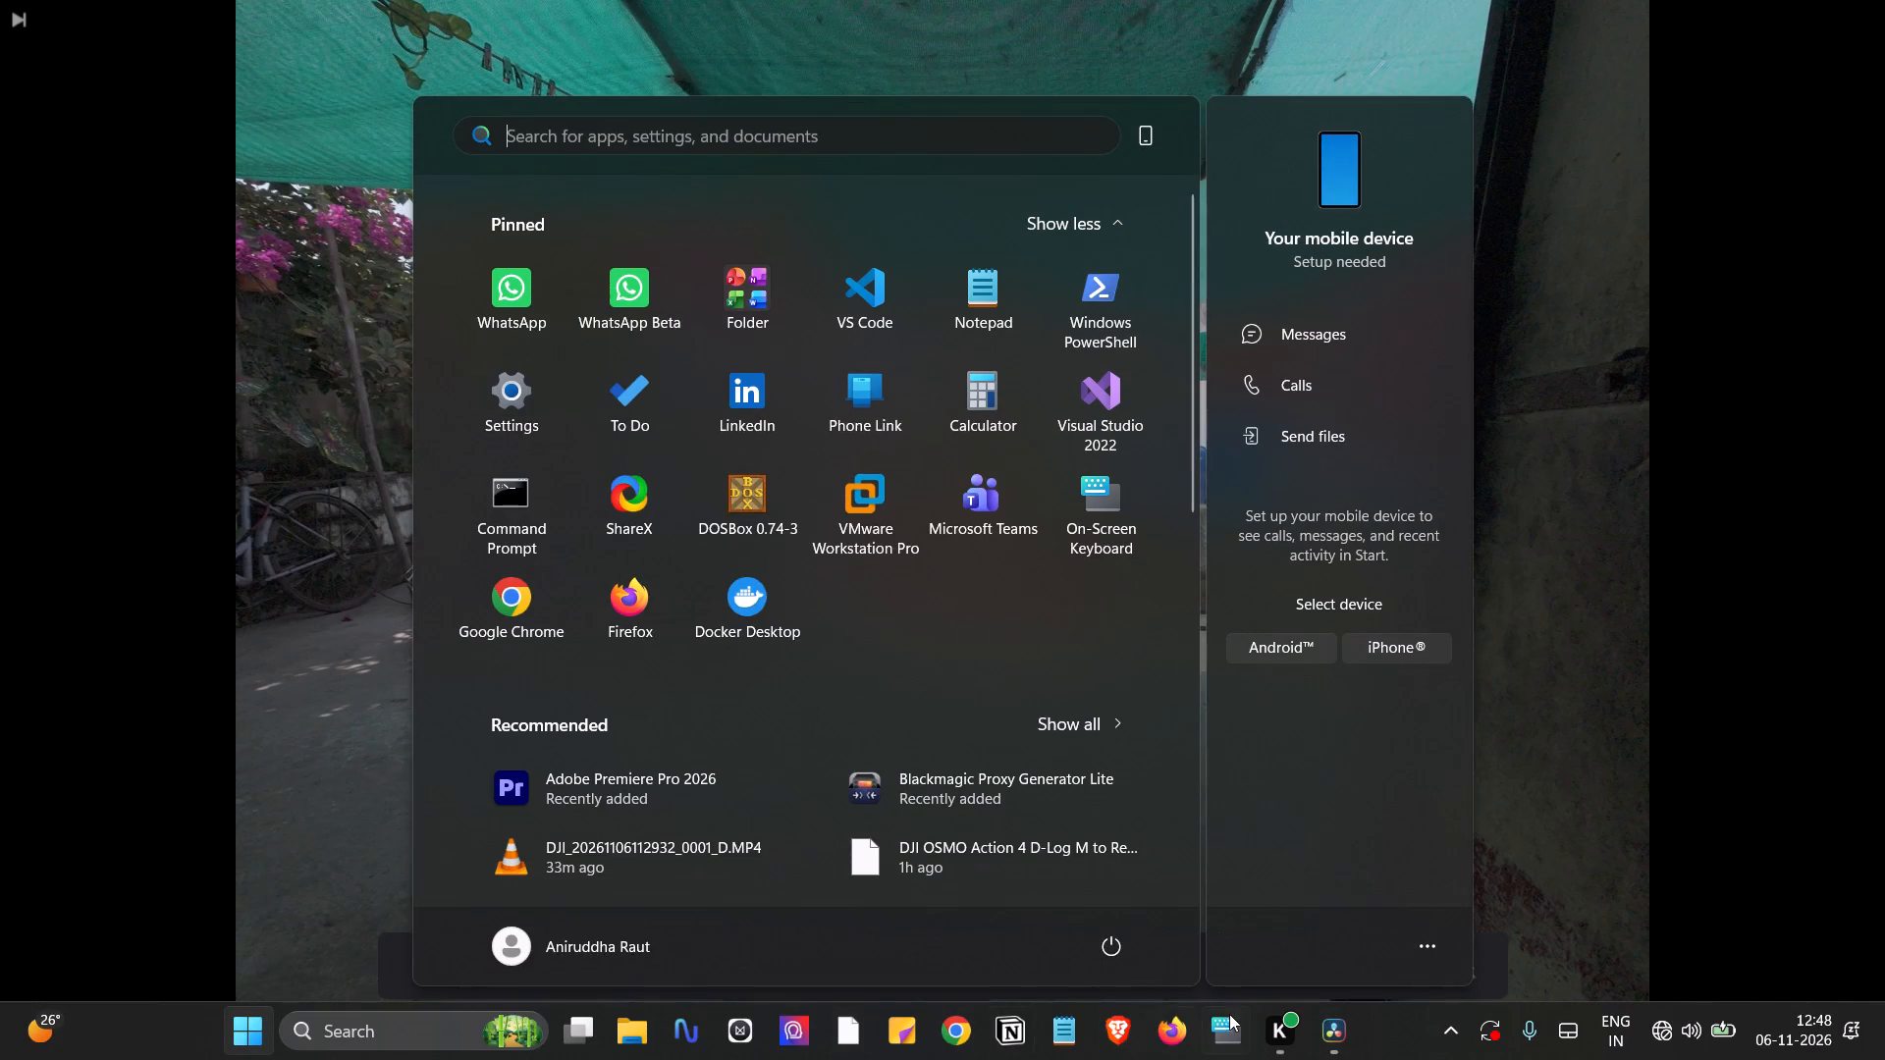
Search the system for "sn" and open the Snipping Tool again.
type("sn")
key("Return")
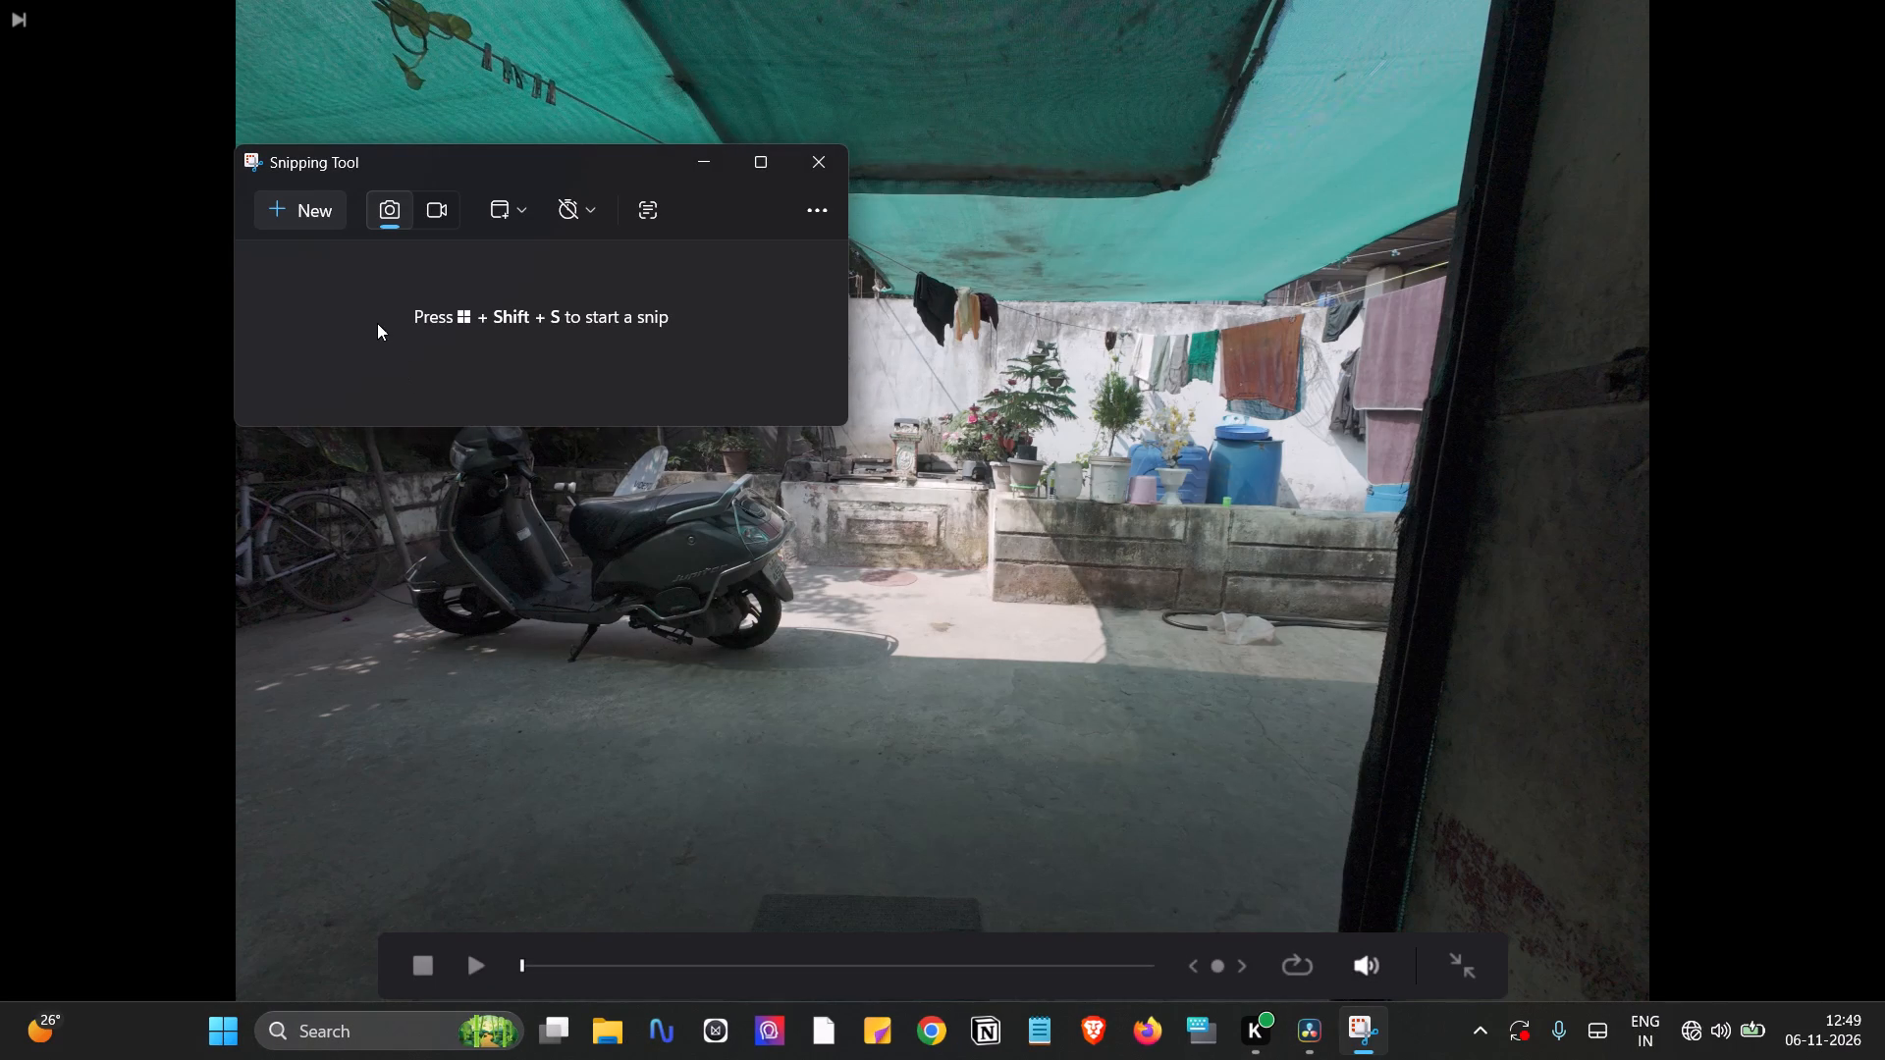
Return to DaVinci Resolve, re-enable Timeline 1's color grade, and show the graded opening frame full screen.
left_click(107, 77)
key("Escape")
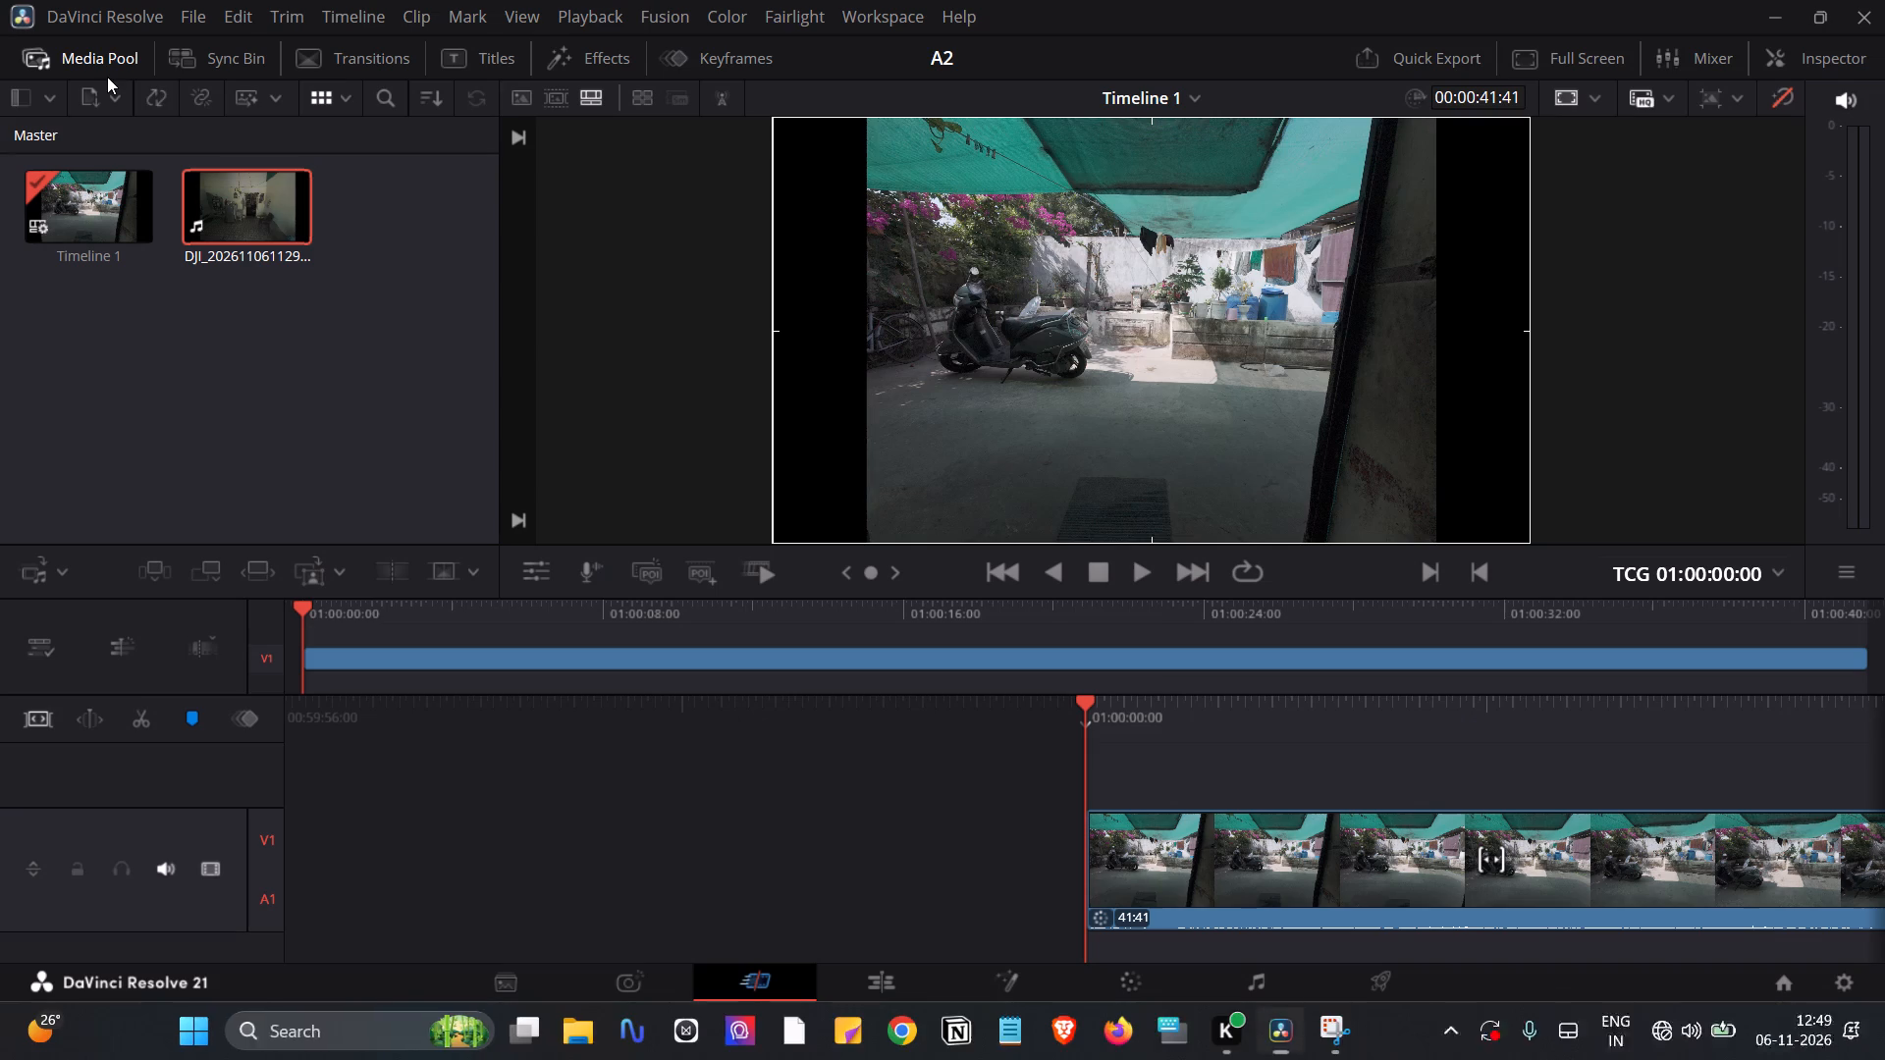
left_click(1780, 90)
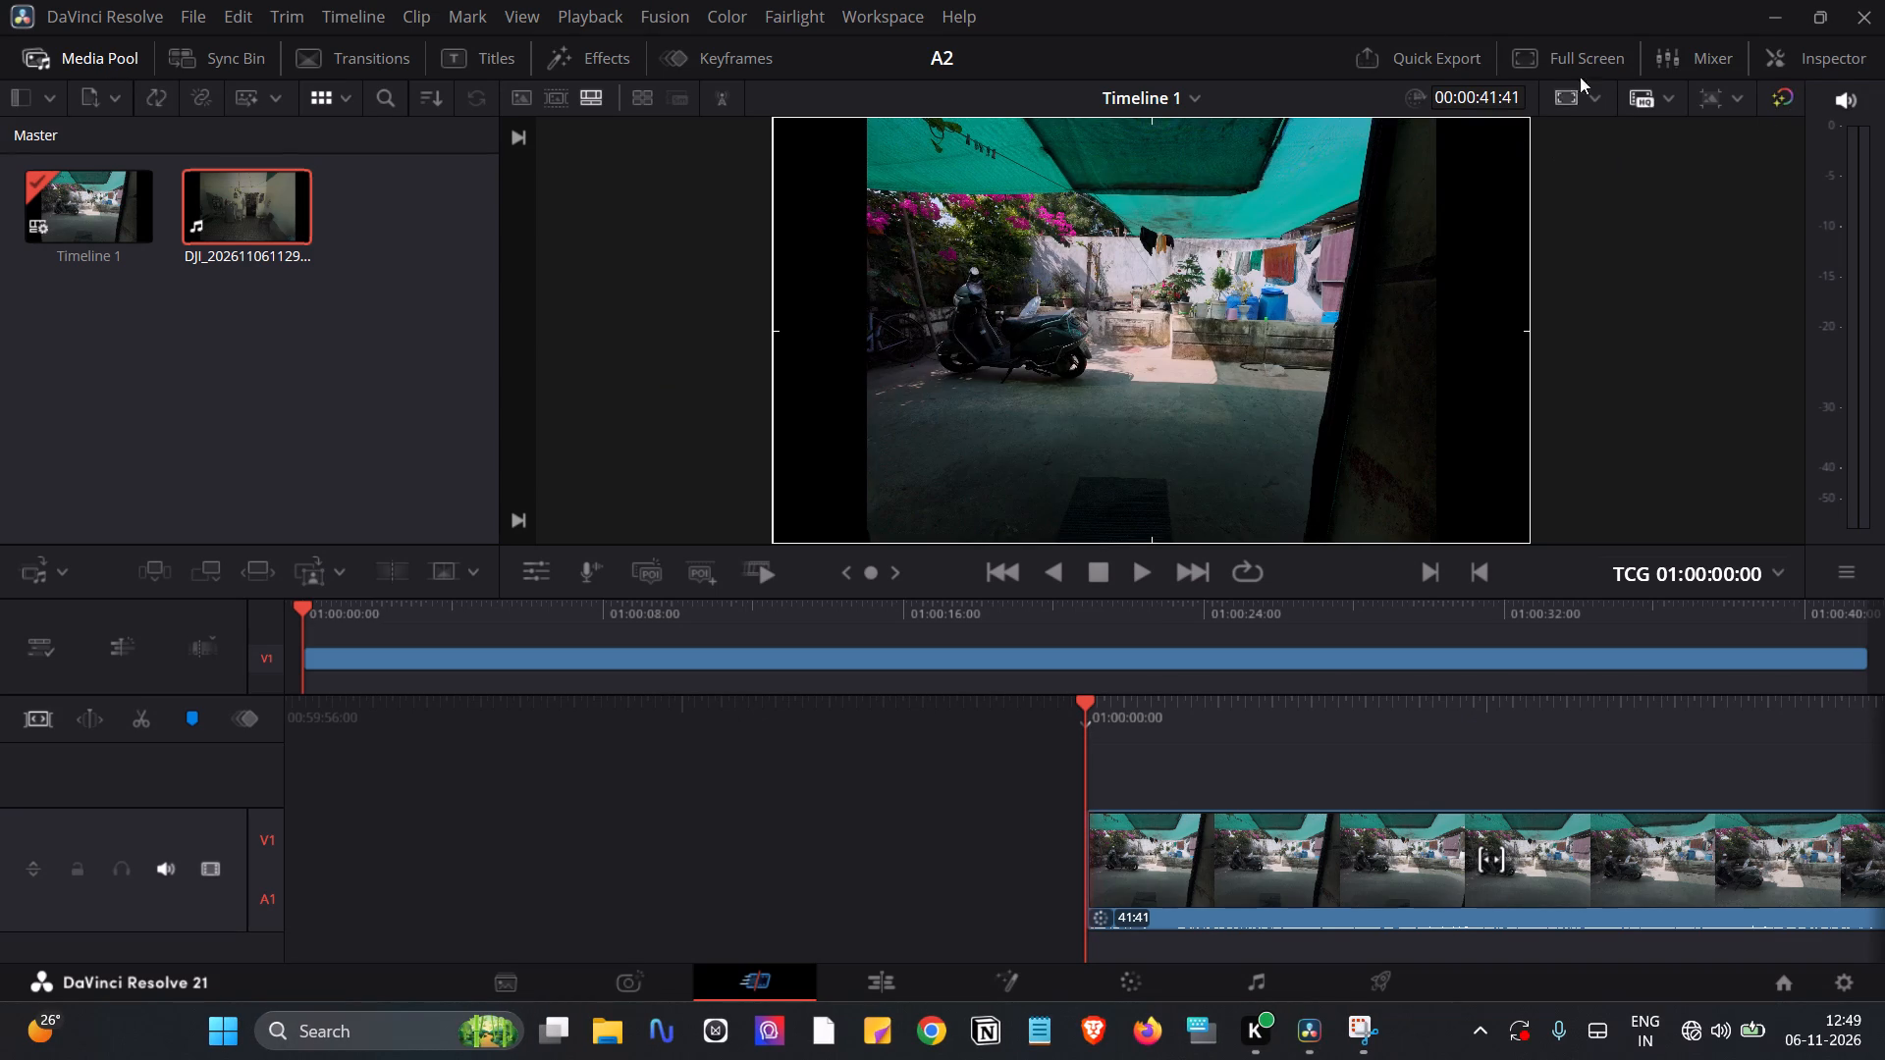
left_click(1569, 54)
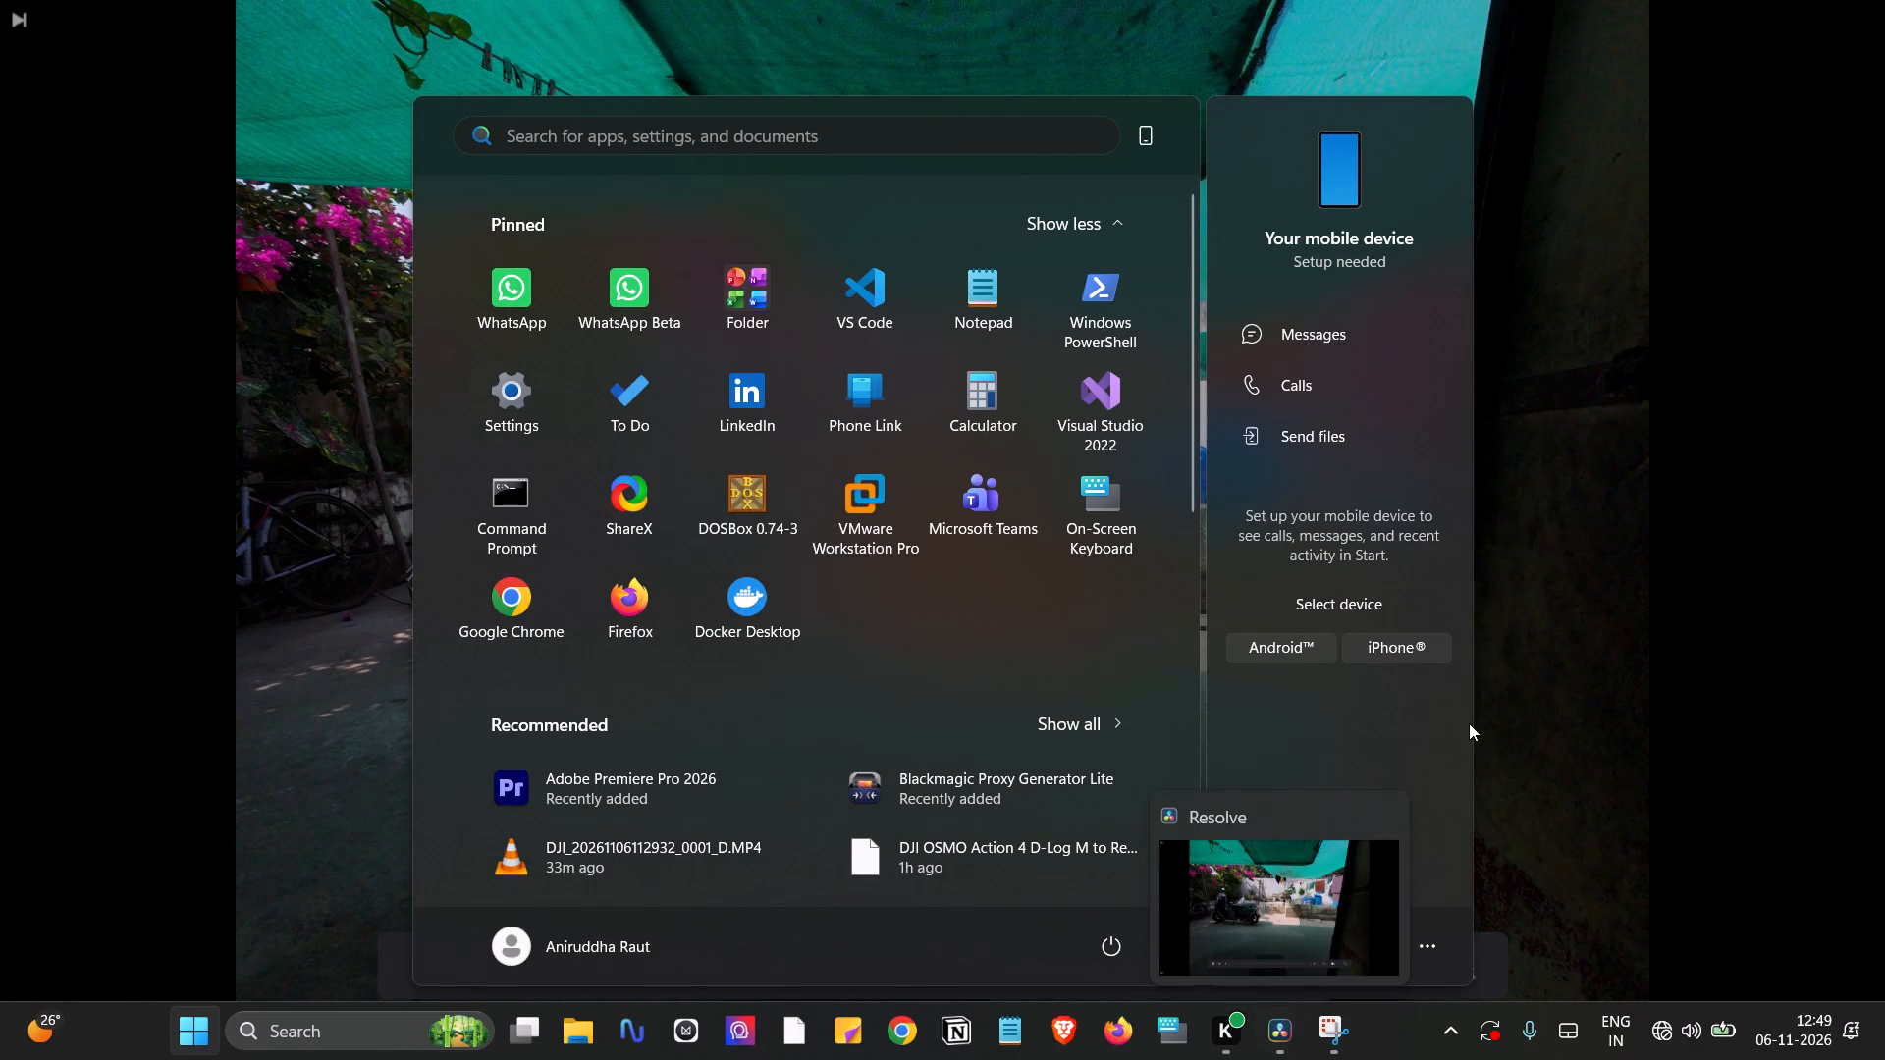
Switch to the Snipping Tool and take a Window-area screenshot of the graded full-screen frame.
left_click(1334, 1038)
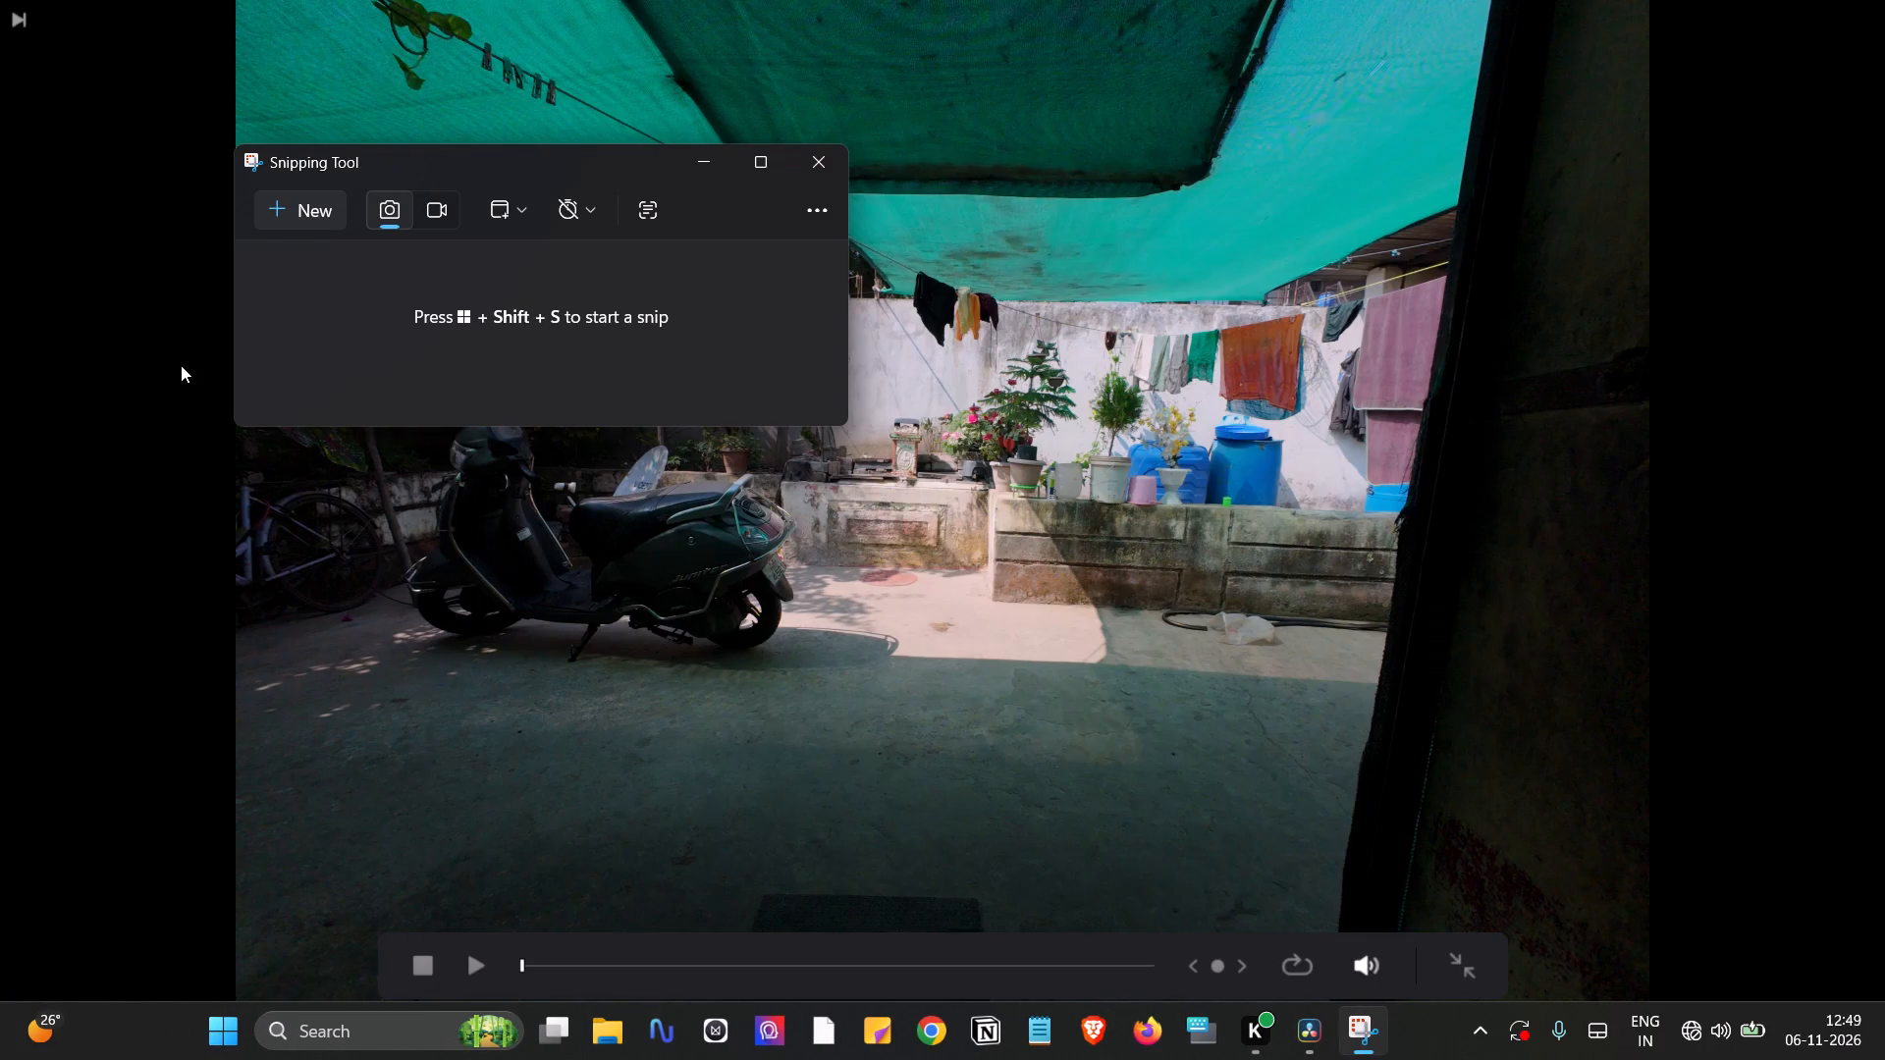
left_click(330, 206)
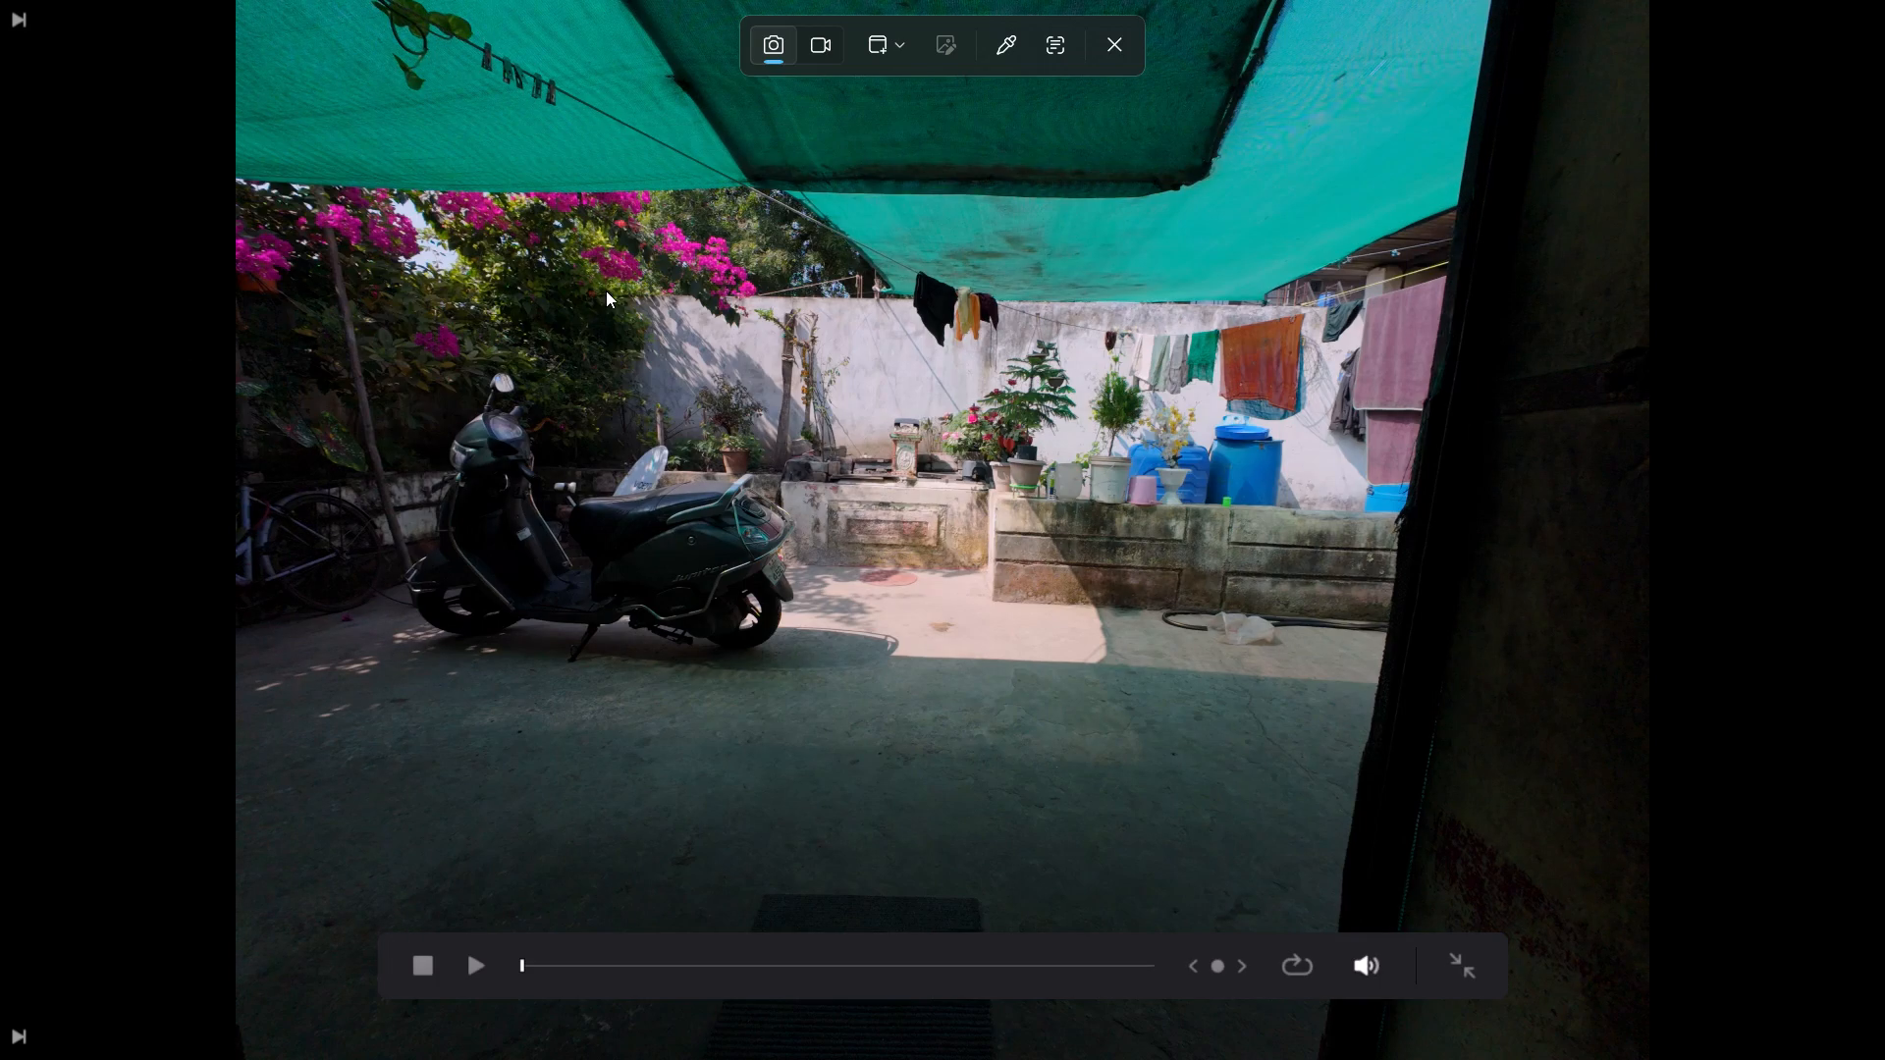
left_click(606, 291)
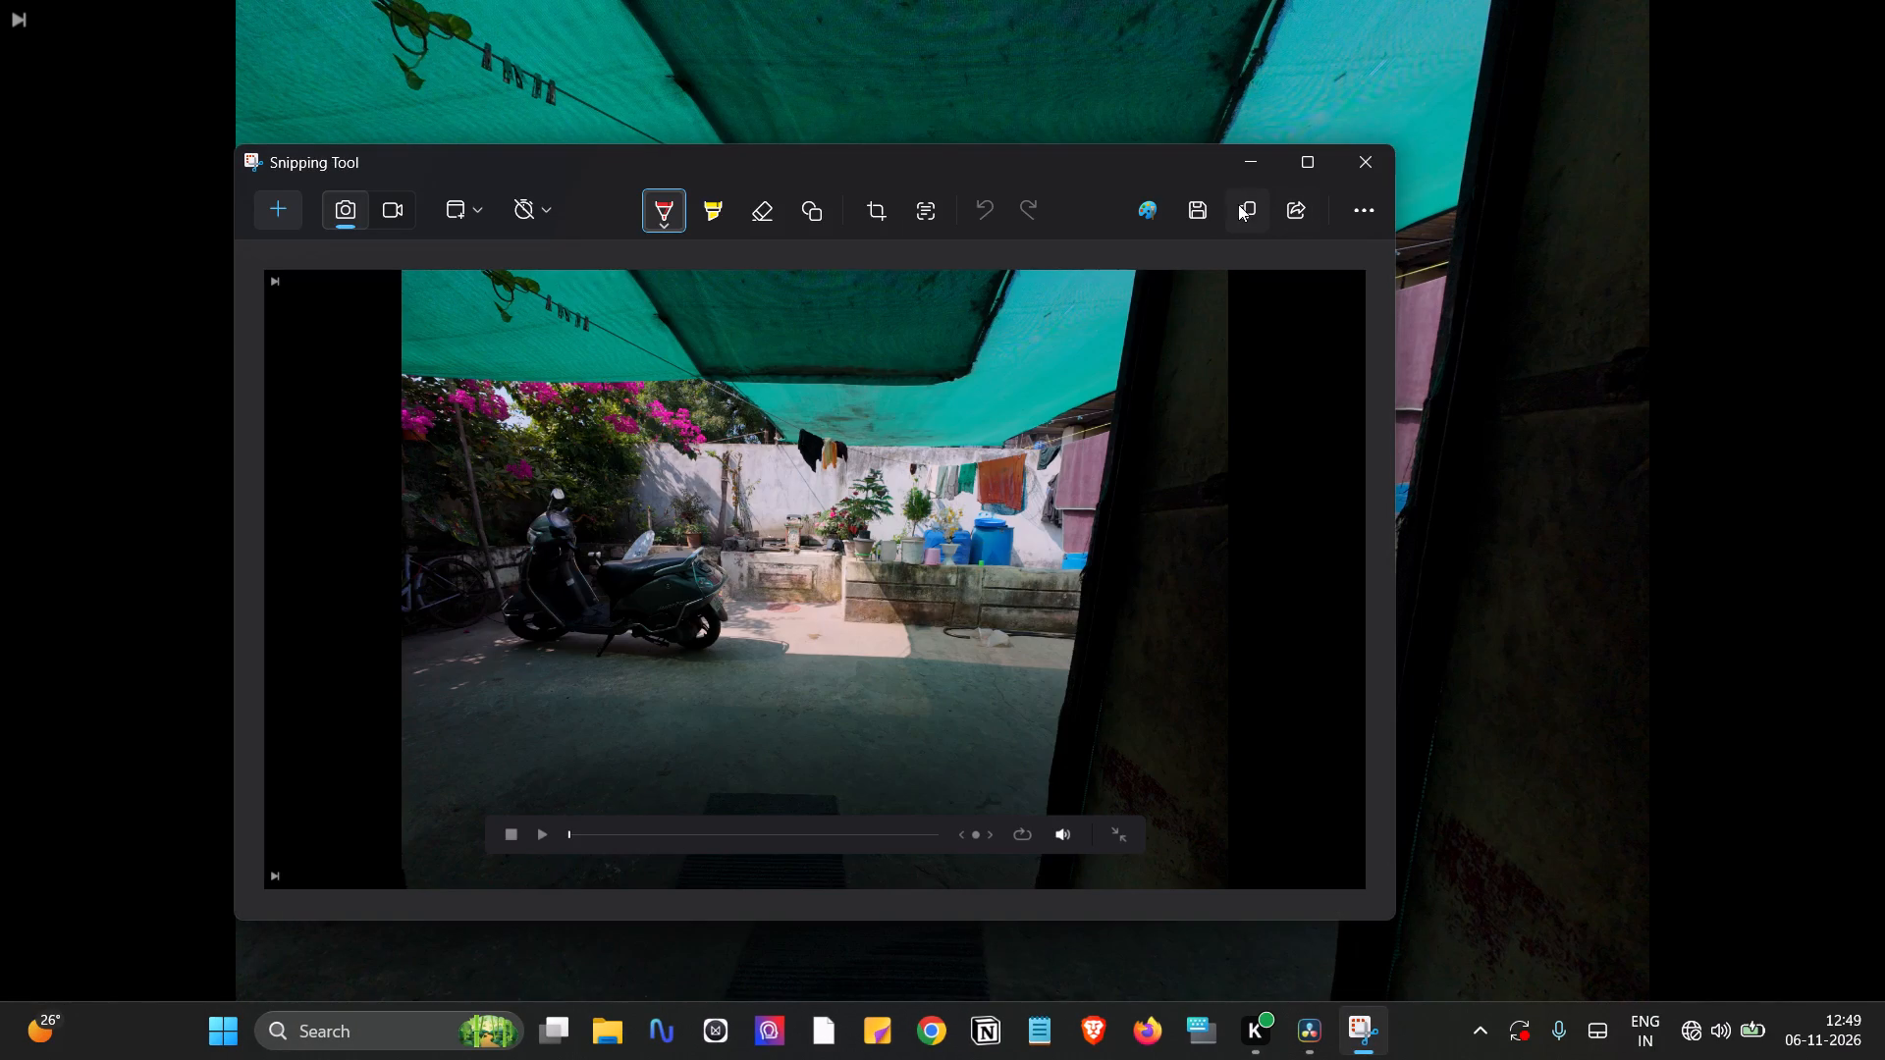
Save the graded screenshot as a PNG named CG1 in Downloads, and close the Snipping Tool.
left_click(1202, 205)
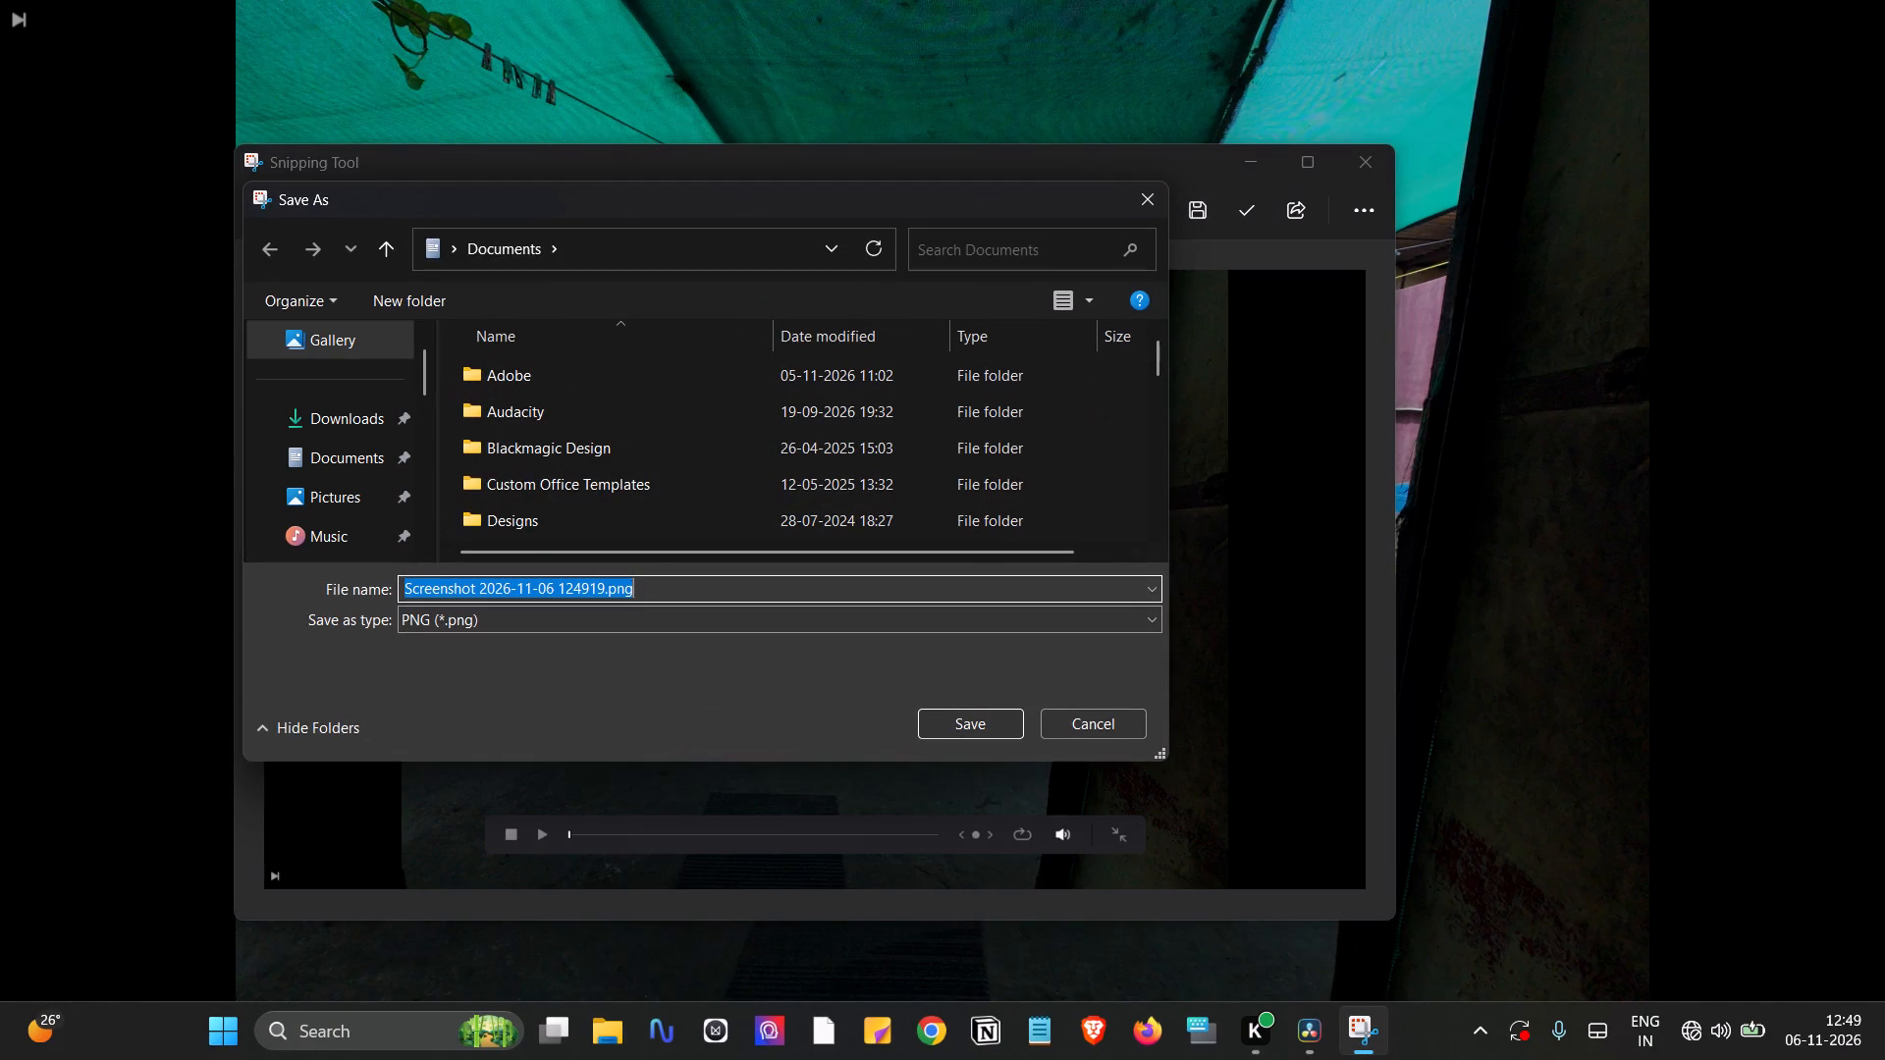
left_click(344, 413)
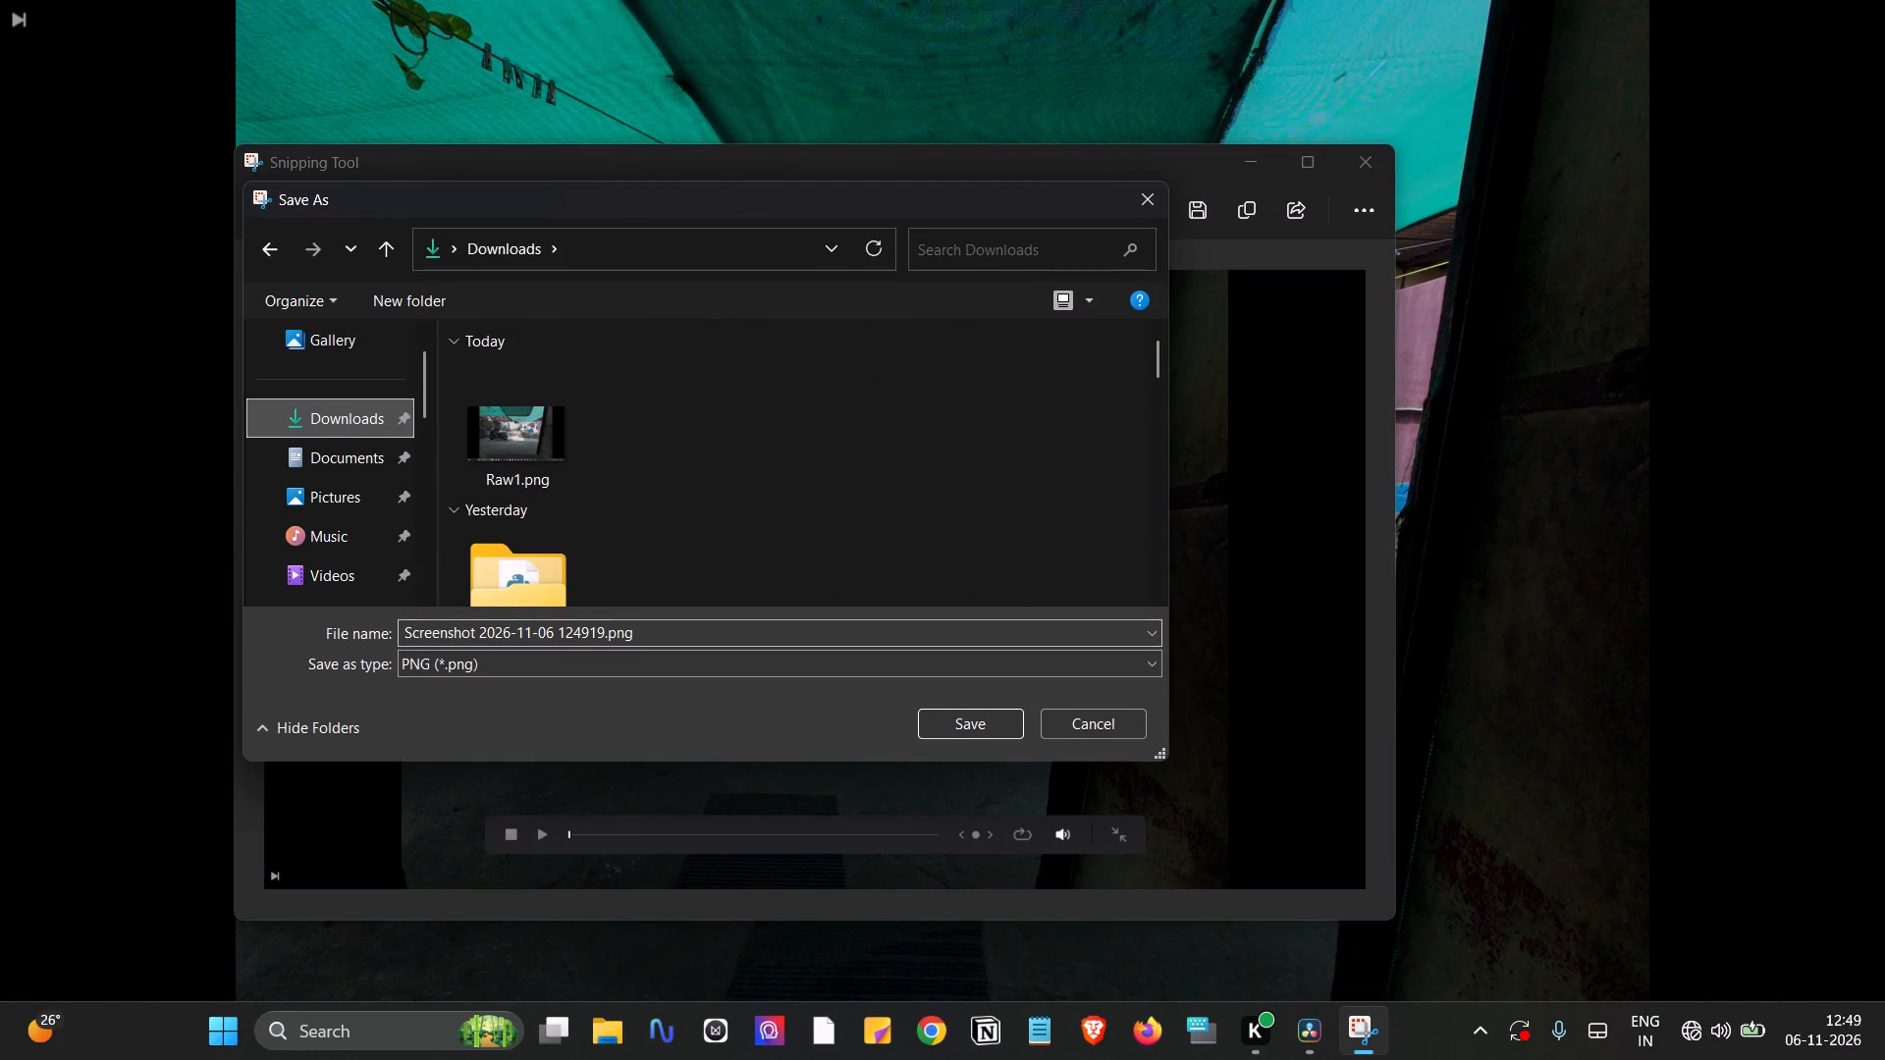
left_click(532, 626)
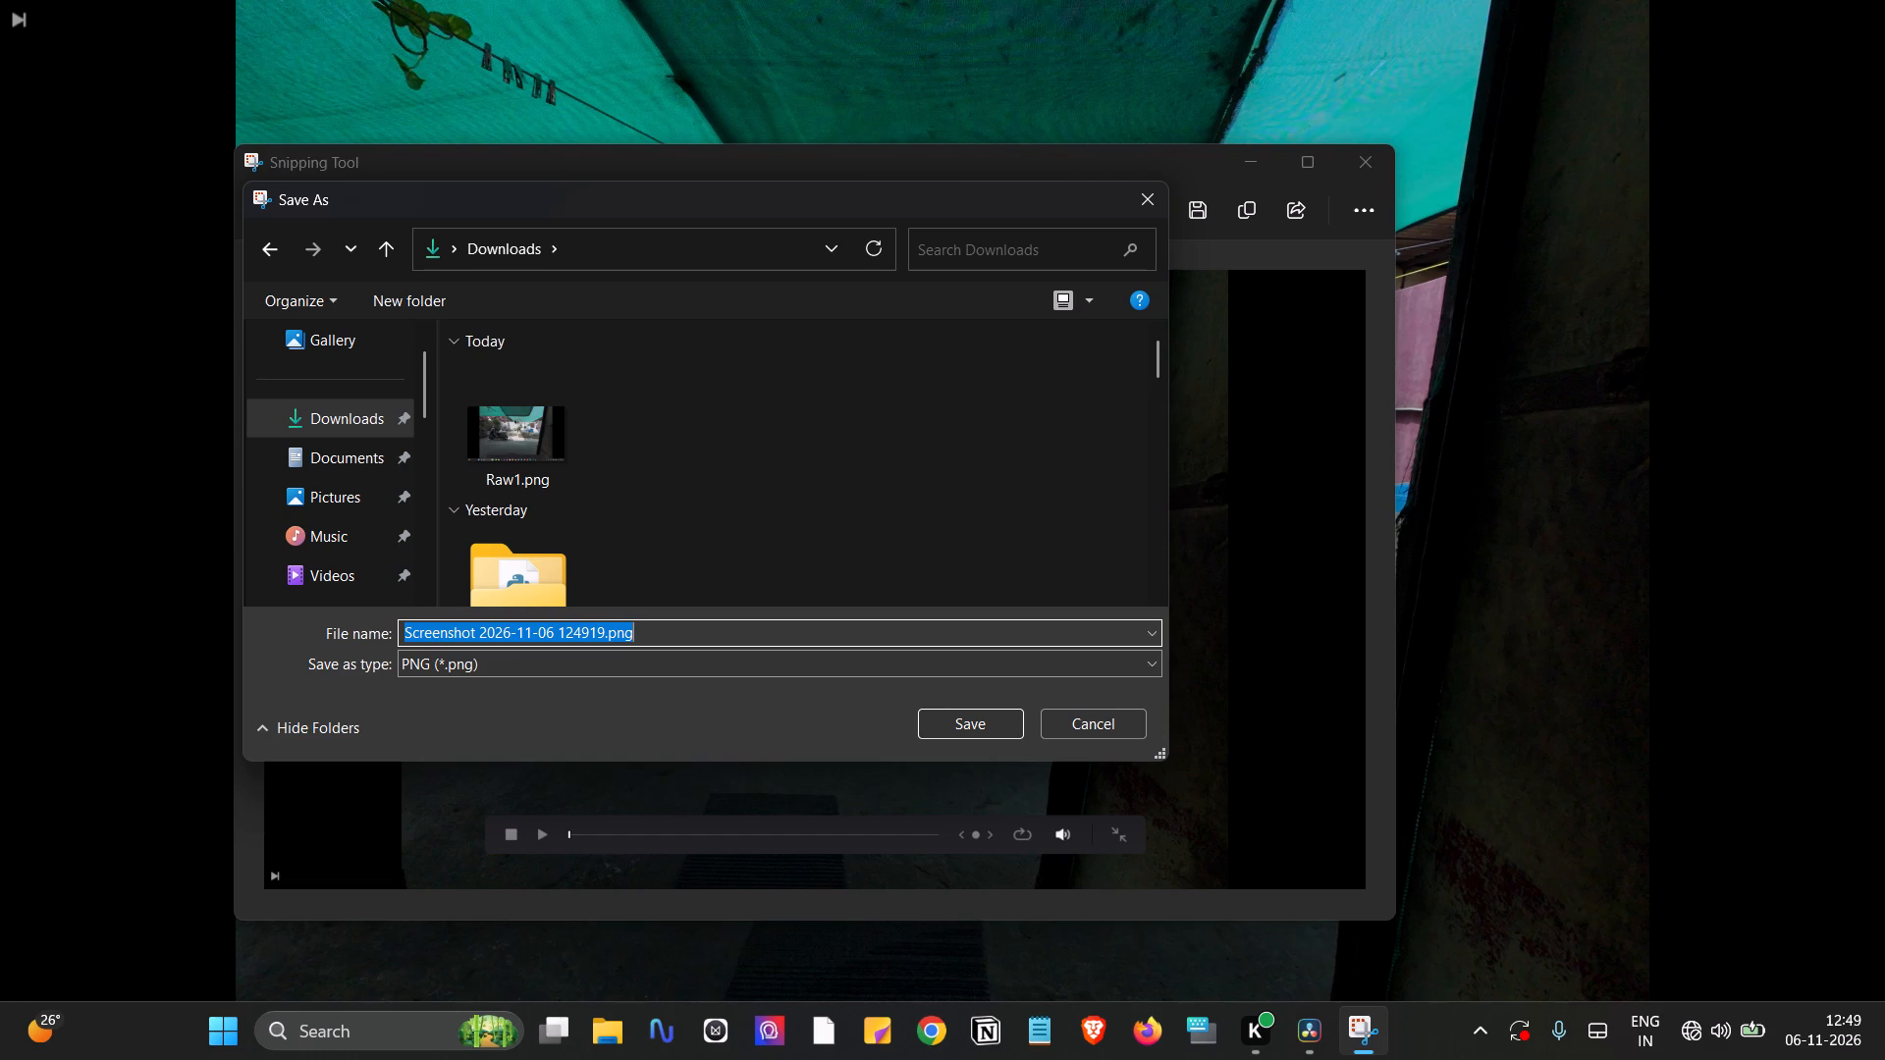
type("CG")
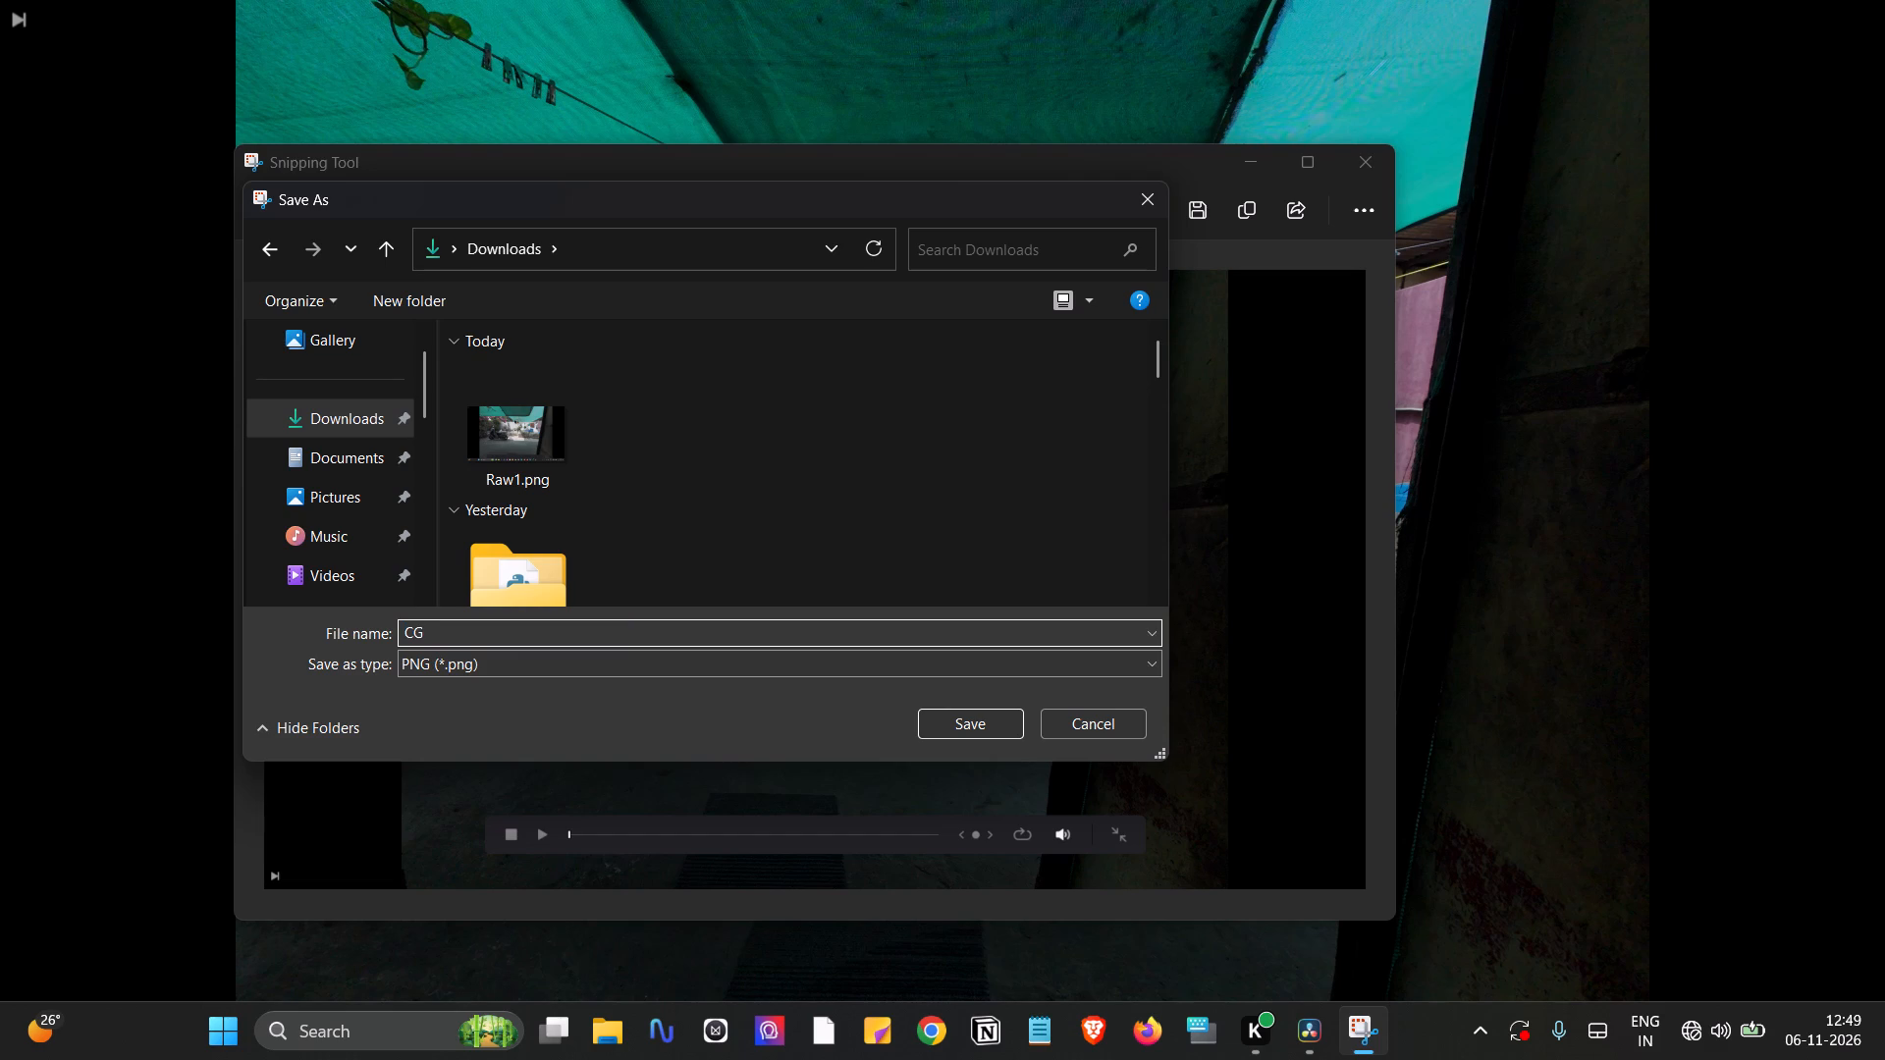
key("grave")
key("BackSpace")
key("1")
key("Return")
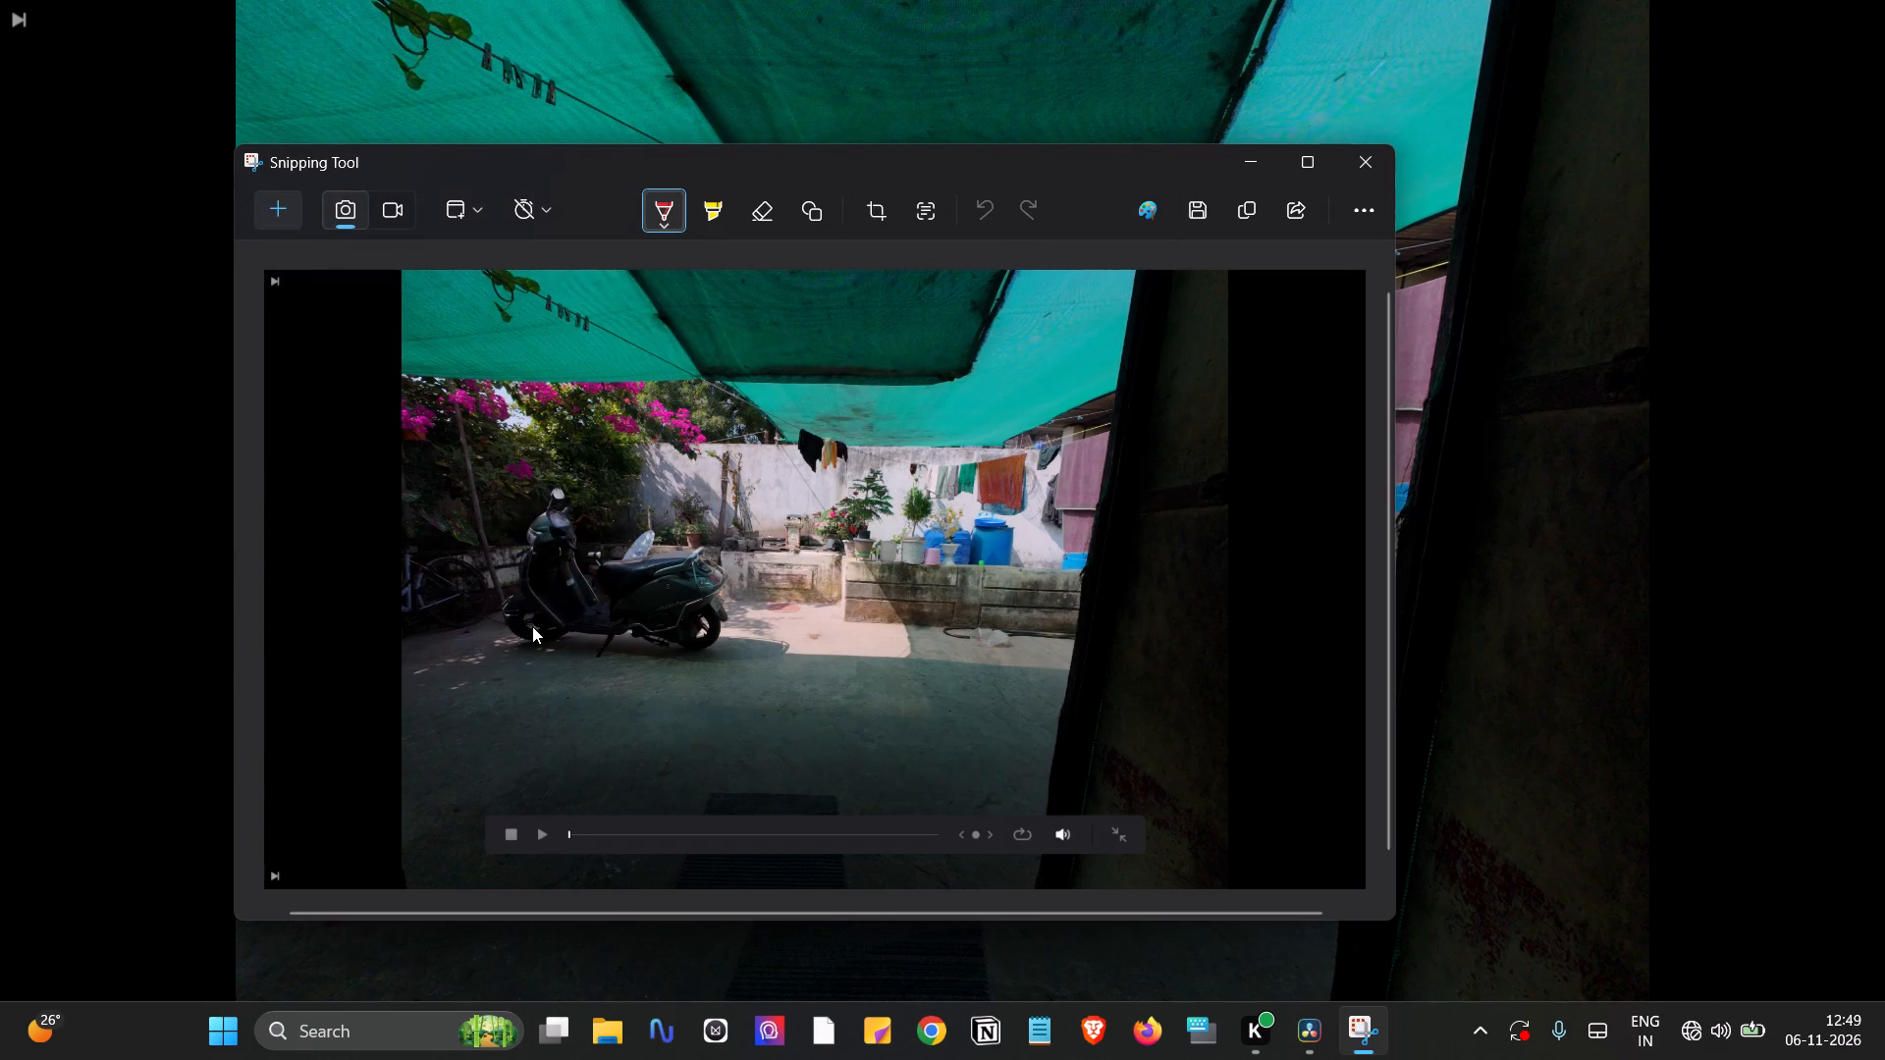
left_click(1373, 169)
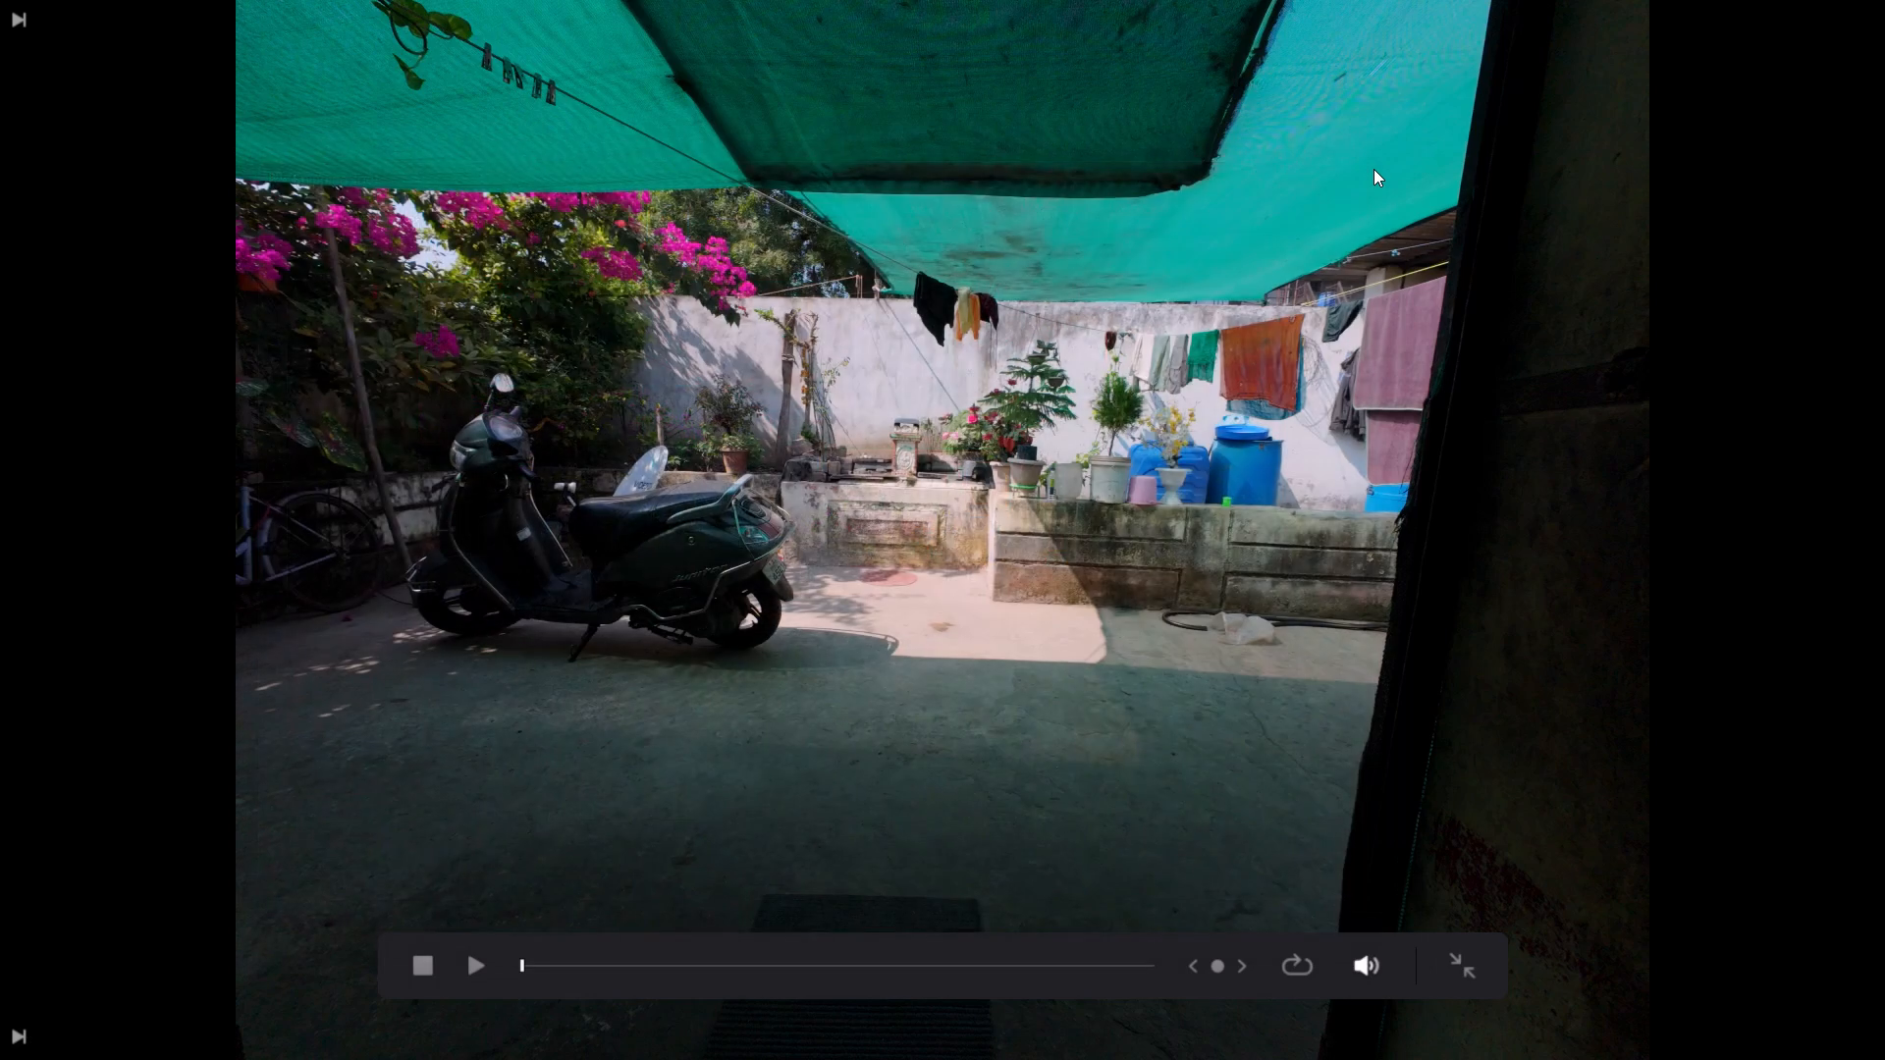
Leave the full-screen view in DaVinci Resolve and bypass Timeline 1's color grade.
key("Escape")
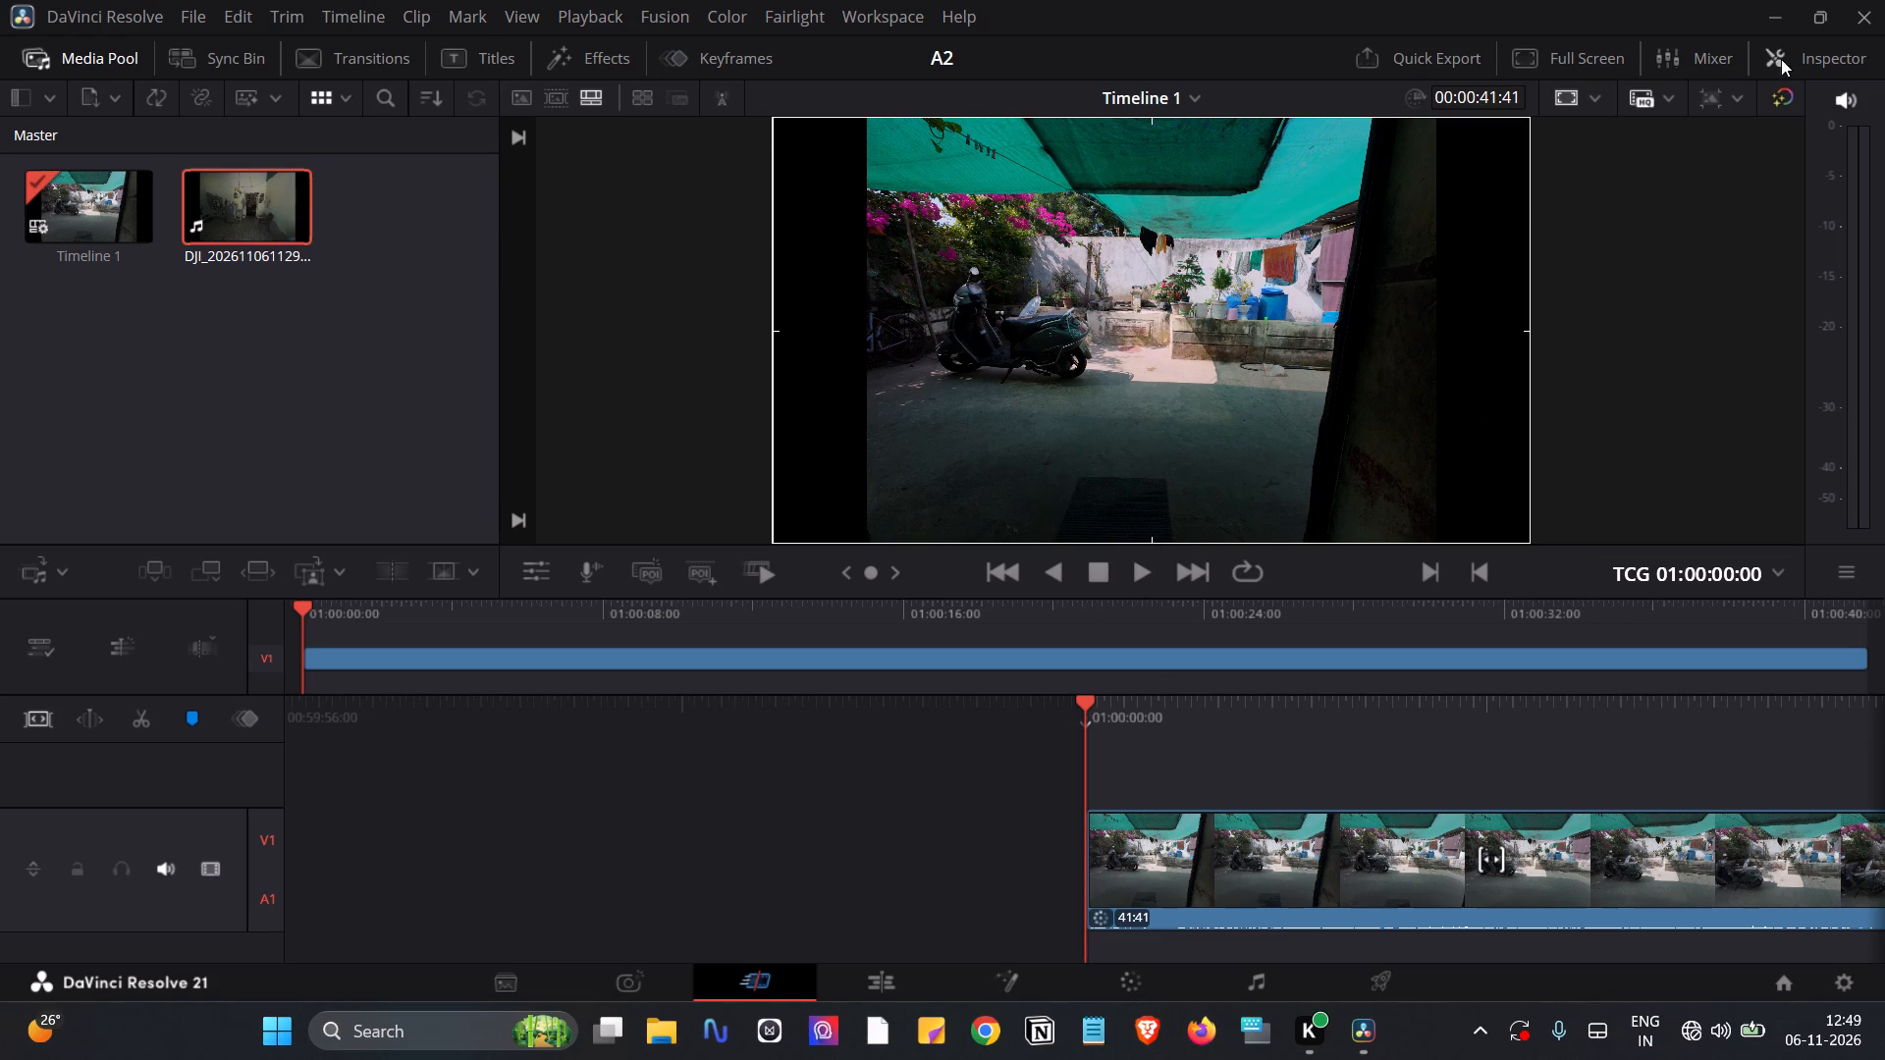
left_click(1788, 94)
left_click(1788, 94)
left_click(1788, 94)
Play the ungraded Timeline 1 from its start to about 01:00:07:41, muting the track's audio during playback.
key("space")
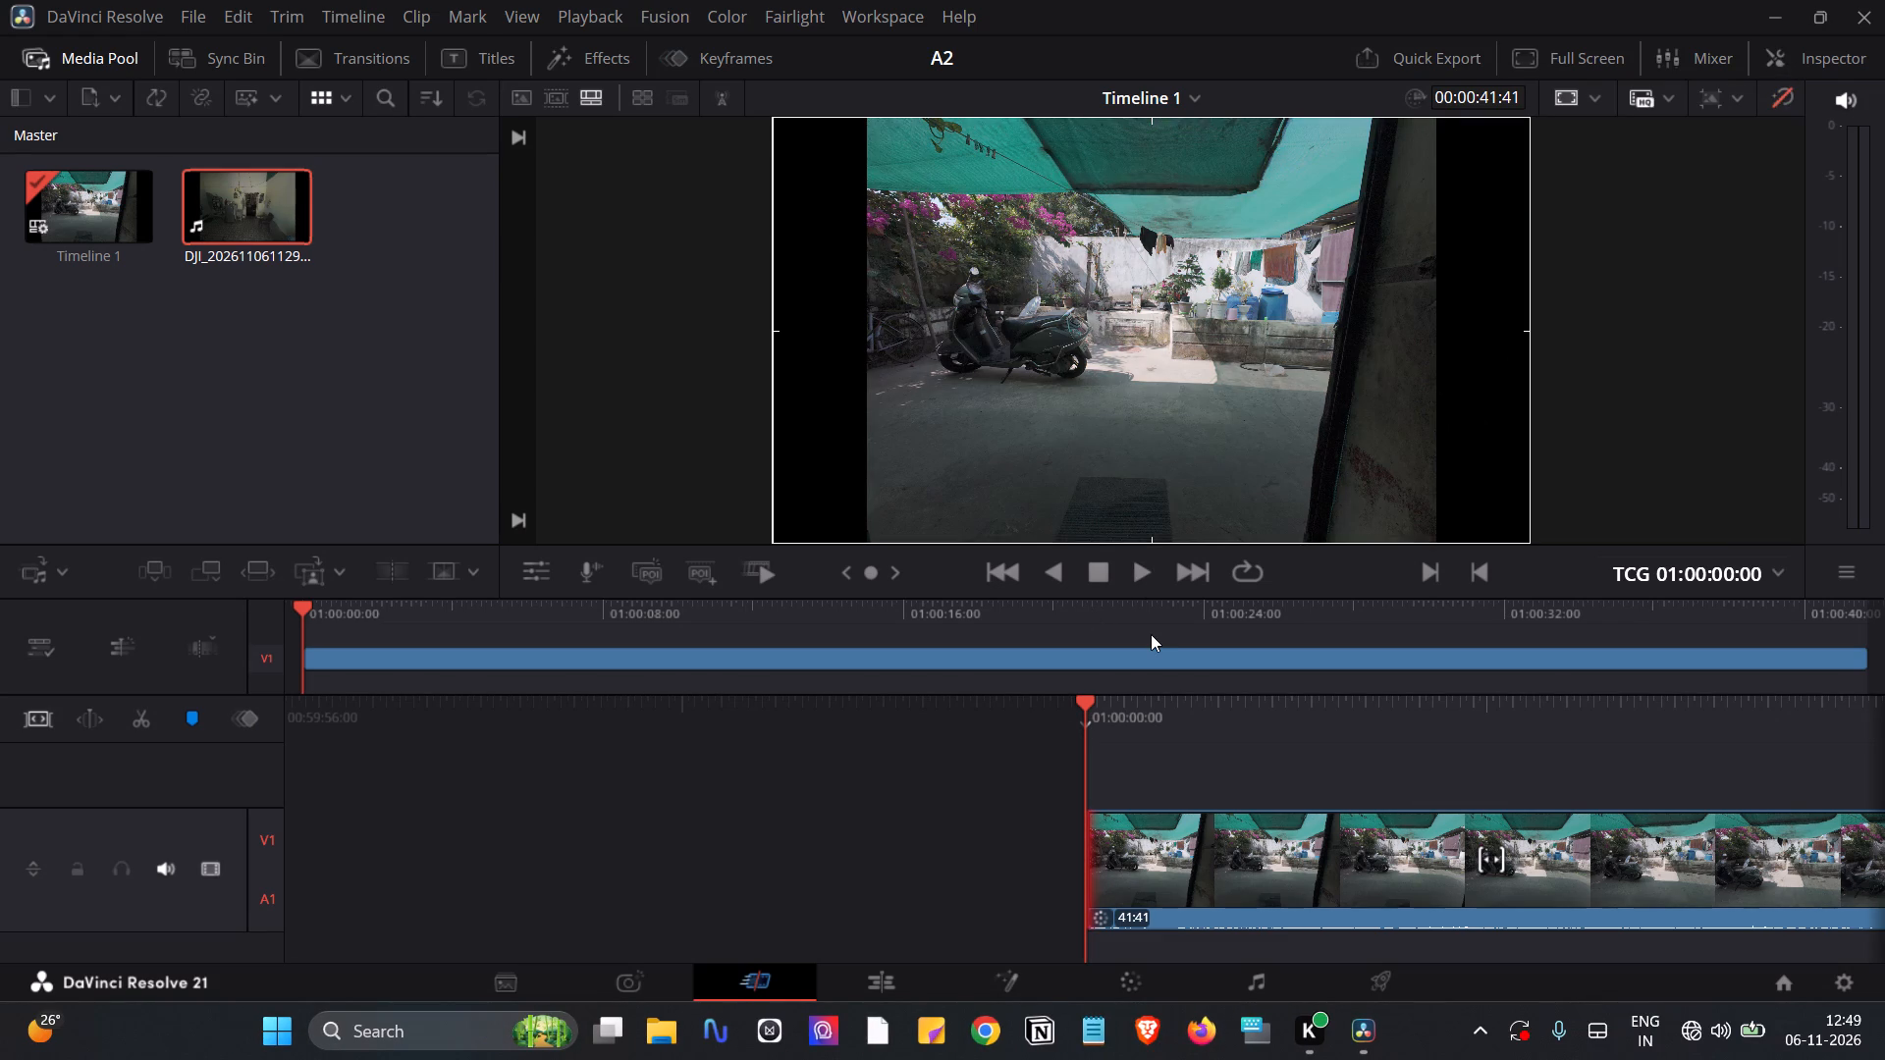
left_click(1146, 573)
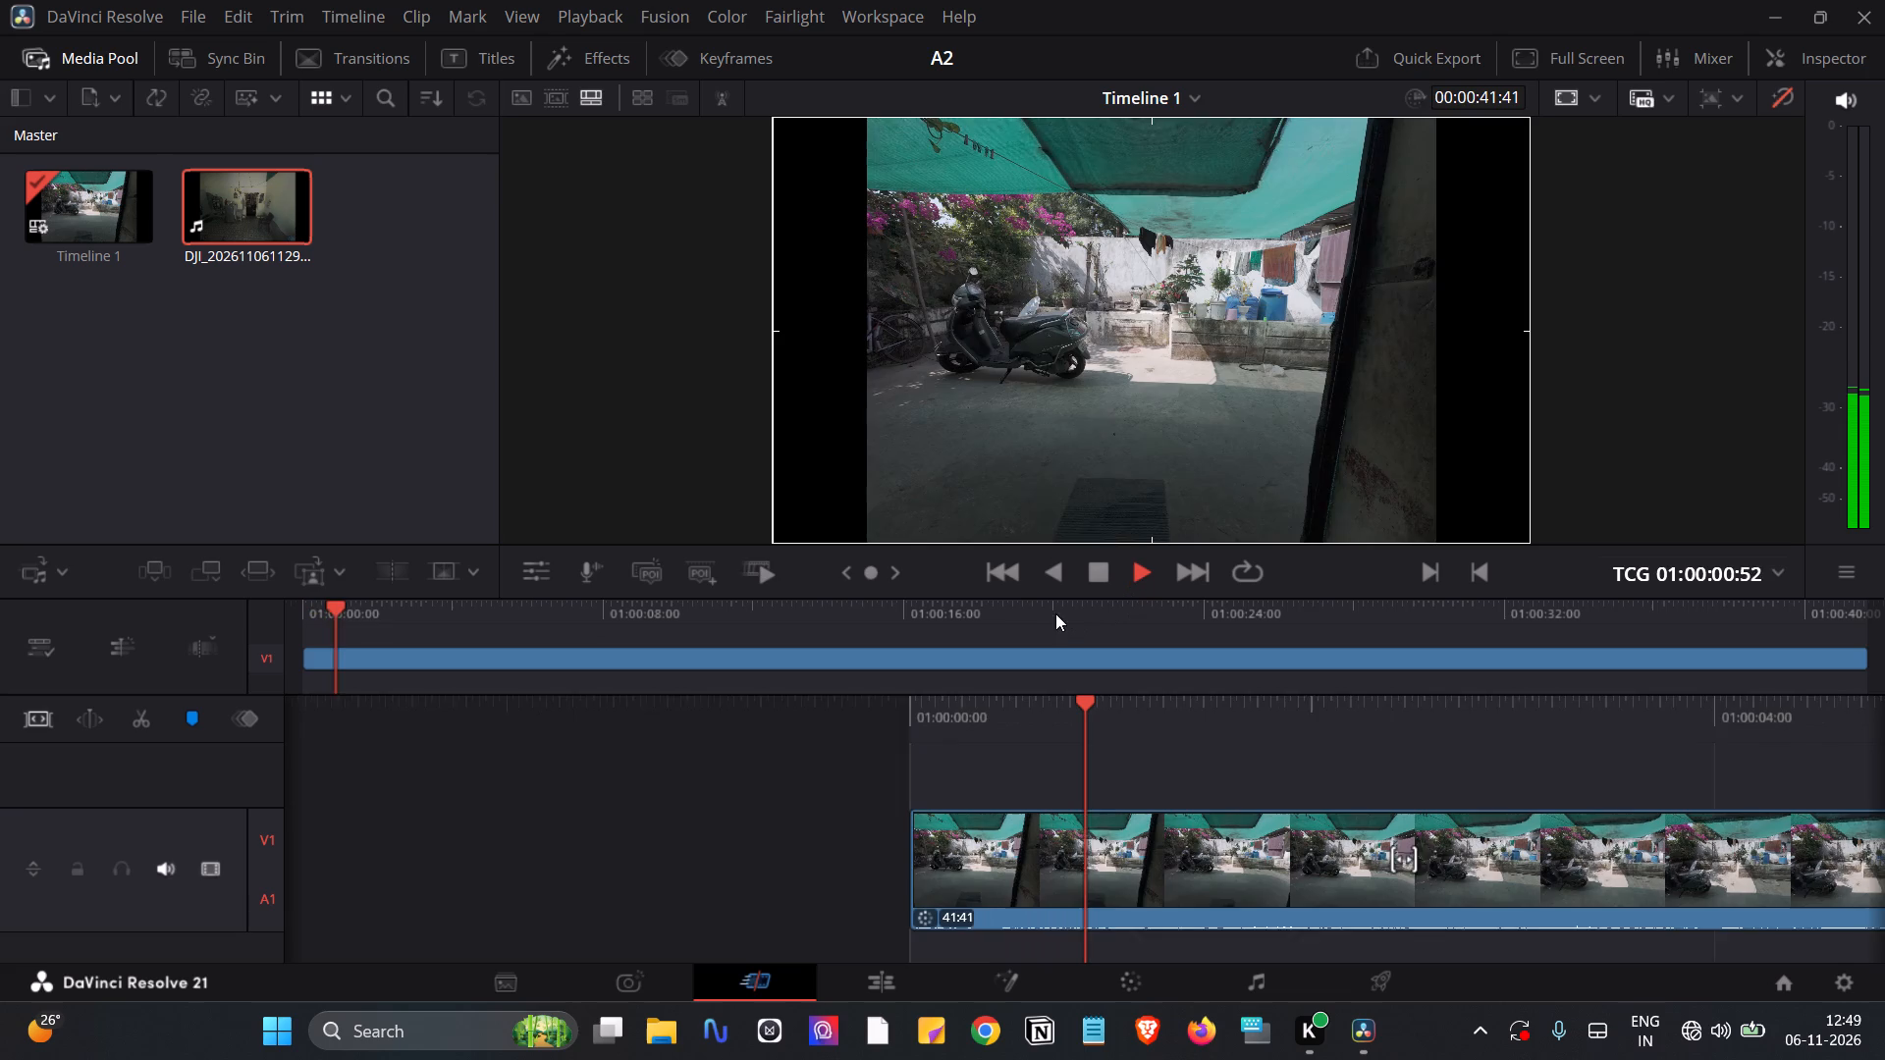
left_click(162, 873)
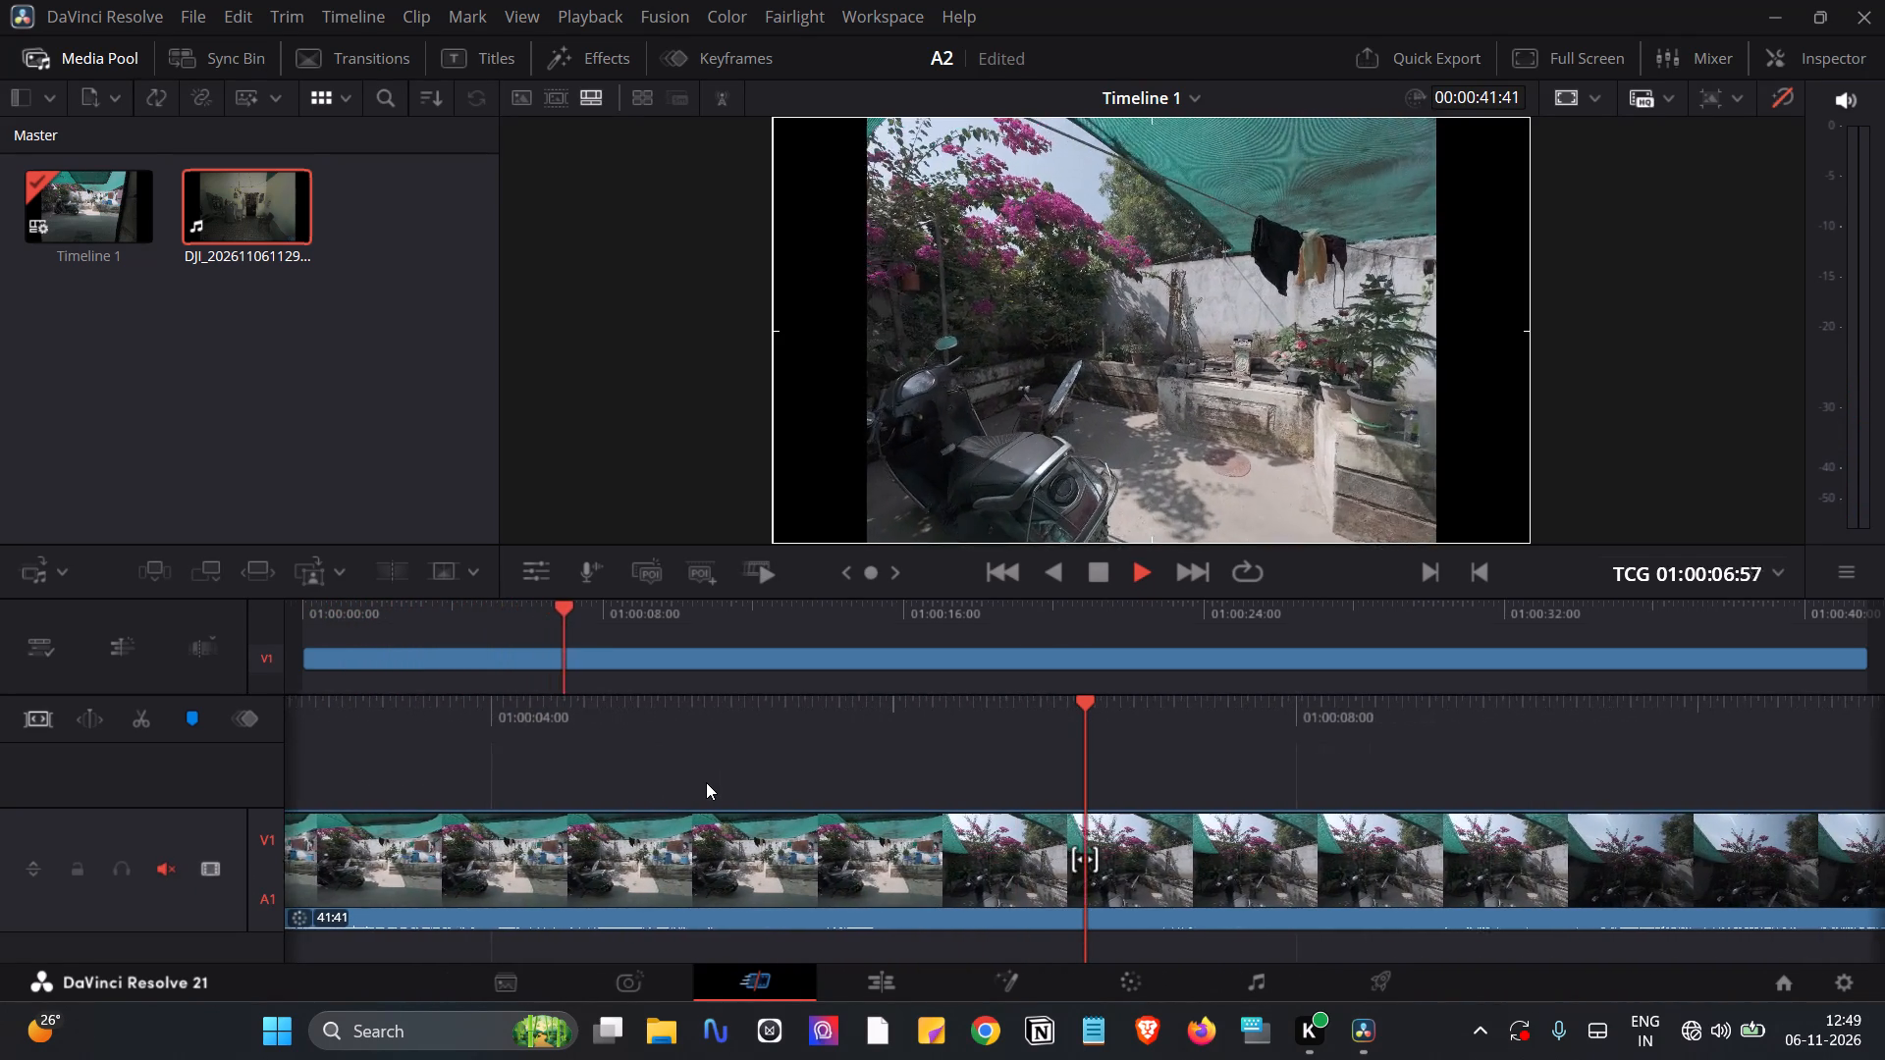
key("space")
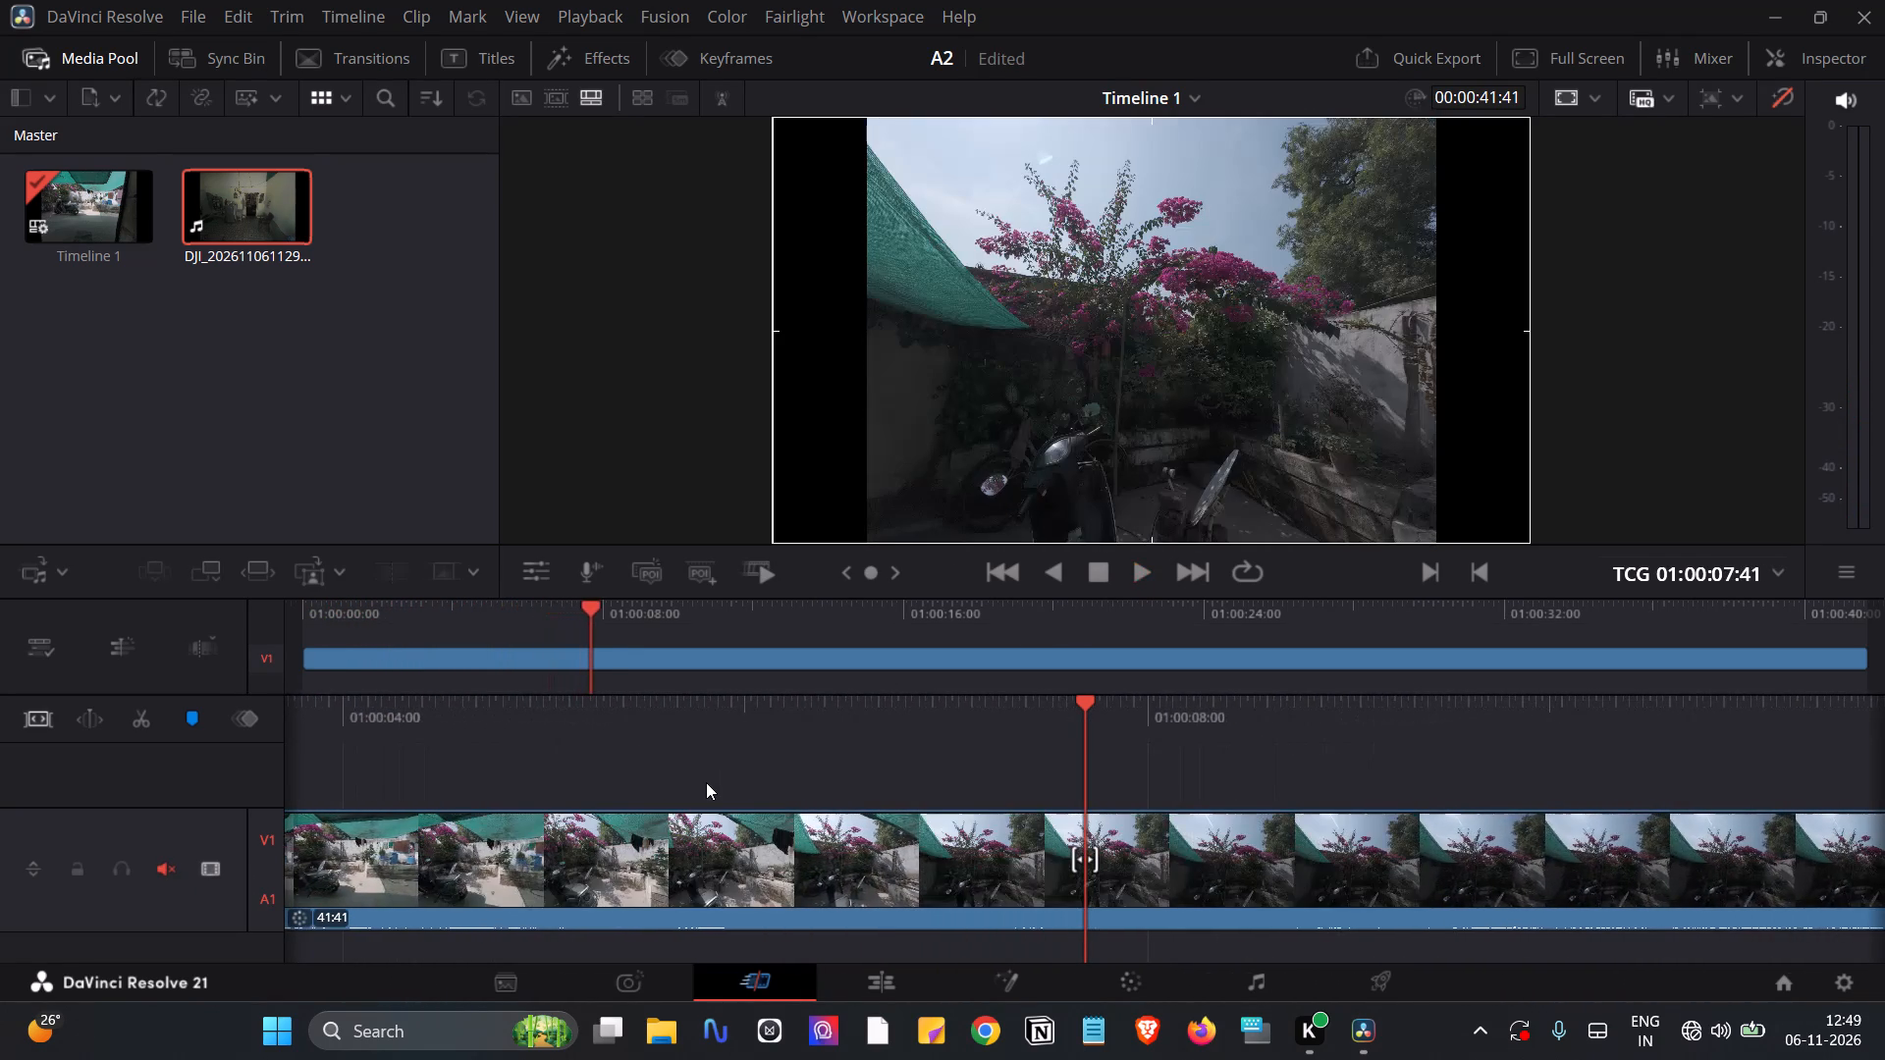
Move Timeline 1's playhead back to the scooter and clothesline shot at 01:00:05:43 and show the ungraded frame full screen.
key("space")
key("space")
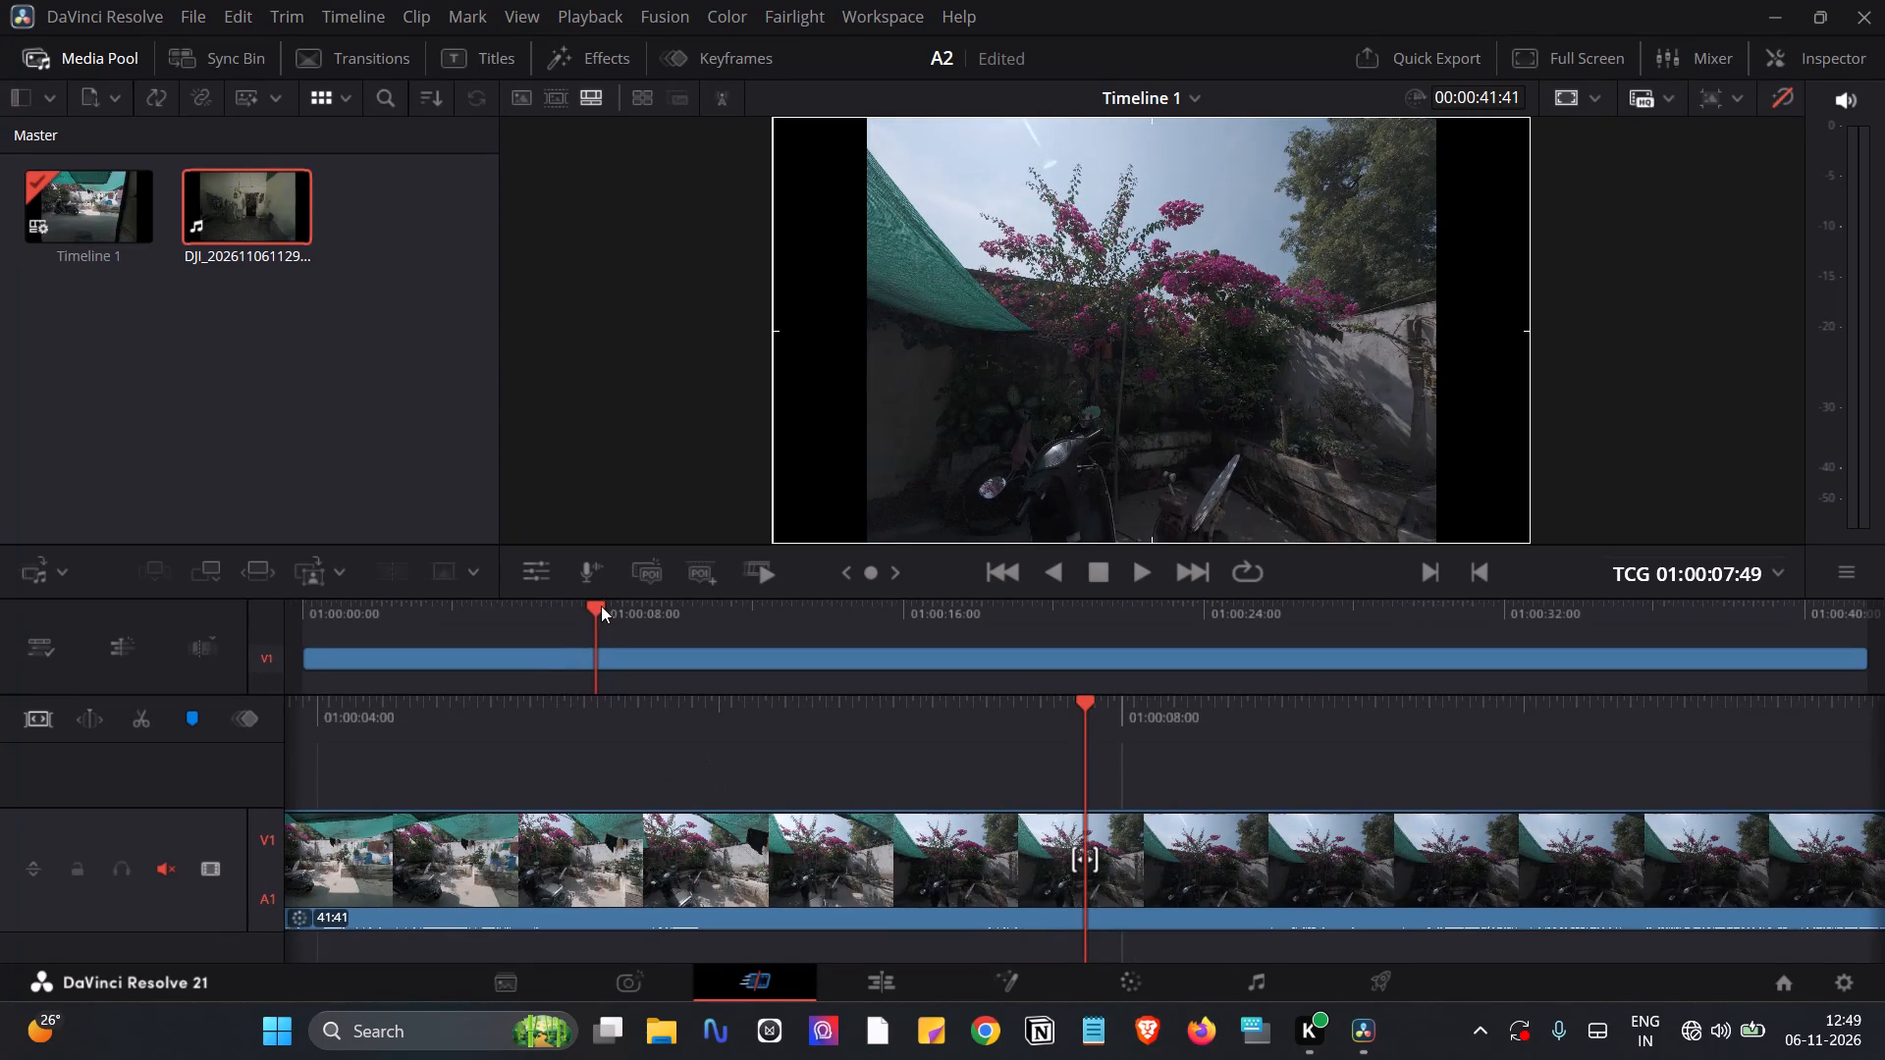
left_click_drag(597, 606, 563, 609)
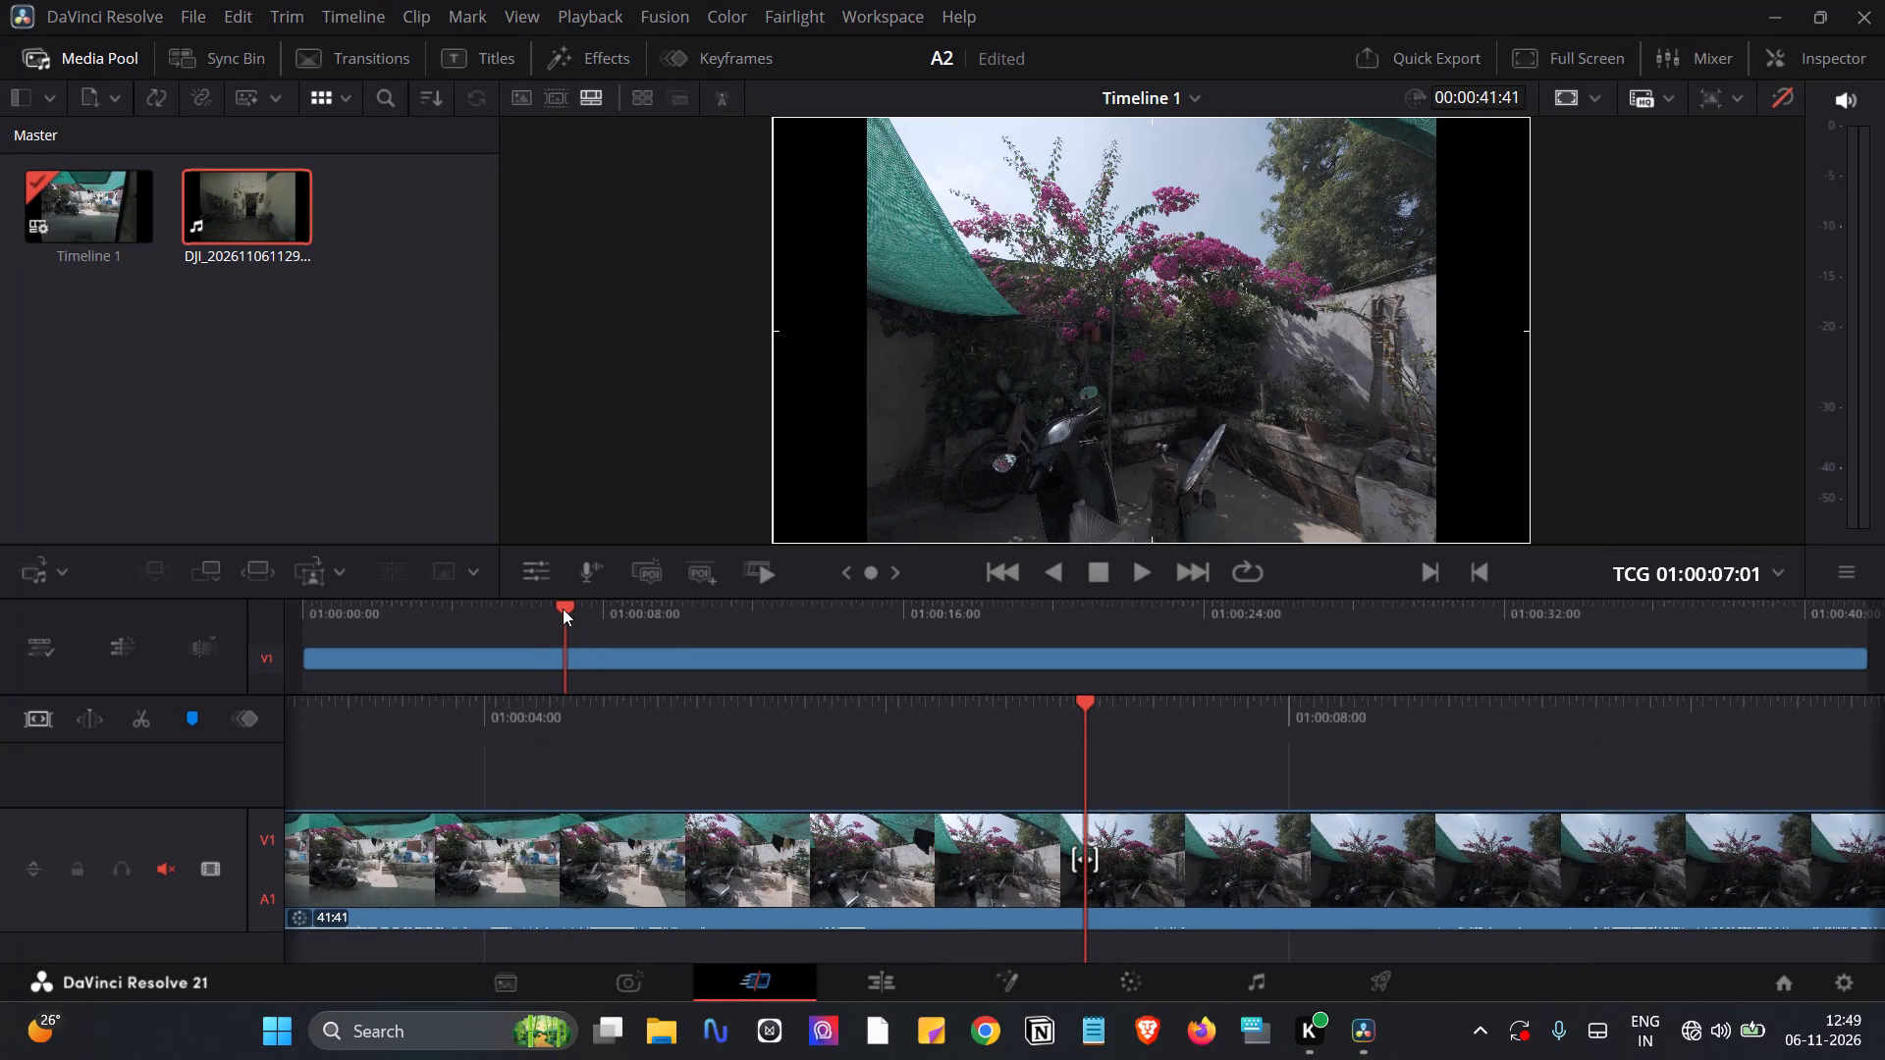
left_click_drag(563, 609, 507, 617)
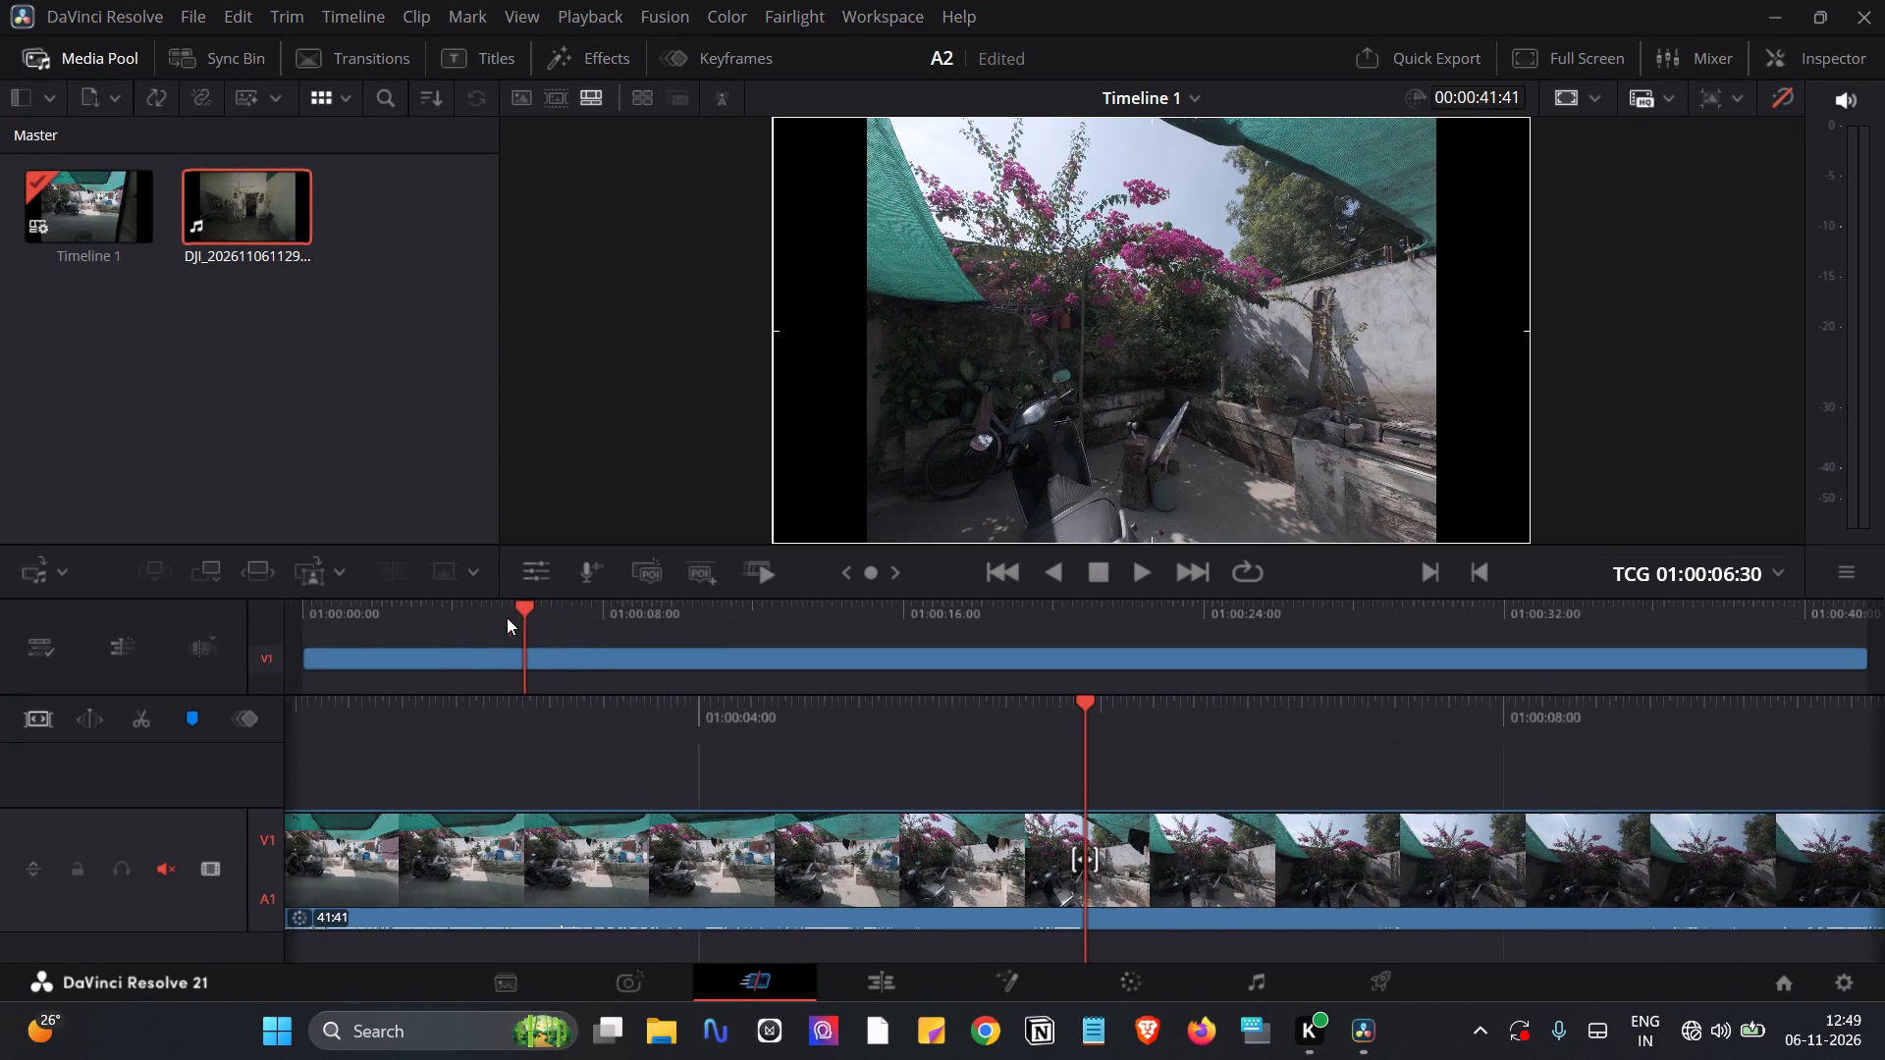
left_click_drag(507, 617, 498, 619)
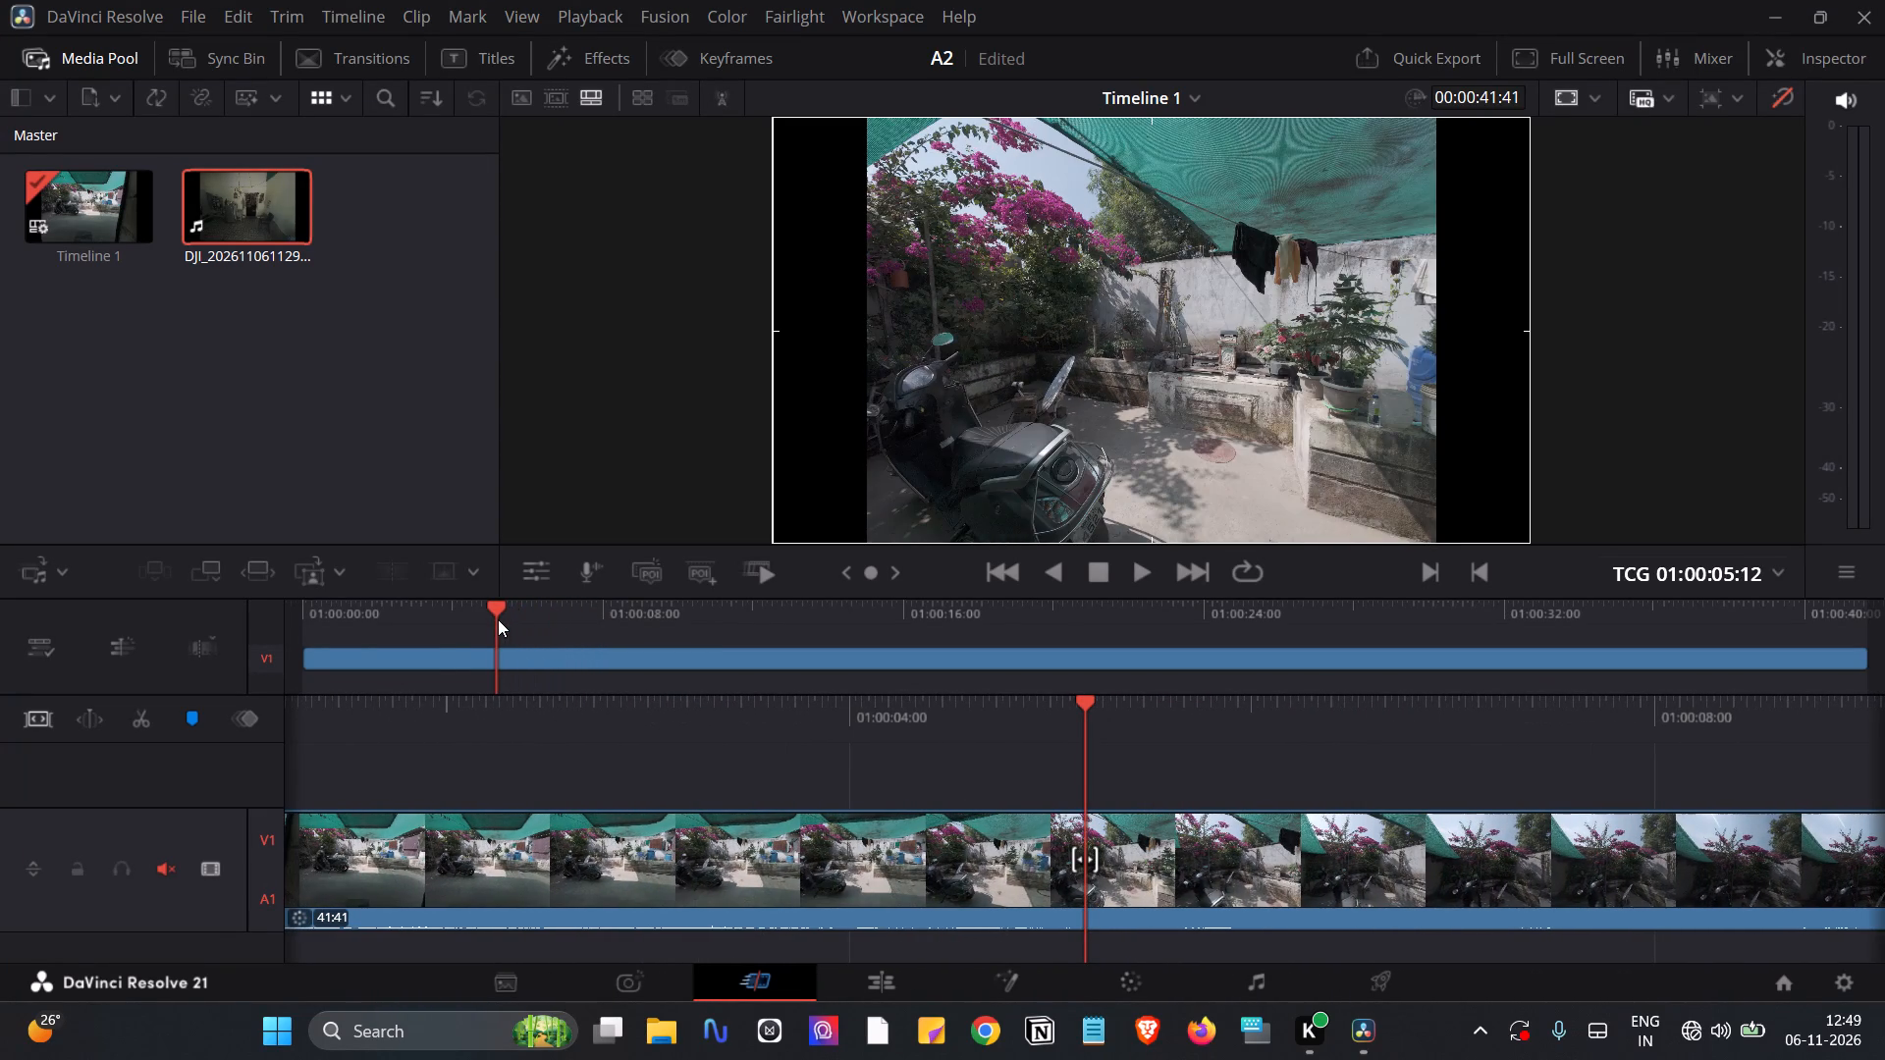
left_click_drag(498, 619, 505, 620)
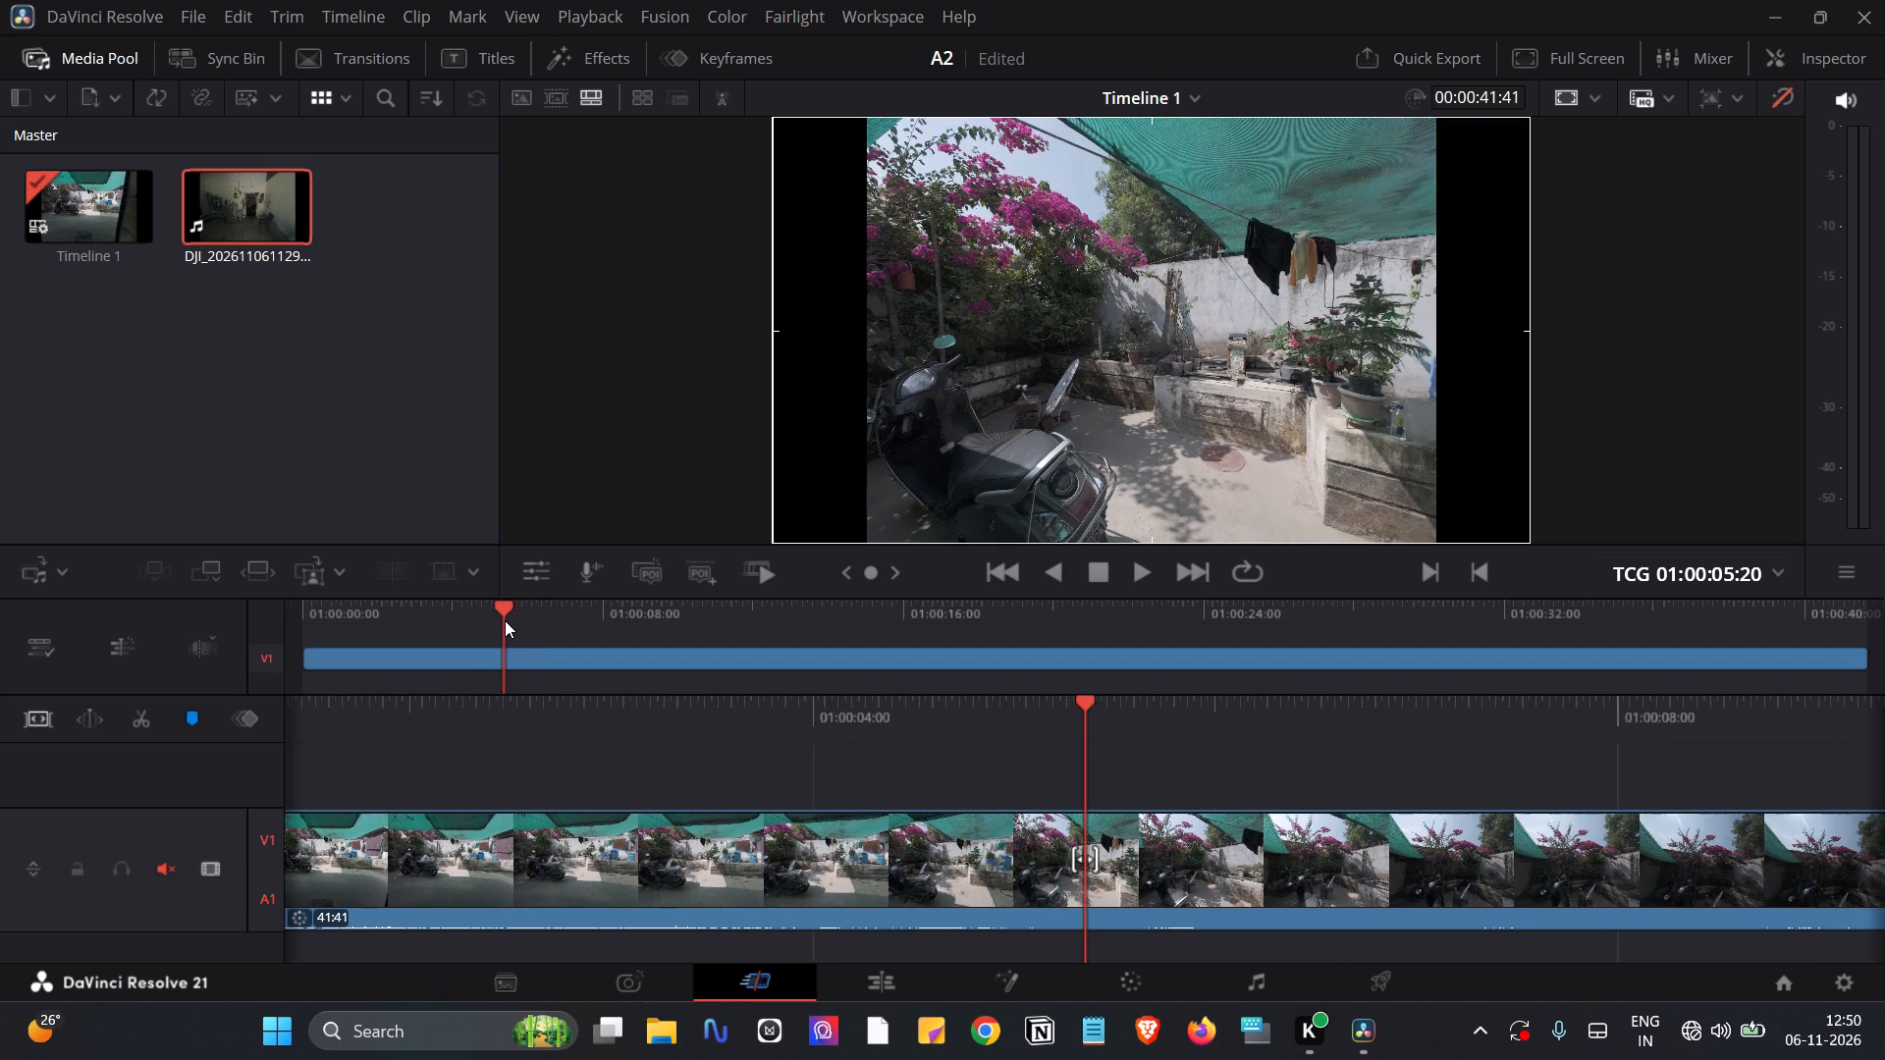
left_click_drag(505, 620, 518, 620)
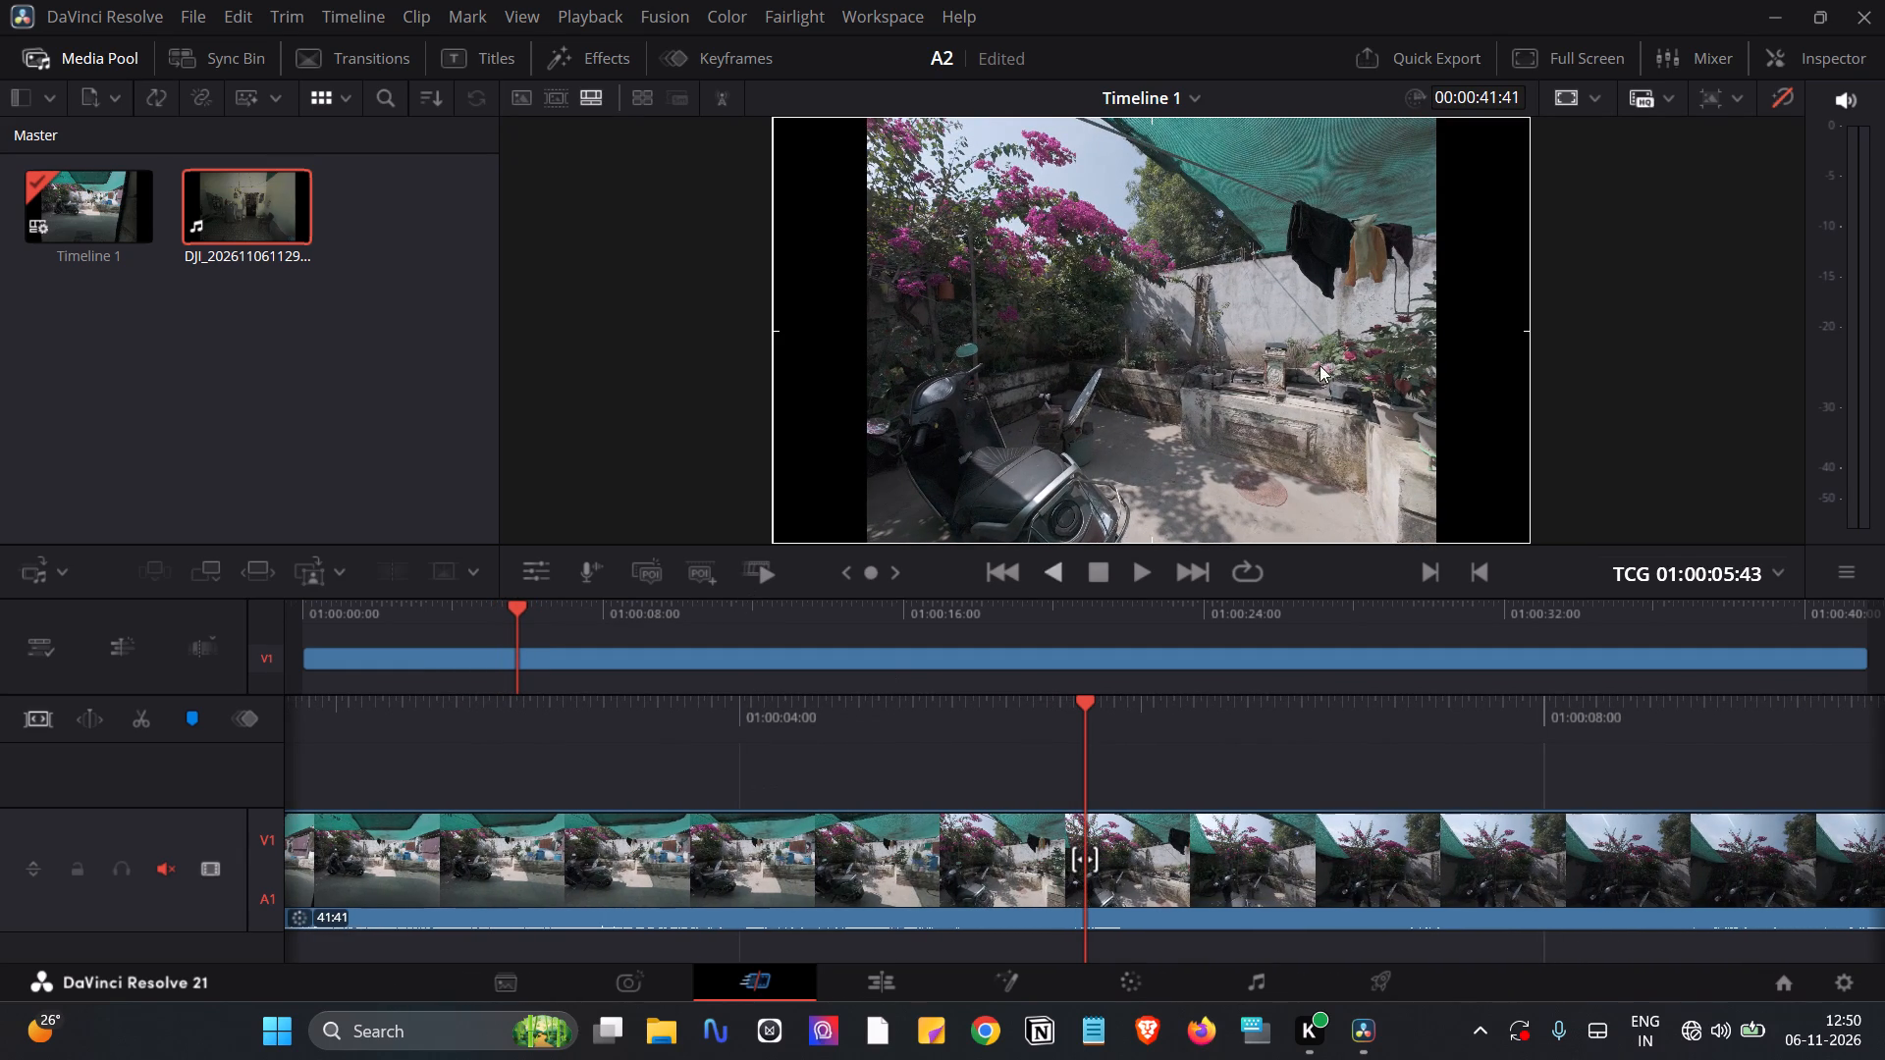
left_click(1587, 59)
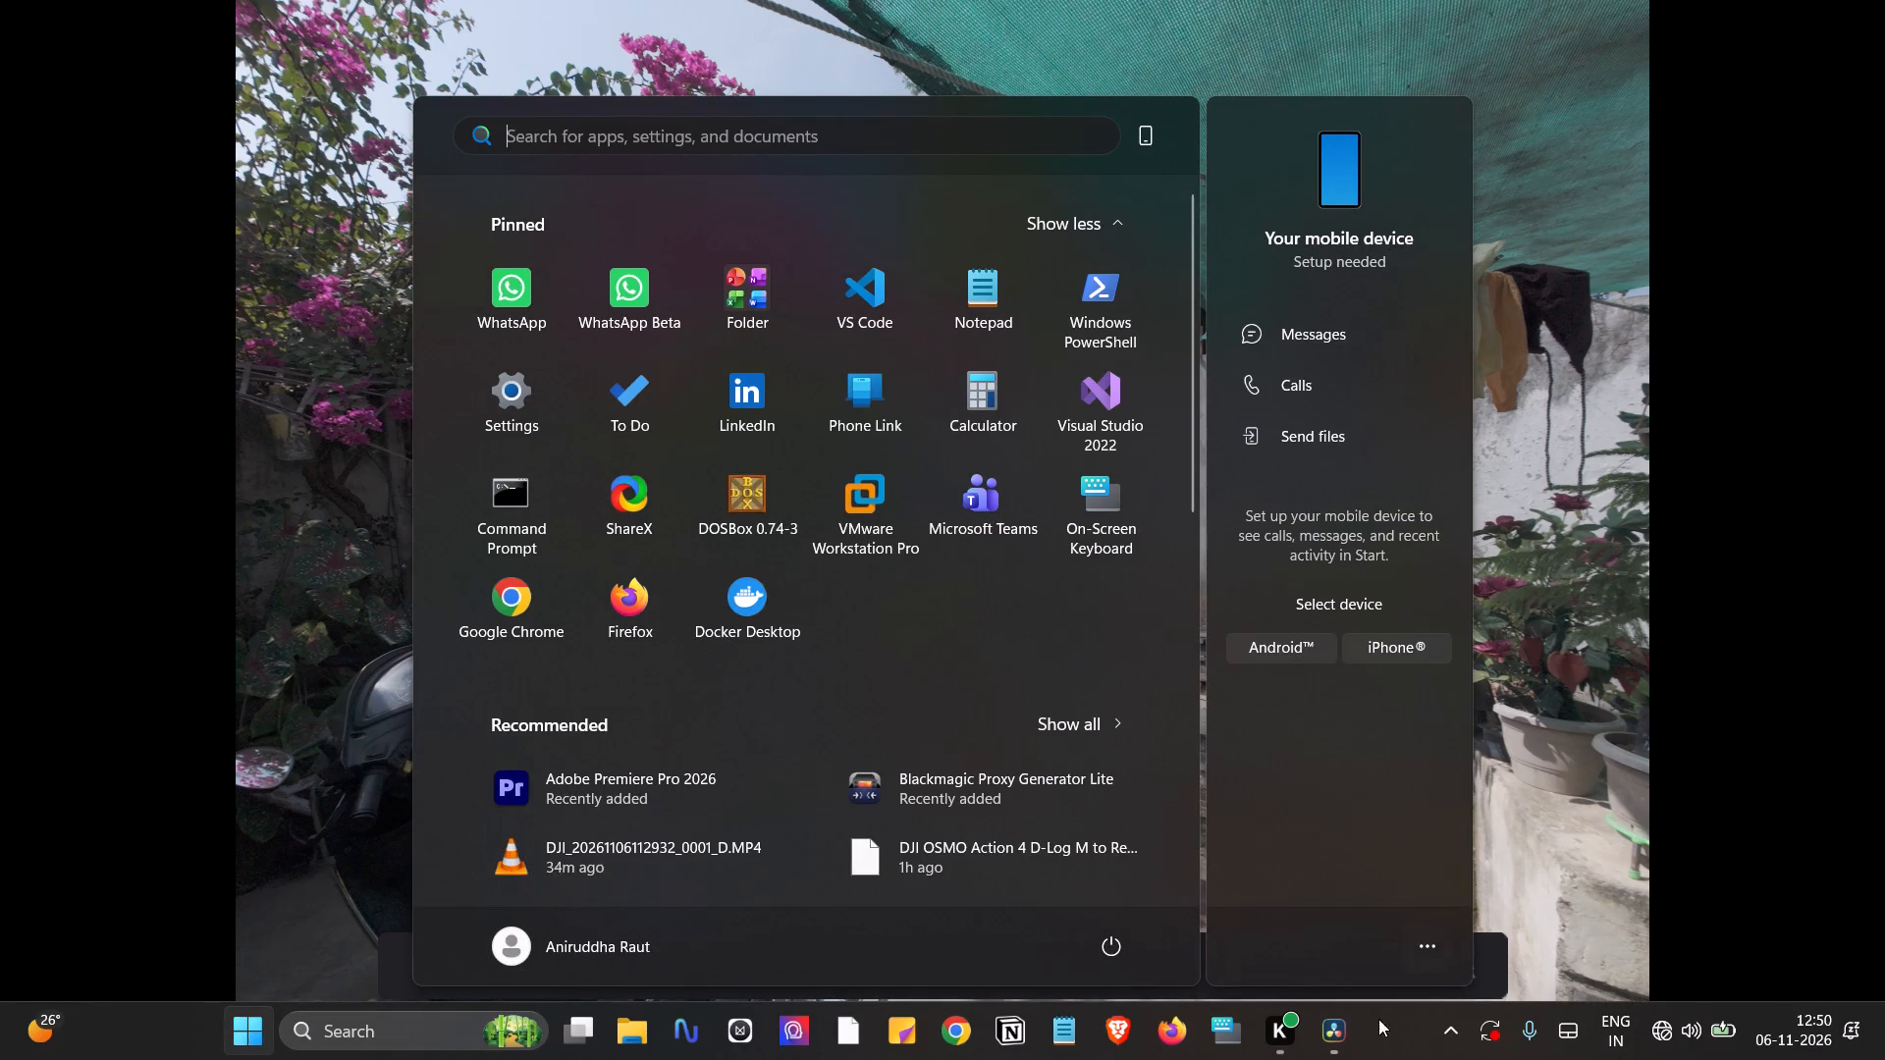
Open the Snipping Tool and take a screenshot of the ungraded full-screen courtyard frame.
type("sn")
key("Return")
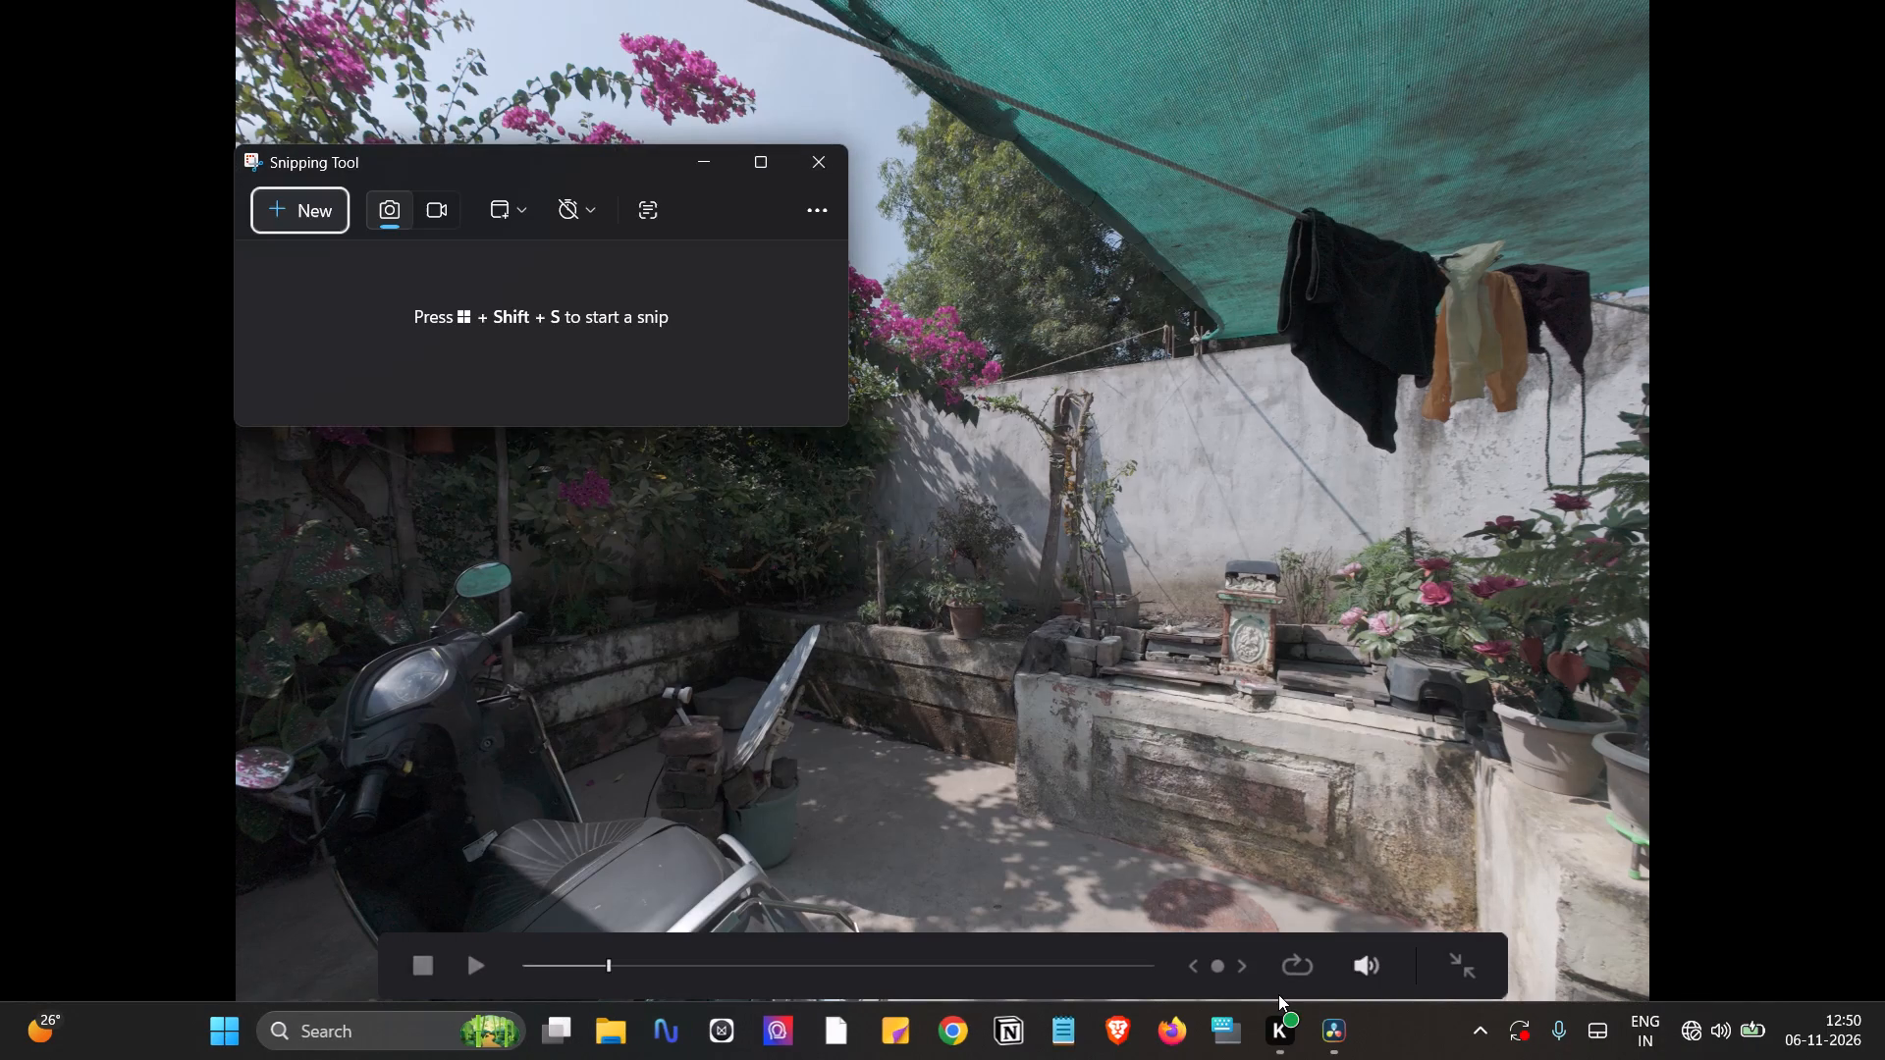
left_click(309, 216)
left_click(545, 397)
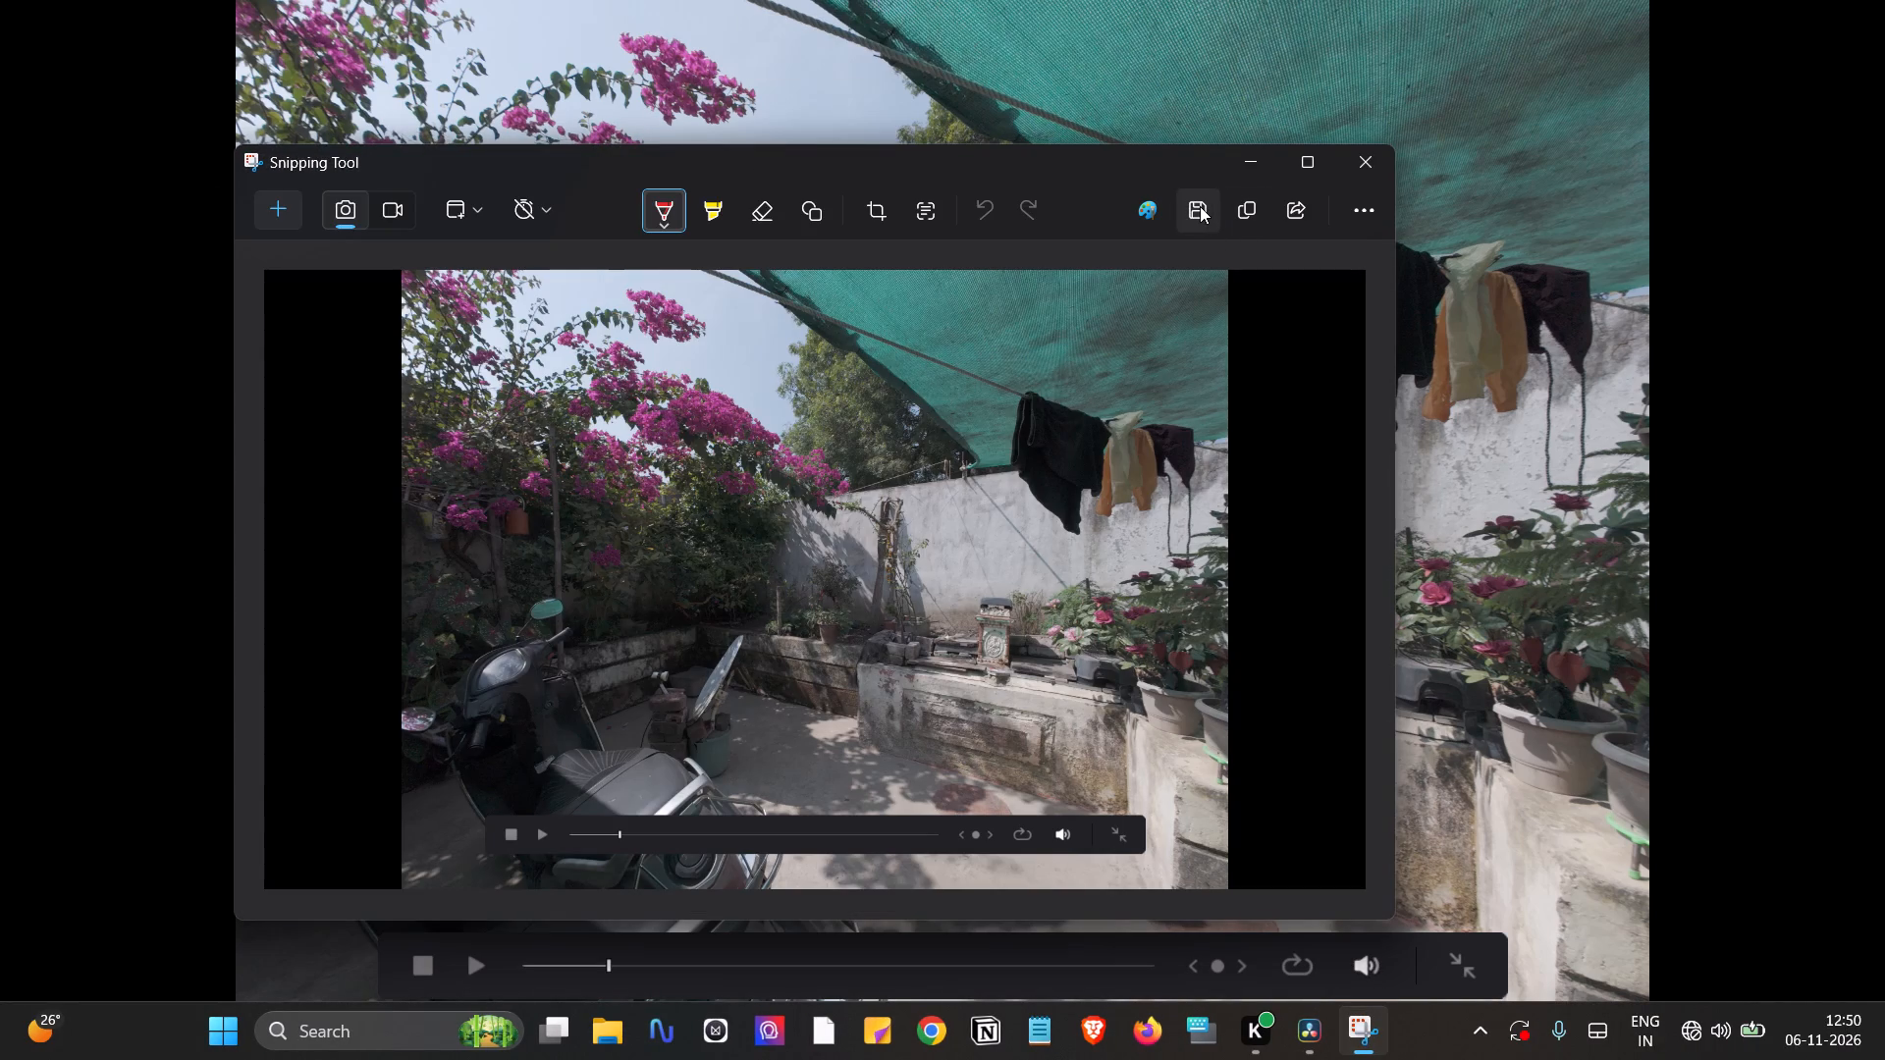
Save the ungraded screenshot as a PNG named Raw2 in Downloads.
left_click(1200, 206)
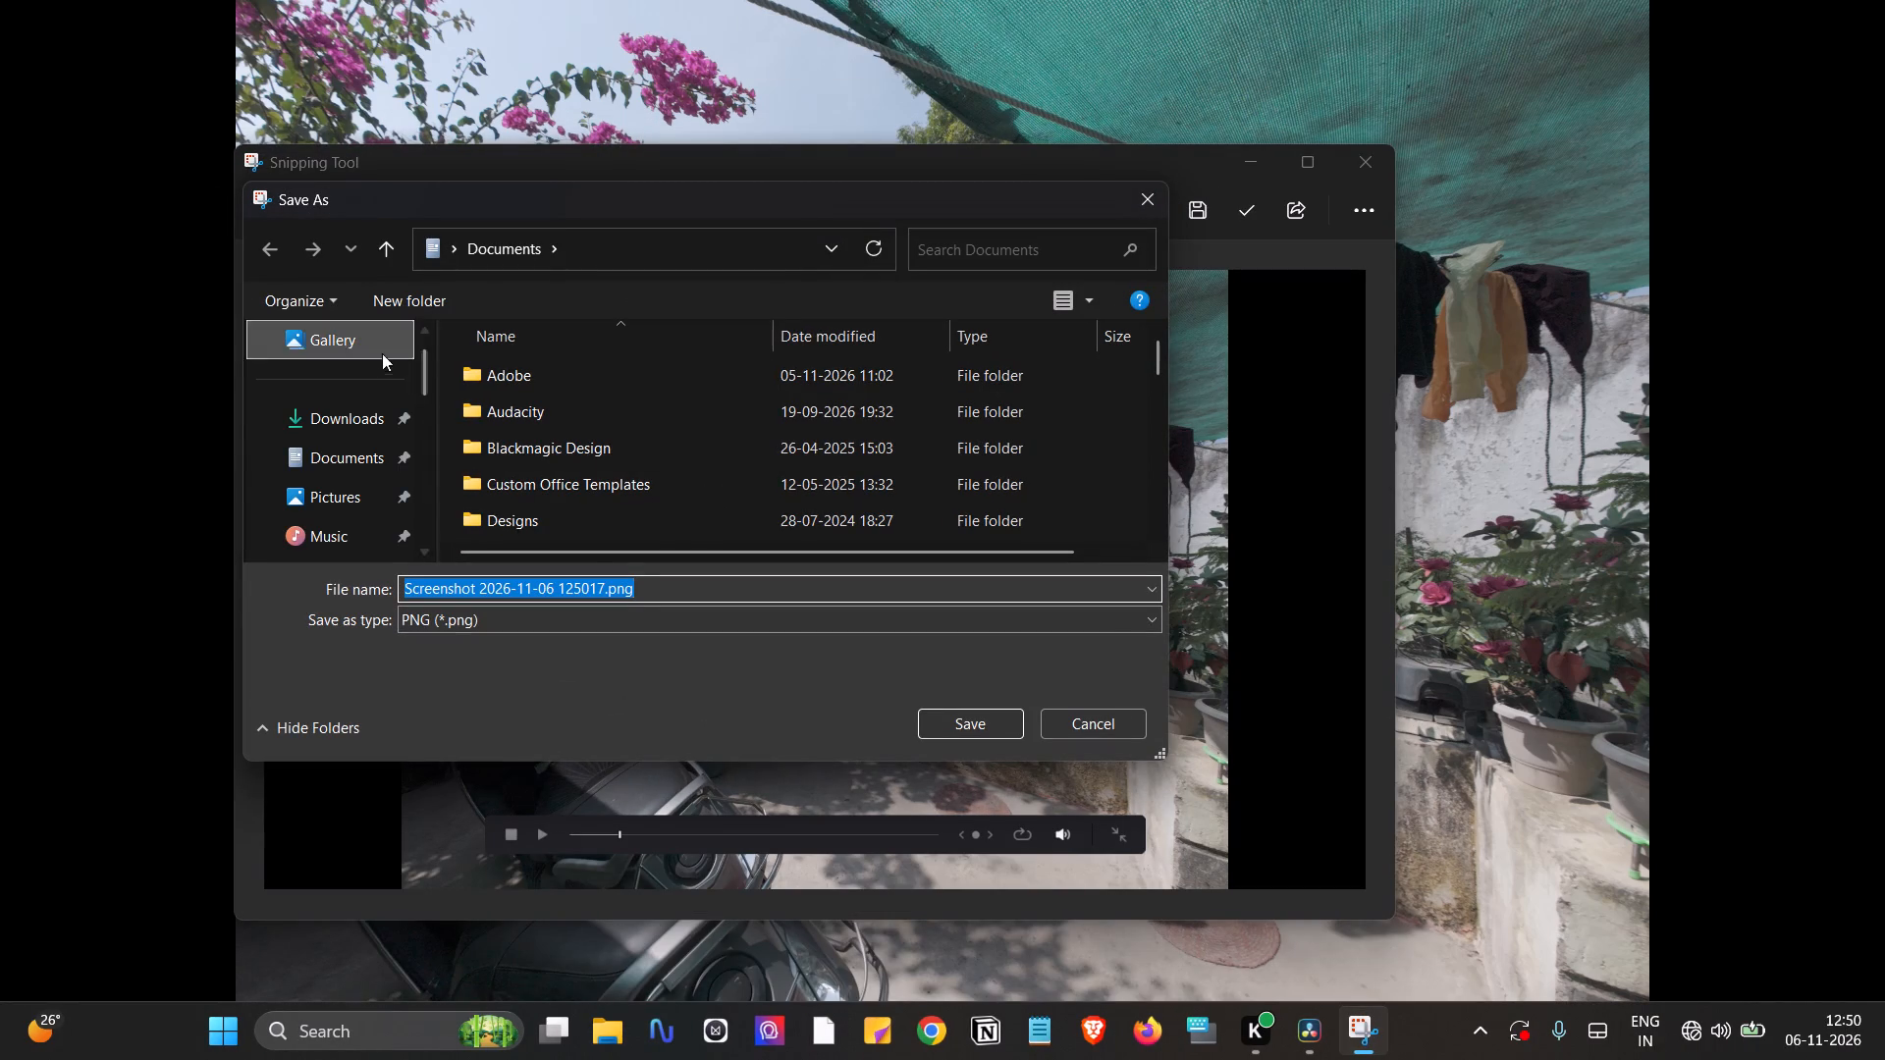
left_click(373, 418)
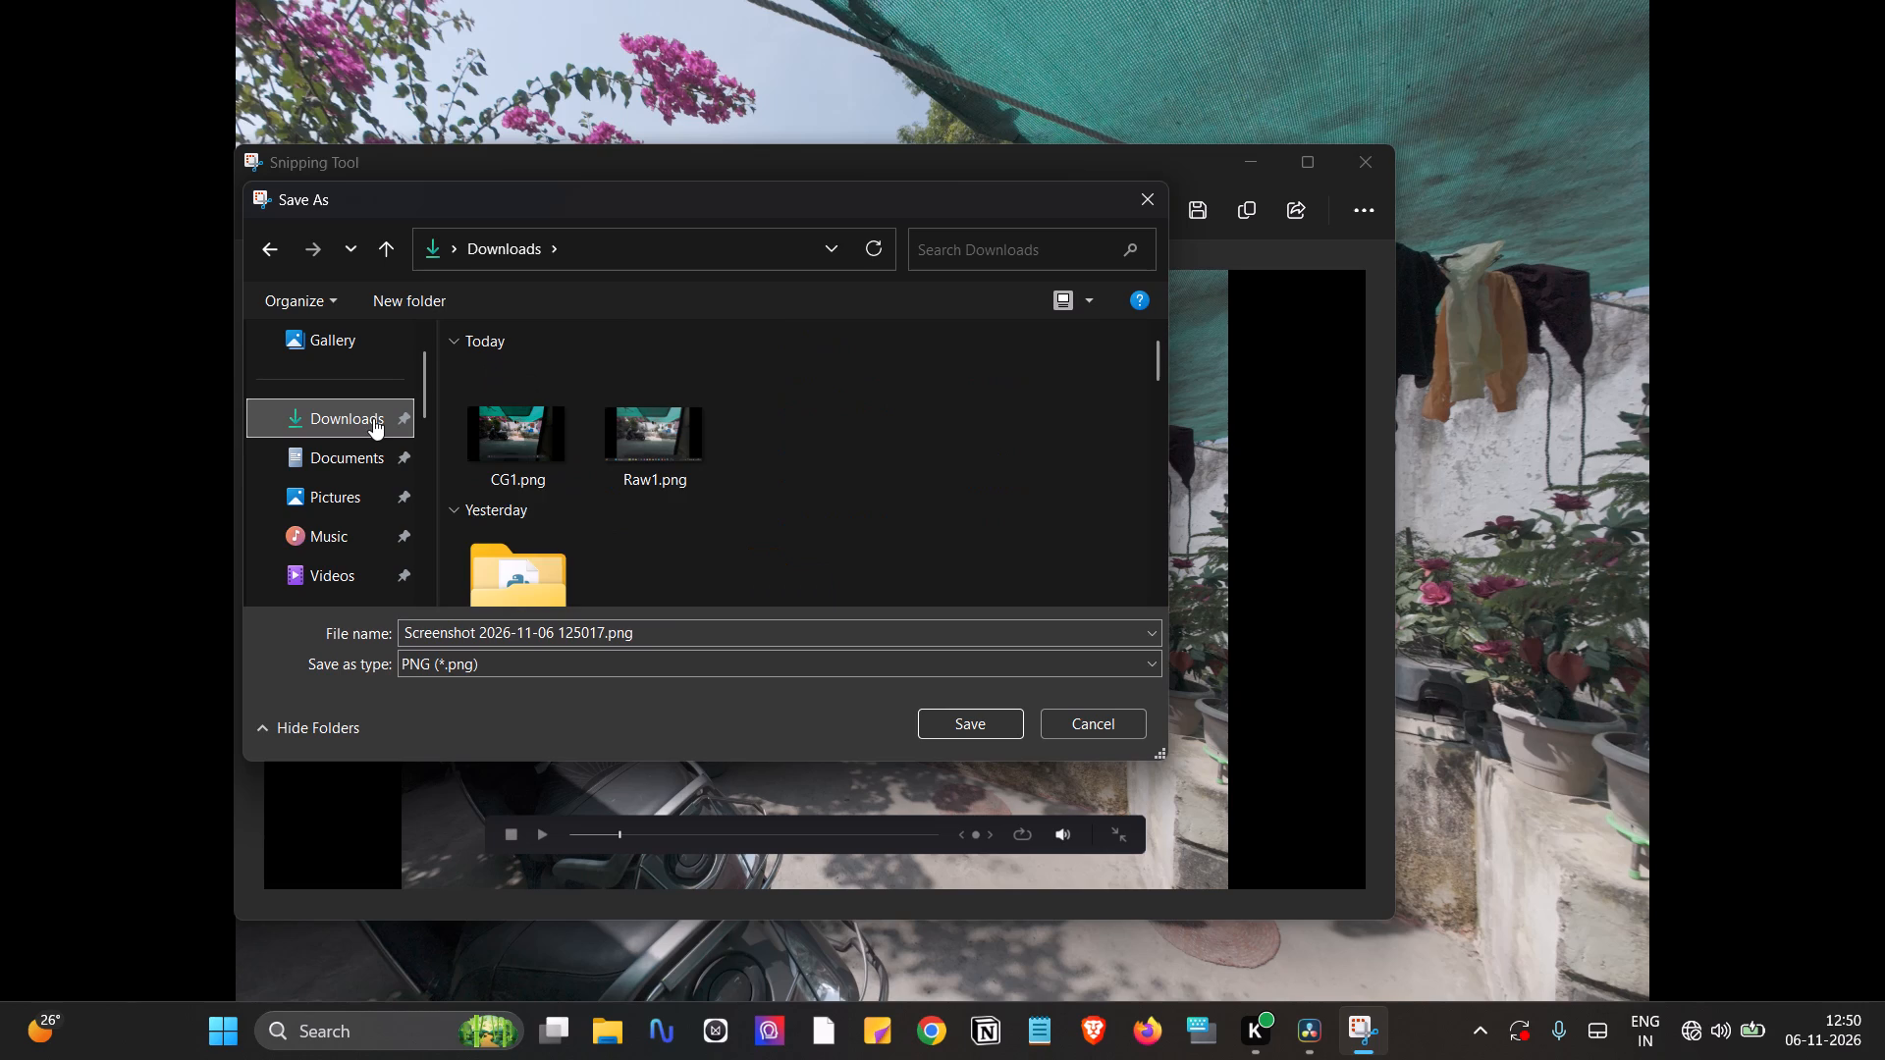
left_click(505, 620)
type("Raw2")
key("Return")
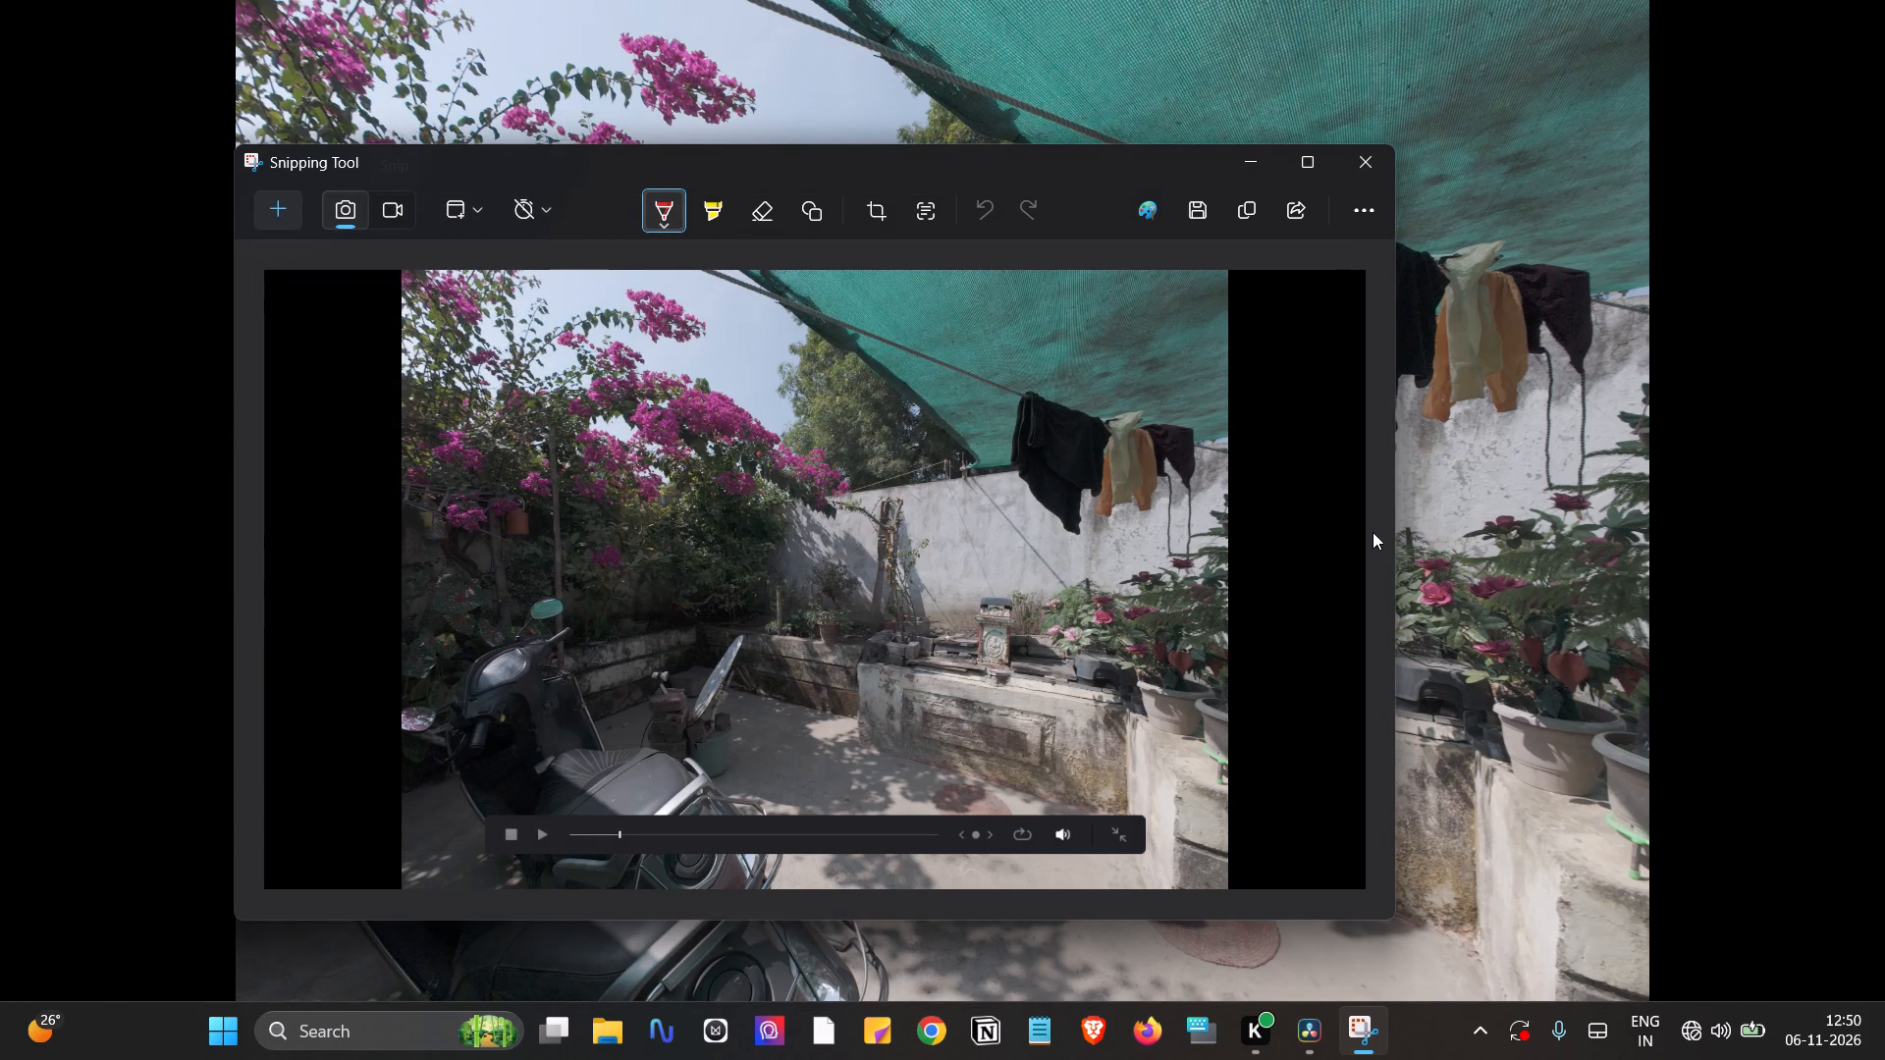
Return to DaVinci Resolve, turn Timeline 1's color grade back on, and show the same frame full screen.
left_click(1500, 520)
key("Escape")
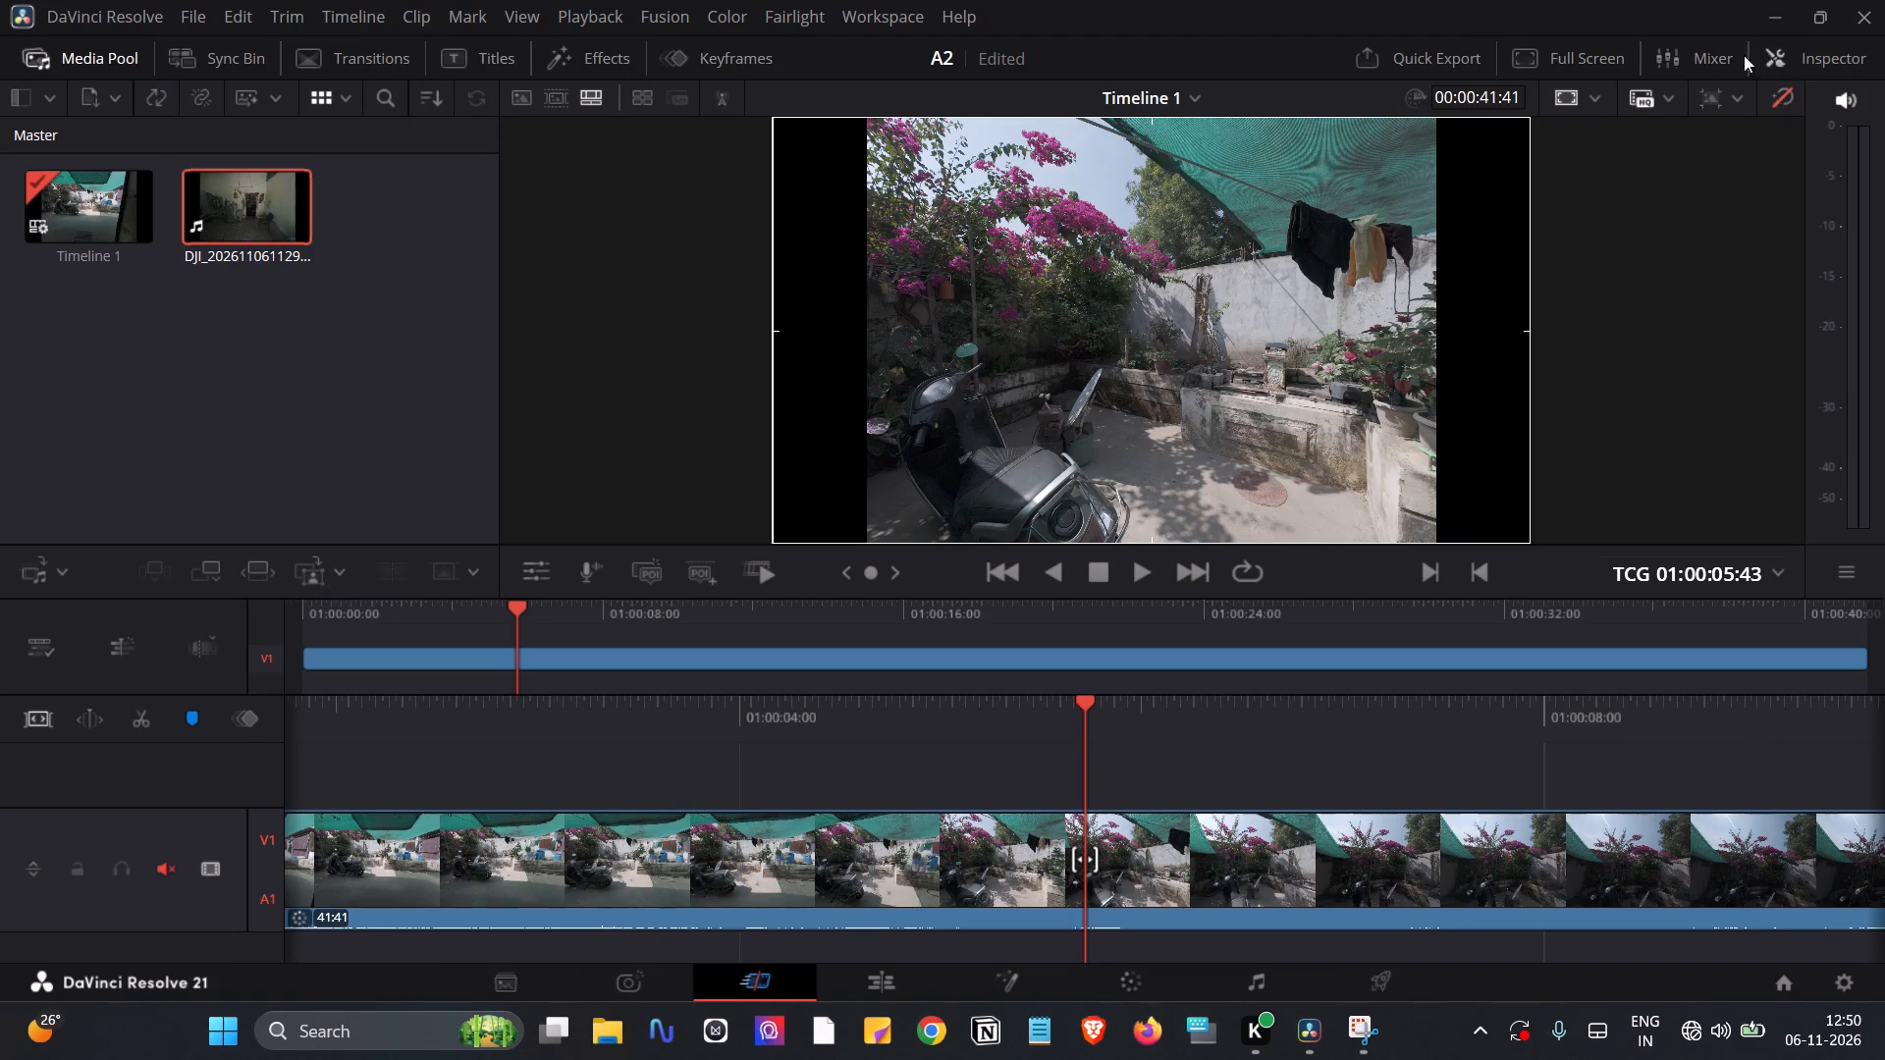
left_click(1790, 96)
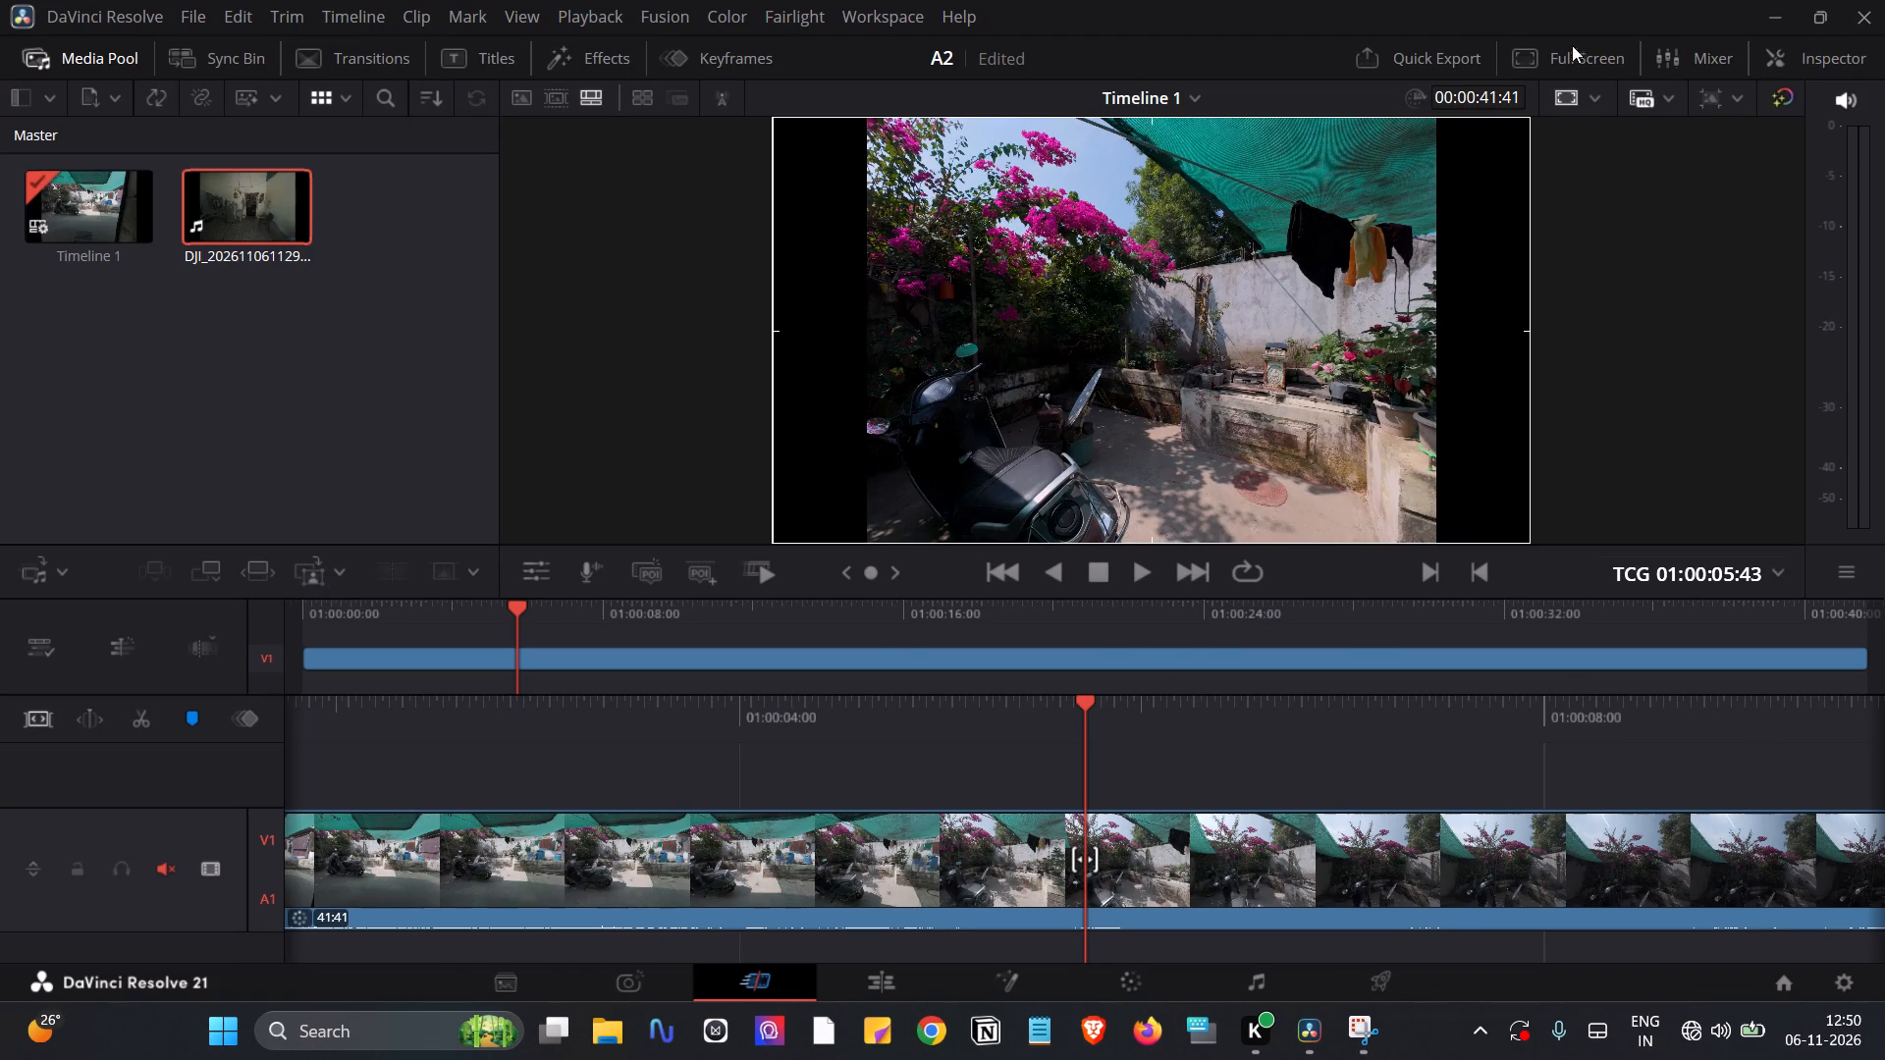
left_click(1557, 50)
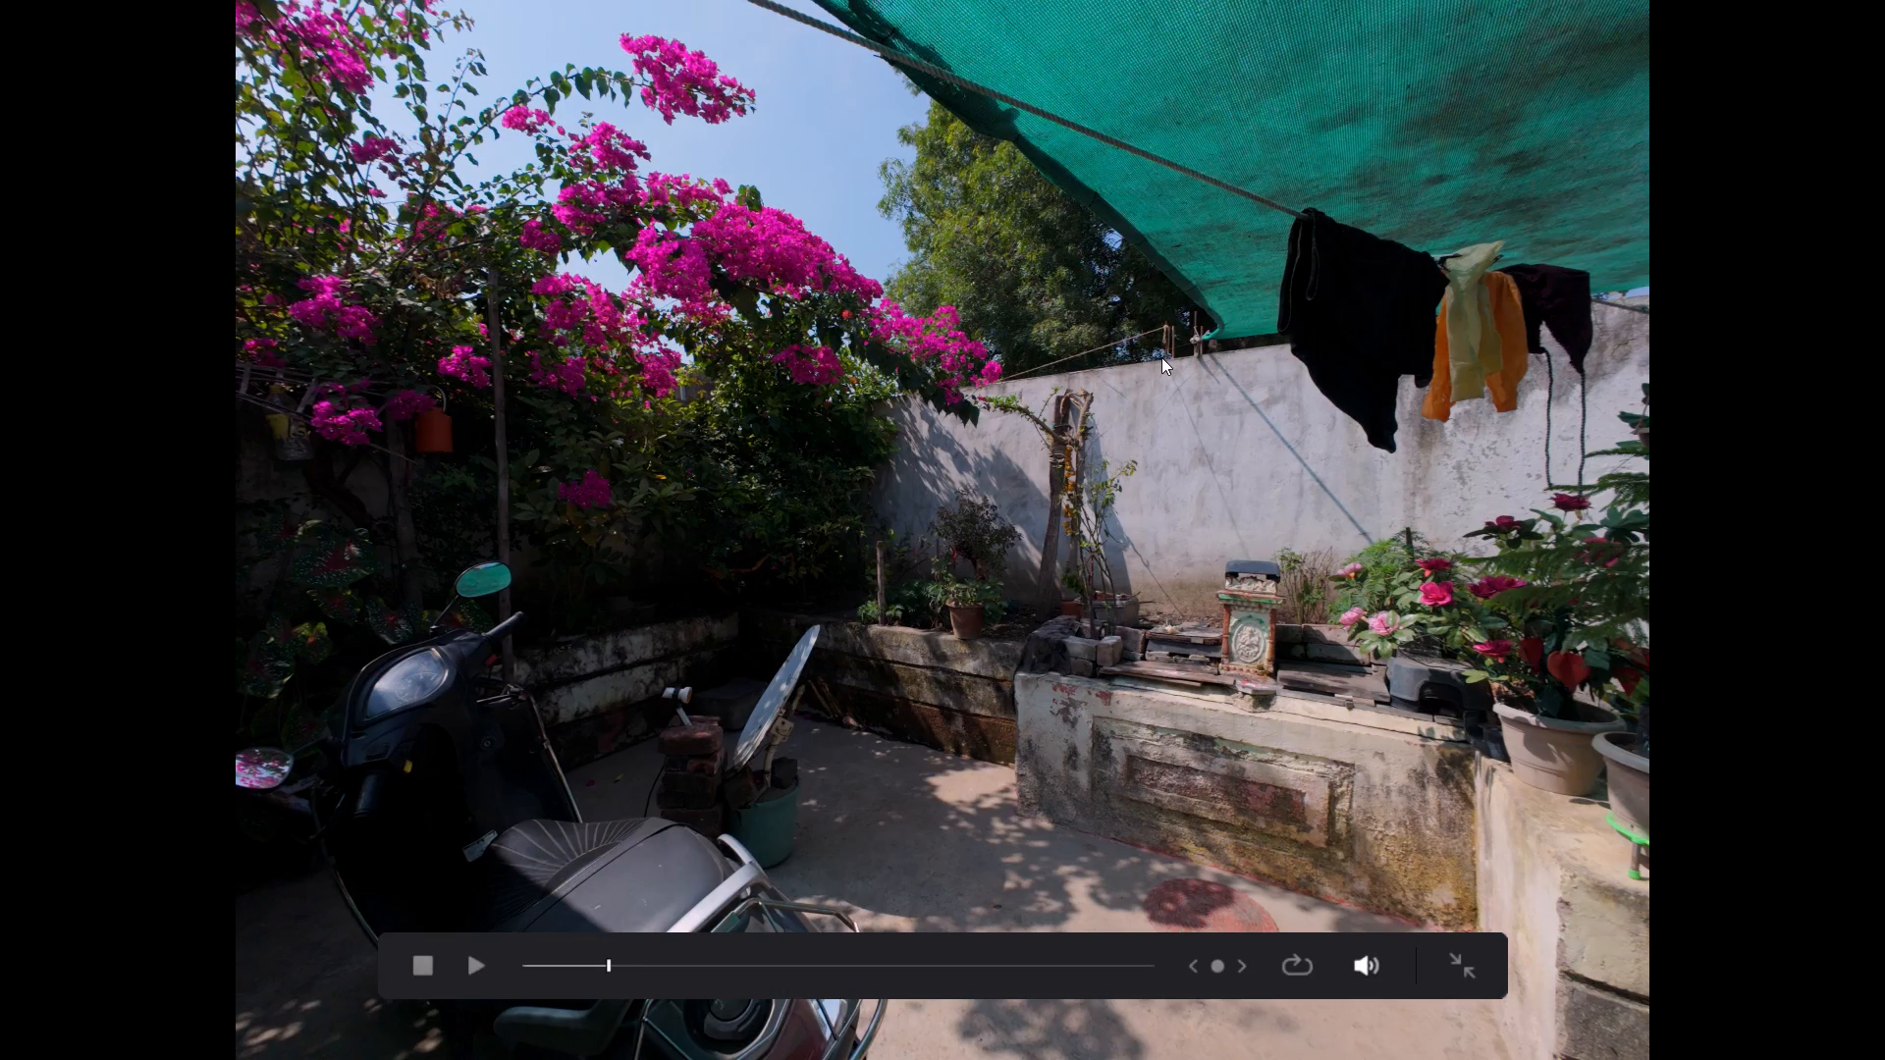
Switch to the Snipping Tool and take a new screenshot of the graded full-screen frame.
left_click(1321, 1015)
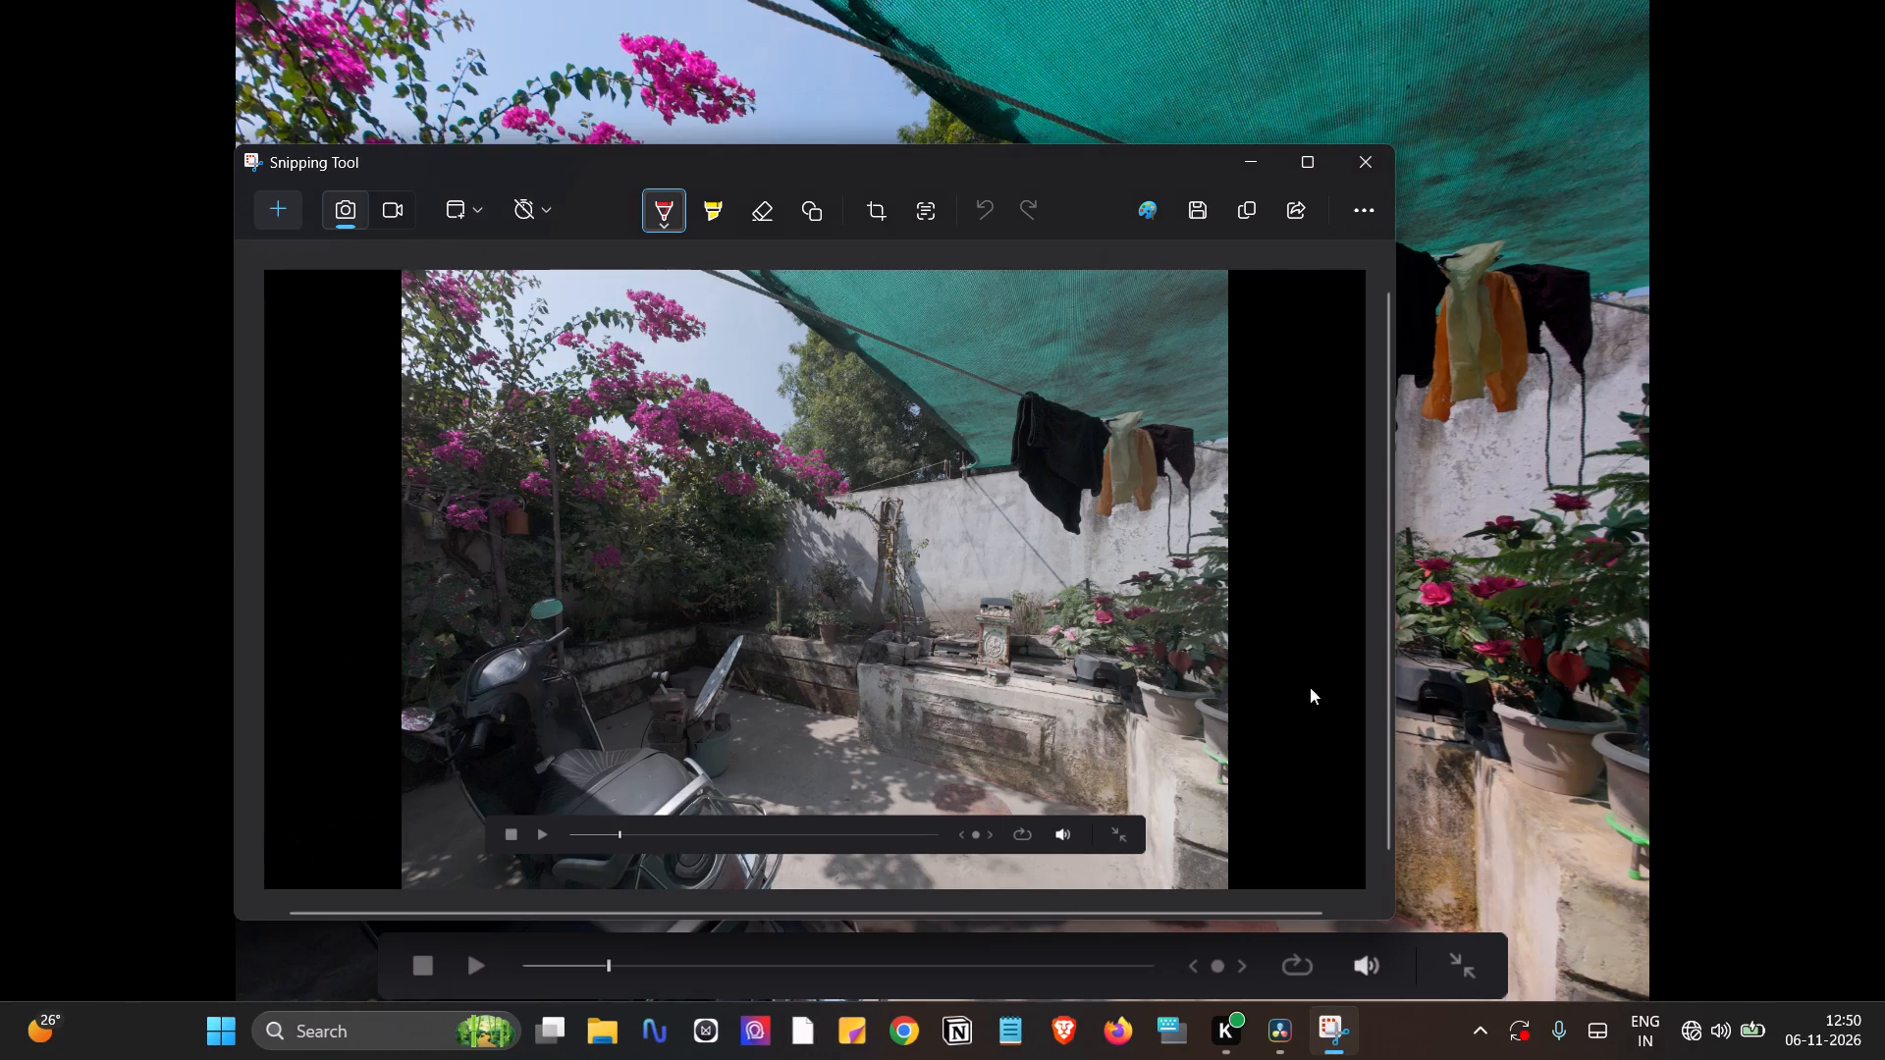
left_click(284, 199)
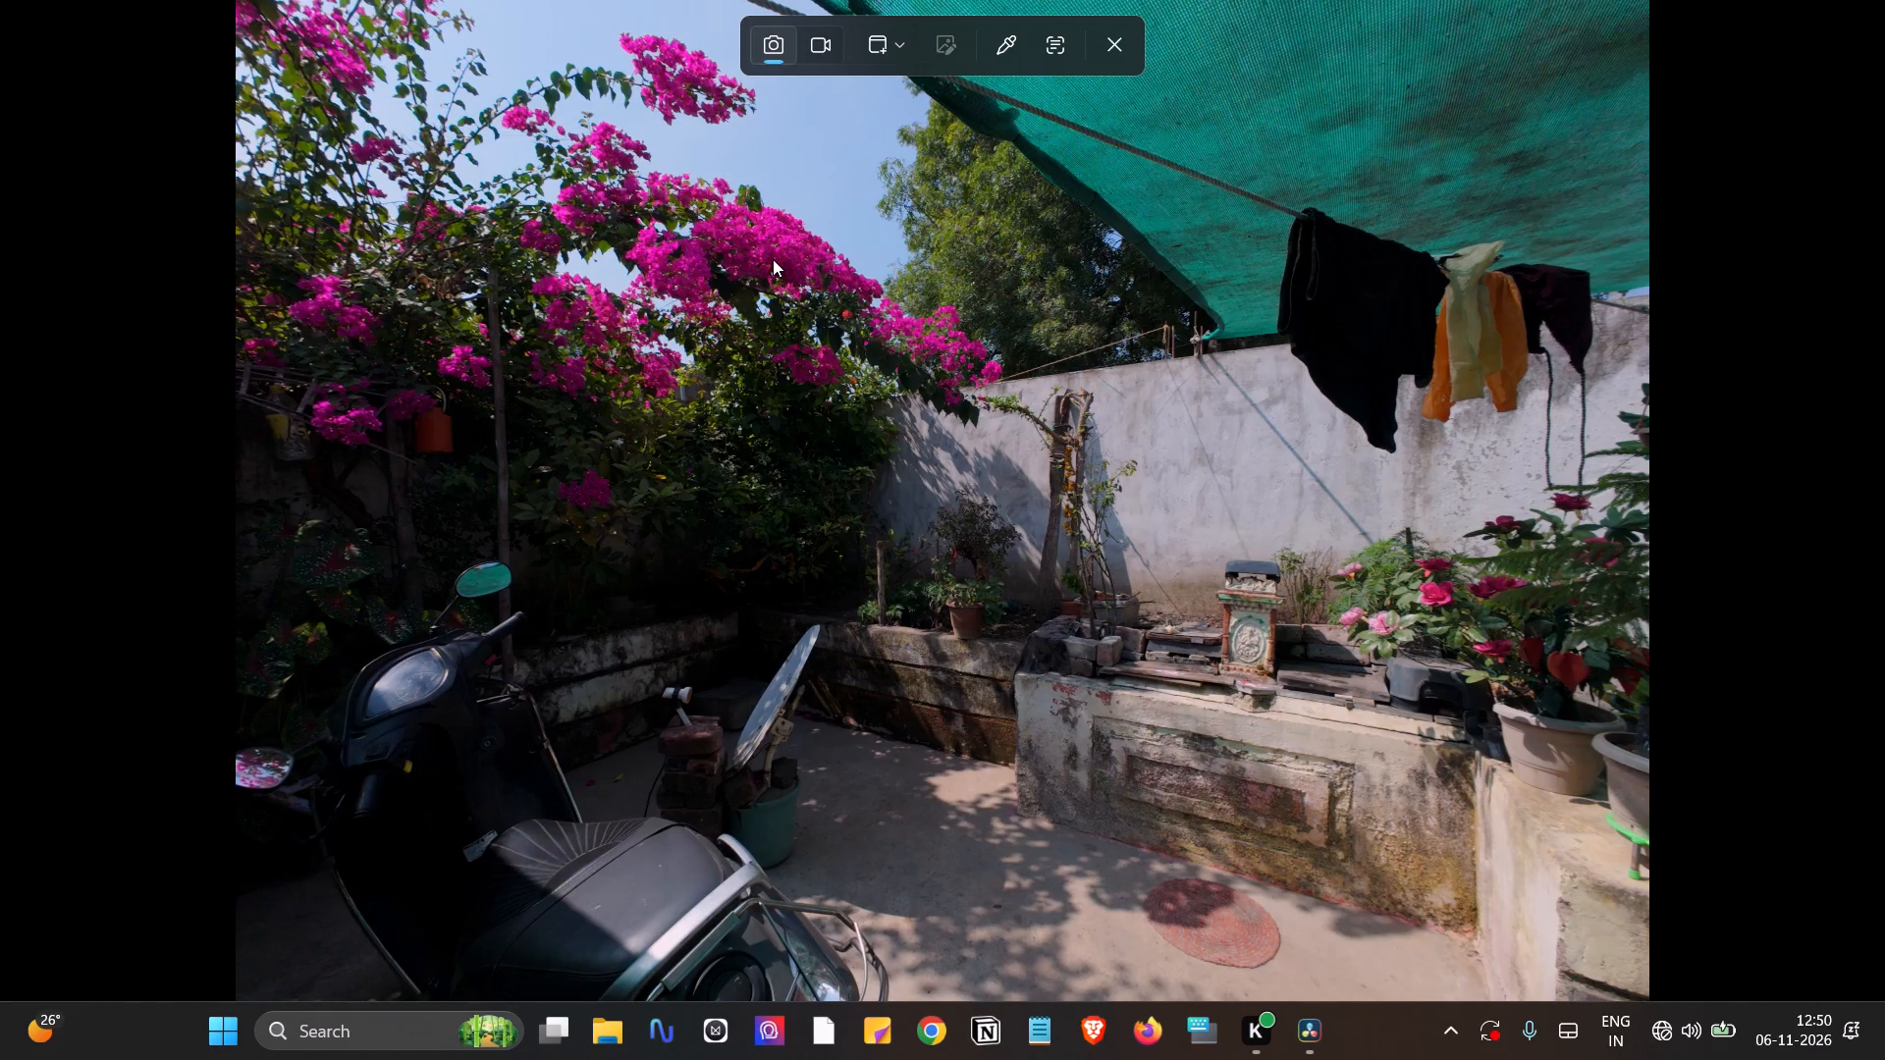
left_click(773, 259)
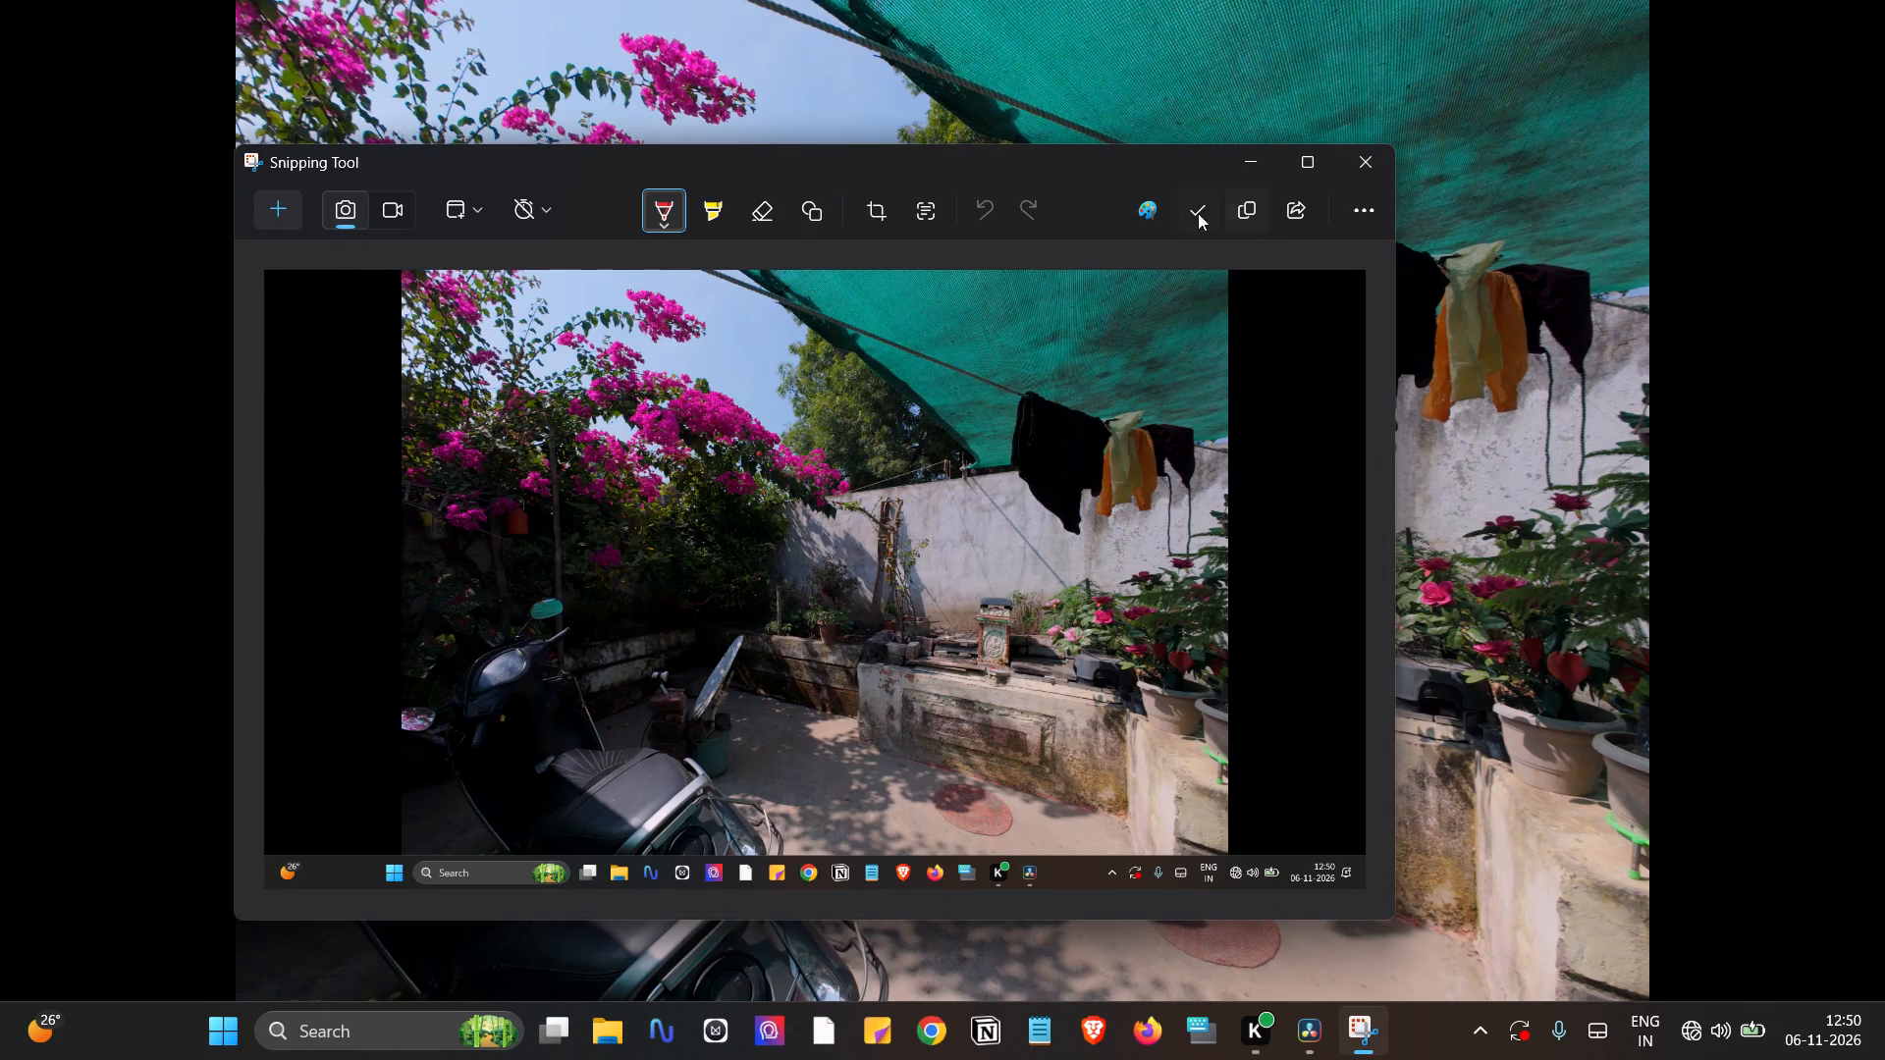
Save the graded screenshot as a PNG named CG2 in Downloads, and close the Snipping Tool.
left_click(1193, 213)
left_click(1193, 213)
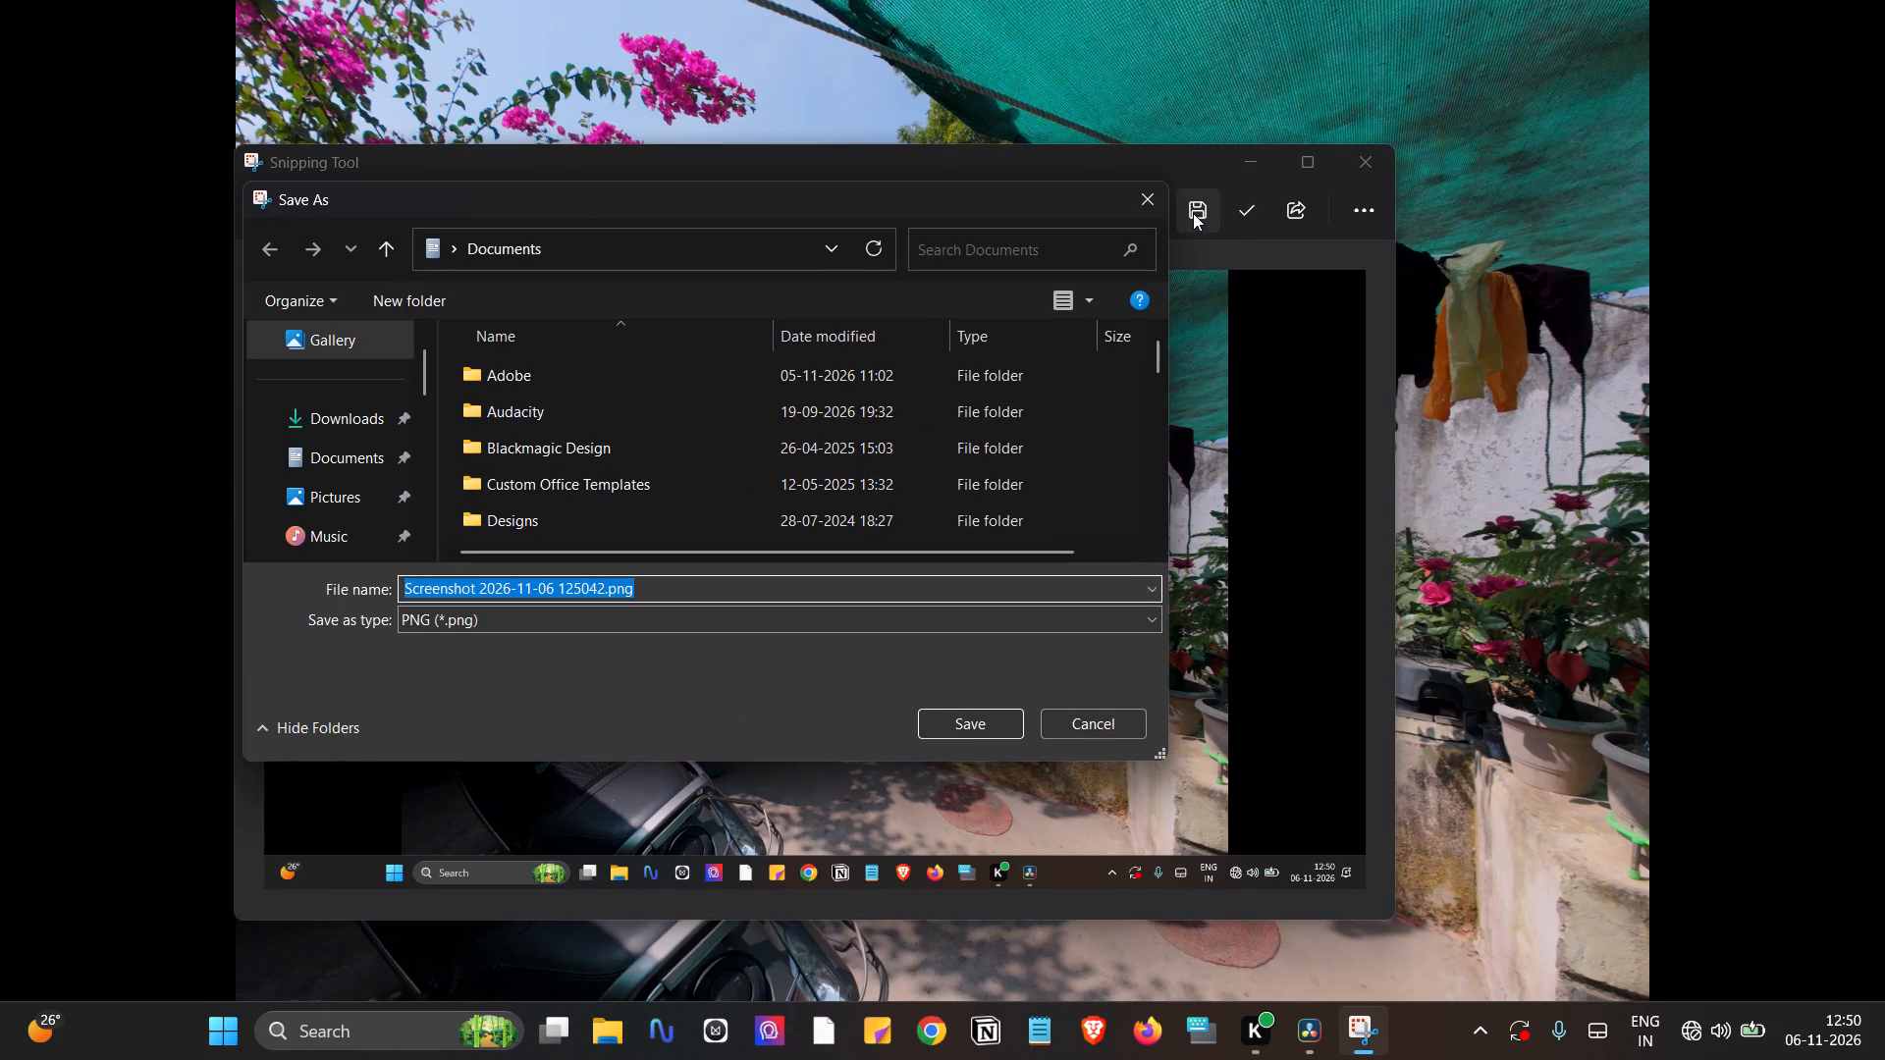
left_click(386, 422)
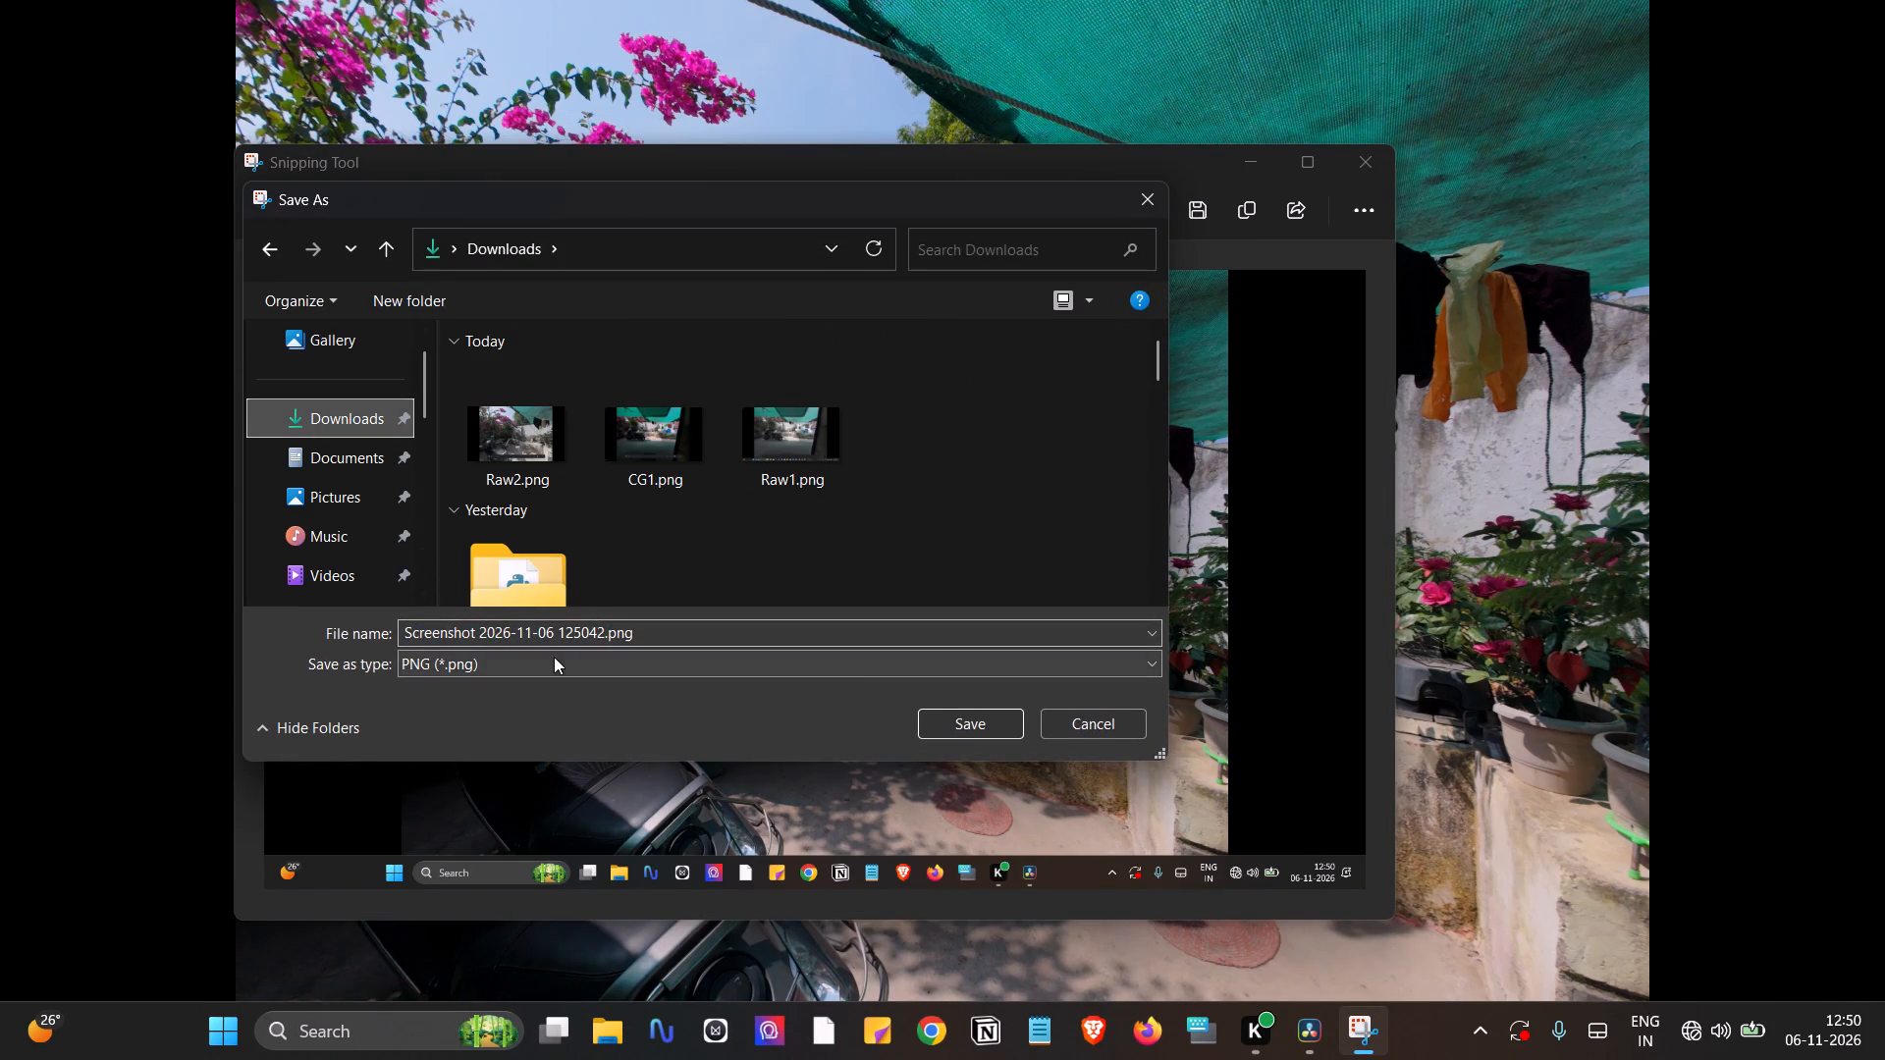
left_click(569, 637)
type("CG2")
key("Return")
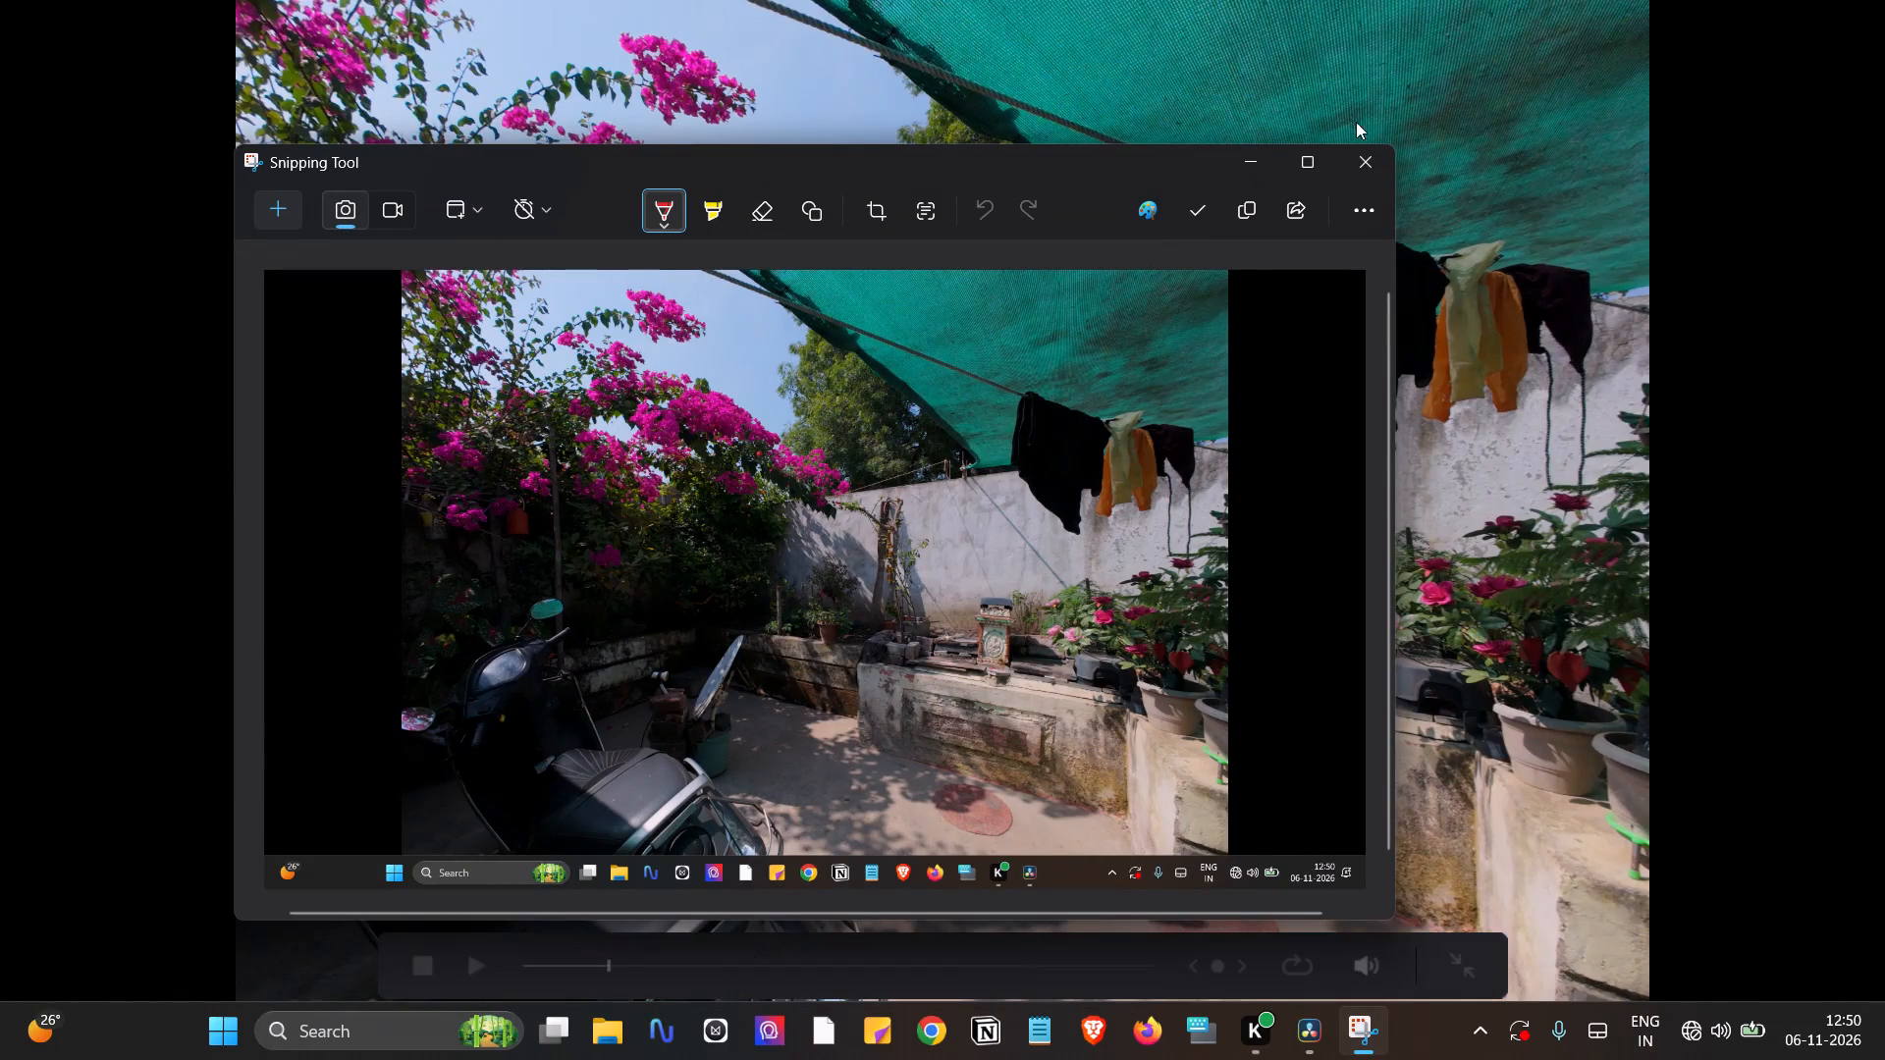
left_click(1366, 166)
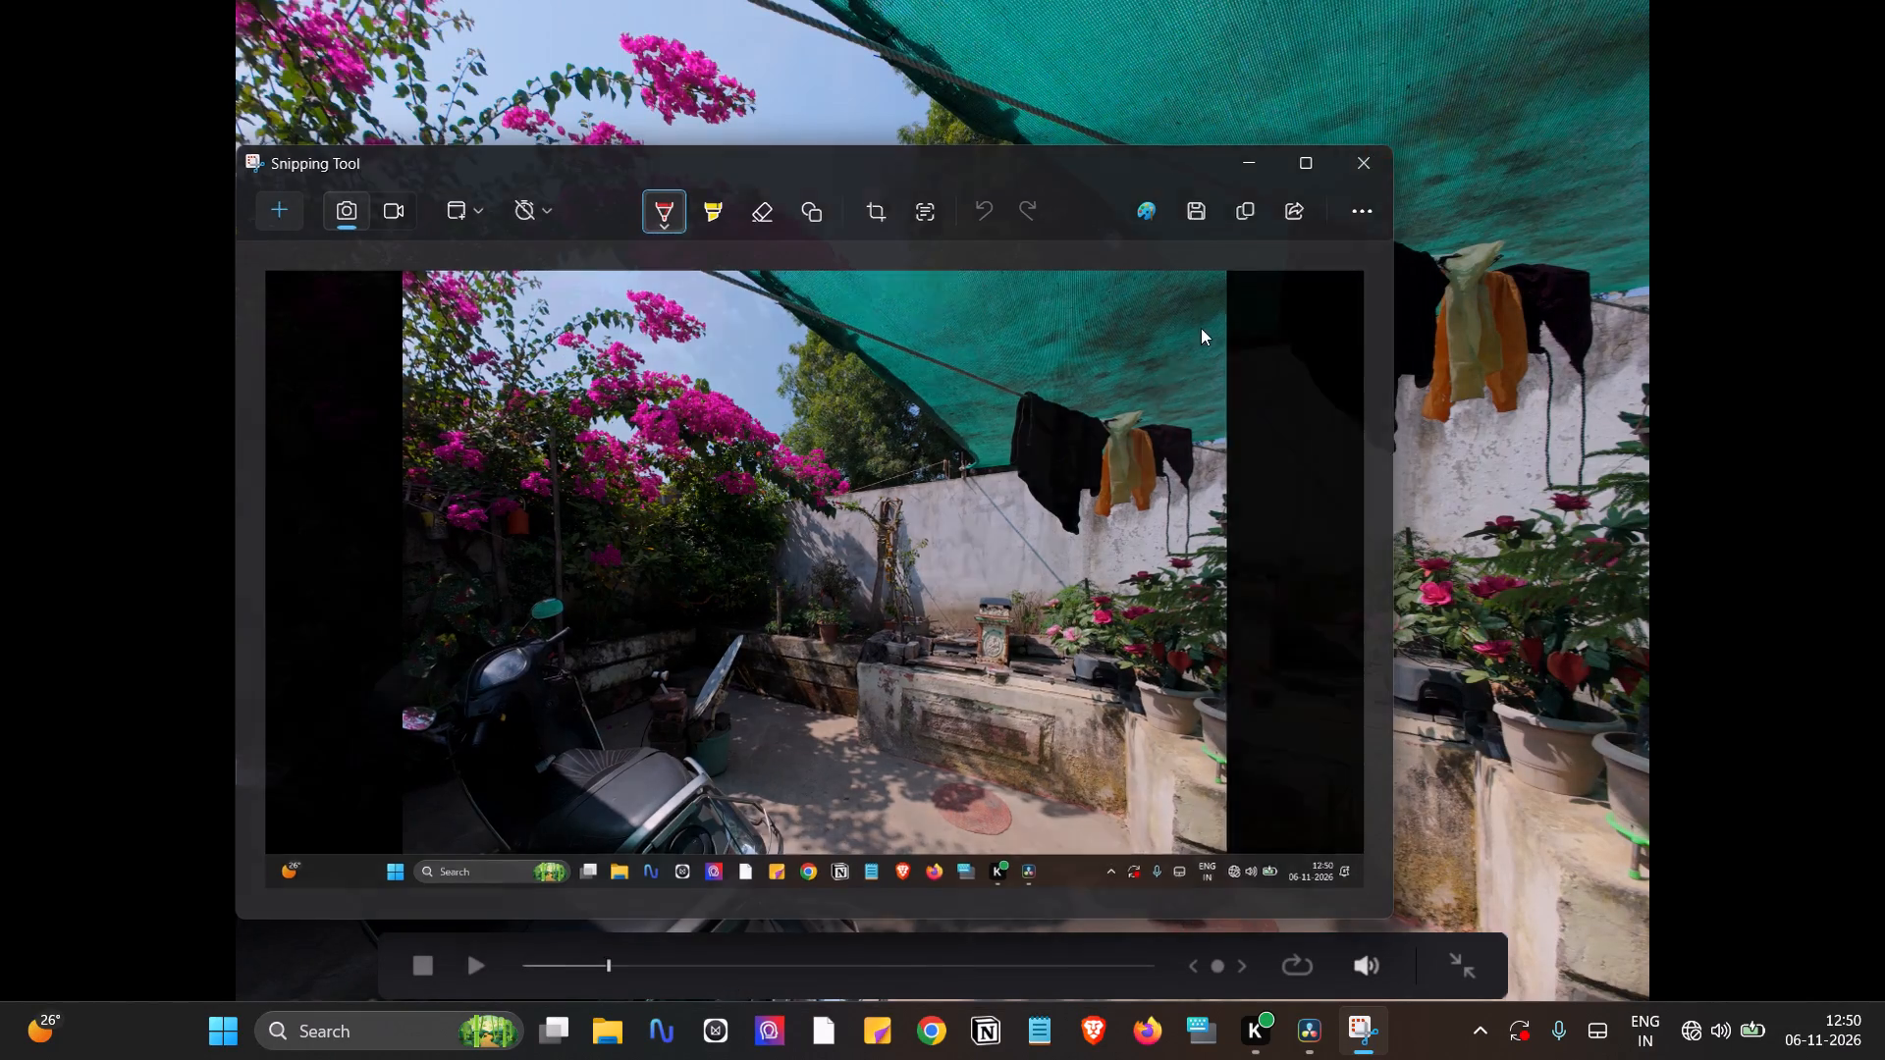
Review the rest of the graded clip full screen, scrub back to the doorway shot, and leave the full-screen view.
key("space")
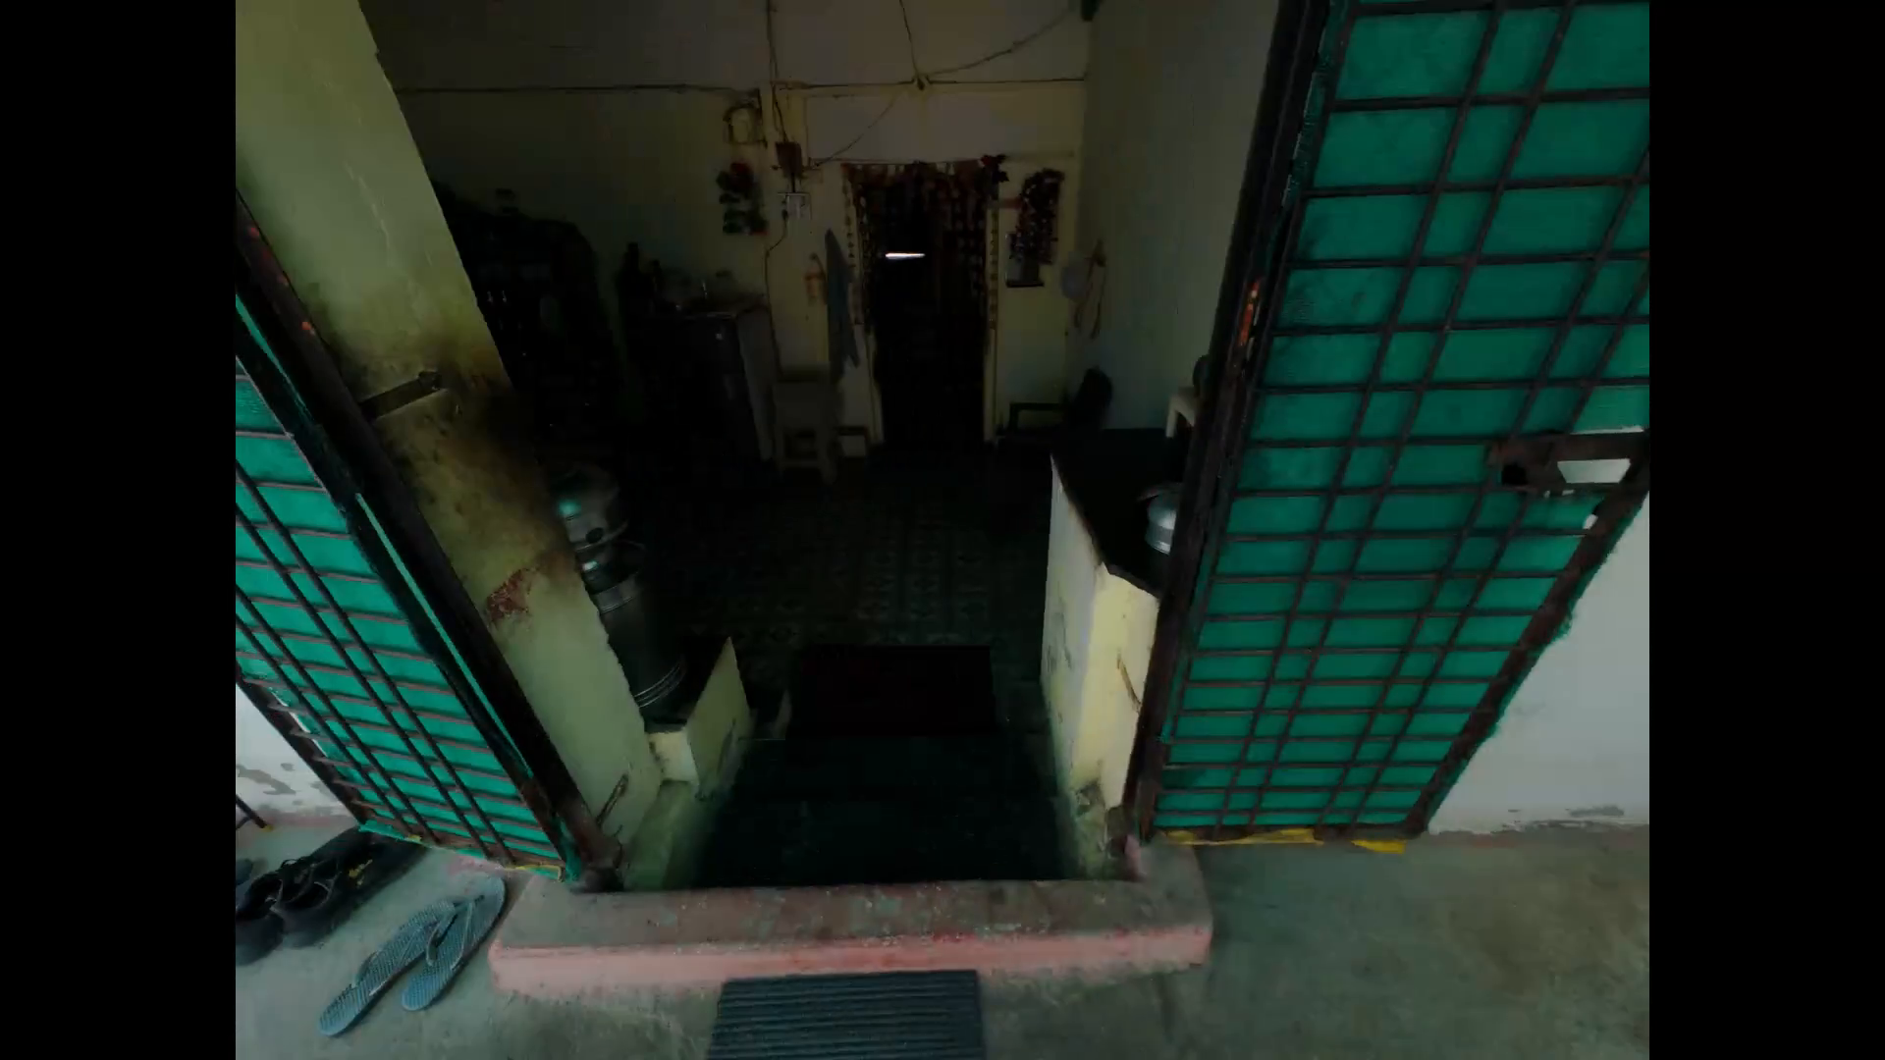
key("space")
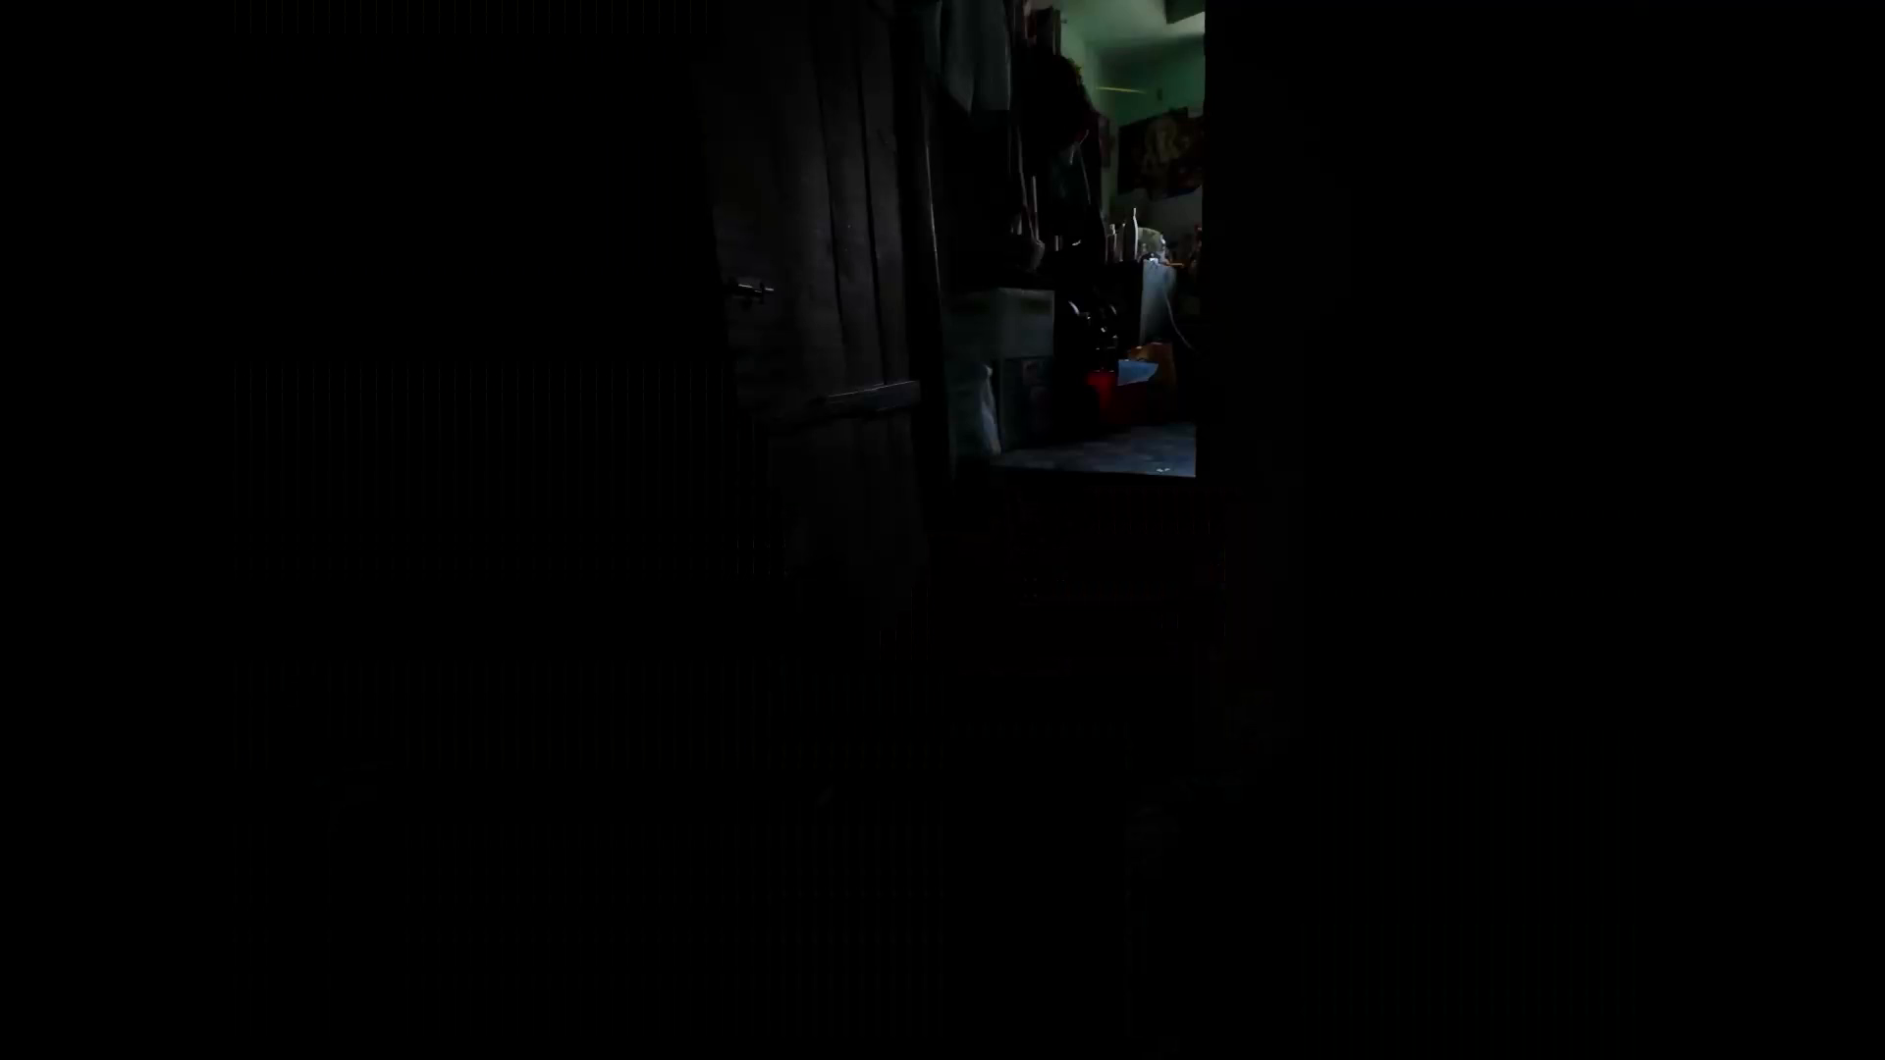
key("space")
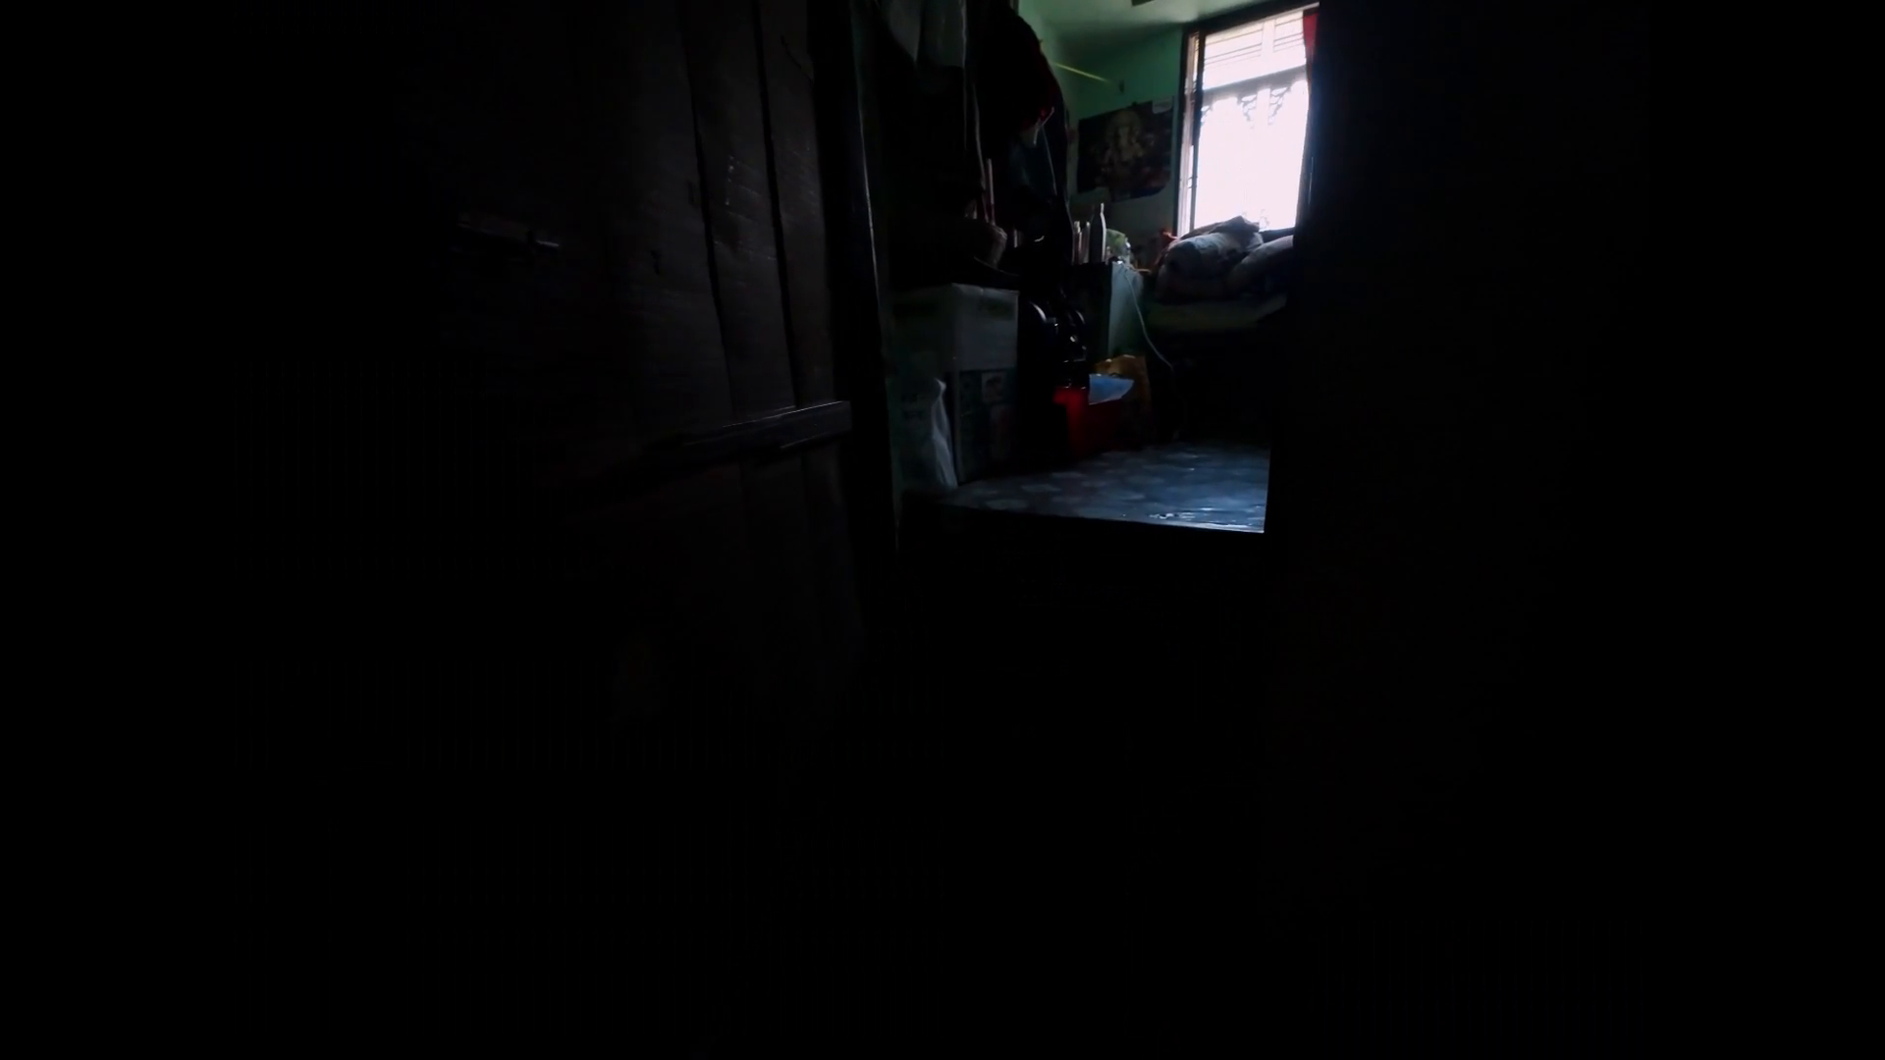
key("Left")
key("Left")
key("Left")
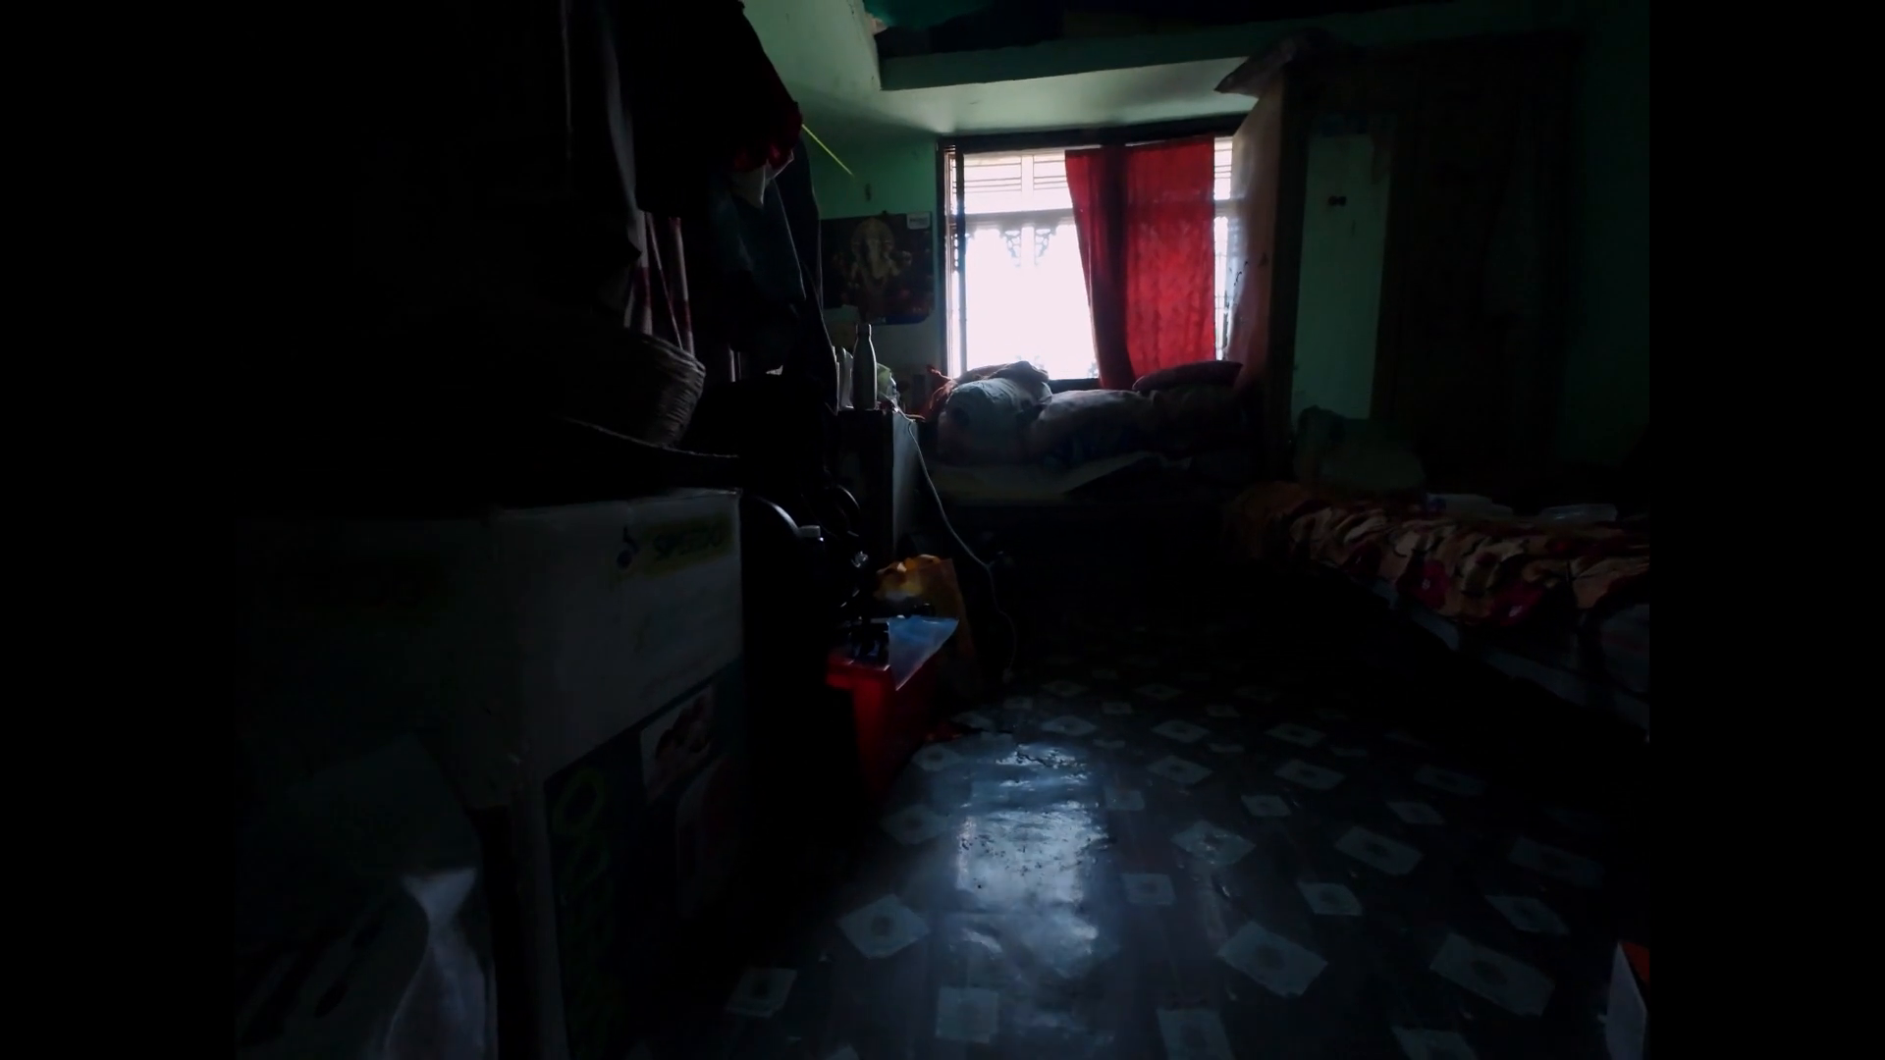
left_click(949, 963)
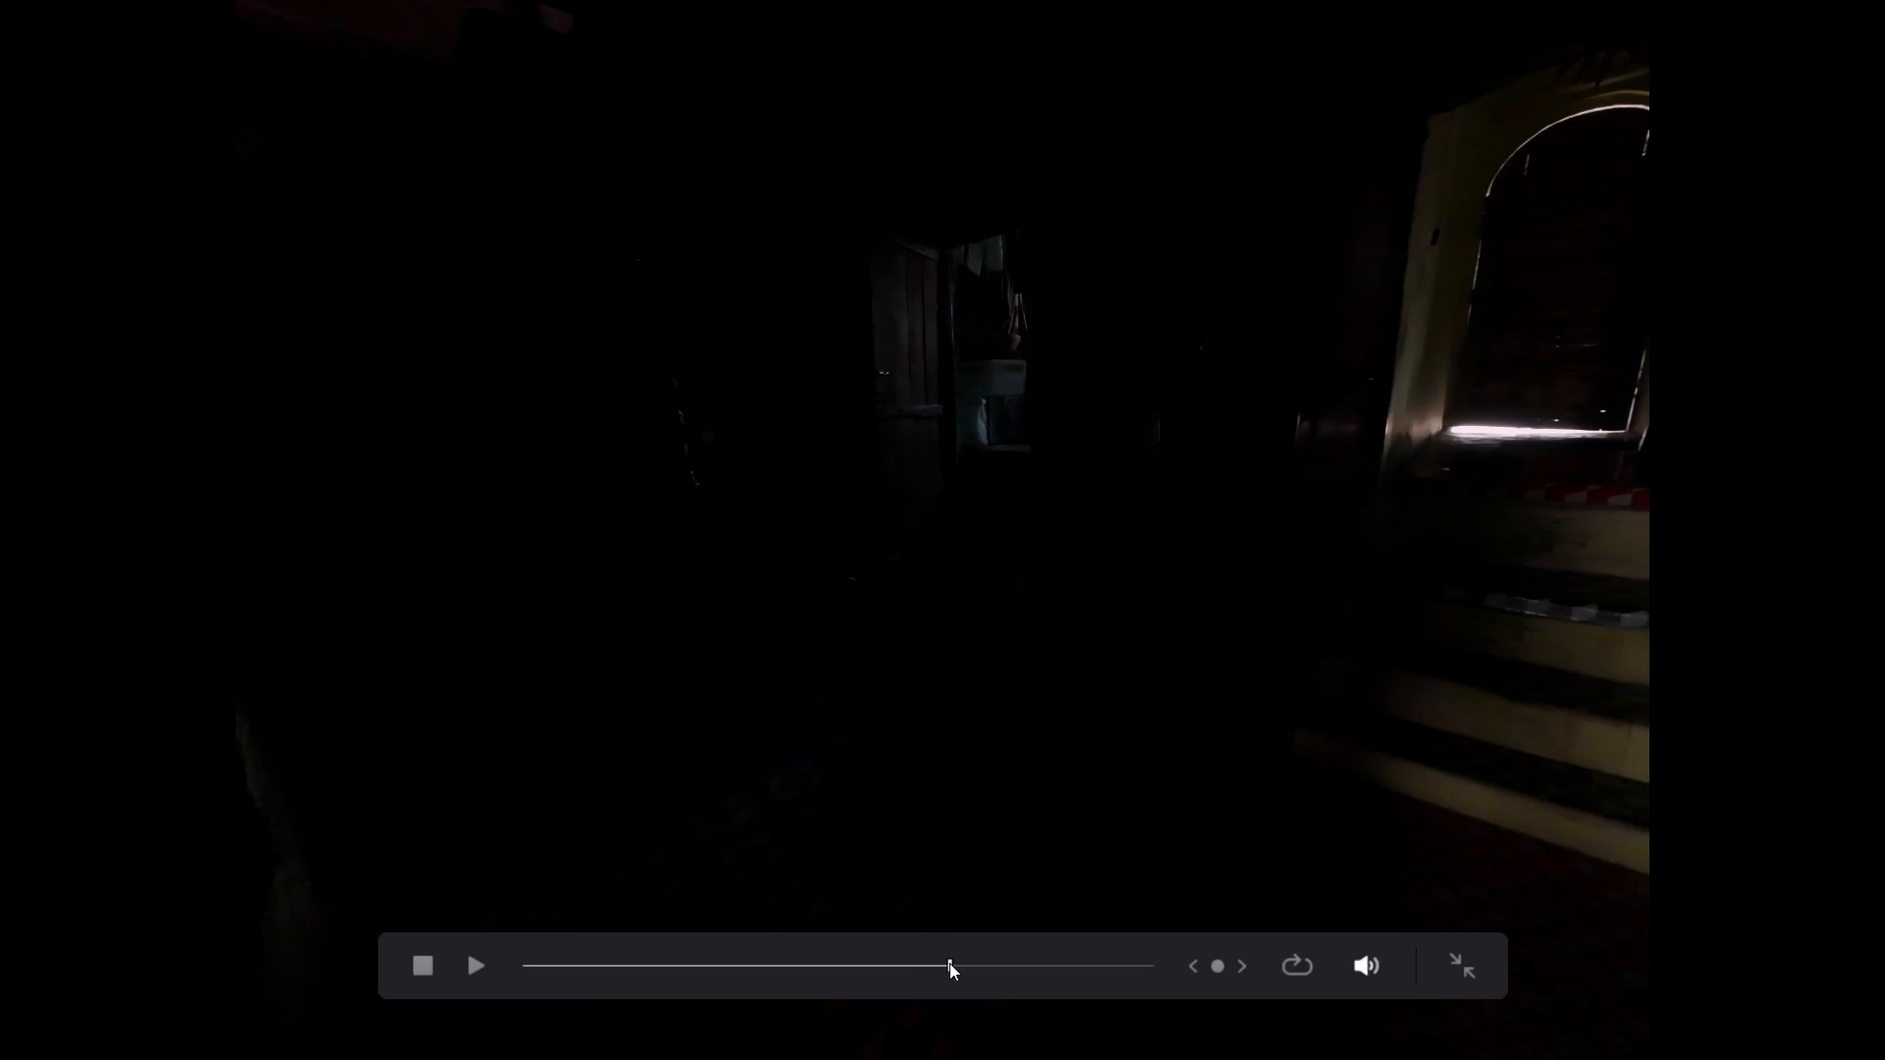
left_click_drag(949, 963, 852, 965)
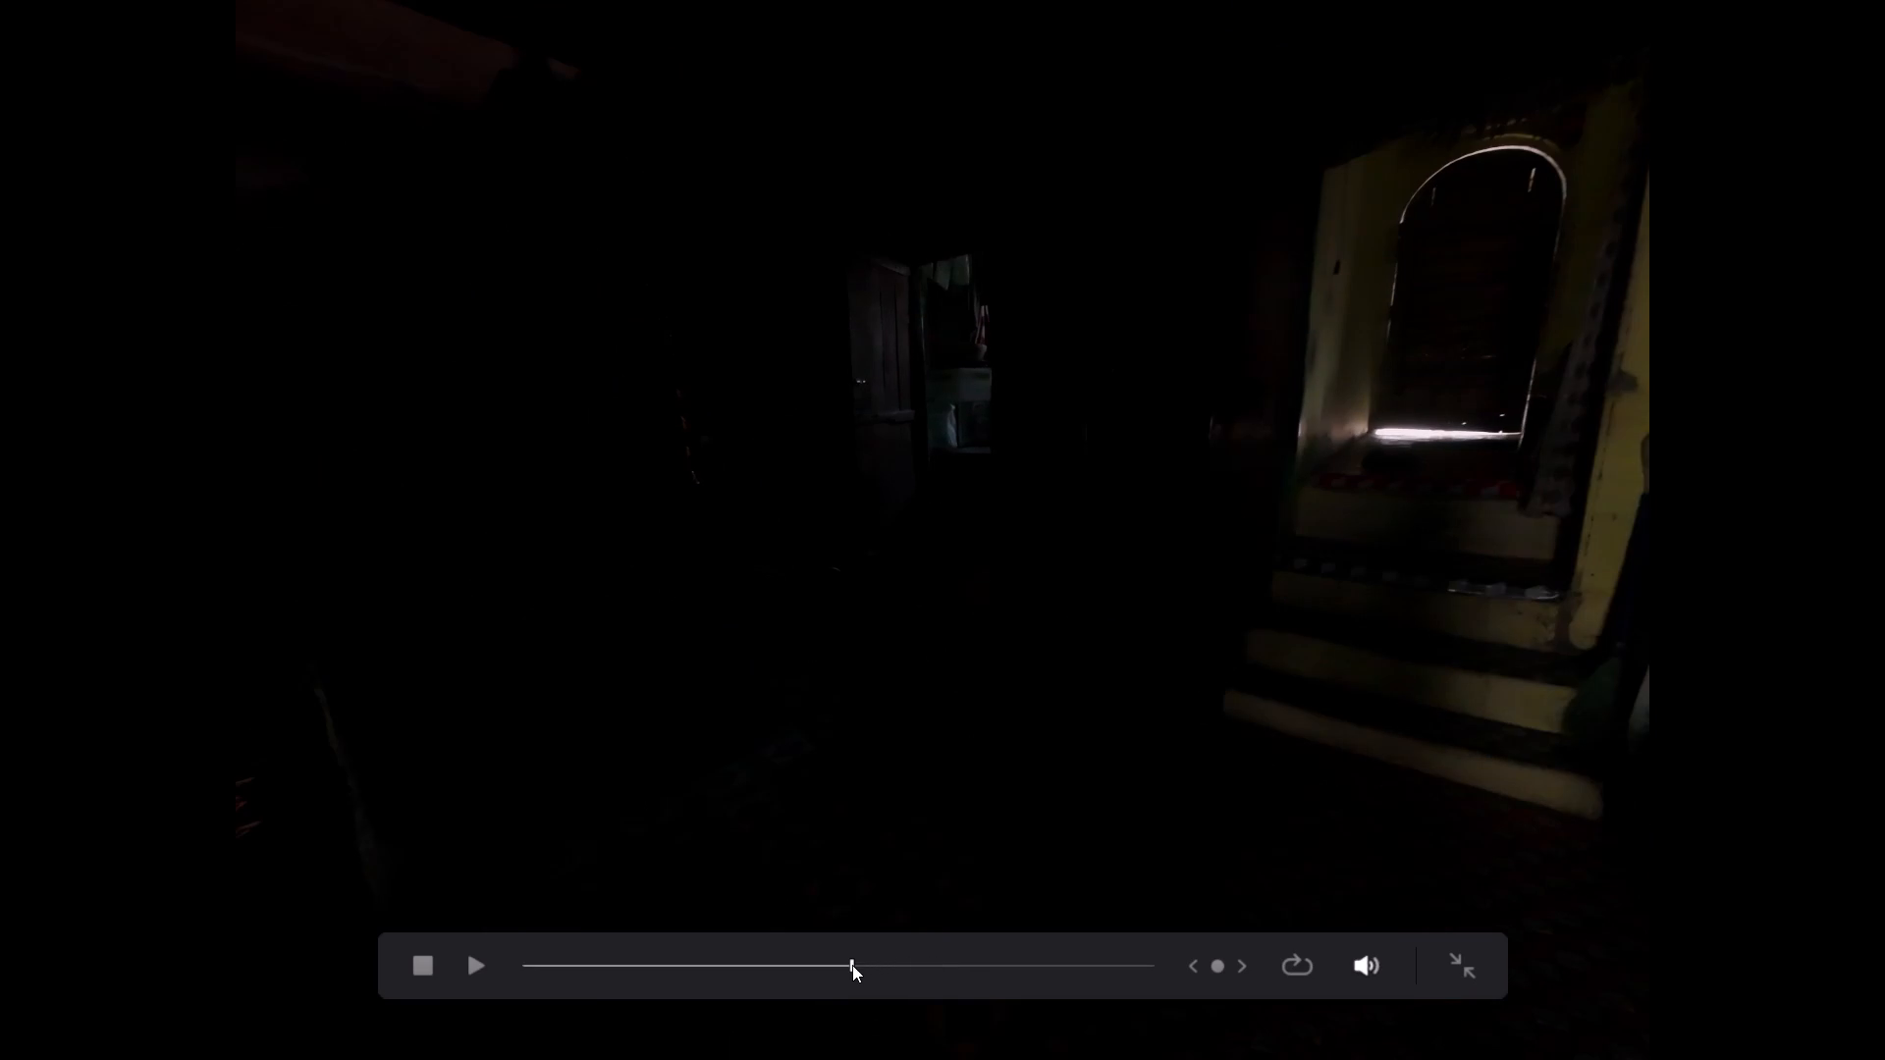
key("Escape")
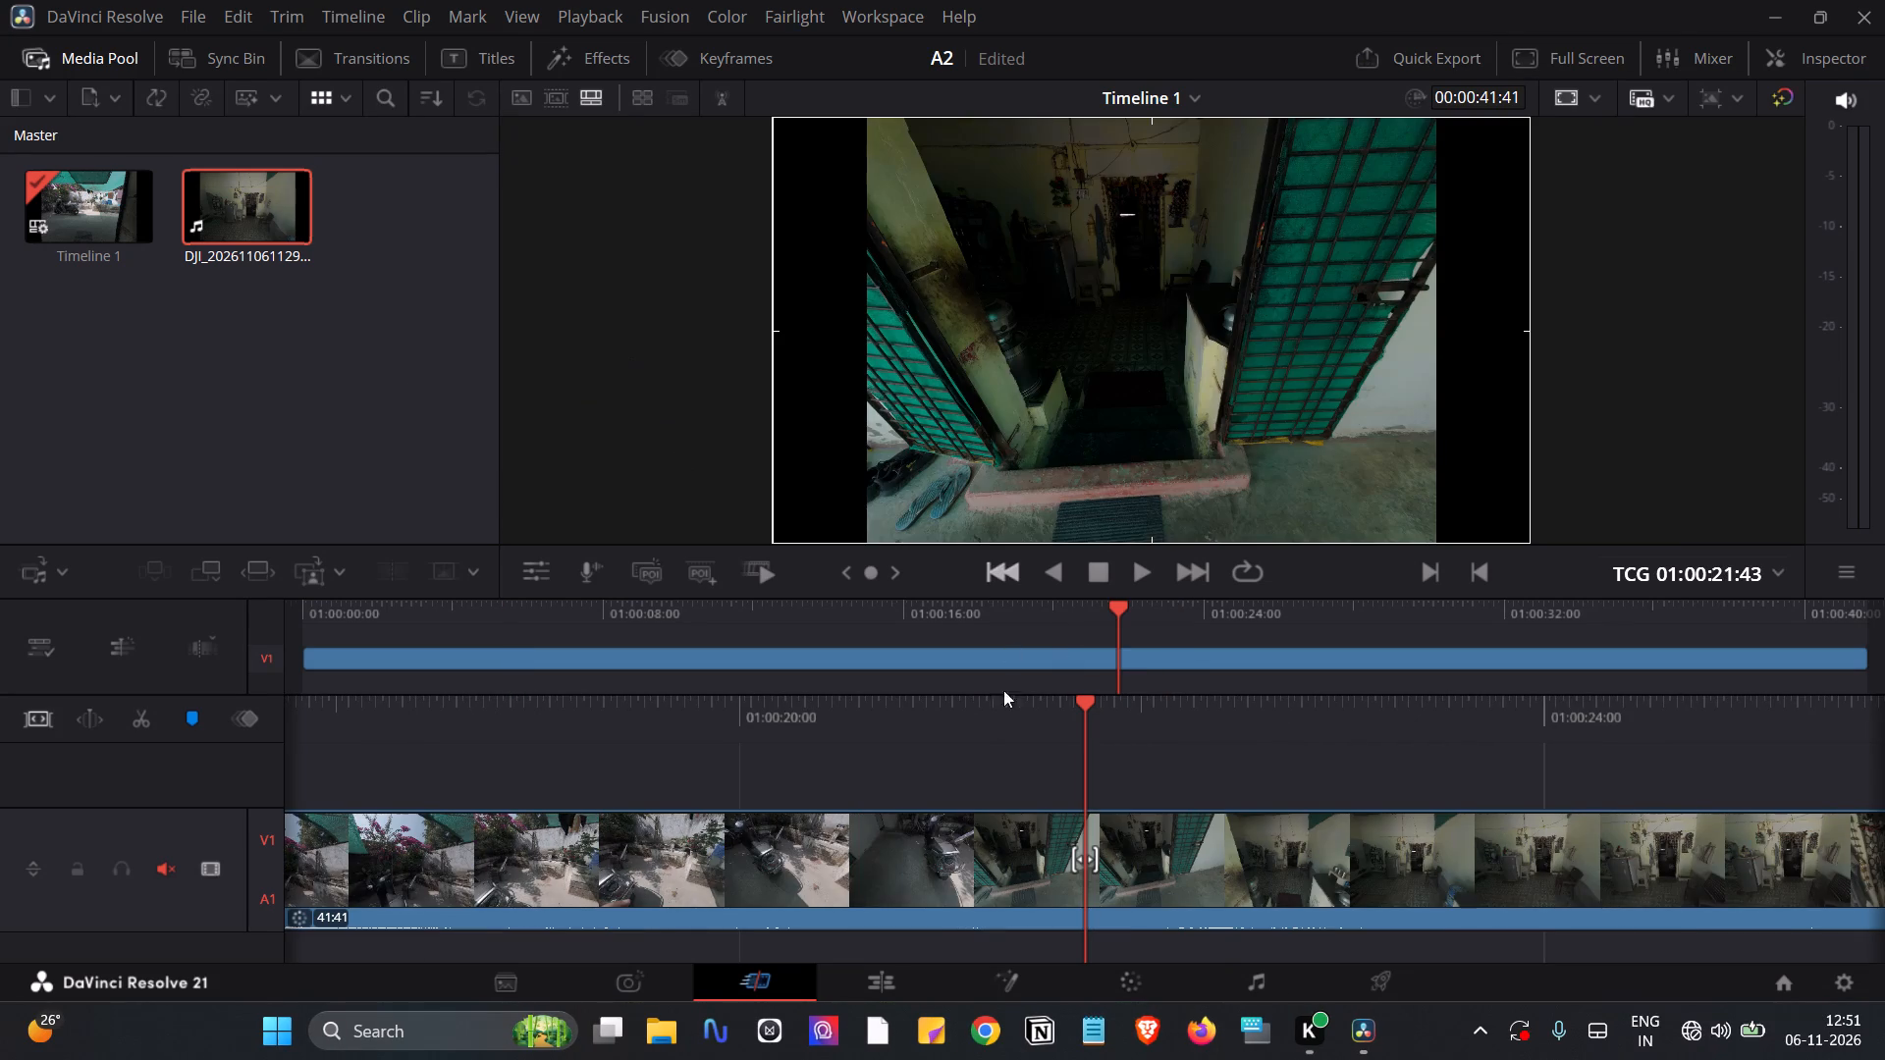
Open the Color page and move the playhead to the room interior shot at 01:00:23:30.
left_click(1115, 985)
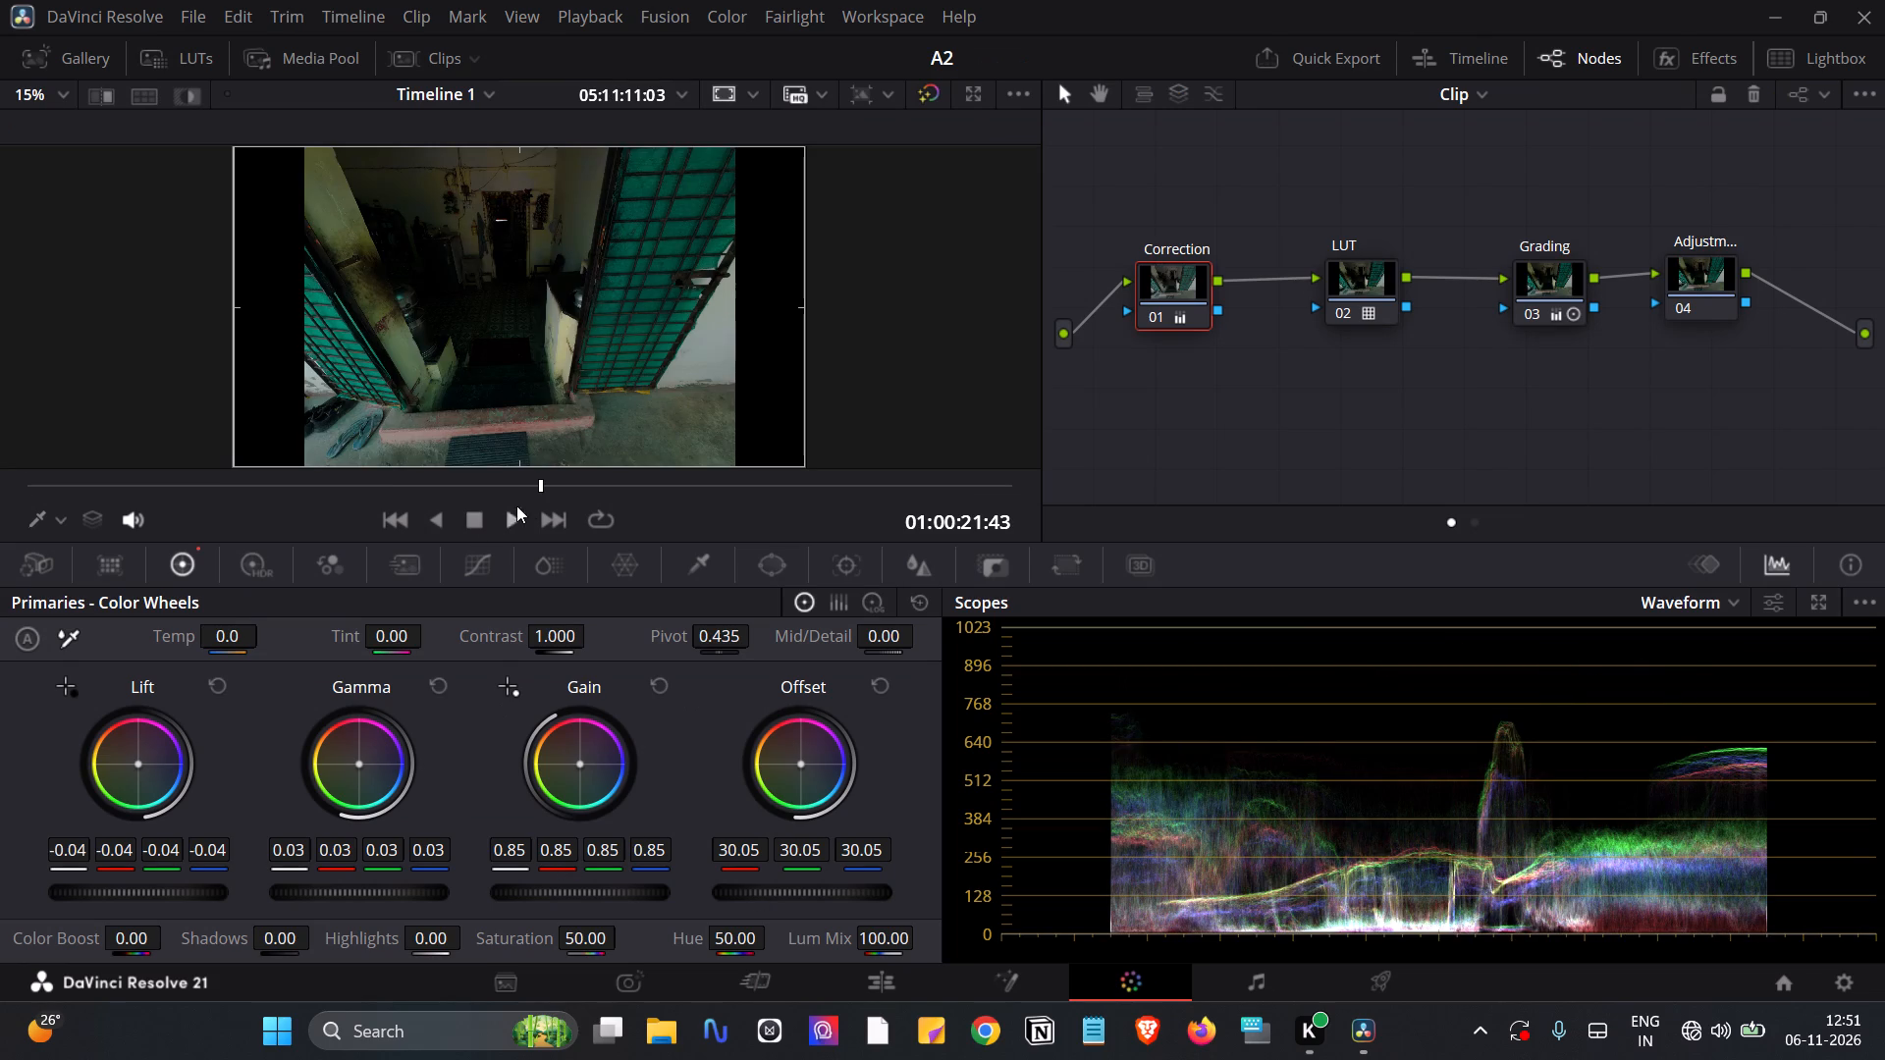
left_click_drag(536, 484, 551, 484)
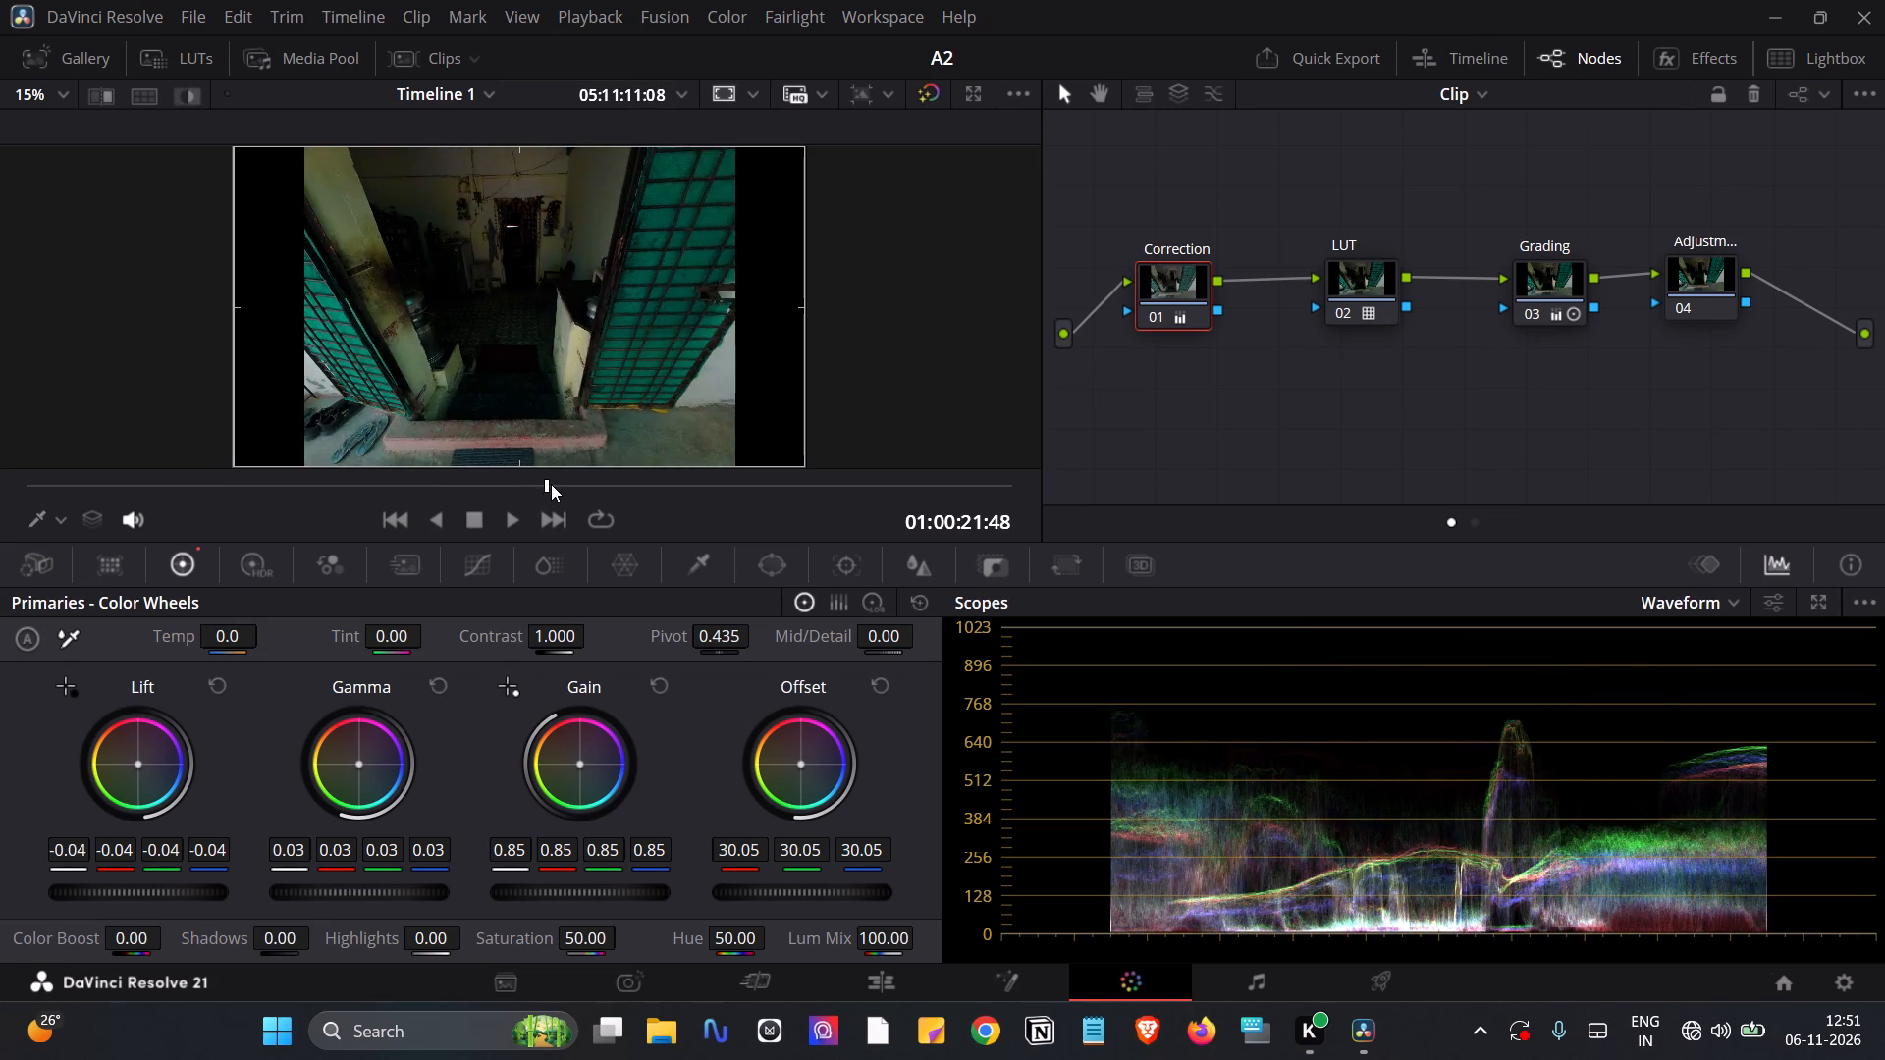
left_click_drag(551, 484, 583, 487)
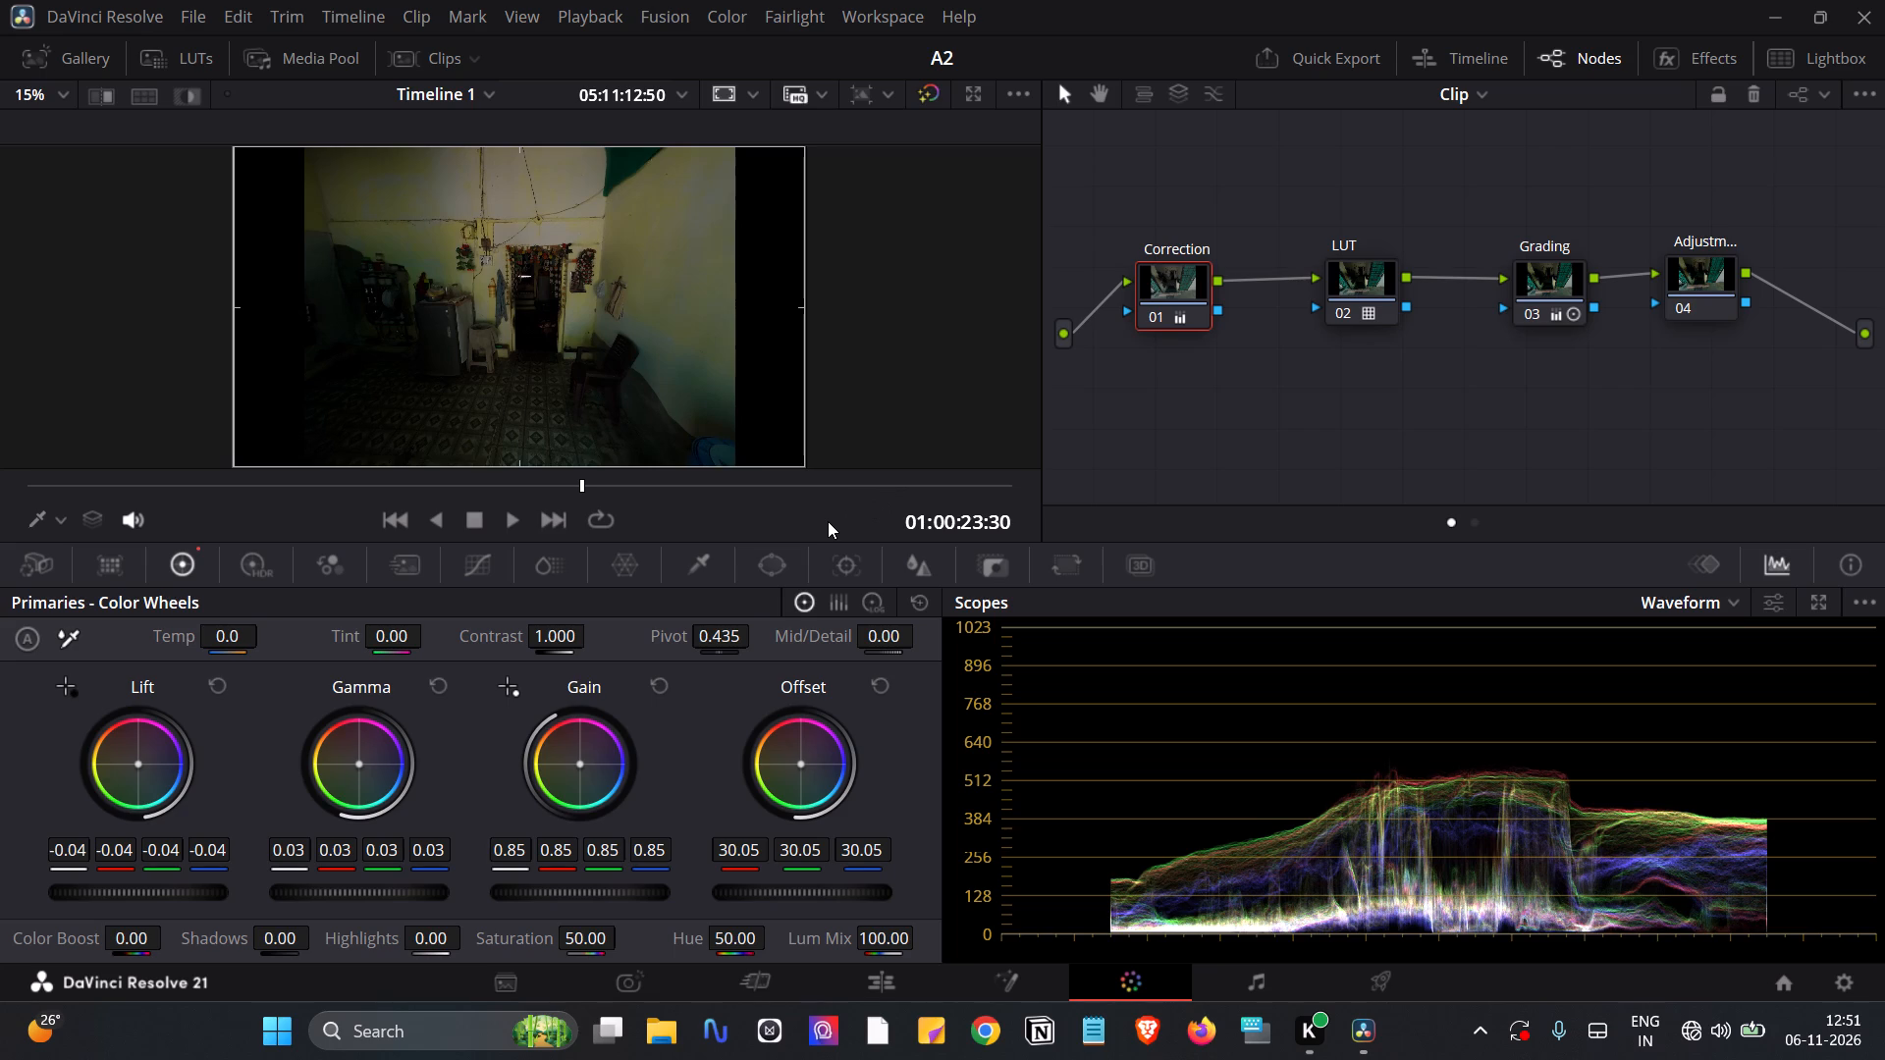
Open the Snipping Tool and take a screenshot of the Color page with its node graph, color wheels and waveform.
type("sn")
key("Return")
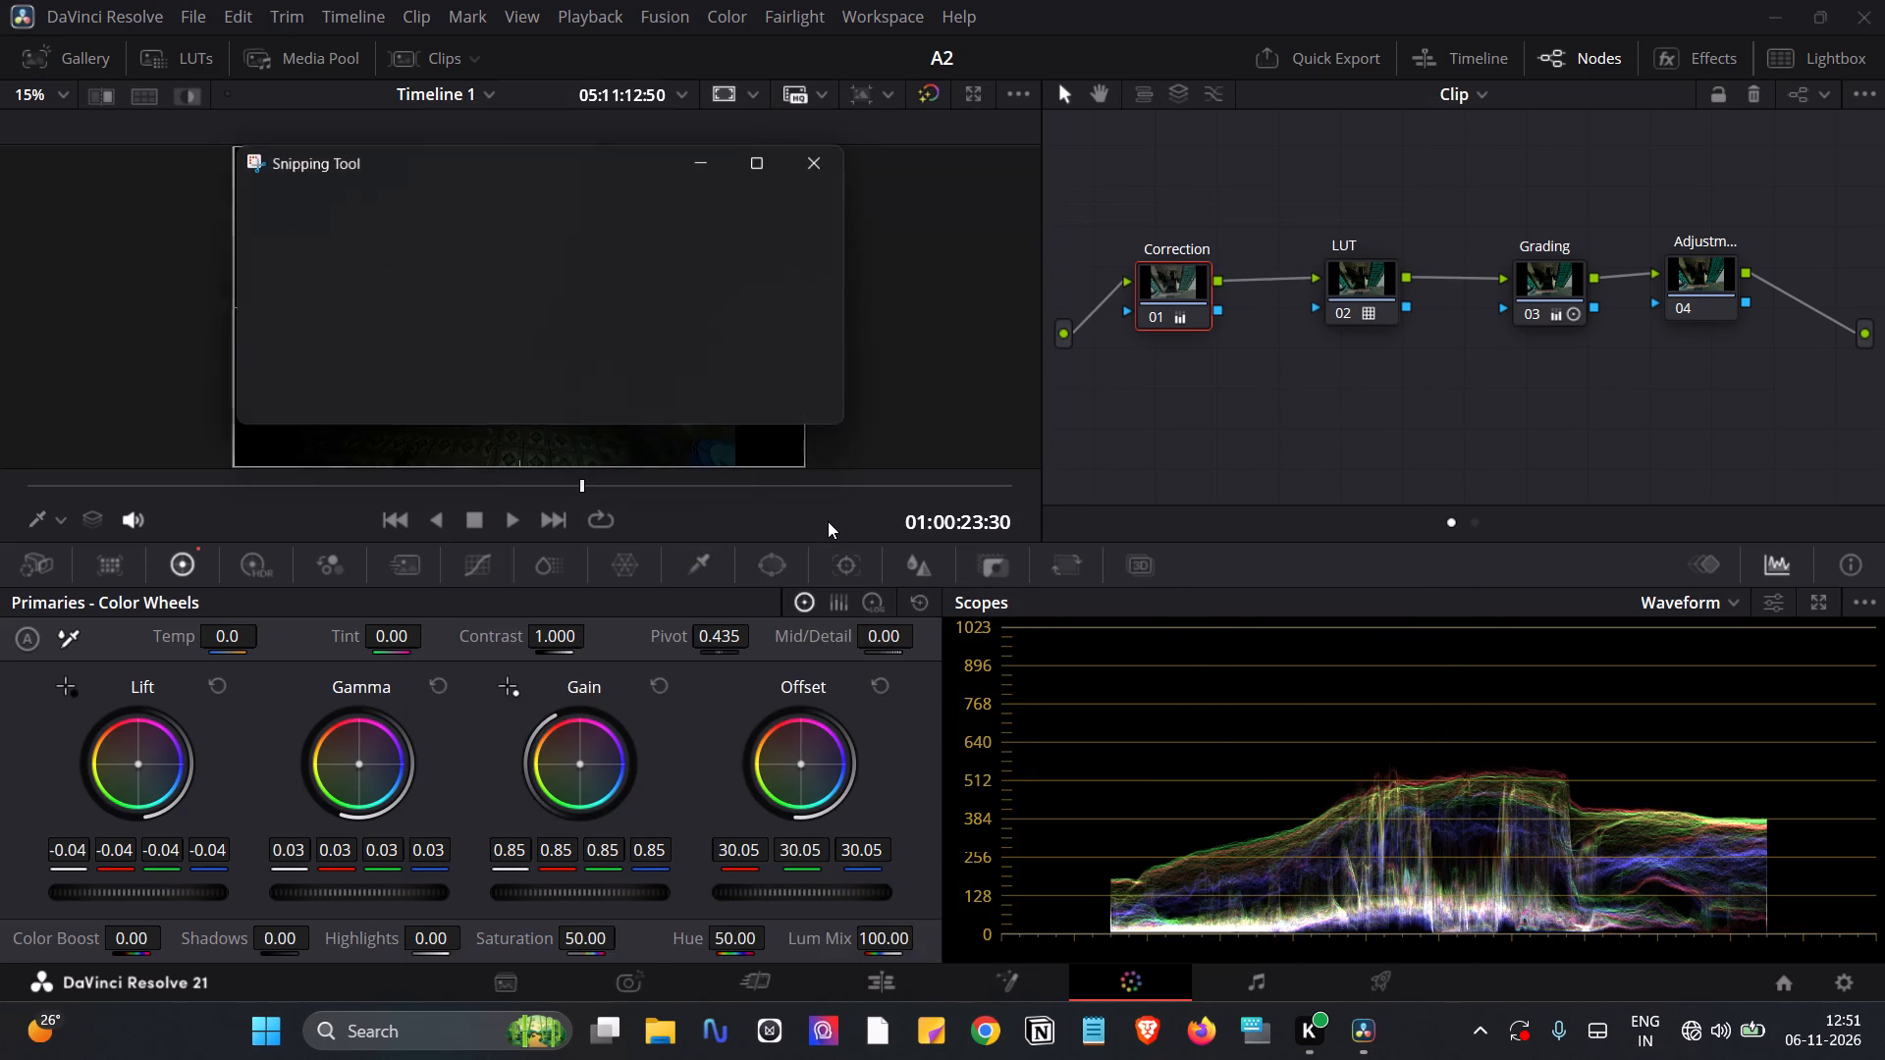
left_click(275, 218)
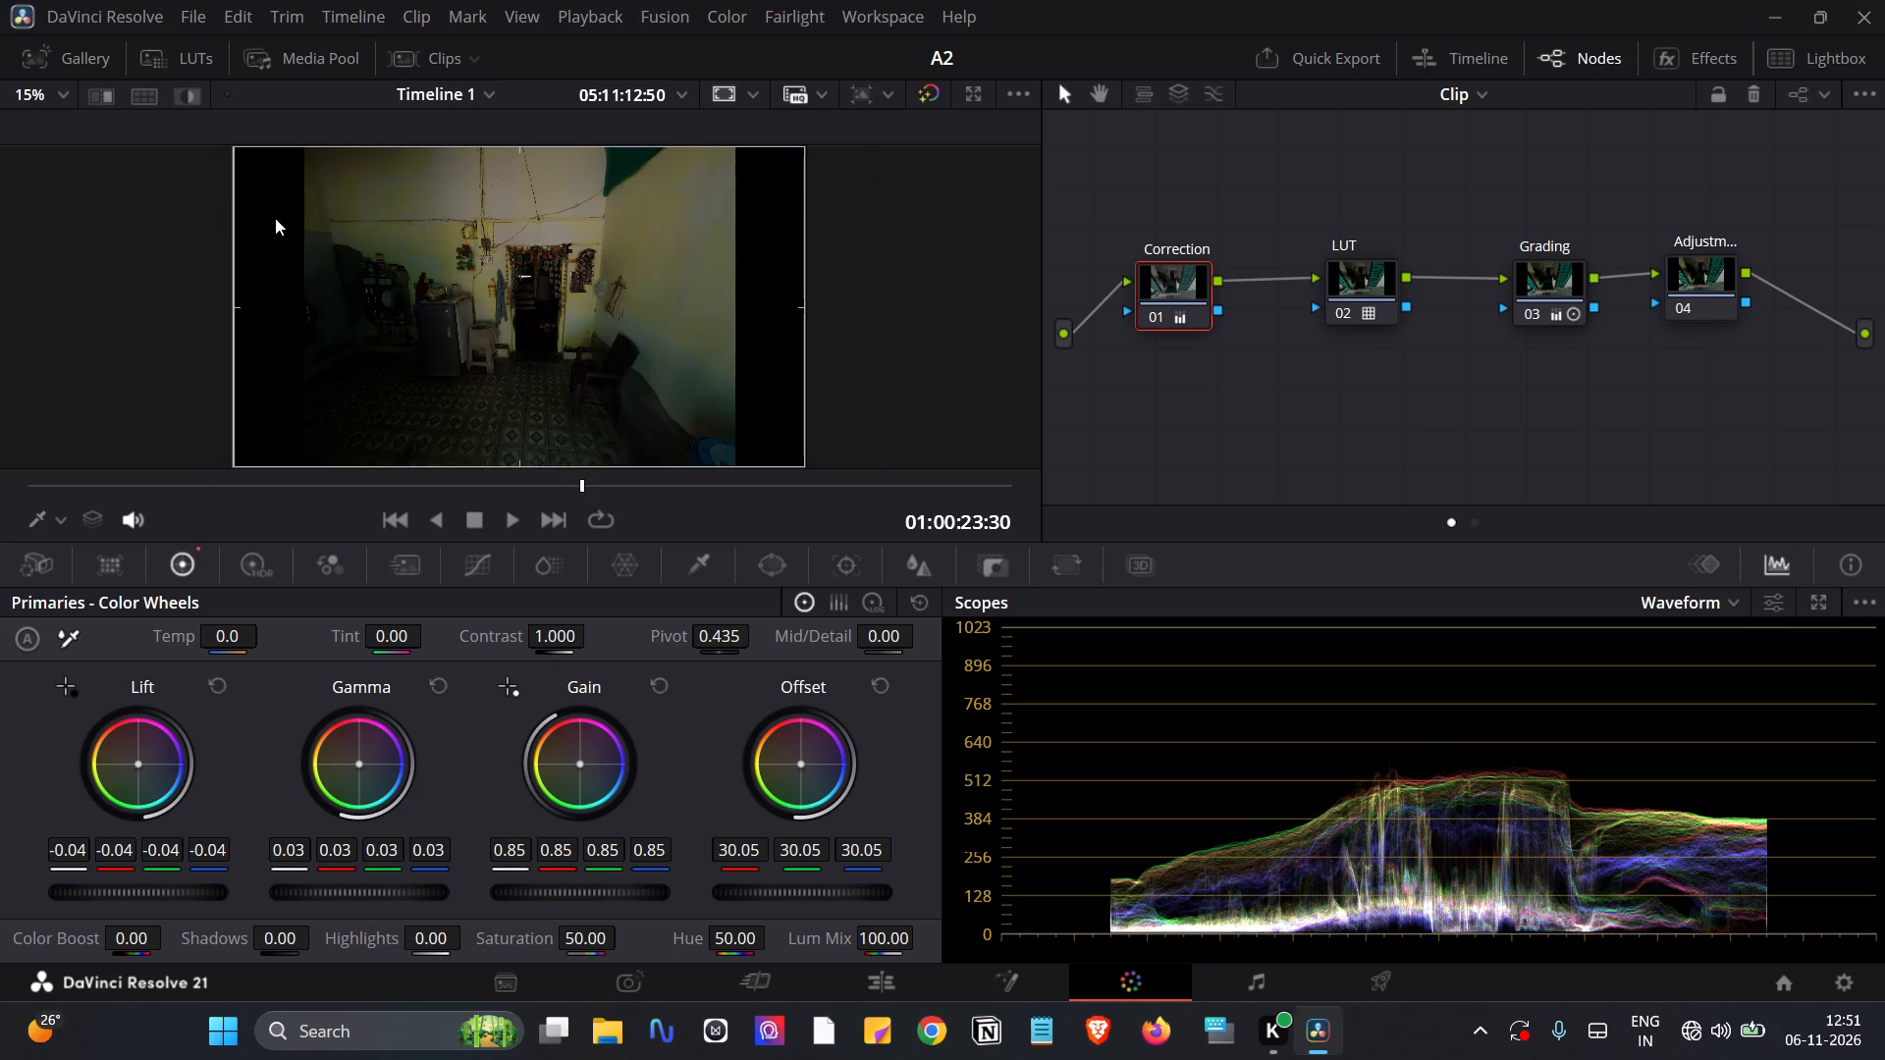
left_click(90, 295)
left_click(1094, 699)
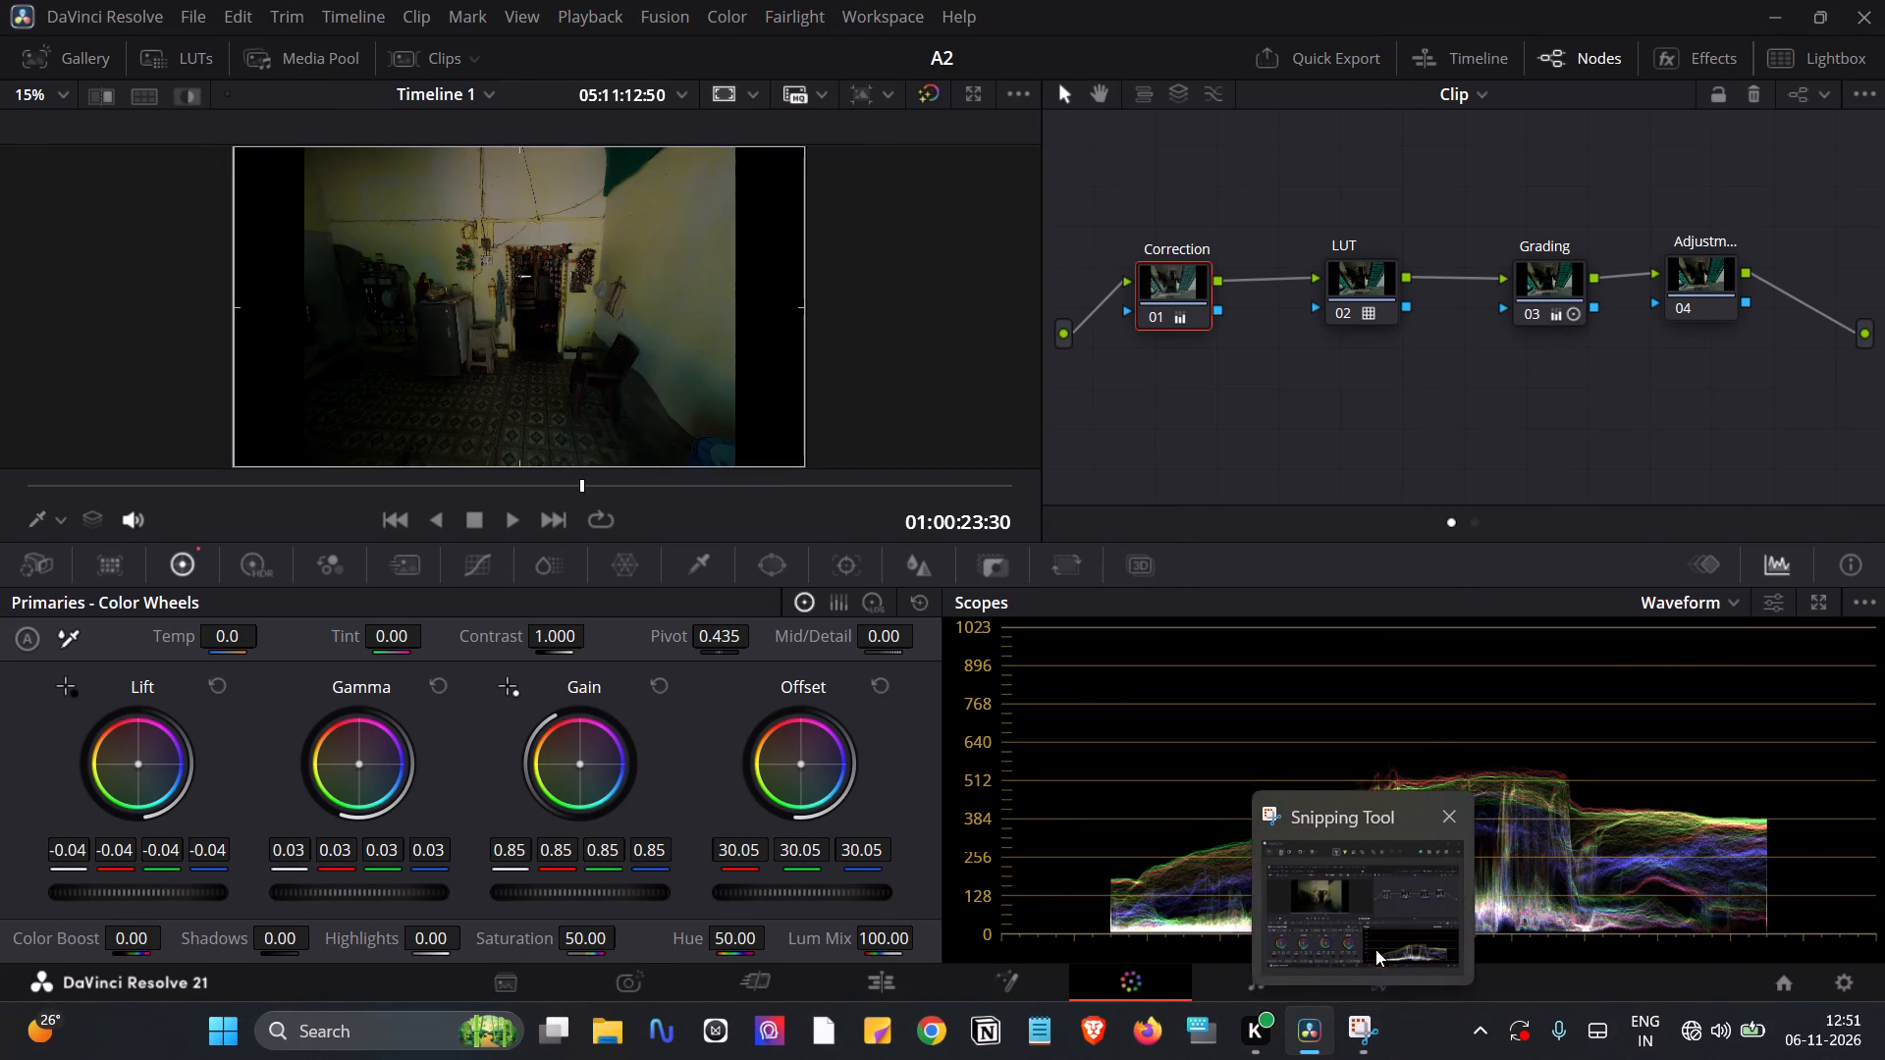
Save the Color page screenshot as a PNG named davinci in Downloads, and close the Snipping Tool.
left_click(1375, 949)
left_click(1197, 220)
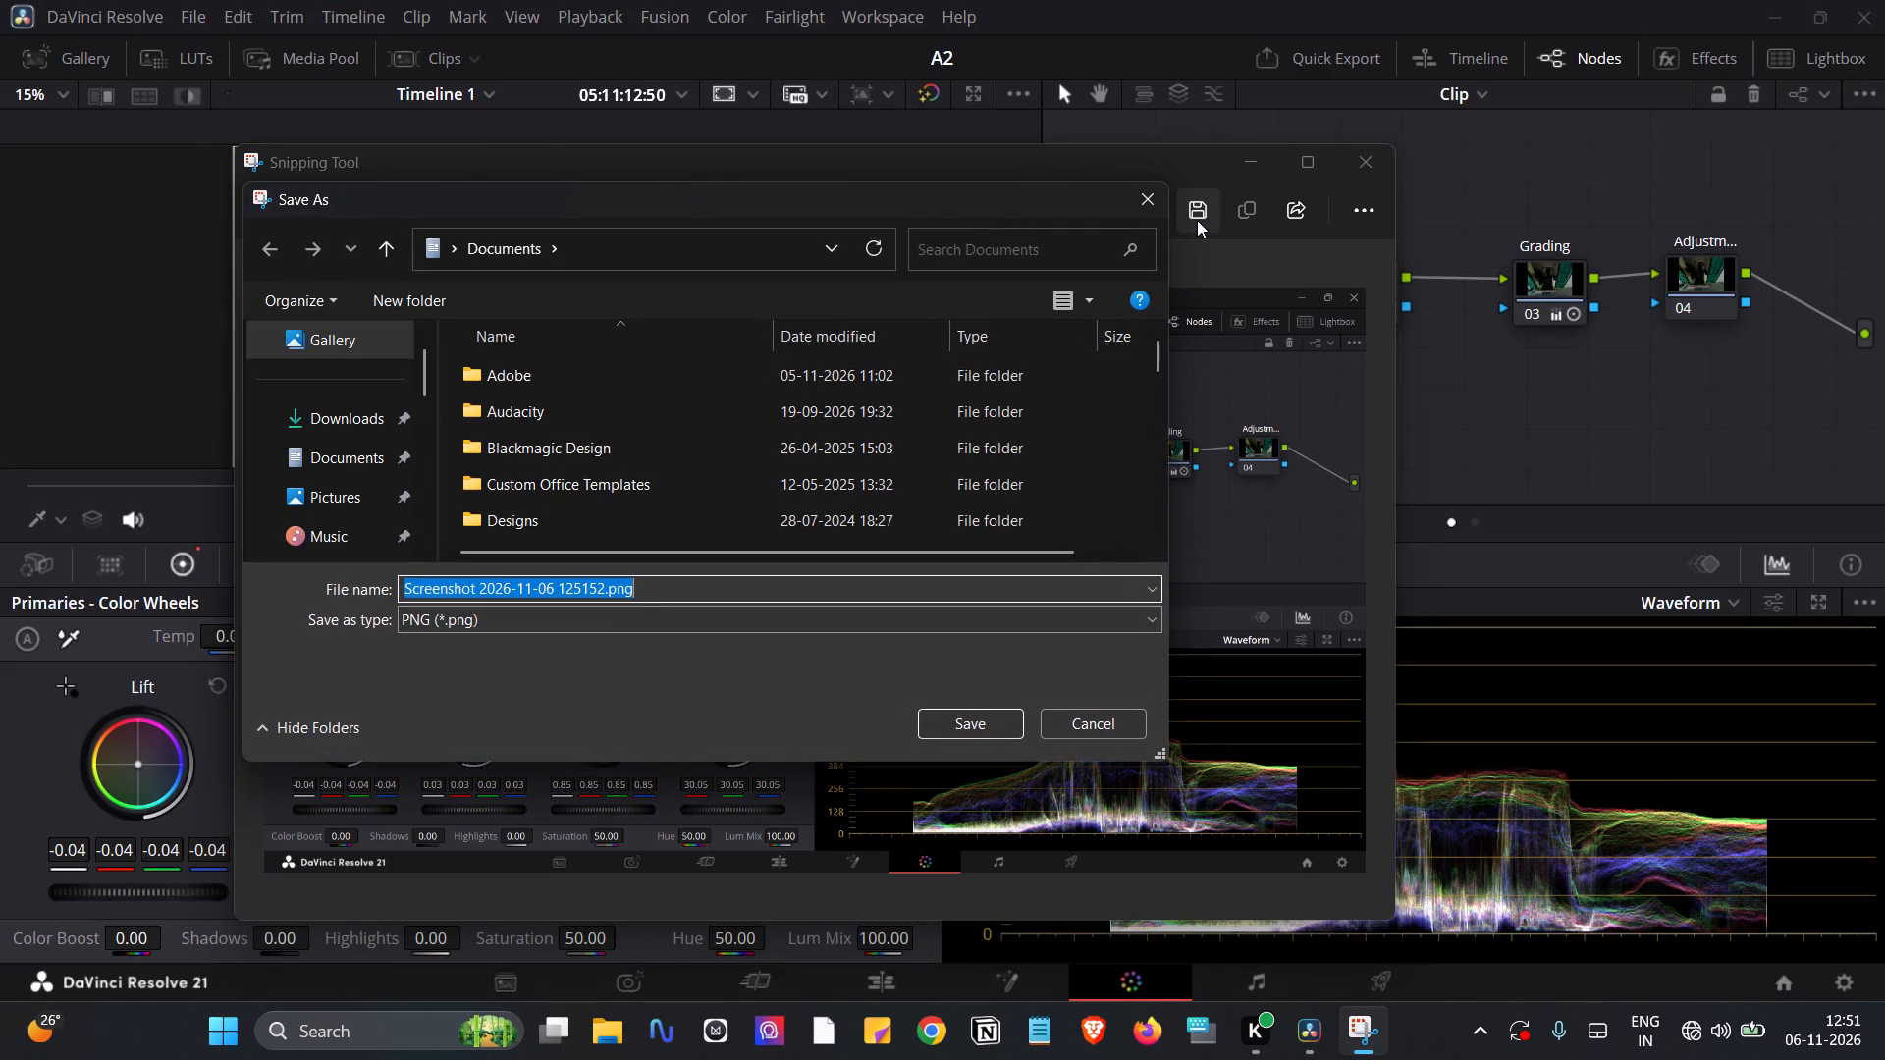
left_click(323, 406)
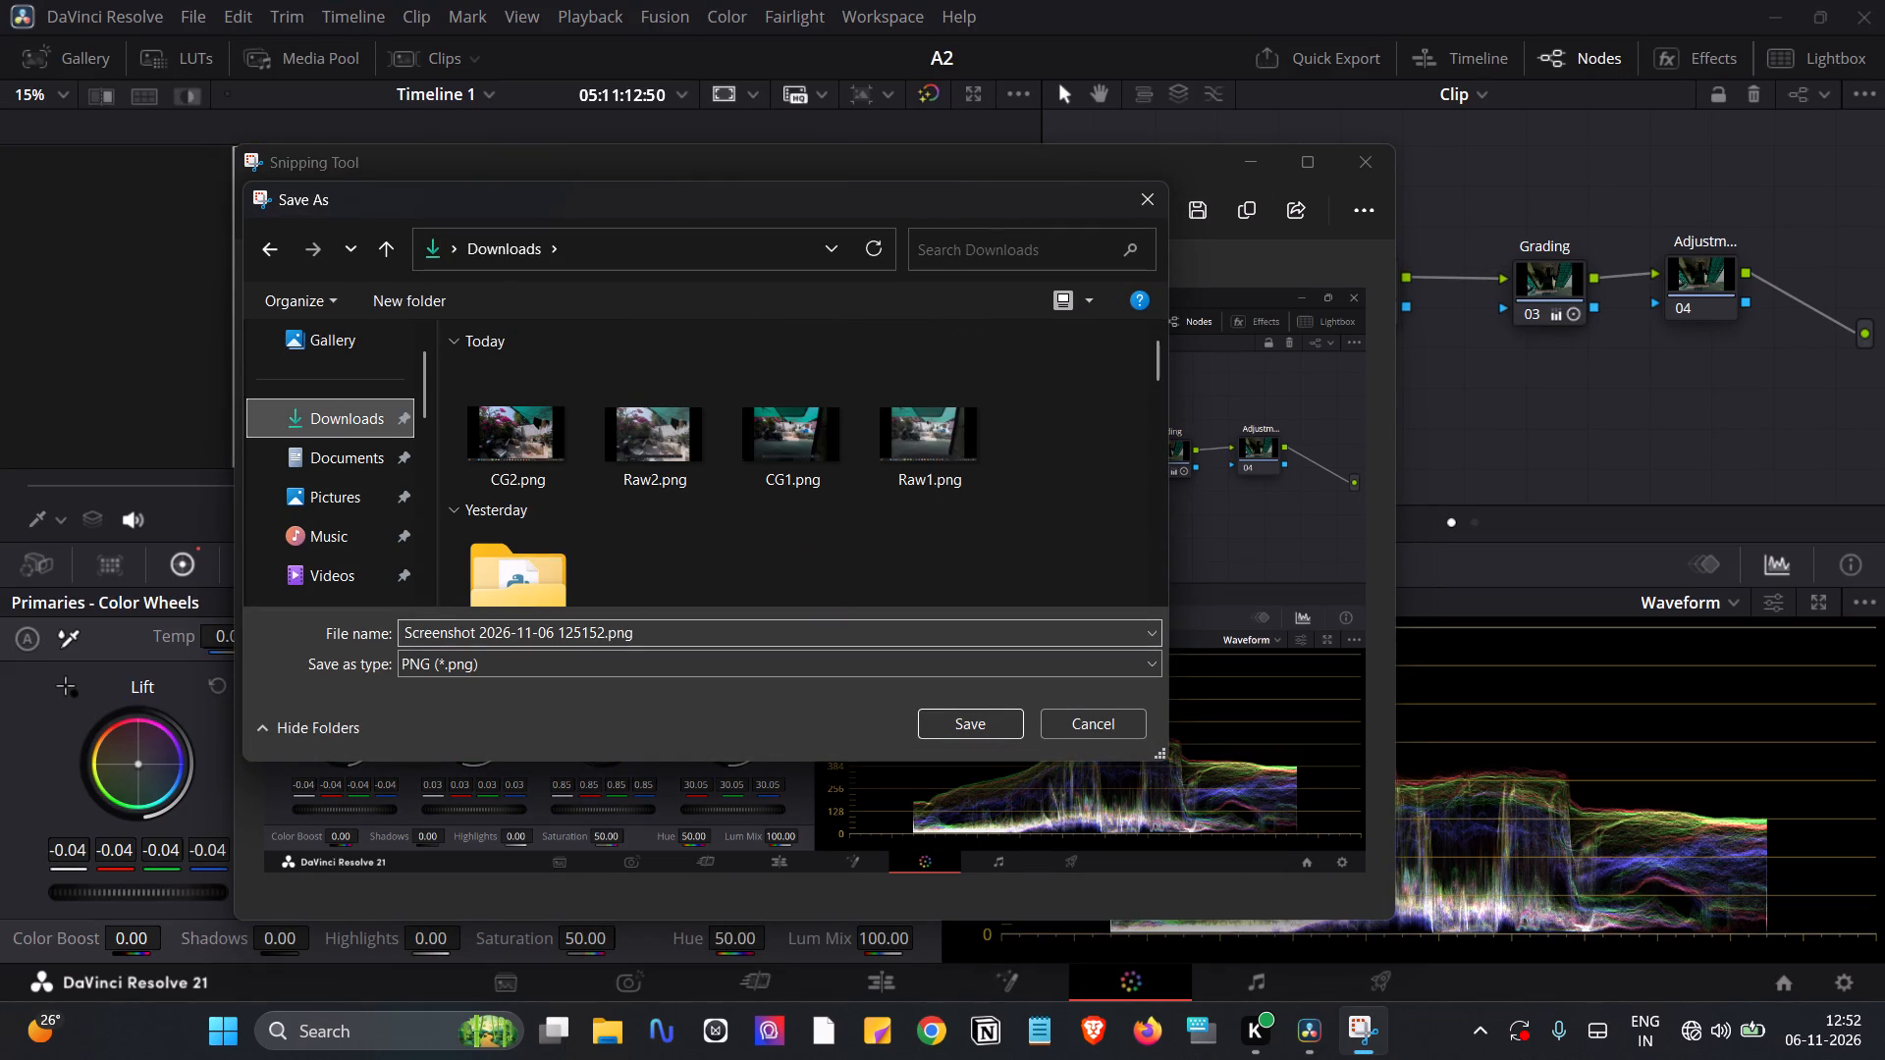
left_click(467, 637)
type("davinci")
key("Return")
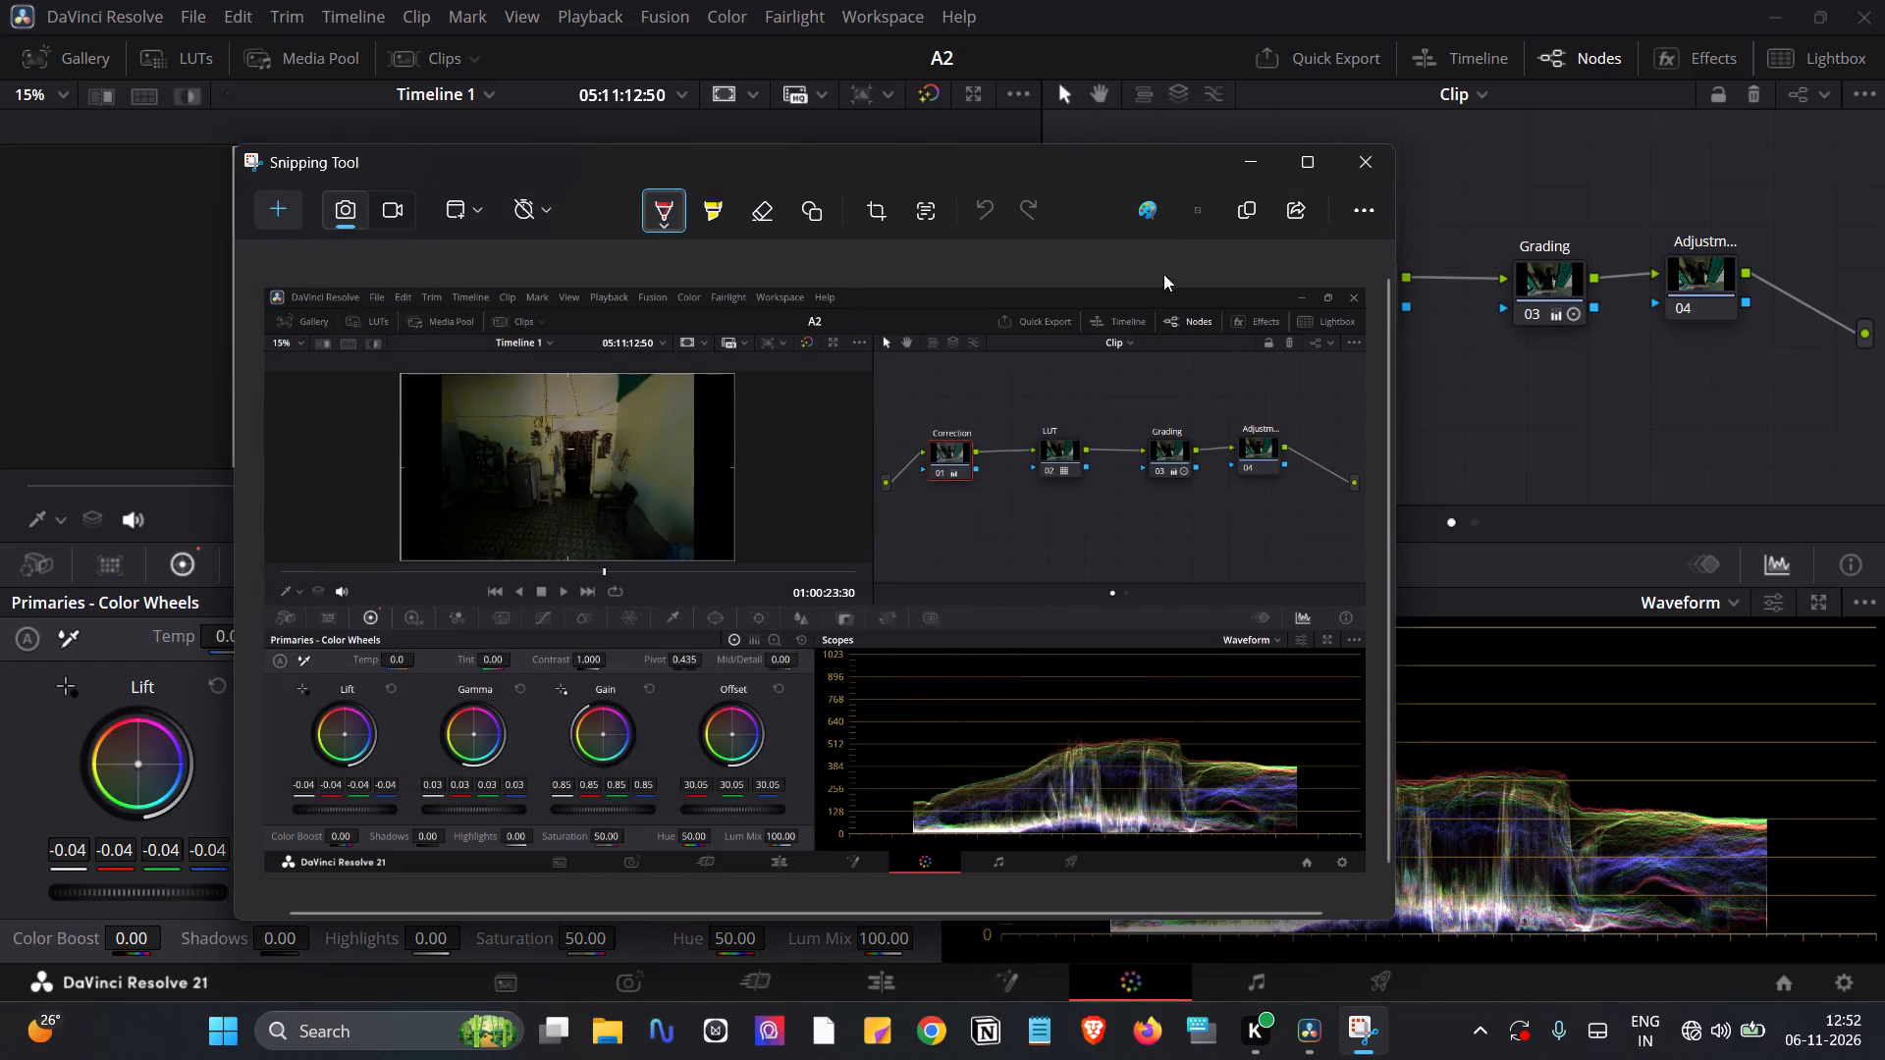
left_click(1373, 160)
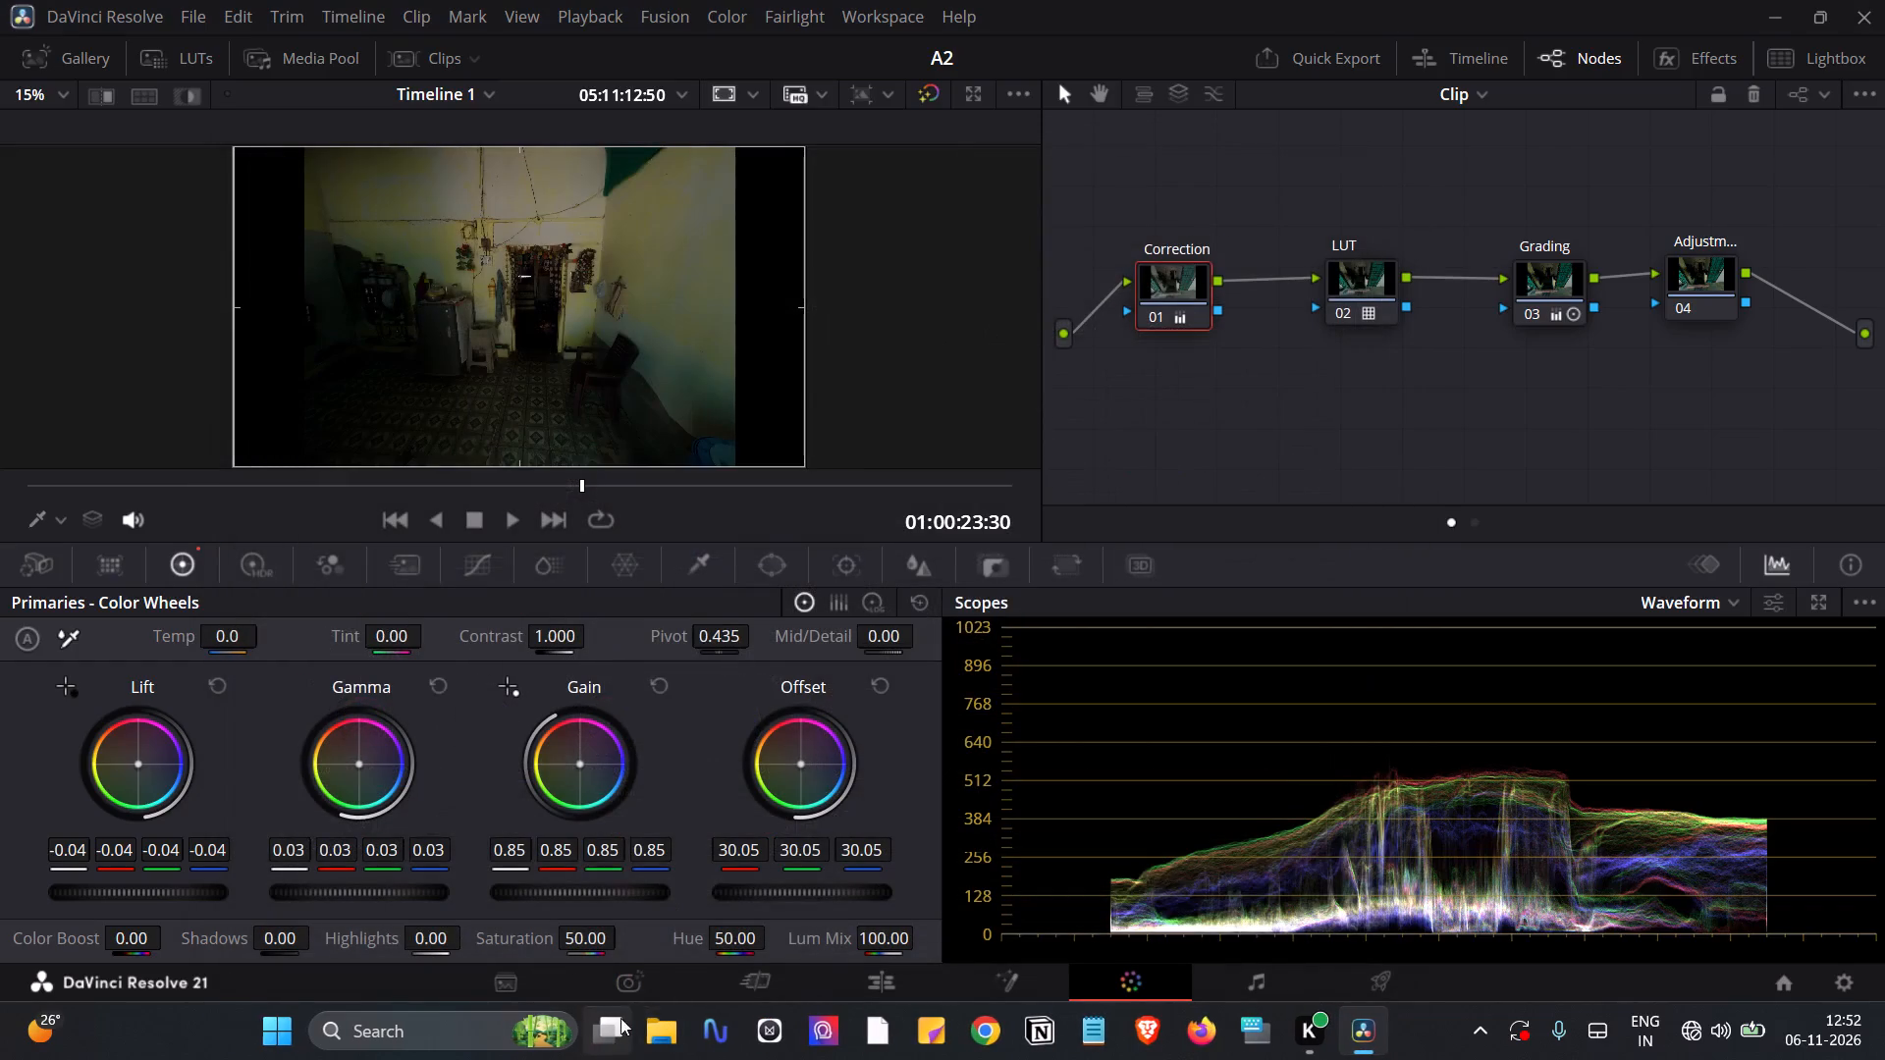
Copy davinci.png, CG2.png, Raw2.png, CG1.png and Raw1.png from the Downloads folder in File Explorer, and close the window.
left_click(677, 1033)
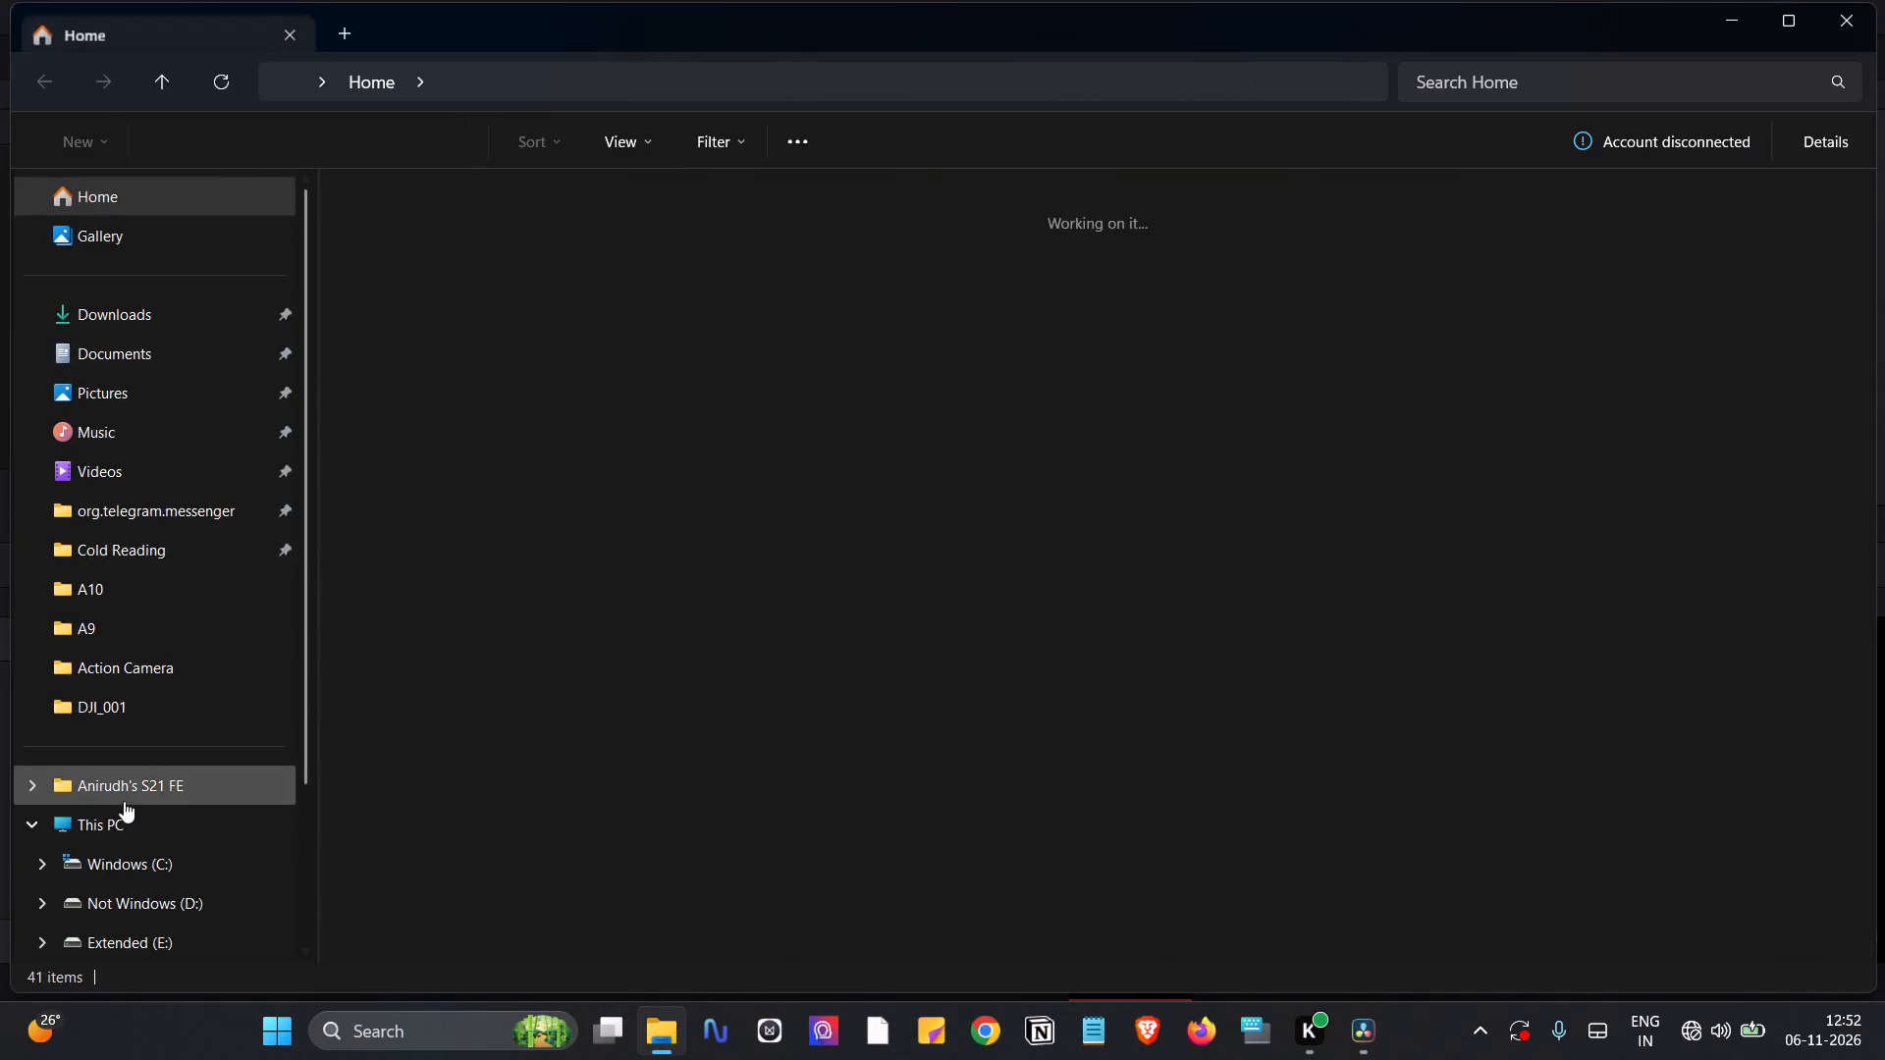
left_click(155, 304)
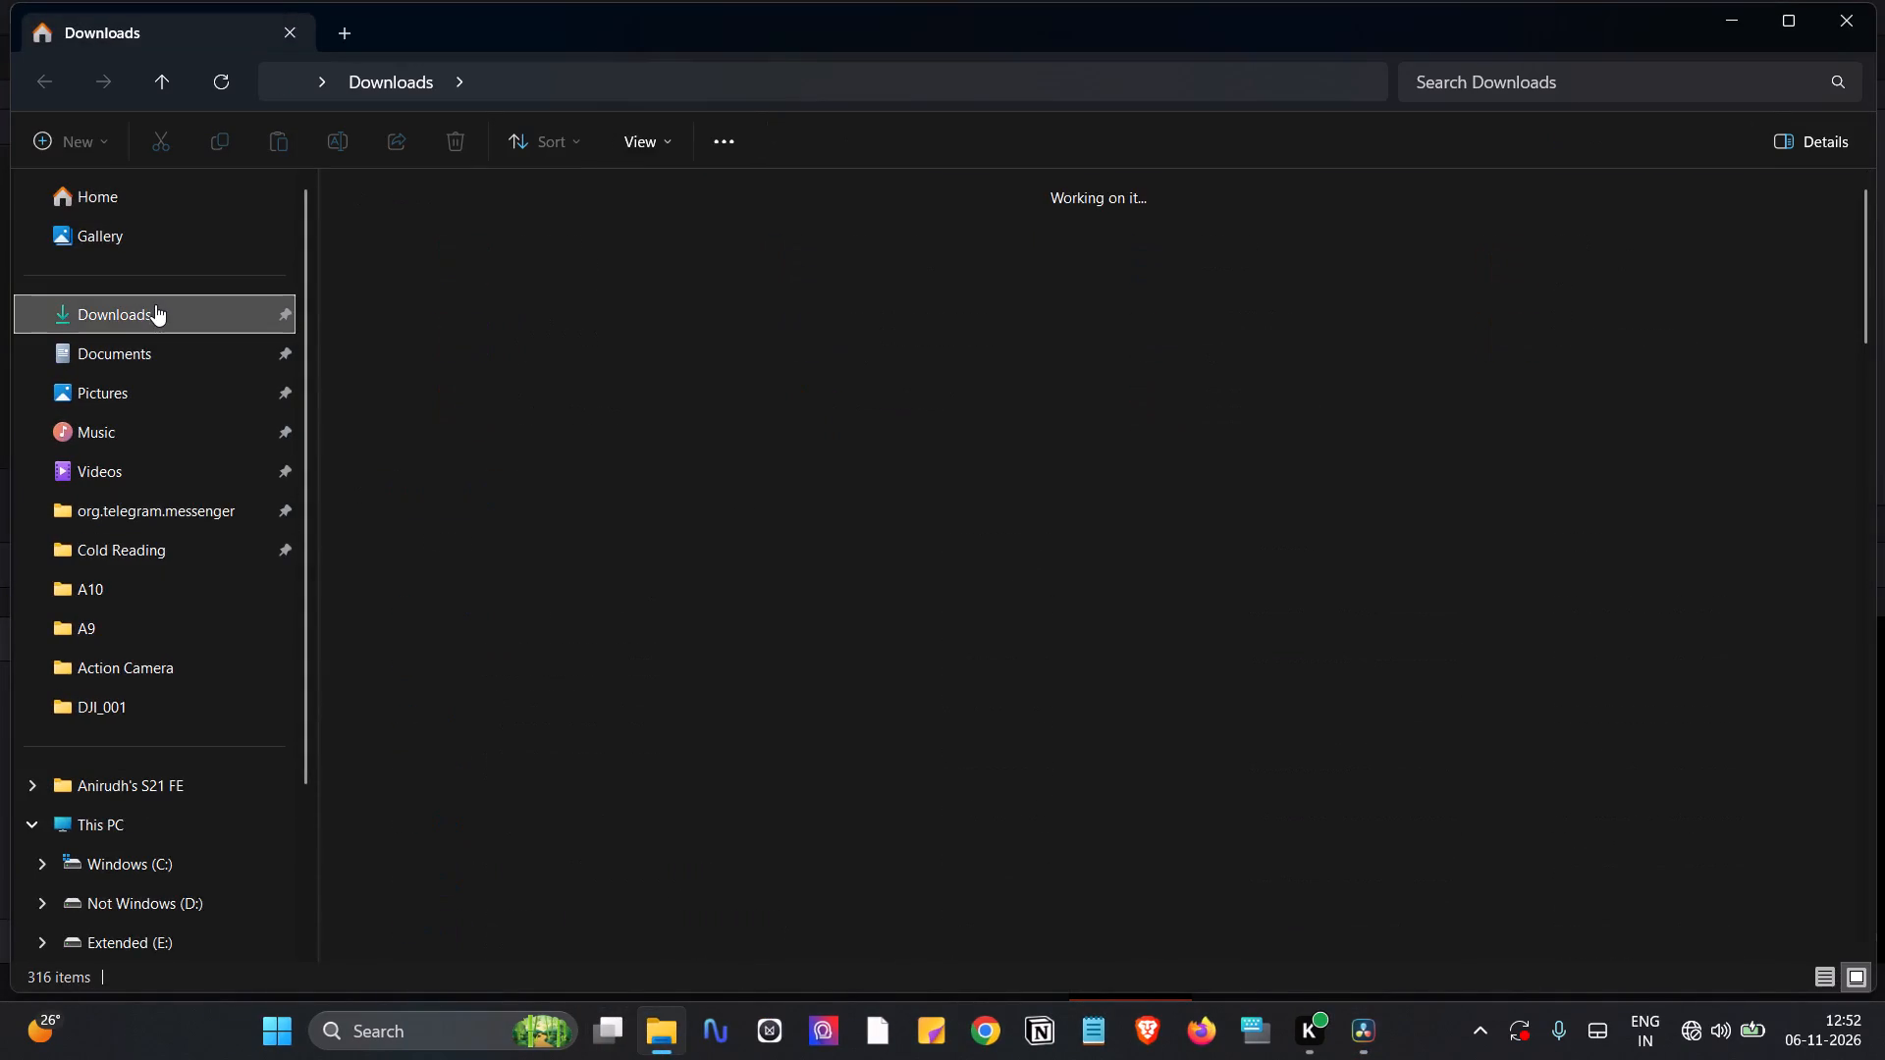
left_click_drag(1110, 290, 2, 281)
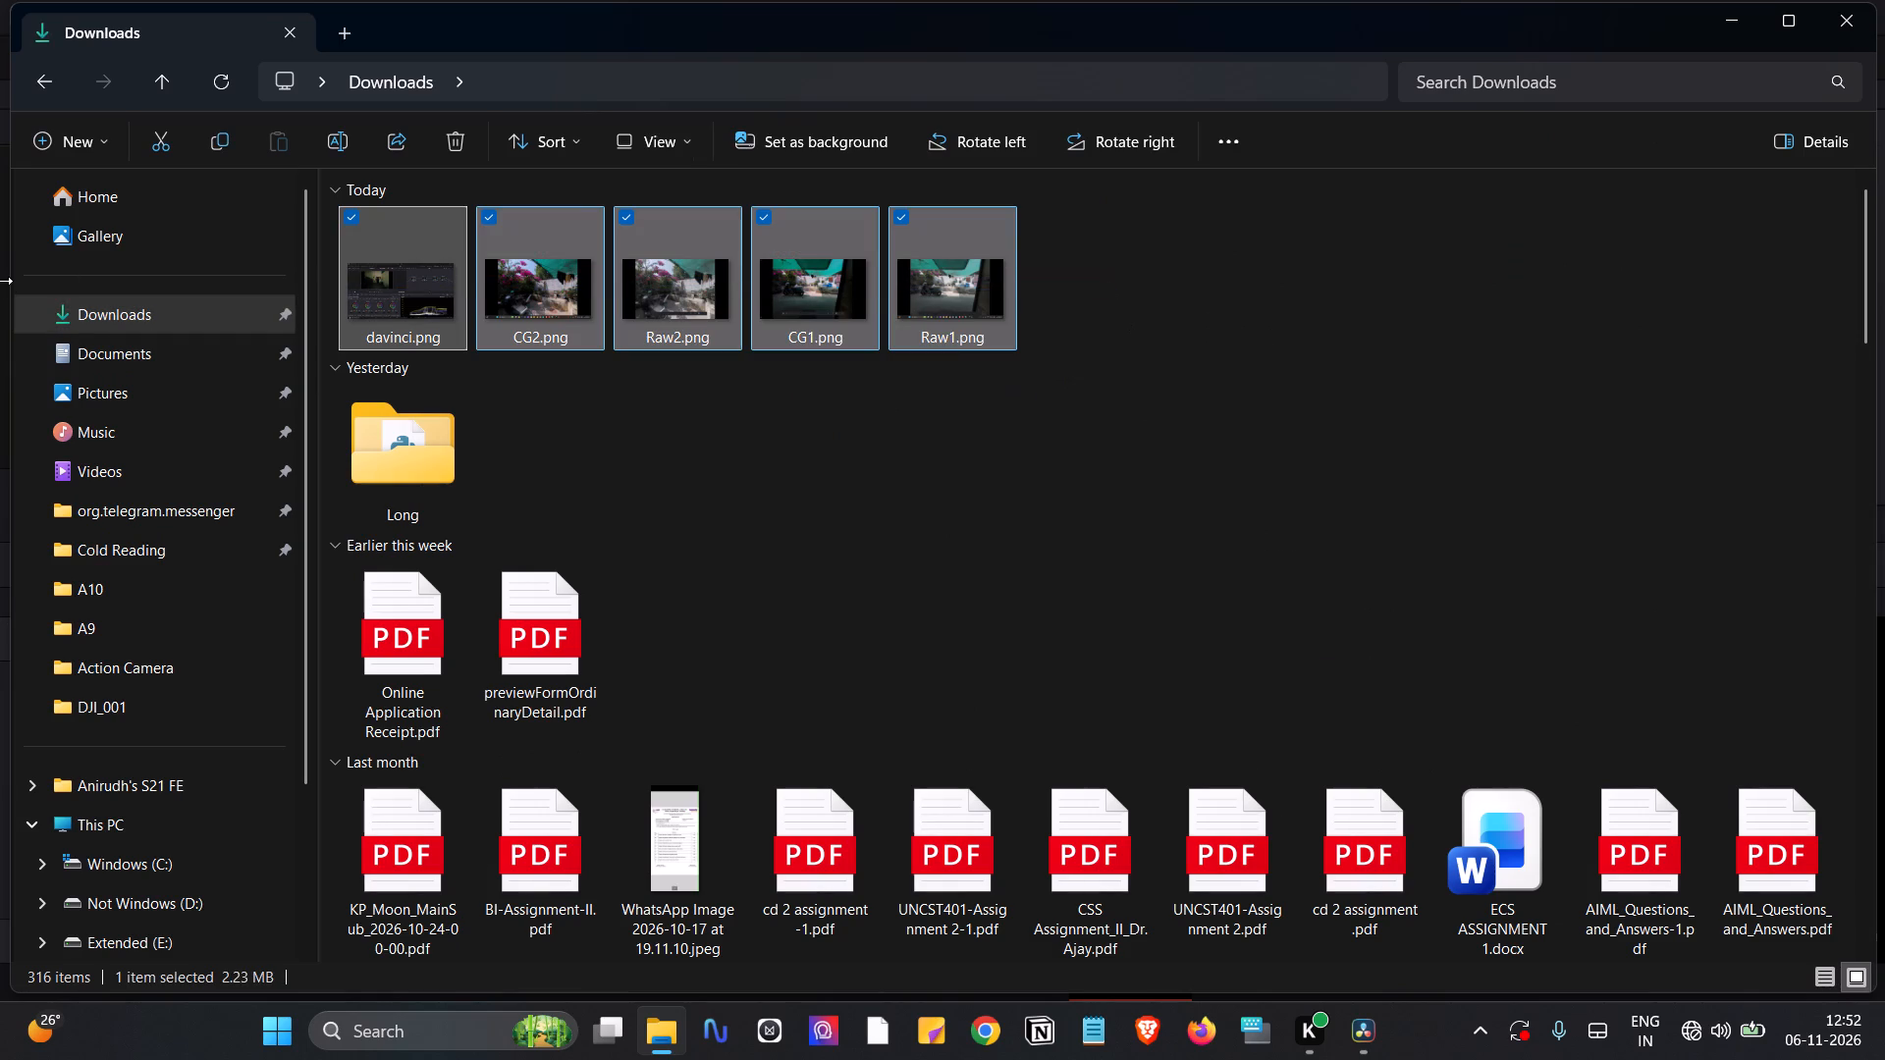
key("ctrl+c")
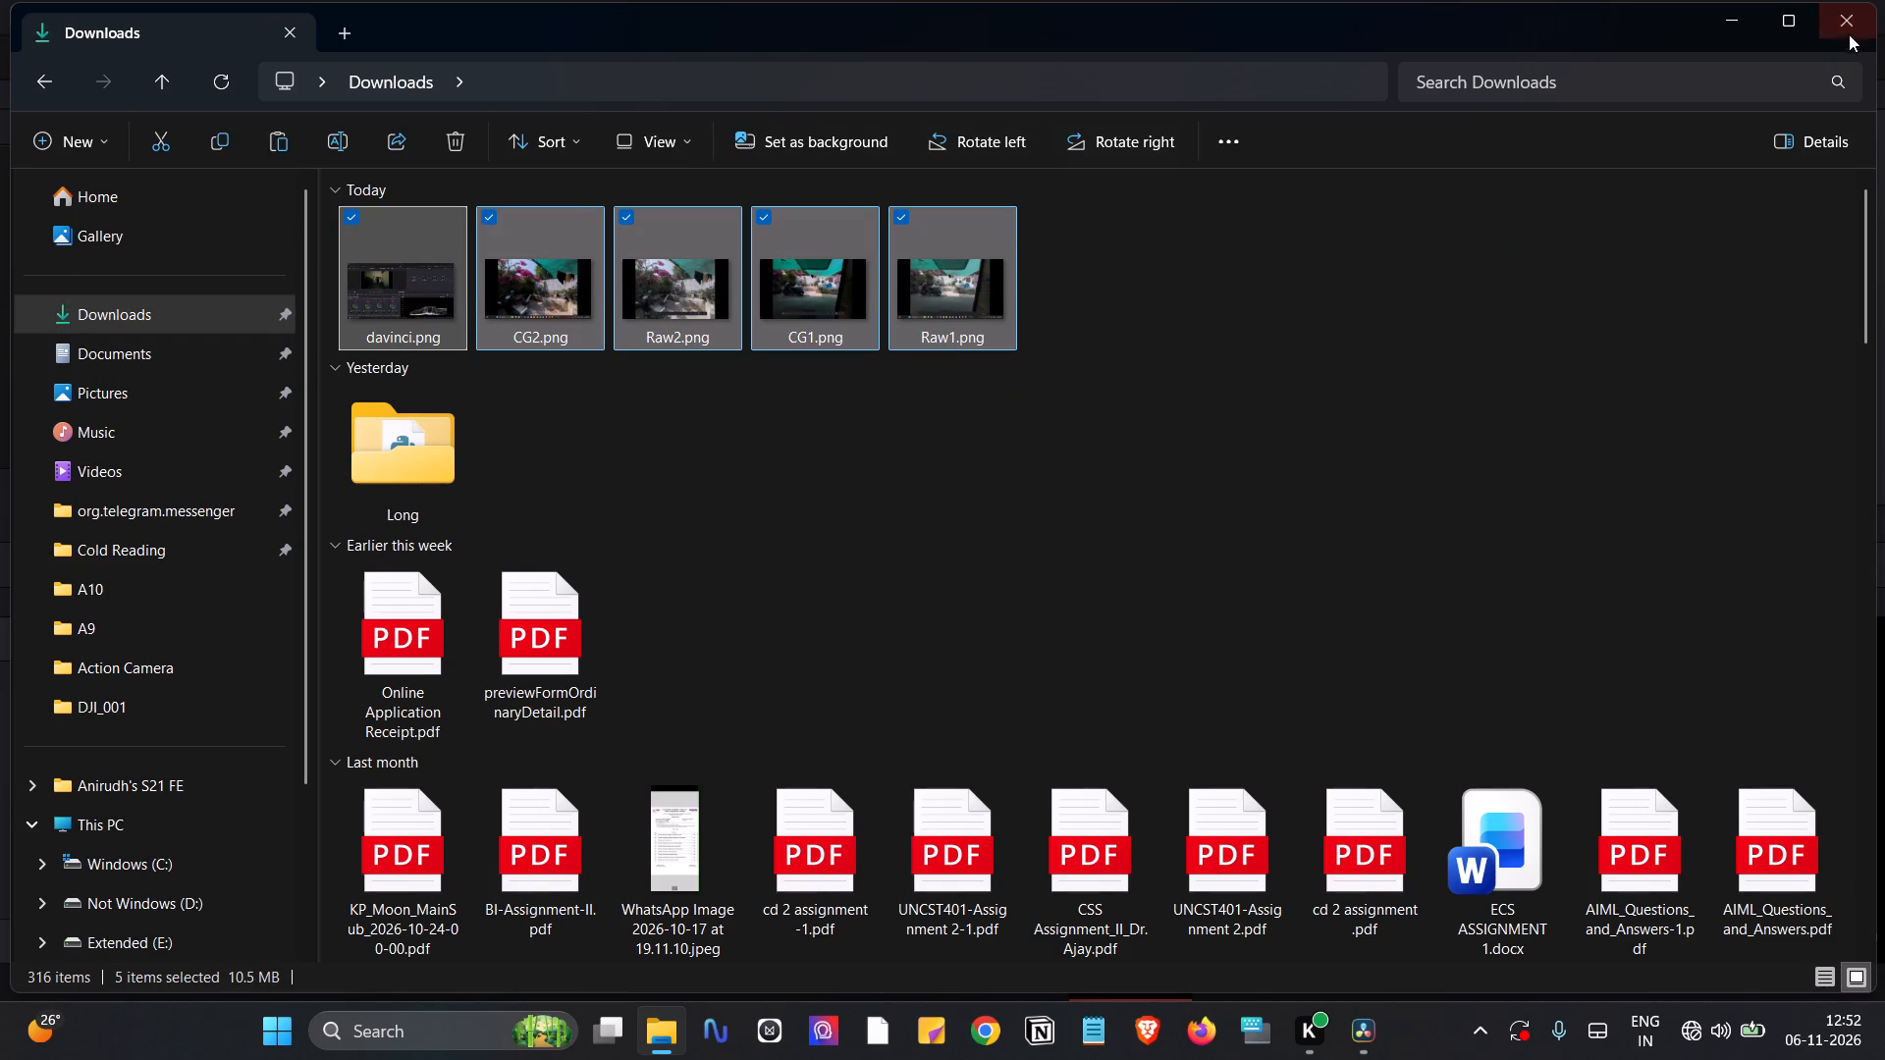
left_click(1848, 15)
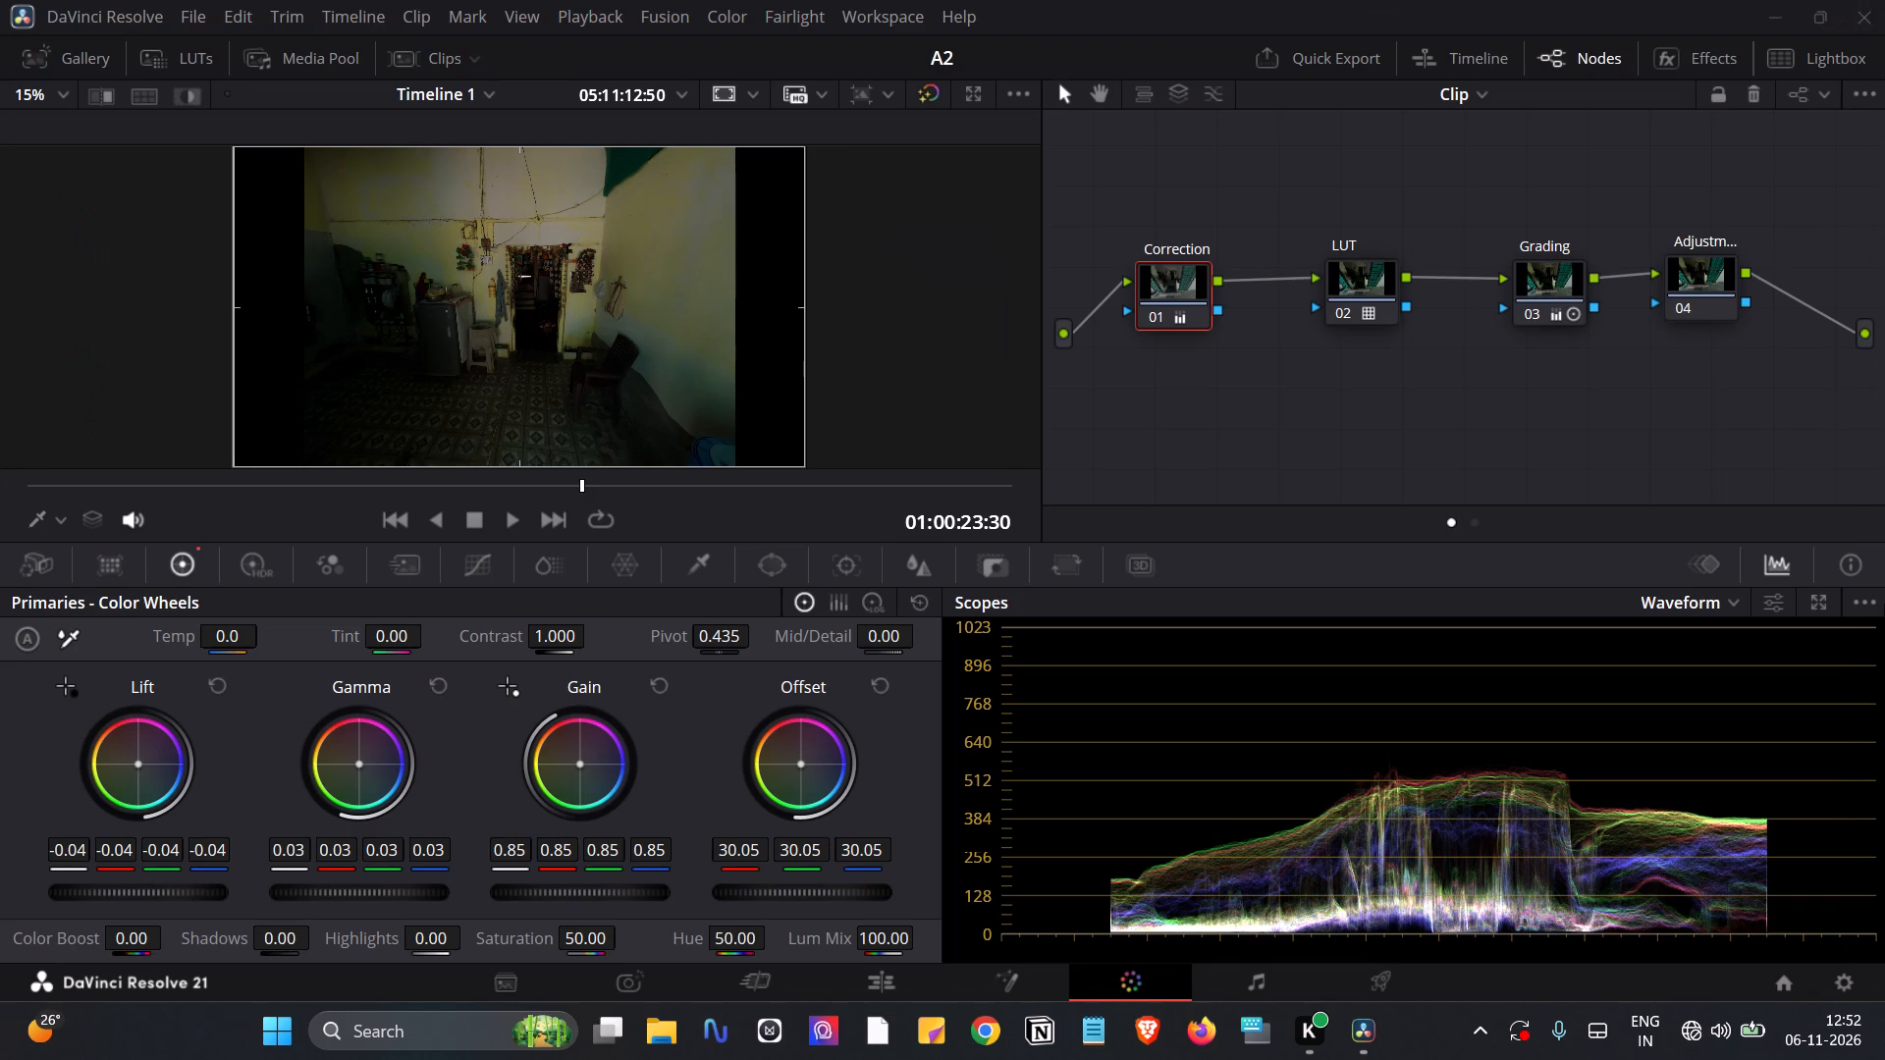
Open the list of available Wi-Fi networks to check the computer's connection.
left_click(1697, 1054)
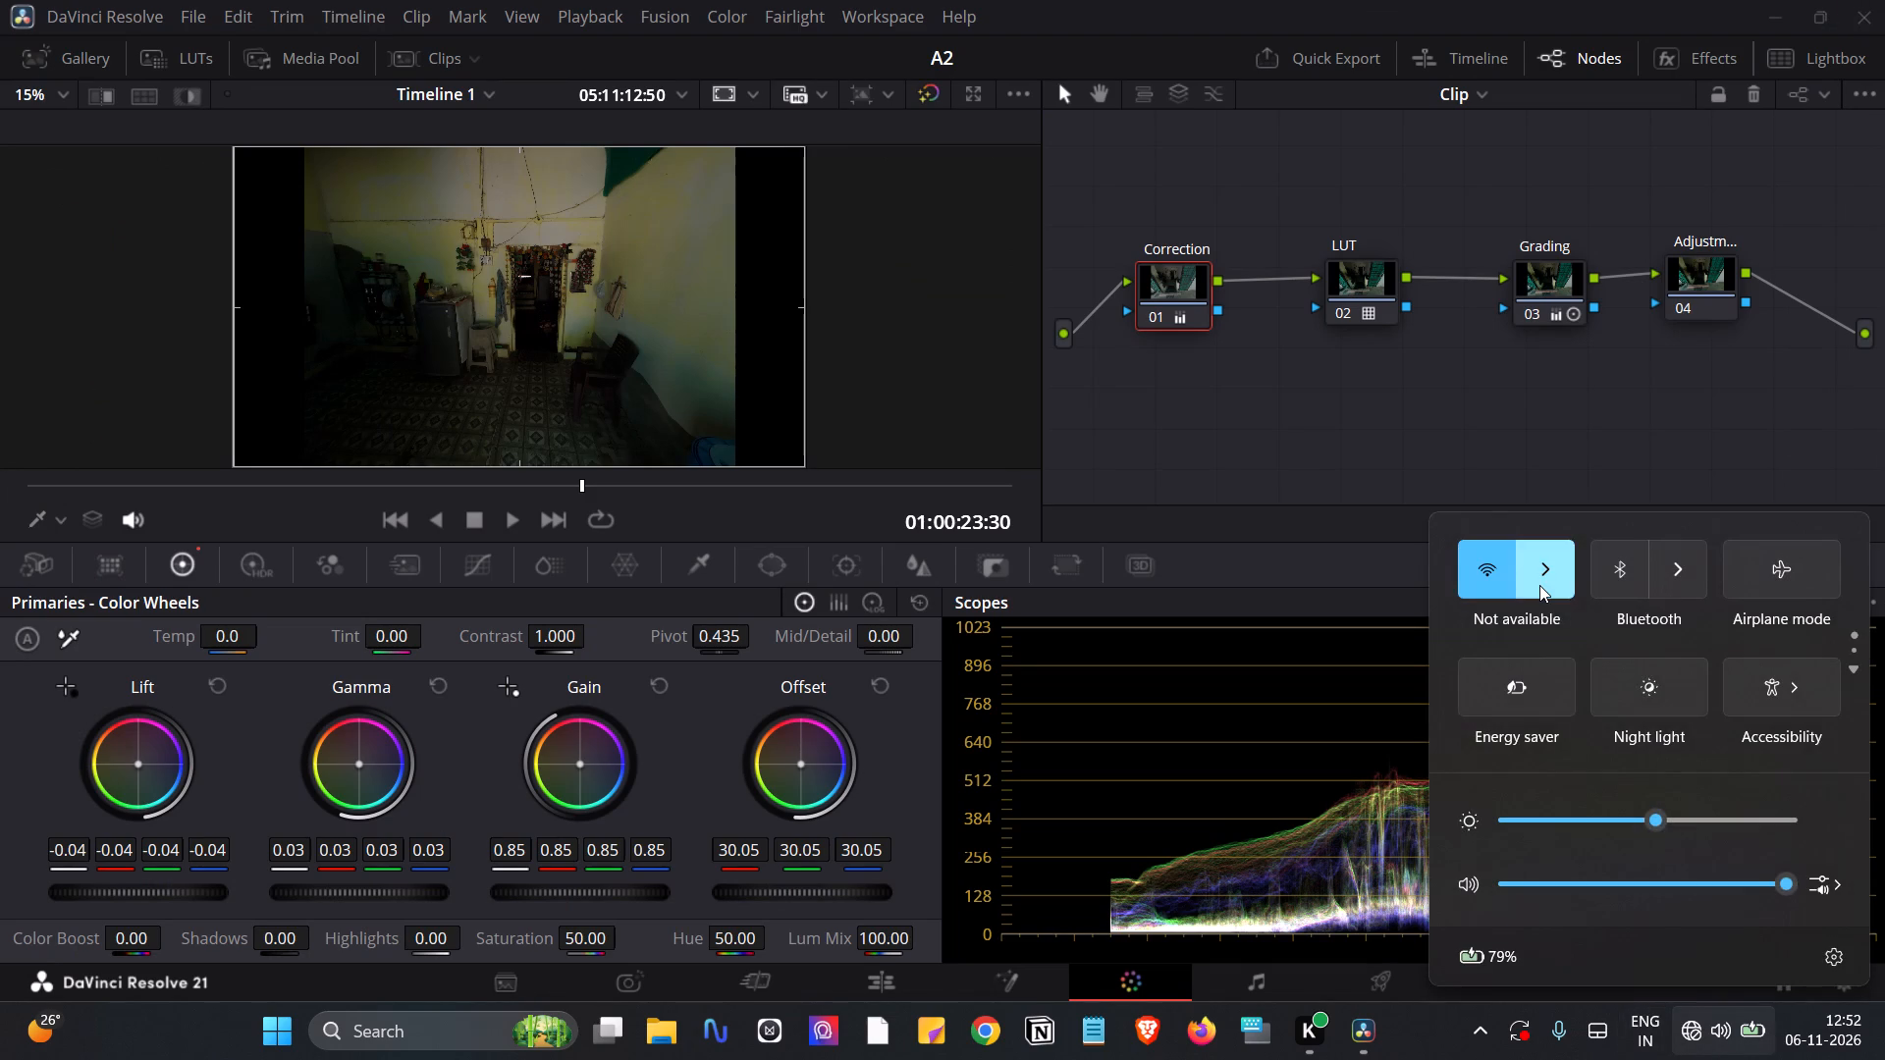
left_click(1539, 585)
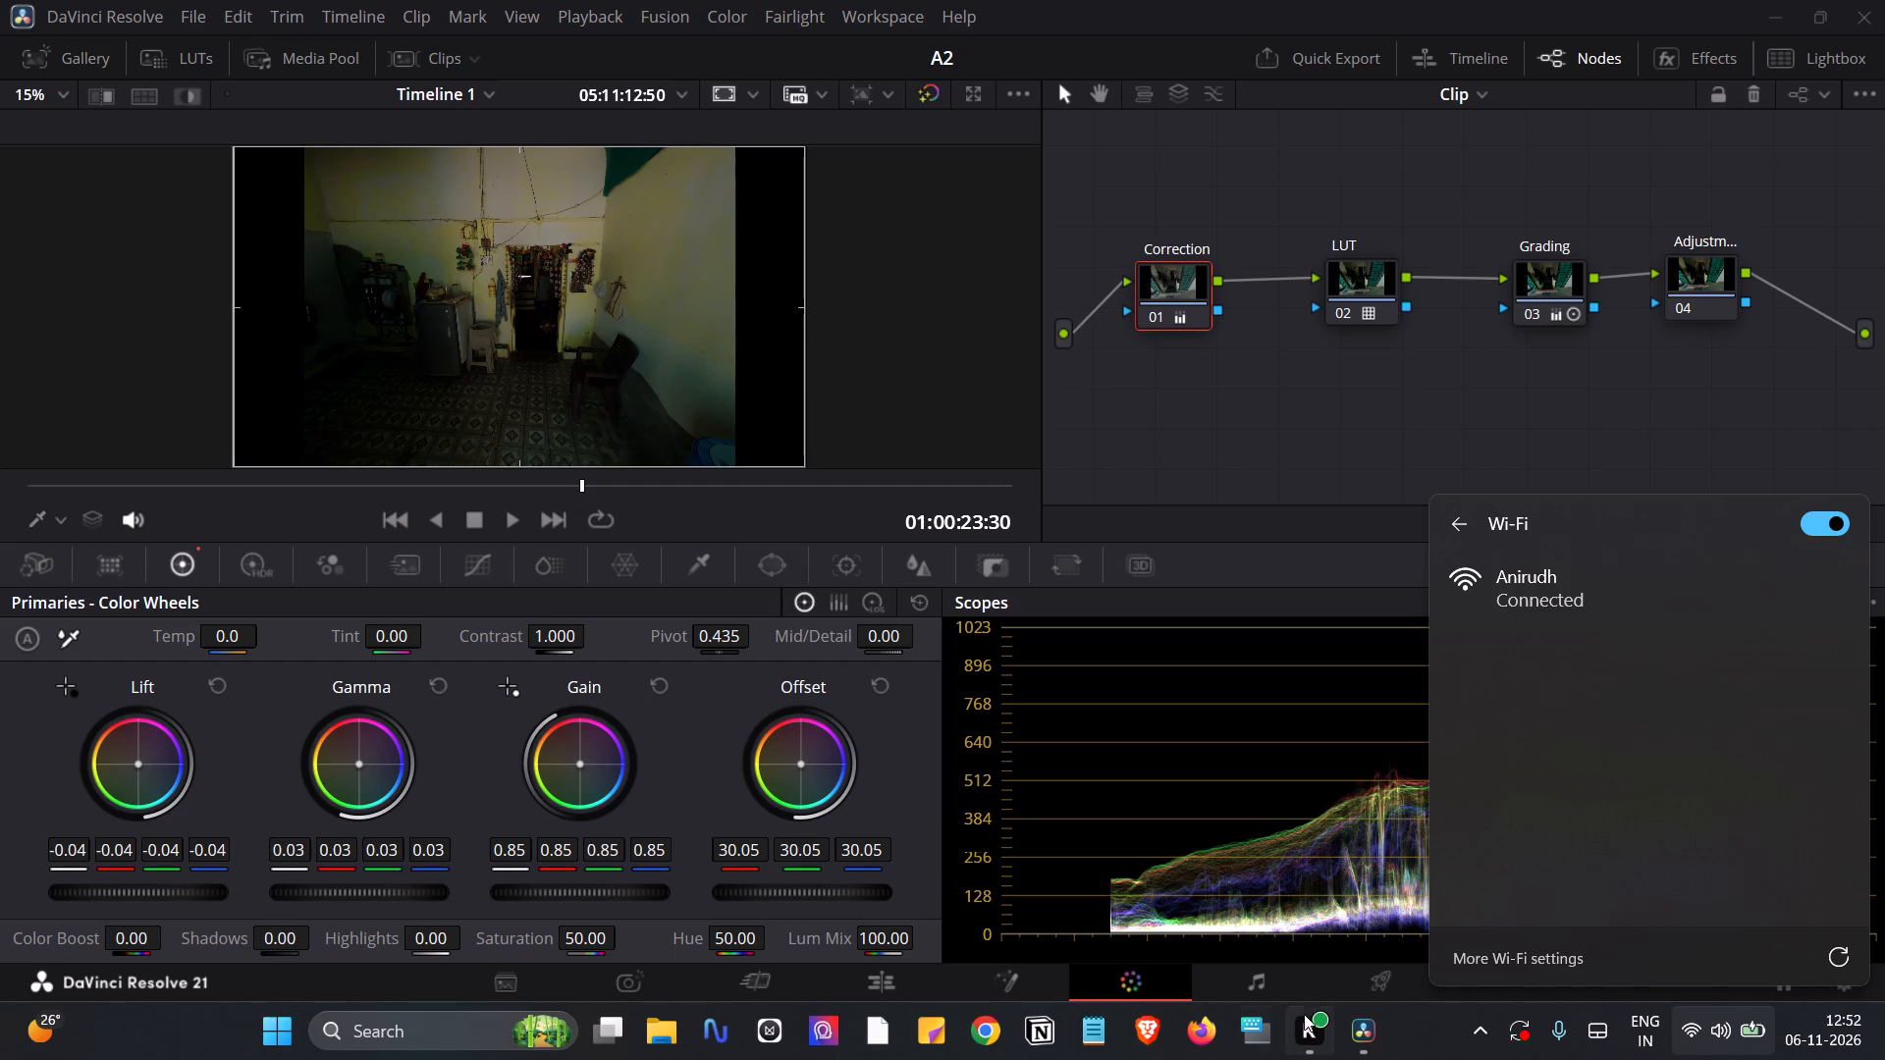
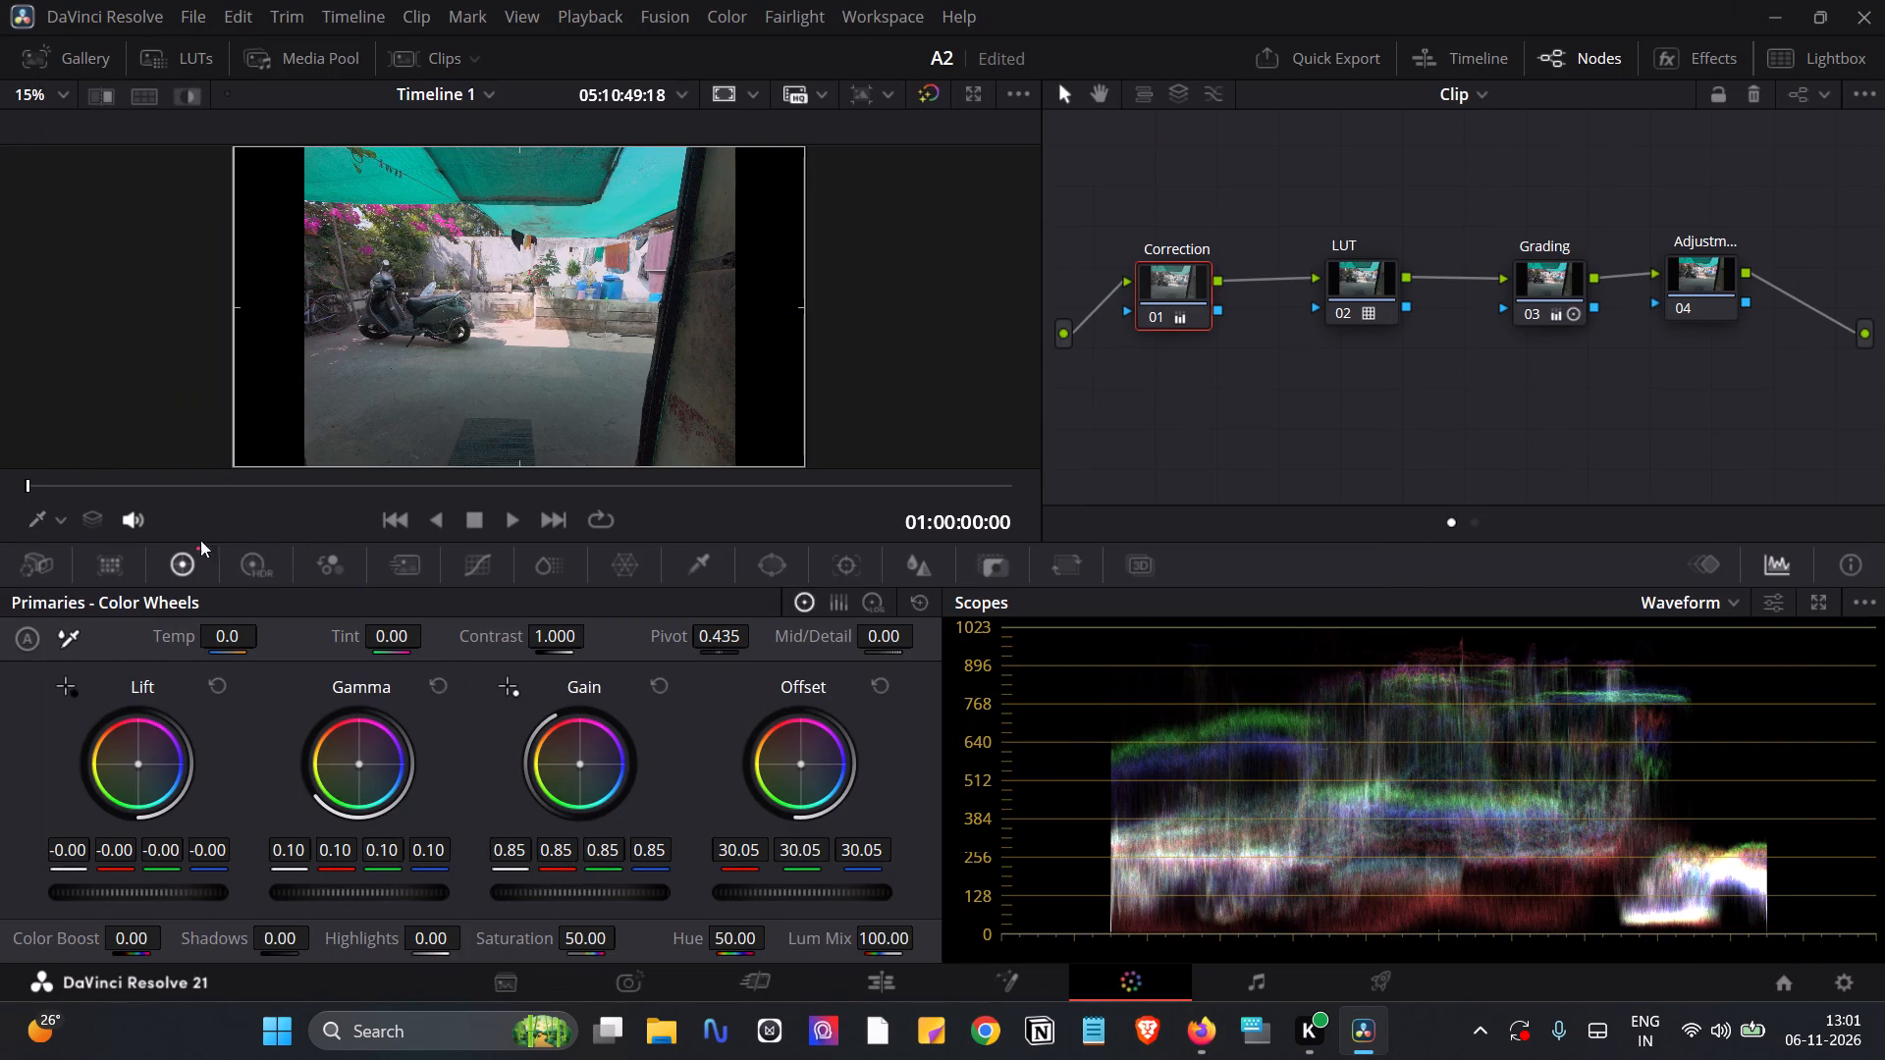
left_click_drag(27, 485, 35, 485)
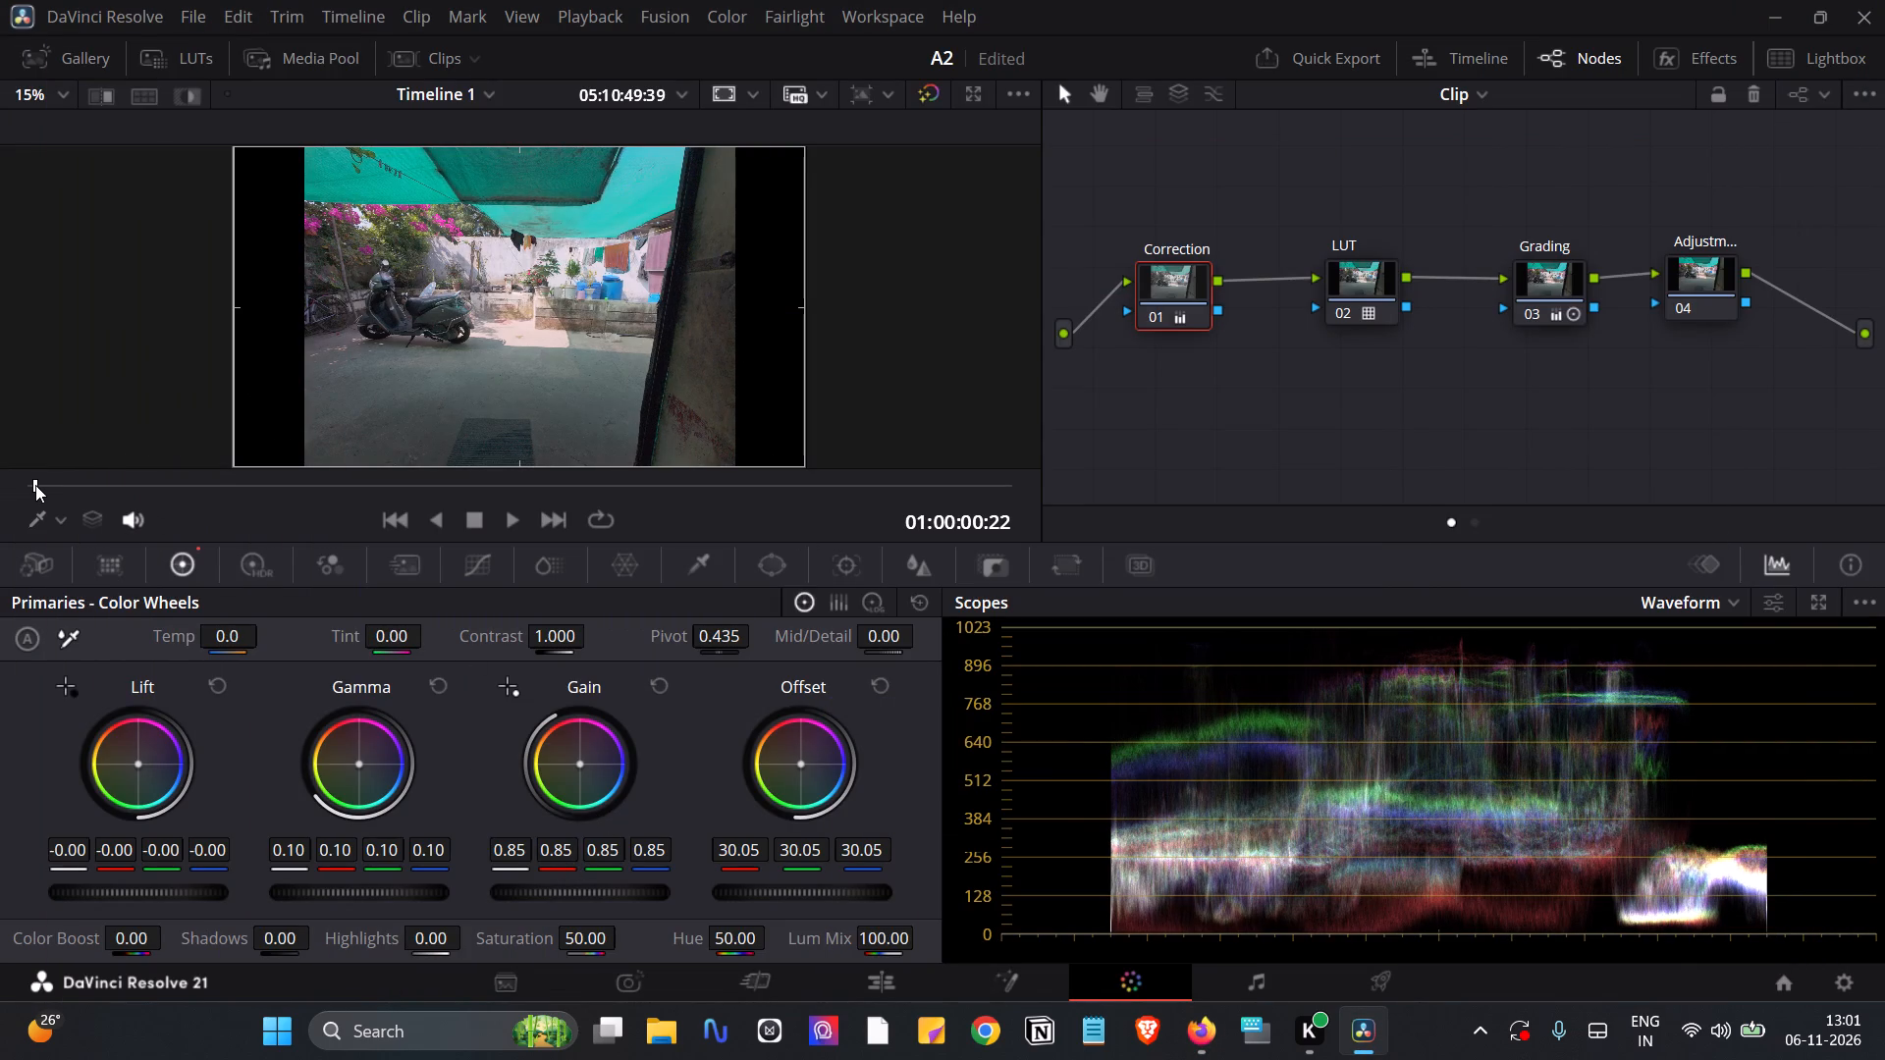
left_click_drag(35, 485, 150, 481)
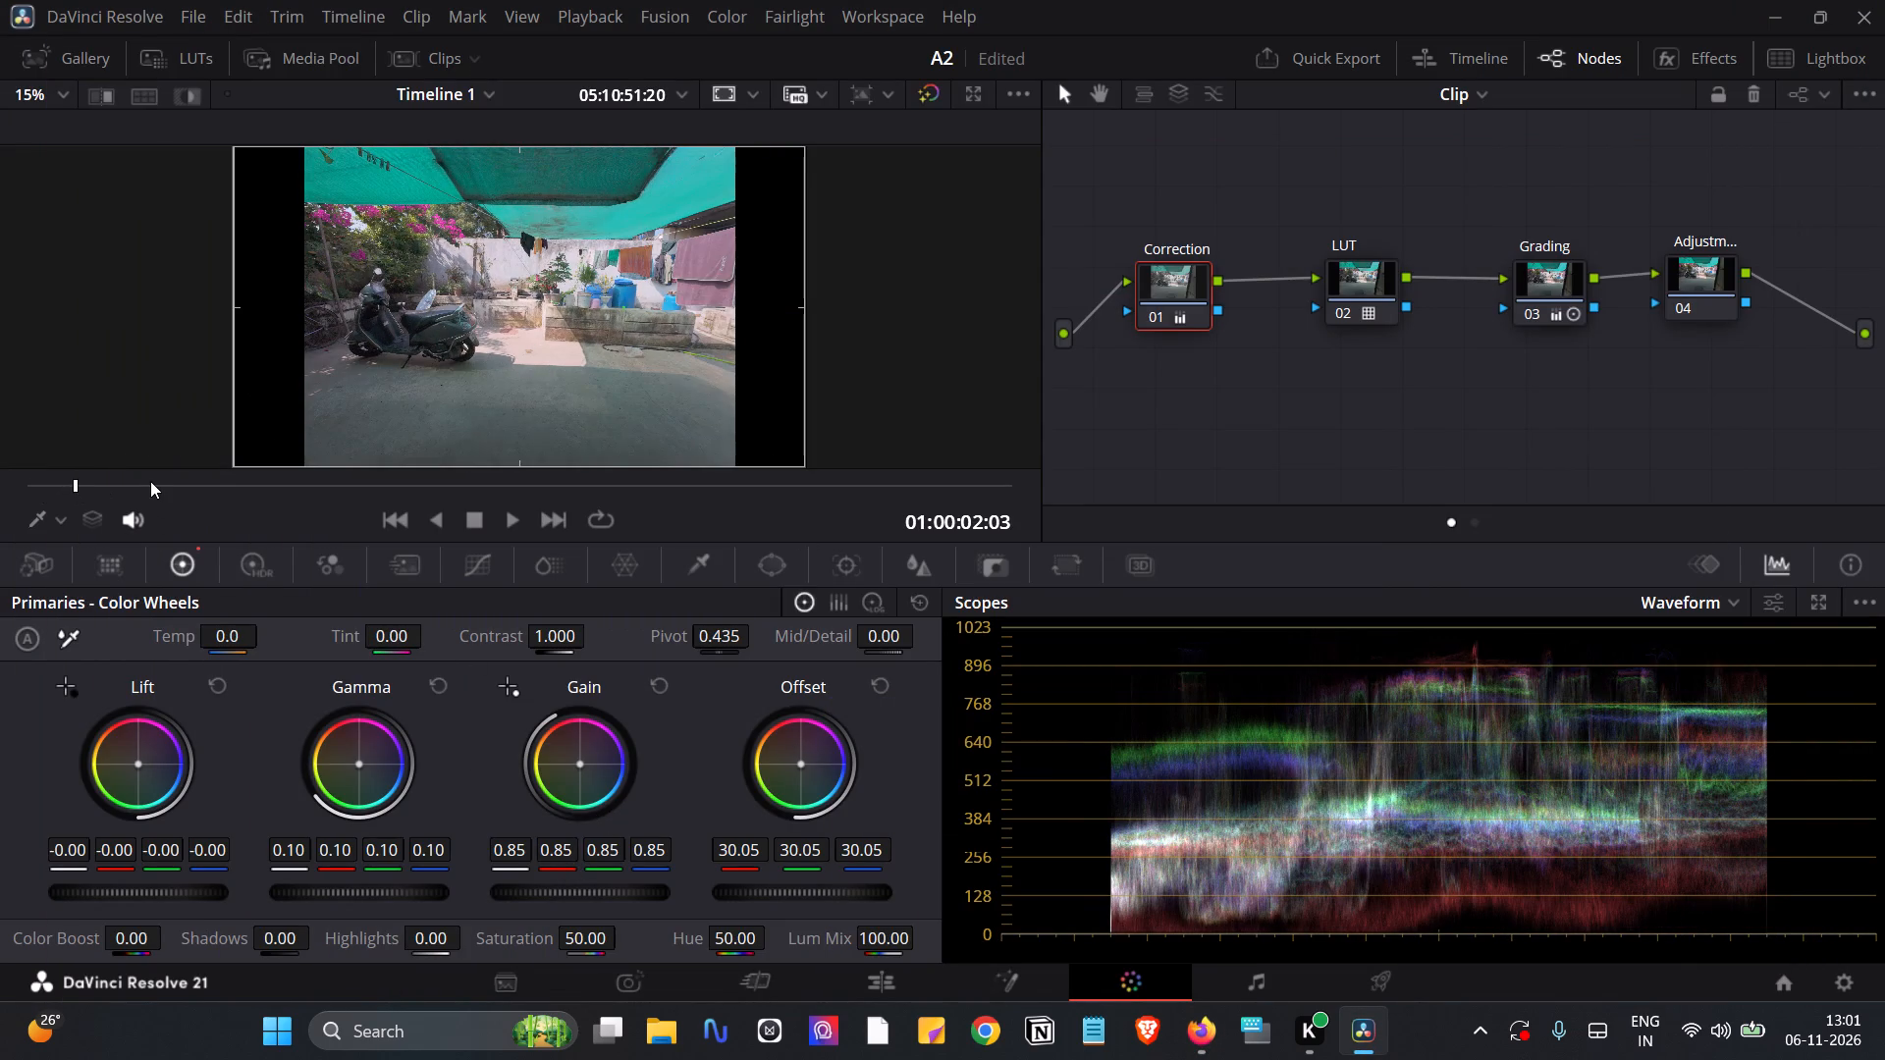
left_click_drag(150, 481, 208, 478)
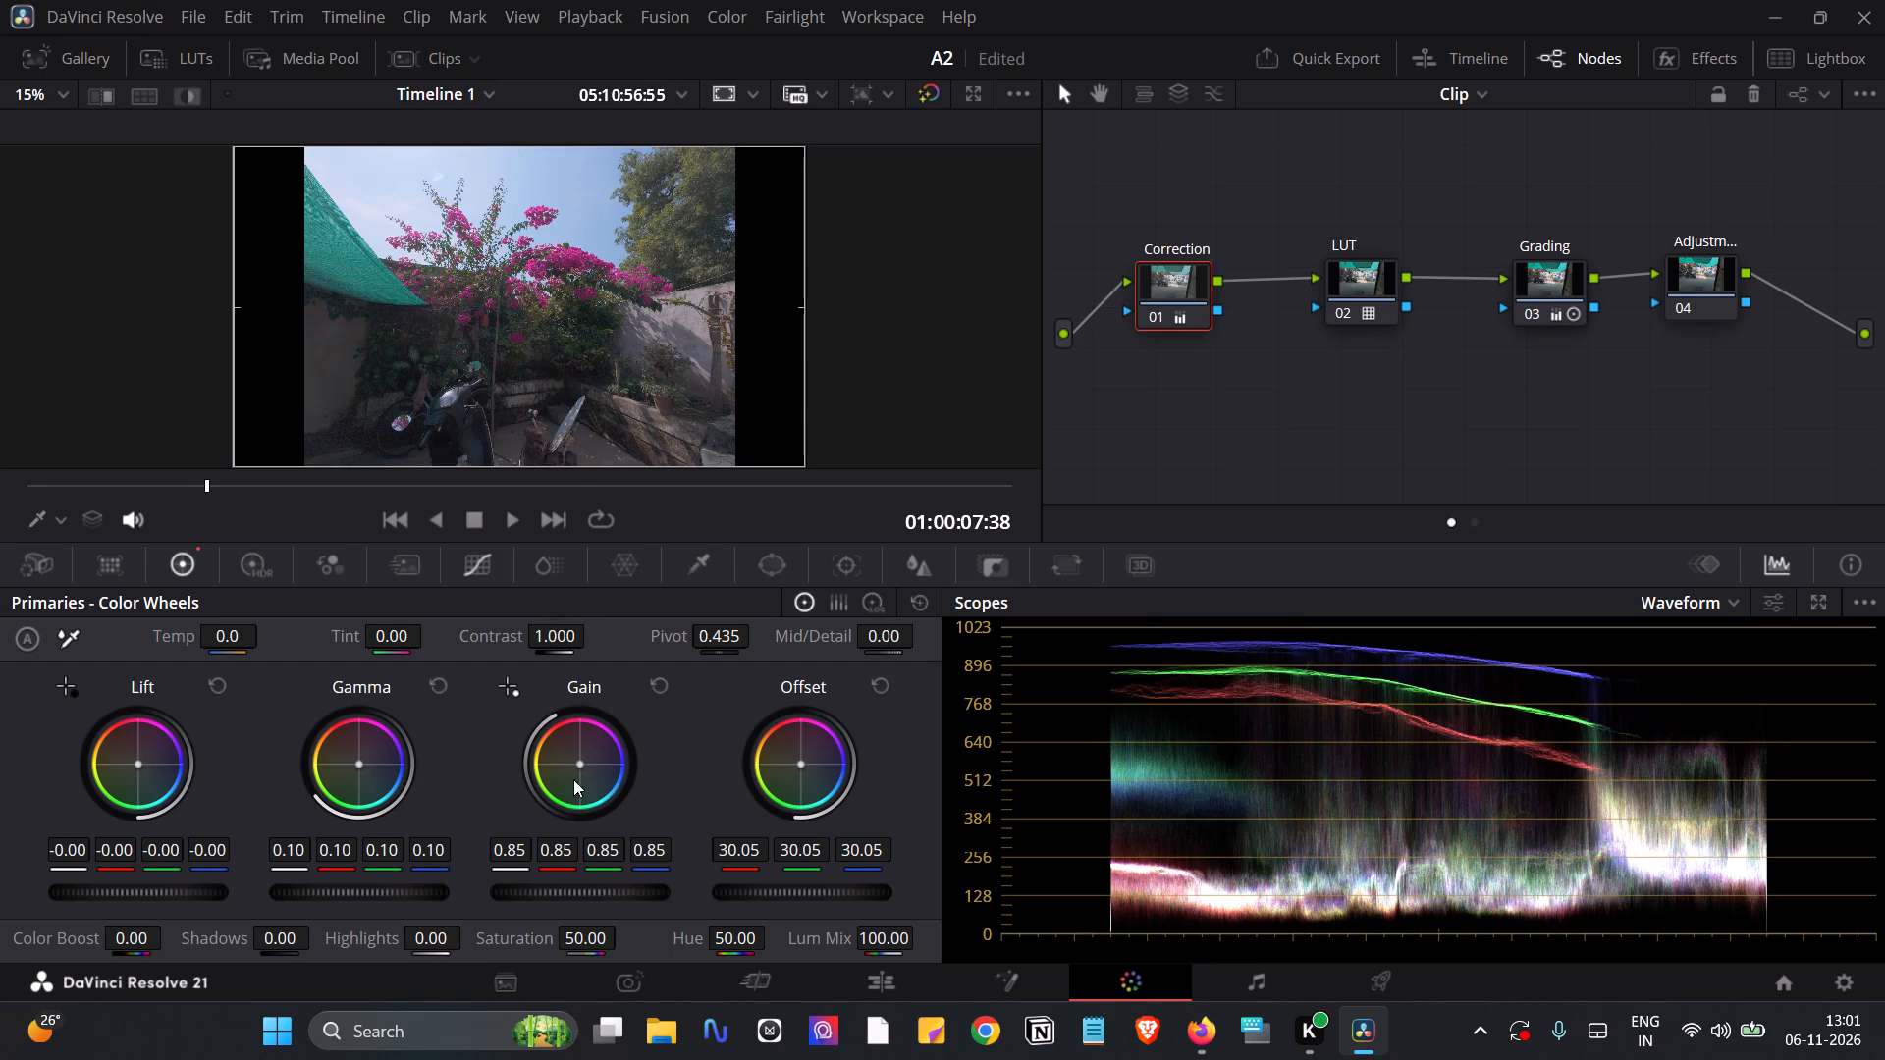
Adjust the Correction node's Gain master level to about 1.12 on all channels, checking the sky and white wall against the waveform.
left_click_drag(565, 888, 632, 886)
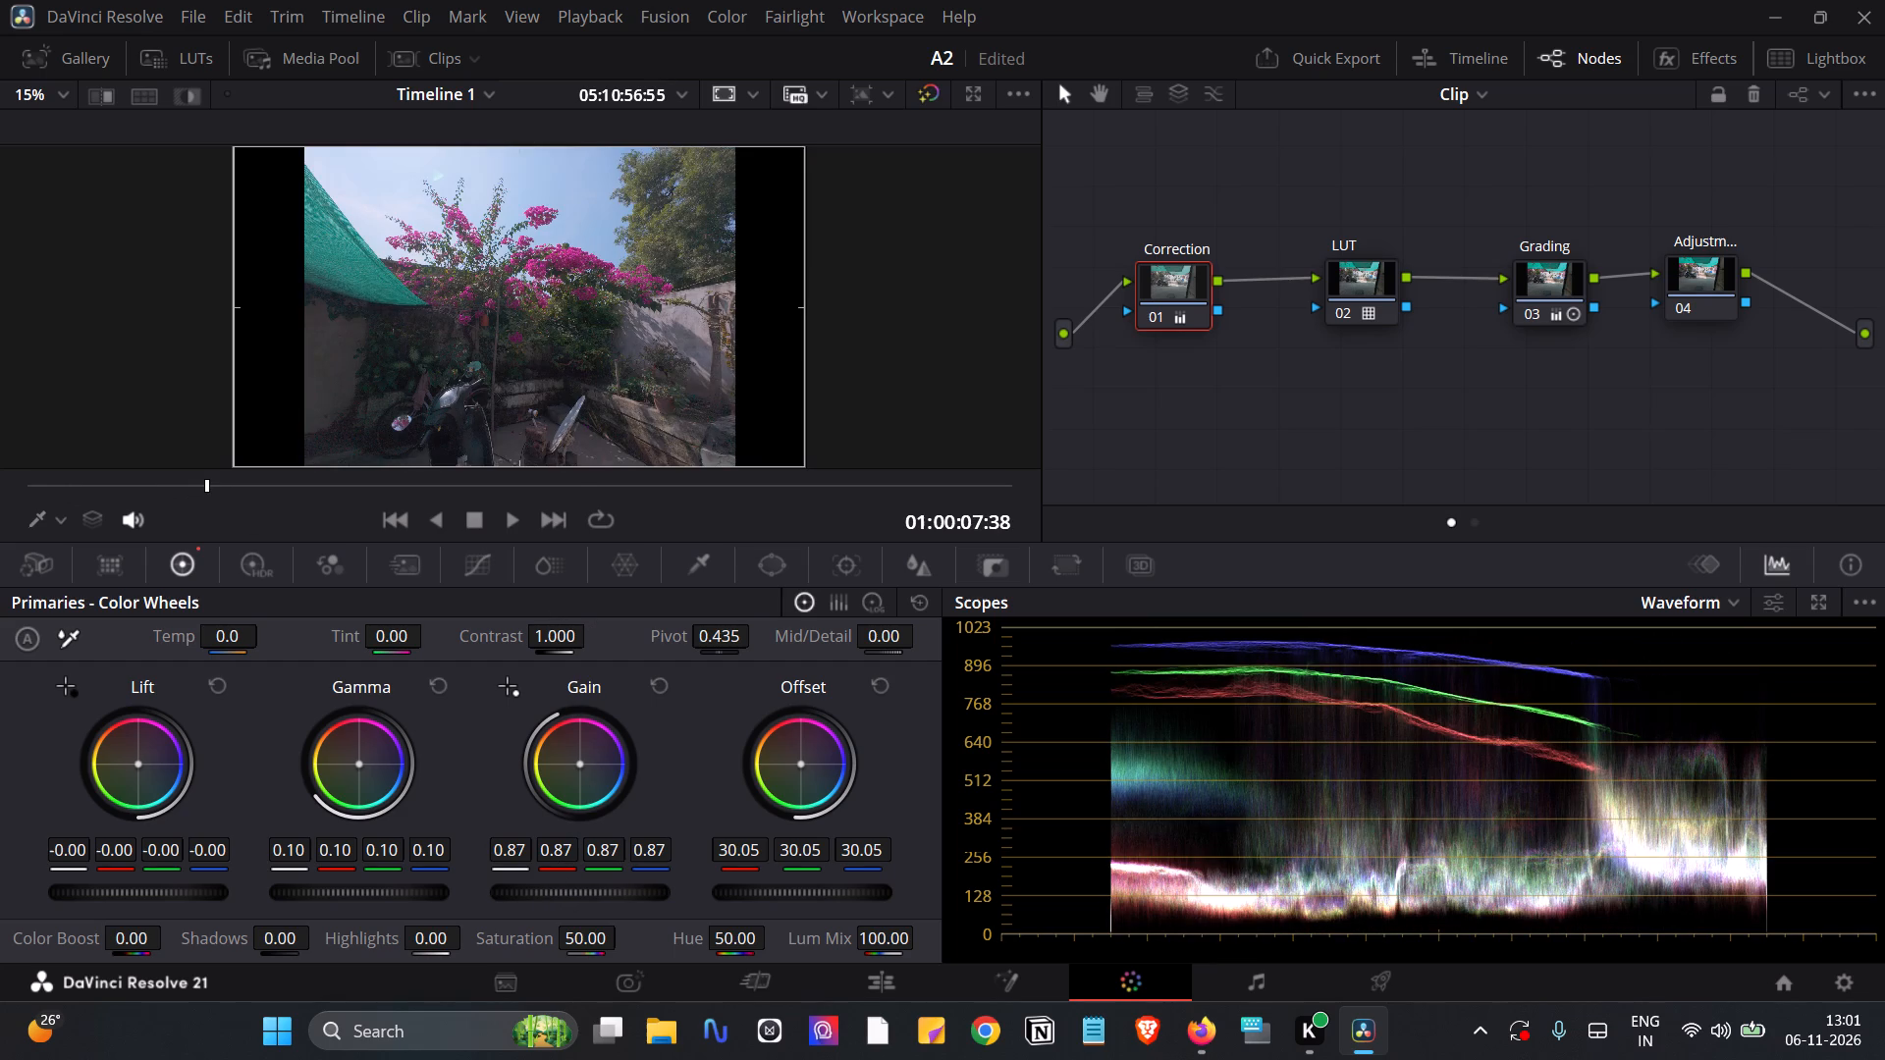
left_click_drag(632, 886, 692, 881)
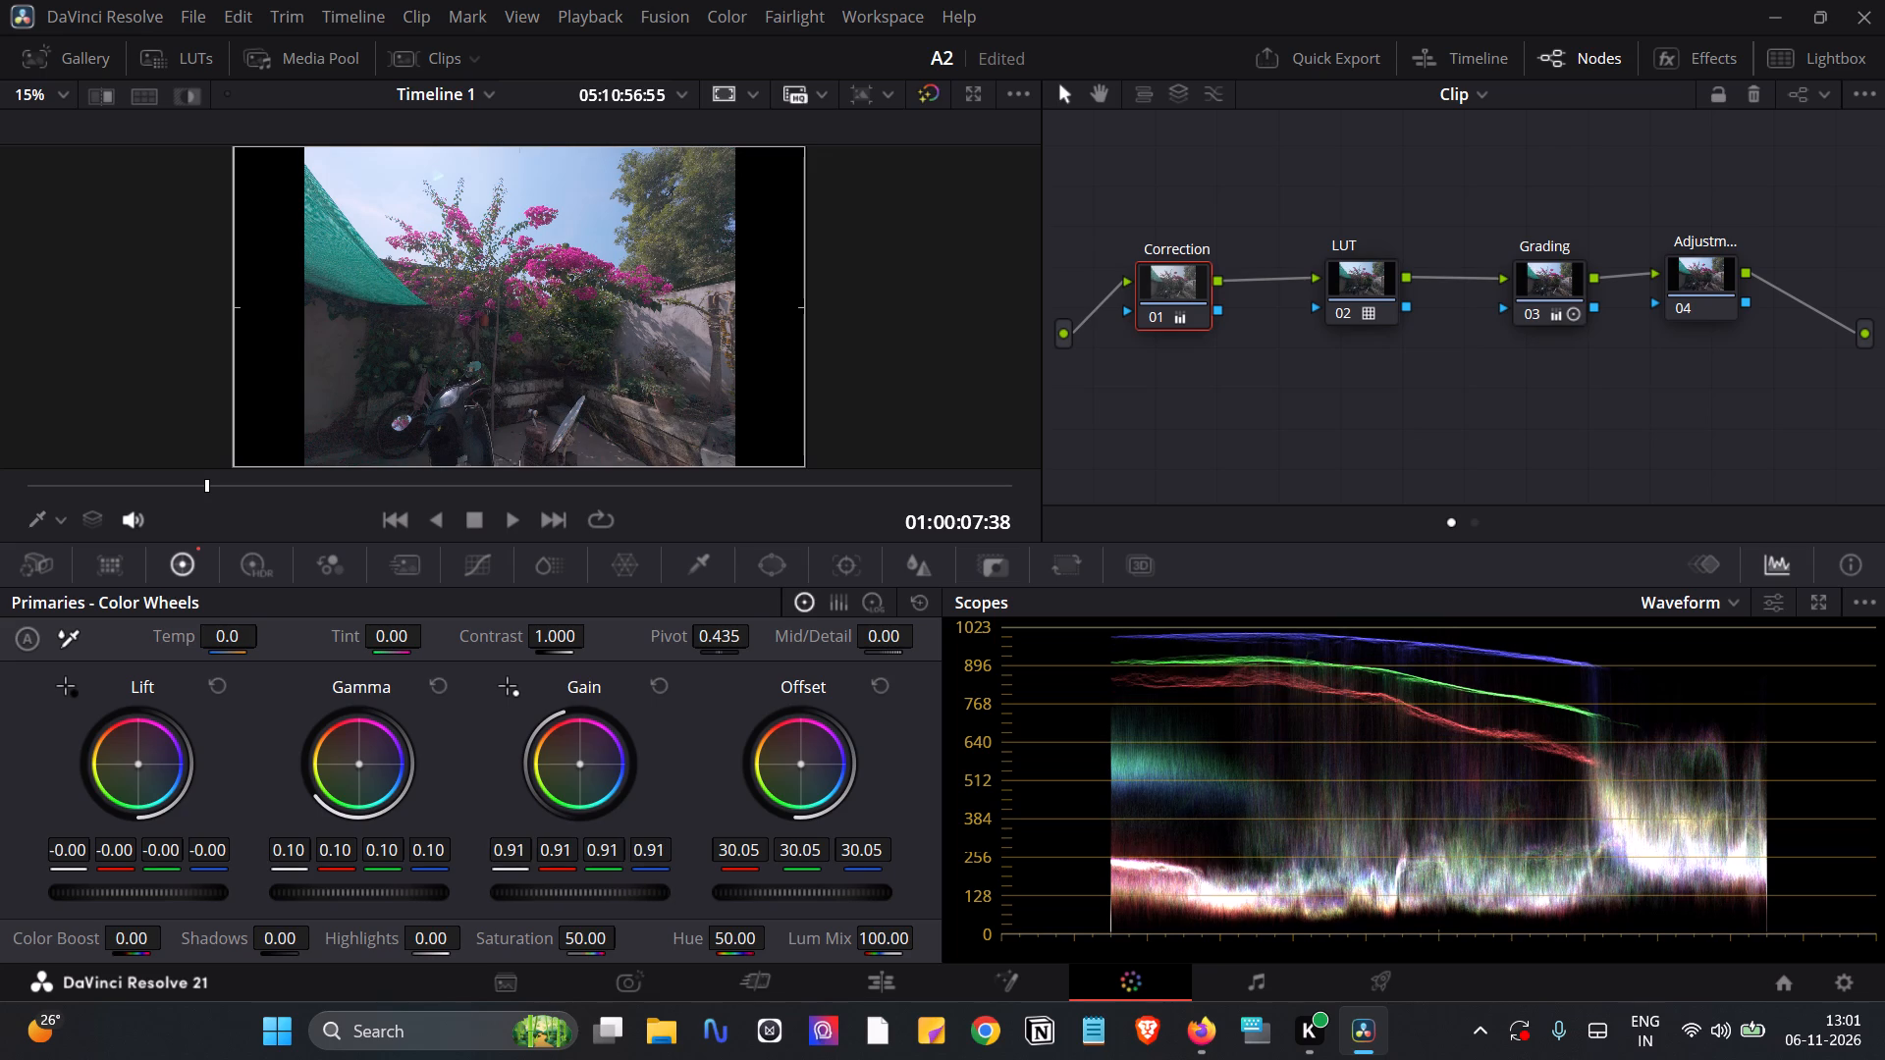
left_click_drag(692, 881, 793, 866)
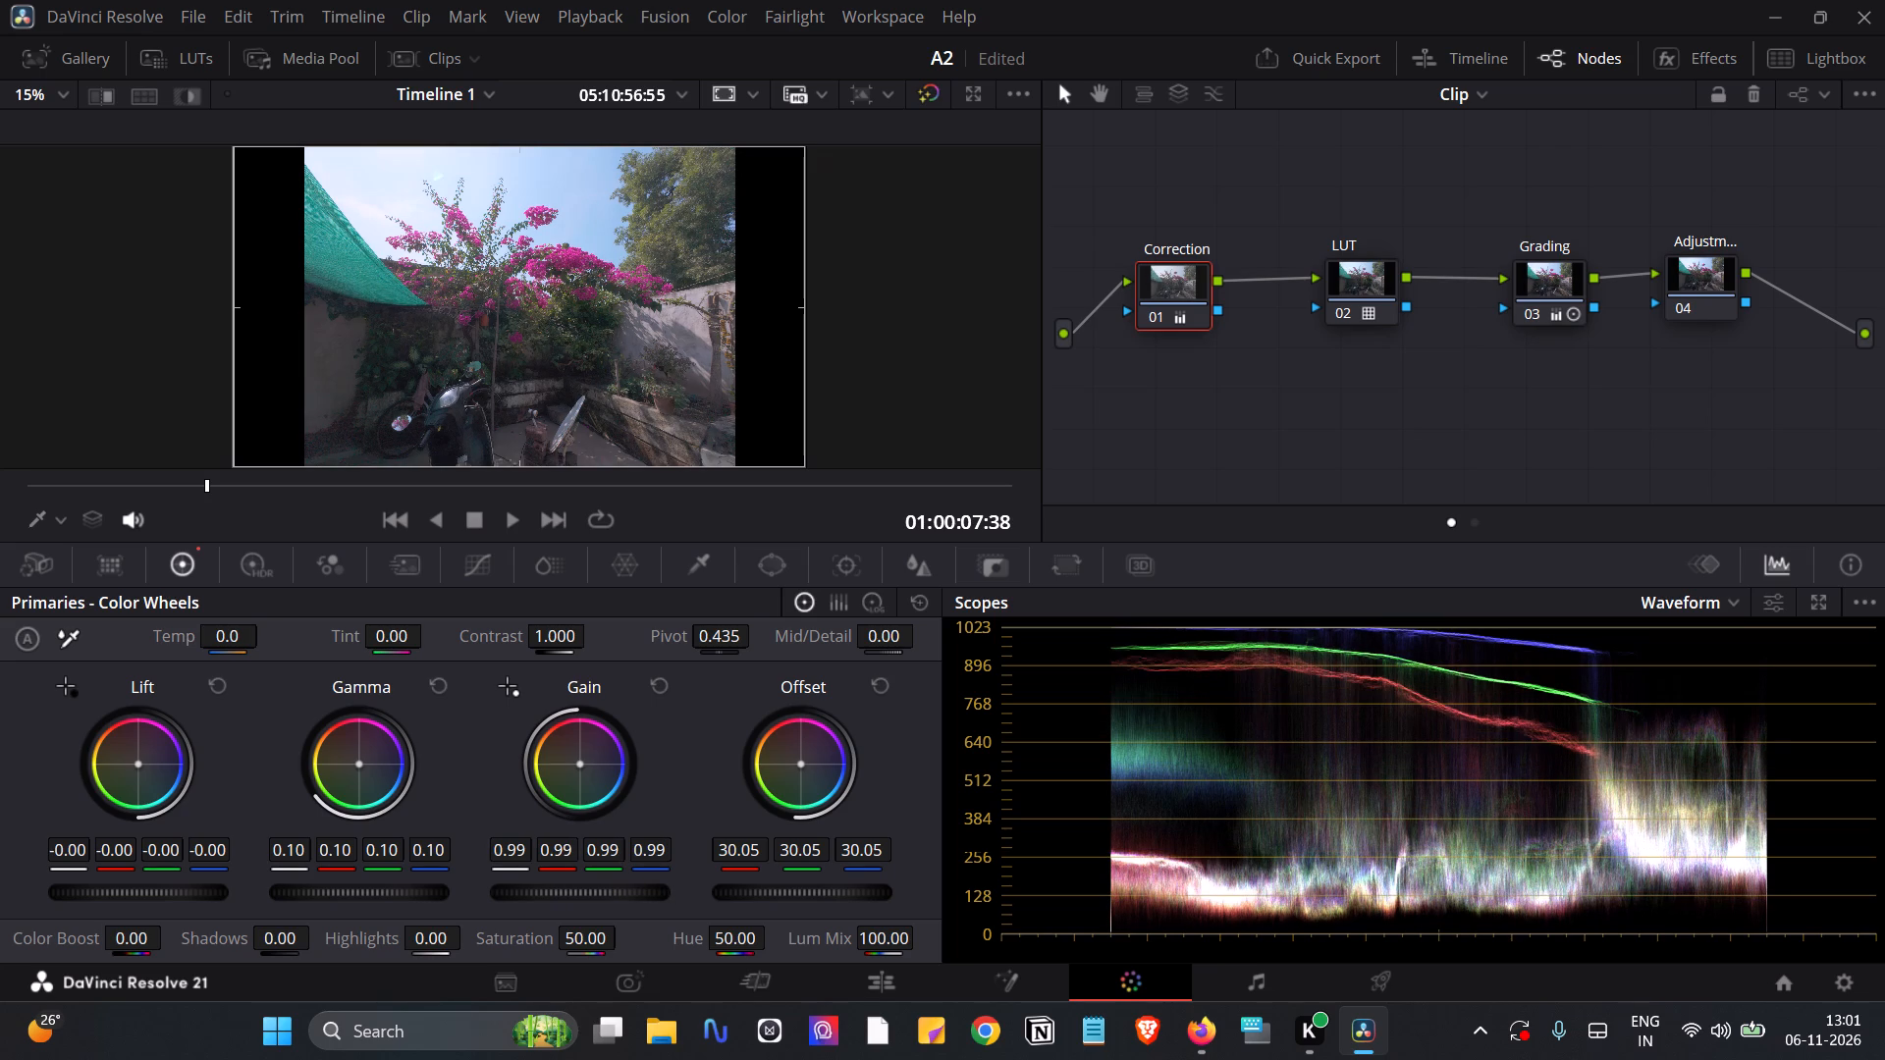
left_click_drag(793, 866, 829, 856)
left_click_drag(829, 856, 838, 856)
left_click_drag(591, 890, 586, 892)
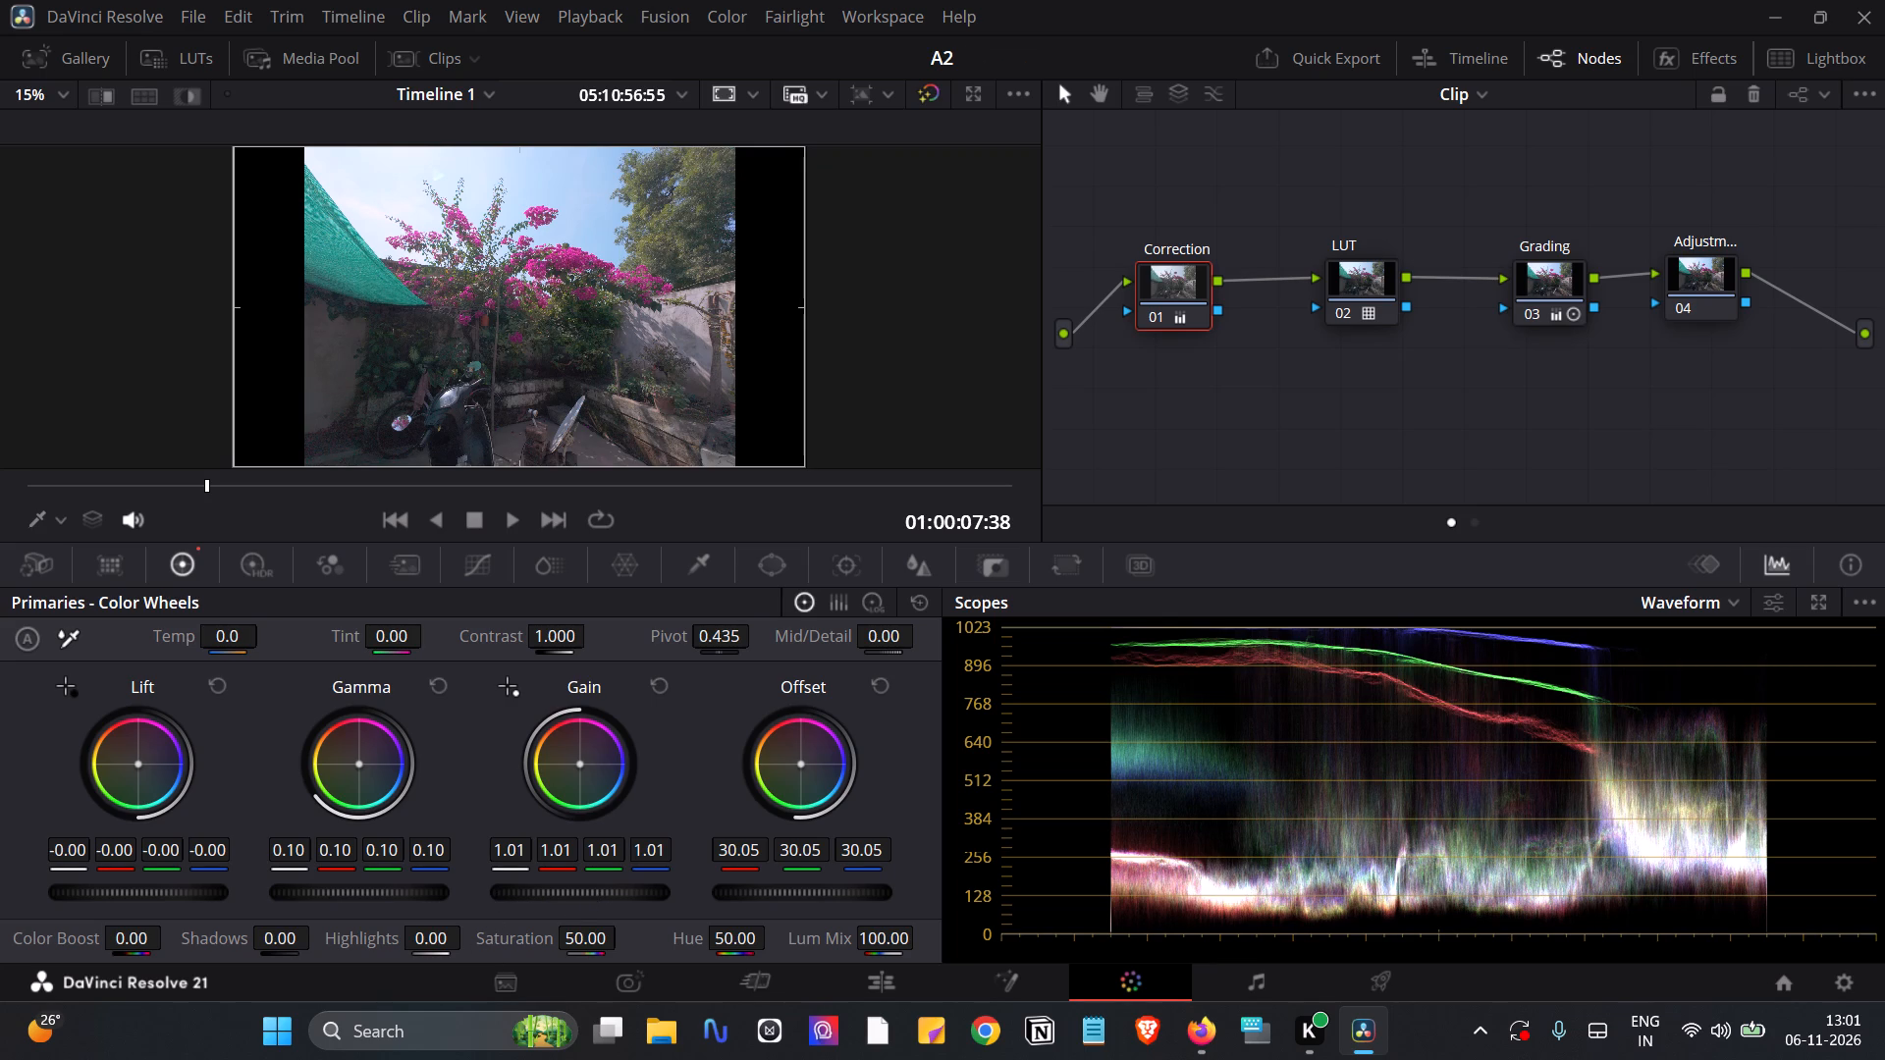
left_click_drag(586, 892, 412, 916)
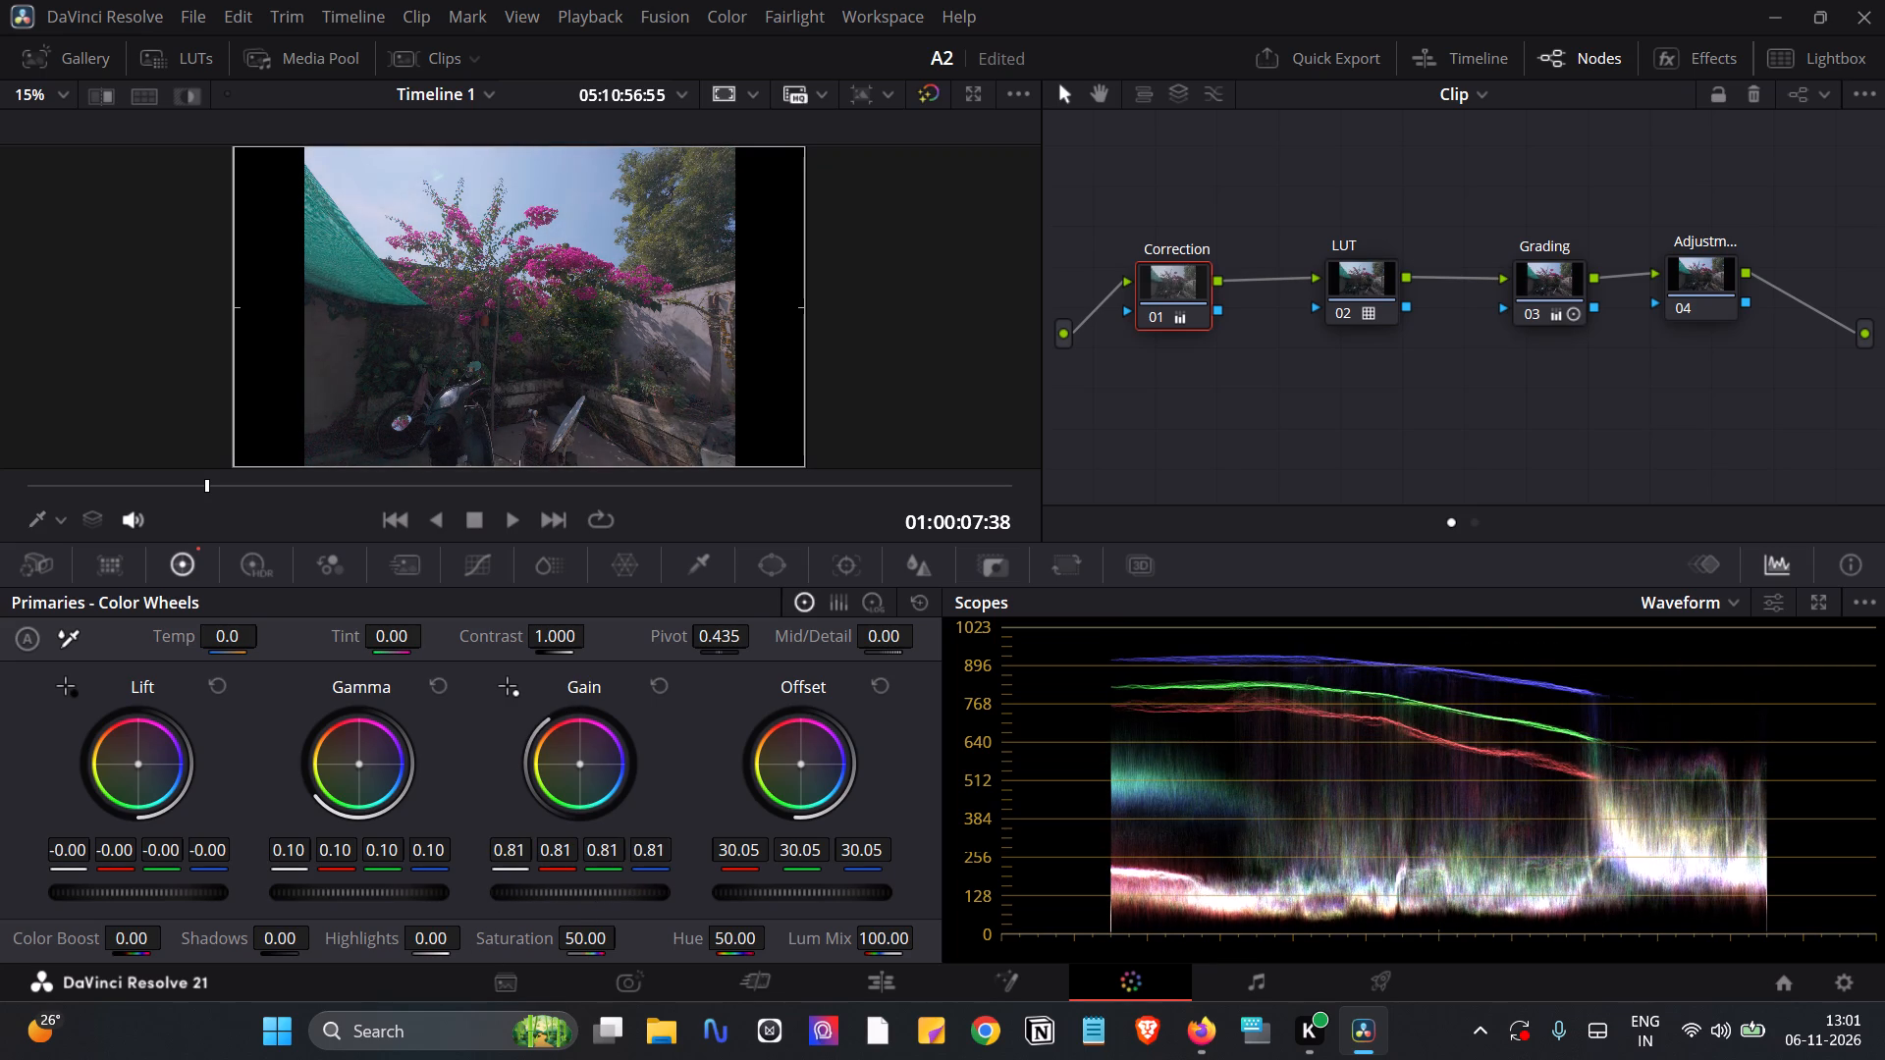
left_click_drag(412, 916, 594, 883)
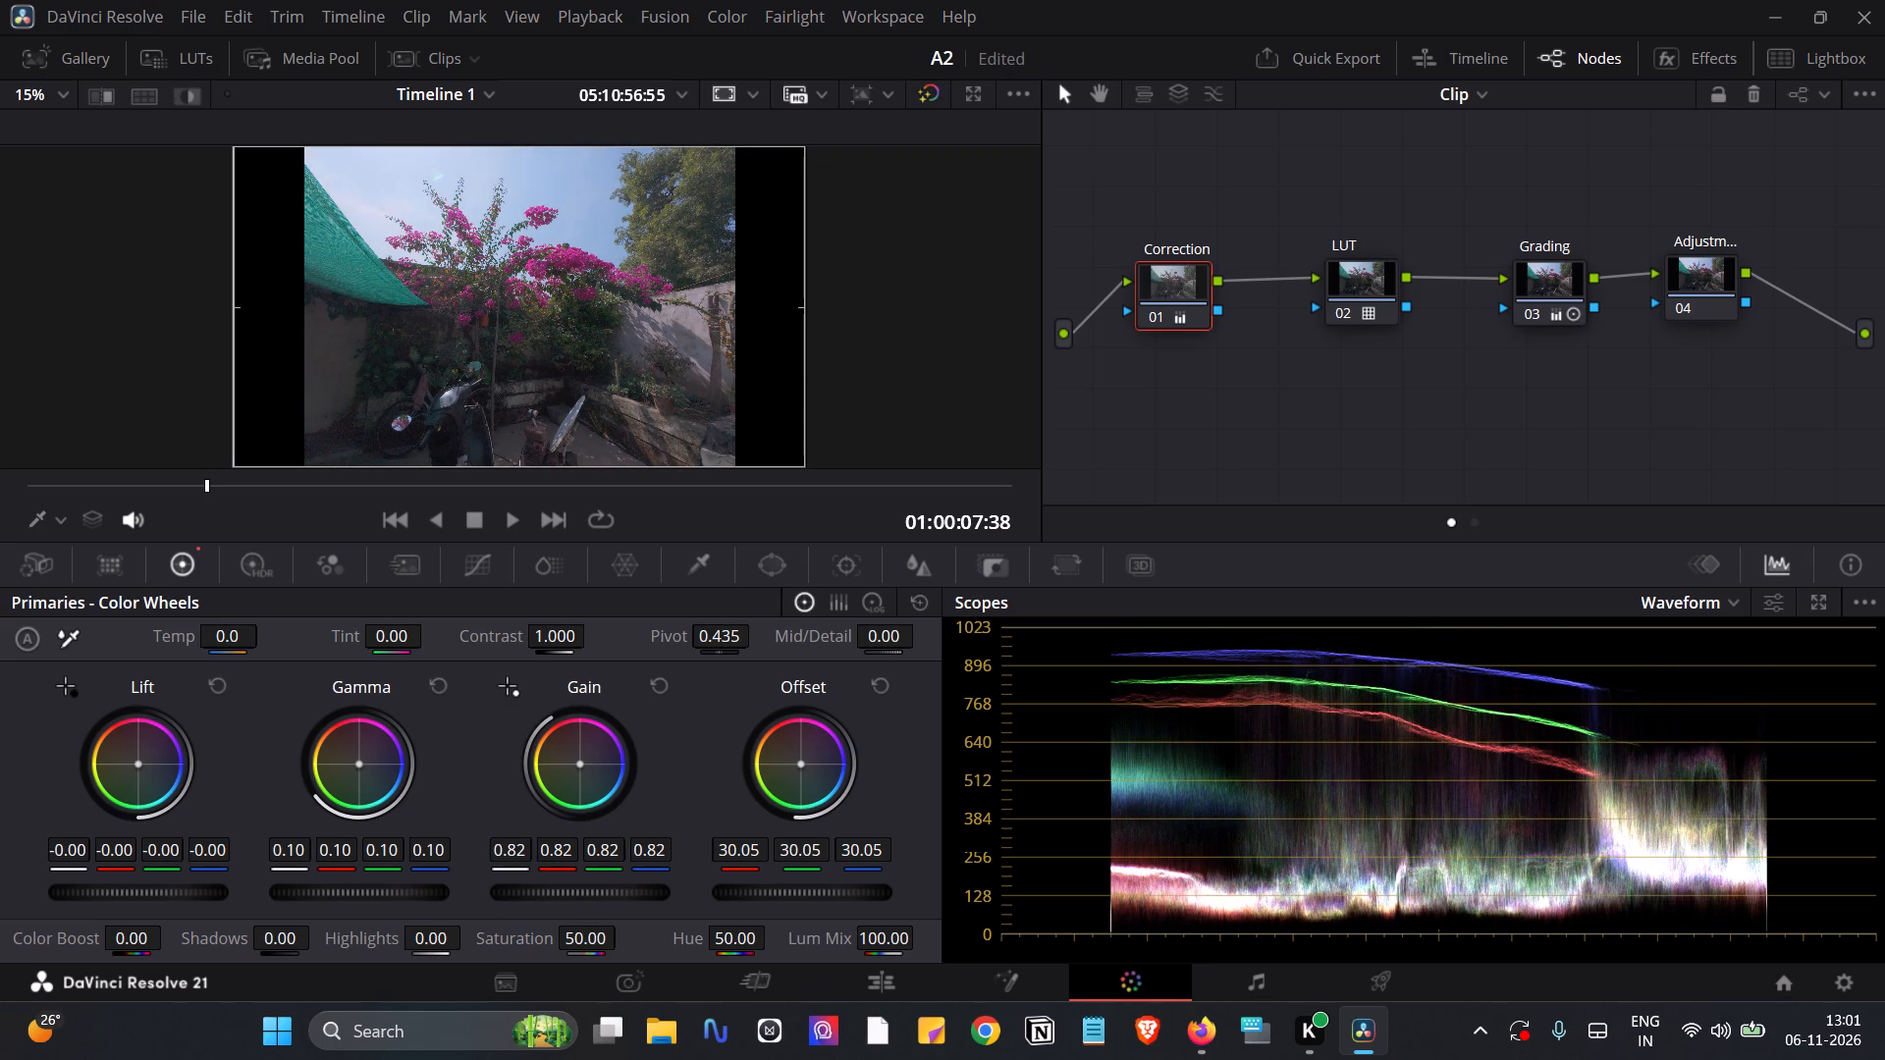
left_click_drag(594, 883, 665, 875)
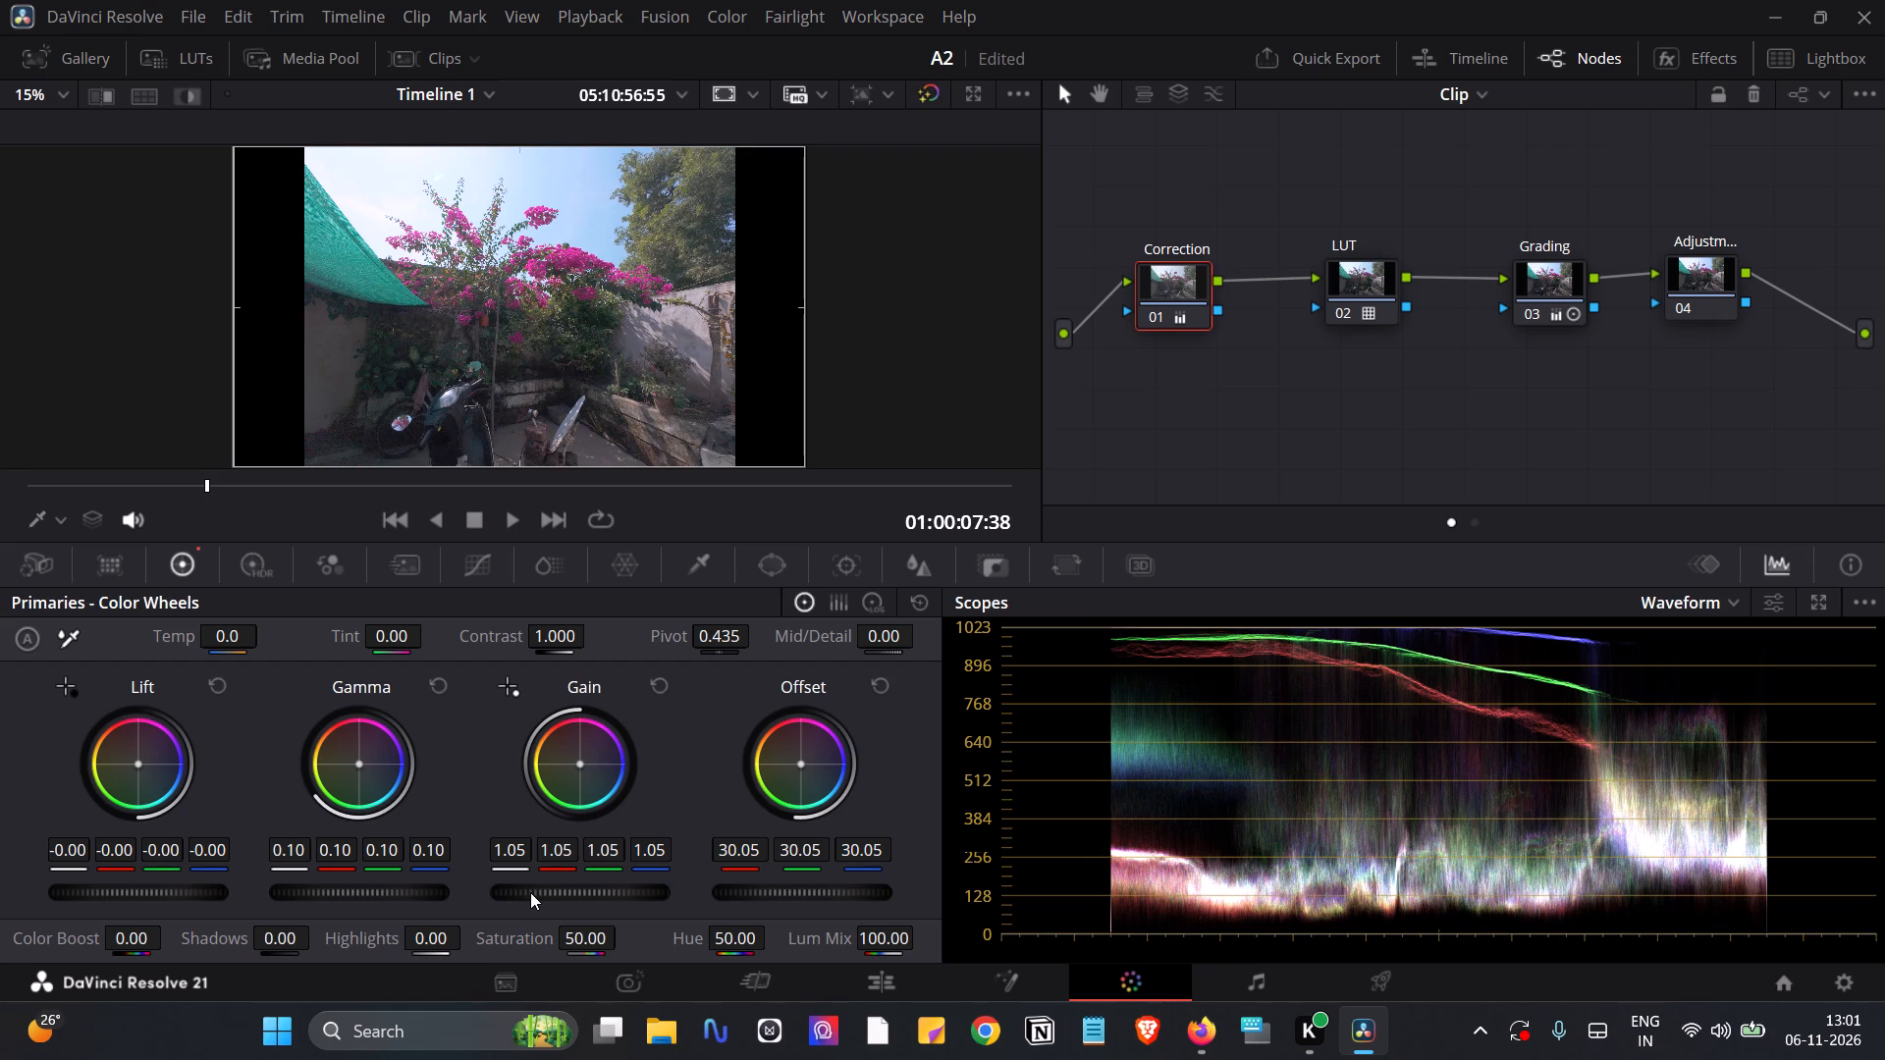
left_click_drag(550, 896, 544, 896)
left_click_drag(544, 896, 515, 899)
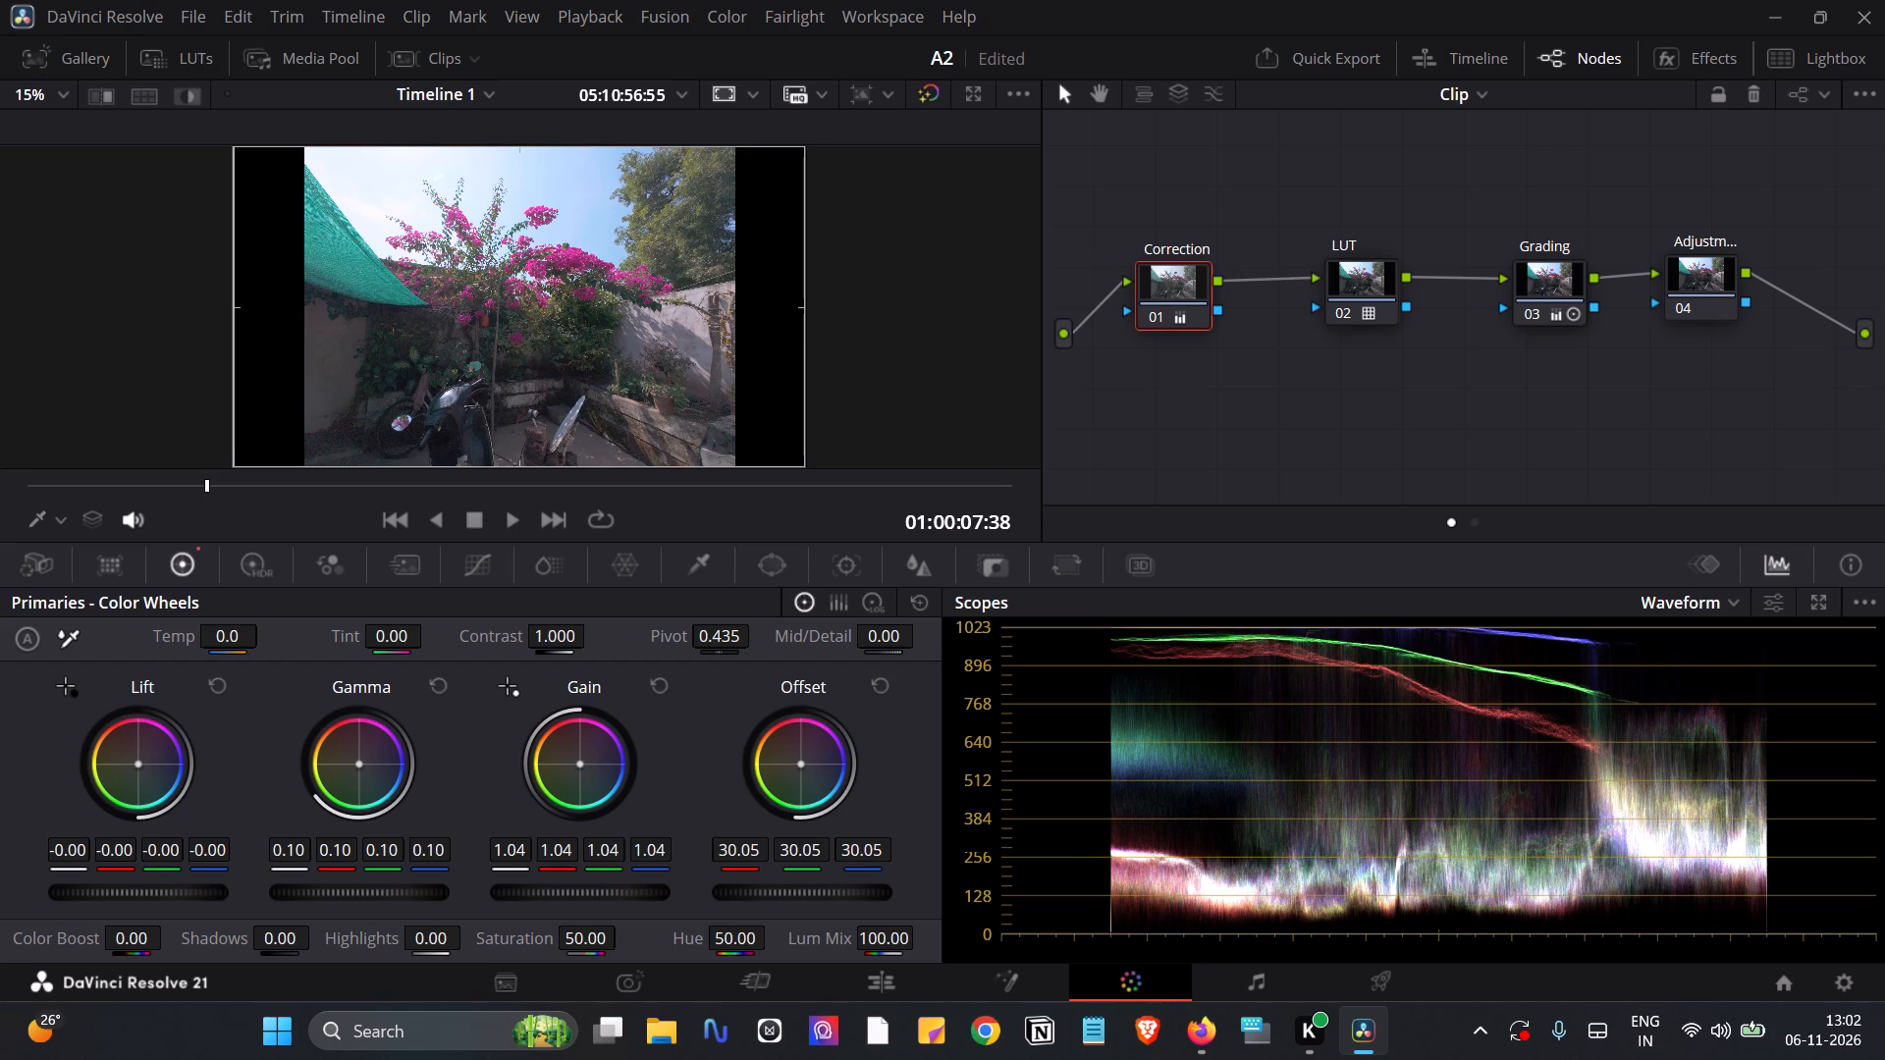
left_click_drag(515, 899, 498, 900)
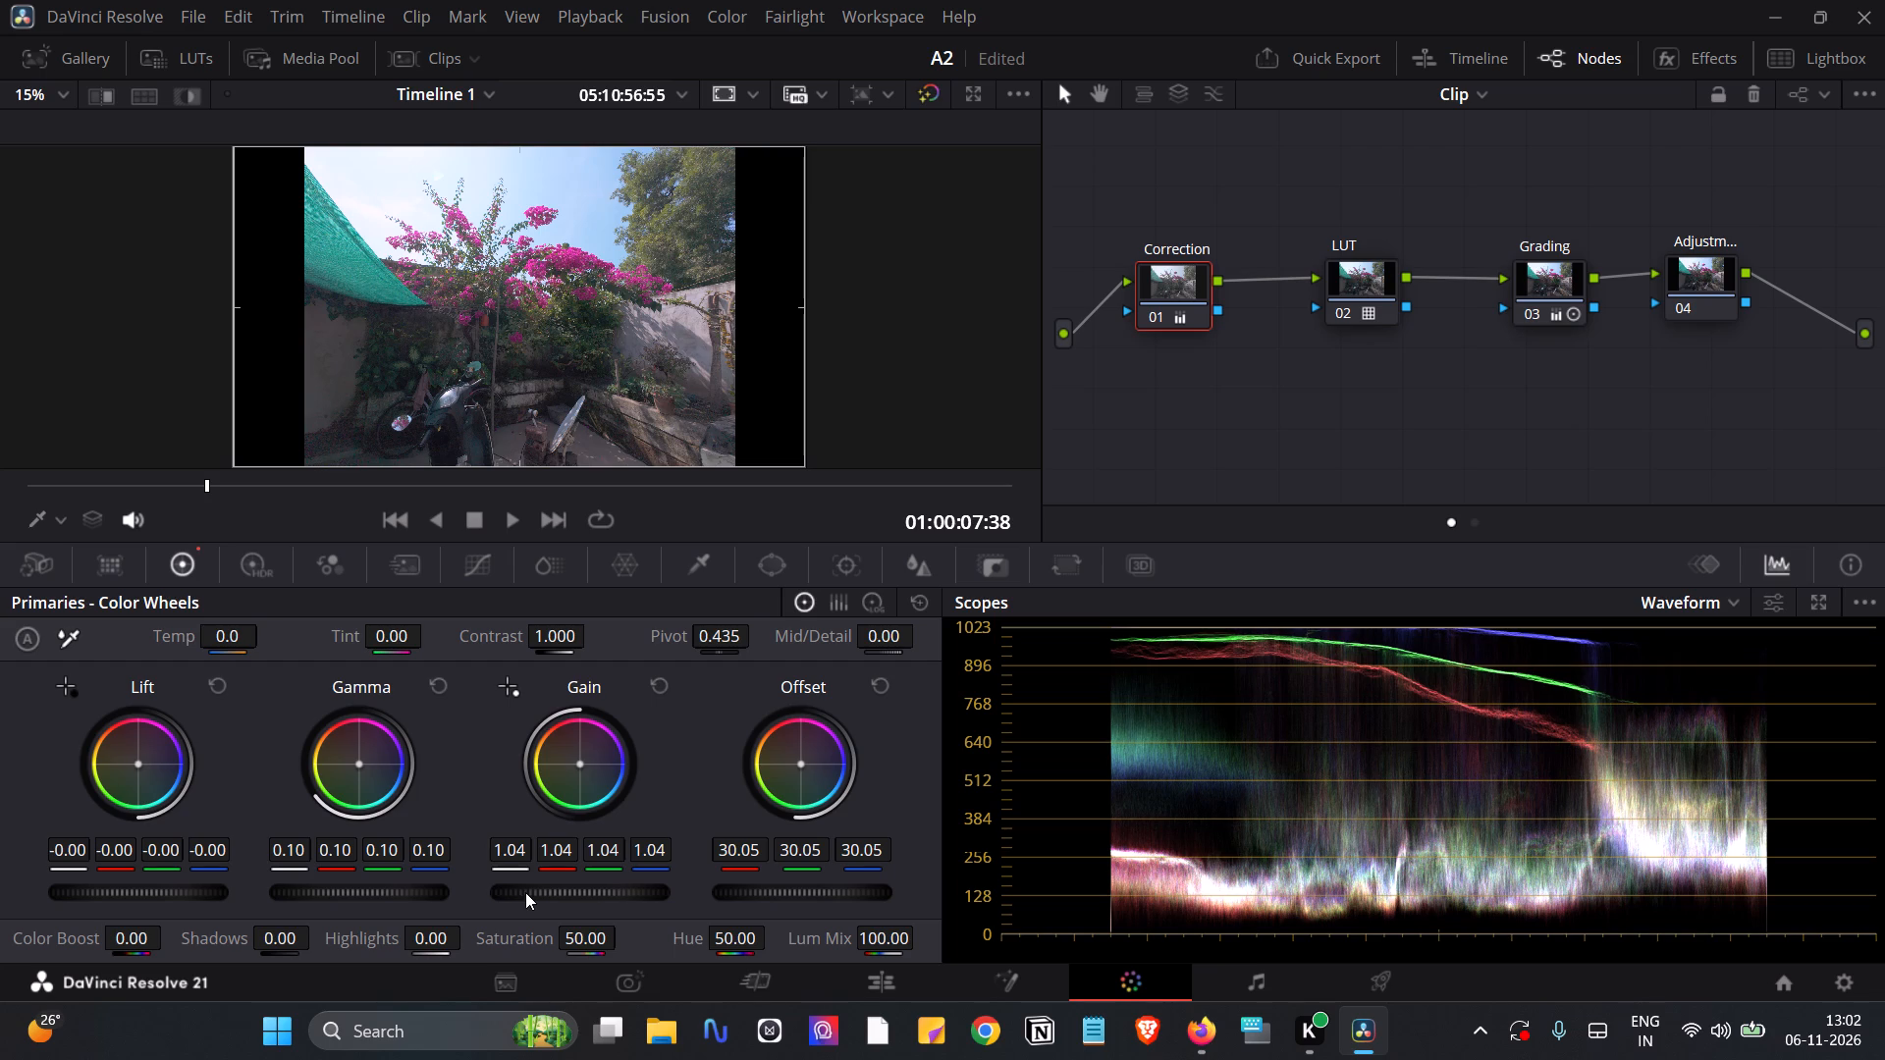
left_click_drag(577, 892, 546, 898)
left_click_drag(546, 898, 545, 899)
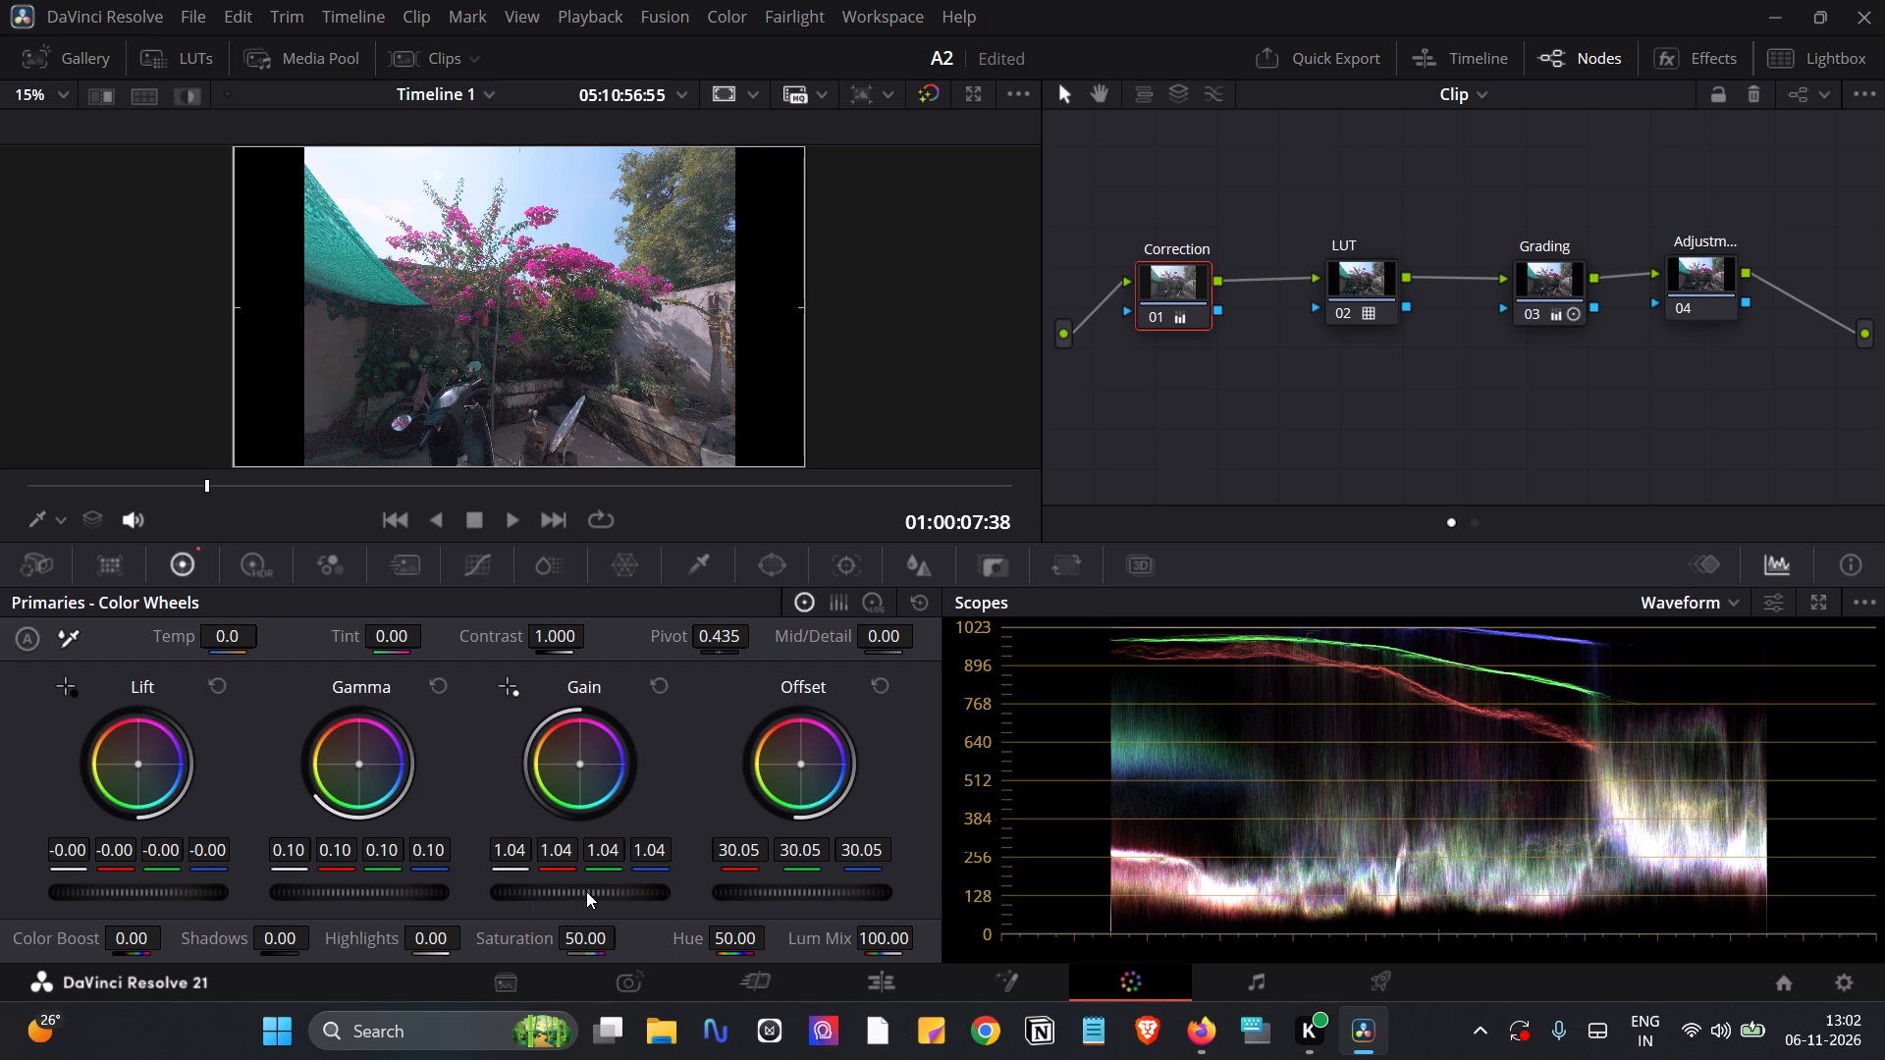
left_click_drag(586, 891, 546, 895)
left_click_drag(546, 895, 521, 898)
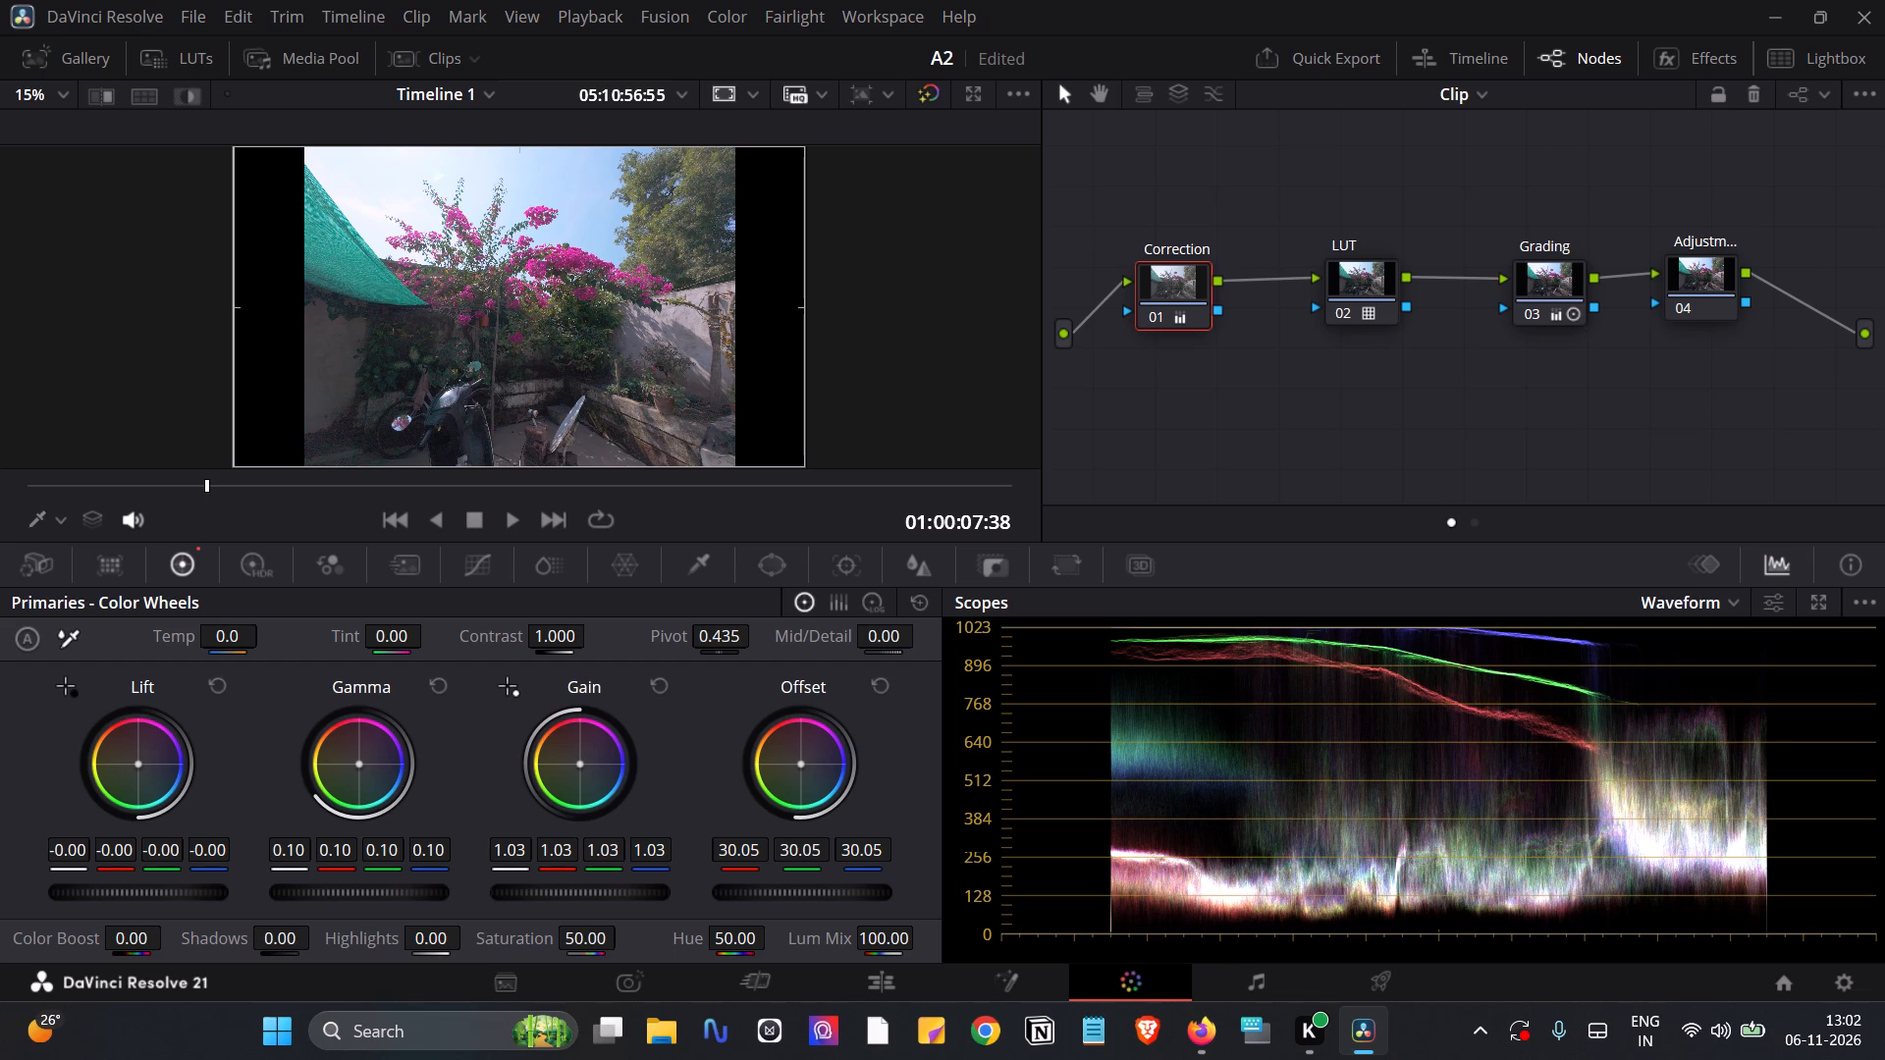
left_click_drag(521, 898, 482, 909)
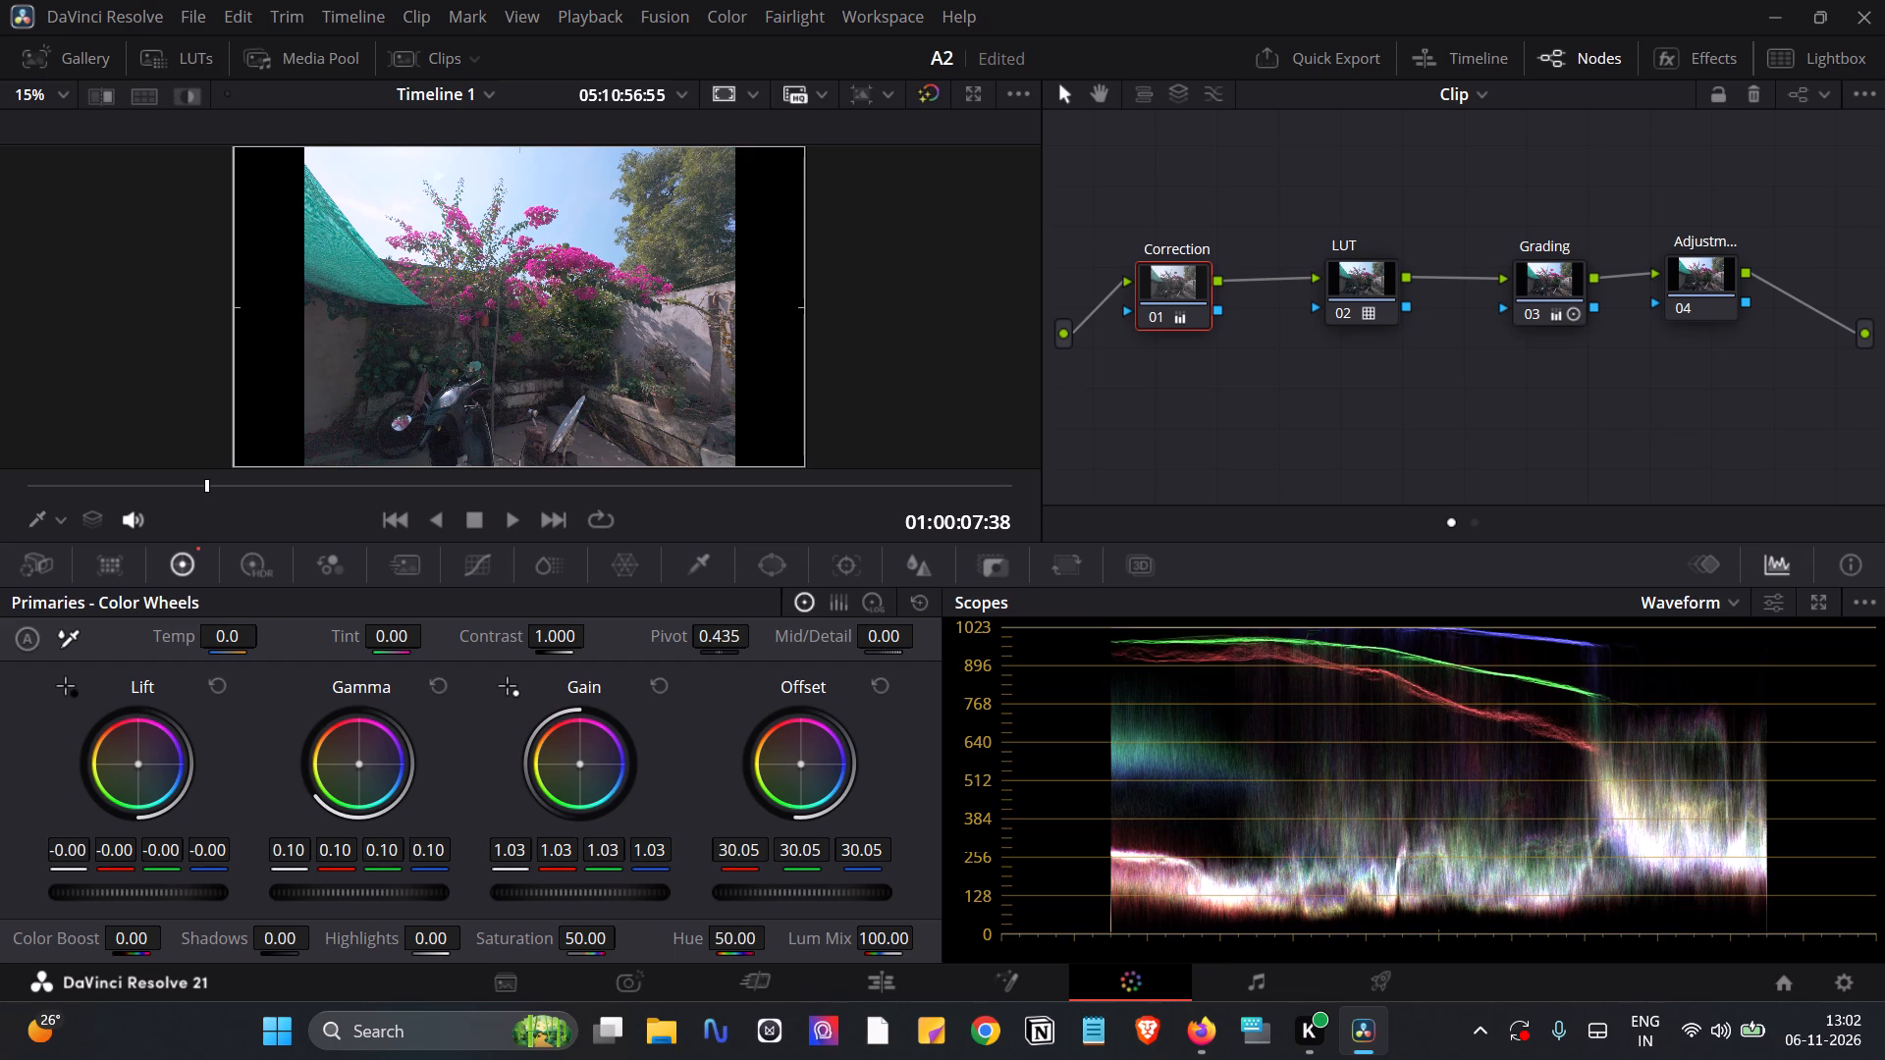
left_click_drag(482, 909, 473, 909)
left_click_drag(473, 909, 453, 912)
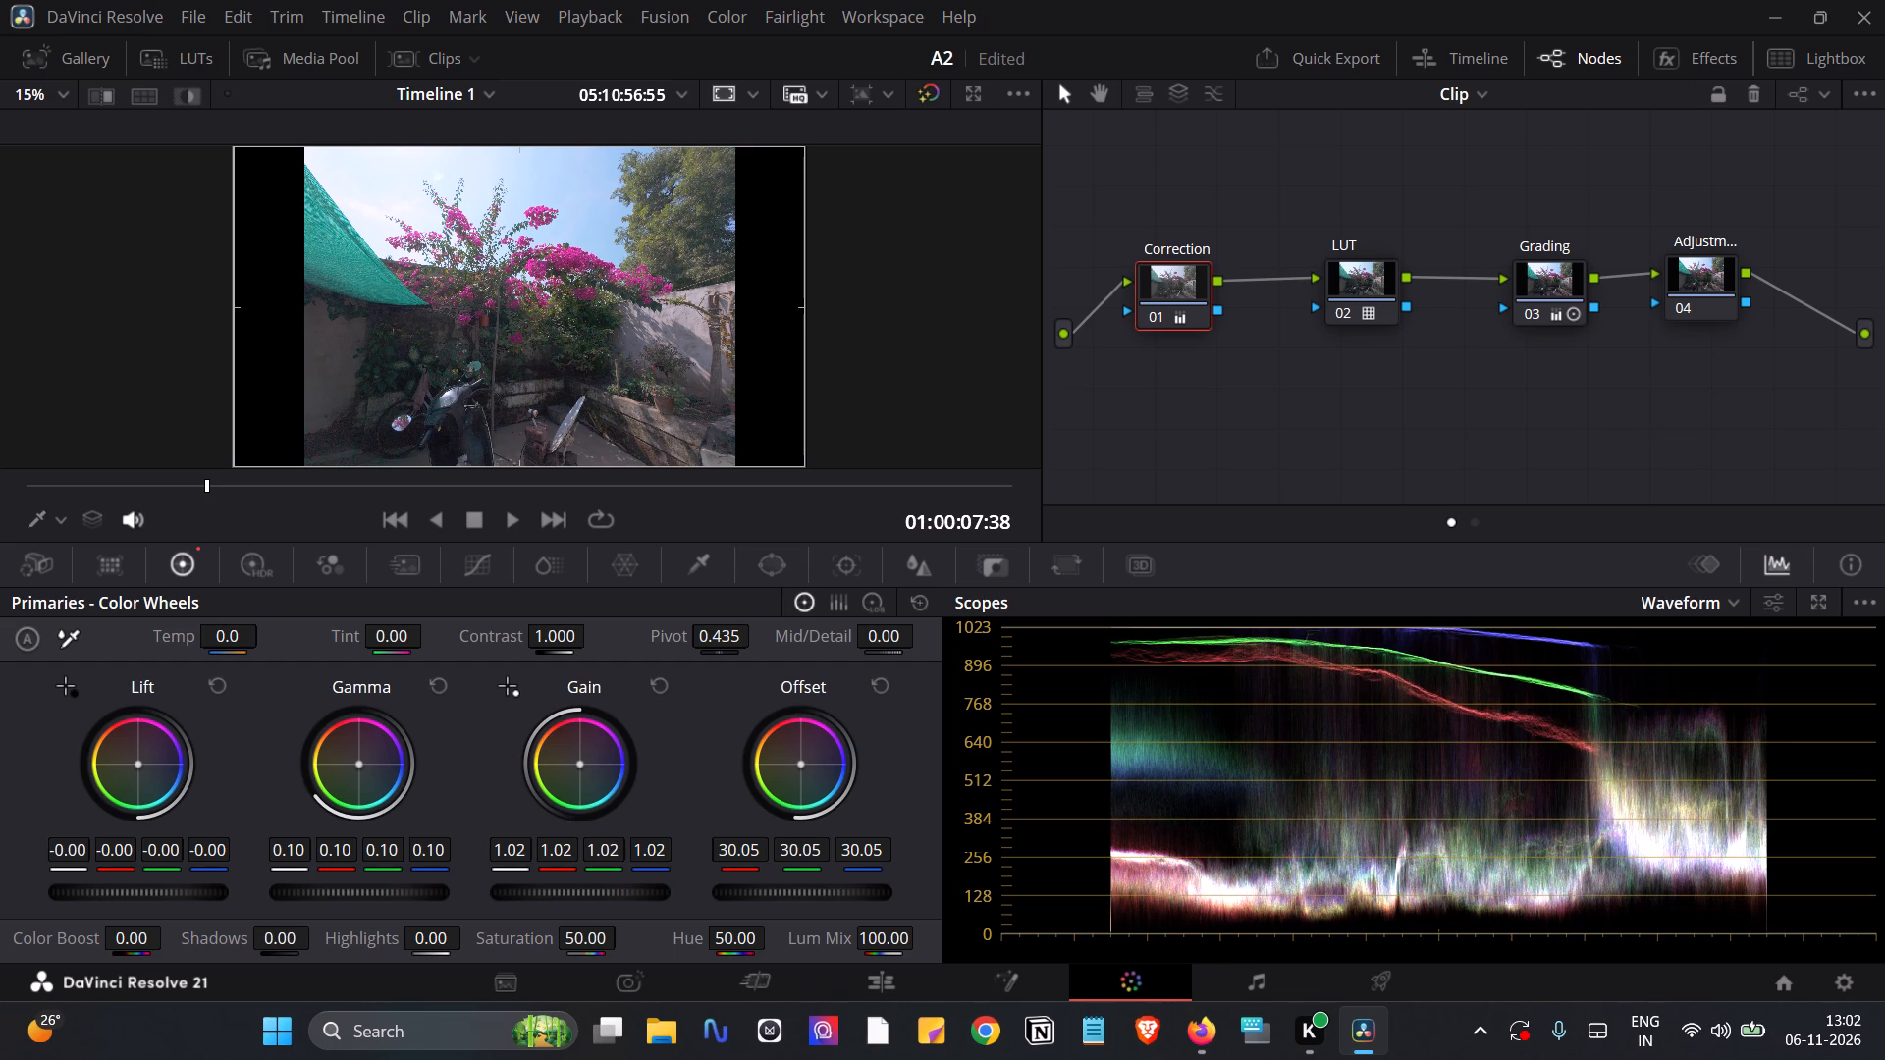
left_click_drag(453, 912, 582, 887)
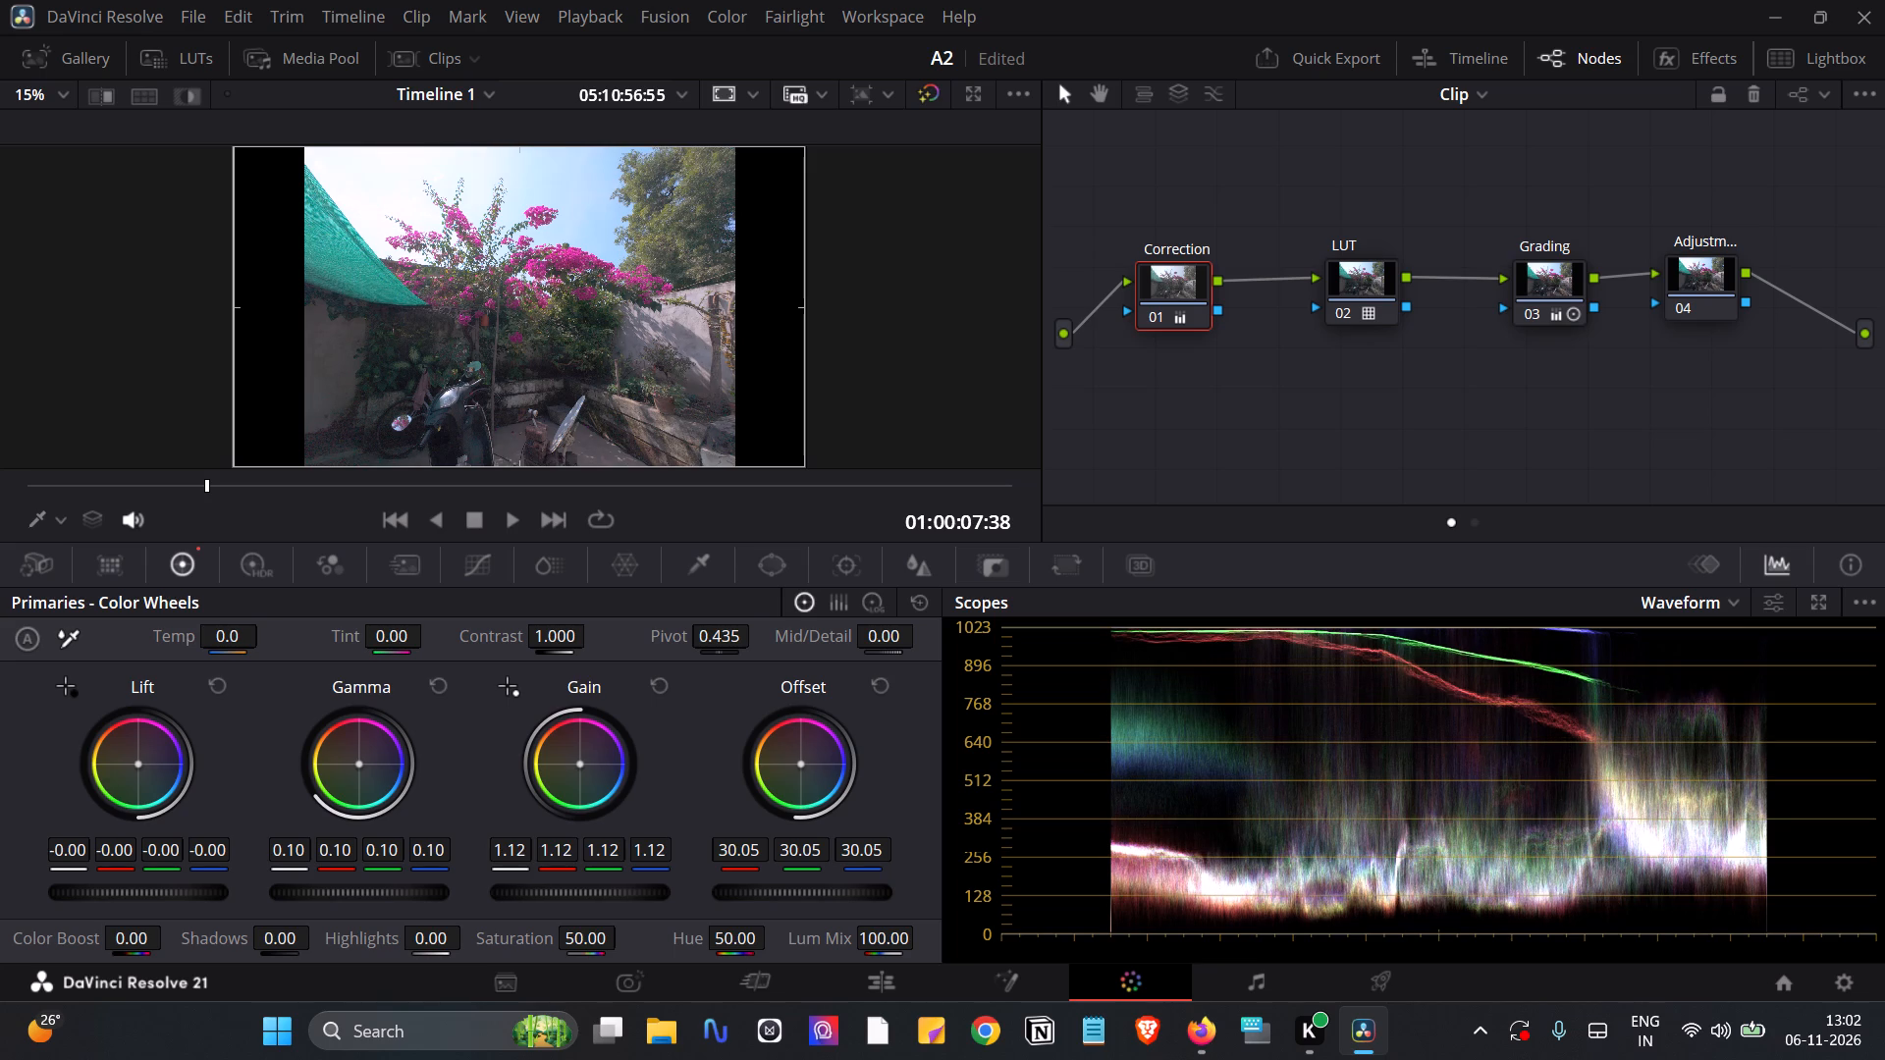
left_click_drag(582, 887, 574, 890)
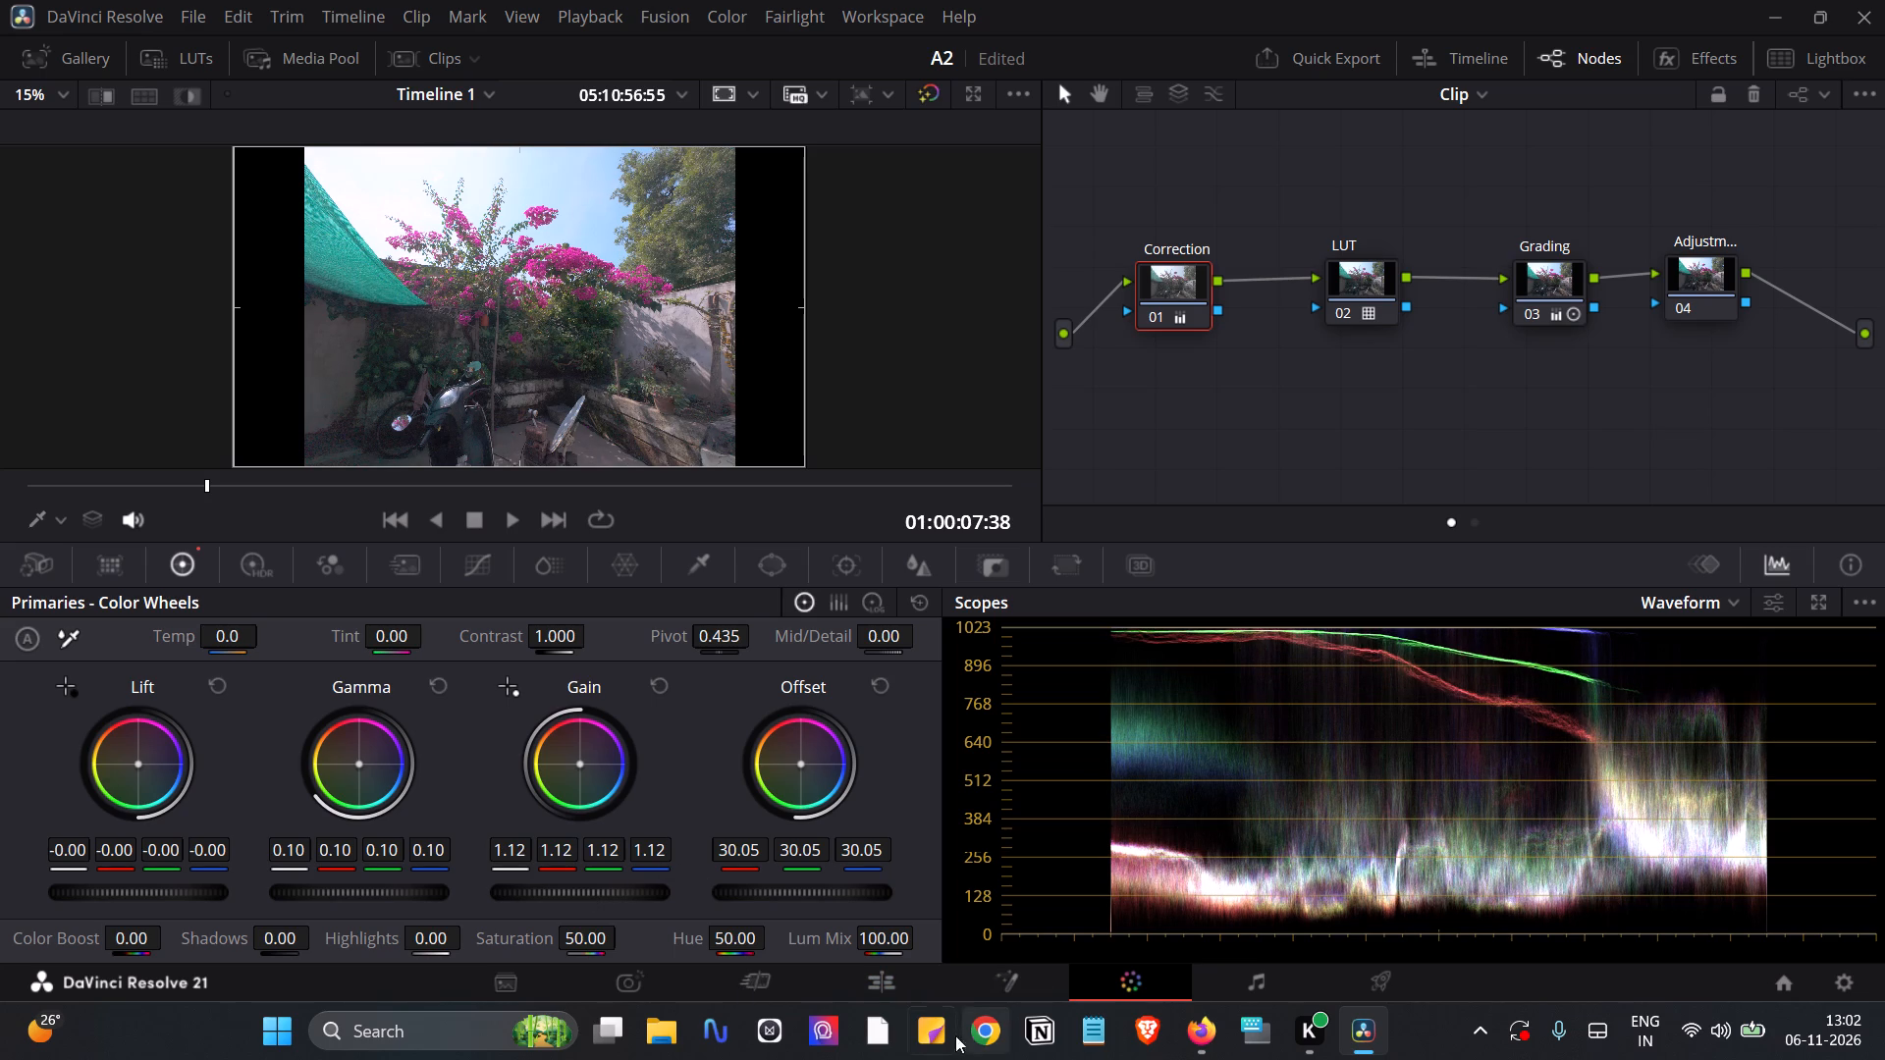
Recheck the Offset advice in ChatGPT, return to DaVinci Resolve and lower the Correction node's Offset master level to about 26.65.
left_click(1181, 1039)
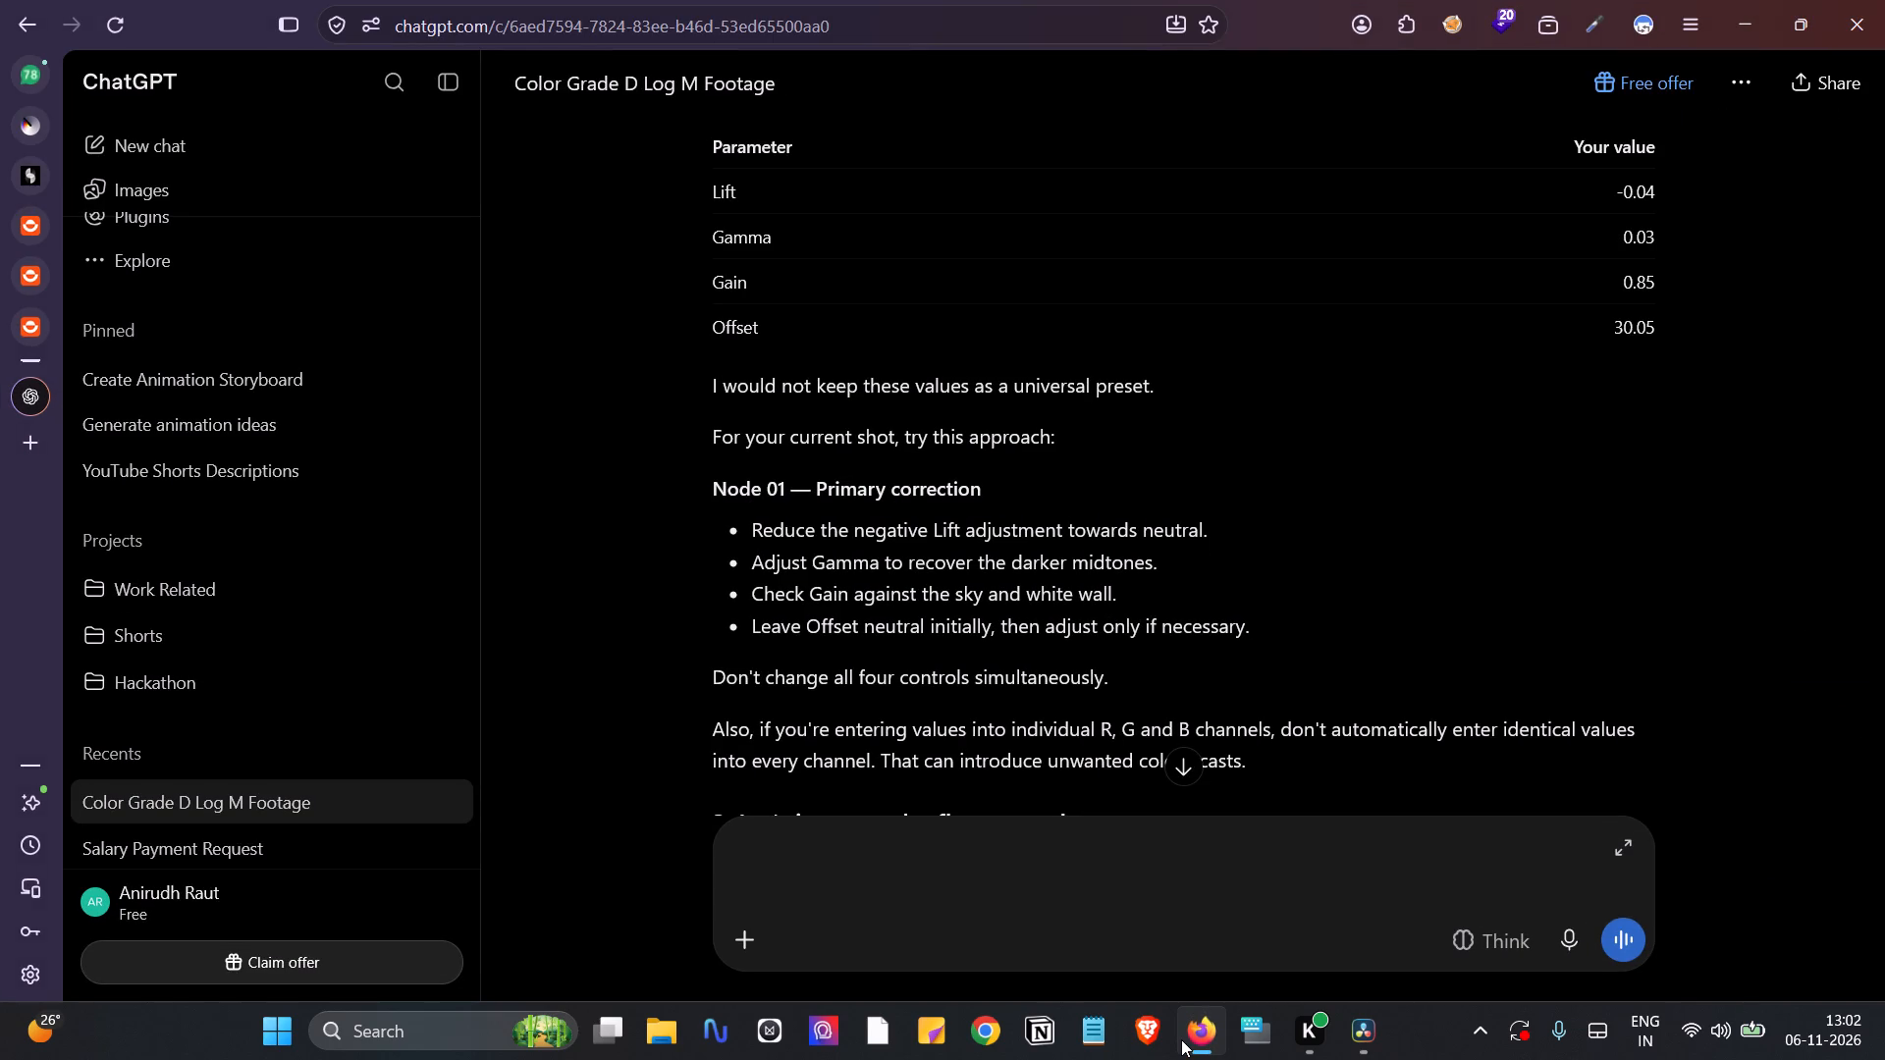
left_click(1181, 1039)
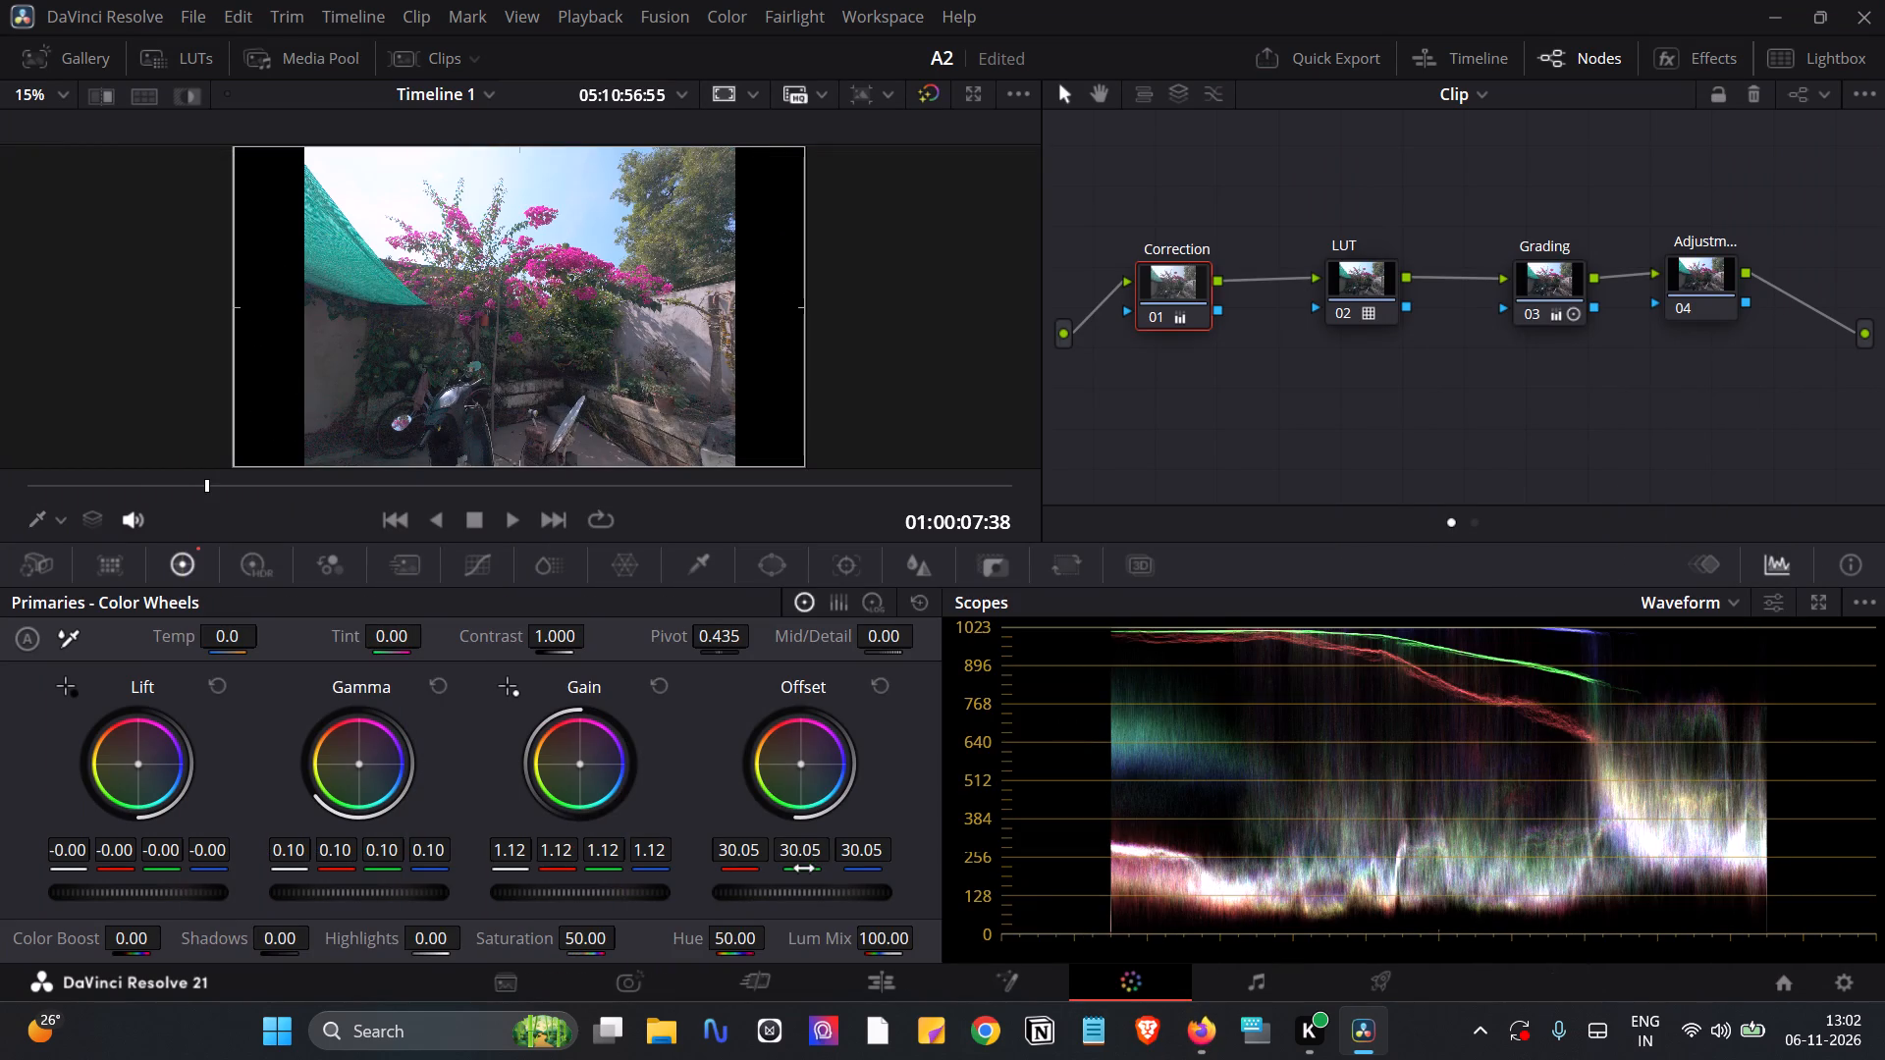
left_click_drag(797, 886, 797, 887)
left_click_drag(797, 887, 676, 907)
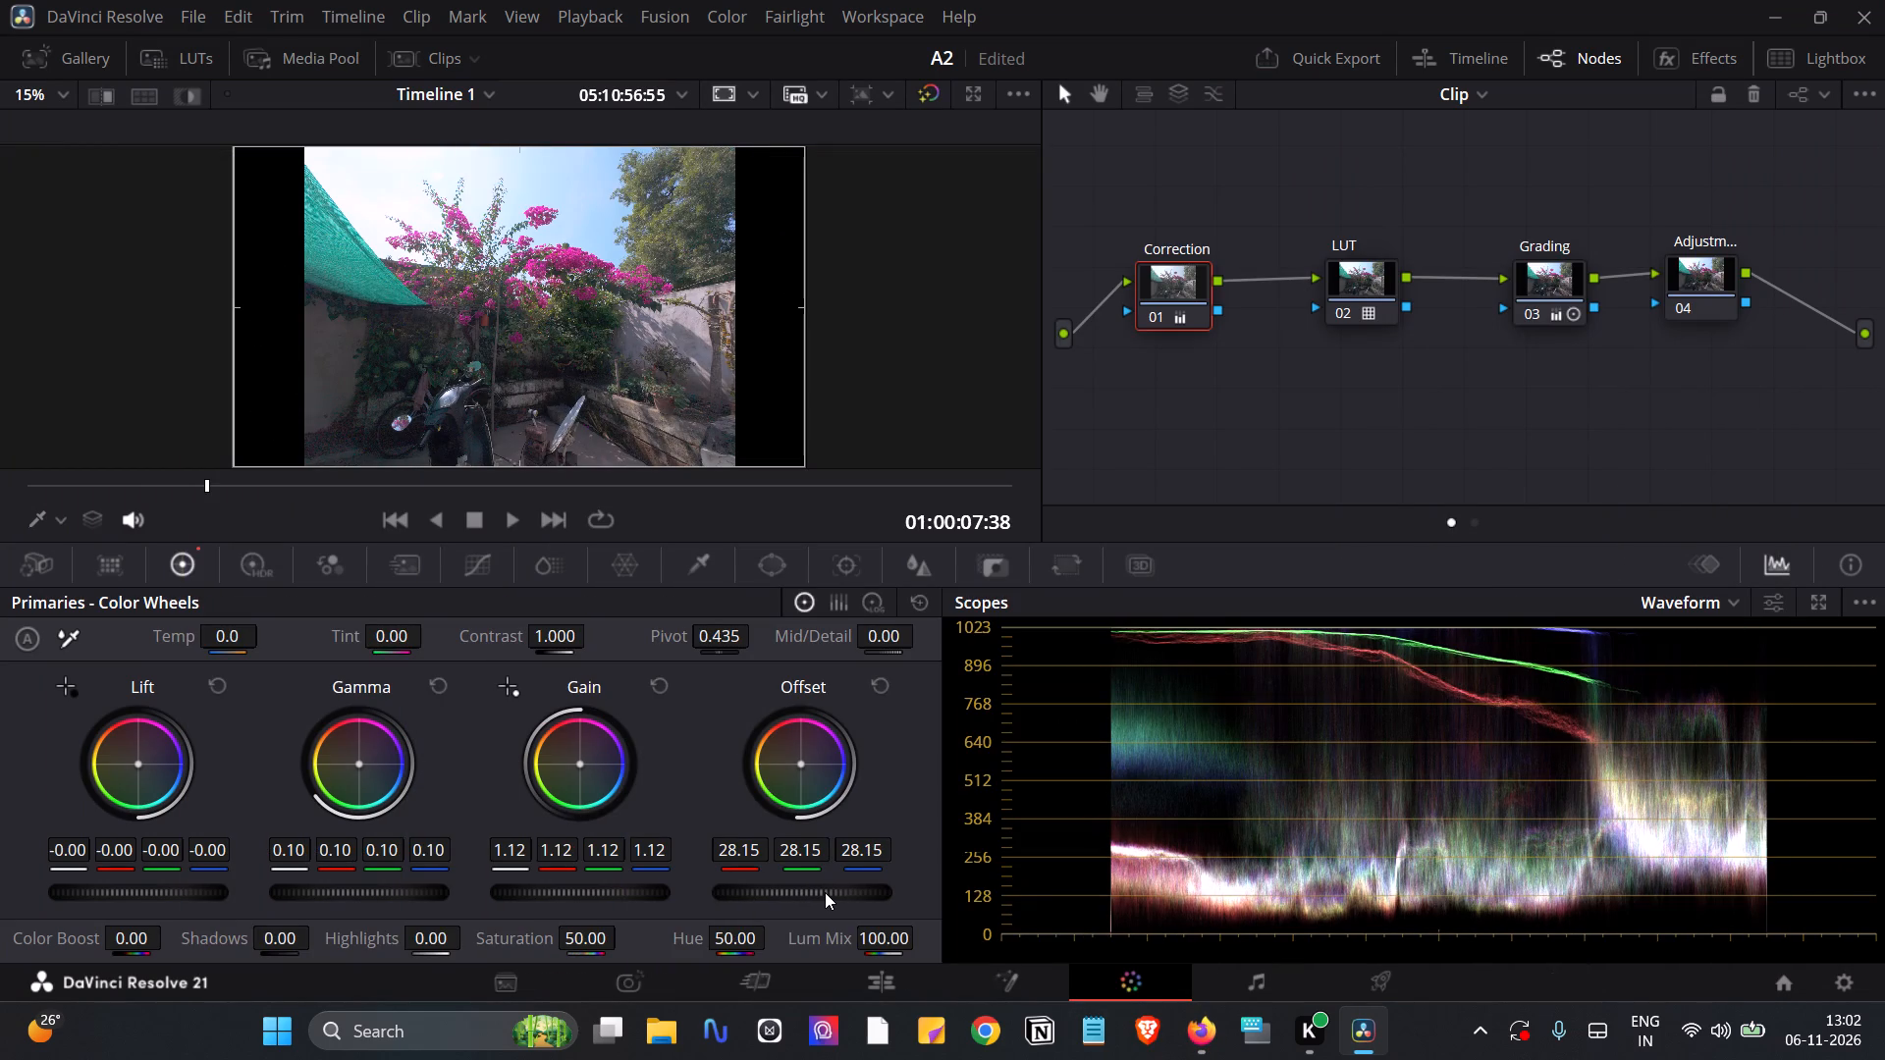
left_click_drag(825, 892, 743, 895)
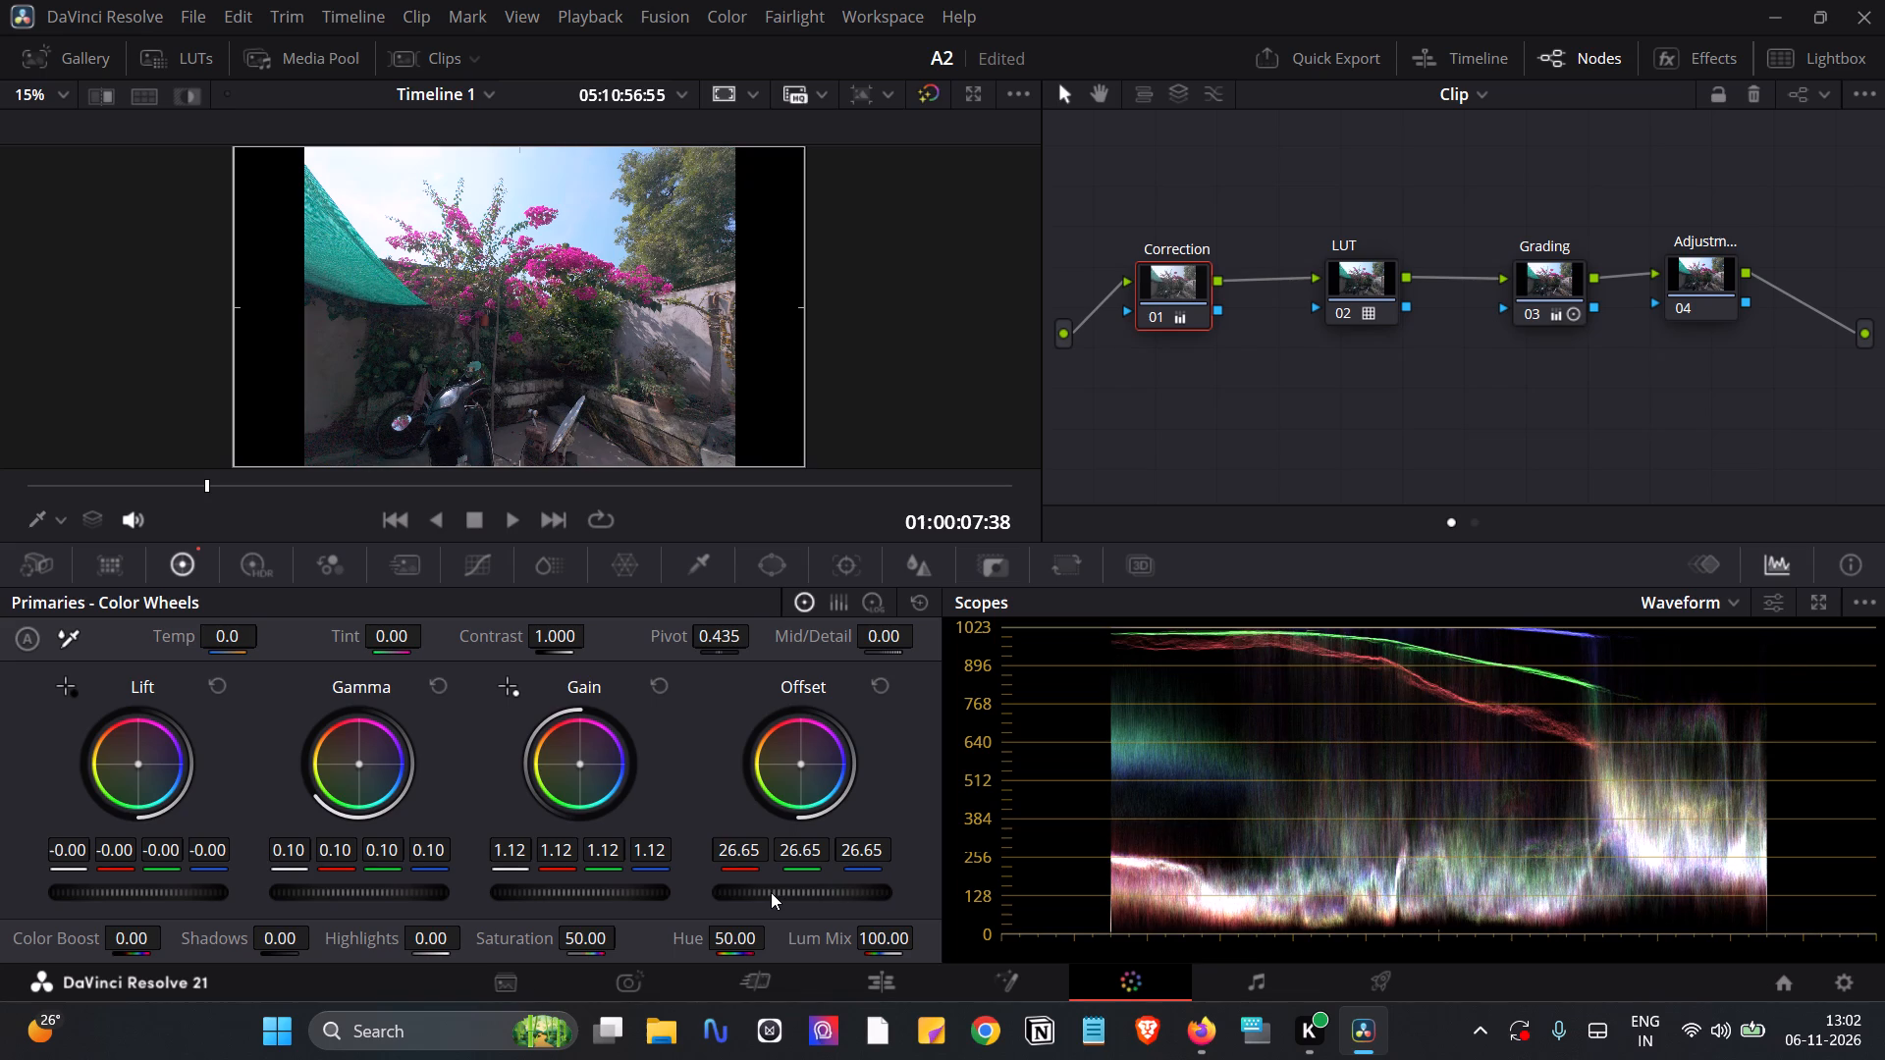
Set the Correction node's Offset to 25.00 on each of the red, green and blue channels.
left_click(739, 857)
double_click(739, 857)
key("2")
key("5")
key("Return")
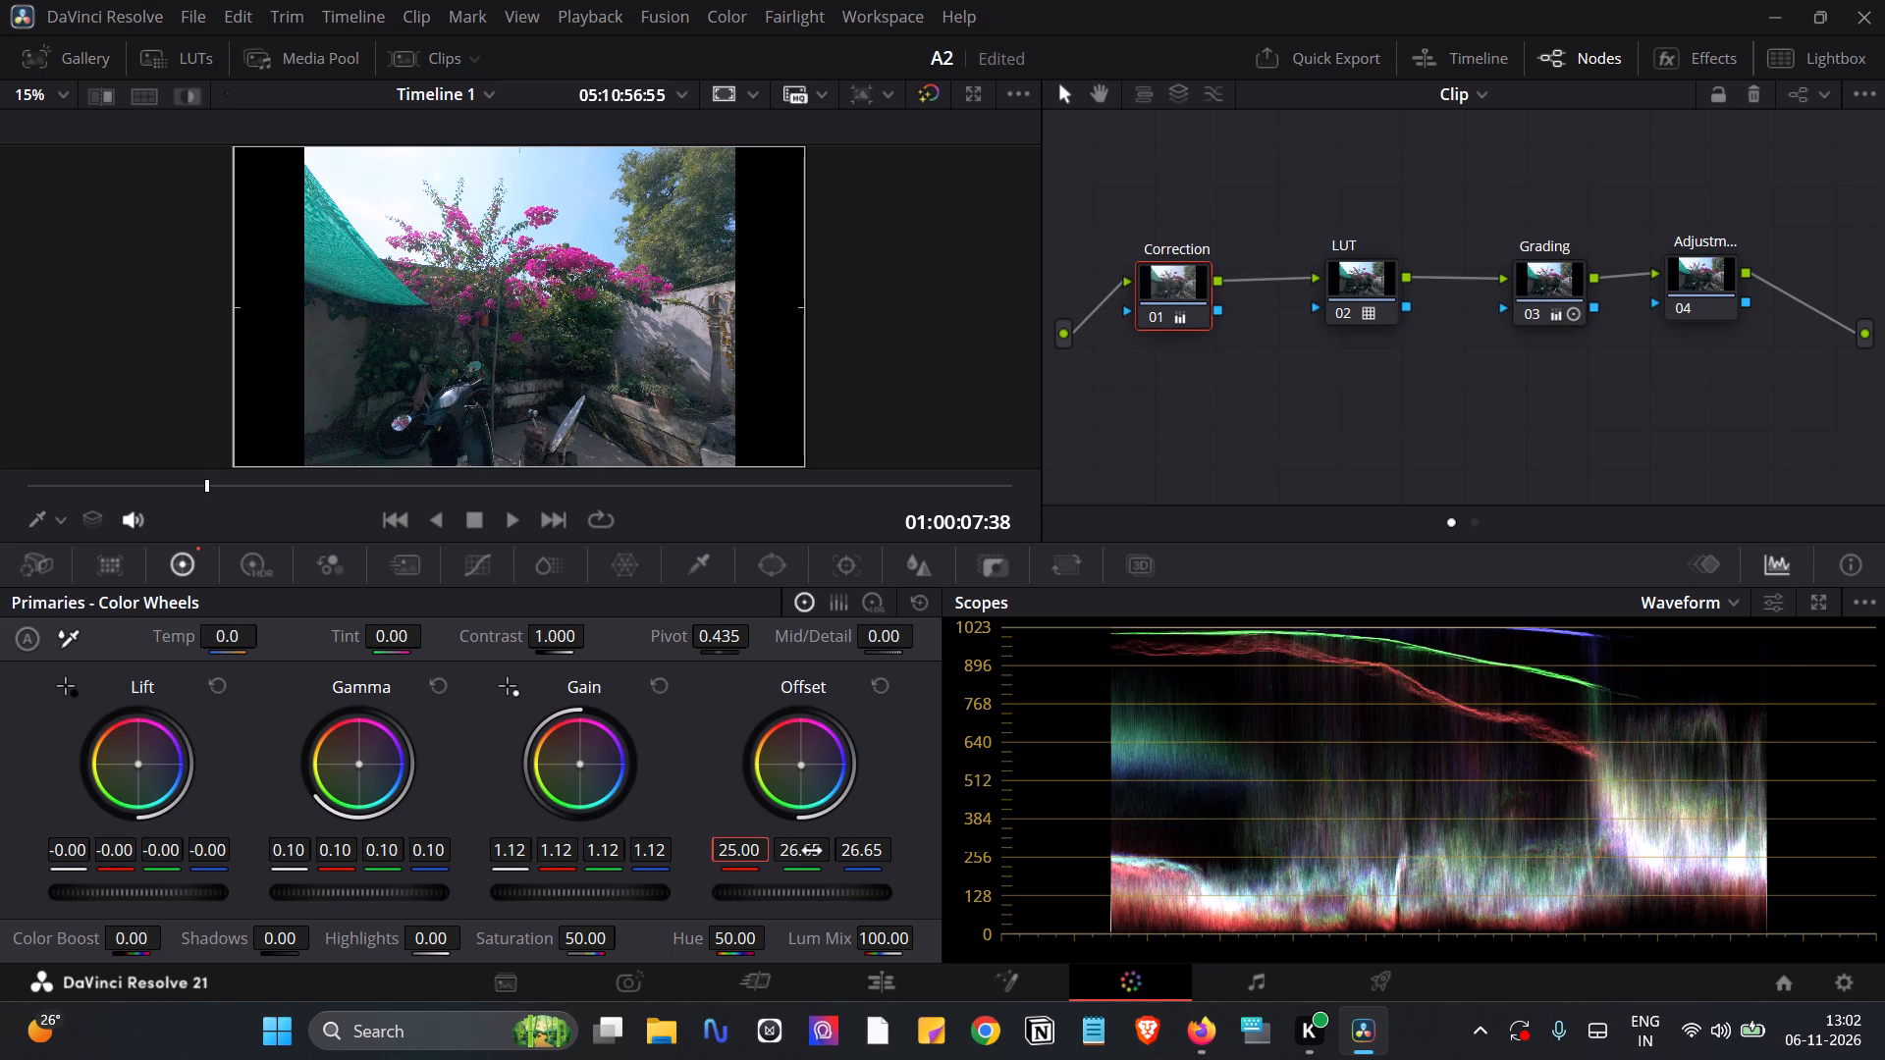
left_click(812, 851)
double_click(813, 852)
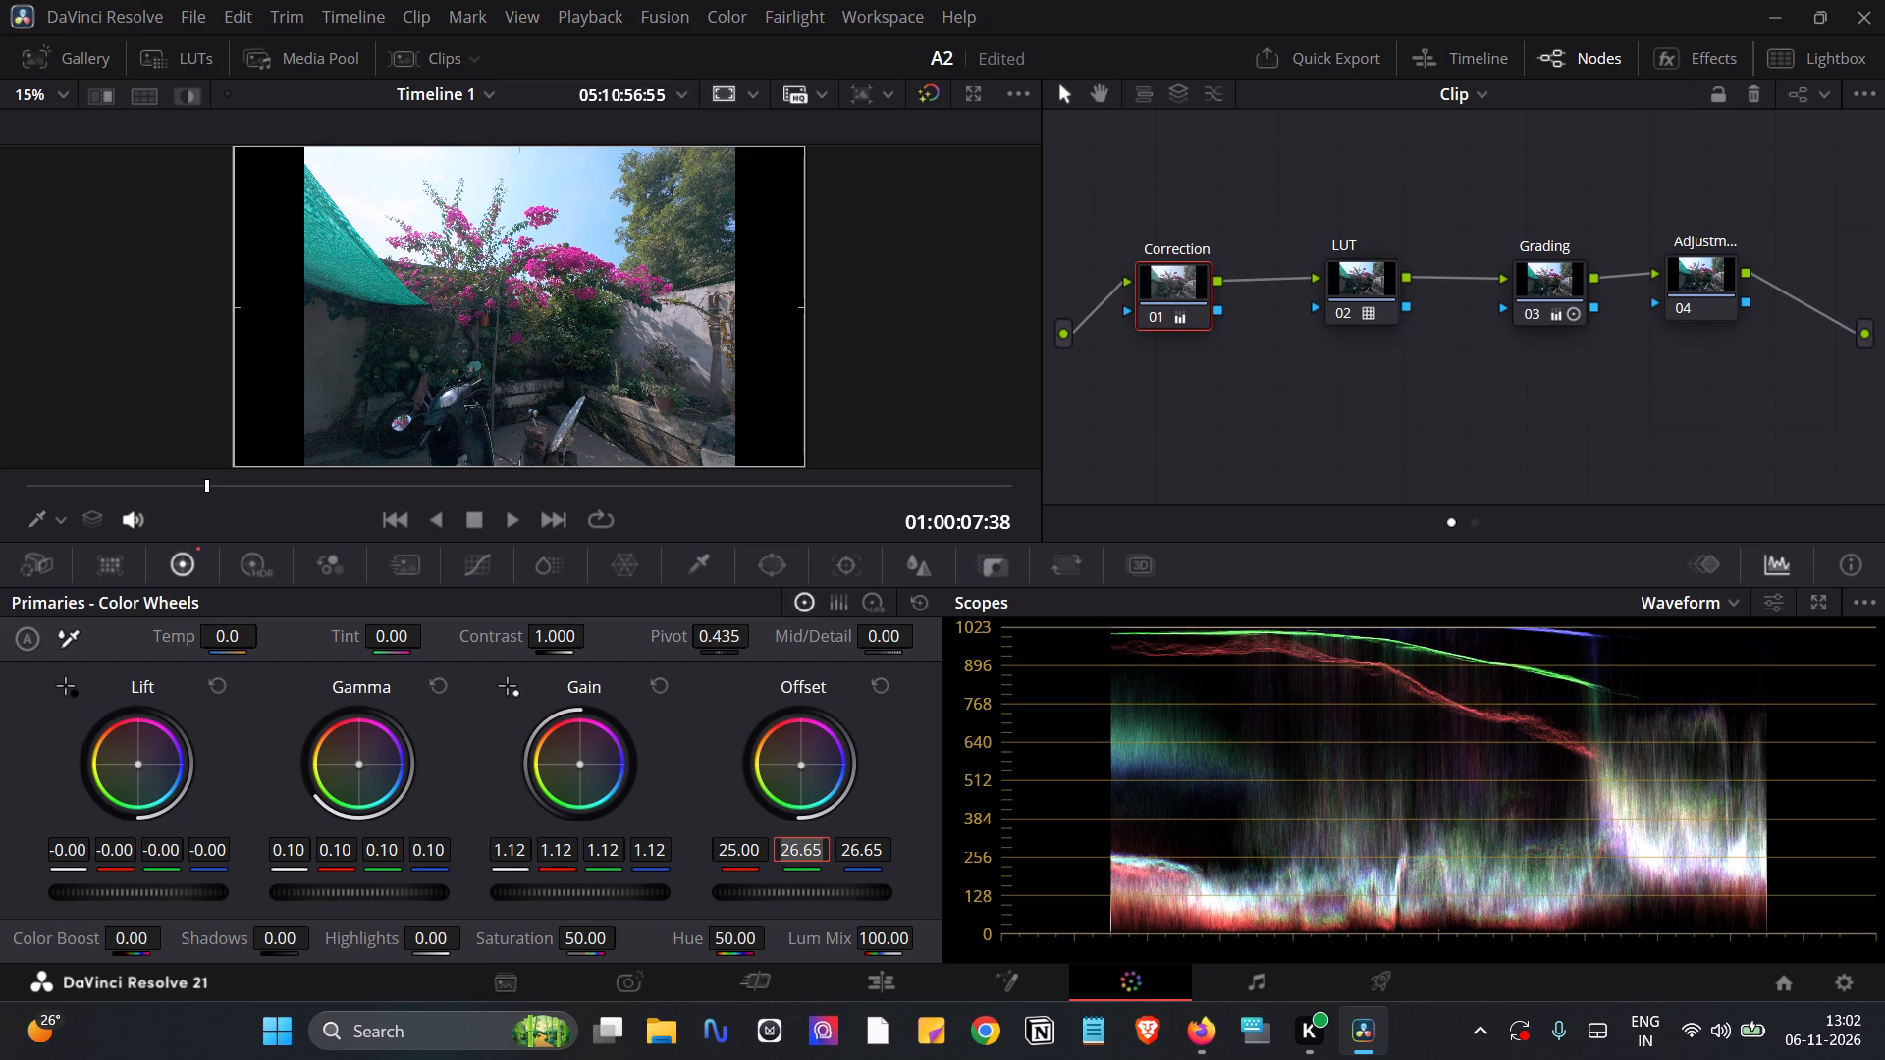
key("2")
key("5")
key("Return")
double_click(854, 852)
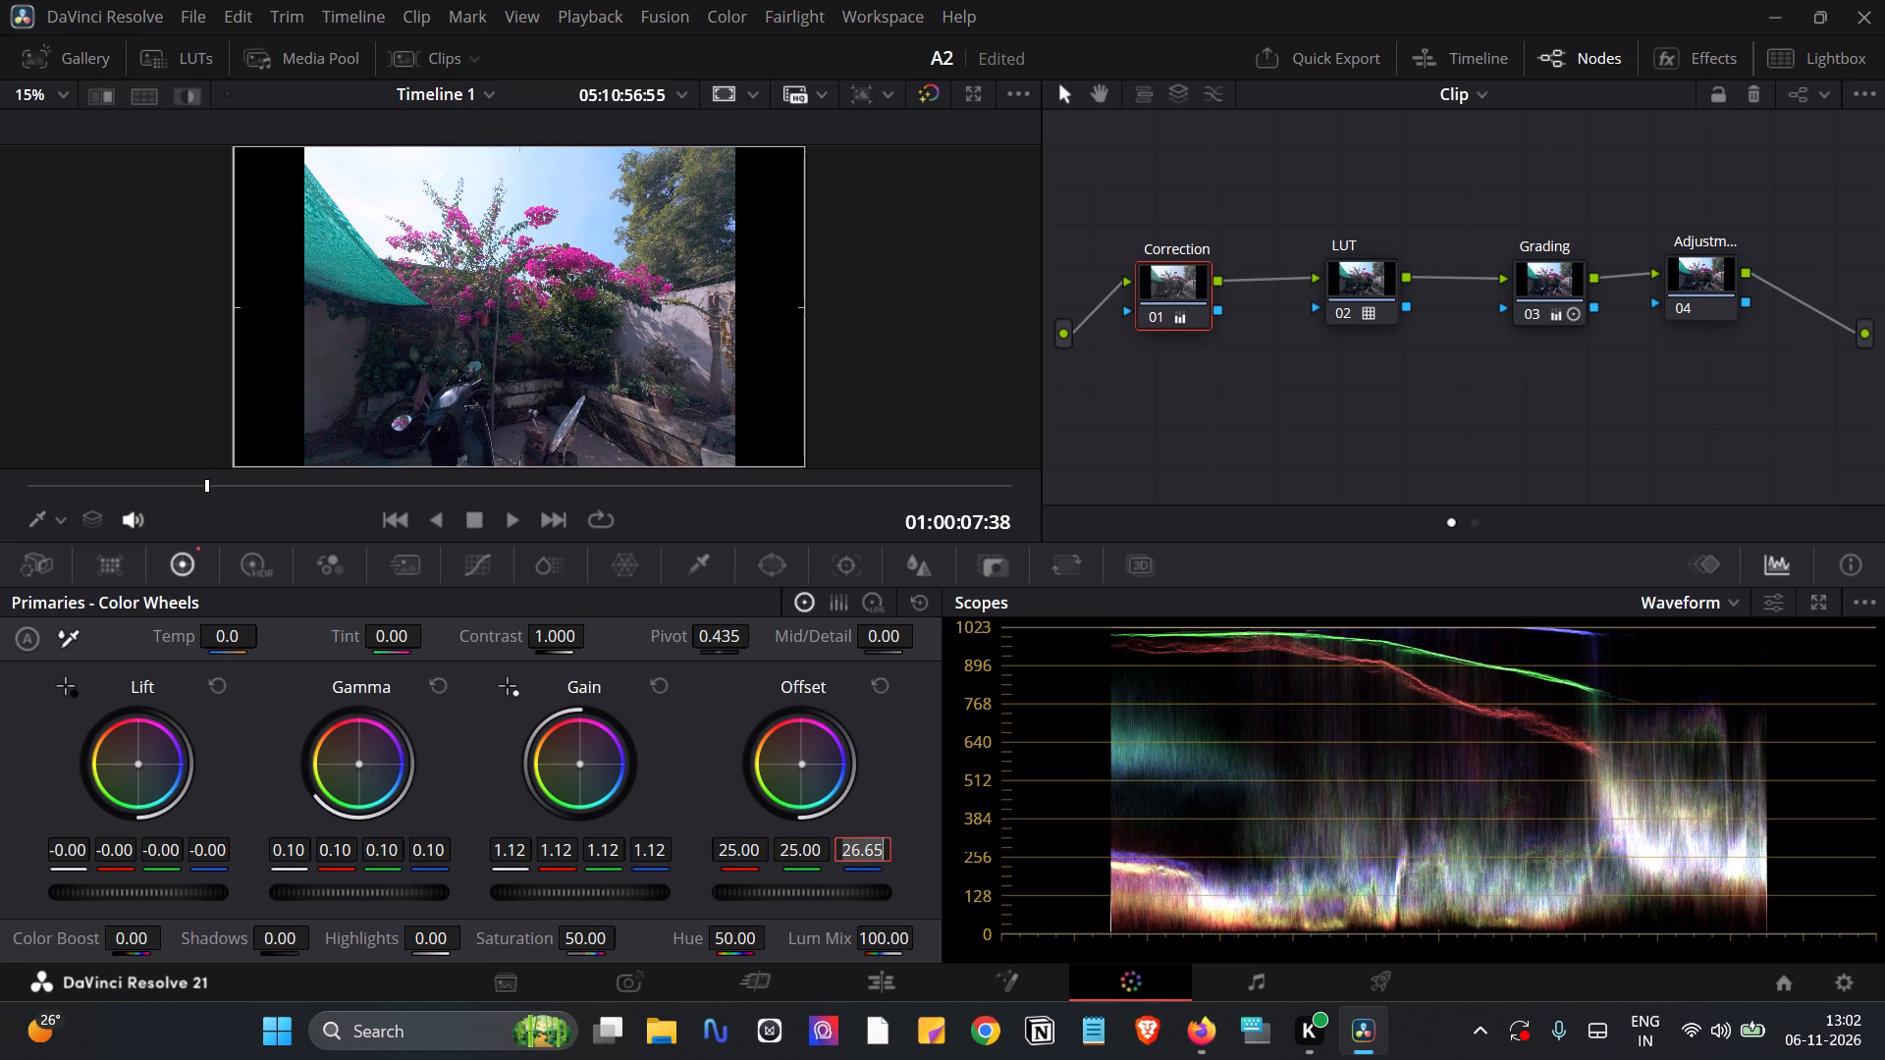
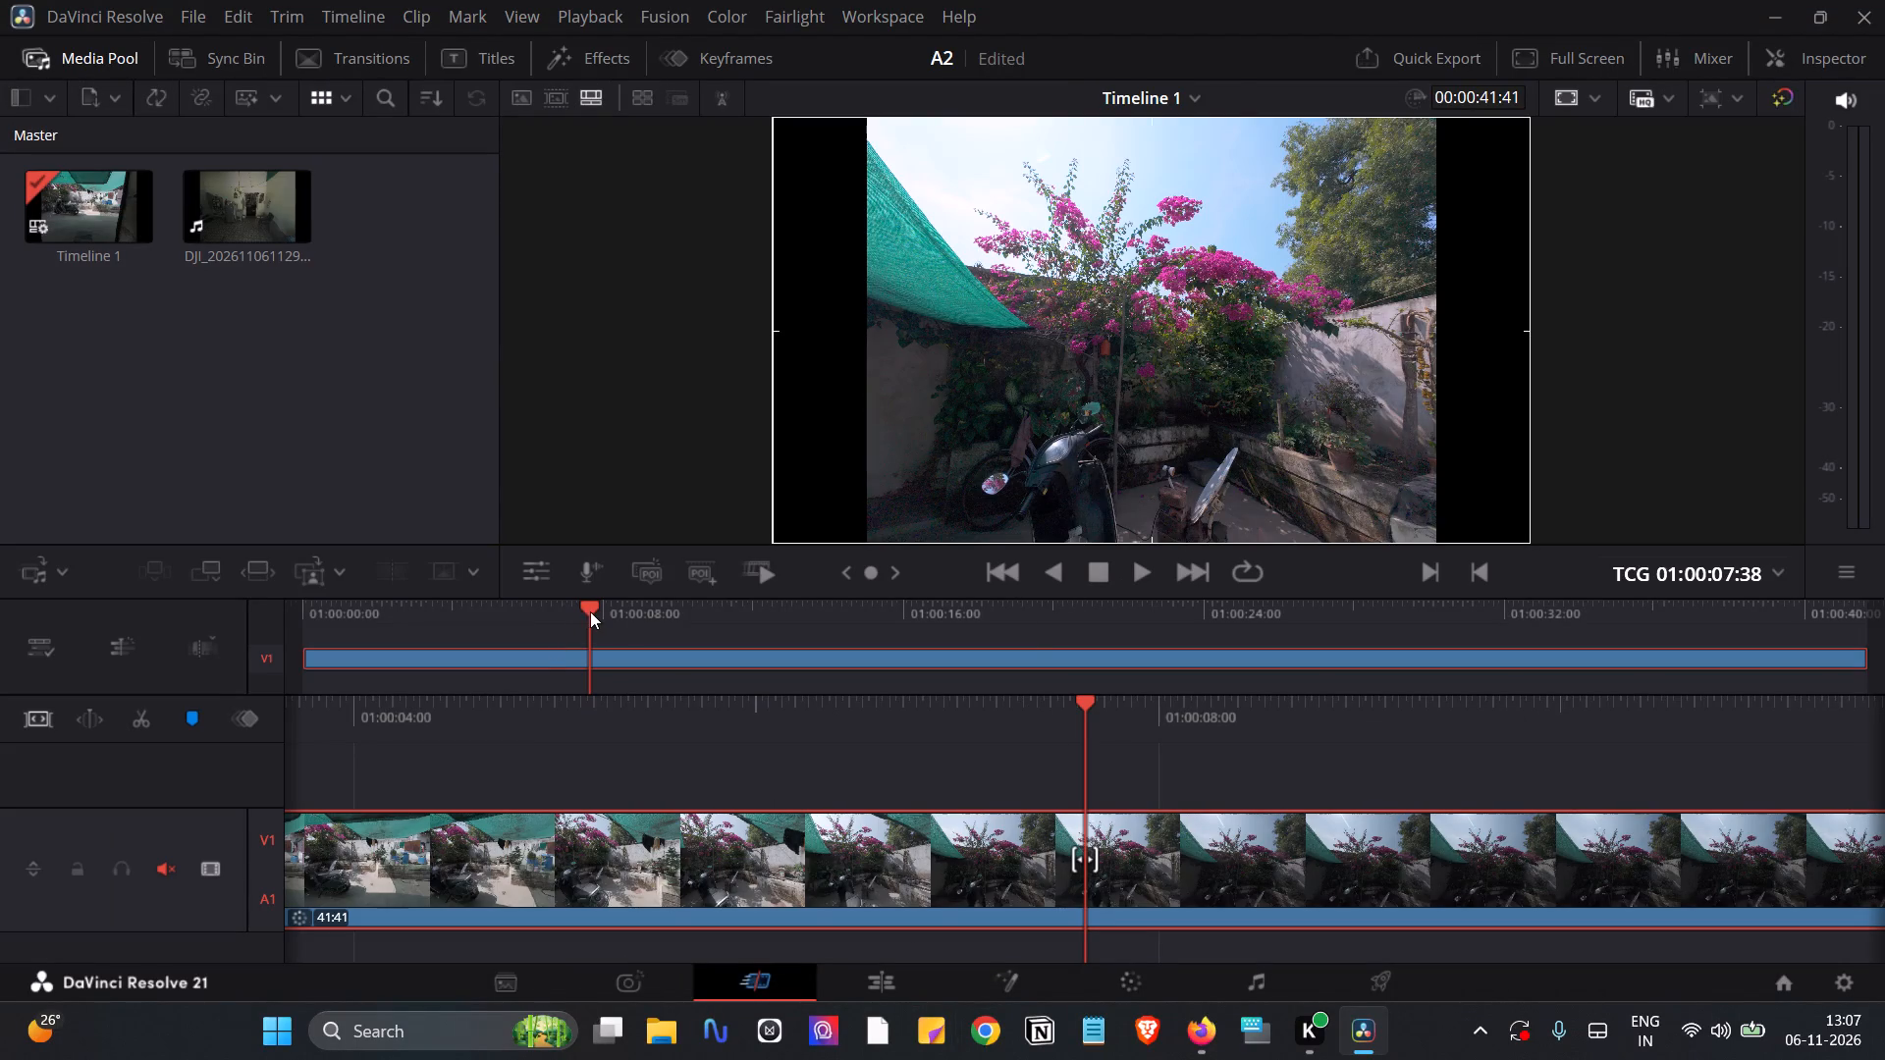
left_click_drag(590, 611, 169, 629)
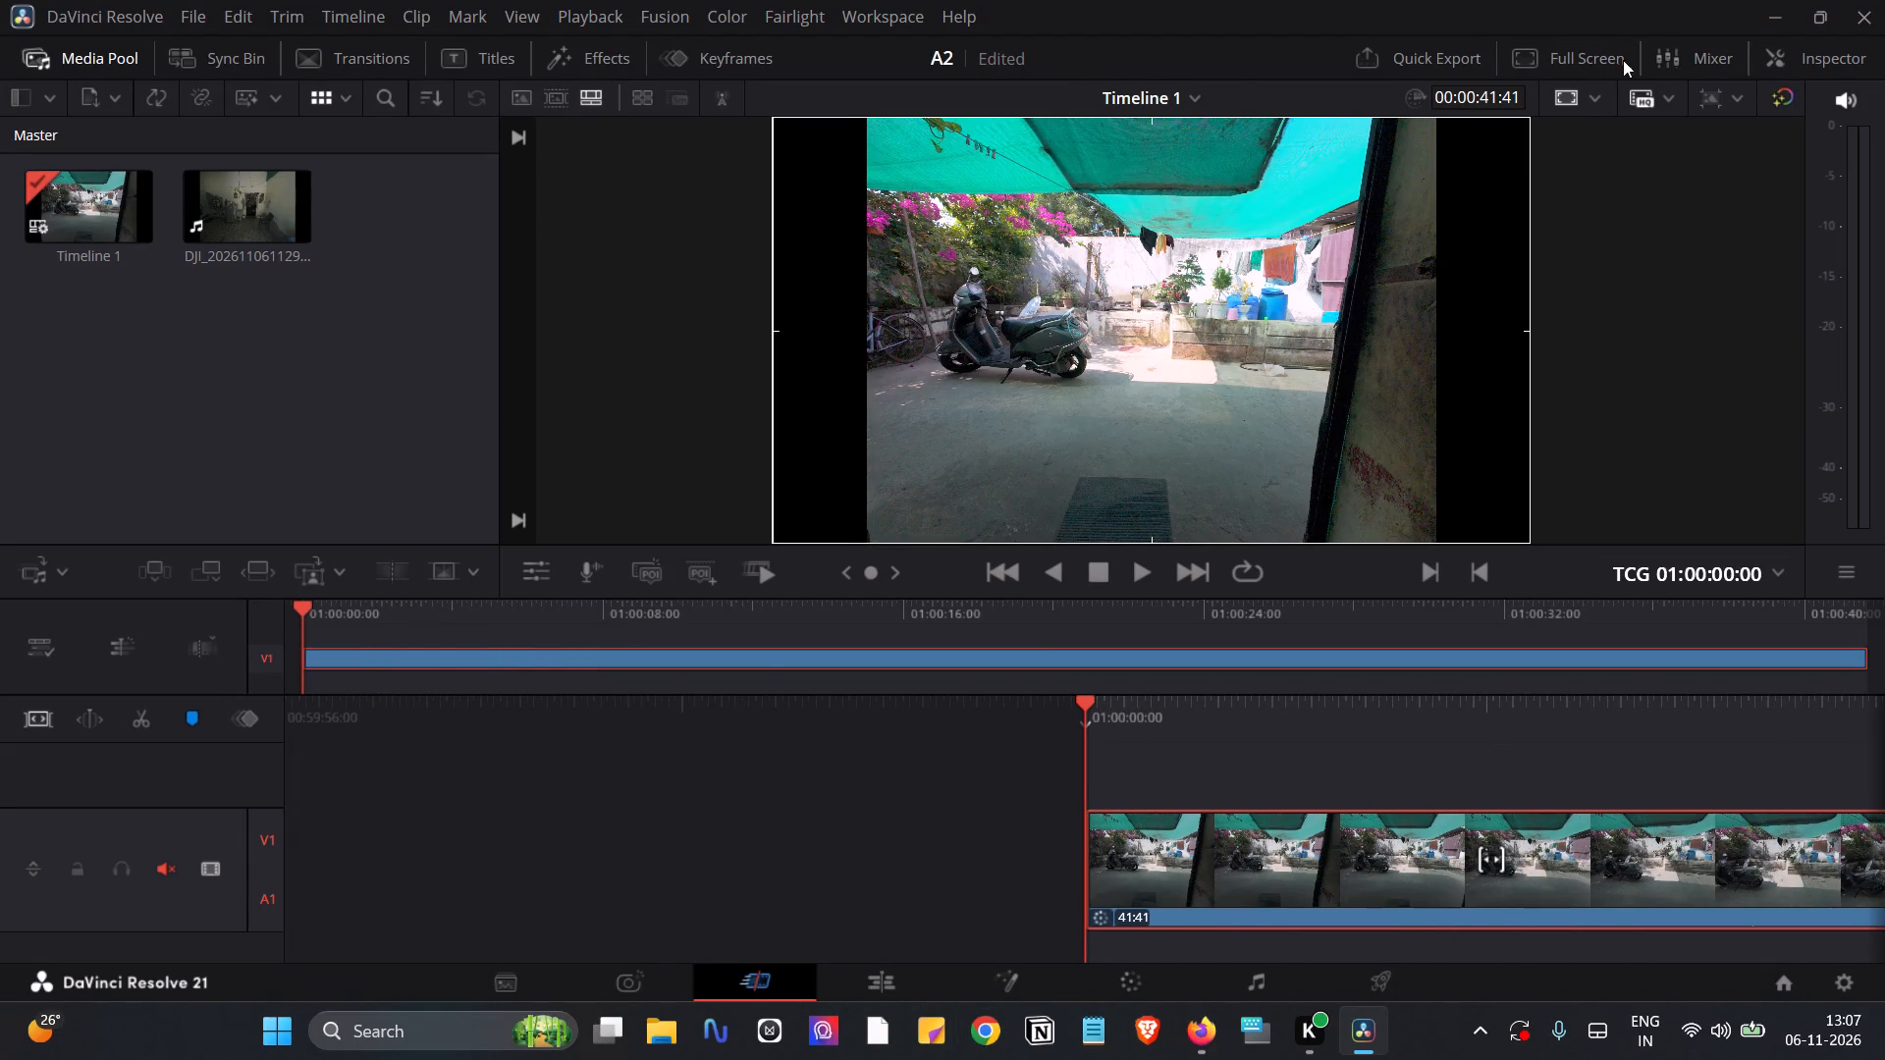
left_click(1557, 53)
key("space")
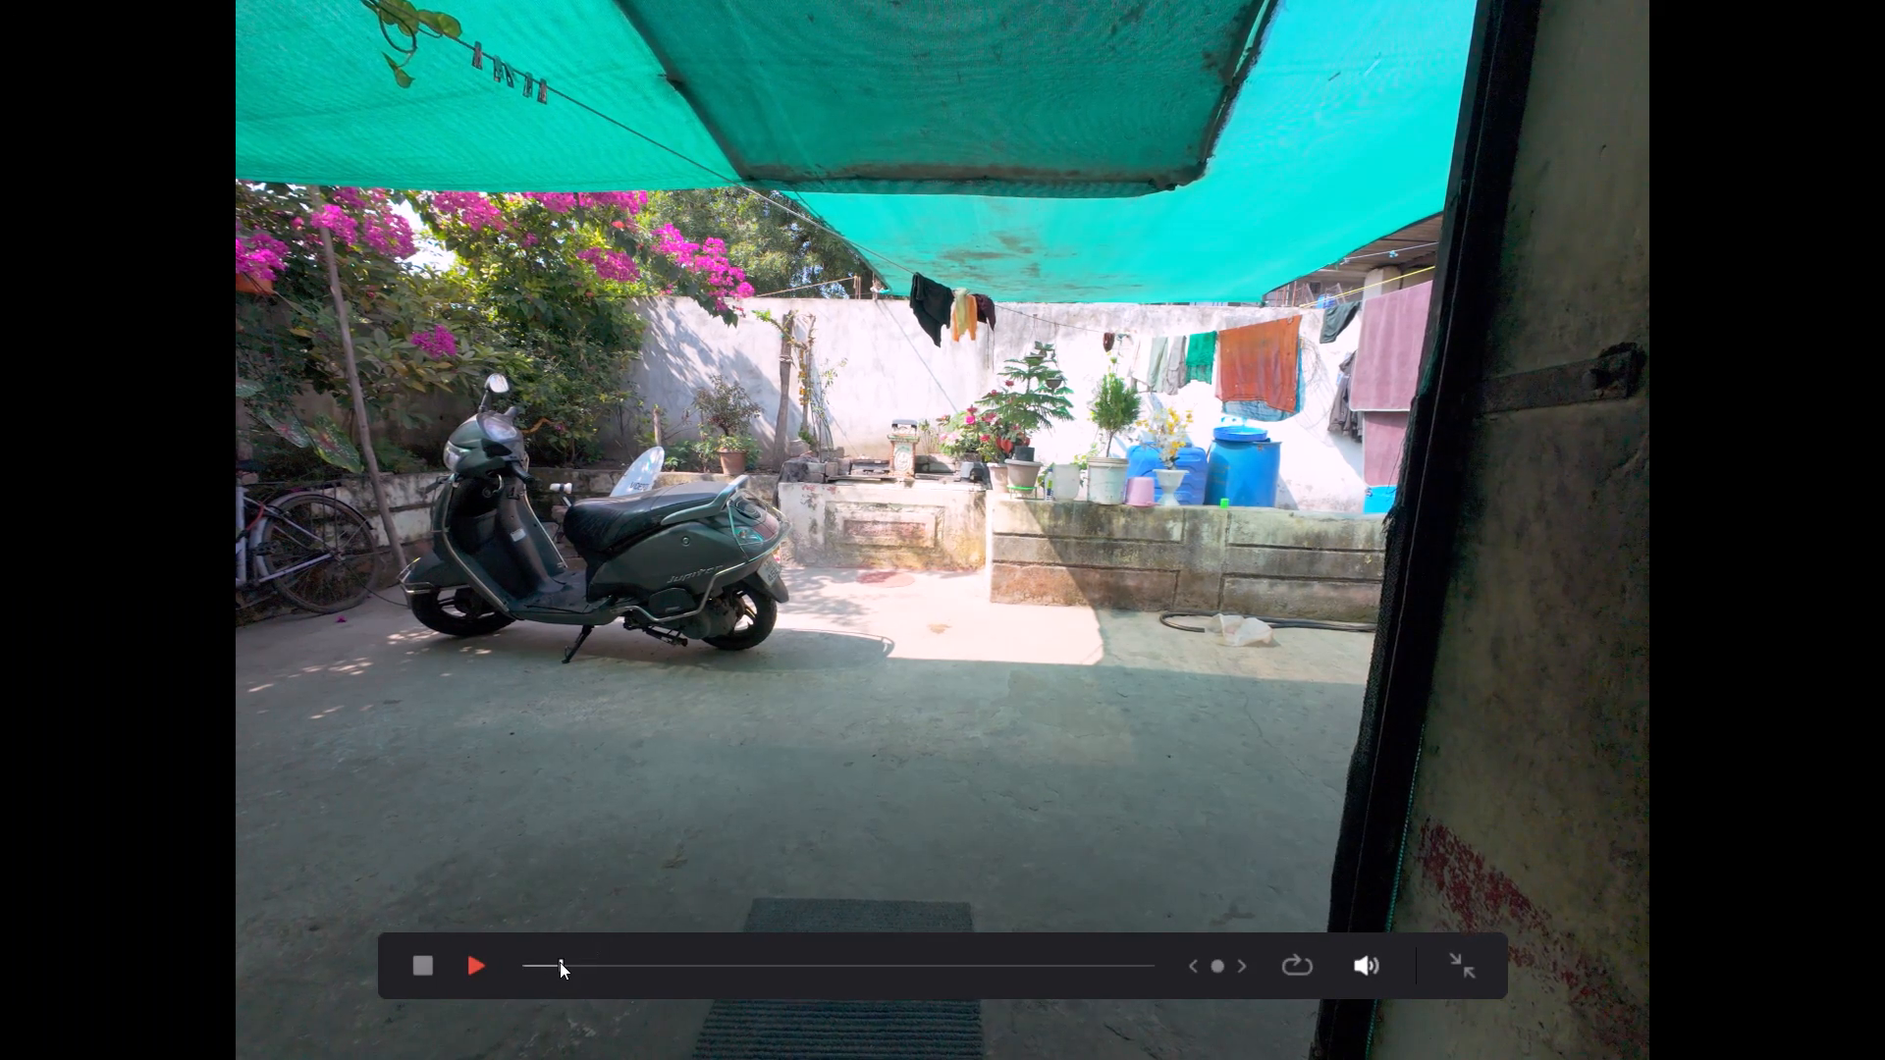
left_click_drag(560, 962, 331, 947)
key("space")
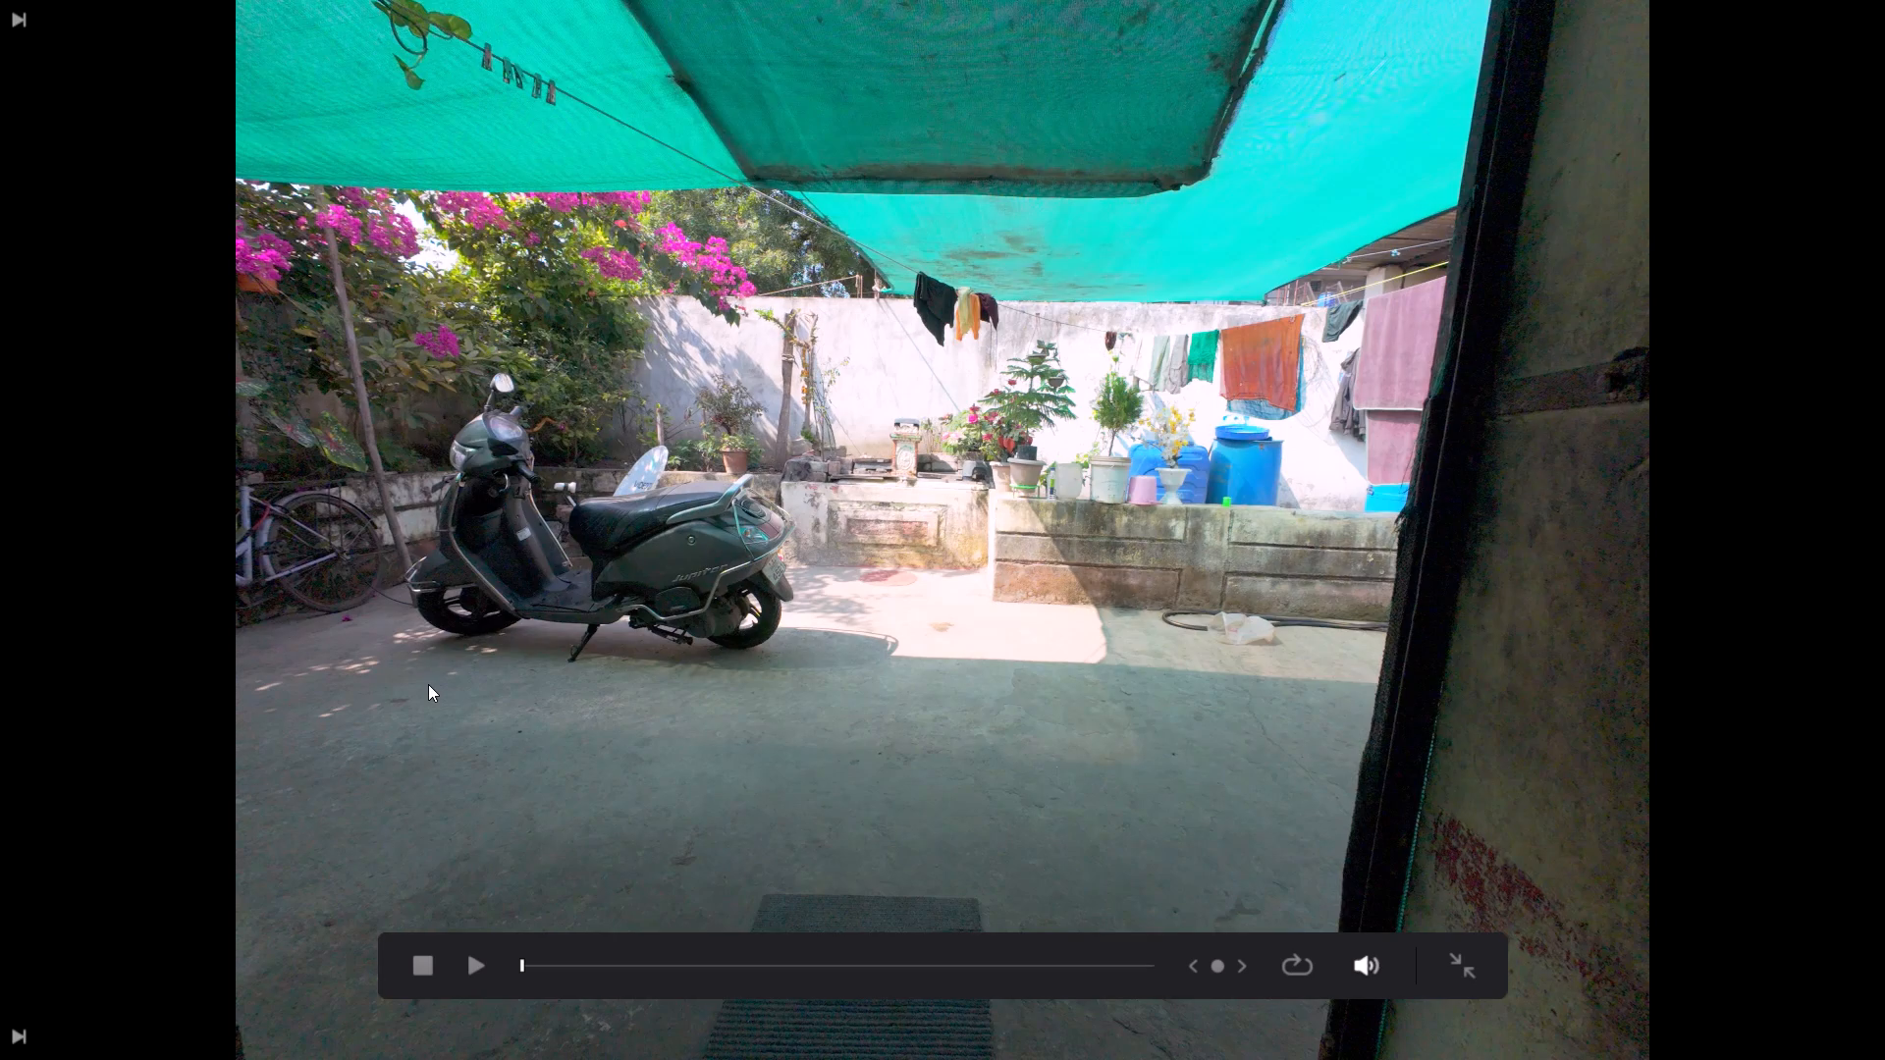
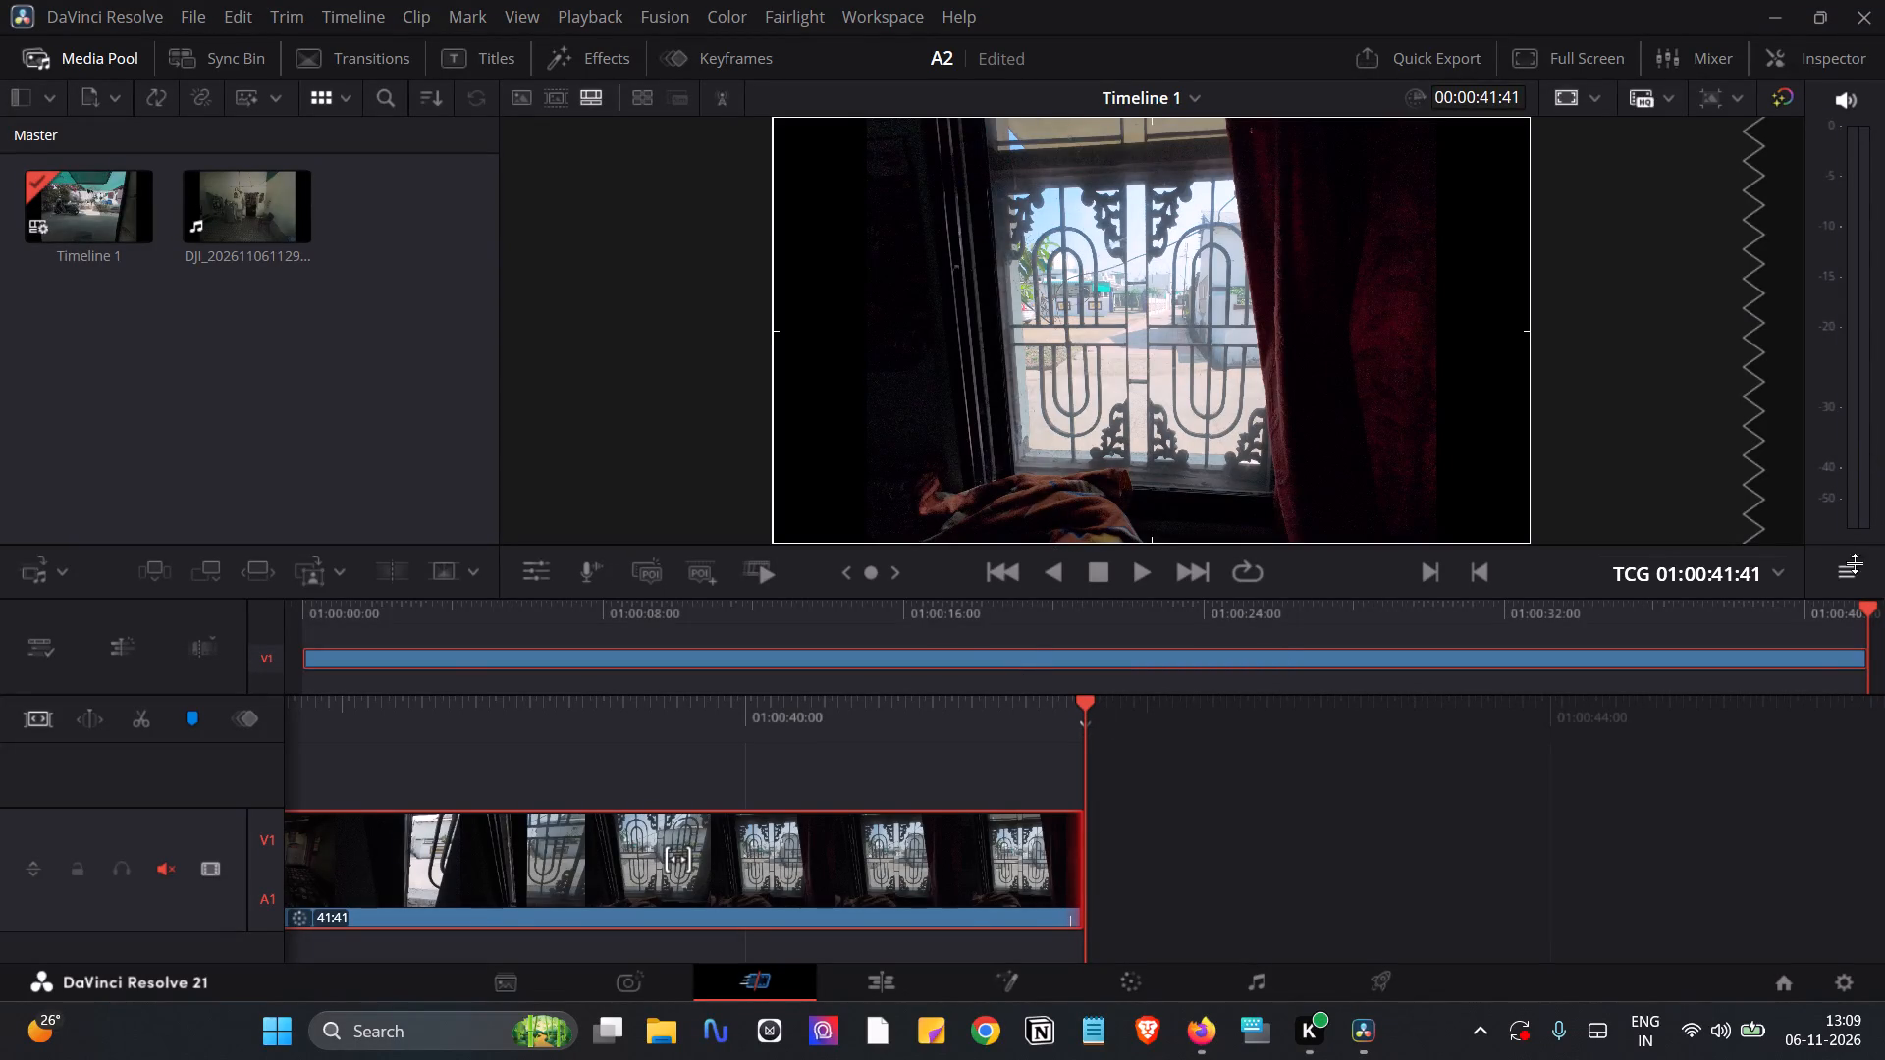
Scrub back from the timeline's end to about 01:00:33:29, examining the grade in the window-grille and dim bedroom shots.
left_click_drag(1867, 625, 1797, 628)
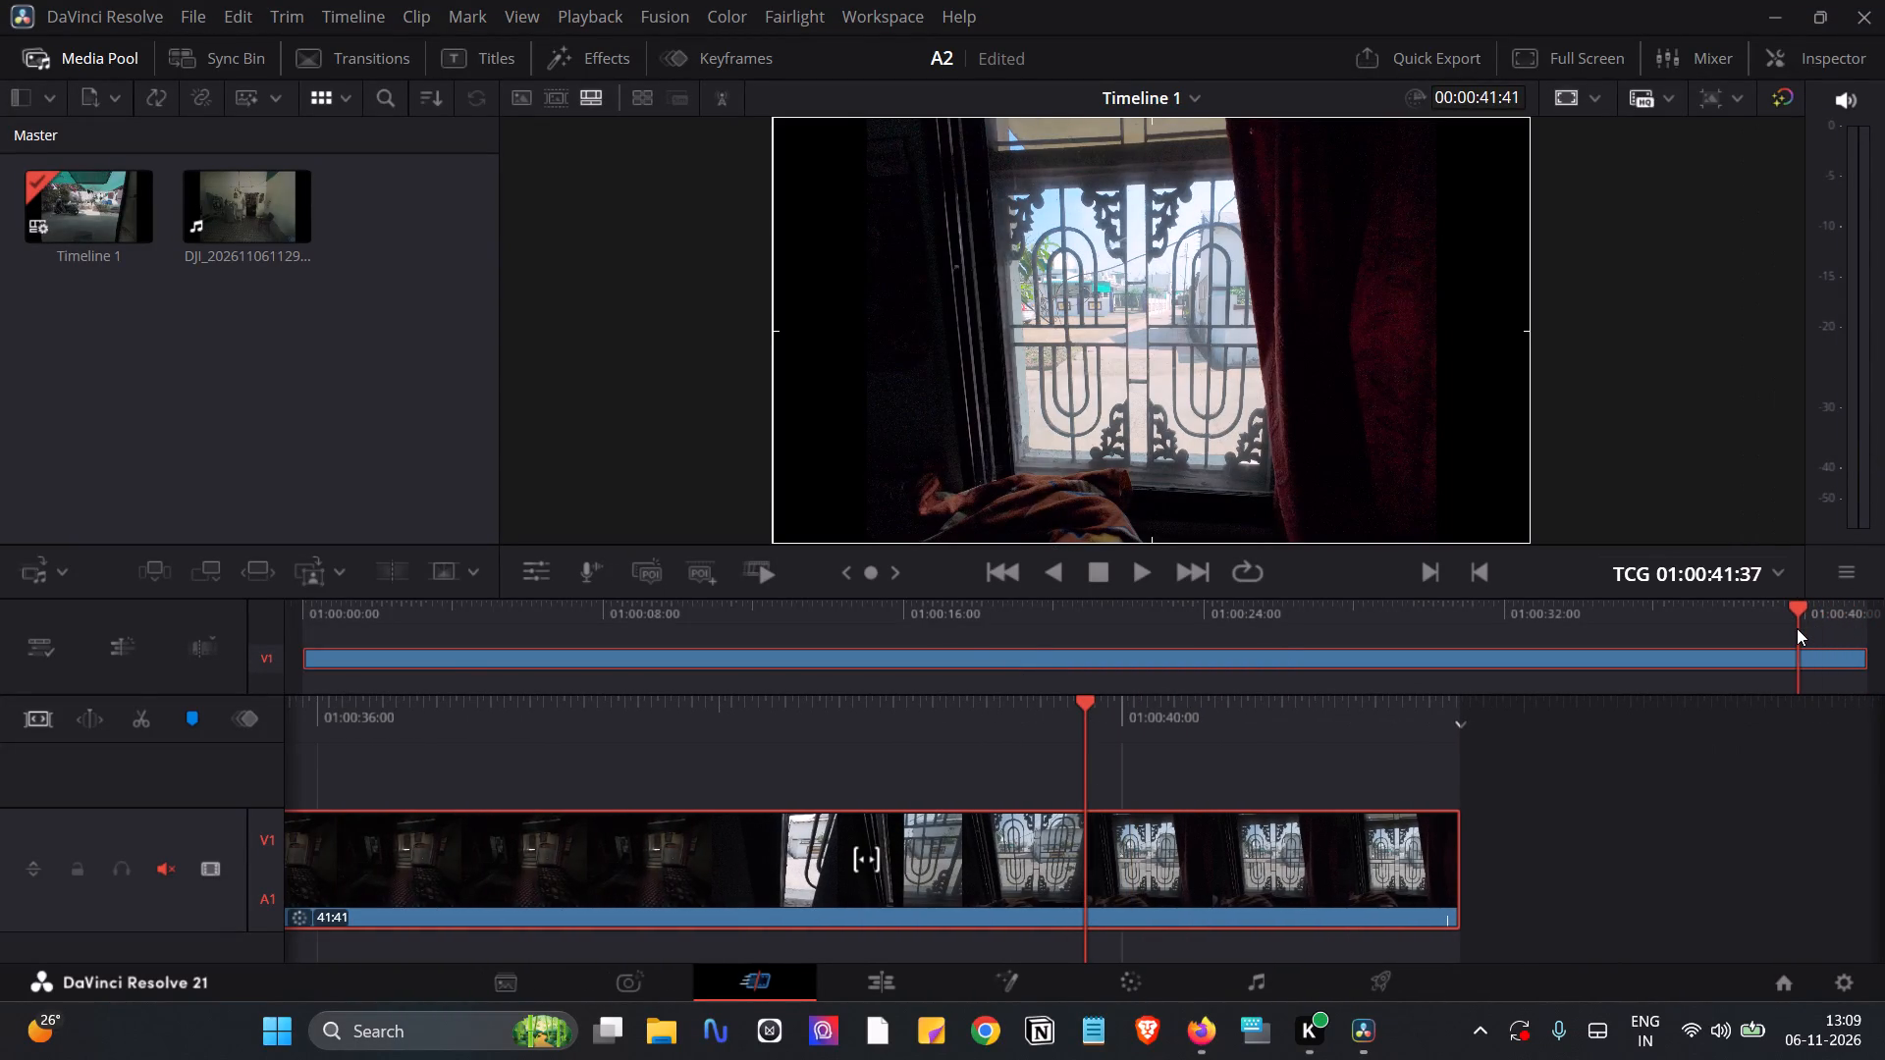
left_click_drag(1797, 628, 1715, 646)
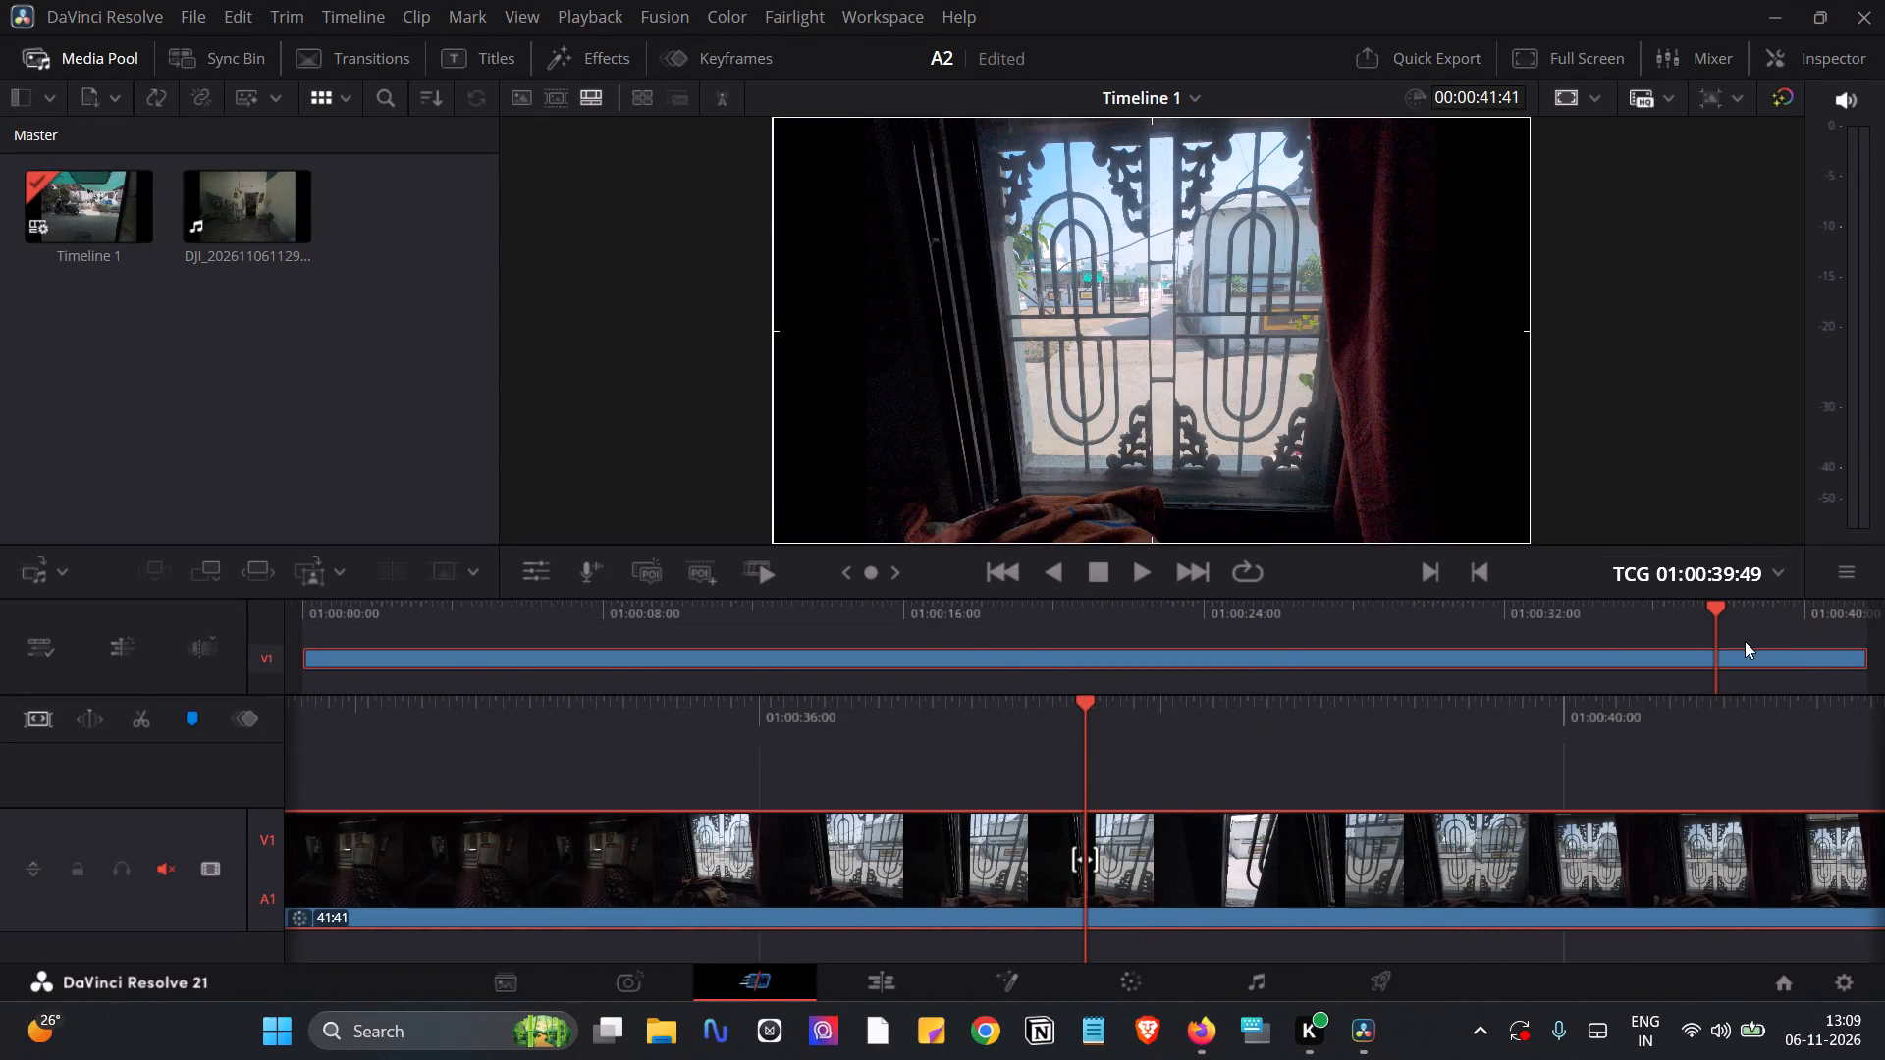
left_click_drag(1714, 640, 1574, 642)
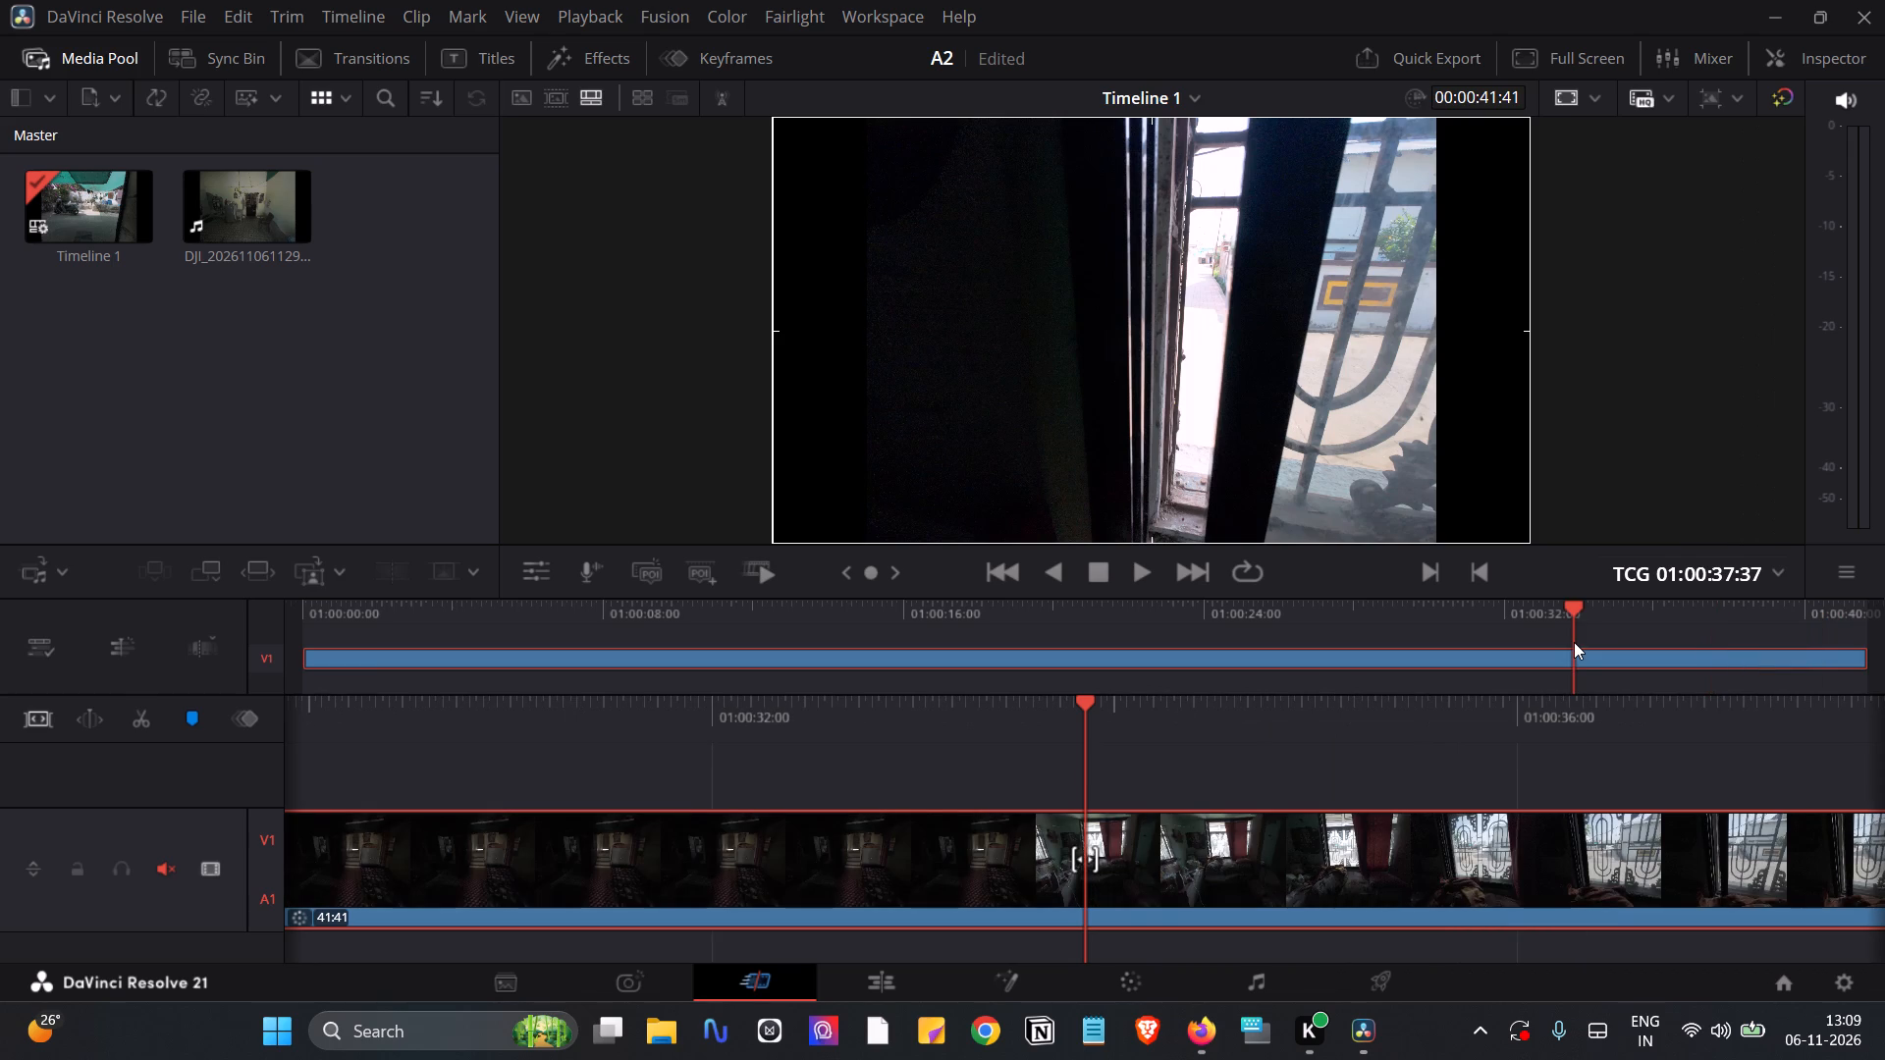
left_click_drag(1570, 627, 1494, 637)
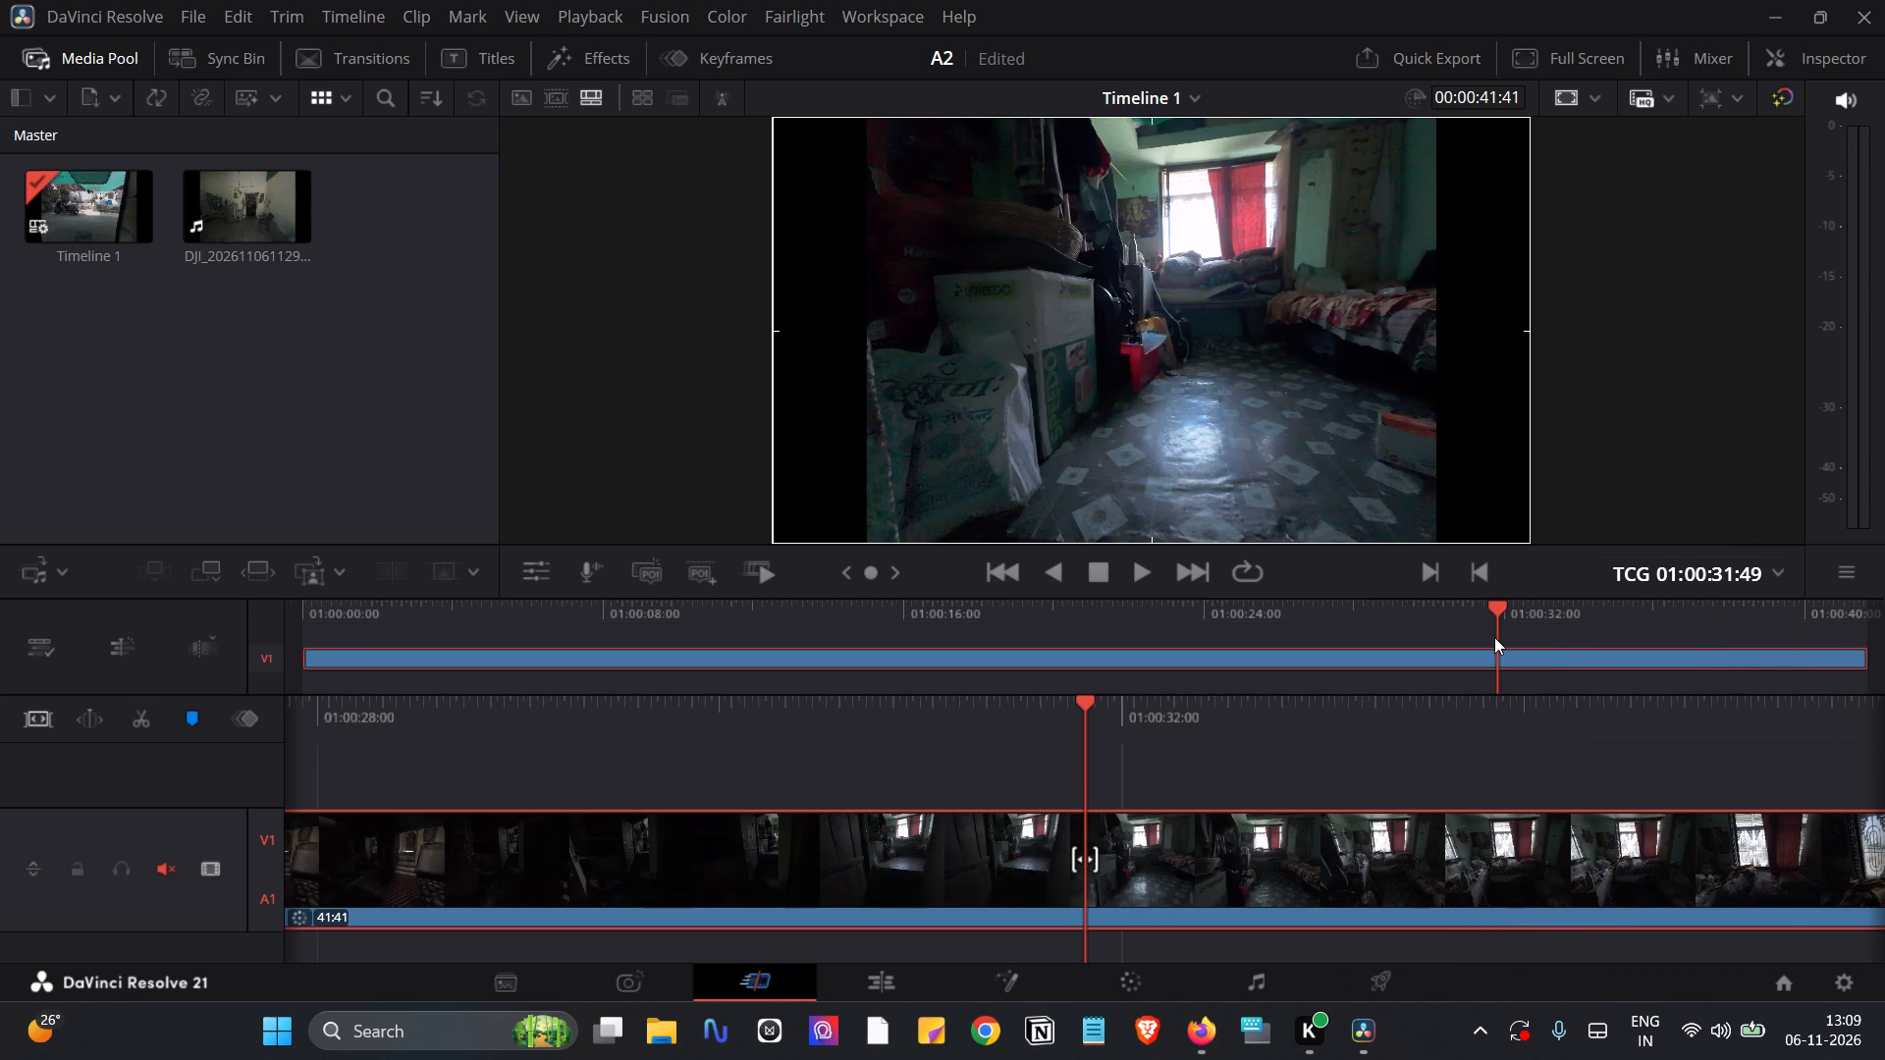
left_click_drag(1494, 637, 1503, 637)
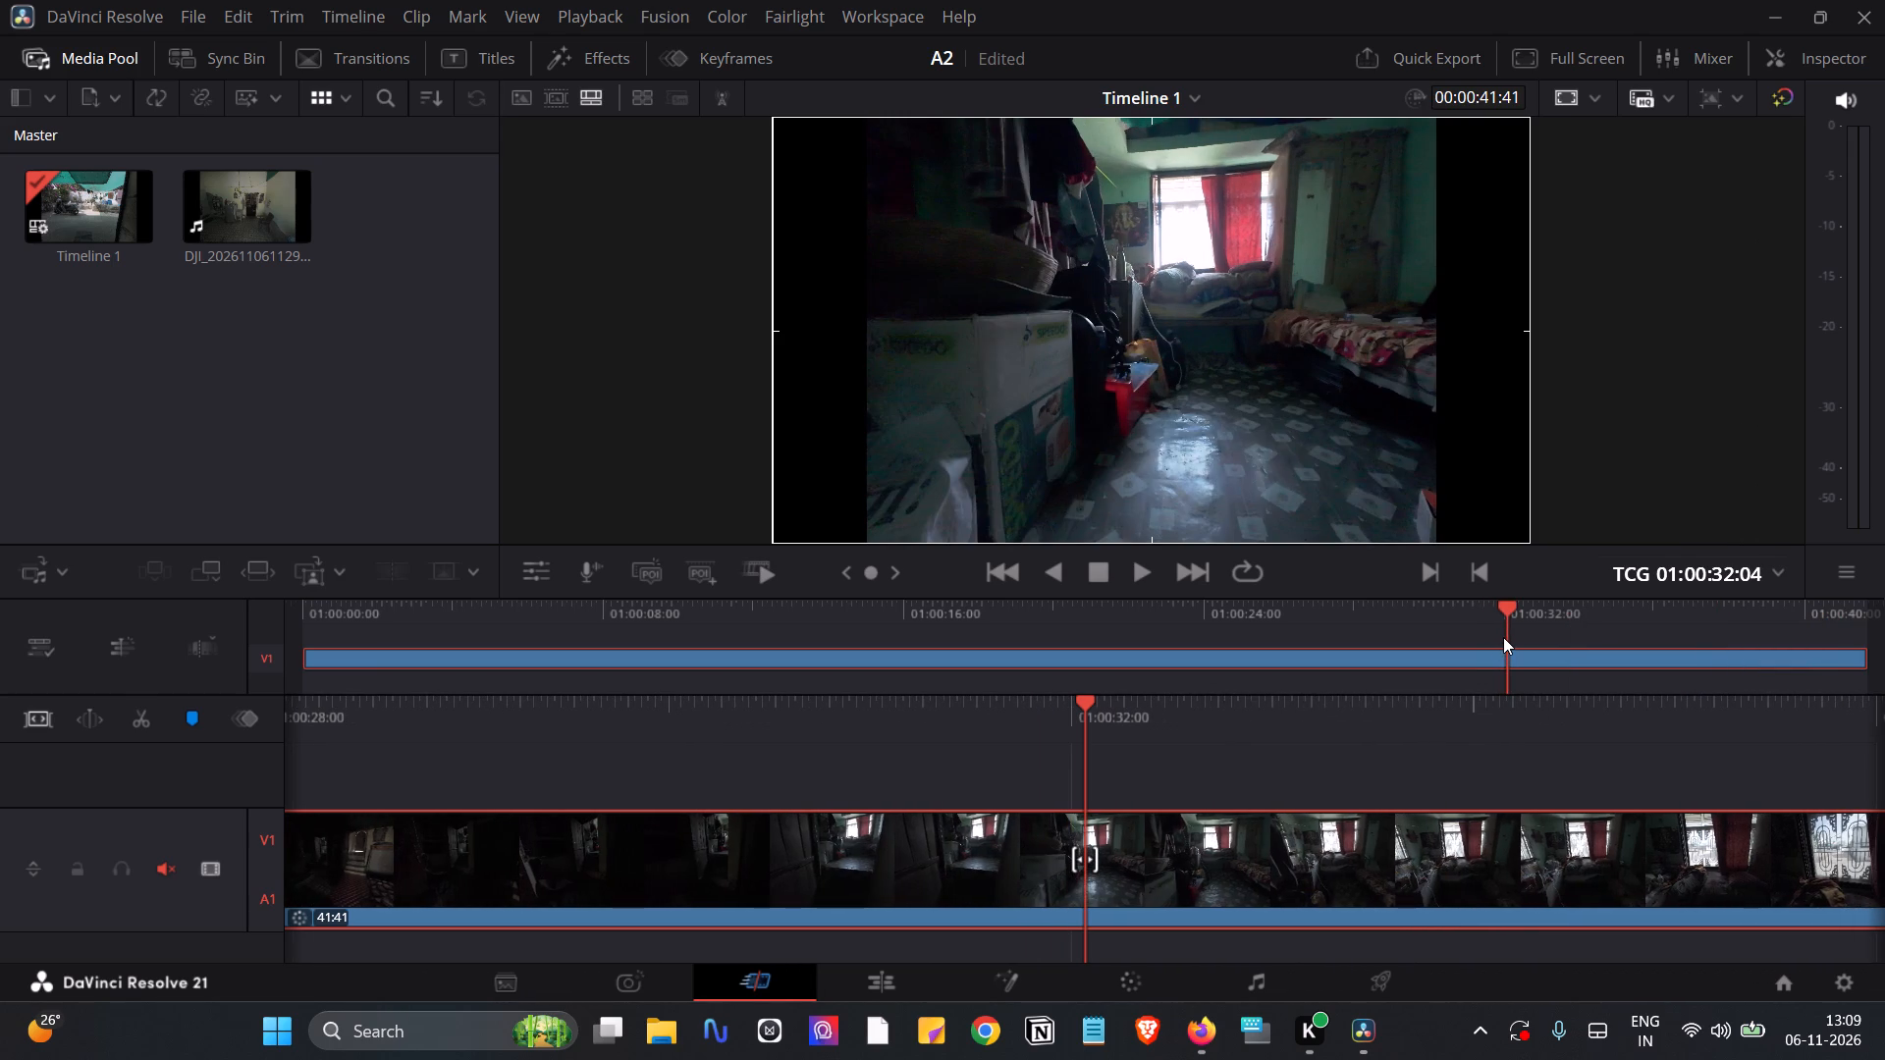
left_click_drag(1503, 637, 1529, 644)
left_click_drag(1529, 644, 1544, 642)
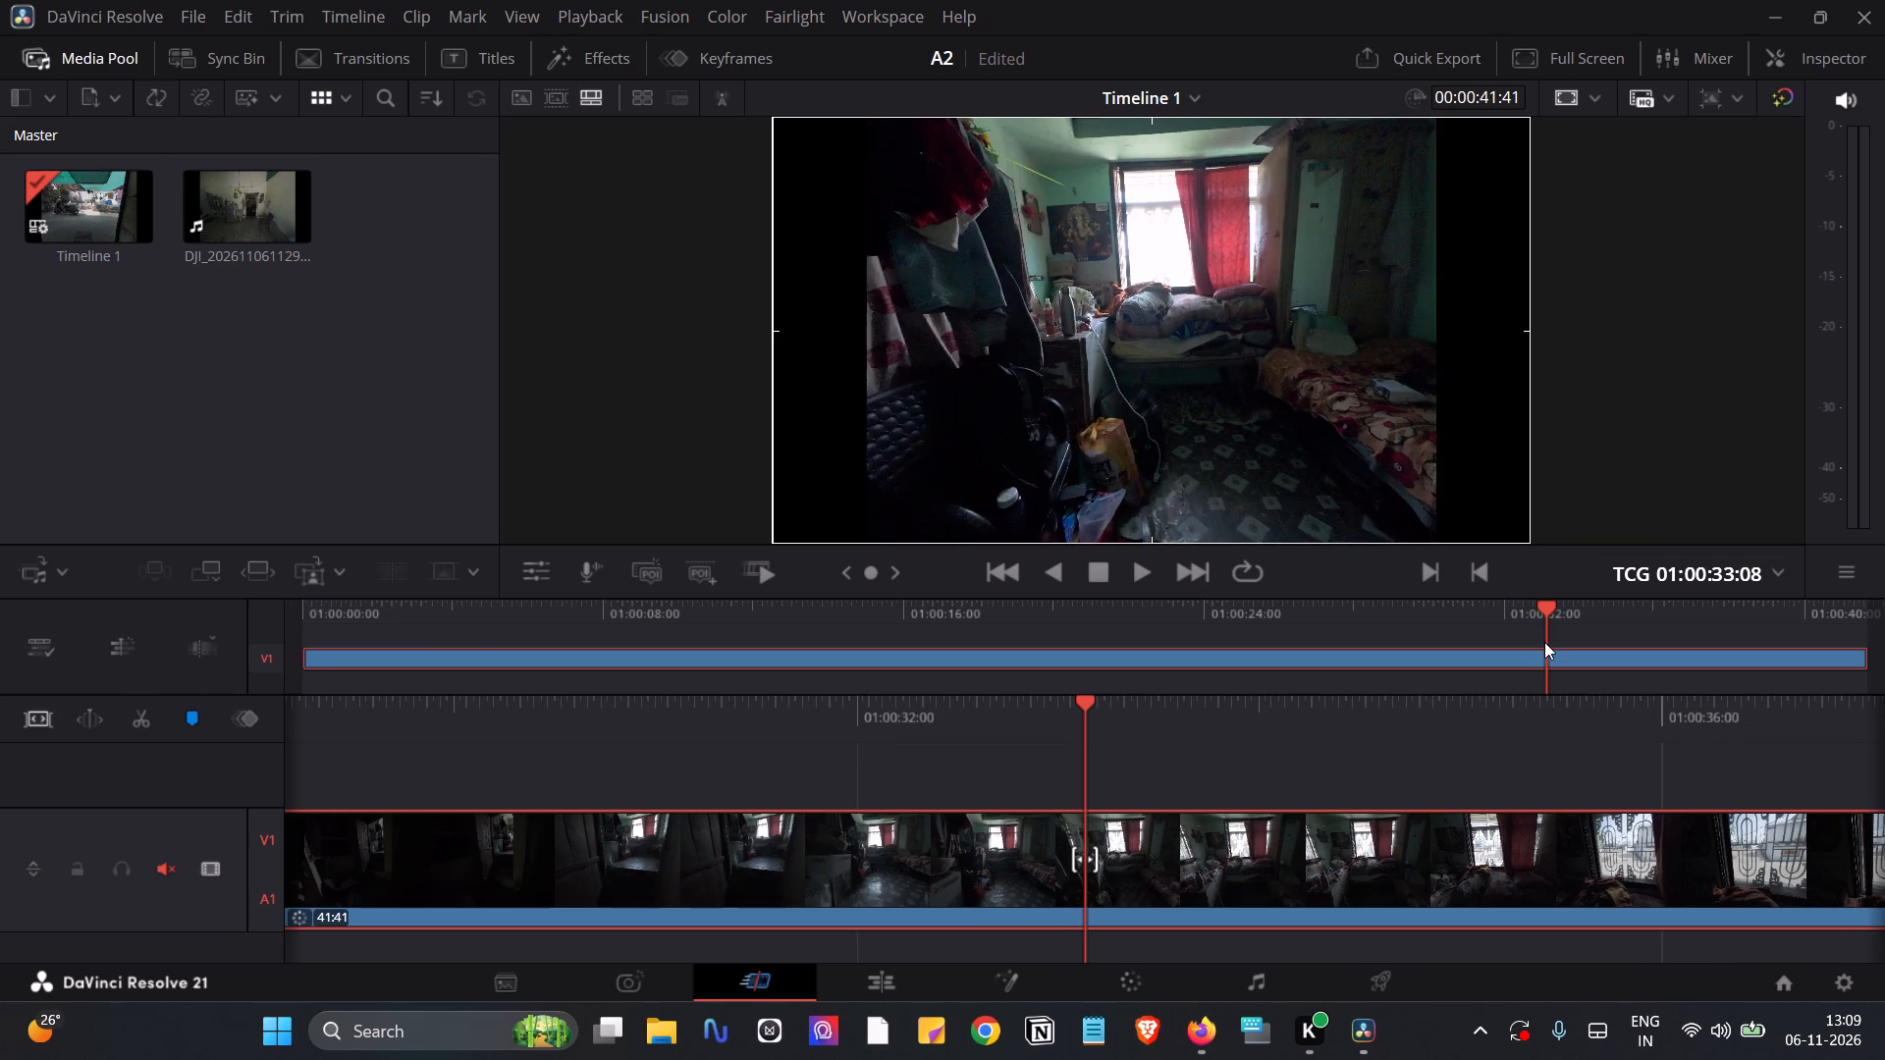
left_click_drag(1544, 642, 1557, 642)
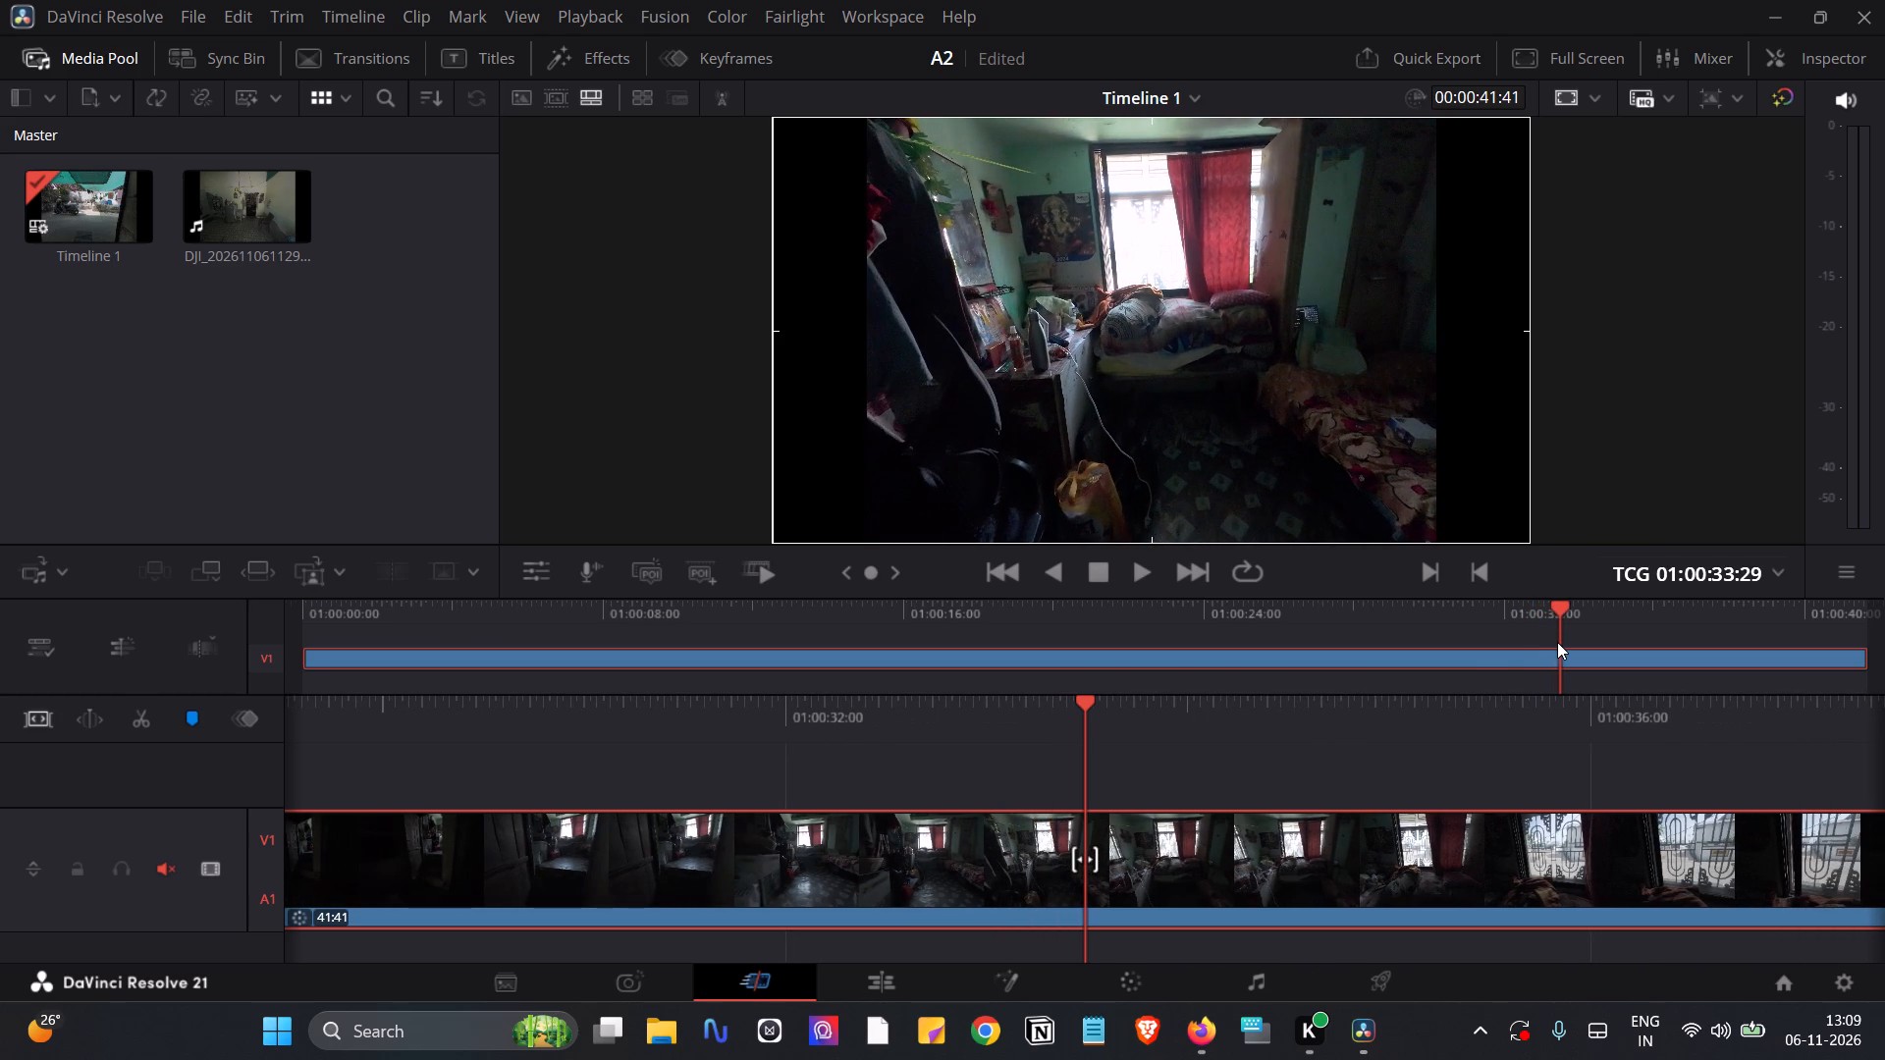